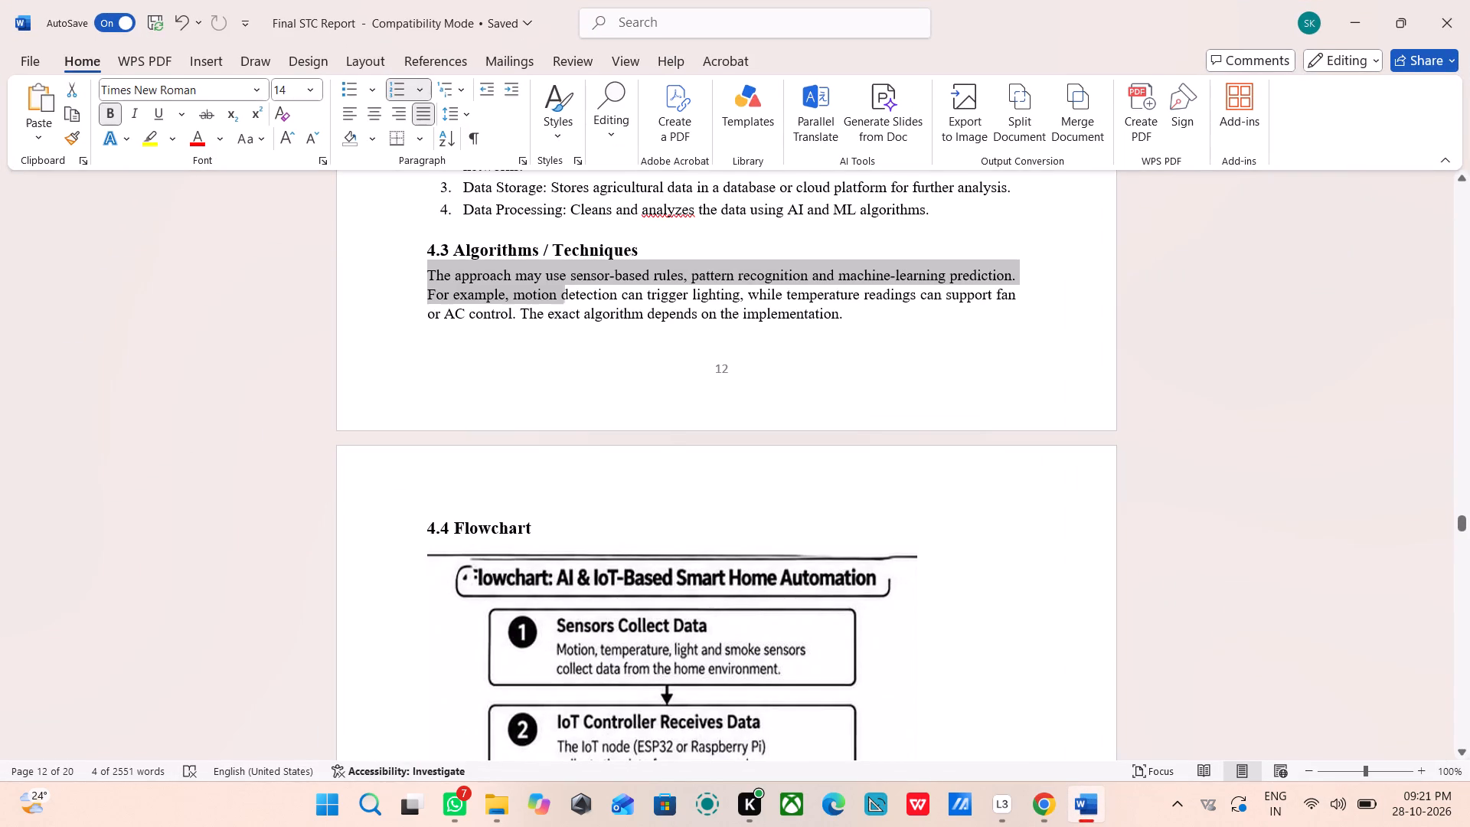
pyautogui.moveTo(569, 296); pyautogui.dragTo(836, 317)
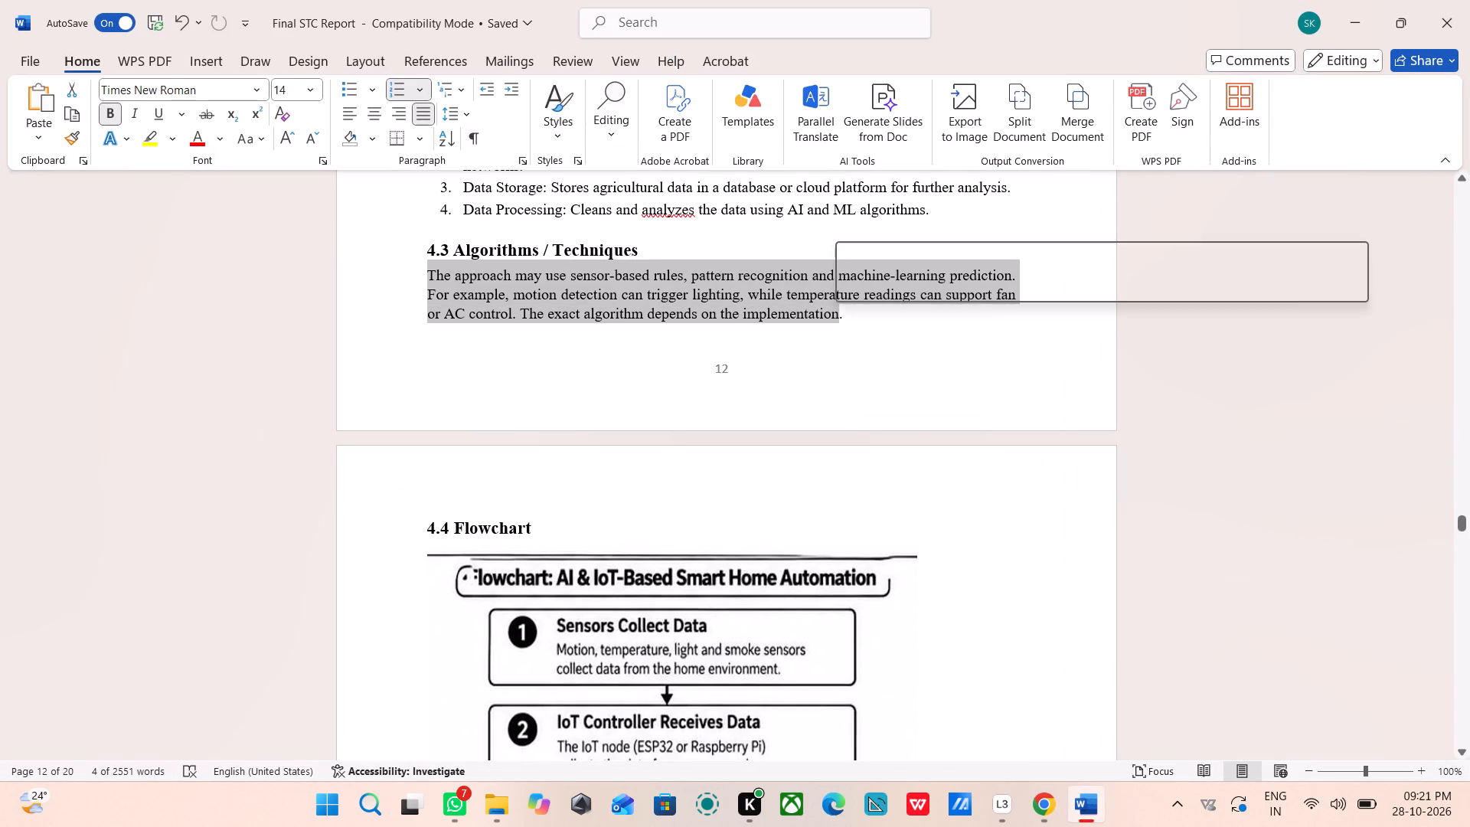
pyautogui.hotkey('ctrl', 'v')
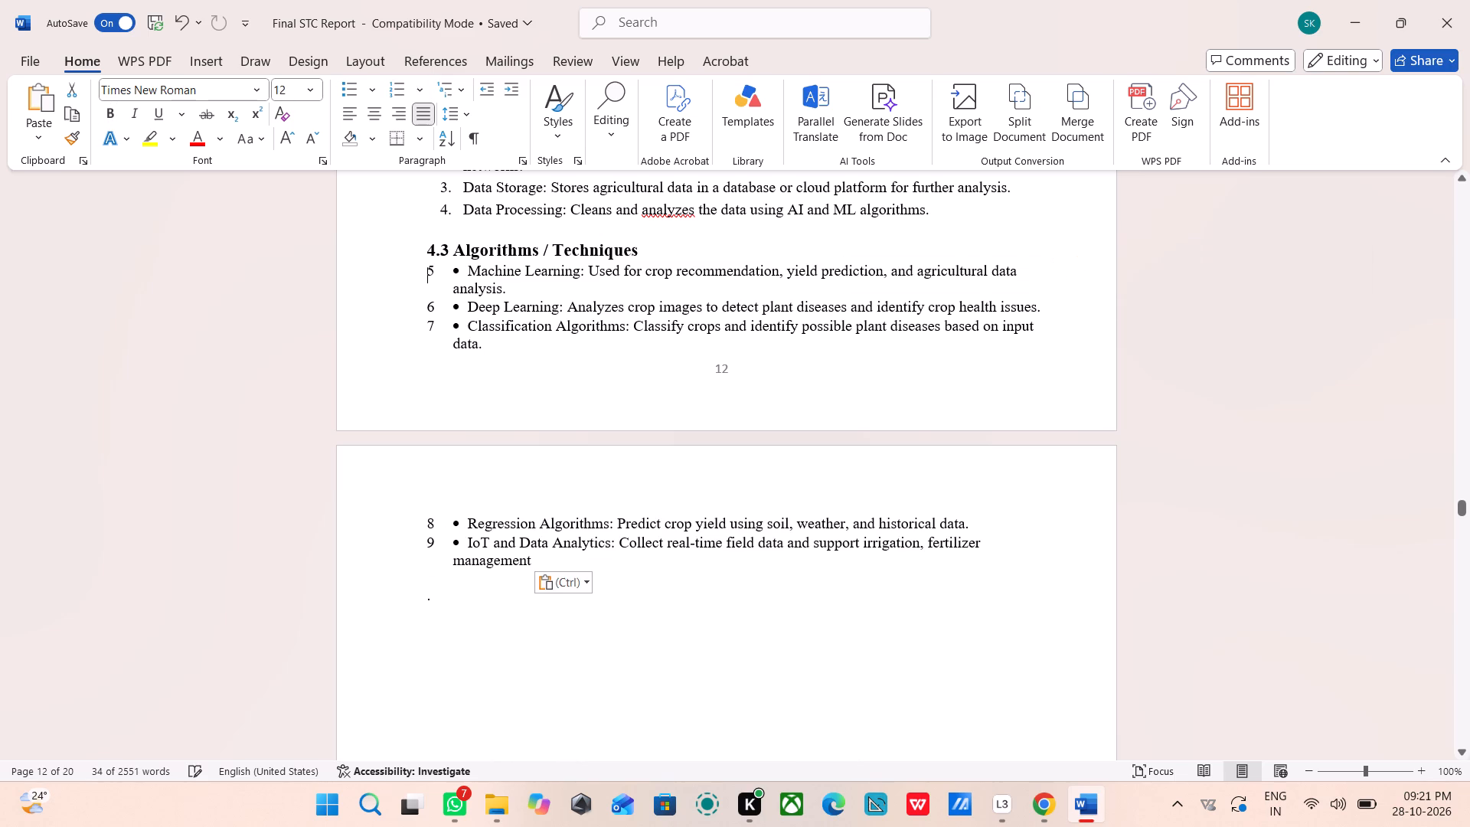
# Remove the automatic list numbers in front of the Machine Learning and Deep Learning bullets in section 4.3.
pyautogui.click(469, 290)
pyautogui.moveTo(453, 271); pyautogui.dragTo(440, 271)
pyautogui.press('BackSpace')
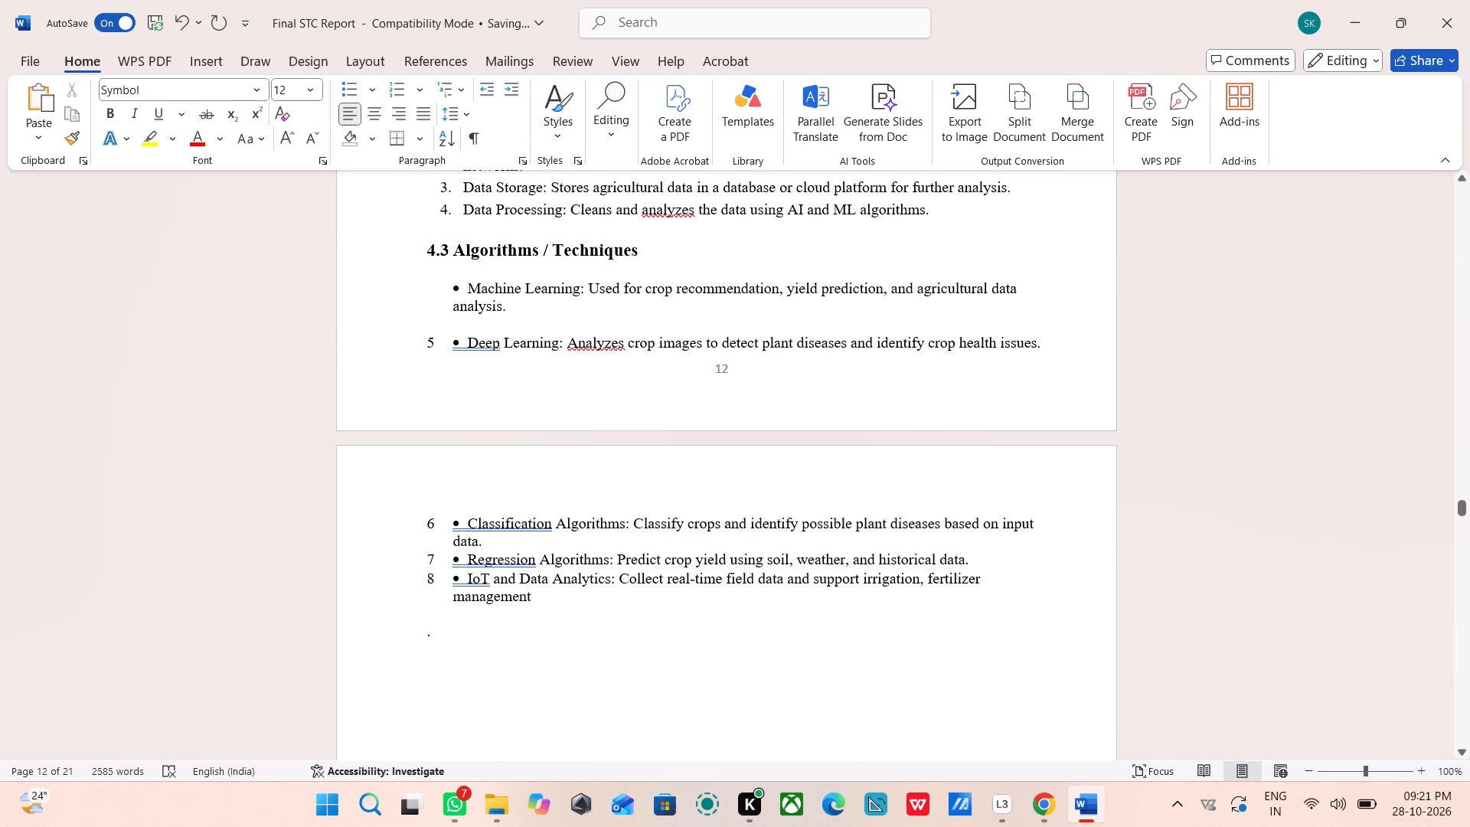
pyautogui.press('Down')
pyautogui.press('Down')
pyautogui.press('BackSpace')
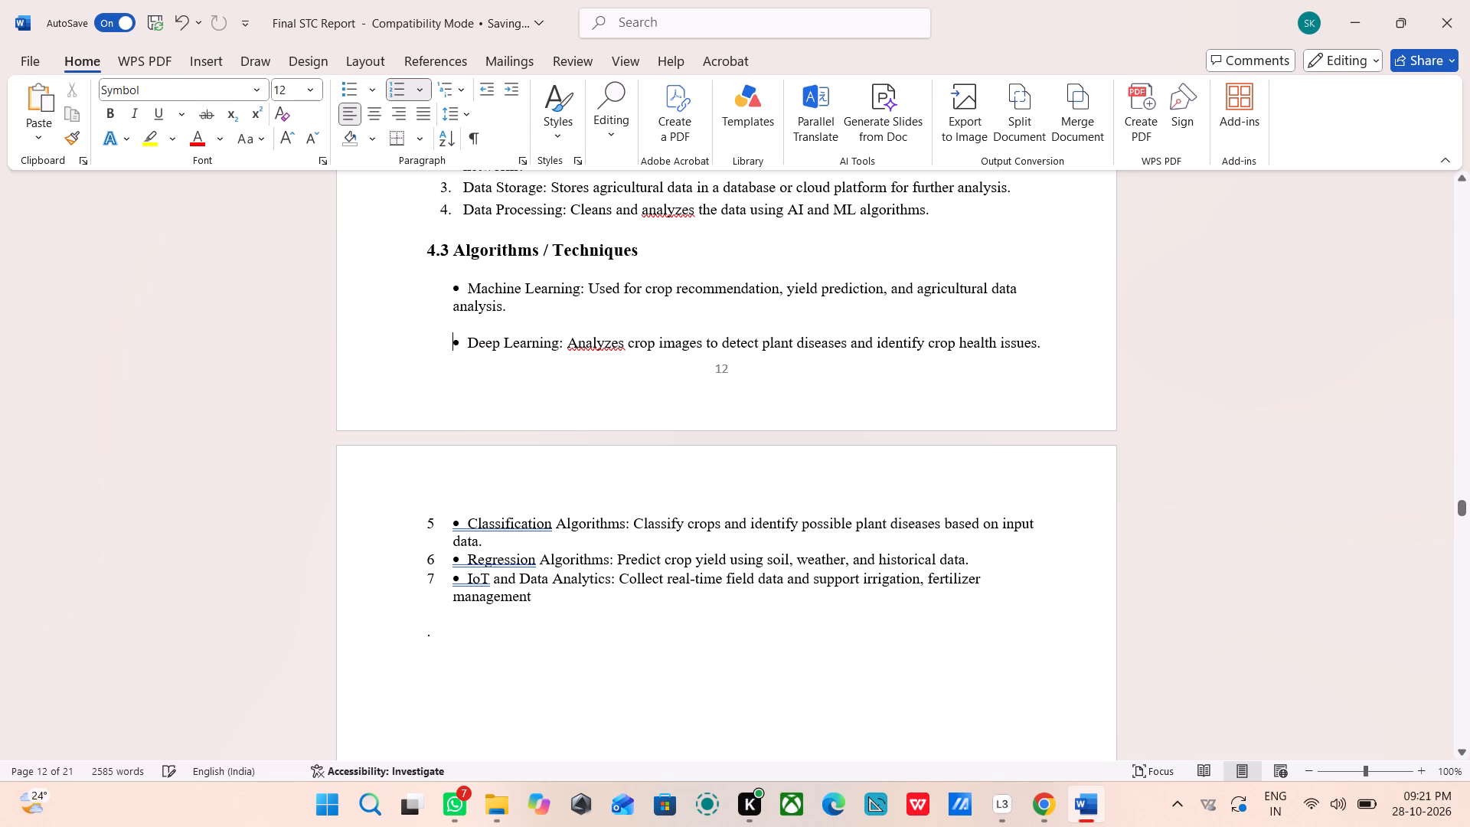
pyautogui.press('Up')
pyautogui.press('Up')
pyautogui.press('Up')
pyautogui.press('Up')
pyautogui.press('Up')
pyautogui.press('Up')
pyautogui.press('Up')
pyautogui.press('Up')
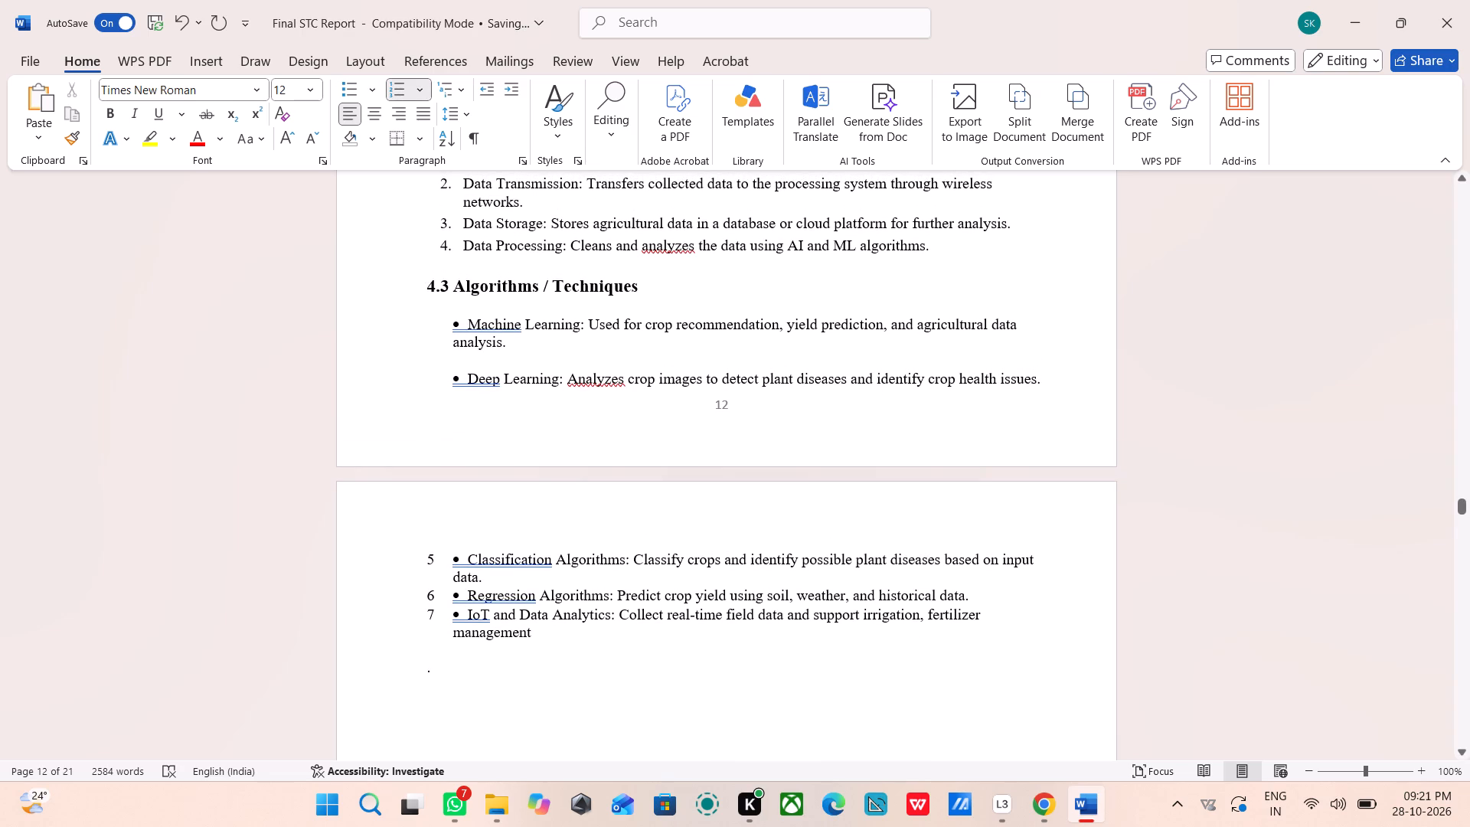
# Remove the automatic list numbers in front of the Classification Algorithms, Regression Algorithms, and IoT and Data Analytics bullets.
pyautogui.click(437, 558)
pyautogui.press('BackSpace')
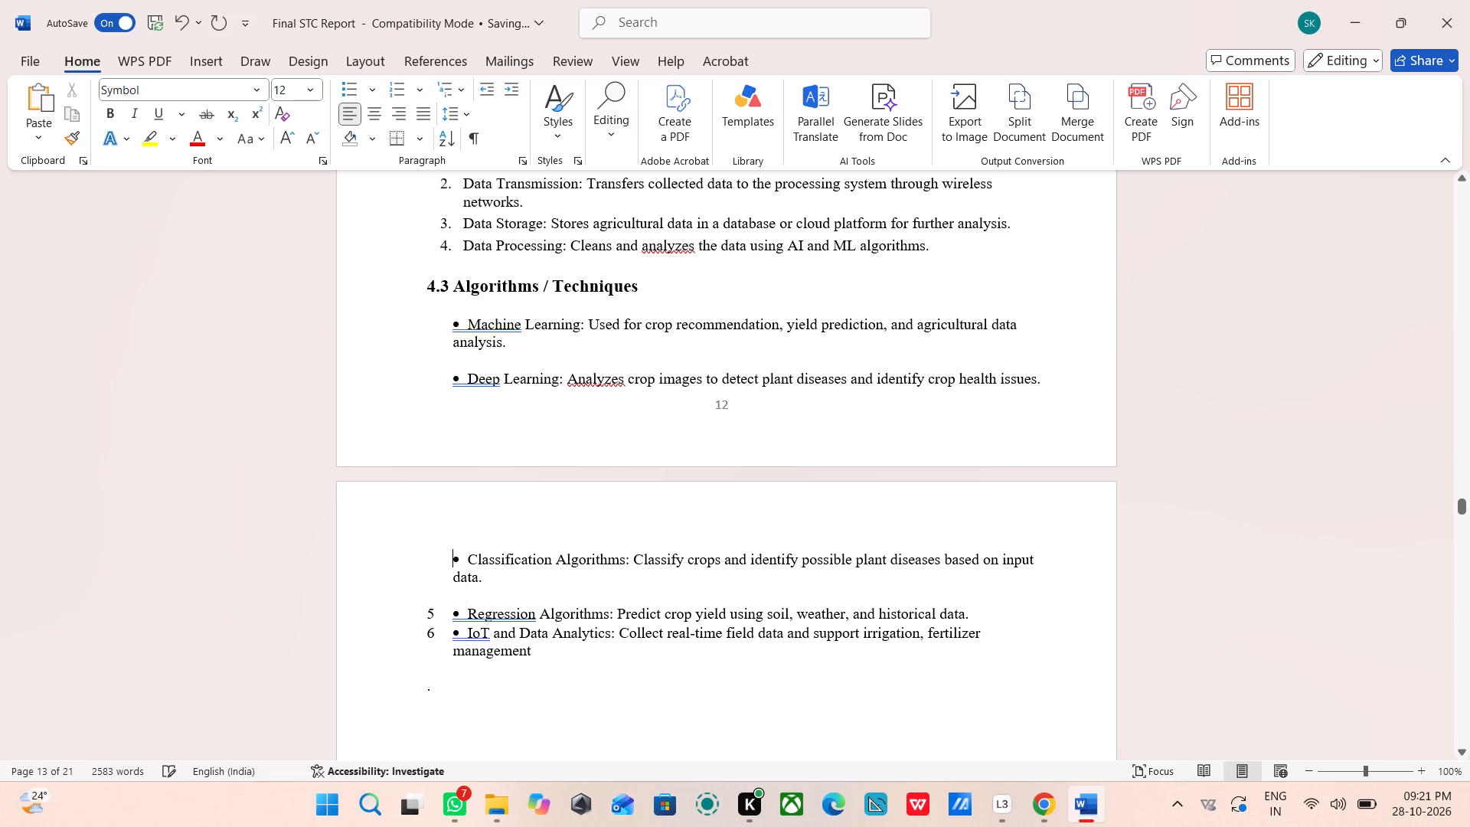
pyautogui.press('Down')
pyautogui.press('Down')
pyautogui.press('Down')
pyautogui.press('BackSpace')
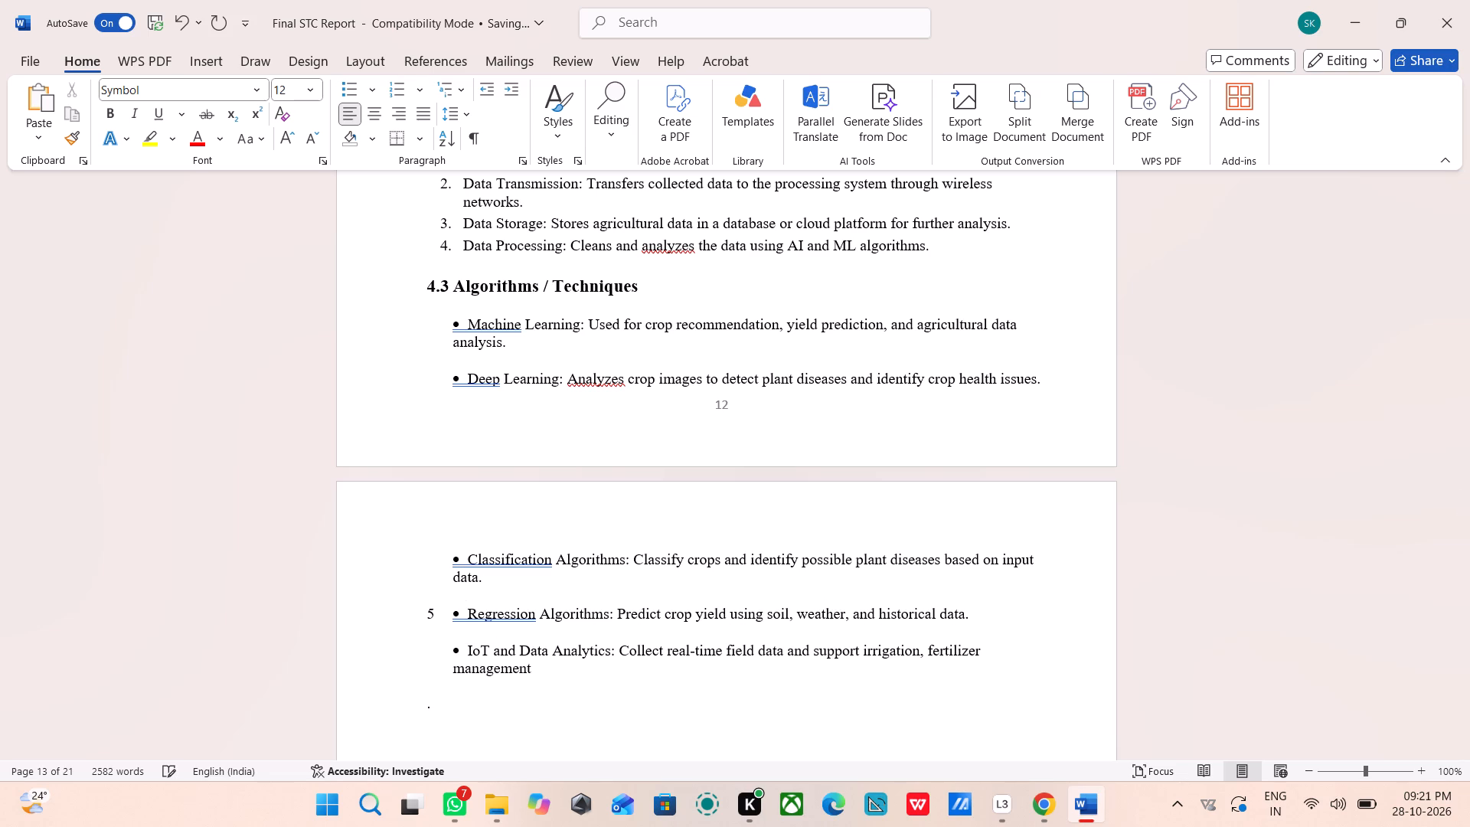
pyautogui.press('Up')
pyautogui.press('BackSpace')
# Insert two spaces before "data." in the Classification Algorithms item.
pyautogui.click(468, 571)
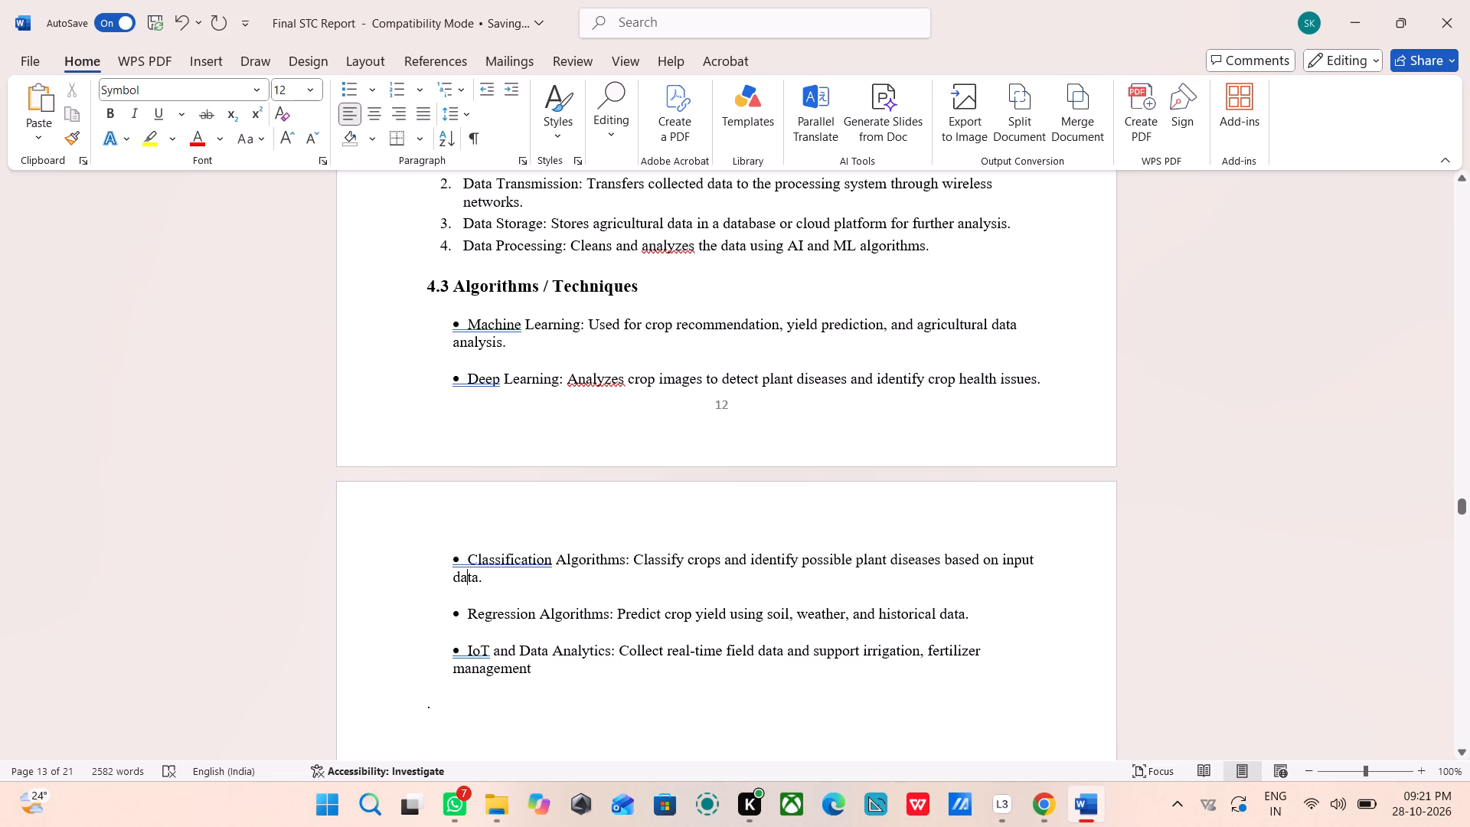
pyautogui.click(449, 571)
pyautogui.press('space')
pyautogui.press('space')
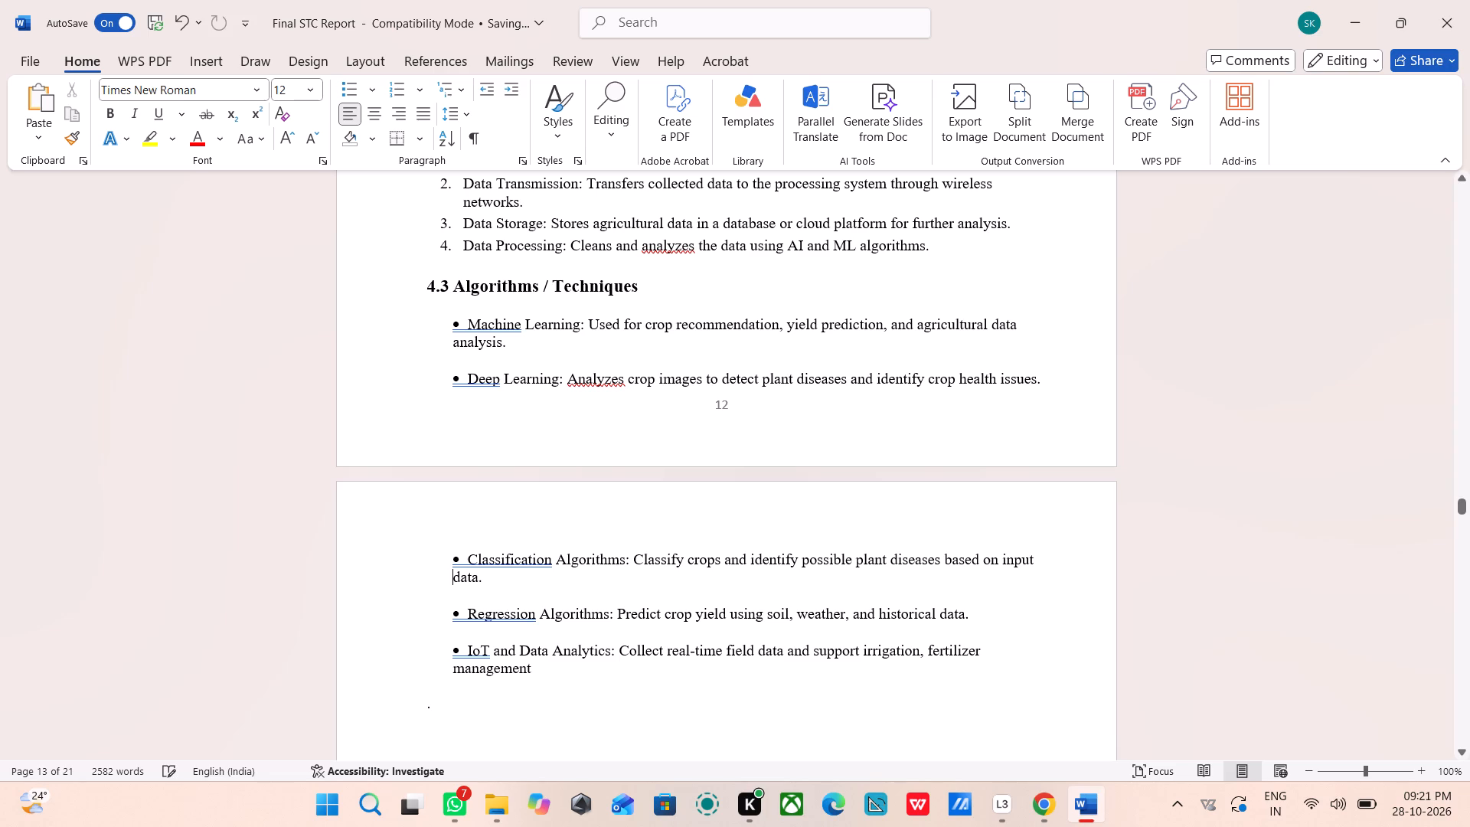
# Delete the bullet and the indent in front of the Classification Algorithms item.
pyautogui.click(467, 558)
pyautogui.press('BackSpace')
pyautogui.press('BackSpace')
pyautogui.press('BackSpace')
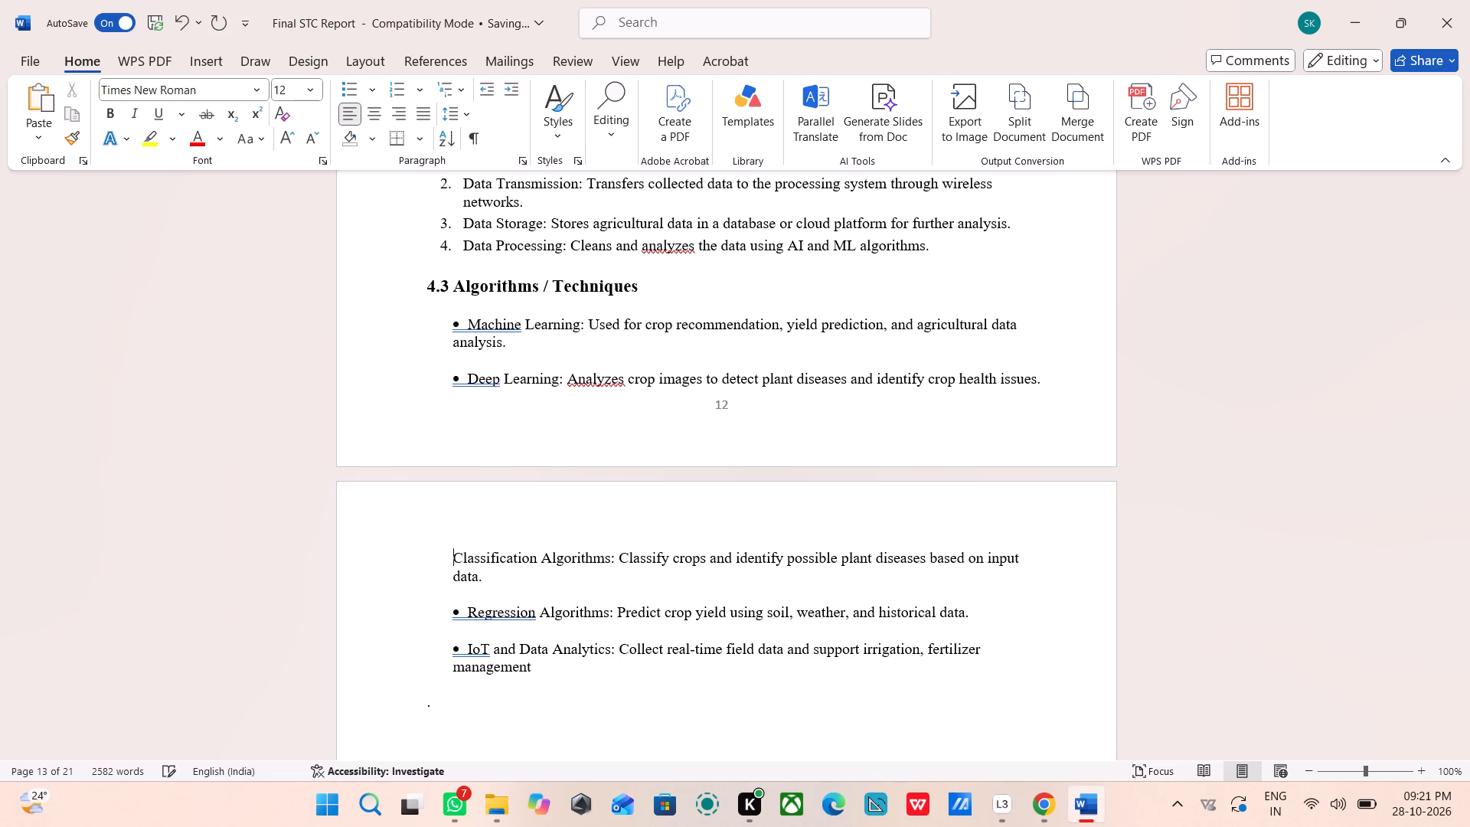
pyautogui.press('BackSpace')
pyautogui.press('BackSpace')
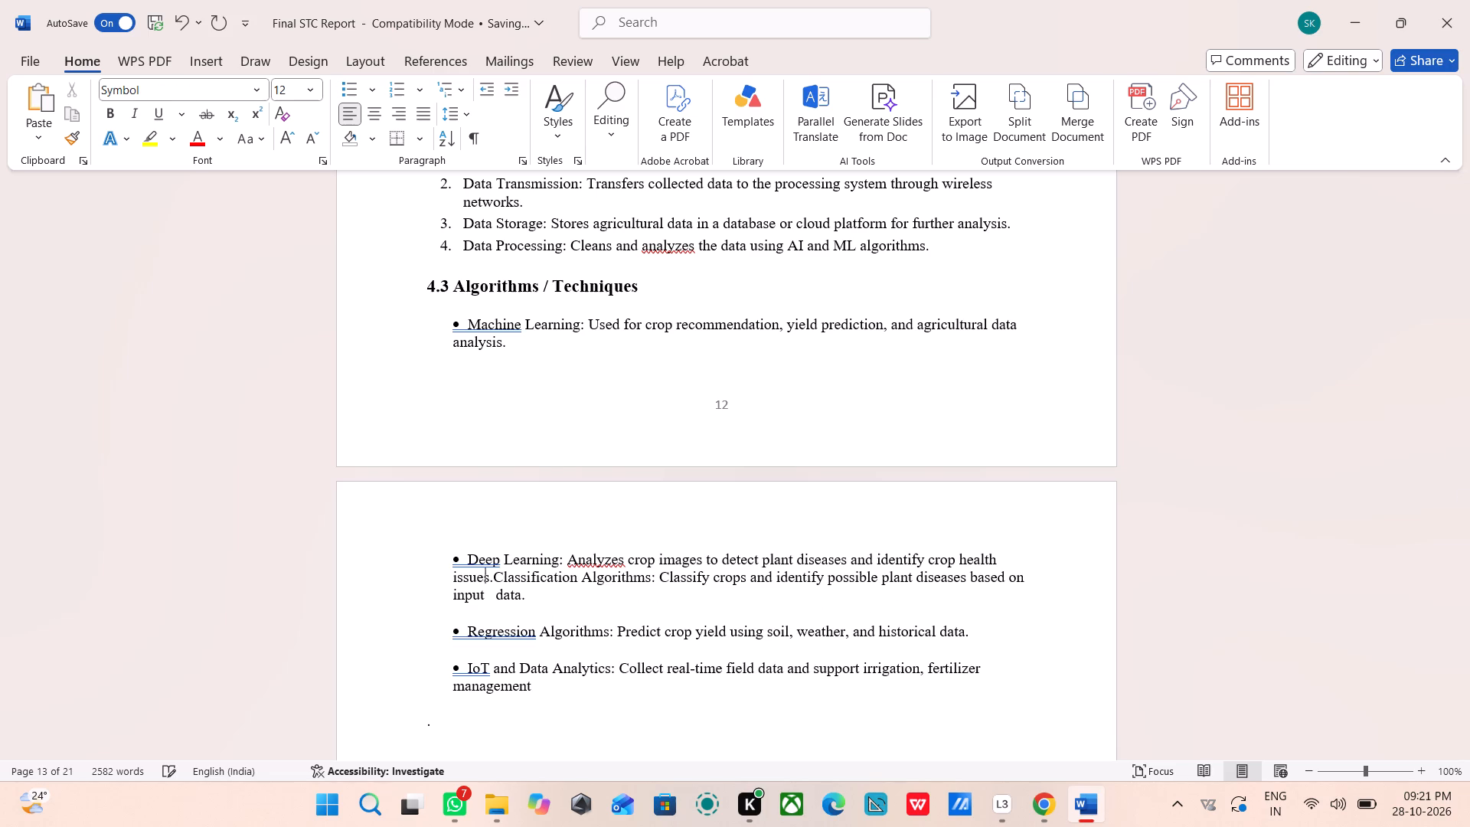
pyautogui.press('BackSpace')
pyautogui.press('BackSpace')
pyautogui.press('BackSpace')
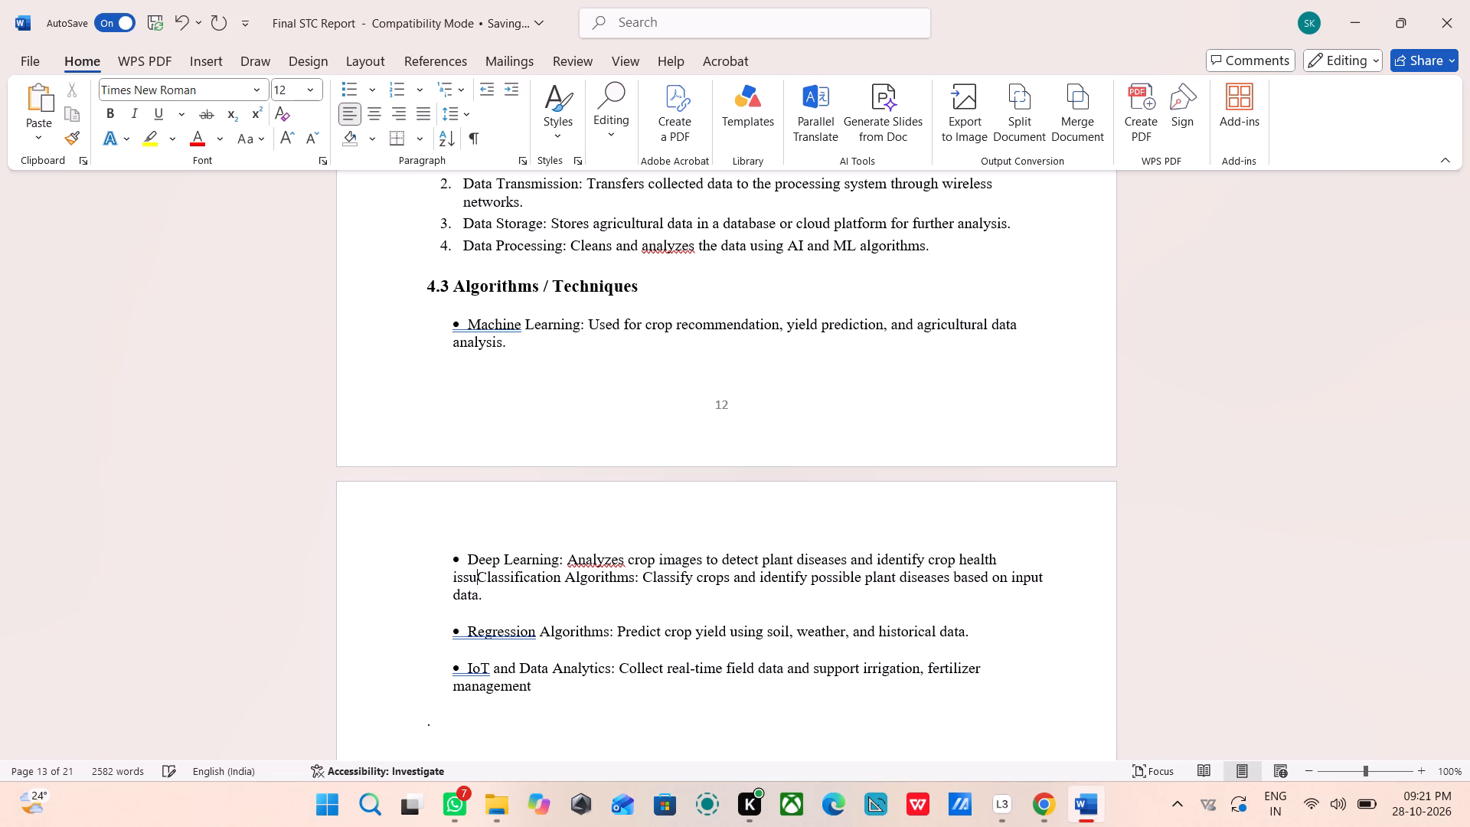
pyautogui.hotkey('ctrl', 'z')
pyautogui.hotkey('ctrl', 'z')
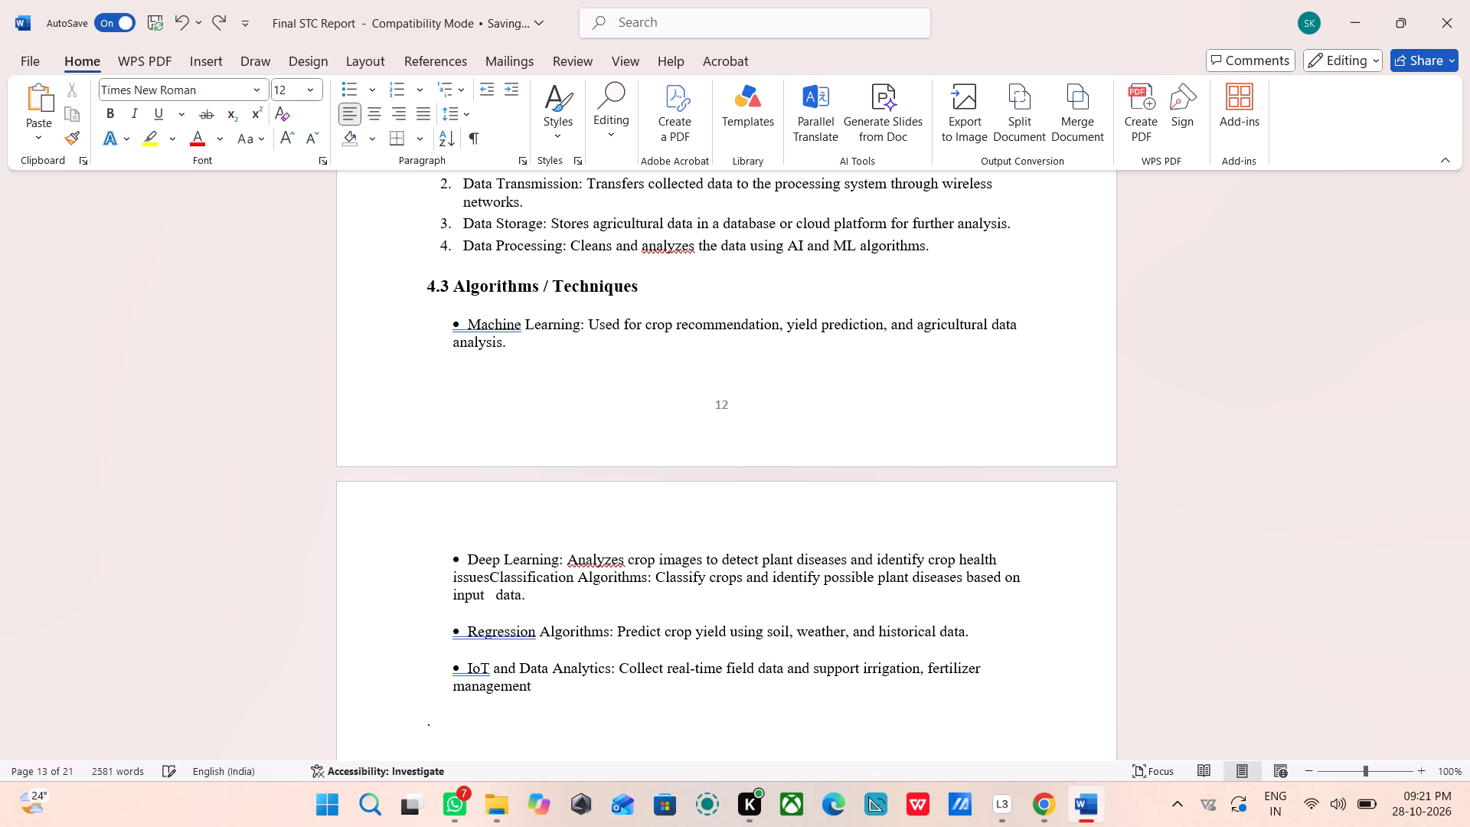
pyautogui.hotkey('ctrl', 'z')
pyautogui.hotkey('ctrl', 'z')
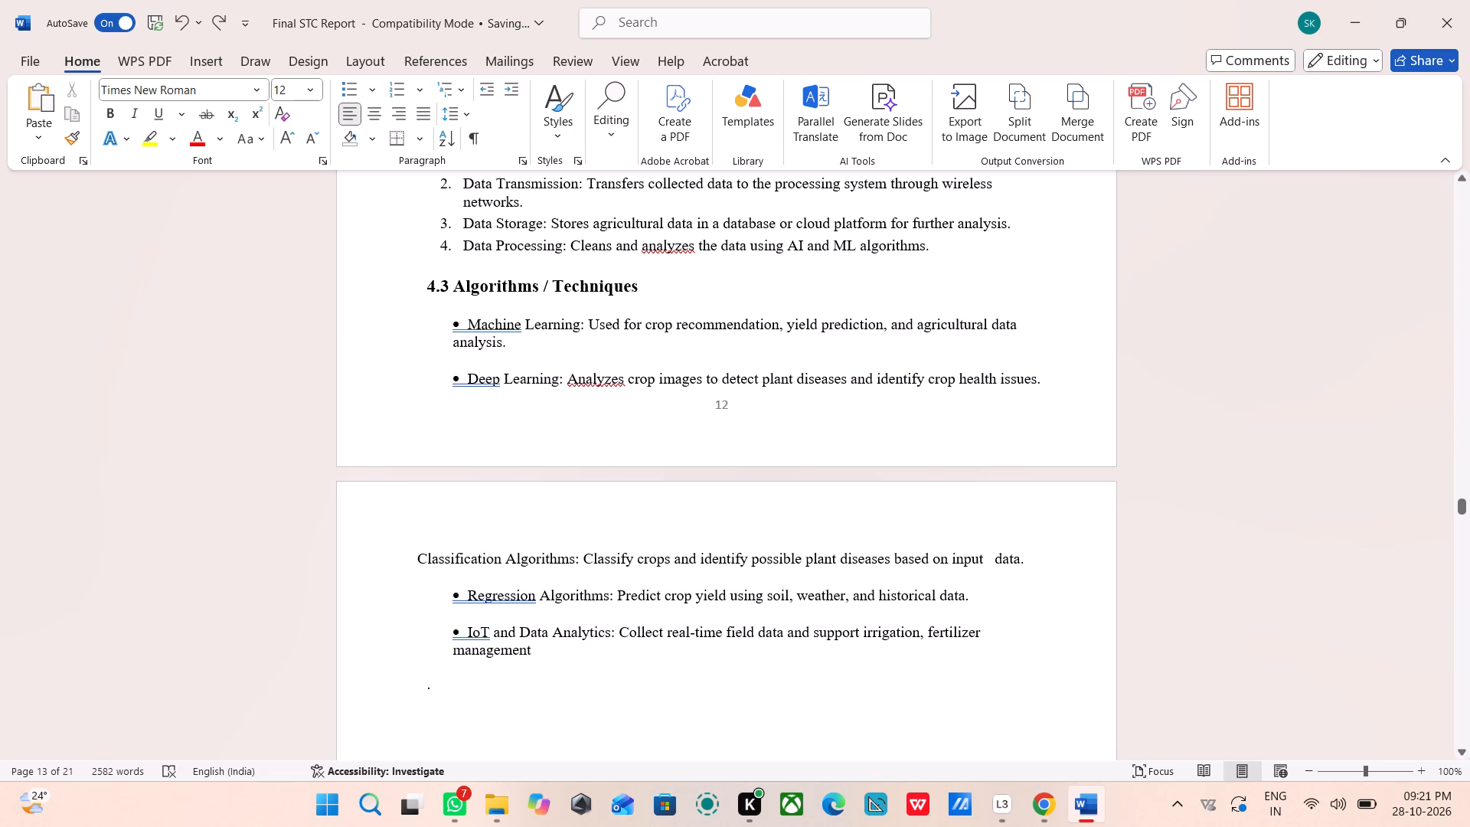
# Undo the removal of the indent in front of the Classification Algorithms item.
pyautogui.hotkey('ctrl', 'z')
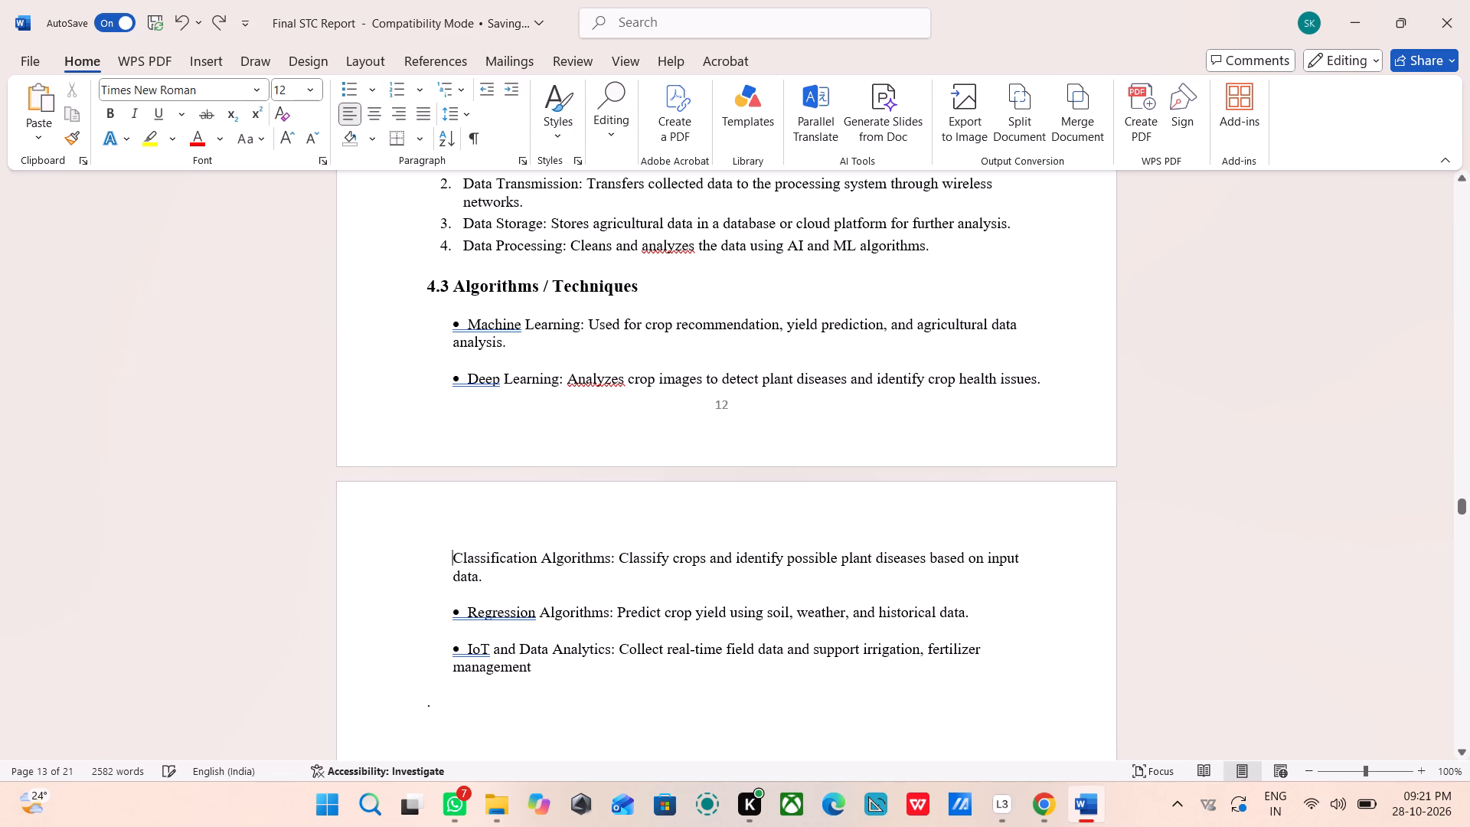
# Delete the bullets in front of the Regression Algorithms and IoT and Data Analytics items in section 4.3.
pyautogui.click(464, 623)
pyautogui.press('Right')
pyautogui.press('BackSpace')
pyautogui.press('BackSpace')
pyautogui.press('BackSpace')
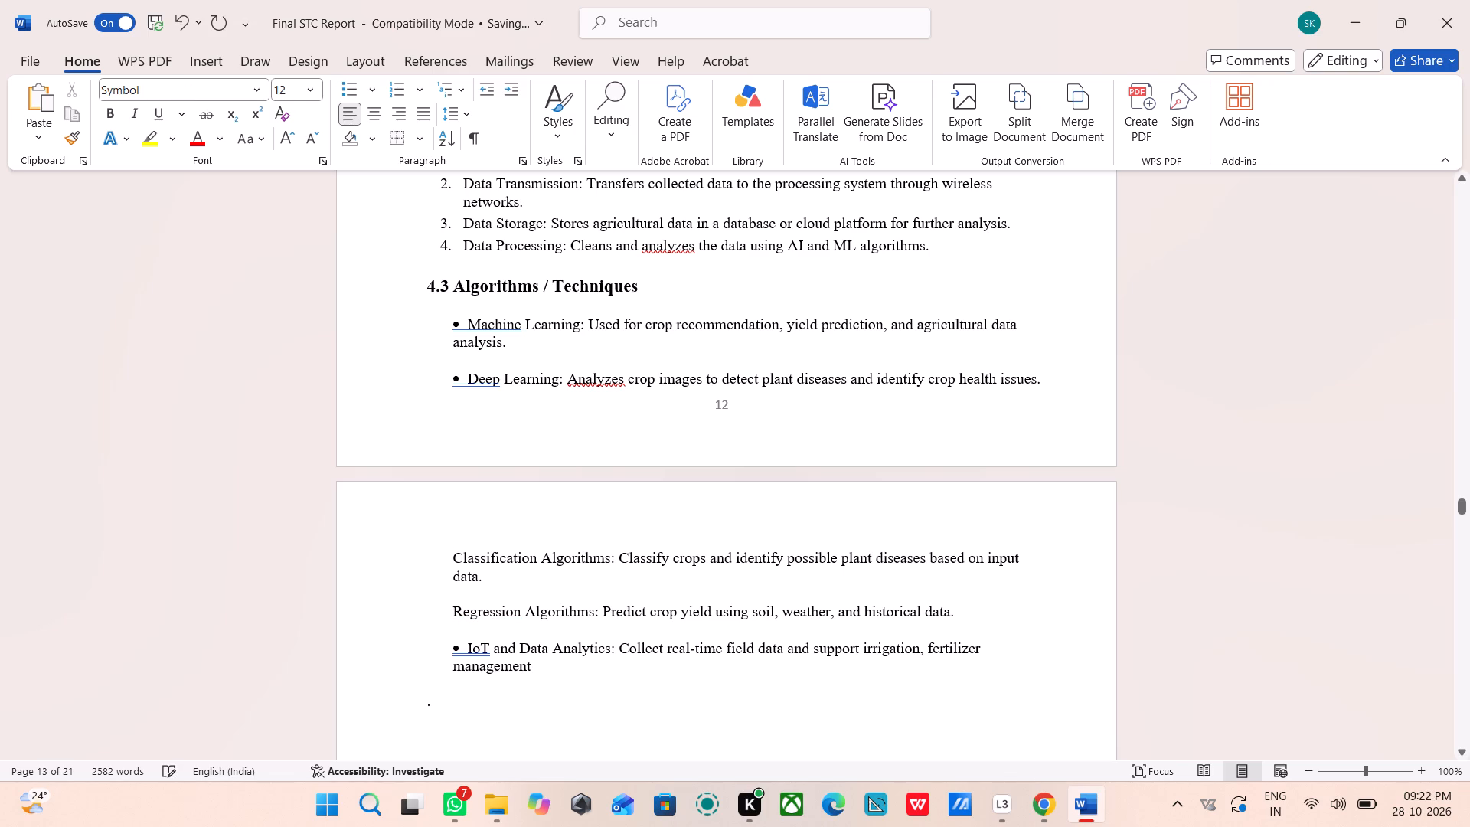
pyautogui.click(465, 642)
pyautogui.press('BackSpace')
pyautogui.press('BackSpace')
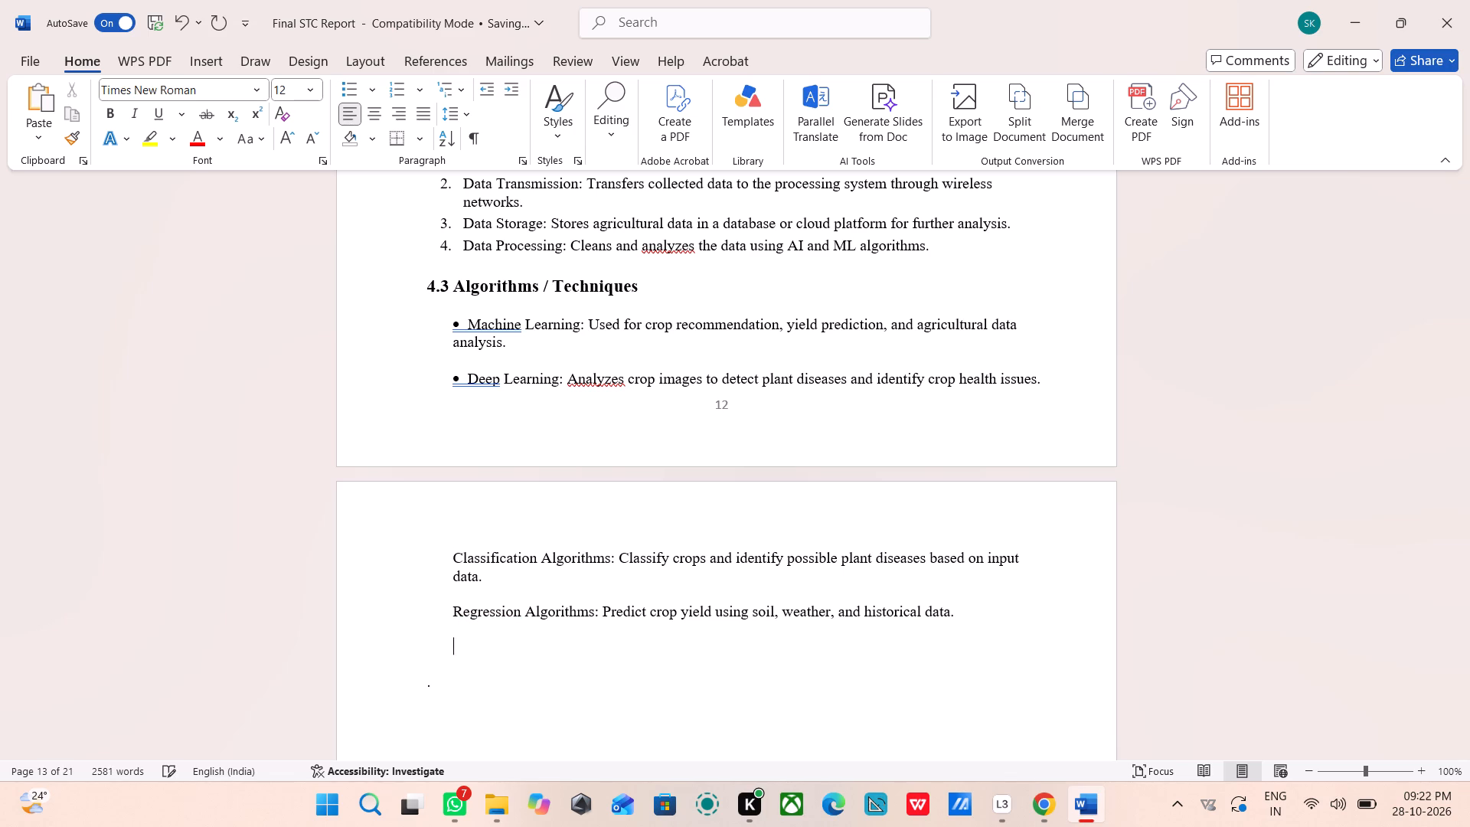
# Delete the bullets in front of the Deep Learning and Machine Learning items, keeping their indents.
pyautogui.click(462, 384)
pyautogui.press('BackSpace')
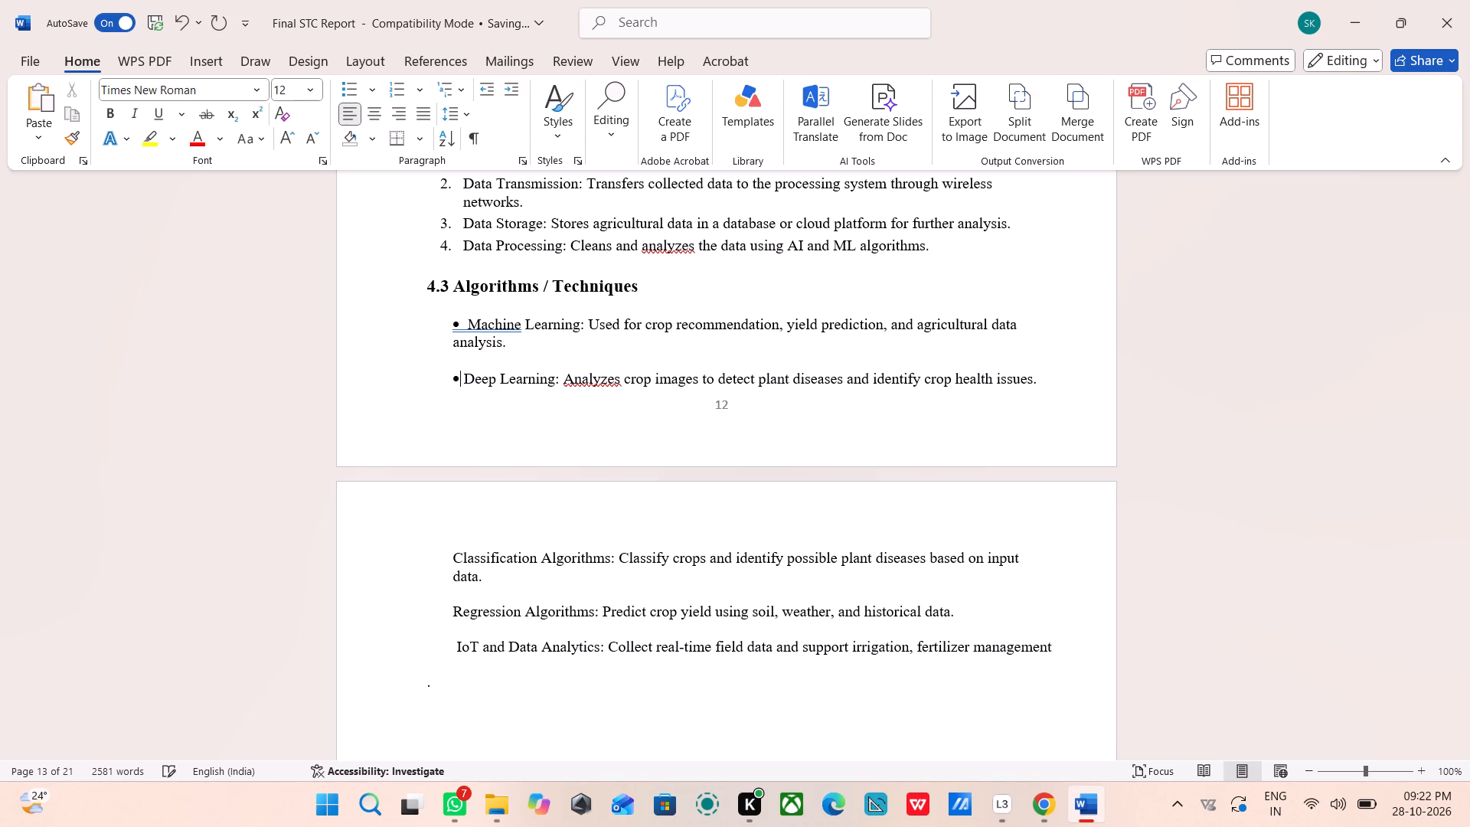
pyautogui.press('BackSpace')
pyautogui.press('Up')
pyautogui.press('Up')
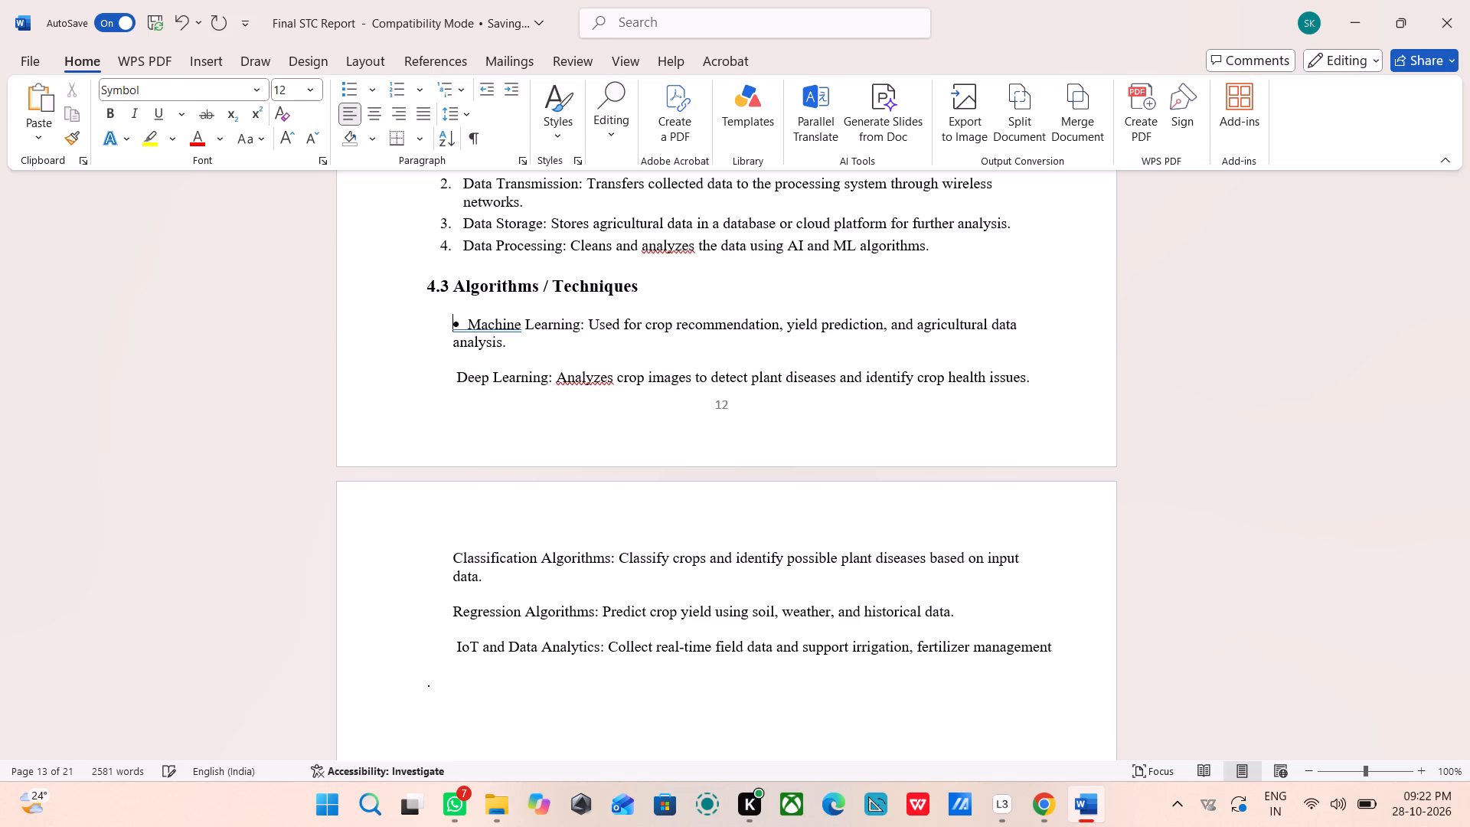
pyautogui.press('Right')
pyautogui.press('Right')
pyautogui.press('BackSpace')
pyautogui.press('BackSpace')
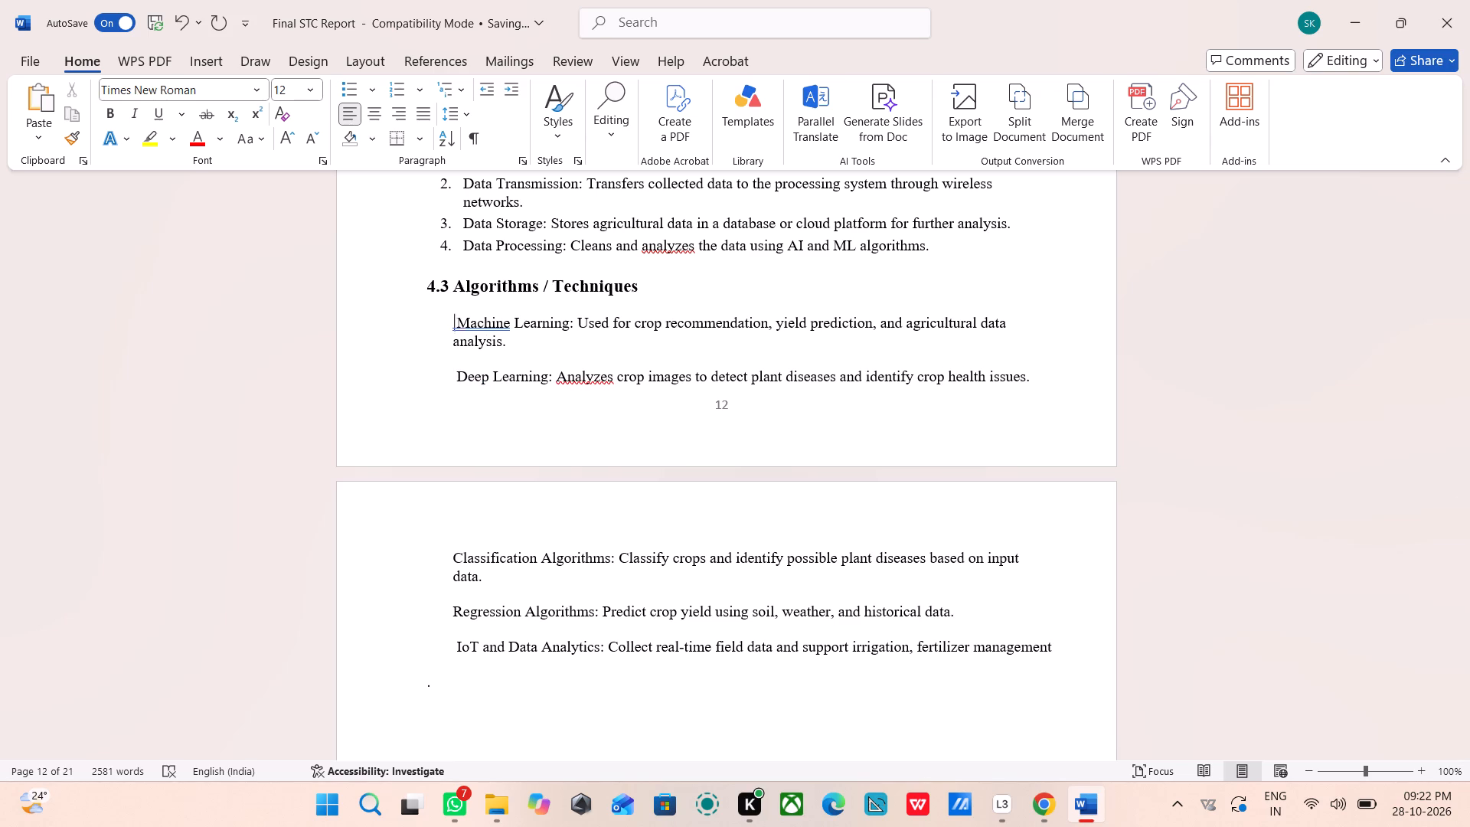
pyautogui.press('BackSpace')
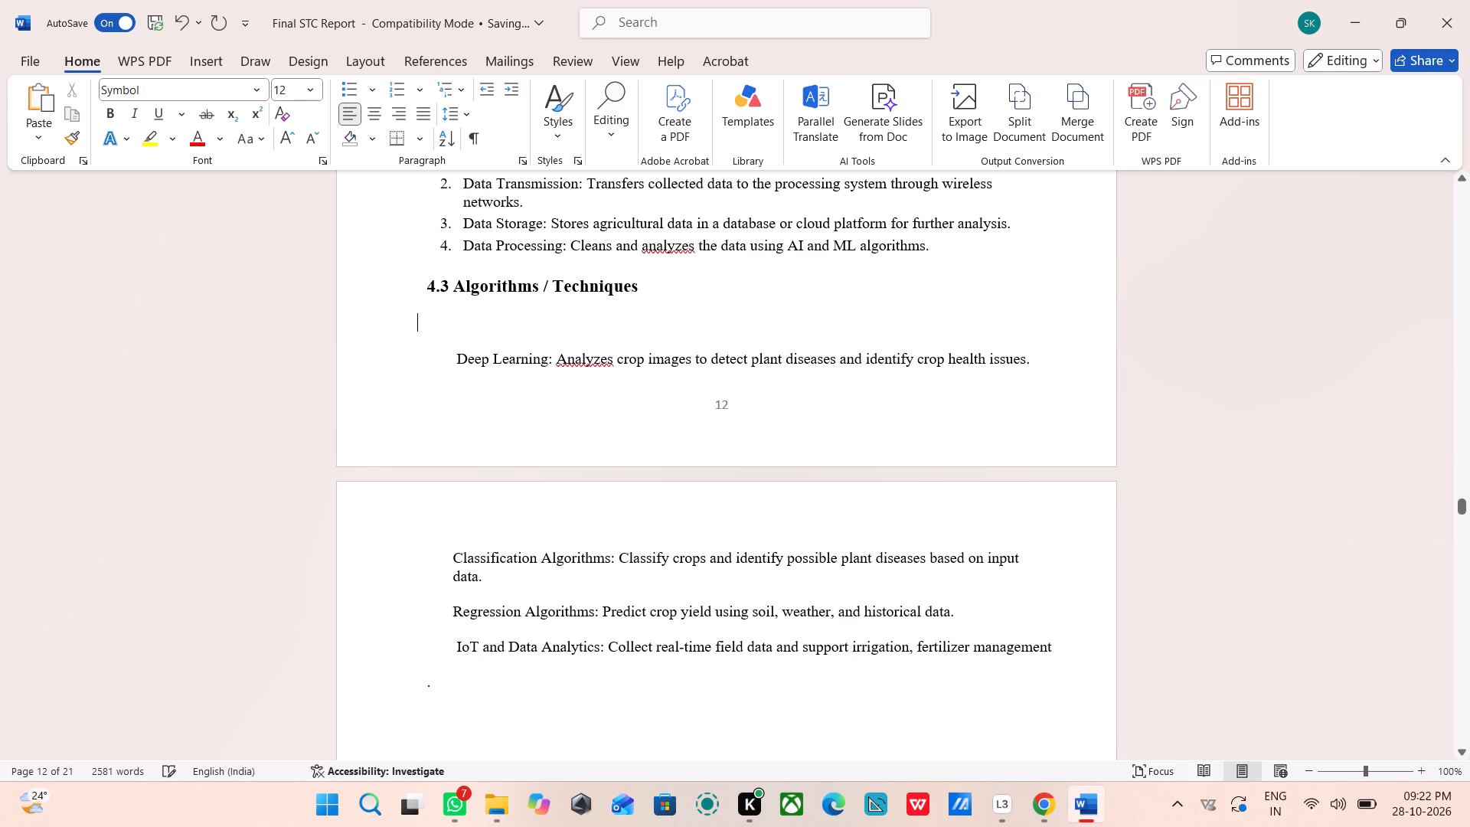
pyautogui.hotkey('ctrl', 'z')
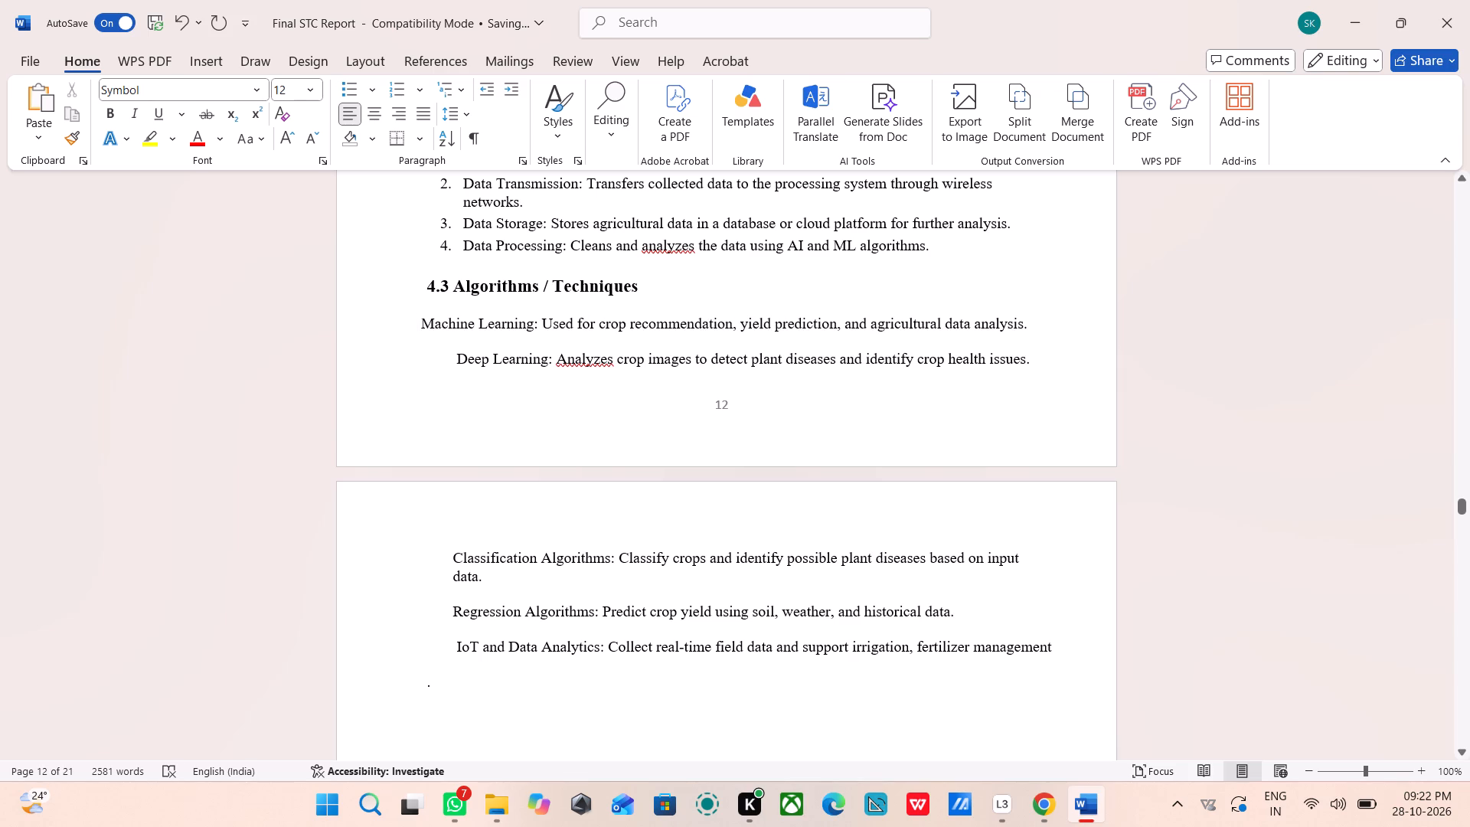
# Insert an extra space before "analysis." in the Machine Learning item.
pyautogui.click(453, 338)
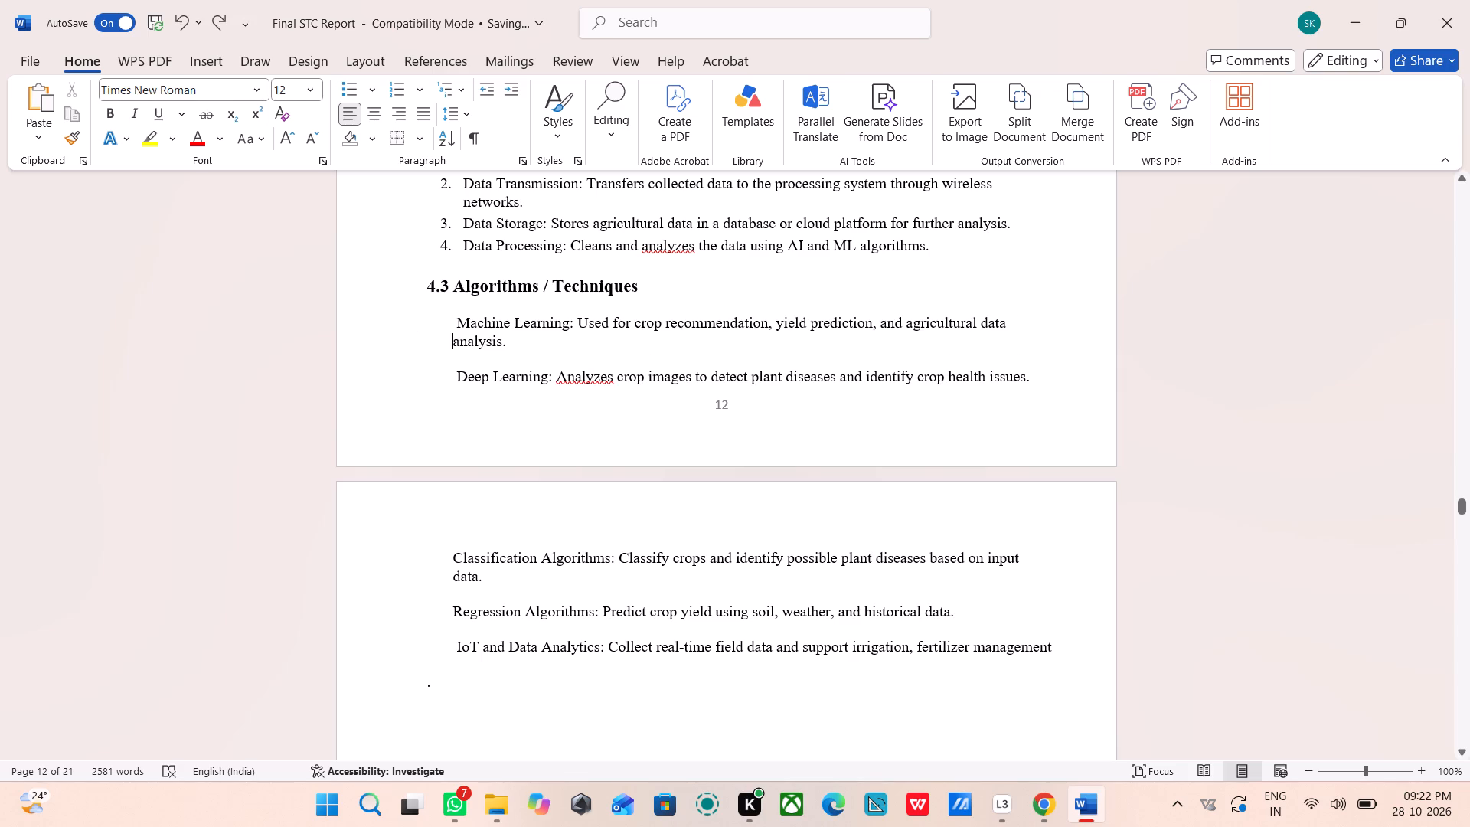
pyautogui.press('space')
# Delete the leading space in front of the IoT and Data Analytics item.
pyautogui.scroll(-6, 515, 332)
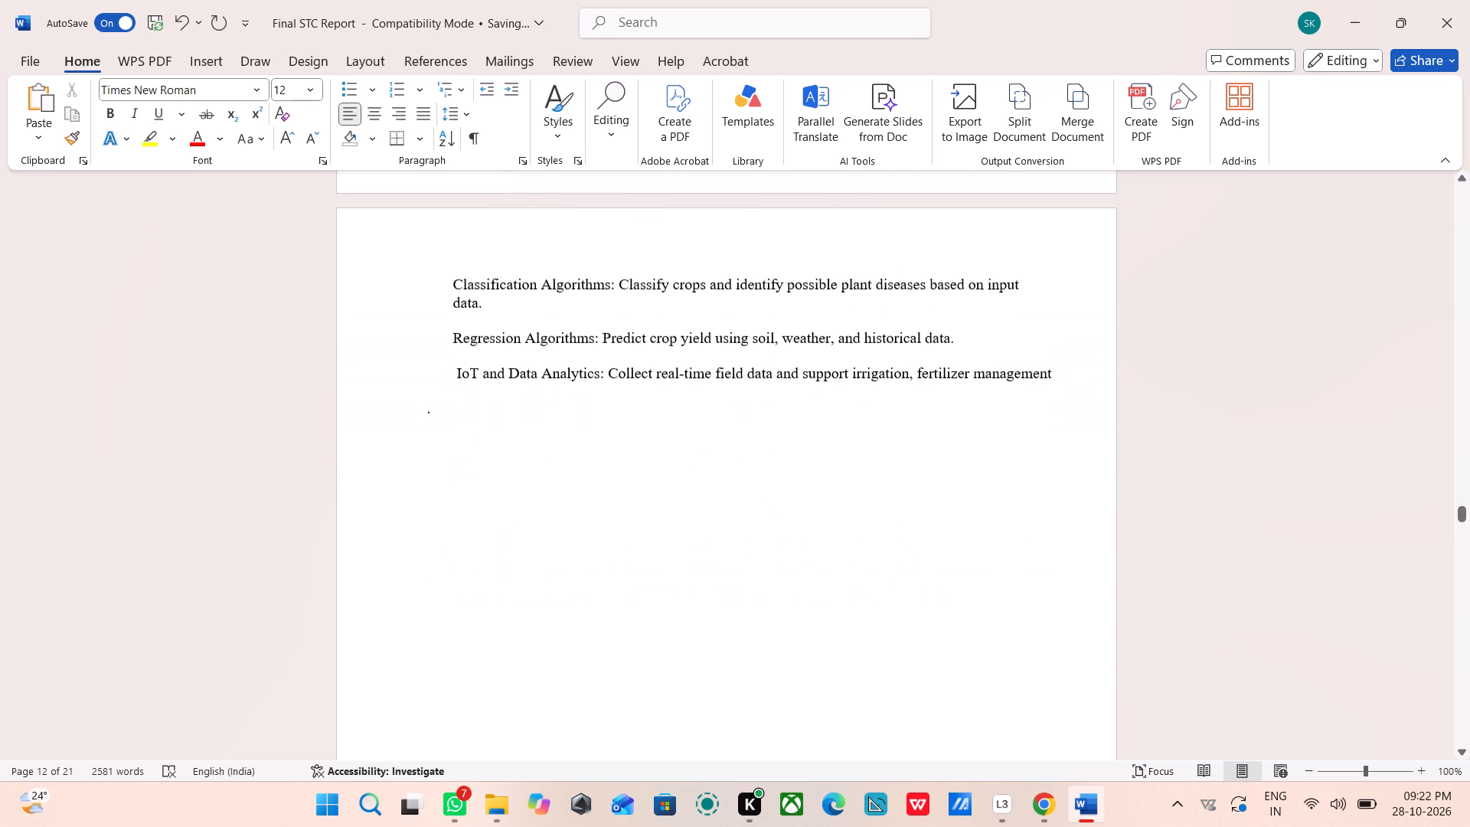
pyautogui.click(456, 368)
pyautogui.press('BackSpace')
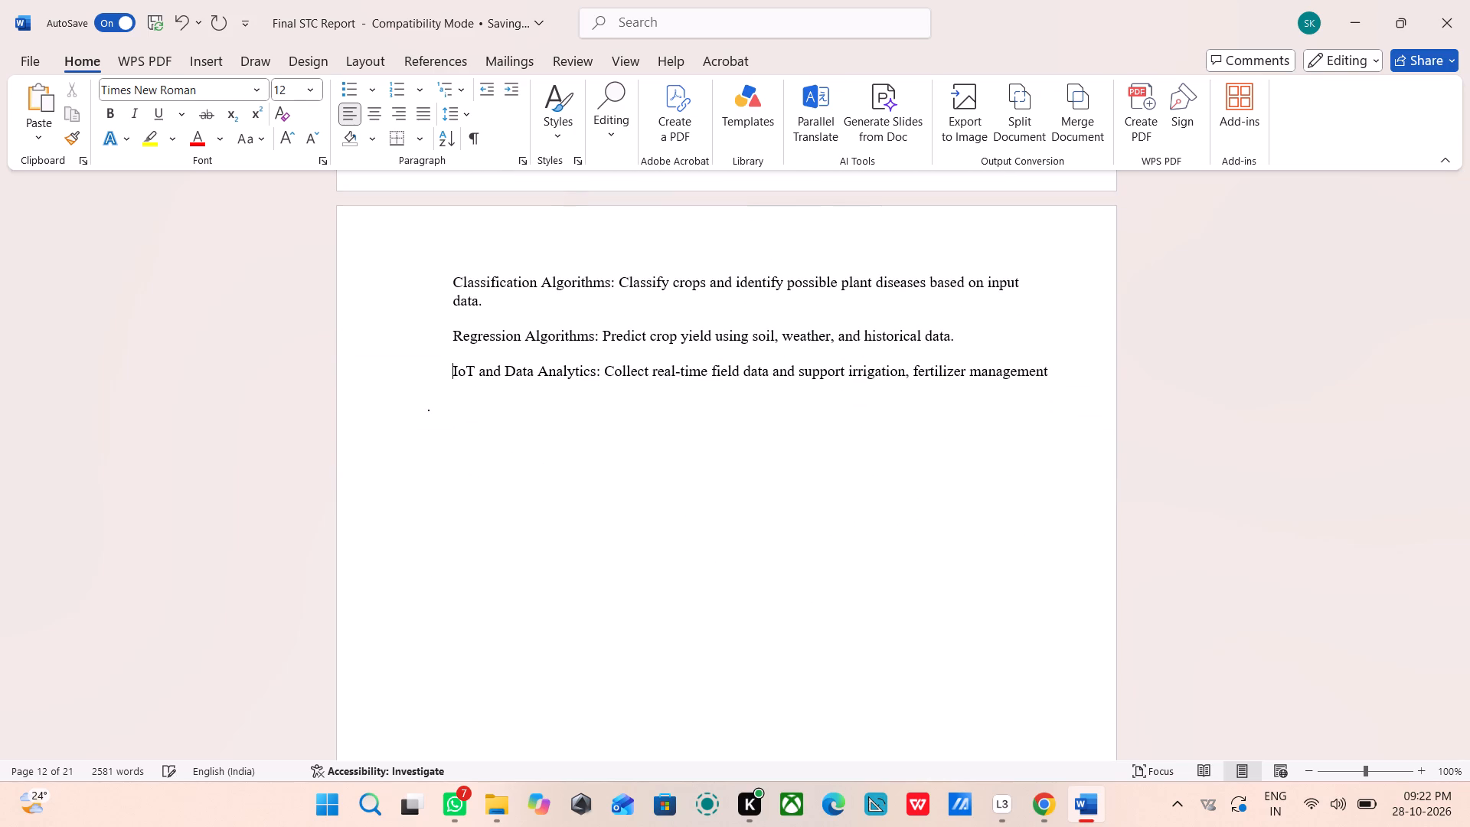
# Copy the whole IoT and Data Analytics item at the end of section 4.3.
pyautogui.scroll(7, 492, 379)
pyautogui.scroll(-5, 495, 379)
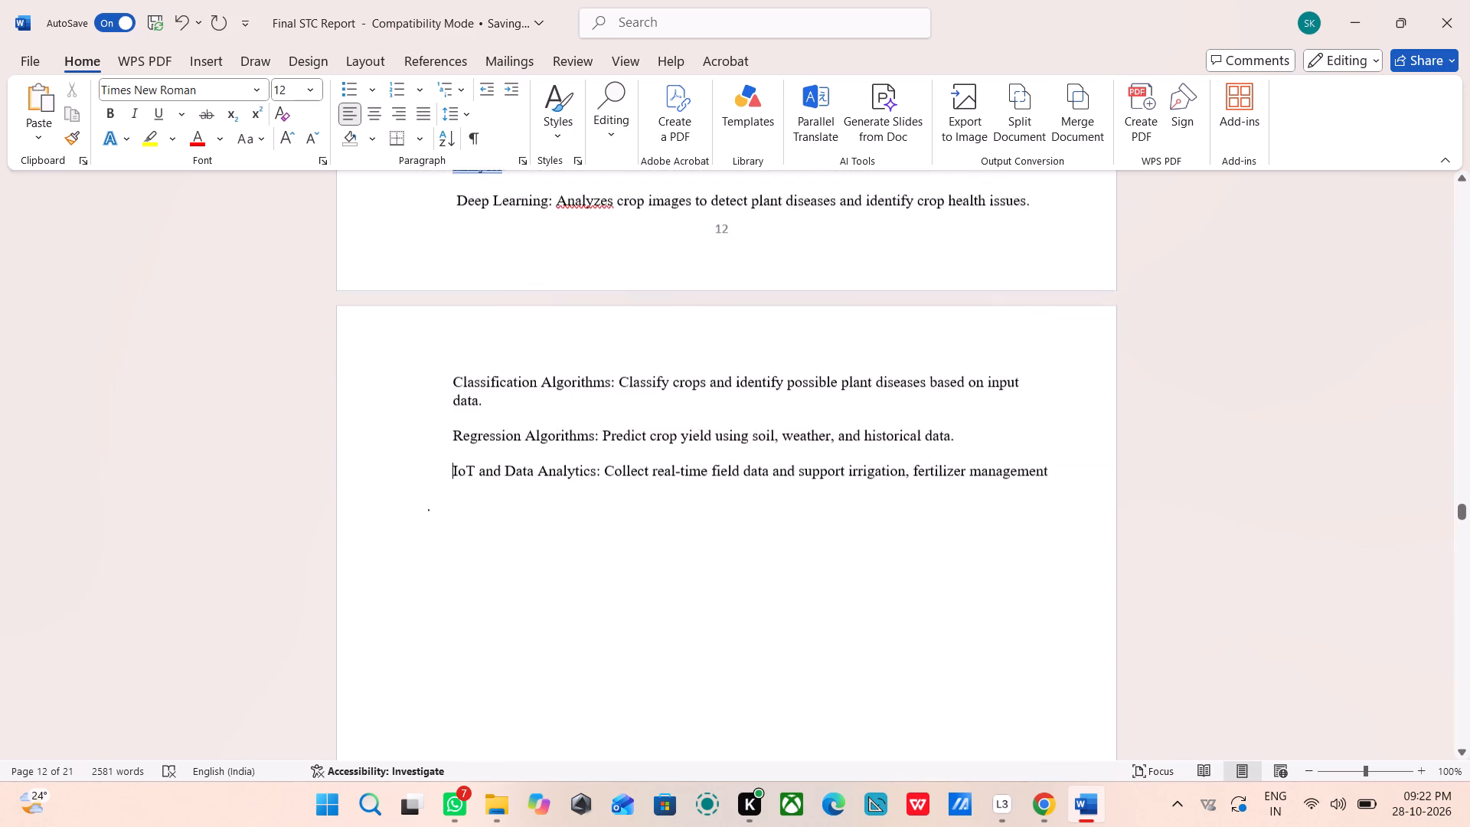
pyautogui.scroll(-20, 495, 379)
pyautogui.scroll(-2, 495, 379)
pyautogui.scroll(5, 495, 378)
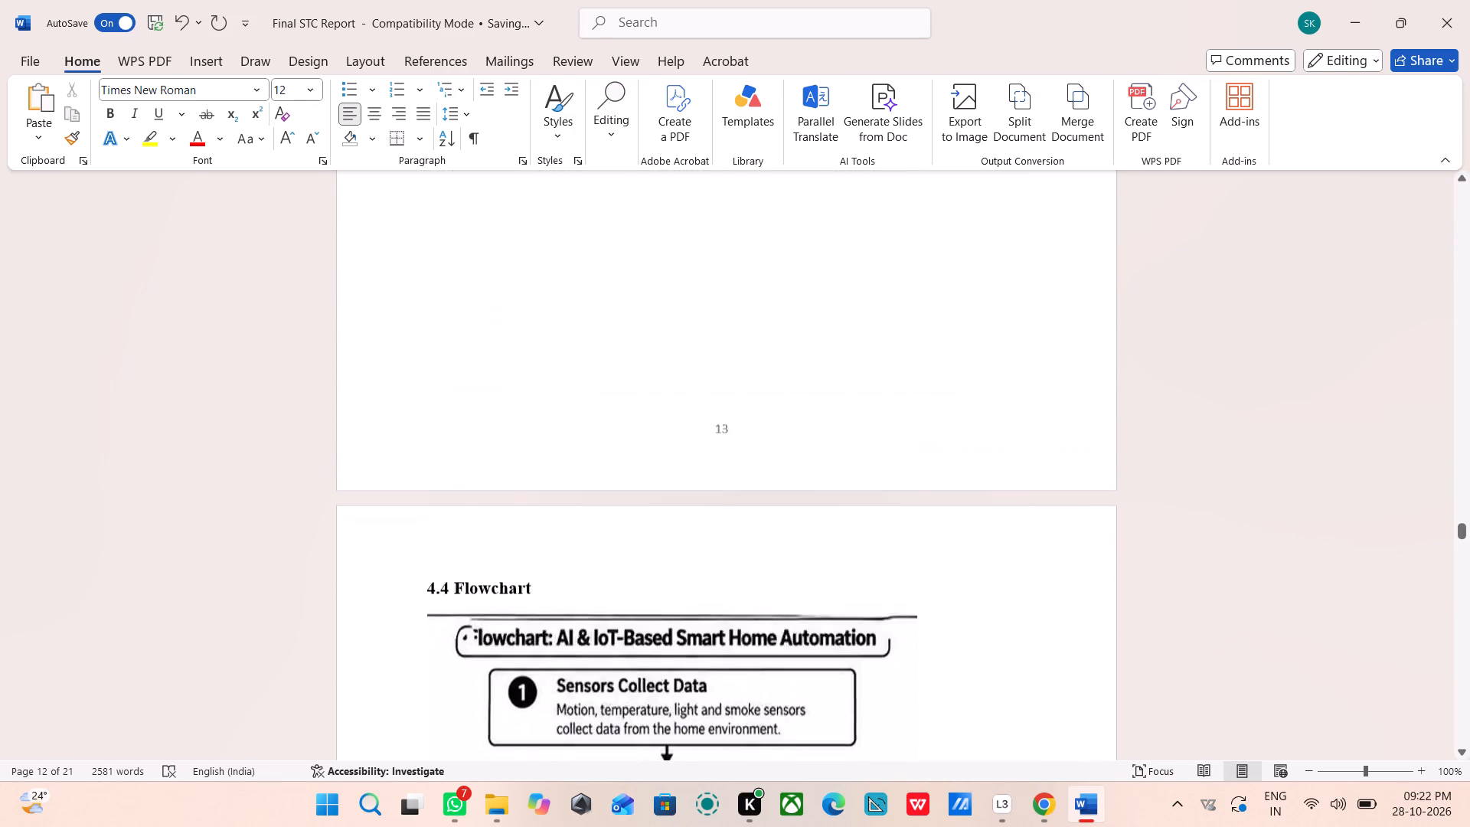
pyautogui.scroll(20, 495, 378)
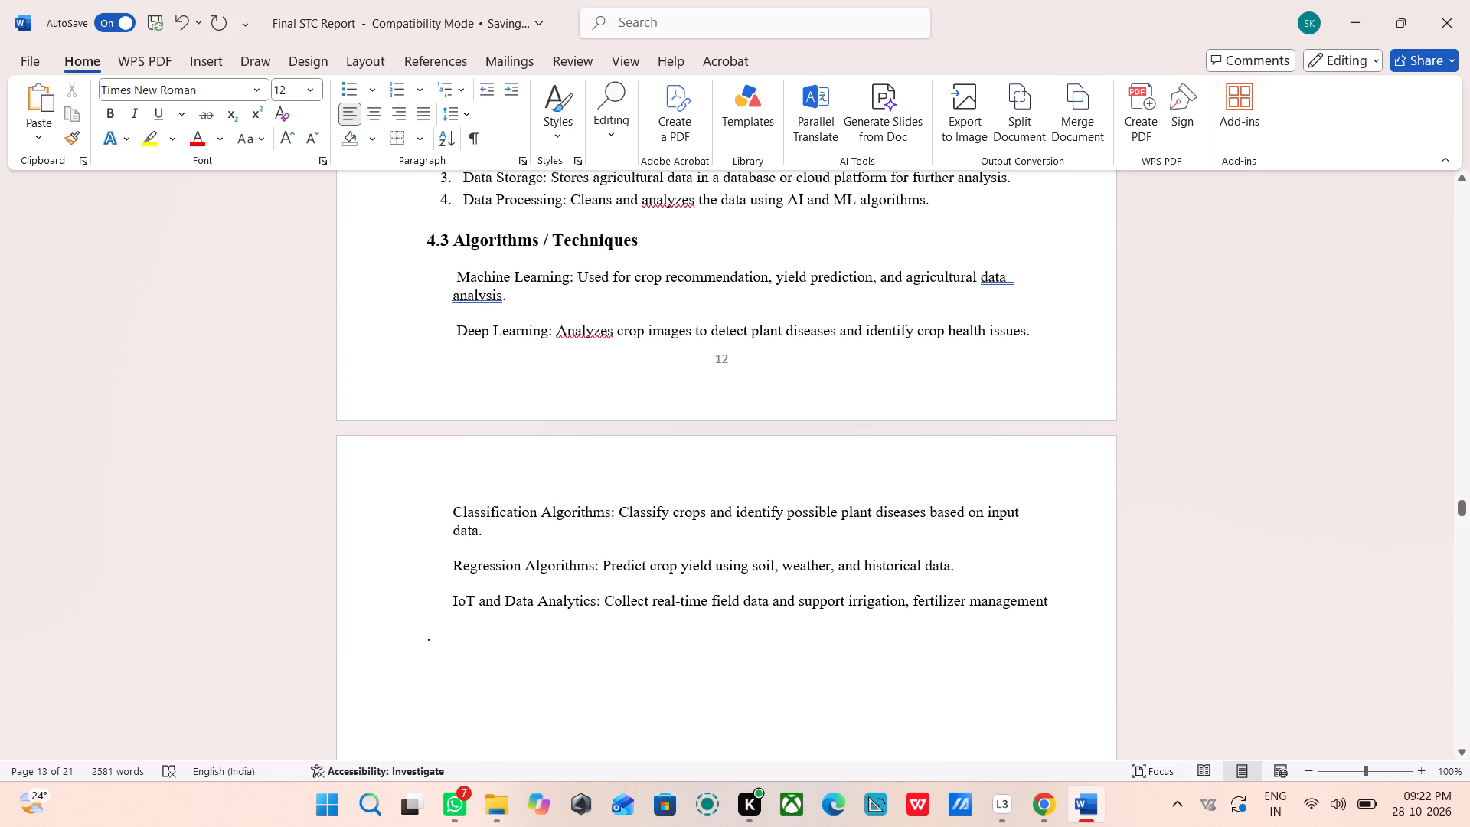
pyautogui.moveTo(432, 602); pyautogui.dragTo(892, 591)
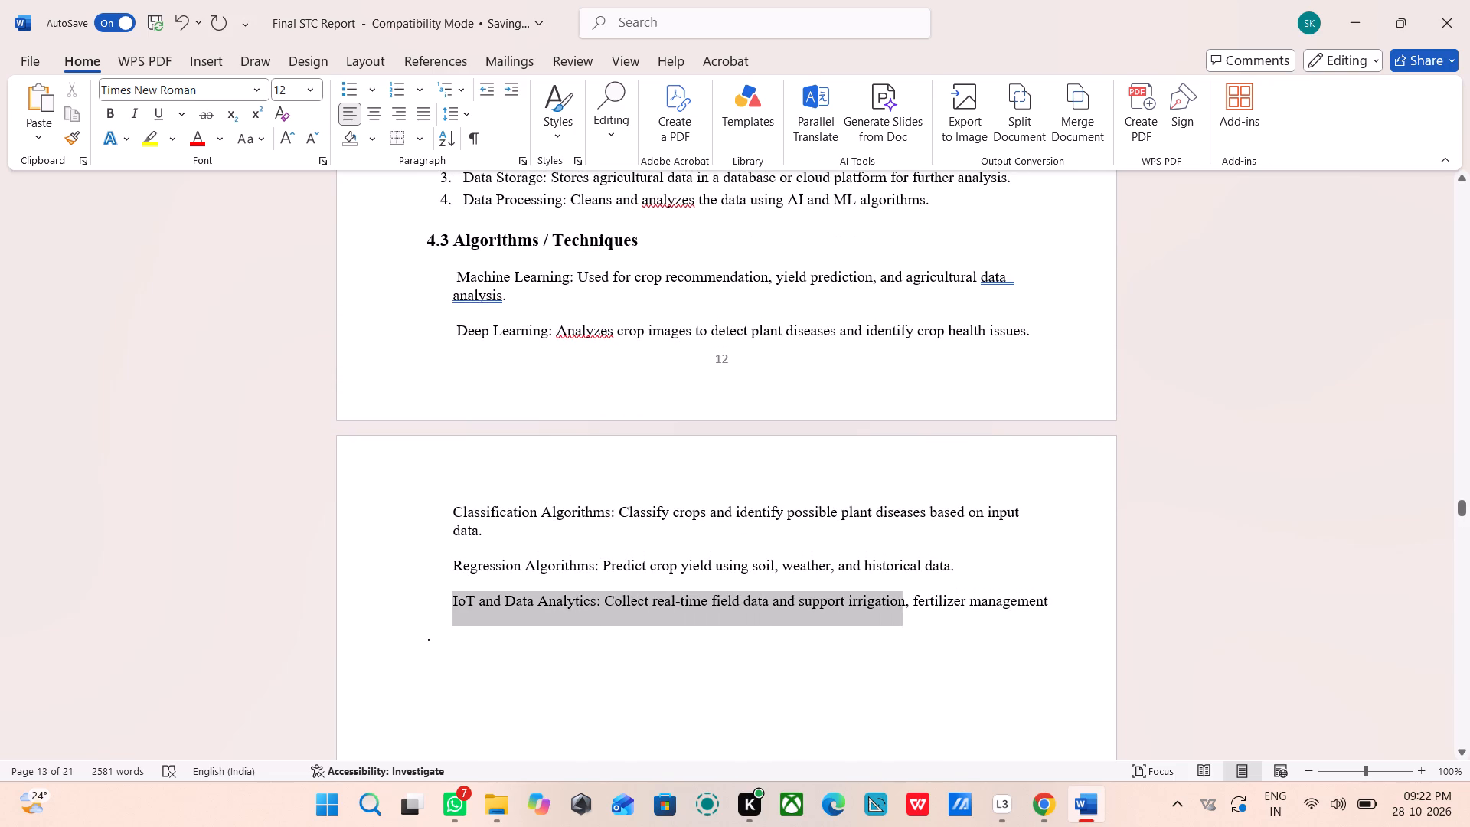
pyautogui.moveTo(892, 591); pyautogui.dragTo(1053, 607)
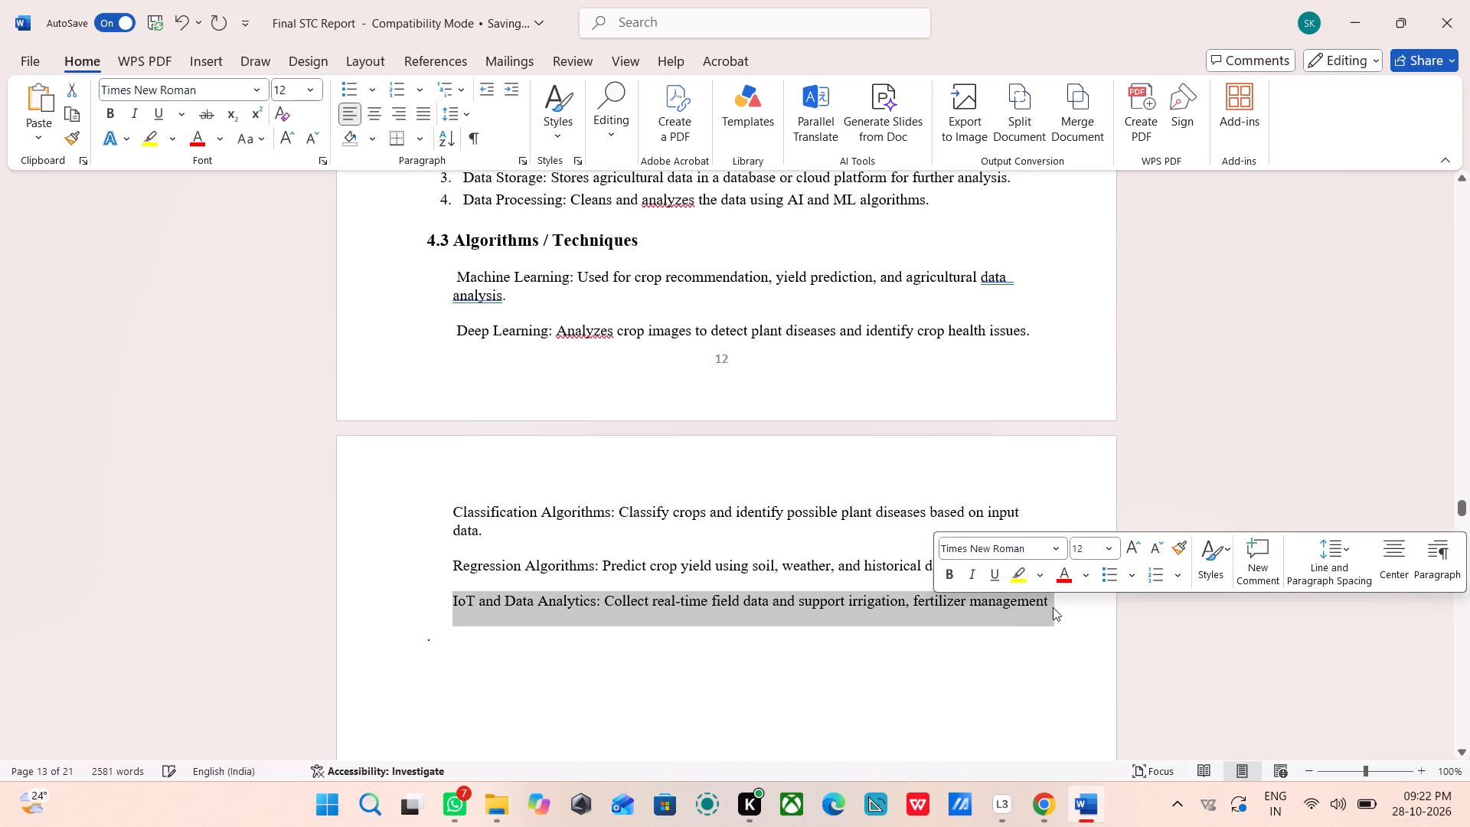
pyautogui.hotkey('ctrl', 'c')
# Delete the word "analysis" at the end of the Machine Learning item, leaving its period.
pyautogui.scroll(1, 535, 473)
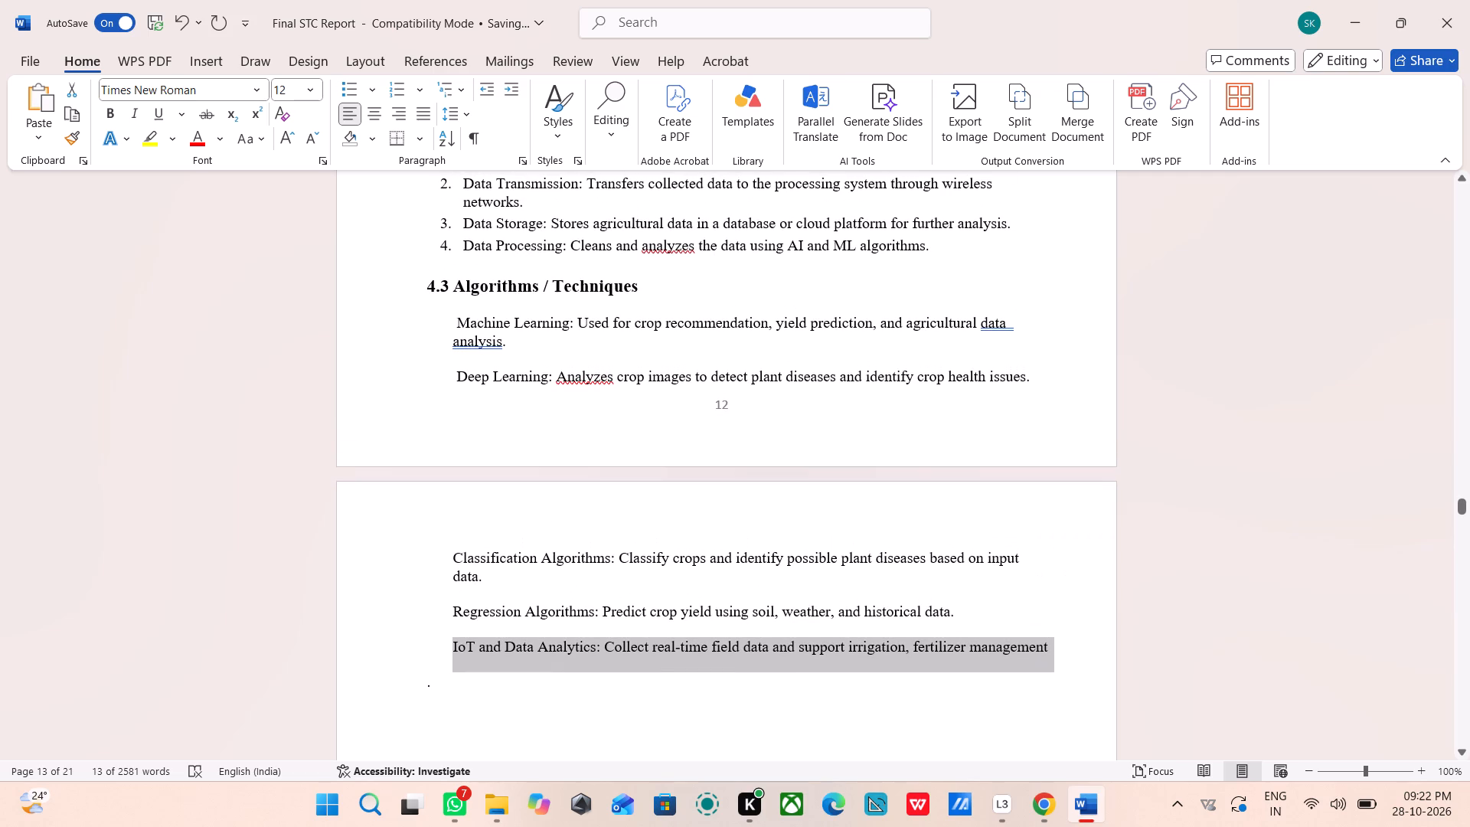
pyautogui.click(478, 356)
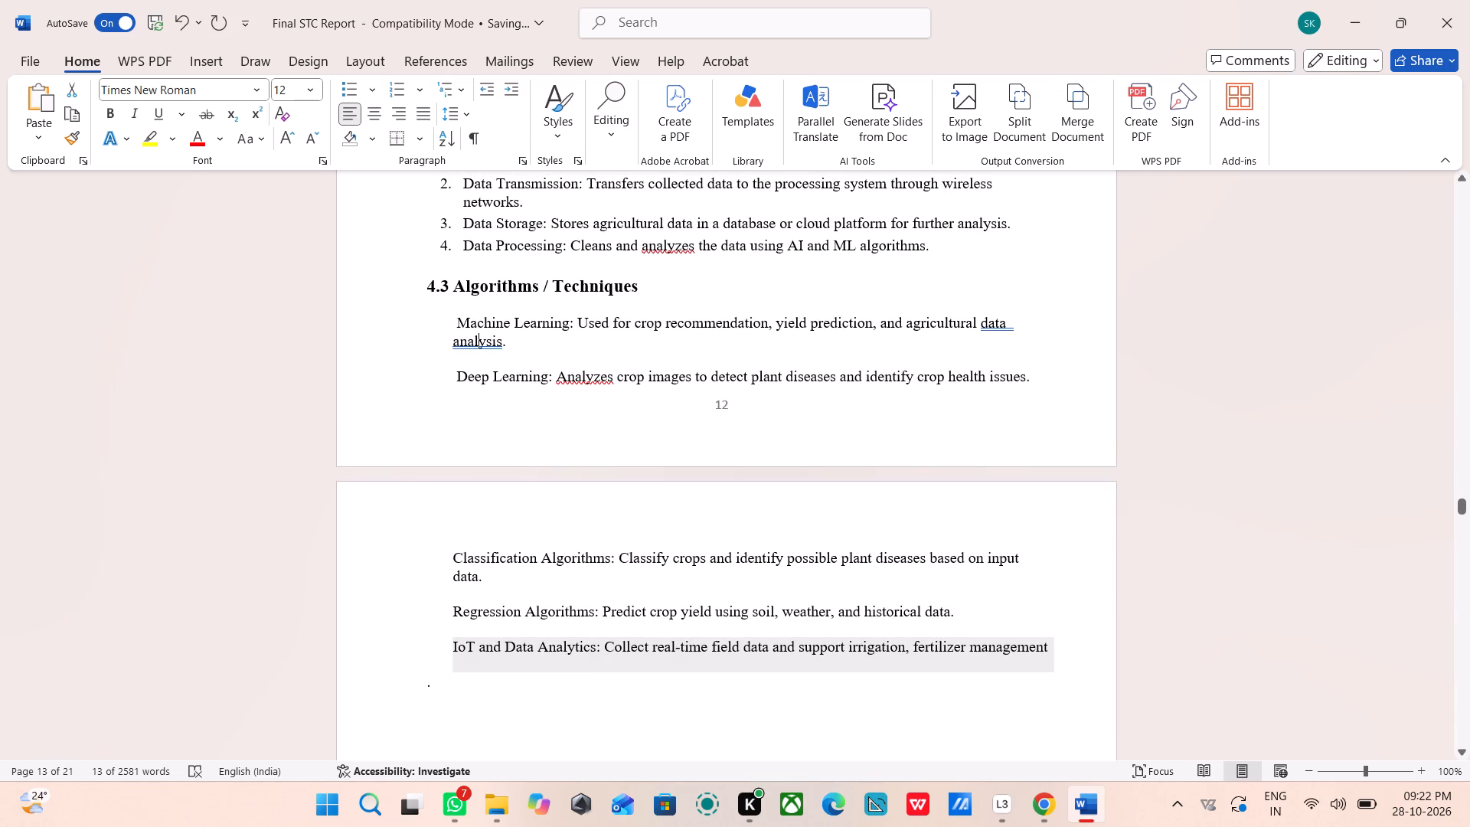
pyautogui.click(502, 351)
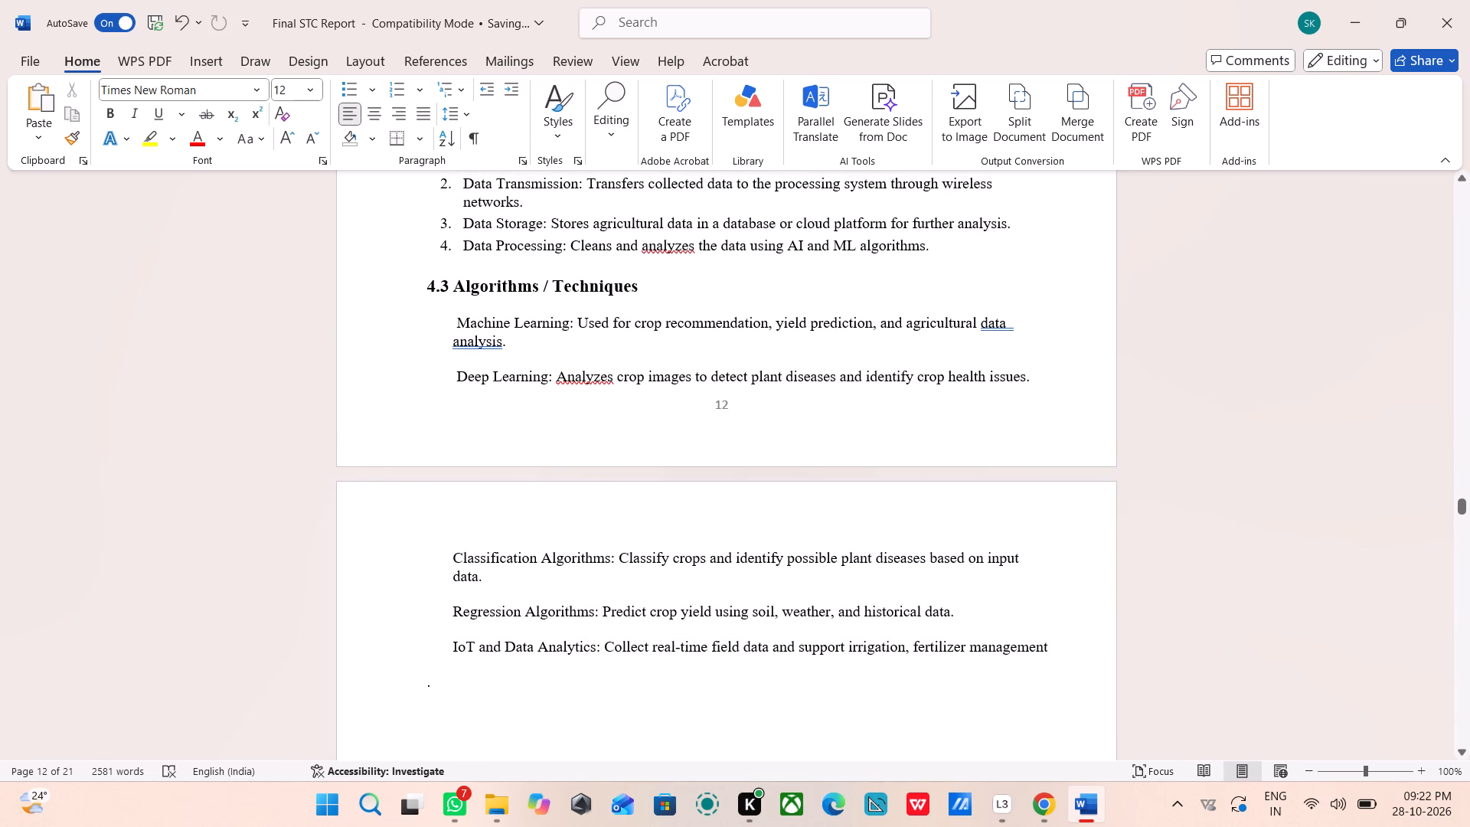
pyautogui.press('BackSpace')
pyautogui.press('BackSpace')
pyautogui.press('BackSpace')
pyautogui.press('BackSpace')
pyautogui.press('BackSpace')
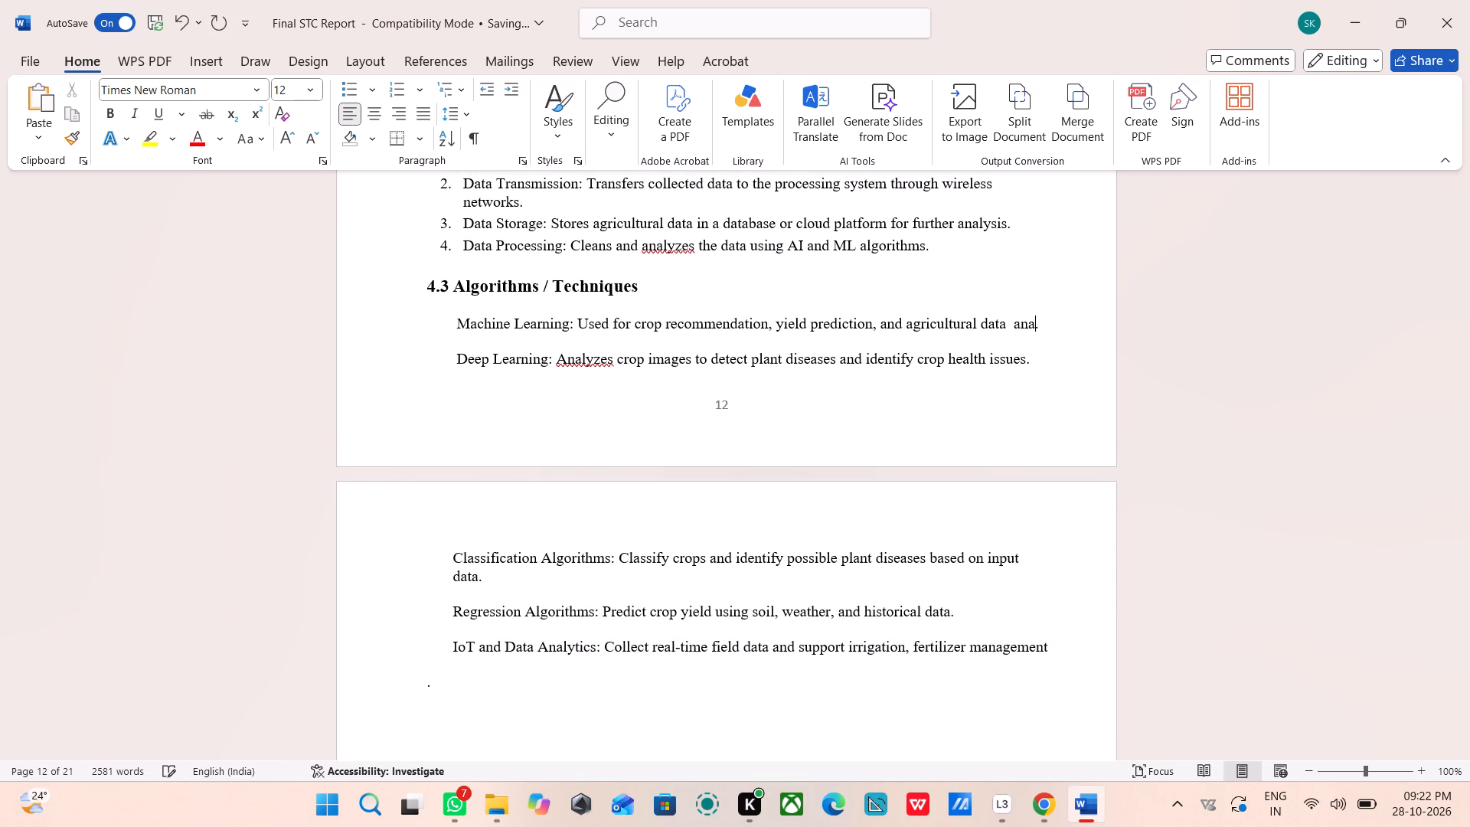
pyautogui.press('BackSpace')
pyautogui.press('BackSpace')
pyautogui.press('BackSpace')
# Start a new line after "agricultural data" in the Machine Learning item and paste the copied IoT and Data Analytics text there.
pyautogui.press('Return')
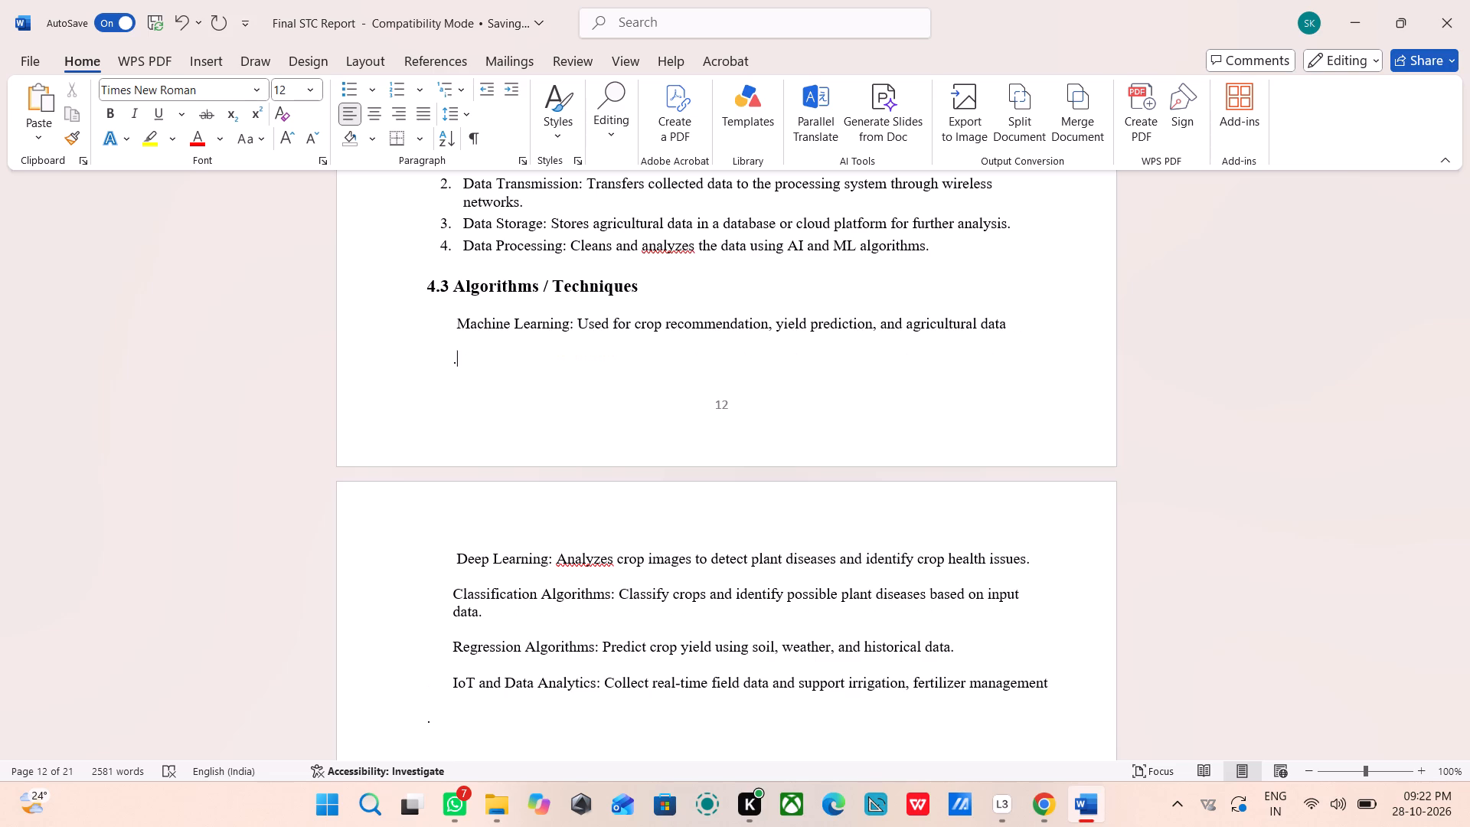
pyautogui.hotkey('ctrl', 'v')
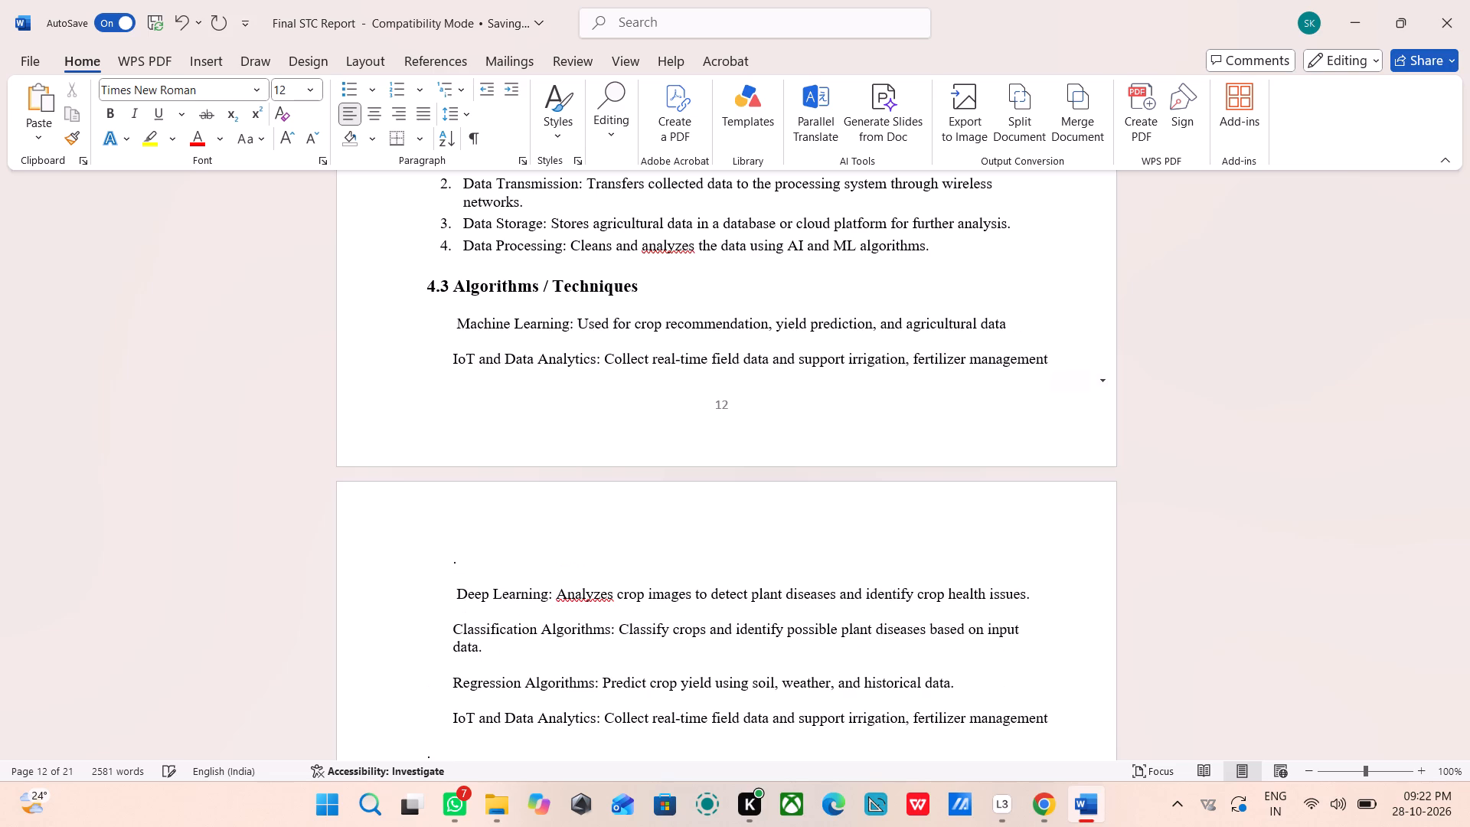
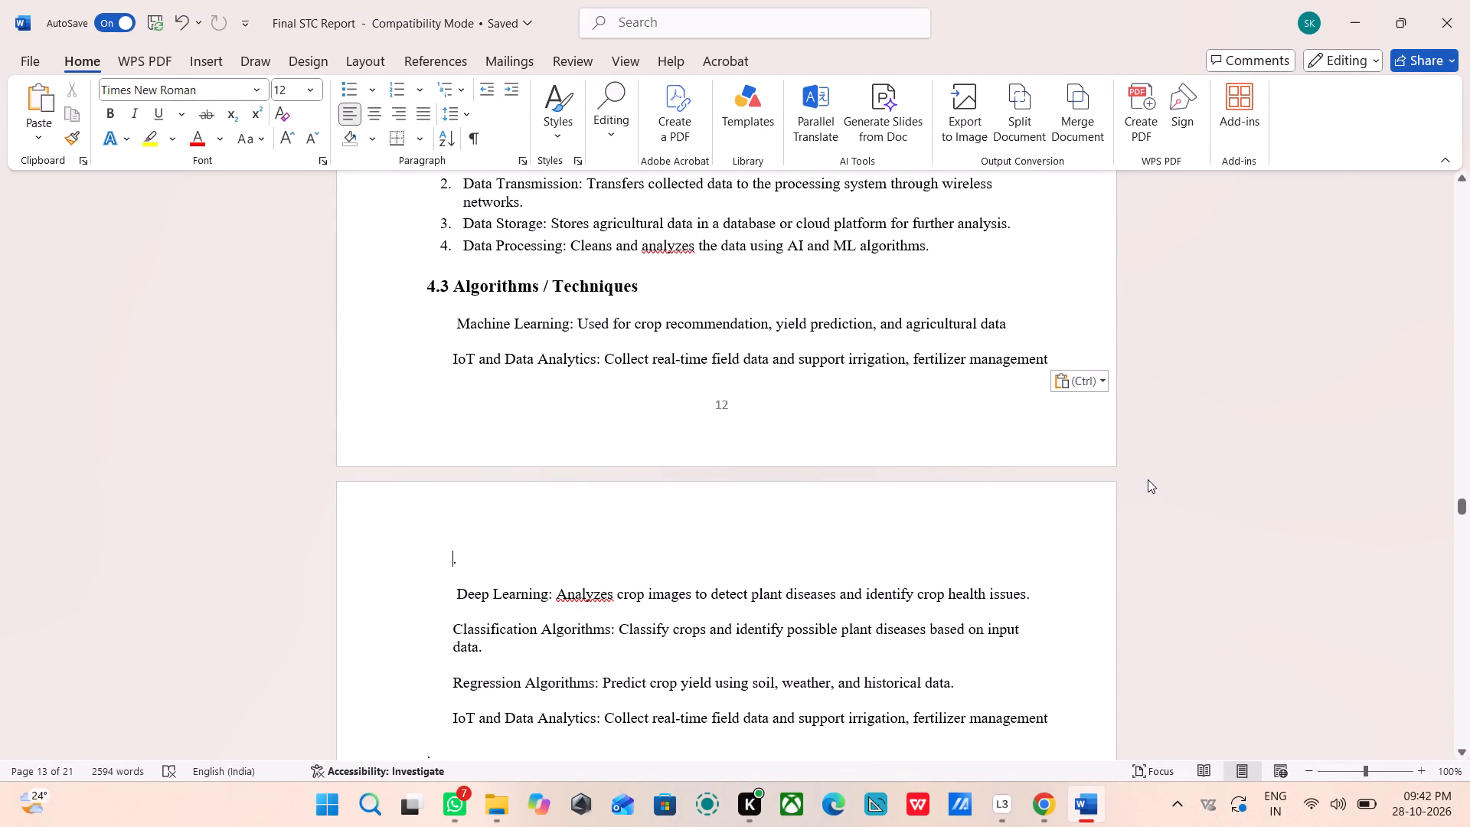
# Review the report from the literature survey in Chapter 2 to the architecture diagram in section 4.1.
pyautogui.scroll(3, 921, 539)
pyautogui.scroll(4, 803, 569)
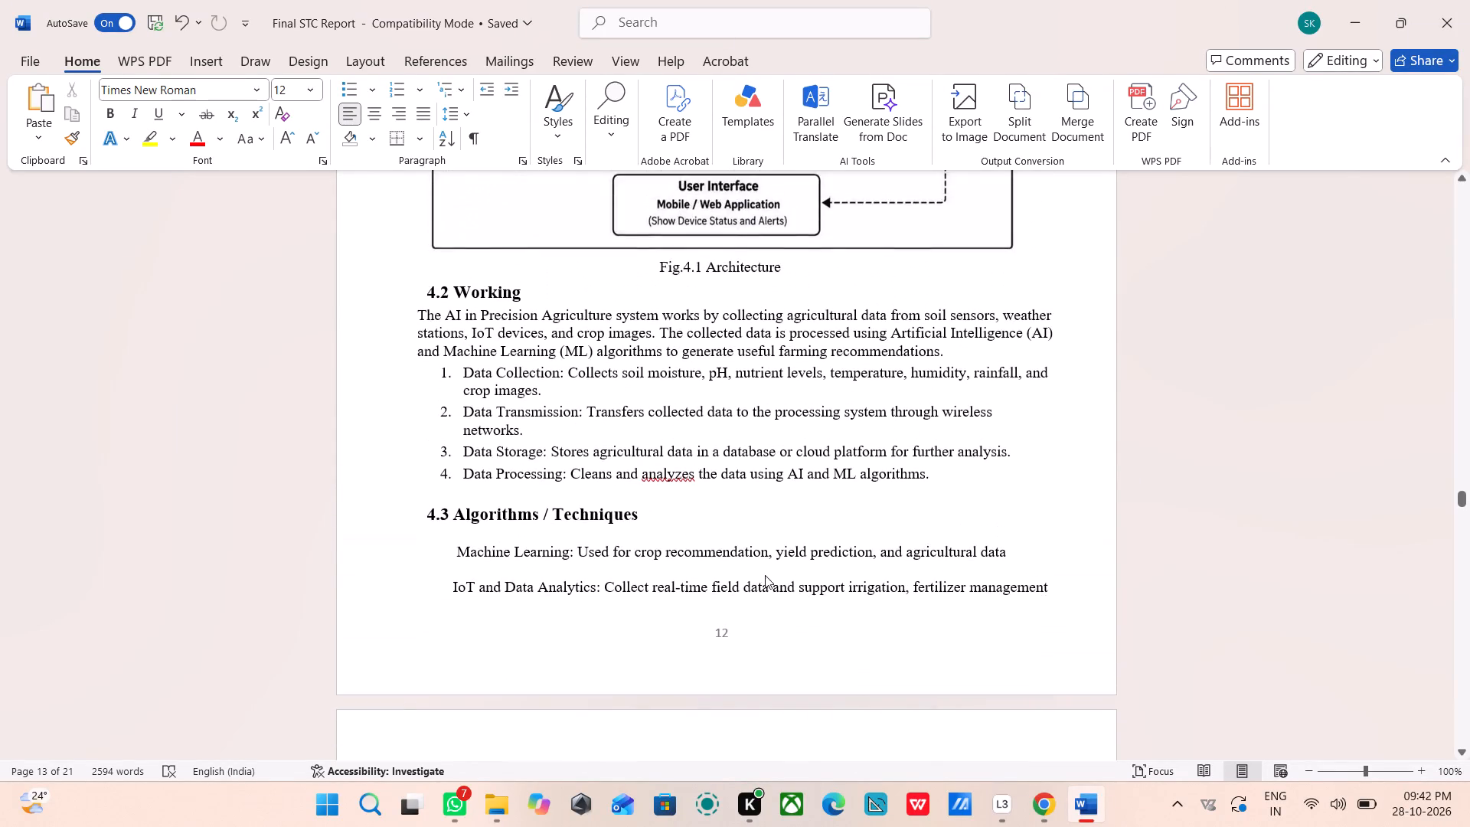
pyautogui.scroll(-4, 750, 579)
pyautogui.scroll(20, 750, 579)
pyautogui.scroll(9, 750, 579)
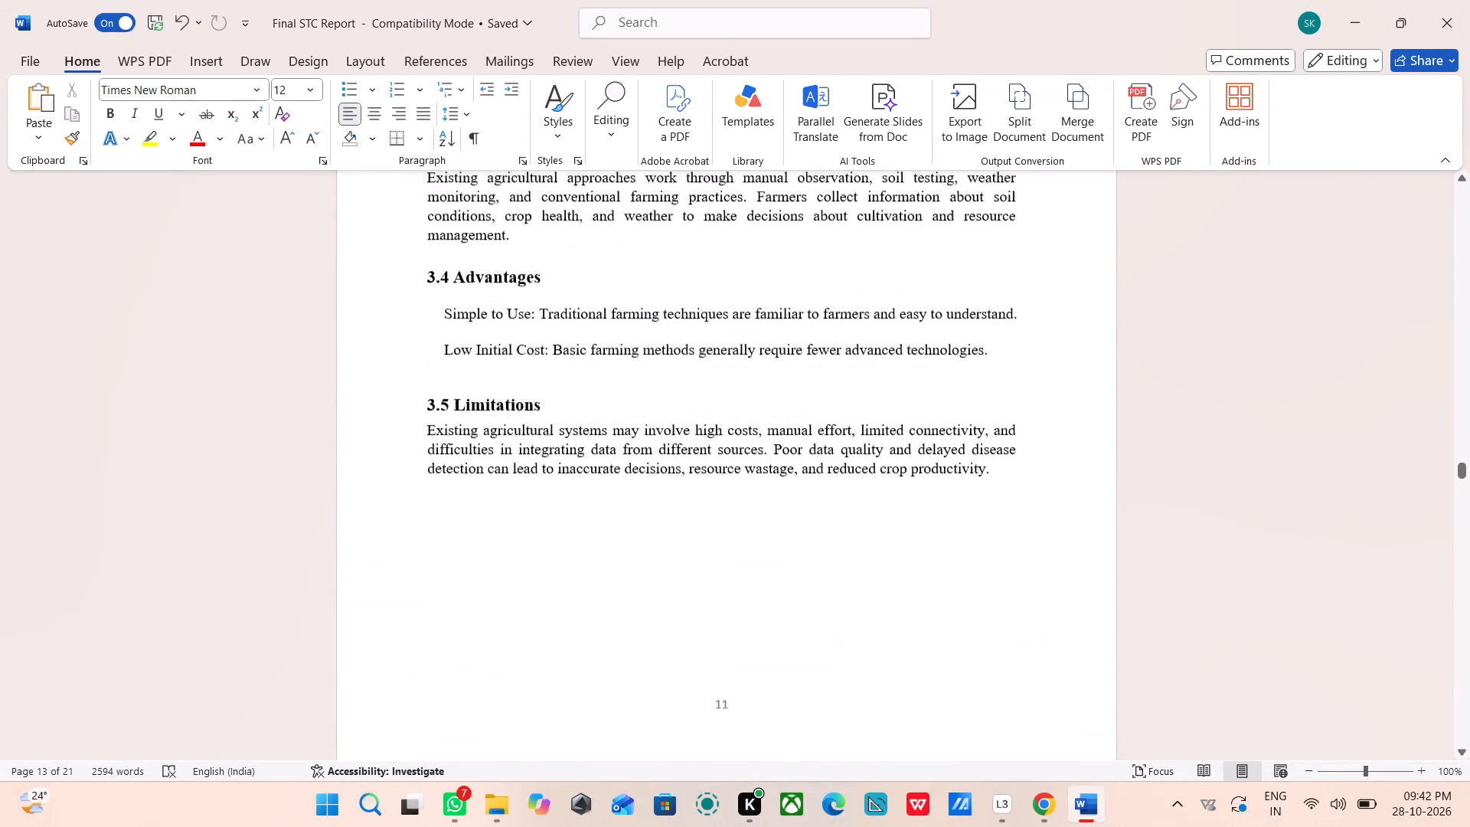
pyautogui.scroll(20, 747, 579)
pyautogui.scroll(5, 747, 579)
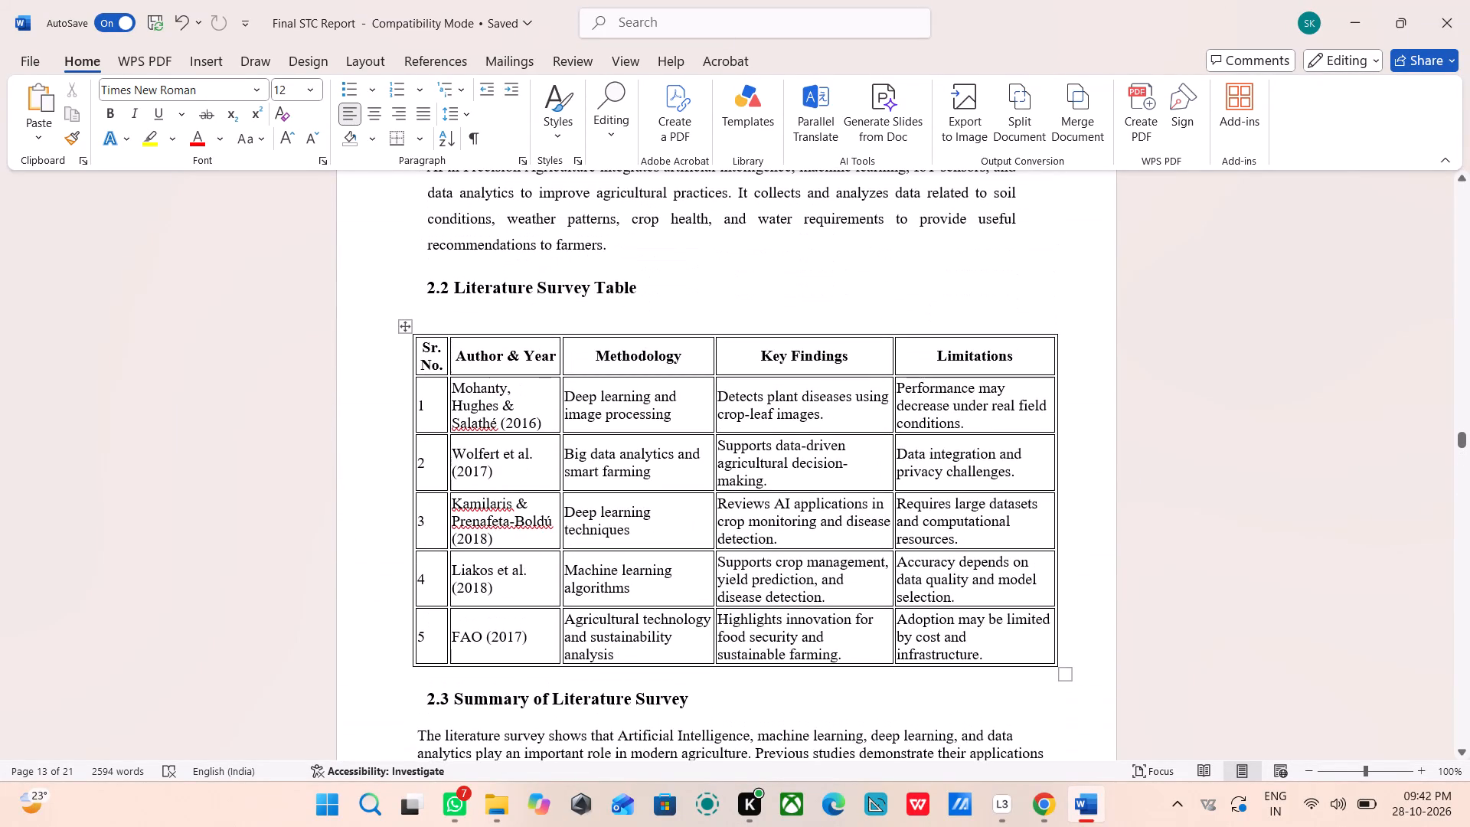
pyautogui.scroll(6, 758, 555)
pyautogui.scroll(-5, 758, 553)
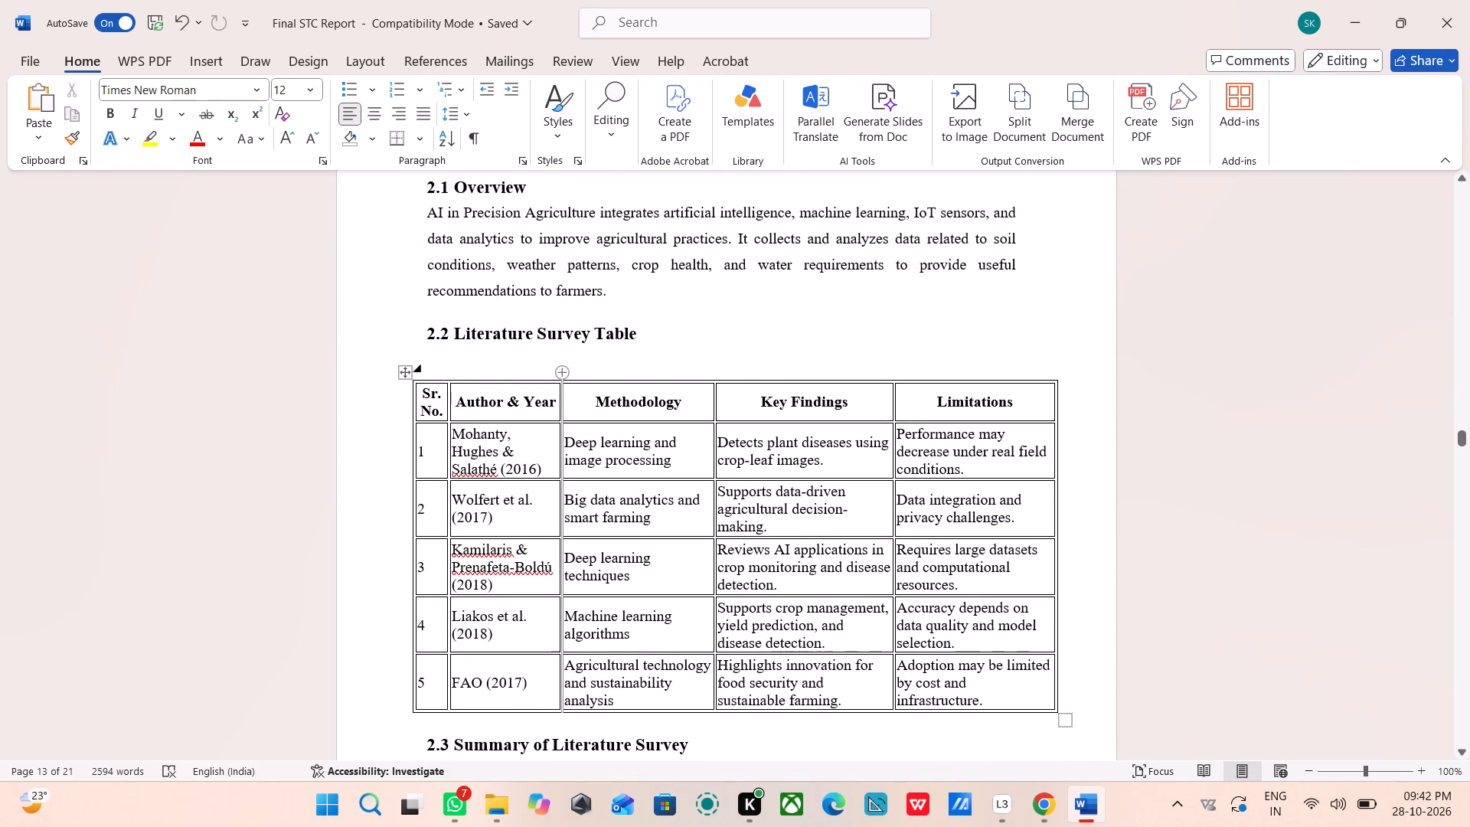
pyautogui.scroll(-5, 536, 743)
pyautogui.scroll(-7, 615, 665)
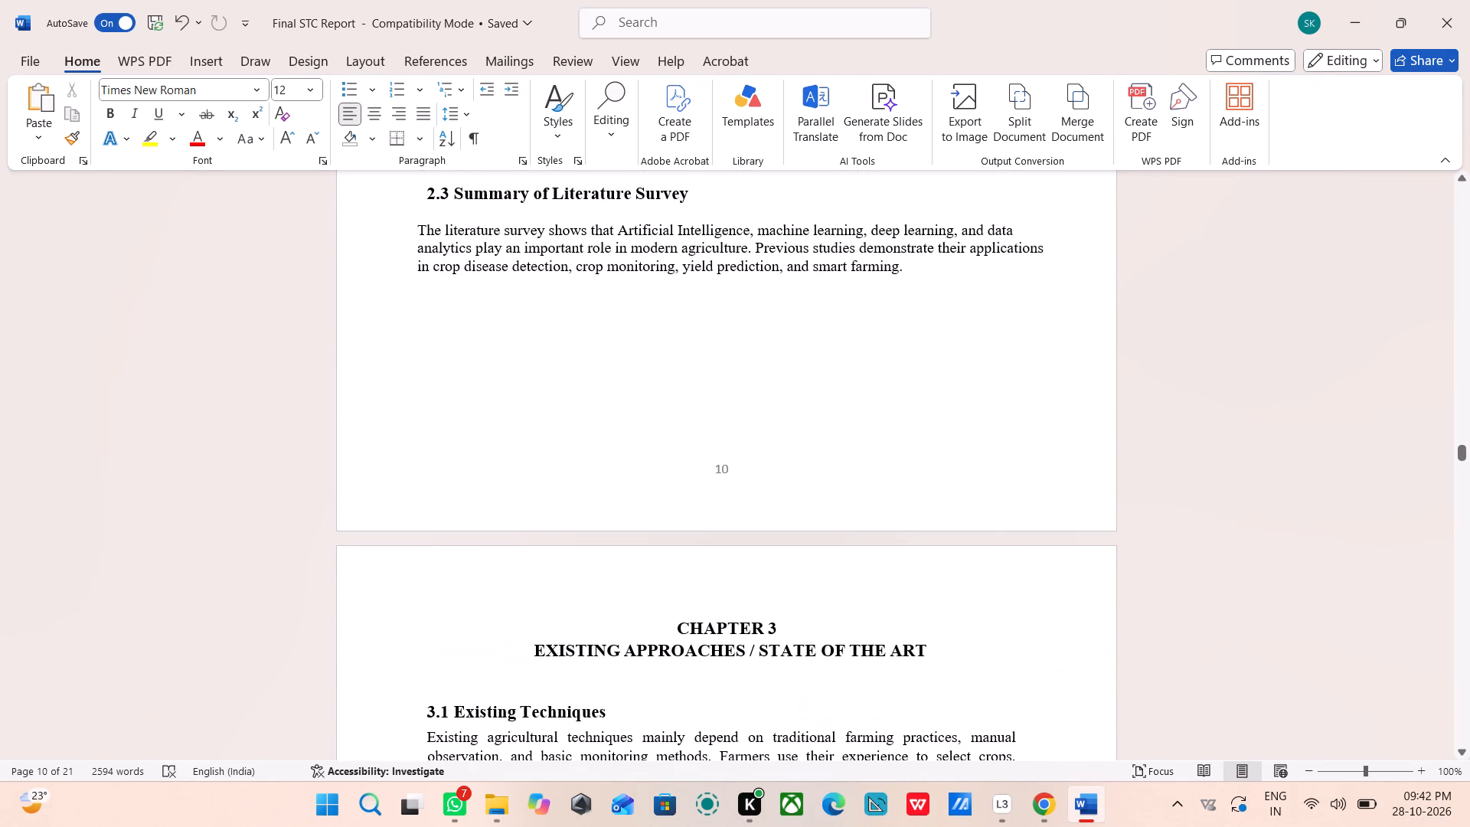
pyautogui.scroll(-17, 553, 377)
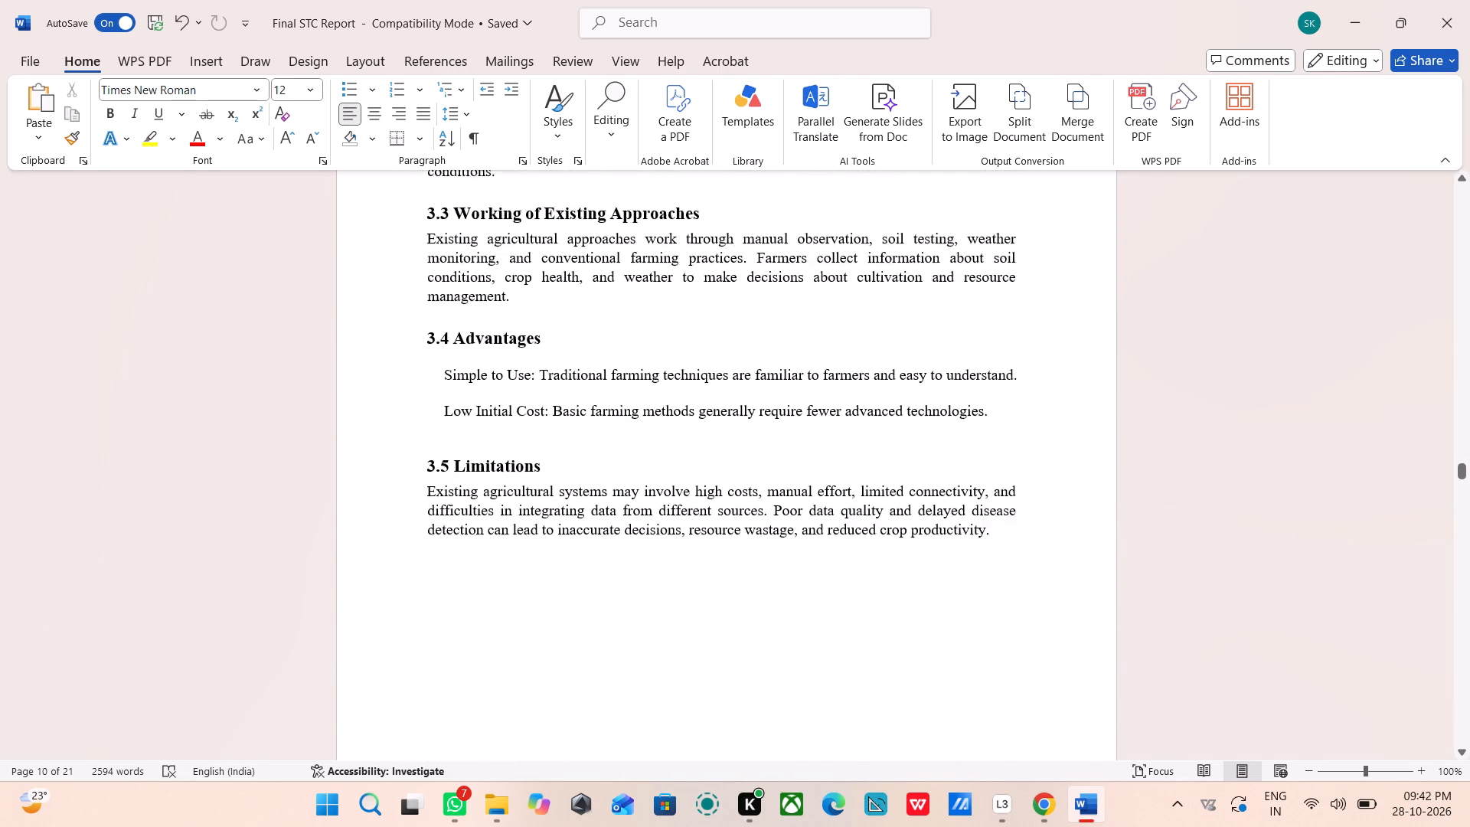
pyautogui.scroll(-14, 553, 377)
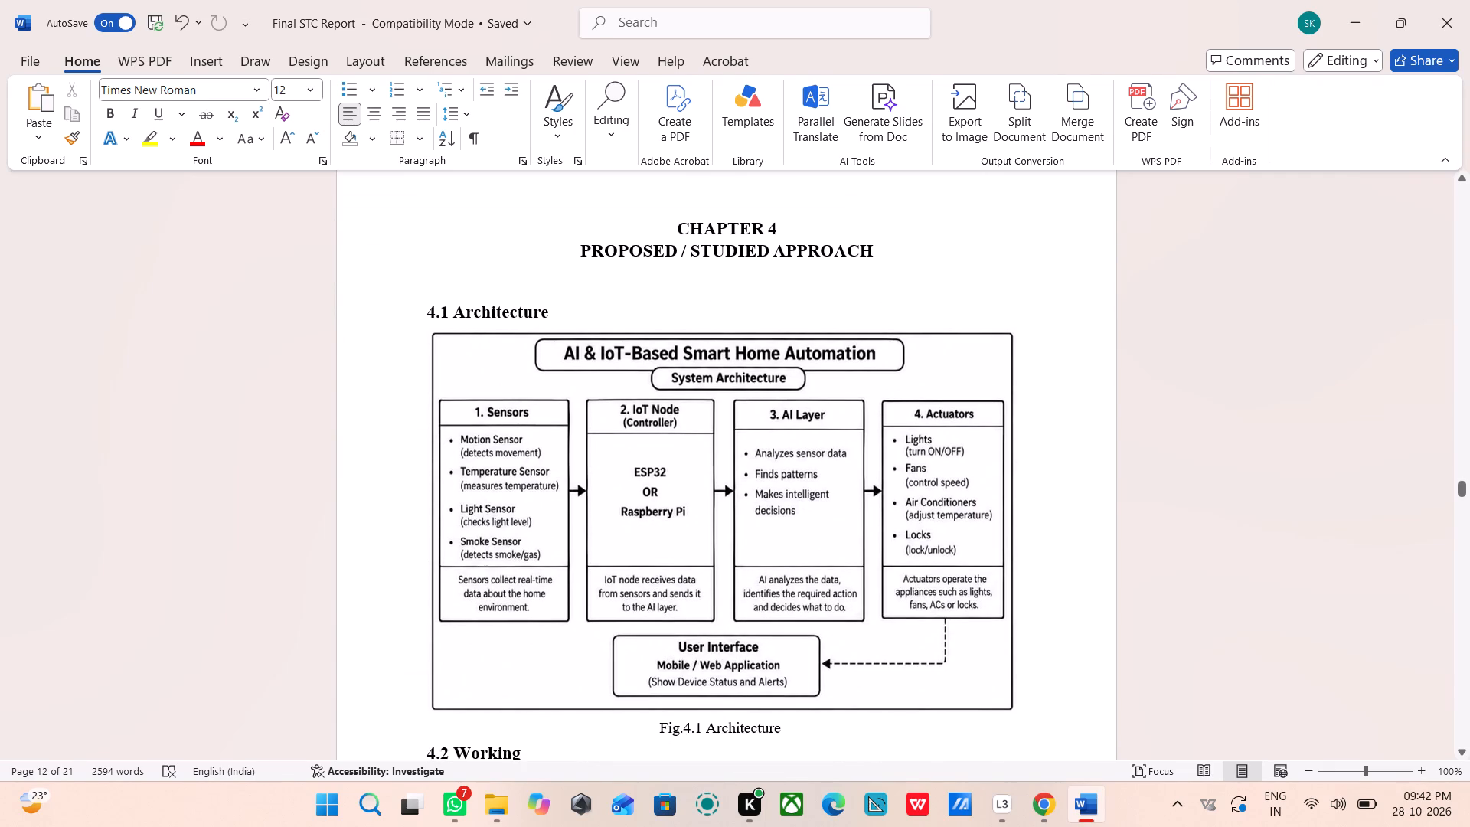
pyautogui.scroll(-2, 580, 381)
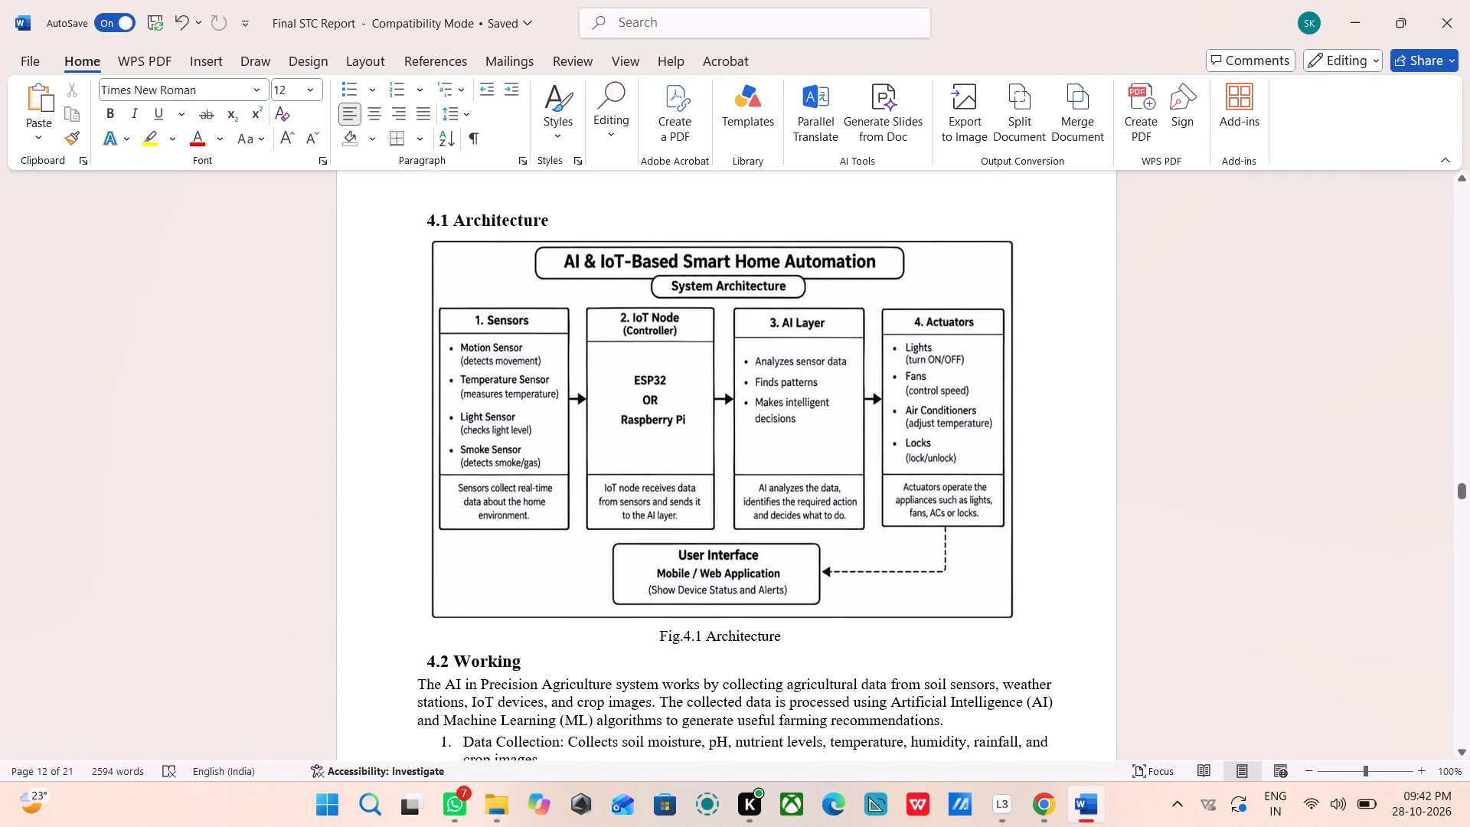
pyautogui.moveTo(451, 219); pyautogui.dragTo(913, 418)
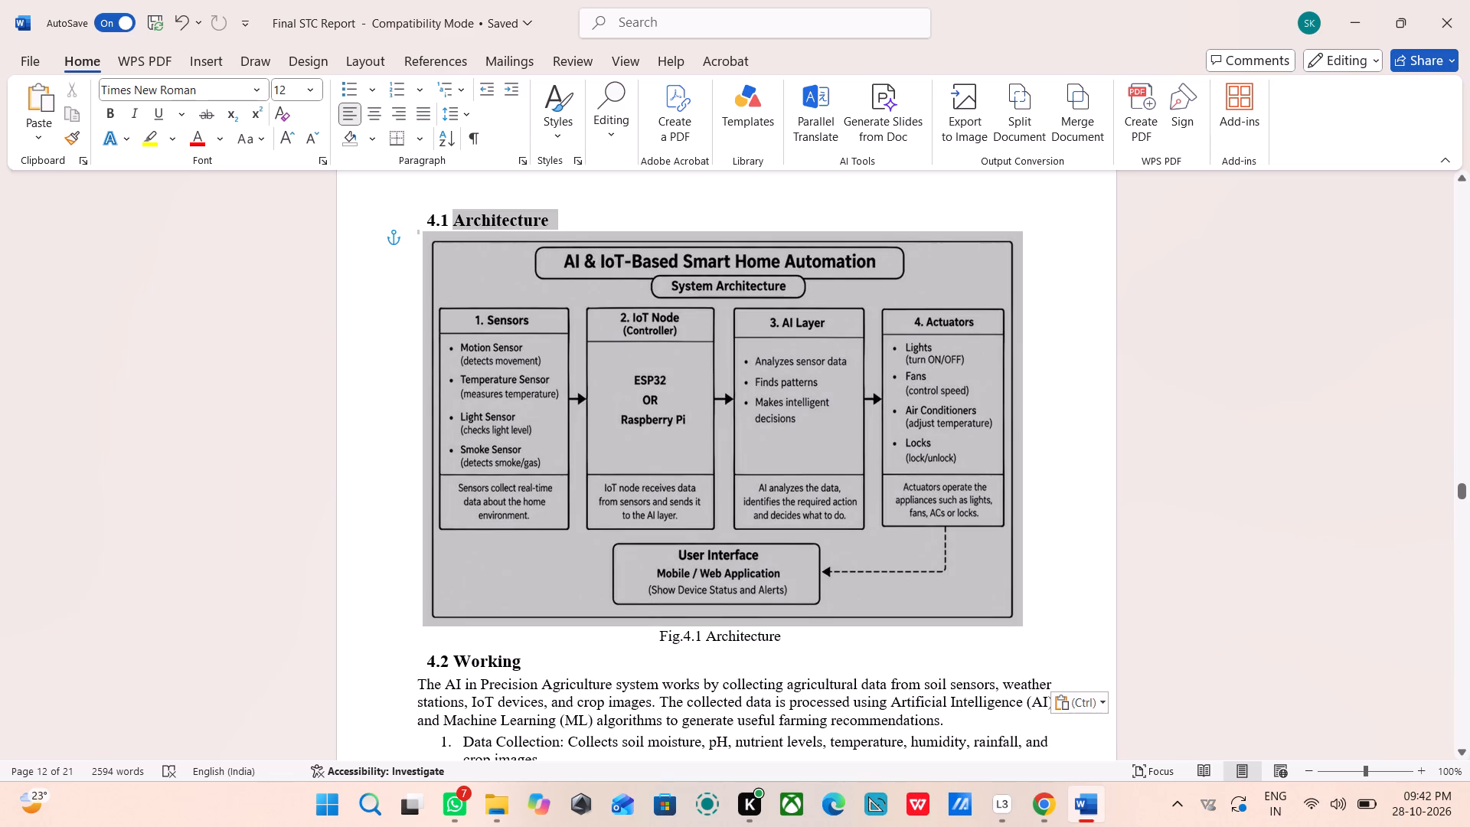
pyautogui.moveTo(913, 418); pyautogui.dragTo(920, 433)
pyautogui.click(702, 322)
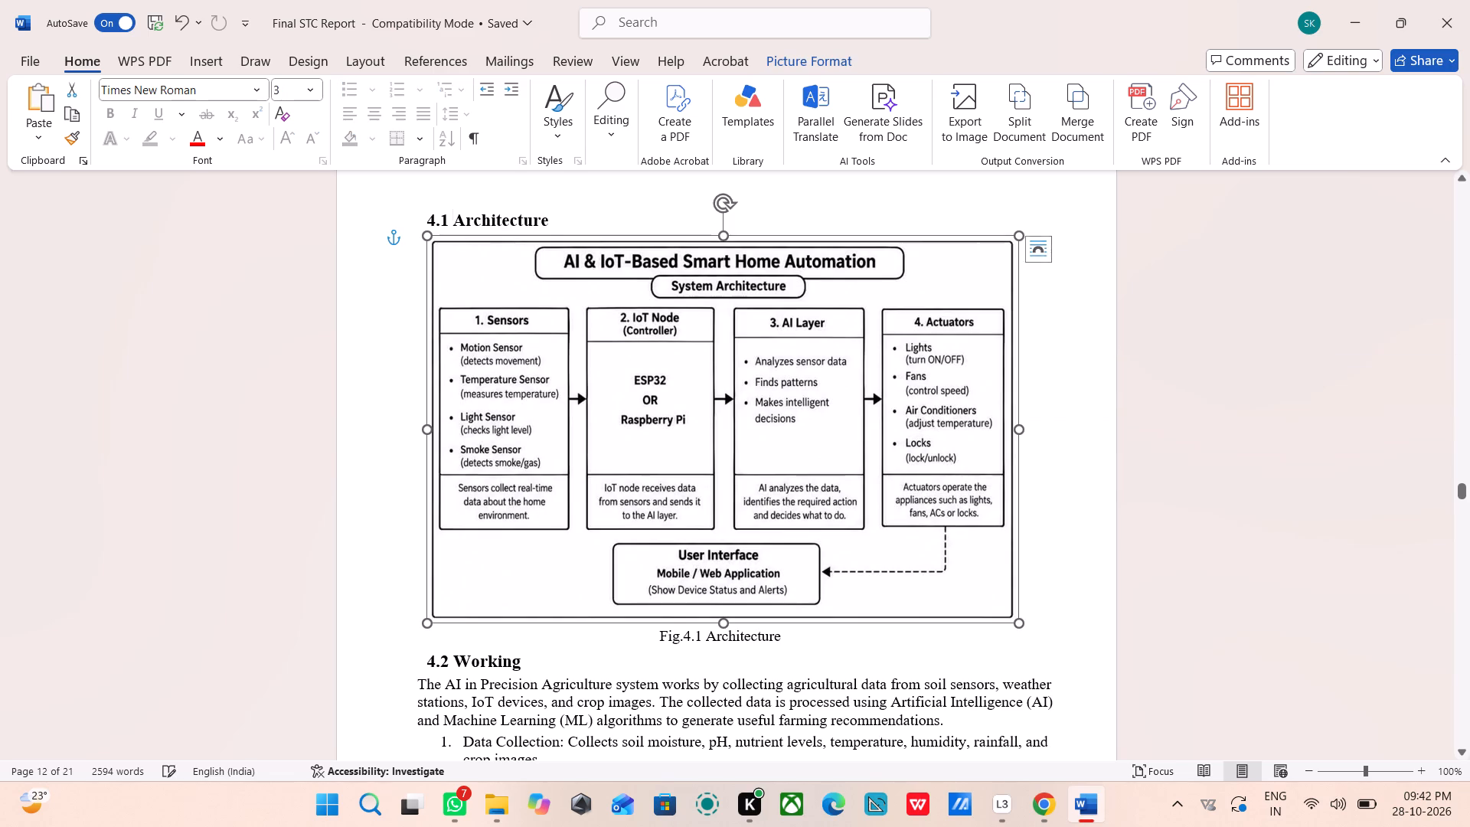
pyautogui.moveTo(556, 219); pyautogui.dragTo(449, 218)
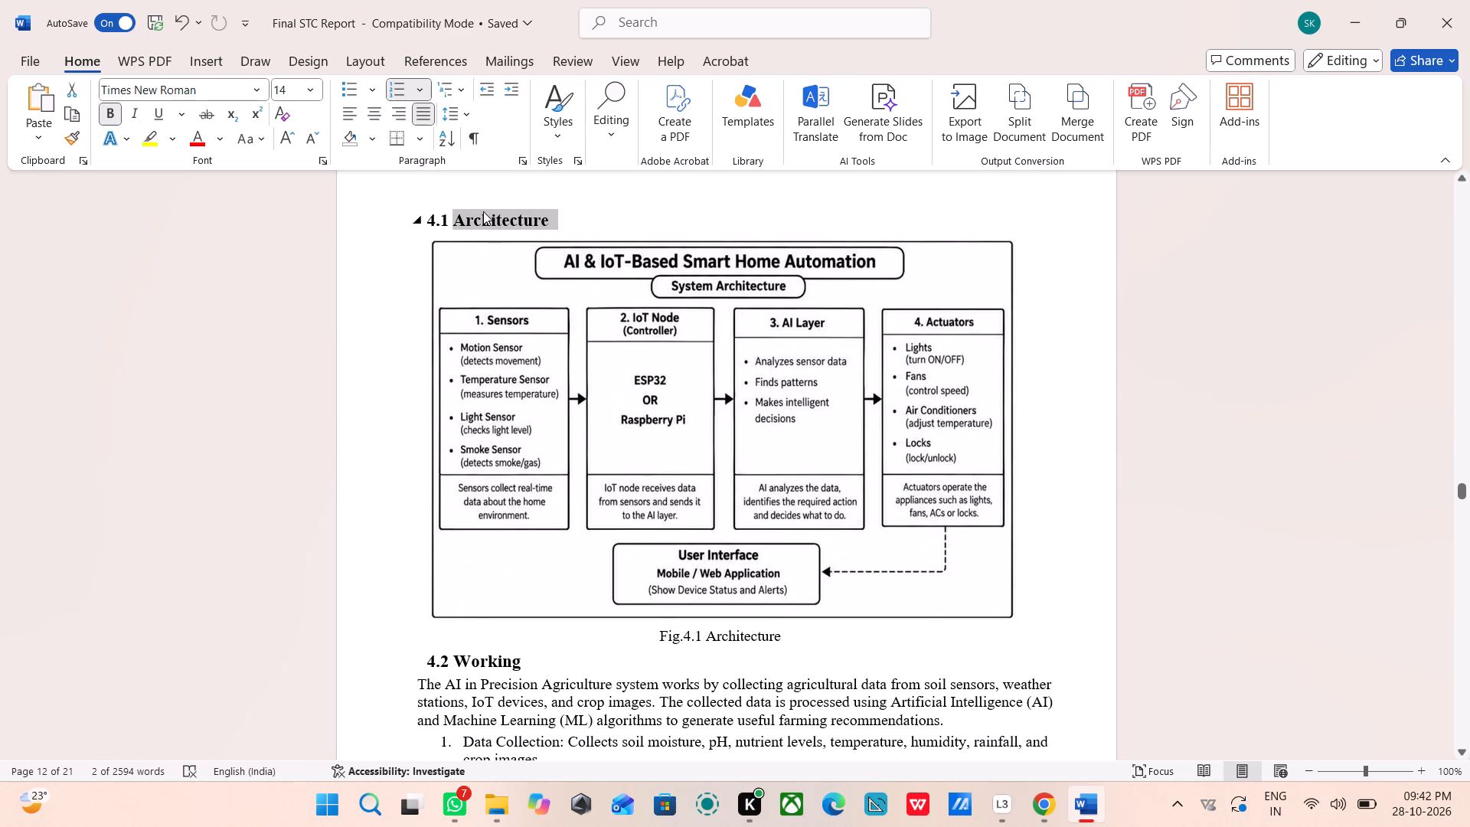
pyautogui.hotkey('ctrl', 'c')
pyautogui.click(1041, 803)
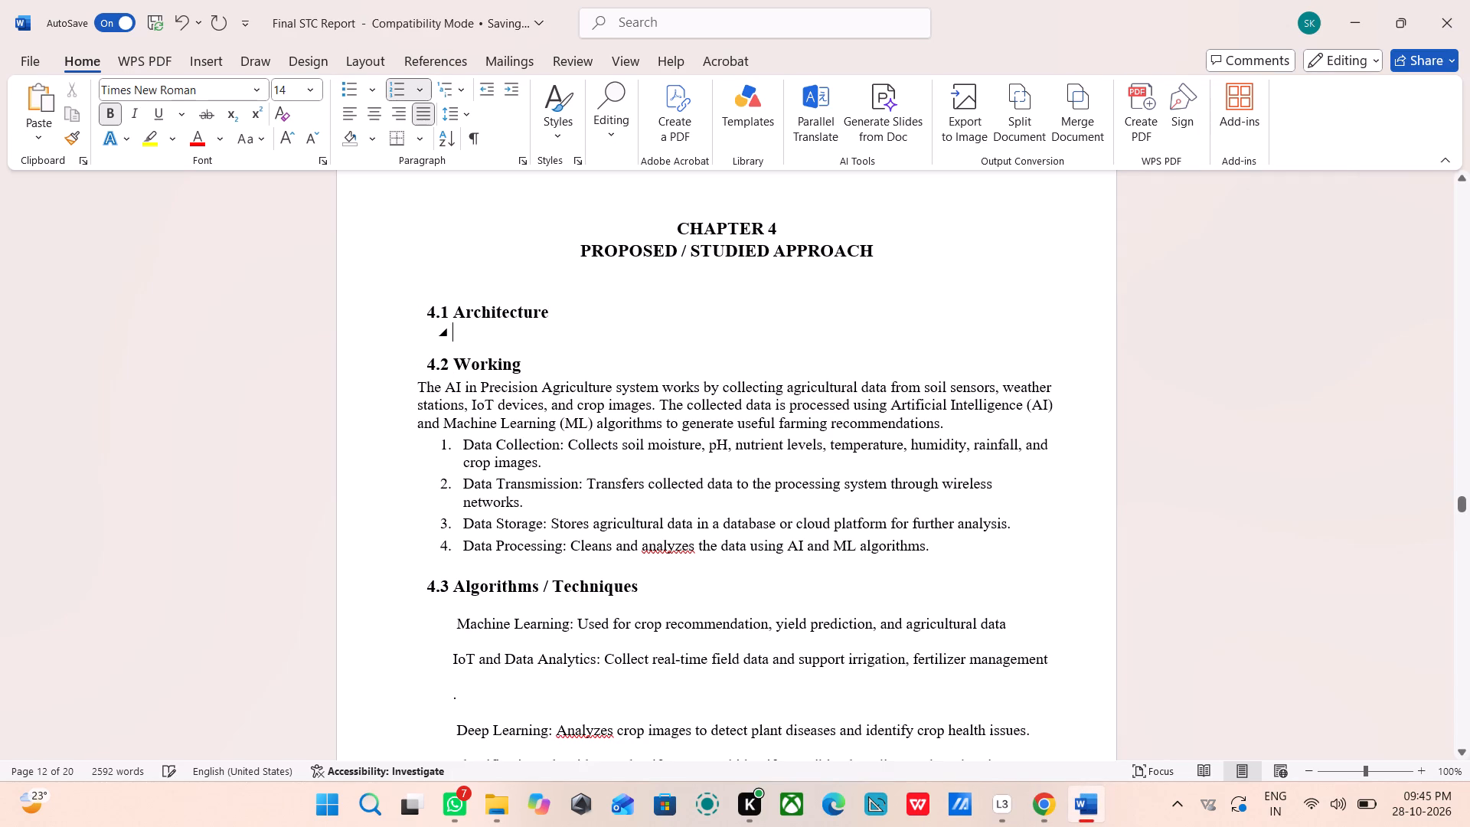
pyautogui.press('BackSpace')
pyautogui.press('Right')
pyautogui.press('Right')
pyautogui.press('Right')
# Insert the downloaded picture AI Architecture for Precision Agriculture on the empty line beneath the 4.1 Architecture heading.
pyautogui.press('Up')
pyautogui.press('Up')
pyautogui.press('Down')
pyautogui.press('Right')
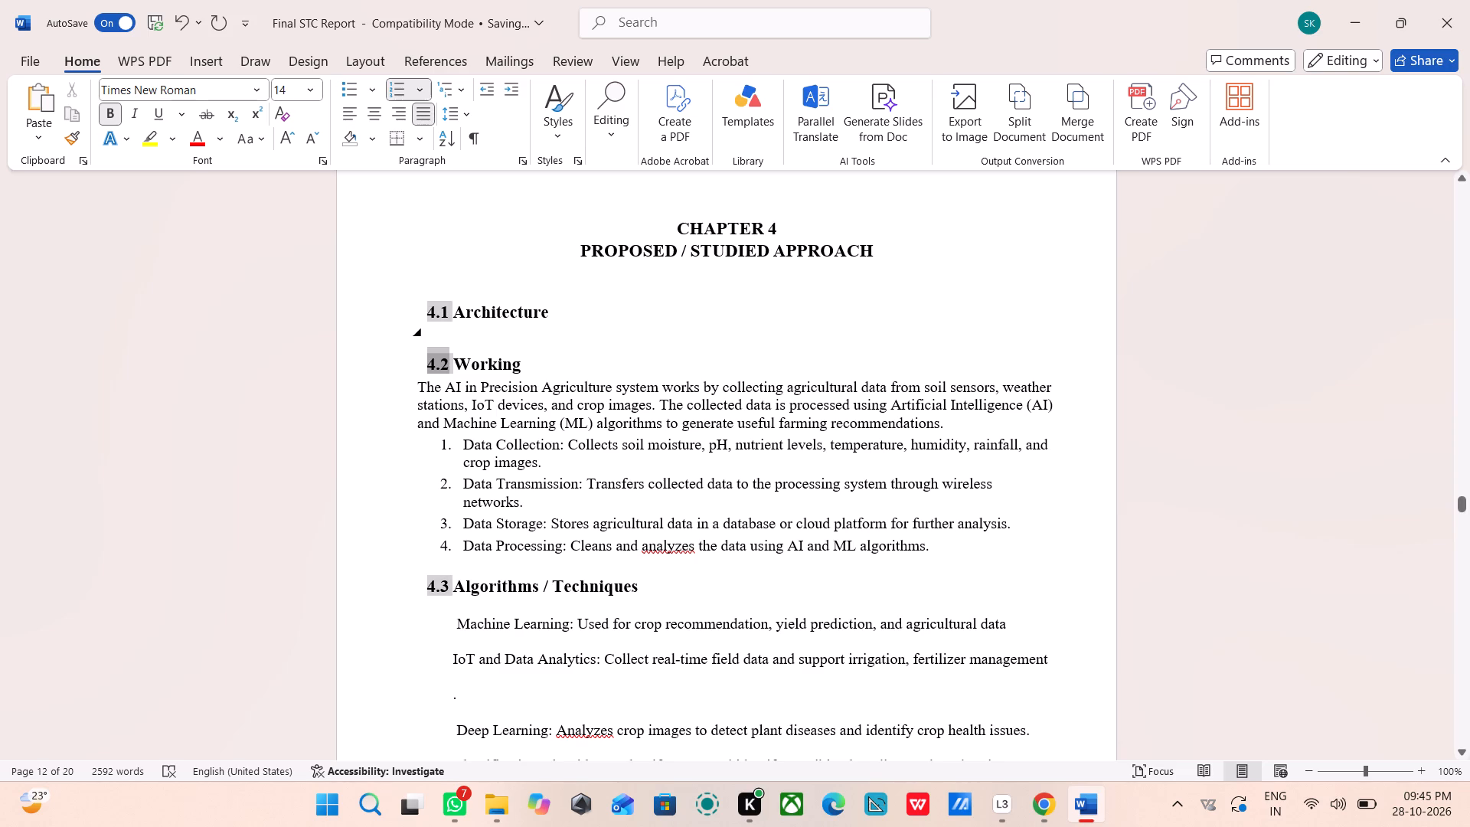
pyautogui.press('Up')
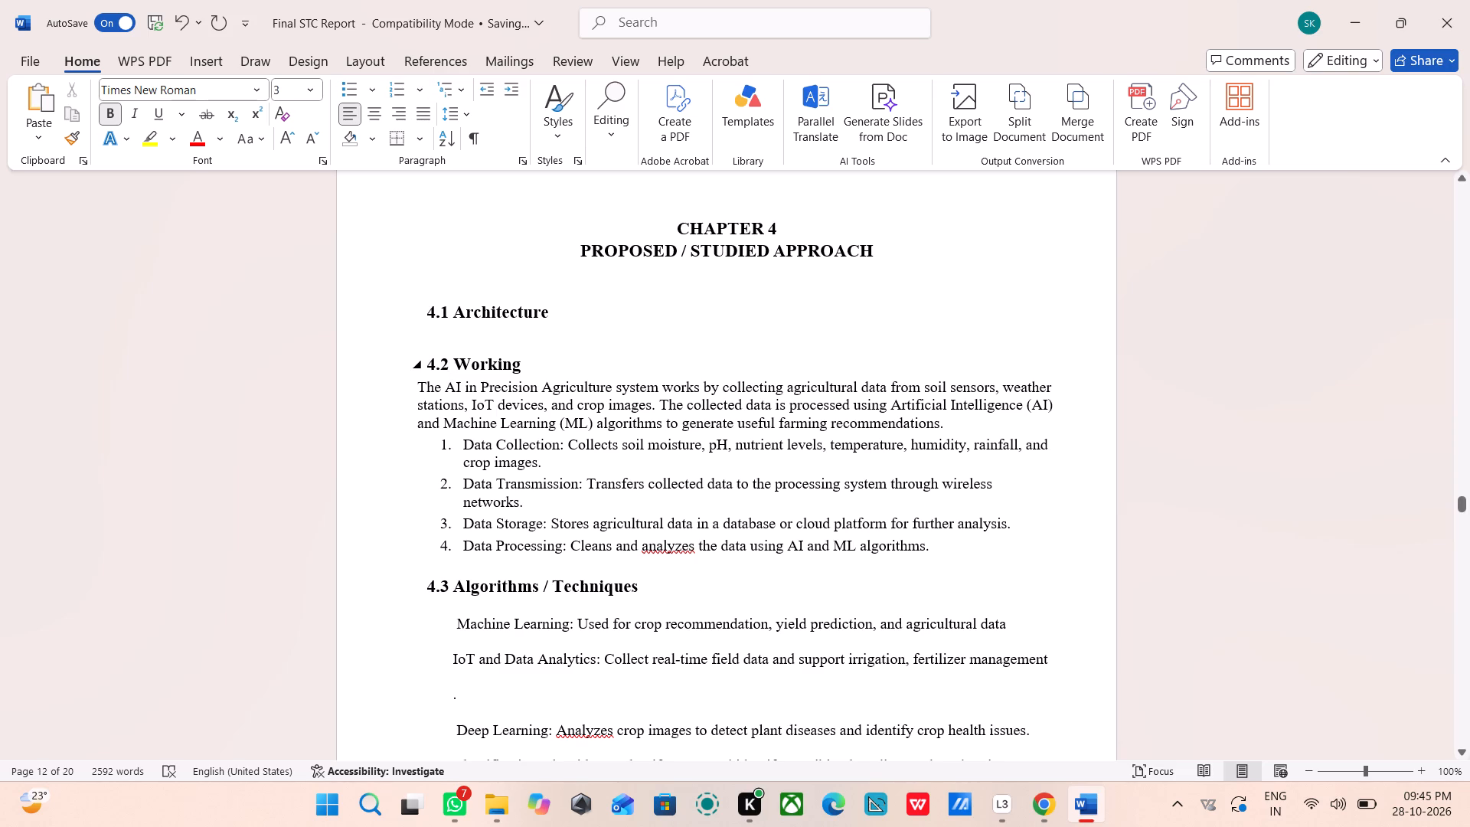
pyautogui.click(432, 345)
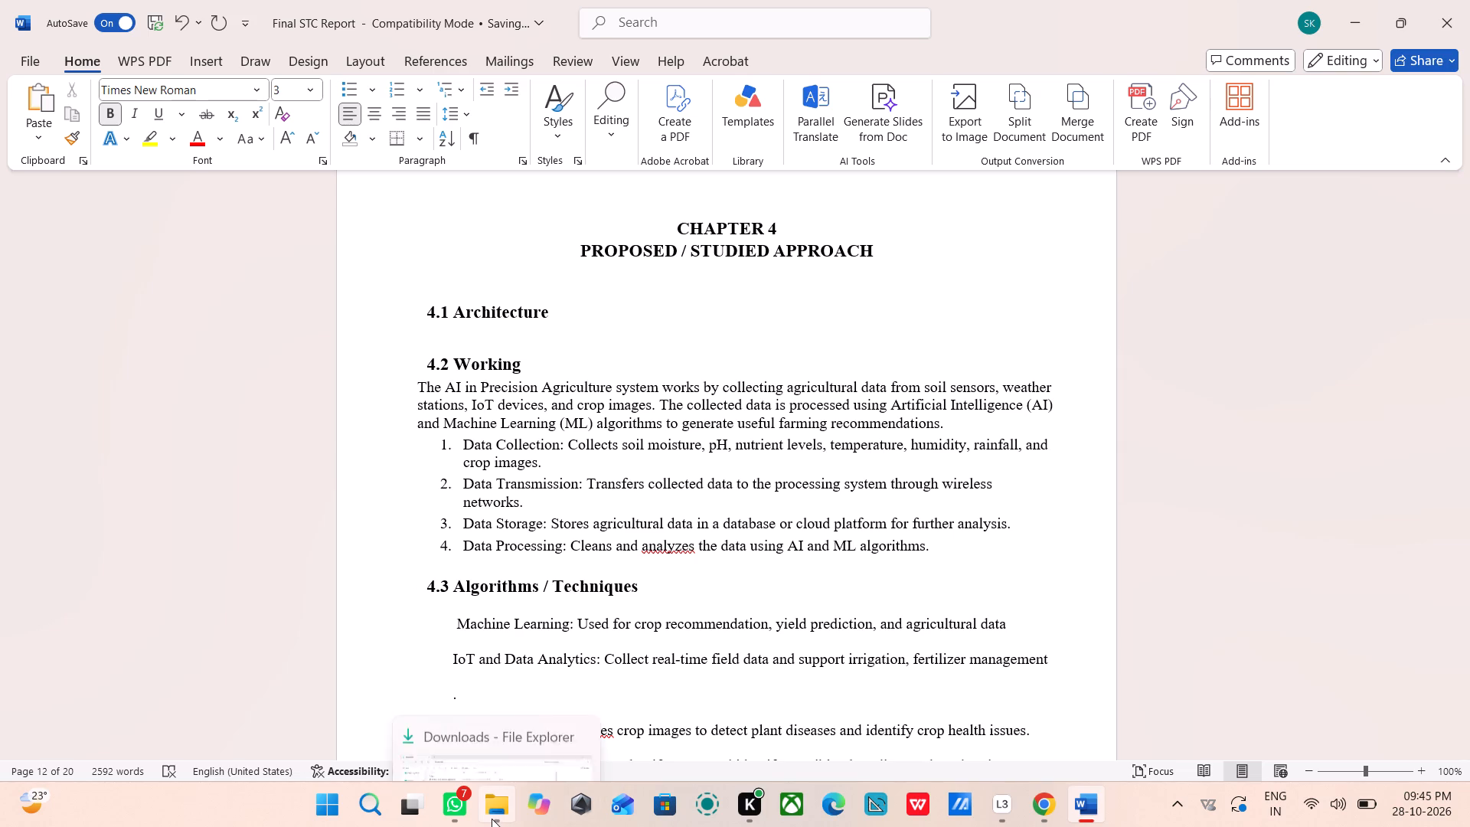
pyautogui.click(433, 342)
pyautogui.click(227, 62)
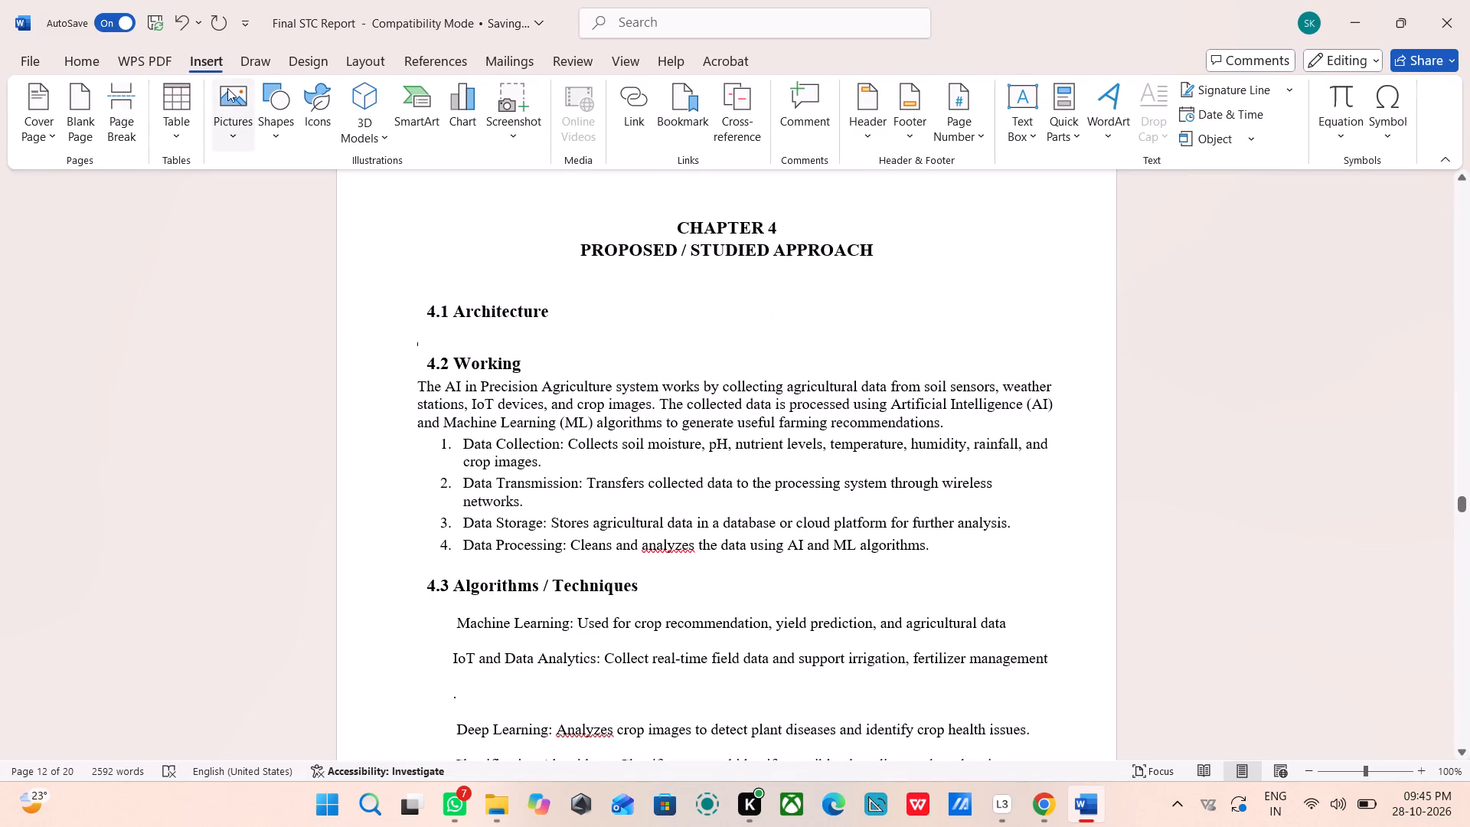
pyautogui.click(244, 133)
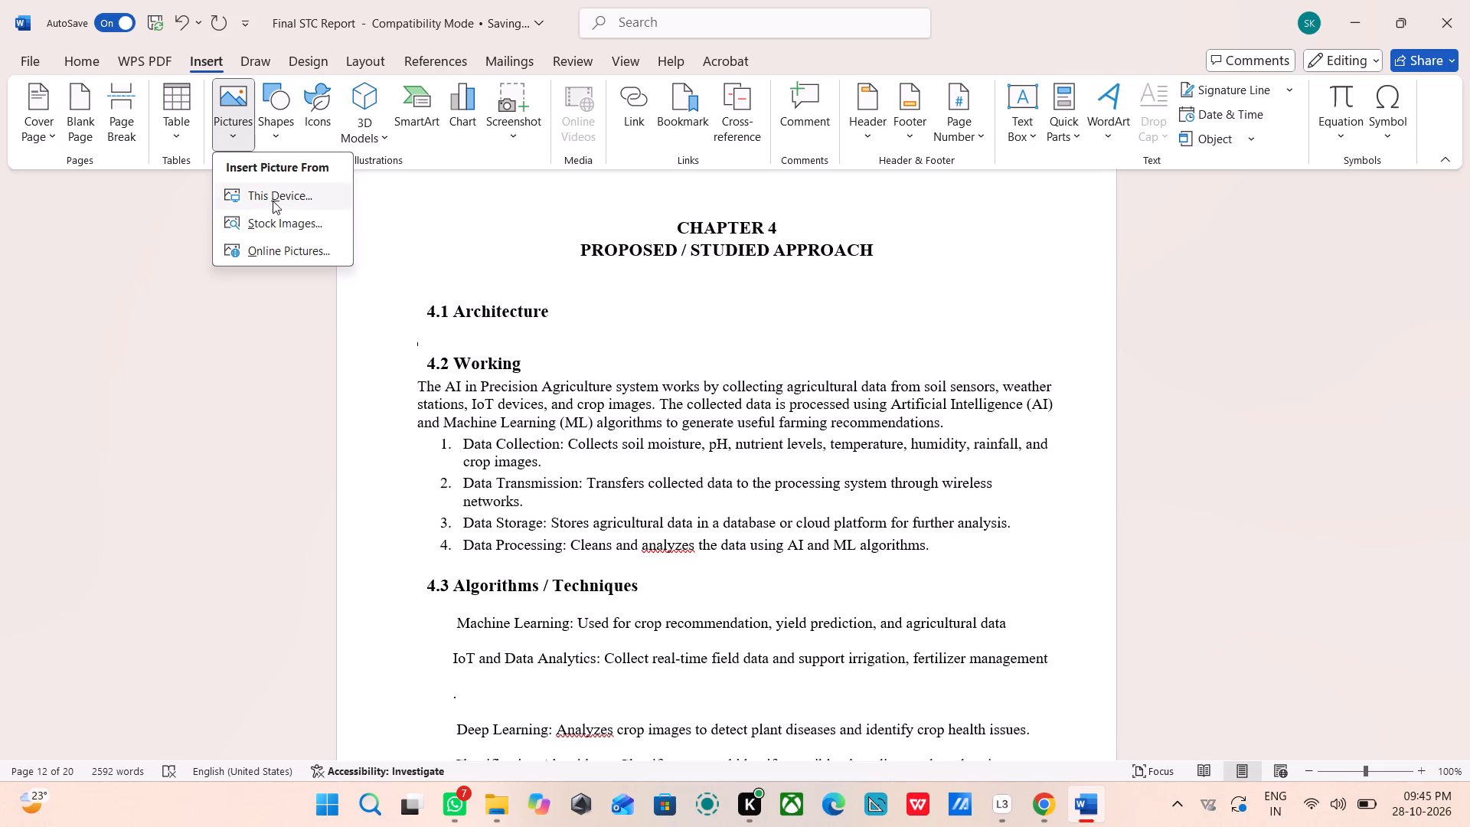
pyautogui.click(405, 149)
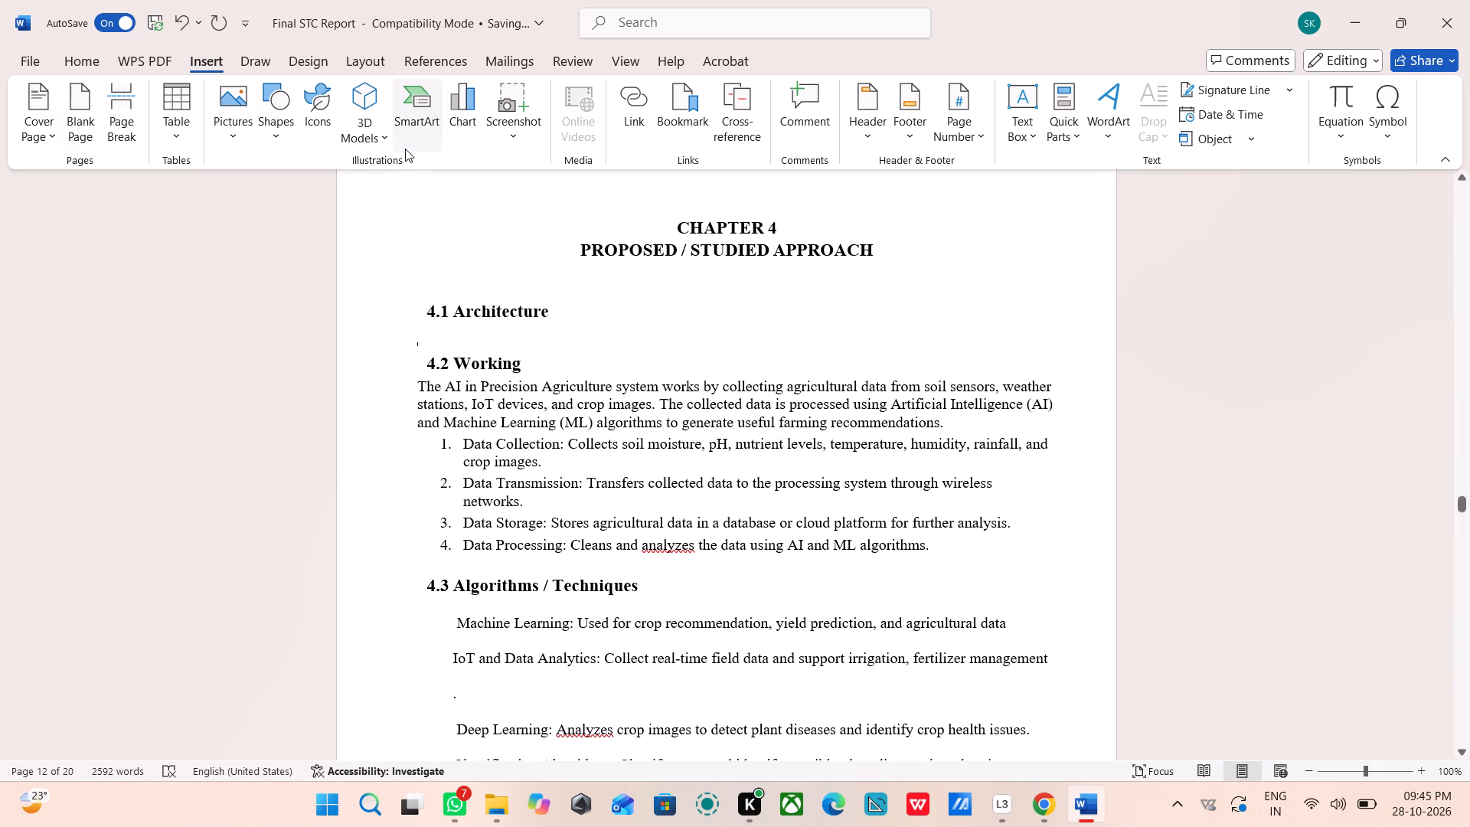
pyautogui.moveTo(1040, 220); pyautogui.dragTo(1026, 224)
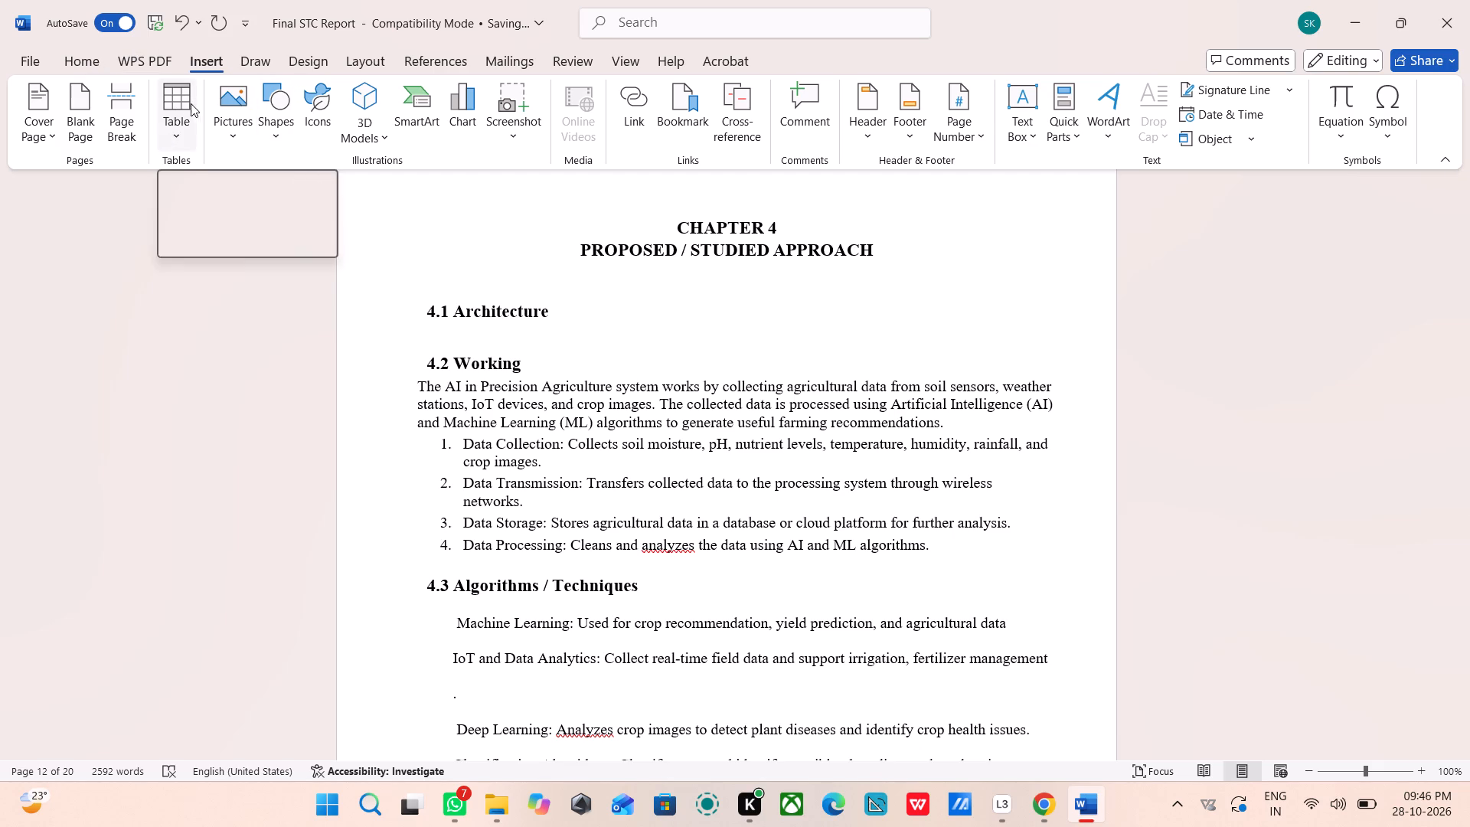
pyautogui.click(237, 132)
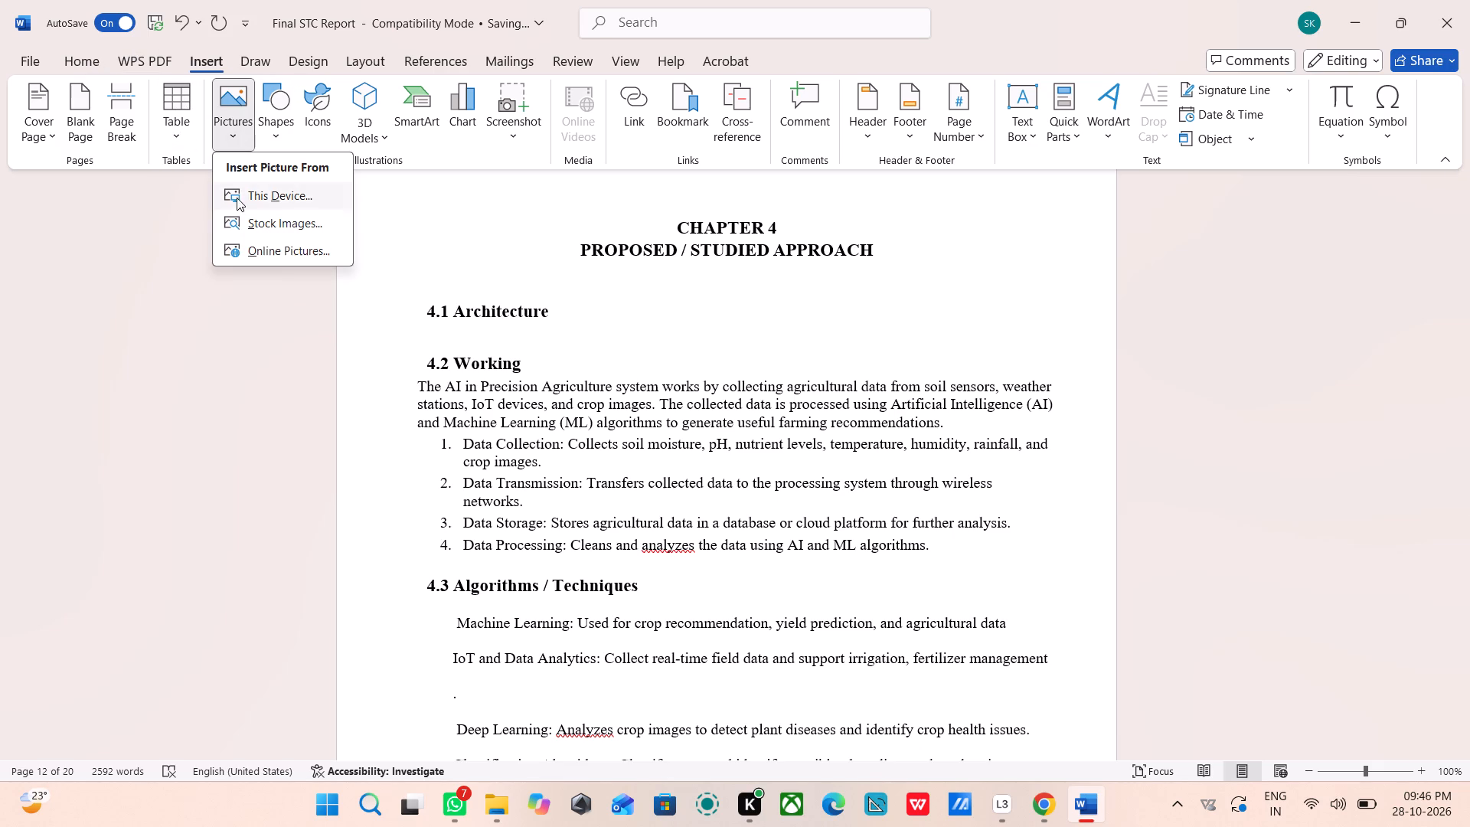
pyautogui.click(240, 205)
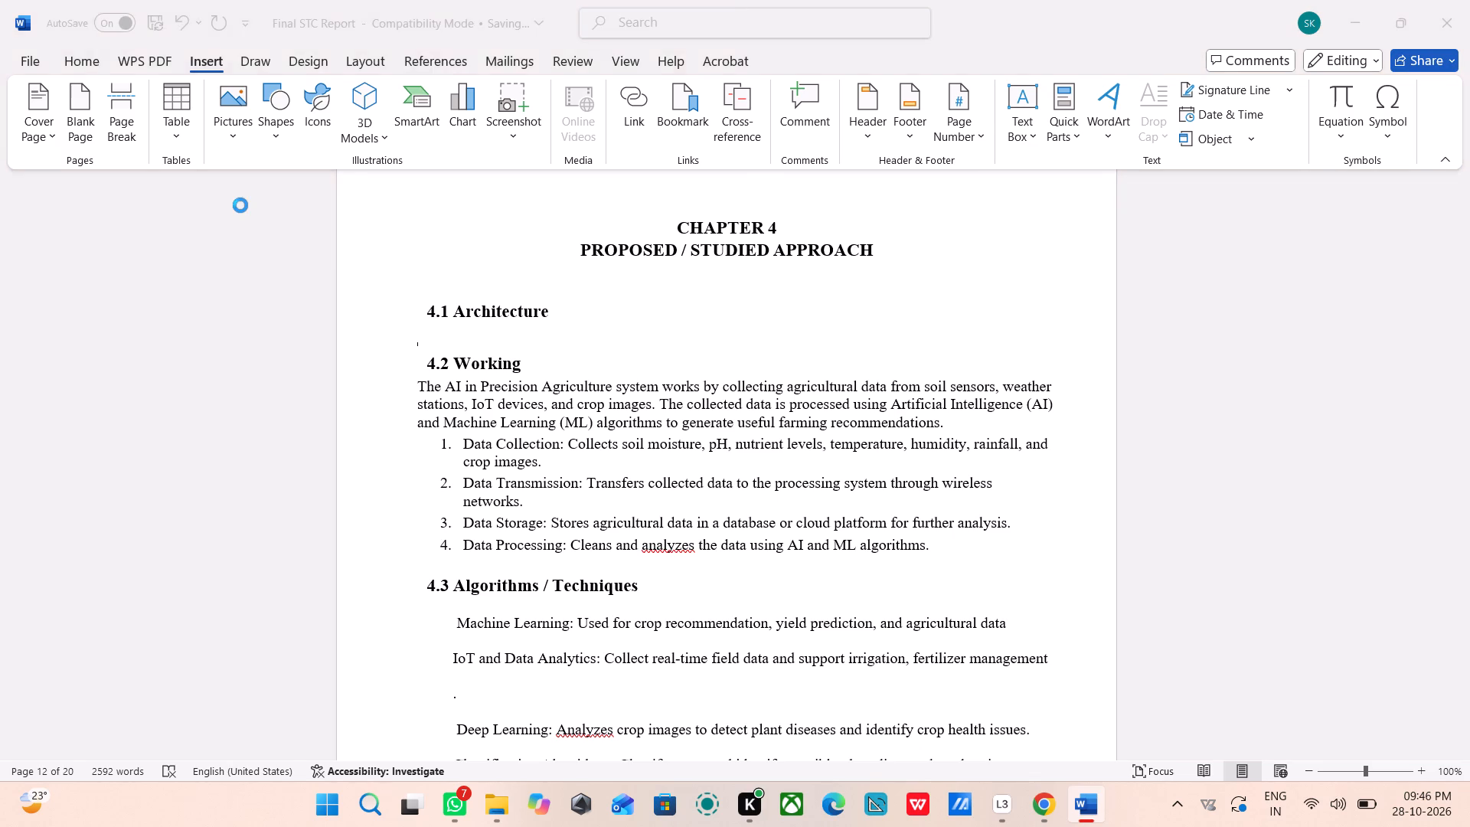
pyautogui.click(94, 261)
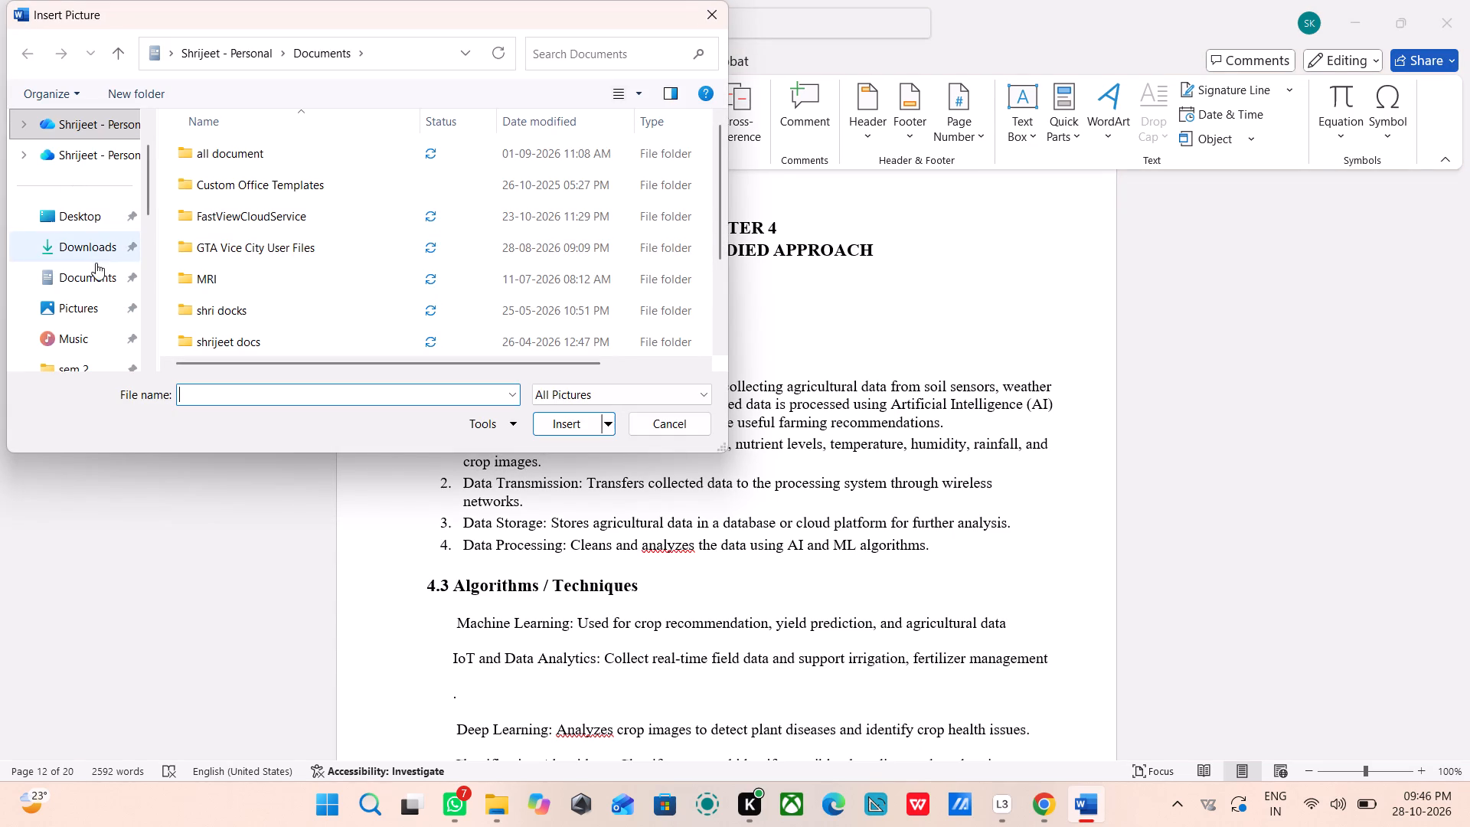
pyautogui.click(100, 247)
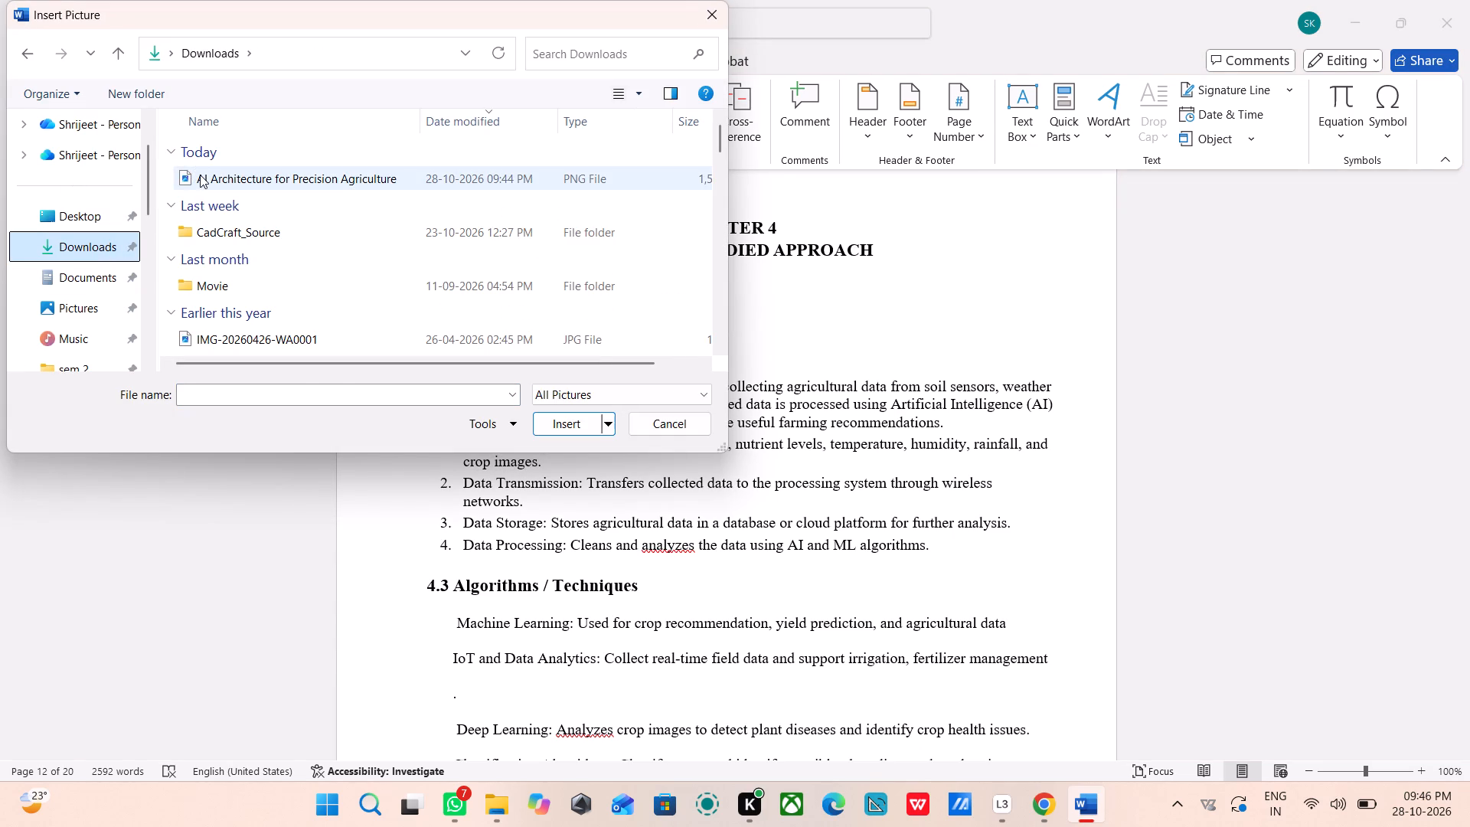
pyautogui.click(200, 175)
pyautogui.click(566, 427)
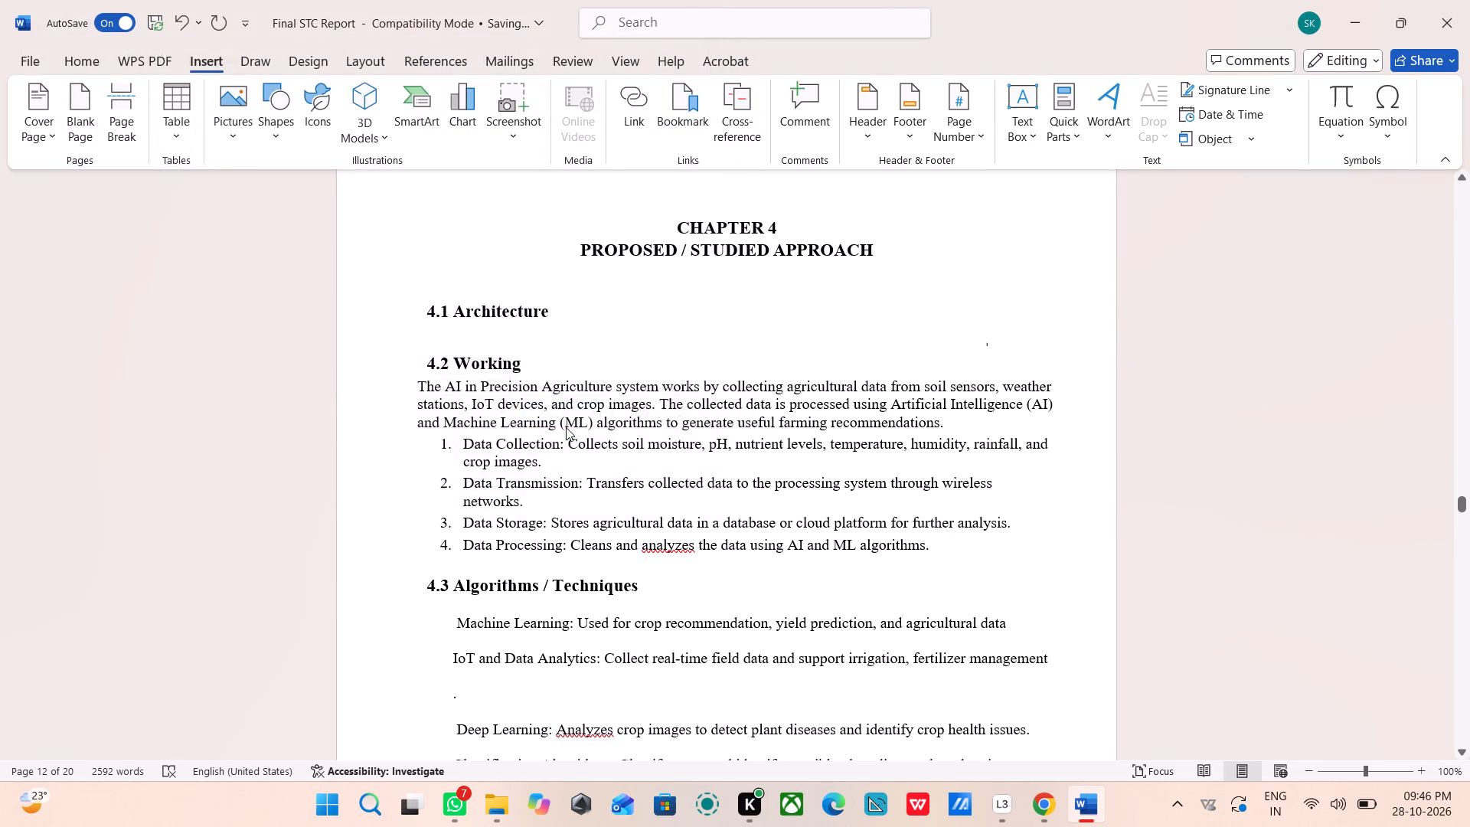
# Review the new architecture diagram's placement and the layout of sections 4.2 and 4.3 on the following pages.
pyautogui.scroll(-2, 681, 407)
pyautogui.scroll(-2, 769, 391)
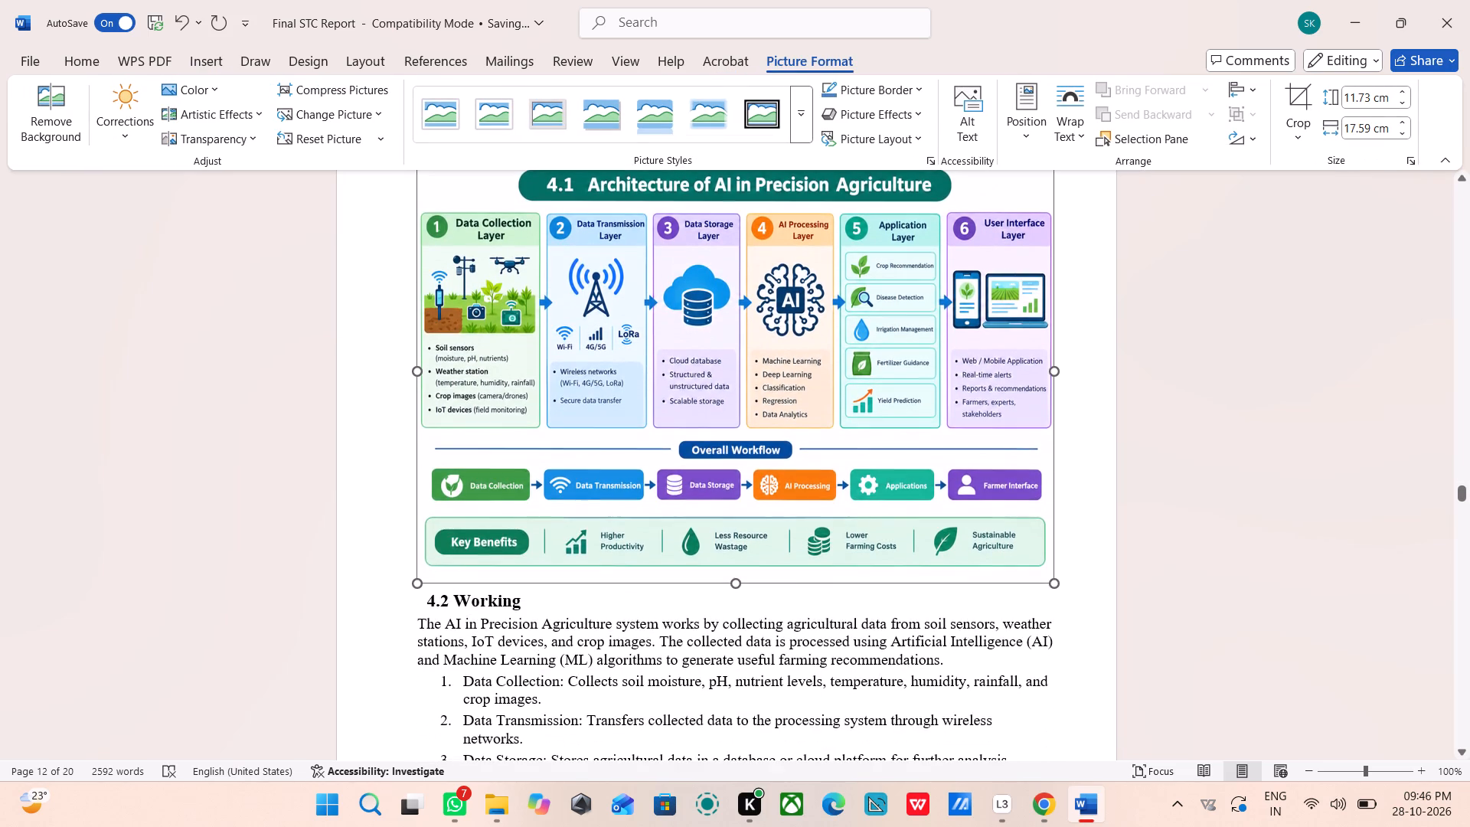
pyautogui.scroll(3, 757, 504)
pyautogui.scroll(-1, 750, 507)
pyautogui.scroll(2, 750, 507)
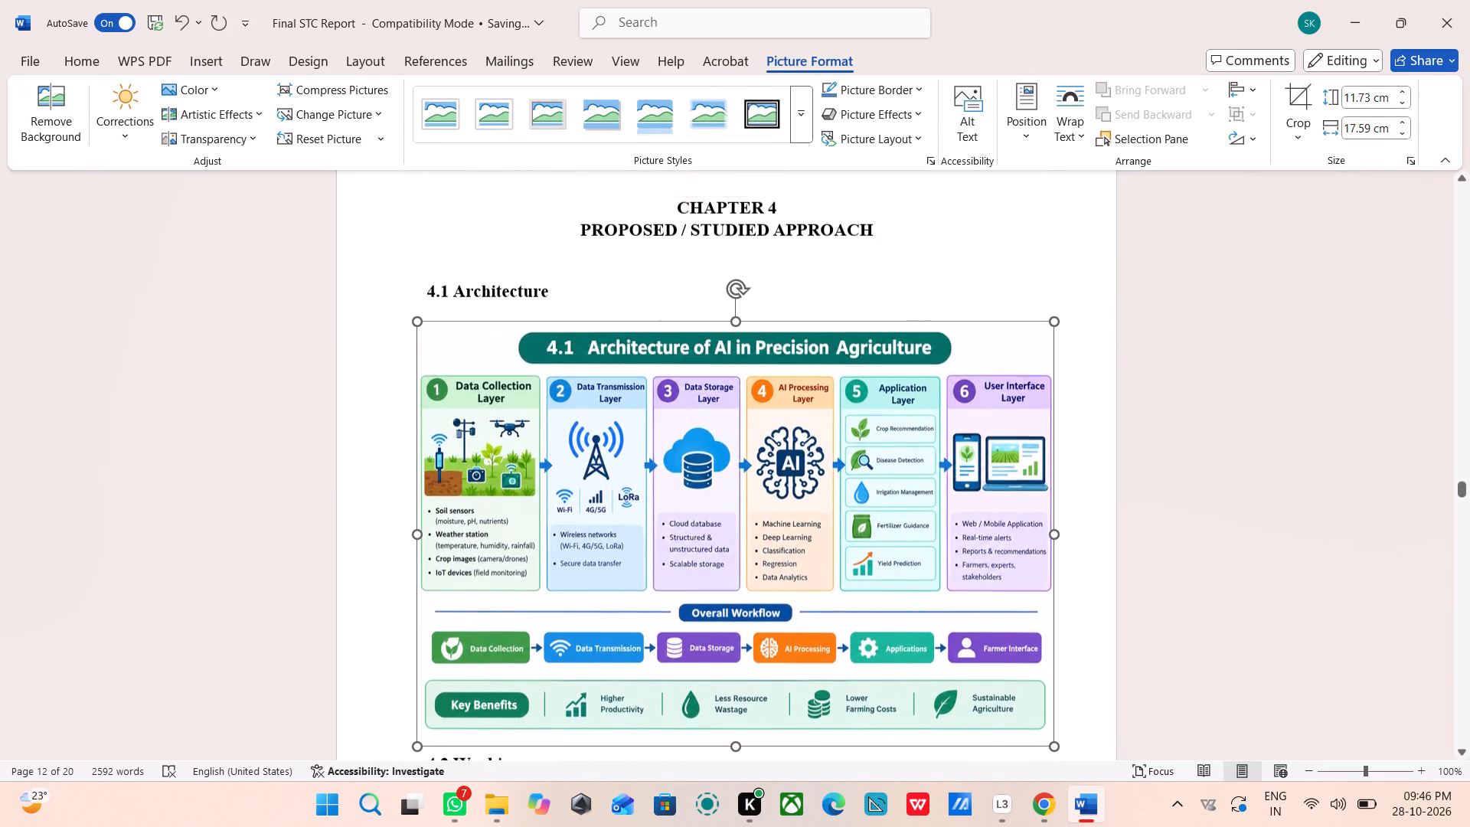
pyautogui.scroll(2, 750, 507)
pyautogui.scroll(-5, 750, 507)
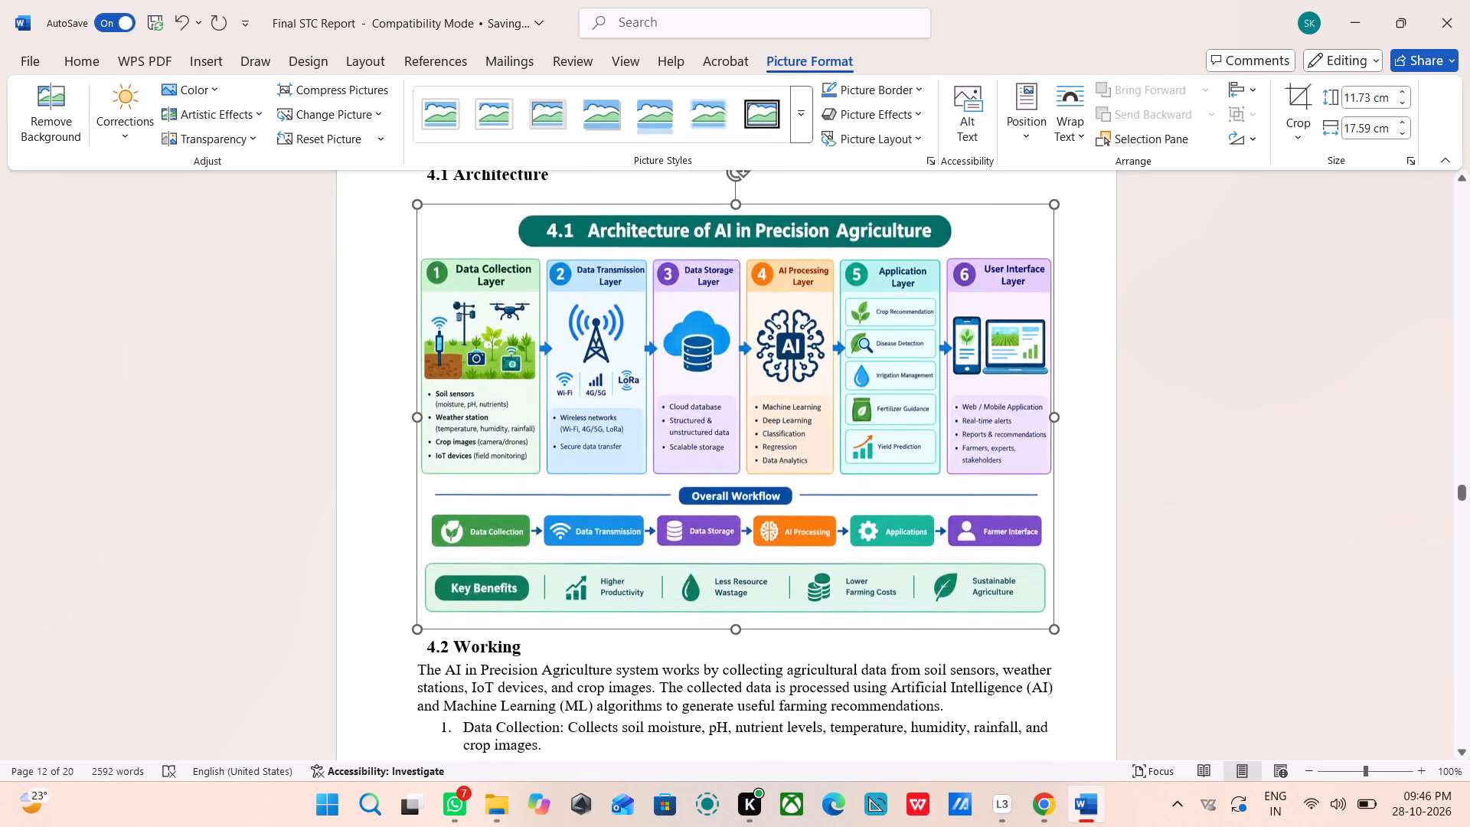
pyautogui.scroll(-13, 750, 507)
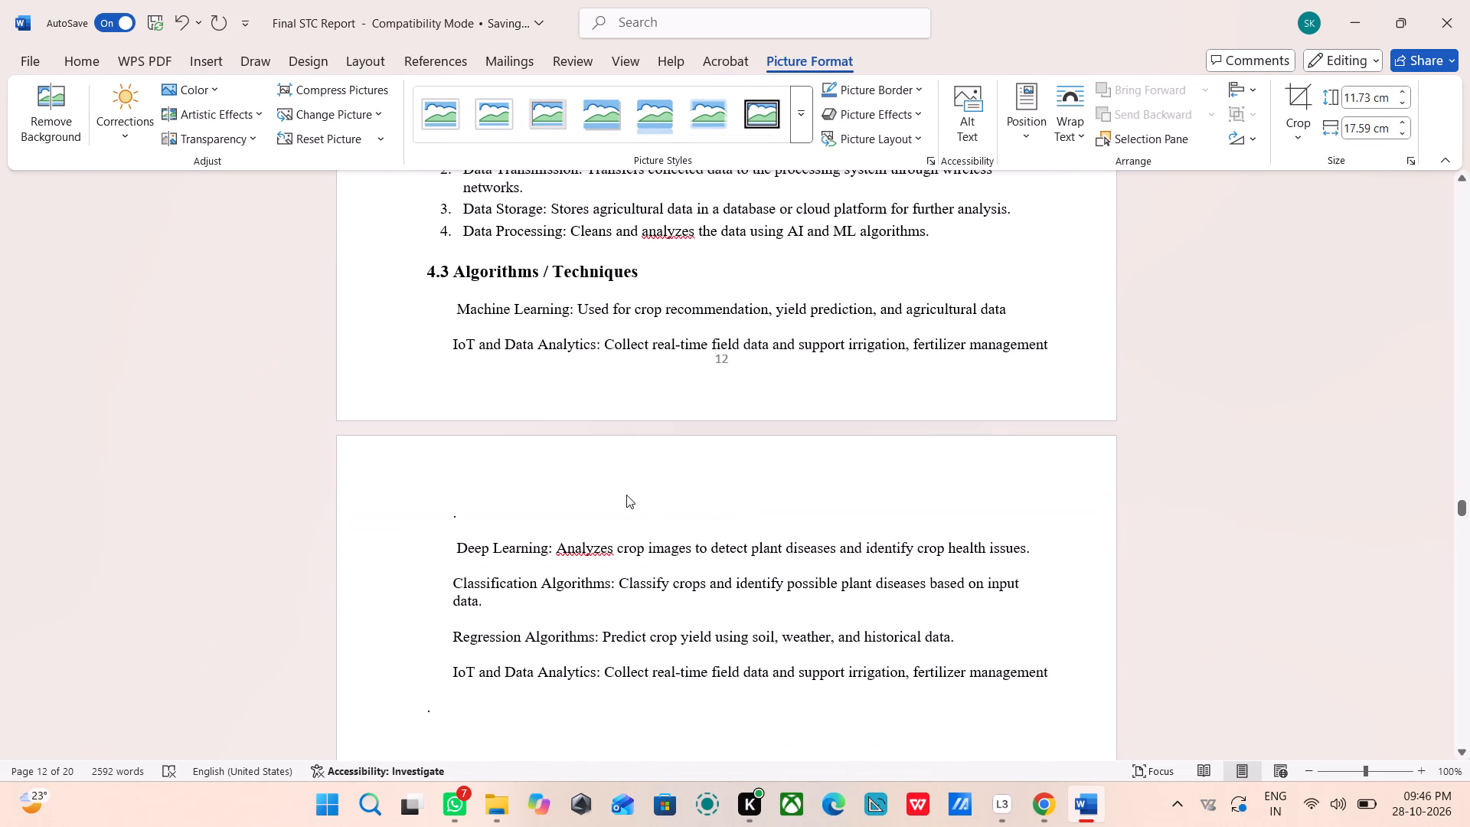
pyautogui.scroll(-2, 548, 424)
pyautogui.scroll(1, 547, 423)
pyautogui.scroll(-16, 534, 393)
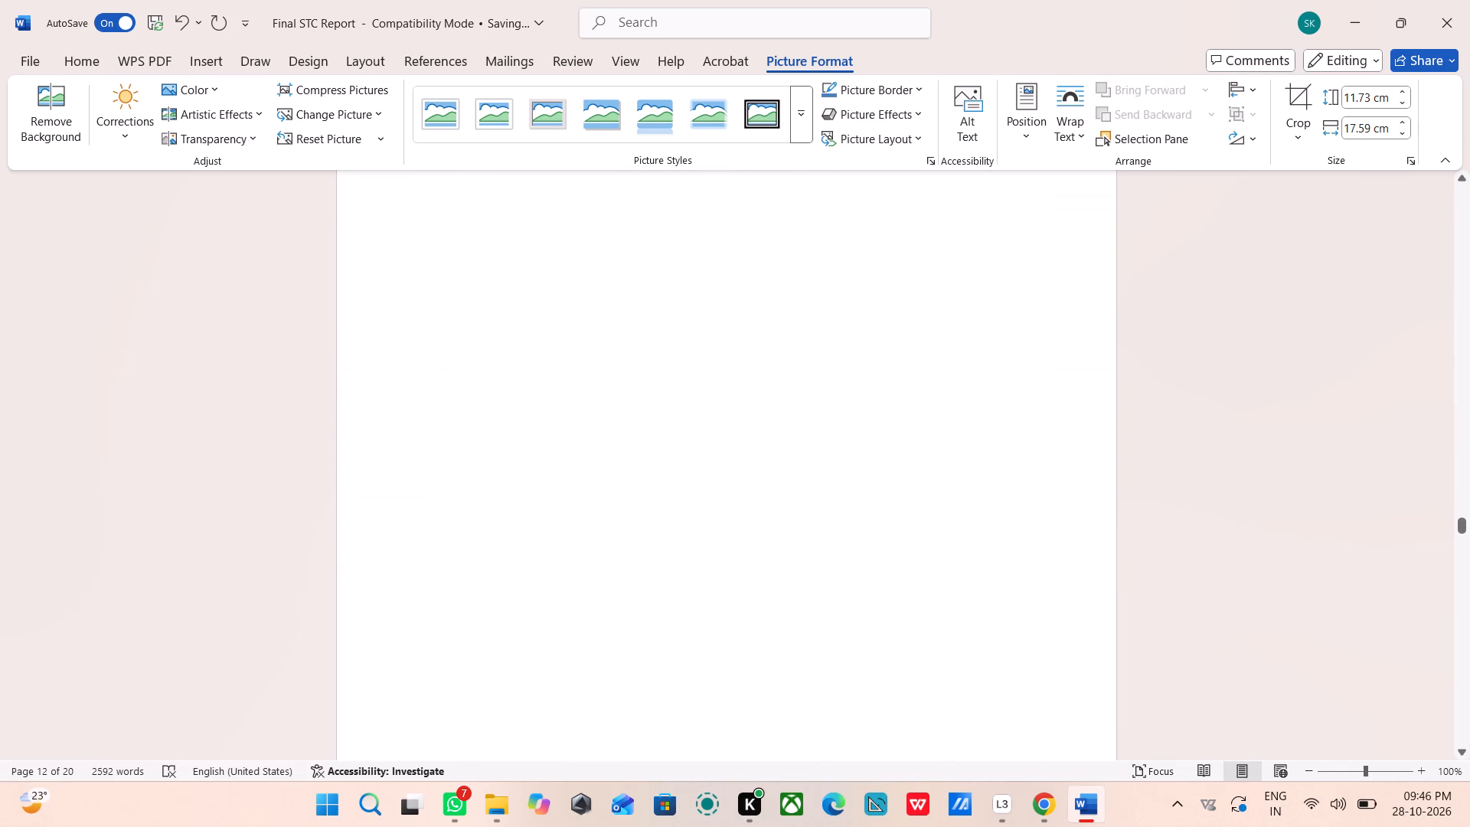
pyautogui.scroll(-7, 597, 410)
pyautogui.scroll(17, 599, 410)
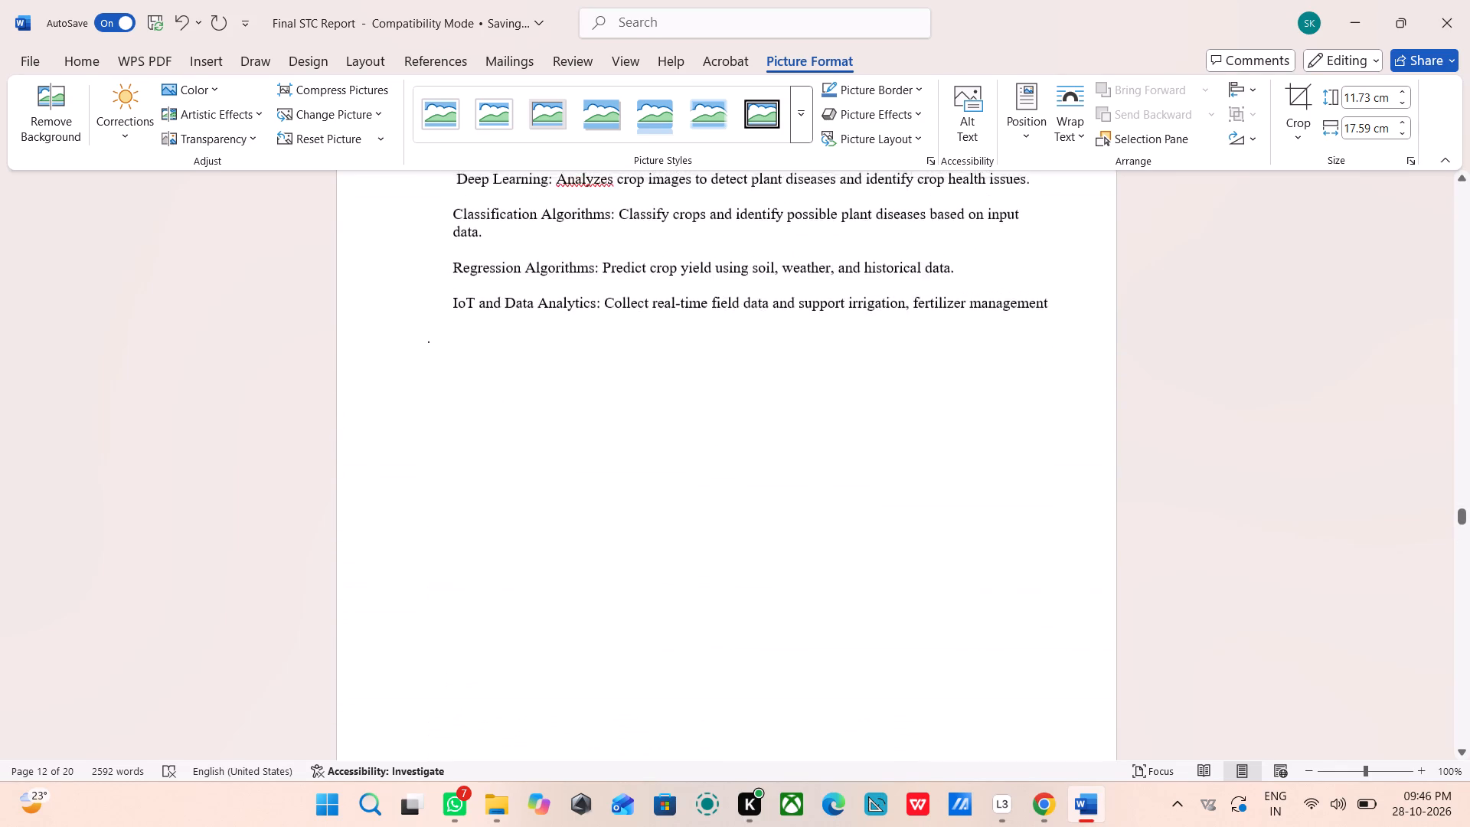
pyautogui.scroll(9, 599, 410)
pyautogui.scroll(4, 501, 426)
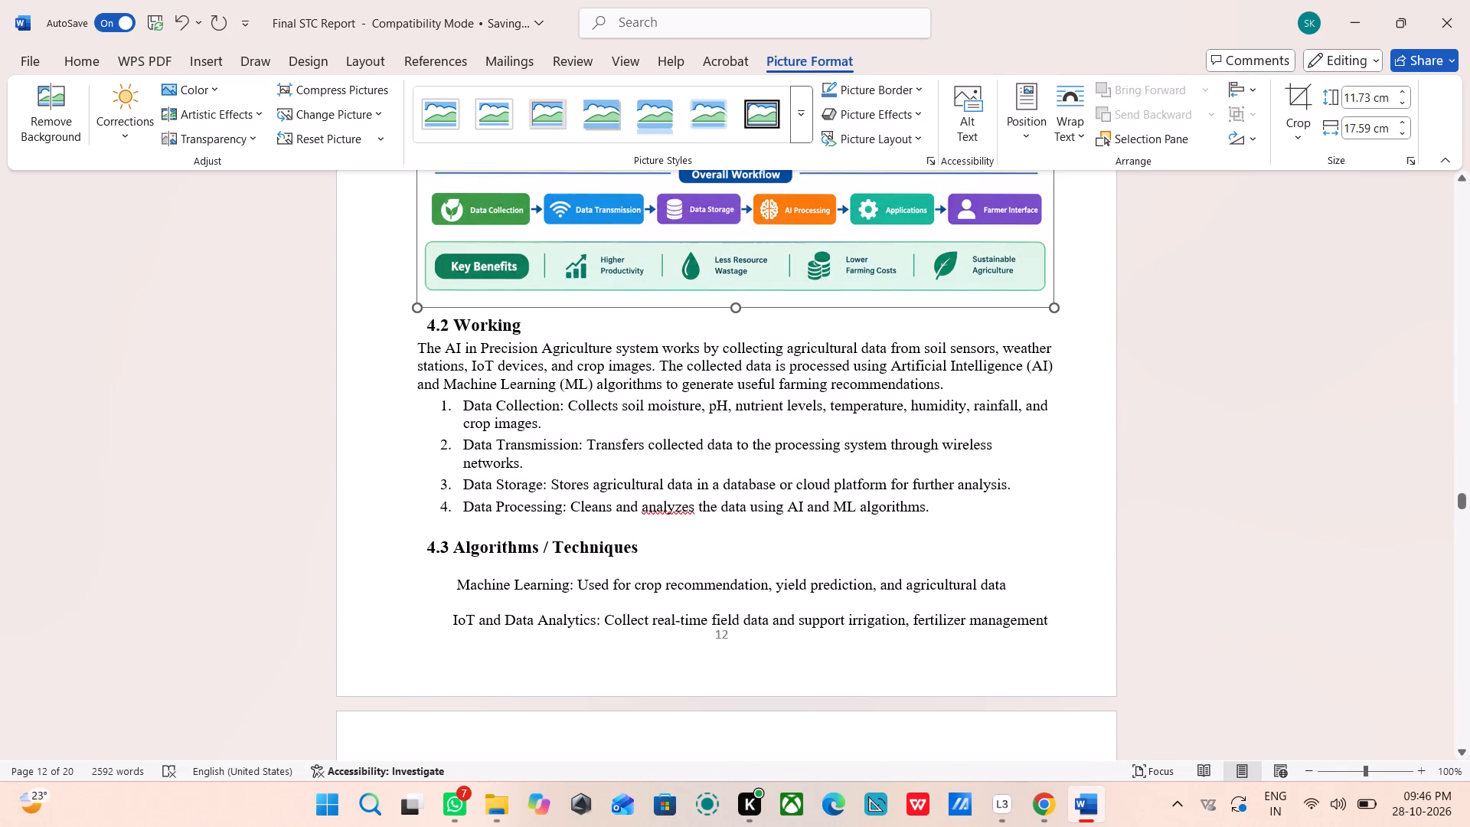
# Insert four empty lines directly before the Algorithms / Techniques heading text.
pyautogui.click(420, 538)
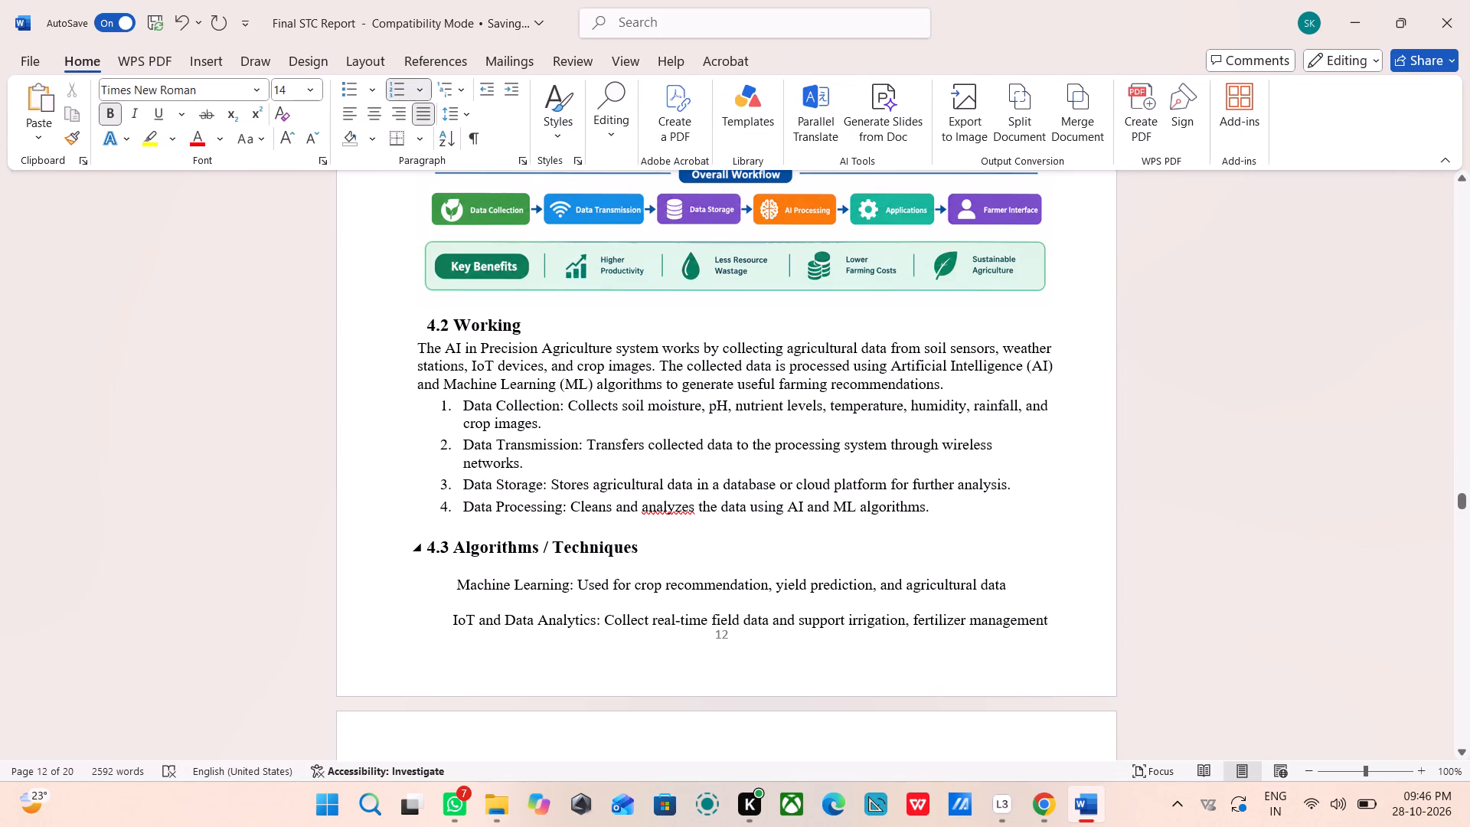
pyautogui.press('Return')
pyautogui.press('Return')
pyautogui.press('Return')
pyautogui.press('Return')
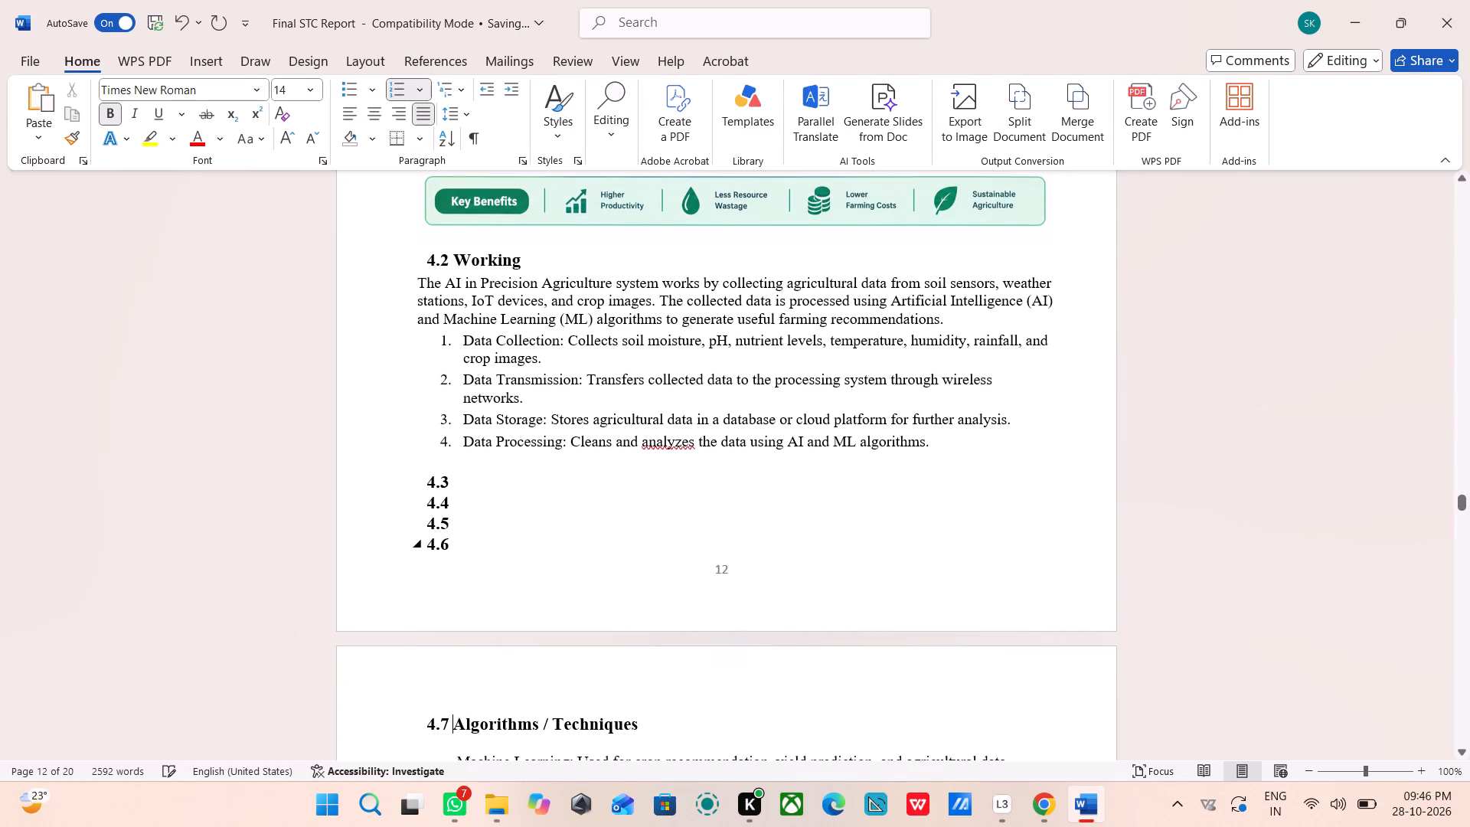
# Delete the surplus empty numbered headings above Algorithms / Techniques, keeping a single unnumbered blank line.
pyautogui.click(451, 551)
pyautogui.press('BackSpace')
pyautogui.press('BackSpace')
pyautogui.press('BackSpace')
pyautogui.press('BackSpace')
pyautogui.press('BackSpace')
pyautogui.press('BackSpace')
pyautogui.press('BackSpace')
pyautogui.press('BackSpace')
pyautogui.press('BackSpace')
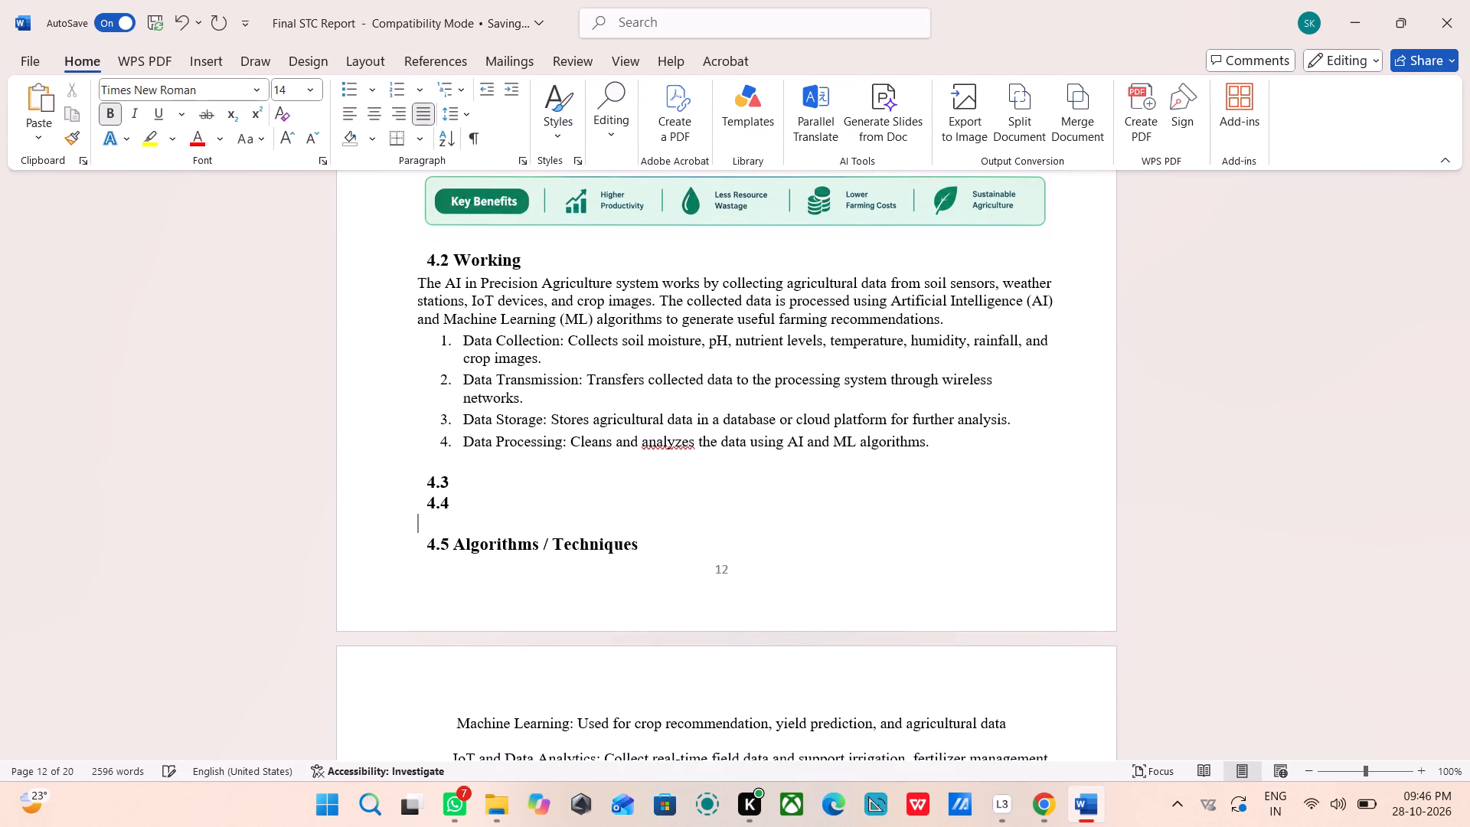
pyautogui.press('BackSpace')
pyautogui.press('BackSpace')
pyautogui.press('BackSpace')
pyautogui.press('BackSpace')
pyautogui.press('BackSpace')
pyautogui.press('BackSpace')
pyautogui.press('BackSpace')
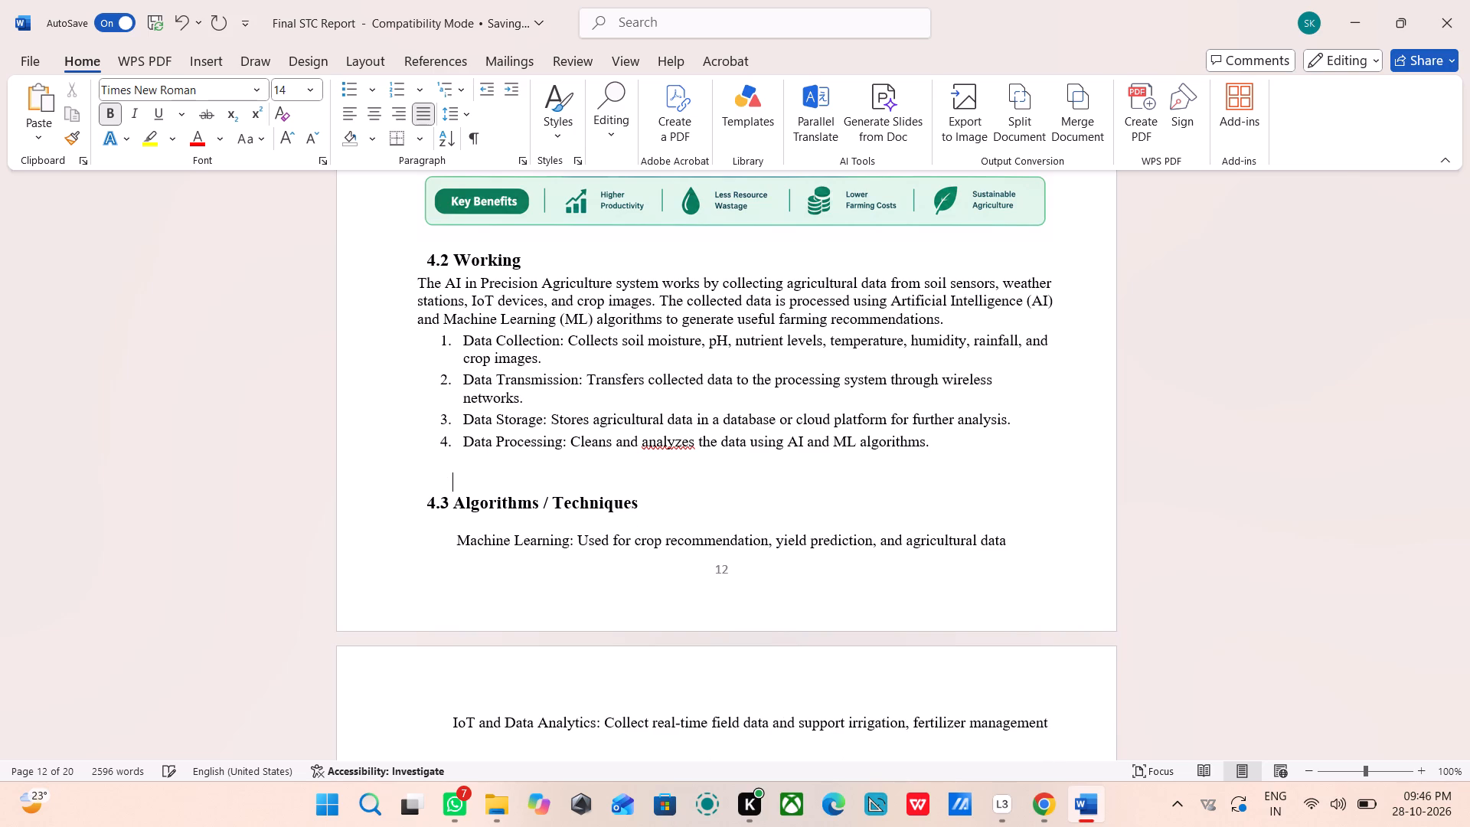
# Add three more unnumbered empty lines above the 4.3 Algorithms / Techniques heading to push it onto the next page.
pyautogui.press('Left')
pyautogui.press('Left')
pyautogui.press('Down')
pyautogui.press('Down')
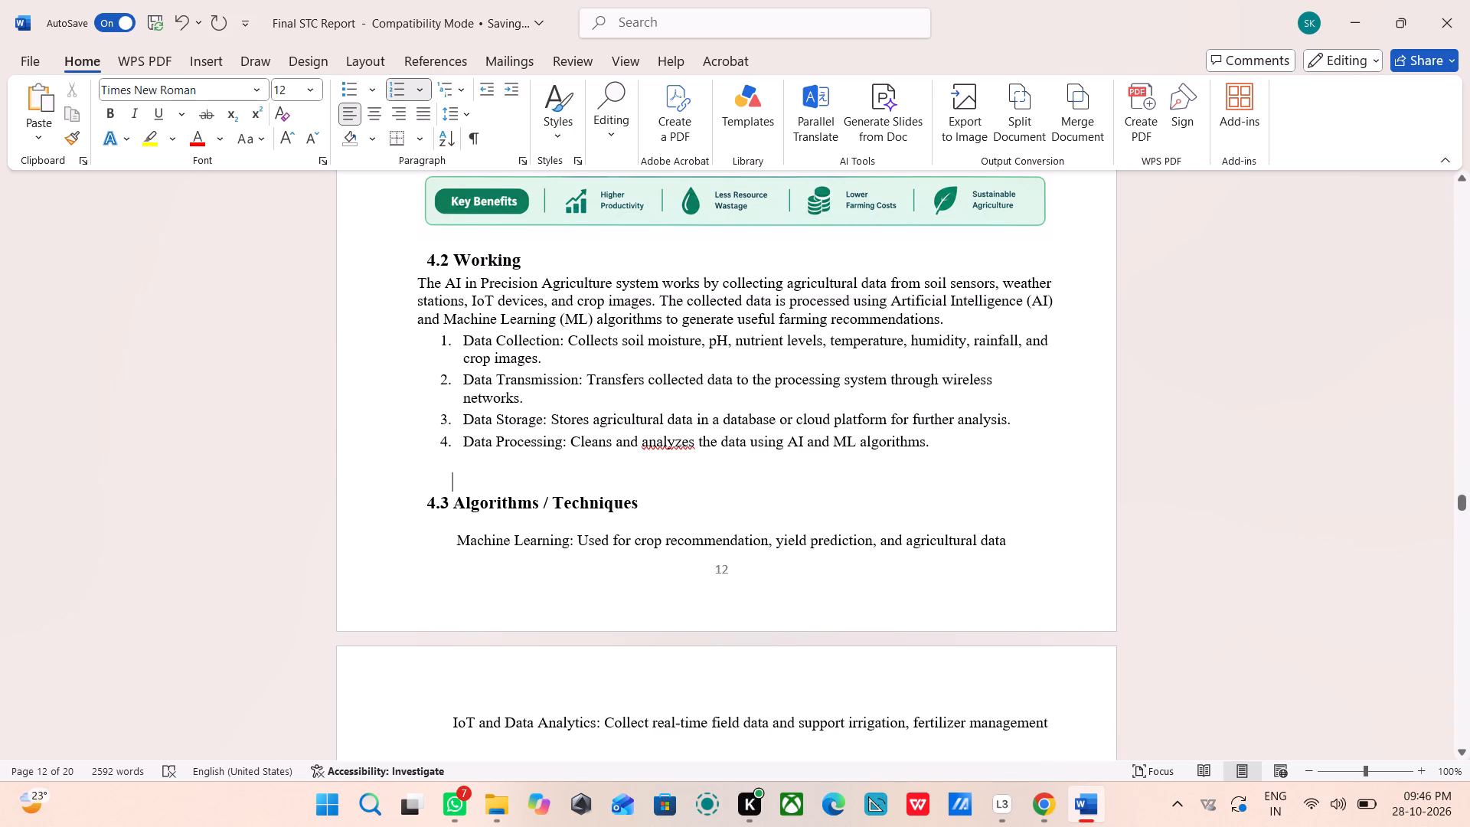
pyautogui.press('Down')
pyautogui.press('Left')
pyautogui.press('Left')
pyautogui.press('Left')
pyautogui.press('Left')
pyautogui.press('Left')
pyautogui.press('Left')
pyautogui.press('Left')
pyautogui.press('Left')
pyautogui.press('Left')
pyautogui.press('Left')
pyautogui.press('Left')
pyautogui.press('Left')
pyautogui.press('Left')
pyautogui.press('Left')
pyautogui.press('Left')
pyautogui.press('Left')
pyautogui.press('Left')
pyautogui.press('Left')
pyautogui.press('Left')
pyautogui.press('Left')
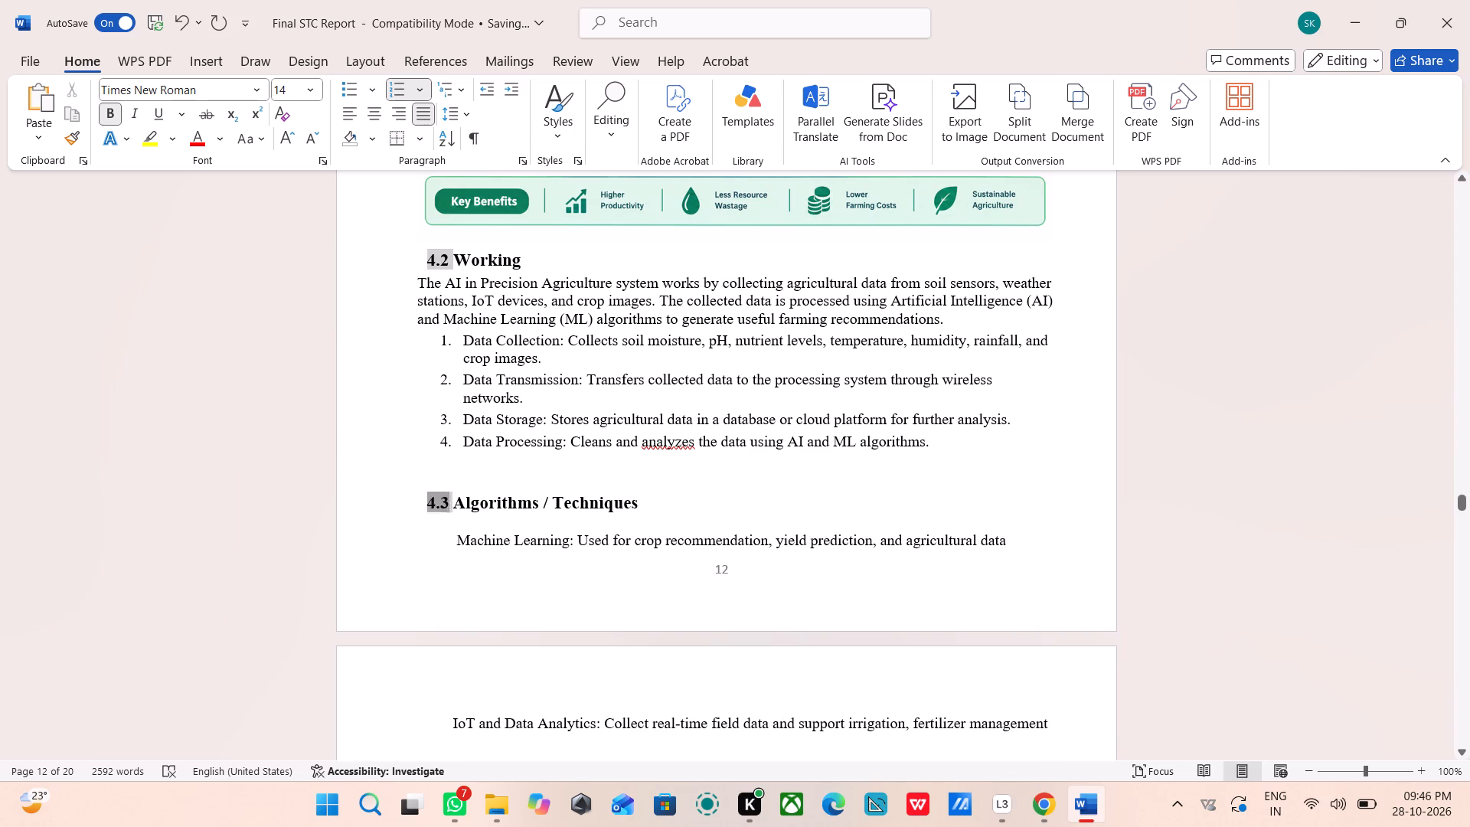
pyautogui.press('Right')
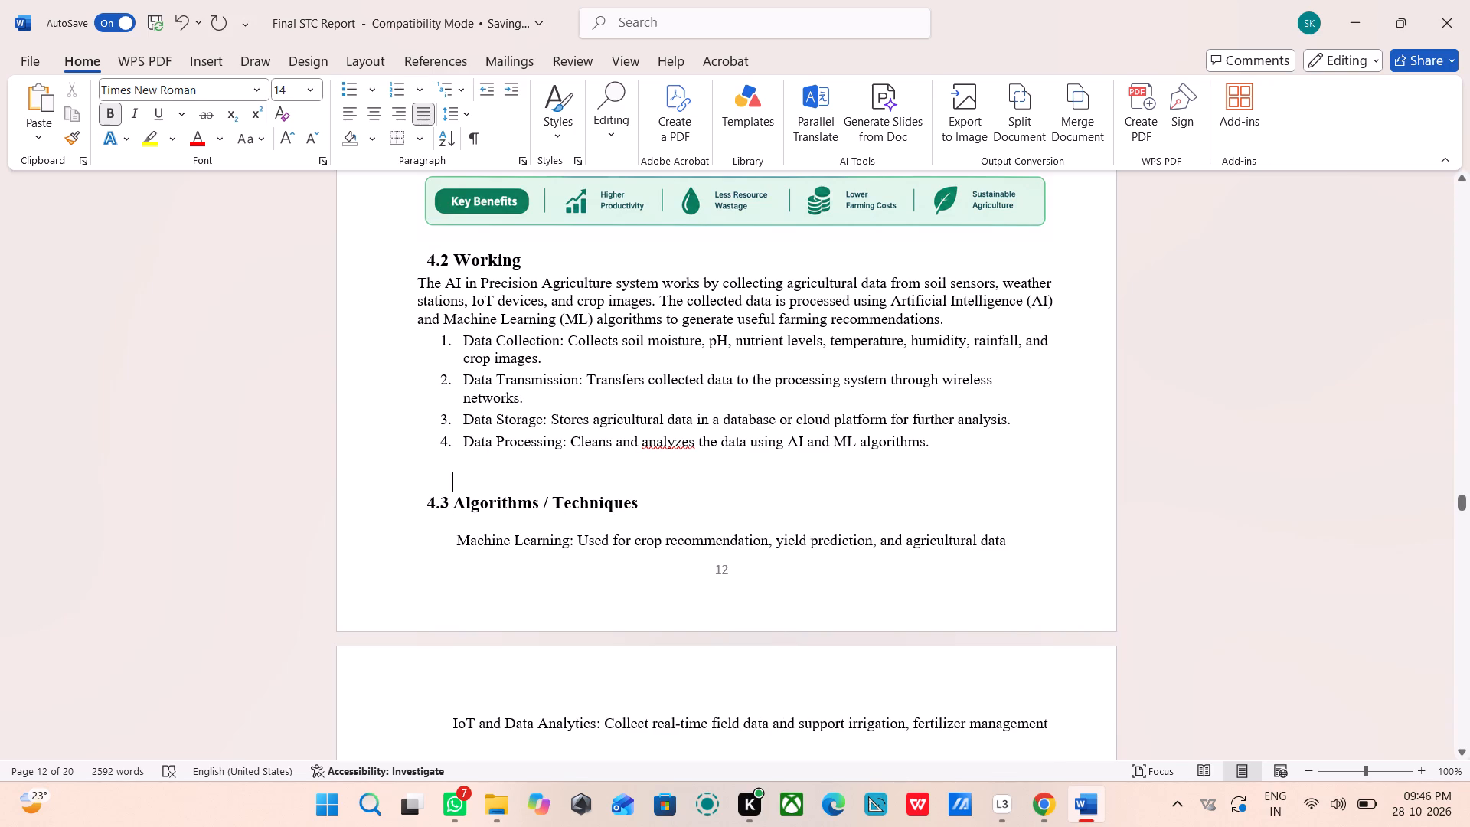
pyautogui.press('Return')
pyautogui.press('Return')
pyautogui.press('Return')
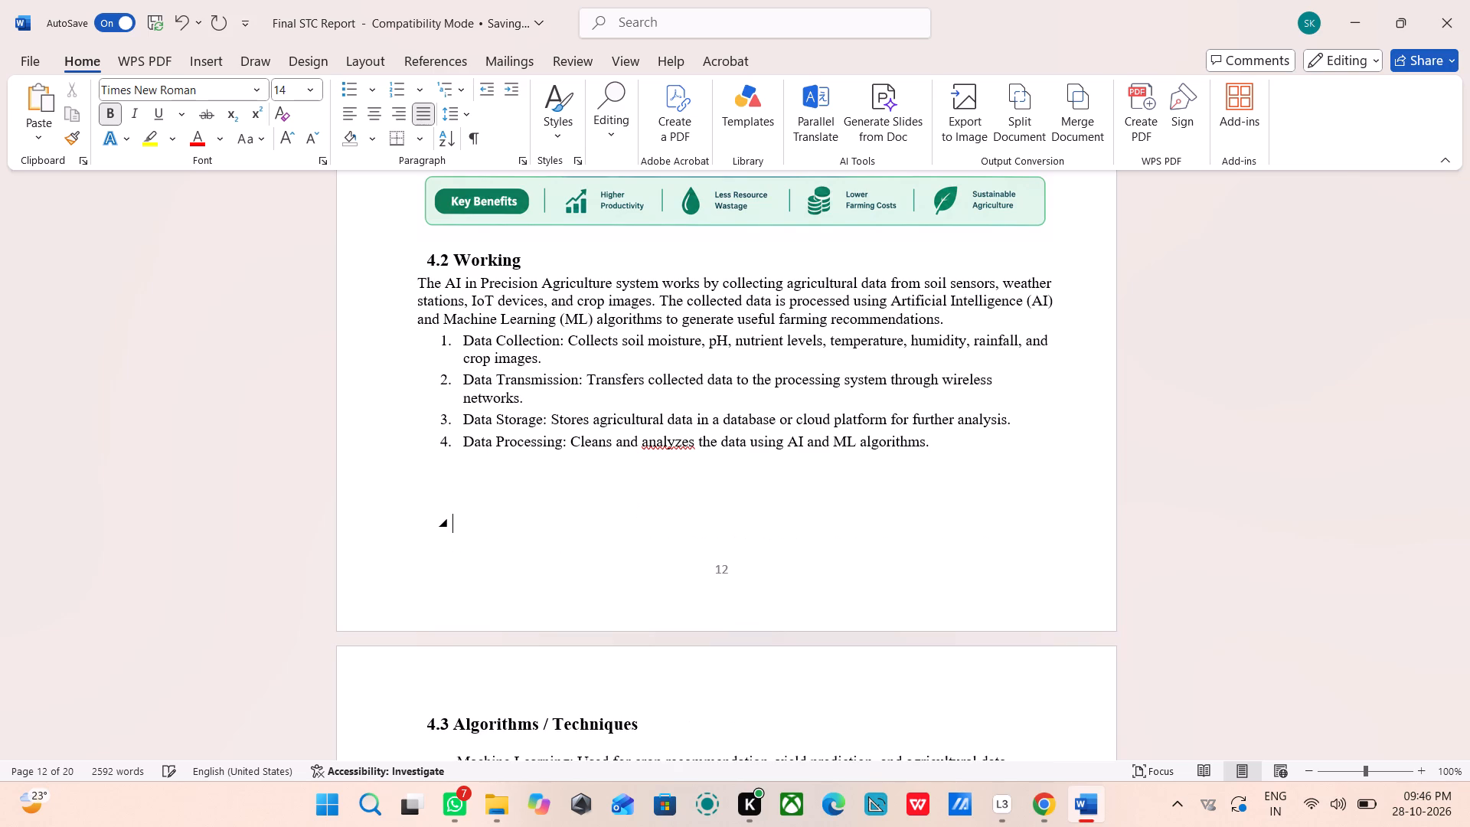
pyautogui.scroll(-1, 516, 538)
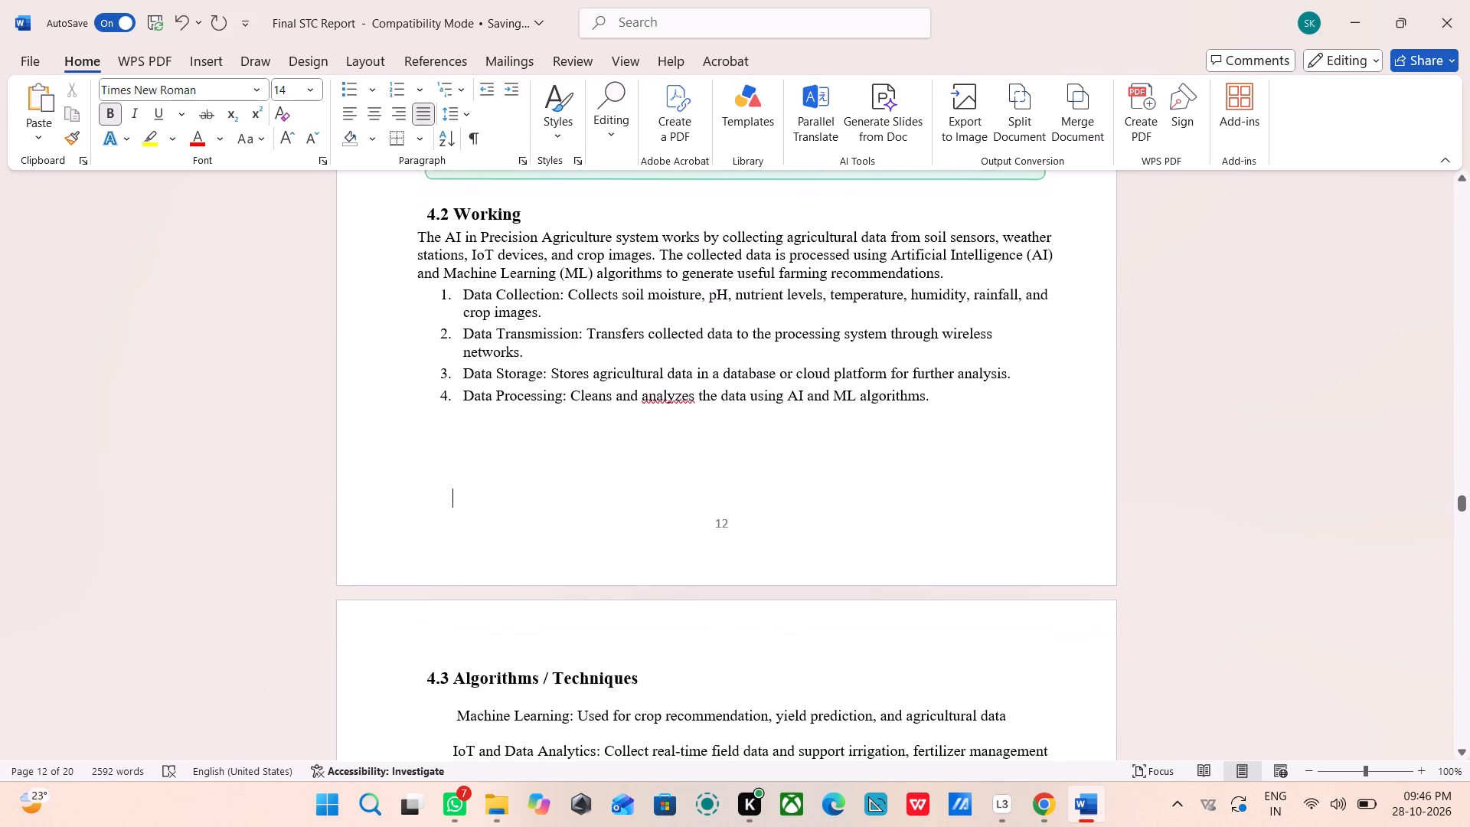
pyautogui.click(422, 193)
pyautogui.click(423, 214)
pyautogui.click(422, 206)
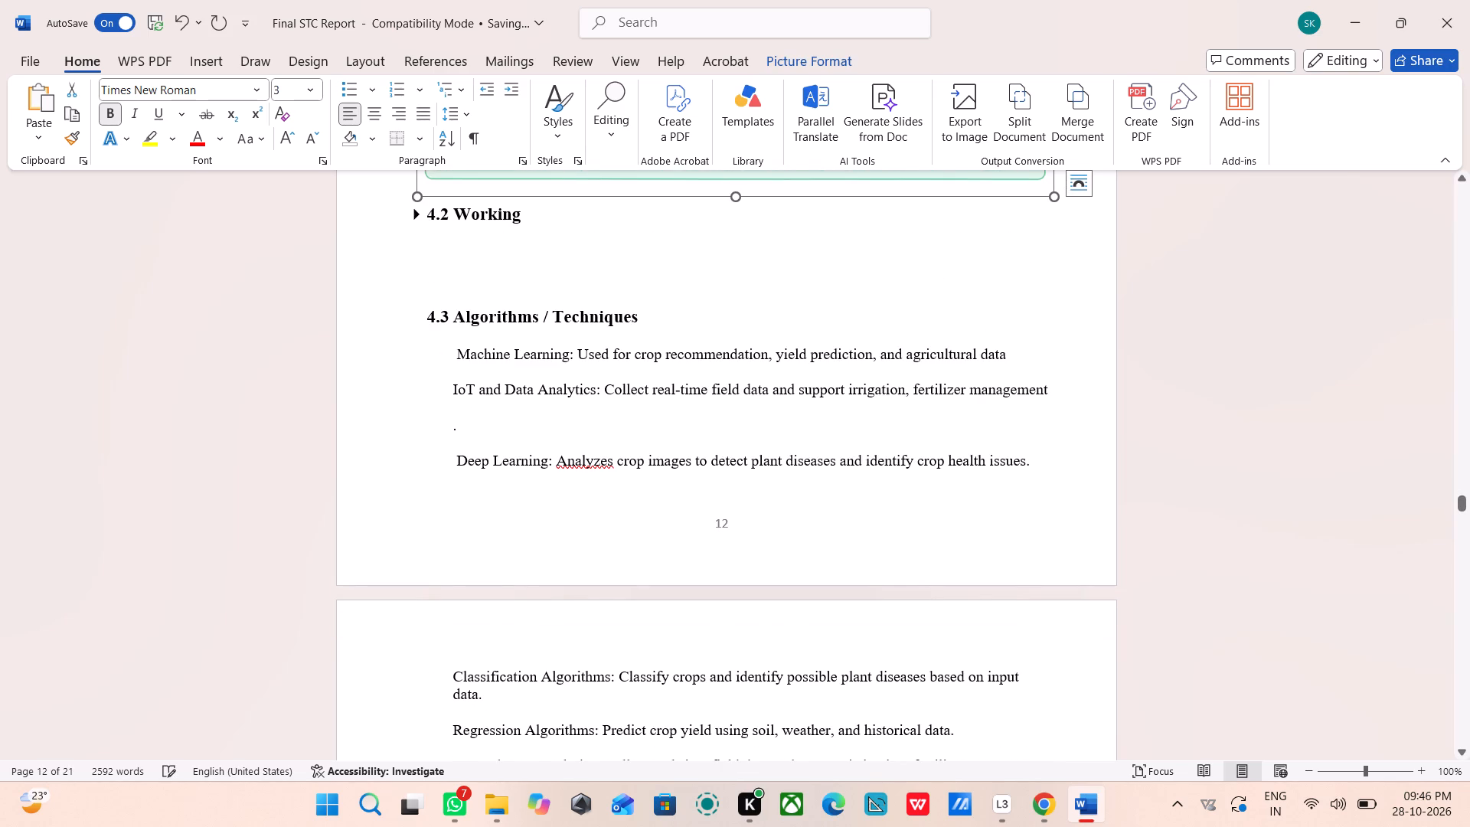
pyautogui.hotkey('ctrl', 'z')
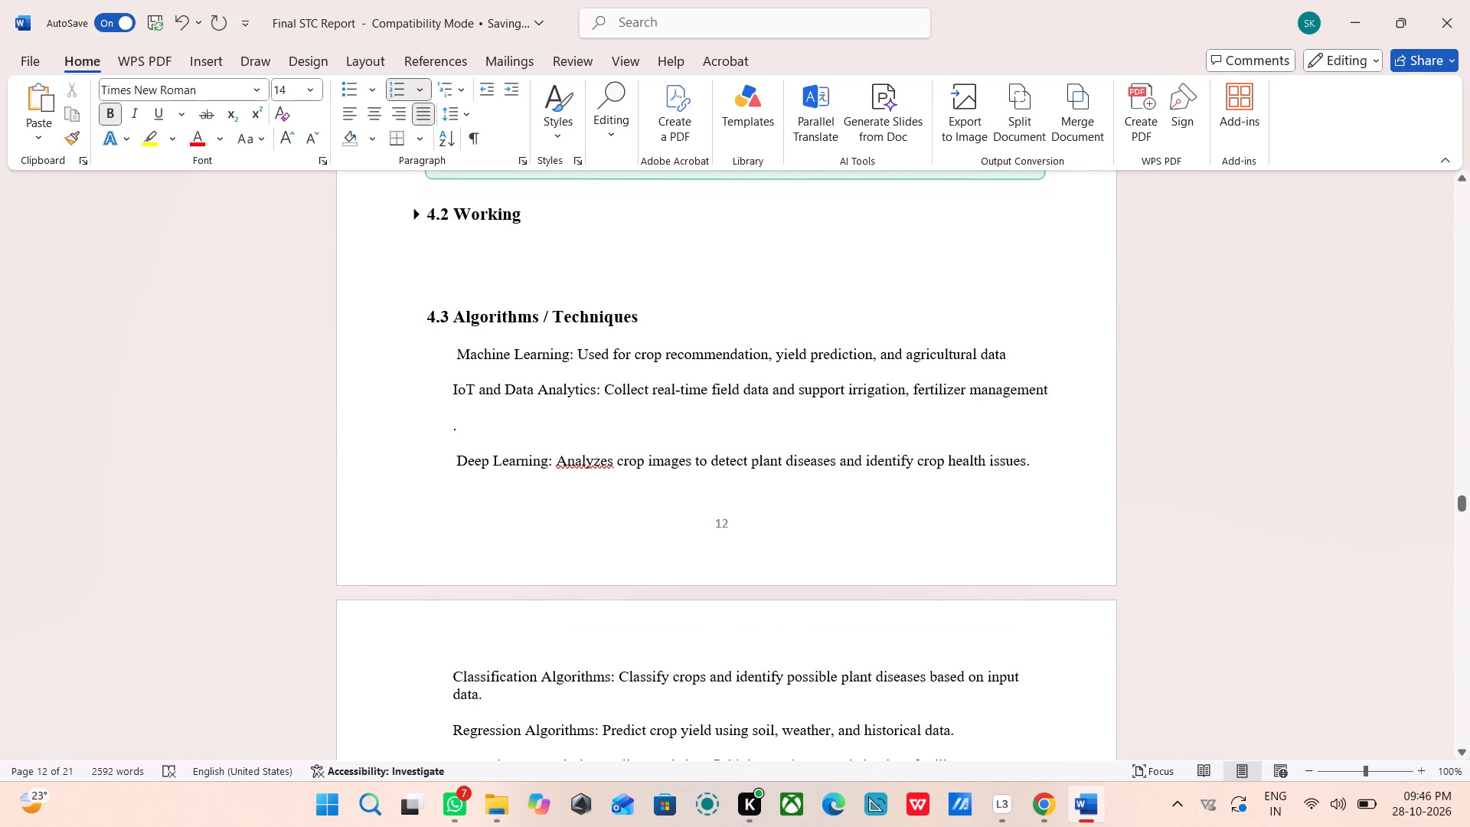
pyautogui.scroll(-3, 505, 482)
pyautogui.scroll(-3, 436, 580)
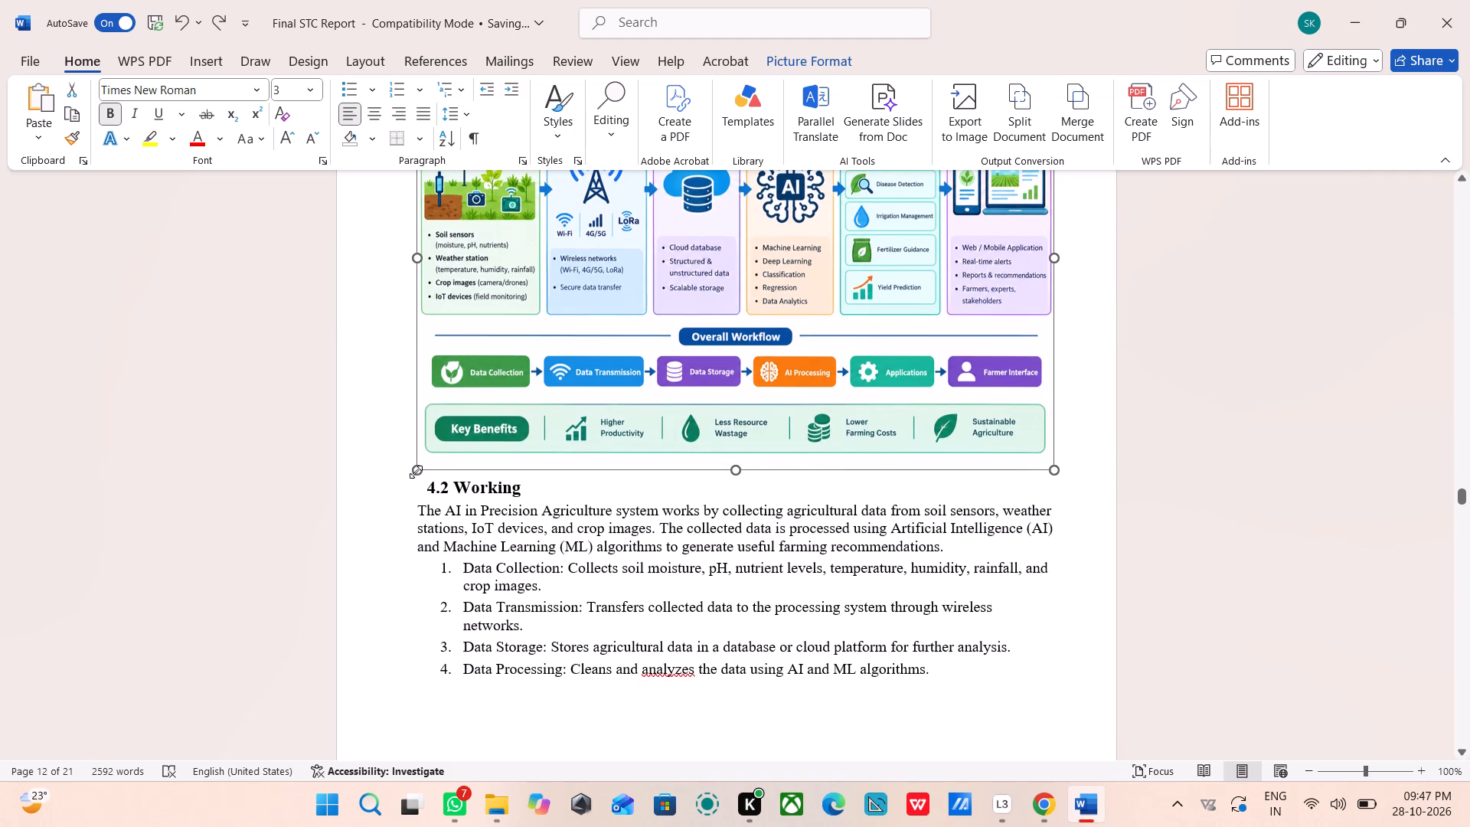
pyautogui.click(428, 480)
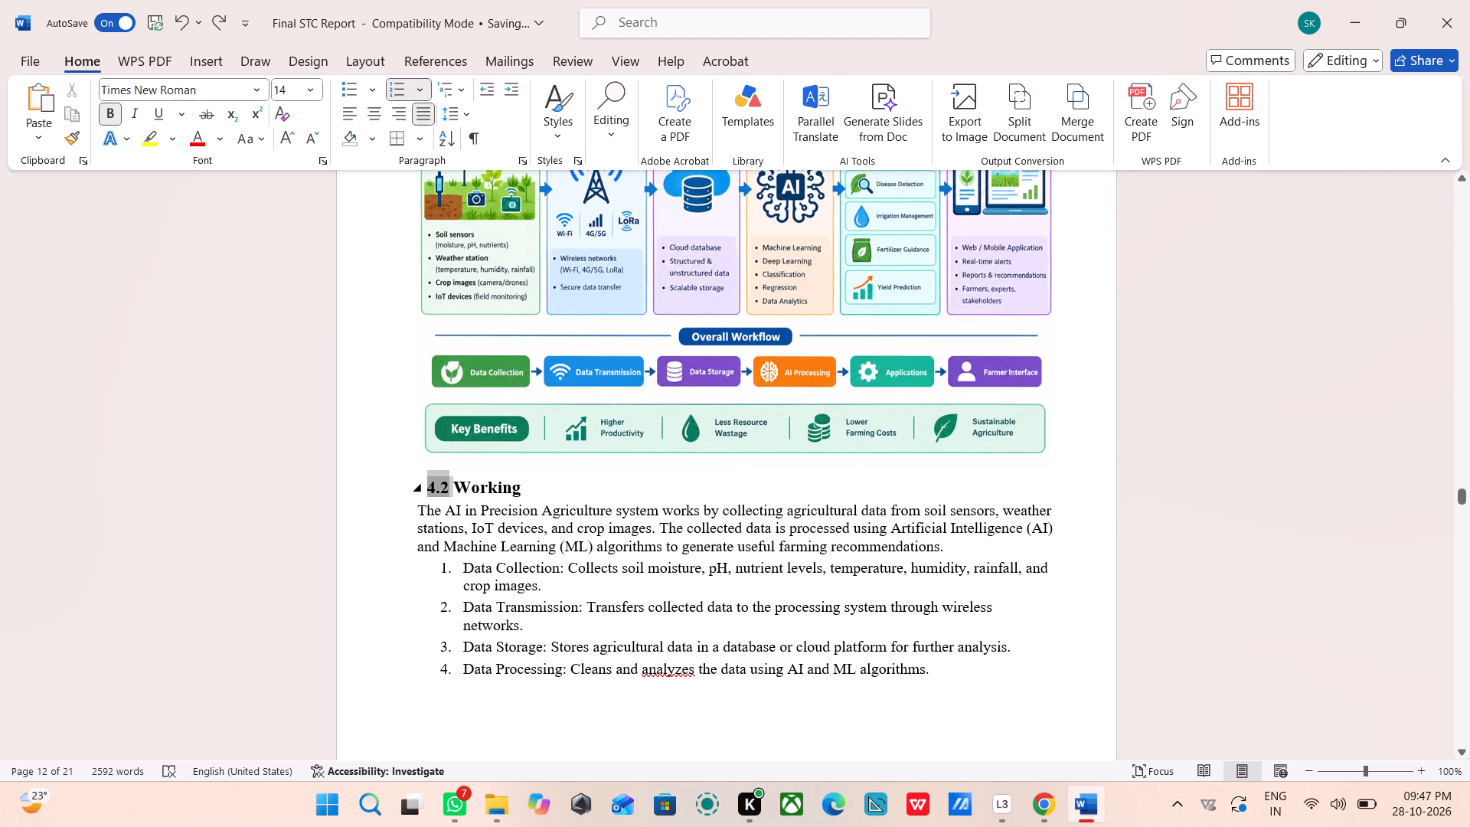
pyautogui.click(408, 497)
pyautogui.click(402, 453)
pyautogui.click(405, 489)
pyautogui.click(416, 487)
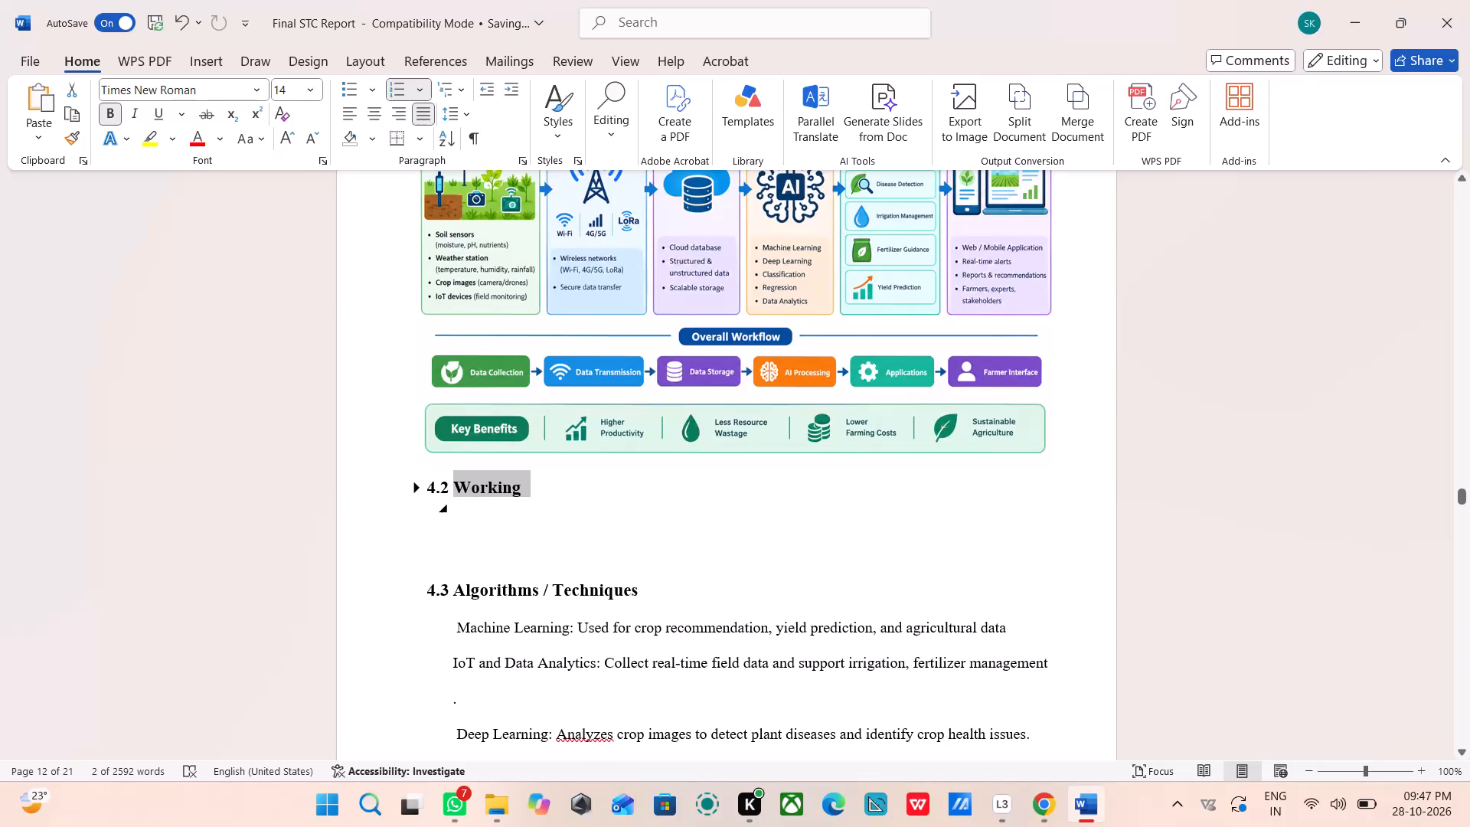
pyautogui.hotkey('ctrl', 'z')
# Insert three empty lines directly before the Working heading text below the architecture diagram.
pyautogui.click(518, 486)
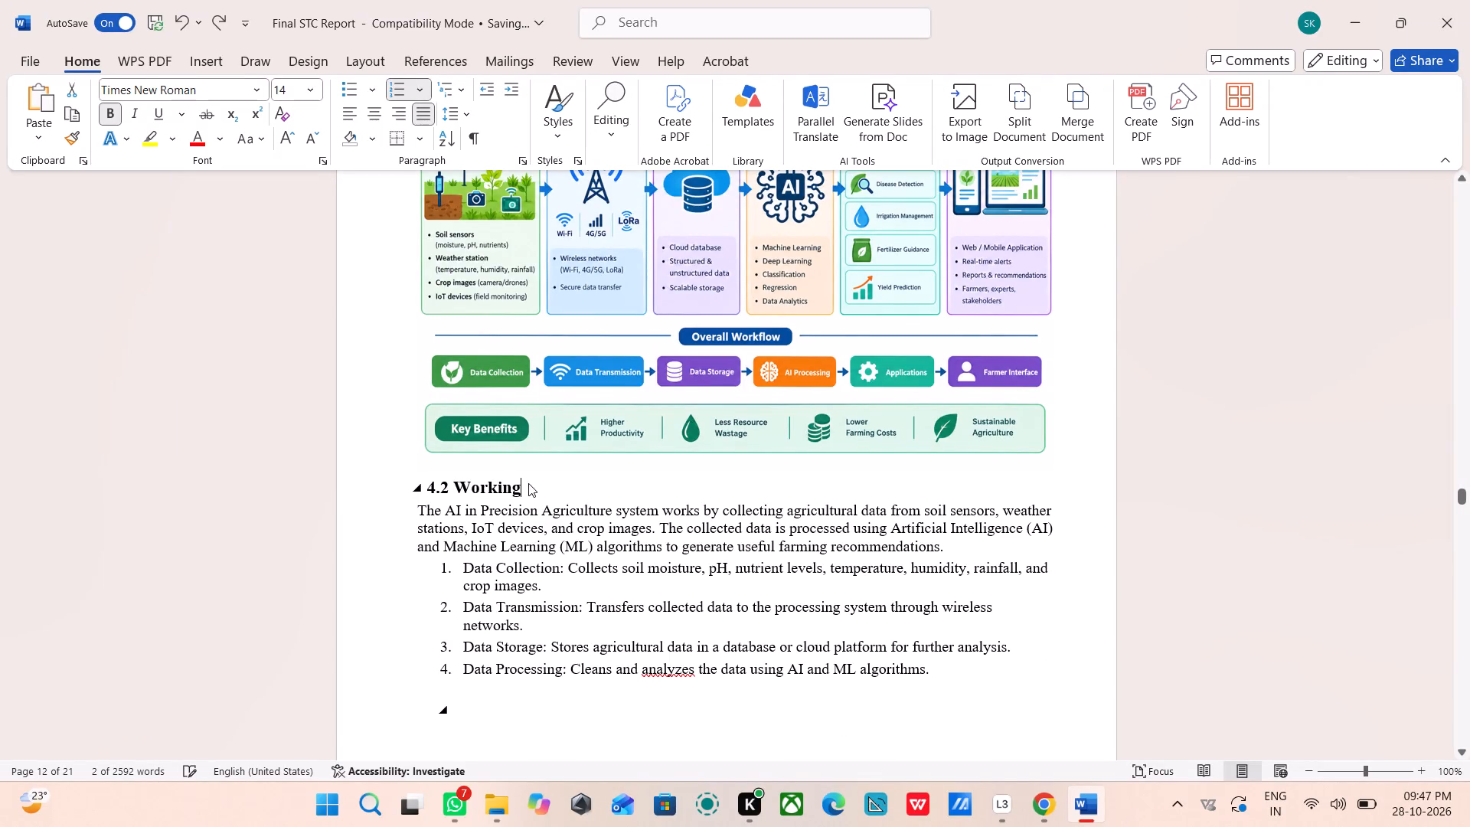
pyautogui.press('Left')
pyautogui.press('Left')
pyautogui.press('Left')
pyautogui.press('Left')
pyautogui.press('Left')
pyautogui.press('Left')
pyautogui.press('Left')
pyautogui.press('Left')
pyautogui.press('Left')
pyautogui.press('Left')
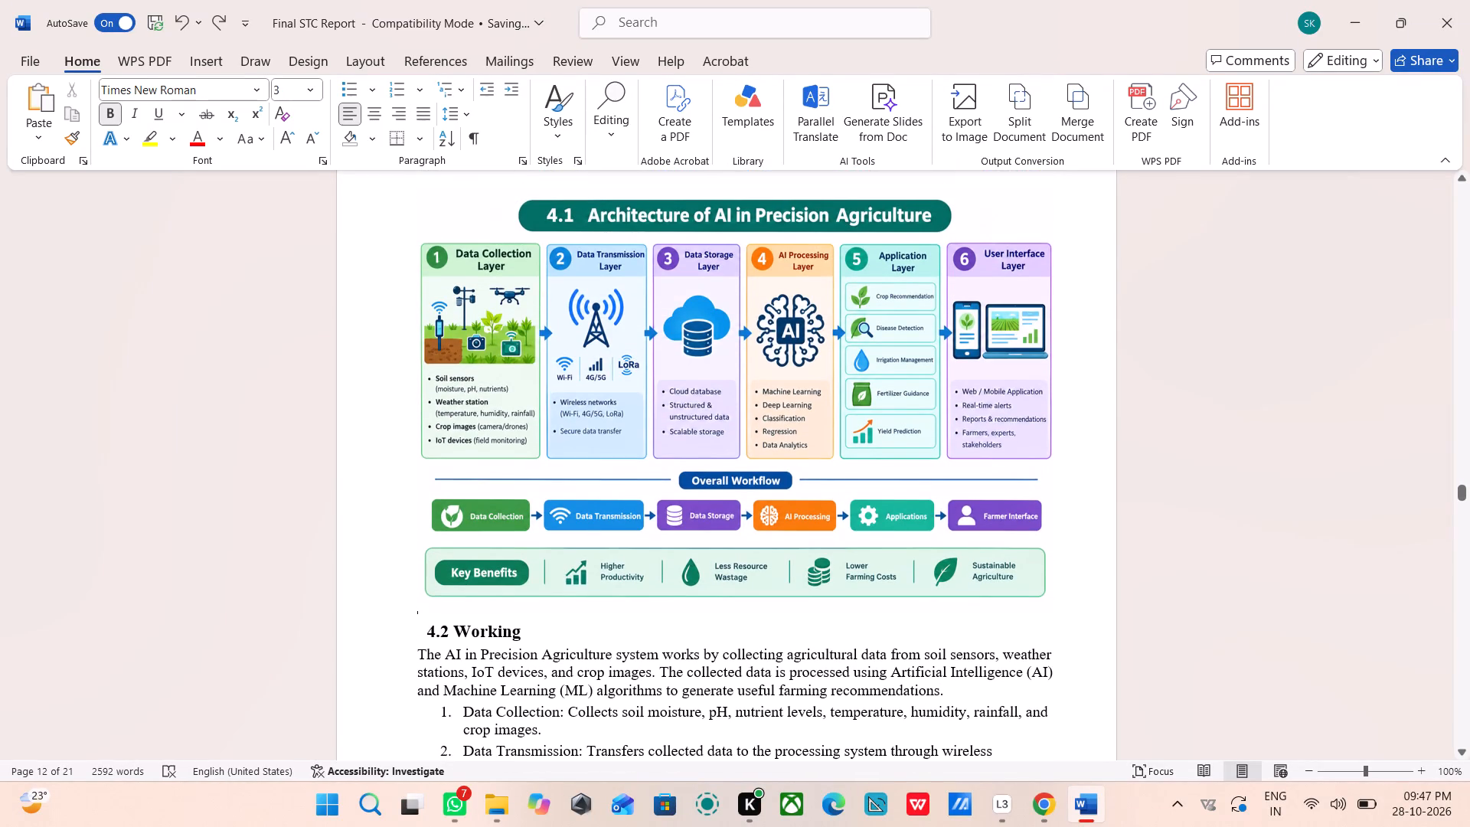
pyautogui.press('Down')
pyautogui.press('Down')
pyautogui.press('Up')
pyautogui.press('Return')
pyautogui.press('Return')
pyautogui.press('Return')
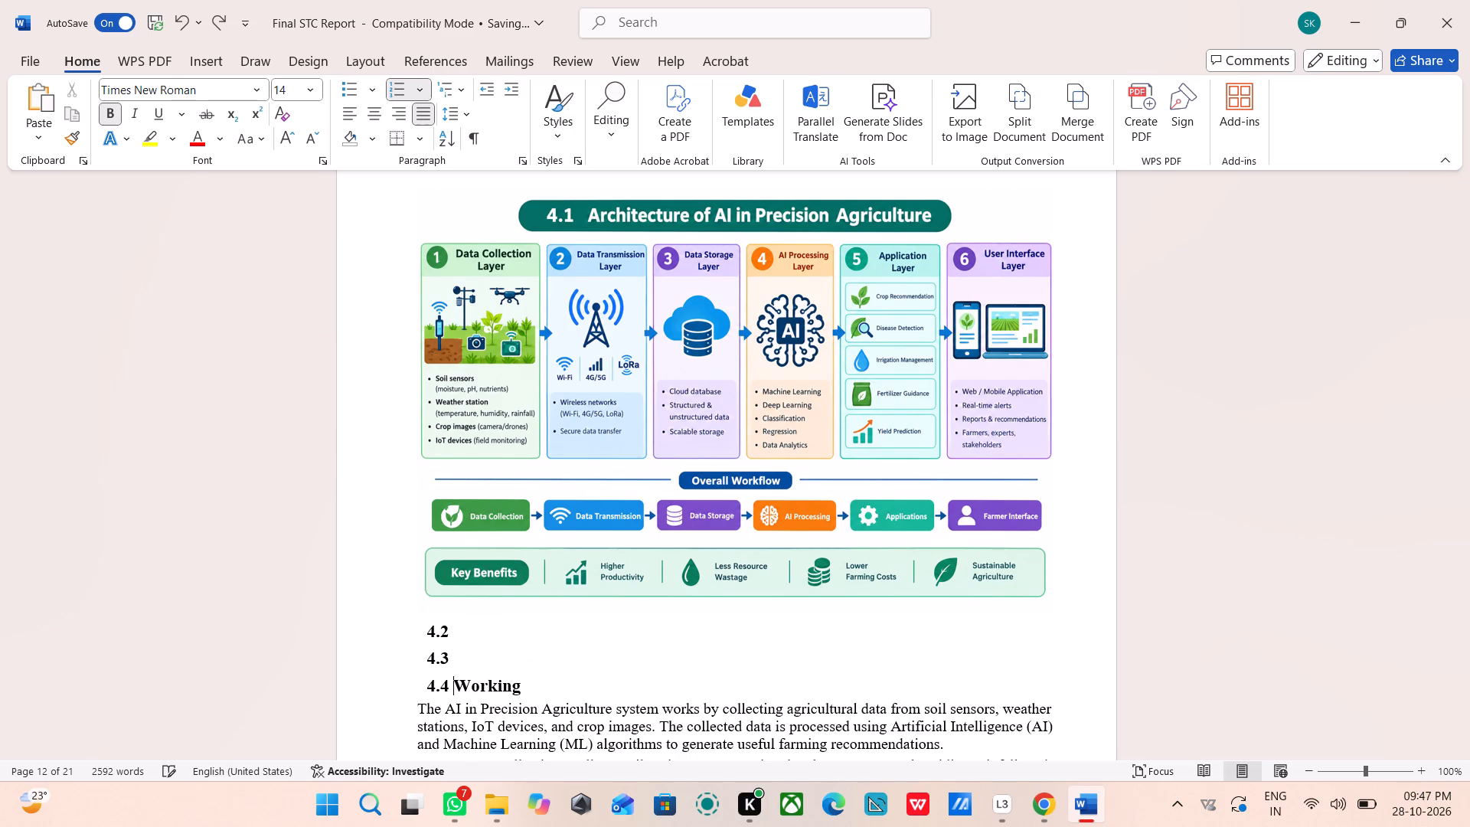
# Remove the numbering from the three empty headings above Working, leaving them as plain blank lines.
pyautogui.press('Left')
pyautogui.press('Left')
pyautogui.press('Left')
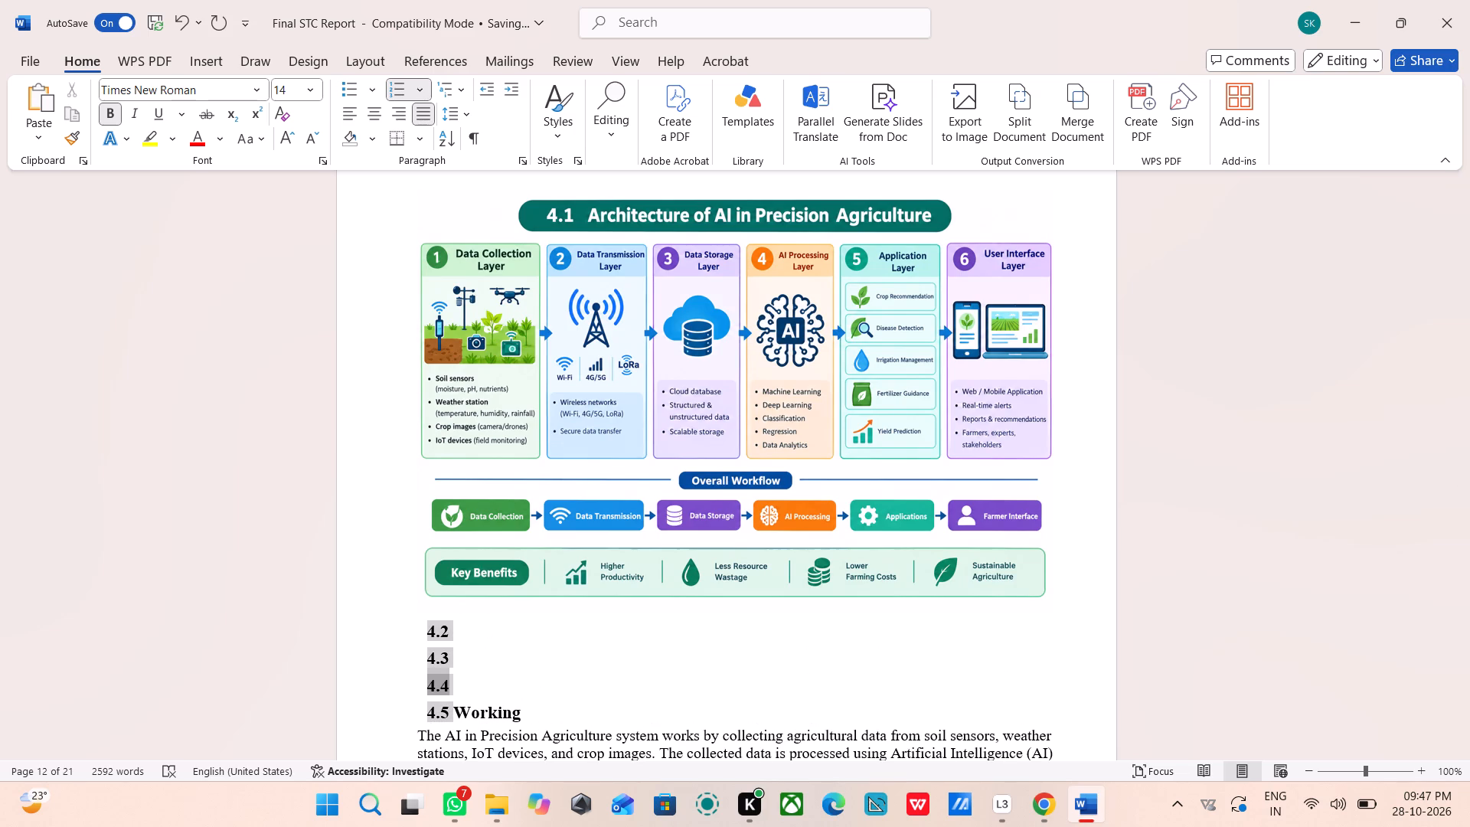
pyautogui.press('Delete')
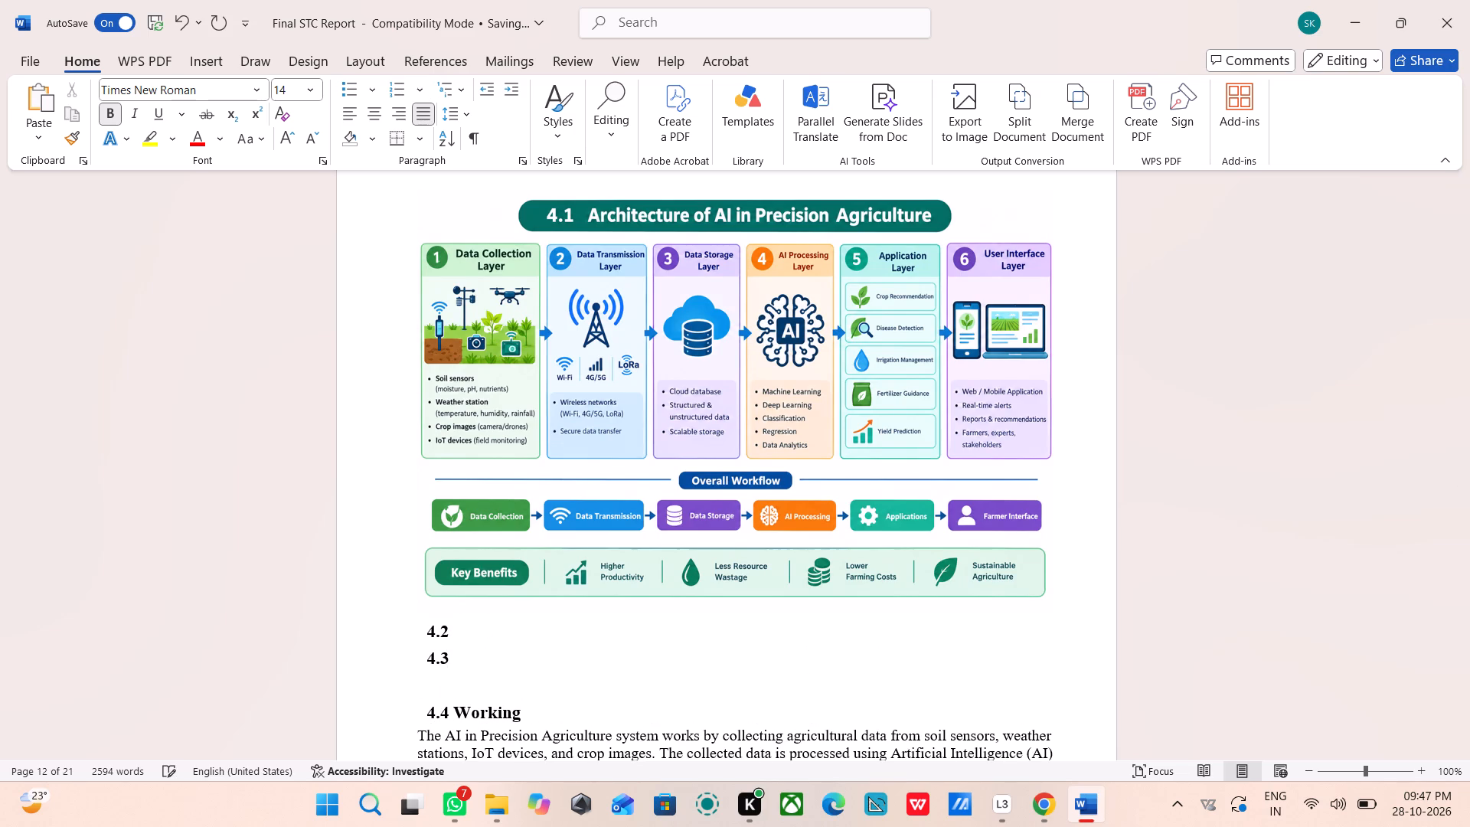
pyautogui.press('Up')
pyautogui.press('Up')
pyautogui.moveTo(419, 636); pyautogui.dragTo(443, 644)
pyautogui.moveTo(438, 631); pyautogui.dragTo(443, 638)
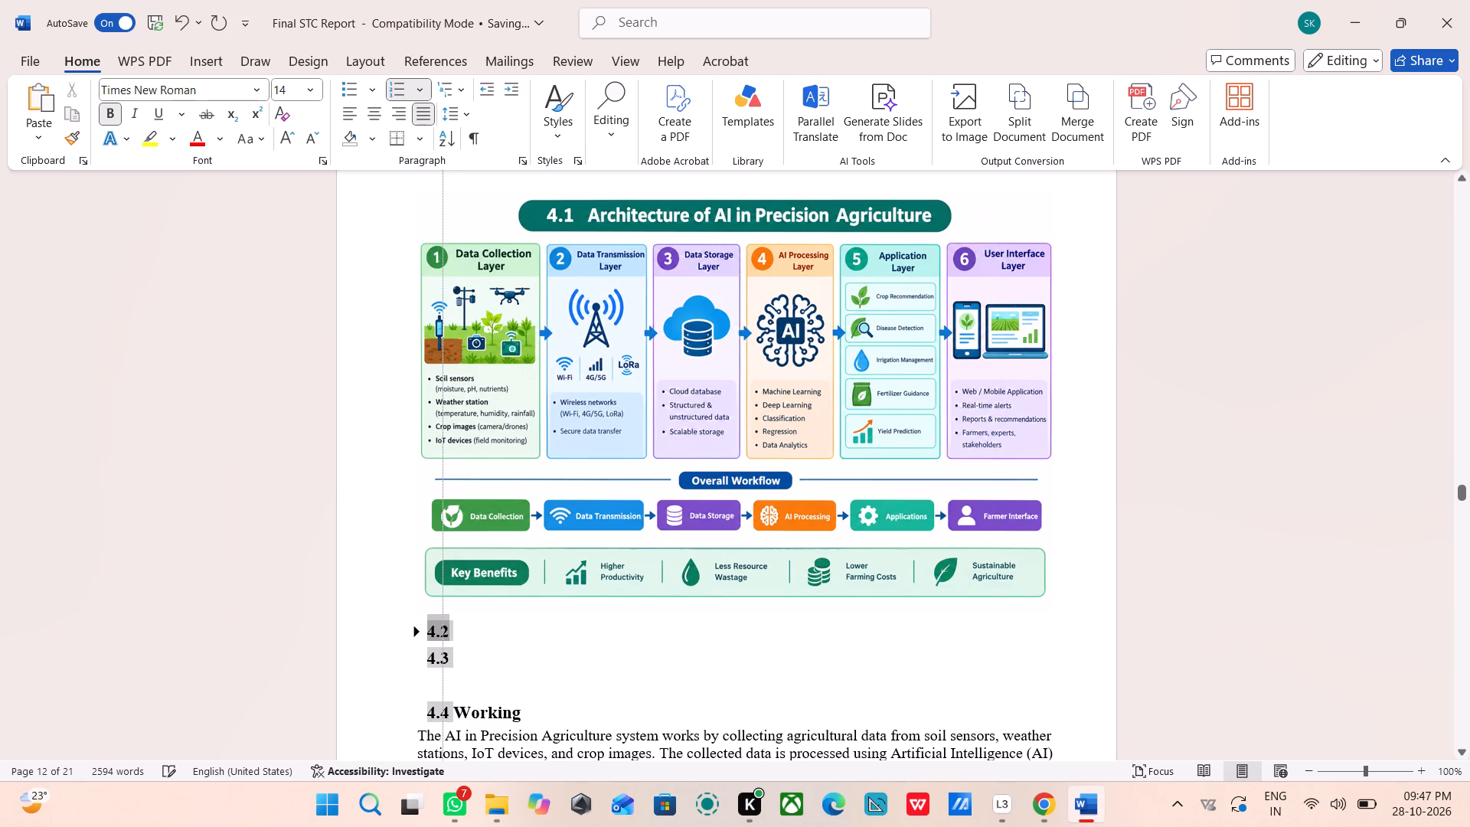
pyautogui.moveTo(443, 638); pyautogui.dragTo(415, 648)
pyautogui.moveTo(415, 648); pyautogui.dragTo(410, 648)
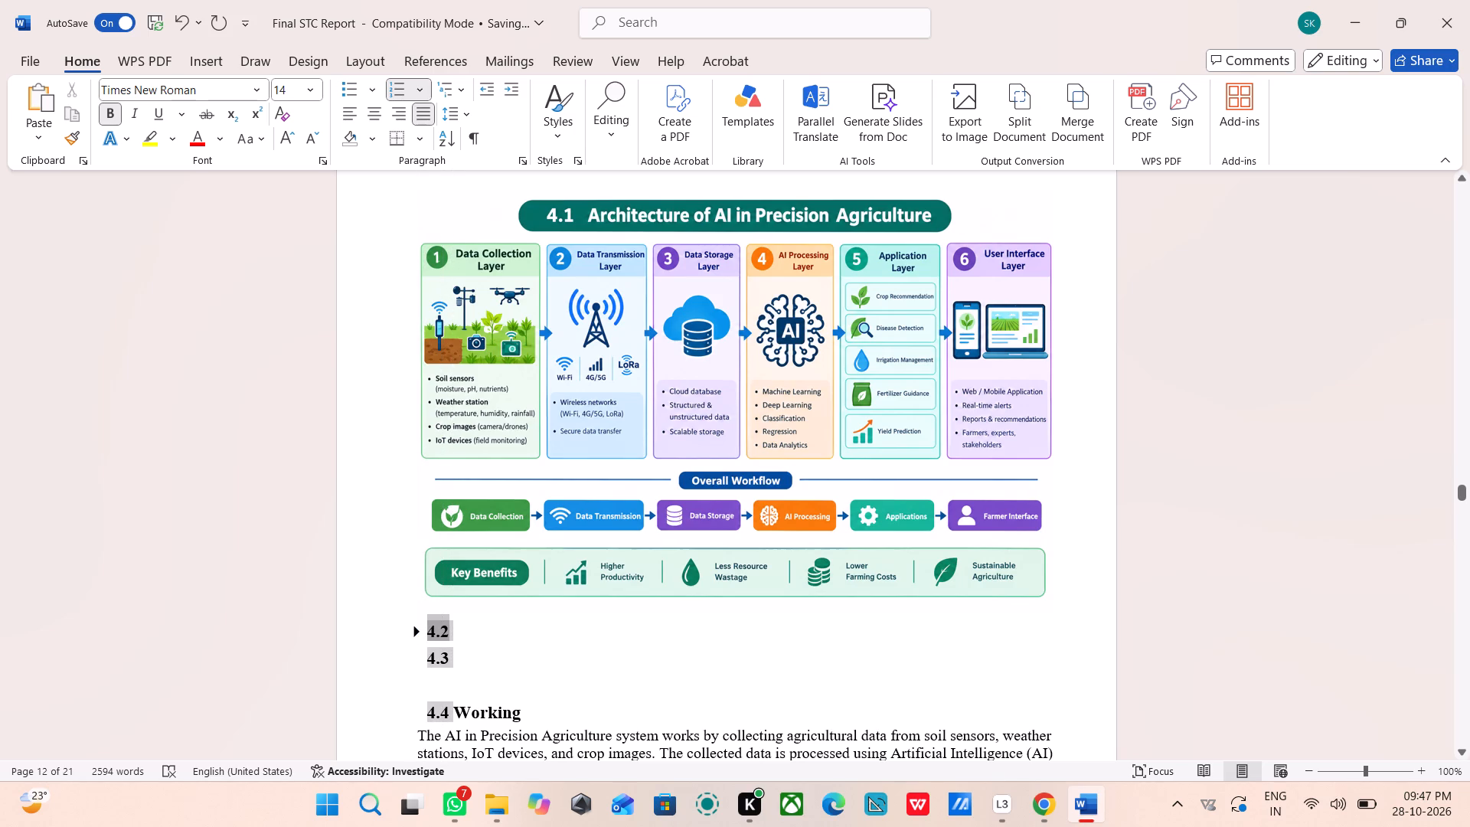
pyautogui.press('Delete')
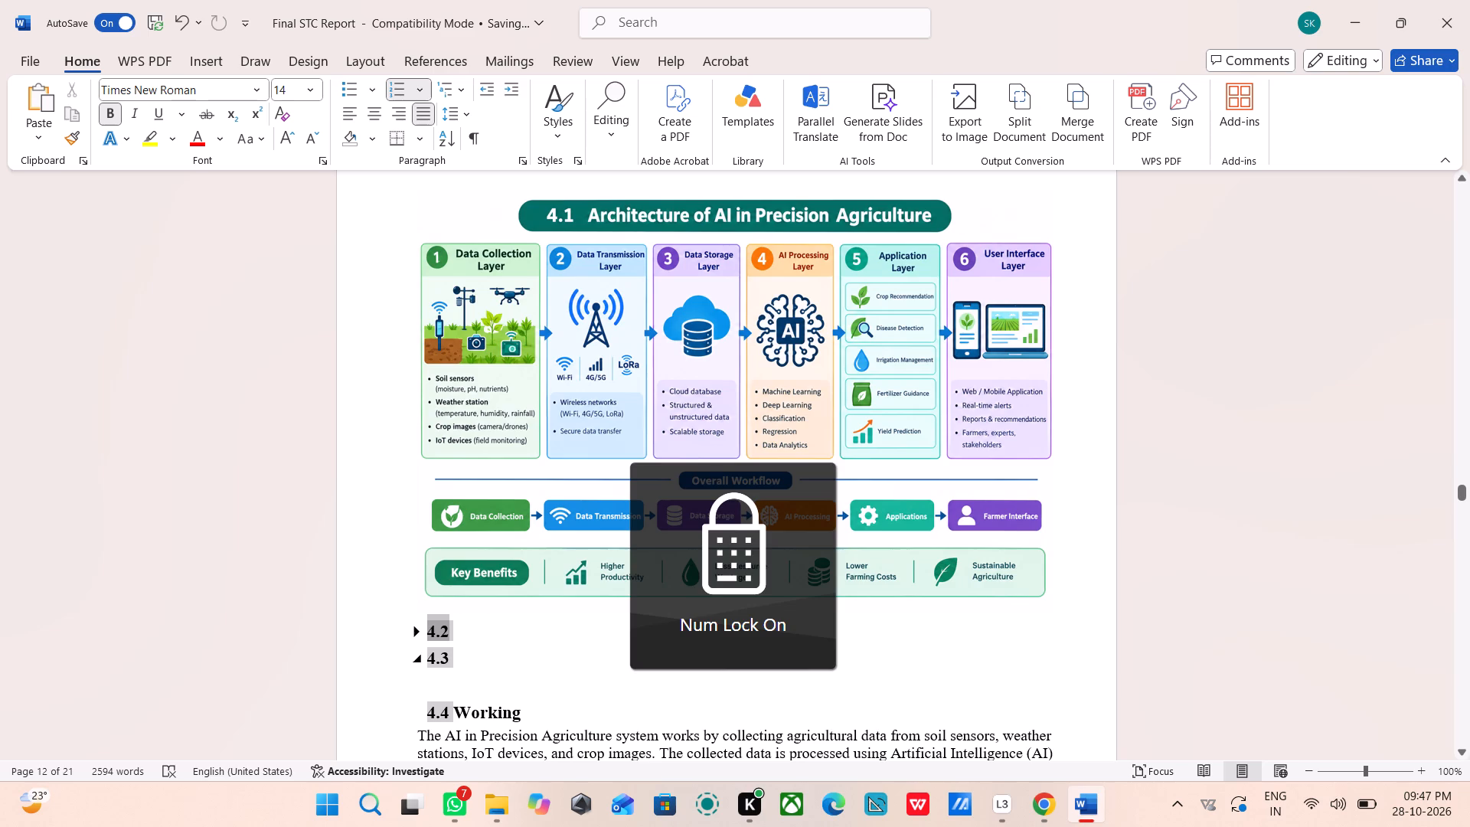
pyautogui.press('Delete')
pyautogui.click(460, 662)
pyautogui.moveTo(449, 656); pyautogui.dragTo(448, 656)
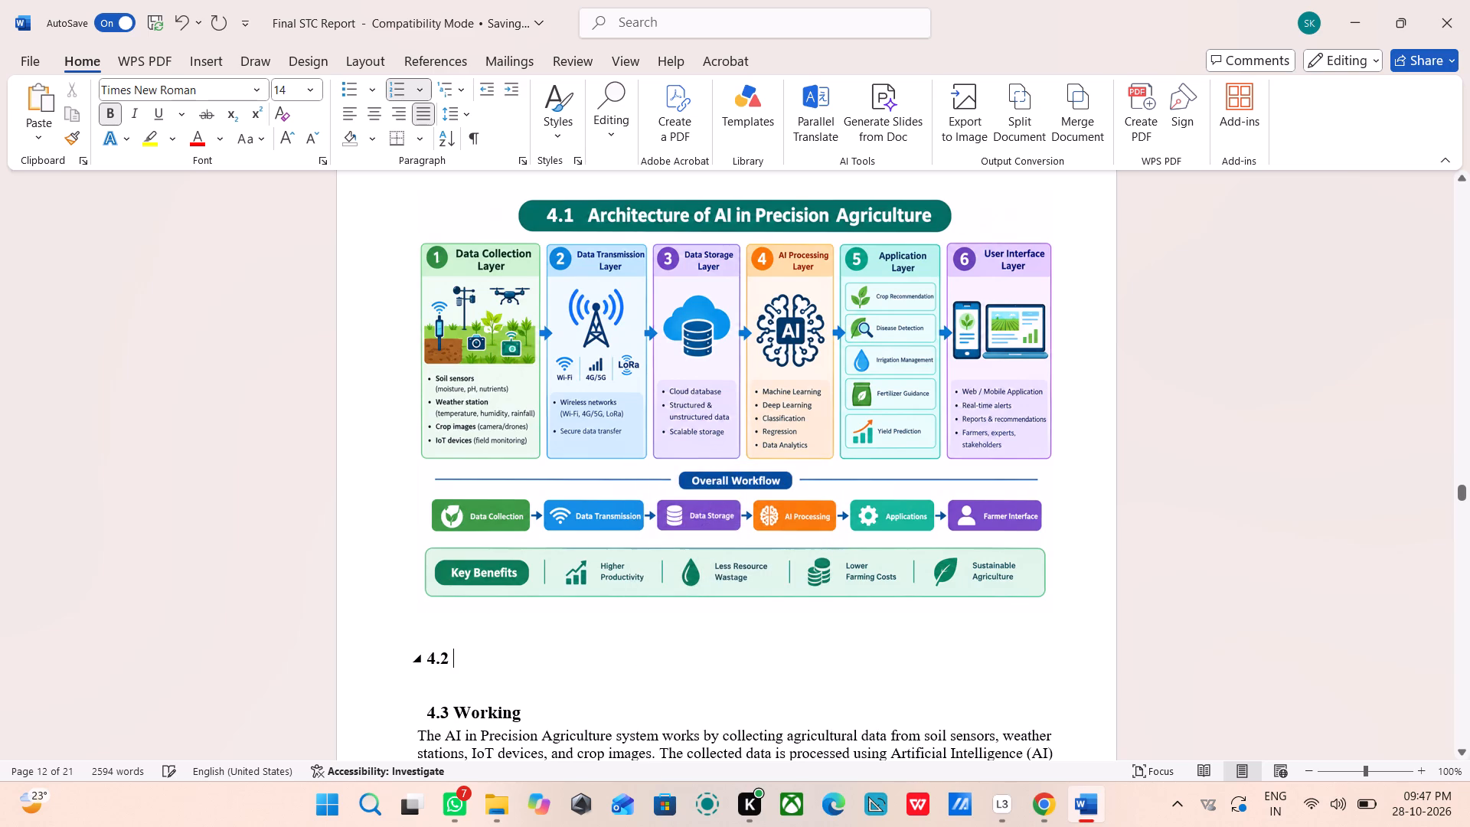
pyautogui.moveTo(448, 656); pyautogui.dragTo(431, 654)
pyautogui.press('Delete')
# Add eight more unnumbered empty lines above the 4.2 Working heading to push it onto the next page.
pyautogui.scroll(-3, 439, 688)
pyautogui.scroll(-3, 485, 623)
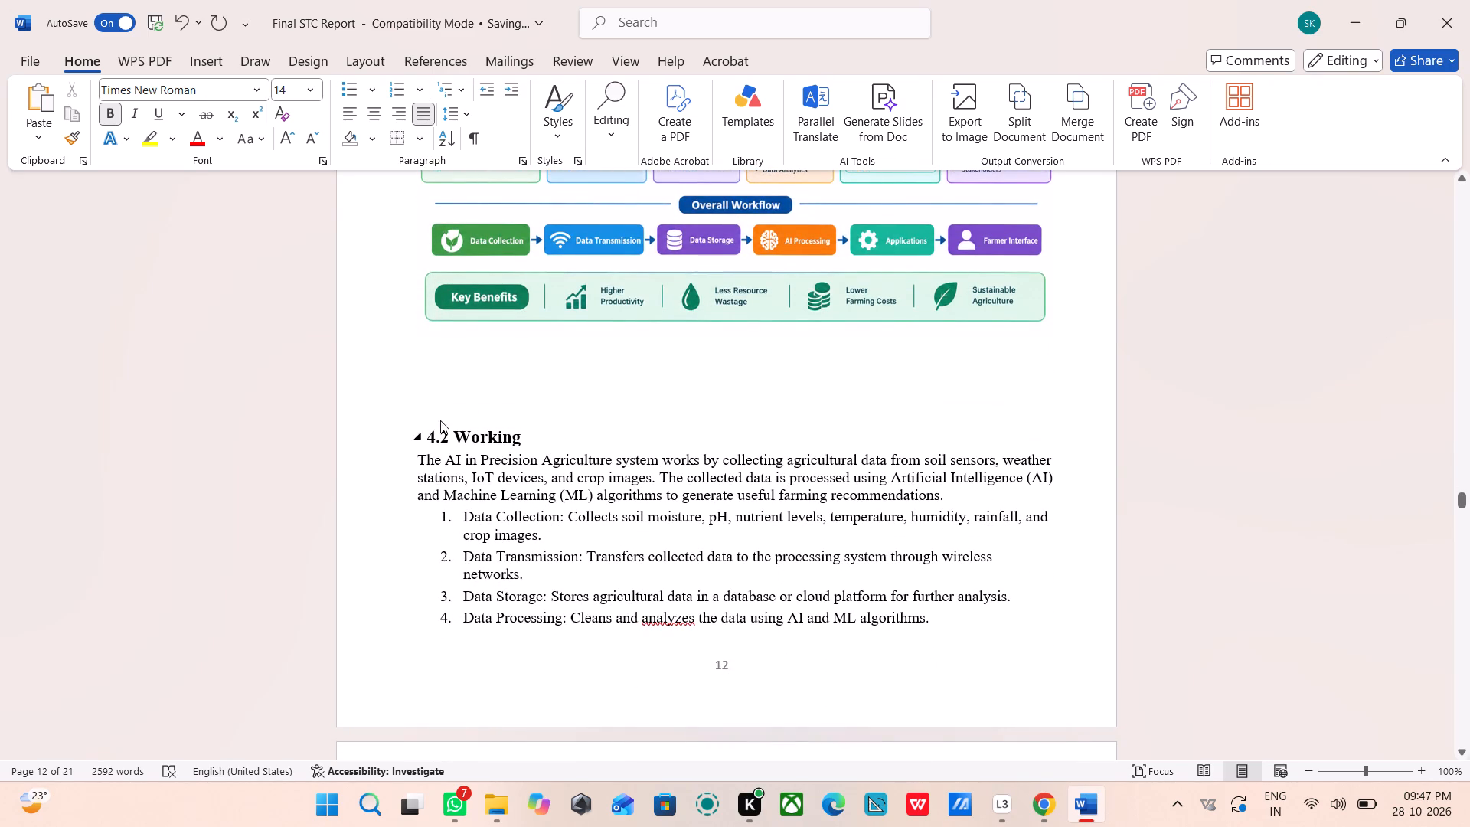
pyautogui.click(434, 417)
pyautogui.press('Return')
pyautogui.press('Return')
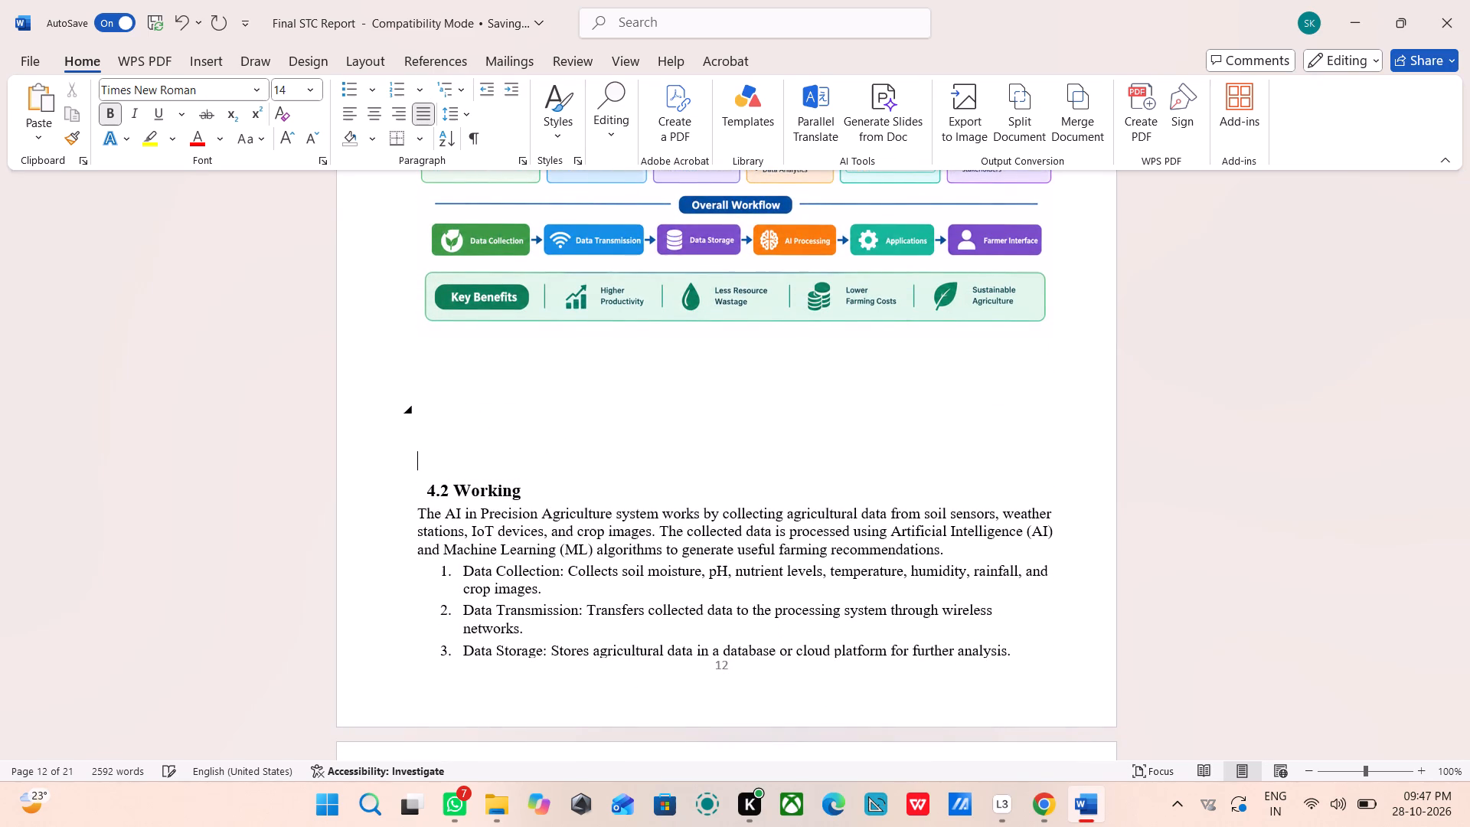
pyautogui.press('Return')
pyautogui.press('Return')
pyautogui.press('Return')
pyautogui.press('Return')
pyautogui.press('Return')
pyautogui.press('Return')
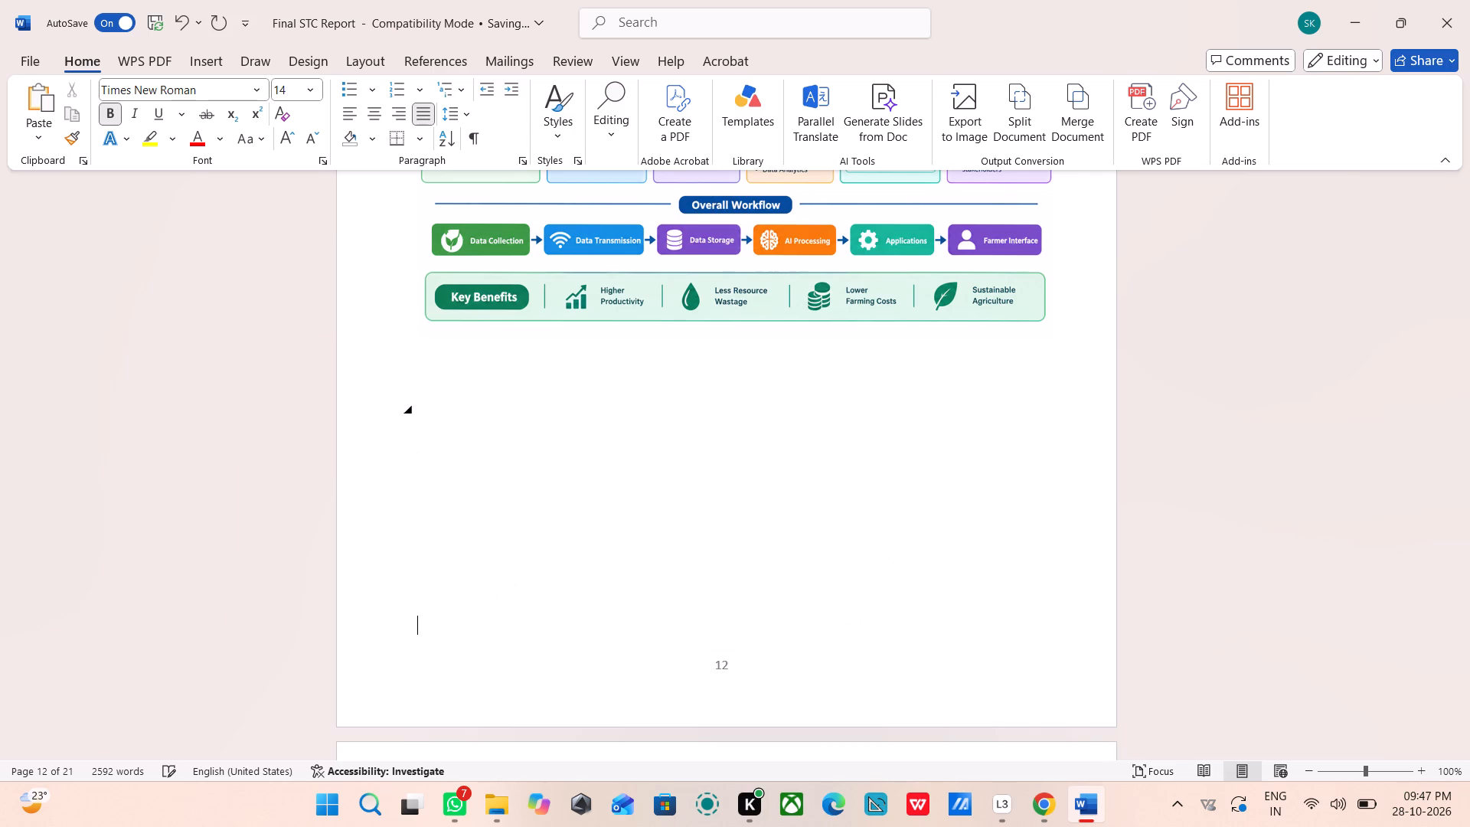
# Add three empty lines between the Chapter 4 title and the 4.1 Architecture heading to lower the diagram on the page.
pyautogui.scroll(5, 439, 415)
pyautogui.scroll(7, 513, 464)
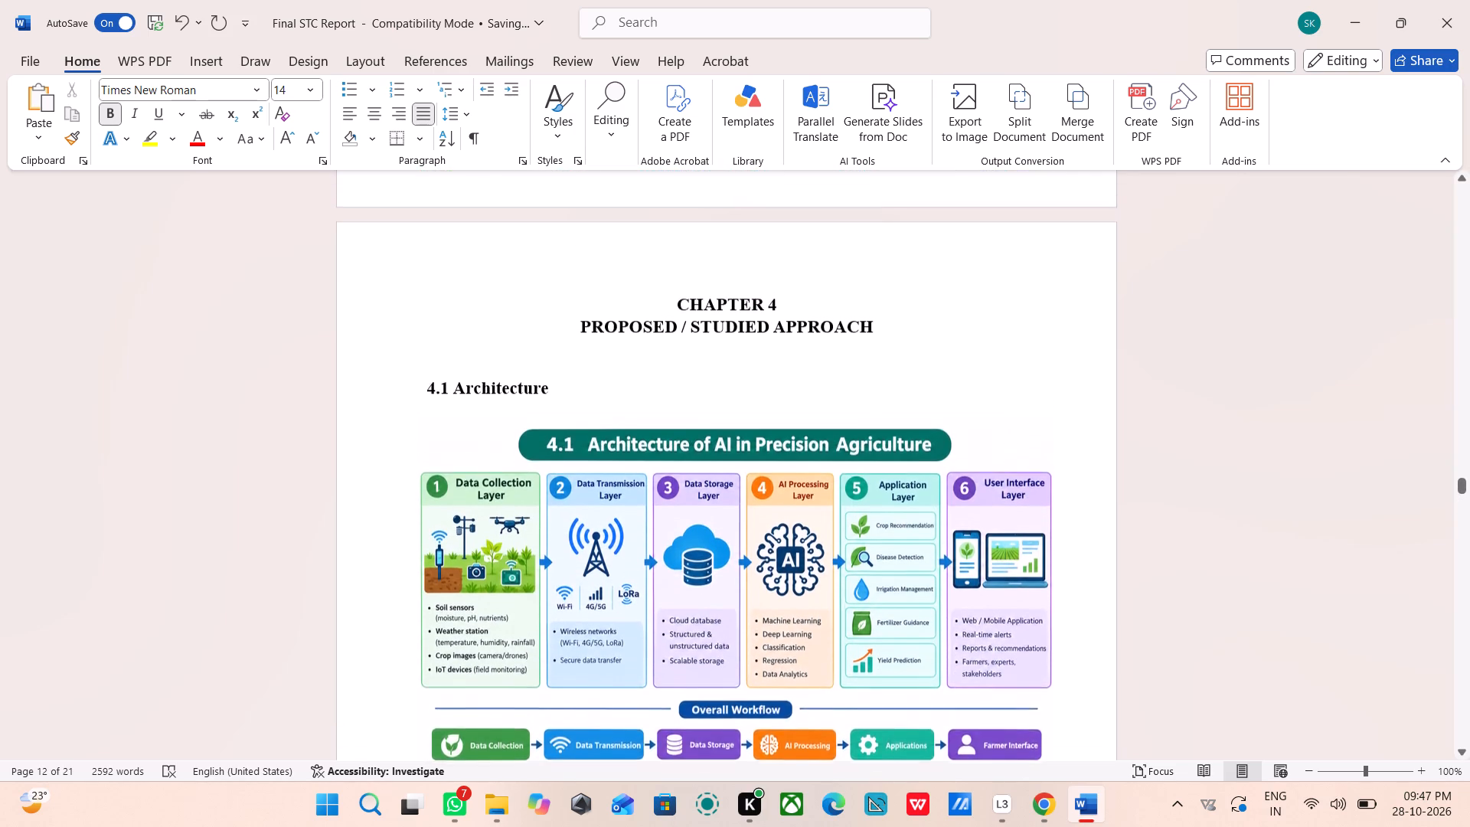
pyautogui.click(421, 425)
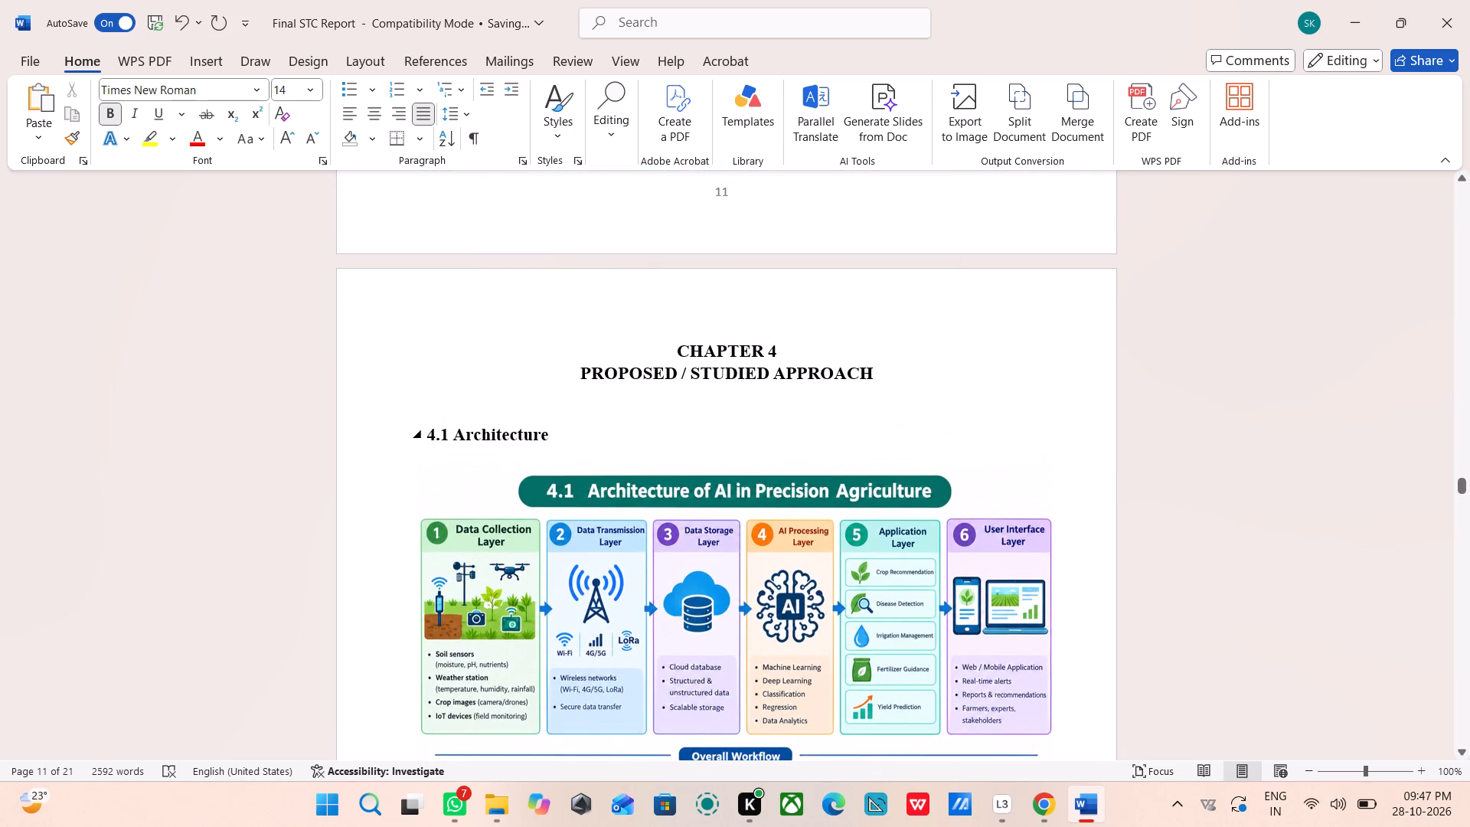
pyautogui.click(432, 422)
pyautogui.press('Return')
pyautogui.press('Return')
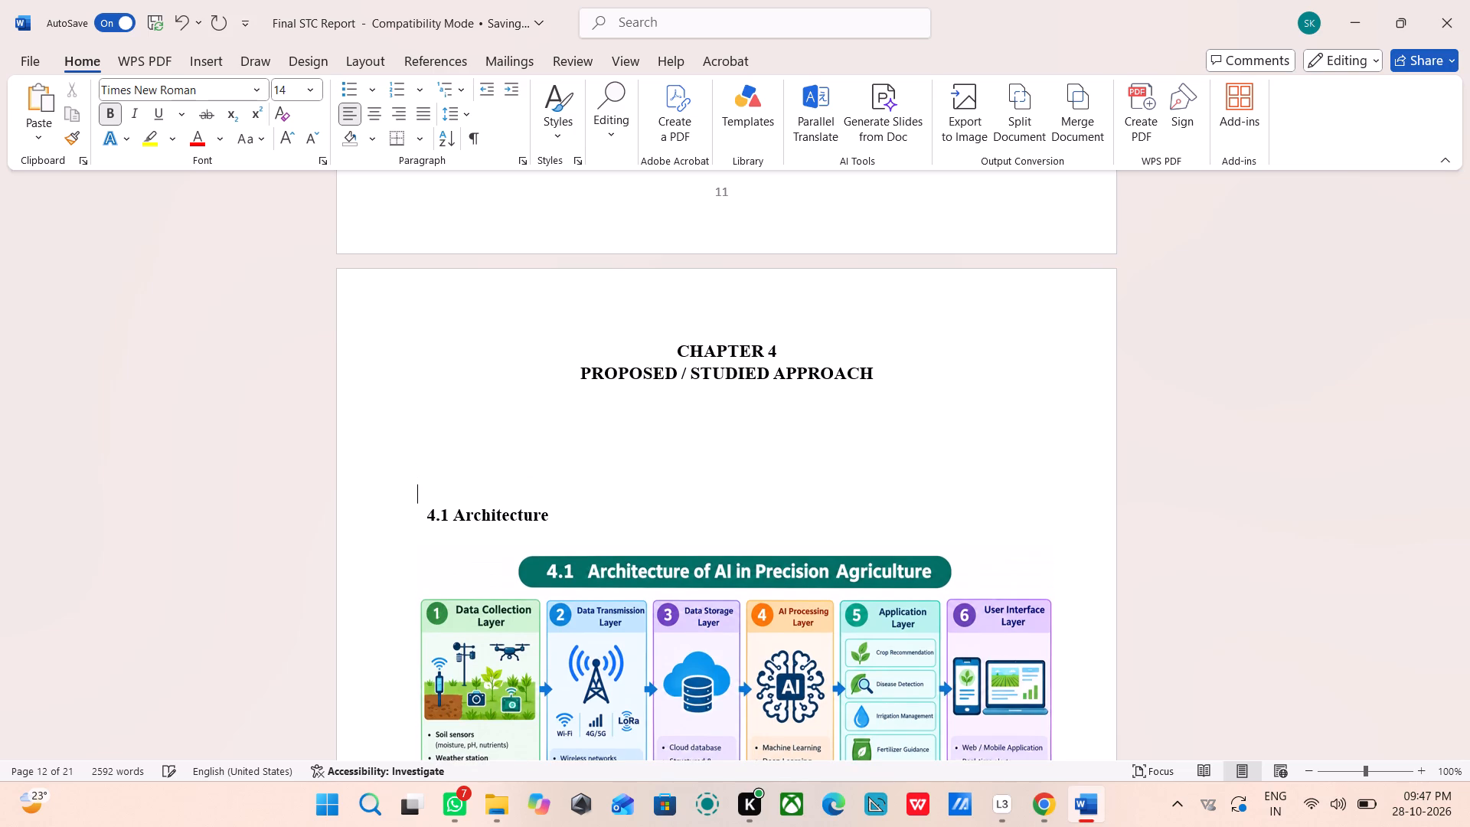
pyautogui.press('Return')
pyautogui.scroll(-3, 555, 378)
pyautogui.scroll(-2, 645, 336)
pyautogui.click(553, 334)
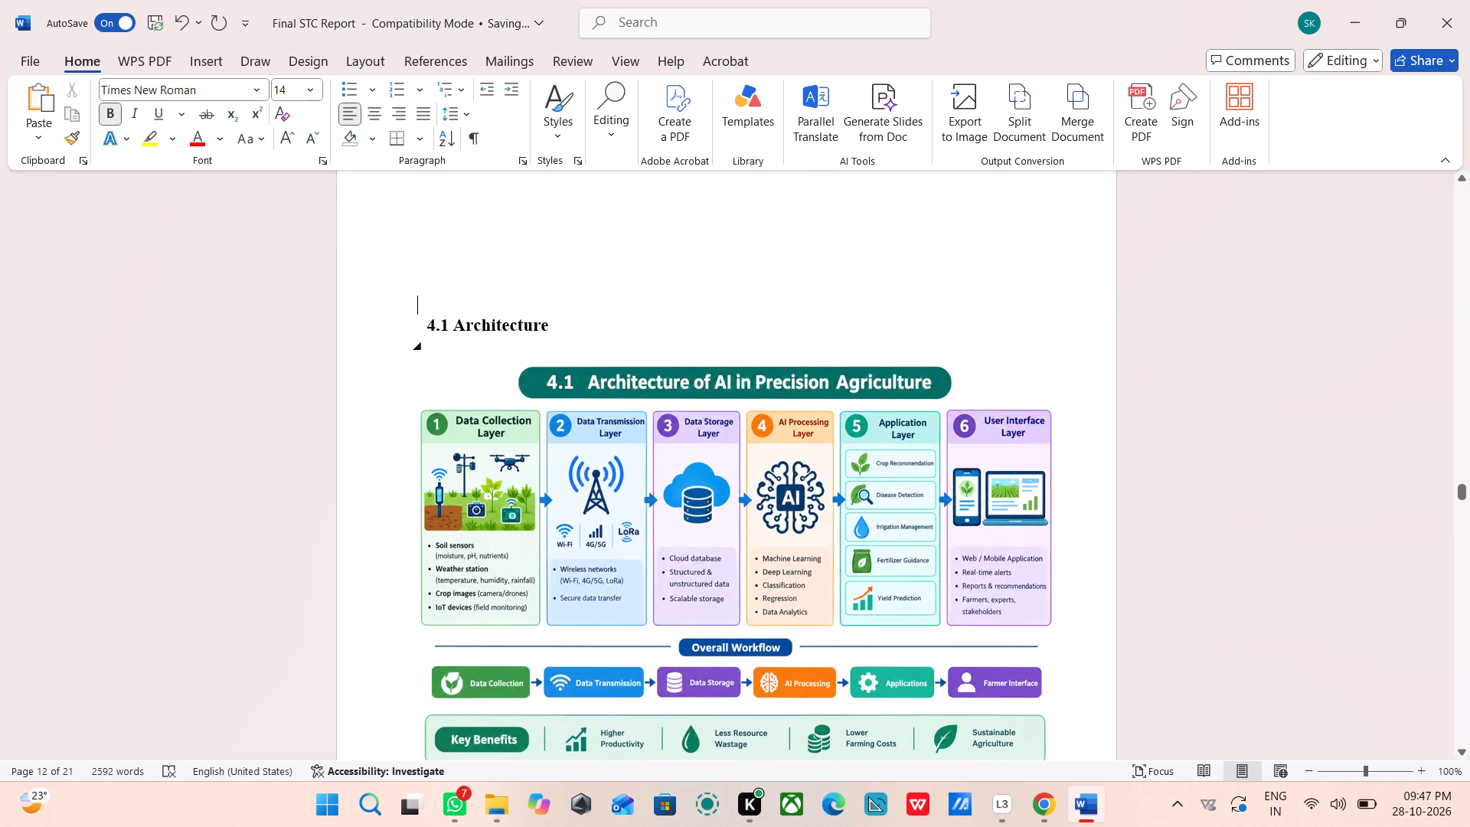
pyautogui.click(442, 302)
pyautogui.press('BackSpace')
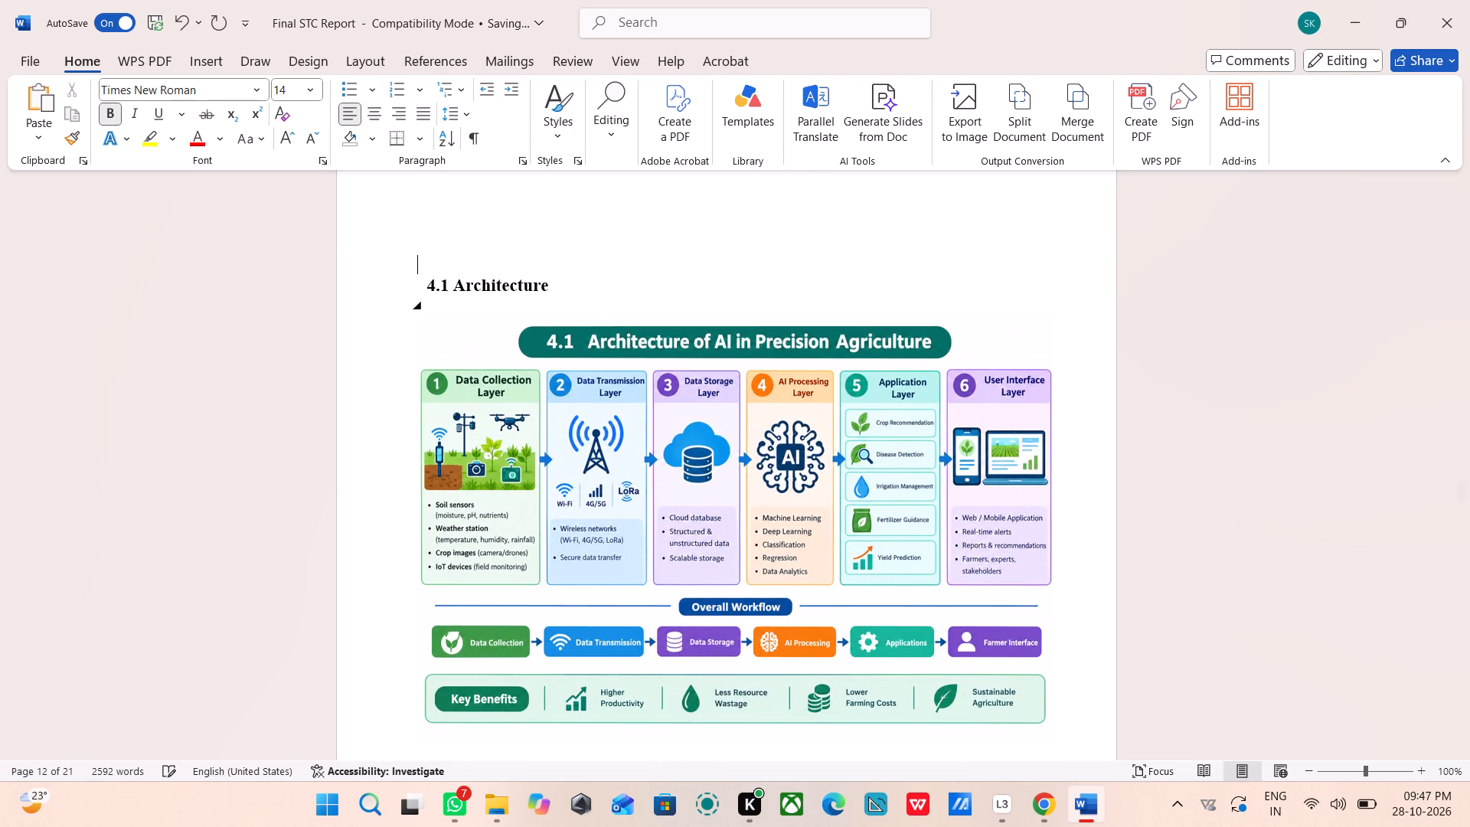
pyautogui.press('Return')
# Delete two surplus blank lines above the 4.2 Working heading at the start of page 13.
pyautogui.scroll(-4, 468, 306)
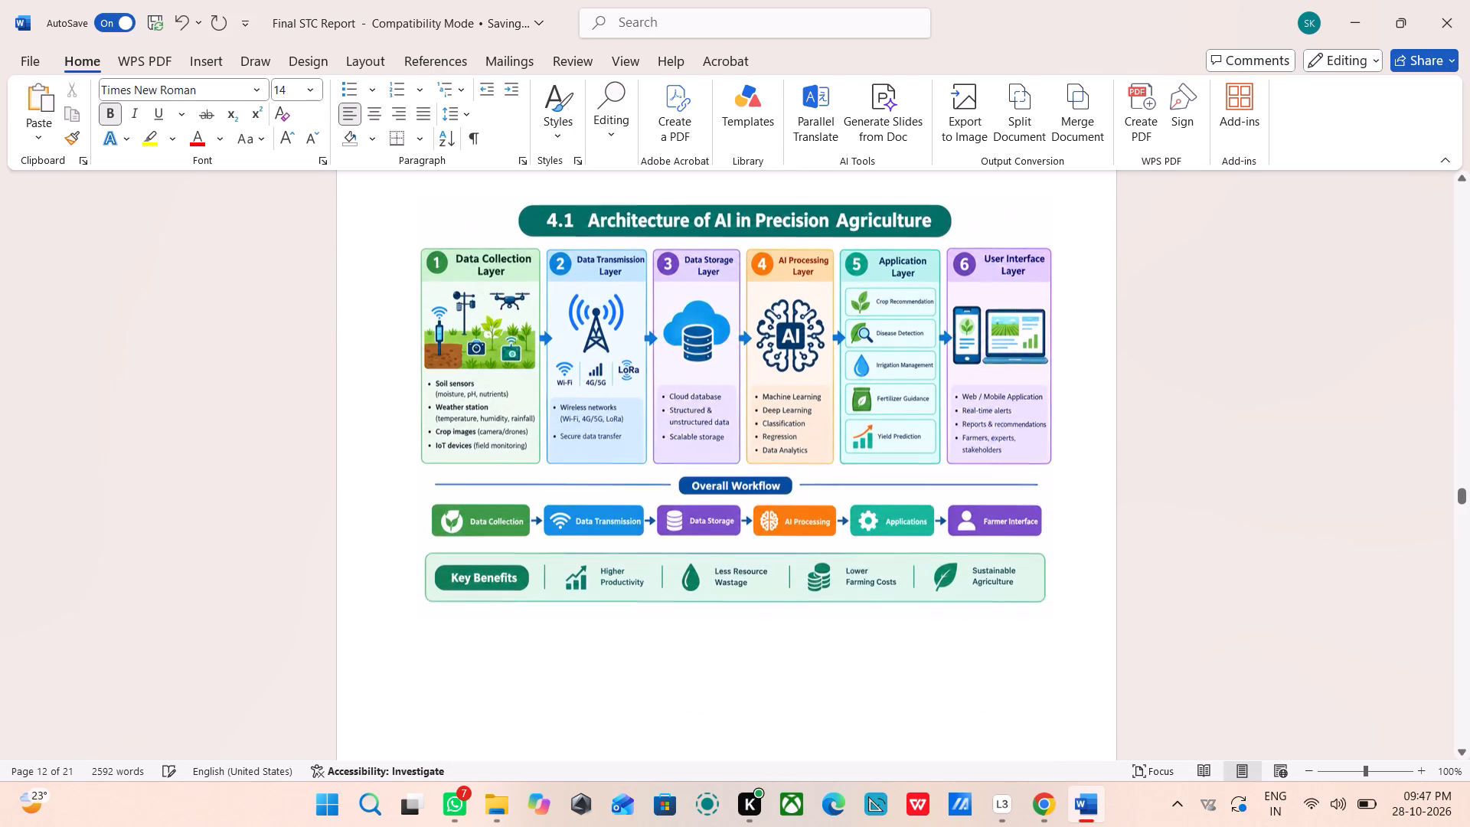
pyautogui.scroll(-9, 470, 306)
pyautogui.scroll(-4, 884, 525)
pyautogui.scroll(-3, 603, 535)
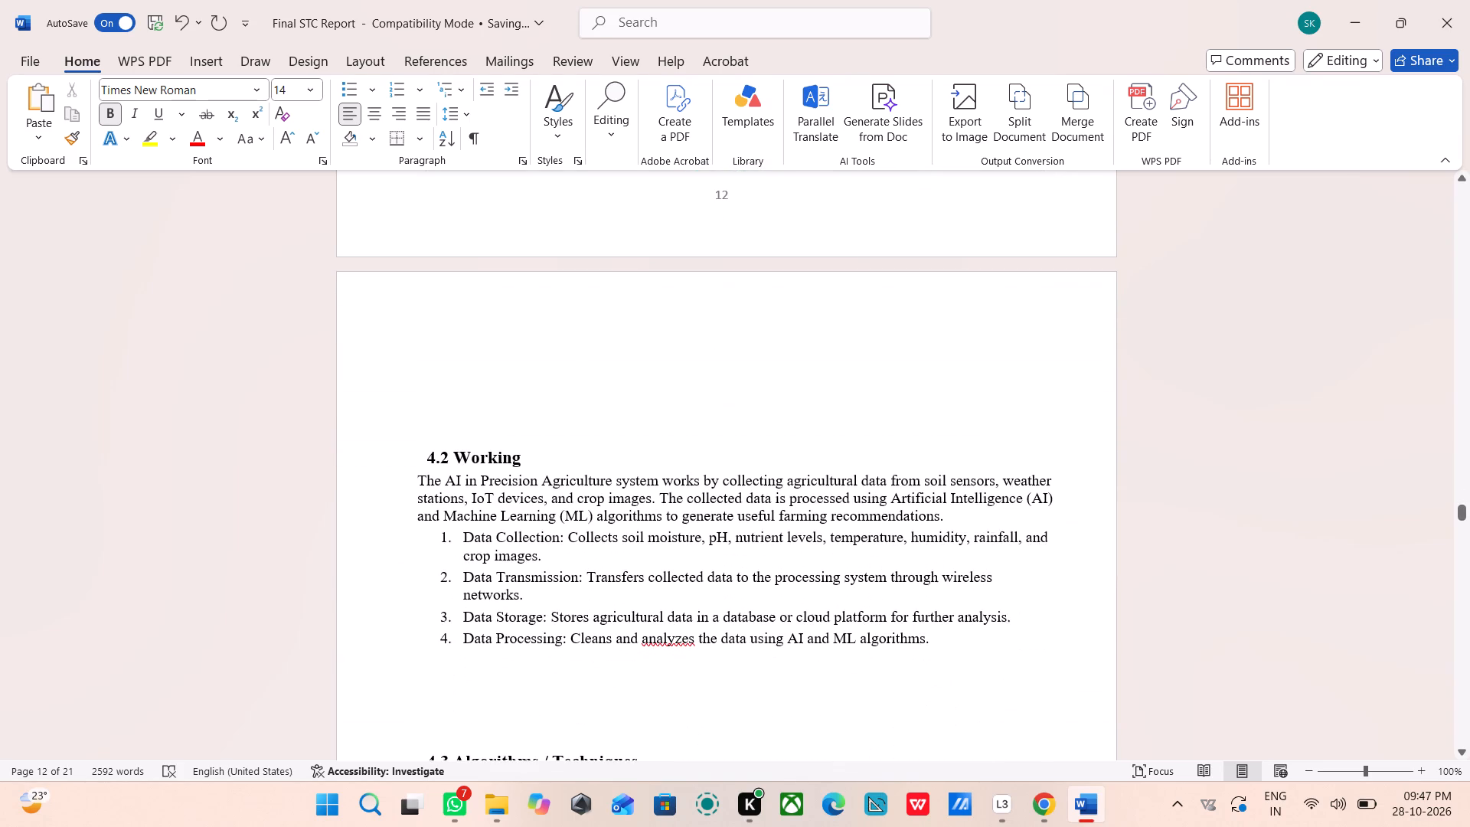
pyautogui.click(416, 451)
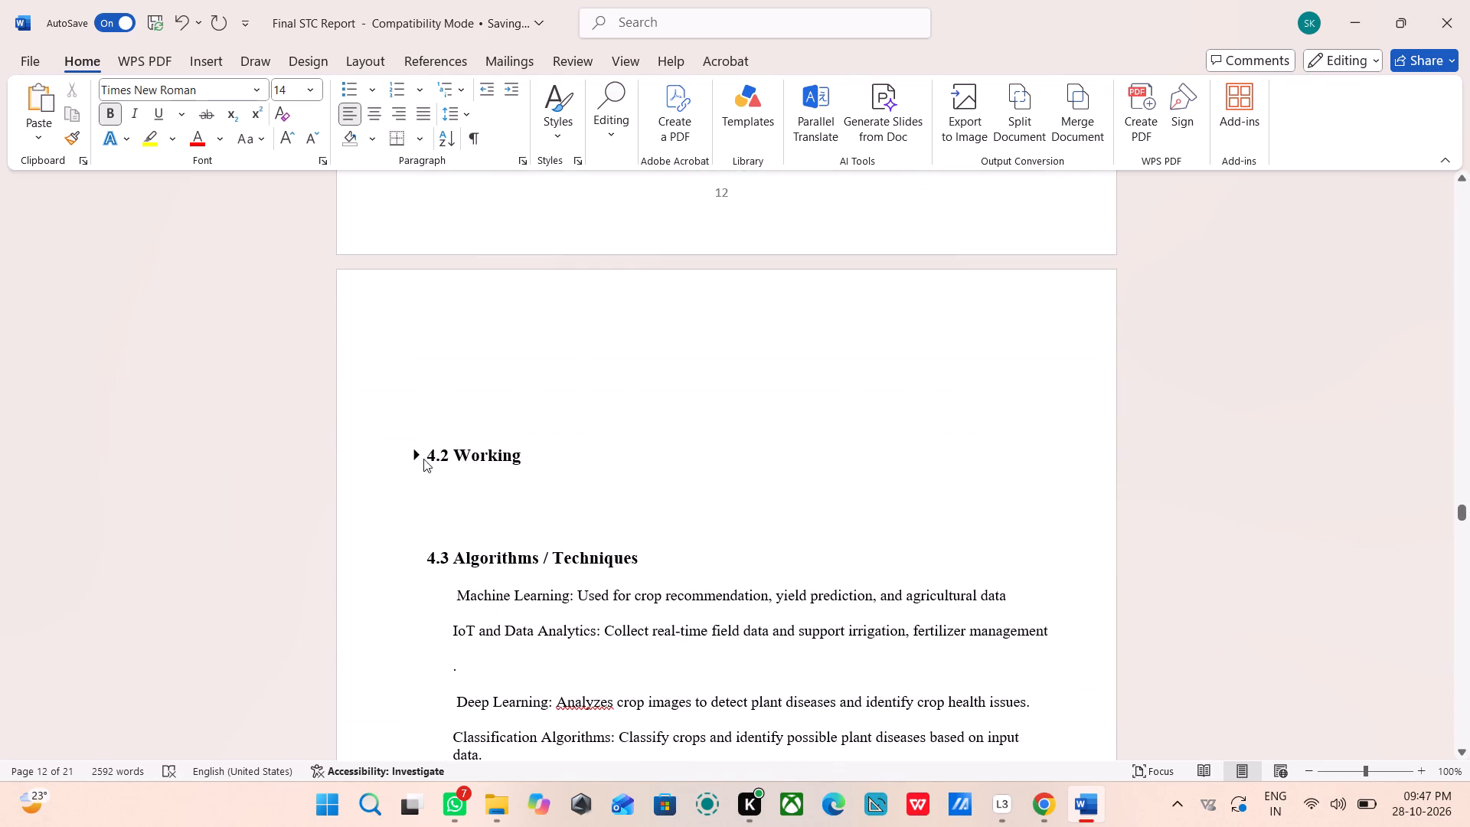
pyautogui.click(411, 453)
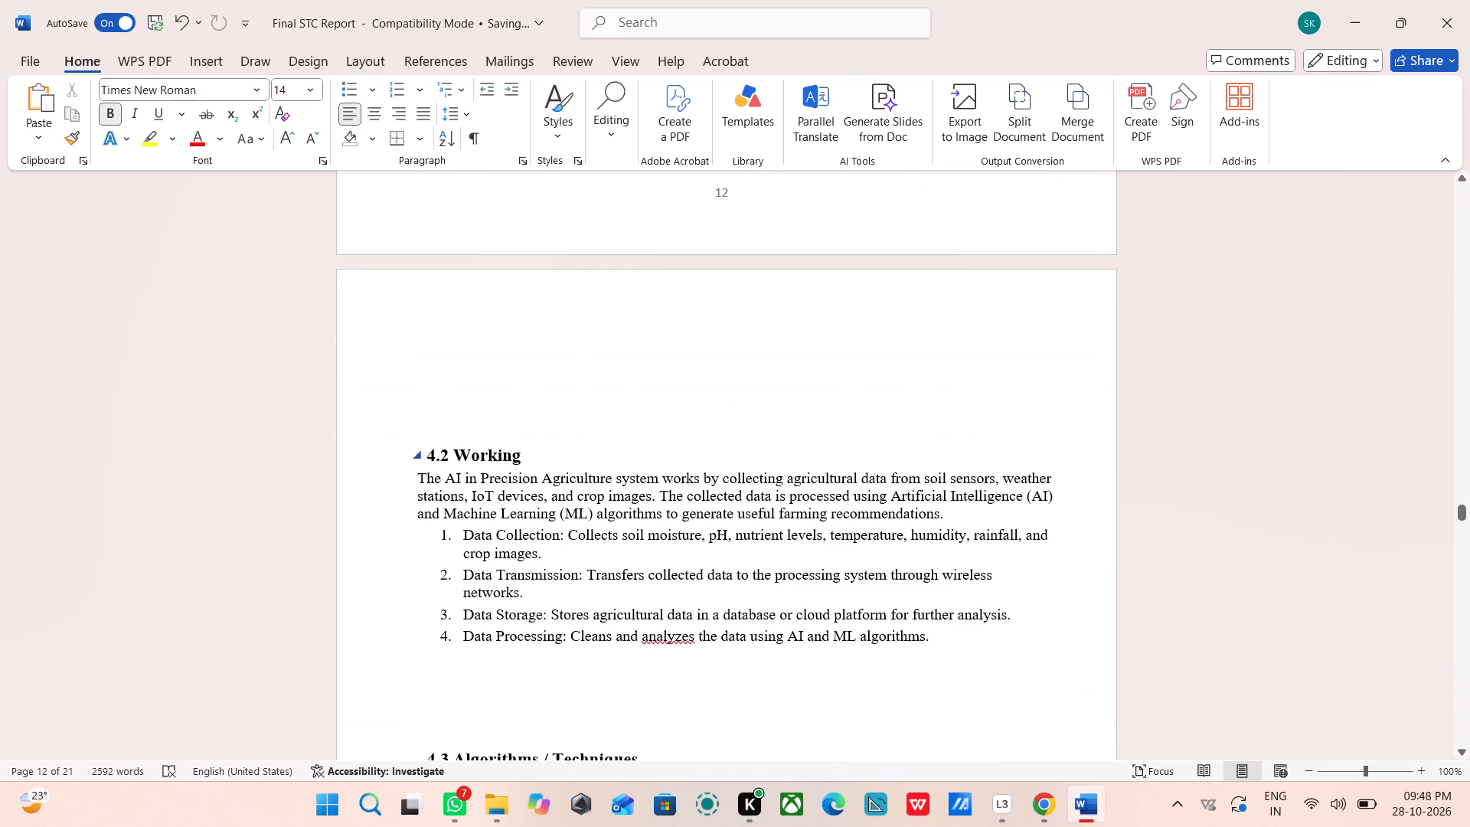
pyautogui.click(435, 452)
pyautogui.click(475, 453)
pyautogui.click(435, 410)
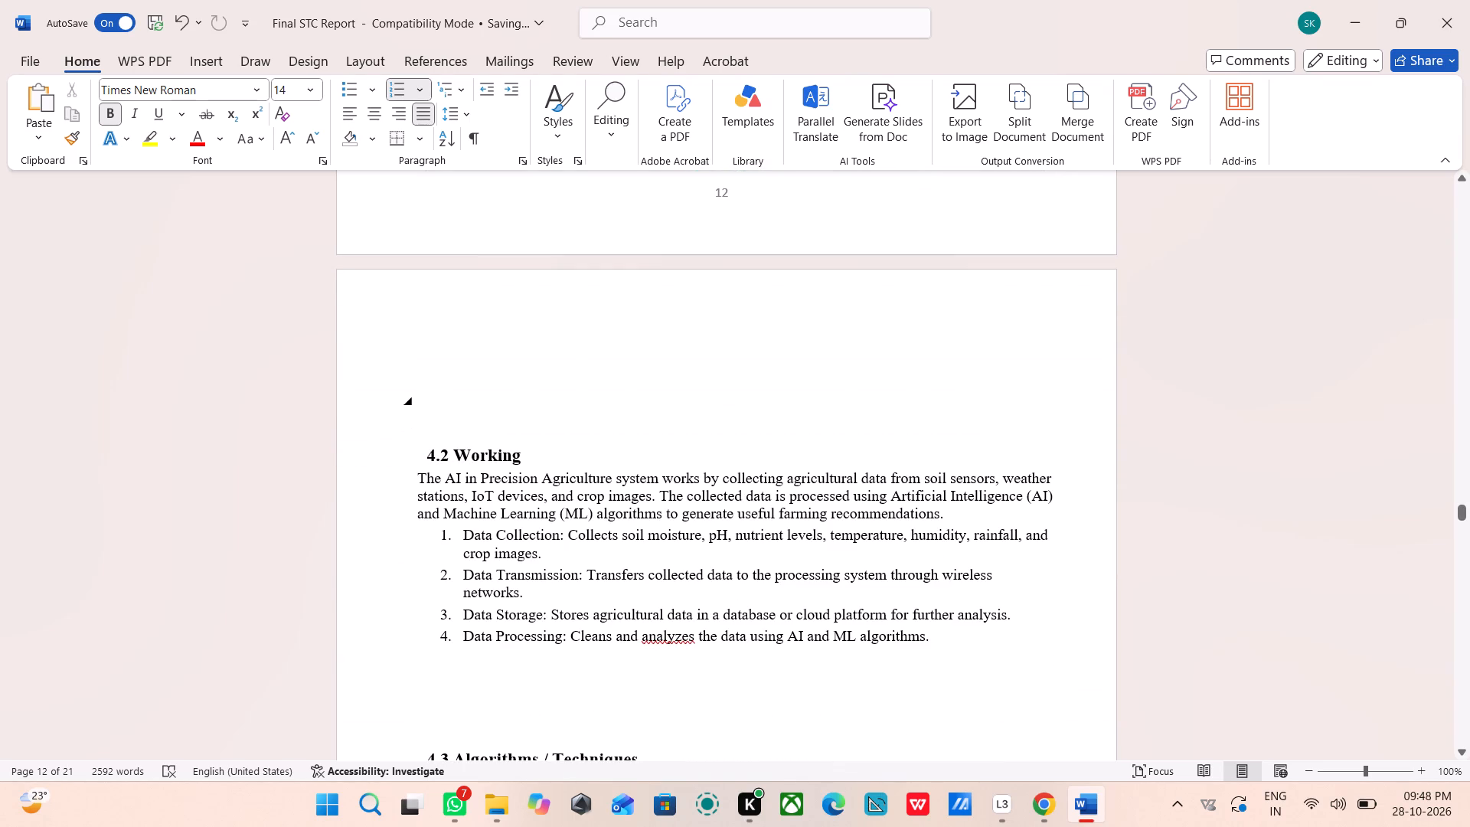
pyautogui.click(442, 407)
pyautogui.press('Up')
pyautogui.press('BackSpace')
pyautogui.press('BackSpace')
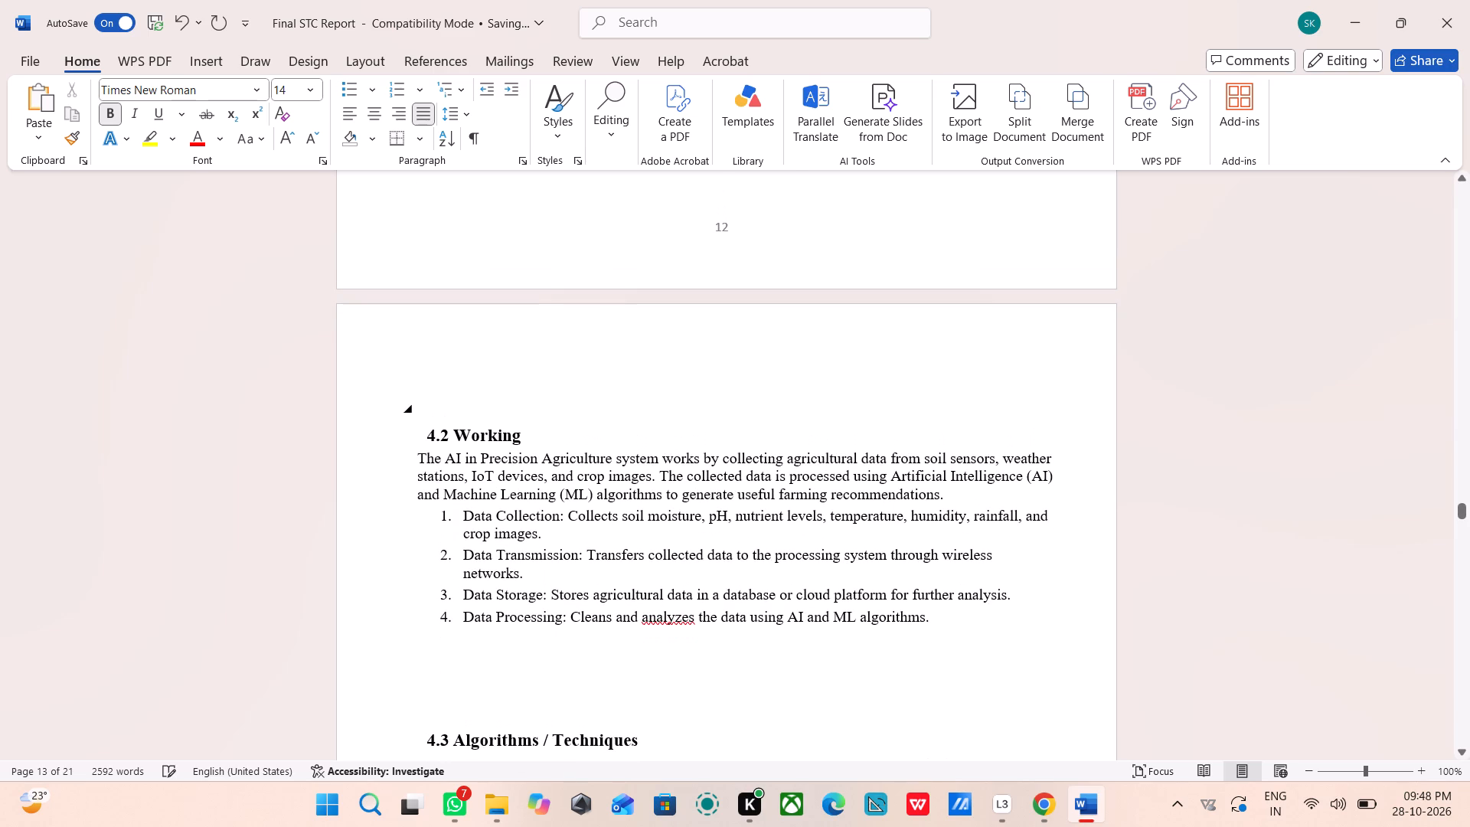
pyautogui.scroll(-2, 531, 626)
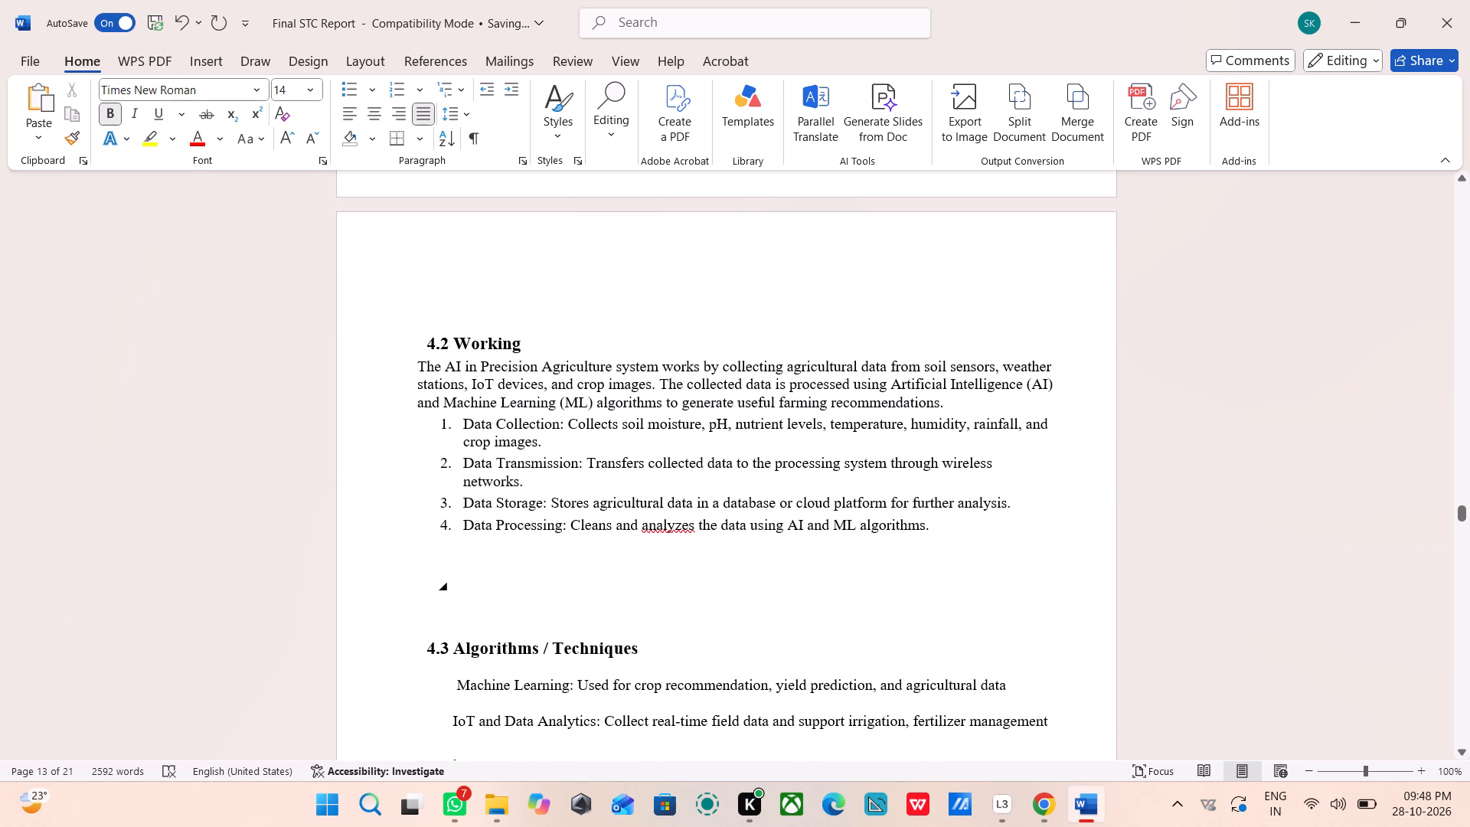
pyautogui.scroll(-4, 549, 492)
pyautogui.scroll(-2, 471, 482)
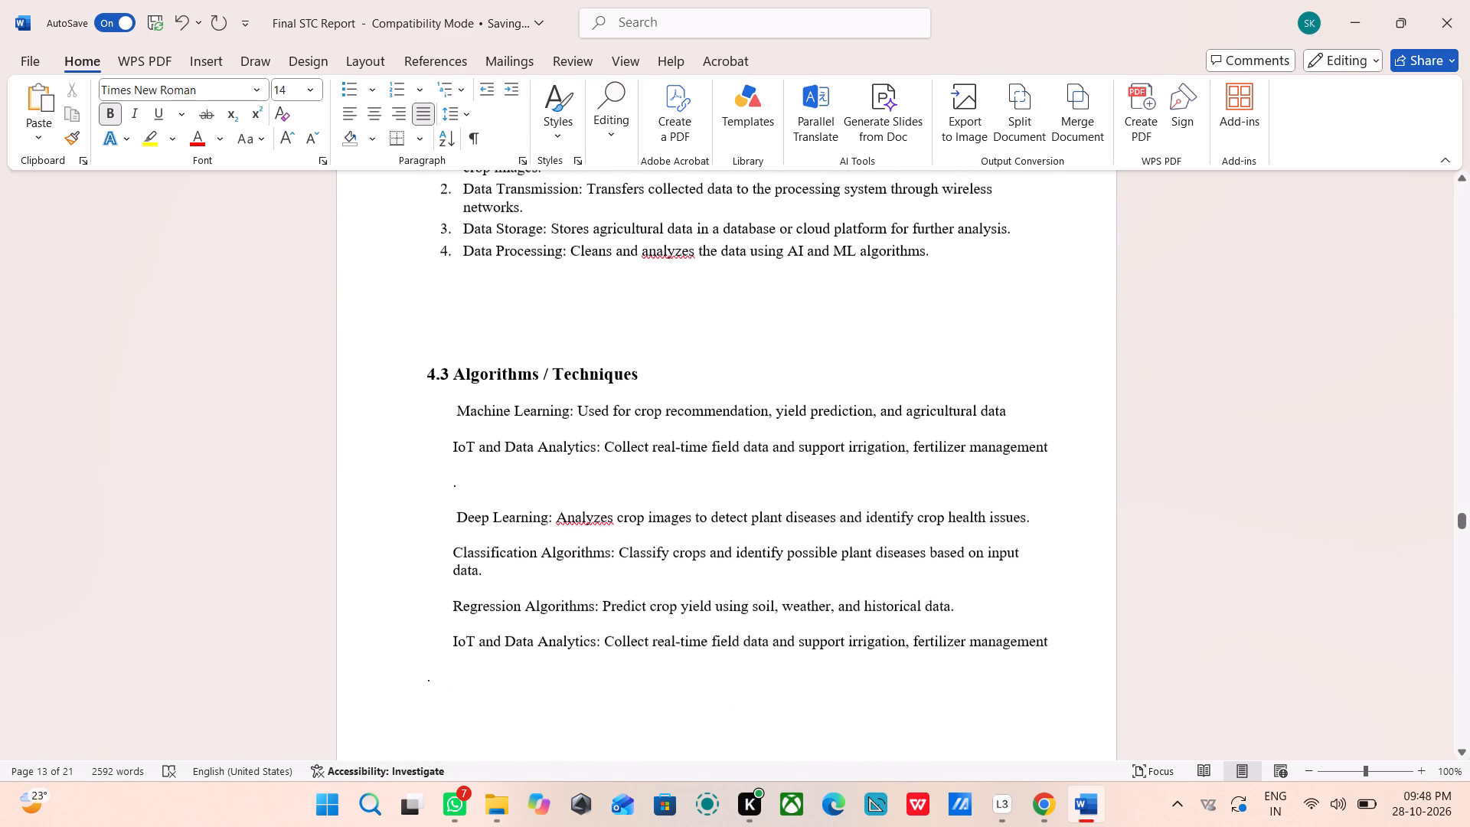
pyautogui.scroll(-4, 471, 482)
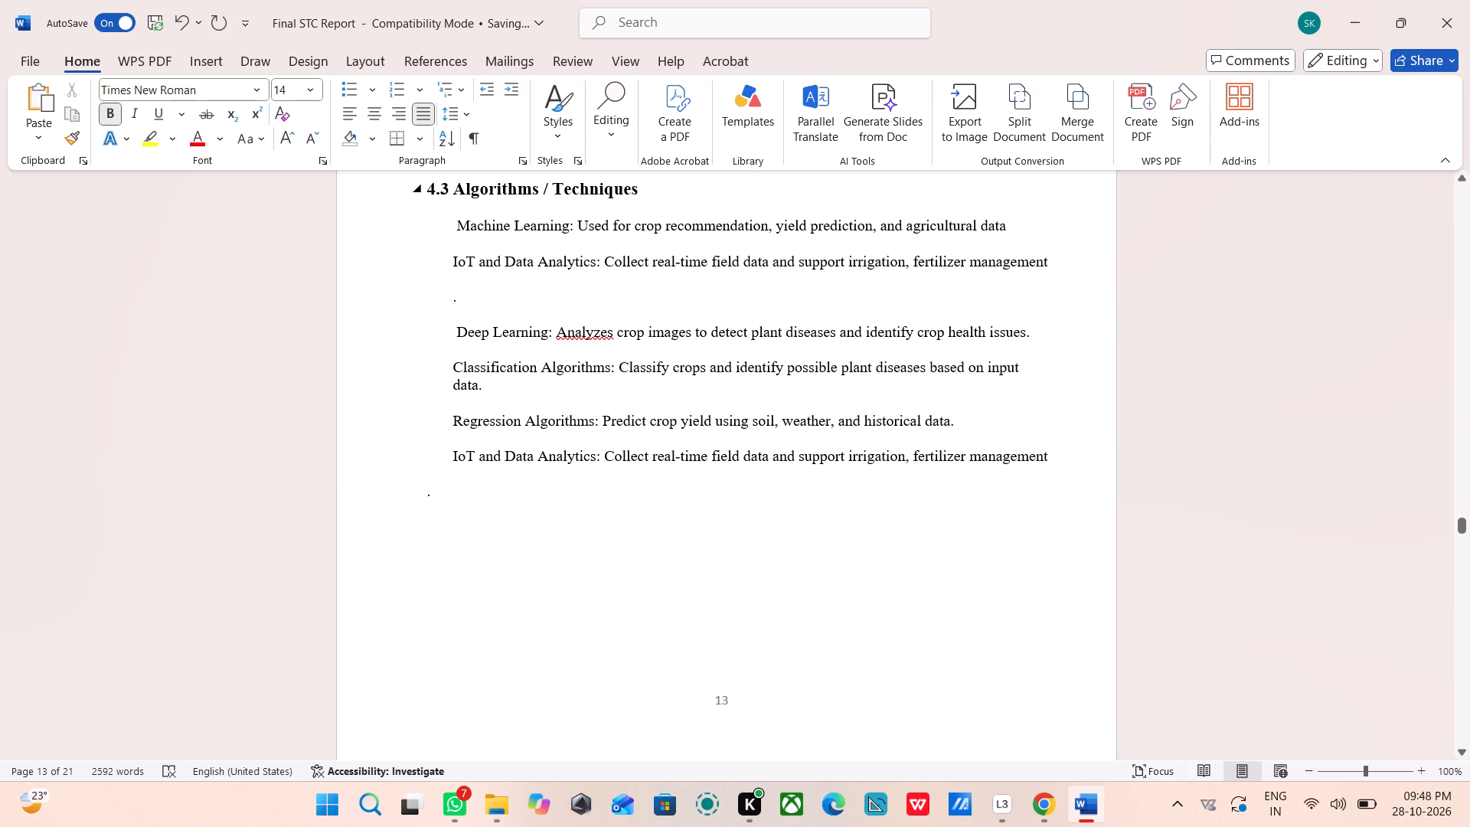
pyautogui.moveTo(453, 185); pyautogui.dragTo(641, 179)
pyautogui.hotkey('ctrl', 'c')
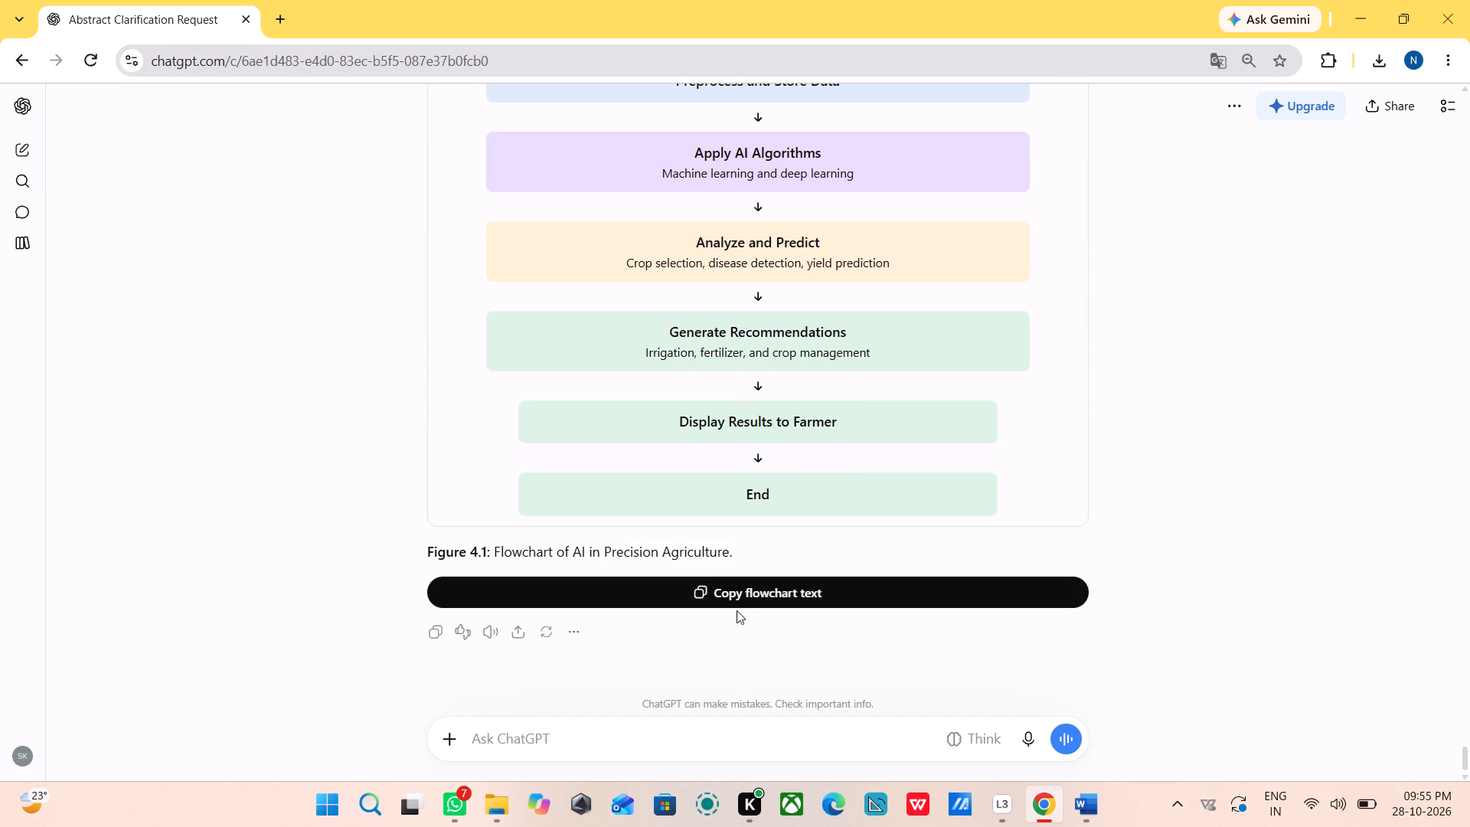
pyautogui.click(725, 601)
pyautogui.scroll(2, 725, 601)
pyautogui.scroll(-4, 725, 601)
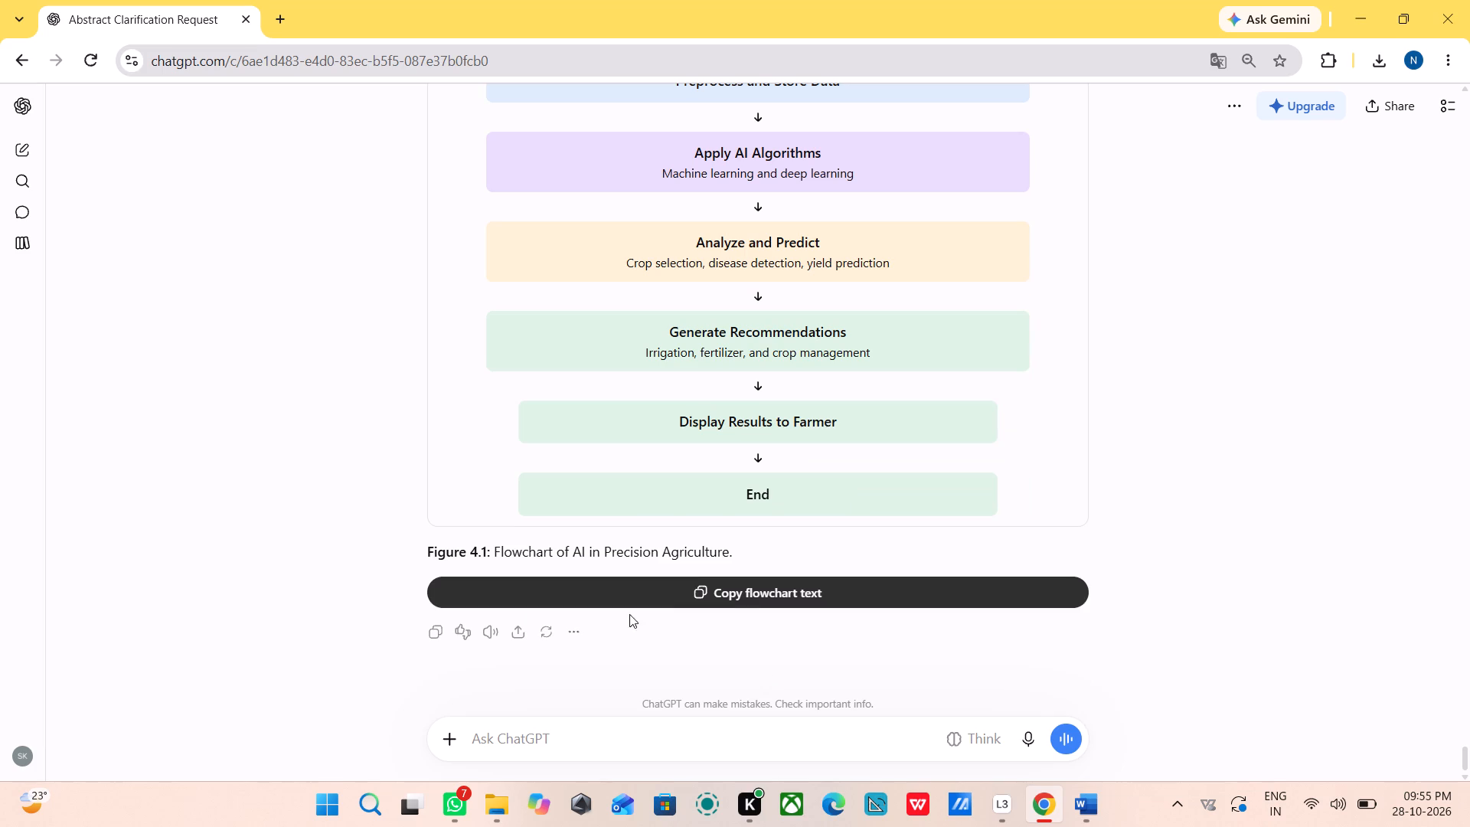
pyautogui.click(570, 629)
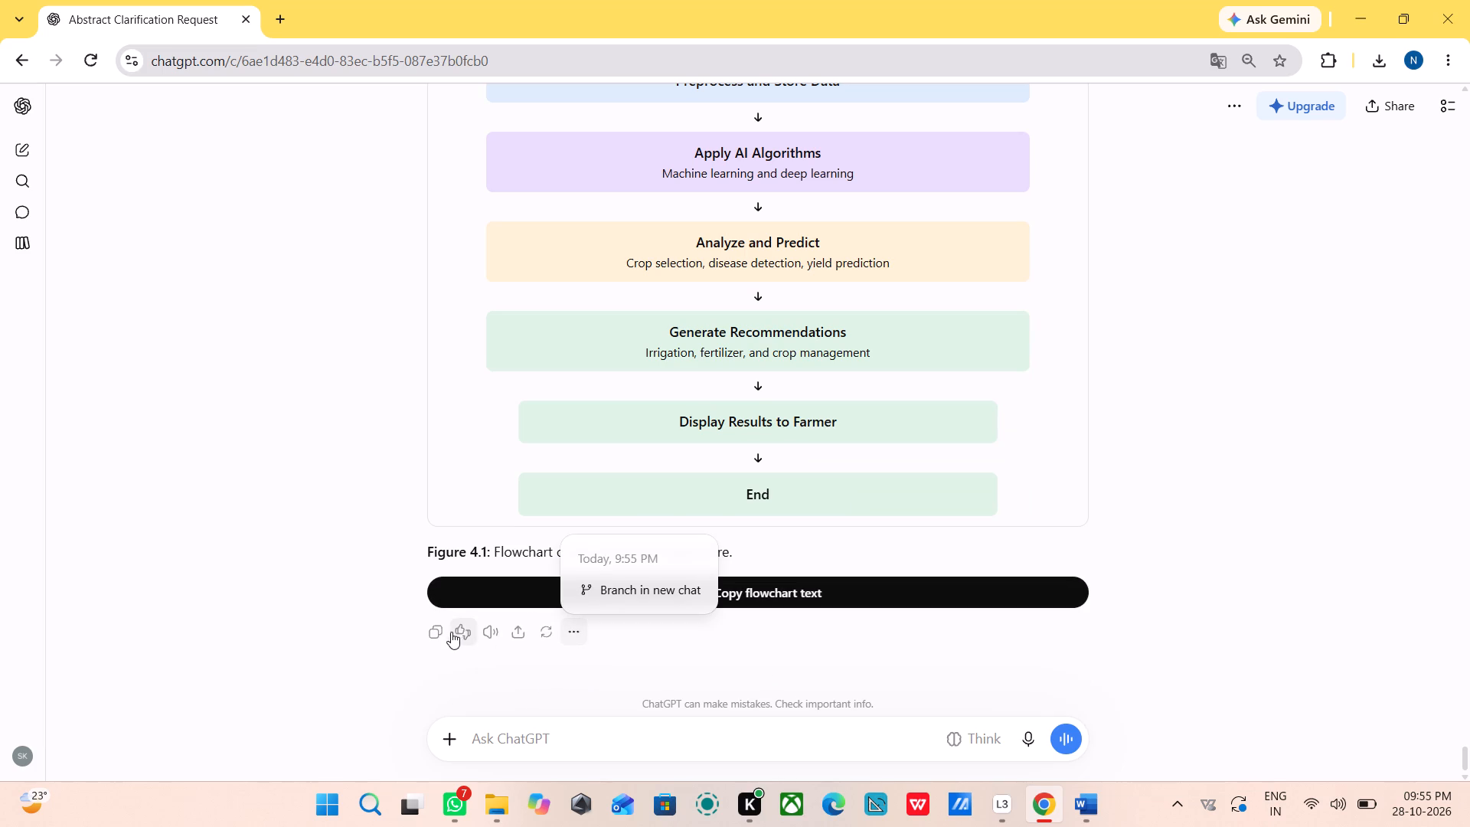
pyautogui.click(439, 633)
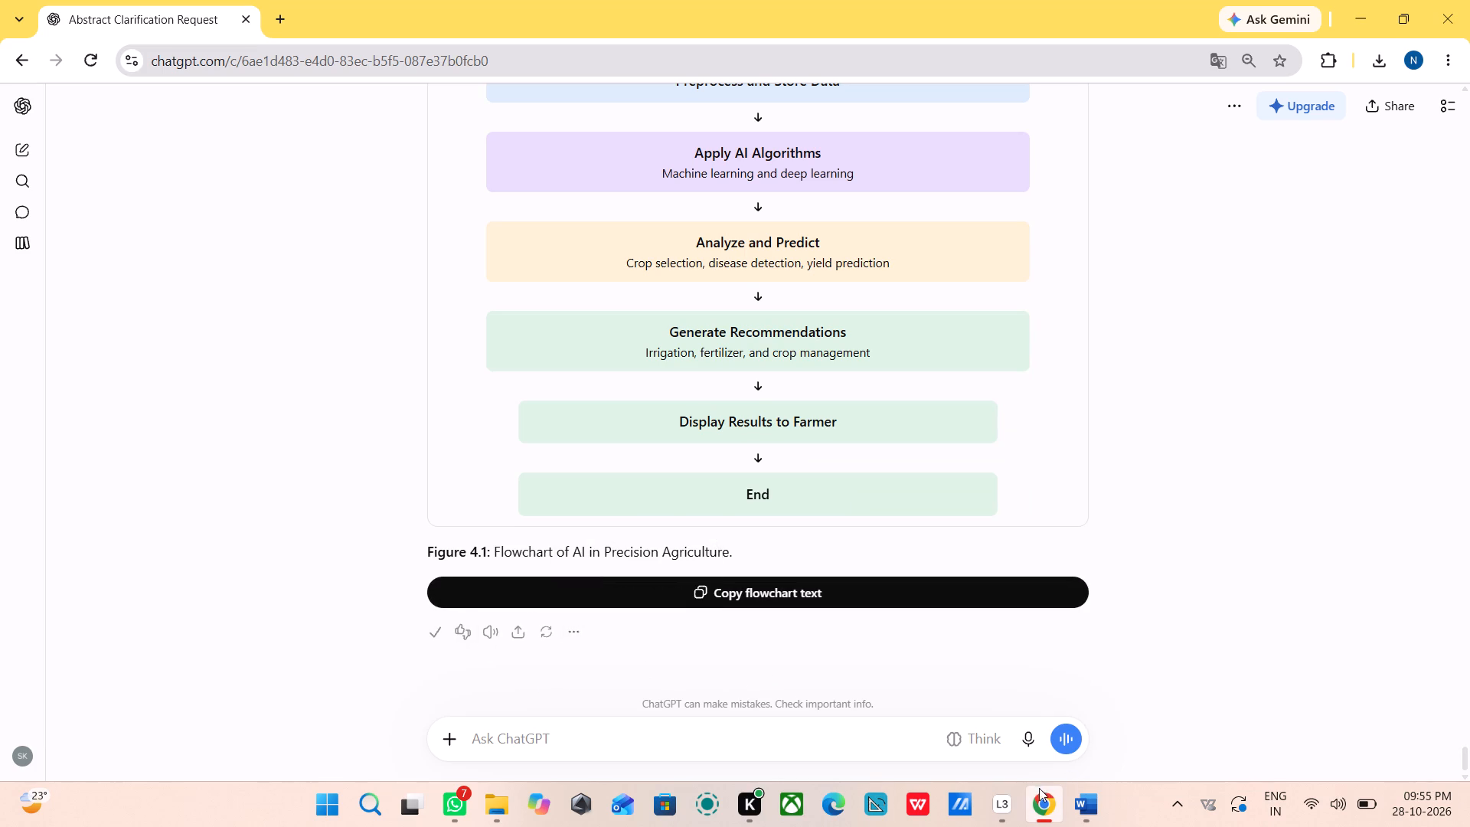
# Switch to the report in Word and shift the smart-home flowchart picture slightly lower and to the right under the 4.4 Flowchart heading.
pyautogui.click(1078, 789)
pyautogui.scroll(-3, 360, 534)
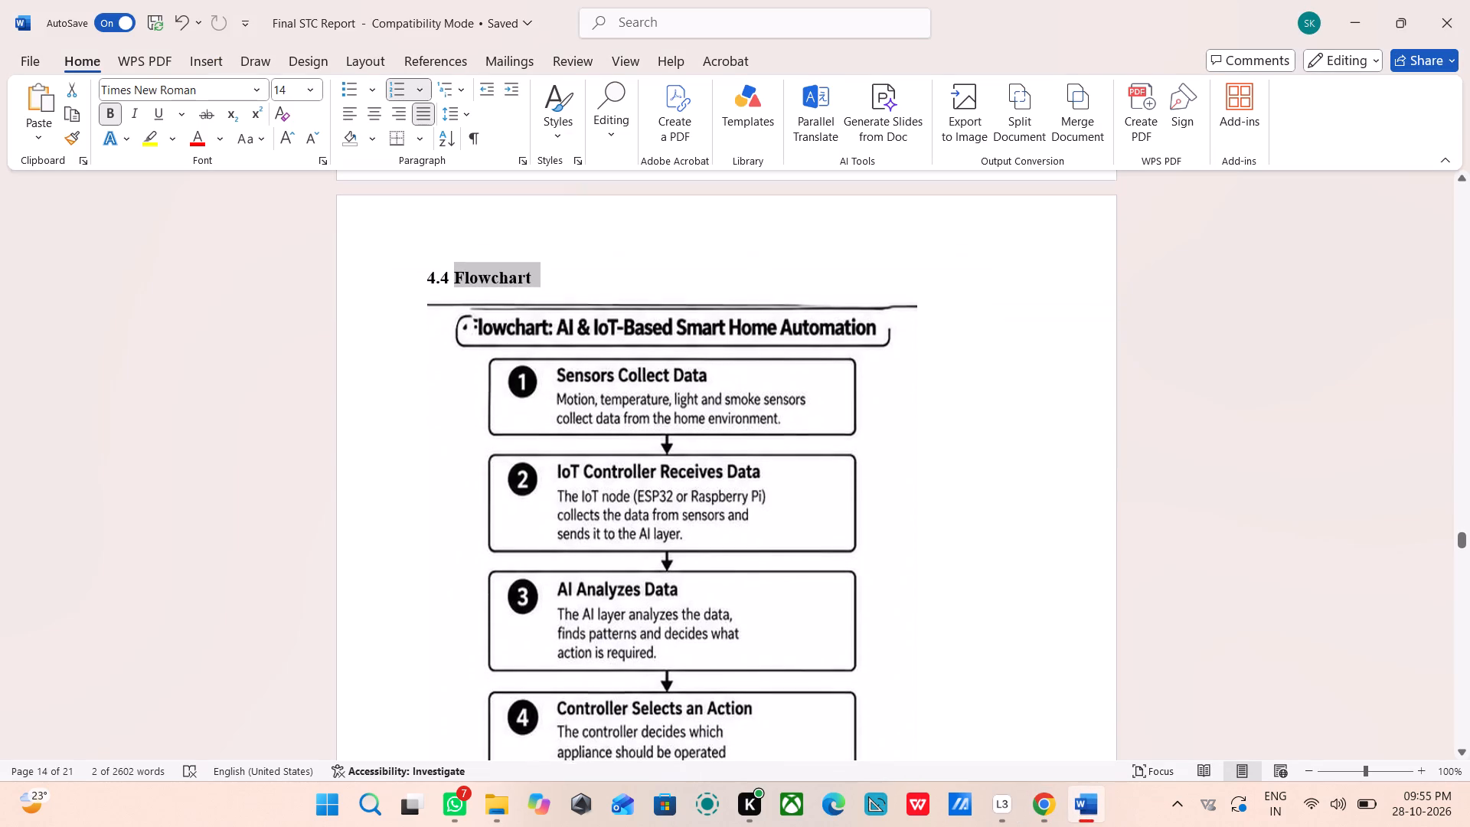
pyautogui.moveTo(449, 318); pyautogui.dragTo(462, 332)
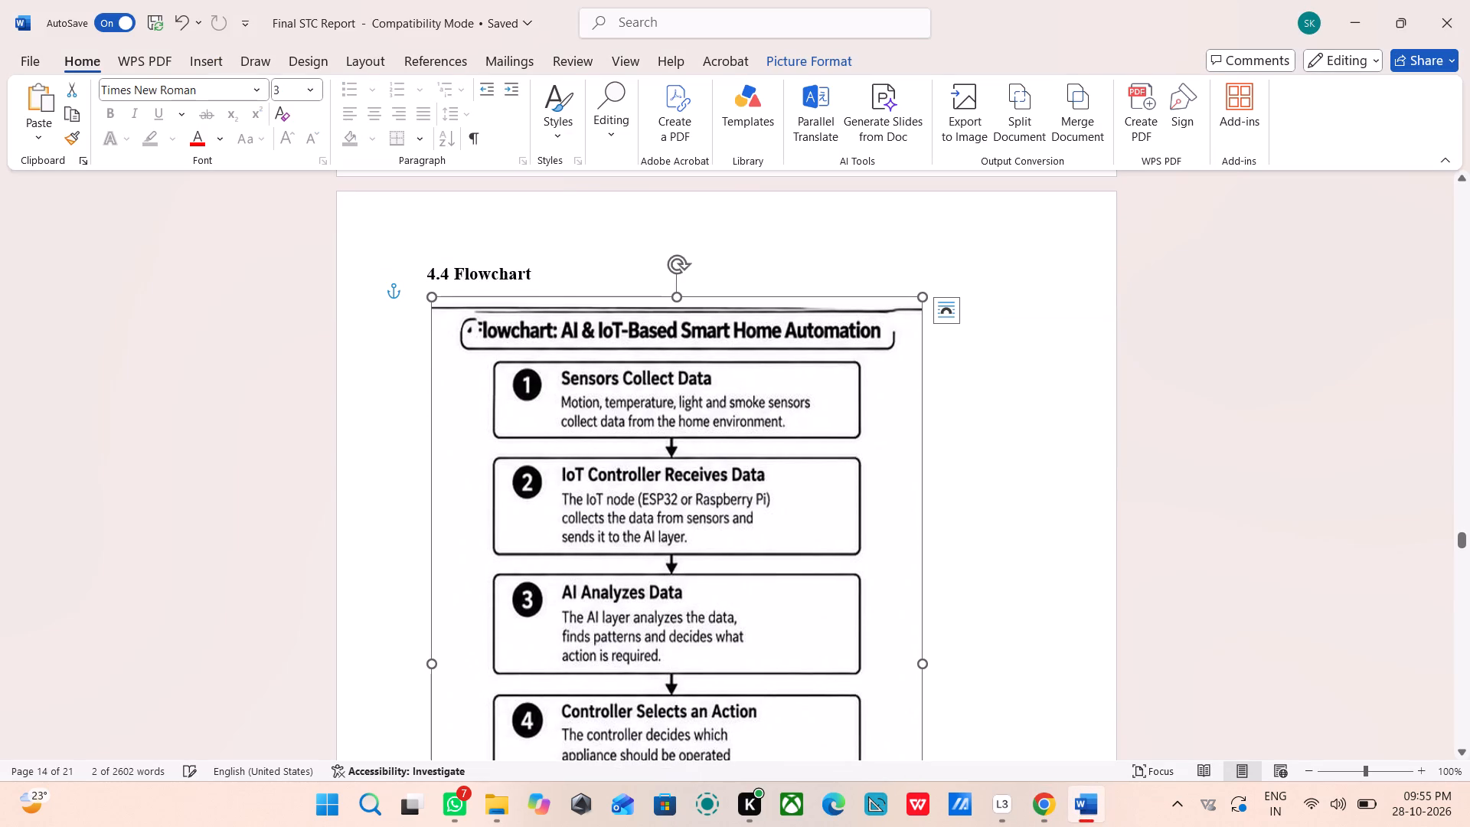
pyautogui.click(462, 332)
pyautogui.click(453, 313)
pyautogui.moveTo(446, 311); pyautogui.dragTo(447, 326)
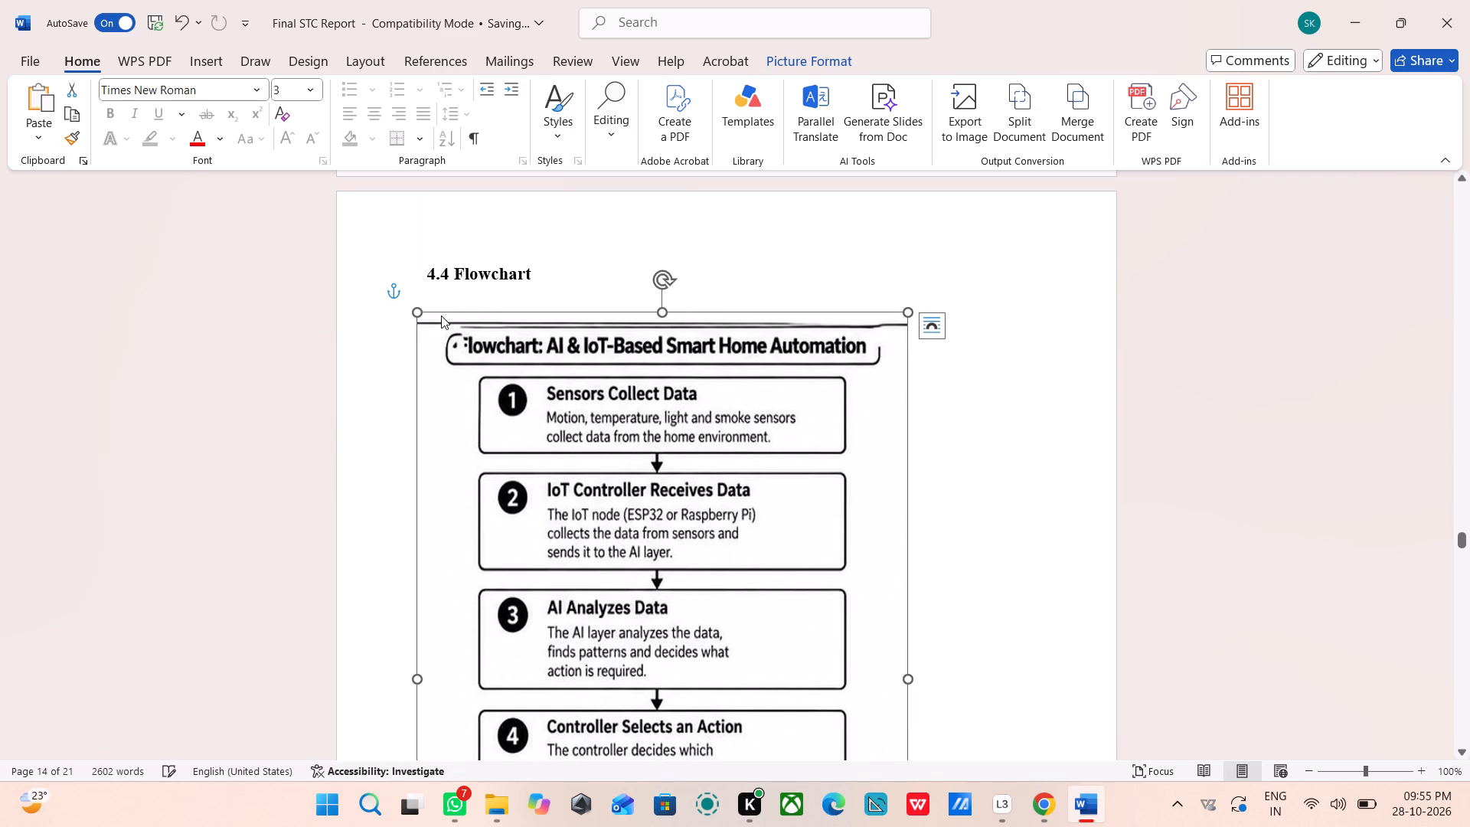
pyautogui.moveTo(381, 303); pyautogui.dragTo(534, 413)
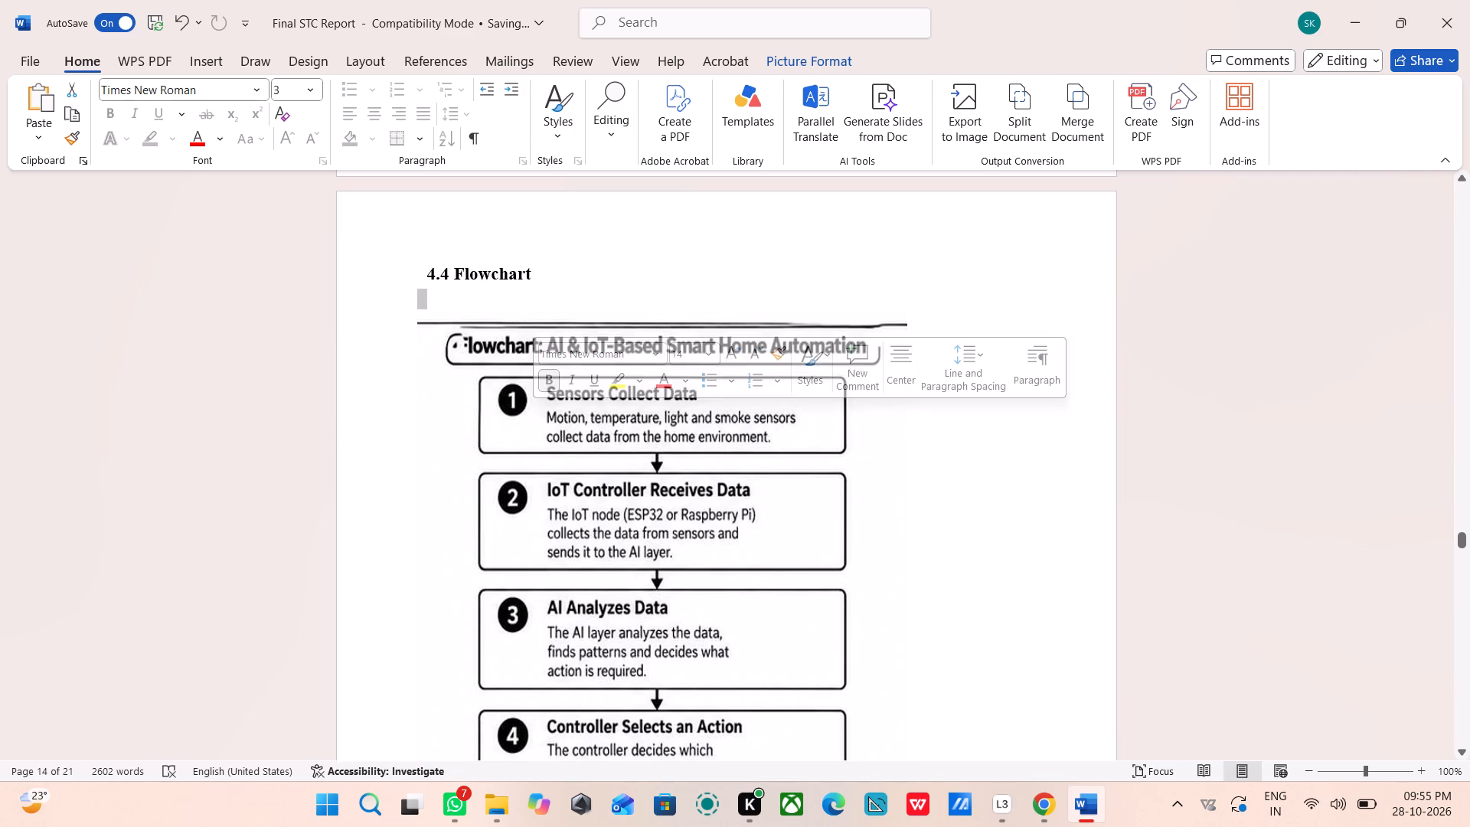
pyautogui.moveTo(451, 362); pyautogui.dragTo(481, 370)
# Delete the smart-home automation flowchart picture beneath the 4.4 Flowchart heading.
pyautogui.scroll(-6, 481, 370)
pyautogui.scroll(-5, 592, 393)
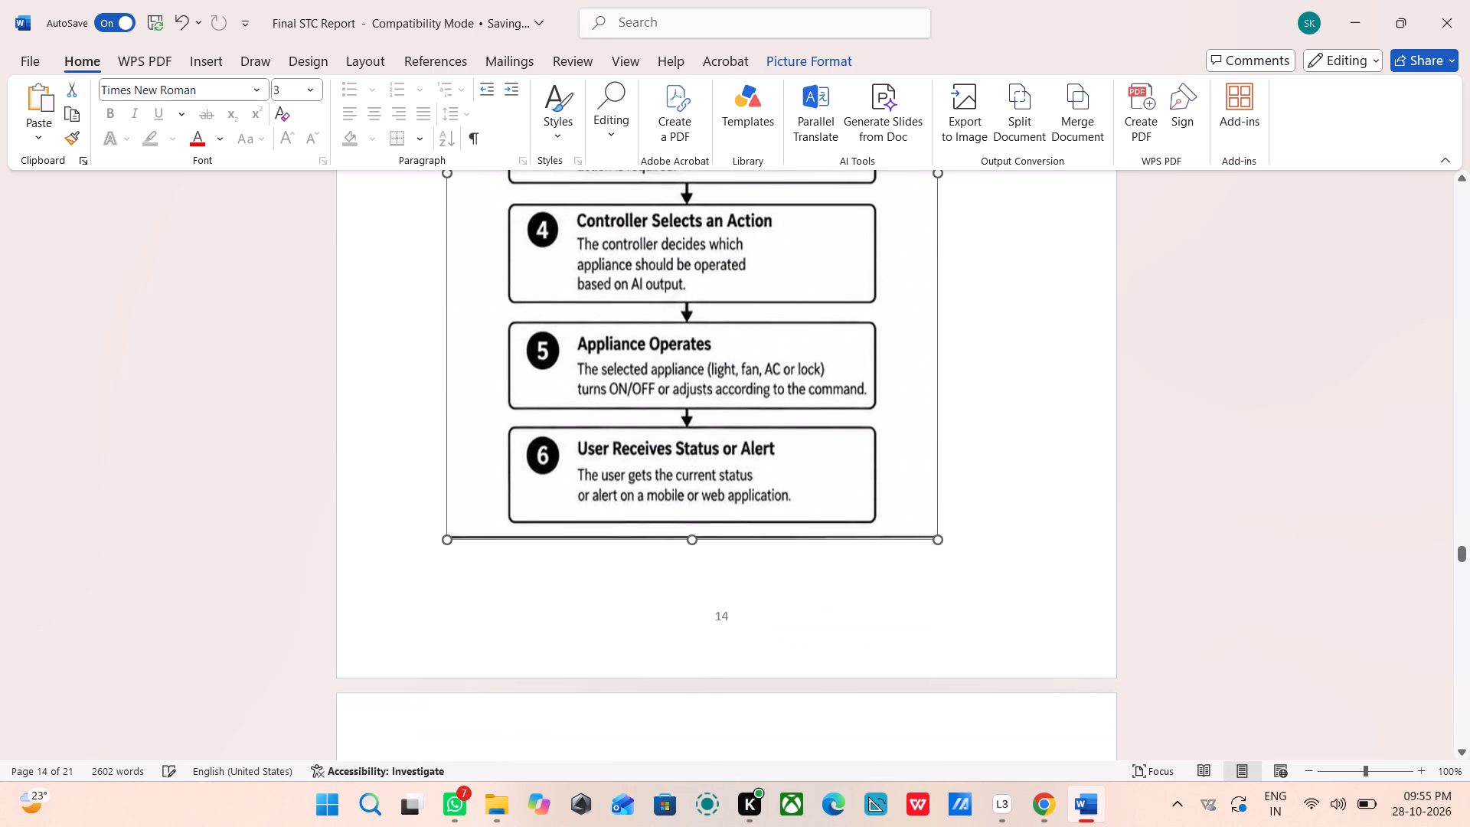
pyautogui.click(493, 489)
pyautogui.scroll(16, 515, 515)
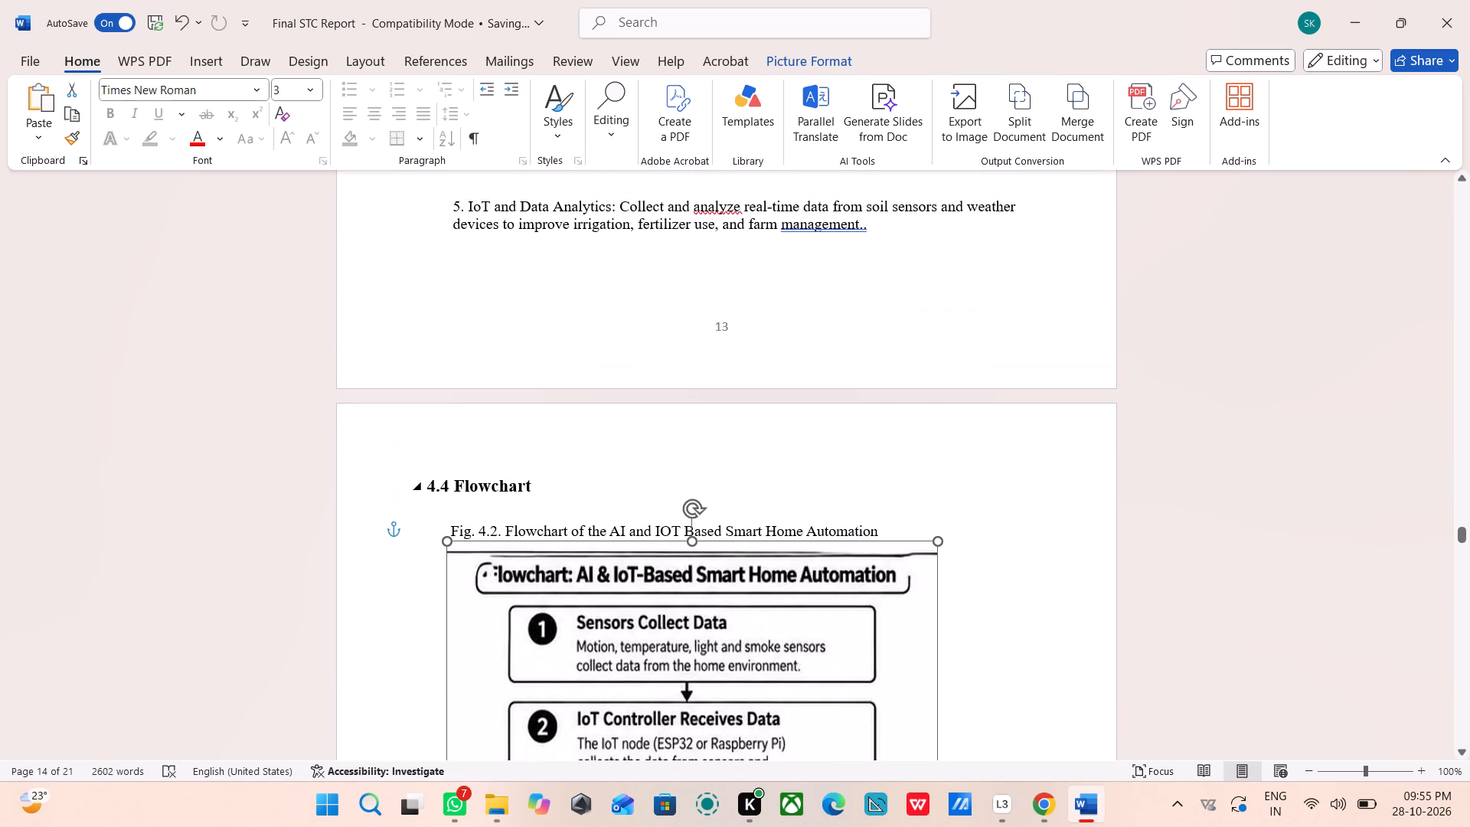
pyautogui.moveTo(449, 477); pyautogui.dragTo(554, 731)
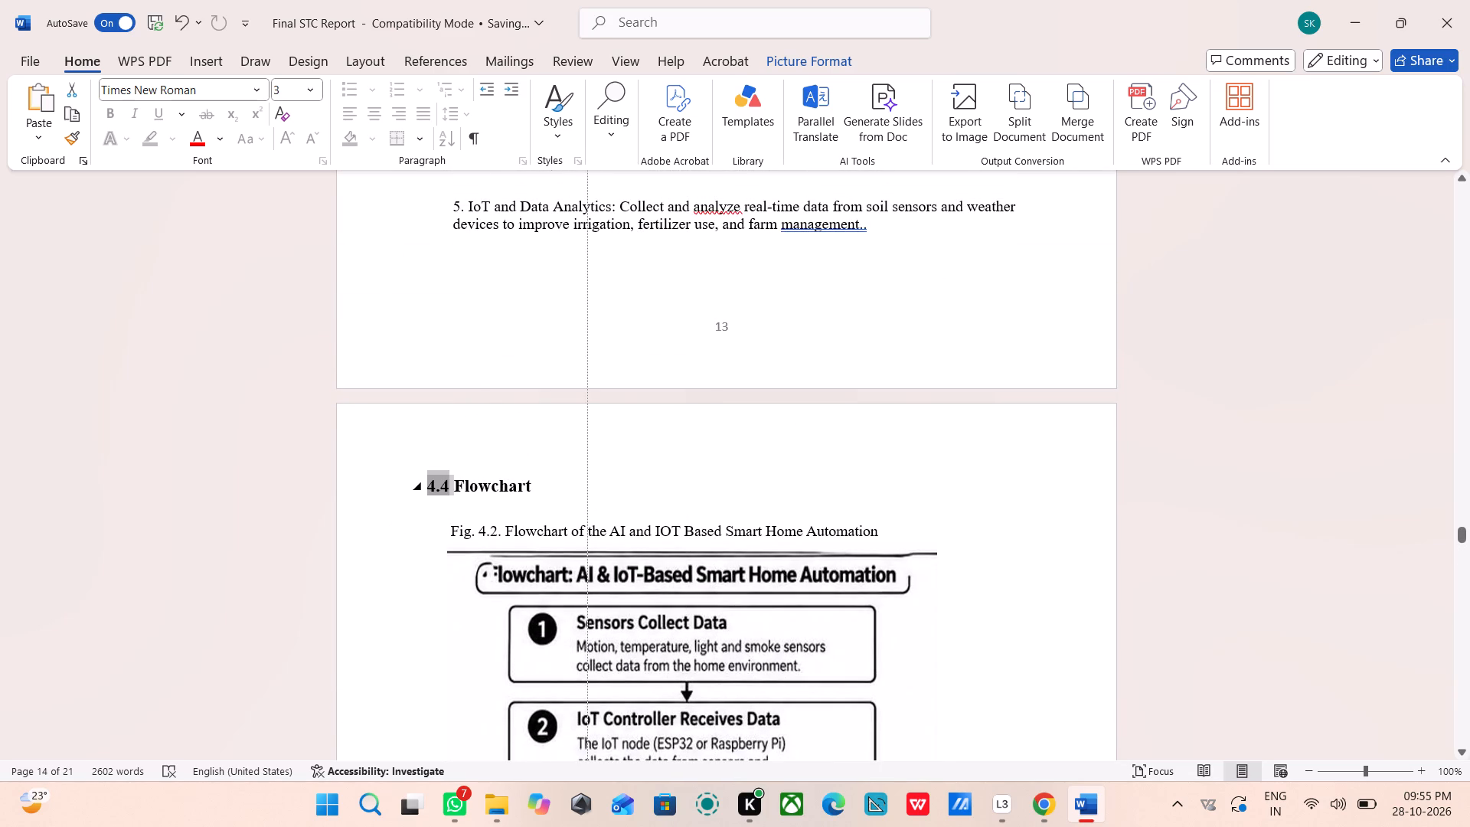
pyautogui.moveTo(554, 731); pyautogui.dragTo(432, 731)
pyautogui.click(481, 487)
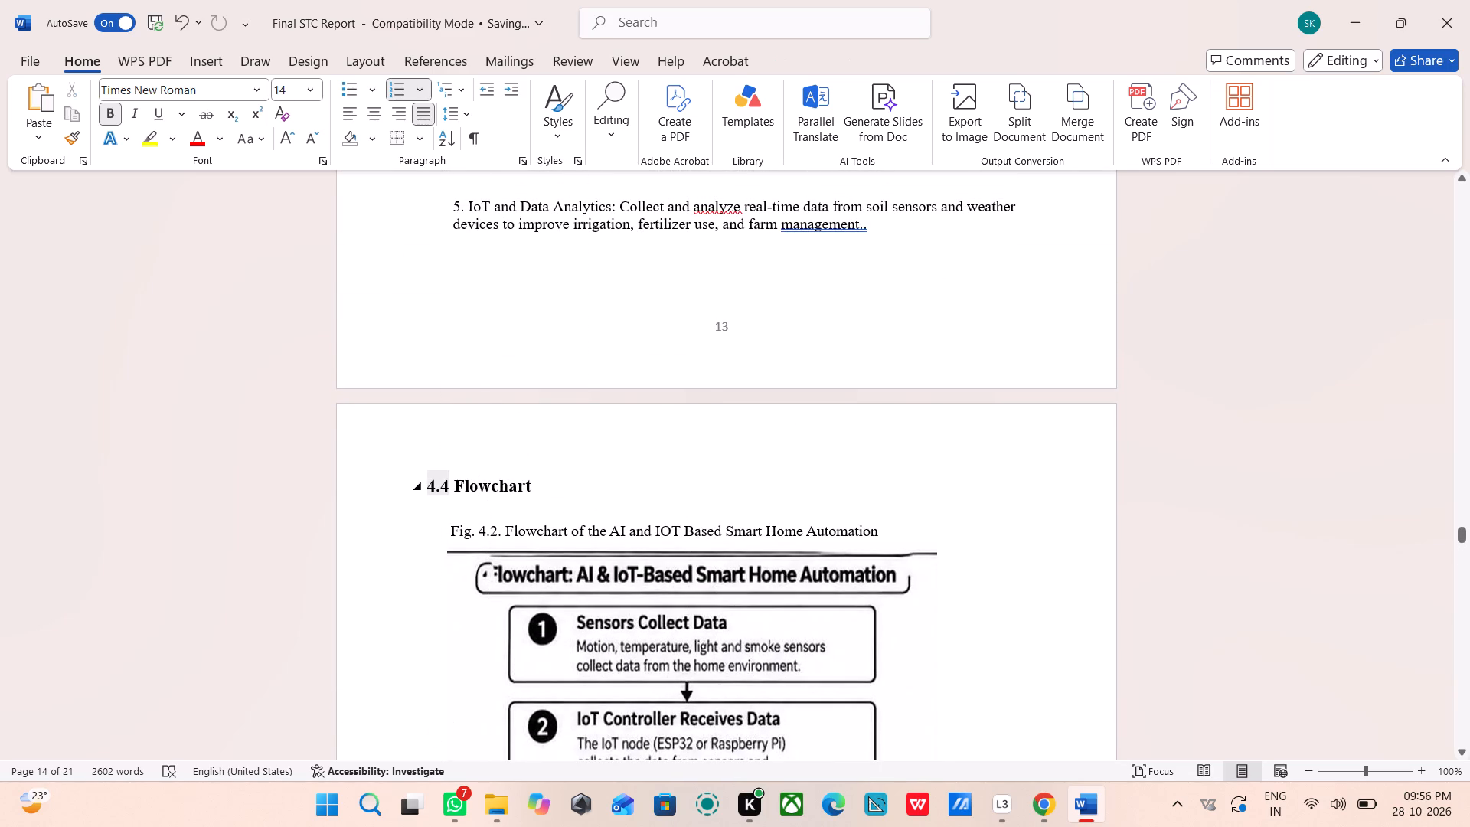
pyautogui.moveTo(439, 476); pyautogui.dragTo(449, 525)
pyautogui.rightClick(449, 525)
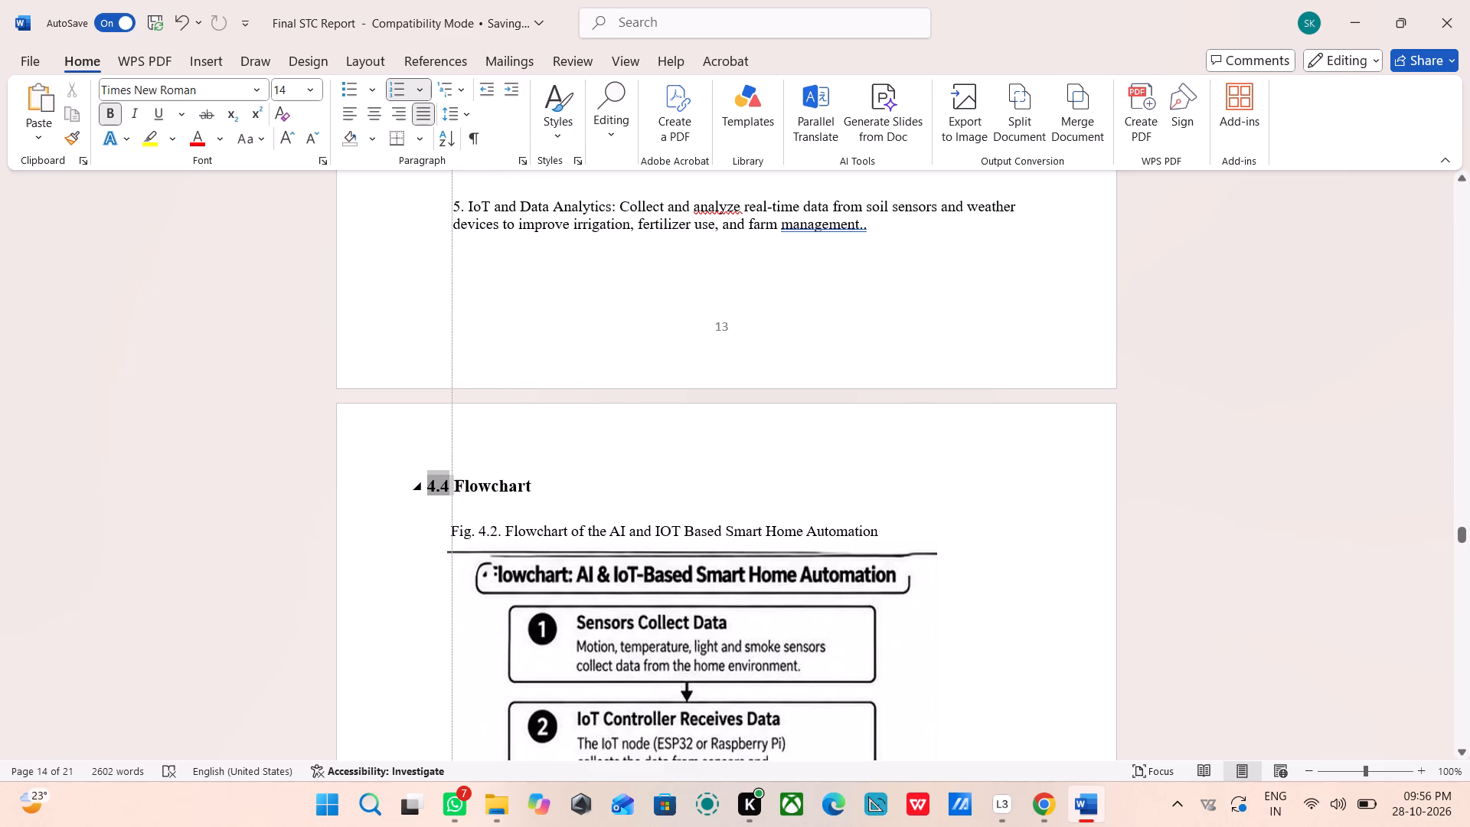
pyautogui.moveTo(449, 525); pyautogui.dragTo(390, 520)
pyautogui.click(557, 557)
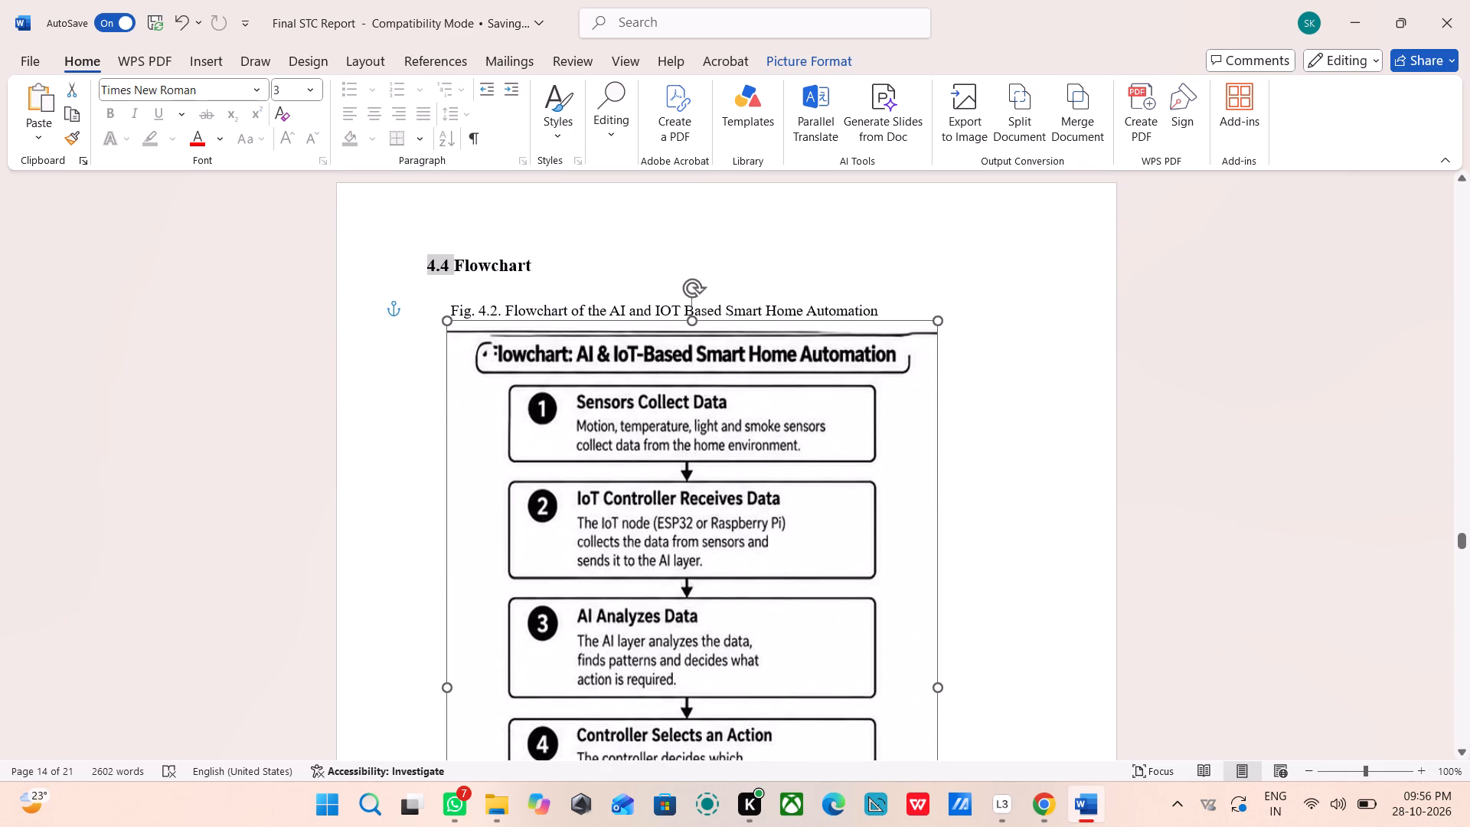
pyautogui.press('Delete')
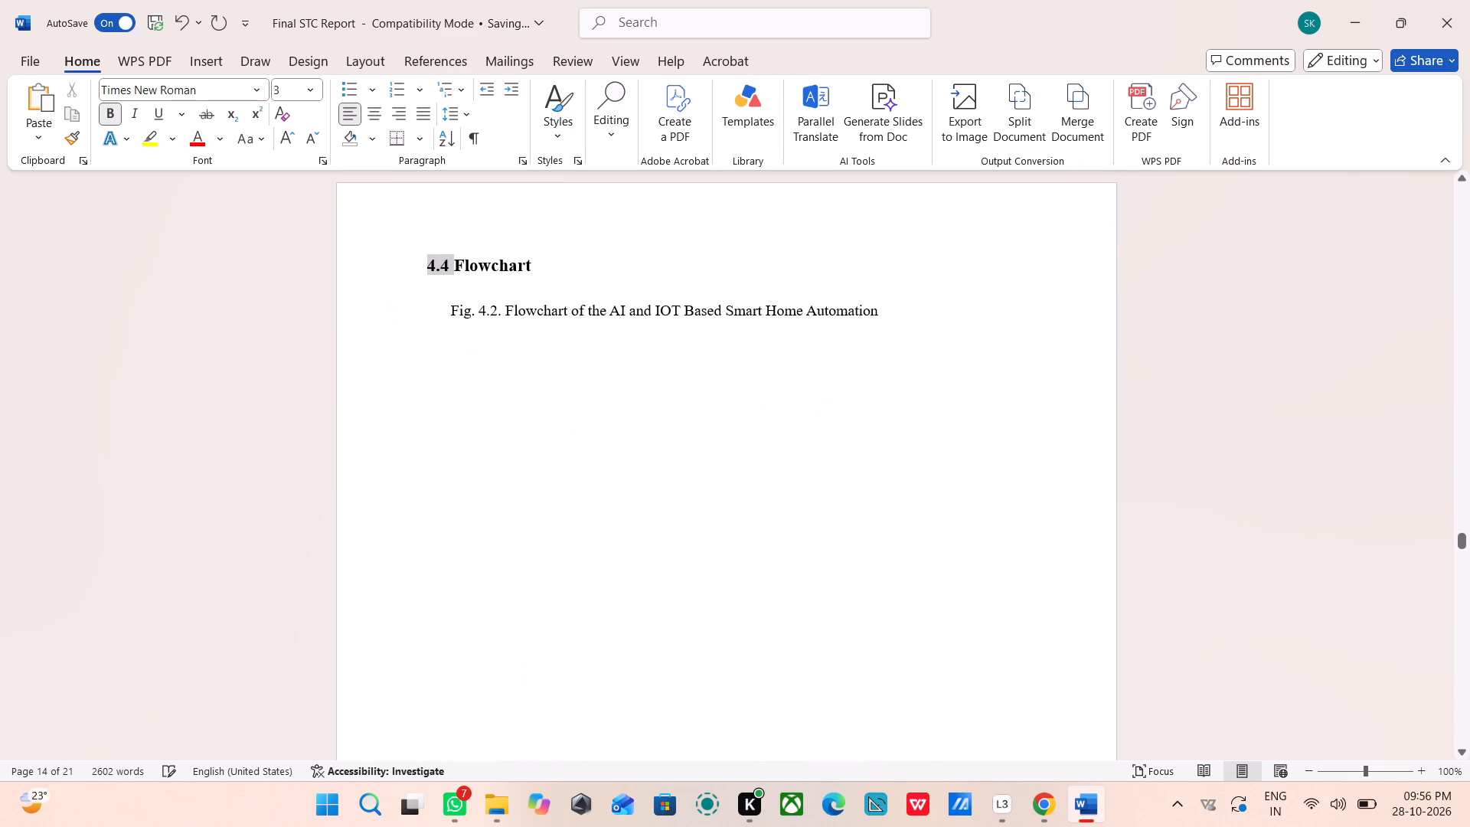
# Add an empty, unnumbered line directly below the 4.4 Flowchart heading.
pyautogui.click(614, 279)
pyautogui.click(557, 263)
pyautogui.press('Return')
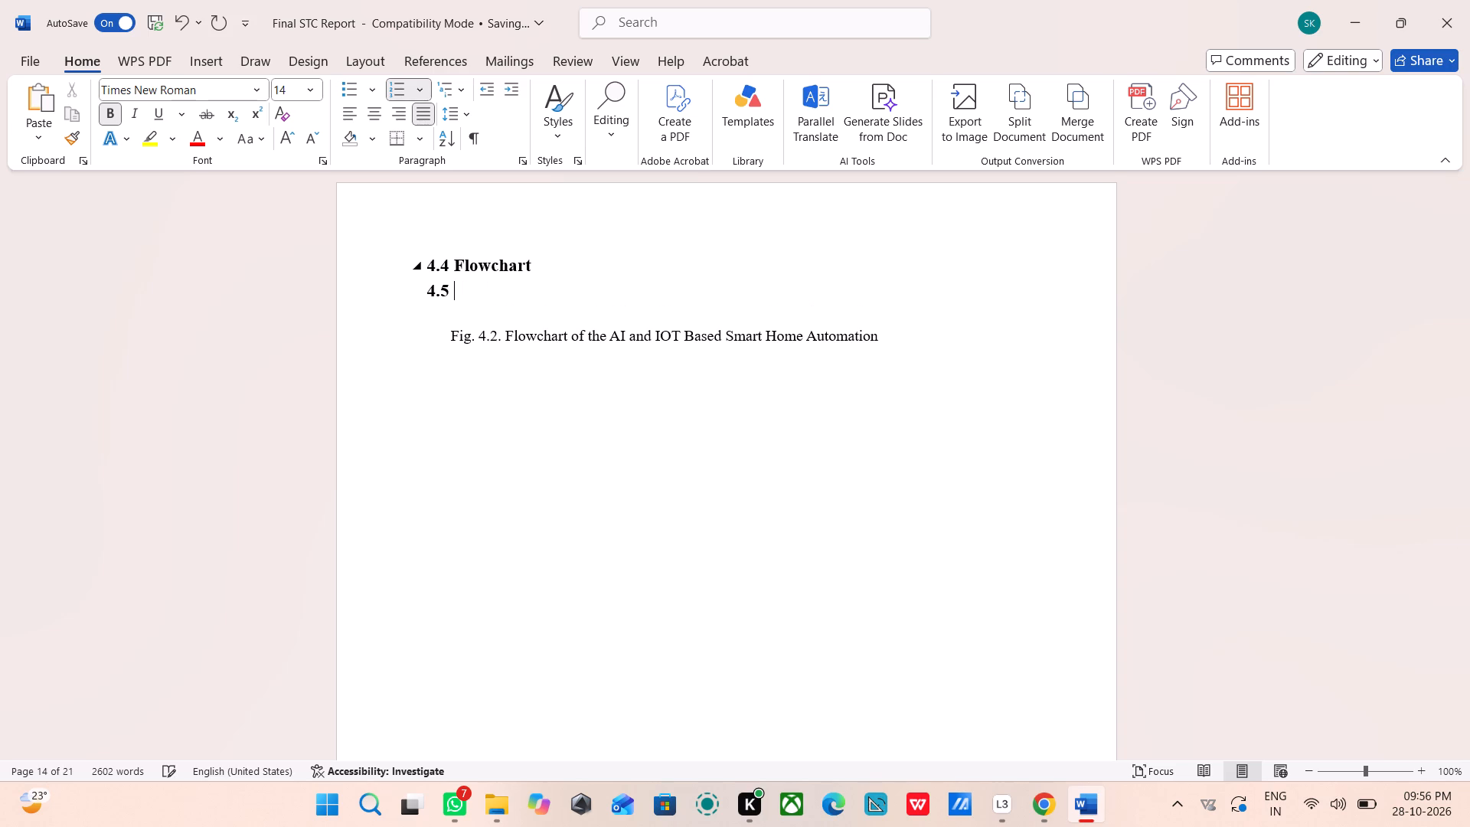
pyautogui.press('BackSpace')
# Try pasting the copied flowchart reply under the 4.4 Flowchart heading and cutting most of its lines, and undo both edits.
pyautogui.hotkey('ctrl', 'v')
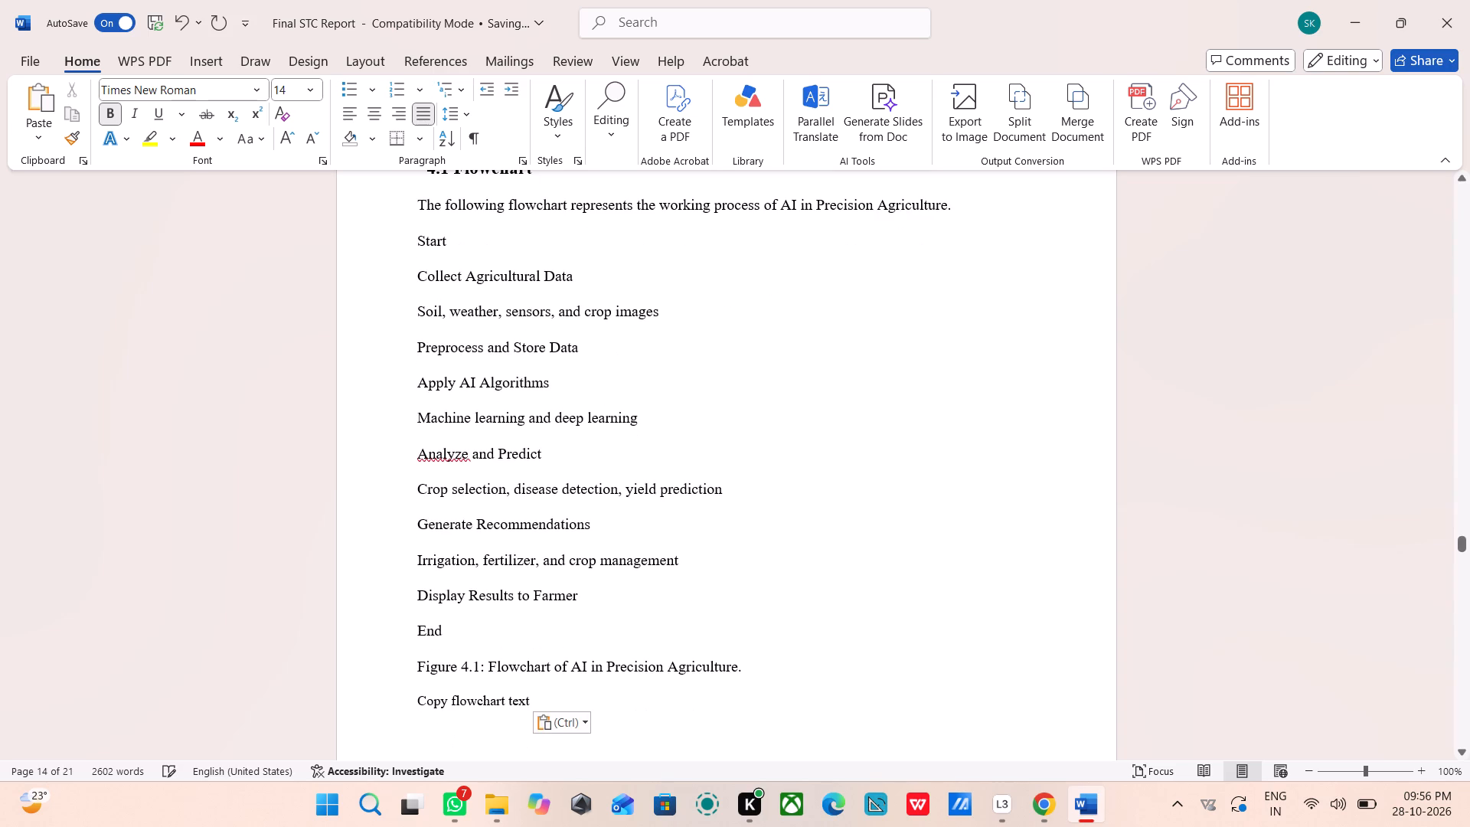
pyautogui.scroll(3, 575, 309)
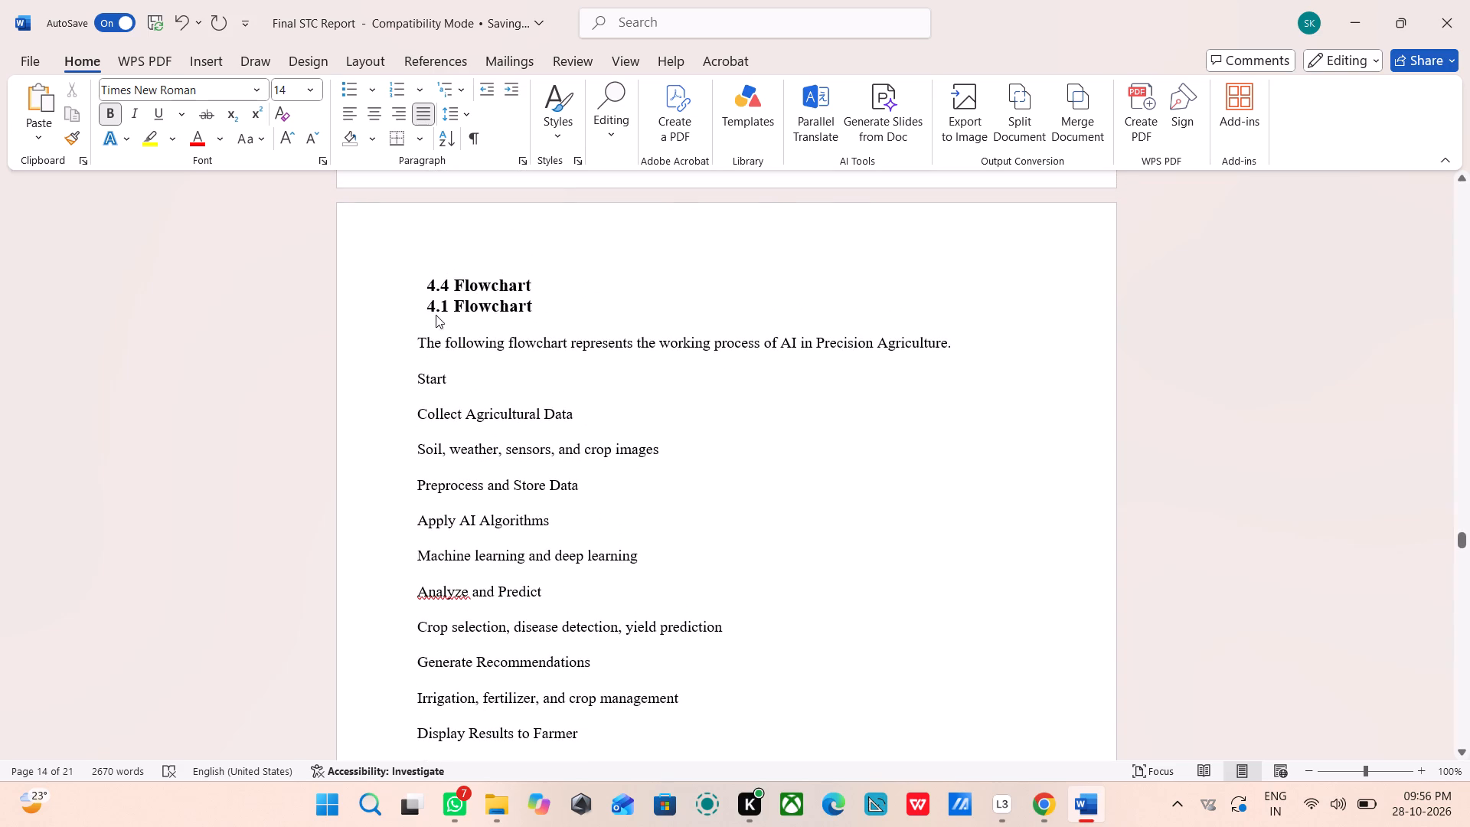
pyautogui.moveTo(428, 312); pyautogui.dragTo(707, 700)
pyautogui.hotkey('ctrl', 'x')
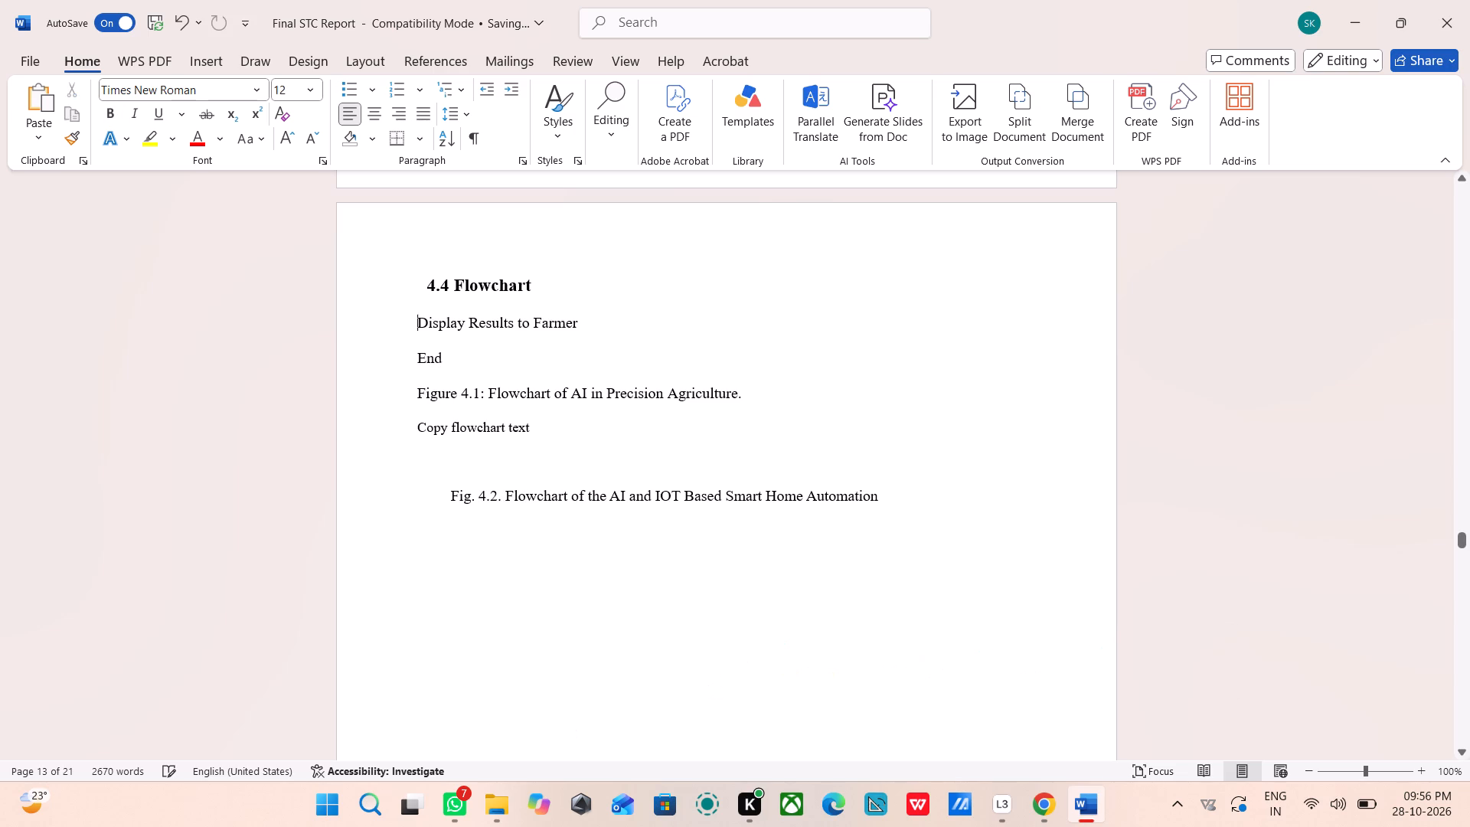
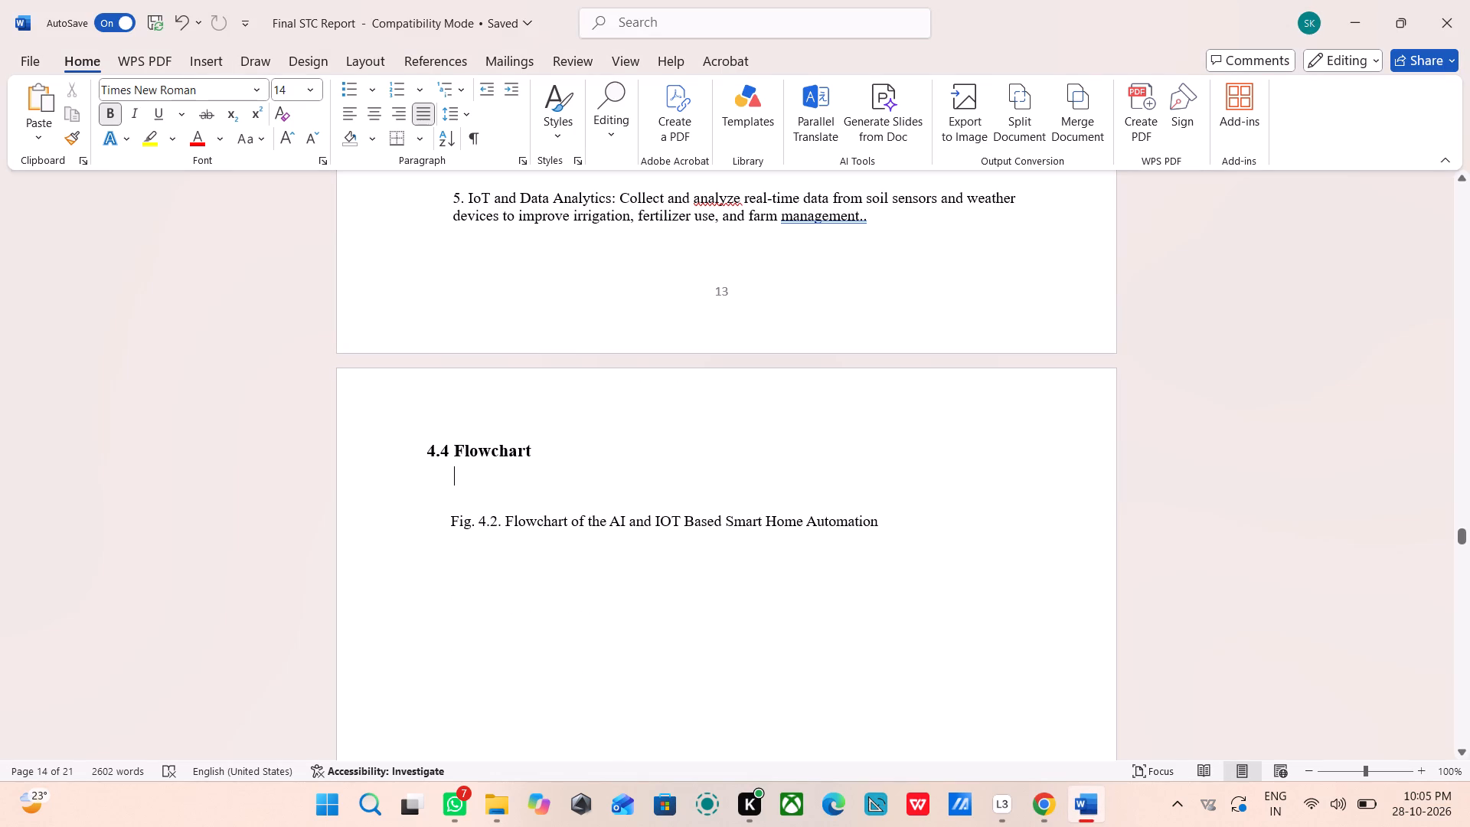
pyautogui.click(491, 811)
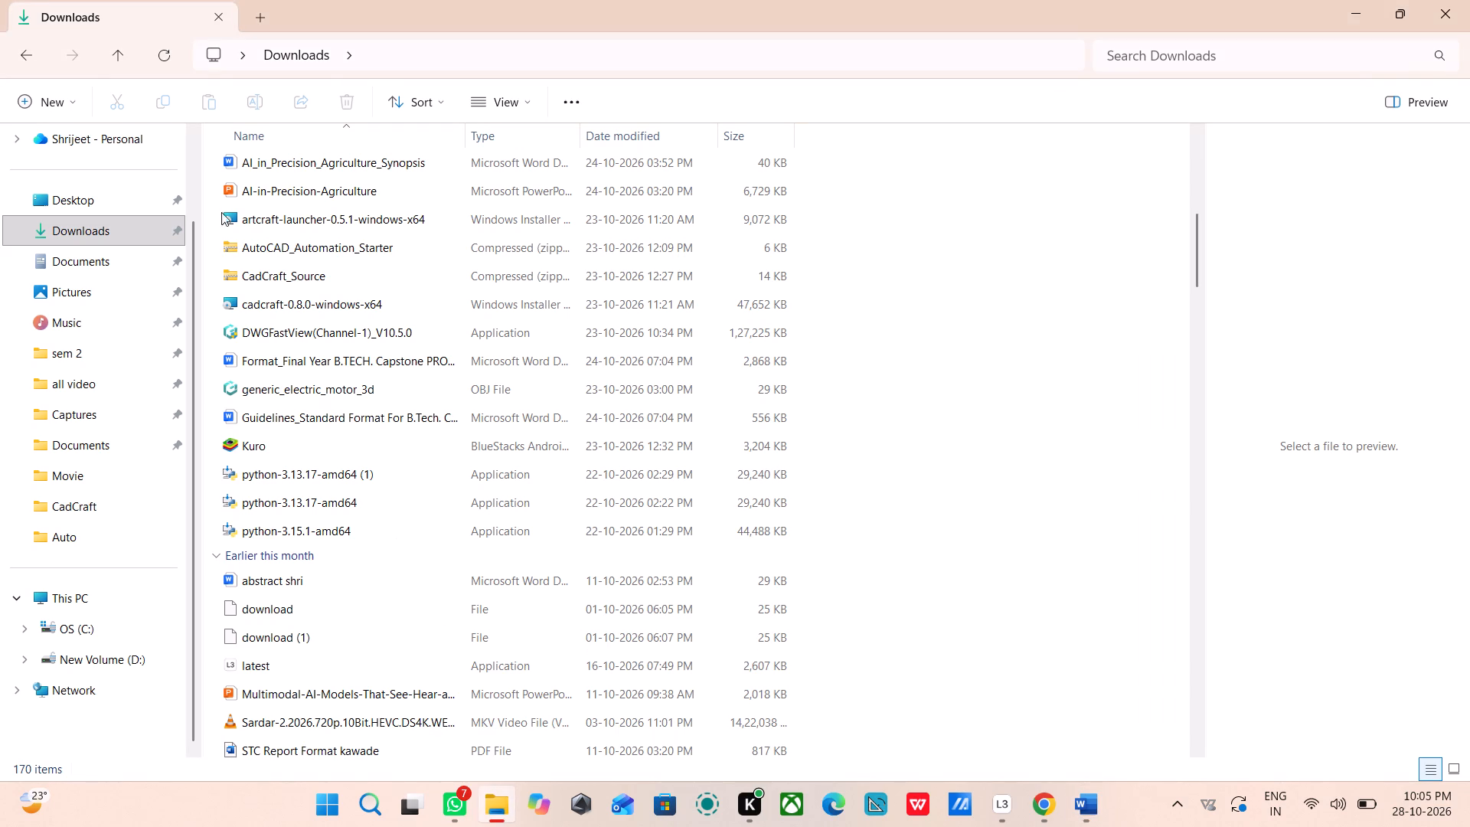
pyautogui.scroll(17, 302, 309)
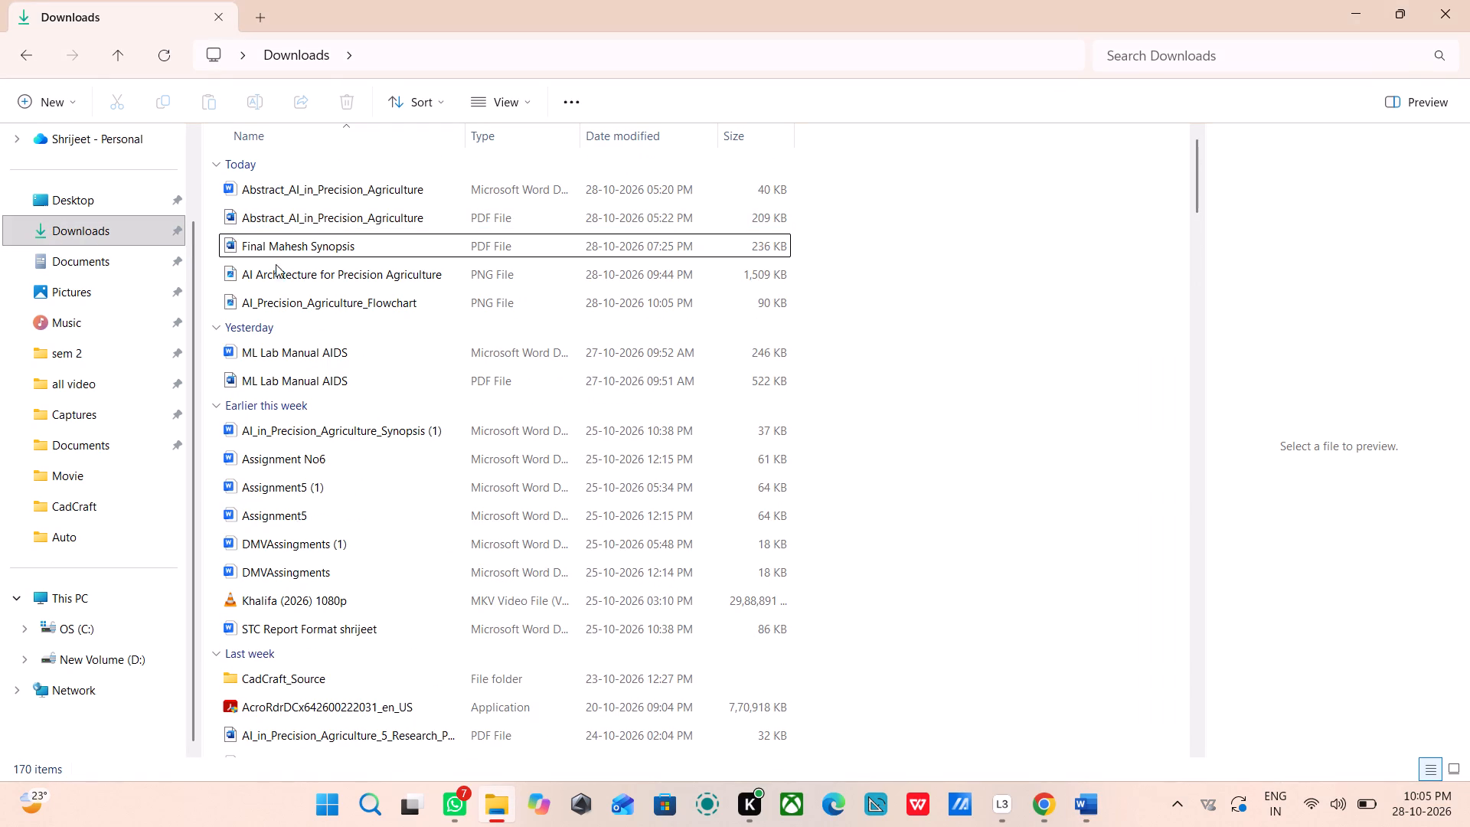
pyautogui.click(80, 286)
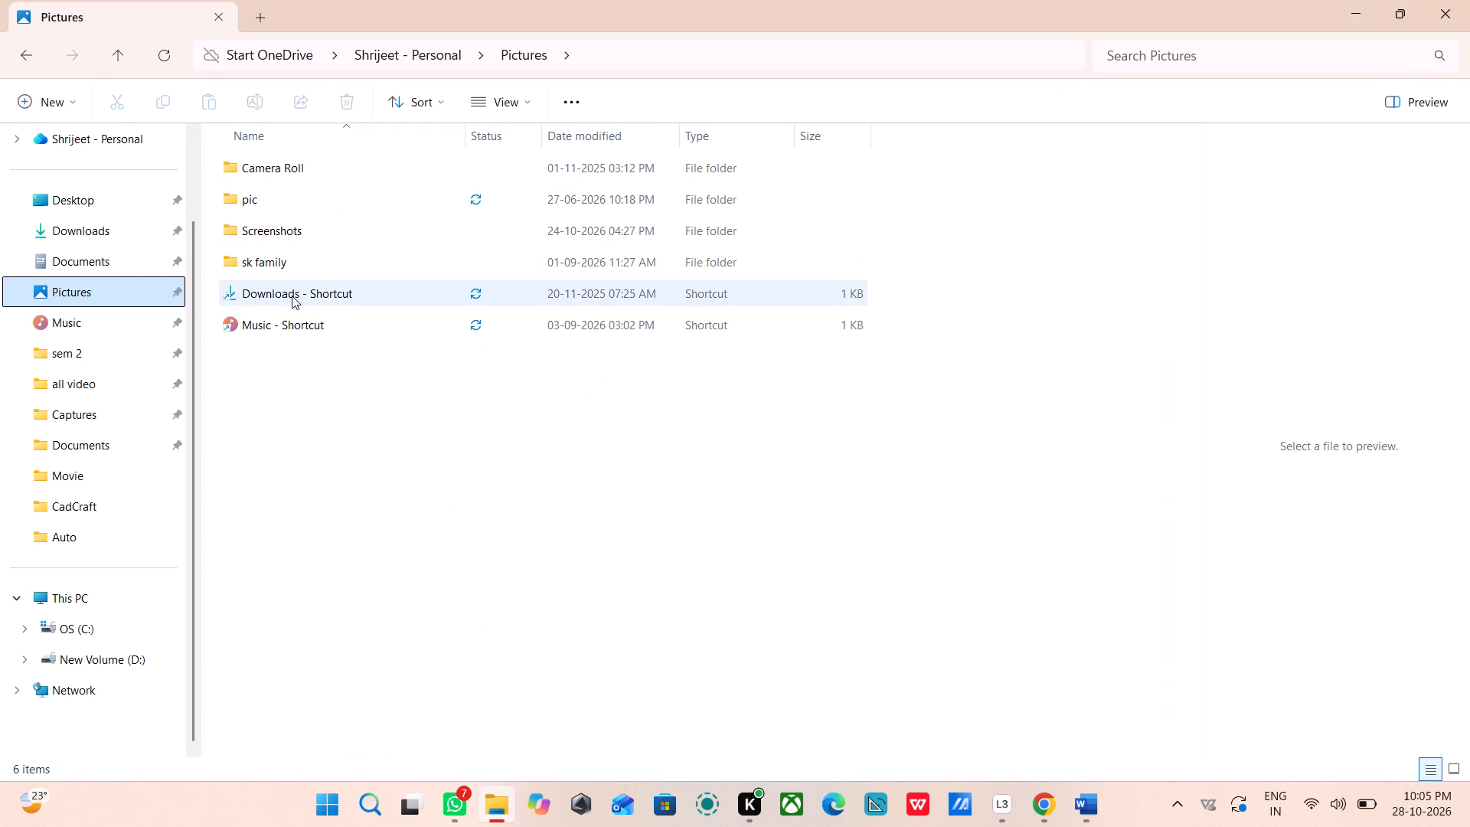
pyautogui.click(333, 290)
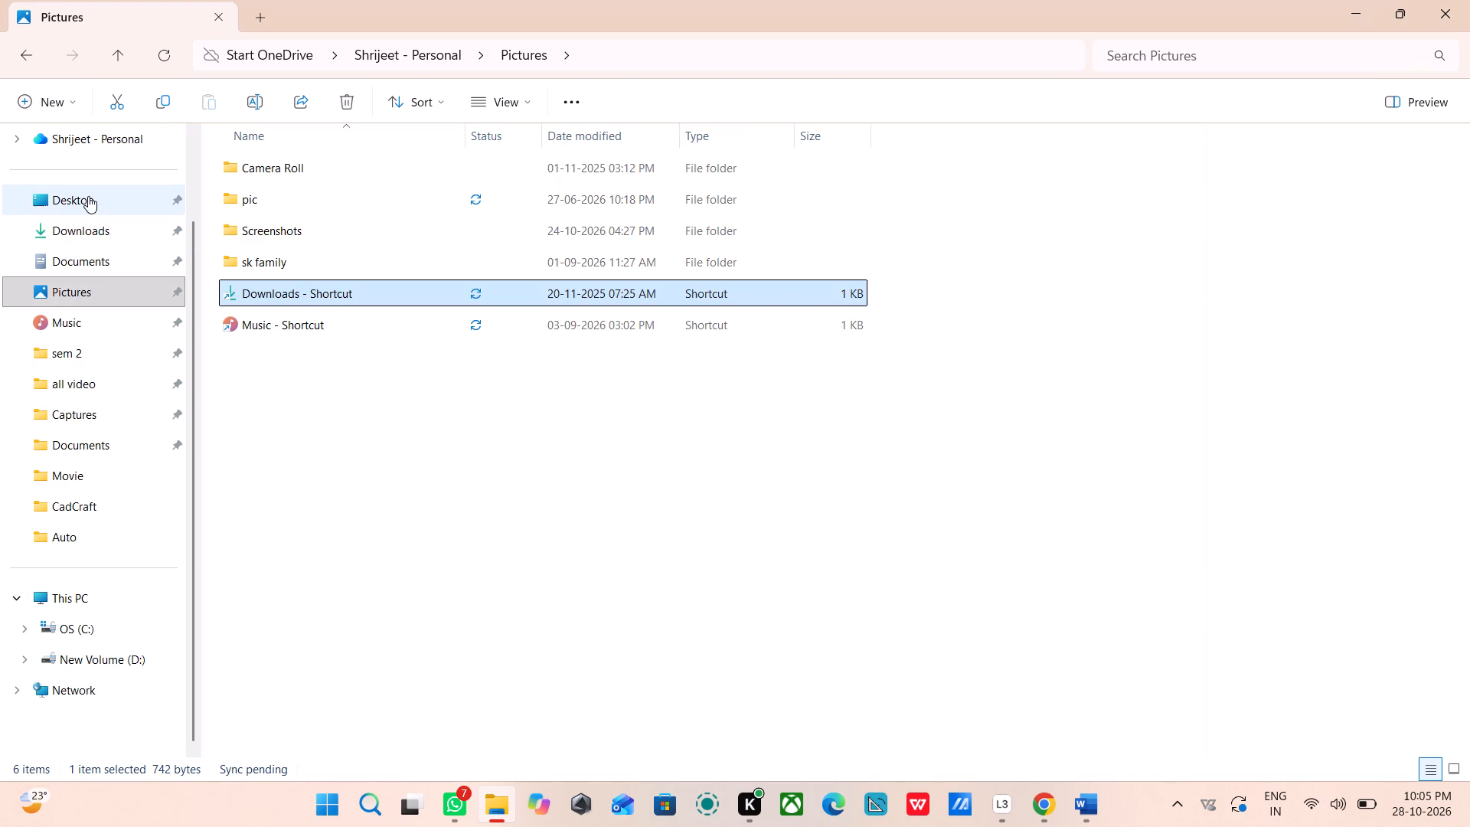
pyautogui.click(88, 196)
pyautogui.click(80, 226)
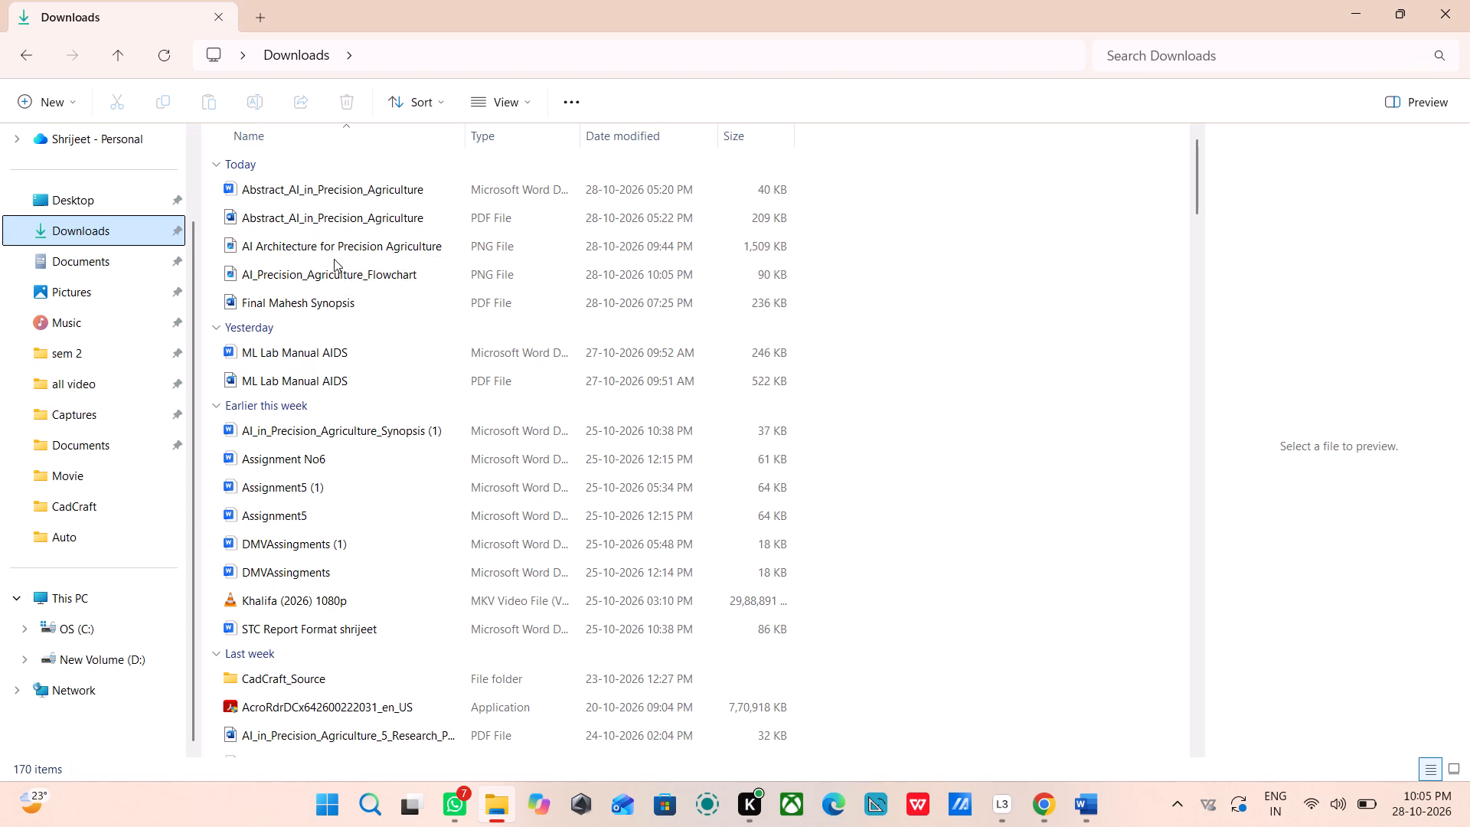
pyautogui.click(332, 265)
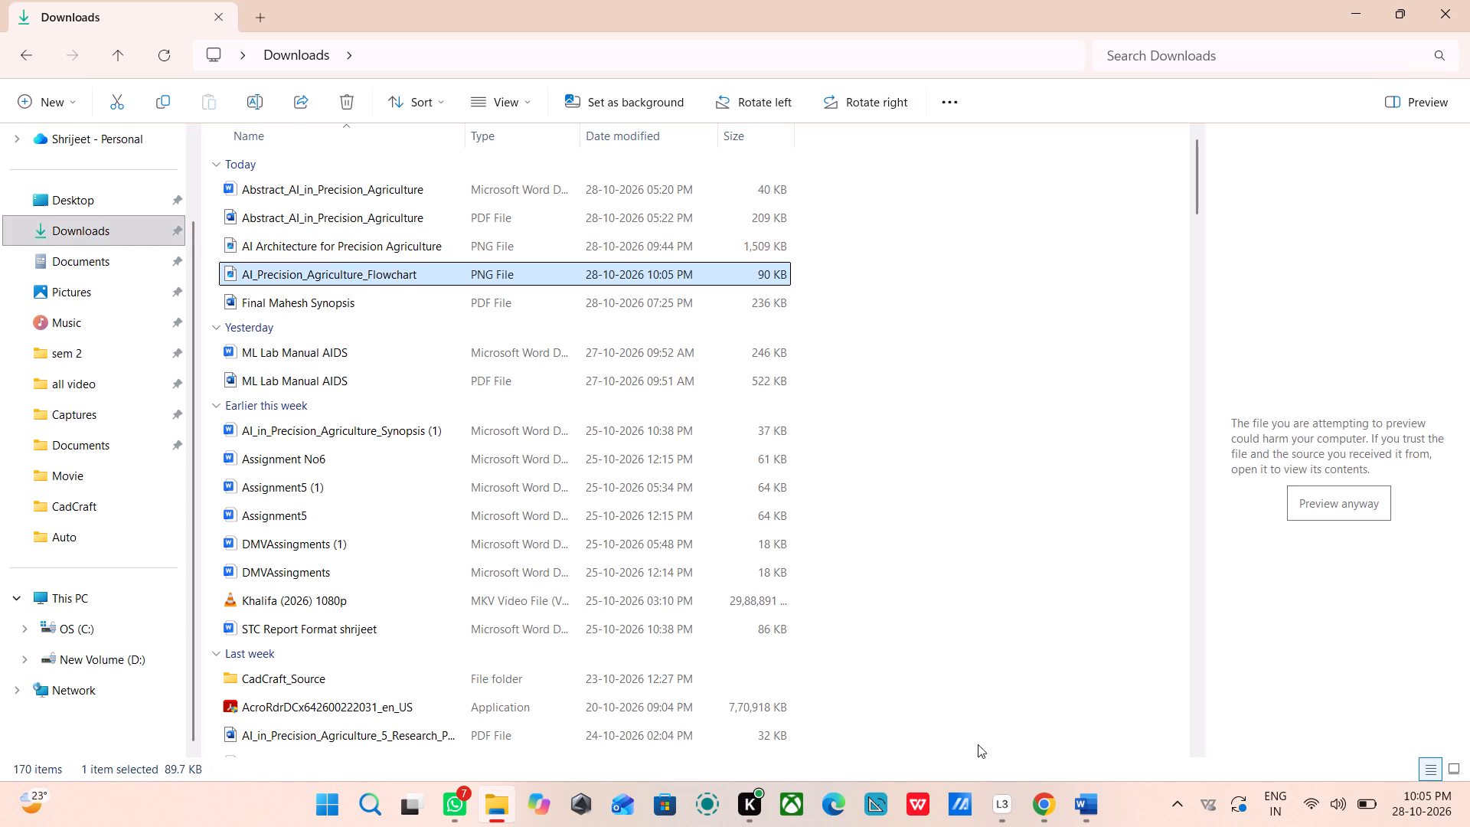
# In the Word report, insert the AI_Precision_Agriculture_Flowchart picture from the Downloads folder beneath the 4.4 Flowchart heading.
pyautogui.click(1086, 802)
pyautogui.click(473, 489)
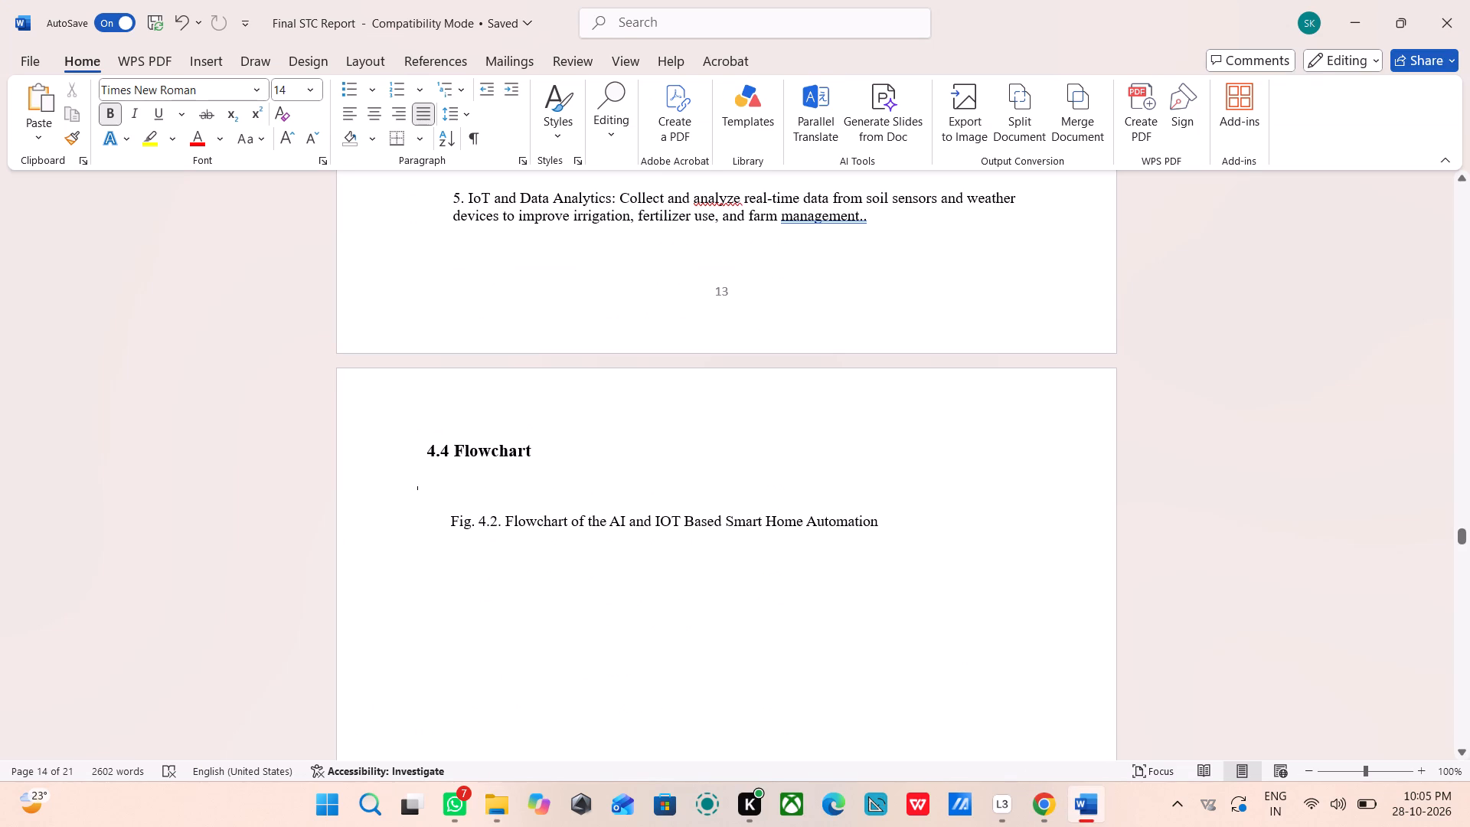
pyautogui.click(201, 59)
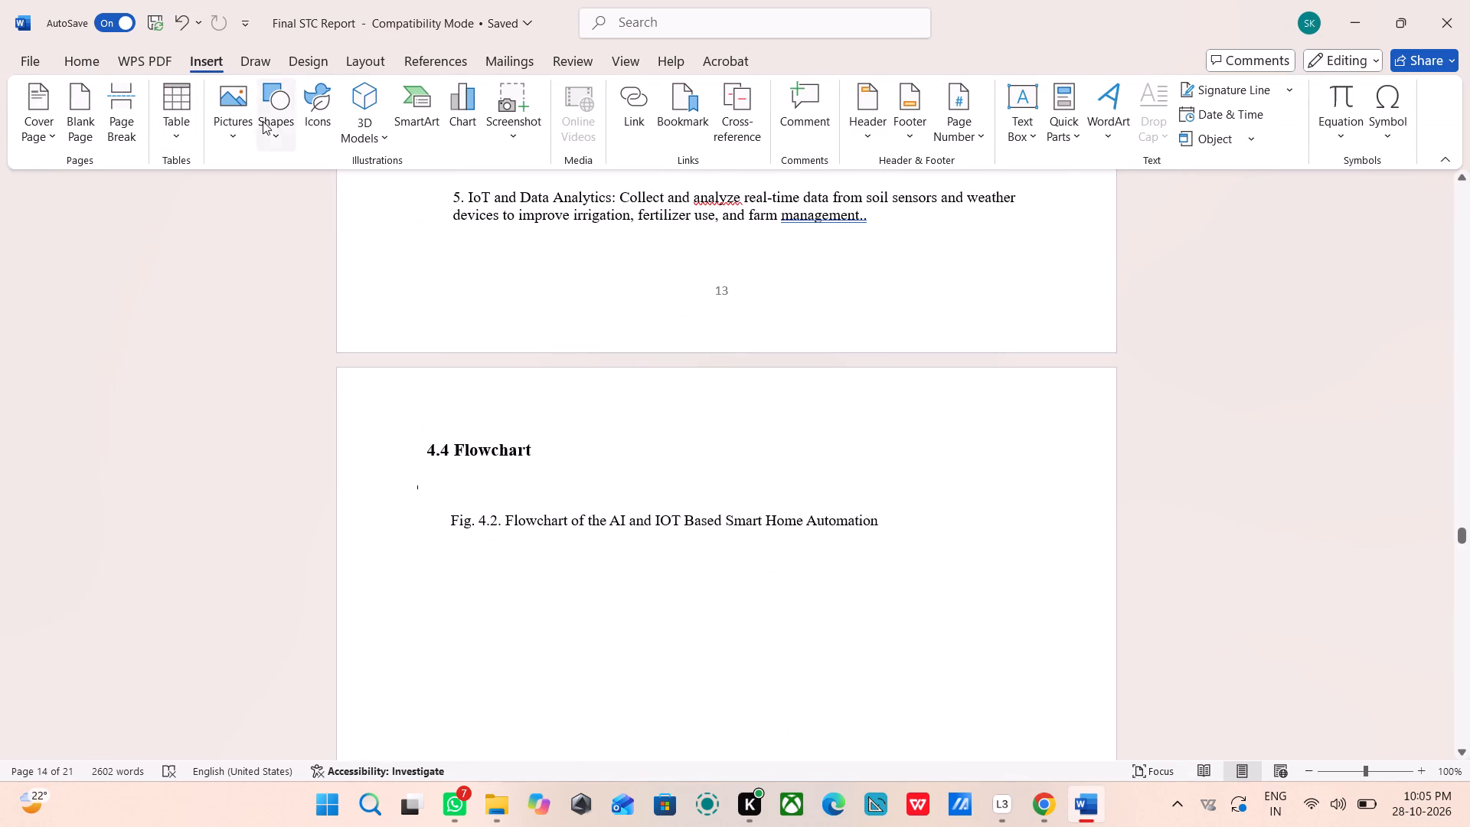
pyautogui.click(243, 115)
pyautogui.click(250, 196)
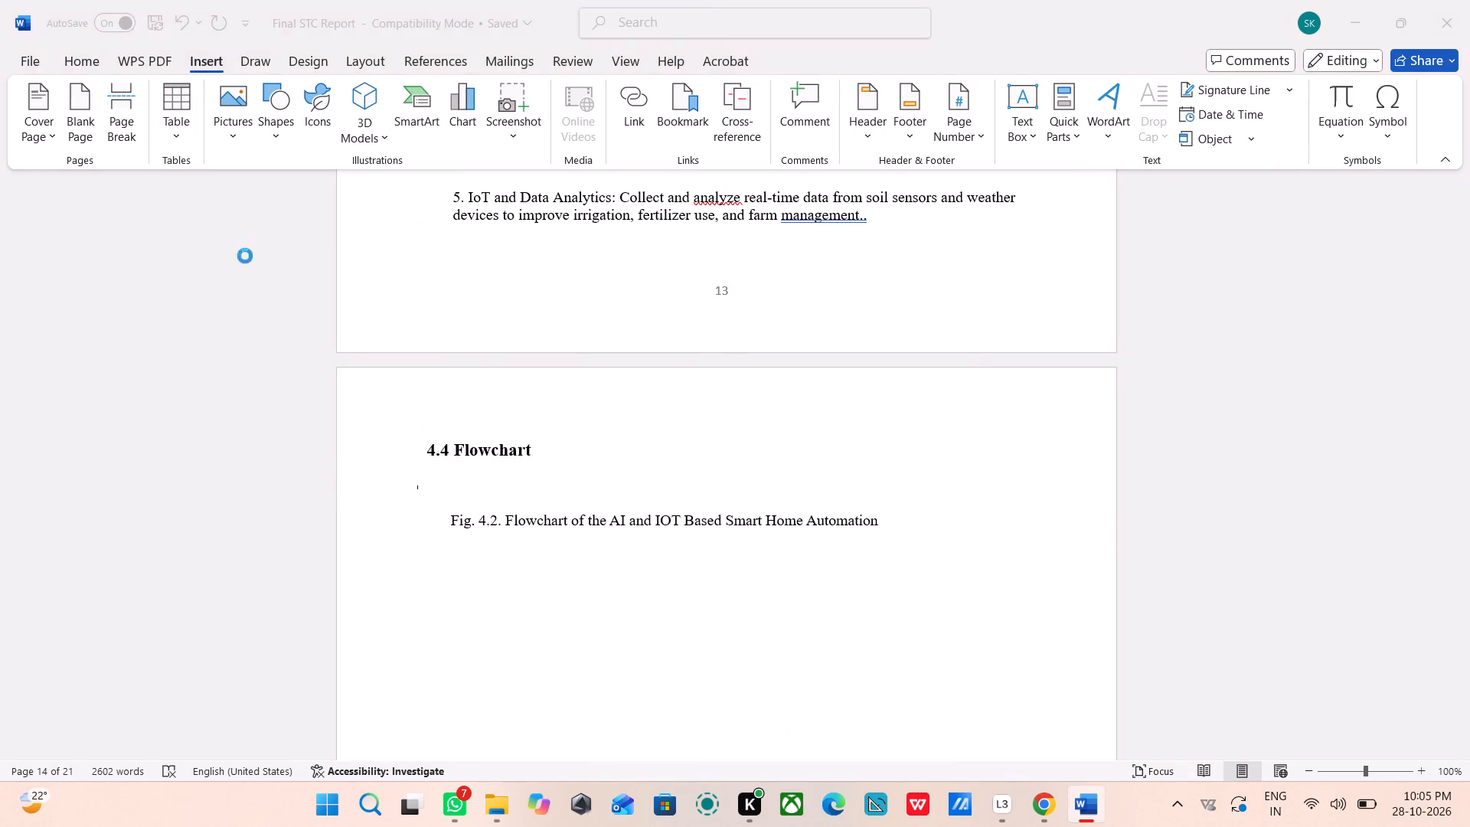
pyautogui.scroll(-2, 96, 310)
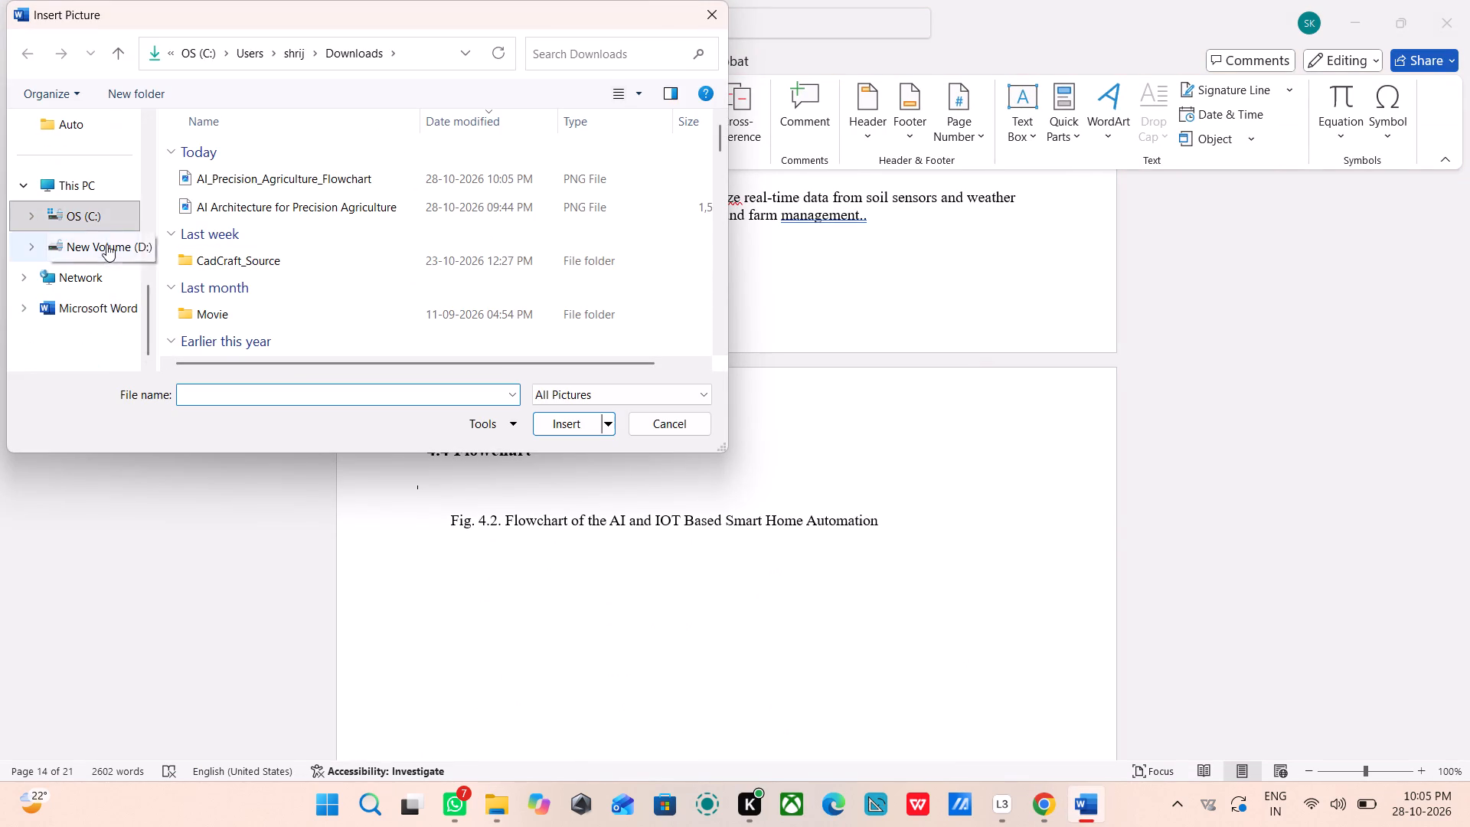
pyautogui.scroll(2, 108, 244)
pyautogui.scroll(3, 83, 153)
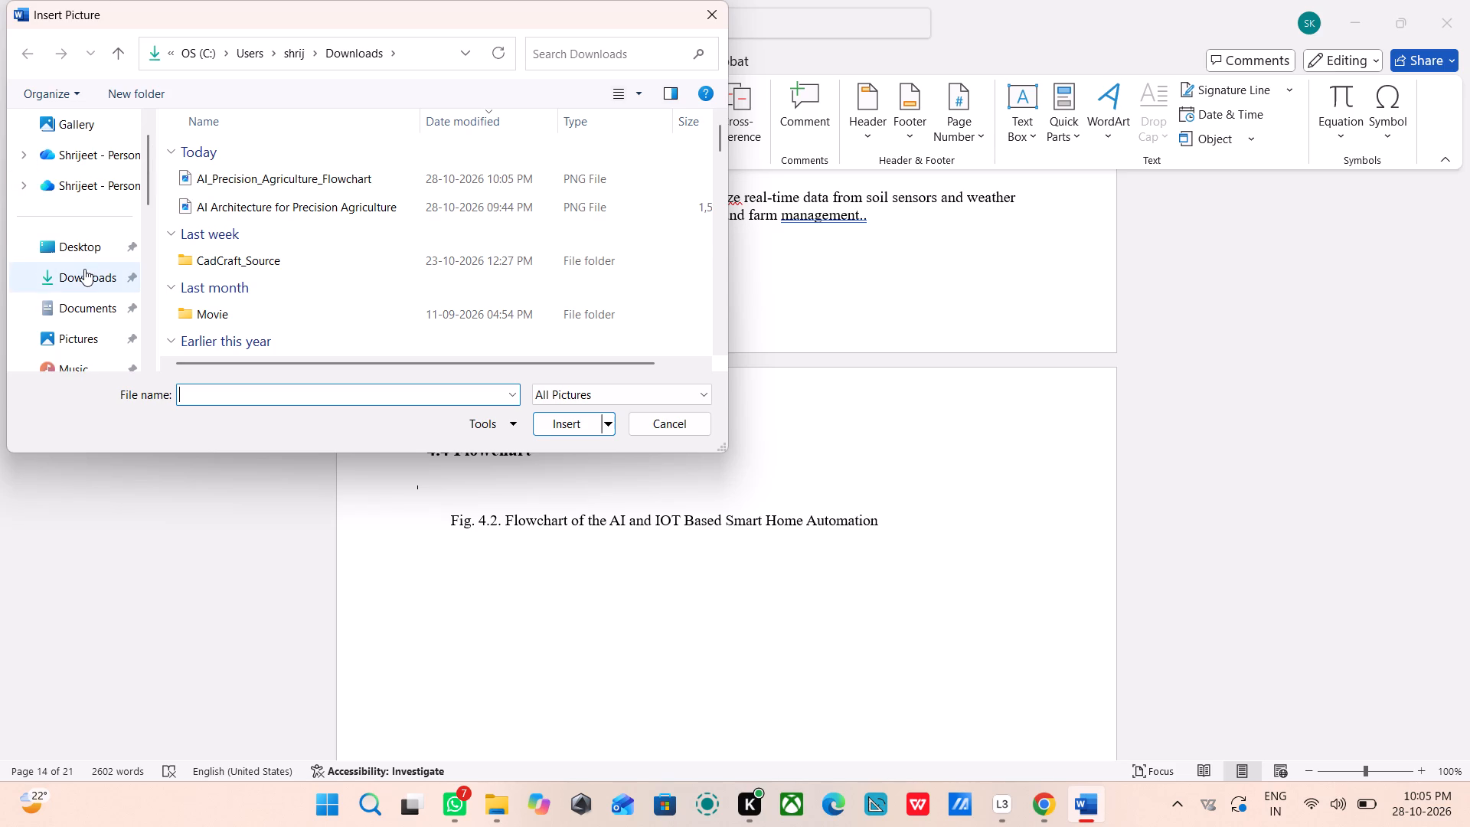
pyautogui.click(84, 269)
pyautogui.click(240, 173)
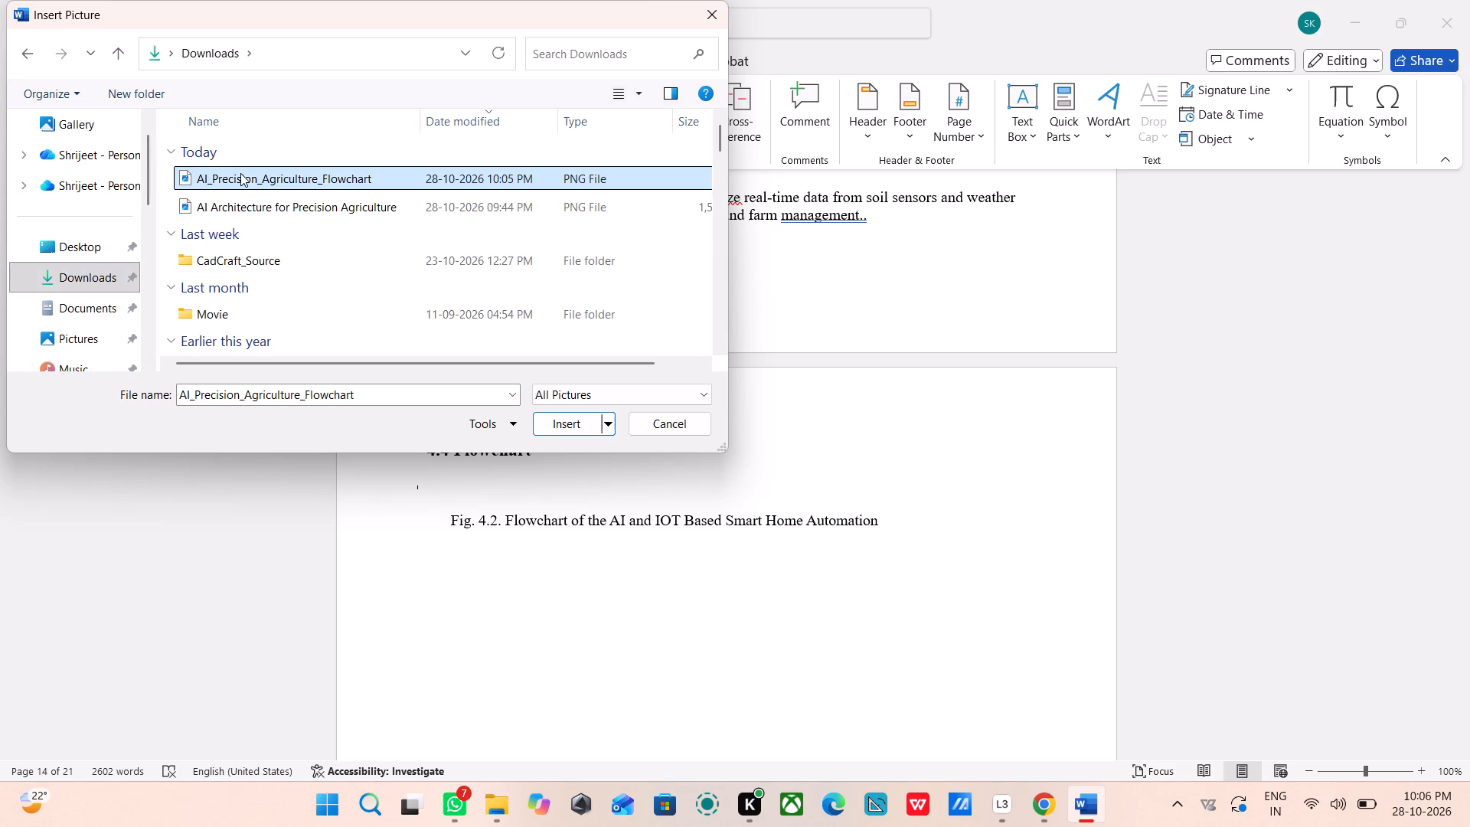
pyautogui.click(571, 427)
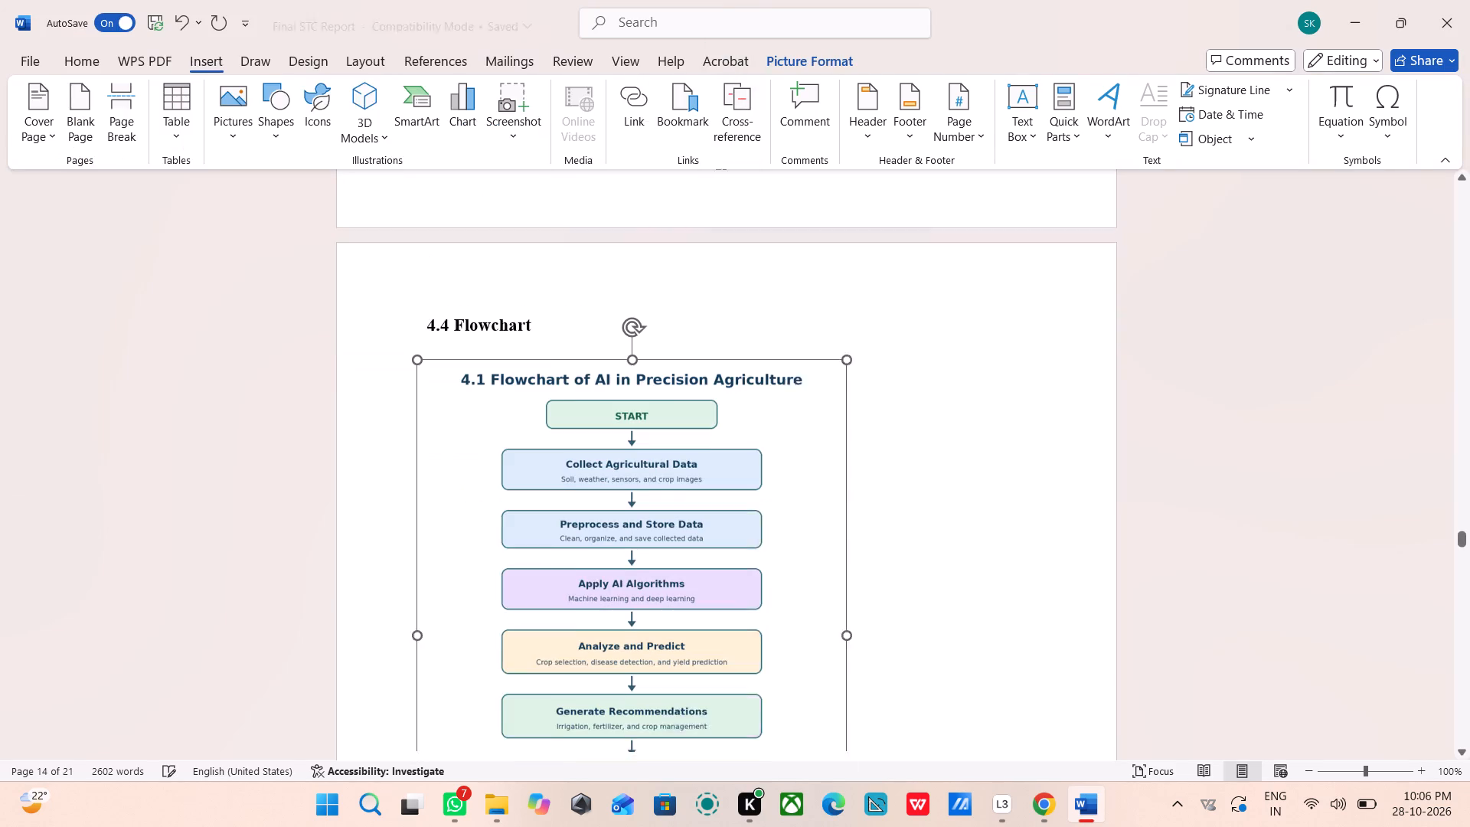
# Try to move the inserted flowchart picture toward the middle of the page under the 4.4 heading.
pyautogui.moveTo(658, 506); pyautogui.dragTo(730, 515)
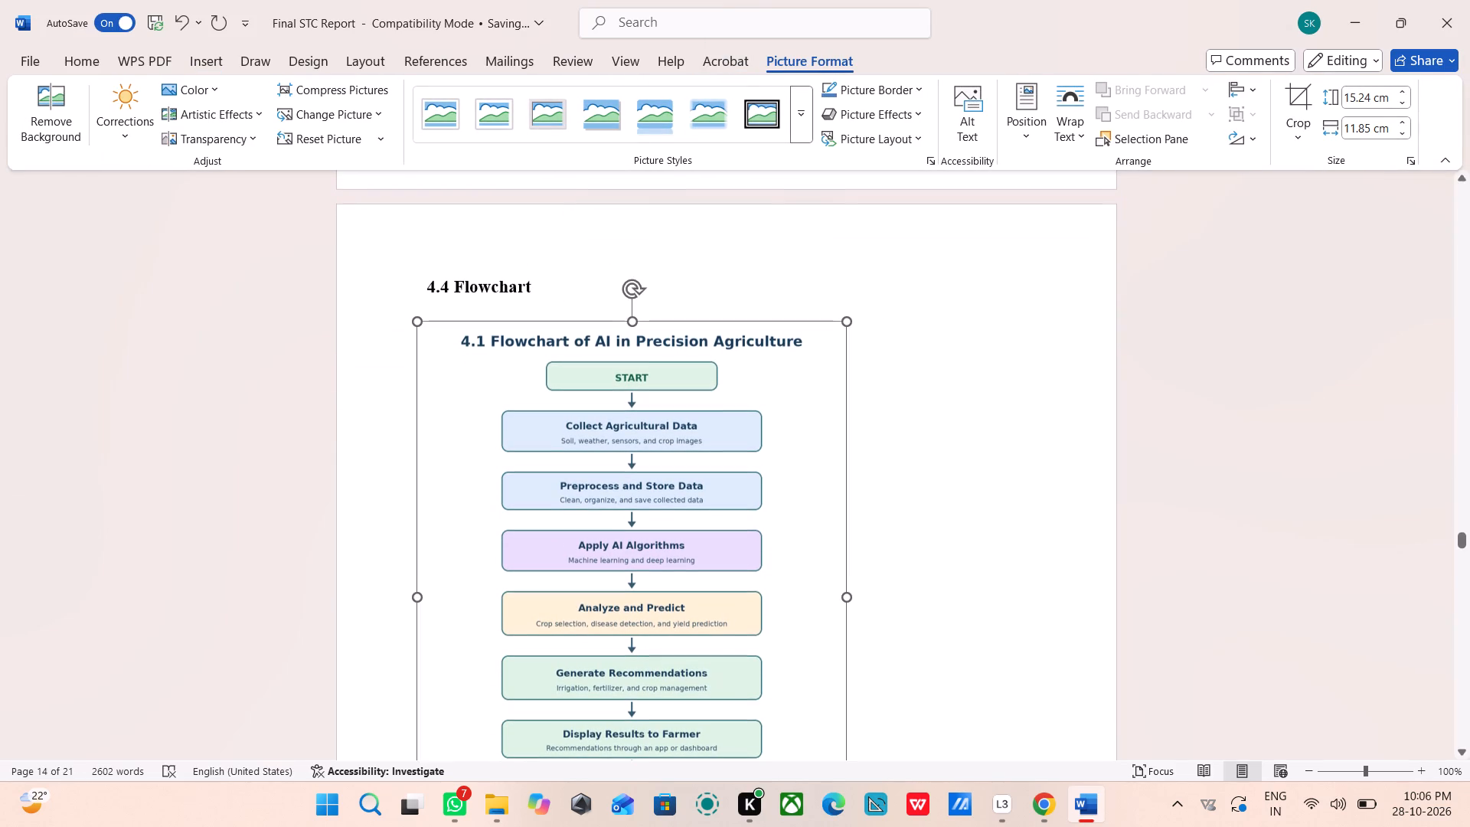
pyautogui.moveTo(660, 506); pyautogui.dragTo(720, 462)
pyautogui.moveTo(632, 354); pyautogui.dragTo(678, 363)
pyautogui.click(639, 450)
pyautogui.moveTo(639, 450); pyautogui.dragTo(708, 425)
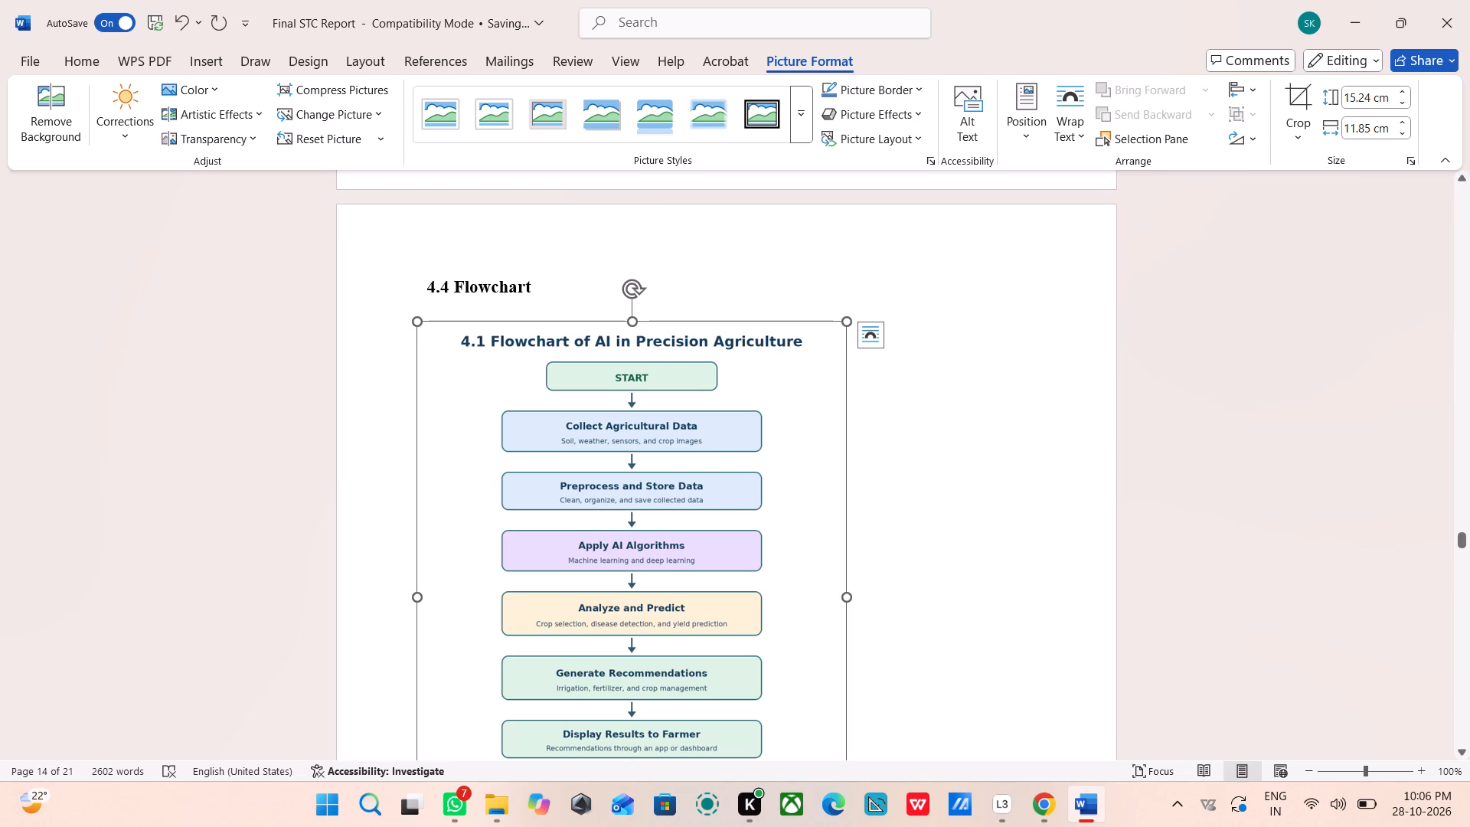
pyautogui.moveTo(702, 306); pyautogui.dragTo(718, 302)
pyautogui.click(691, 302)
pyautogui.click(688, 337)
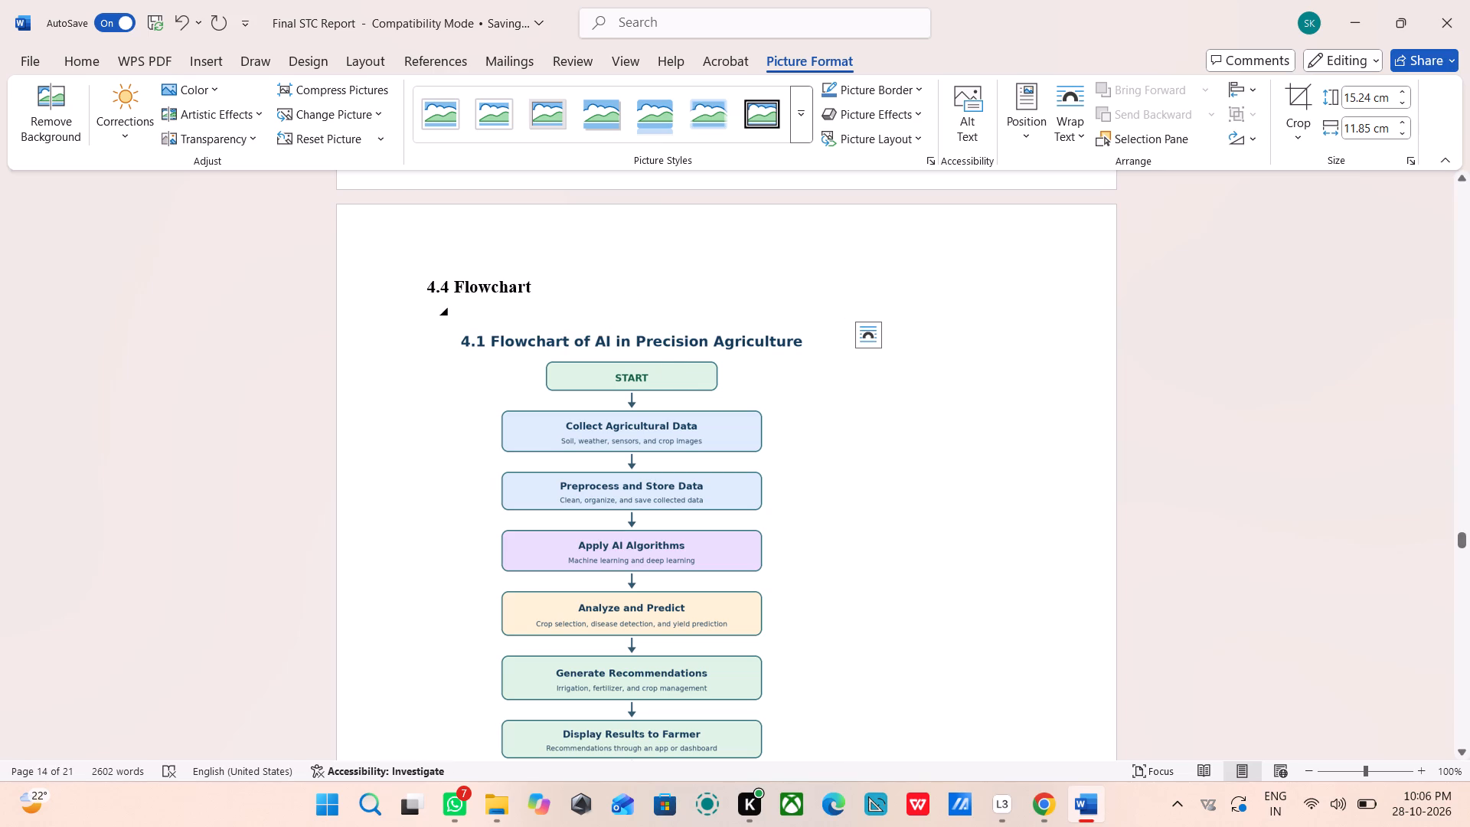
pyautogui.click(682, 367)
# Stretch the flowchart picture's upper edge to a height of about 15.3 cm and try to move it toward the page centre.
pyautogui.moveTo(632, 322); pyautogui.dragTo(665, 319)
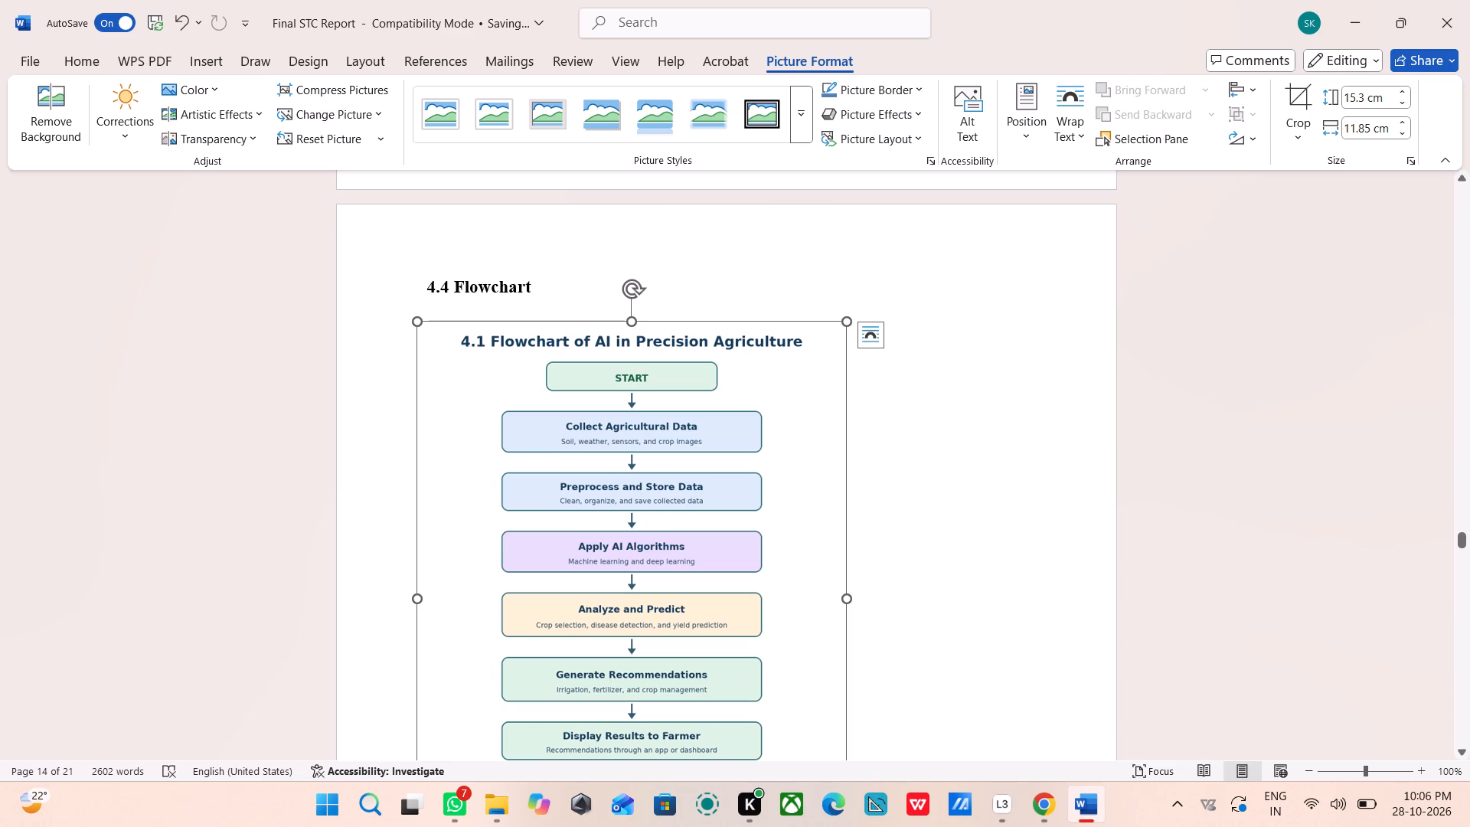
pyautogui.moveTo(853, 534); pyautogui.dragTo(900, 508)
pyautogui.click(857, 515)
pyautogui.scroll(-3, 736, 540)
pyautogui.click(563, 518)
pyautogui.scroll(4, 563, 518)
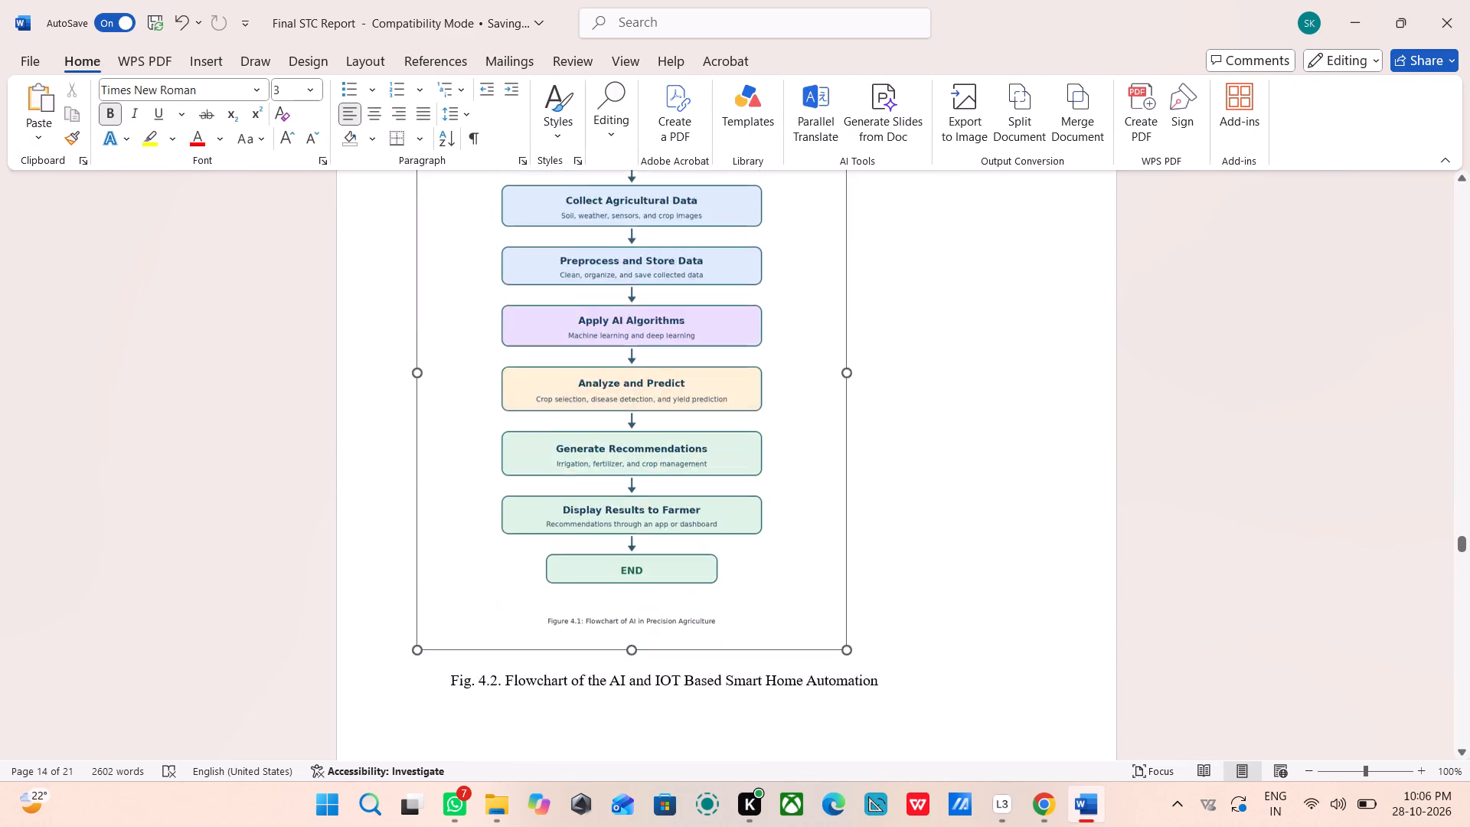
# Insert 23 spaces before the flowchart picture to shift it toward the centre of the page under the 4.4 Flowchart heading.
pyautogui.click(397, 390)
pyautogui.click(397, 390)
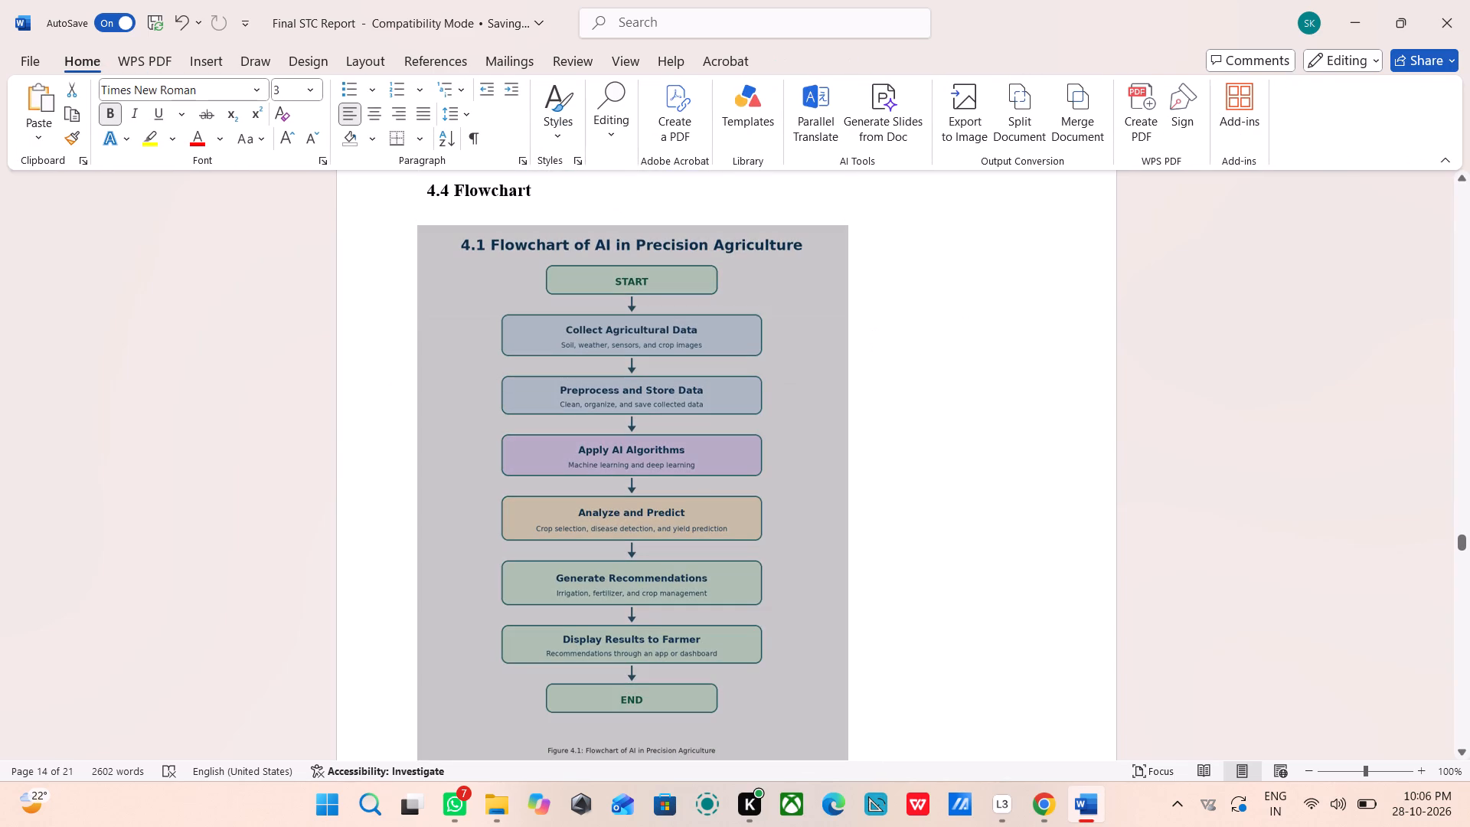
pyautogui.press('space')
pyautogui.press('space')
pyautogui.press('space')
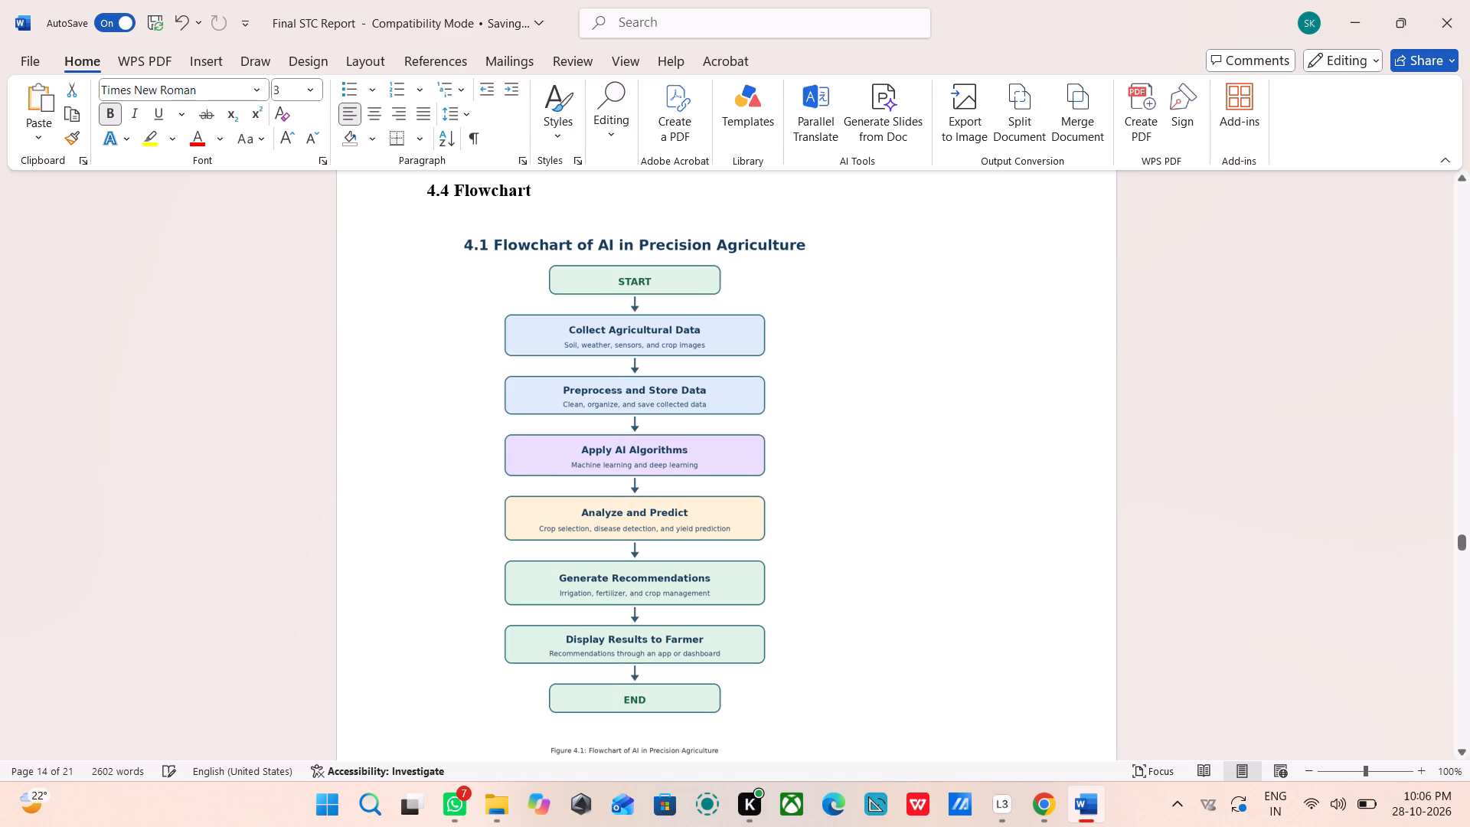
pyautogui.press('space')
pyautogui.press('space')
pyautogui.press('space')
pyautogui.press('space')
pyautogui.press('space')
pyautogui.press('space')
pyautogui.press('space')
pyautogui.press('space')
pyautogui.press('space')
pyautogui.press('space')
pyautogui.press('space')
pyautogui.press('space')
pyautogui.press('space')
pyautogui.press('space')
pyautogui.press('space')
pyautogui.press('space')
pyautogui.press('space')
pyautogui.press('space')
pyautogui.press('space')
pyautogui.press('space')
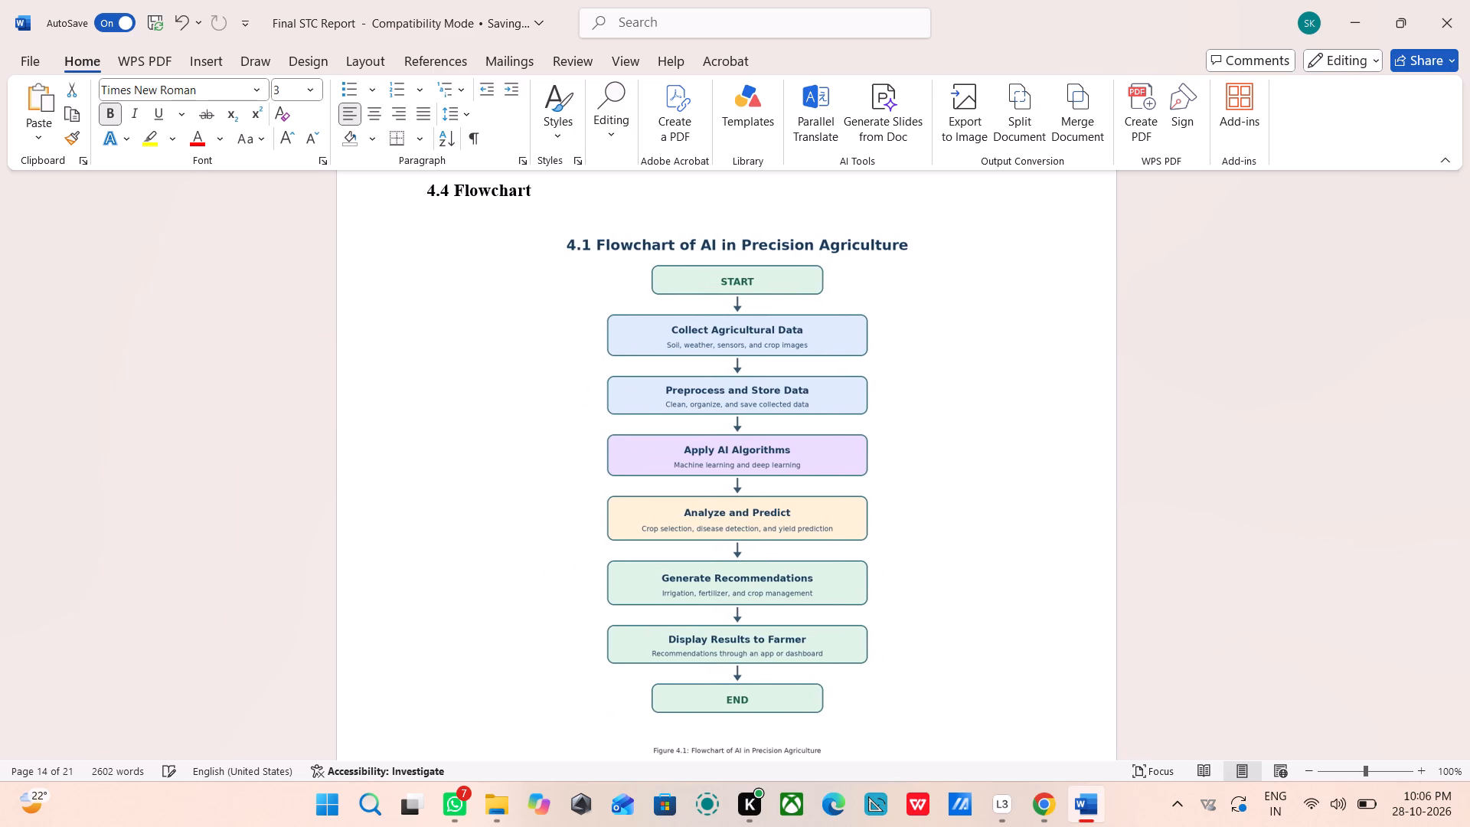
# Copy the words "Block Diagram" from the section 4.5 heading.
pyautogui.scroll(3, 554, 490)
pyautogui.scroll(-13, 597, 510)
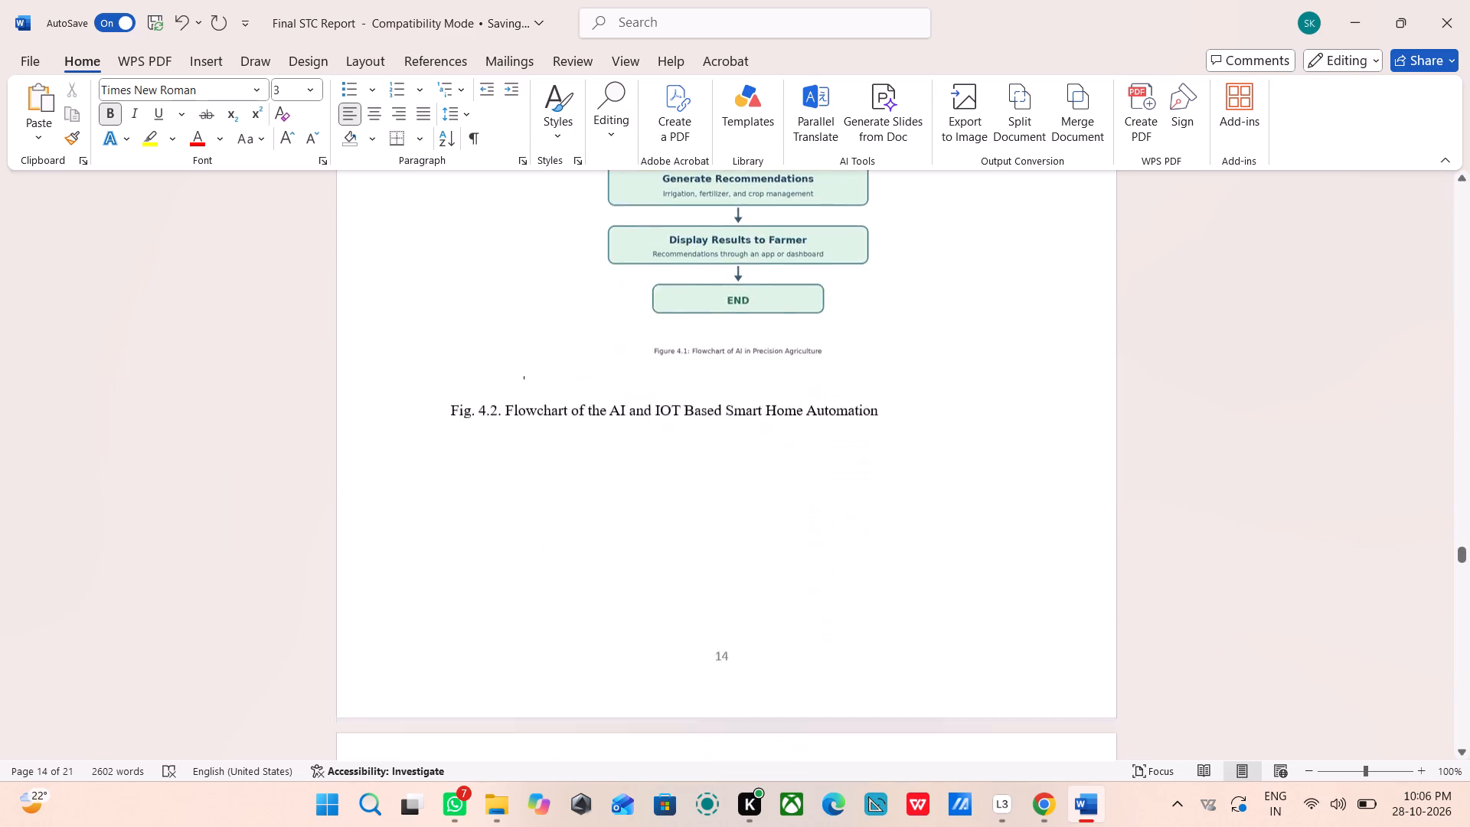
pyautogui.scroll(-9, 632, 505)
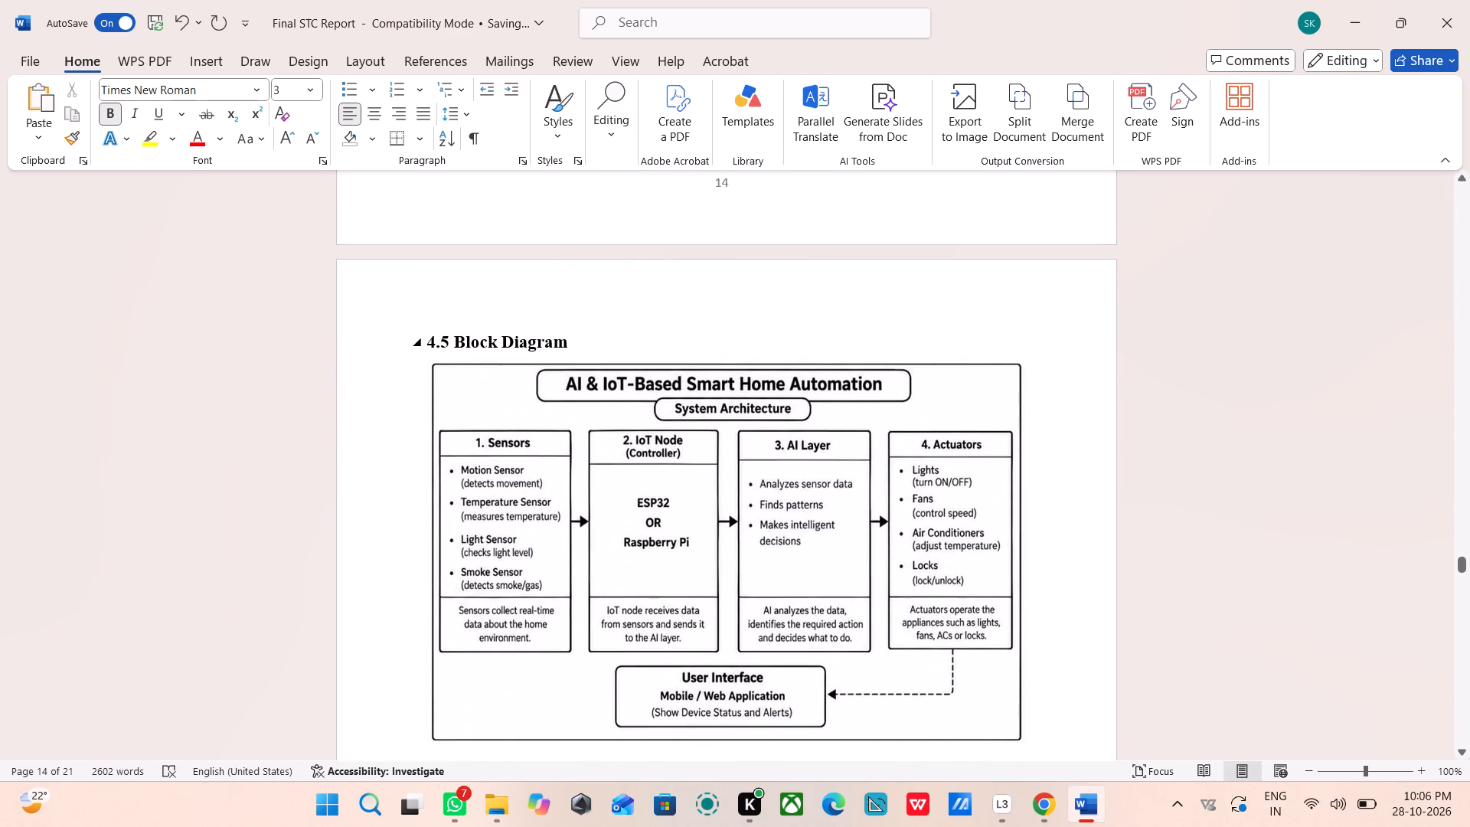
pyautogui.moveTo(457, 344); pyautogui.dragTo(574, 347)
pyautogui.hotkey('ctrl', 'c')
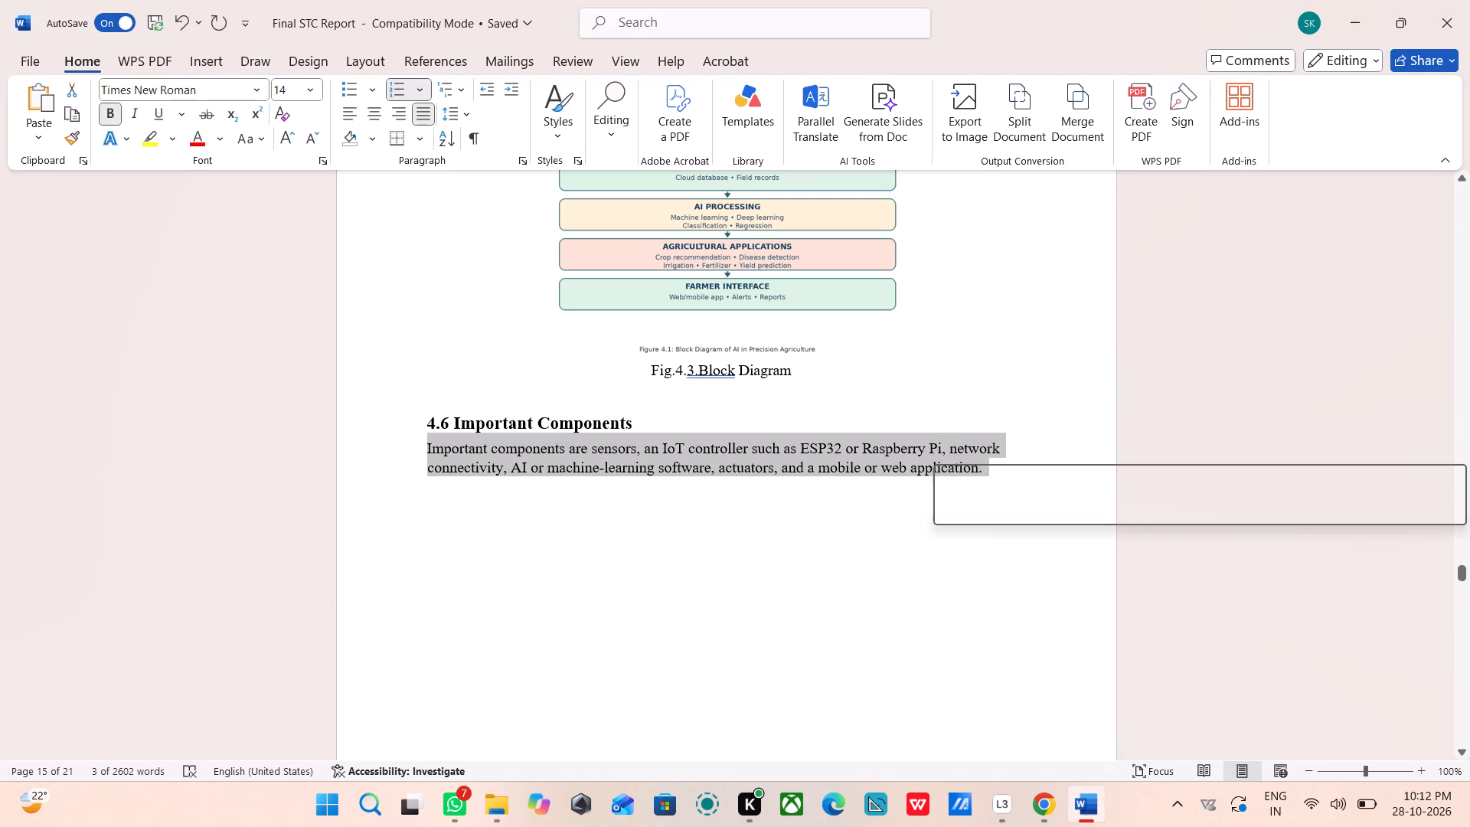
pyautogui.press('BackSpace')
pyautogui.hotkey('ctrl', 'v')
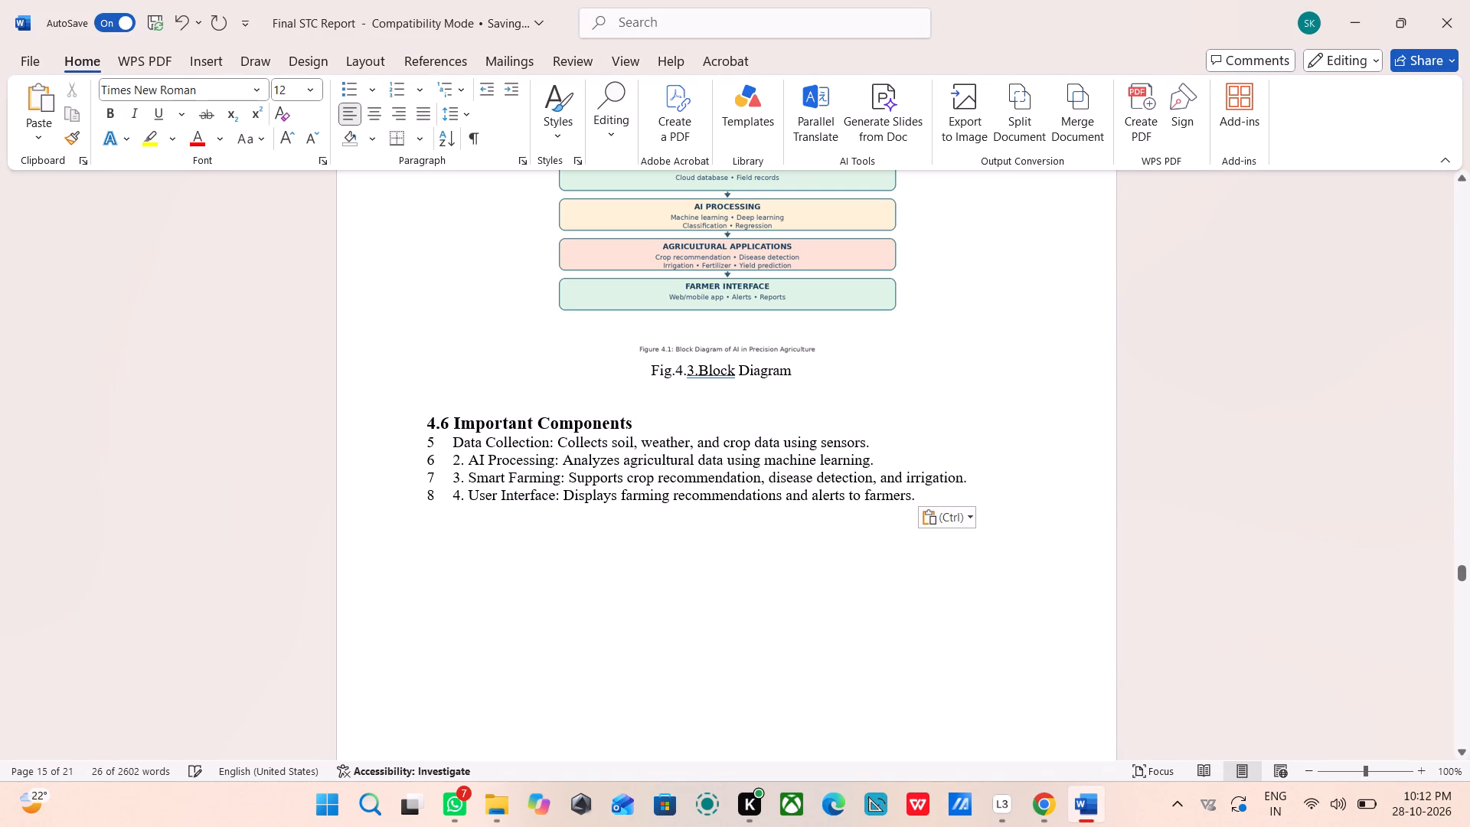
# Delete the typed "2." and the extra space before "AI Processing" in the section 4.6 list.
pyautogui.moveTo(436, 438); pyautogui.dragTo(480, 453)
pyautogui.click(455, 462)
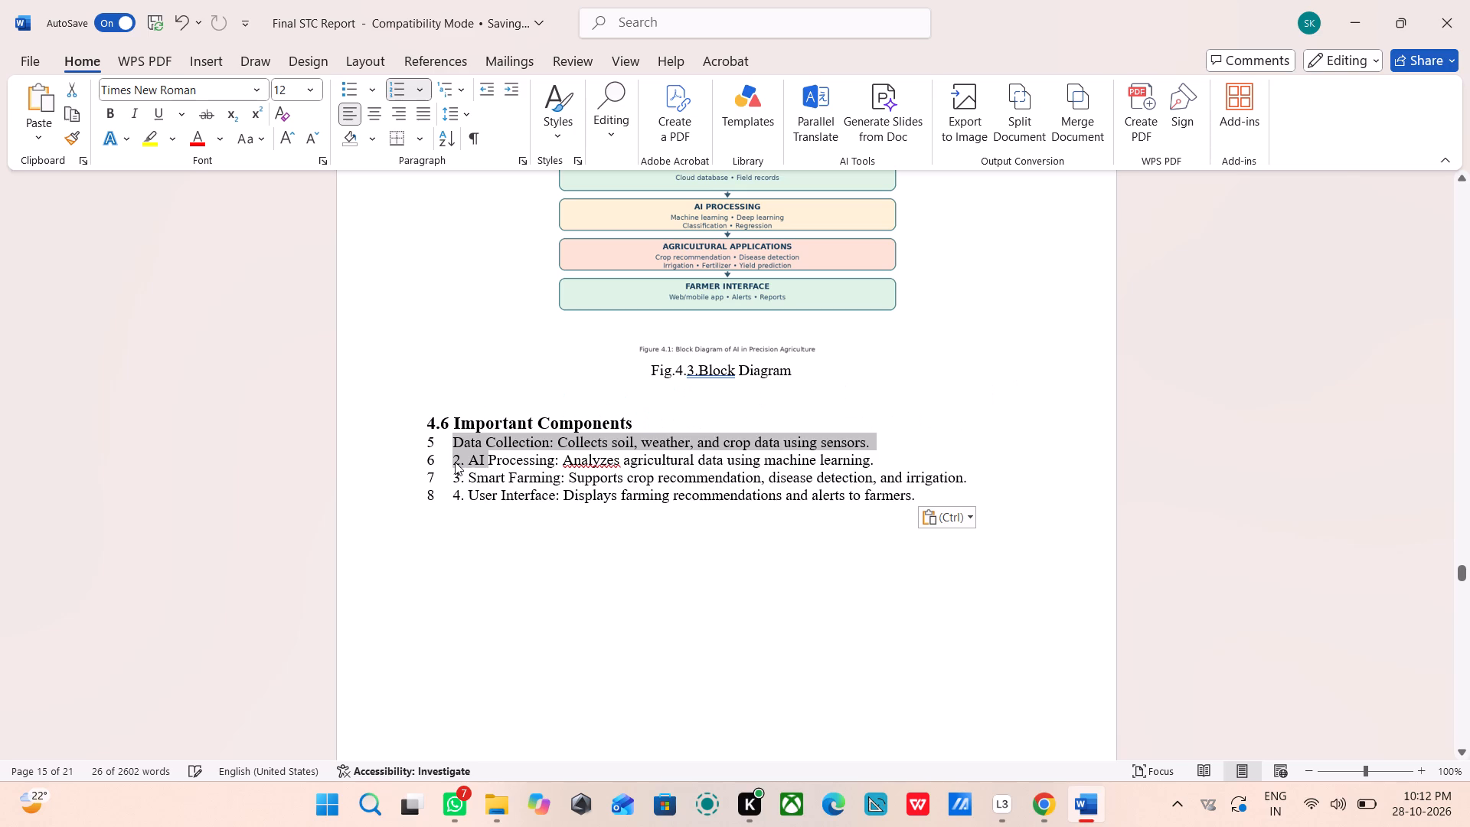
pyautogui.click(464, 452)
pyautogui.press('BackSpace')
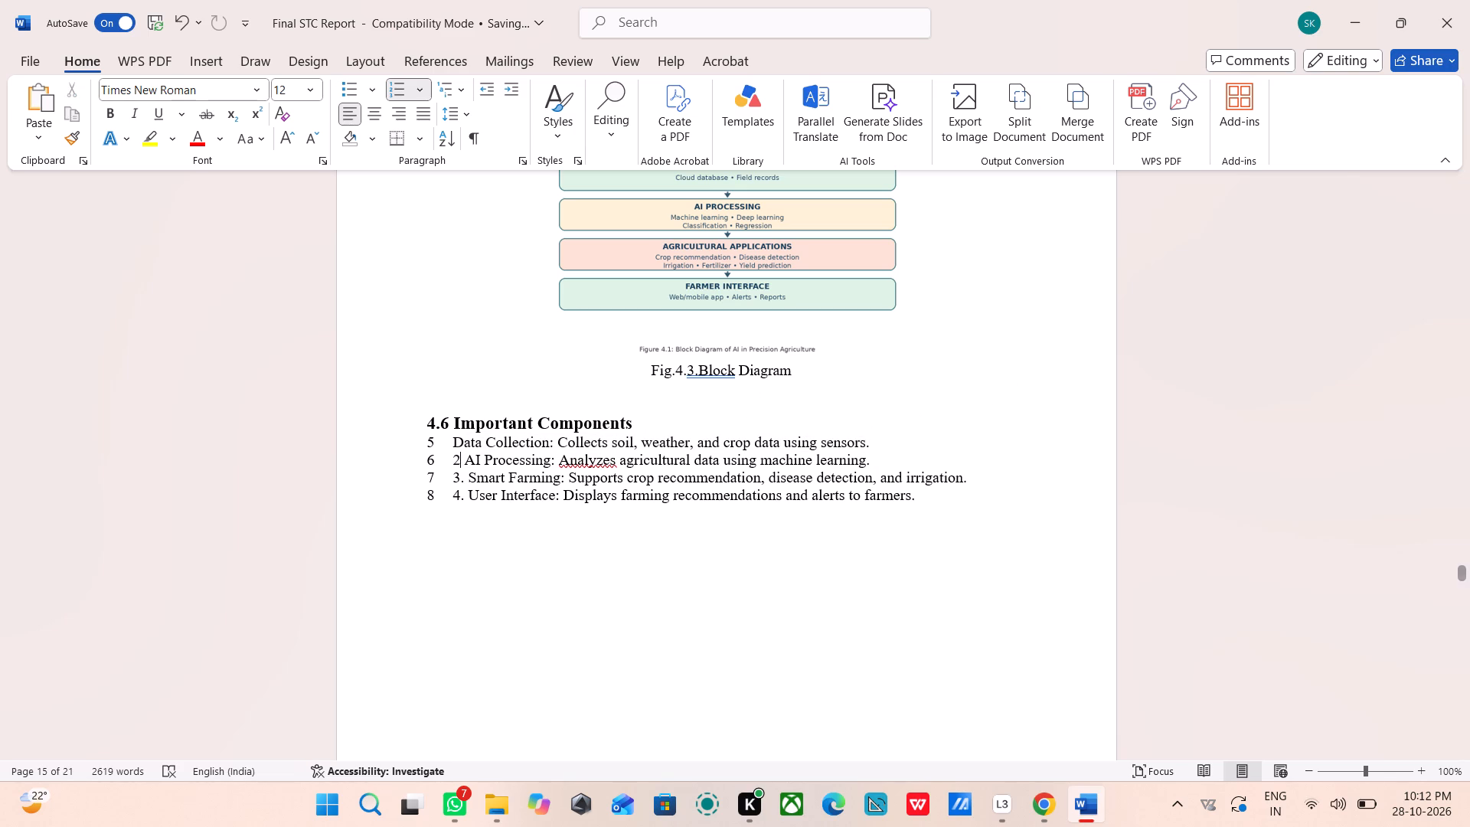
pyautogui.press('BackSpace')
pyautogui.press('BackSpace')
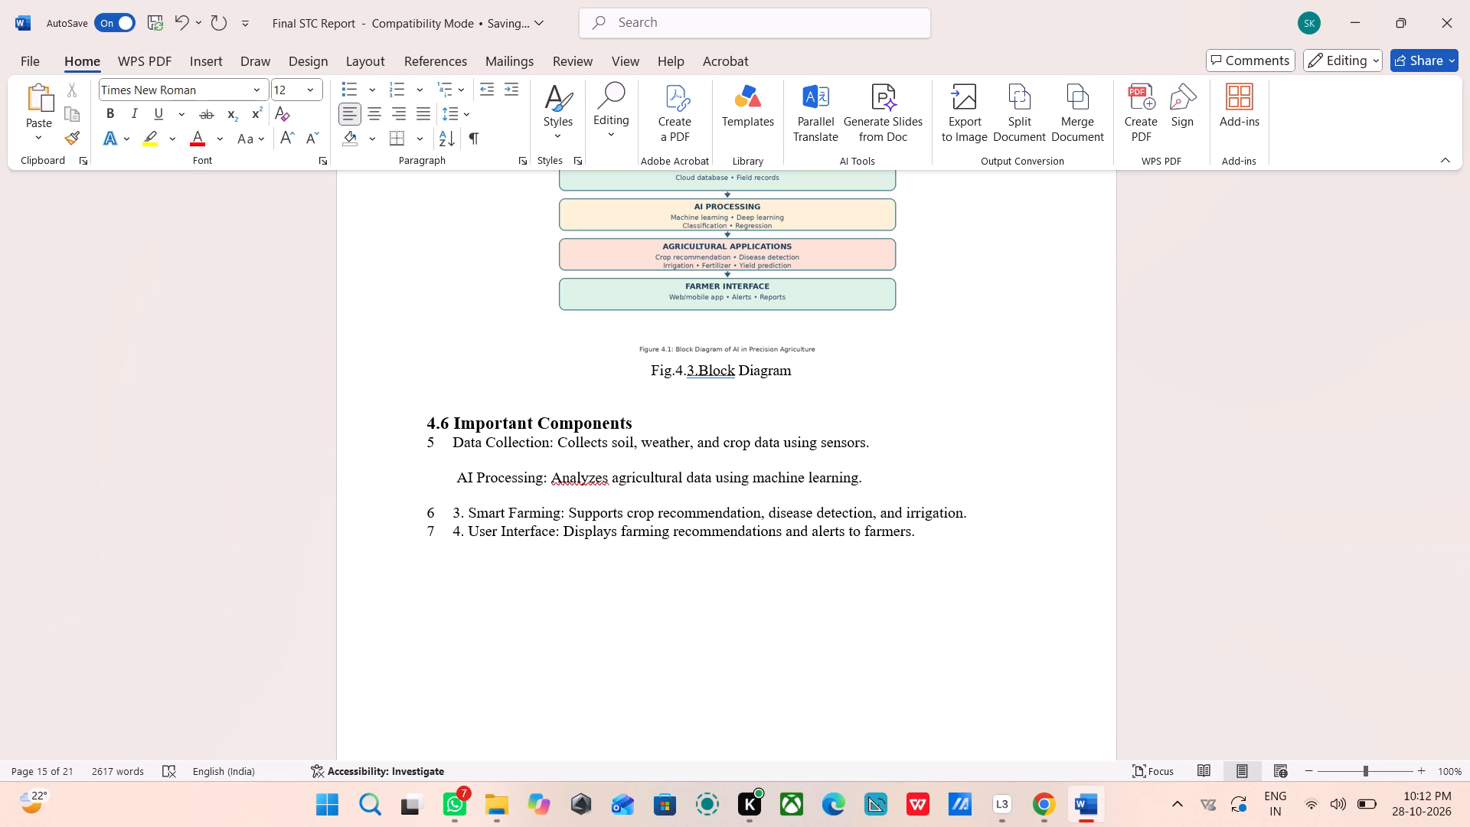
pyautogui.hotkey('ctrl', 'z')
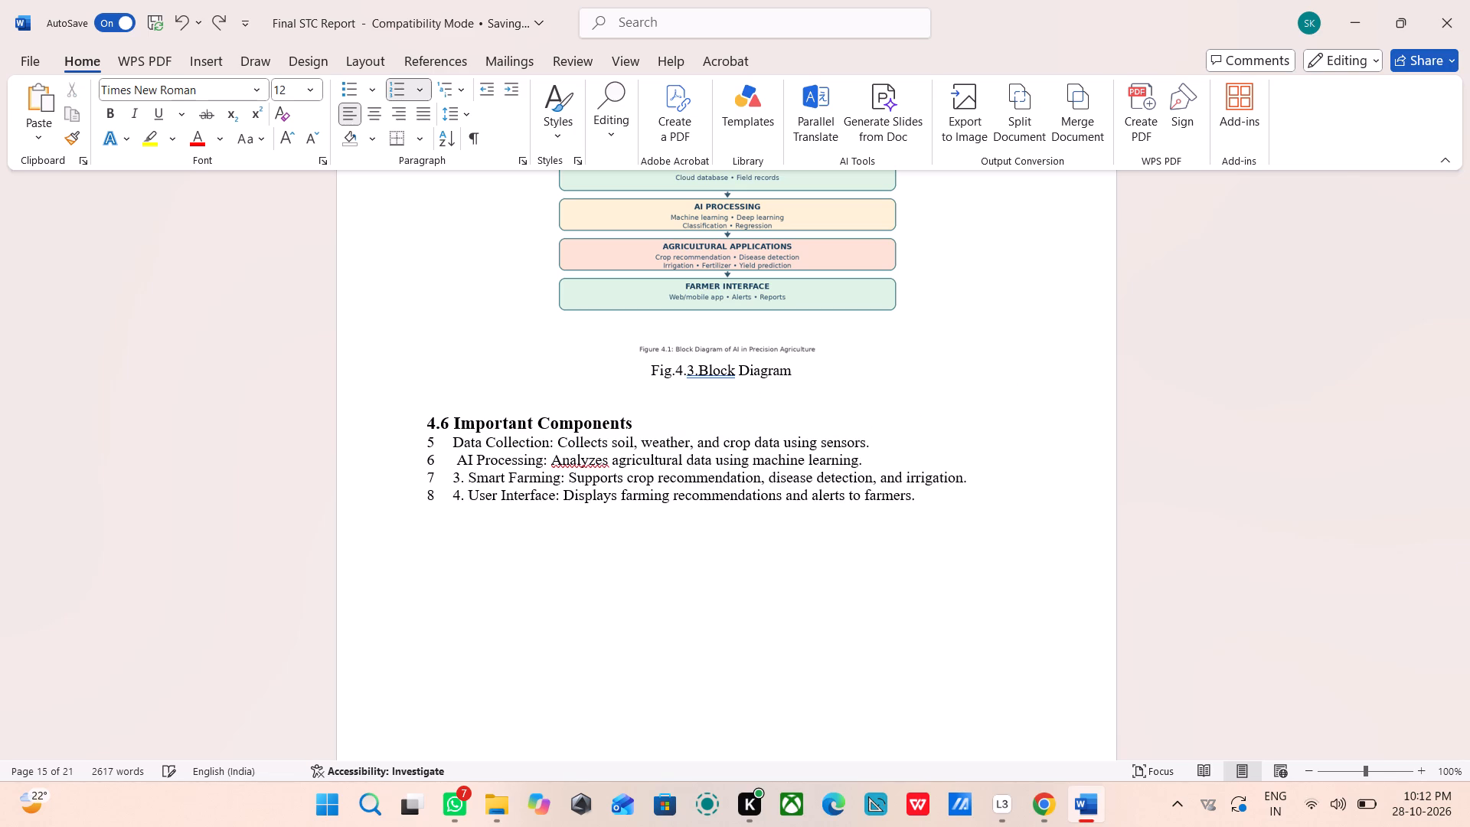
pyautogui.press('Right')
pyautogui.press('BackSpace')
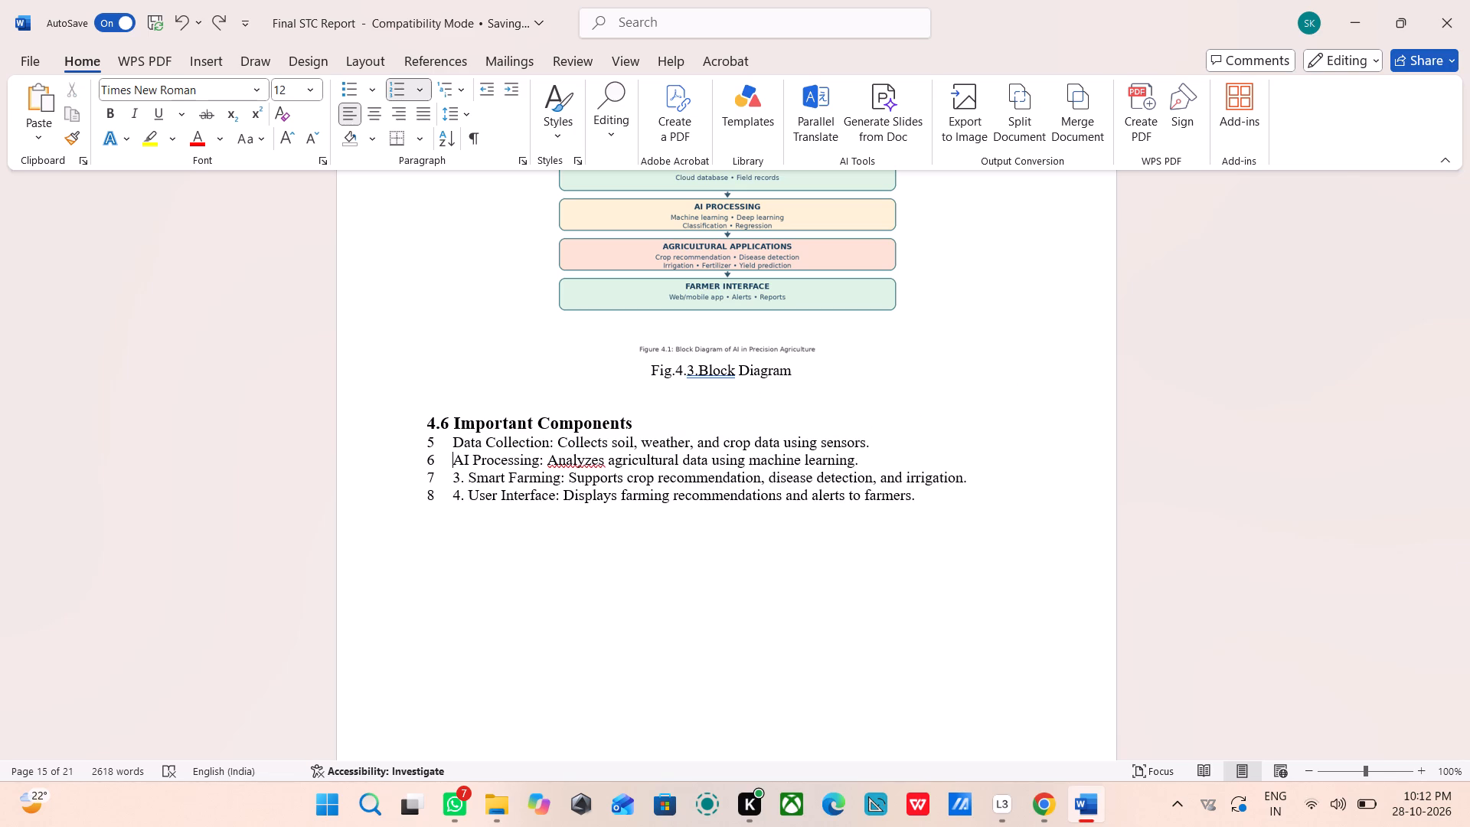
# Delete the typed "3." before "Smart Farming" and "4." before "User Interface" in the section 4.6 list.
pyautogui.press('Down')
pyautogui.press('Right')
pyautogui.press('Right')
pyautogui.press('Right')
pyautogui.press('BackSpace')
pyautogui.press('BackSpace')
pyautogui.press('BackSpace')
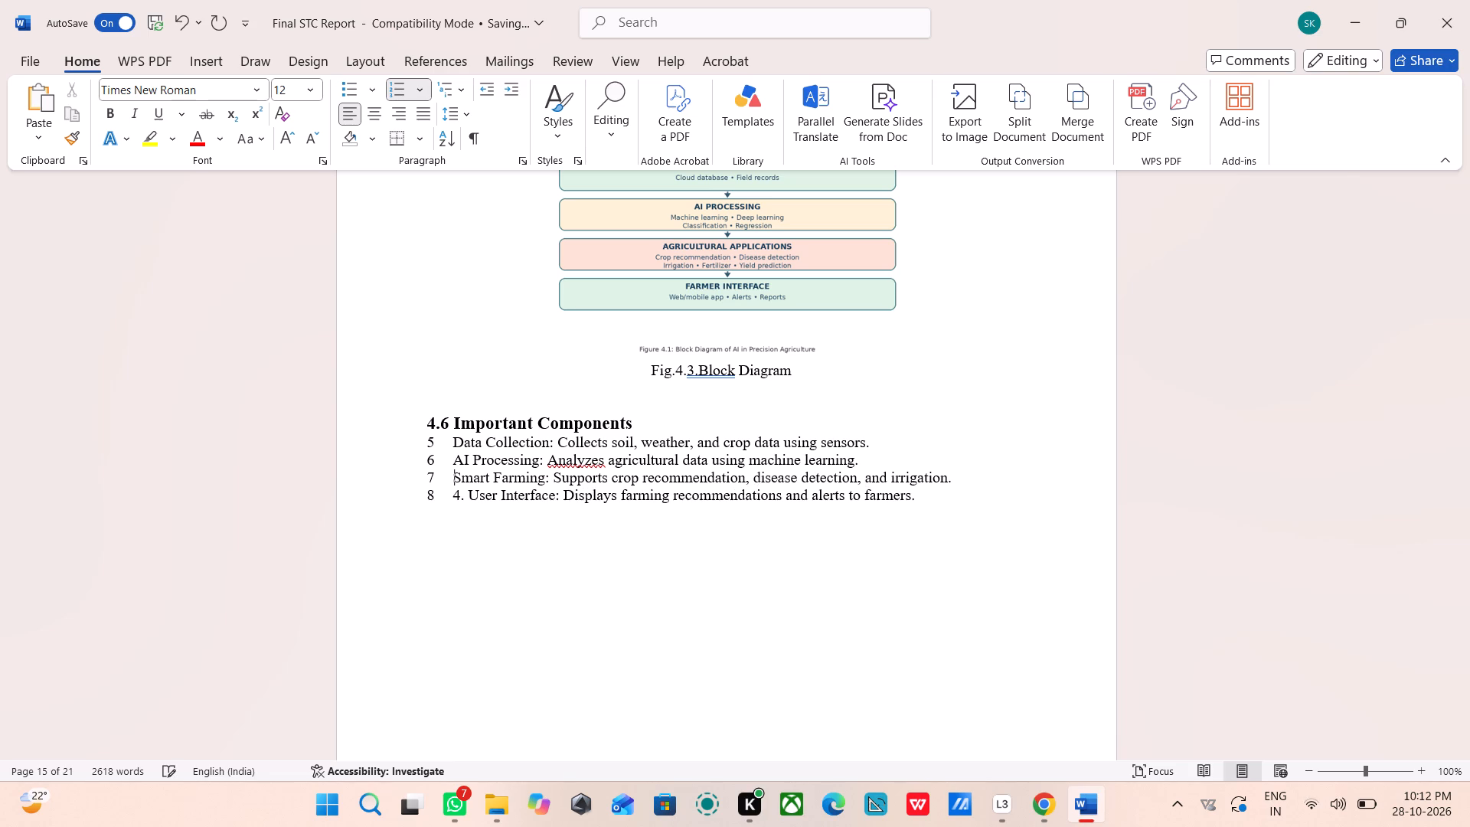
pyautogui.press('Right')
pyautogui.press('Right')
pyautogui.press('Down')
pyautogui.press('BackSpace')
pyautogui.press('BackSpace')
pyautogui.press('BackSpace')
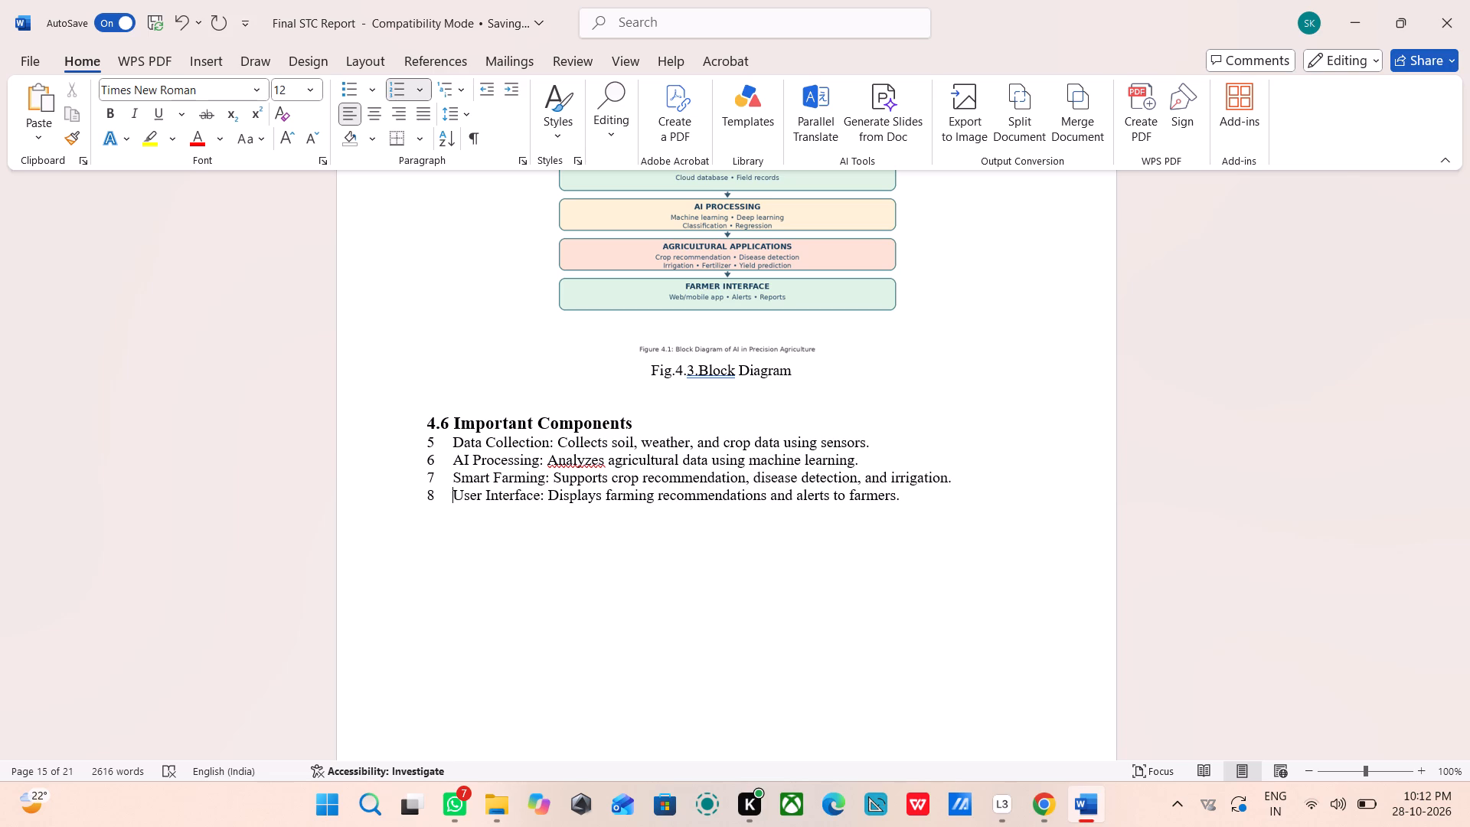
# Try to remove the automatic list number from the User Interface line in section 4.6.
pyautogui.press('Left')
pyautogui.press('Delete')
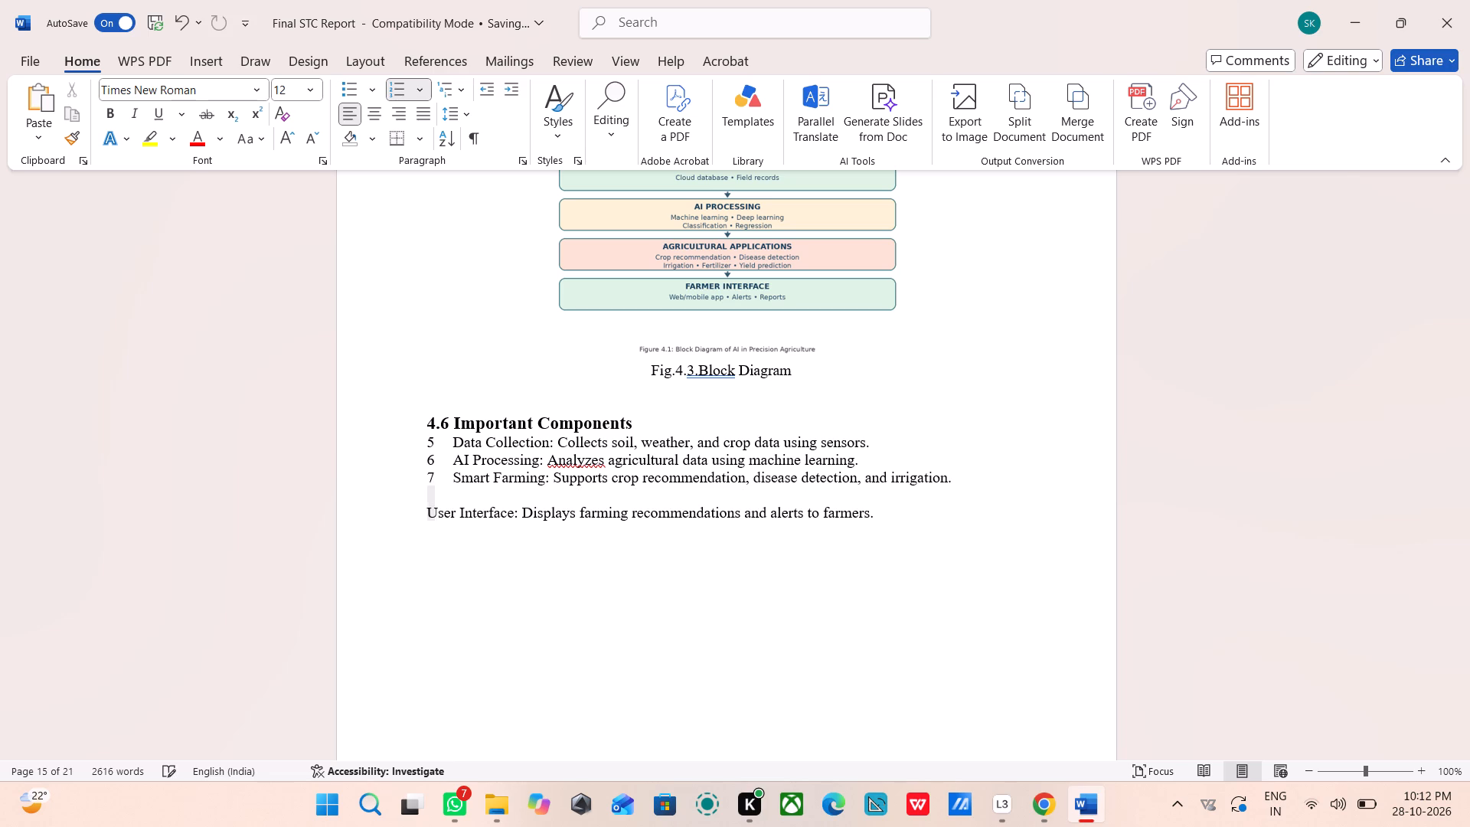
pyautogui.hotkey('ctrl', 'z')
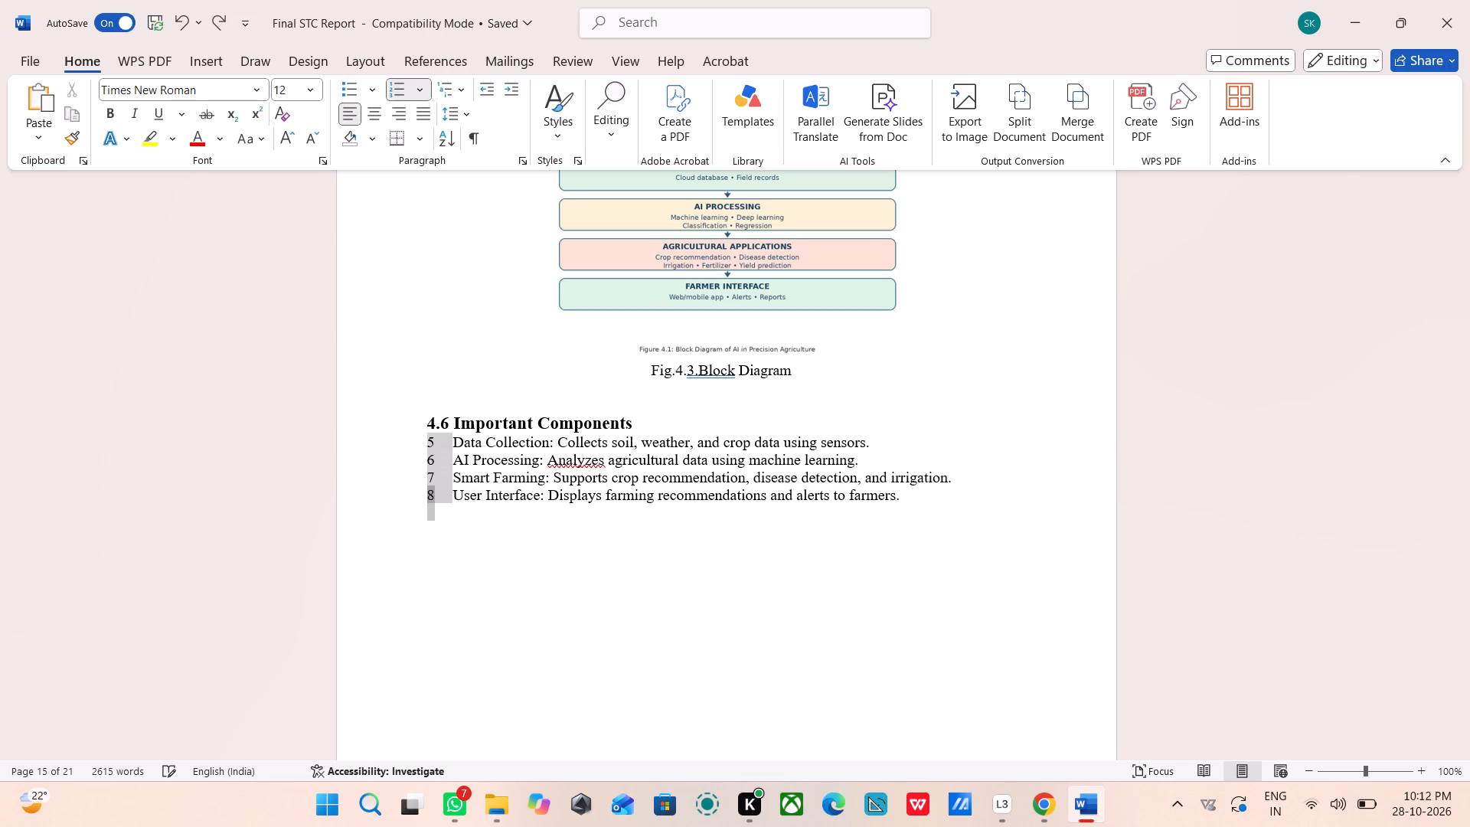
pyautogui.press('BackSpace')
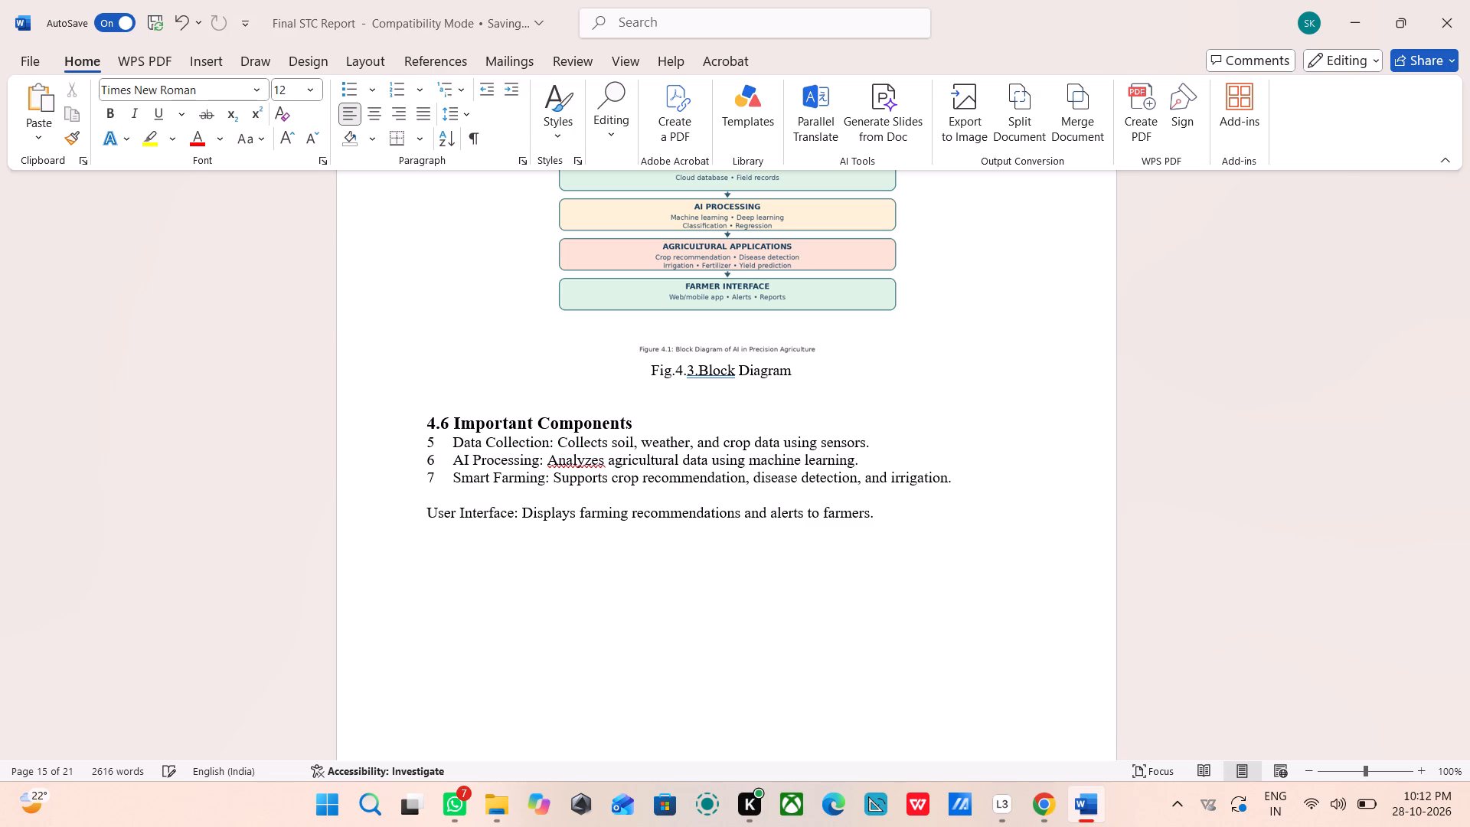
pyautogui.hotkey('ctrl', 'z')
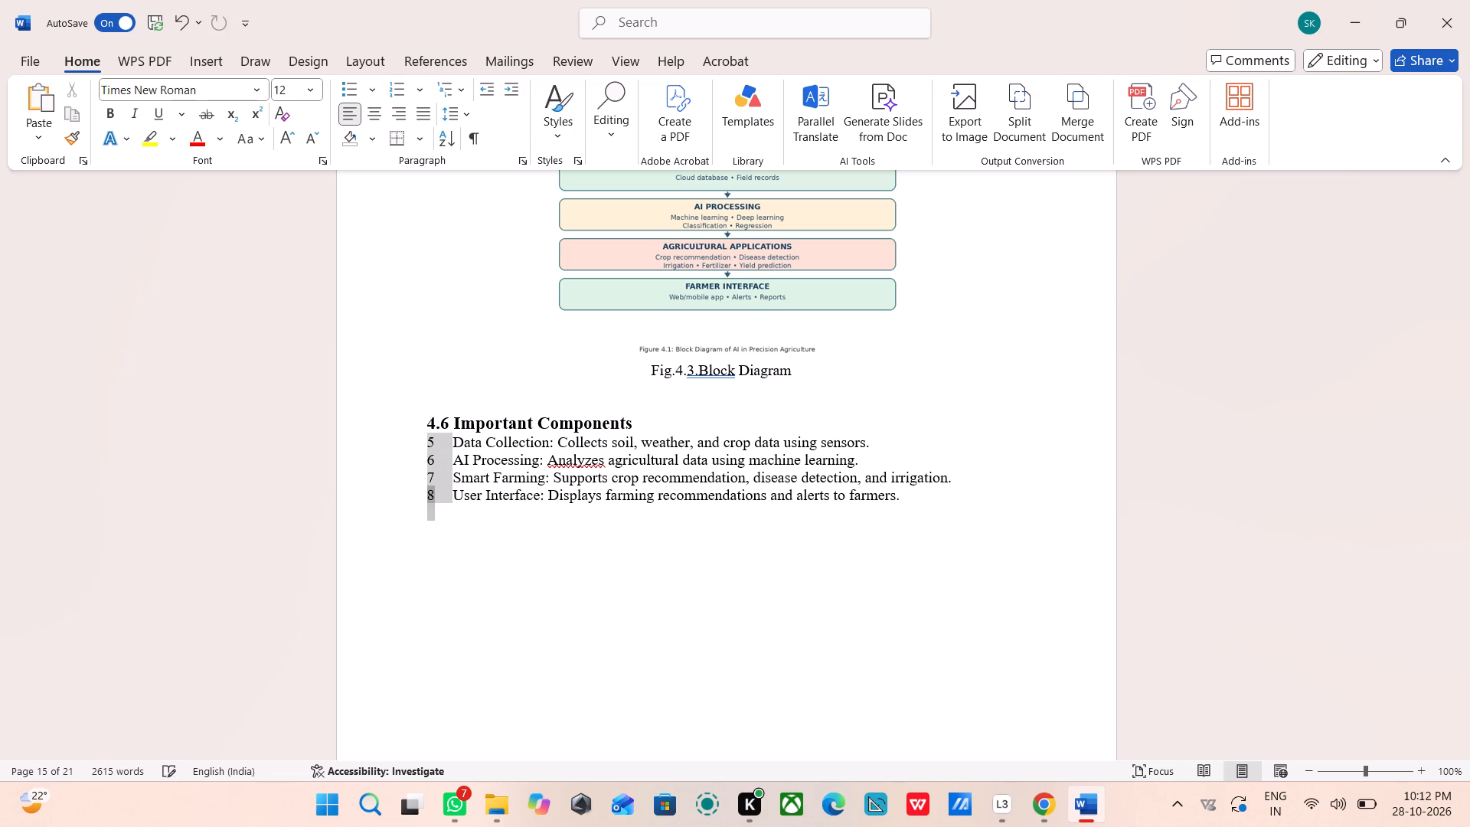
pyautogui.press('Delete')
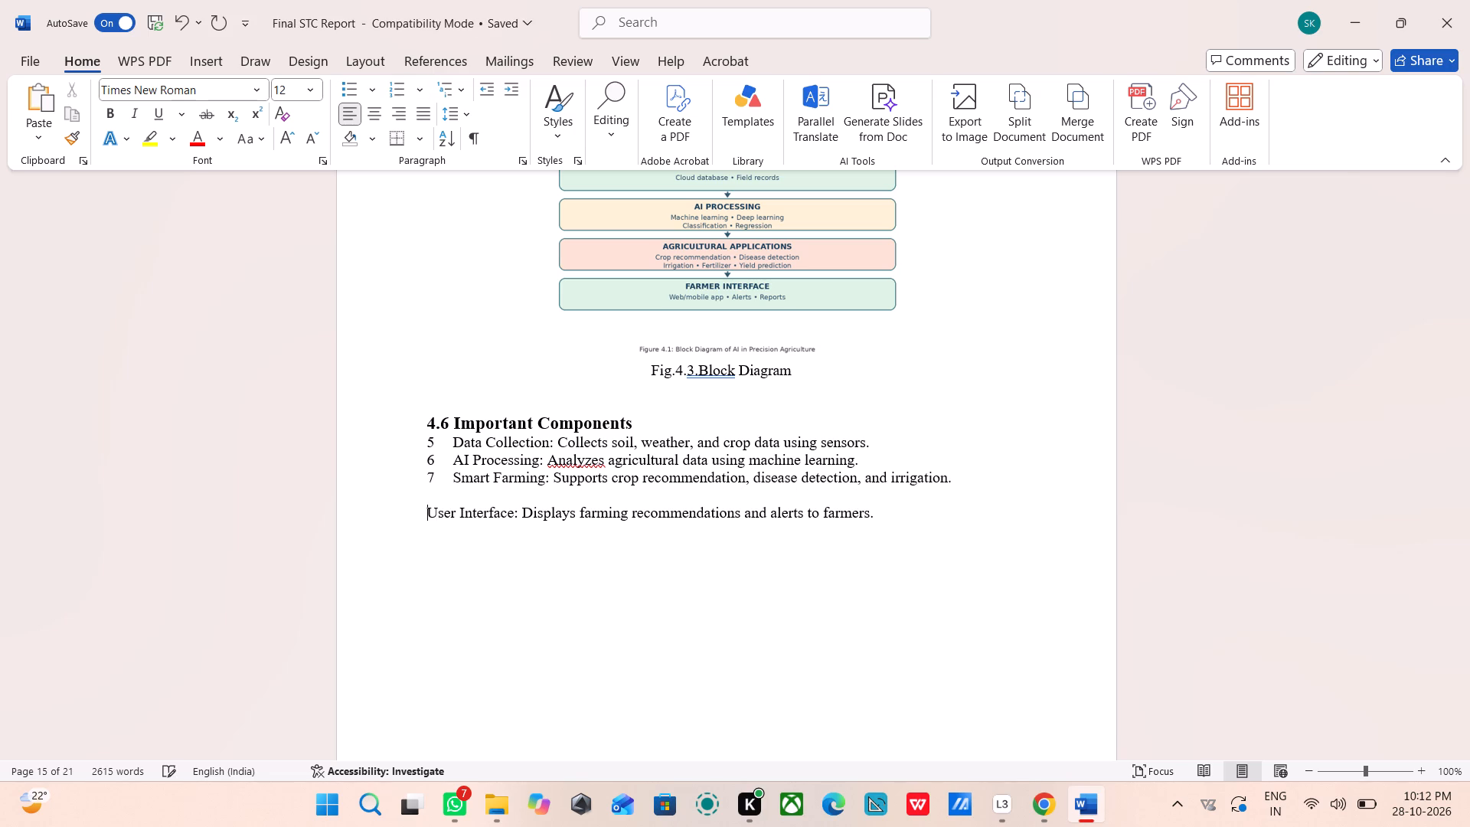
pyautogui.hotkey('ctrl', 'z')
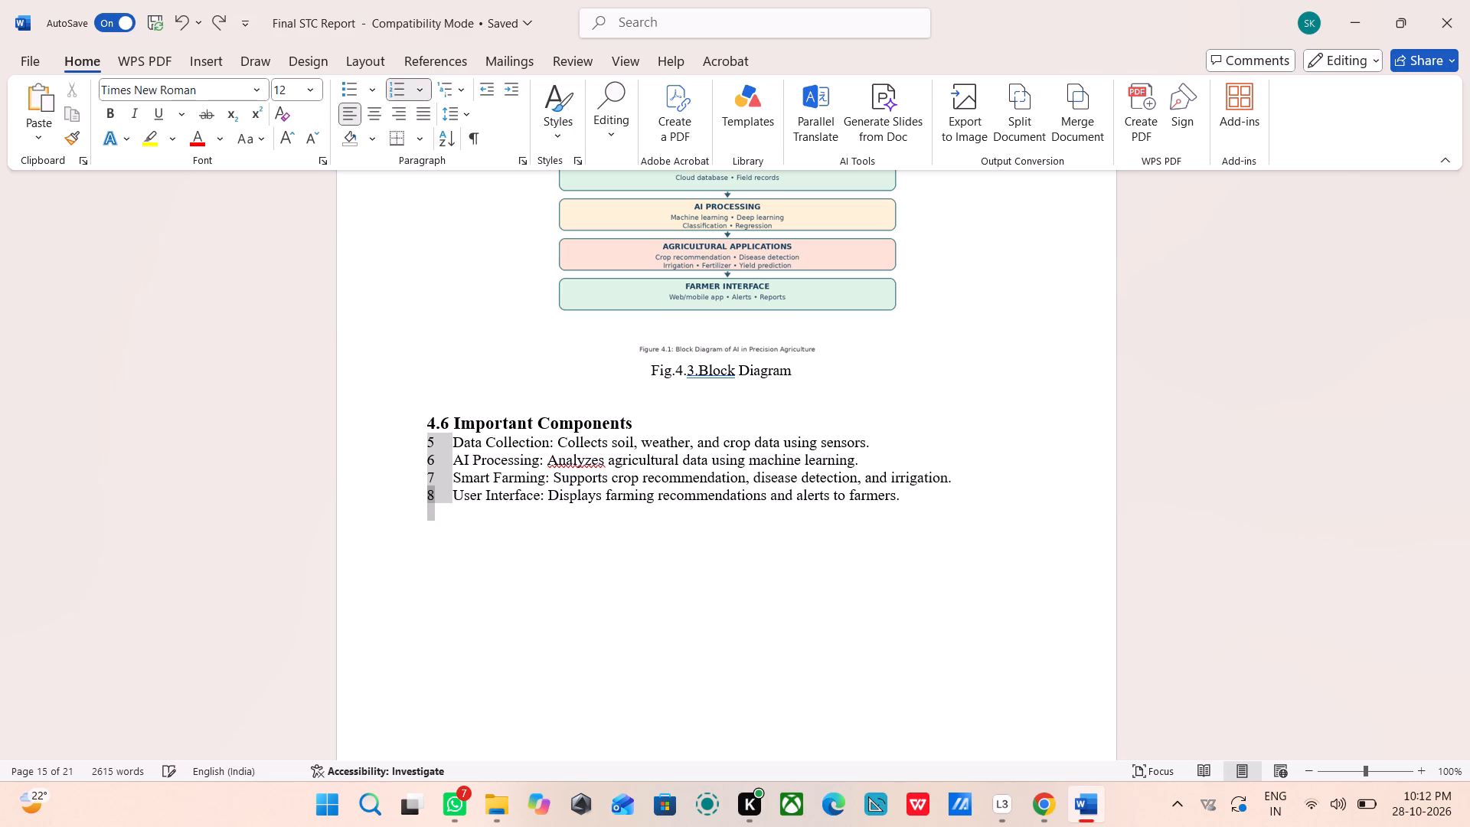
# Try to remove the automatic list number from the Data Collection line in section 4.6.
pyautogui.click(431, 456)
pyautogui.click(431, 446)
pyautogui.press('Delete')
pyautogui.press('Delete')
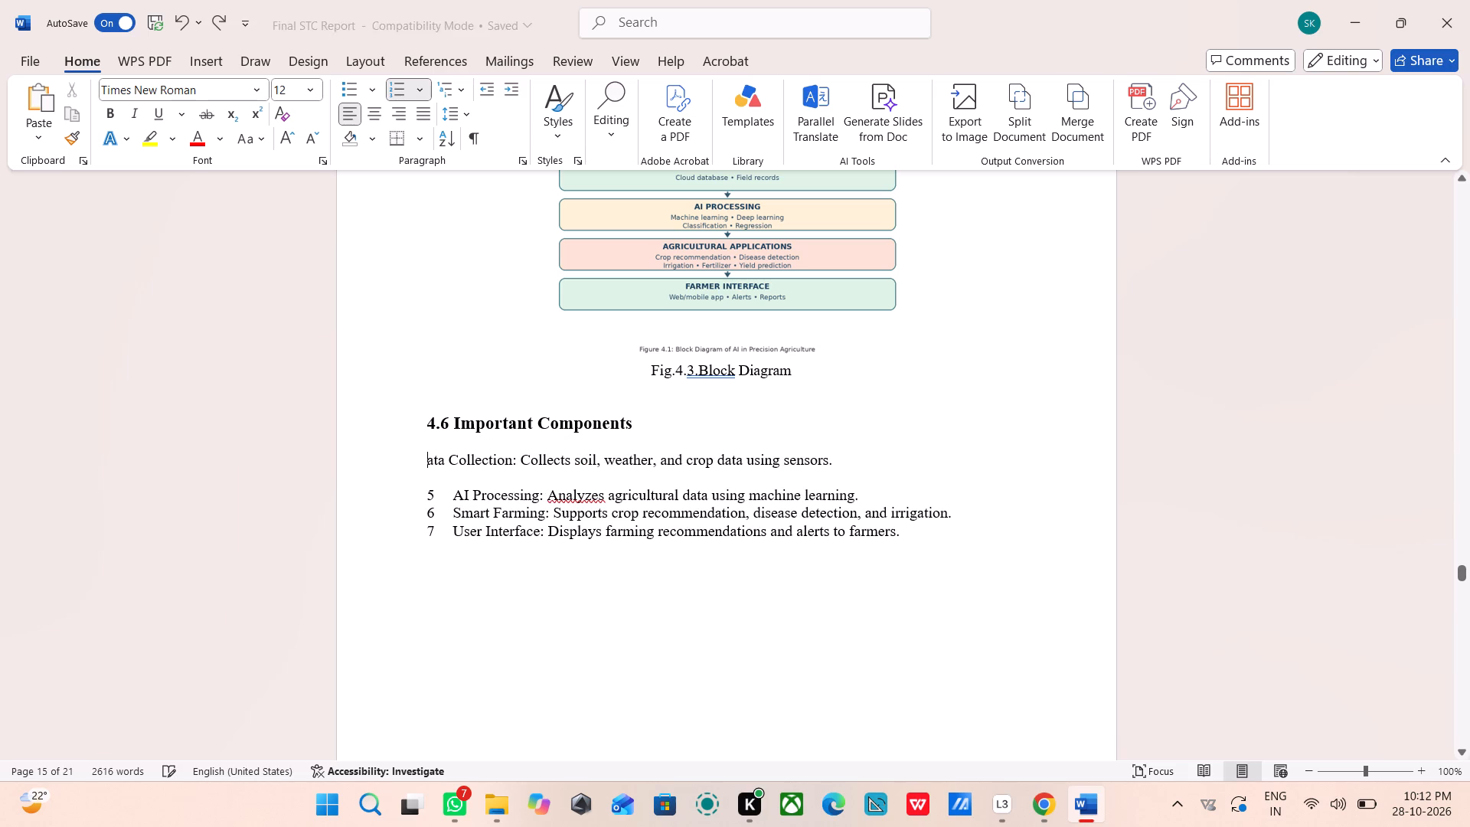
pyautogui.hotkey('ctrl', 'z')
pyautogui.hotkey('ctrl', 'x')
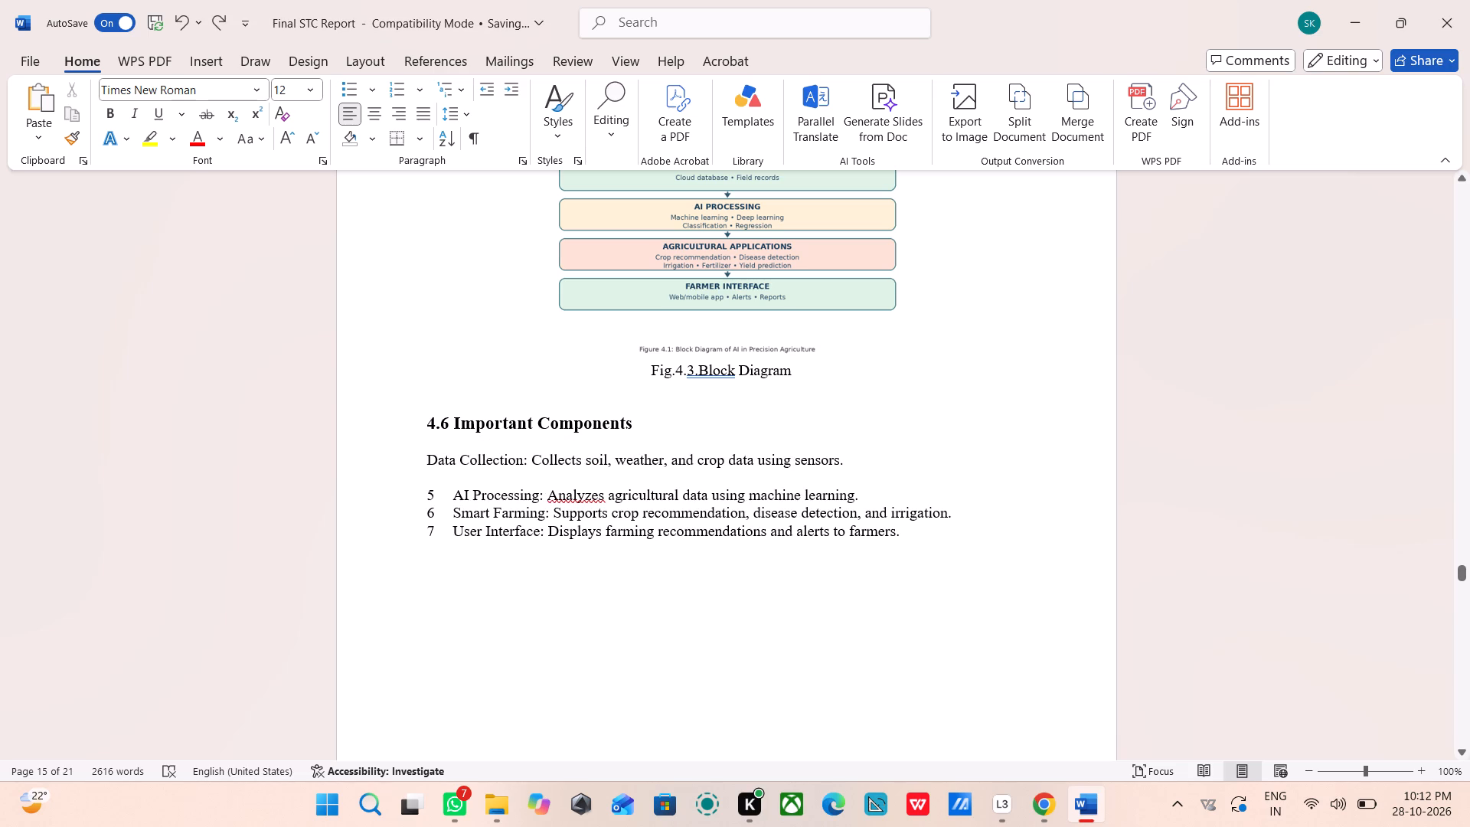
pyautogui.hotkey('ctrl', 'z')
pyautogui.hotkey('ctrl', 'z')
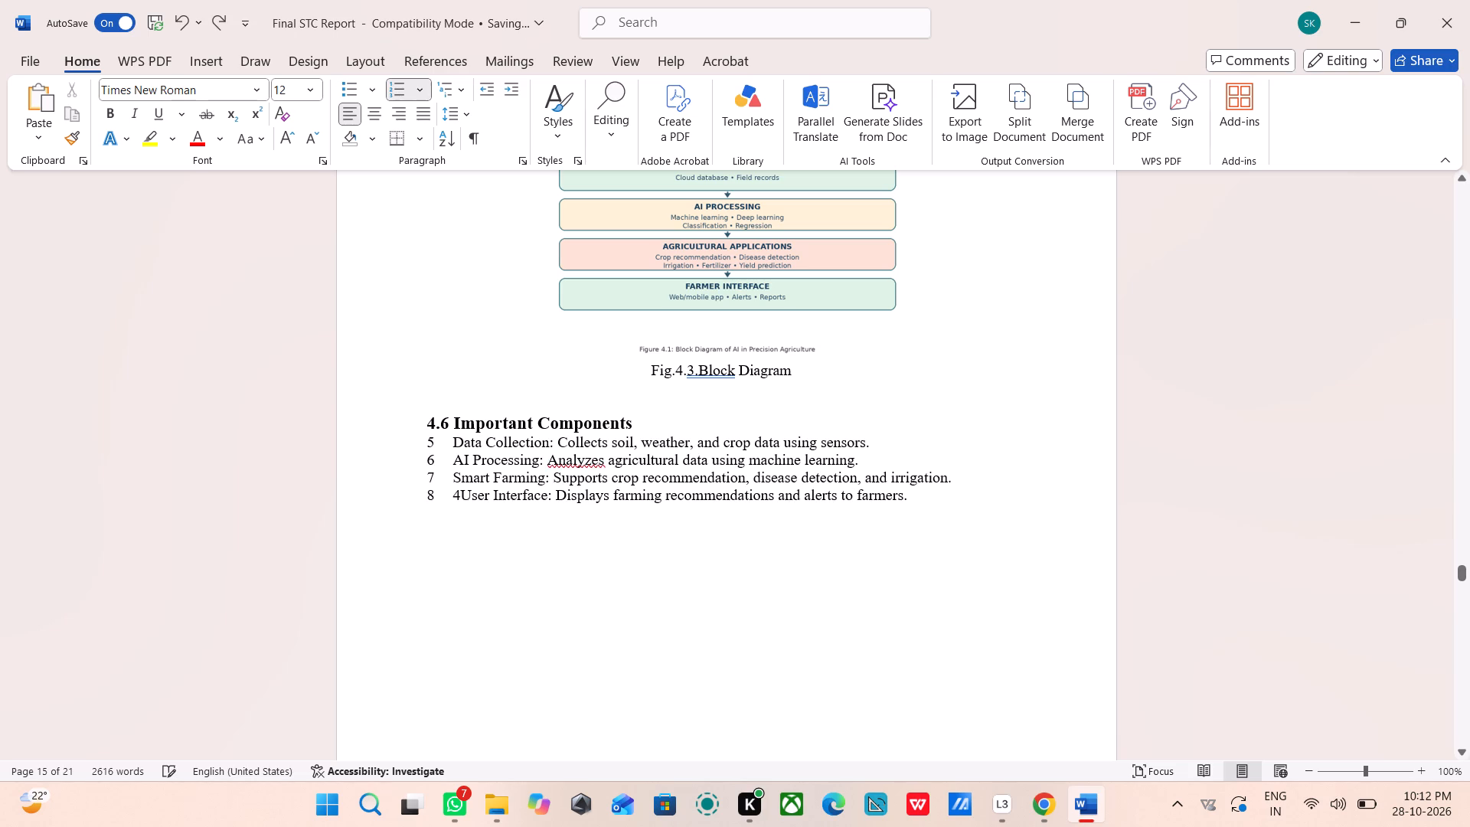
# Remove the automatic list numbers from the Data Collection, AI Processing and Smart Farming lines in section 4.6.
pyautogui.click(432, 445)
pyautogui.moveTo(436, 449); pyautogui.dragTo(423, 447)
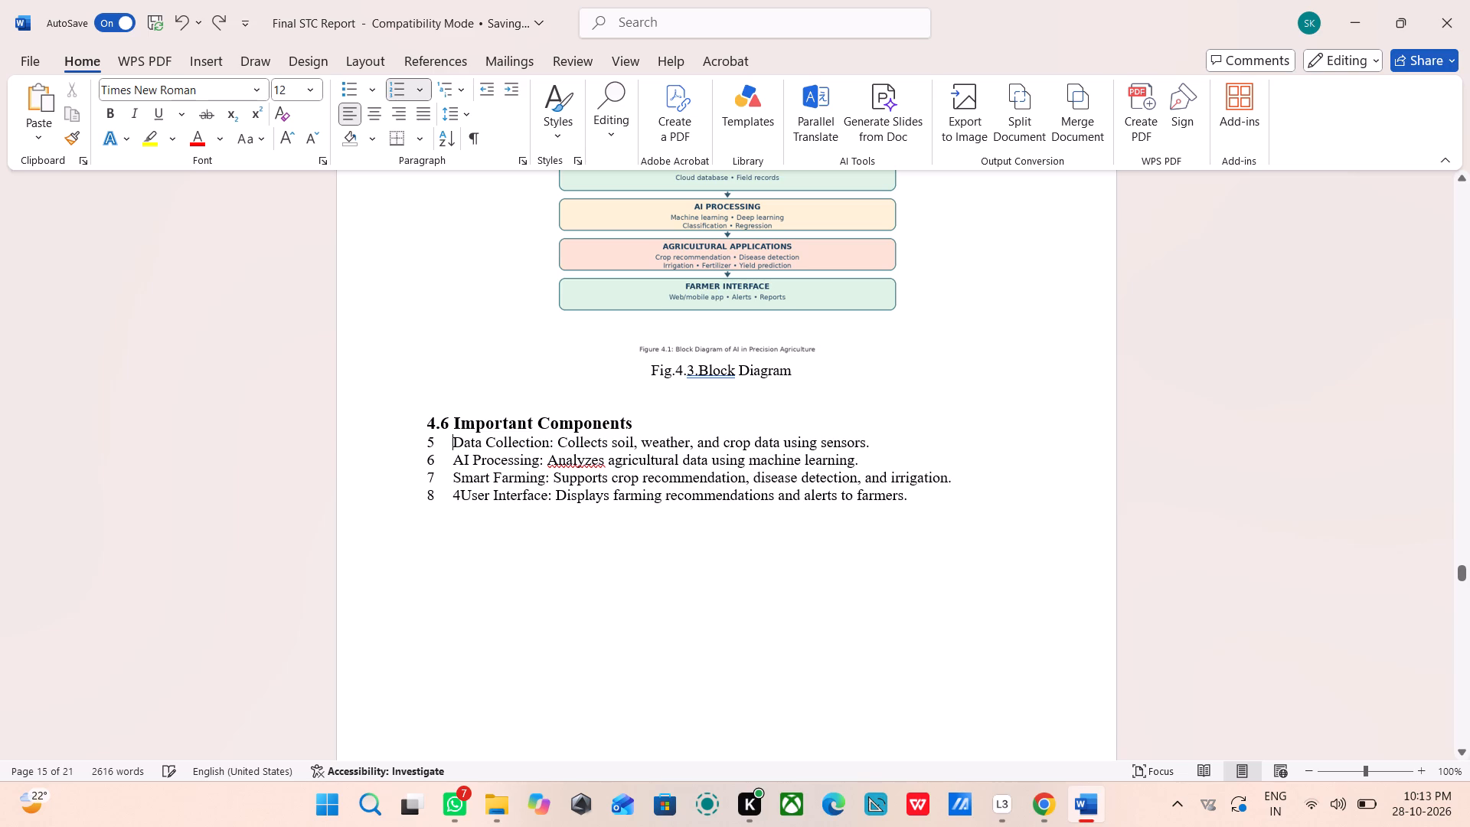
pyautogui.click(426, 447)
pyautogui.doubleClick(433, 442)
pyautogui.moveTo(433, 441); pyautogui.dragTo(433, 477)
pyautogui.moveTo(433, 477); pyautogui.dragTo(433, 463)
pyautogui.press('Delete')
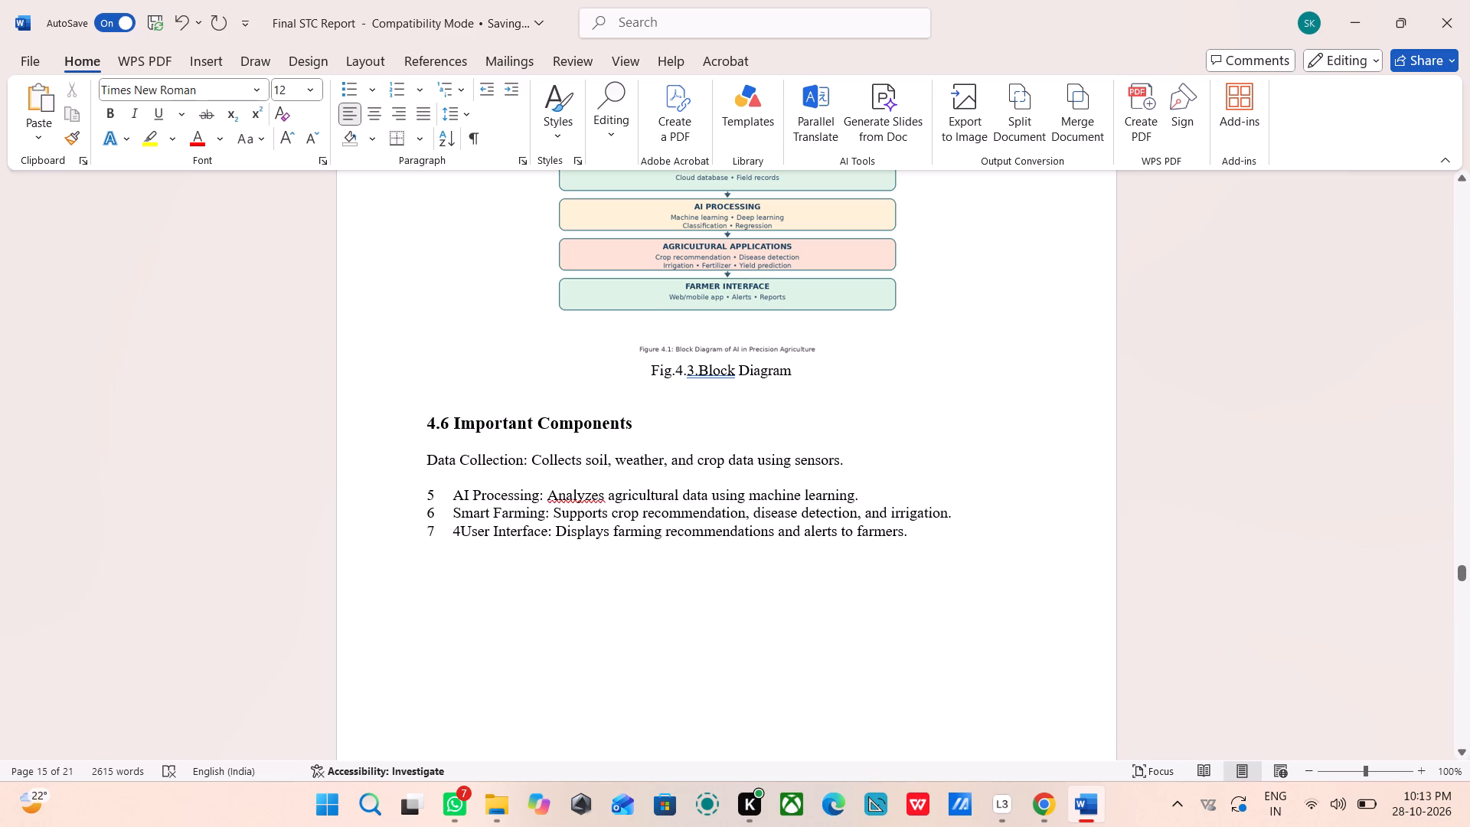
pyautogui.moveTo(431, 484); pyautogui.dragTo(423, 489)
pyautogui.click(430, 498)
pyautogui.press('Delete')
pyautogui.click(431, 524)
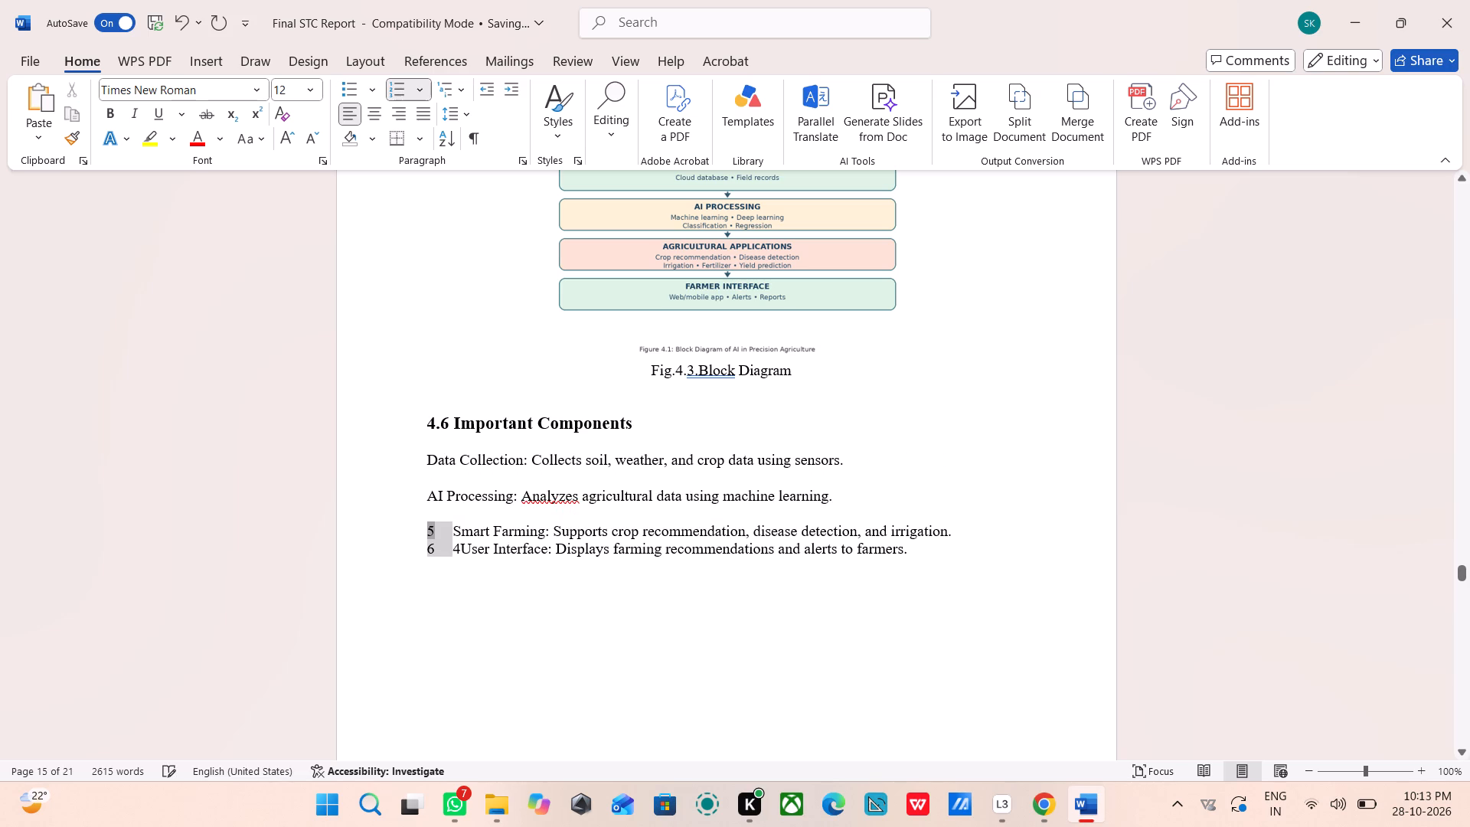
pyautogui.press('Delete')
# Remove the automatic list number and the stray "4" in front of the User Interface line.
pyautogui.click(425, 570)
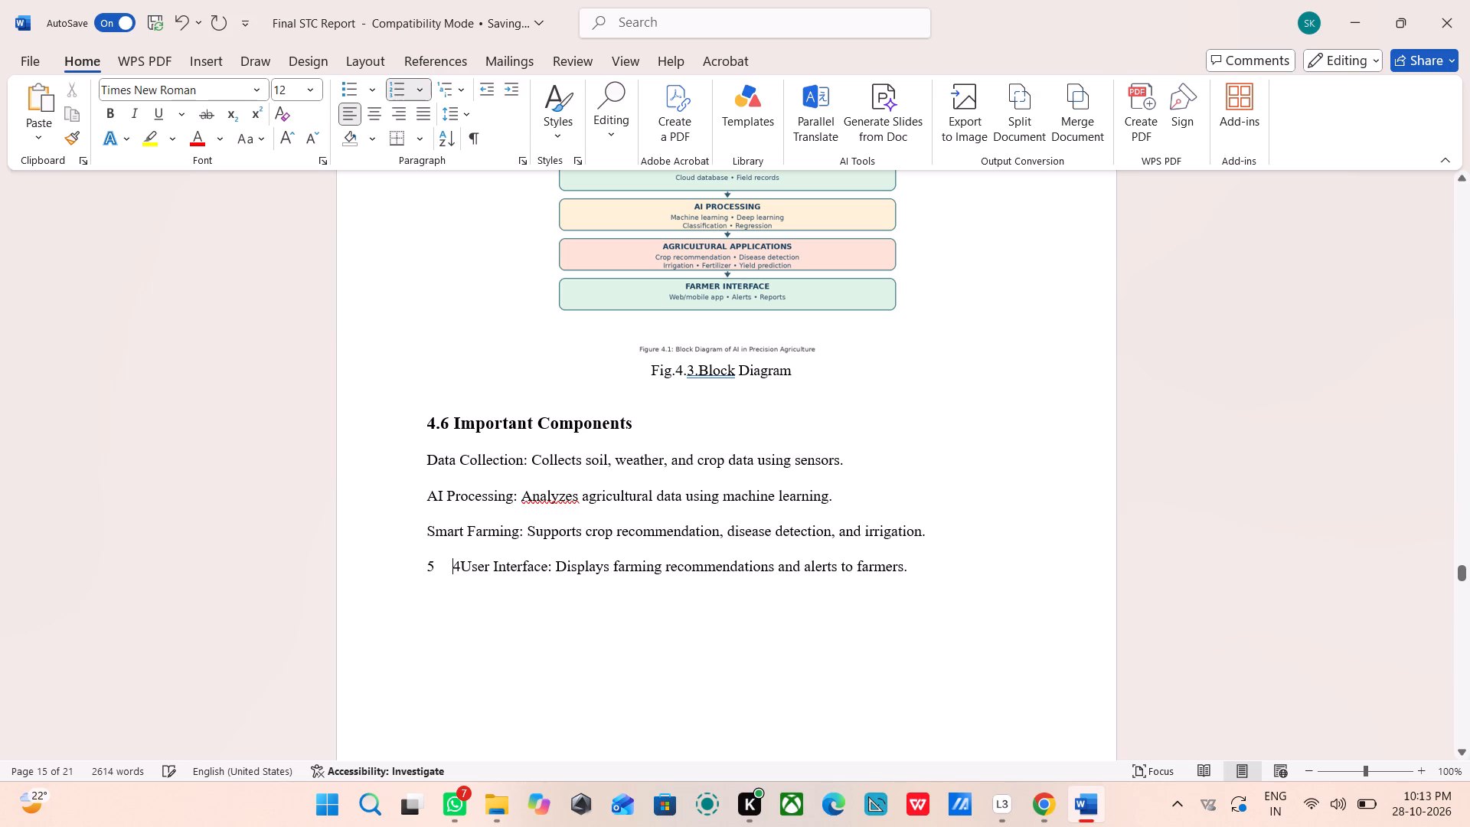
pyautogui.click(439, 563)
pyautogui.moveTo(435, 563); pyautogui.dragTo(420, 567)
pyautogui.click(429, 565)
pyautogui.moveTo(429, 565); pyautogui.dragTo(436, 563)
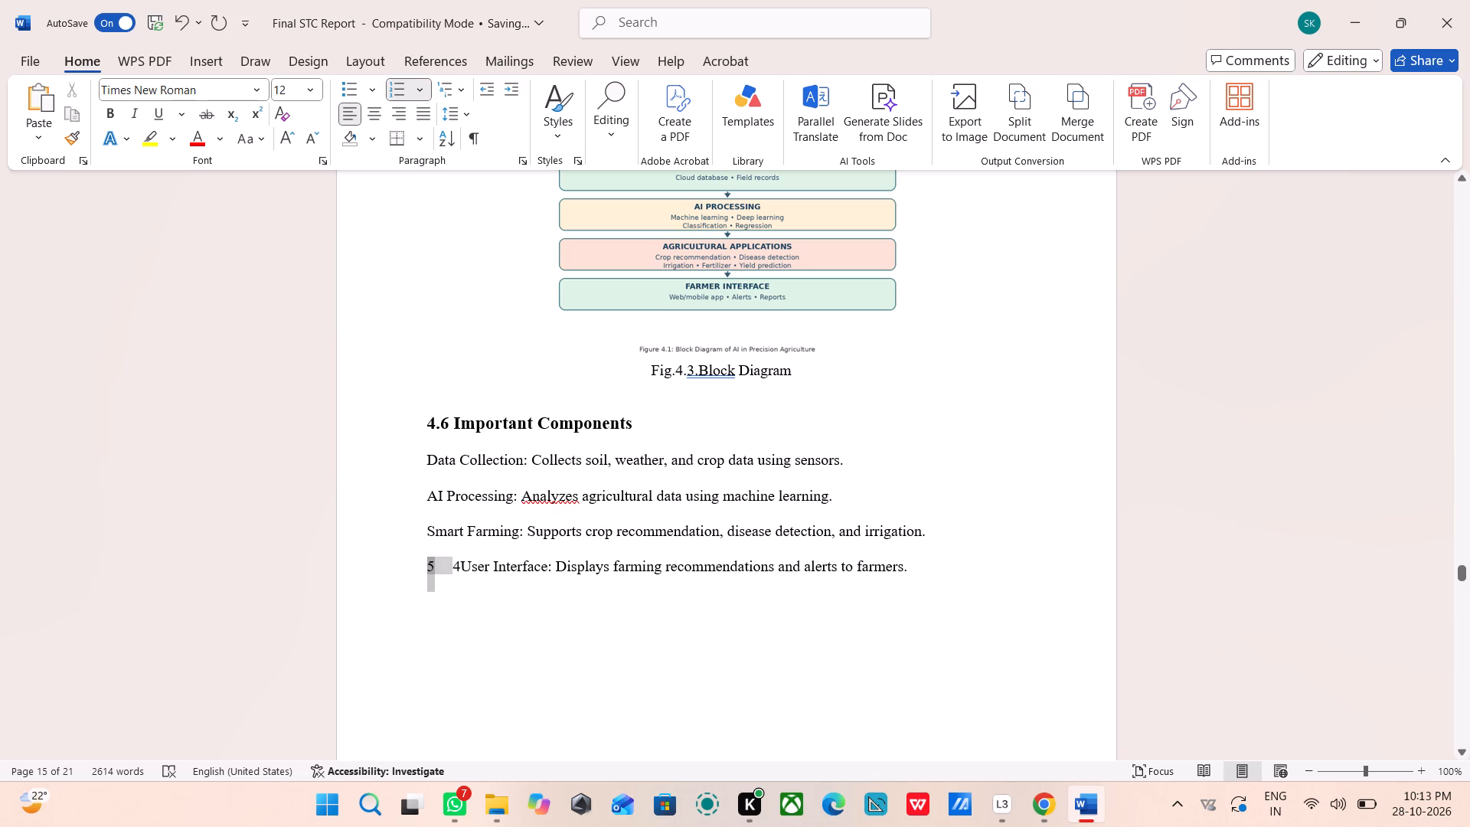
pyautogui.press('Delete')
pyautogui.click(445, 567)
pyautogui.click(438, 563)
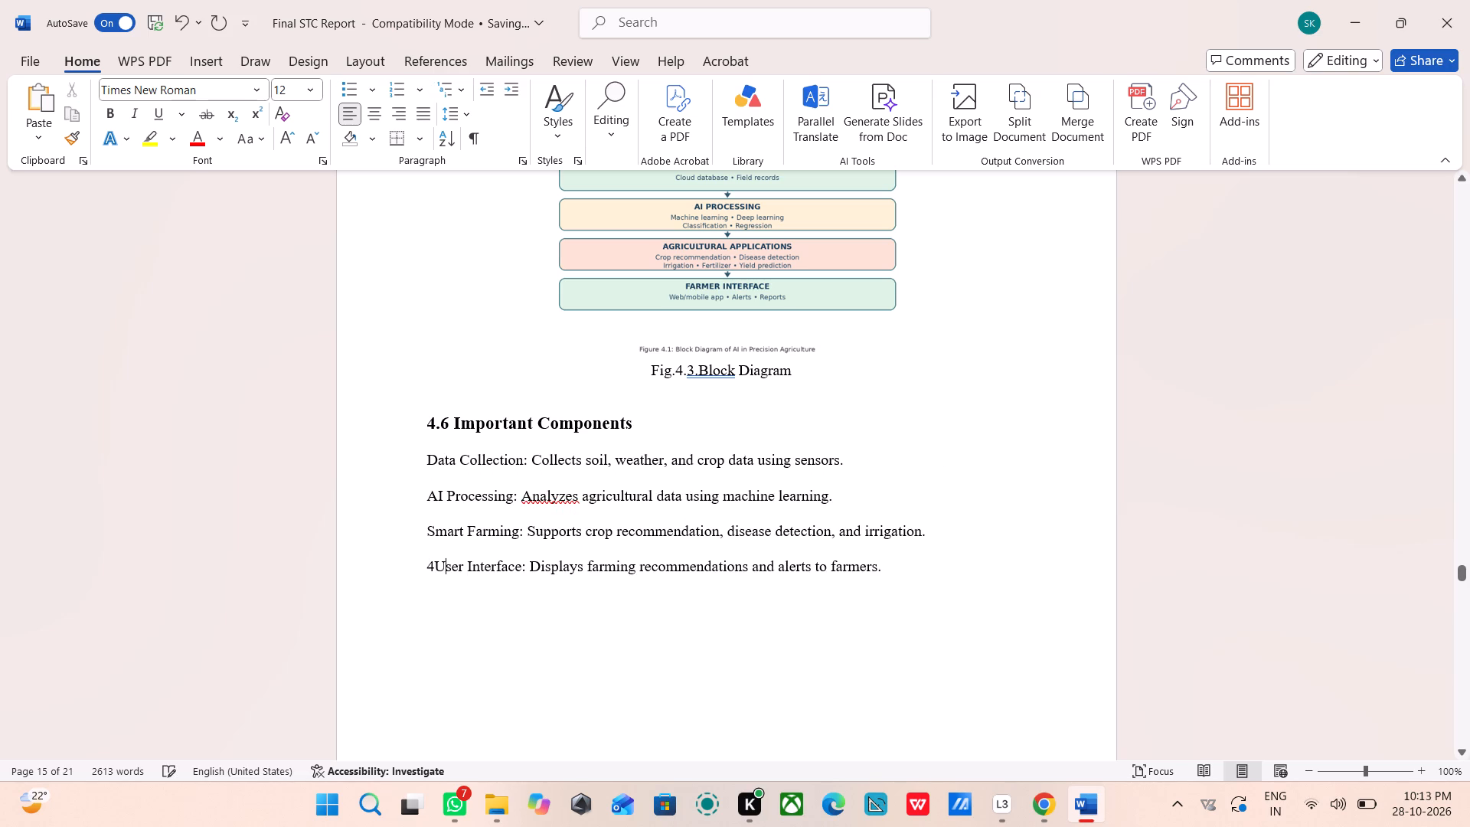
pyautogui.press('BackSpace')
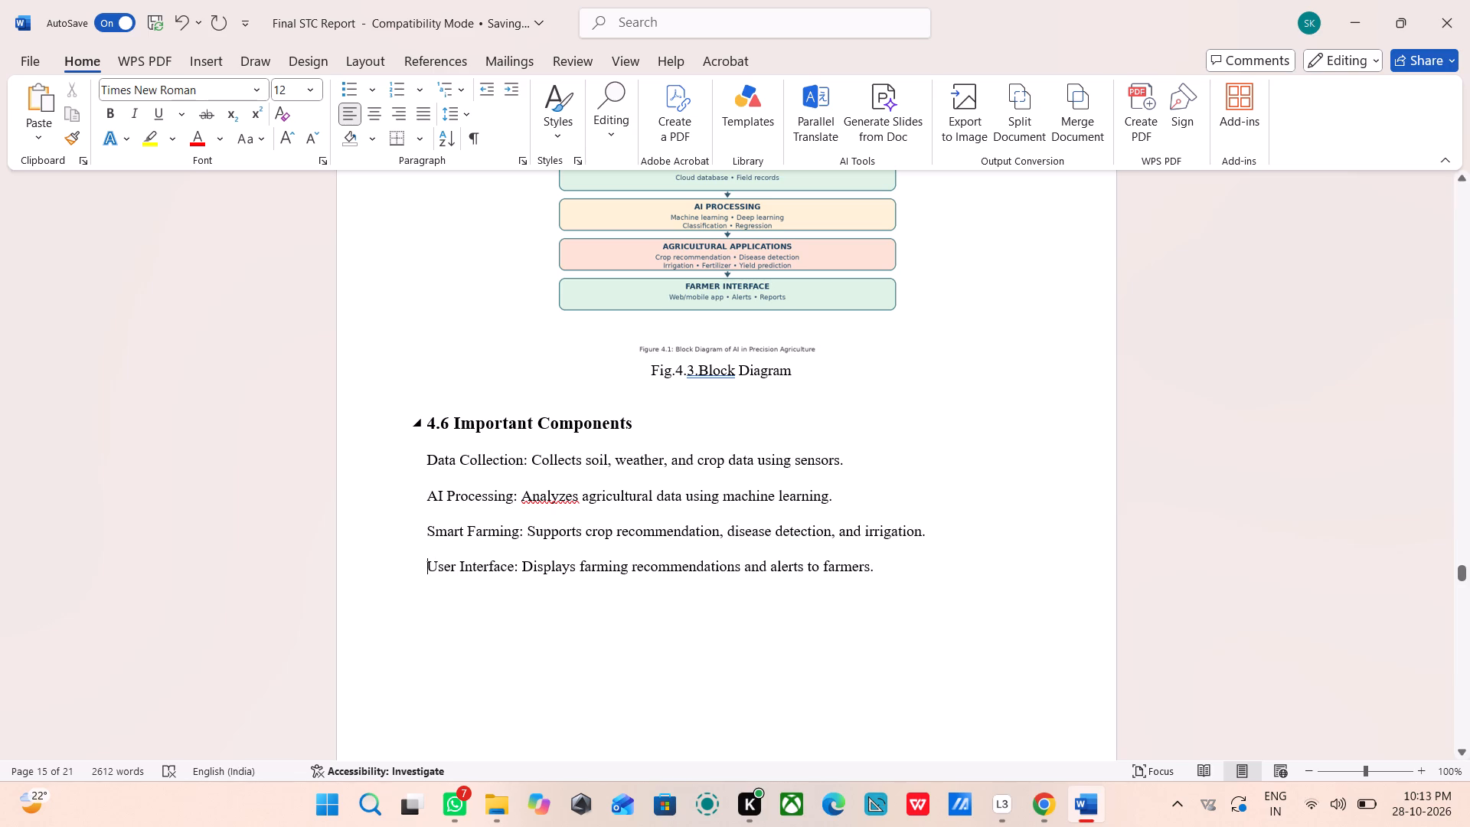
pyautogui.scroll(-3, 462, 528)
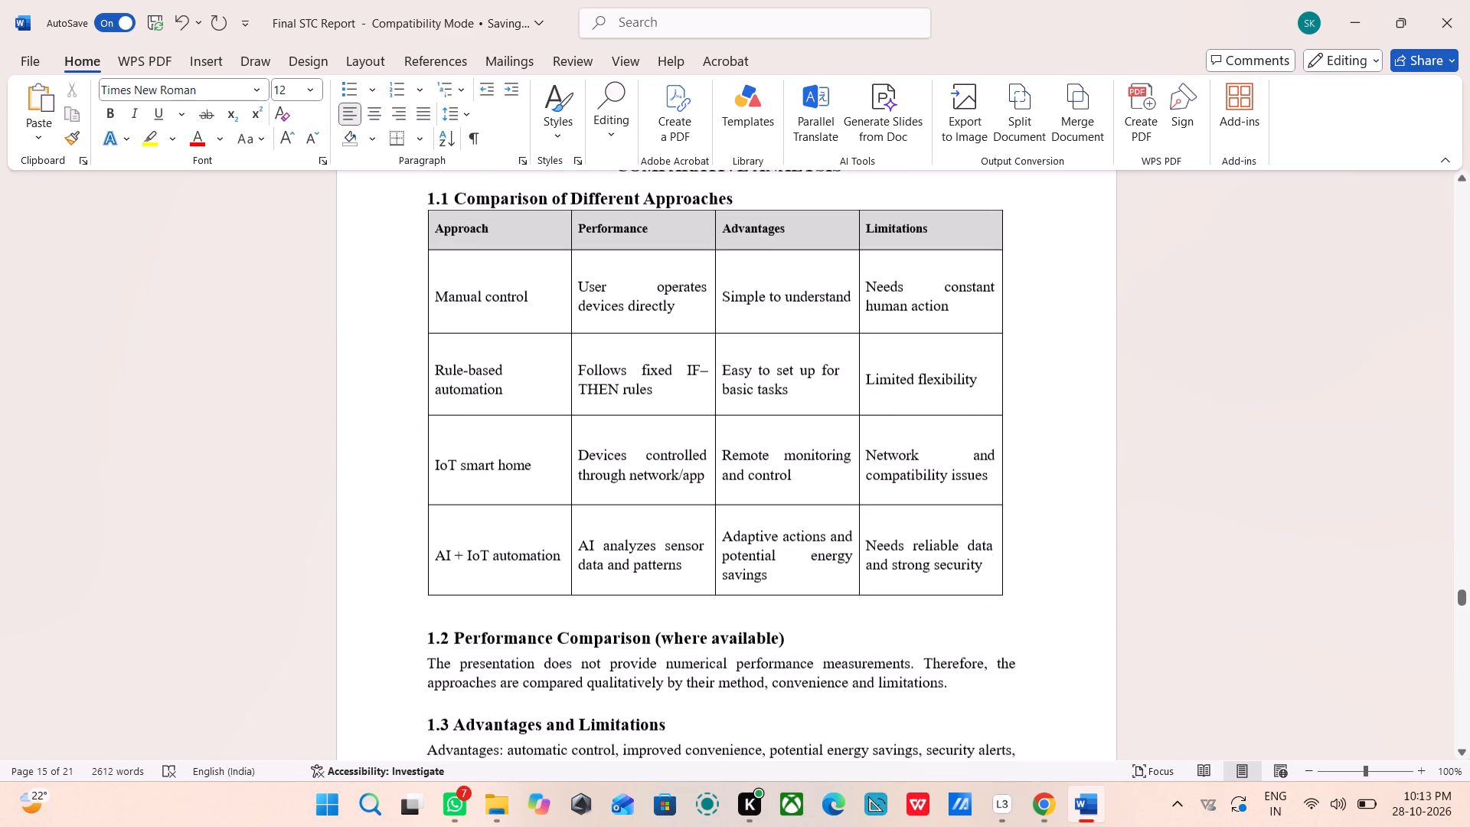
pyautogui.scroll(1, 462, 528)
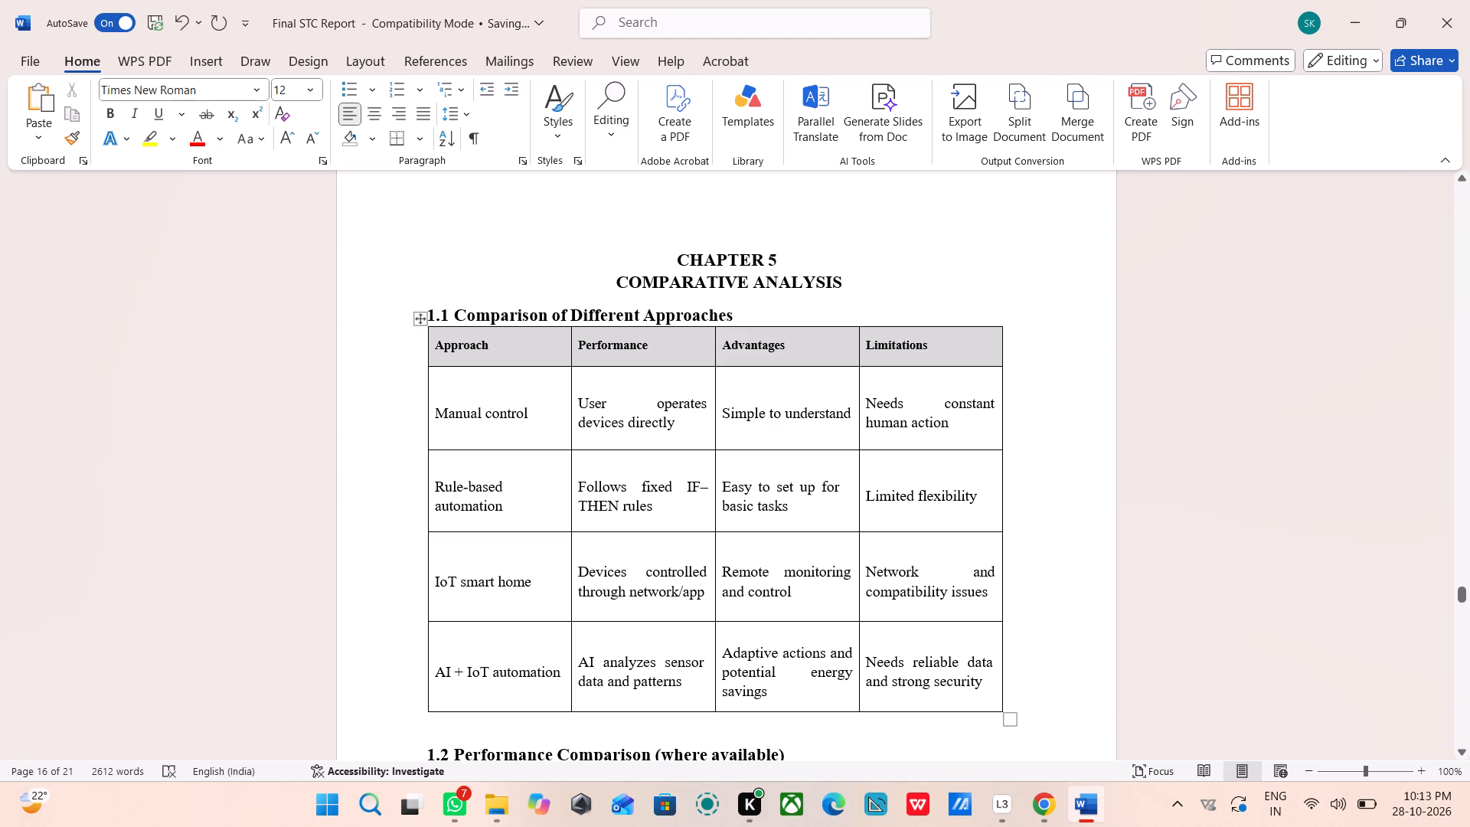
pyautogui.moveTo(452, 319); pyautogui.dragTo(639, 331)
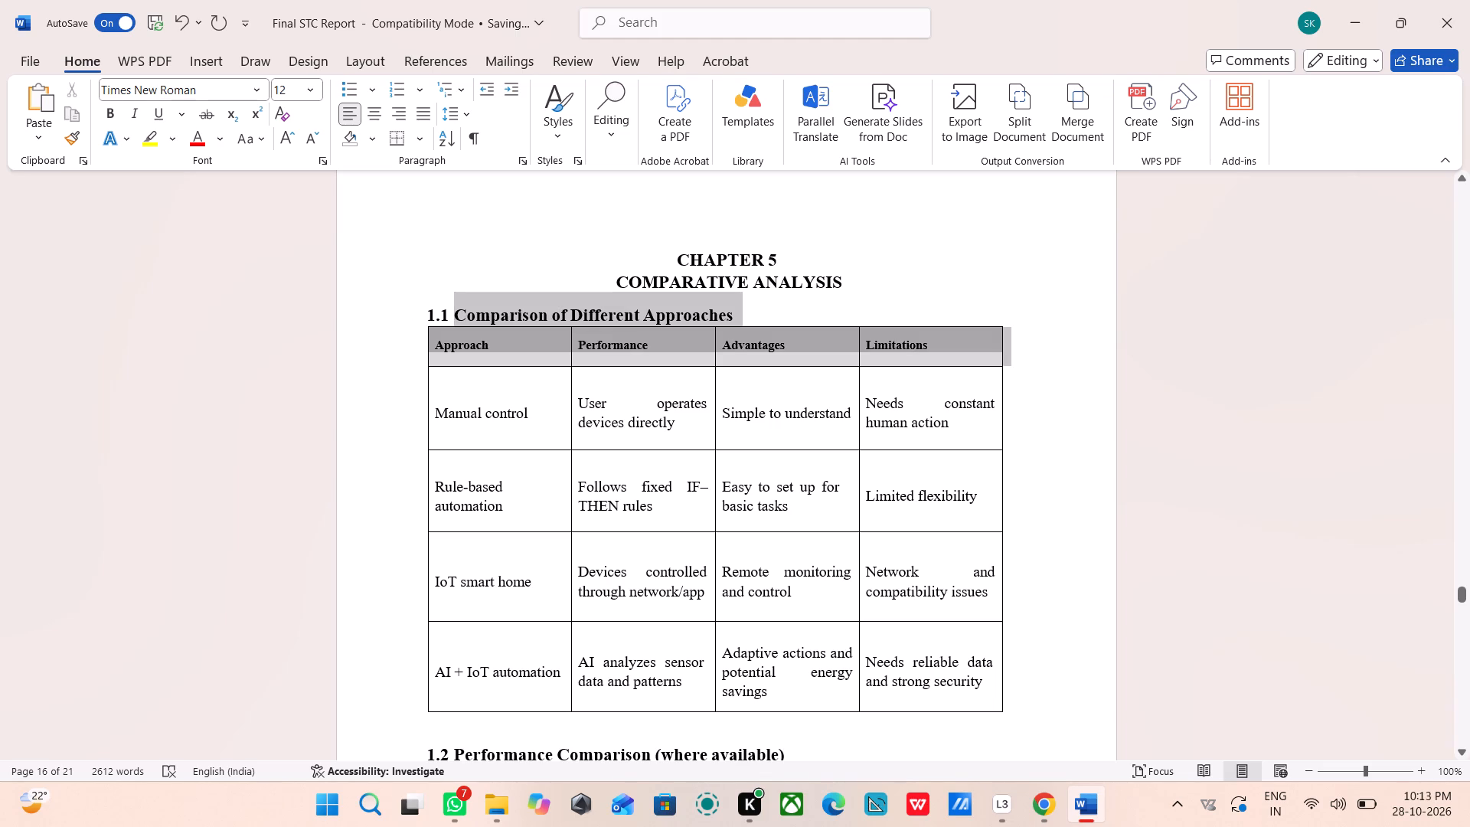
pyautogui.moveTo(639, 331); pyautogui.dragTo(754, 319)
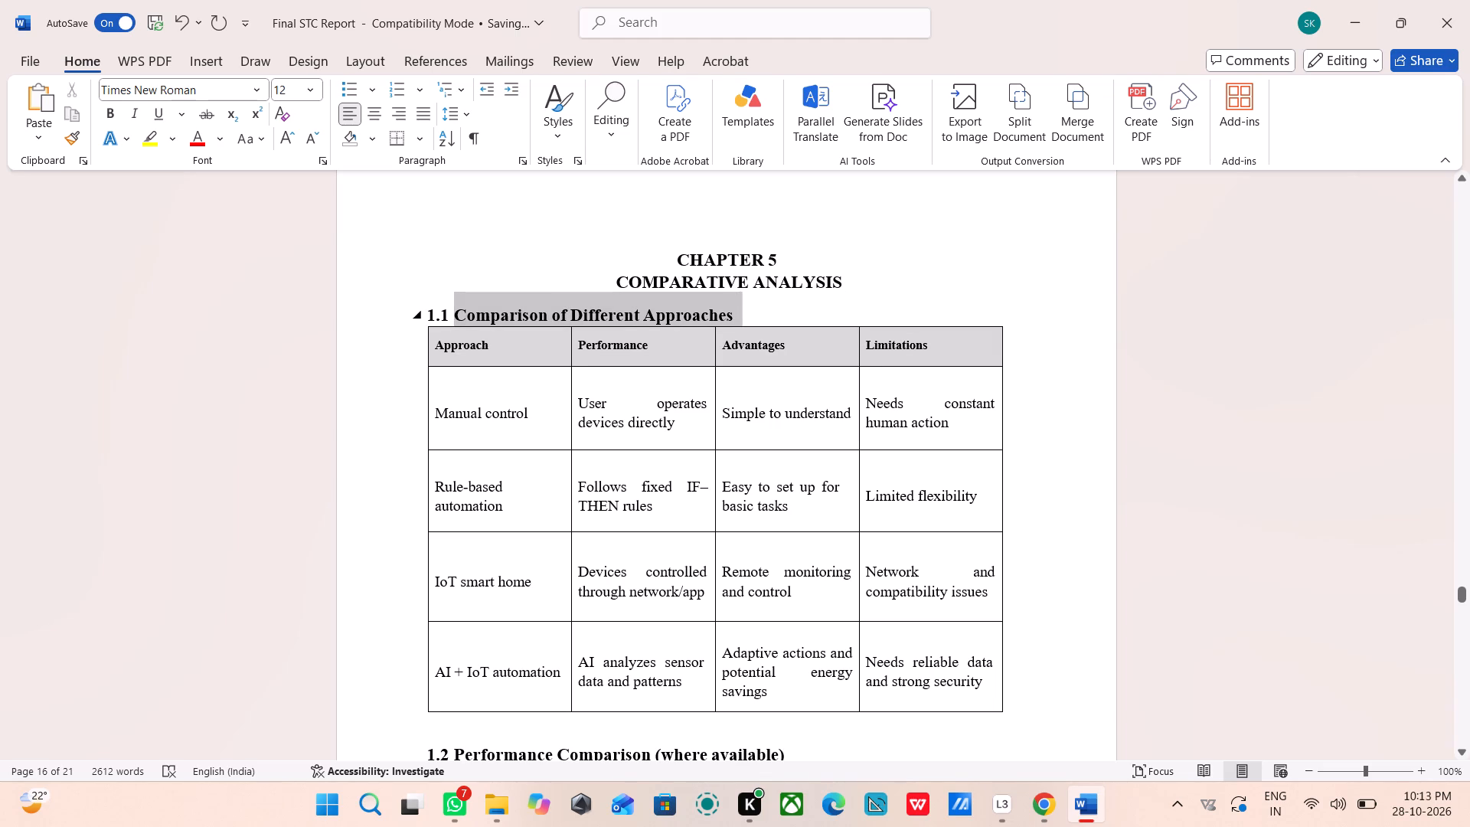
pyautogui.moveTo(754, 319); pyautogui.dragTo(794, 351)
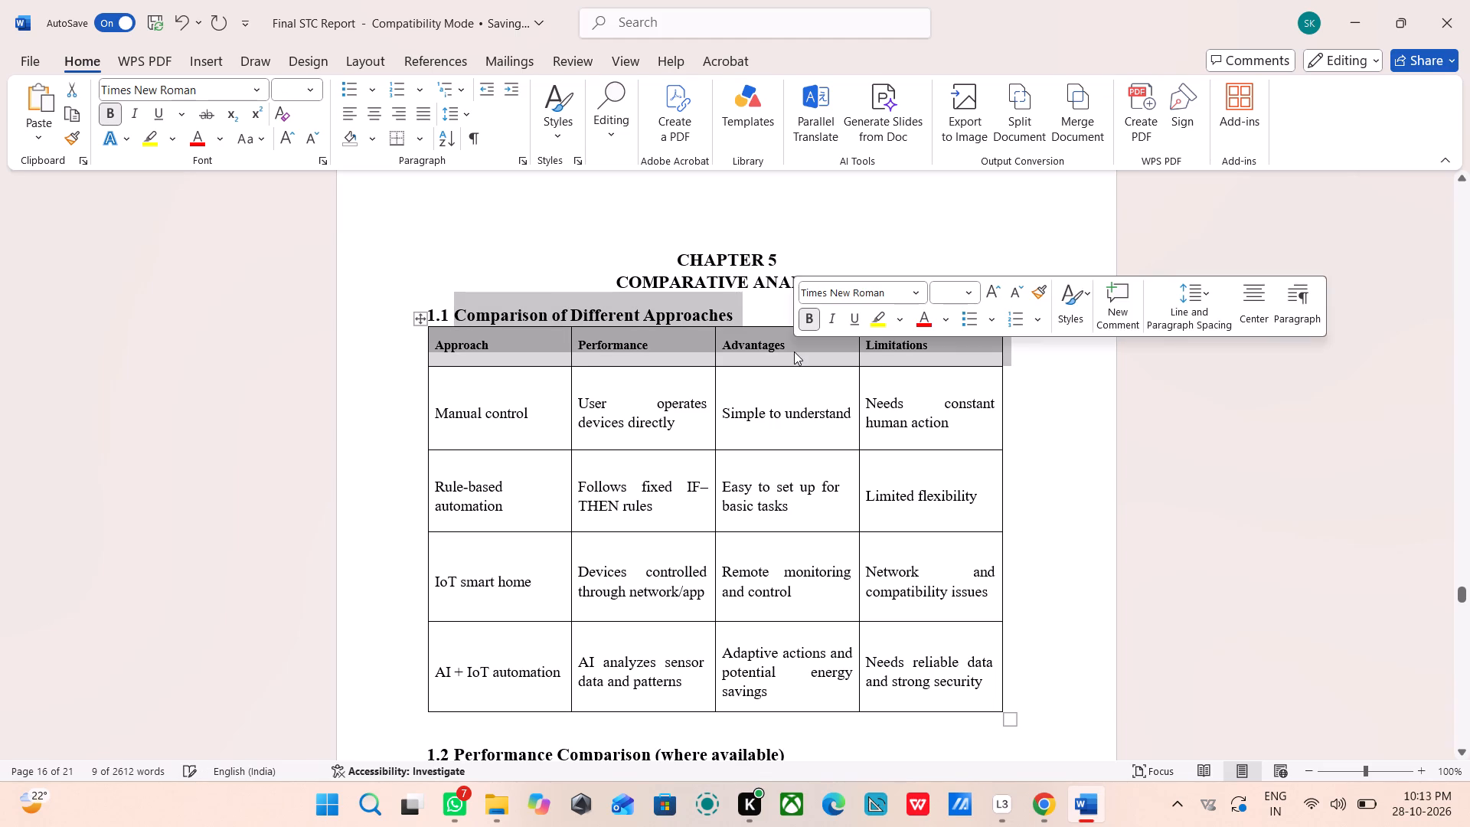
pyautogui.hotkey('ctrl', 'c')
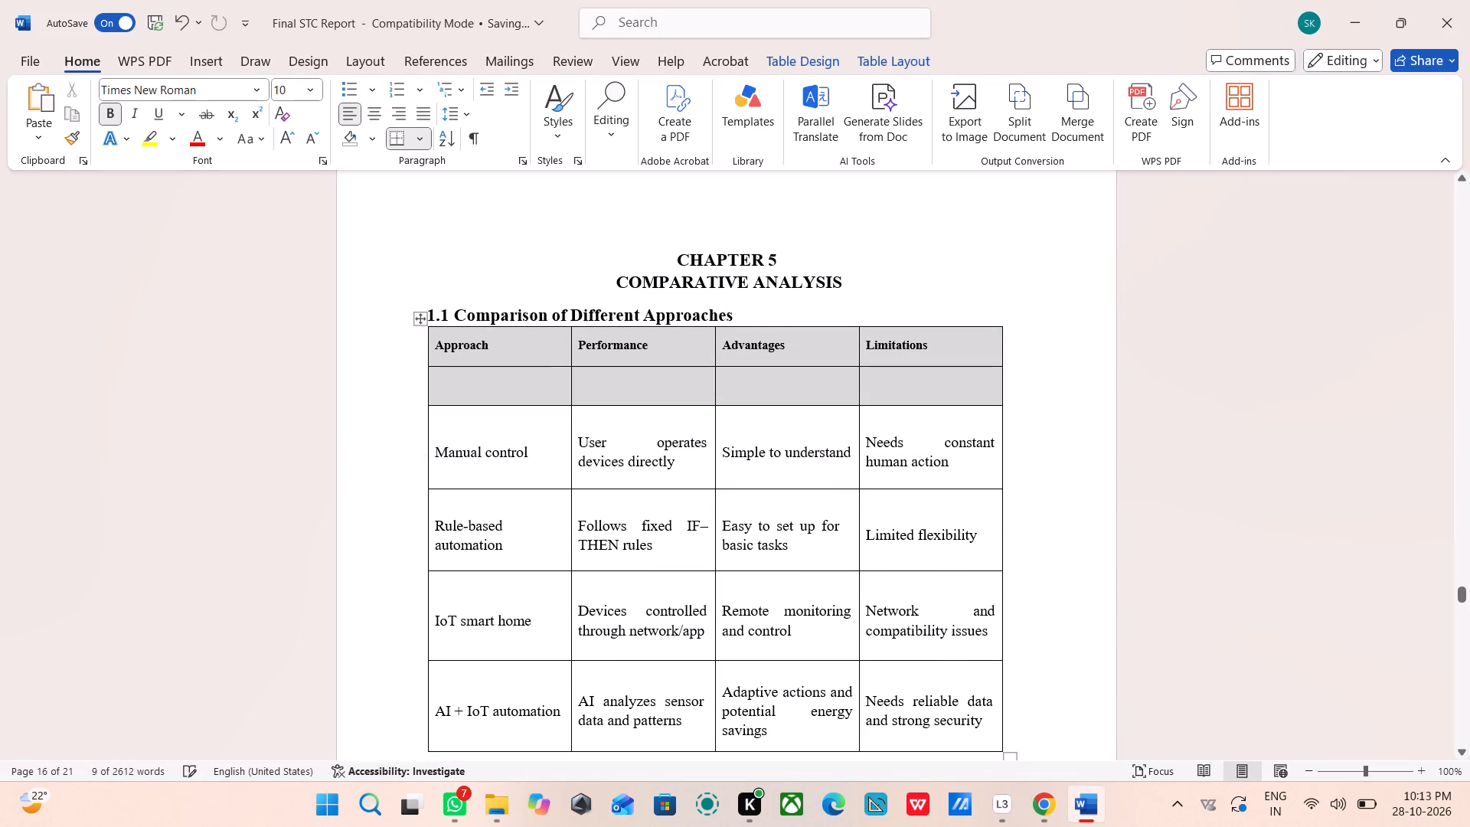
# Clear the text from all cells of the chapter 5 comparison table.
pyautogui.moveTo(438, 337); pyautogui.dragTo(889, 573)
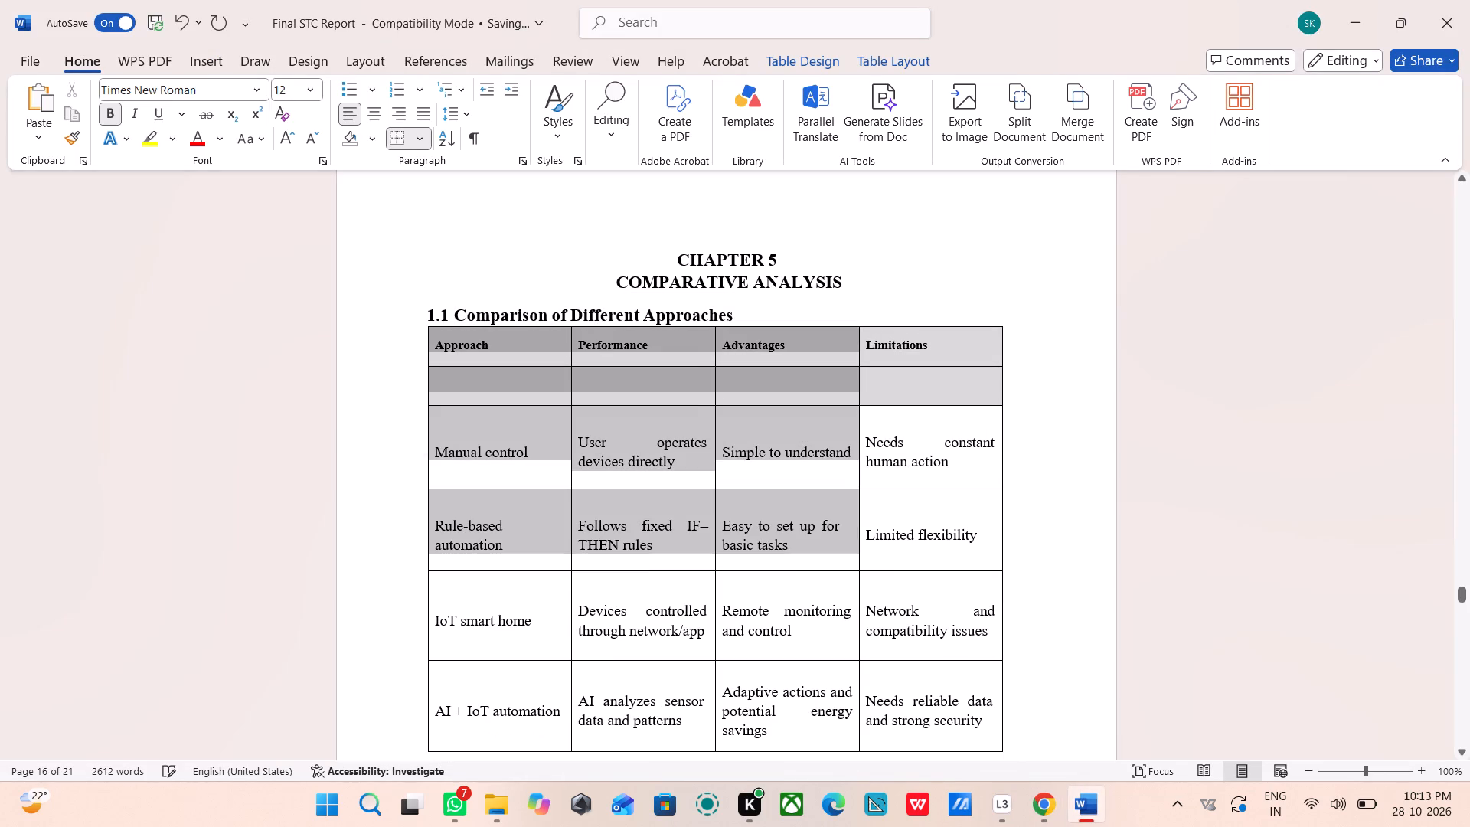
pyautogui.moveTo(889, 573); pyautogui.dragTo(930, 711)
pyautogui.press('Delete')
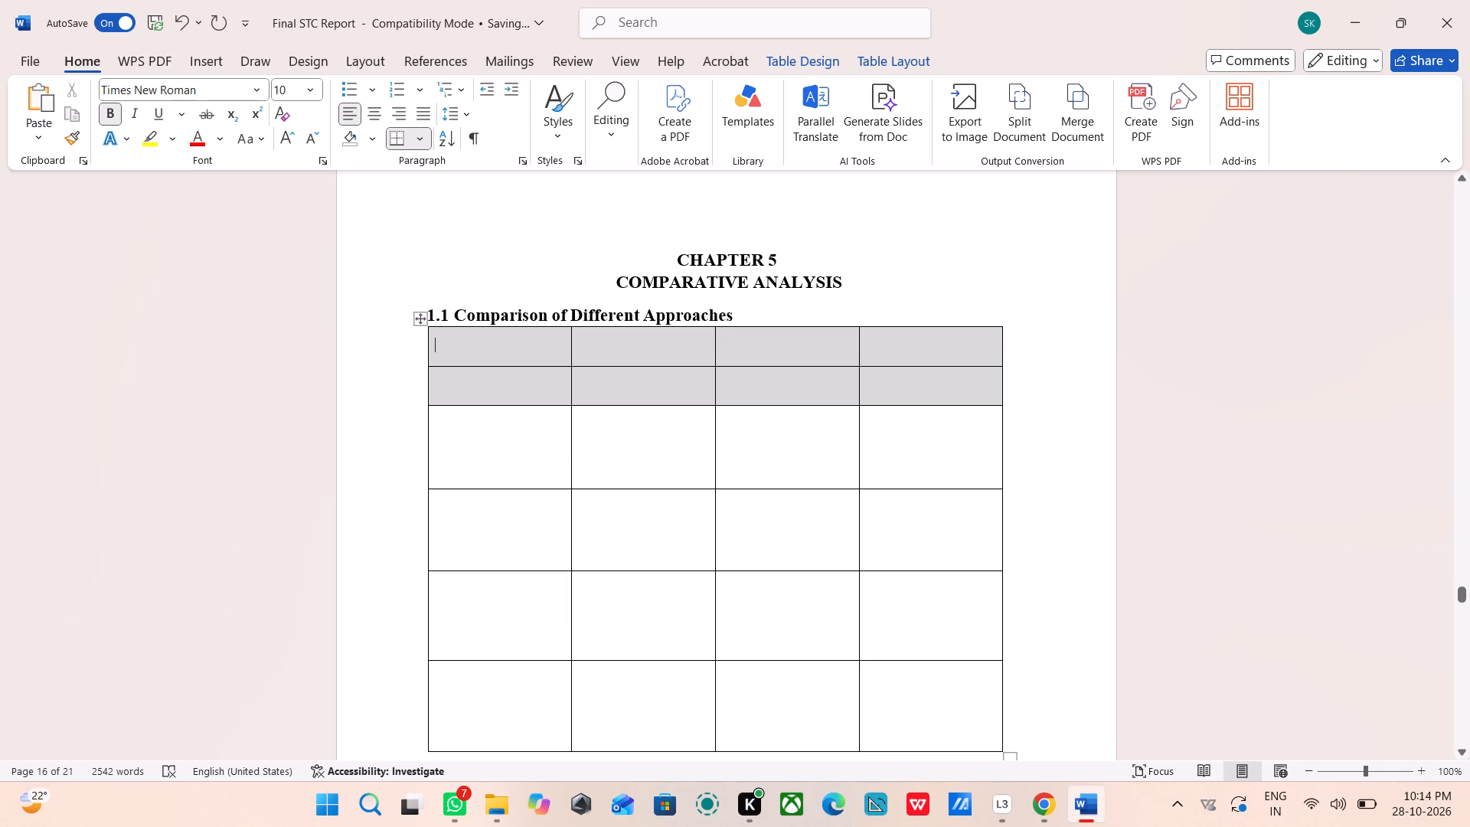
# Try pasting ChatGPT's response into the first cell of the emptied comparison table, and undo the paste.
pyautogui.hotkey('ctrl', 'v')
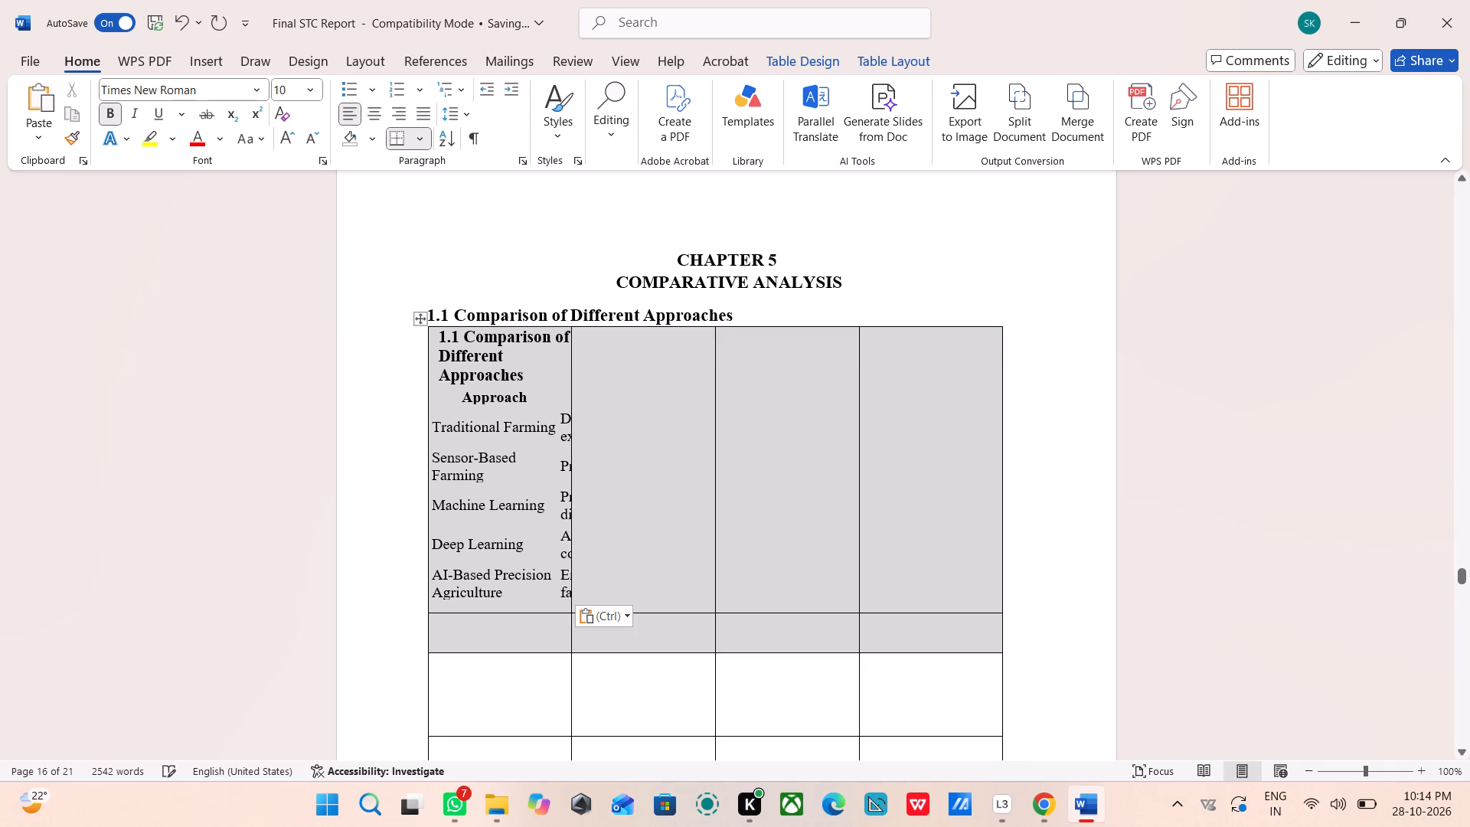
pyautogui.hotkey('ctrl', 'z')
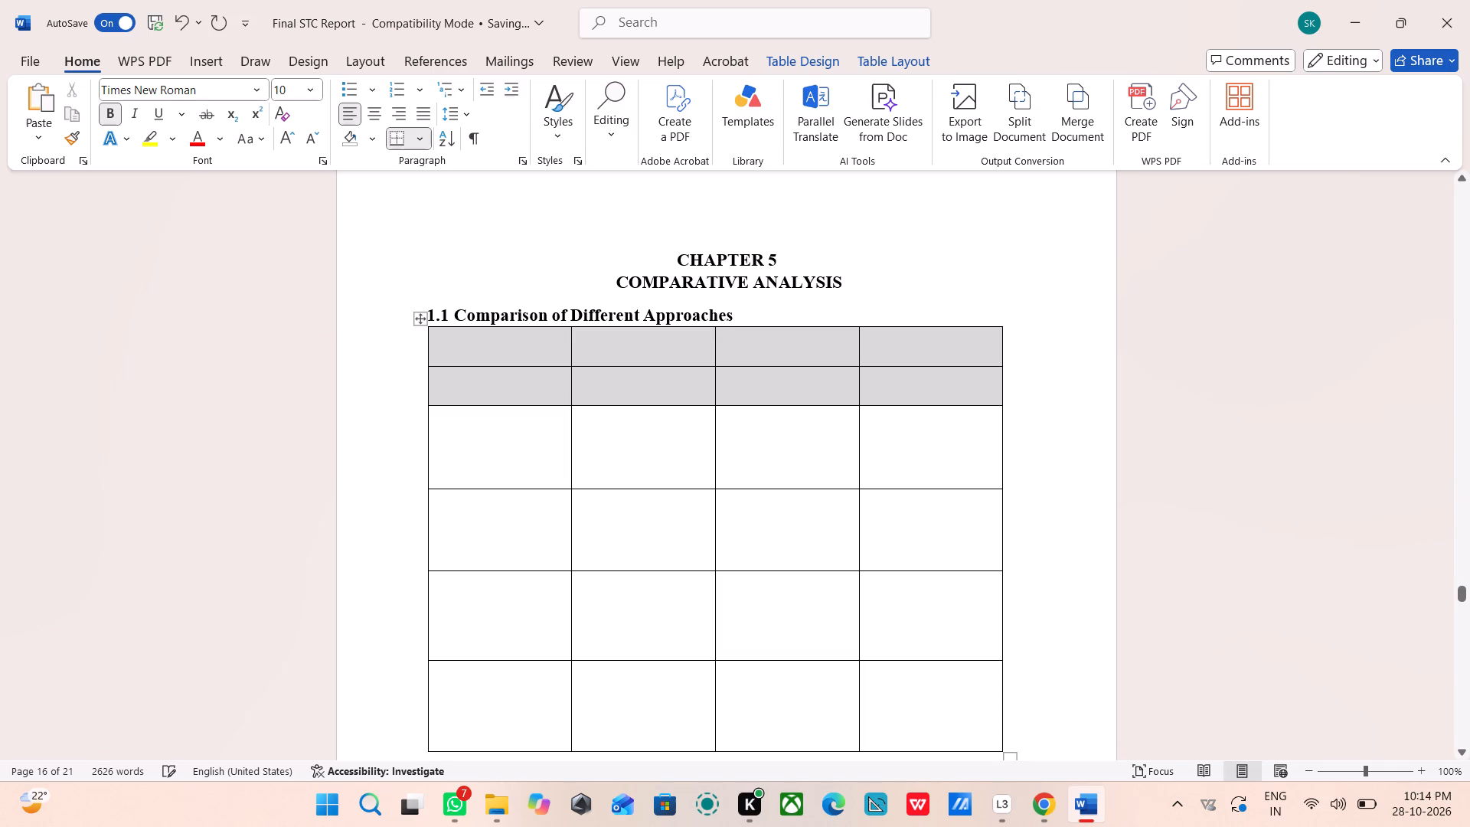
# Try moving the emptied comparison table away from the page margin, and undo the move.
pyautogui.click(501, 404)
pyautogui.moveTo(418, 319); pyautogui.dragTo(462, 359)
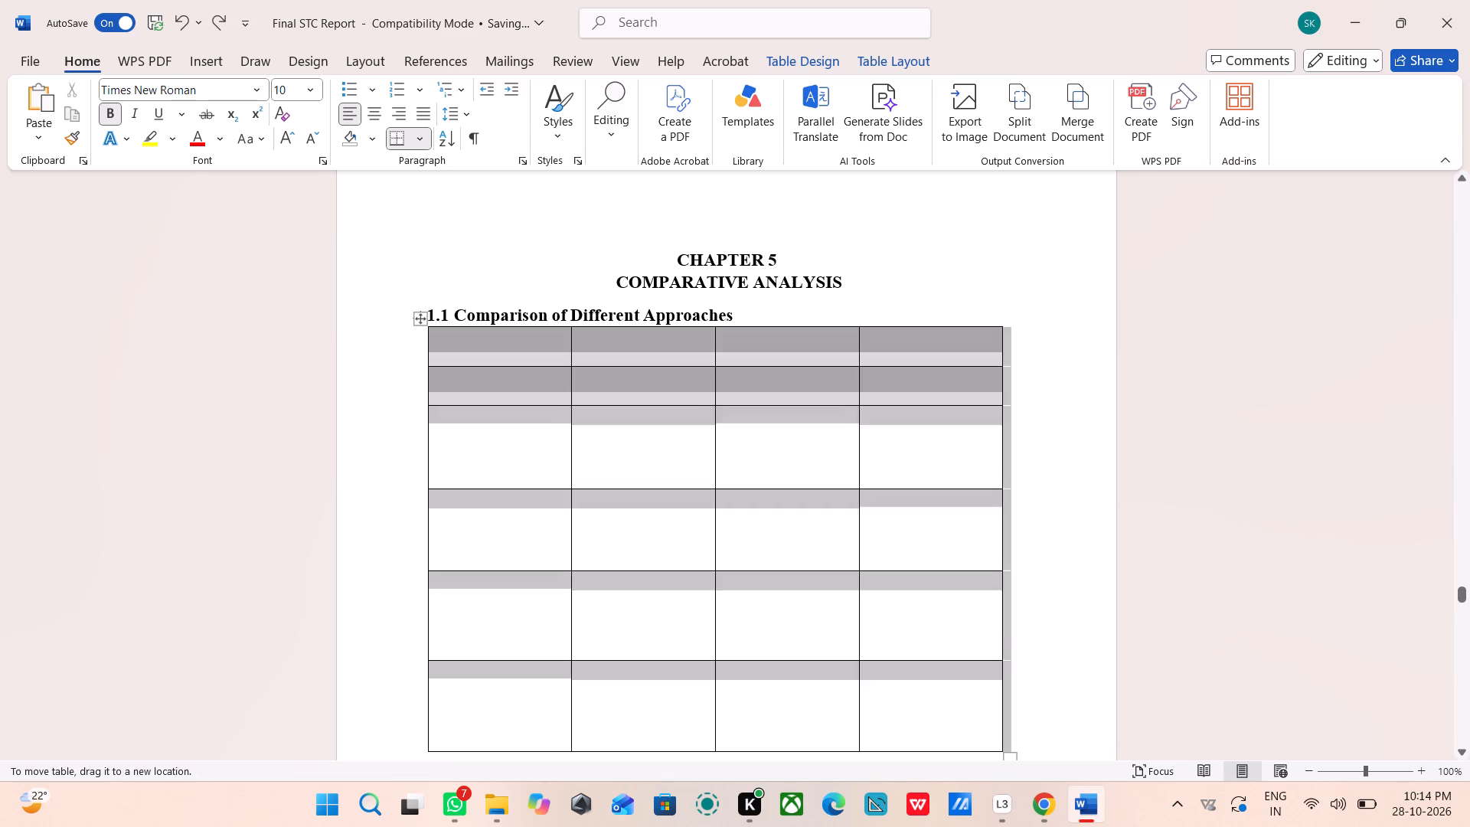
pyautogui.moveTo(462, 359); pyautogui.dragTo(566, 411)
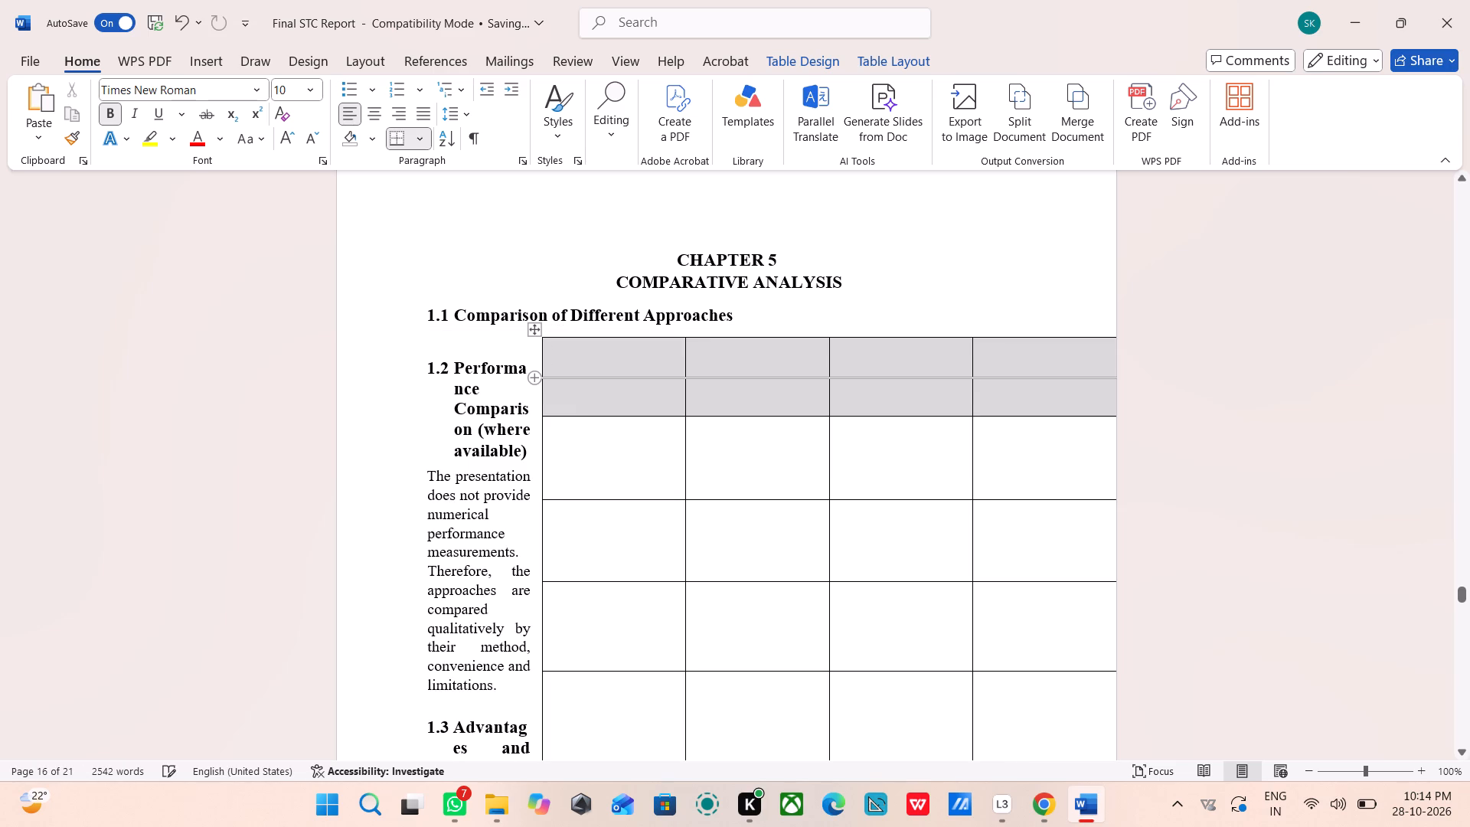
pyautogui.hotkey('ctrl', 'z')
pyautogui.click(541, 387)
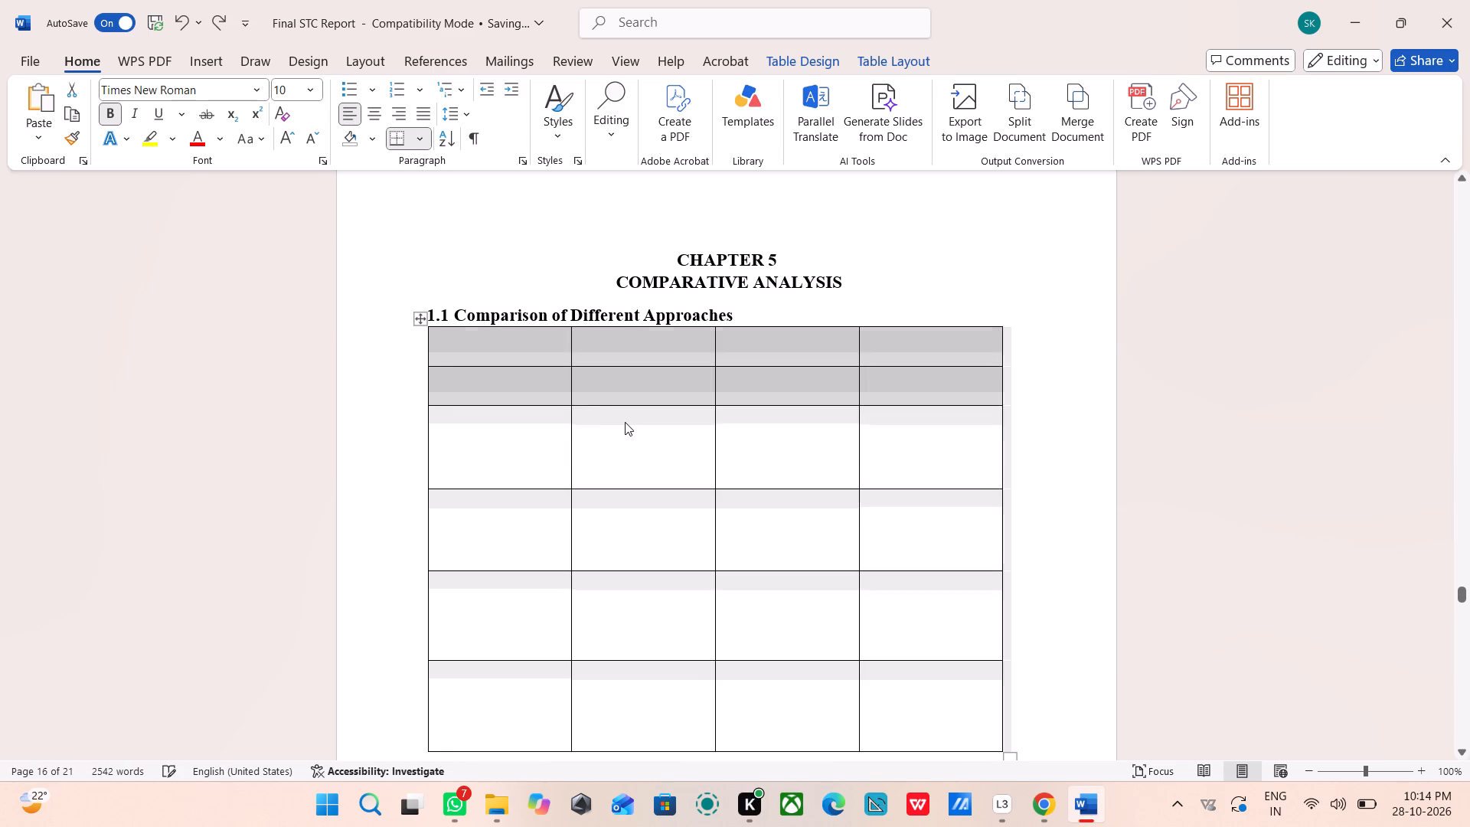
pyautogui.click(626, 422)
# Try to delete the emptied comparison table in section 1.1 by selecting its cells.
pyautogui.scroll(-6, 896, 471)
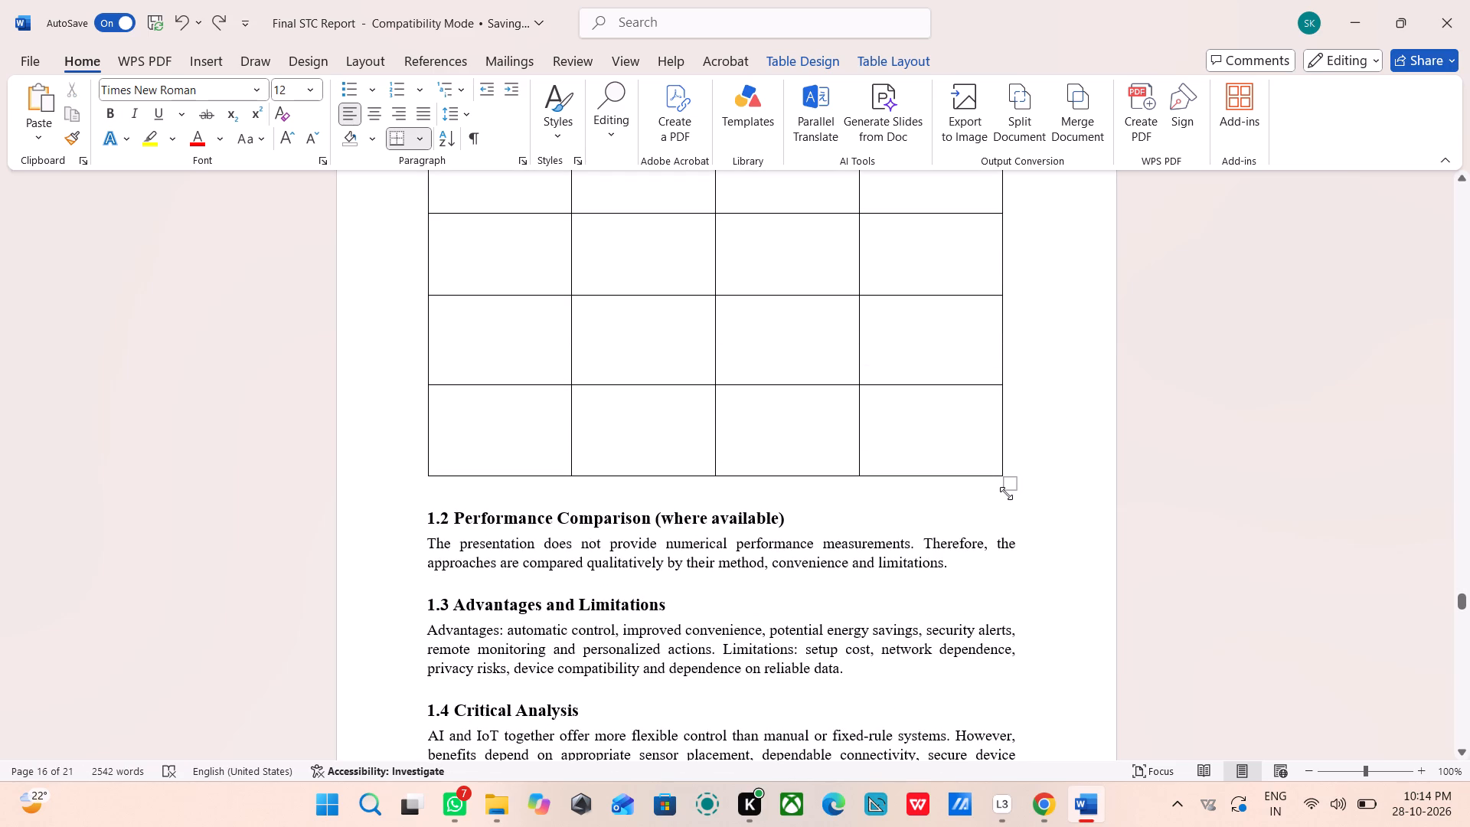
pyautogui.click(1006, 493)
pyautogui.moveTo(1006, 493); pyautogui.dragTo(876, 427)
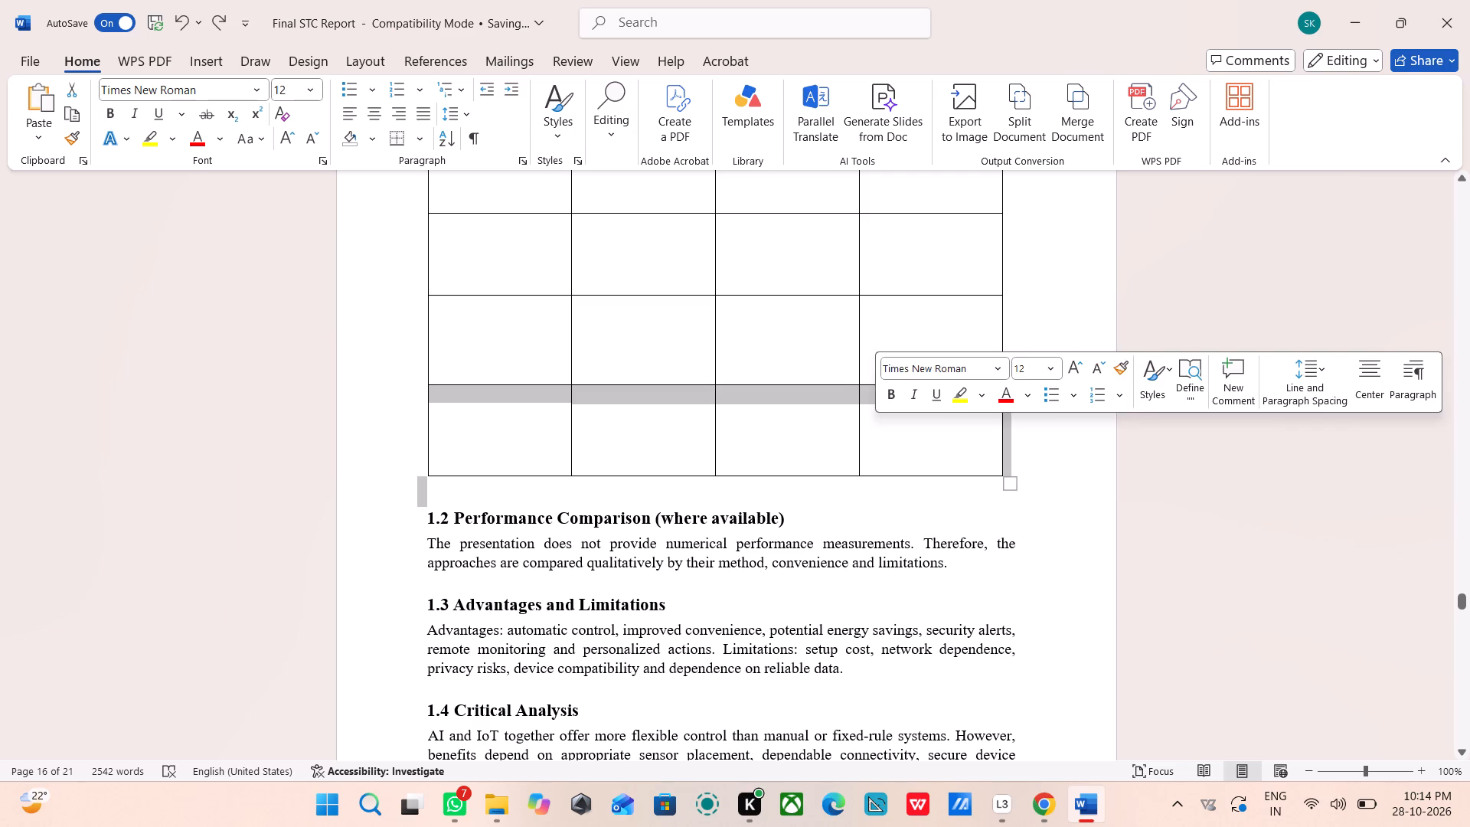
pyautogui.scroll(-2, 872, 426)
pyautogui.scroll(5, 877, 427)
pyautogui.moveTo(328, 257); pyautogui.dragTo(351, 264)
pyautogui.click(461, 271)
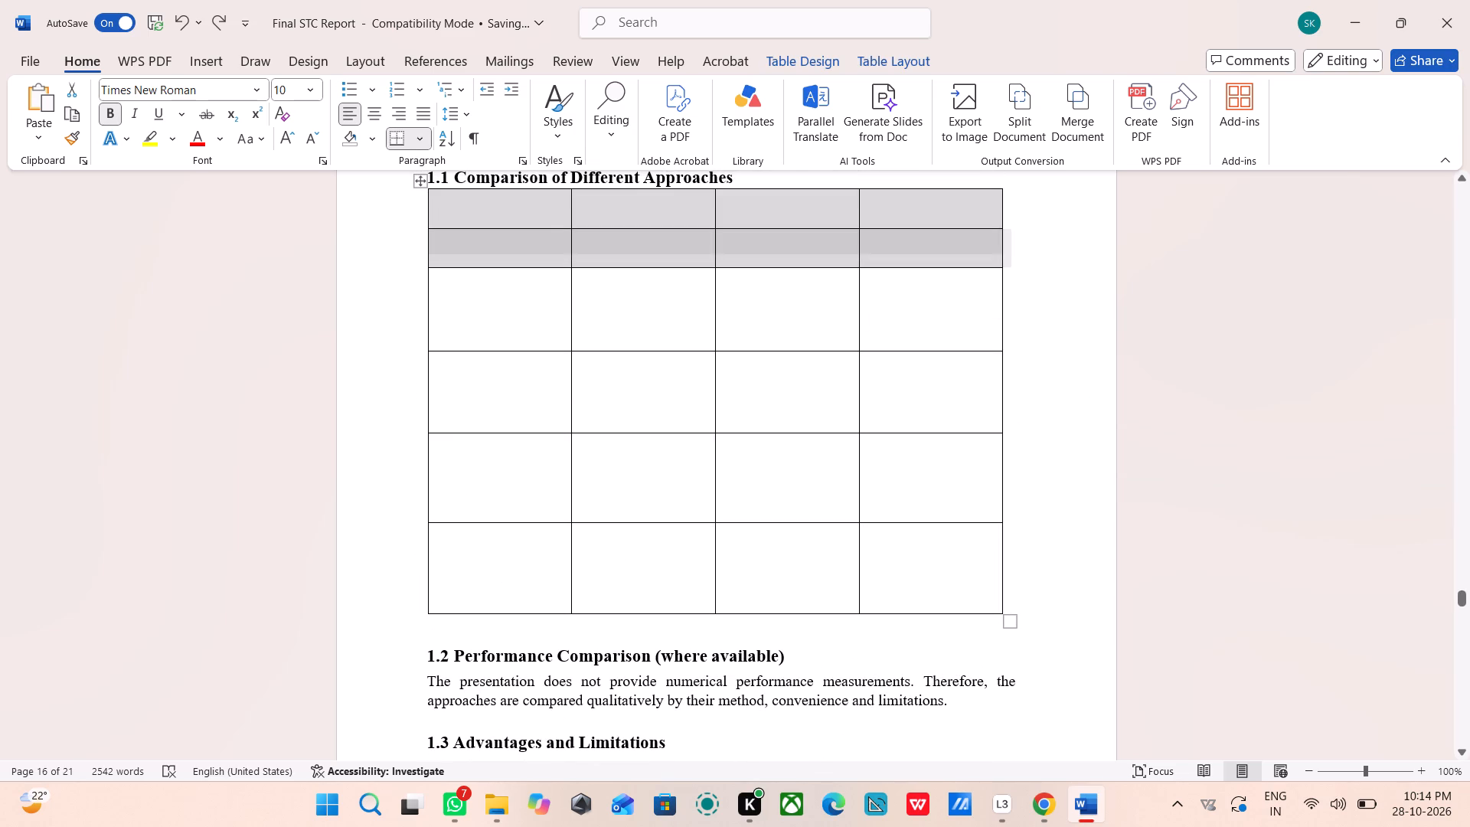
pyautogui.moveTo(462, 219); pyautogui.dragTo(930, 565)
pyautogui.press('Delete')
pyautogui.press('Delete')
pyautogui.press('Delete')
# Move the empty comparison table so that it sits directly below the CHAPTER 5 title.
pyautogui.scroll(4, 834, 508)
pyautogui.click(434, 392)
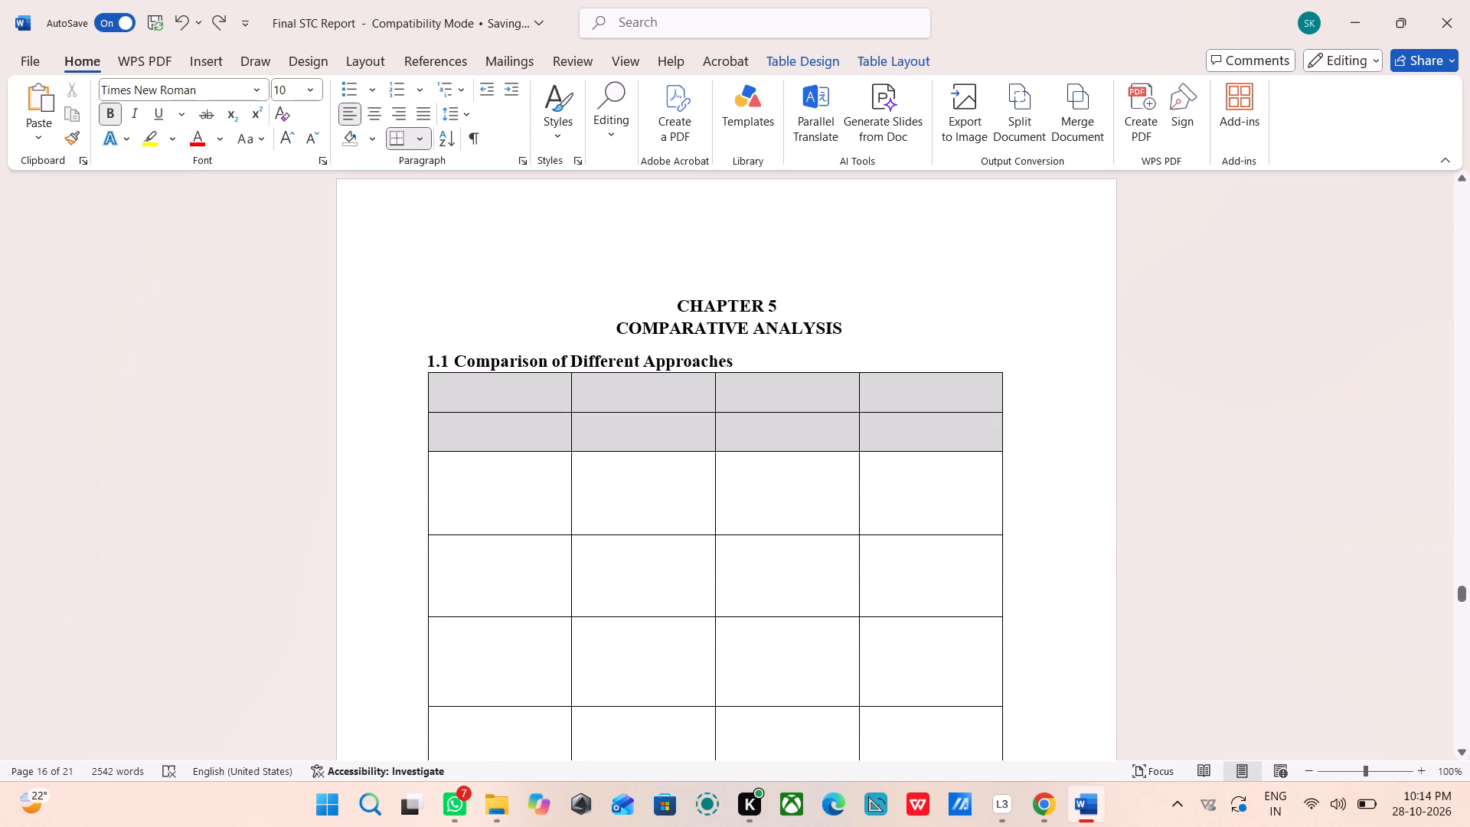
pyautogui.click(420, 383)
pyautogui.click(420, 368)
pyautogui.moveTo(420, 368); pyautogui.dragTo(453, 395)
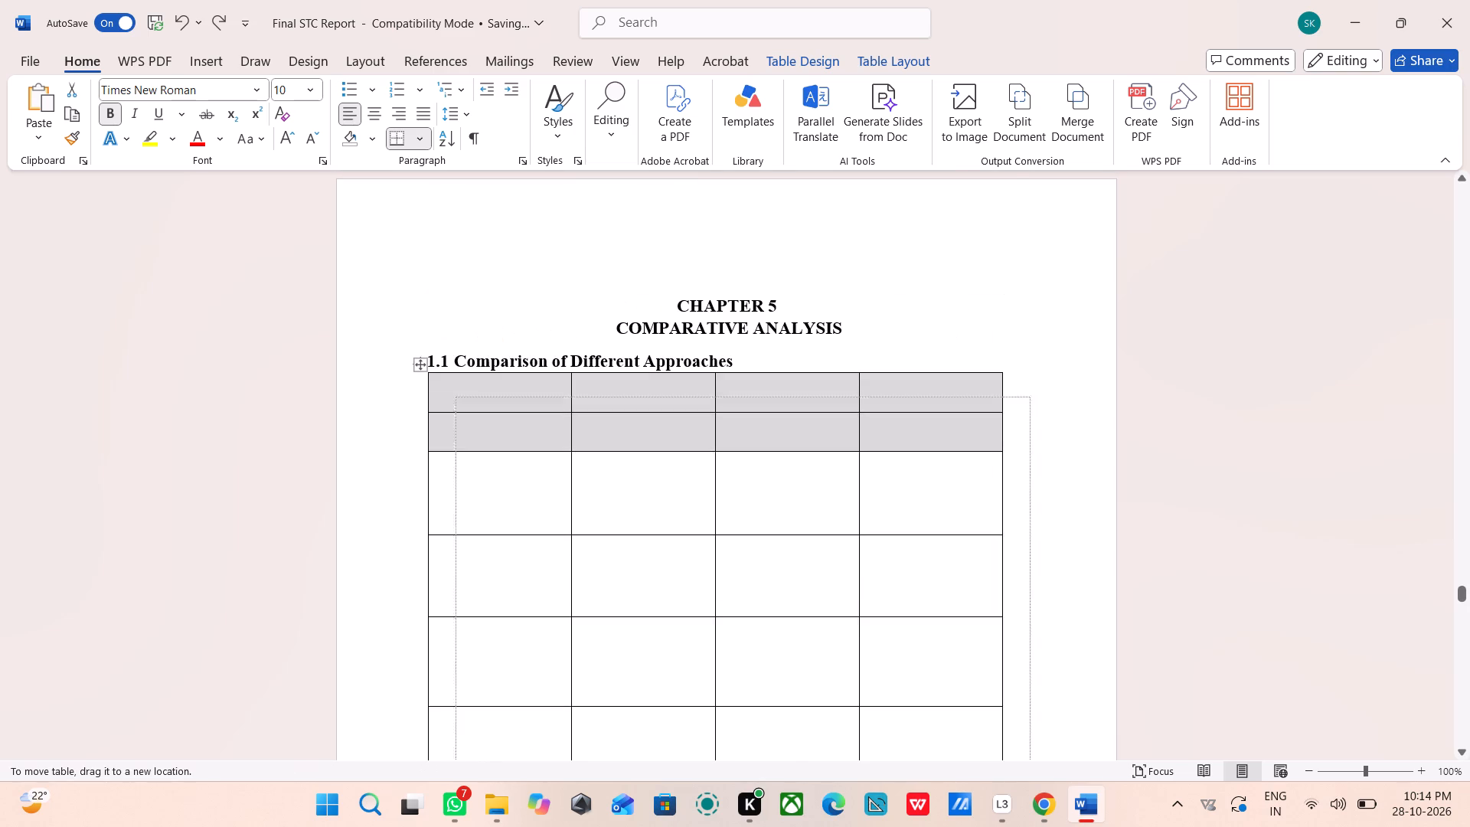
pyautogui.moveTo(453, 395); pyautogui.dragTo(455, 396)
pyautogui.click(536, 403)
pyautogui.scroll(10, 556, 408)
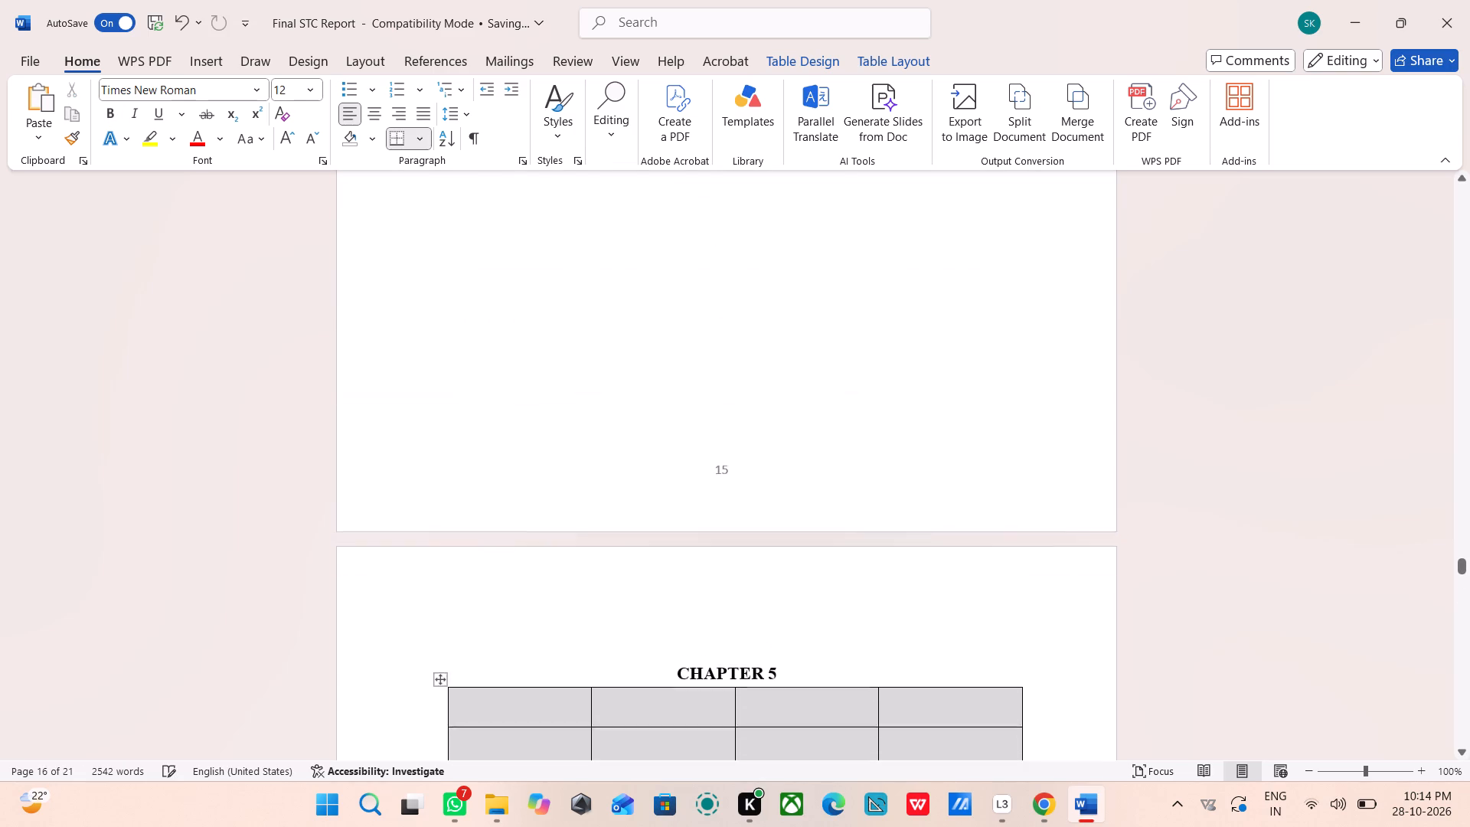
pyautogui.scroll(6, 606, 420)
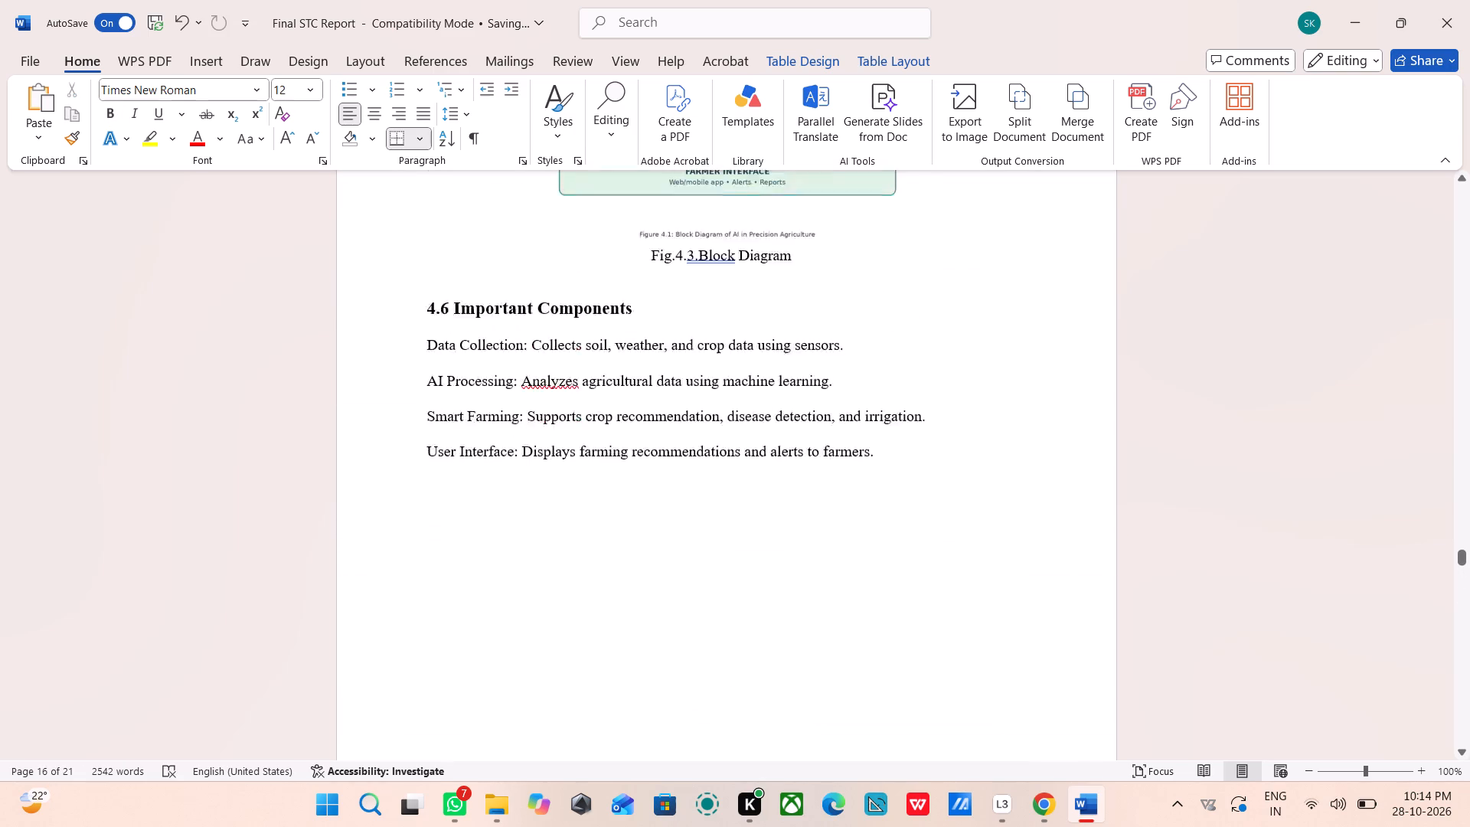
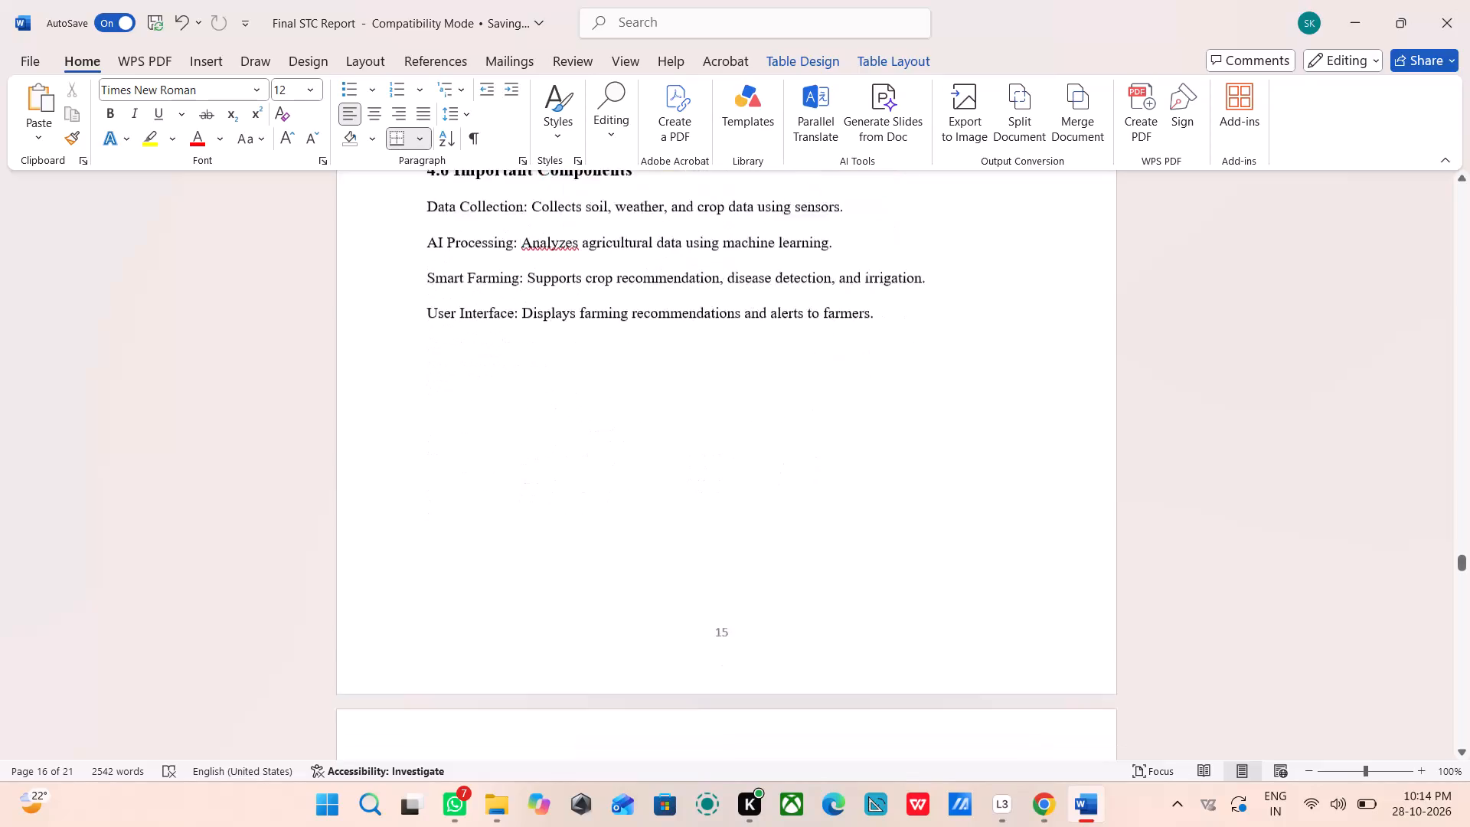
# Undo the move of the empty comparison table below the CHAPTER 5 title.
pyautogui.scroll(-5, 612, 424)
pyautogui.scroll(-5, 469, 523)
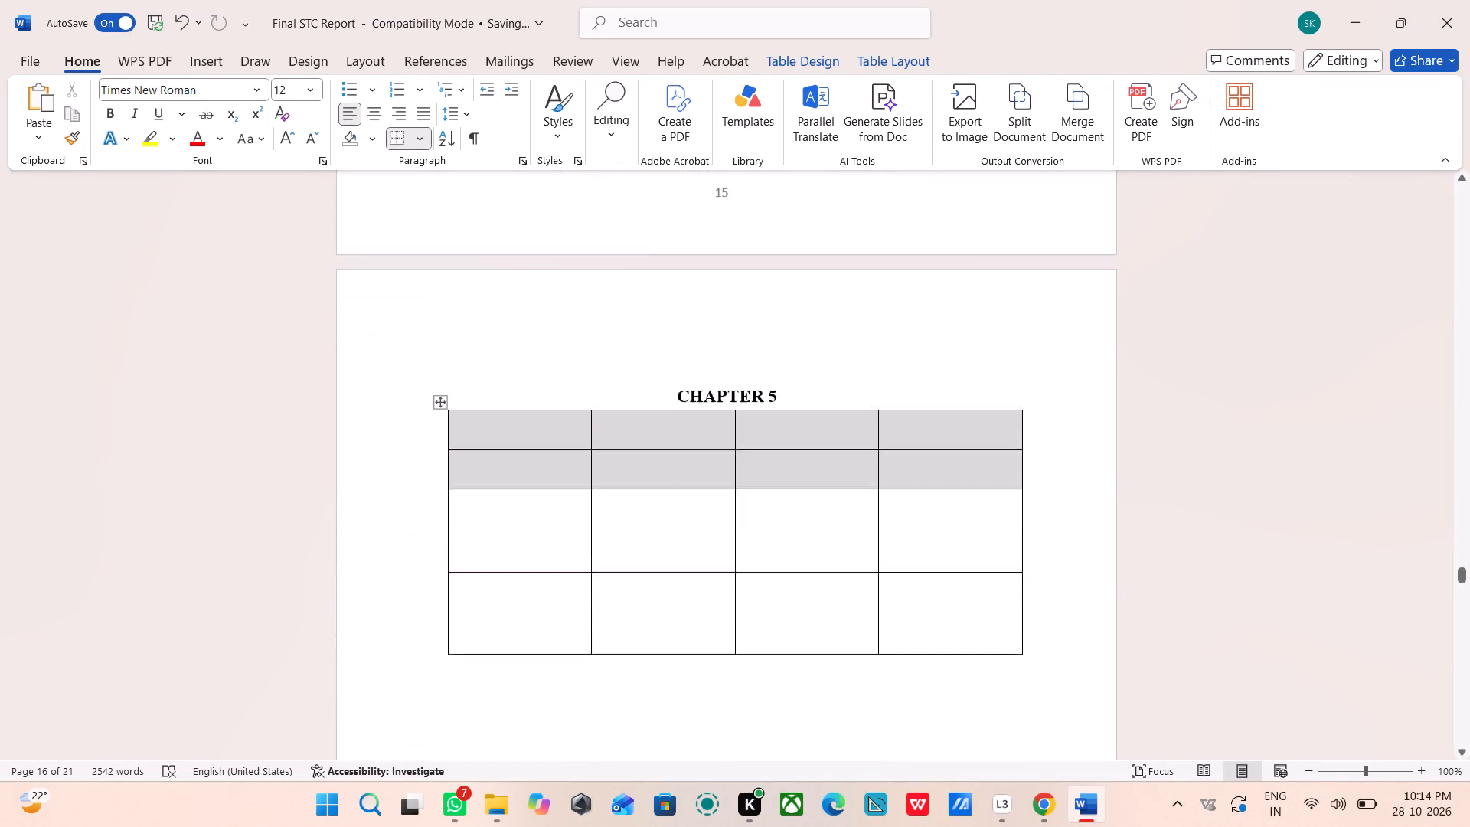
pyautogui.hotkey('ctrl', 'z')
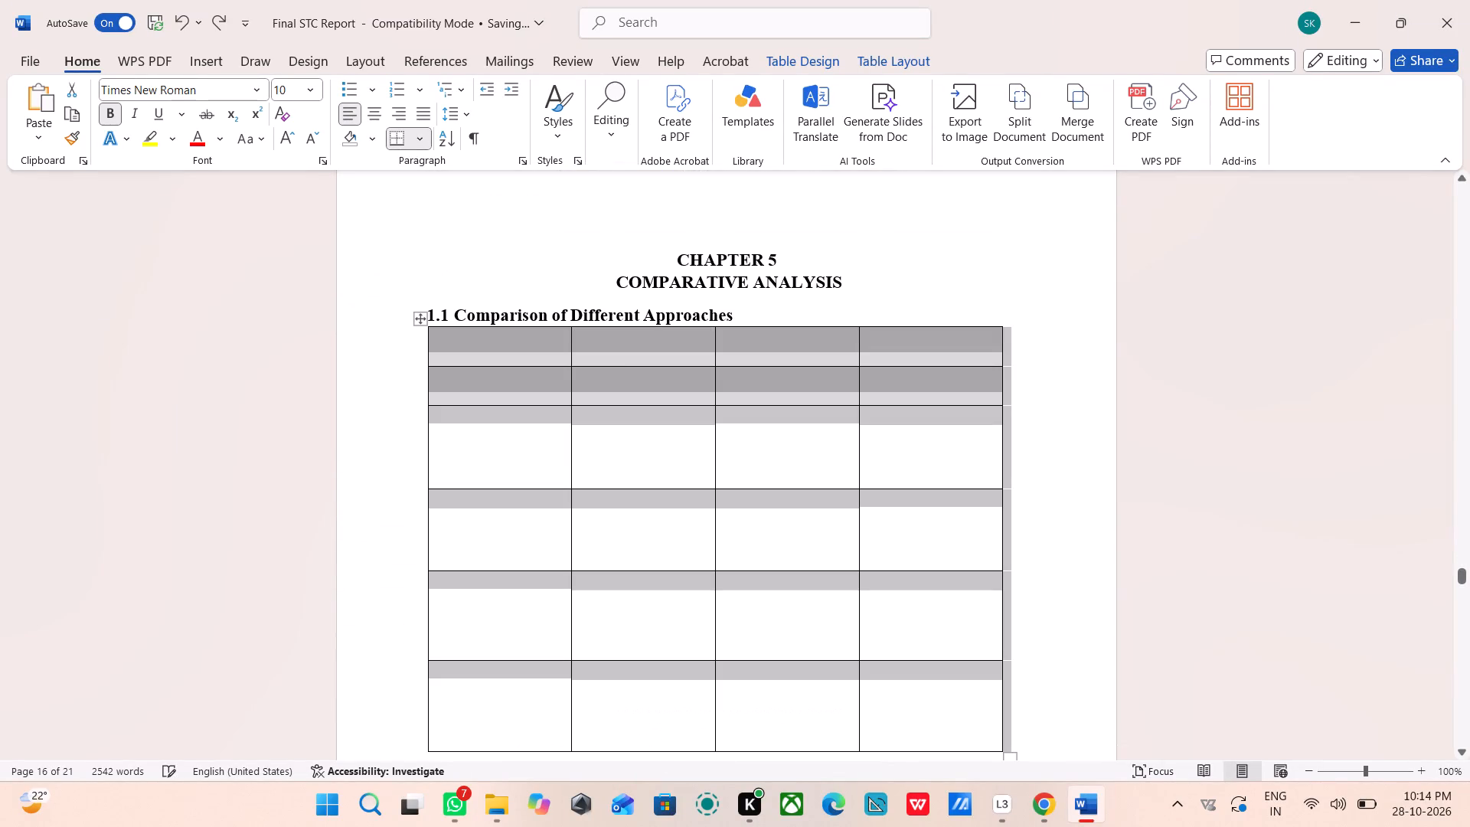
# Delete the 1.1 Comparison of Different Approaches heading together with the whole empty comparison table beneath it.
pyautogui.moveTo(743, 317); pyautogui.dragTo(471, 333)
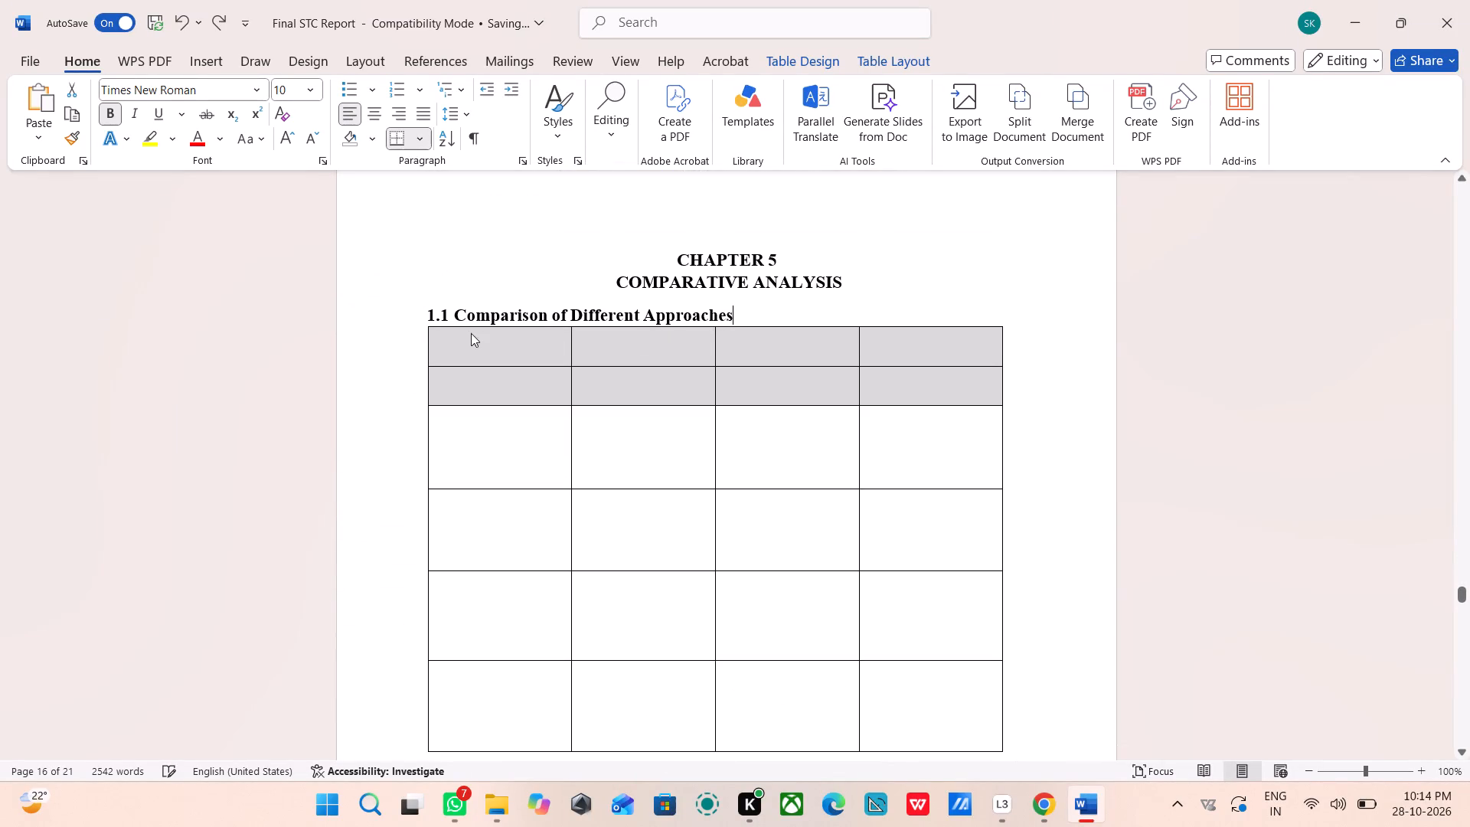
pyautogui.moveTo(471, 333); pyautogui.dragTo(481, 321)
pyautogui.click(538, 387)
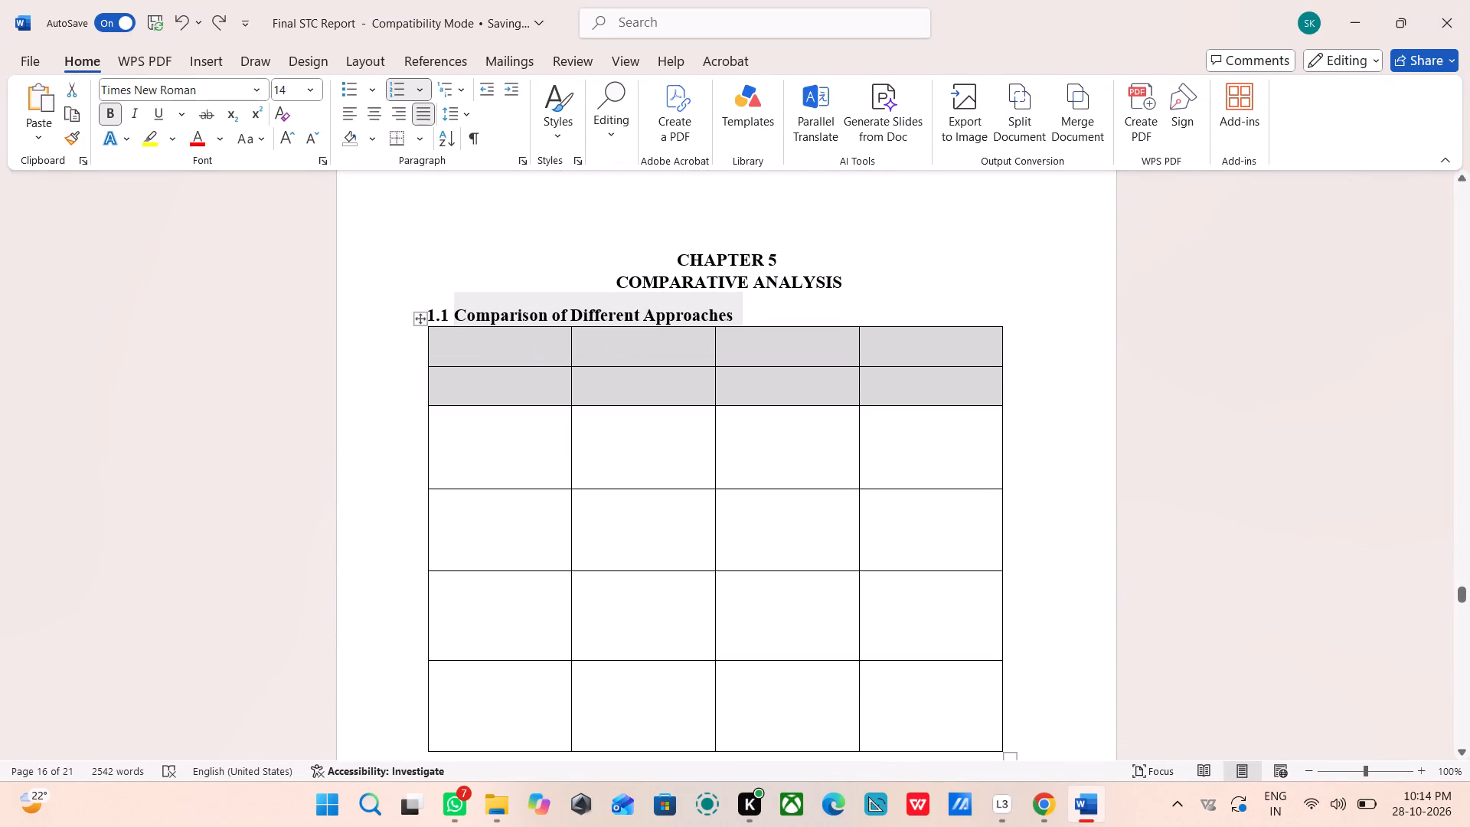
pyautogui.moveTo(433, 323); pyautogui.dragTo(434, 386)
pyautogui.click(461, 308)
pyautogui.moveTo(457, 308); pyautogui.dragTo(791, 579)
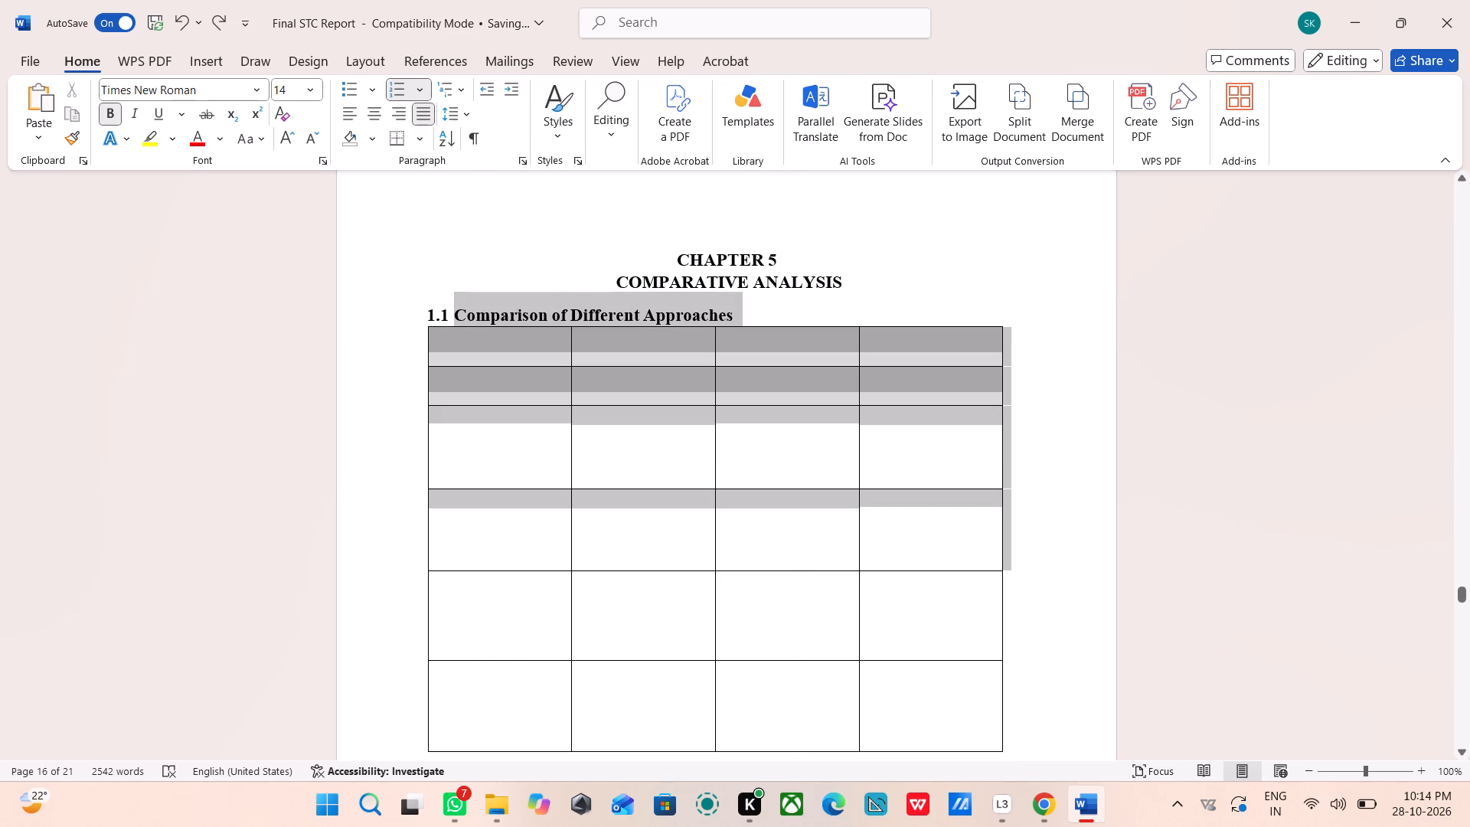
pyautogui.moveTo(791, 579); pyautogui.dragTo(946, 714)
pyautogui.press('Delete')
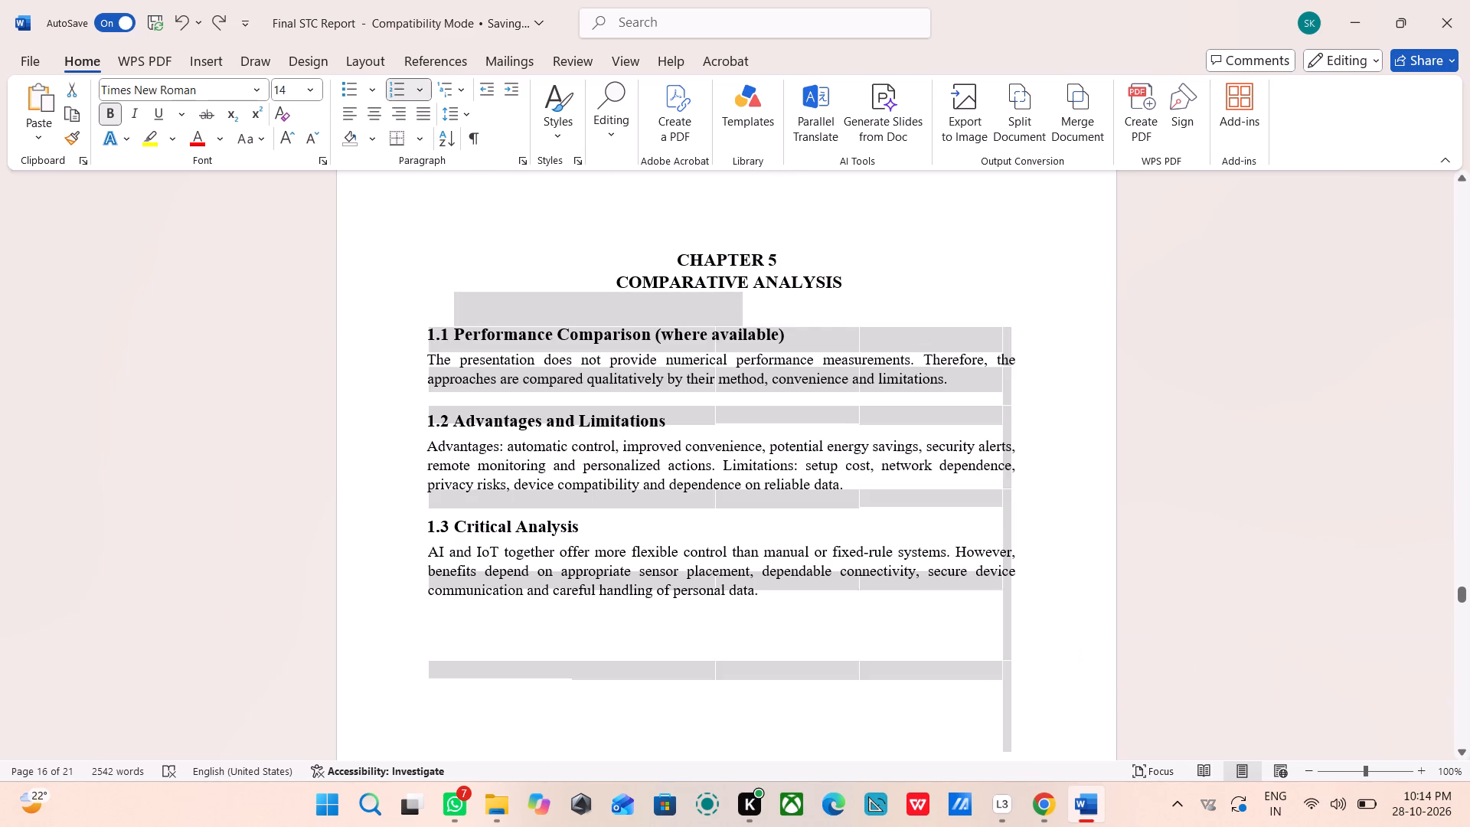
pyautogui.scroll(-15, 626, 621)
pyautogui.scroll(2, 677, 608)
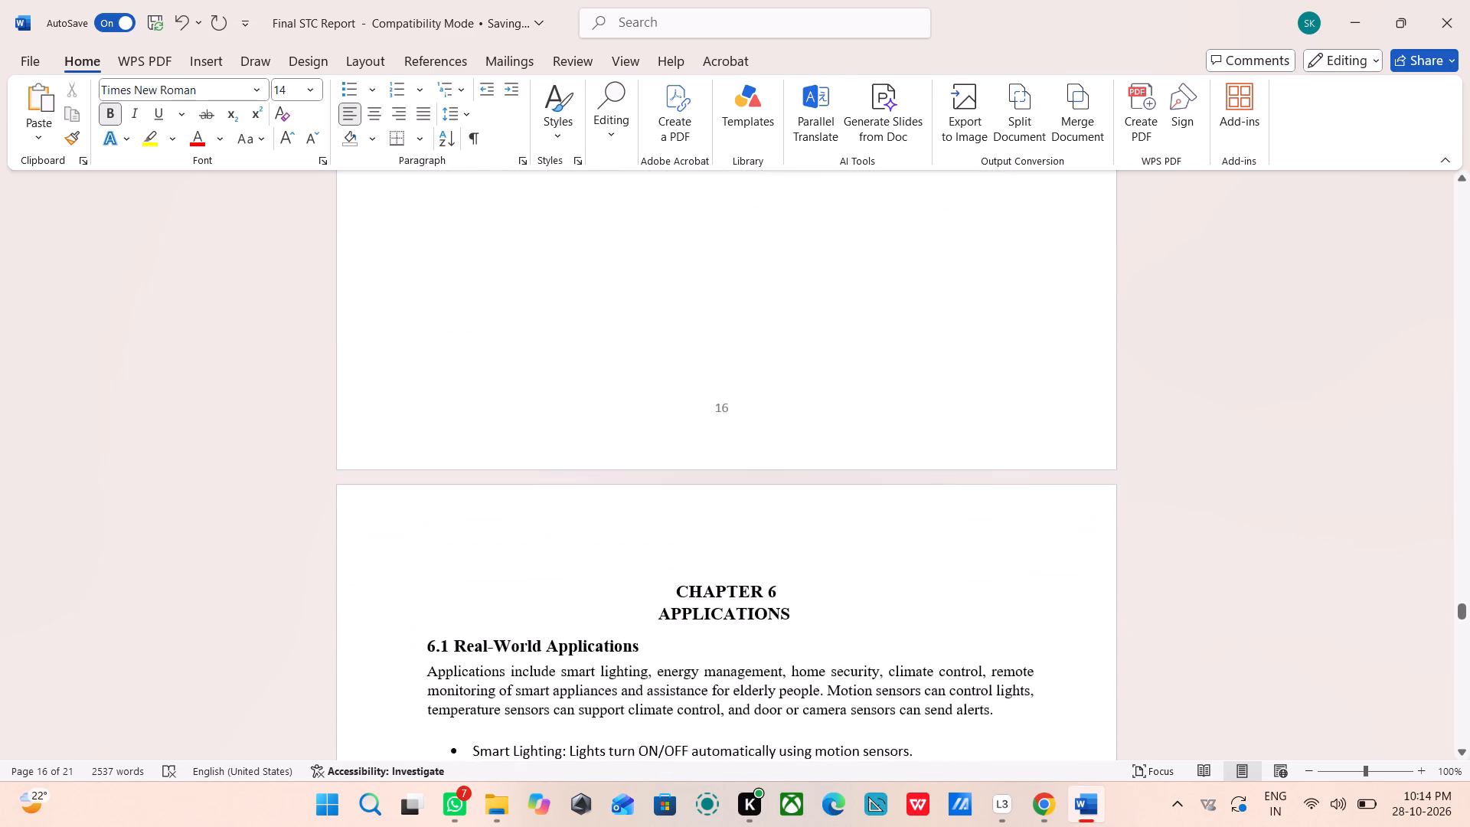
pyautogui.scroll(15, 677, 608)
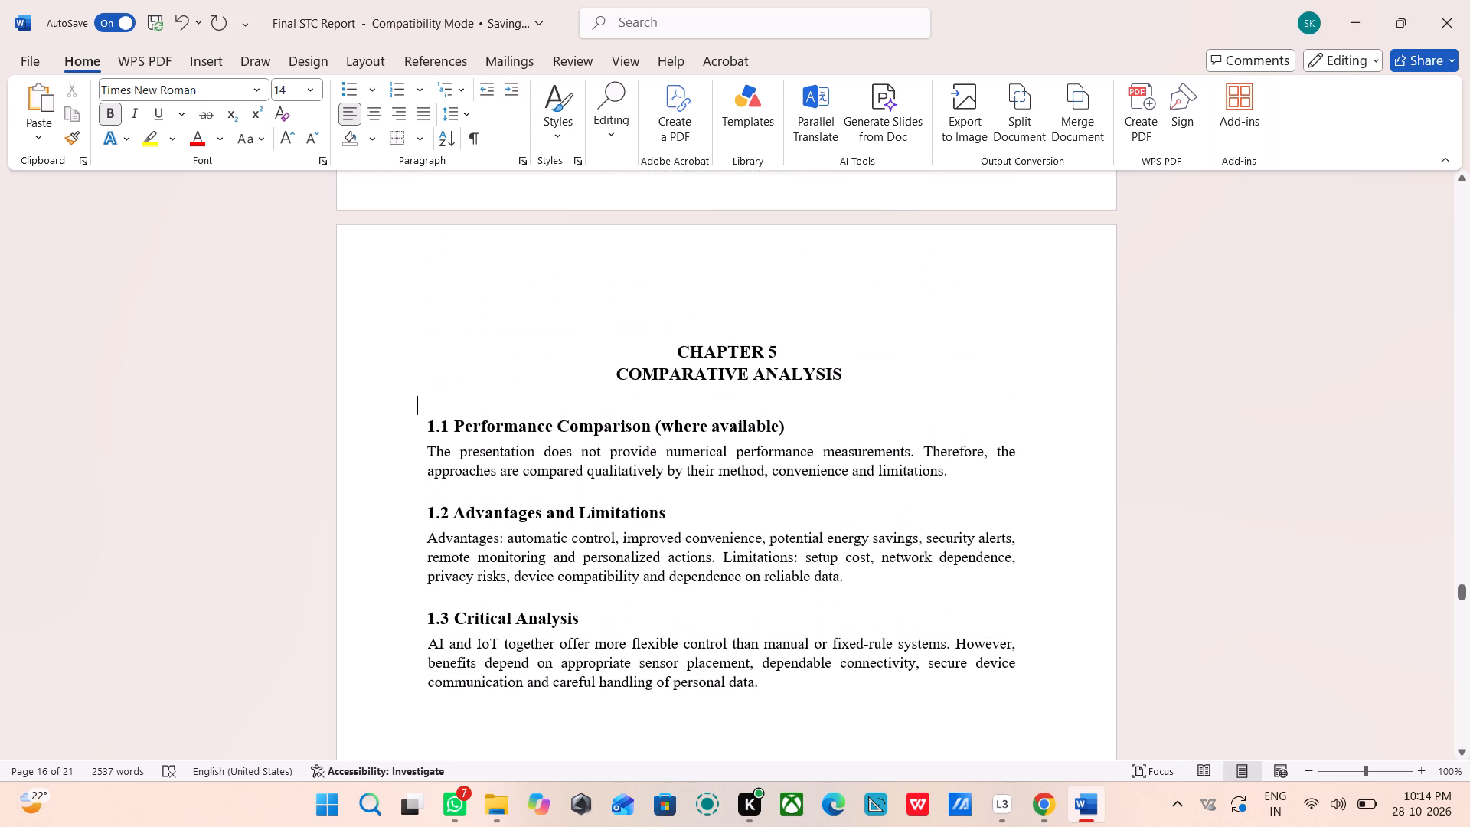
pyautogui.scroll(-2, 676, 595)
pyautogui.scroll(17, 676, 595)
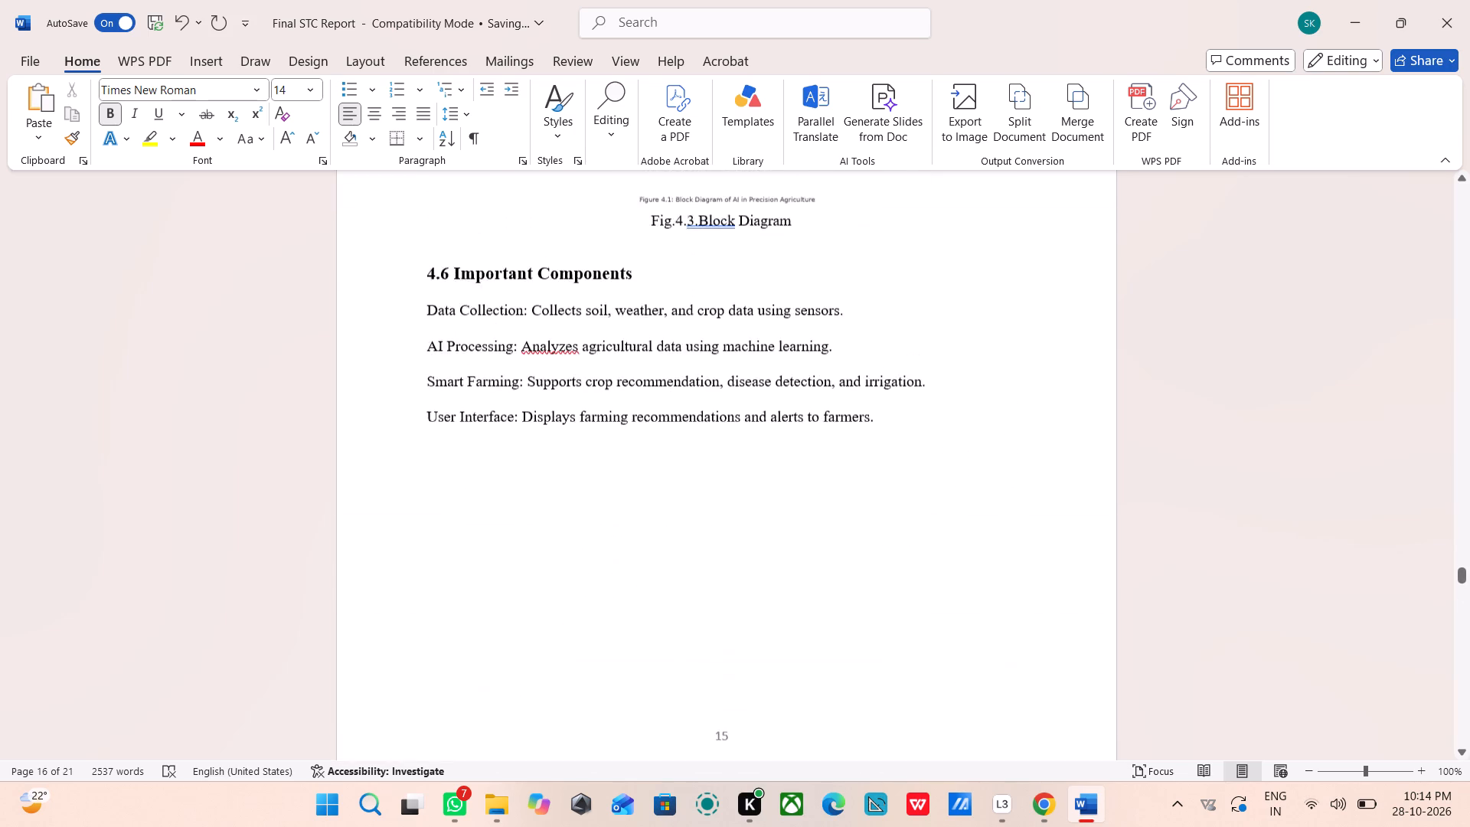
pyautogui.scroll(1, 671, 593)
pyautogui.scroll(-11, 671, 593)
pyautogui.click(635, 528)
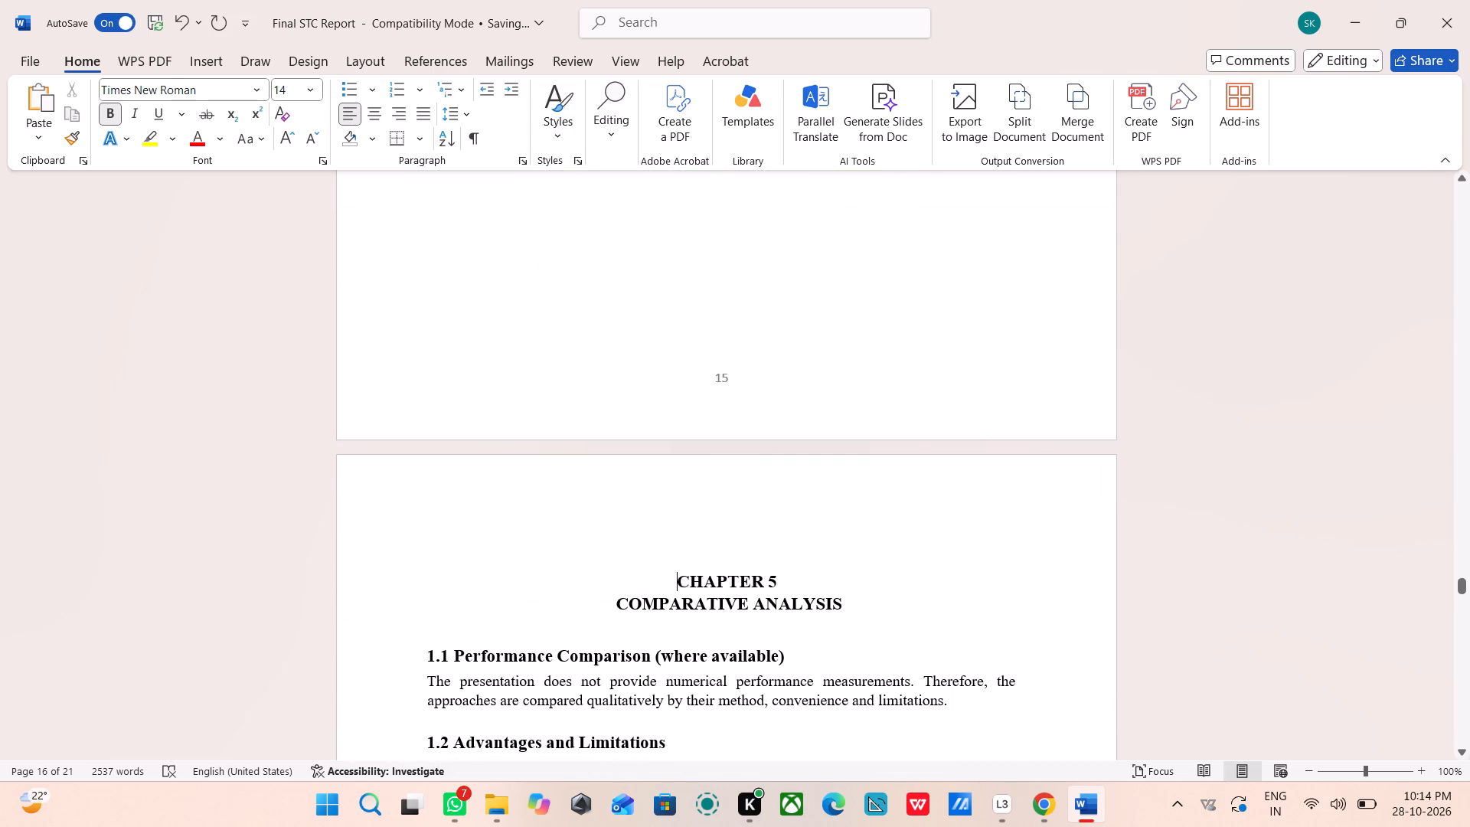
pyautogui.click(655, 526)
pyautogui.click(1040, 820)
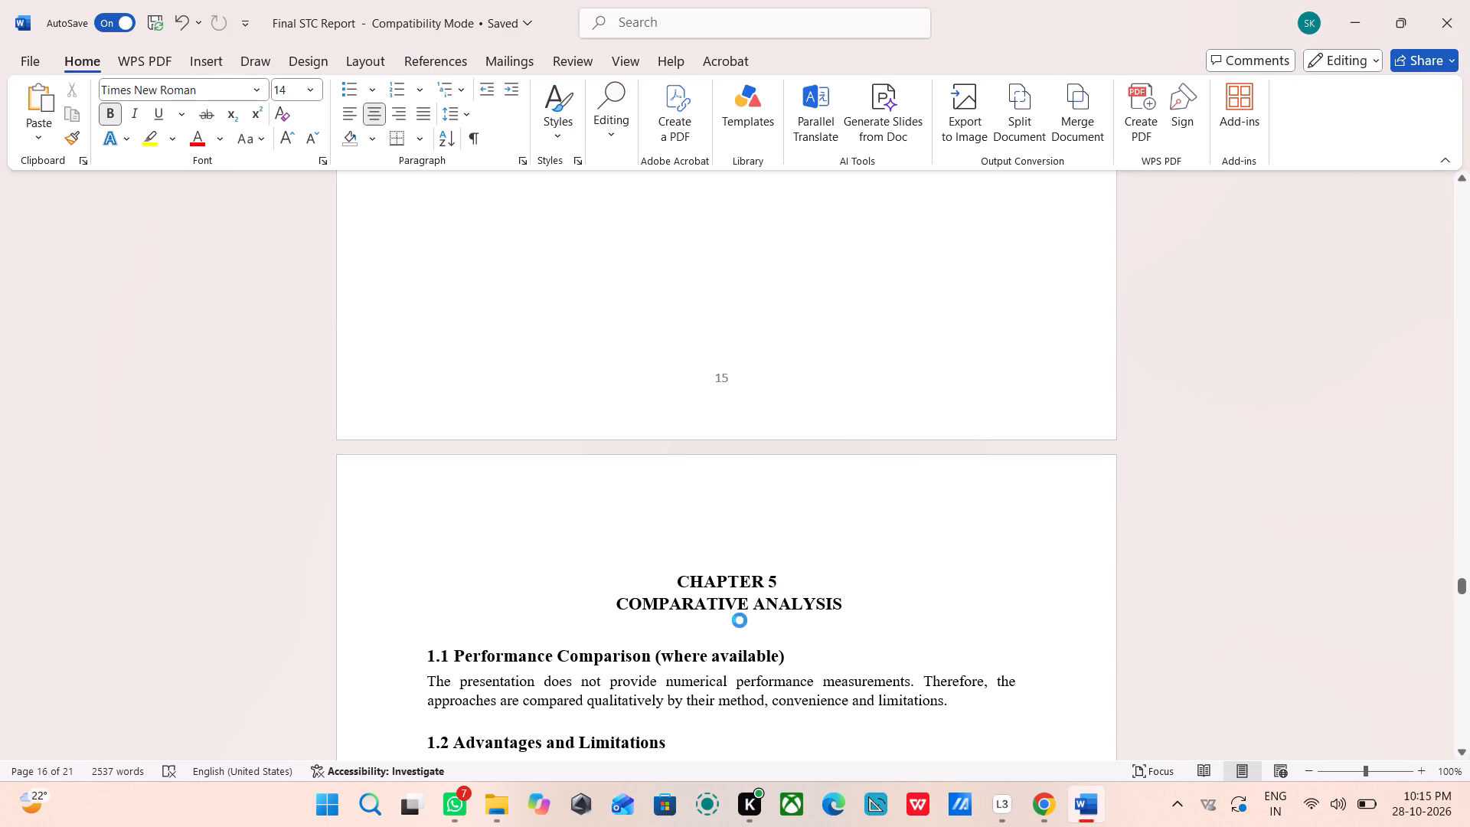
# Left-align the pasted Comparison of Different Approaches heading above the new table.
pyautogui.click(570, 394)
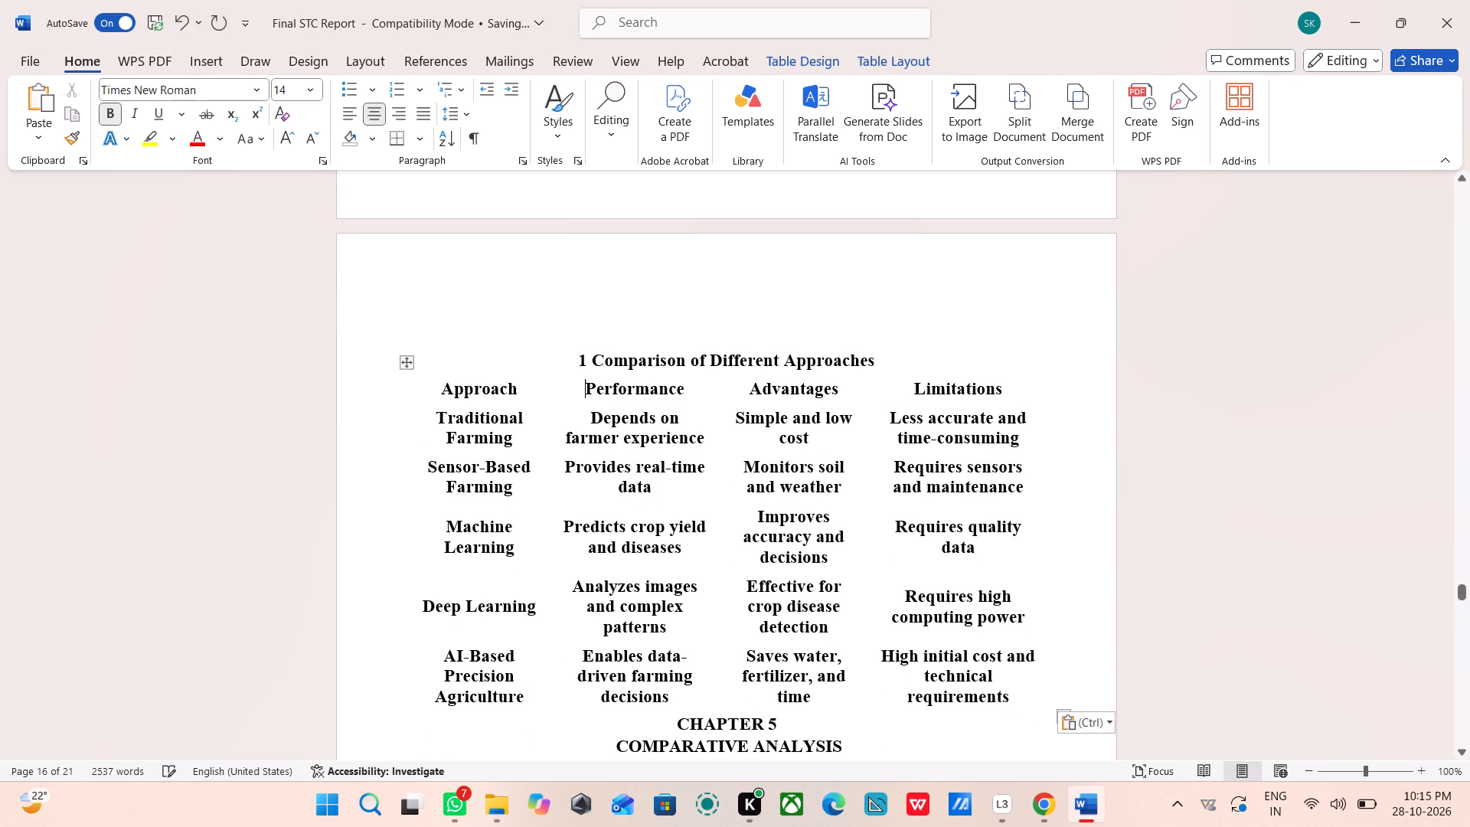
pyautogui.click(580, 357)
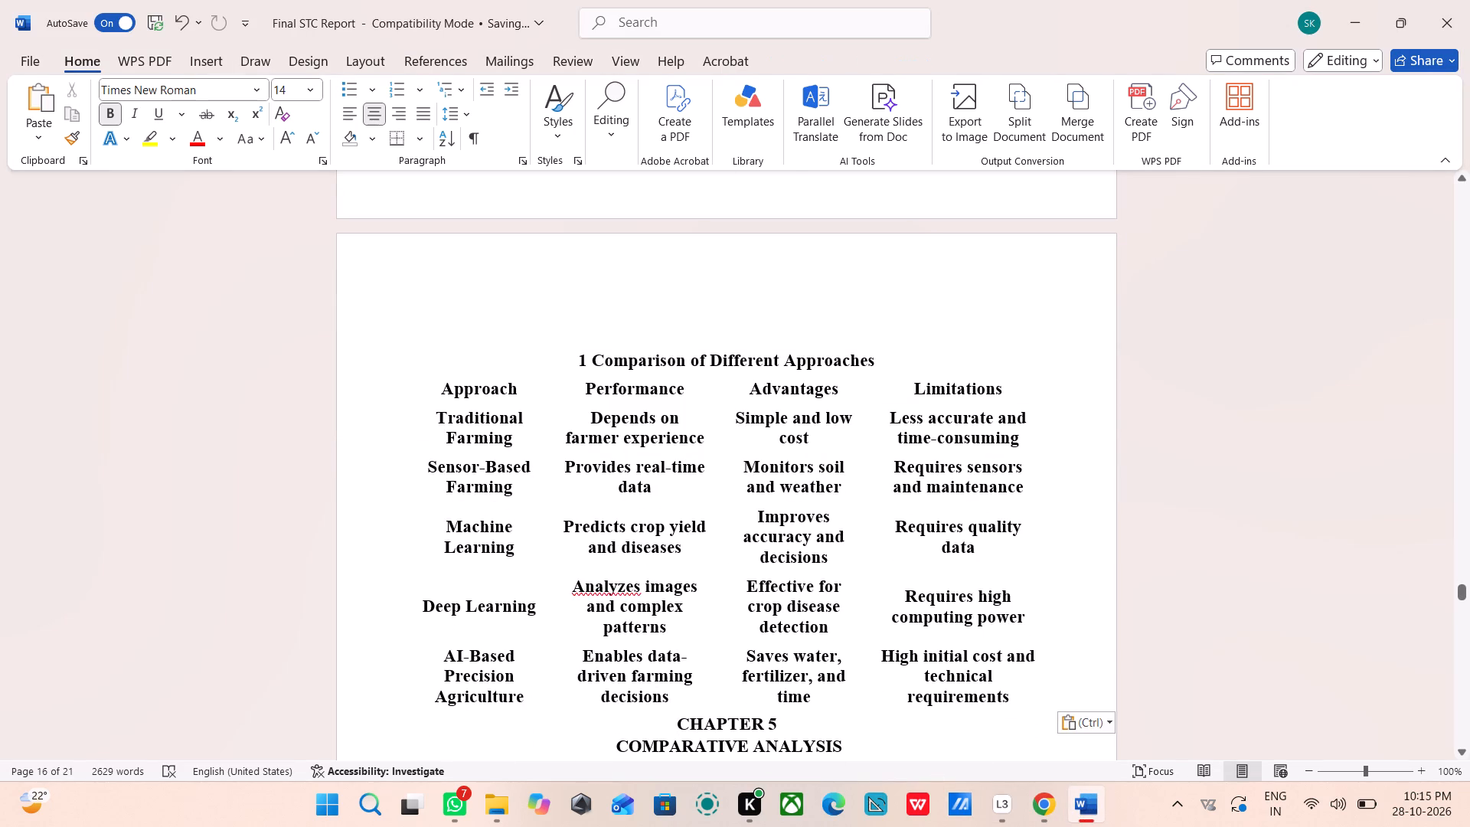
pyautogui.press('BackSpace')
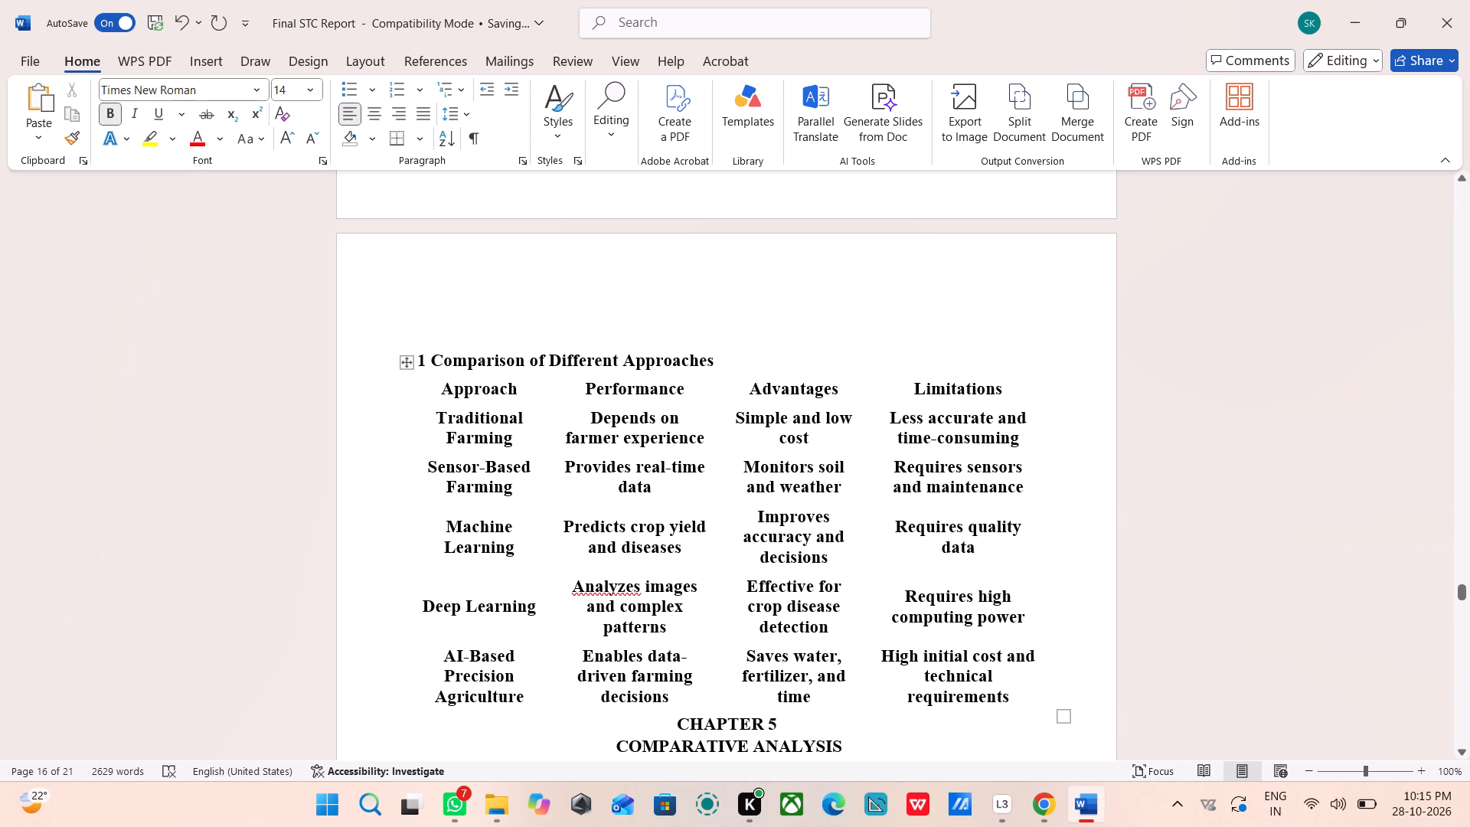
# Apply all borders to every cell of the pasted comparison table.
pyautogui.moveTo(436, 394); pyautogui.dragTo(978, 639)
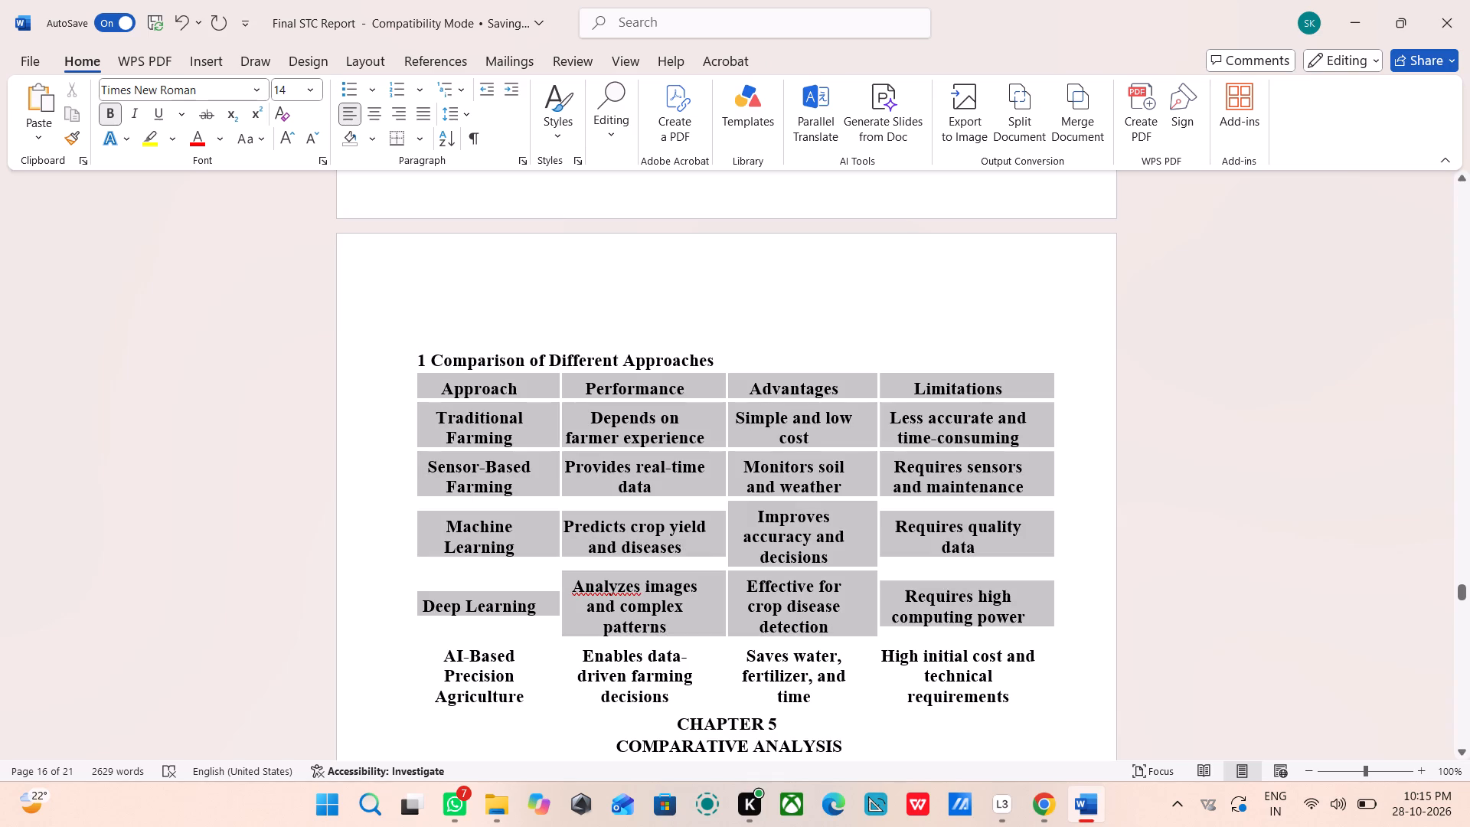
pyautogui.moveTo(978, 639); pyautogui.dragTo(1011, 678)
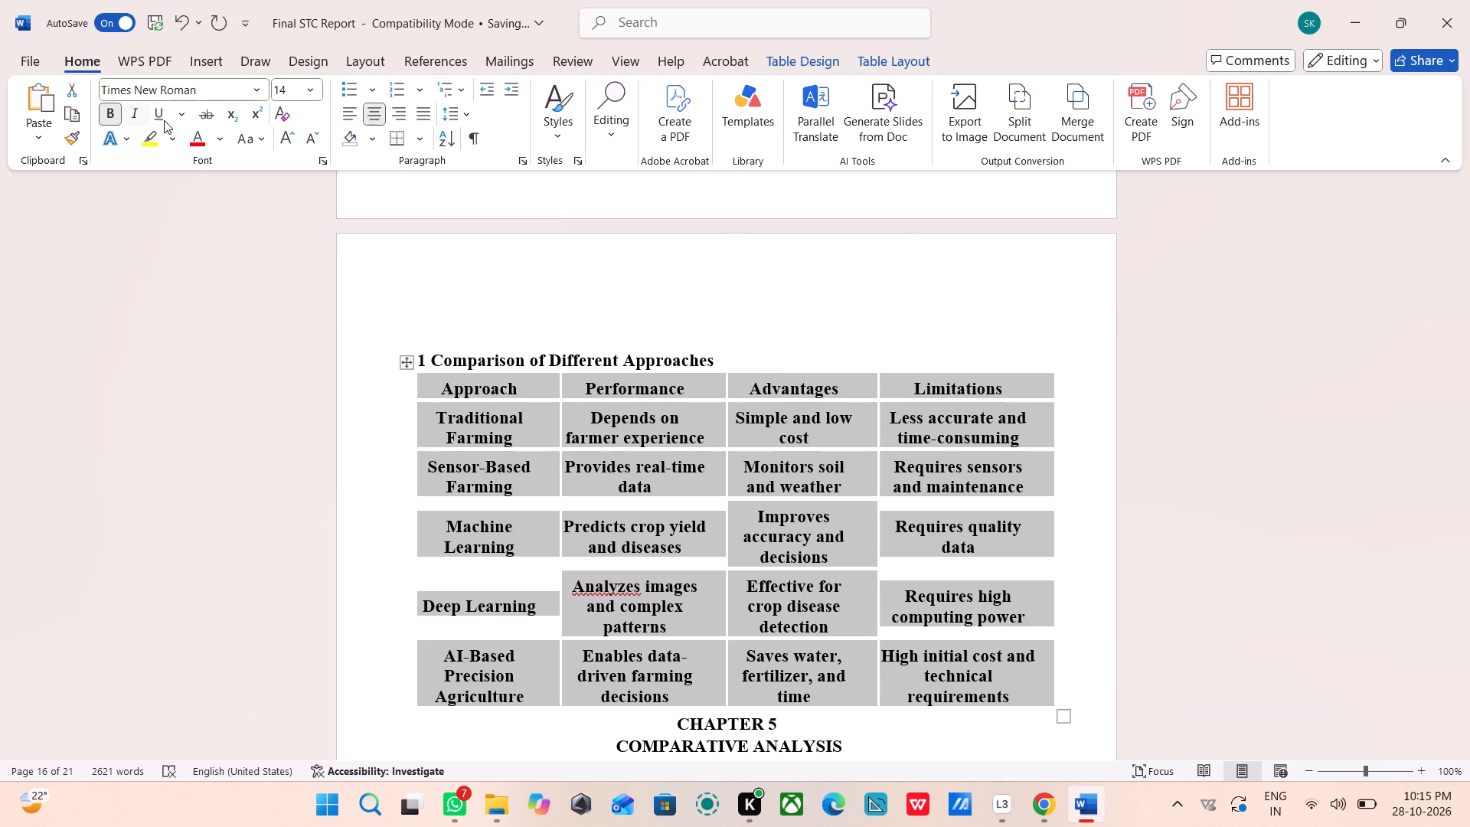
pyautogui.click(411, 139)
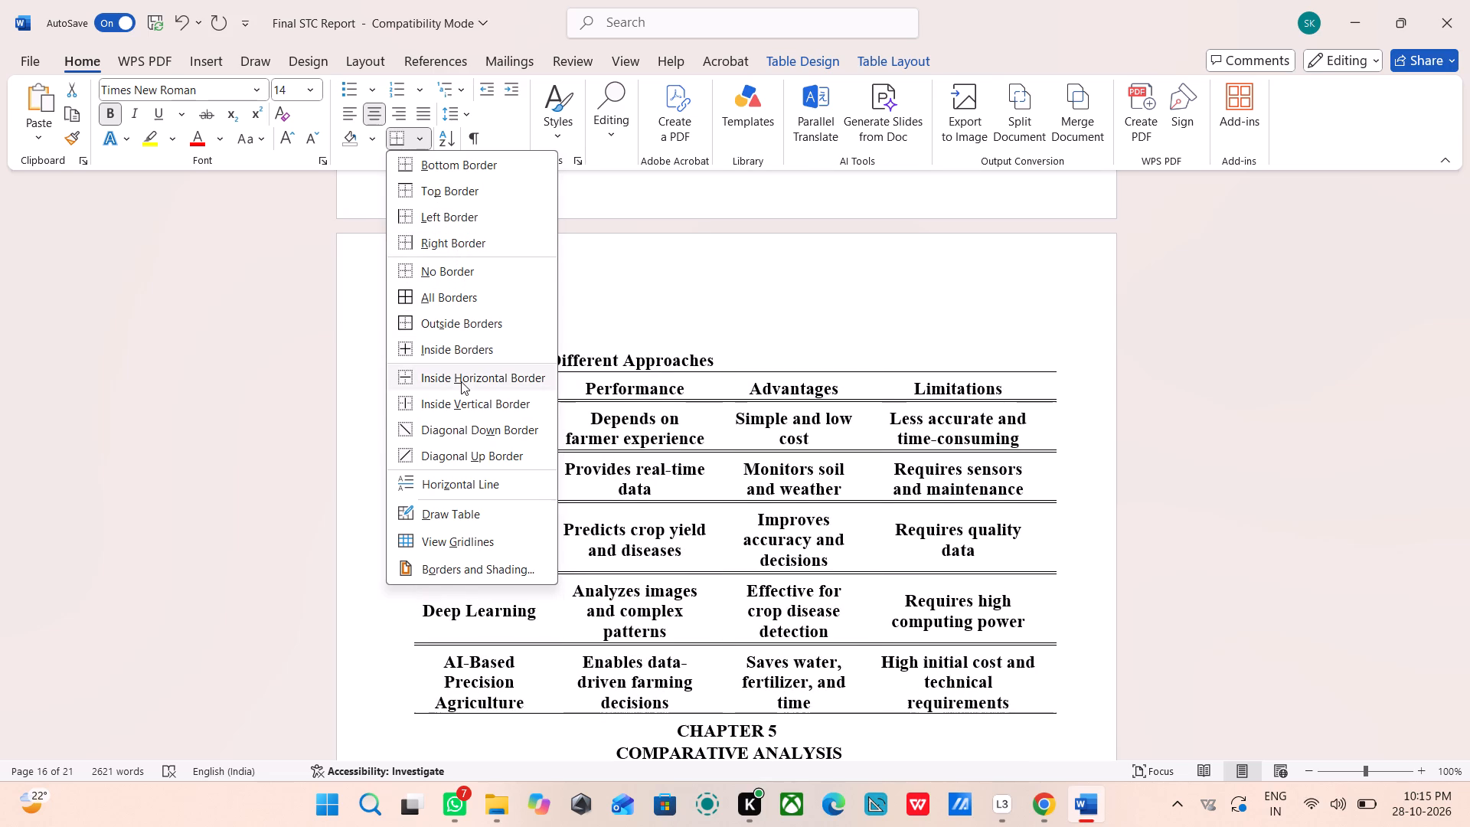
pyautogui.click(463, 295)
pyautogui.scroll(-4, 593, 282)
pyautogui.click(622, 355)
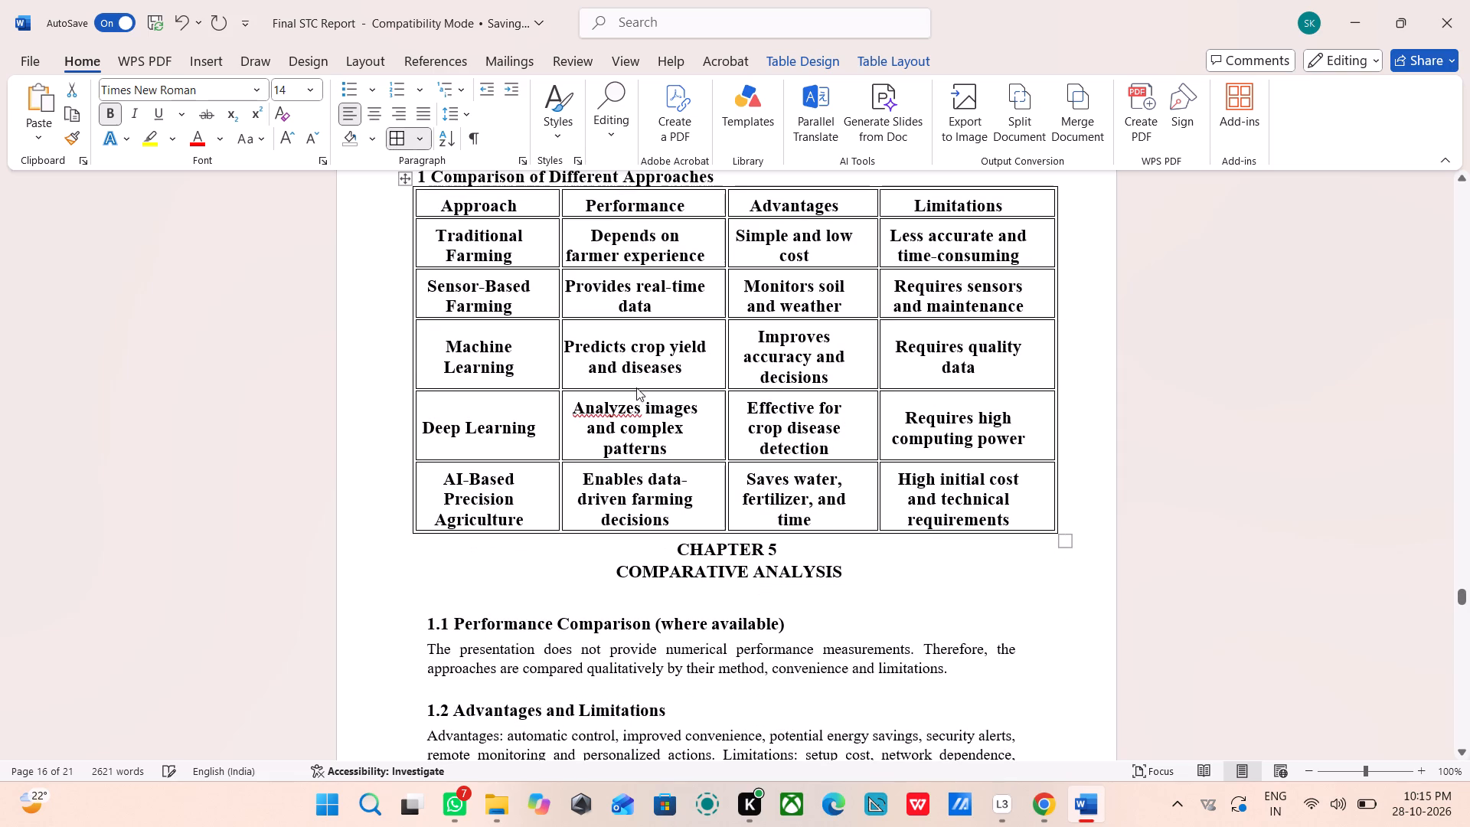
# Insert five blank lines between the comparison table and the CHAPTER 5 title.
pyautogui.click(675, 550)
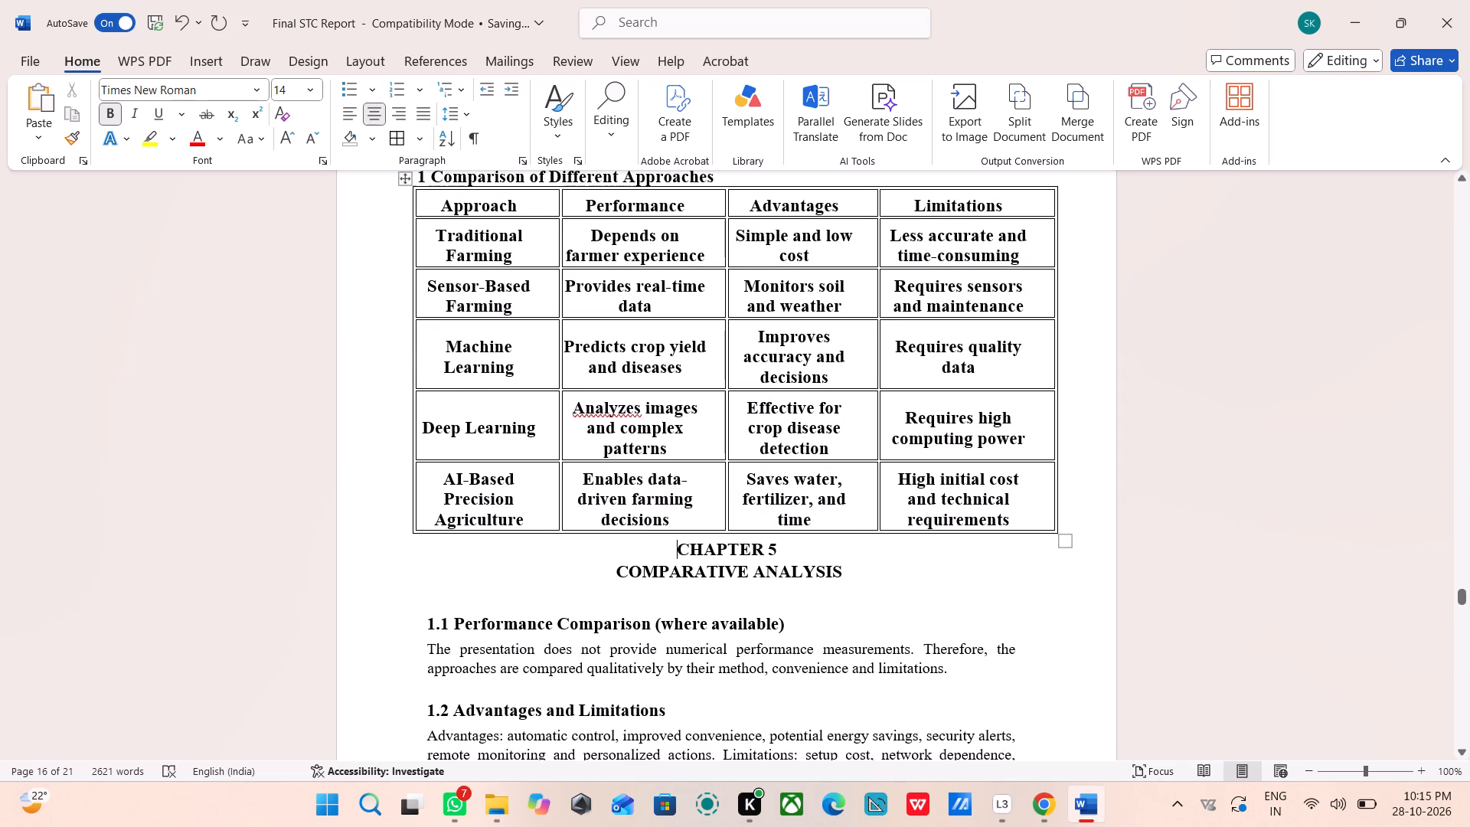
pyautogui.press('Return')
pyautogui.press('Return')
pyautogui.press('Return')
pyautogui.press('Return')
pyautogui.scroll(-11, 743, 525)
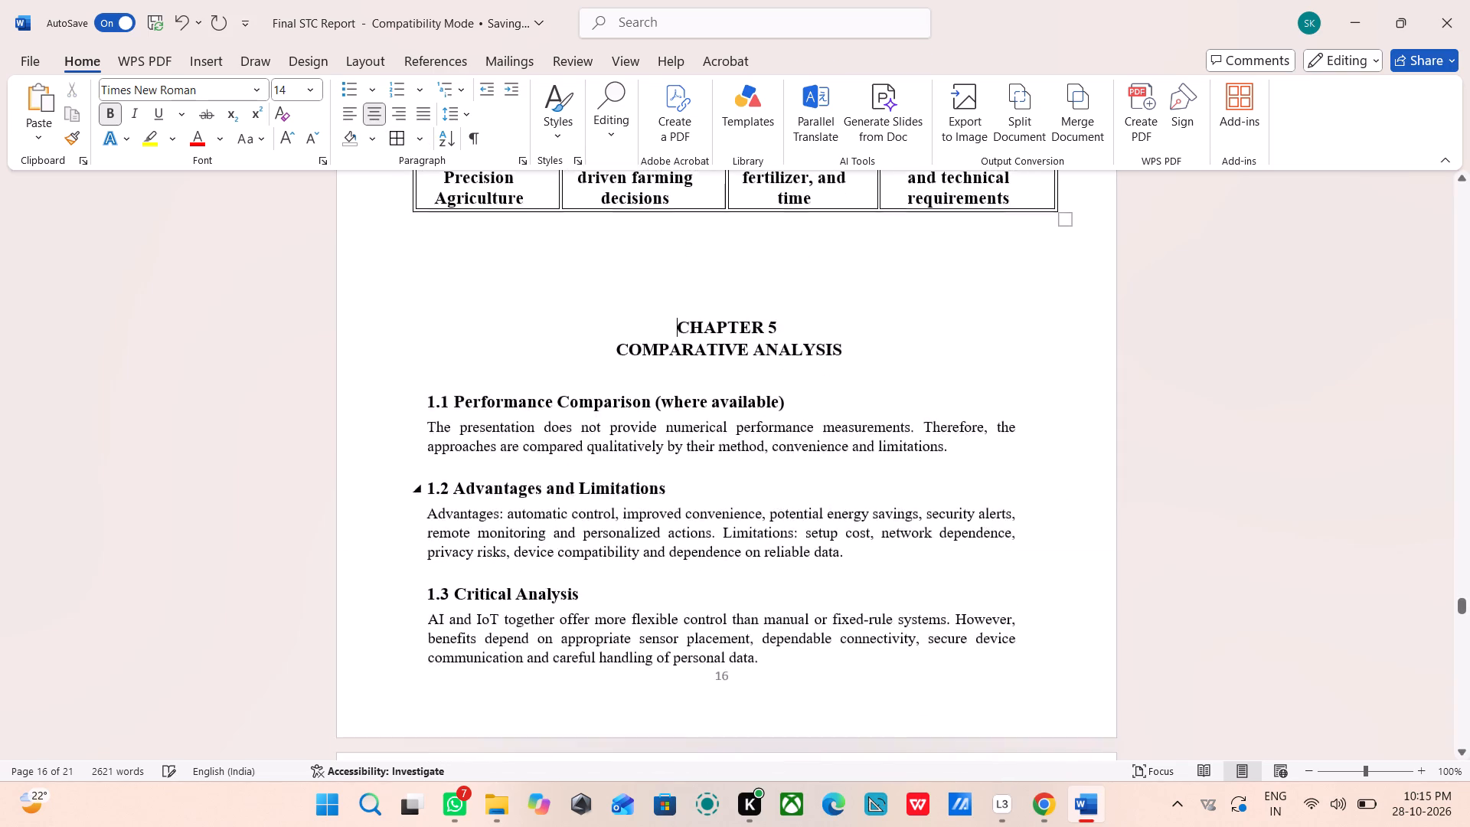
pyautogui.scroll(-1, 733, 396)
pyautogui.press('Return')
# Review the chapter 4 pages from 4.1 Architecture through 4.6 Important Components, down to the comparison table and CHAPTER 5.
pyautogui.scroll(6, 733, 391)
pyautogui.scroll(17, 733, 391)
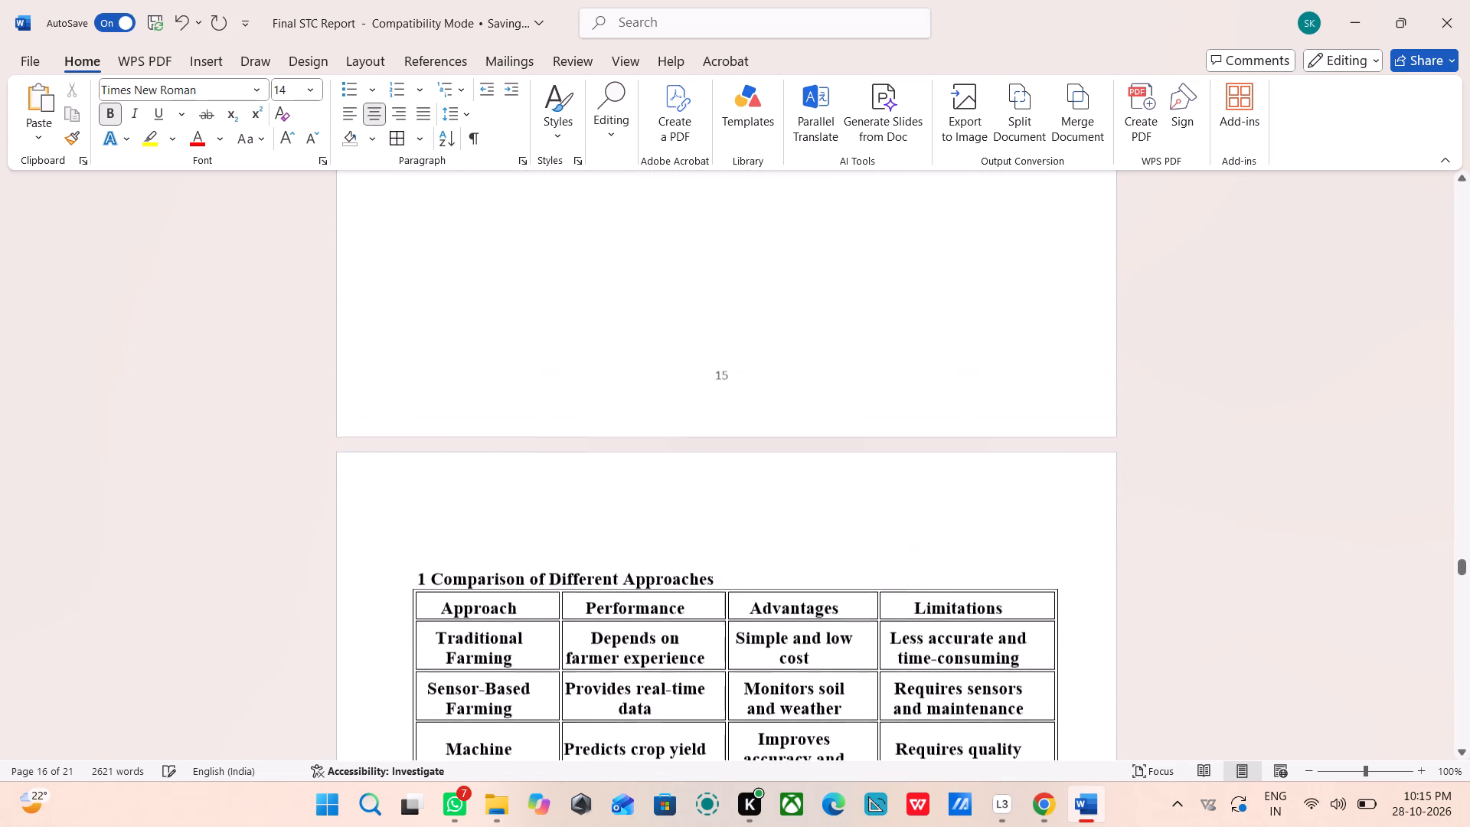
pyautogui.scroll(20, 733, 391)
pyautogui.scroll(11, 733, 391)
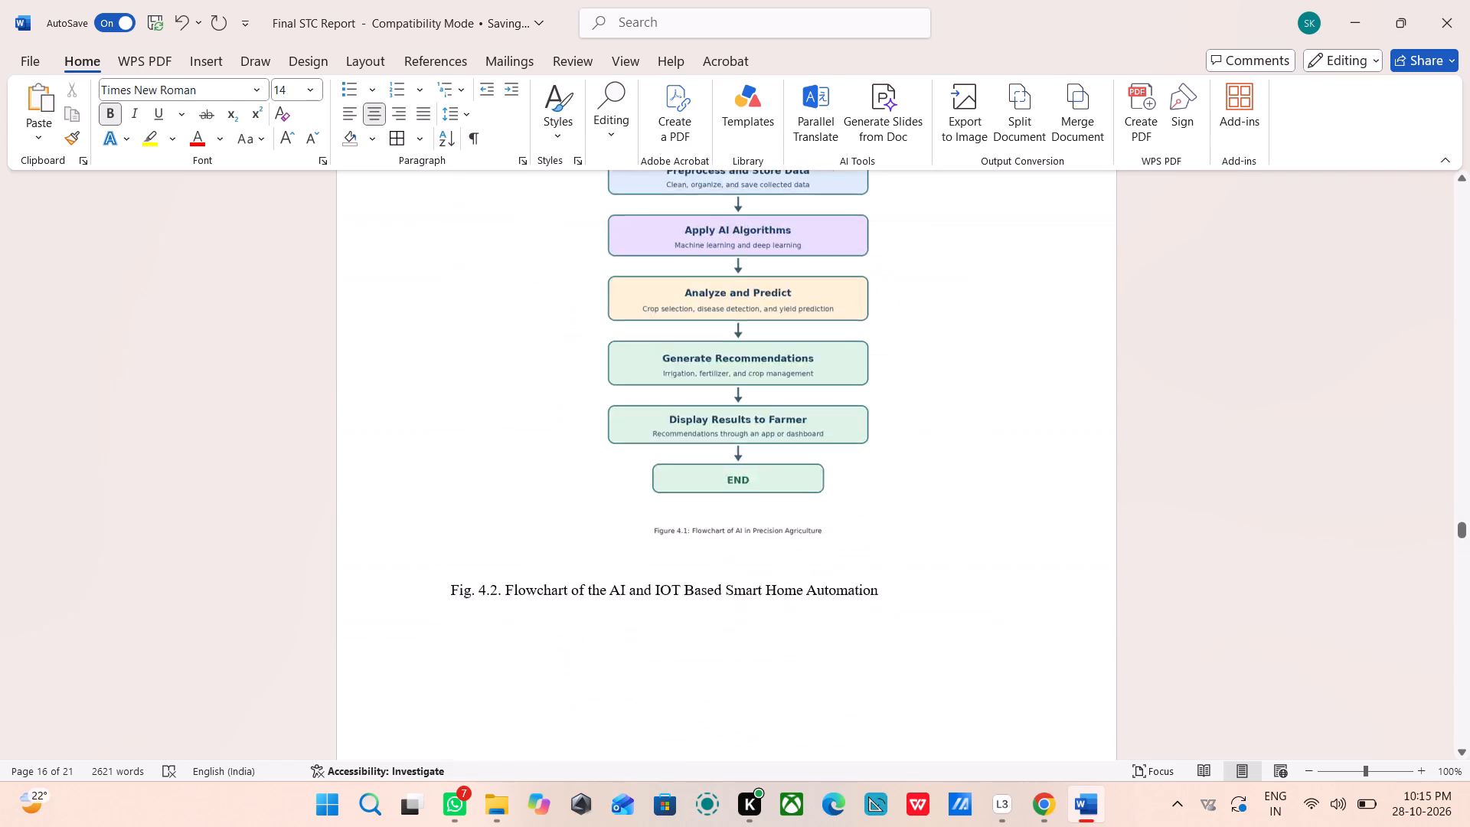
pyautogui.scroll(13, 715, 384)
pyautogui.scroll(17, 703, 380)
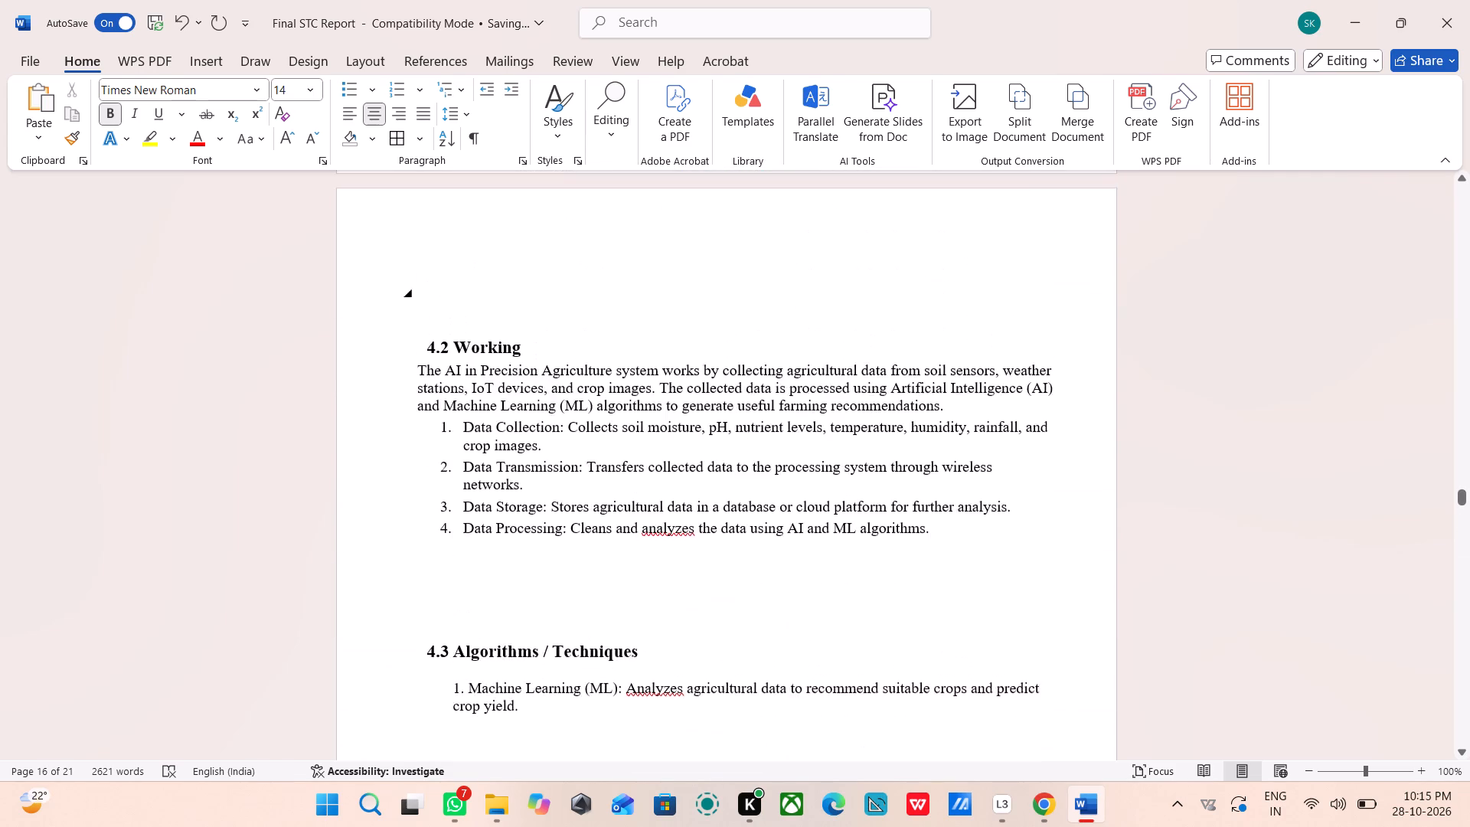
pyautogui.scroll(20, 692, 377)
pyautogui.scroll(1, 692, 377)
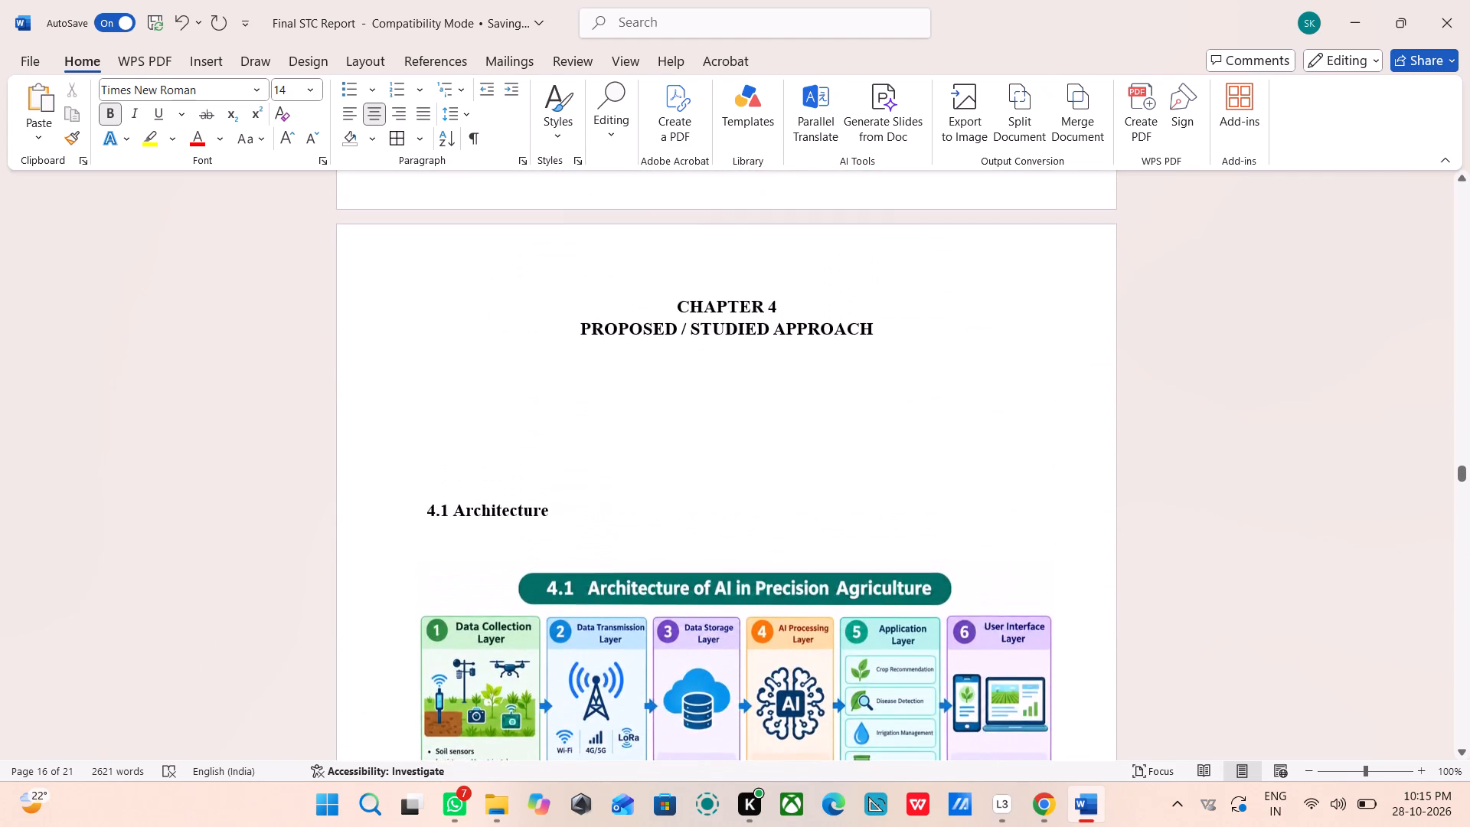
pyautogui.scroll(-7, 680, 373)
pyautogui.scroll(-14, 680, 373)
pyautogui.scroll(-13, 680, 373)
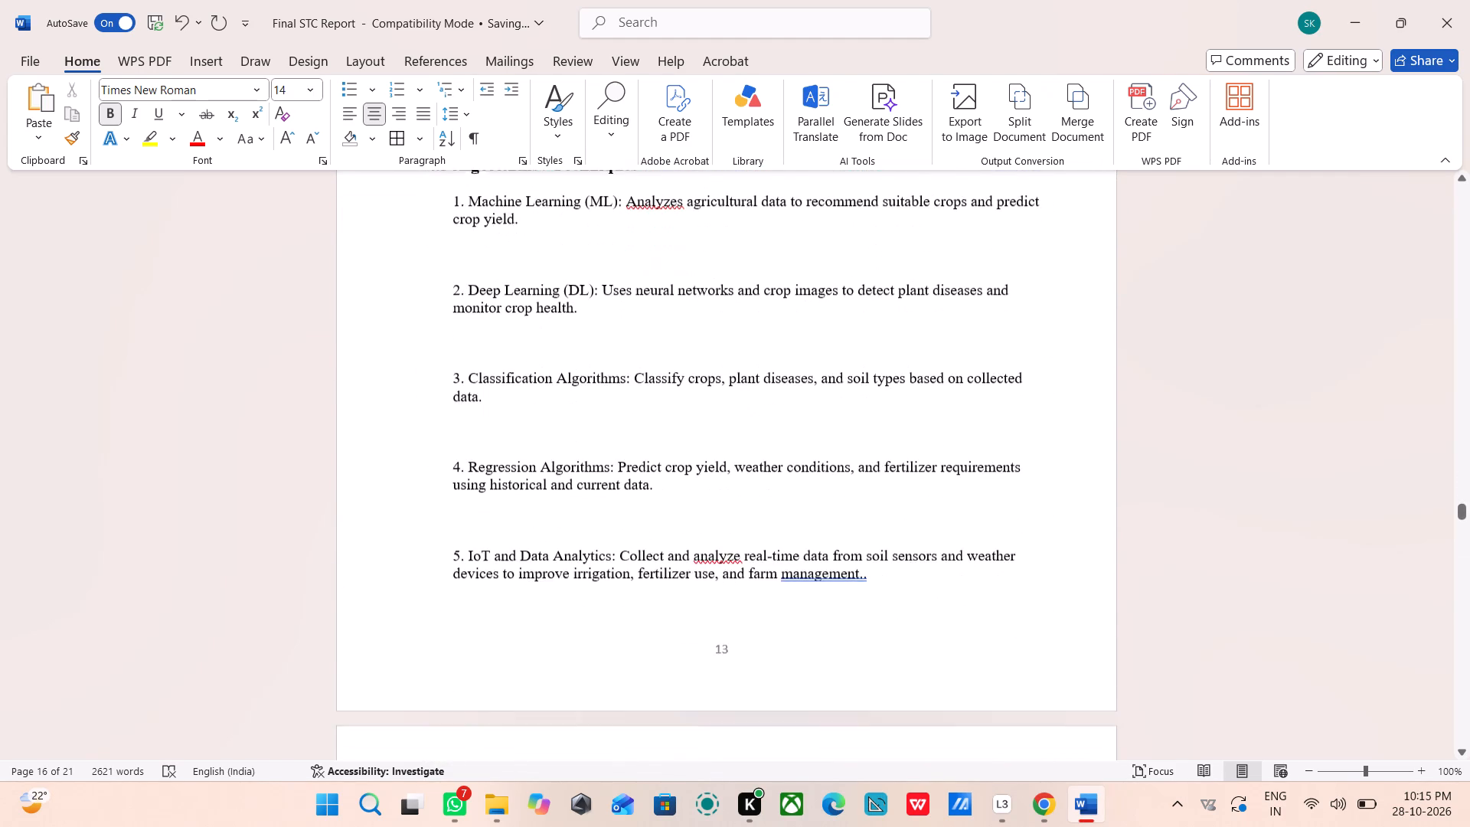
pyautogui.scroll(-19, 680, 373)
pyautogui.scroll(-5, 680, 373)
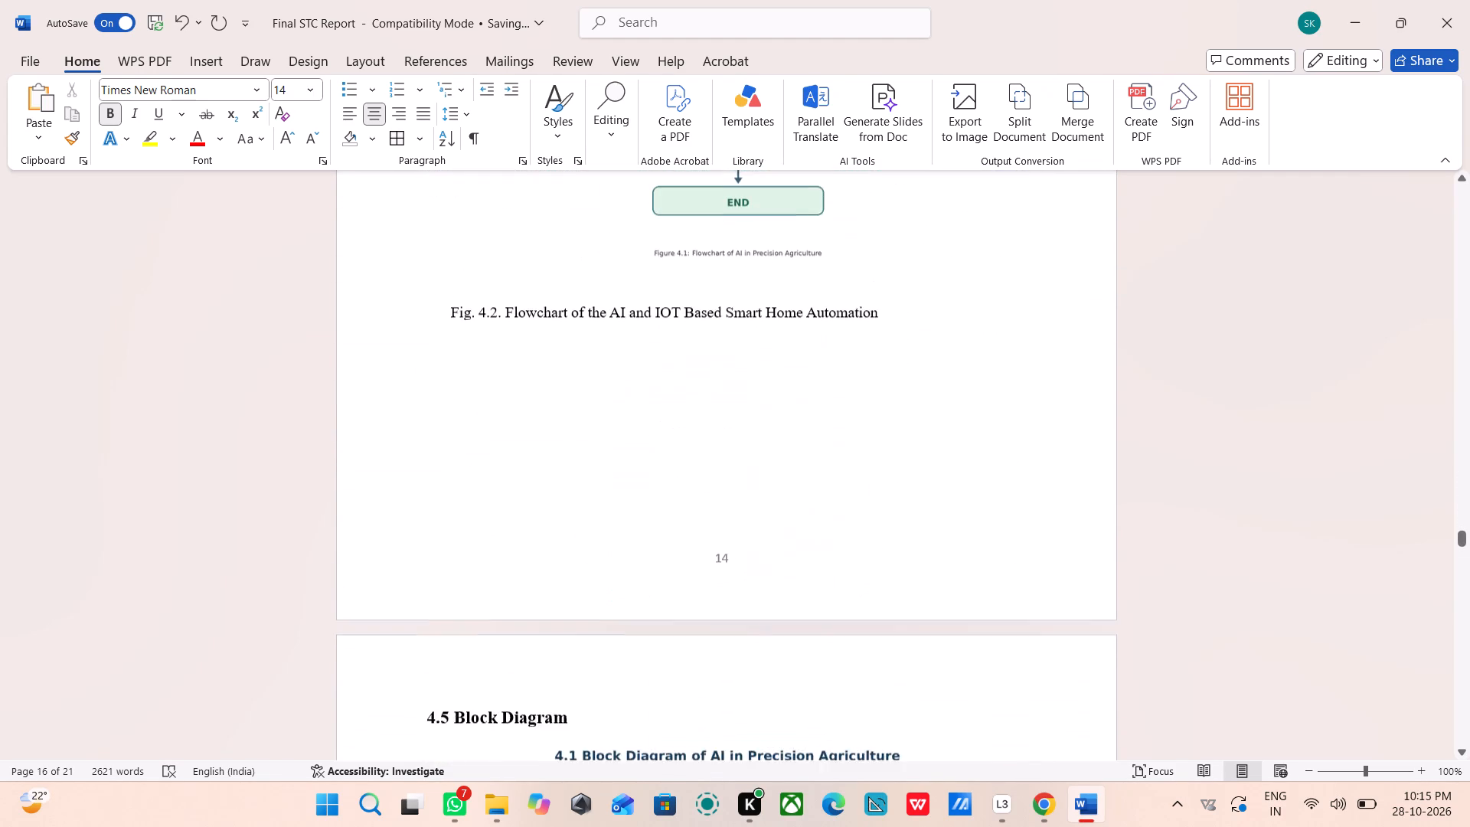
pyautogui.scroll(-18, 680, 373)
pyautogui.scroll(-4, 678, 372)
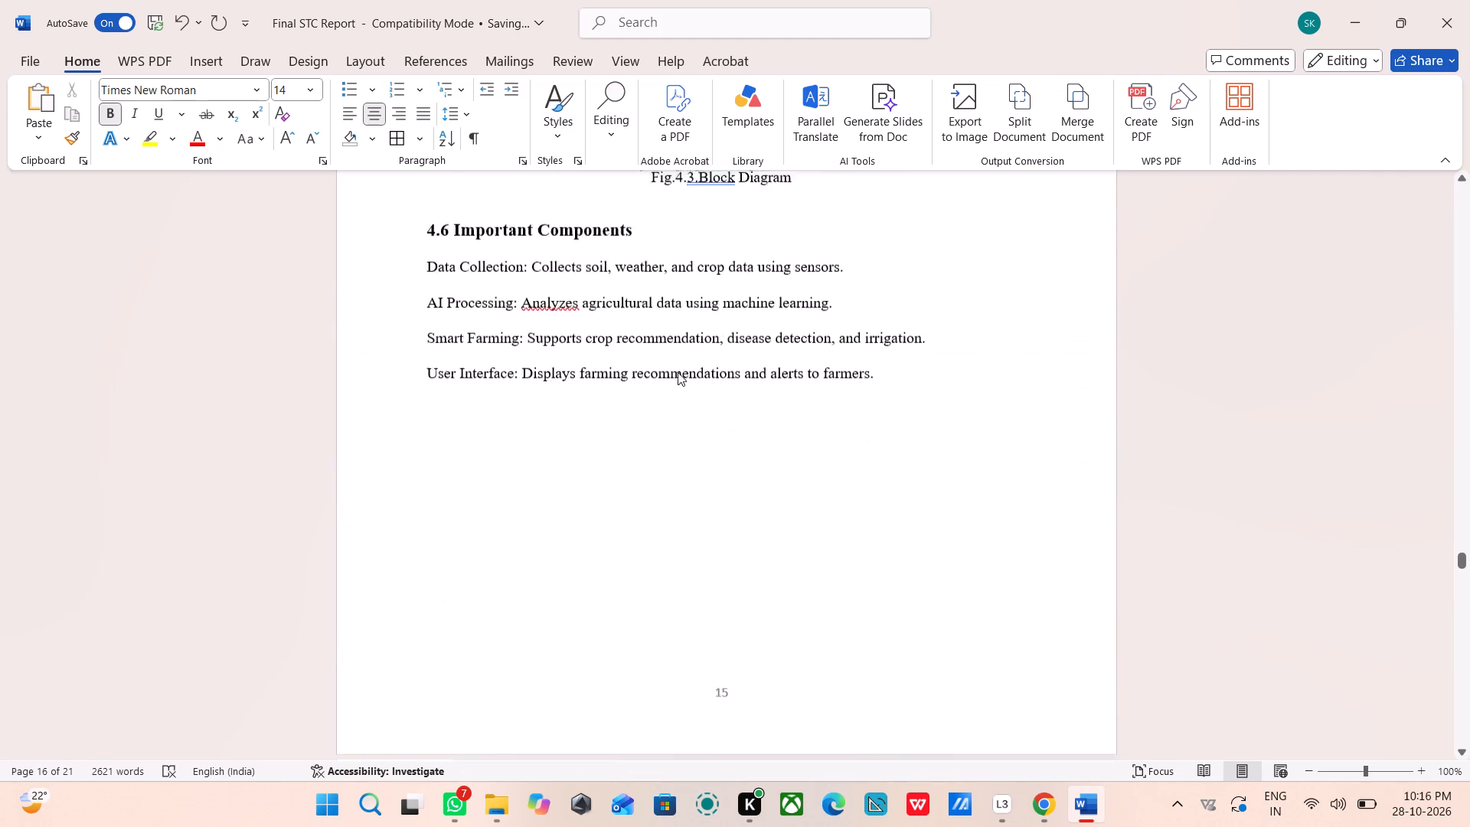
pyautogui.scroll(-13, 678, 372)
pyautogui.scroll(6, 665, 369)
pyautogui.scroll(-3, 665, 369)
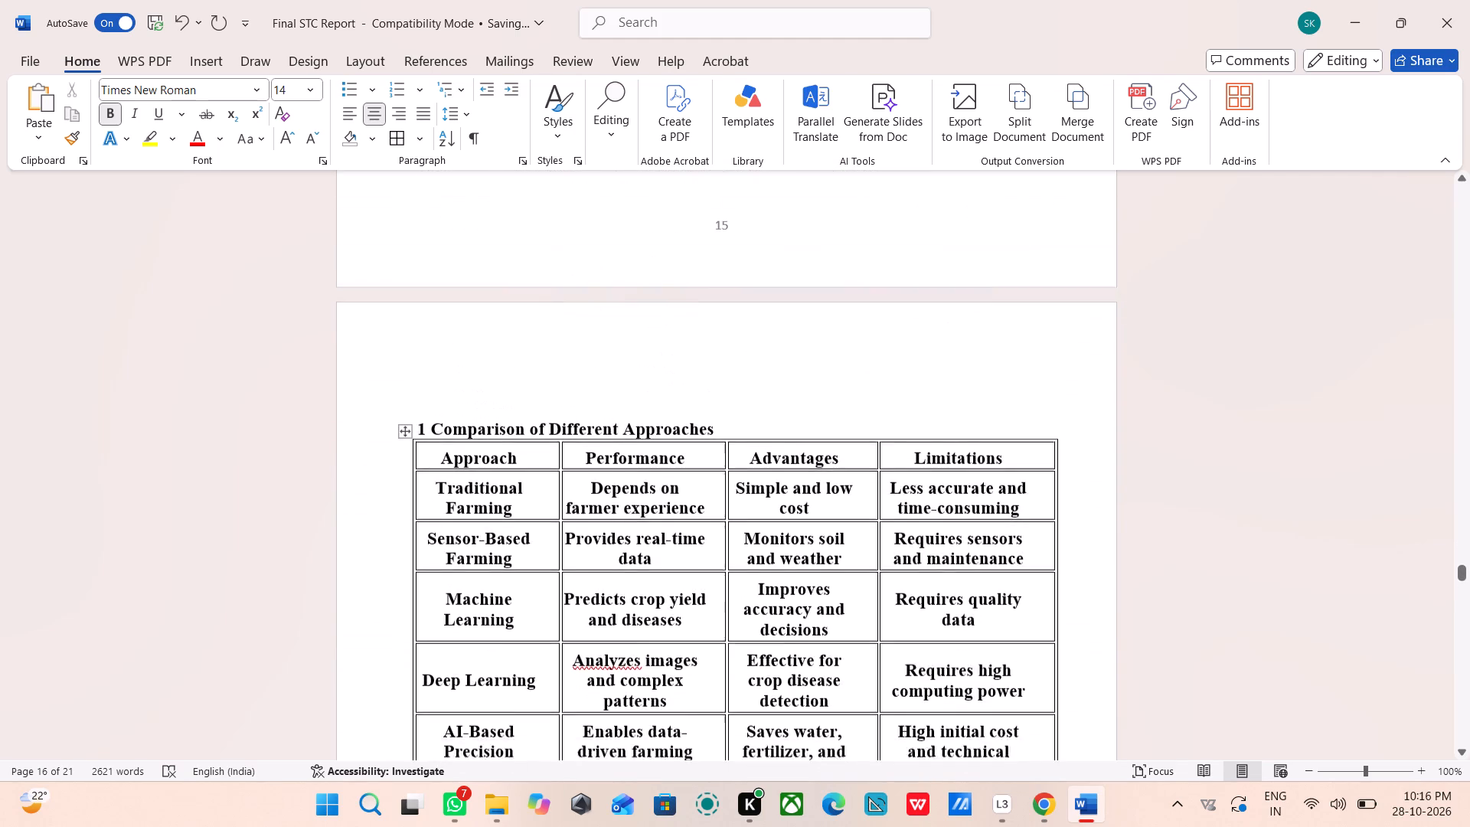
pyautogui.scroll(6, 665, 369)
pyautogui.scroll(-16, 665, 369)
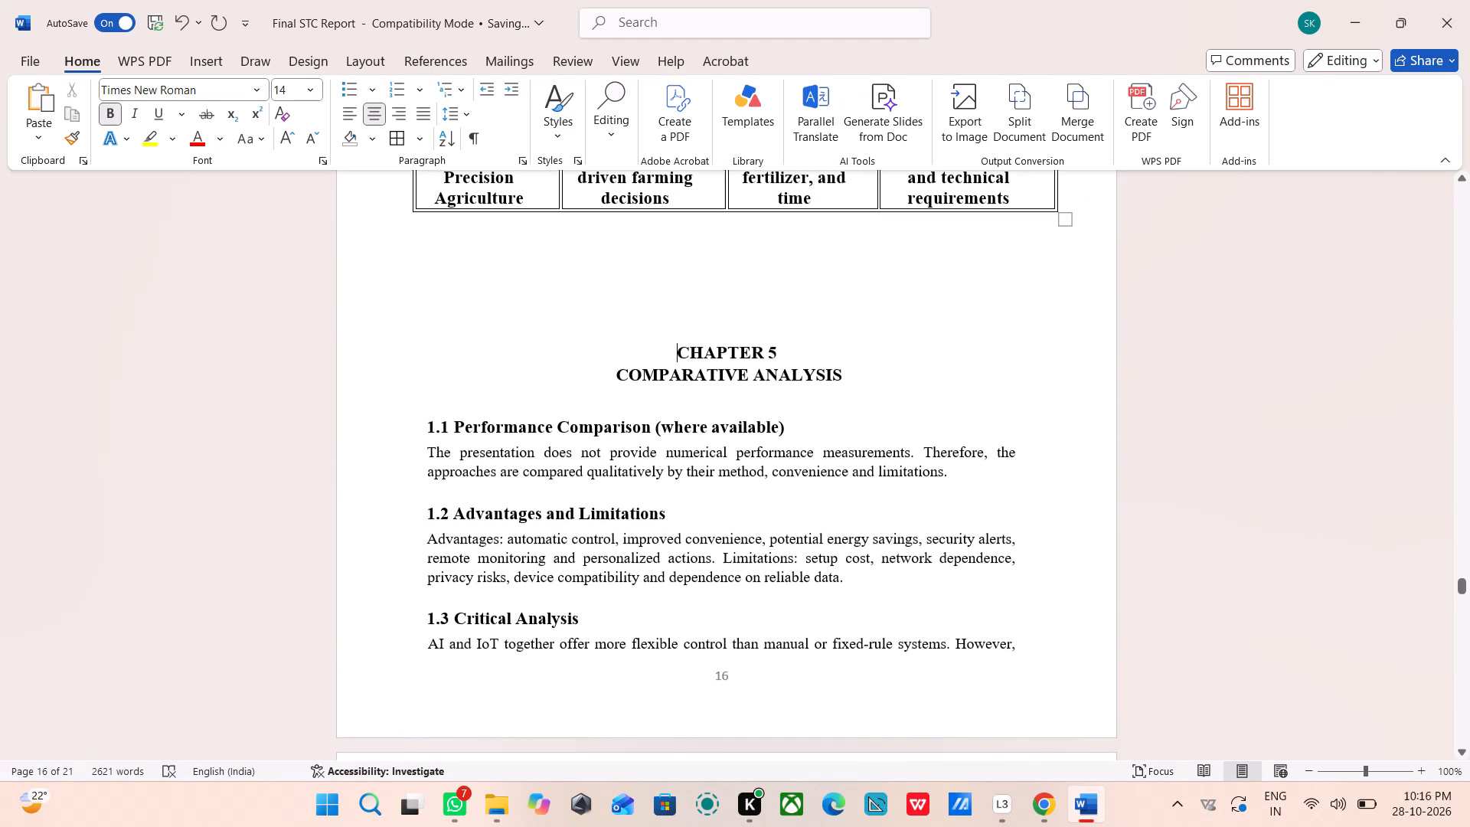
# Insert thirteen blank lines above the CHAPTER 5 title so the chapter starts at the top of a new page.
pyautogui.scroll(-3, 696, 411)
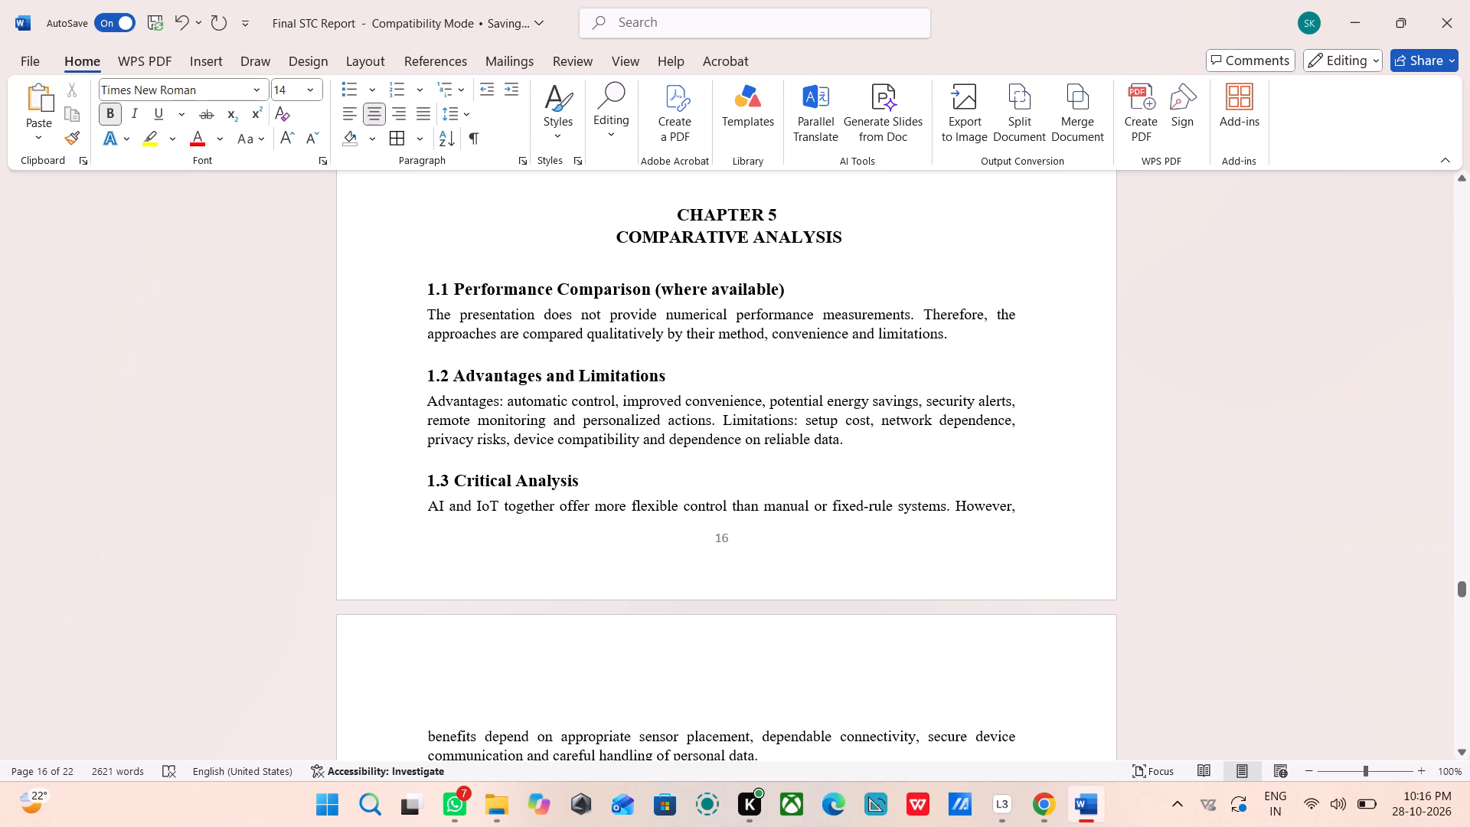
pyautogui.press('Return')
pyautogui.press('Return')
pyautogui.press('Return')
pyautogui.press('Return')
pyautogui.press('Return')
pyautogui.press('Return')
pyautogui.press('Return')
pyautogui.press('Return')
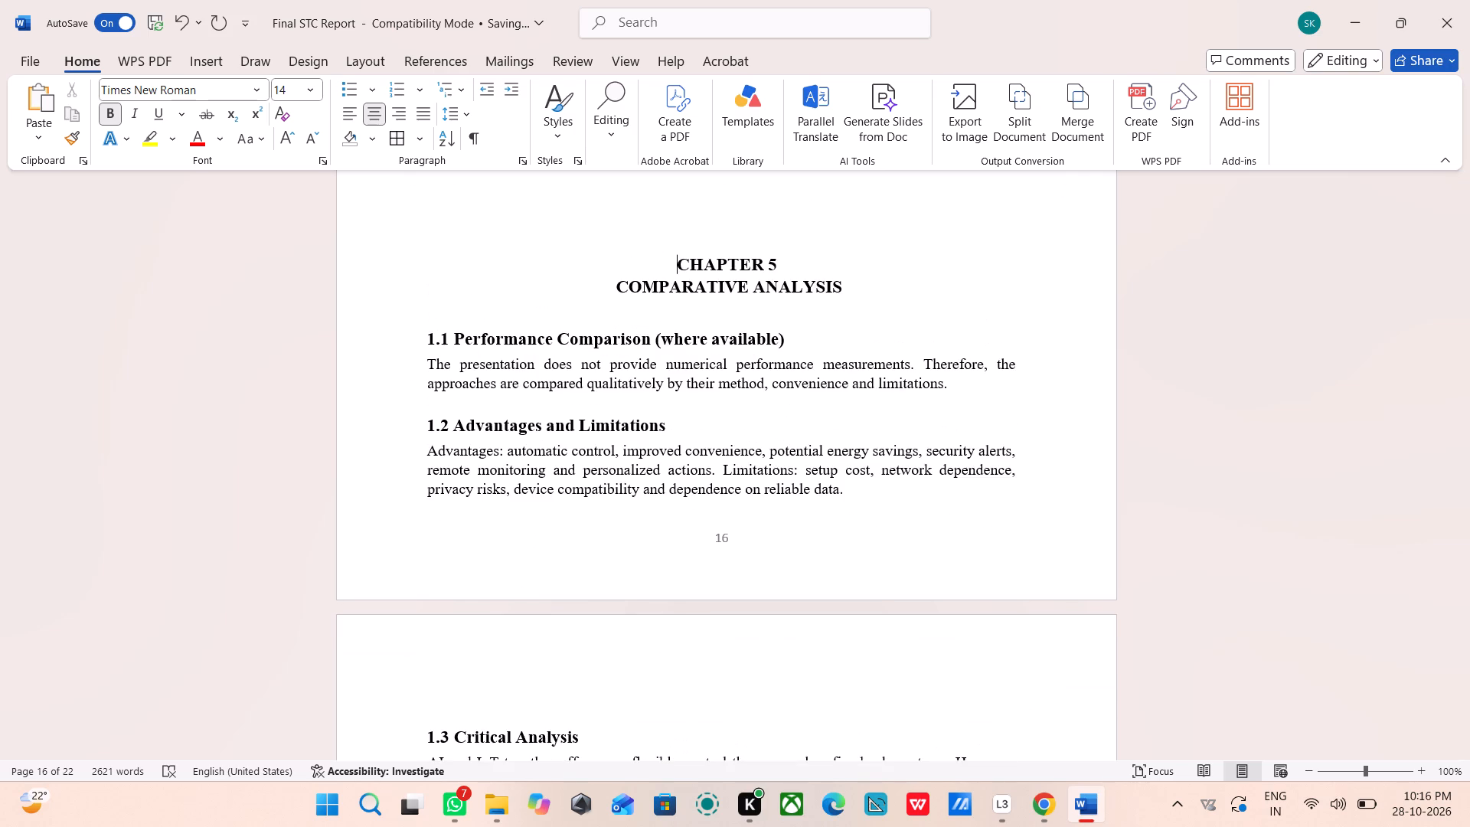
pyautogui.press('Return')
pyautogui.press('Return')
pyautogui.press('Return')
pyautogui.press('Return')
pyautogui.press('Return')
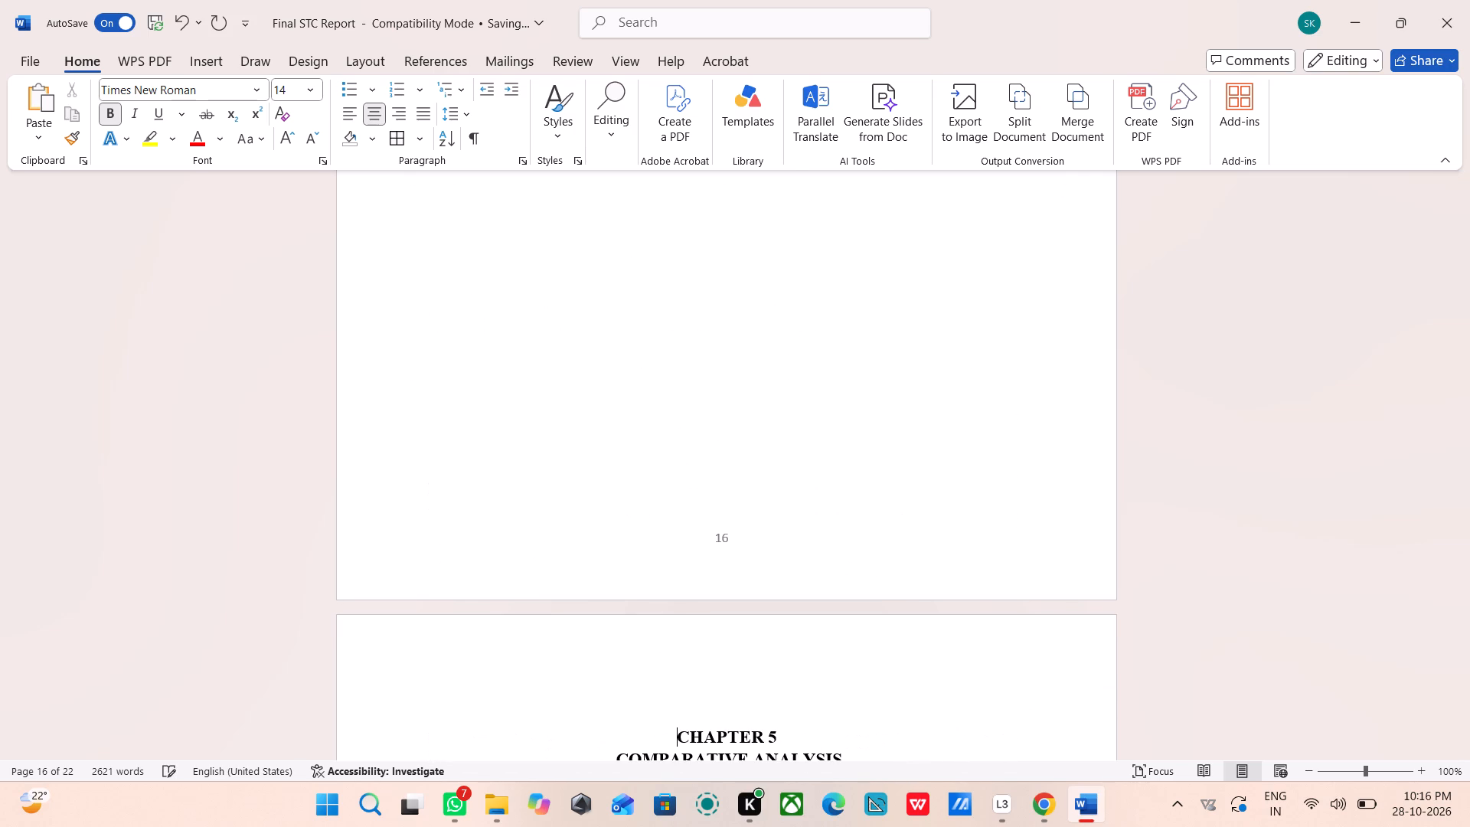
# Move the comparison table down to leave a gap beneath the Comparison of Different Approaches heading.
pyautogui.scroll(18, 642, 250)
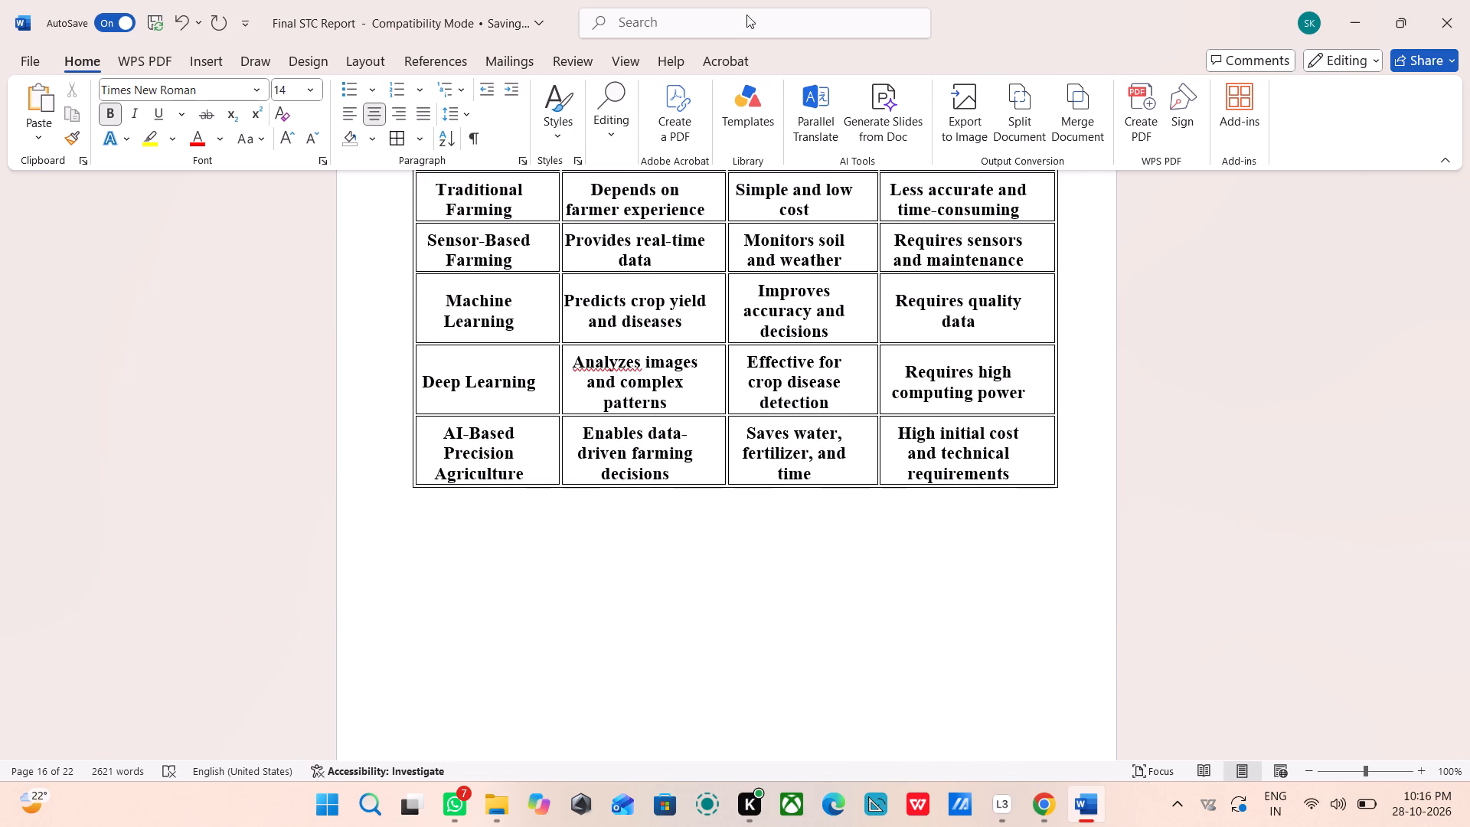
pyautogui.scroll(4, 668, 296)
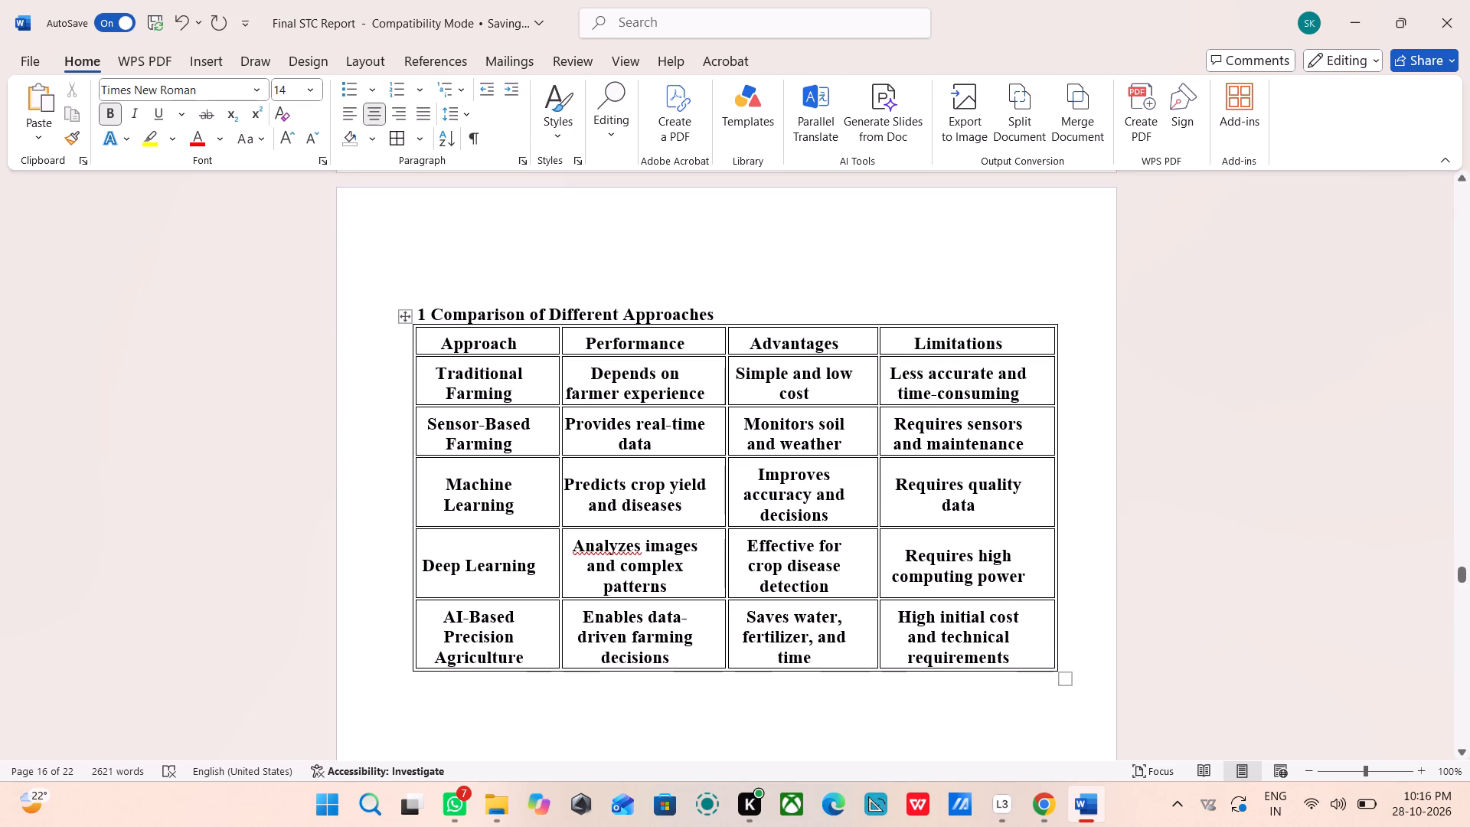
pyautogui.moveTo(729, 666); pyautogui.dragTo(733, 695)
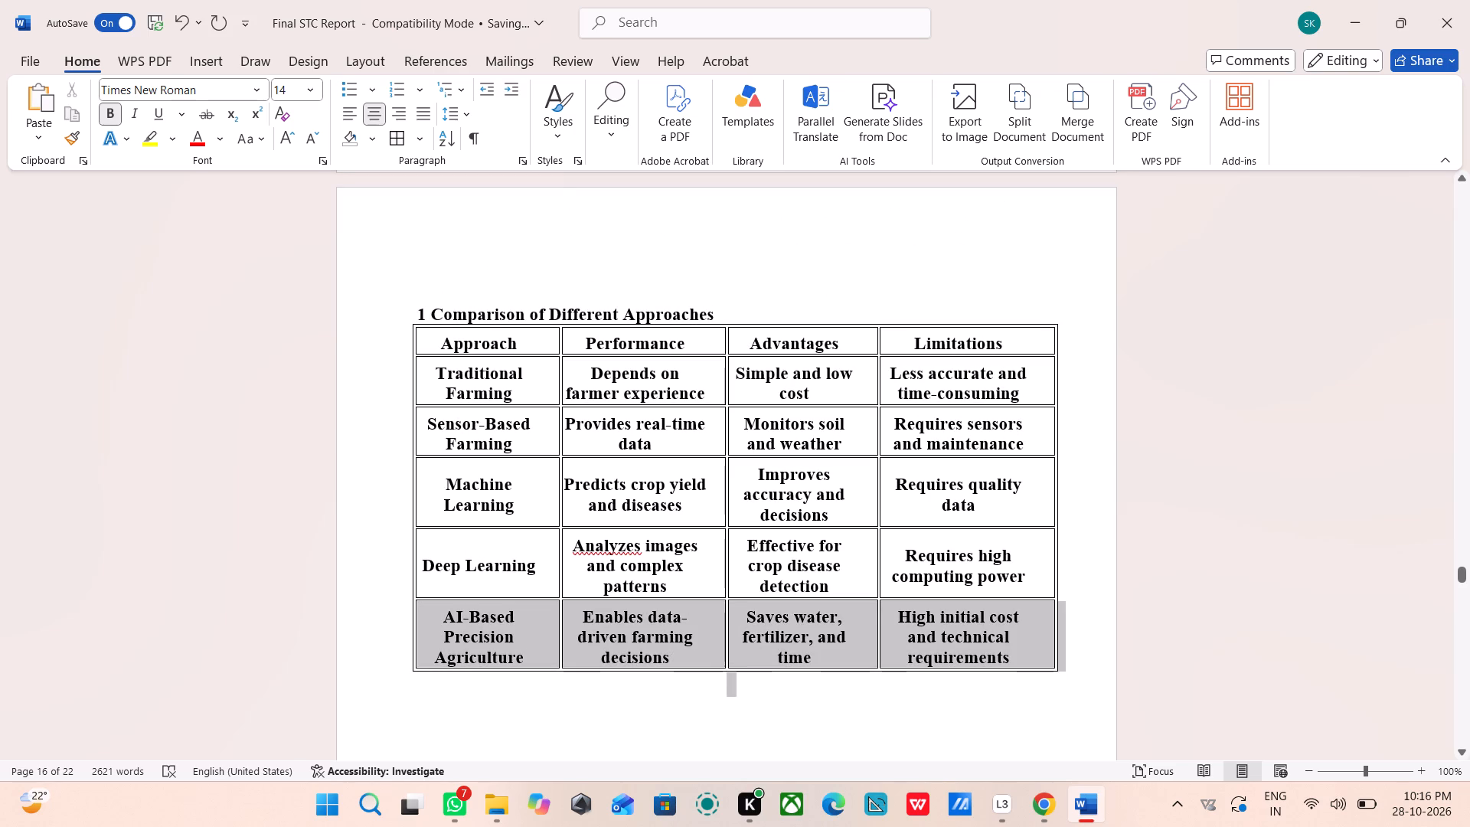
pyautogui.moveTo(733, 695); pyautogui.dragTo(743, 725)
pyautogui.click(720, 673)
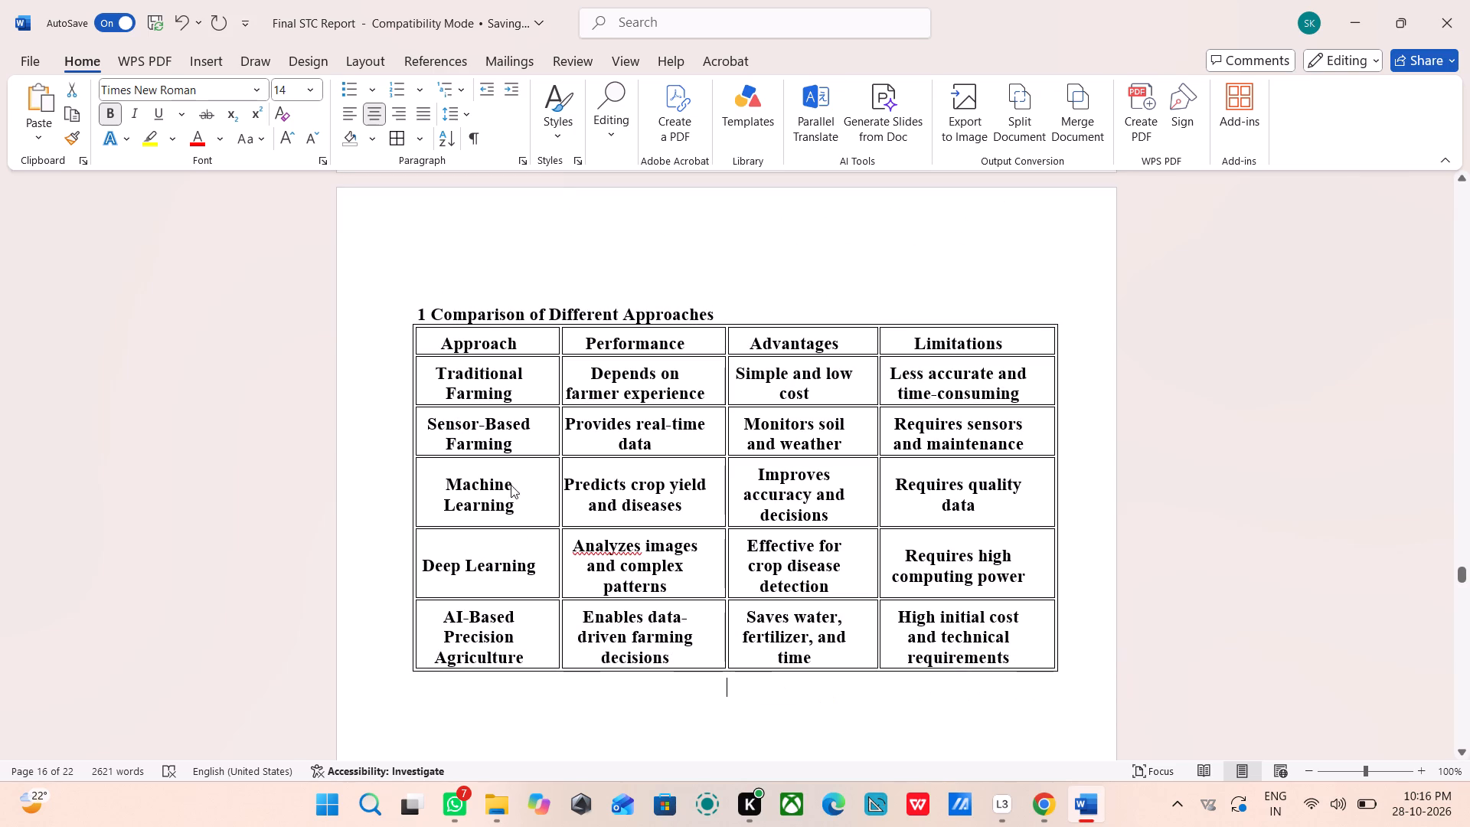
pyautogui.click(479, 368)
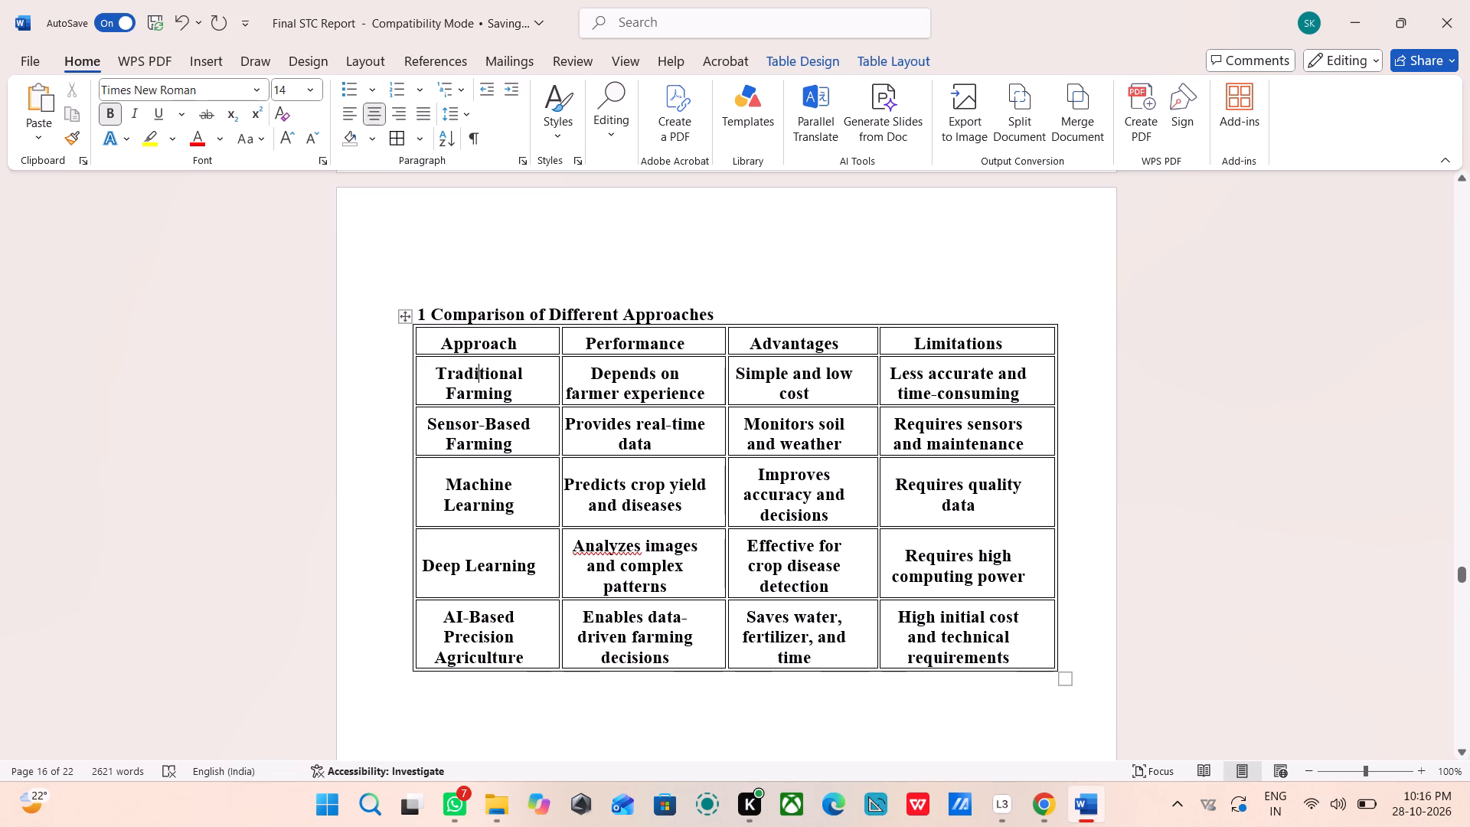
pyautogui.moveTo(405, 317); pyautogui.dragTo(407, 374)
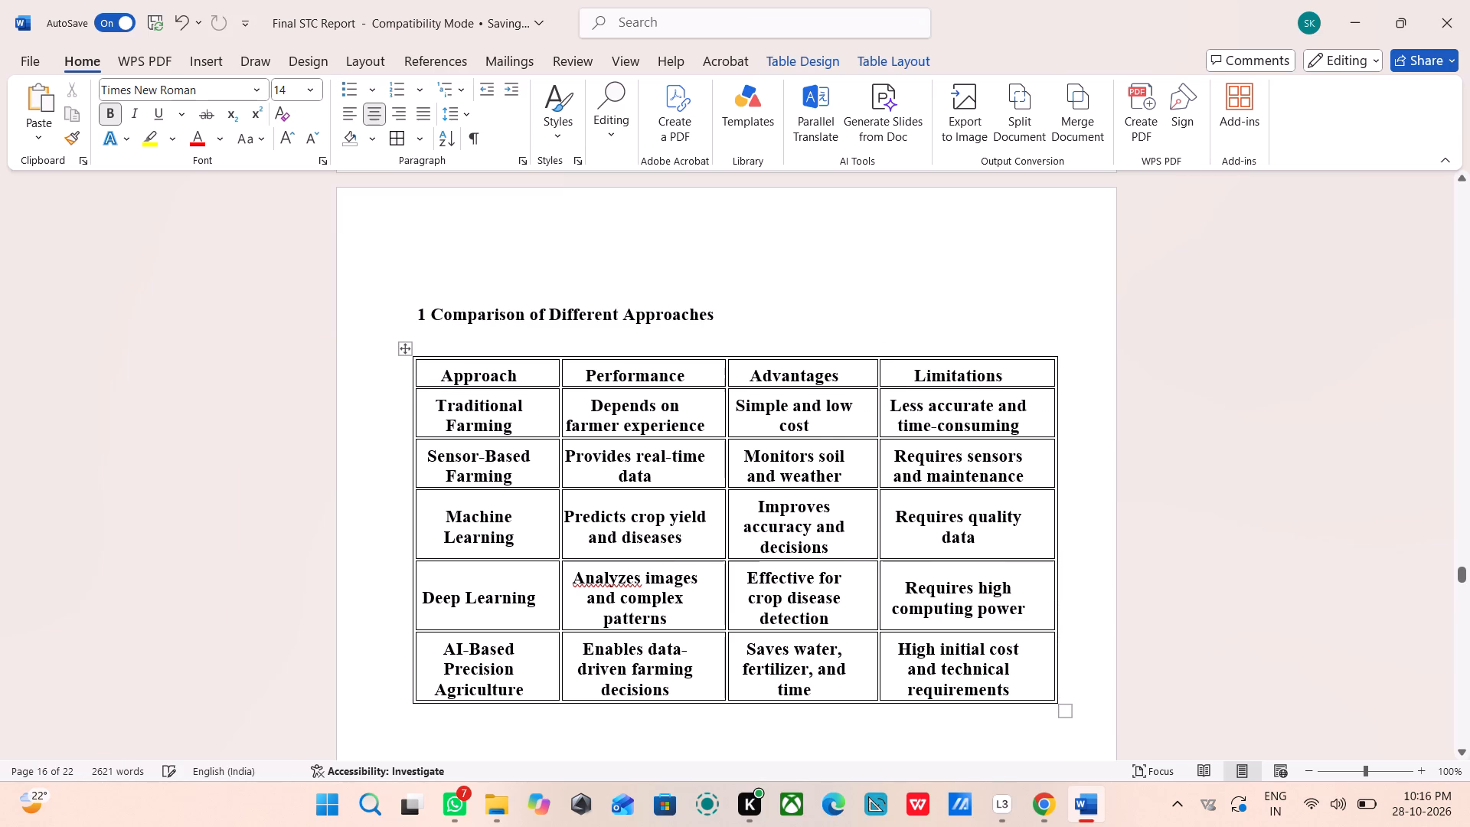
pyautogui.moveTo(403, 353); pyautogui.dragTo(403, 352)
pyautogui.moveTo(403, 352); pyautogui.dragTo(406, 395)
pyautogui.scroll(-8, 432, 450)
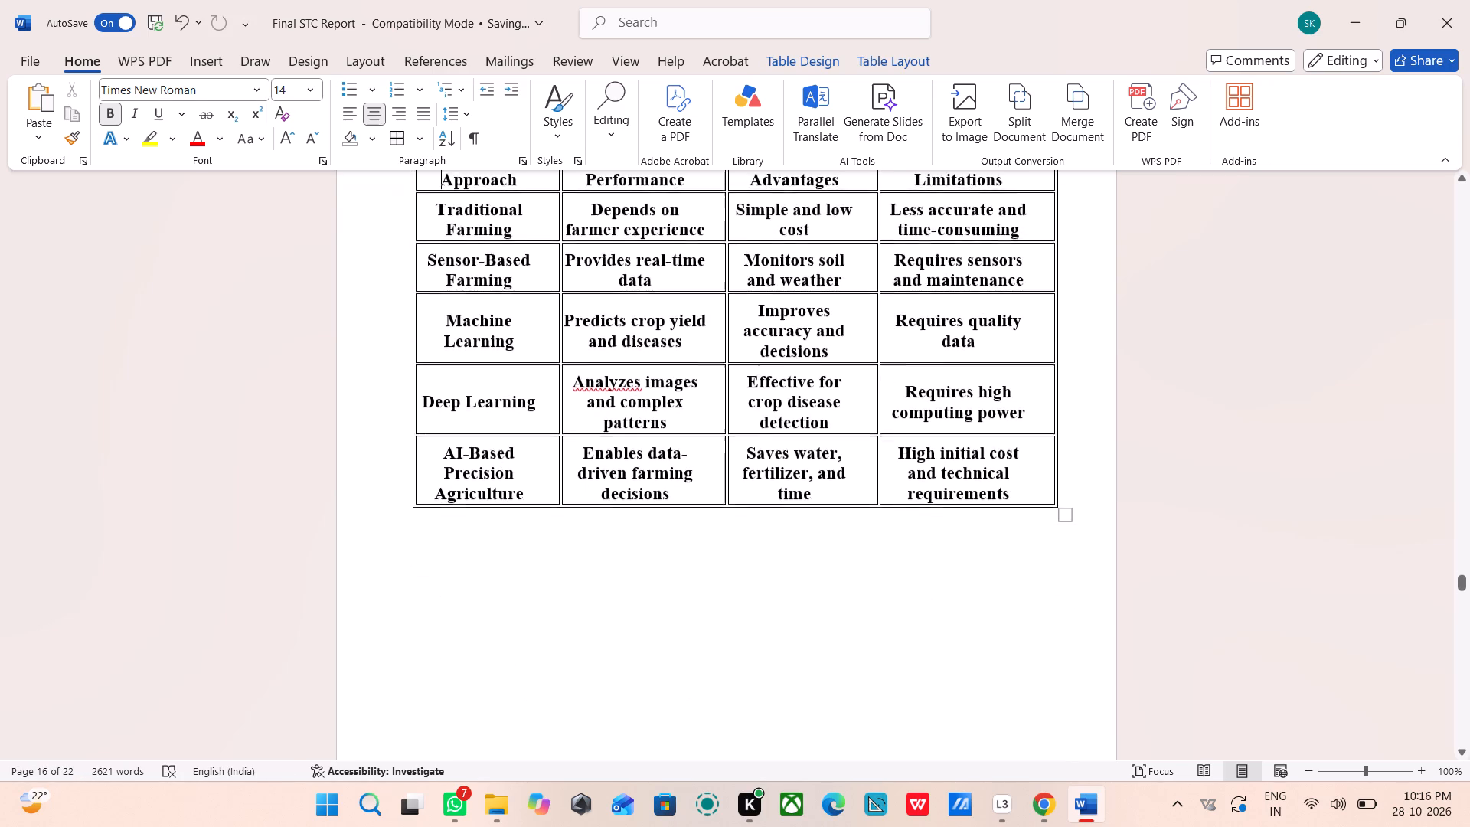
pyautogui.scroll(-7, 505, 430)
pyautogui.scroll(17, 514, 425)
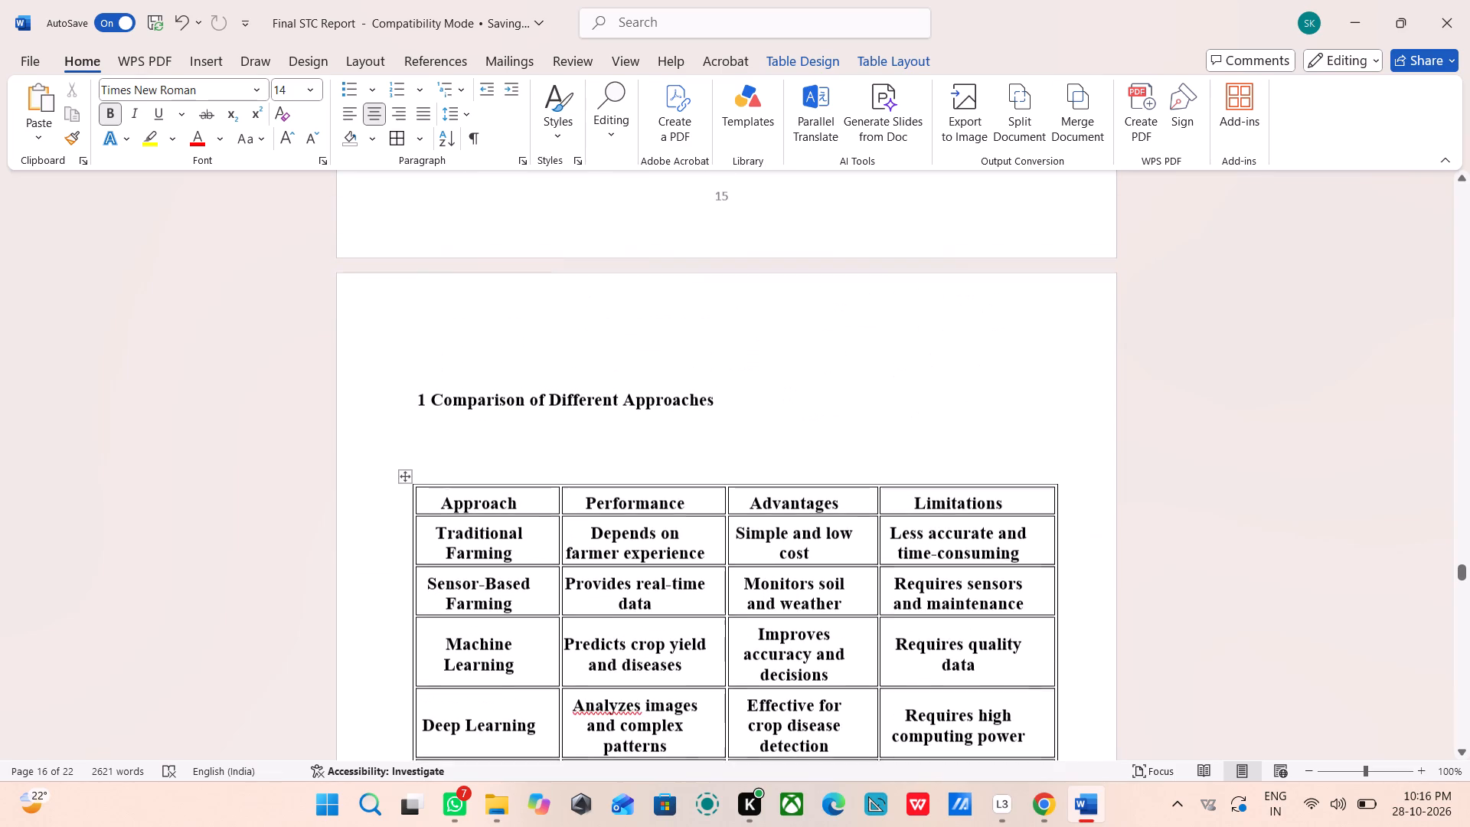
# Replace the blank line above the 4.6 Important Components heading with a new paragraph.
pyautogui.click(438, 407)
pyautogui.click(430, 408)
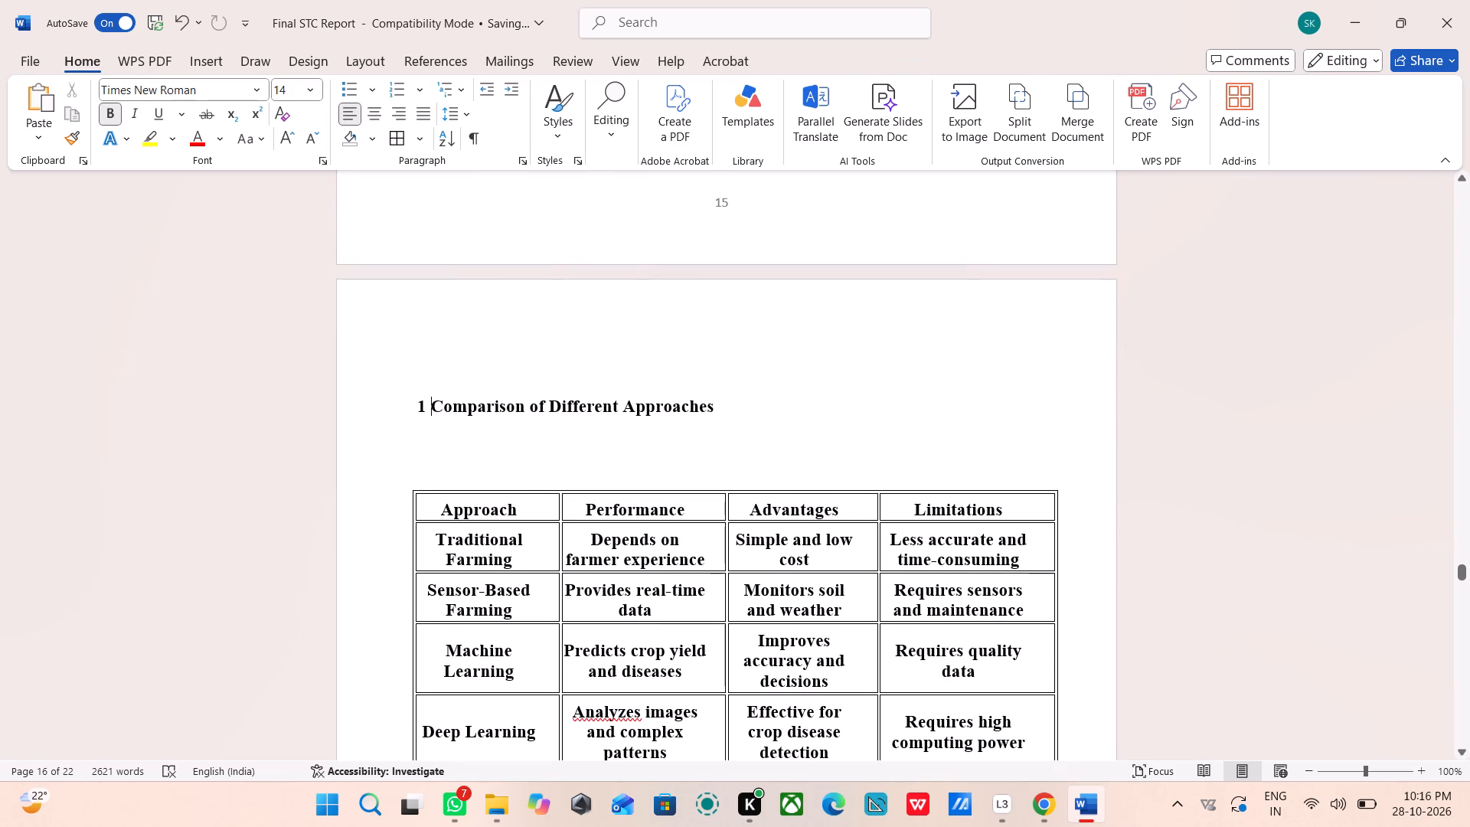
pyautogui.scroll(18, 437, 408)
pyautogui.scroll(-7, 442, 413)
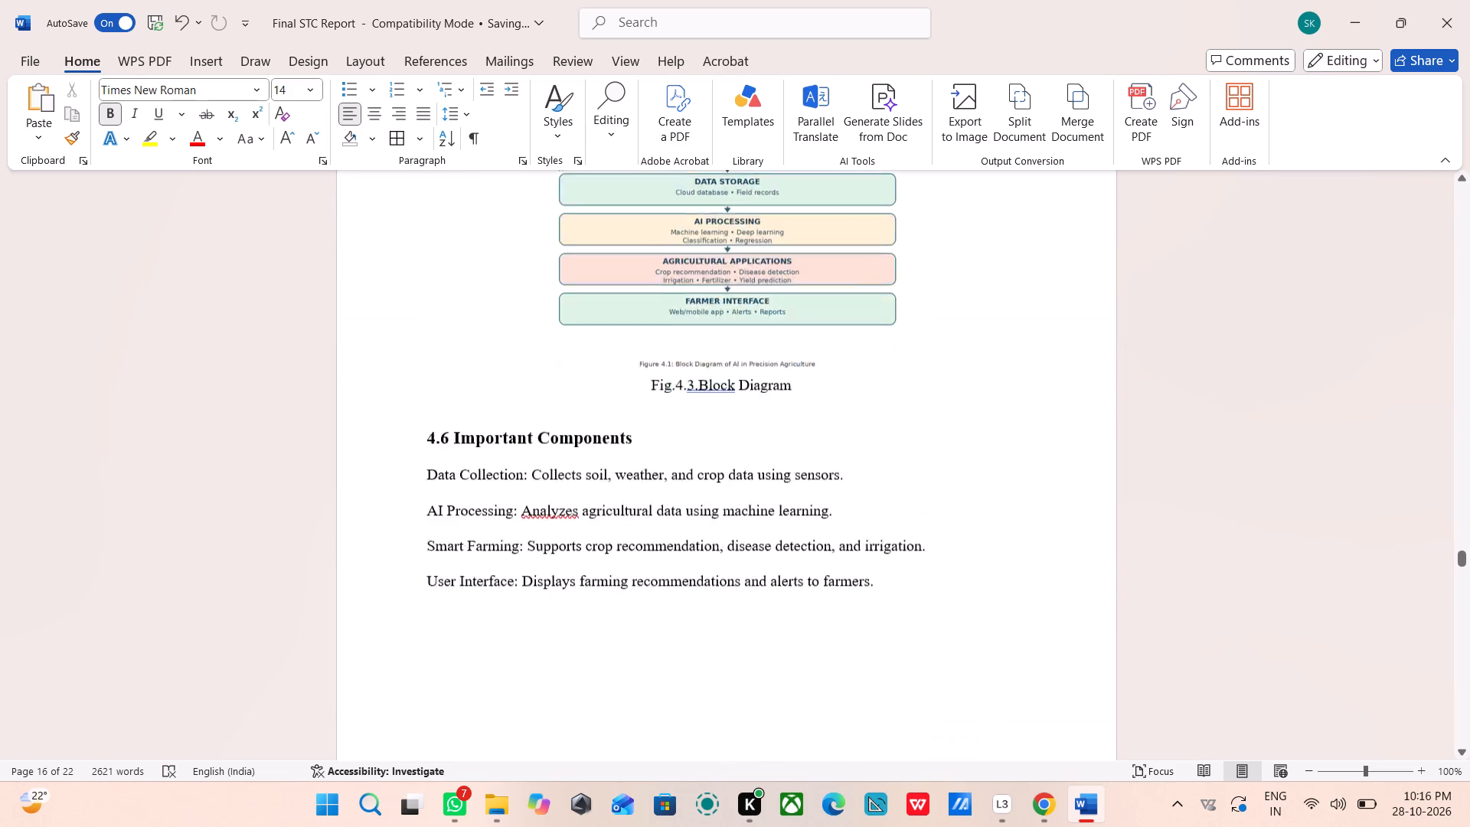
pyautogui.scroll(4, 443, 399)
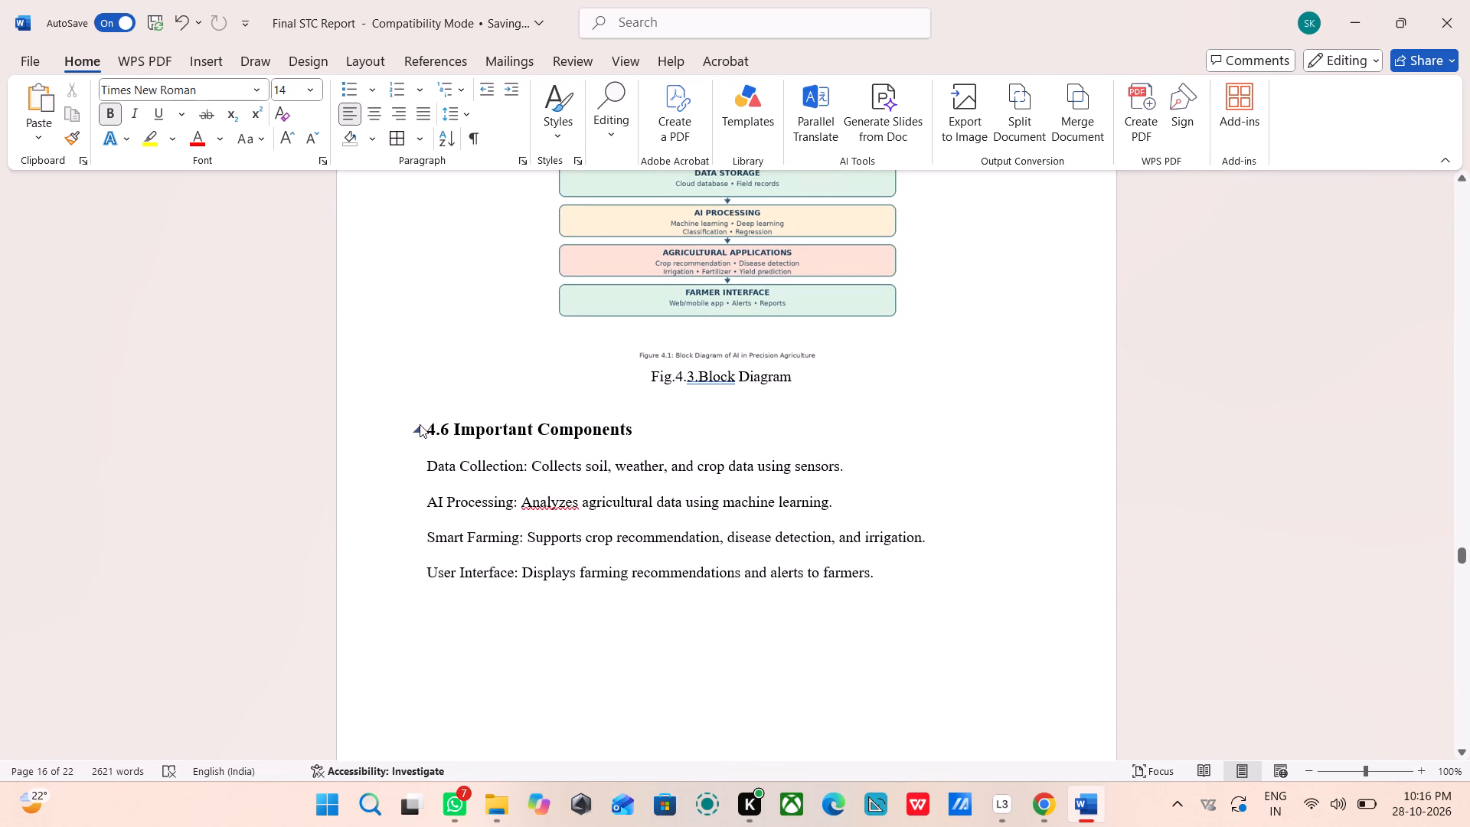
pyautogui.click(428, 423)
pyautogui.click(485, 437)
pyautogui.moveTo(563, 373); pyautogui.dragTo(547, 374)
pyautogui.click(384, 401)
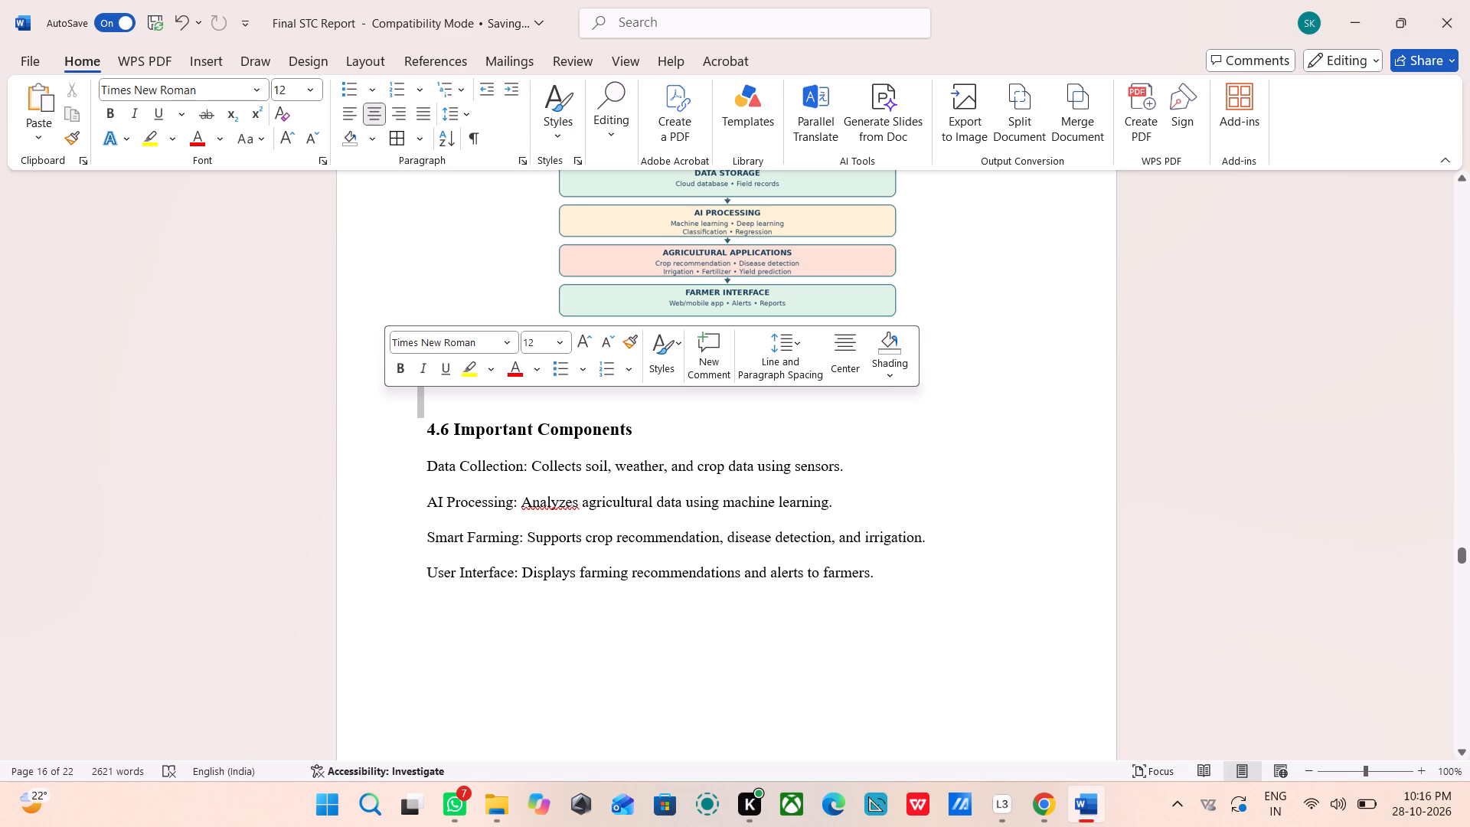
pyautogui.press('Return')
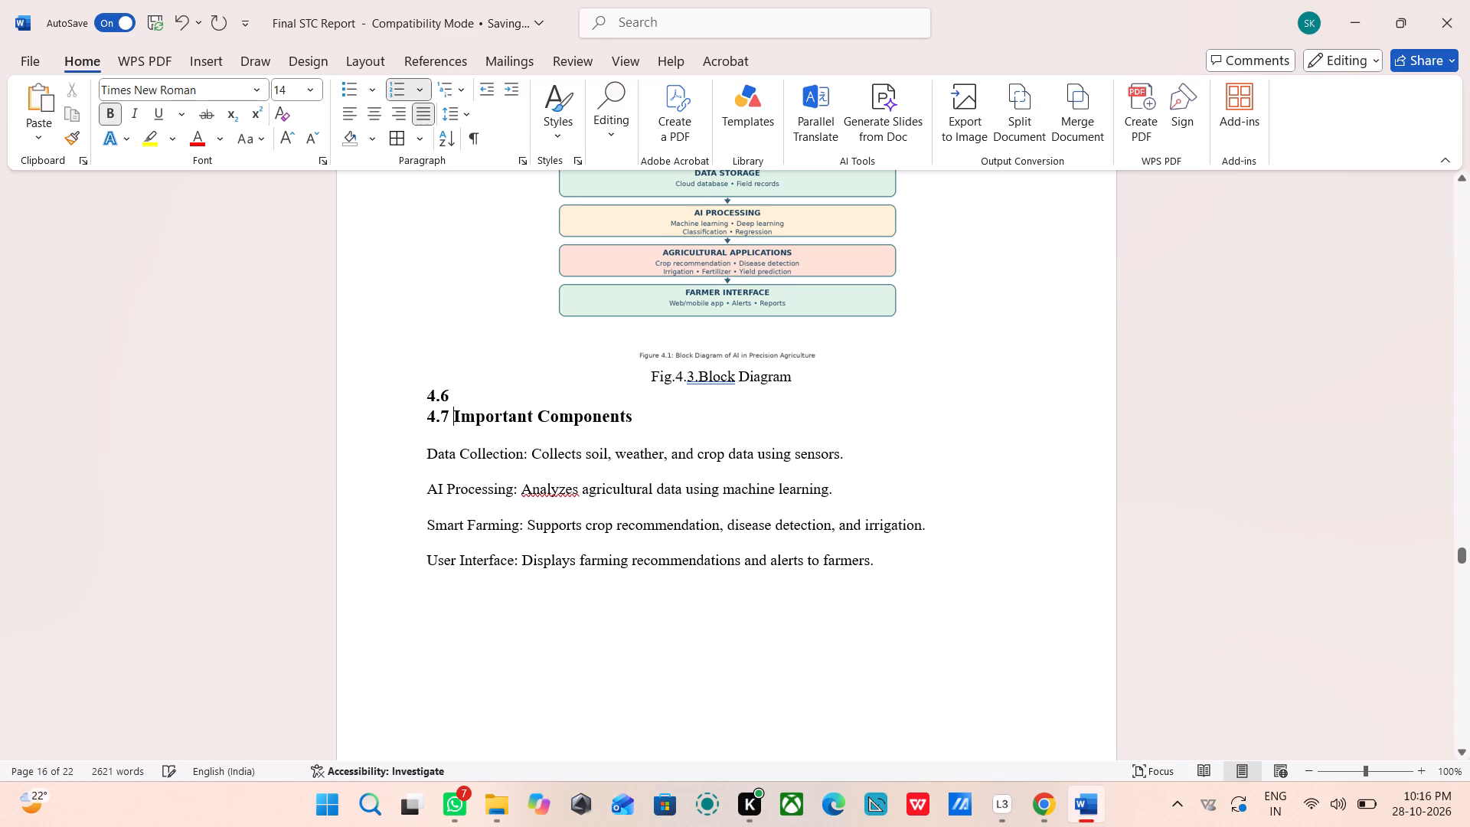
# Remove the automatic number from the empty heading line above Important Components.
pyautogui.click(449, 402)
pyautogui.moveTo(459, 396); pyautogui.dragTo(400, 408)
pyautogui.moveTo(400, 408); pyautogui.dragTo(456, 399)
pyautogui.click(452, 397)
pyautogui.click(445, 397)
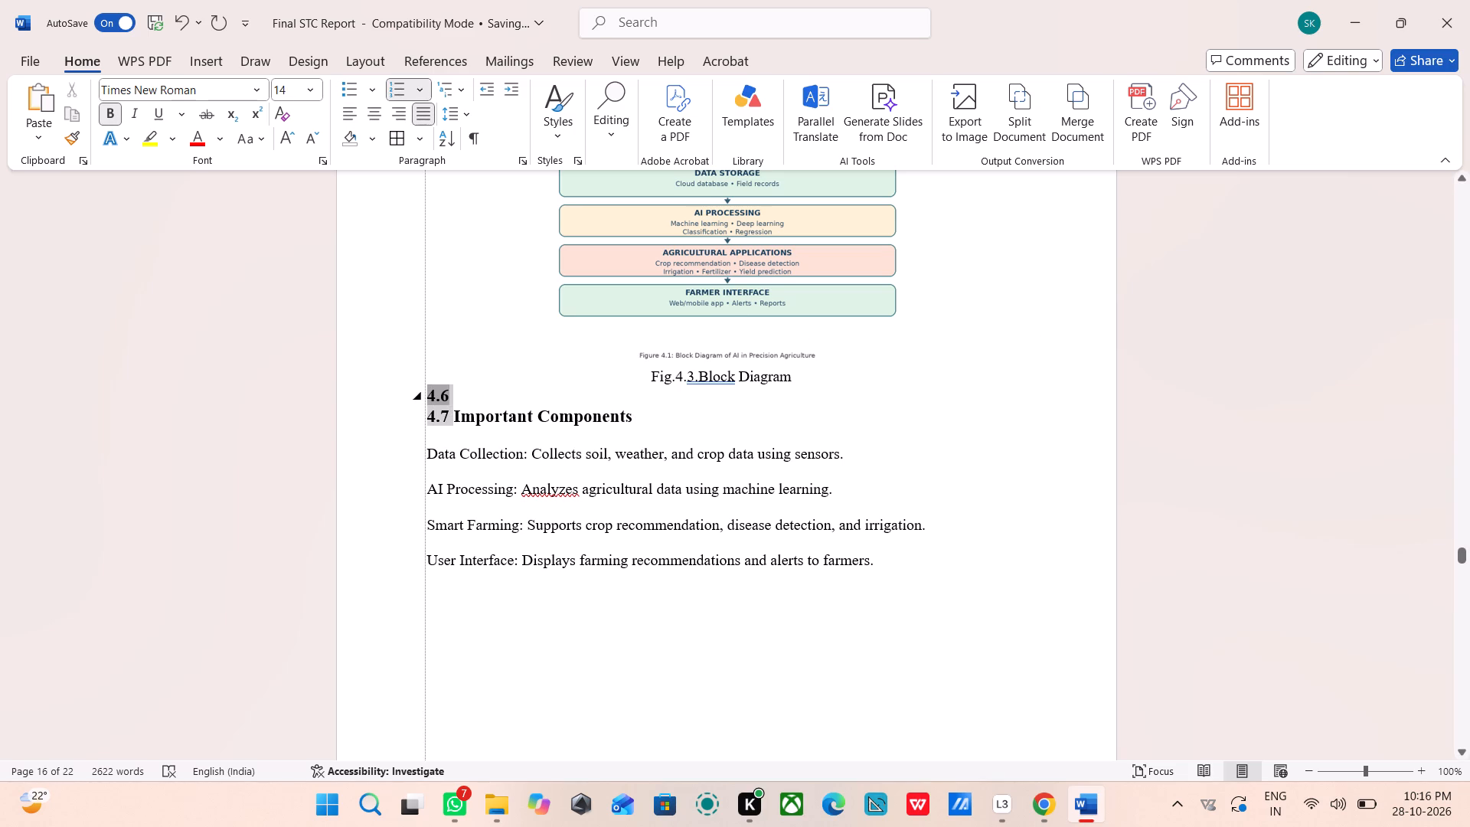
pyautogui.click(439, 399)
pyautogui.click(446, 400)
pyautogui.click(450, 399)
pyautogui.press('BackSpace')
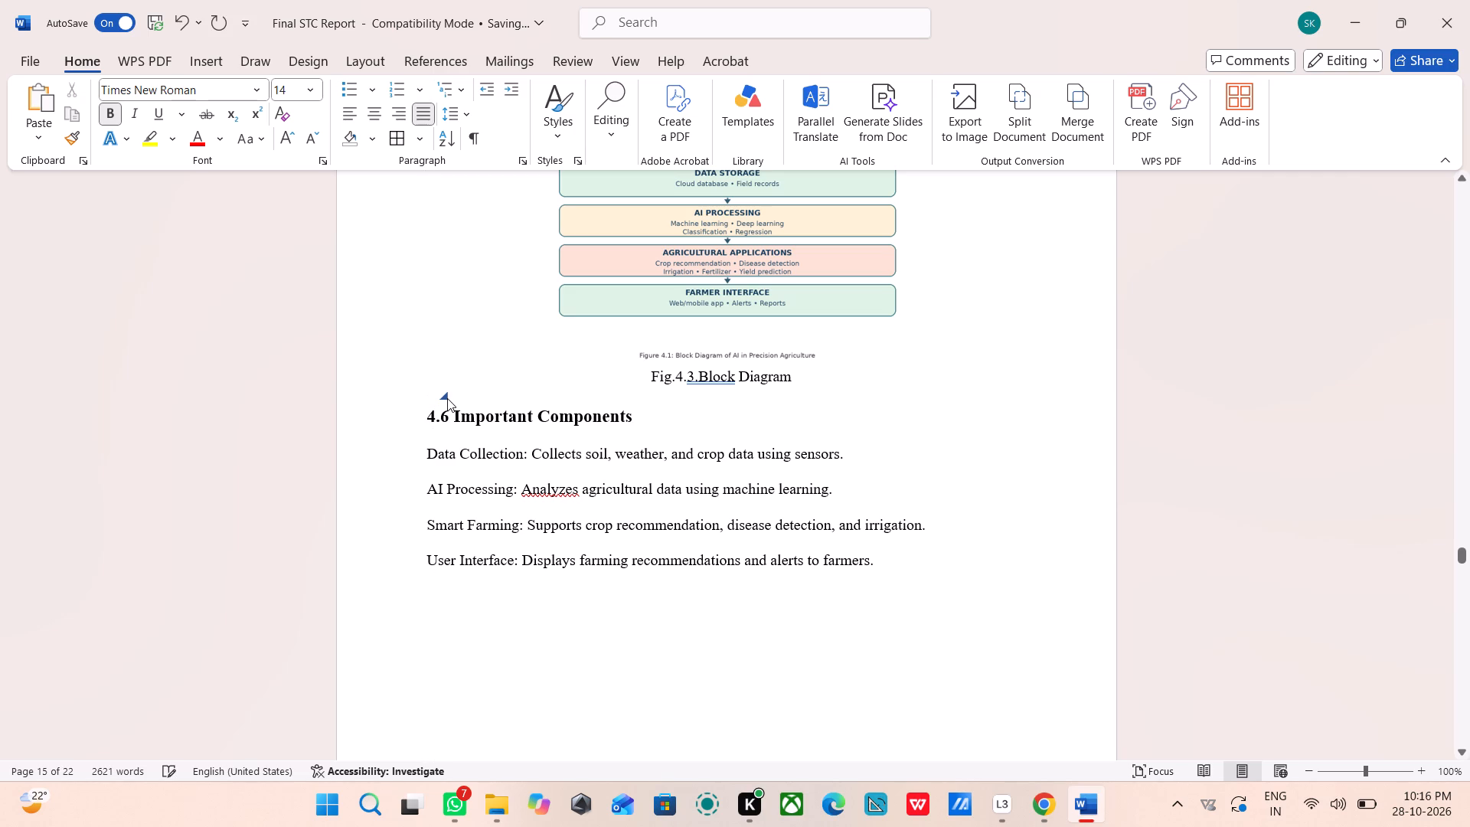
pyautogui.scroll(-17, 475, 361)
pyautogui.scroll(-4, 517, 349)
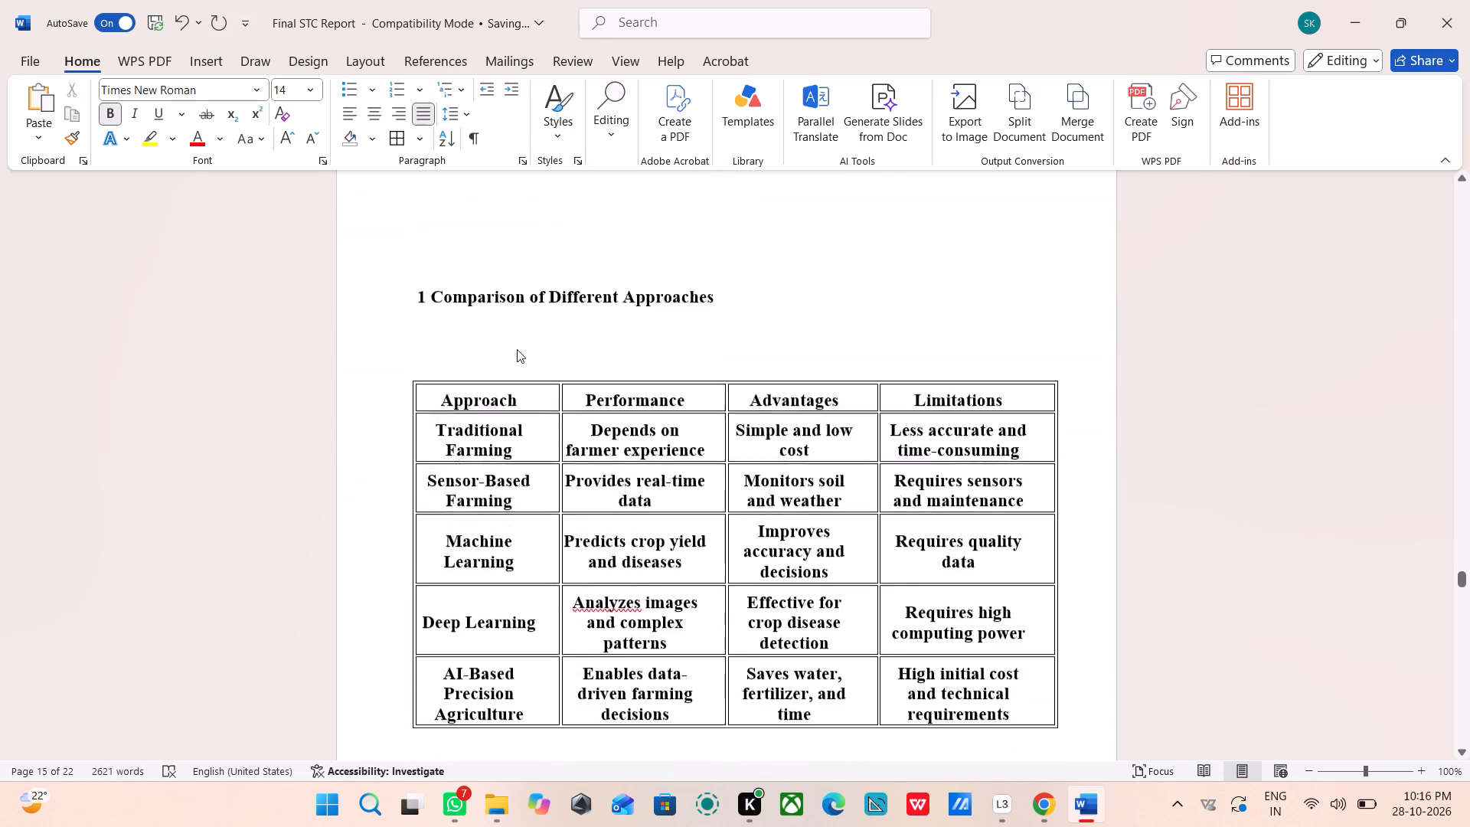
pyautogui.scroll(-2, 517, 349)
pyautogui.scroll(1, 519, 349)
pyautogui.scroll(-16, 521, 351)
pyautogui.scroll(-5, 523, 353)
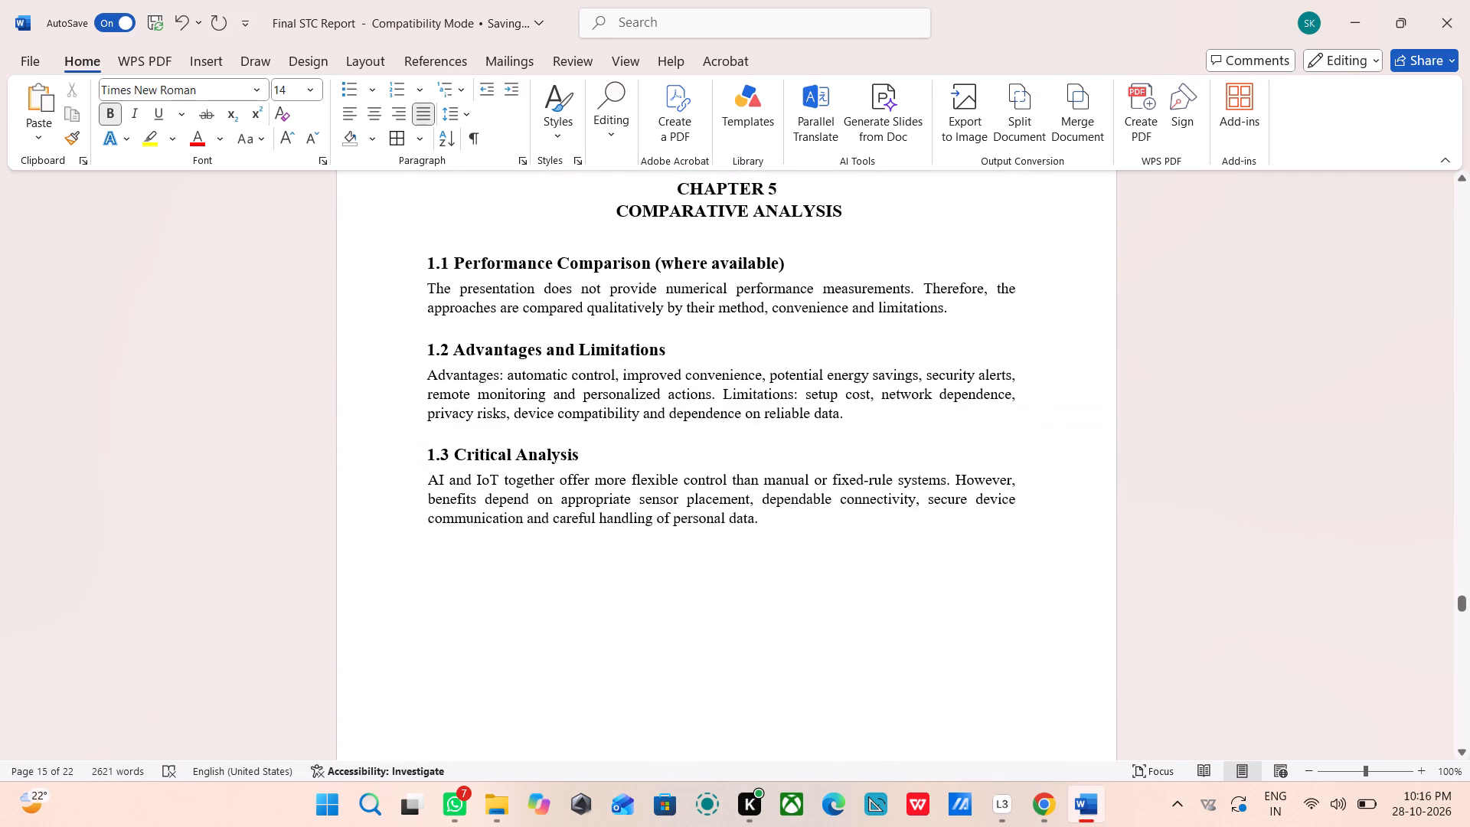
pyautogui.scroll(2, 537, 270)
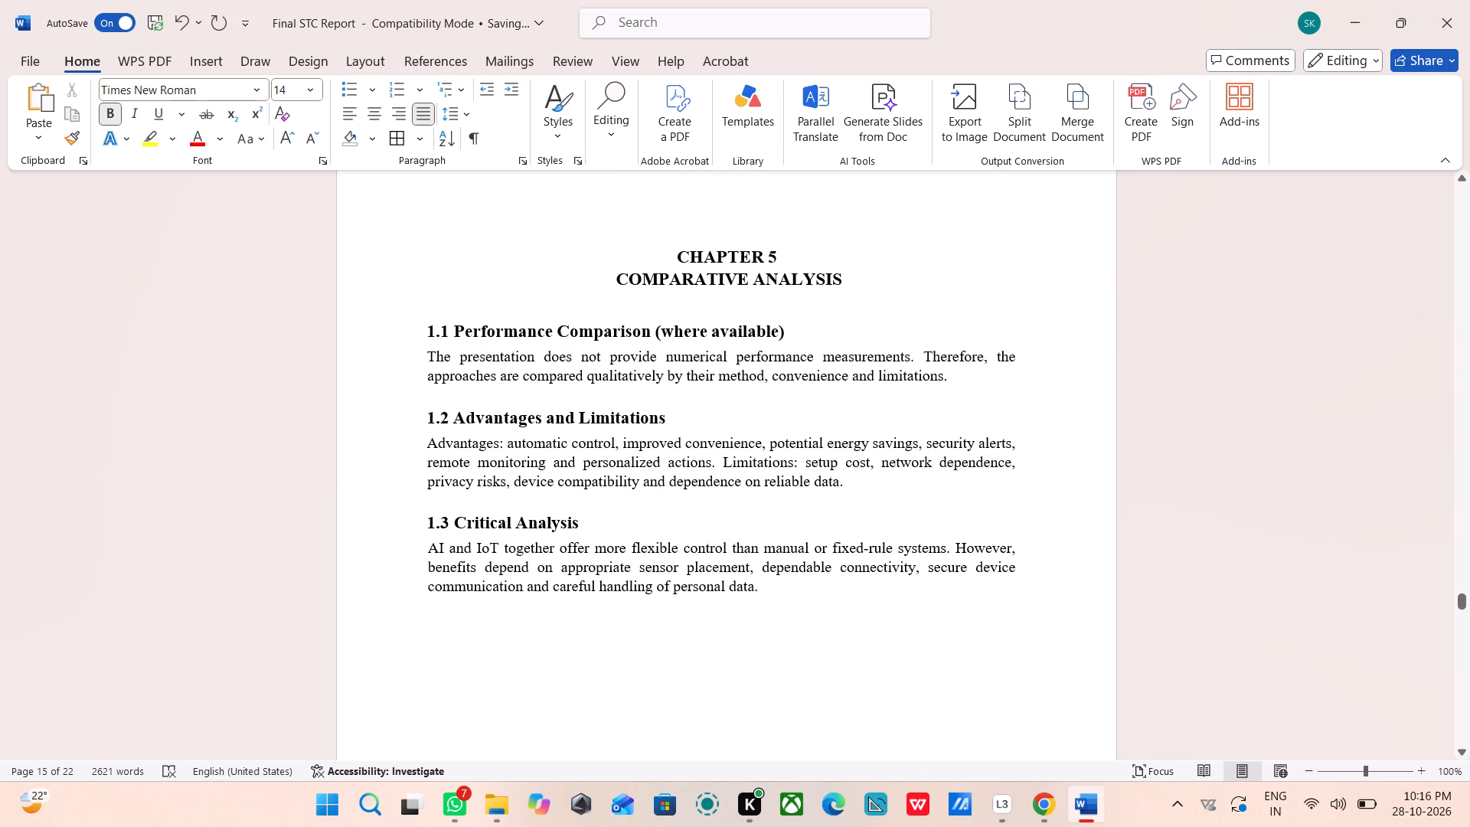
pyautogui.moveTo(457, 332); pyautogui.dragTo(788, 326)
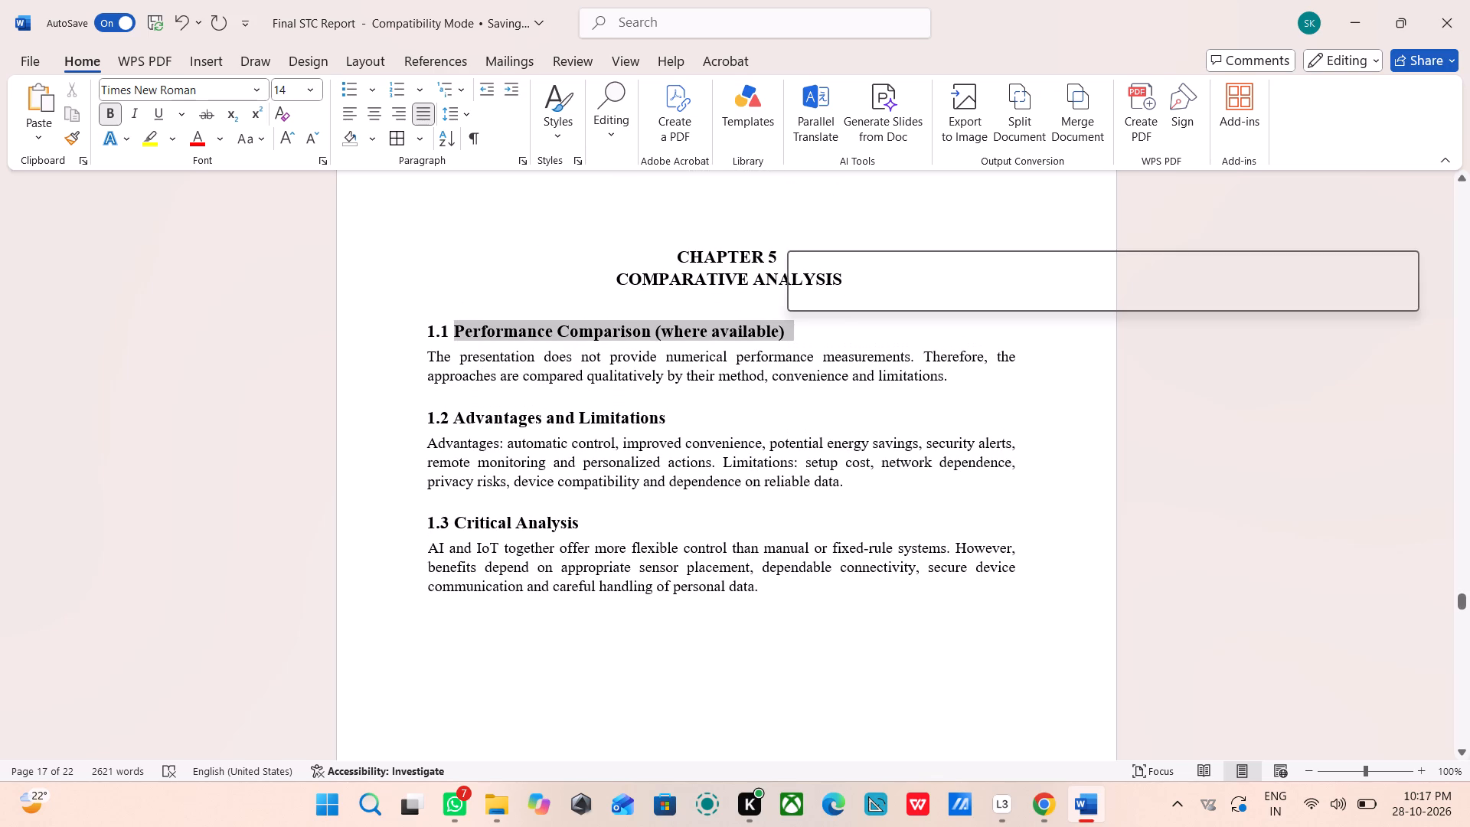
pyautogui.hotkey('ctrl', 'c')
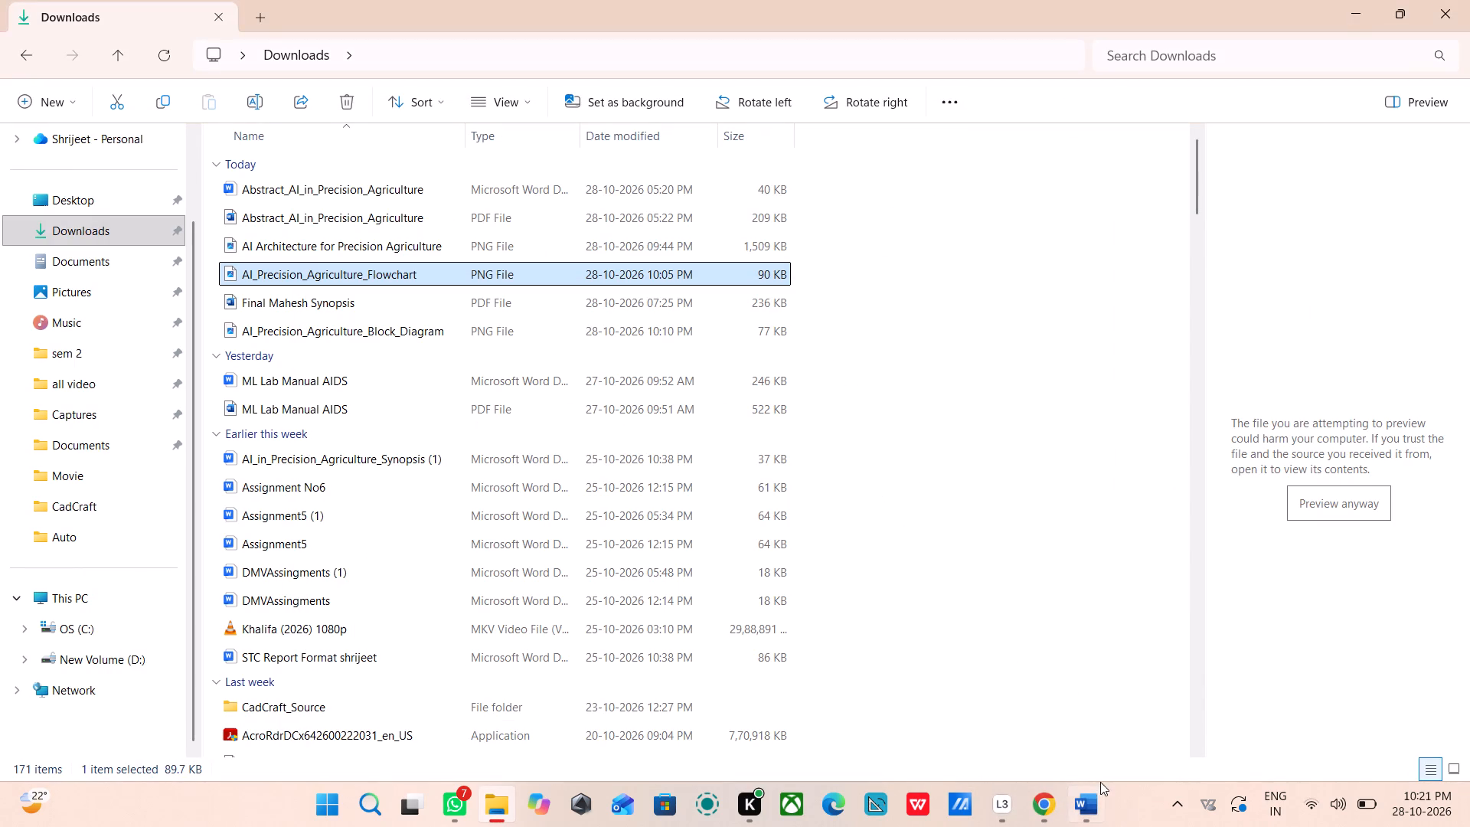
pyautogui.click(1097, 783)
pyautogui.scroll(-3, 577, 418)
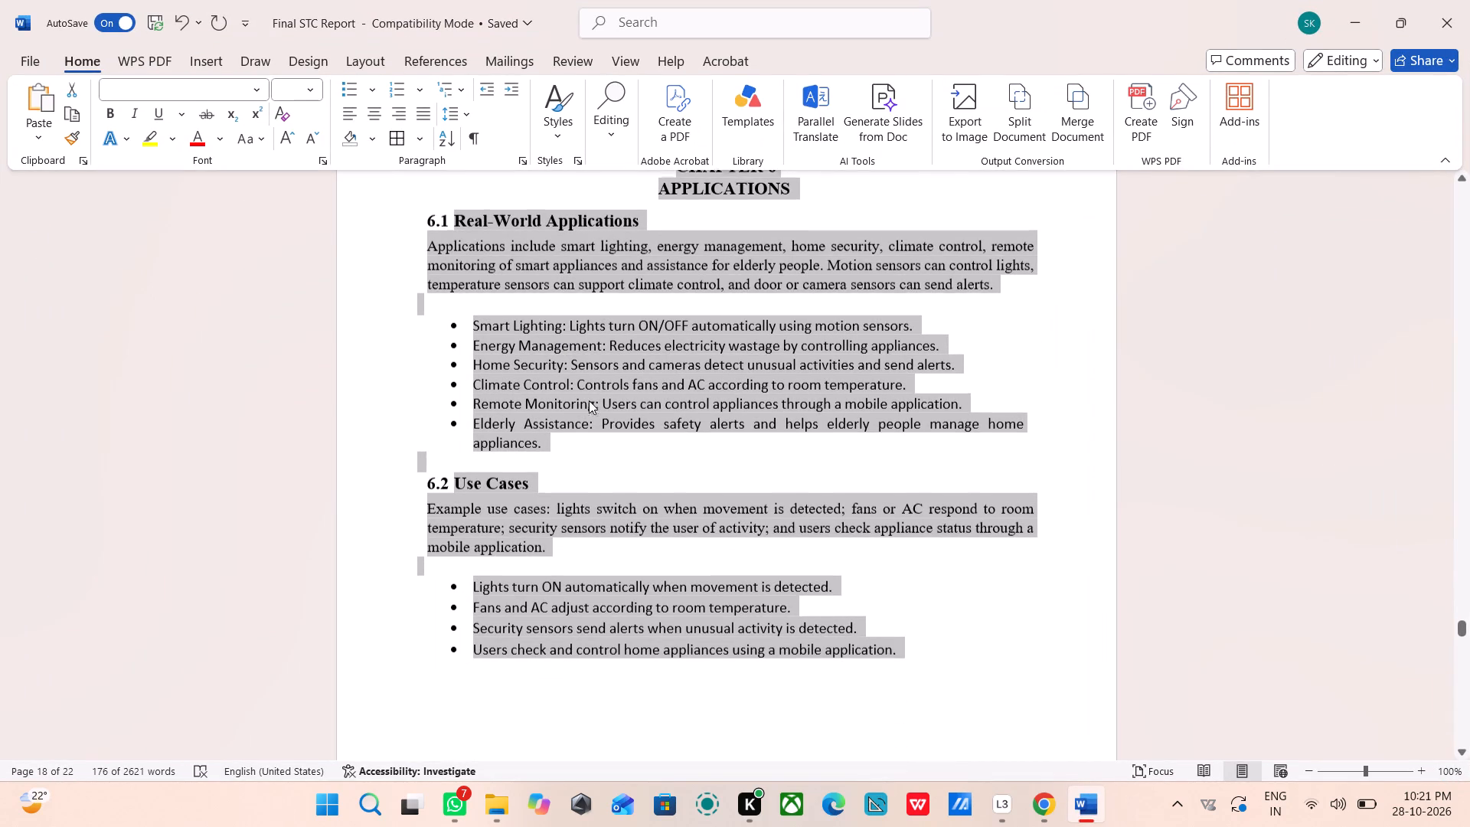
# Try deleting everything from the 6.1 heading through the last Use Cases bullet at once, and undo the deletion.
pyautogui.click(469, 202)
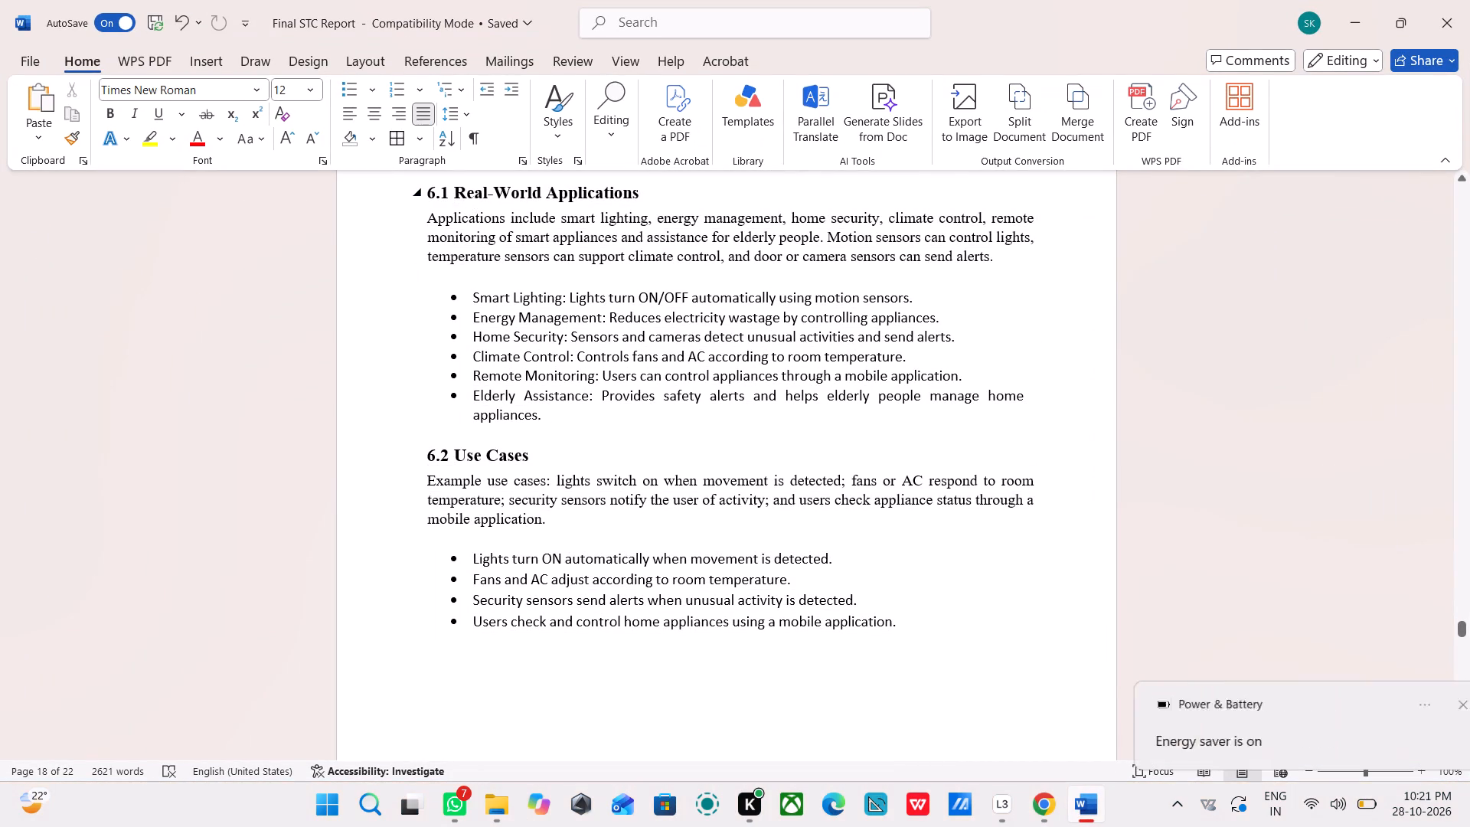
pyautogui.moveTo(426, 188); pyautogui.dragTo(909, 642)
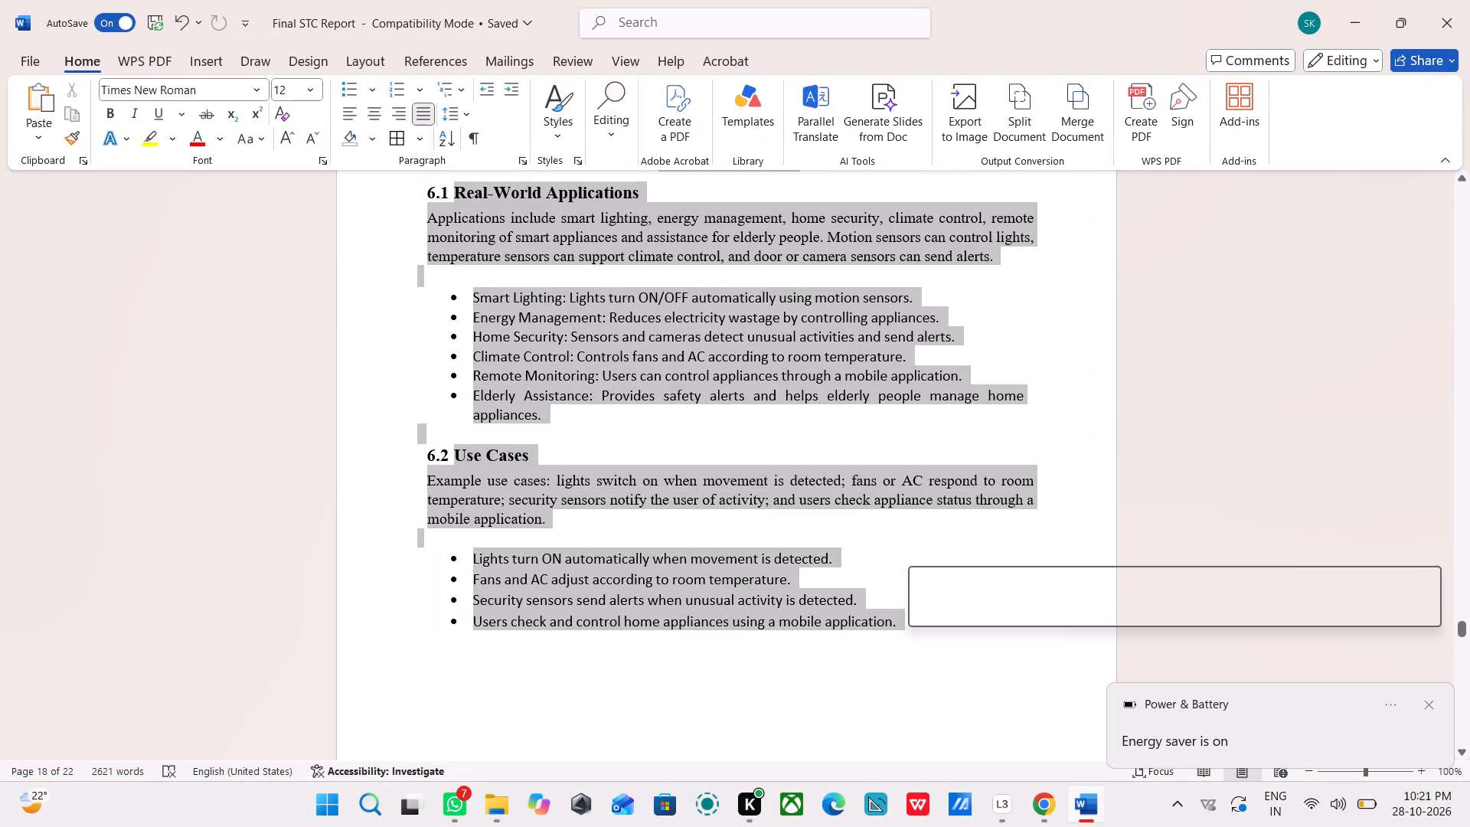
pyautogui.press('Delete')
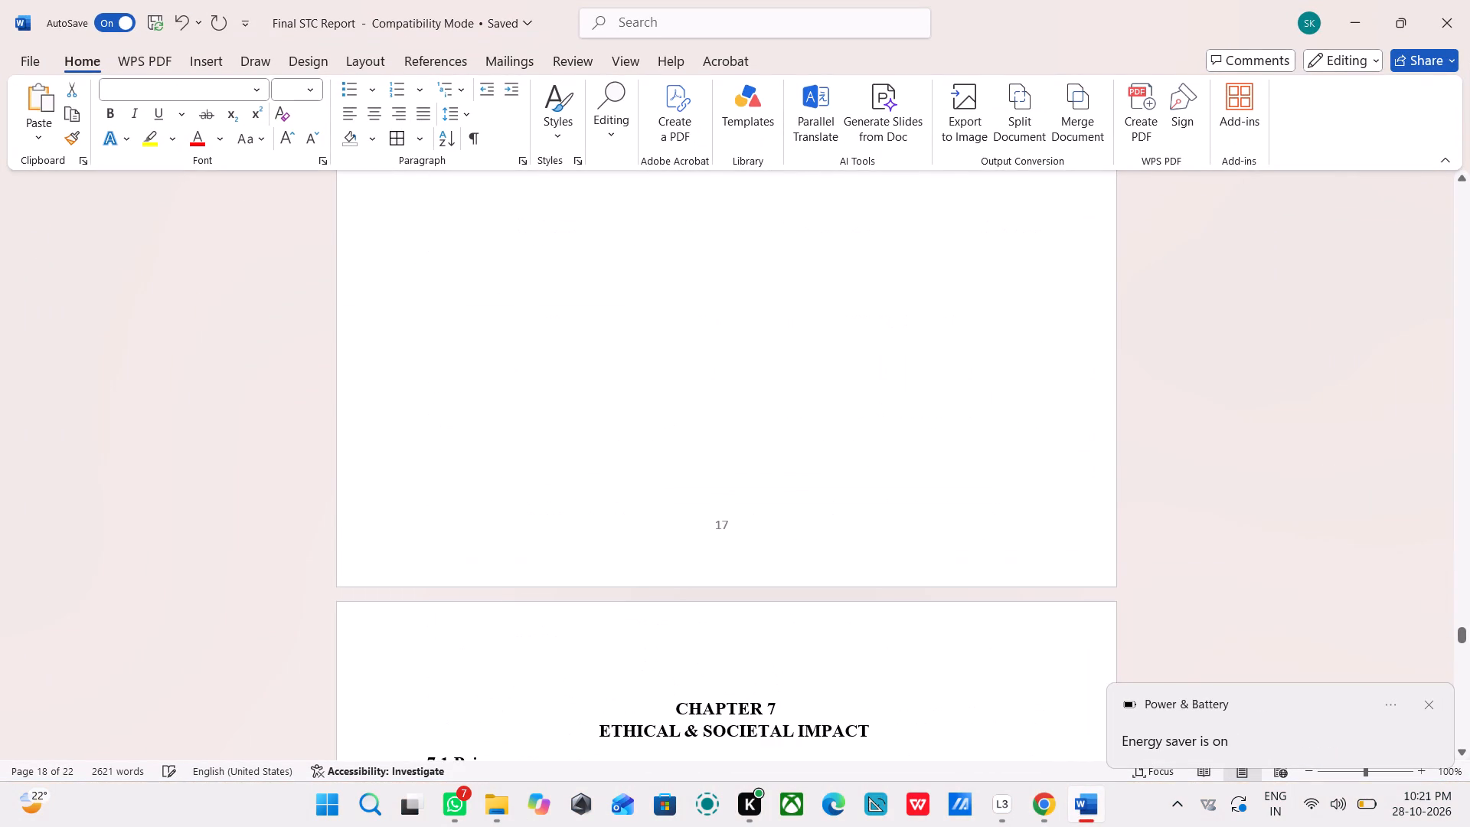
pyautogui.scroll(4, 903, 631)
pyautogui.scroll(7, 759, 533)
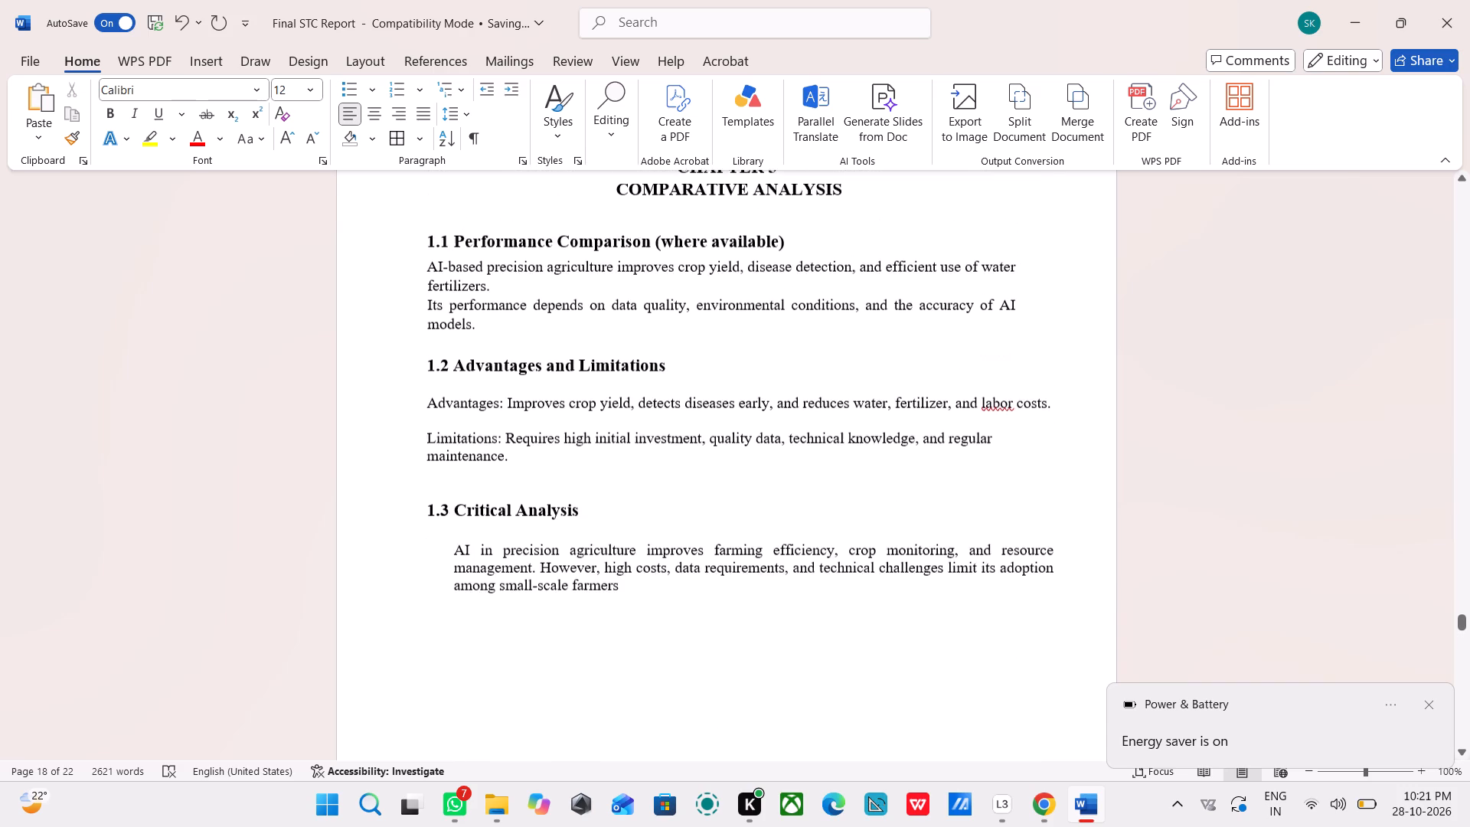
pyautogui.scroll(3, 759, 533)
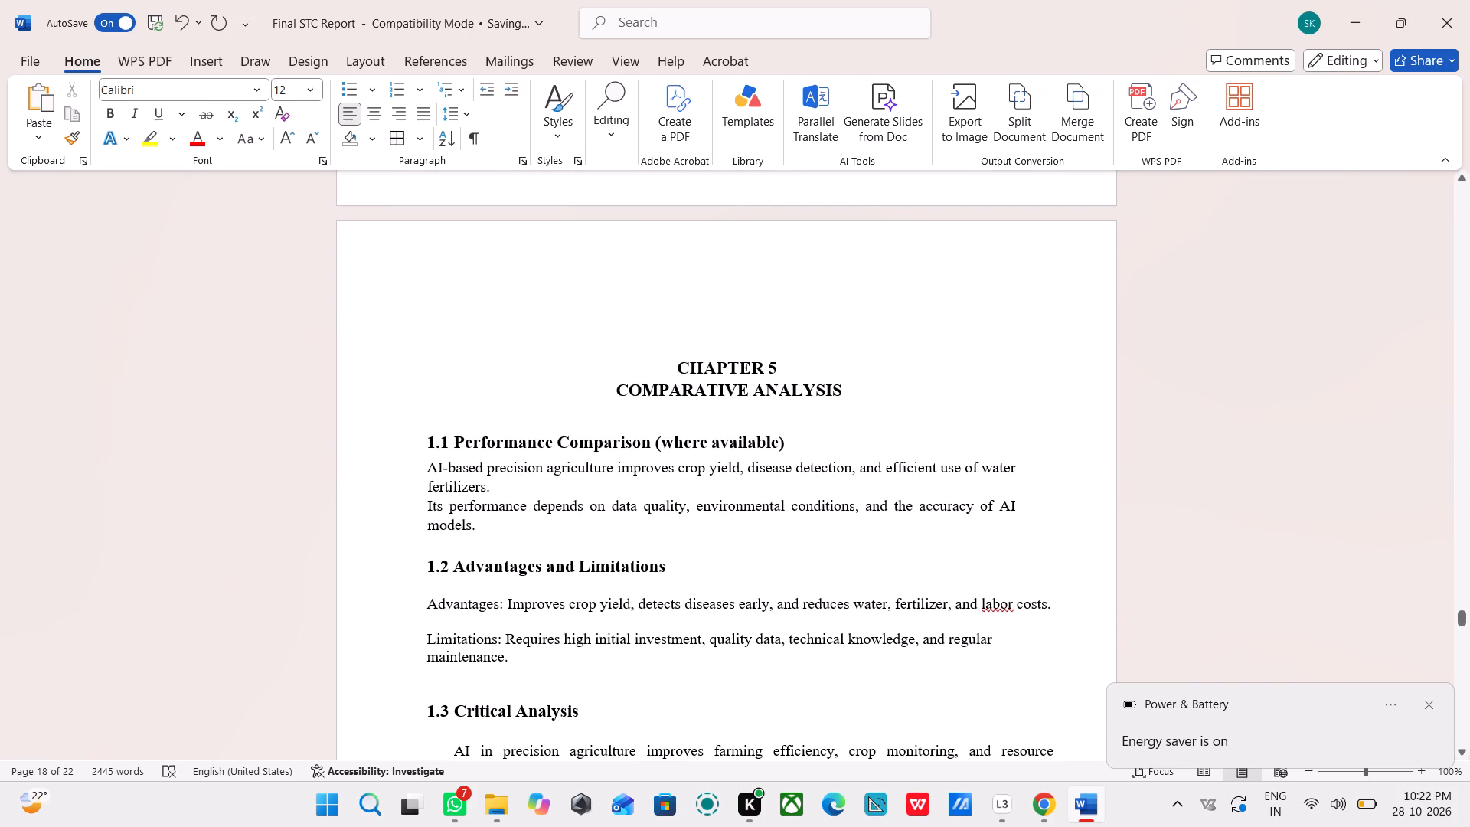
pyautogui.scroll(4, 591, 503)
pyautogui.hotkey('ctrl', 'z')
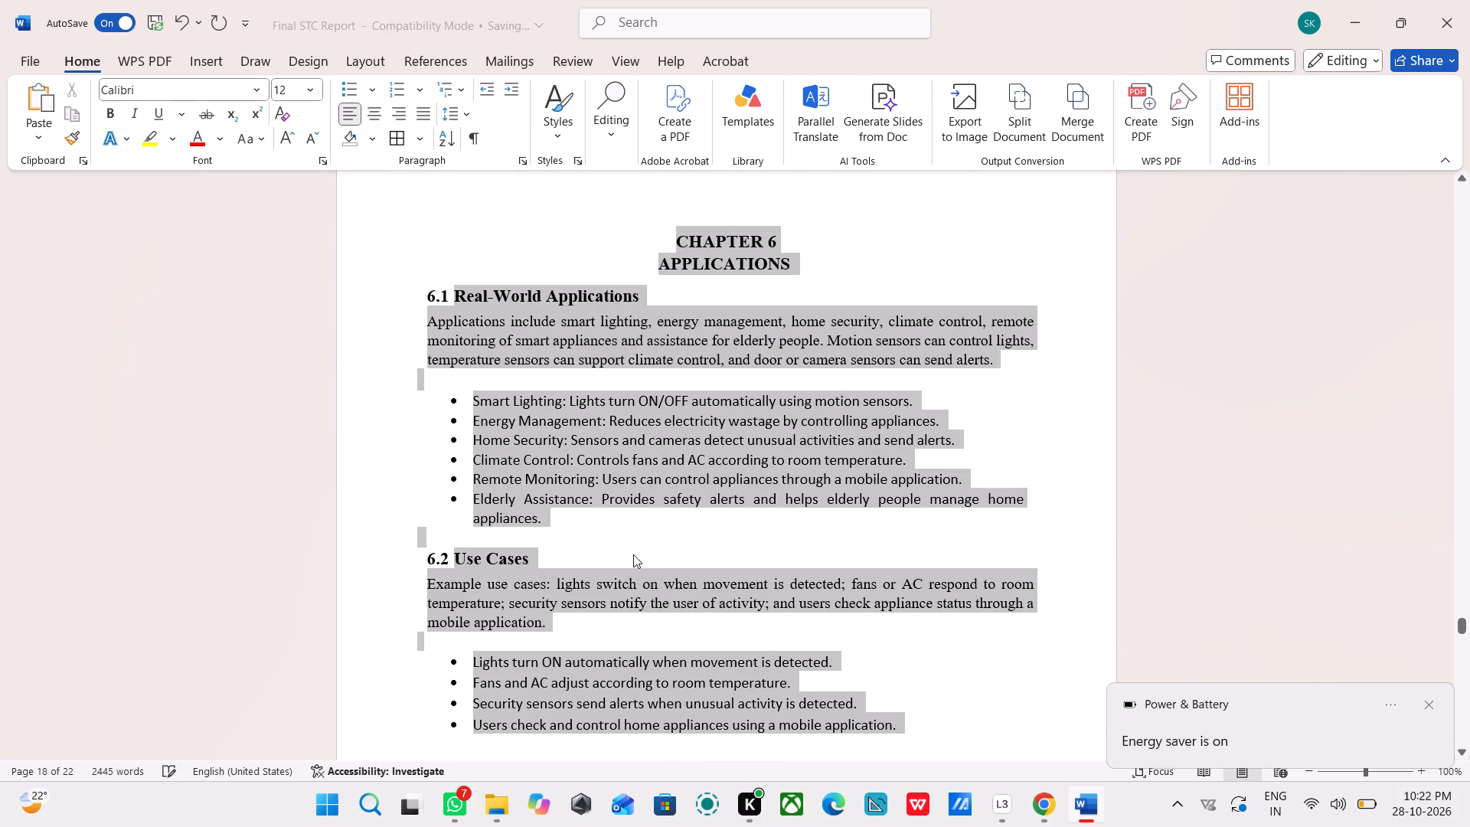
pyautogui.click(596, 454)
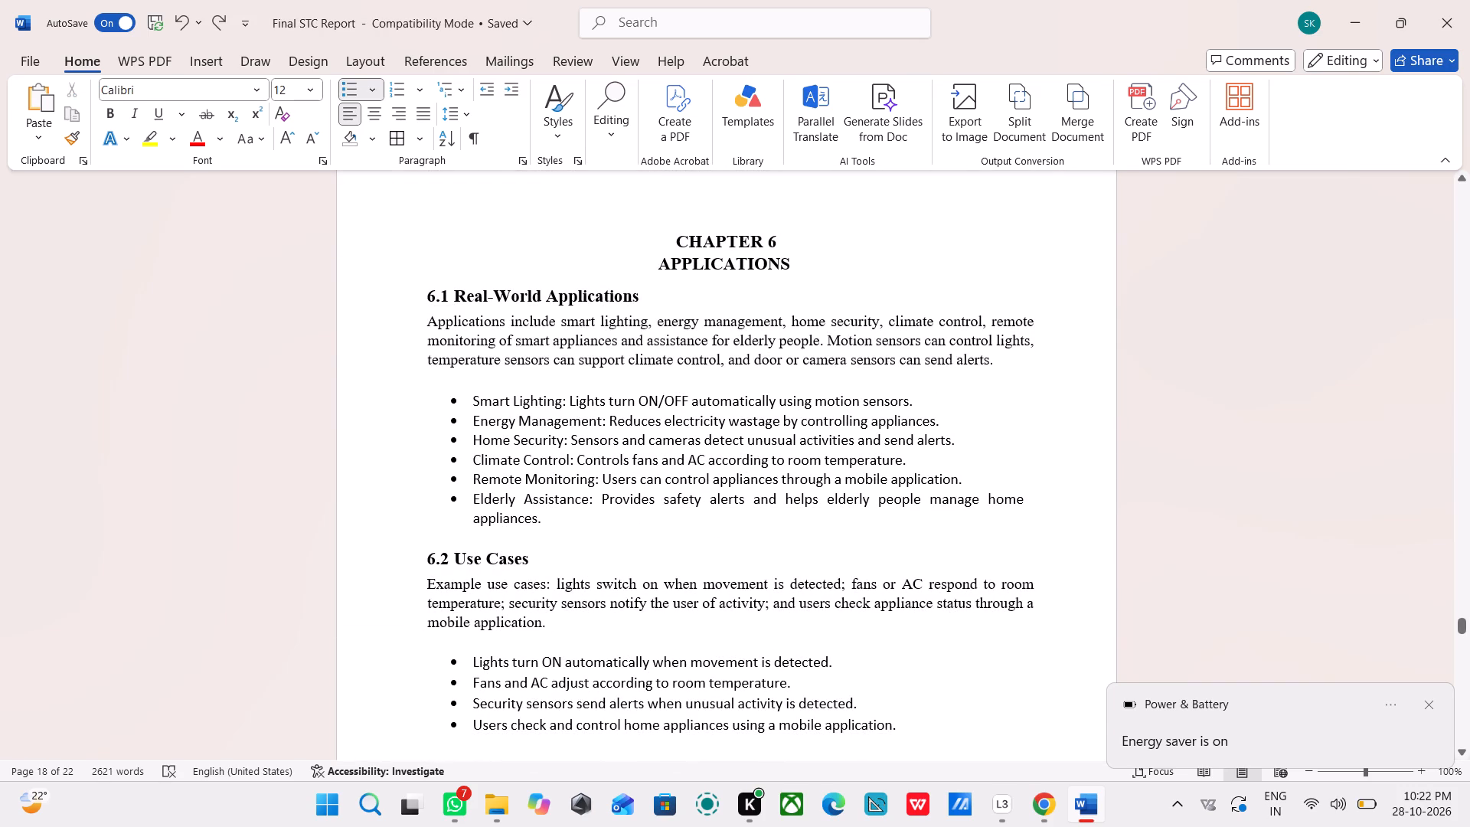
# Delete the 6.2 Use Cases bullets and the end of its intro paragraph, keeping "Example use cases: lights switch on when movemen".
pyautogui.click(906, 744)
pyautogui.press('BackSpace')
pyautogui.press('BackSpace')
pyautogui.press('BackSpace')
pyautogui.press('BackSpace')
pyautogui.press('BackSpace')
pyautogui.press('BackSpace')
pyautogui.press('BackSpace')
pyautogui.press('BackSpace')
pyautogui.press('BackSpace')
pyautogui.press('BackSpace')
pyautogui.press('BackSpace')
pyautogui.press('BackSpace')
pyautogui.press('BackSpace')
pyautogui.press('BackSpace')
pyautogui.press('BackSpace')
pyautogui.press('BackSpace')
pyautogui.press('BackSpace')
pyautogui.press('BackSpace')
pyautogui.press('BackSpace')
pyautogui.press('BackSpace')
pyautogui.press('BackSpace')
pyautogui.press('BackSpace')
pyautogui.press('BackSpace')
pyautogui.press('BackSpace')
pyautogui.press('BackSpace')
pyautogui.press('BackSpace')
pyautogui.press('BackSpace')
pyautogui.press('BackSpace')
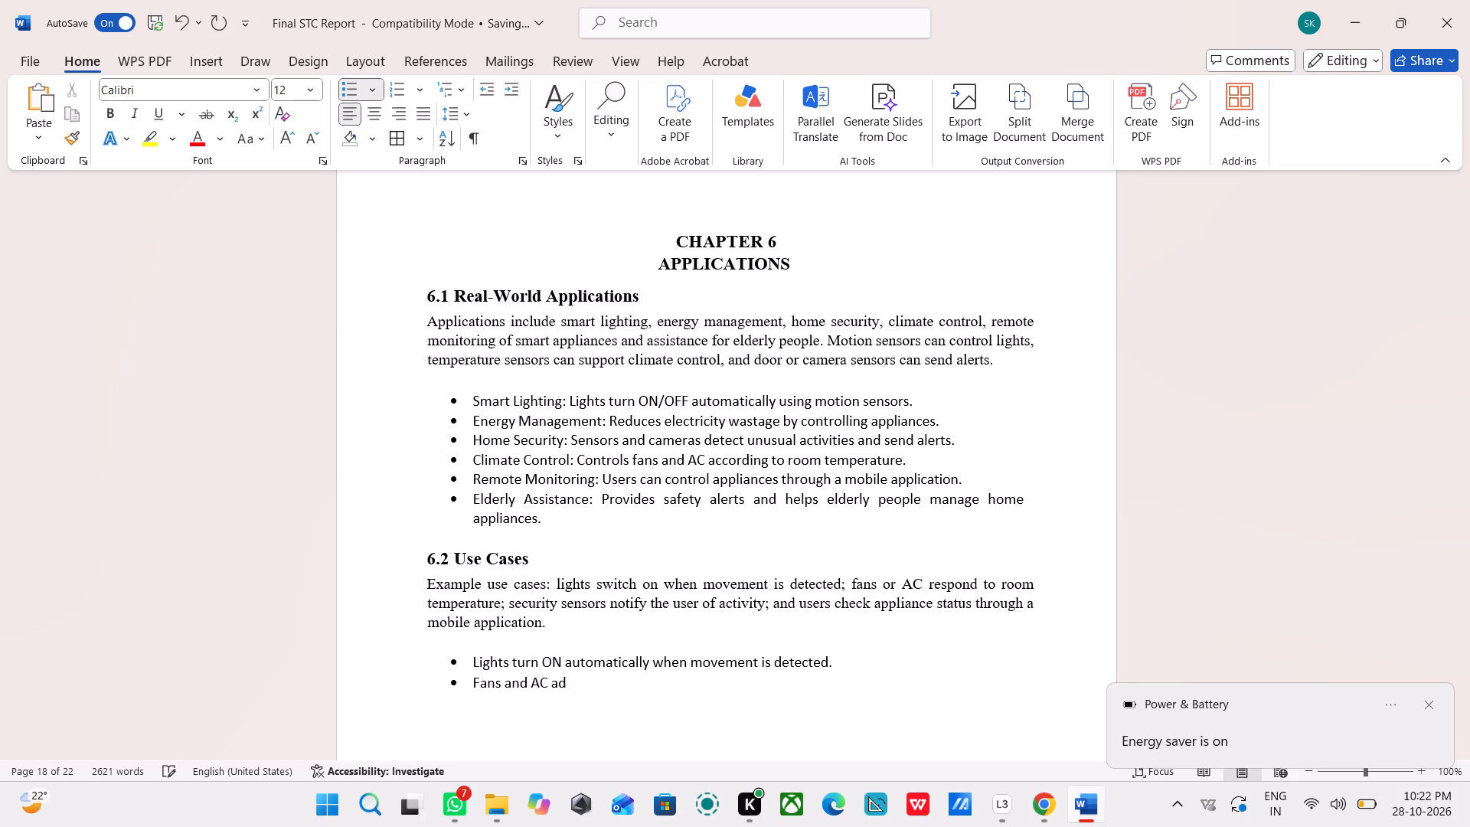
pyautogui.press('BackSpace')
pyautogui.press('BackSpace')
pyautogui.press('BackSpace')
pyautogui.press('BackSpace')
pyautogui.press('BackSpace')
pyautogui.press('BackSpace')
pyautogui.press('BackSpace')
pyautogui.press('BackSpace')
pyautogui.press('BackSpace')
pyautogui.press('BackSpace')
pyautogui.press('BackSpace')
pyautogui.press('BackSpace')
pyautogui.press('BackSpace')
pyautogui.press('BackSpace')
pyautogui.press('BackSpace')
pyautogui.press('BackSpace')
pyautogui.press('BackSpace')
pyautogui.press('BackSpace')
pyautogui.press('BackSpace')
pyautogui.press('BackSpace')
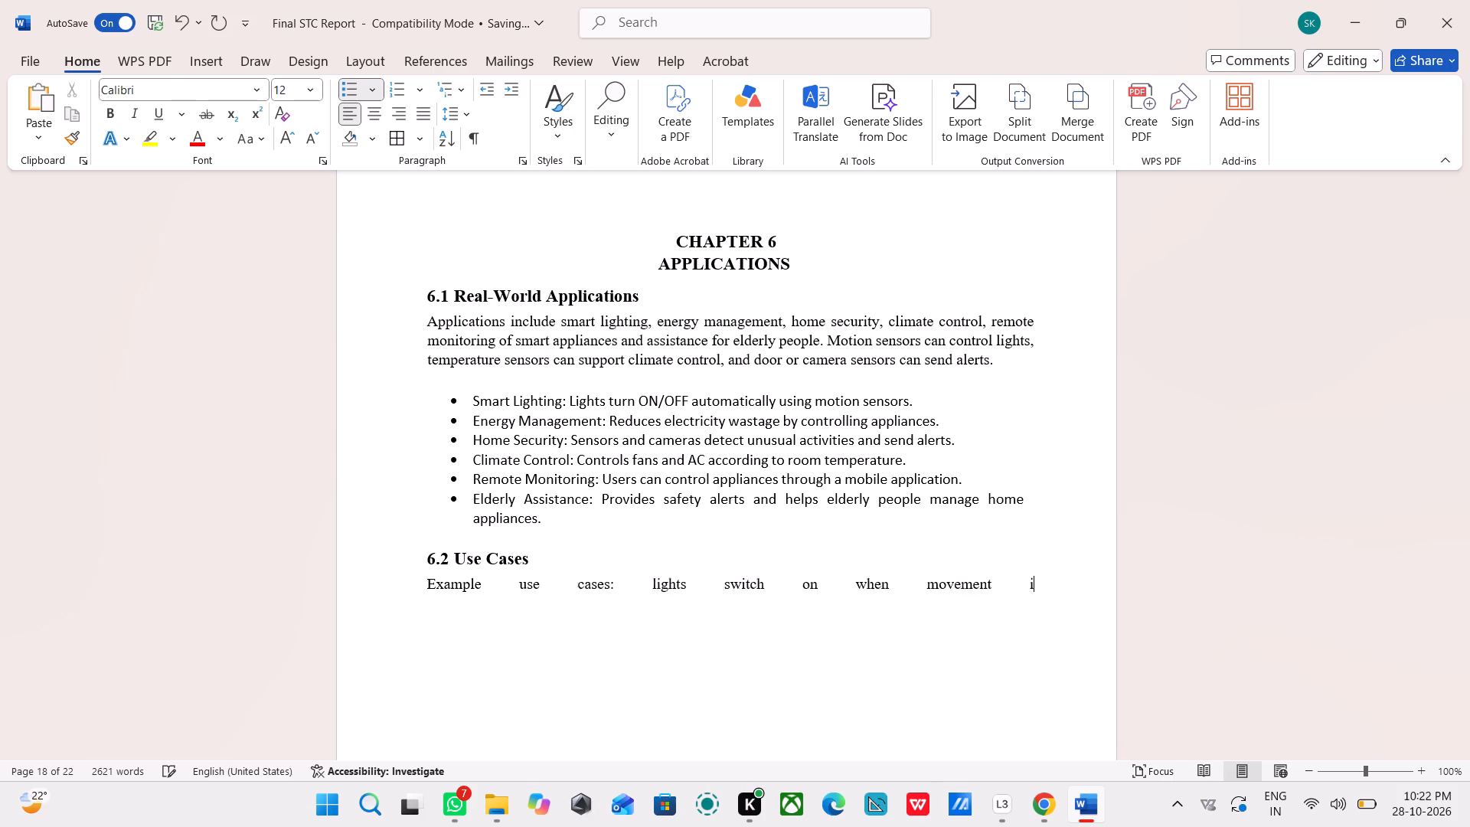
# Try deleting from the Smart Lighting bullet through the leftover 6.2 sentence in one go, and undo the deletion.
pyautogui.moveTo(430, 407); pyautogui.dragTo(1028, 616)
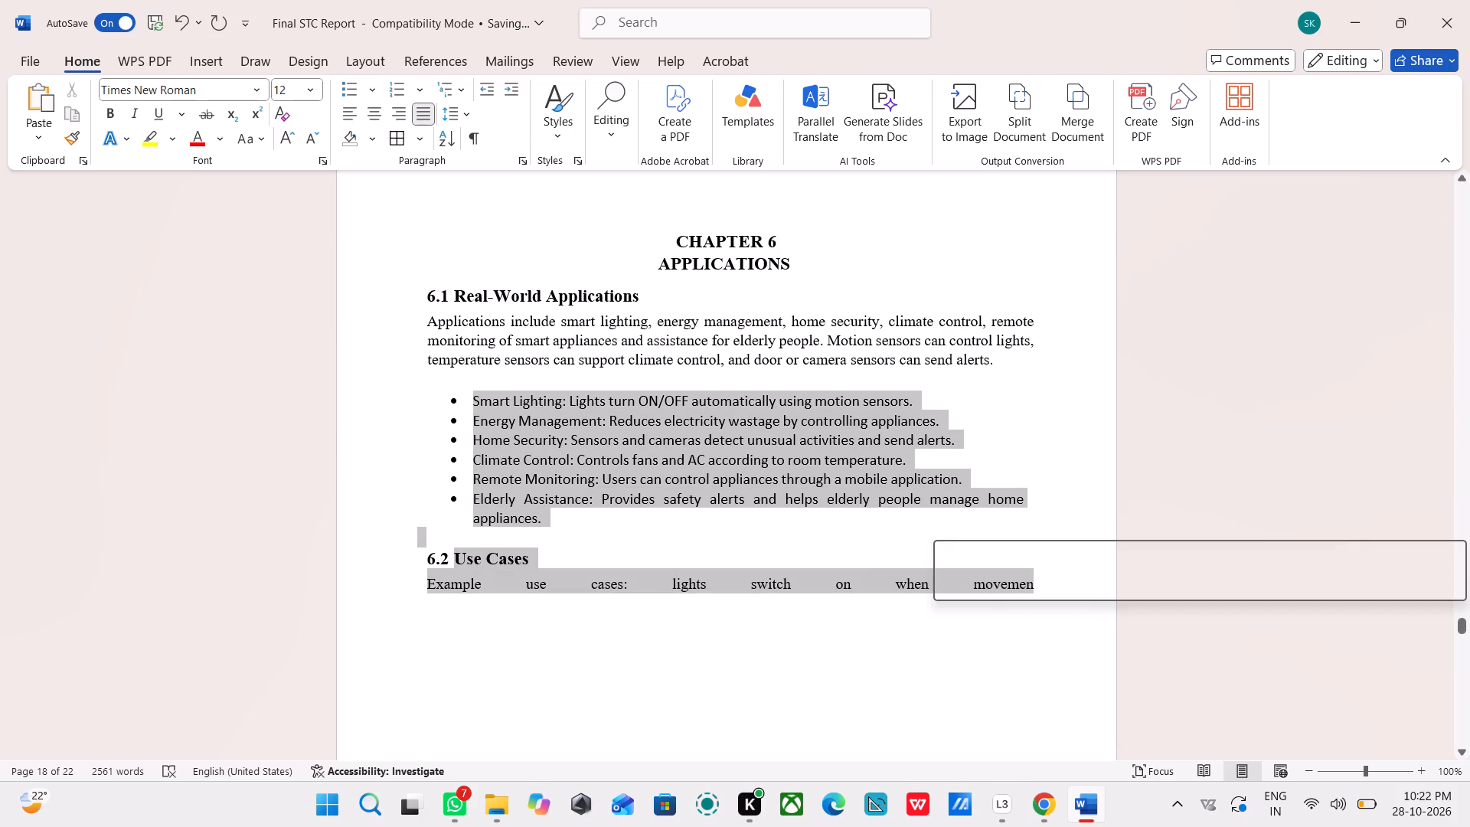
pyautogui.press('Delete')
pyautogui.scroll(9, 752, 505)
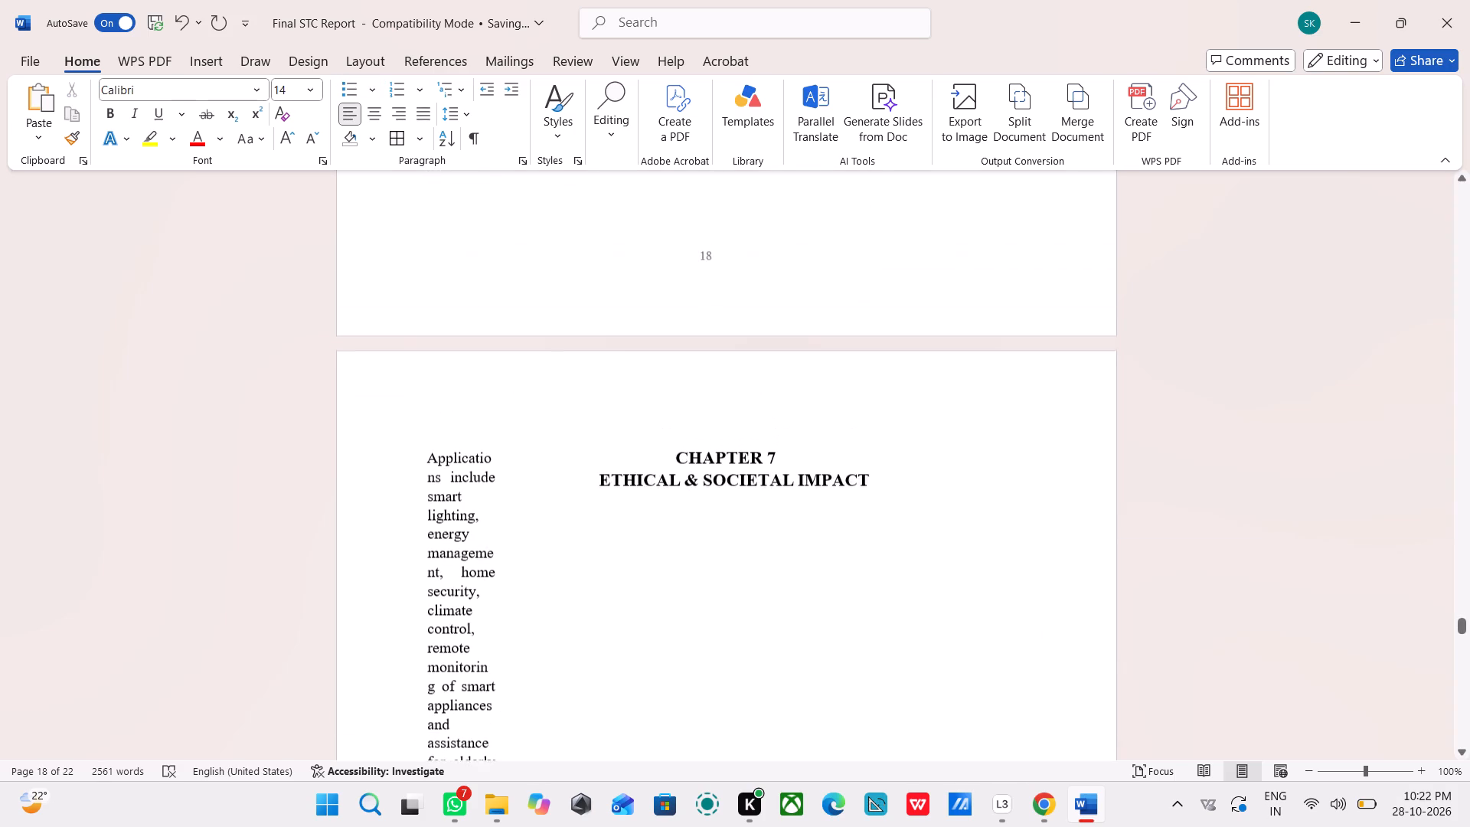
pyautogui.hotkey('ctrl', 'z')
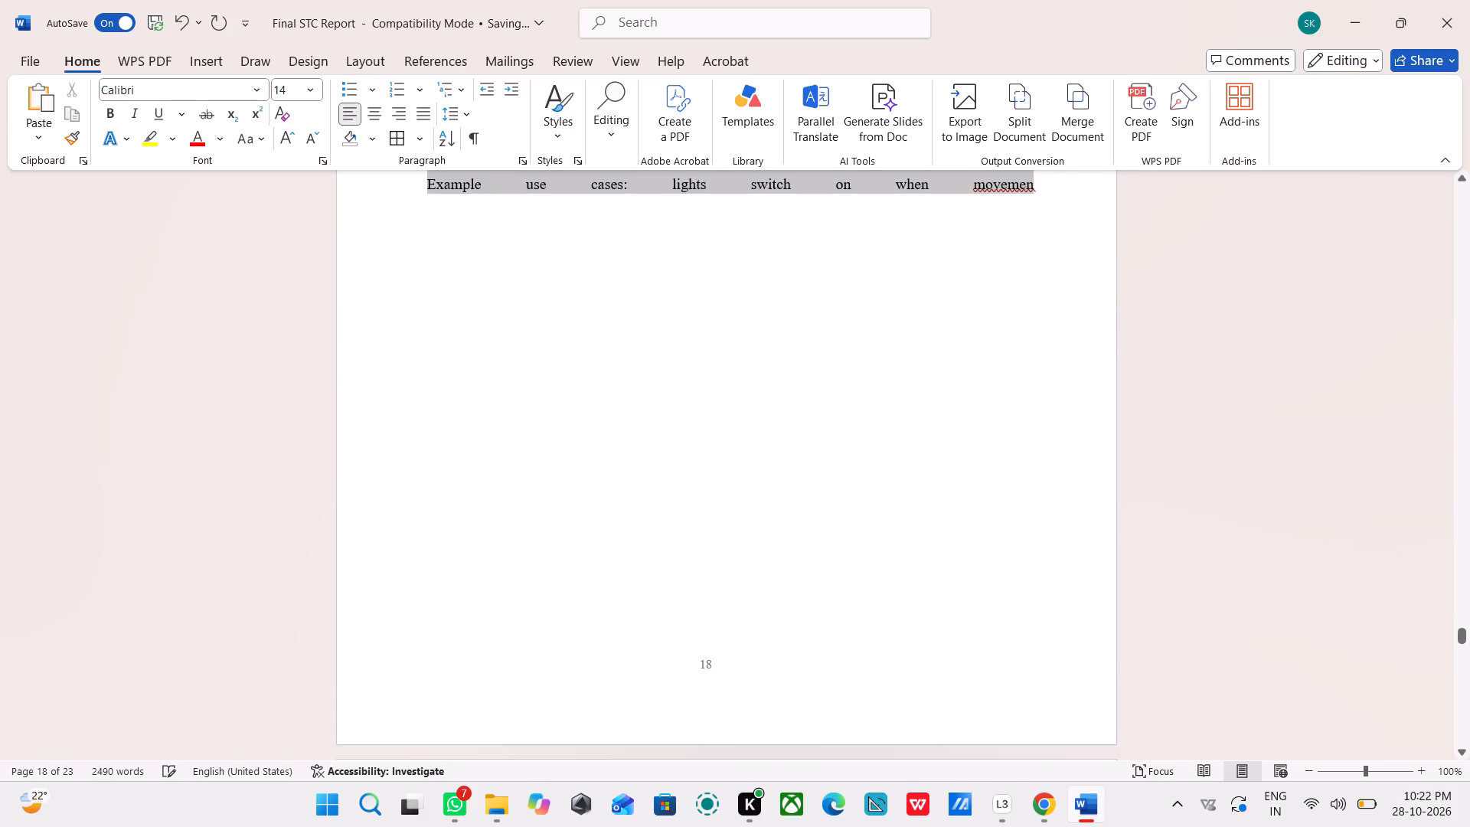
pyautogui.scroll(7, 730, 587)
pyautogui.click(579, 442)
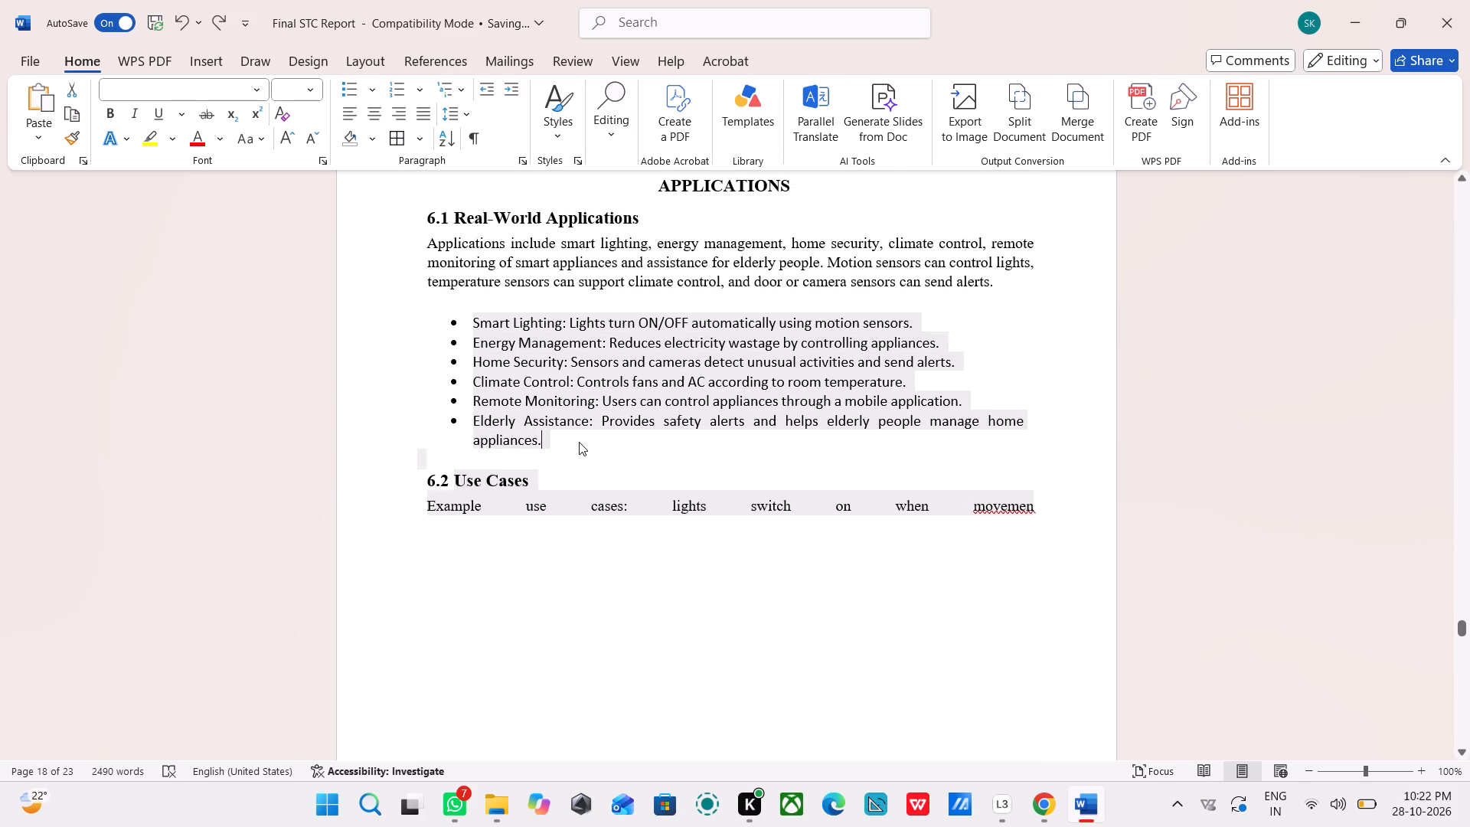
# Delete the six bullets from Smart Lighting to Elderly Assistance and the smart-home intro paragraph under 6.1 Real-World Applications.
pyautogui.moveTo(468, 314); pyautogui.dragTo(591, 440)
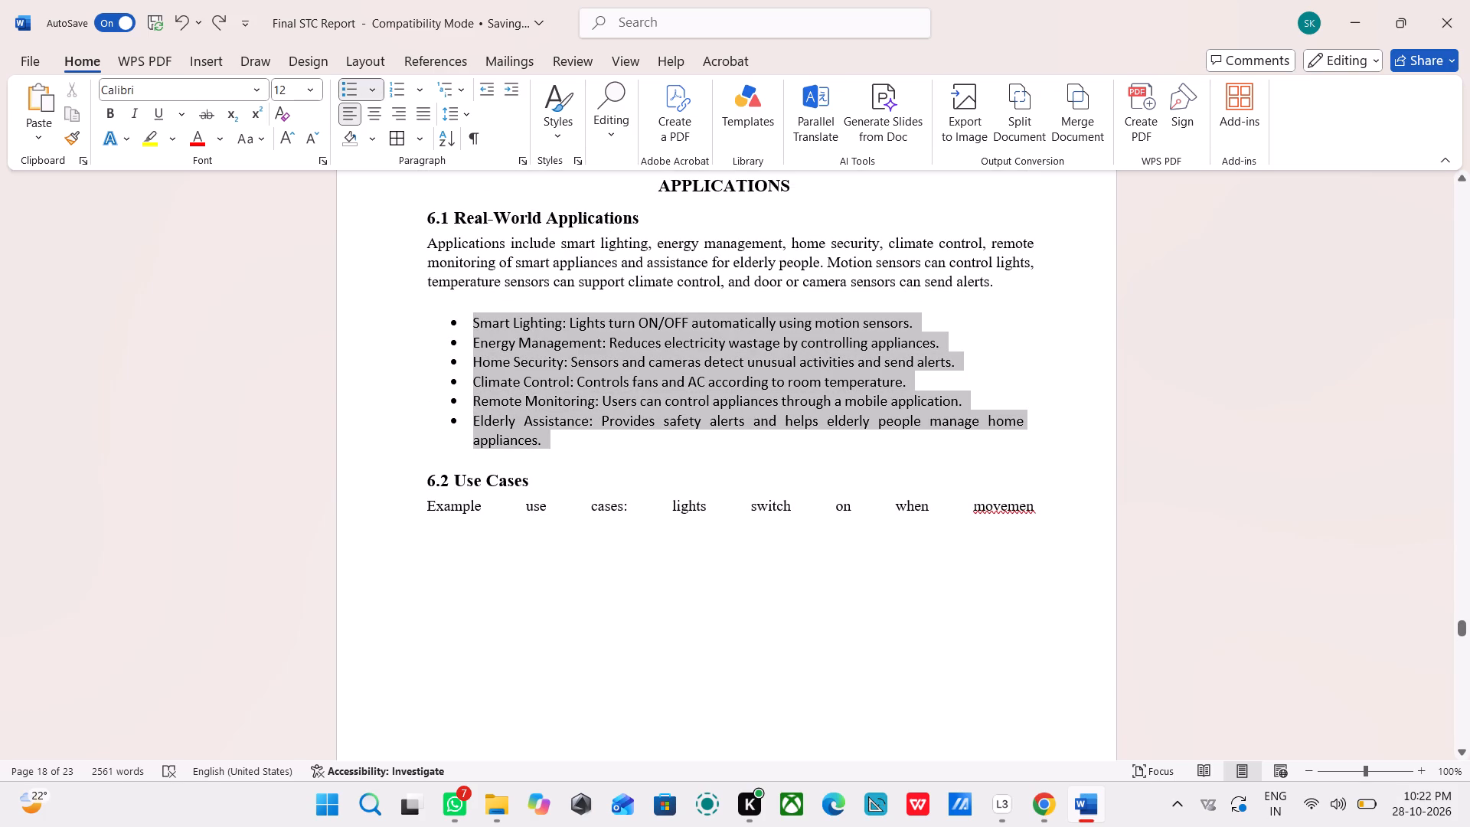
pyautogui.moveTo(591, 440); pyautogui.dragTo(593, 441)
pyautogui.press('Delete')
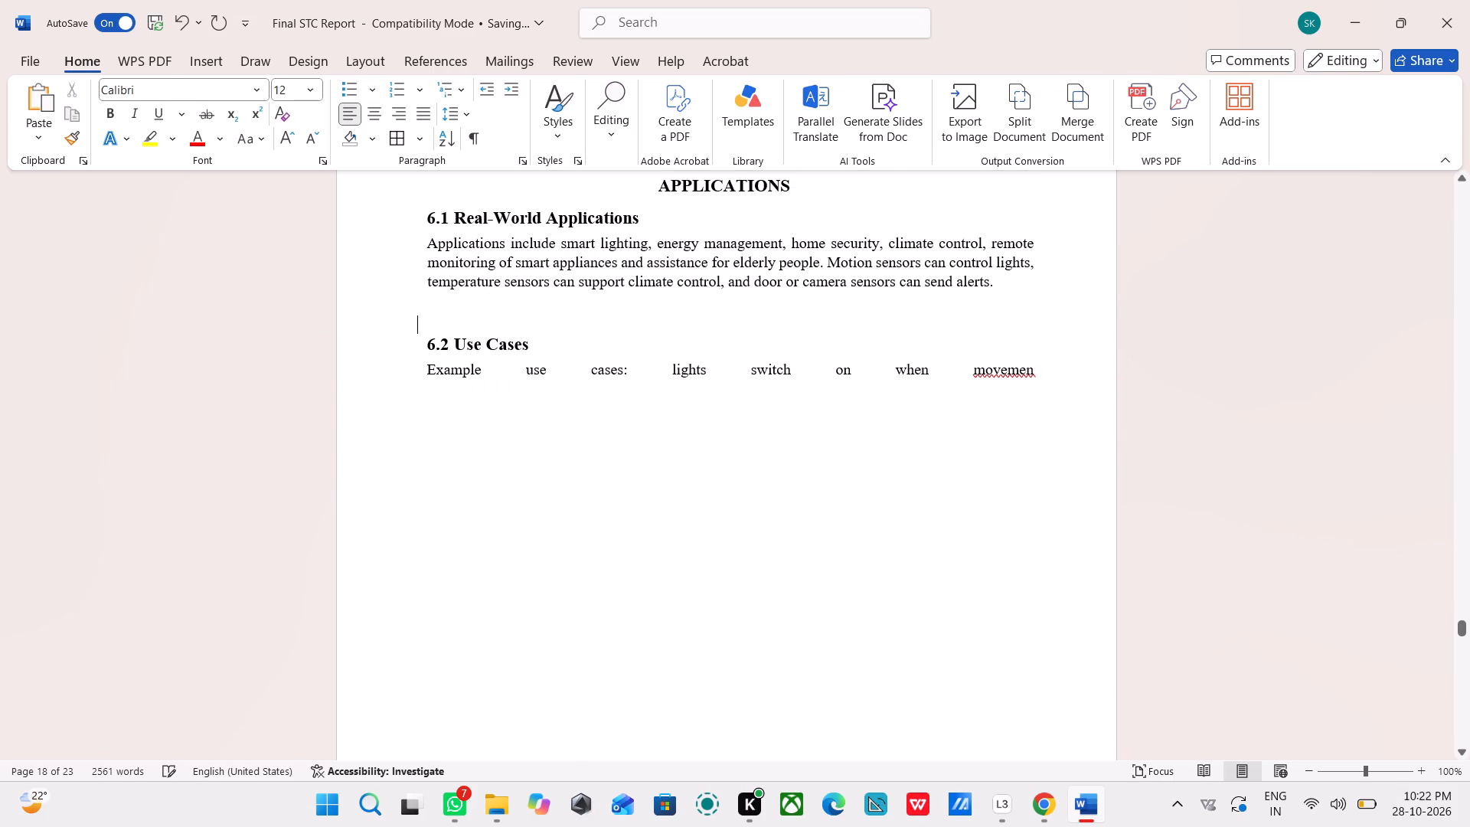
pyautogui.click(452, 369)
pyautogui.moveTo(426, 240); pyautogui.dragTo(838, 286)
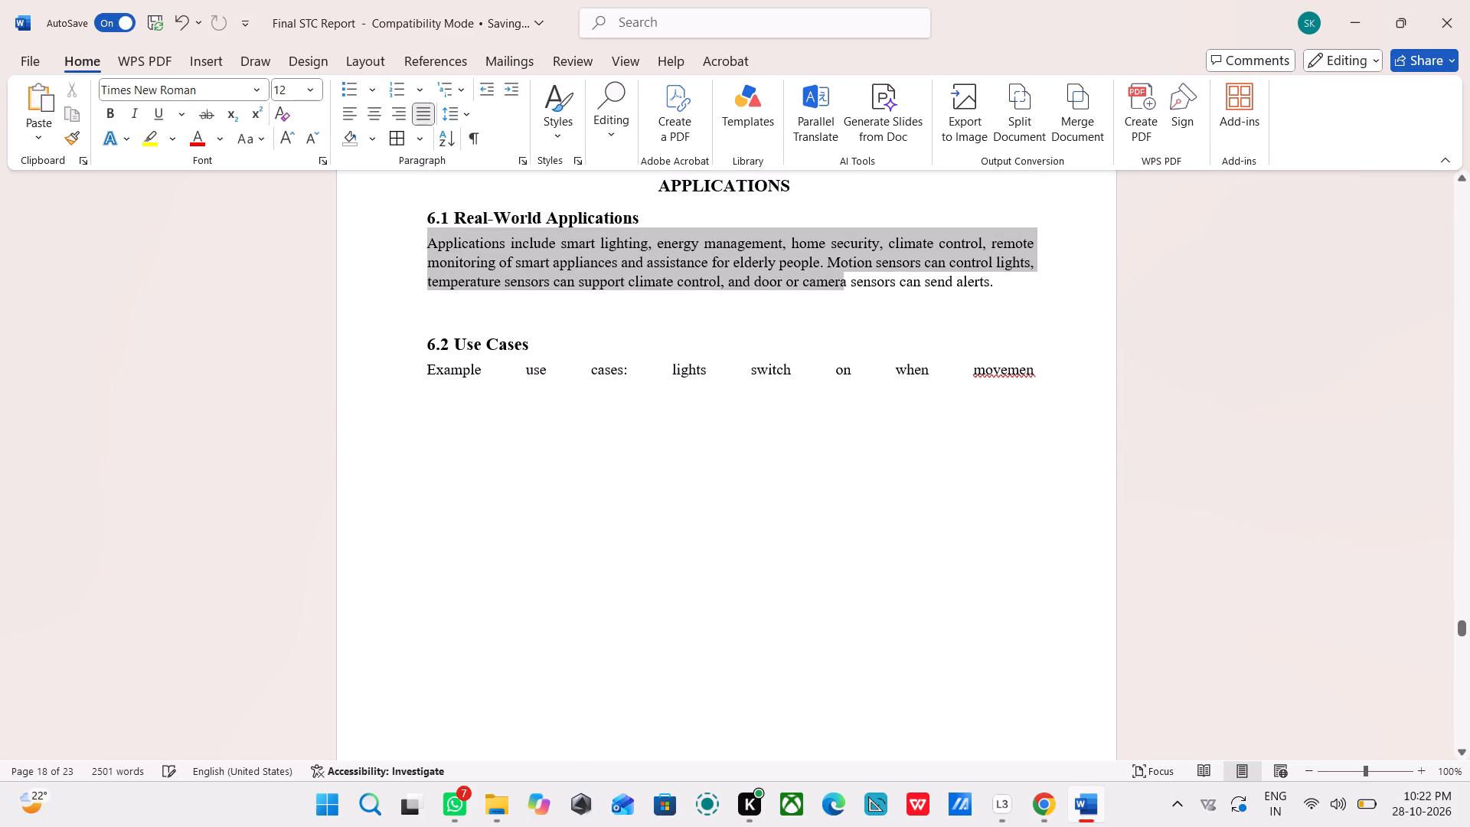
pyautogui.moveTo(838, 286); pyautogui.dragTo(985, 286)
pyautogui.press('Delete')
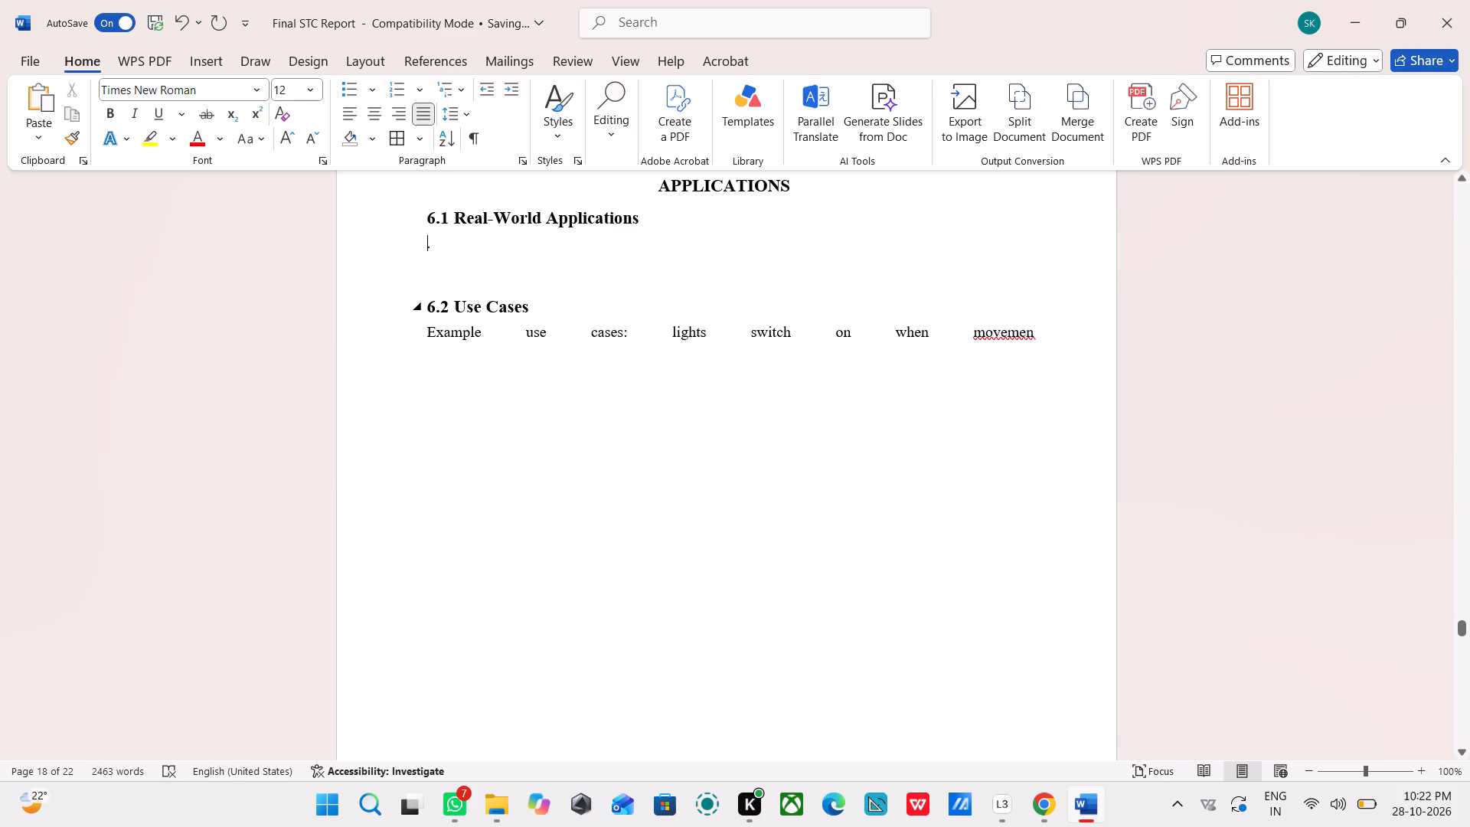
# Delete the leftover "Example use cases" sentence under 6.2 Use Cases and place the cursor below the 6.1 heading.
pyautogui.moveTo(419, 325); pyautogui.dragTo(1109, 368)
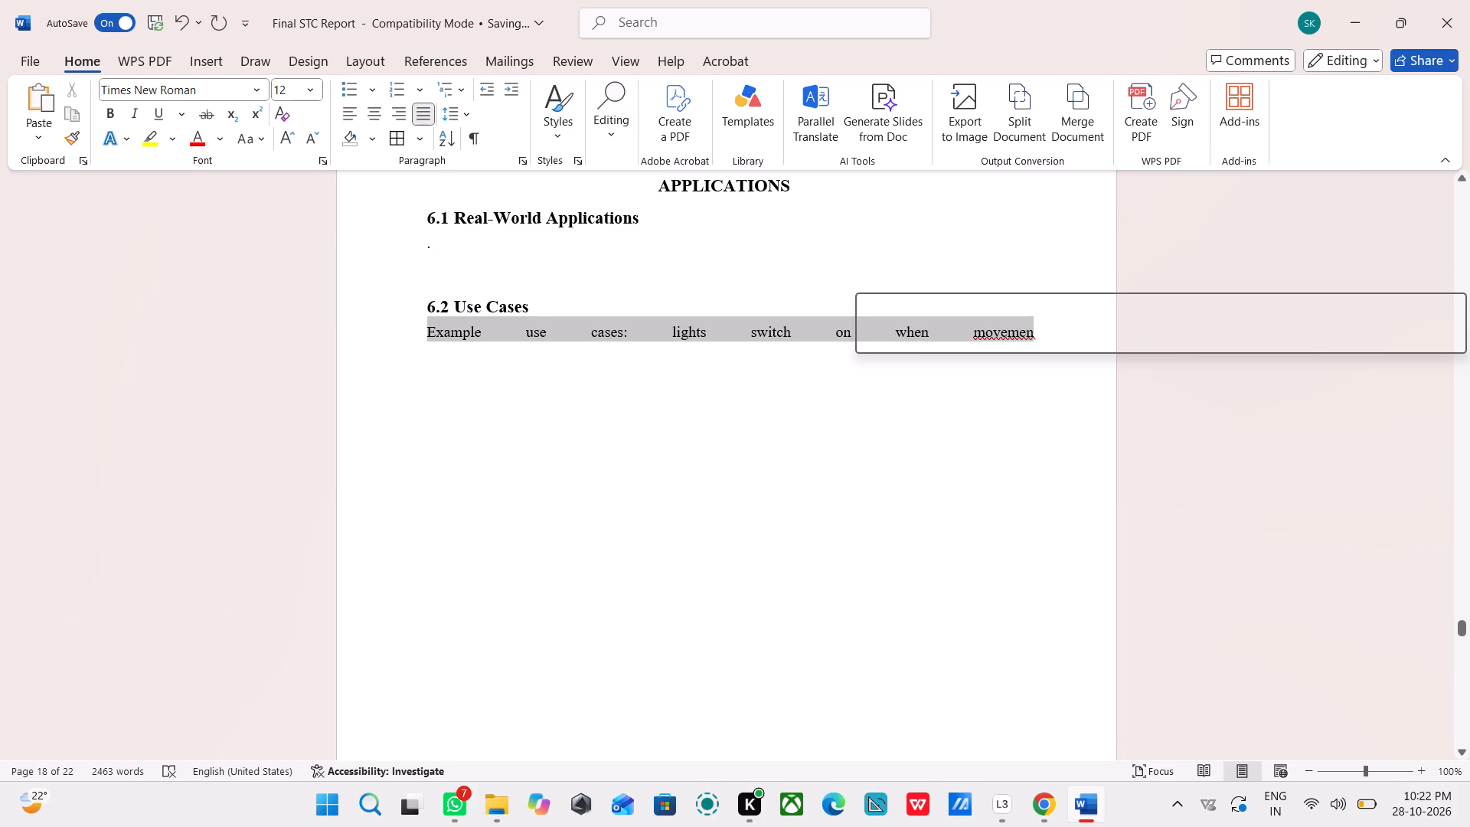
pyautogui.press('Delete')
pyautogui.scroll(6, 552, 413)
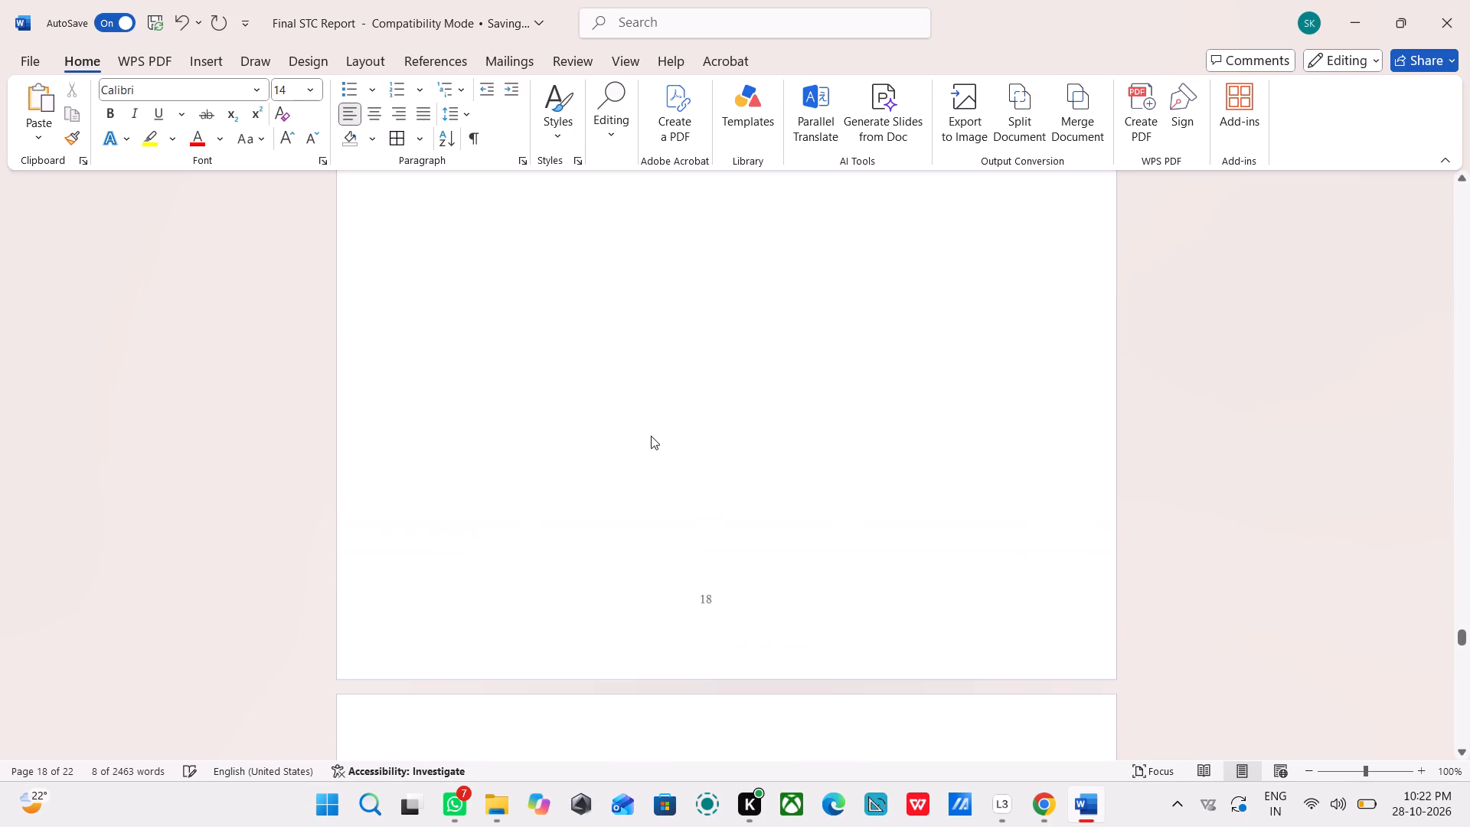
pyautogui.scroll(13, 651, 436)
pyautogui.click(540, 551)
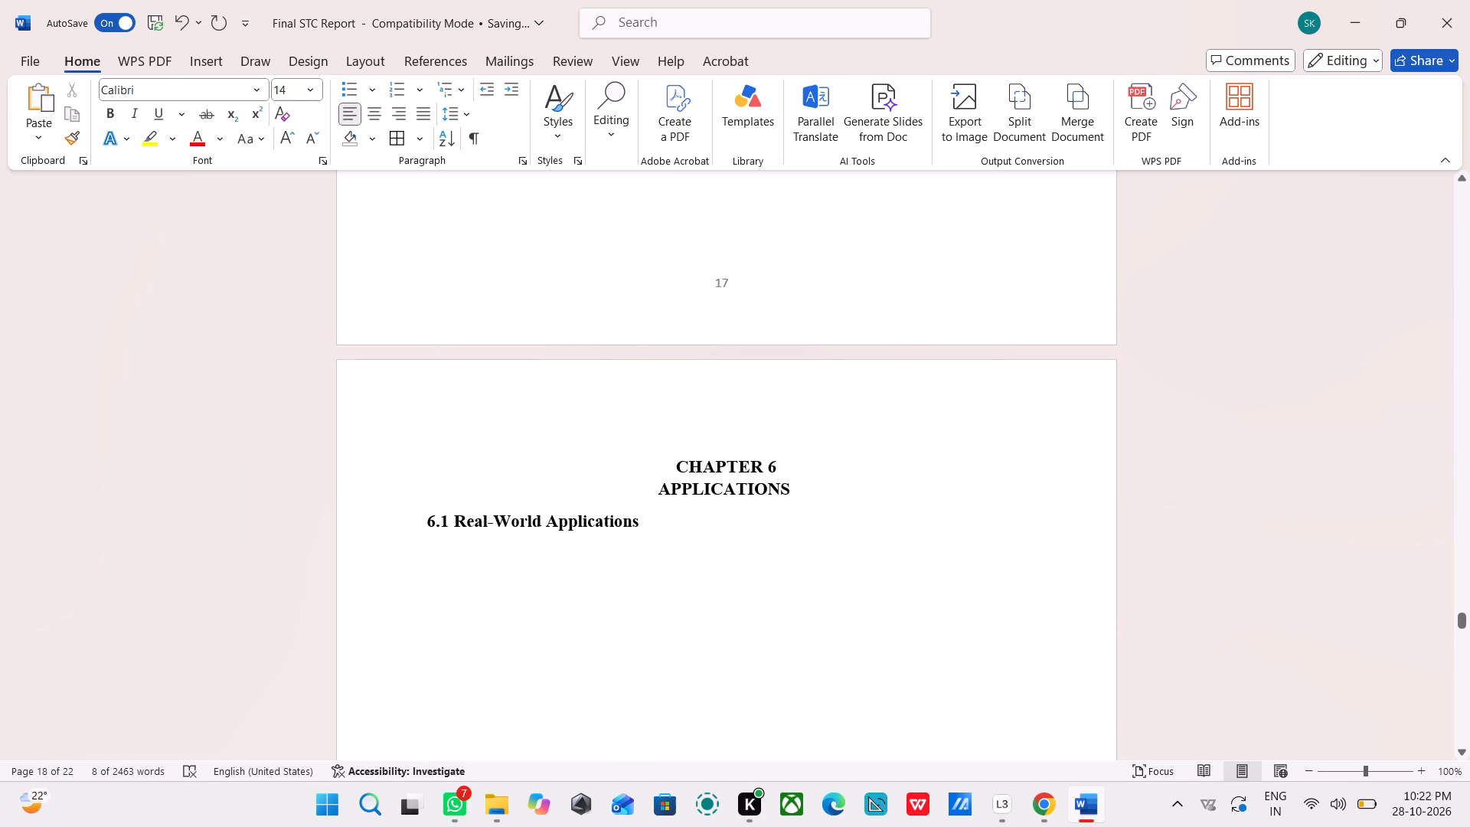
# Add an empty, unnumbered line directly below the 6.1 Real-World Applications heading.
pyautogui.click(642, 532)
pyautogui.tripleClick(682, 539)
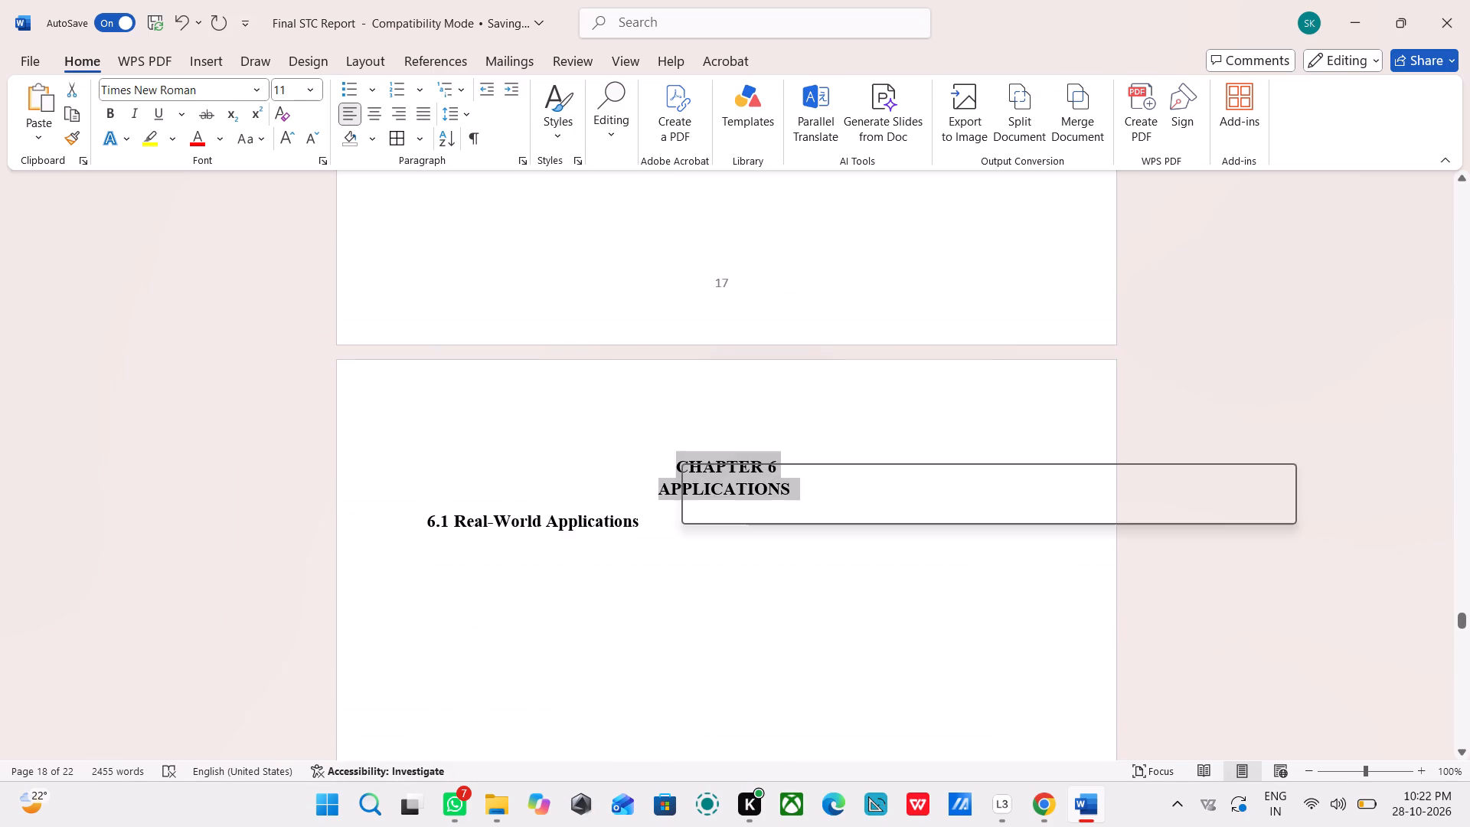
pyautogui.click(681, 539)
pyautogui.click(585, 556)
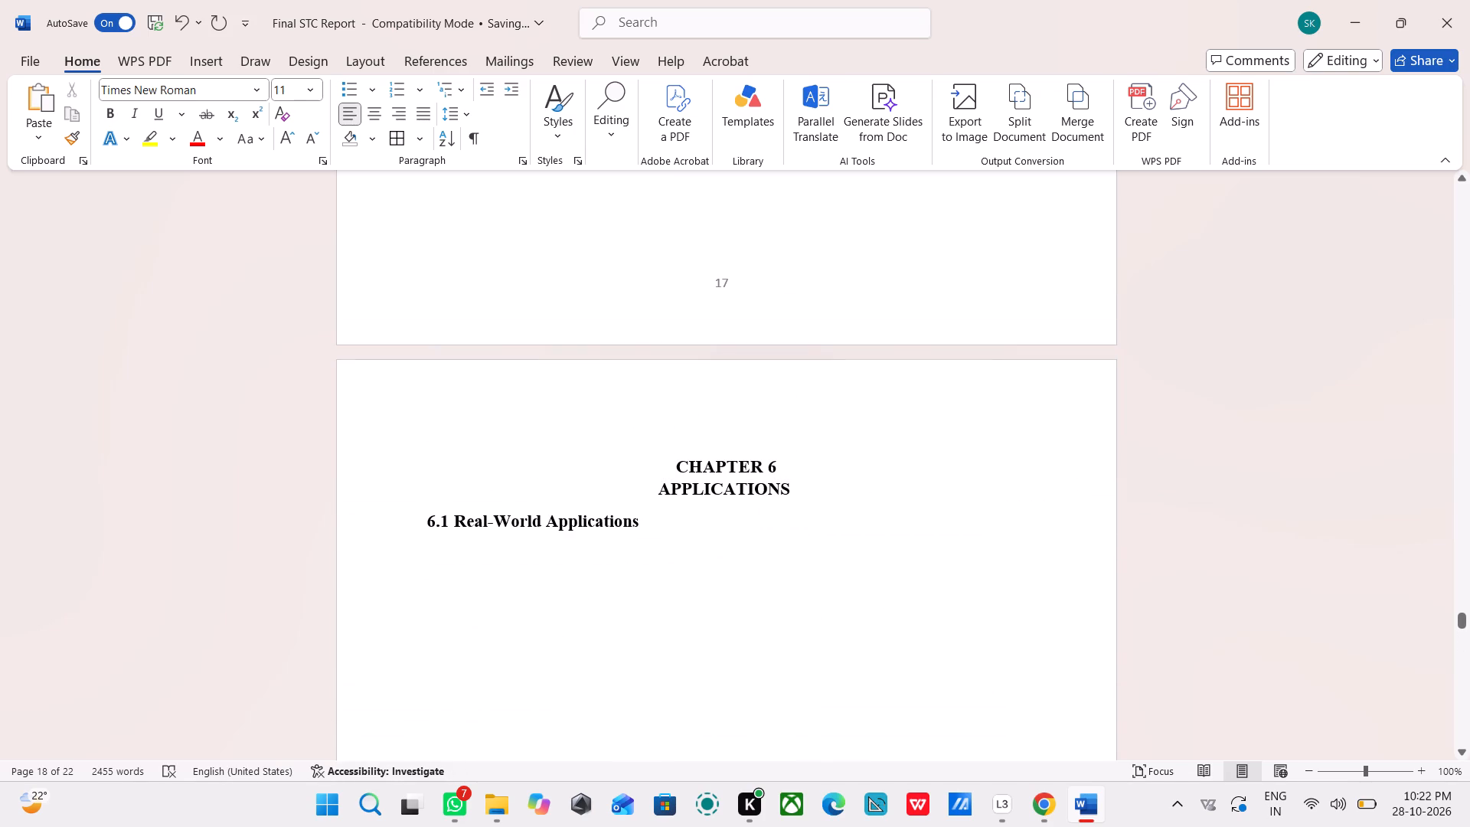
pyautogui.click(608, 530)
pyautogui.press('Right')
pyautogui.press('Right')
pyautogui.press('Right')
pyautogui.press('Right')
pyautogui.press('Down')
pyautogui.press('Right')
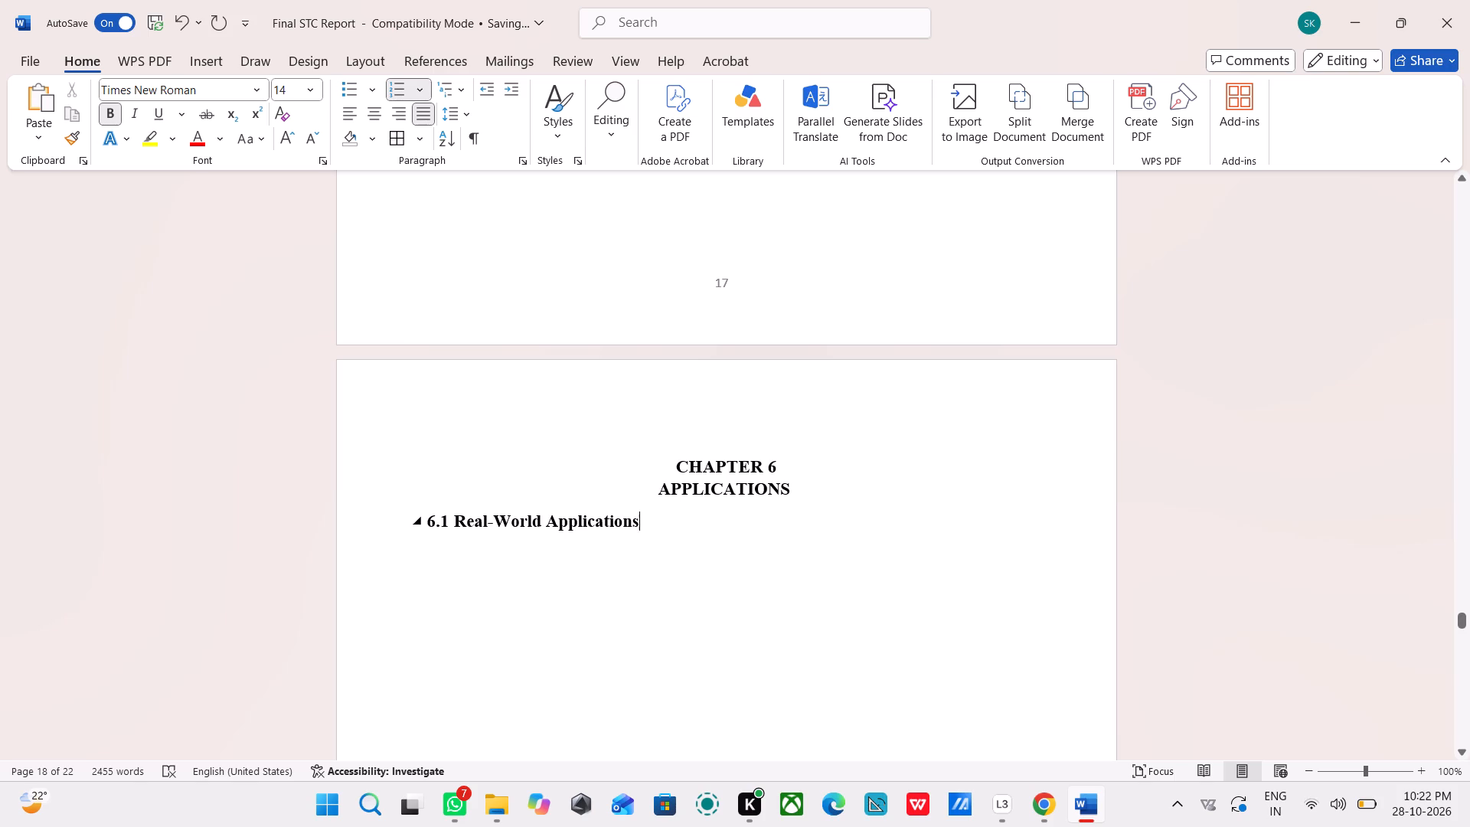
pyautogui.press('Left')
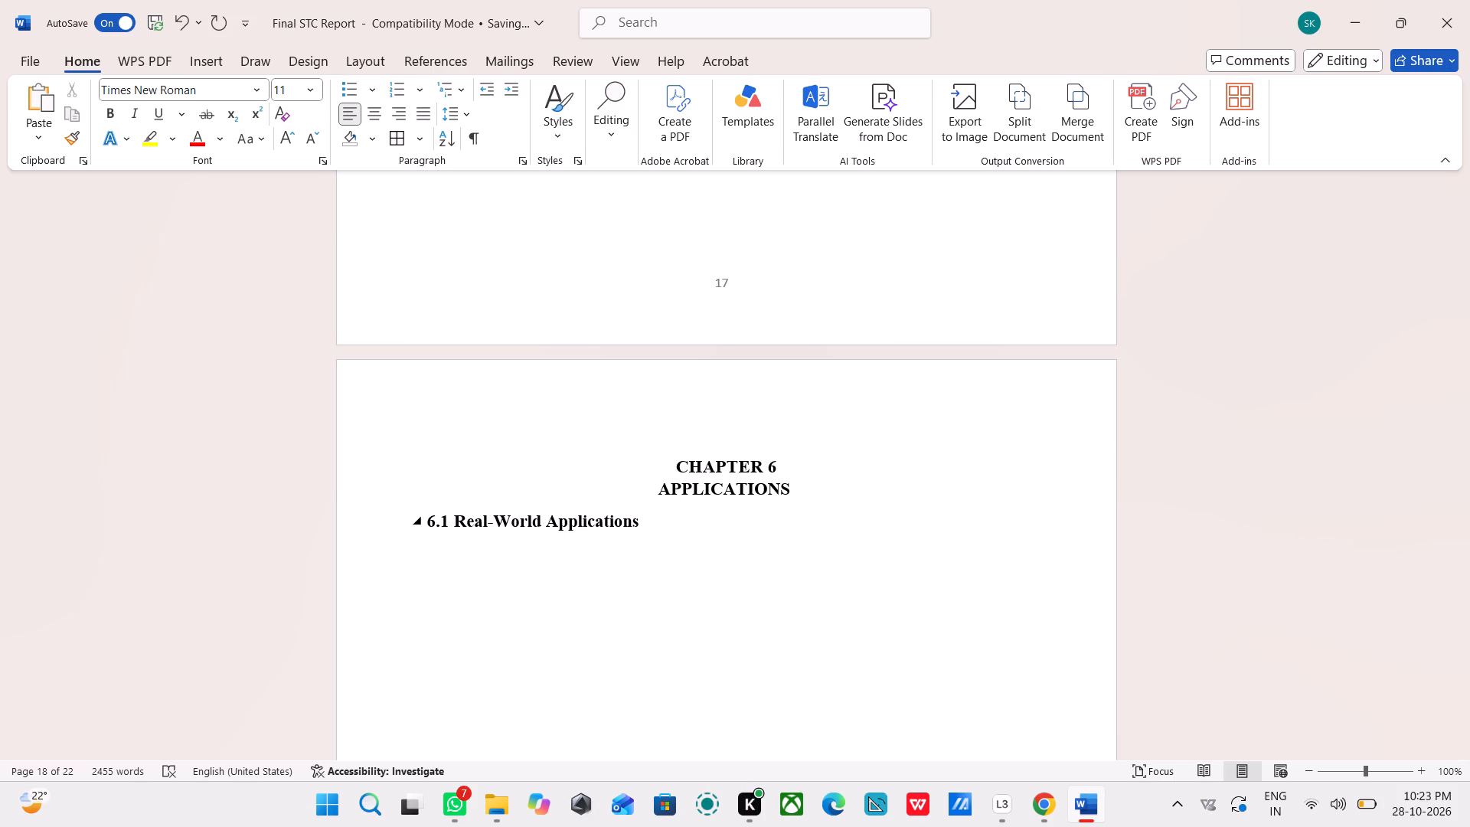
pyautogui.press('Right')
pyautogui.press('Down')
pyautogui.press('Down')
pyautogui.press('Return')
pyautogui.press('BackSpace')
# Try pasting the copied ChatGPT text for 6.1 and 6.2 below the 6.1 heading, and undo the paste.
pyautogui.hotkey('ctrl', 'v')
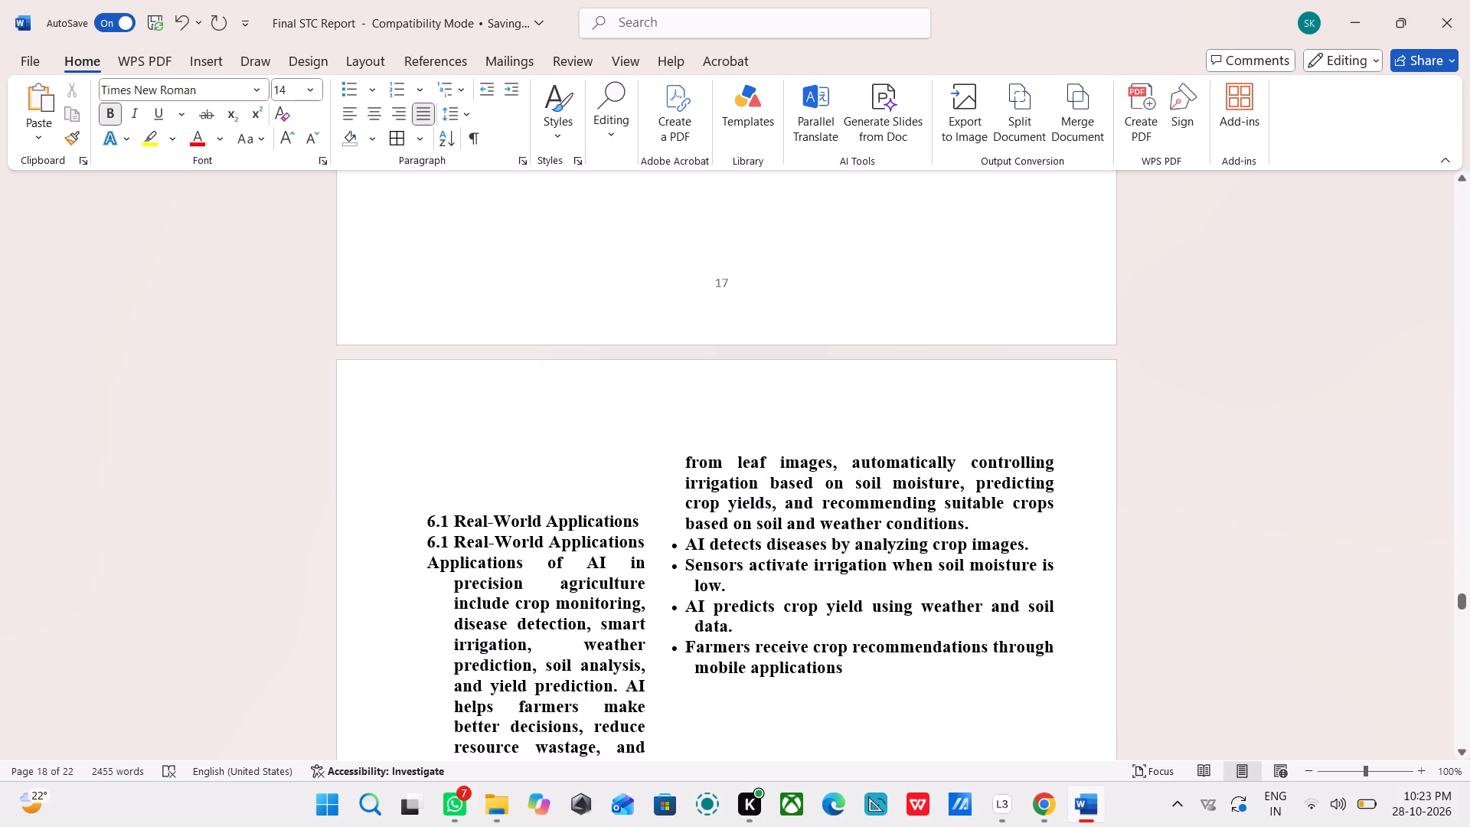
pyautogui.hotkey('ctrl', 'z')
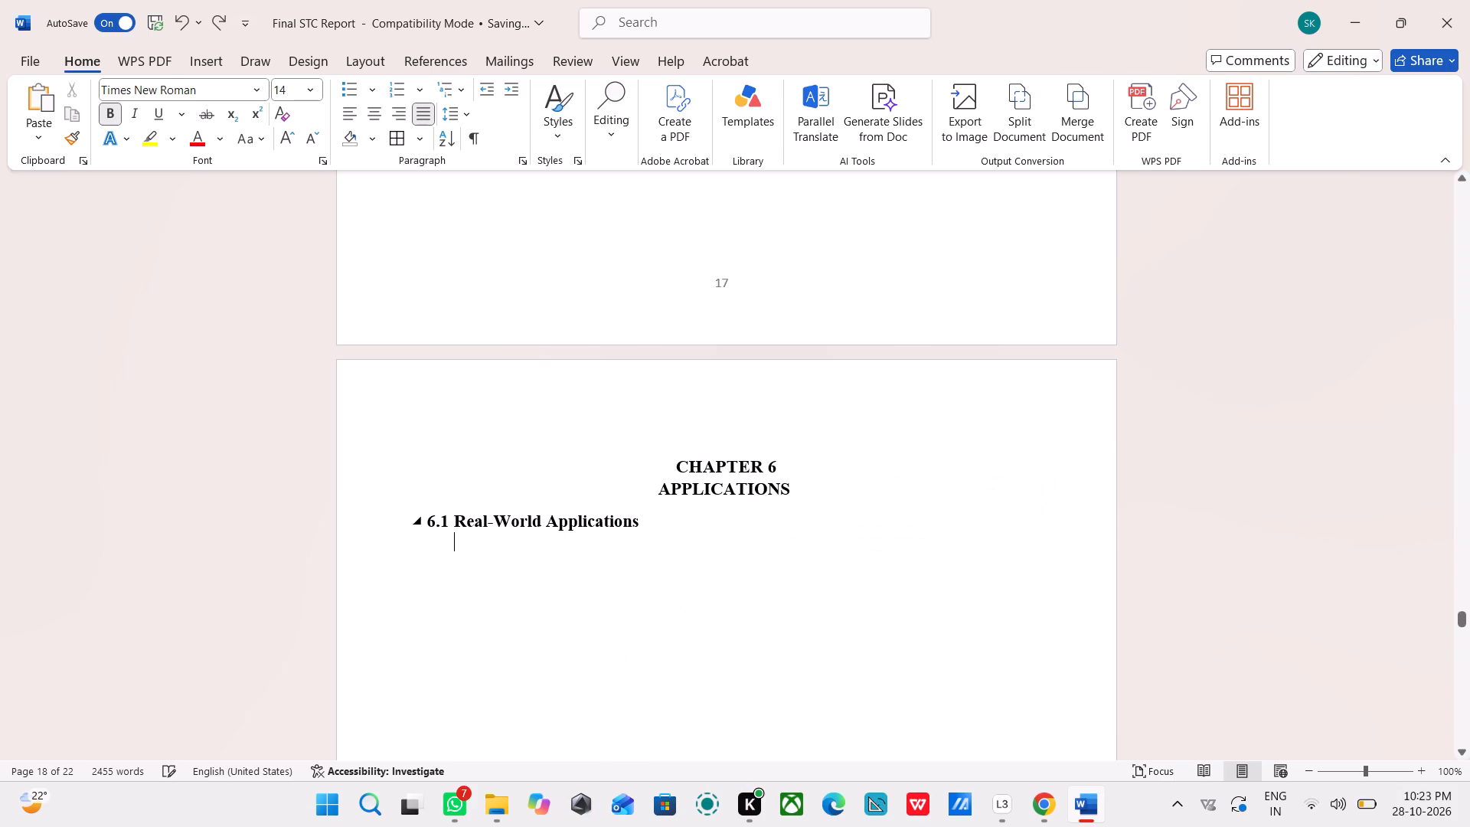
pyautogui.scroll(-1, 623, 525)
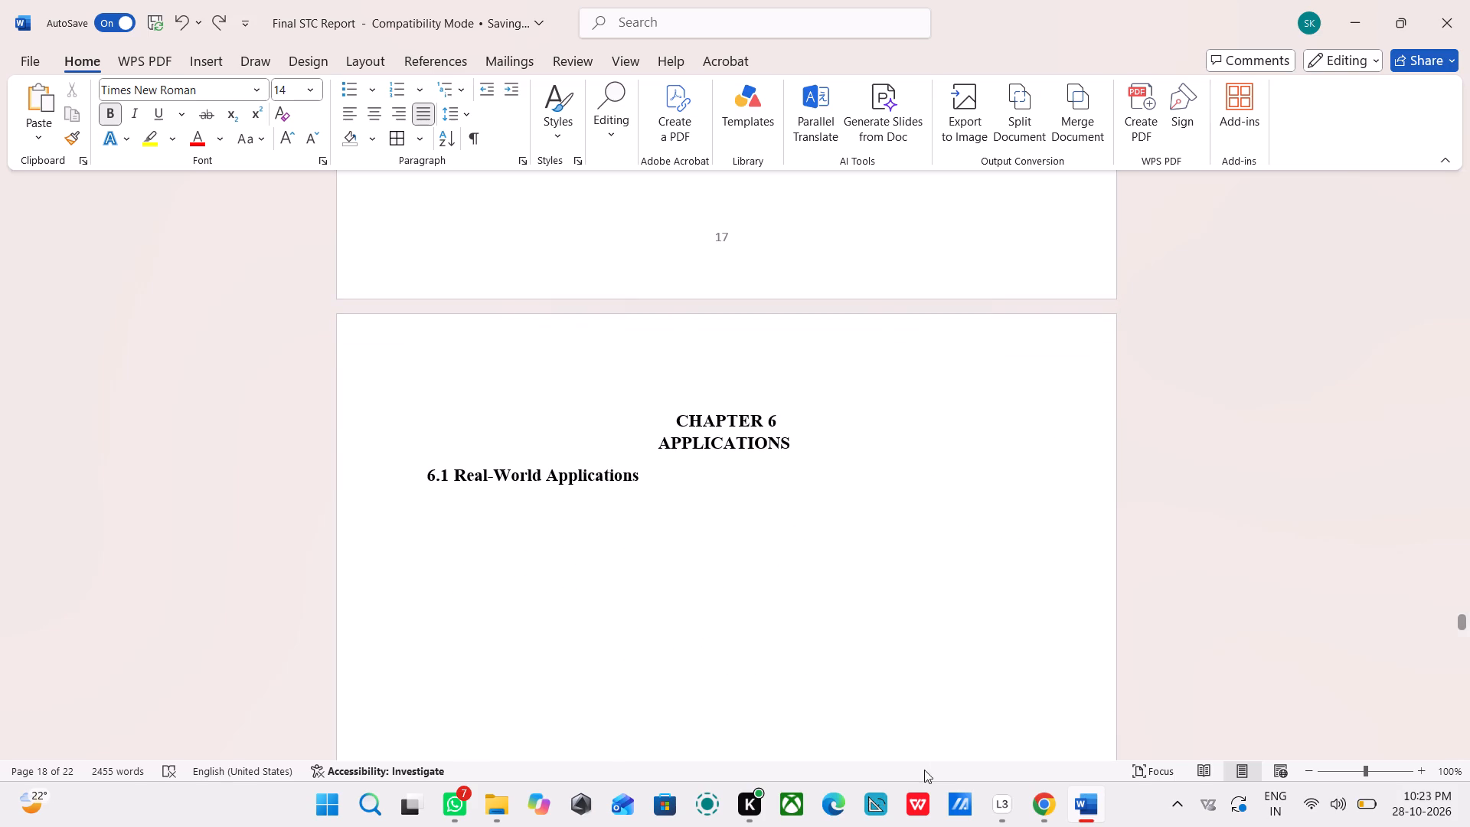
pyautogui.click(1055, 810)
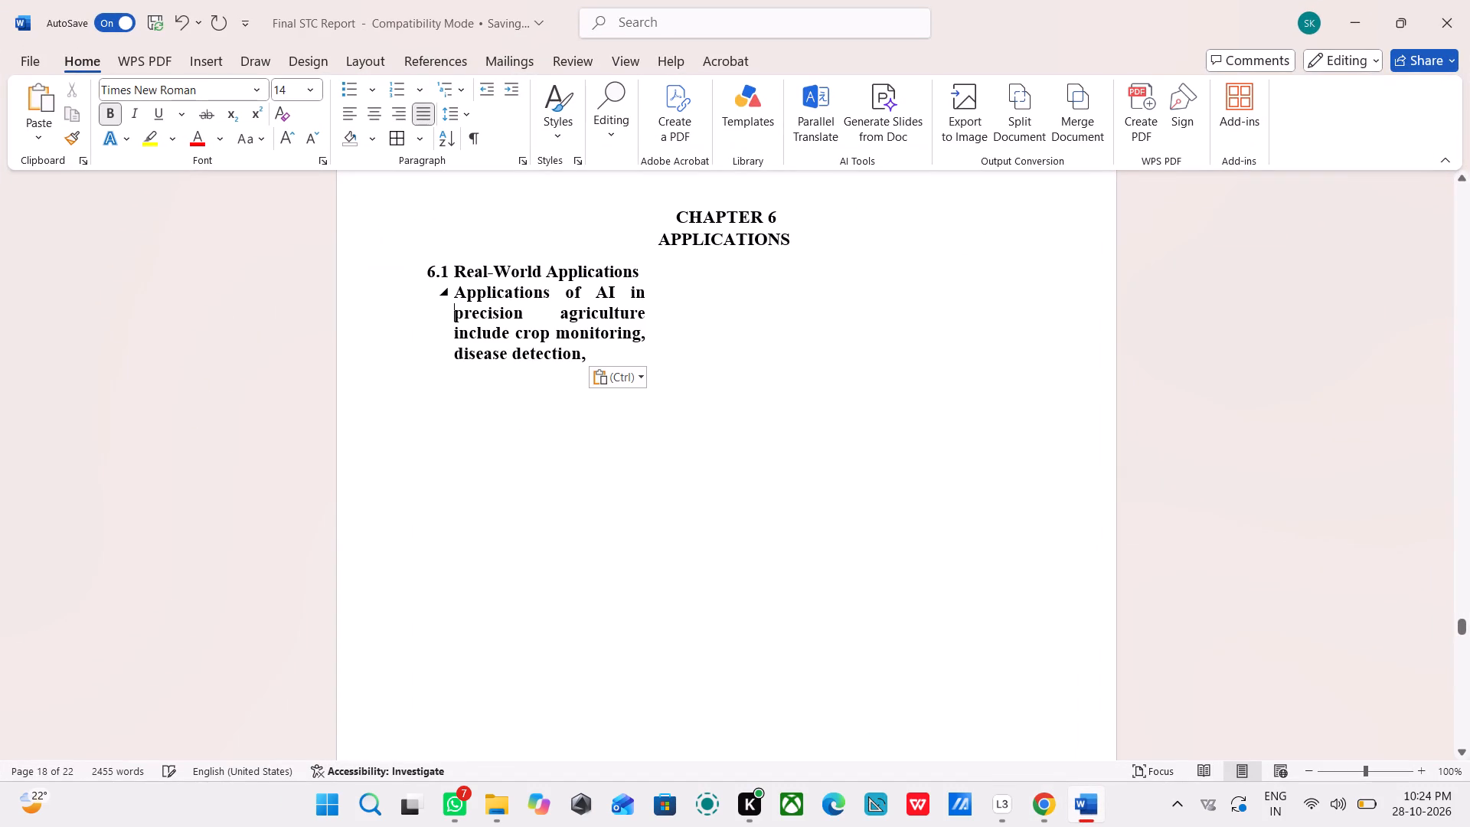
# Left-align the pasted text under the 6.1 heading after trying justified alignment and a reduced indent.
pyautogui.moveTo(459, 299); pyautogui.dragTo(674, 388)
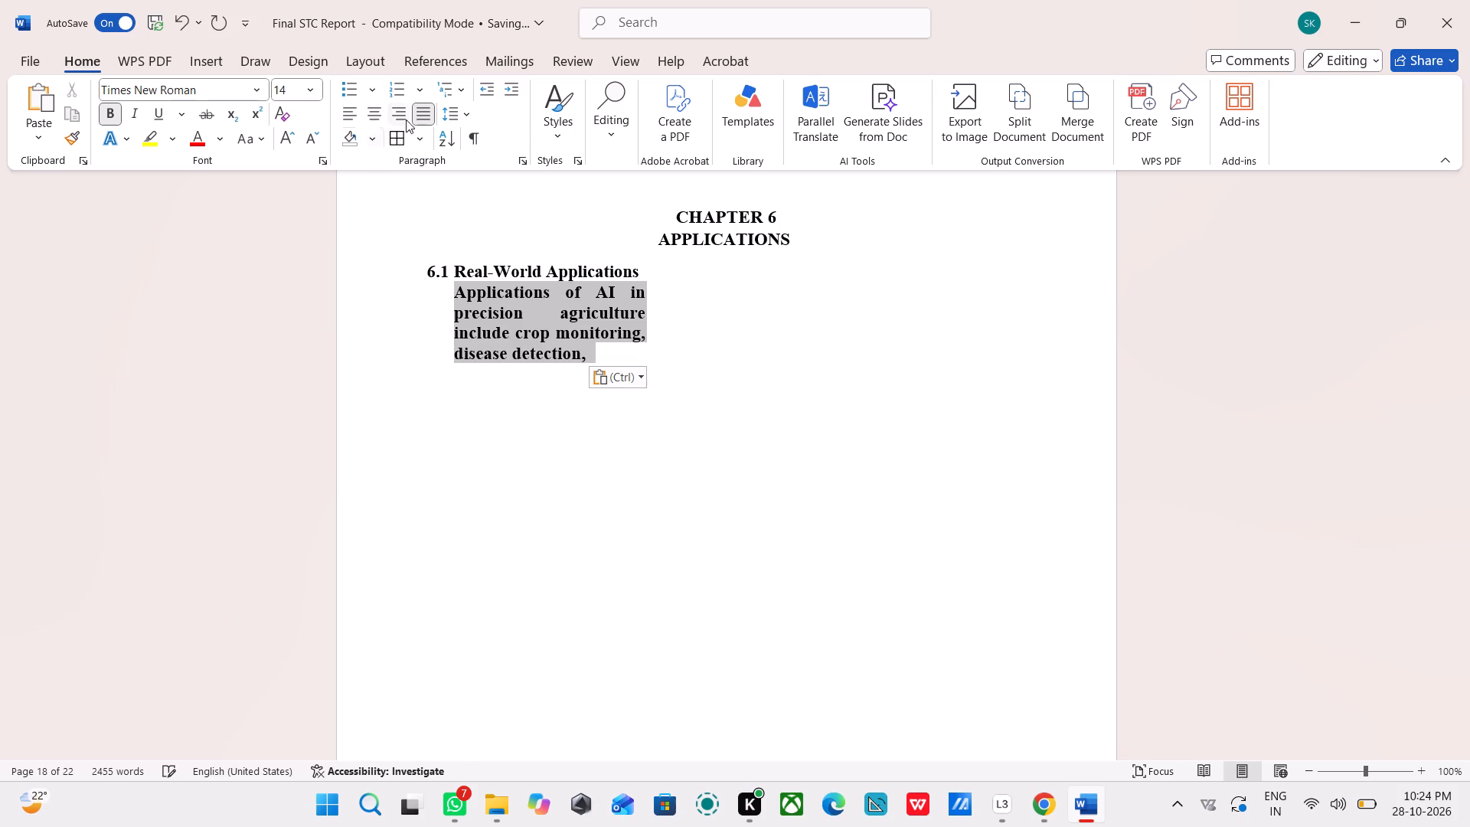
pyautogui.click(418, 117)
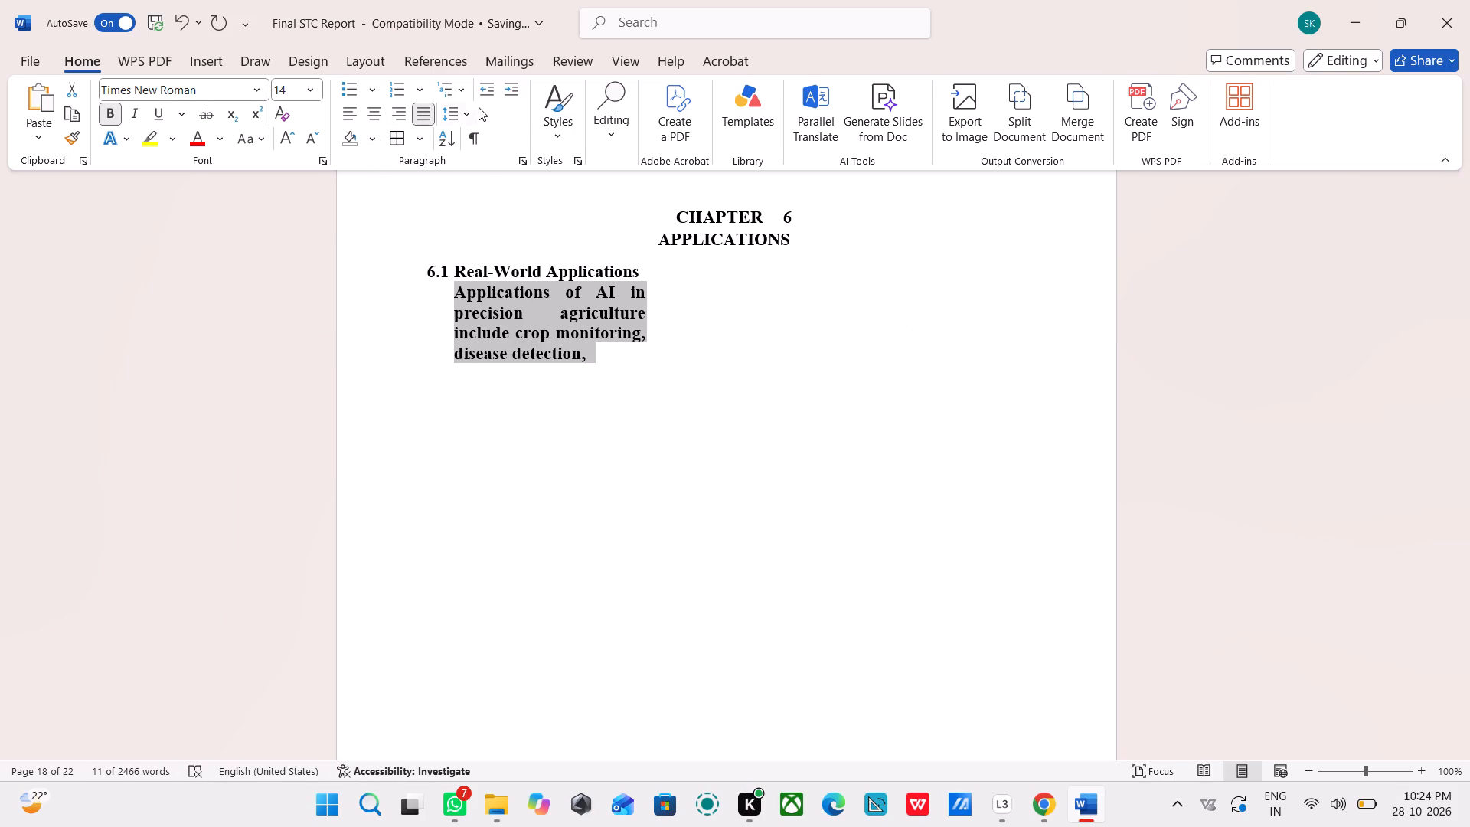
pyautogui.click(485, 89)
pyautogui.click(500, 84)
pyautogui.click(356, 117)
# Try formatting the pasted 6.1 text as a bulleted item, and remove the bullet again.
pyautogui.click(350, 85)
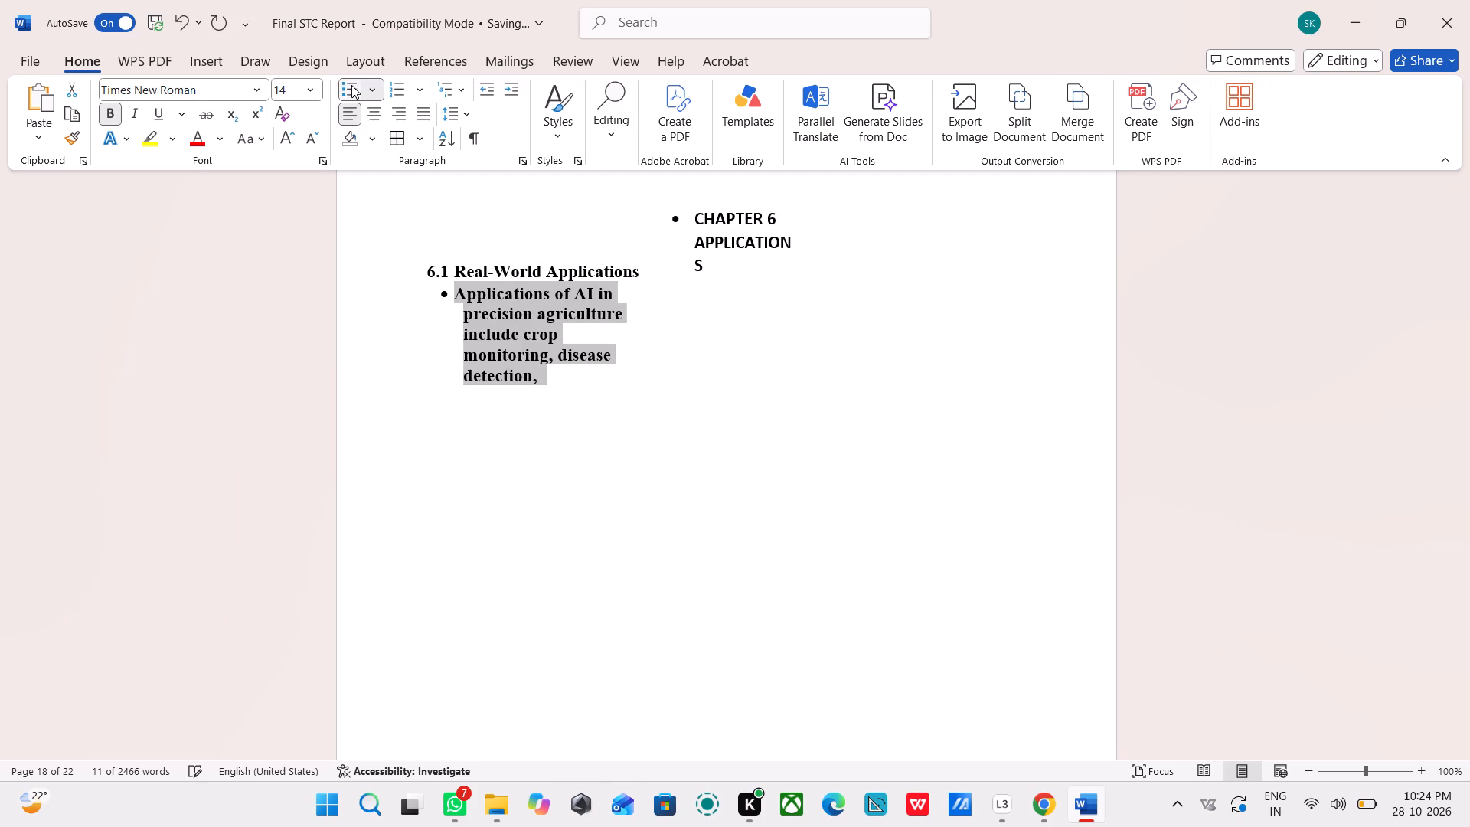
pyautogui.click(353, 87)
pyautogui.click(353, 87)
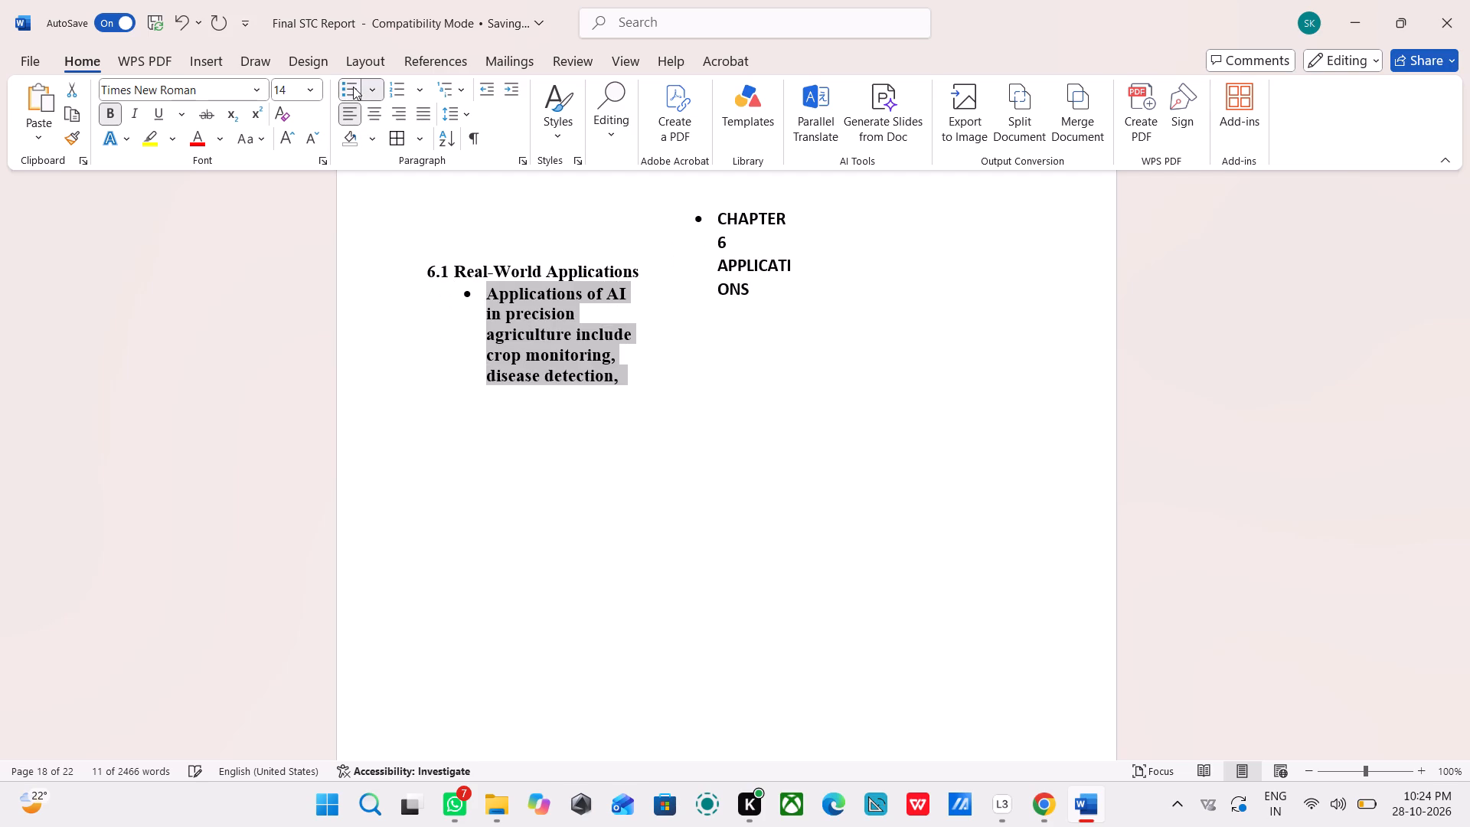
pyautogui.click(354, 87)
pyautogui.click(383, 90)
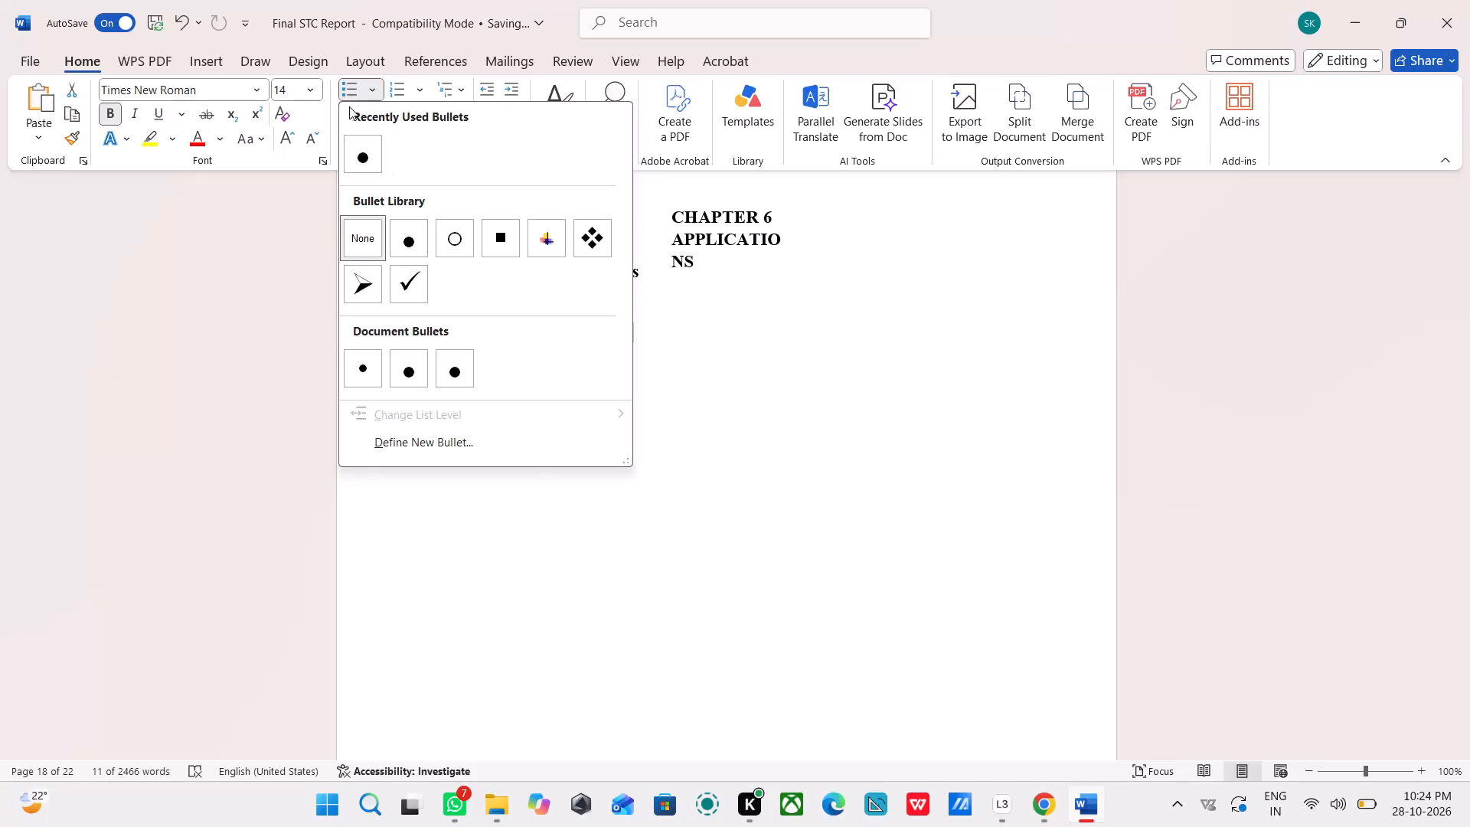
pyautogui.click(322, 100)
# Set the font size of the pasted 6.1 text to 12.
pyautogui.click(486, 296)
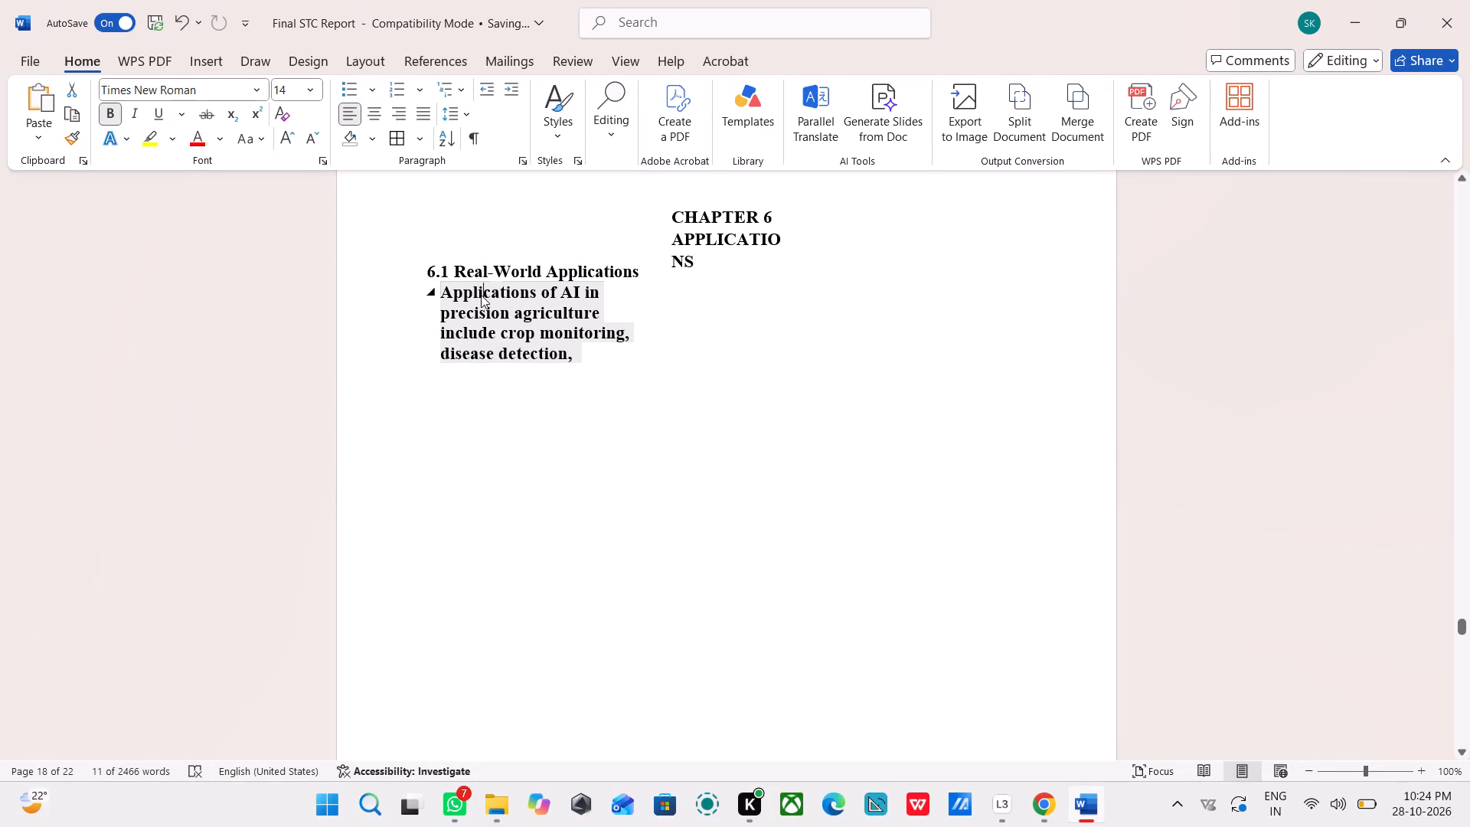
pyautogui.click(446, 309)
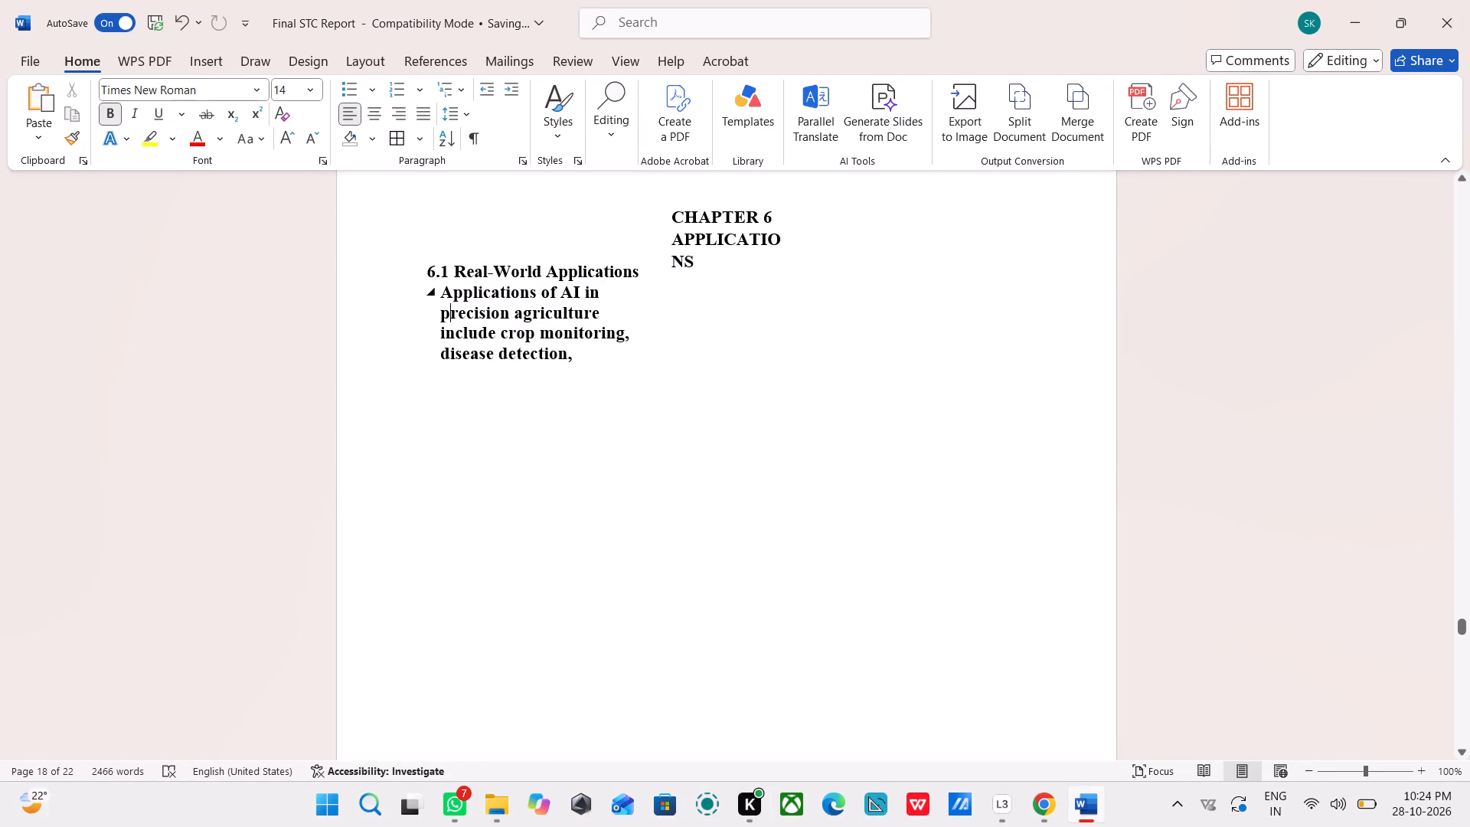
pyautogui.moveTo(443, 293); pyautogui.dragTo(618, 347)
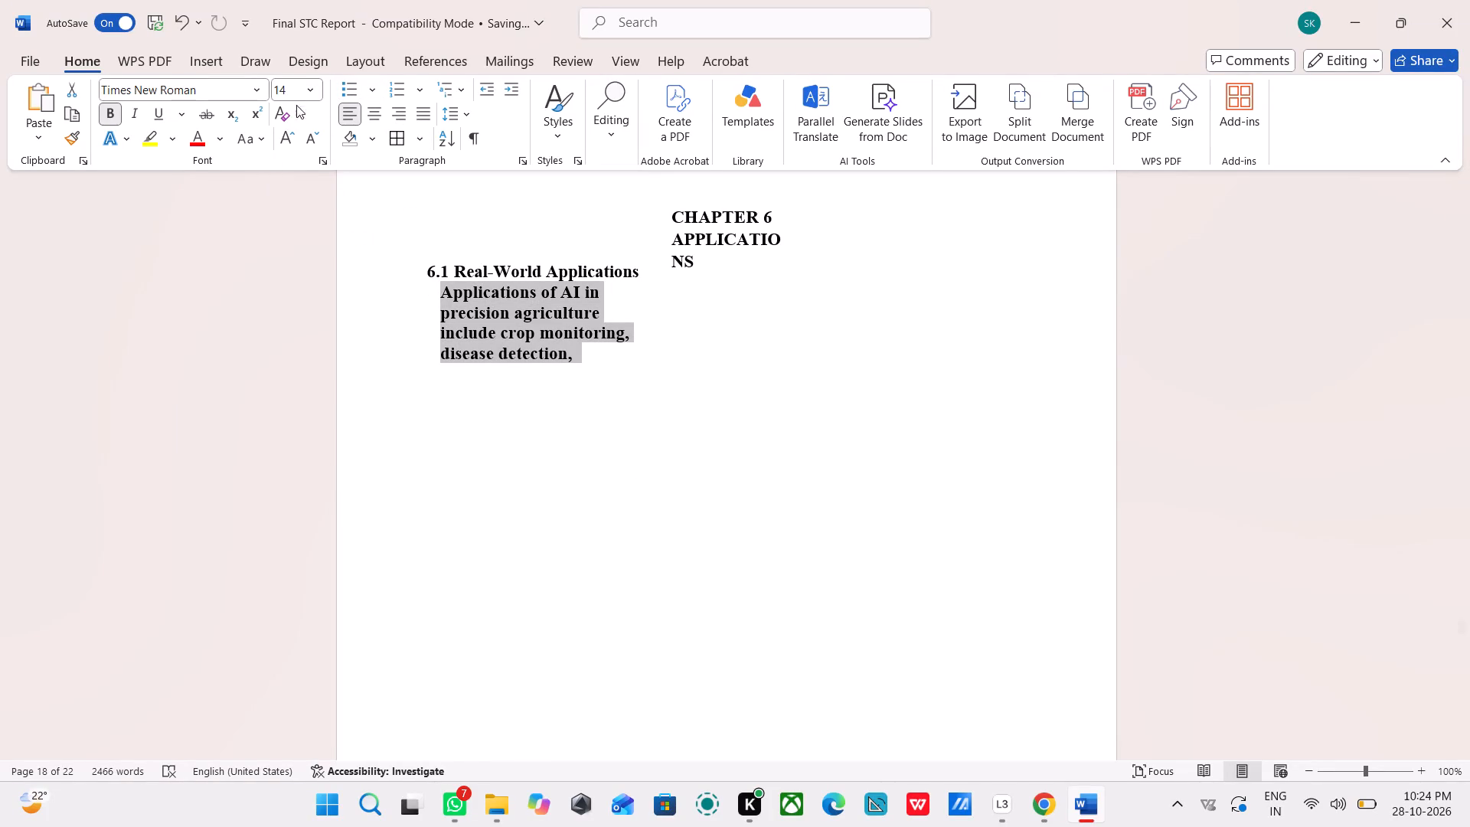
pyautogui.click(296, 97)
pyautogui.click(311, 96)
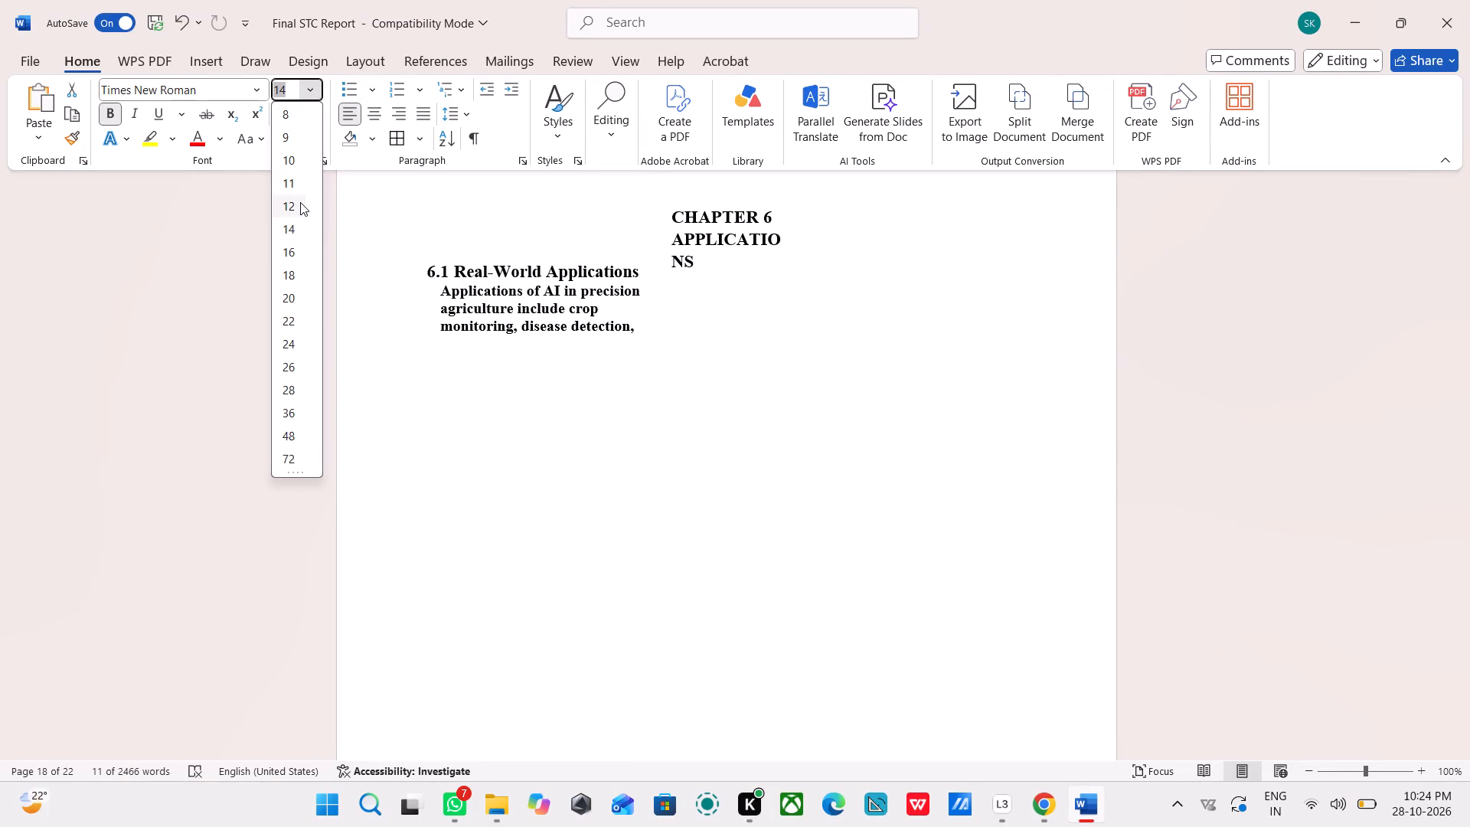
pyautogui.click(299, 203)
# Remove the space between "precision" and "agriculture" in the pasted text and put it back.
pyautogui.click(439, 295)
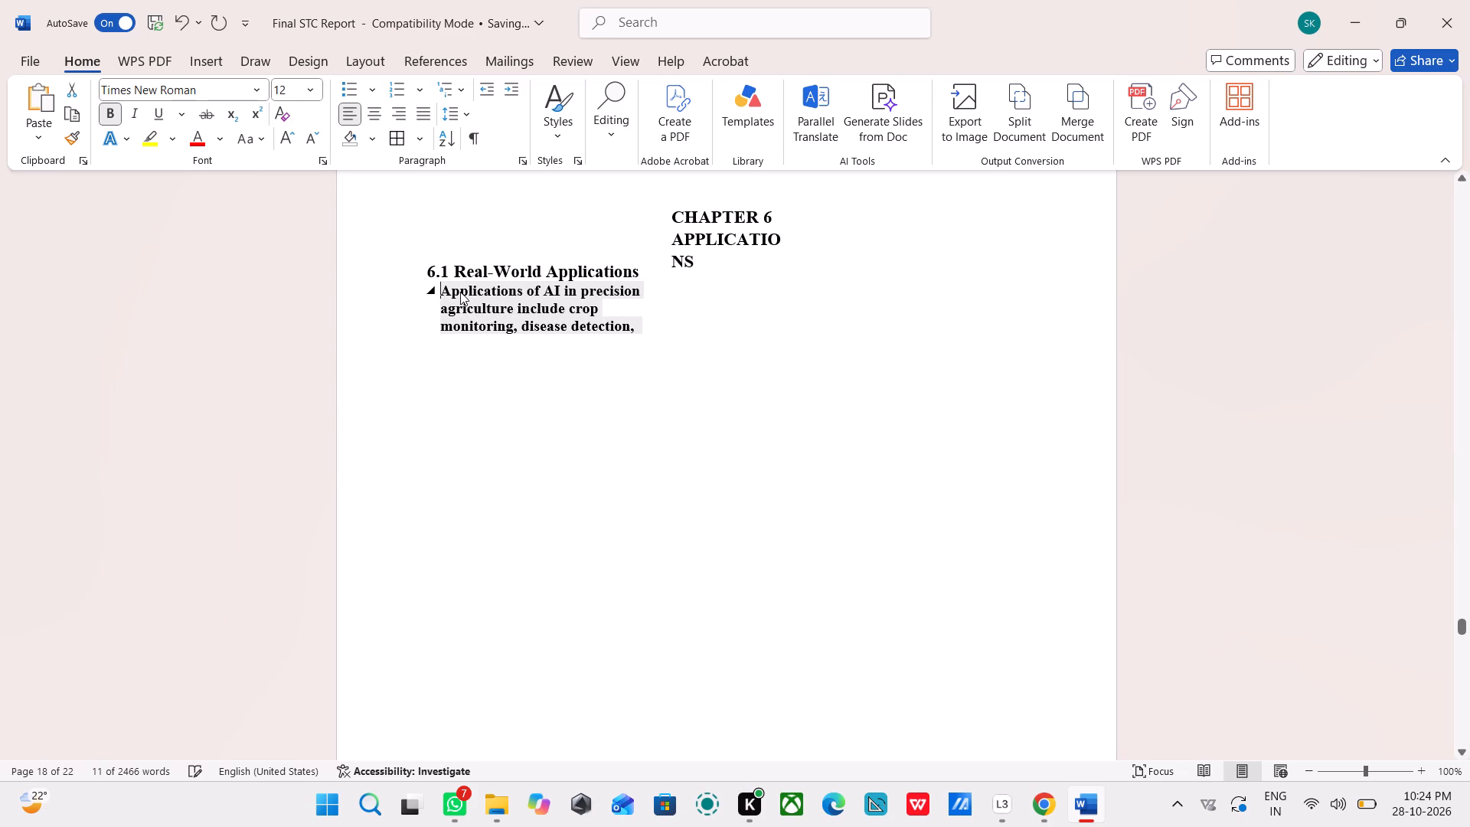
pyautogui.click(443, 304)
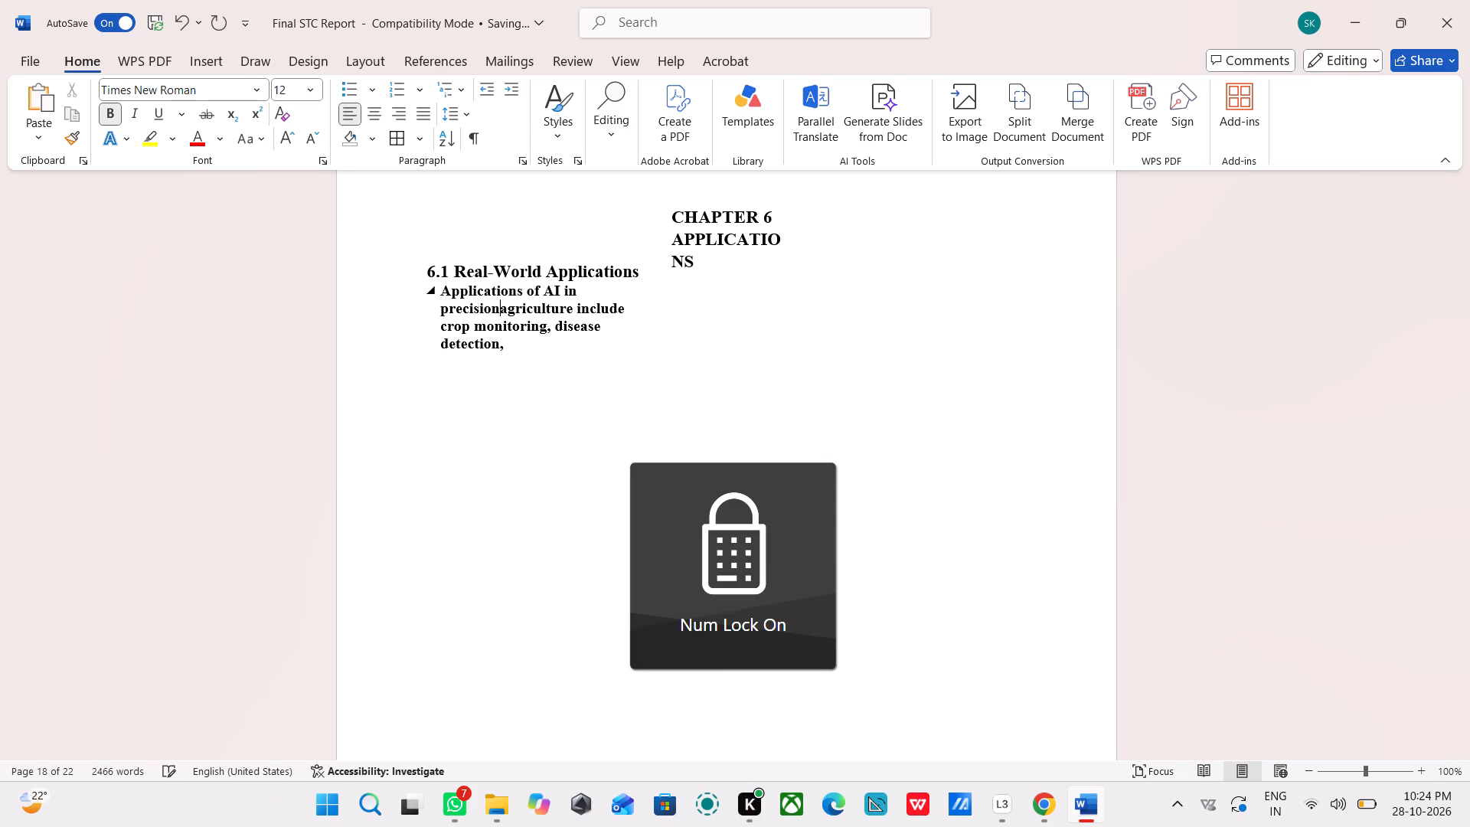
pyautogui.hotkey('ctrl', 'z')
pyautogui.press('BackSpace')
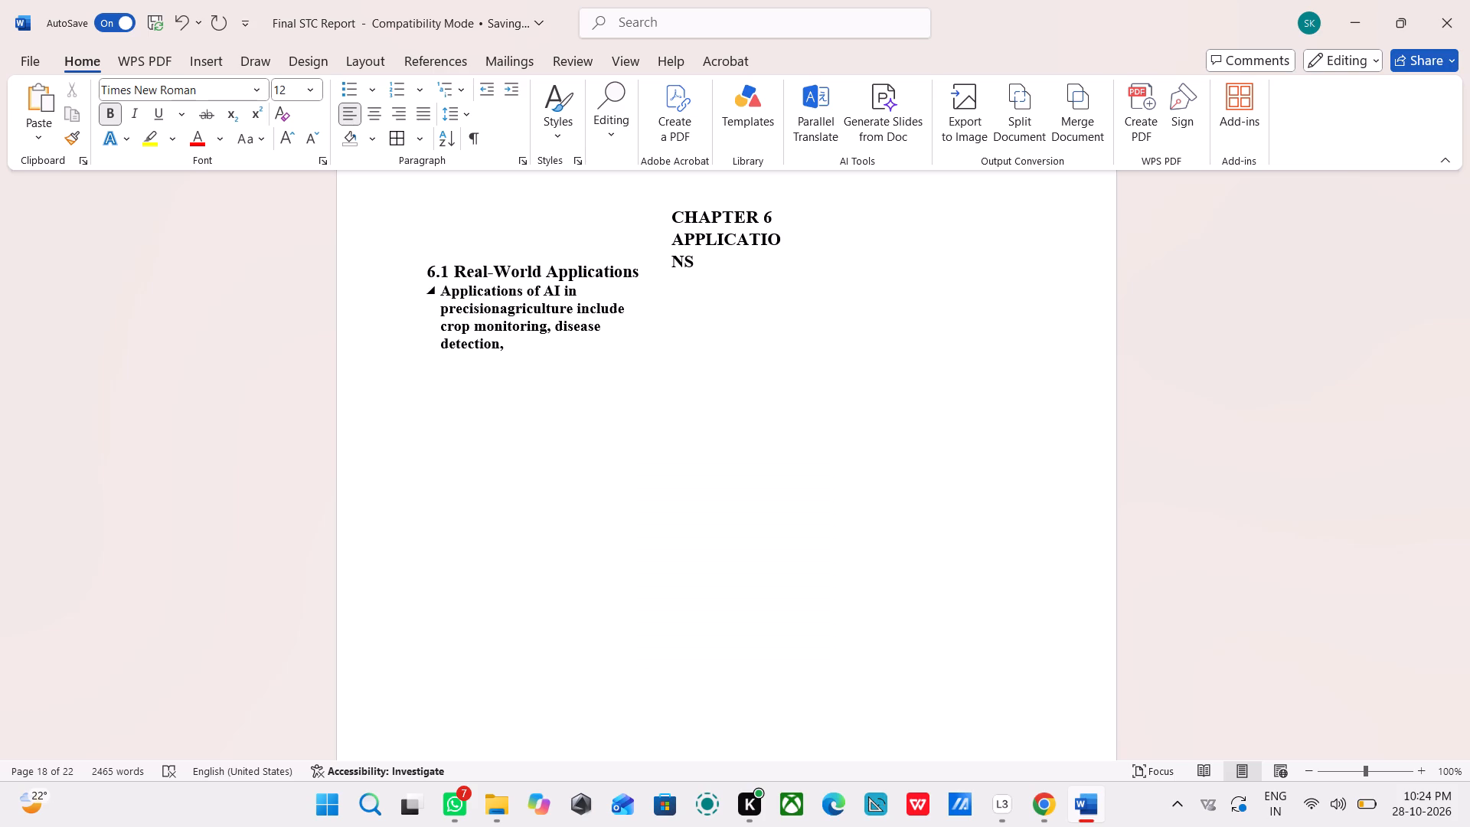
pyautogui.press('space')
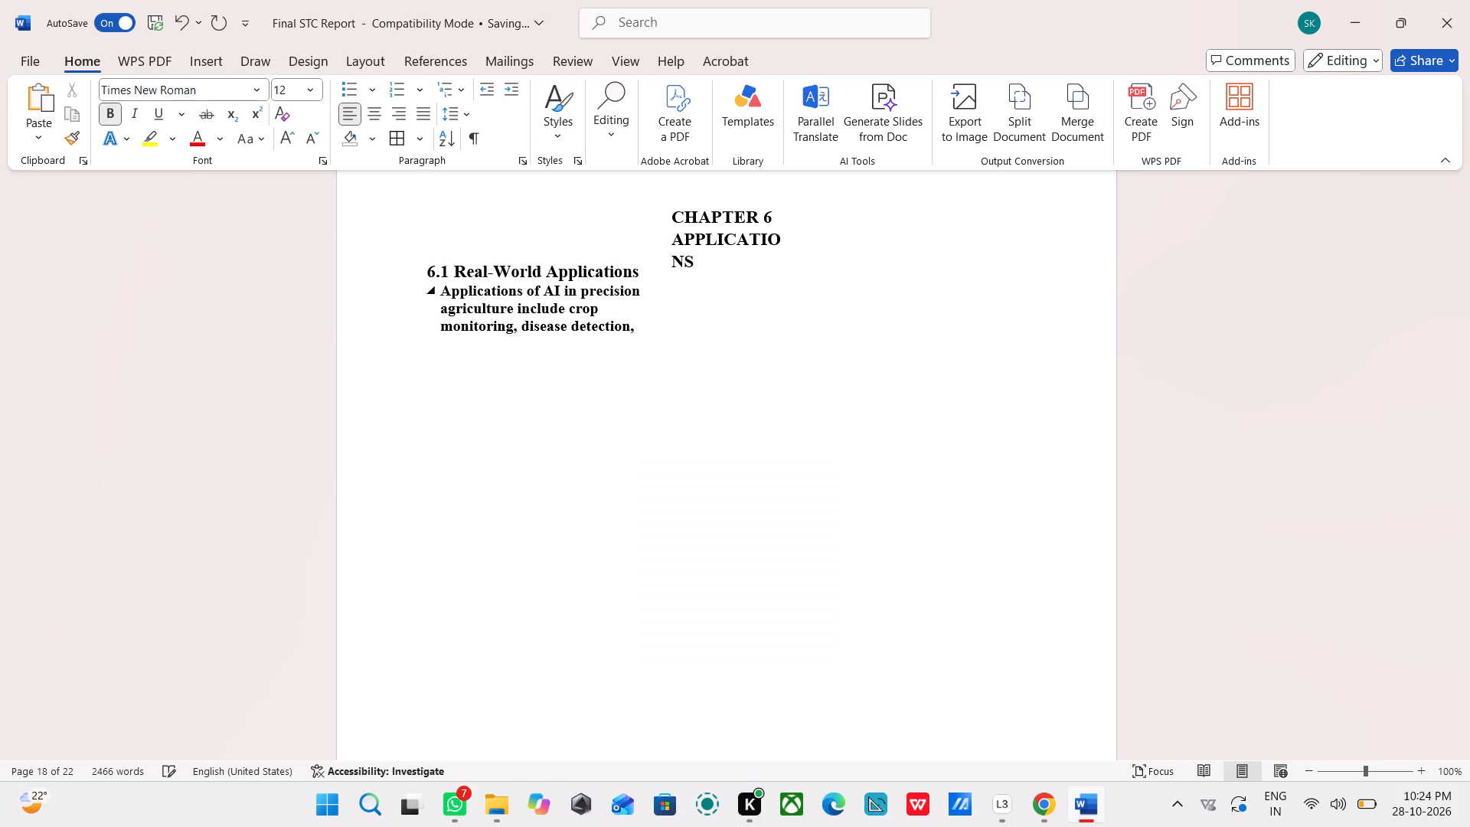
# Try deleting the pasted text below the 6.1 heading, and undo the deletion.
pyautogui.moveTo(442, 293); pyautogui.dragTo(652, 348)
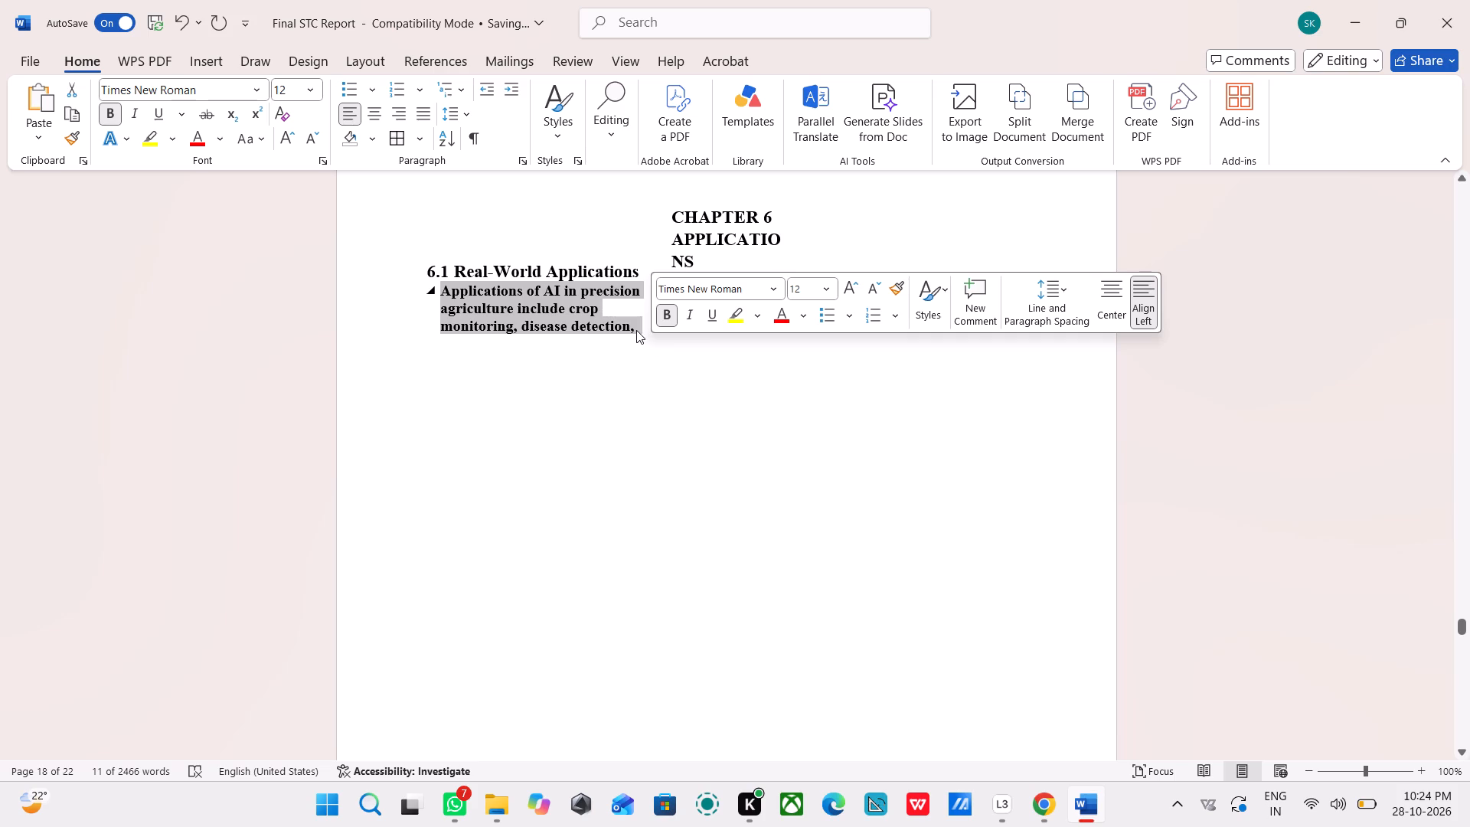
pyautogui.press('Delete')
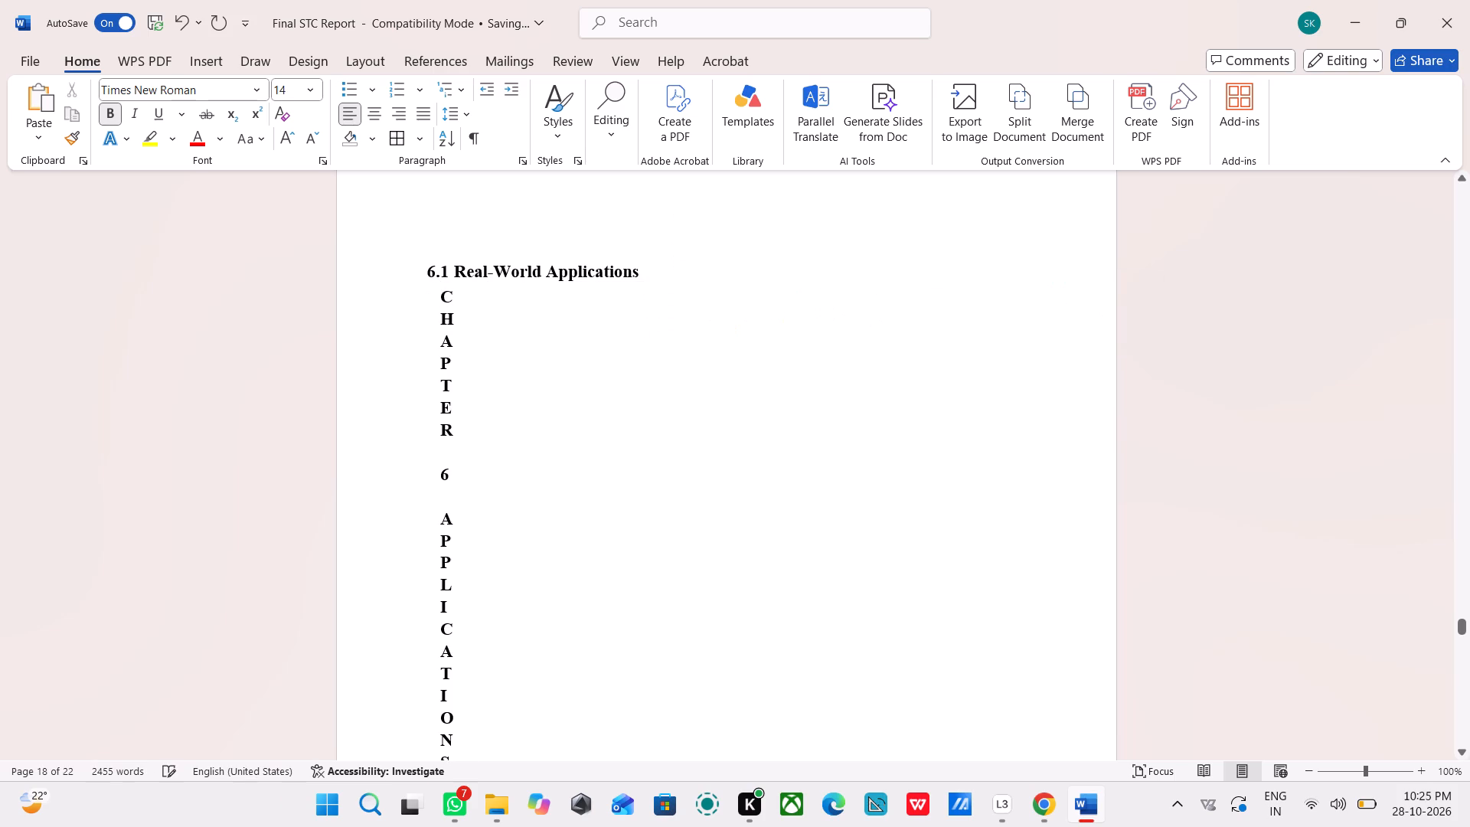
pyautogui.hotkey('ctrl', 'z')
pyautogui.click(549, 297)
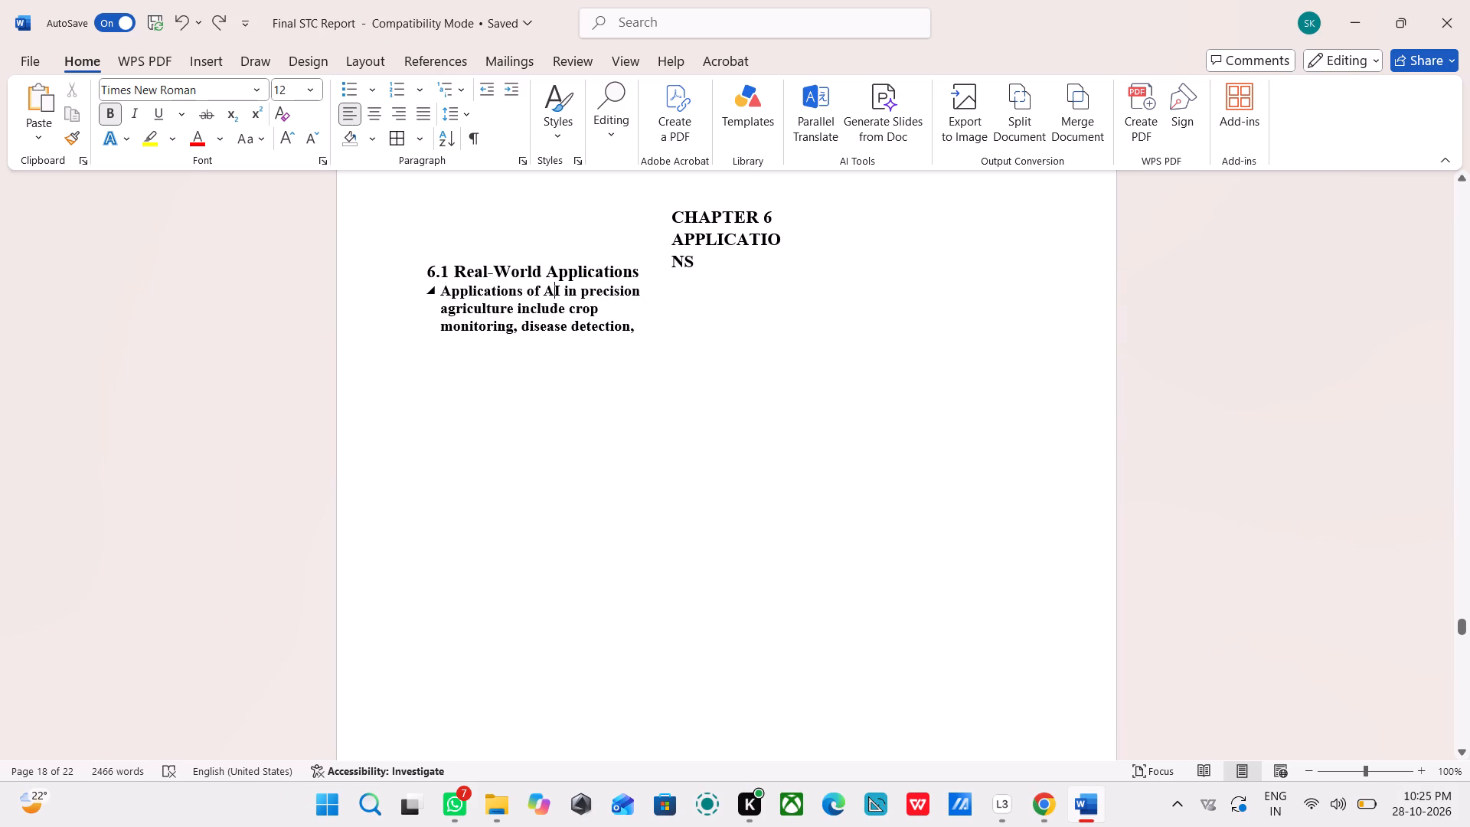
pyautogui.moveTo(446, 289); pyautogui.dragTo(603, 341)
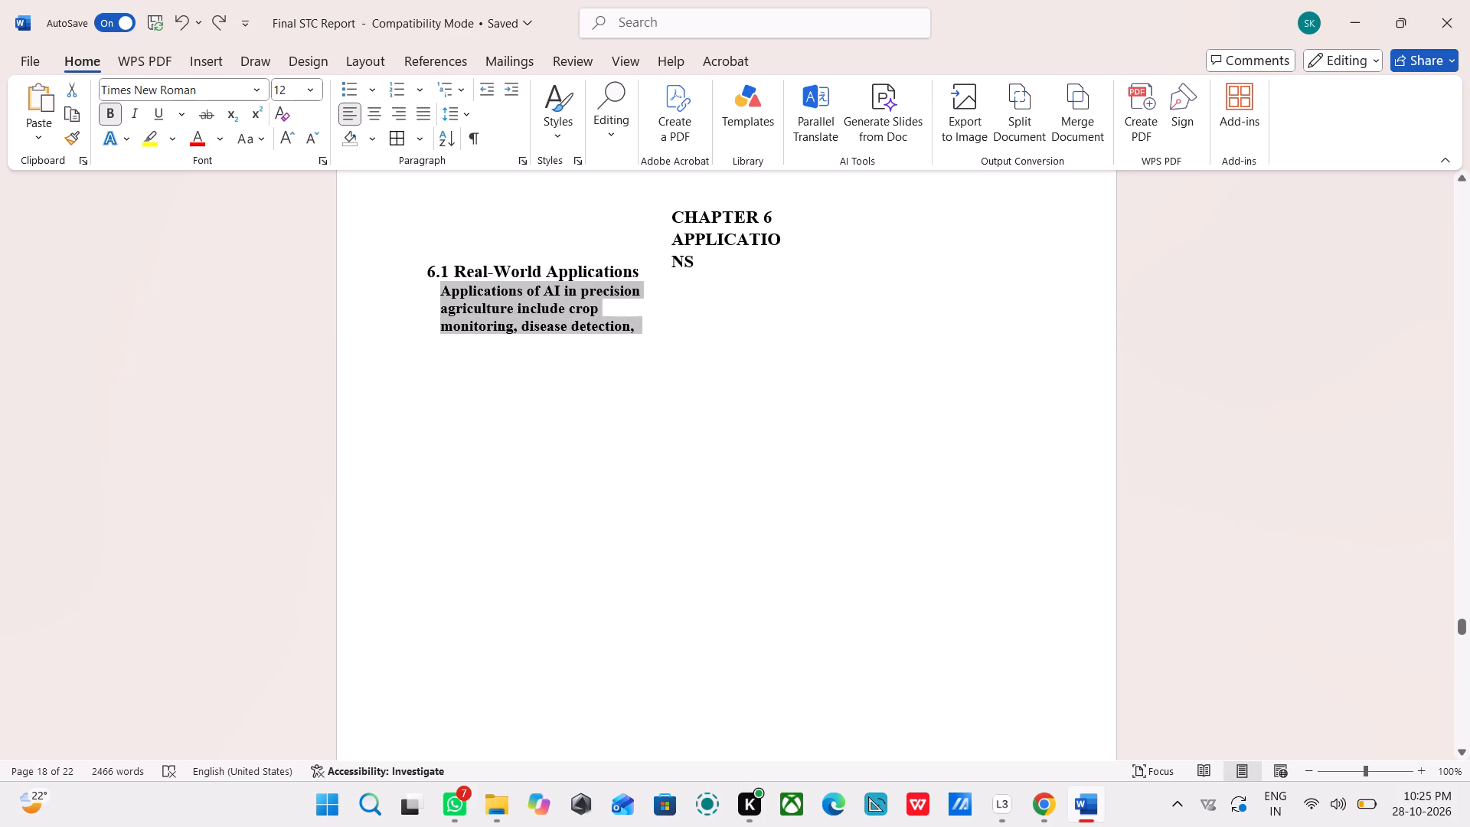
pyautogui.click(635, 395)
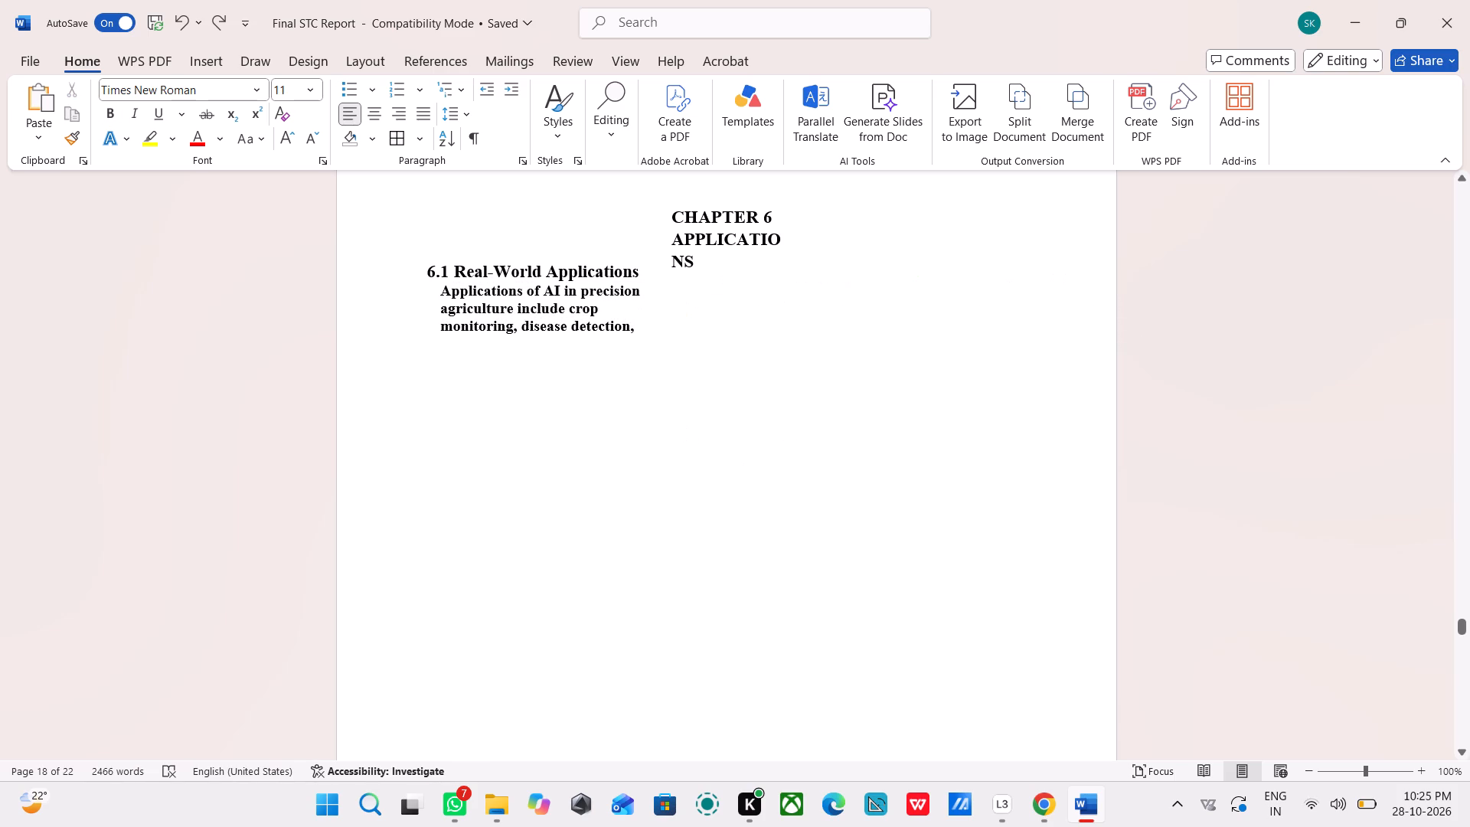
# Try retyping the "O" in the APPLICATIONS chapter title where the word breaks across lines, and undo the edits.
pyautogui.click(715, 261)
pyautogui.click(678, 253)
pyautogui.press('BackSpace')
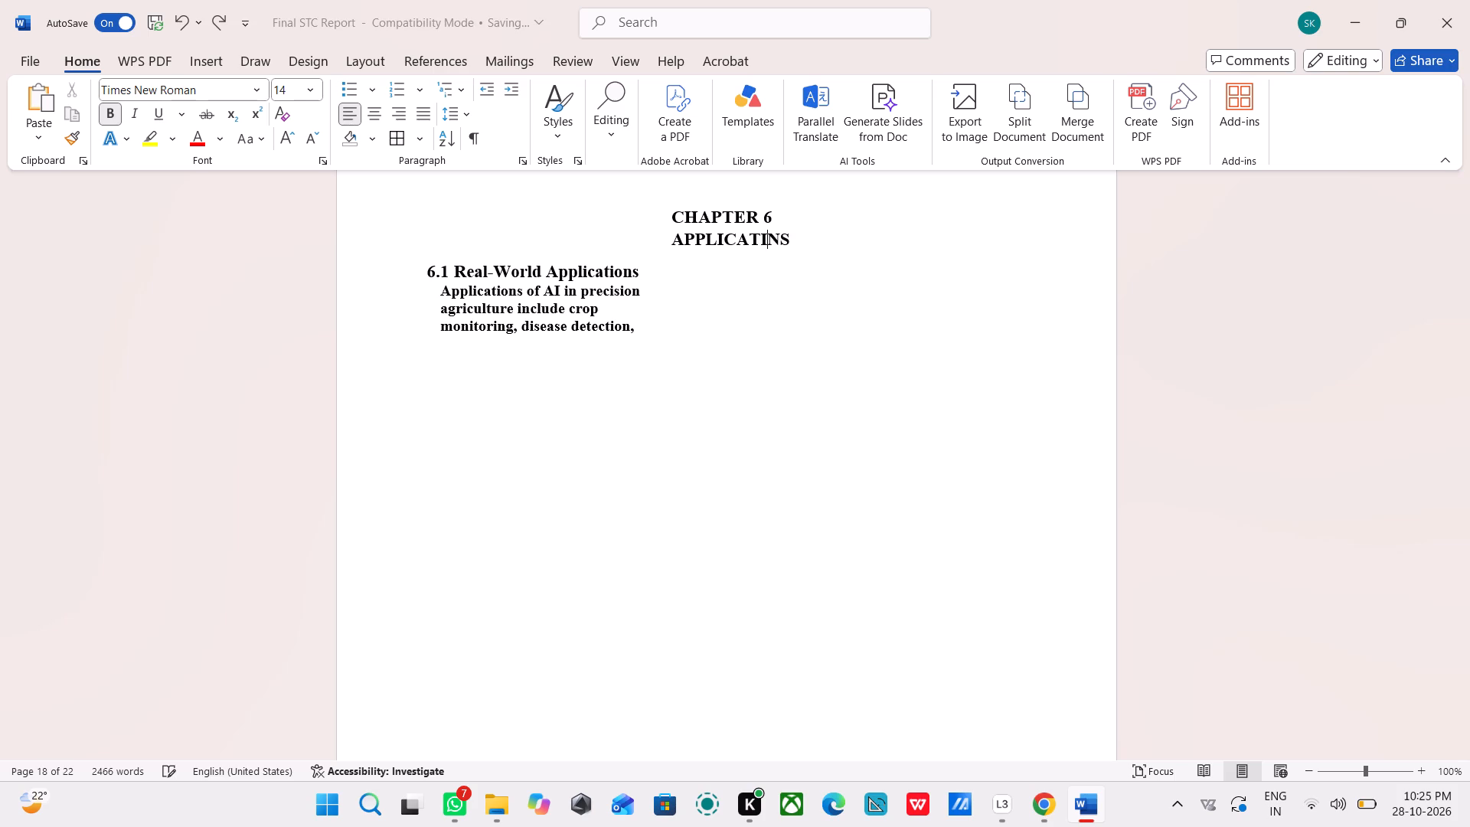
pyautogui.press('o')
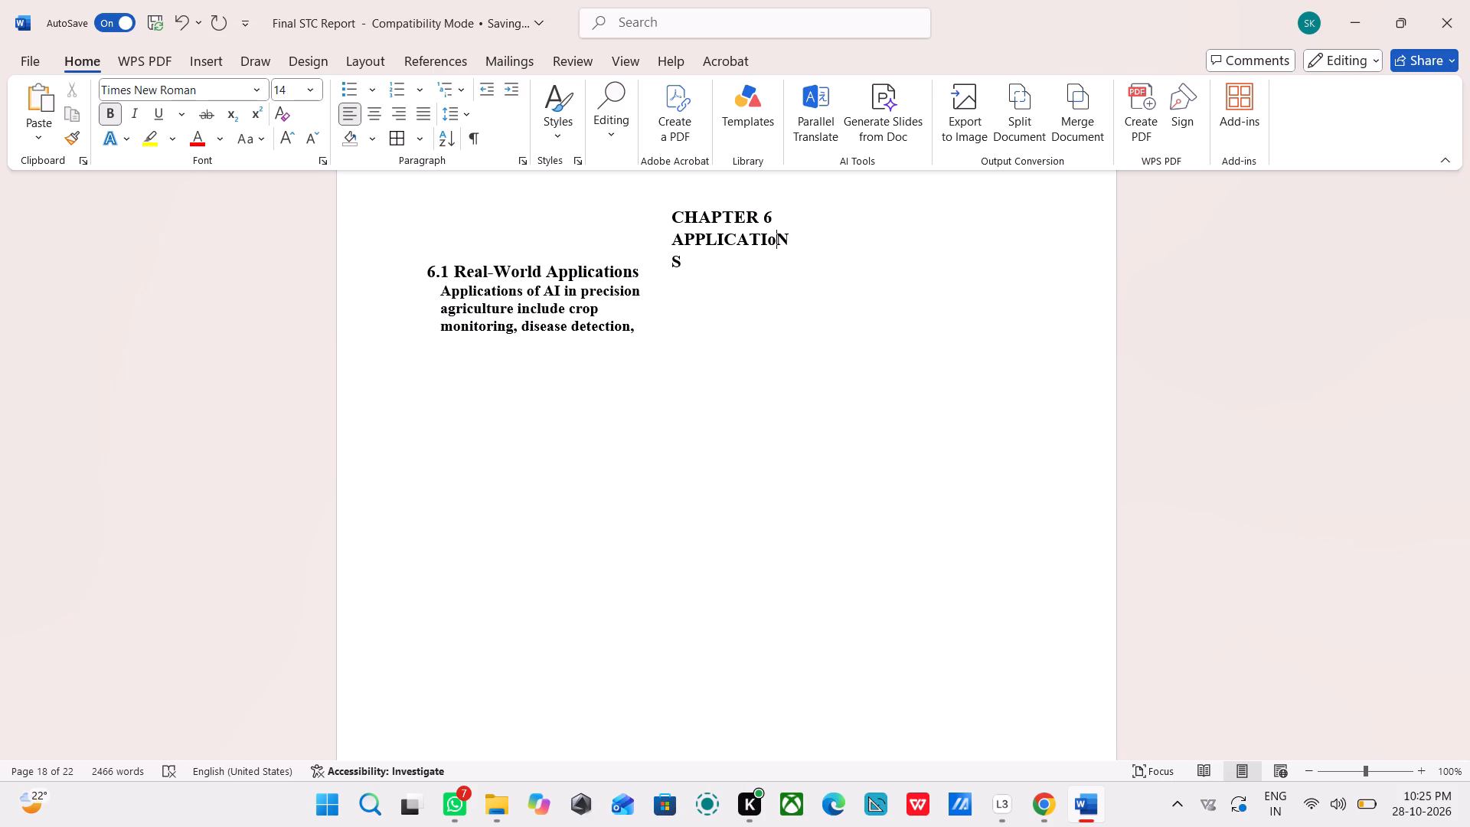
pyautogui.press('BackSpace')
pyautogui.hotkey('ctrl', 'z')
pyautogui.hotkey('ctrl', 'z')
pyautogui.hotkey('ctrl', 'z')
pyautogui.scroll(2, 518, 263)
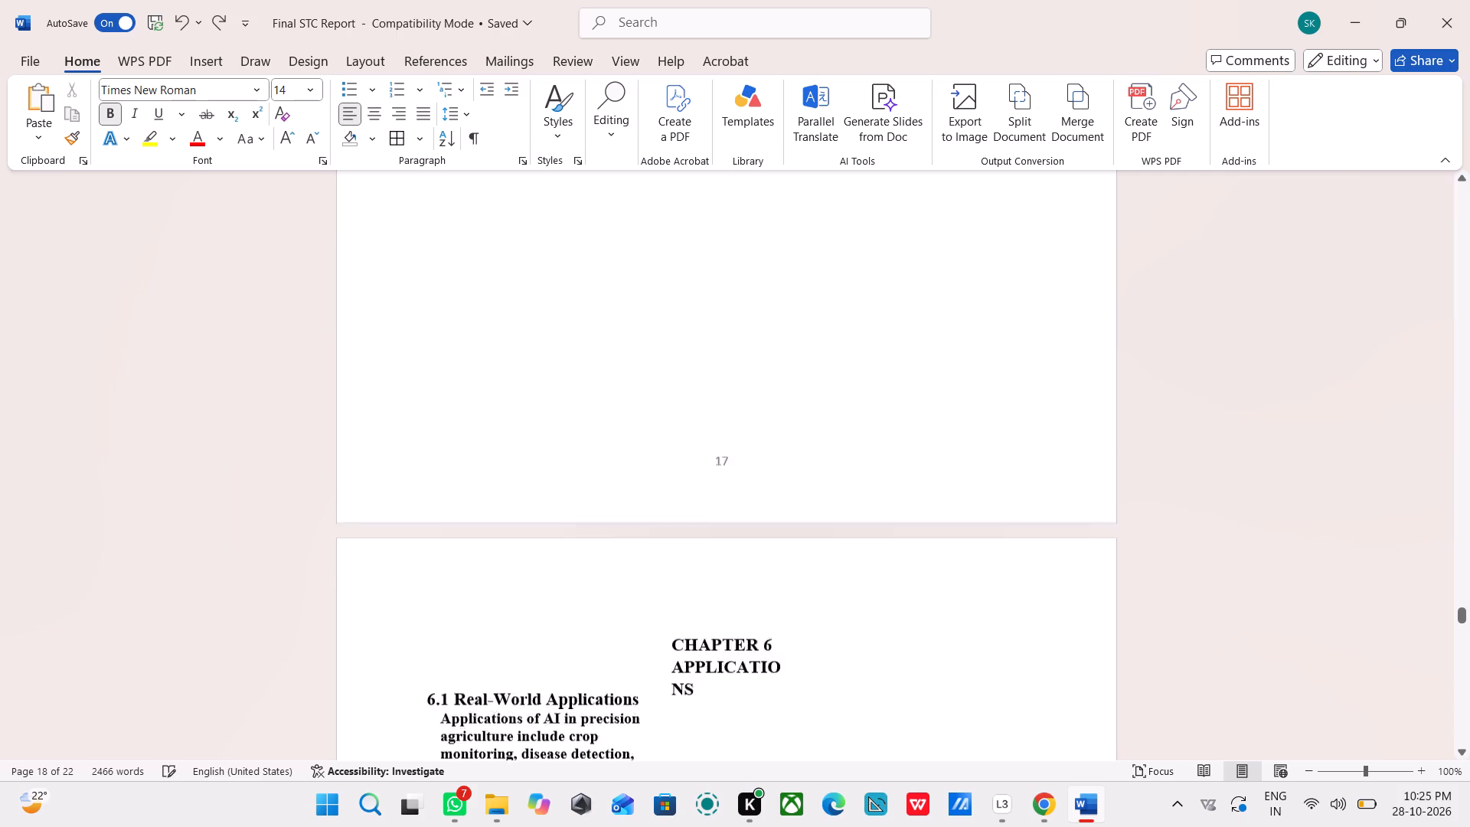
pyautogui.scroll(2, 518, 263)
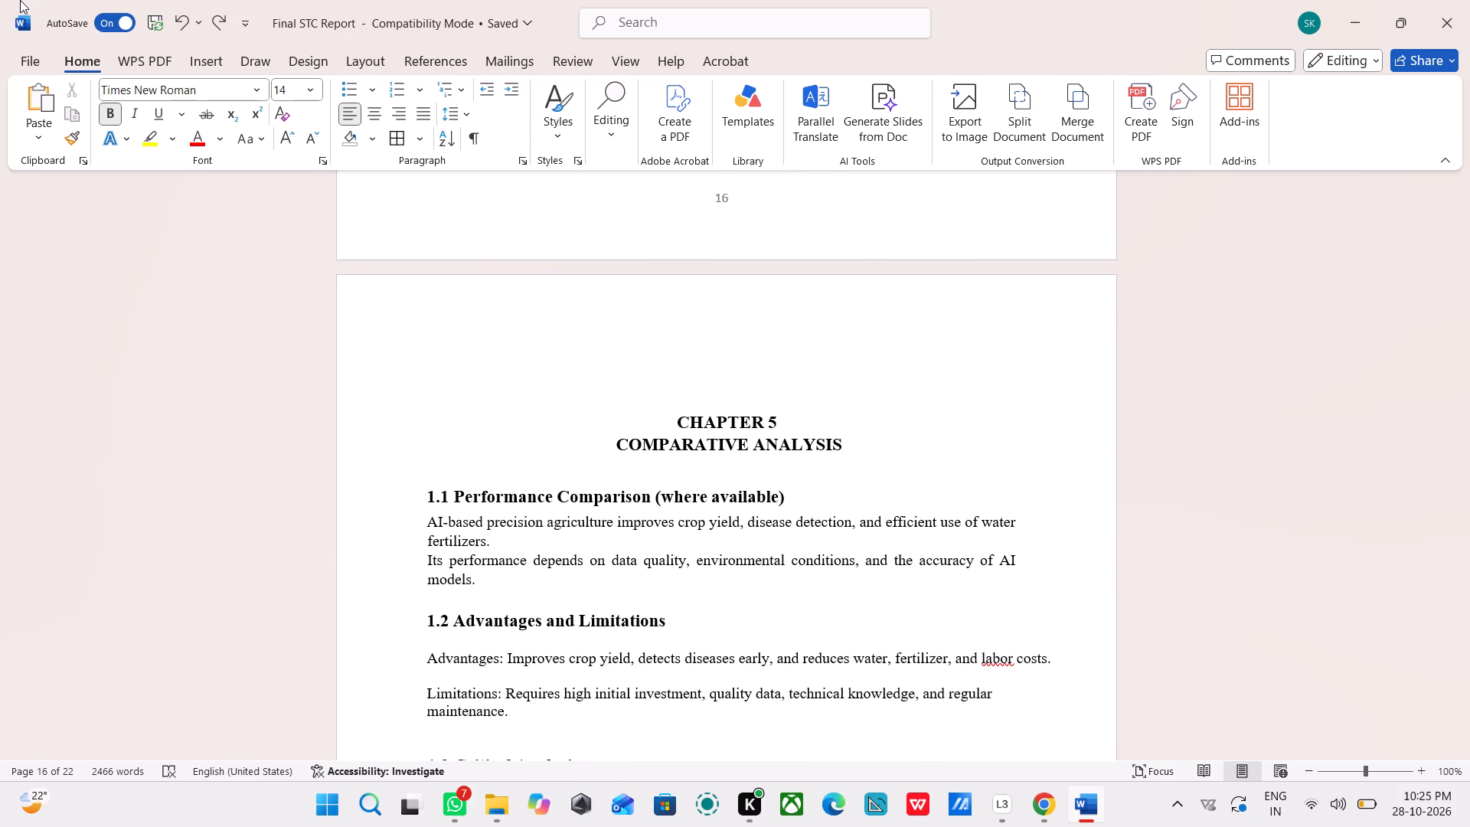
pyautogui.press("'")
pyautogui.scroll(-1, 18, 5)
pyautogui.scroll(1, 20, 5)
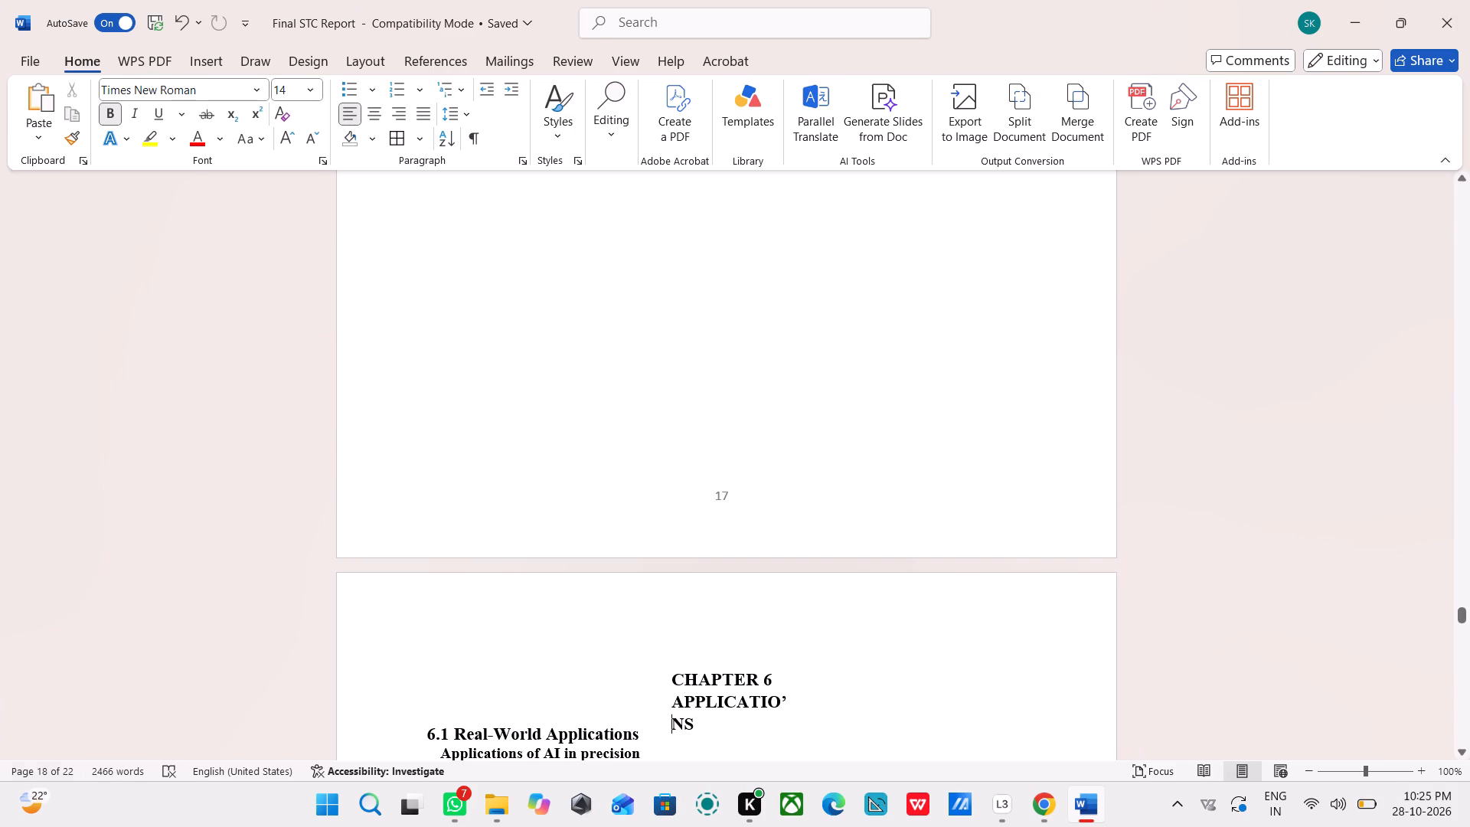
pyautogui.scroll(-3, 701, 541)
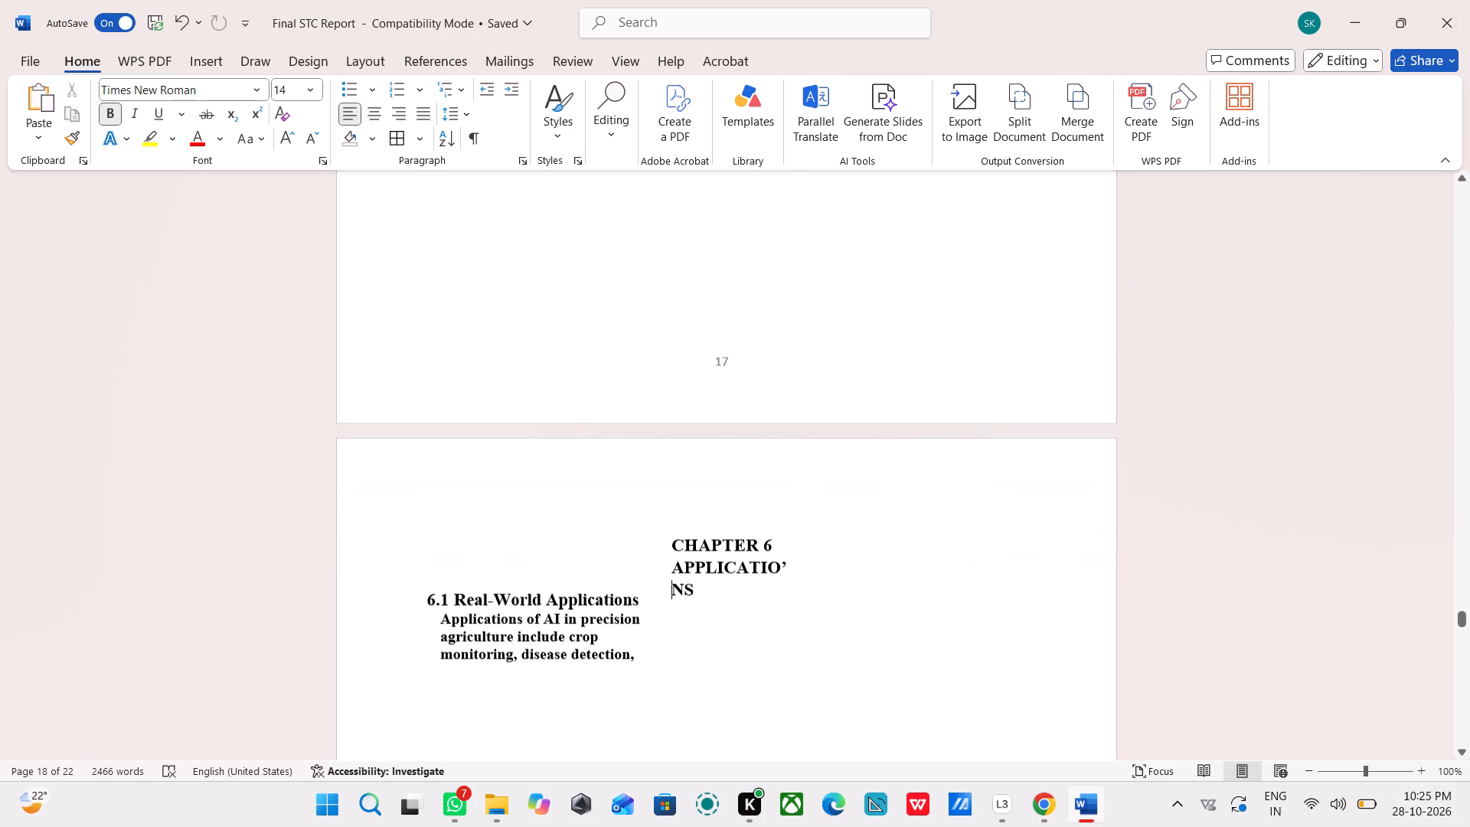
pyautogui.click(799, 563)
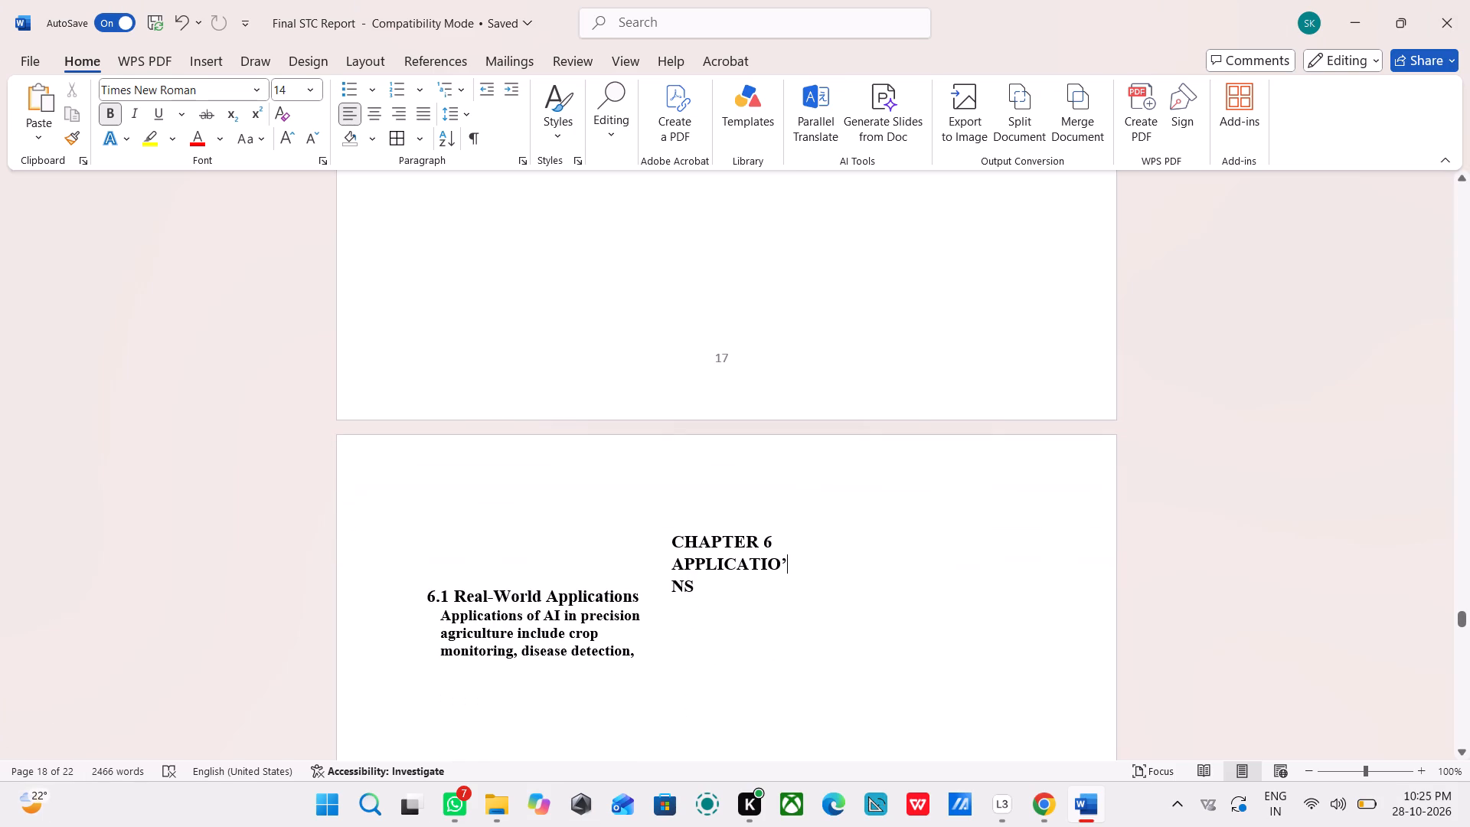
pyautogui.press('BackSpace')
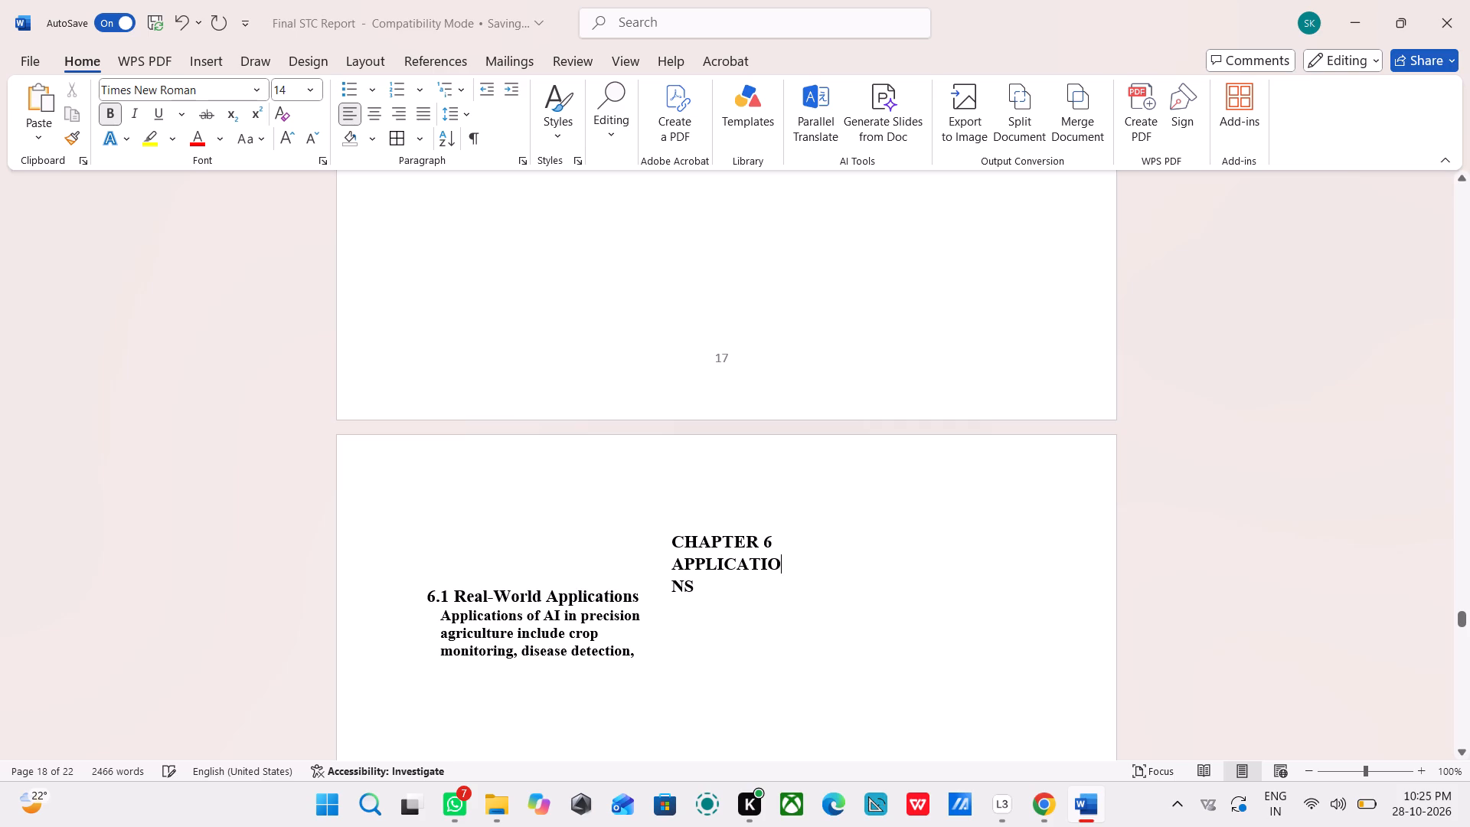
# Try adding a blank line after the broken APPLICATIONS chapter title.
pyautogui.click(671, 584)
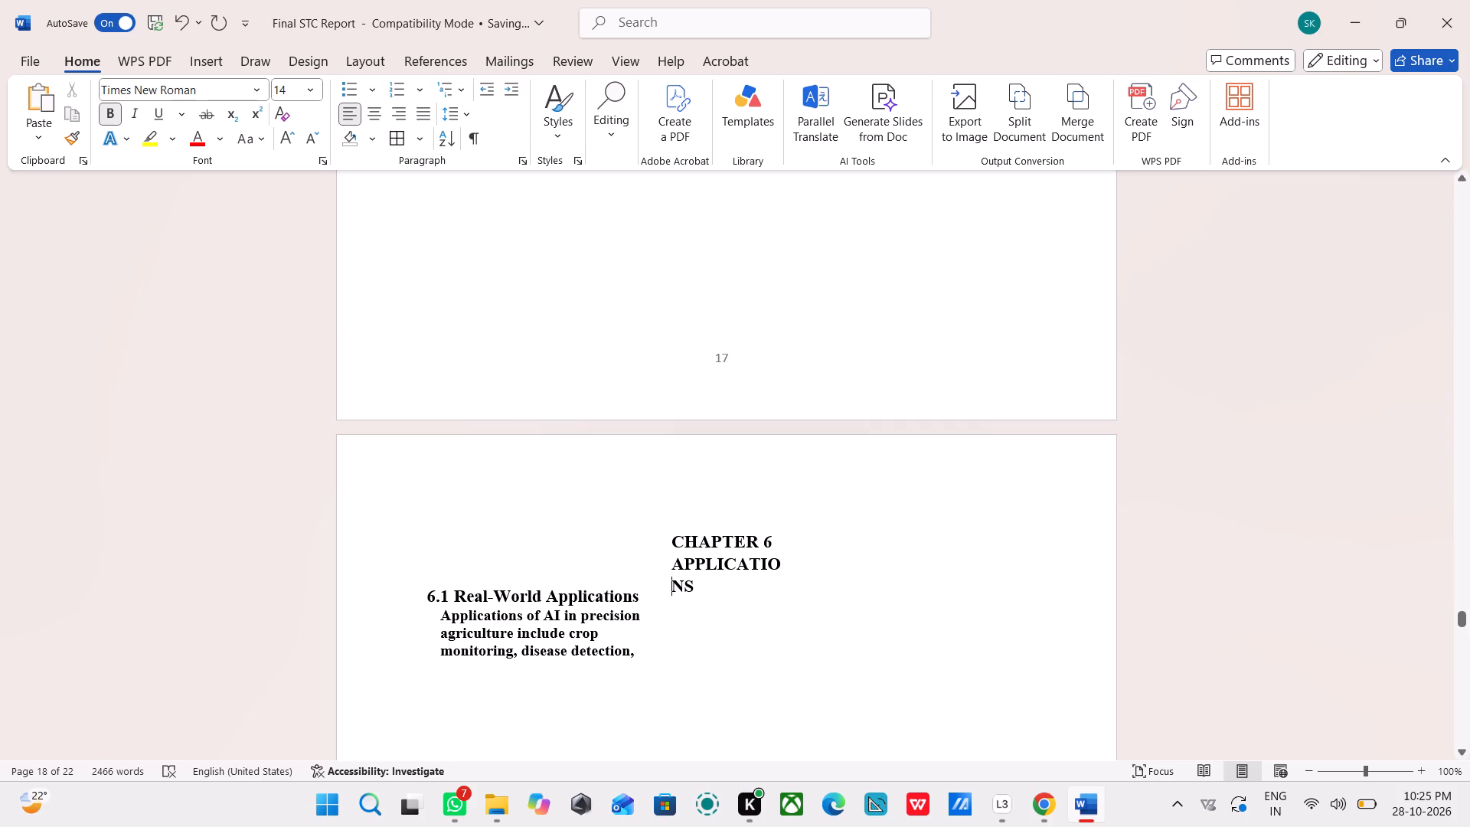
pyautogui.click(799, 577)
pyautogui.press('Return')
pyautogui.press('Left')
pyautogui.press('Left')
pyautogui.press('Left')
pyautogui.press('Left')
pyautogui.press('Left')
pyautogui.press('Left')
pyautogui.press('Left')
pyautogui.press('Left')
# Undo the Chapter 6 edits back to before the text was pasted under 6.1, restoring the original heading layout.
pyautogui.hotkey('ctrl', 'z')
pyautogui.hotkey('ctrl', 'z')
pyautogui.hotkey('ctrl', 'z')
pyautogui.hotkey('ctrl', 'z')
pyautogui.hotkey('ctrl', 'z')
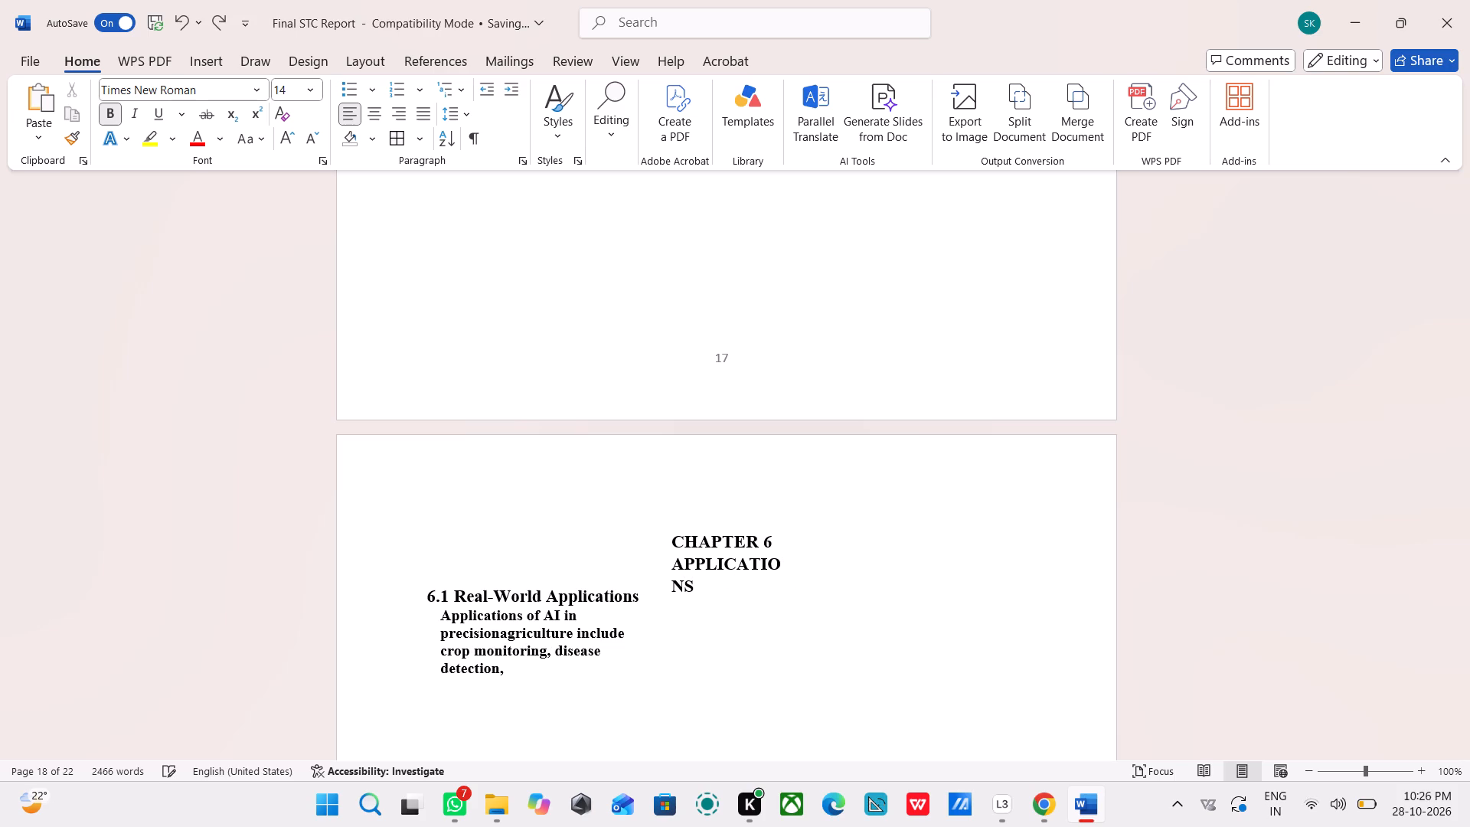
pyautogui.hotkey('ctrl', 'z')
pyautogui.hotkey('ctrl', 'z')
pyautogui.hotkey('ctrl', 'z')
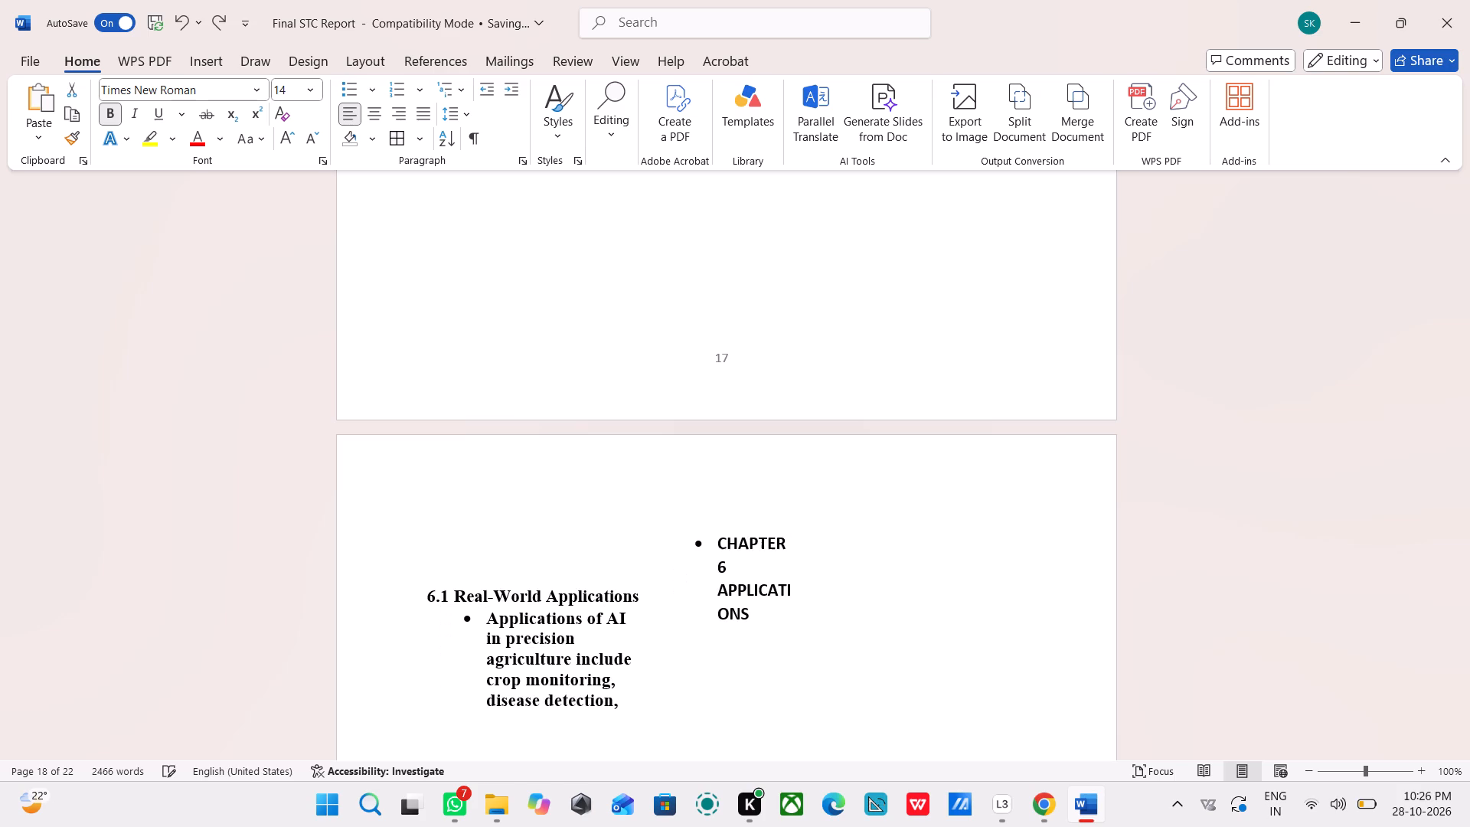
pyautogui.hotkey('ctrl', 'z')
pyautogui.hotkey('ctrl', 'z')
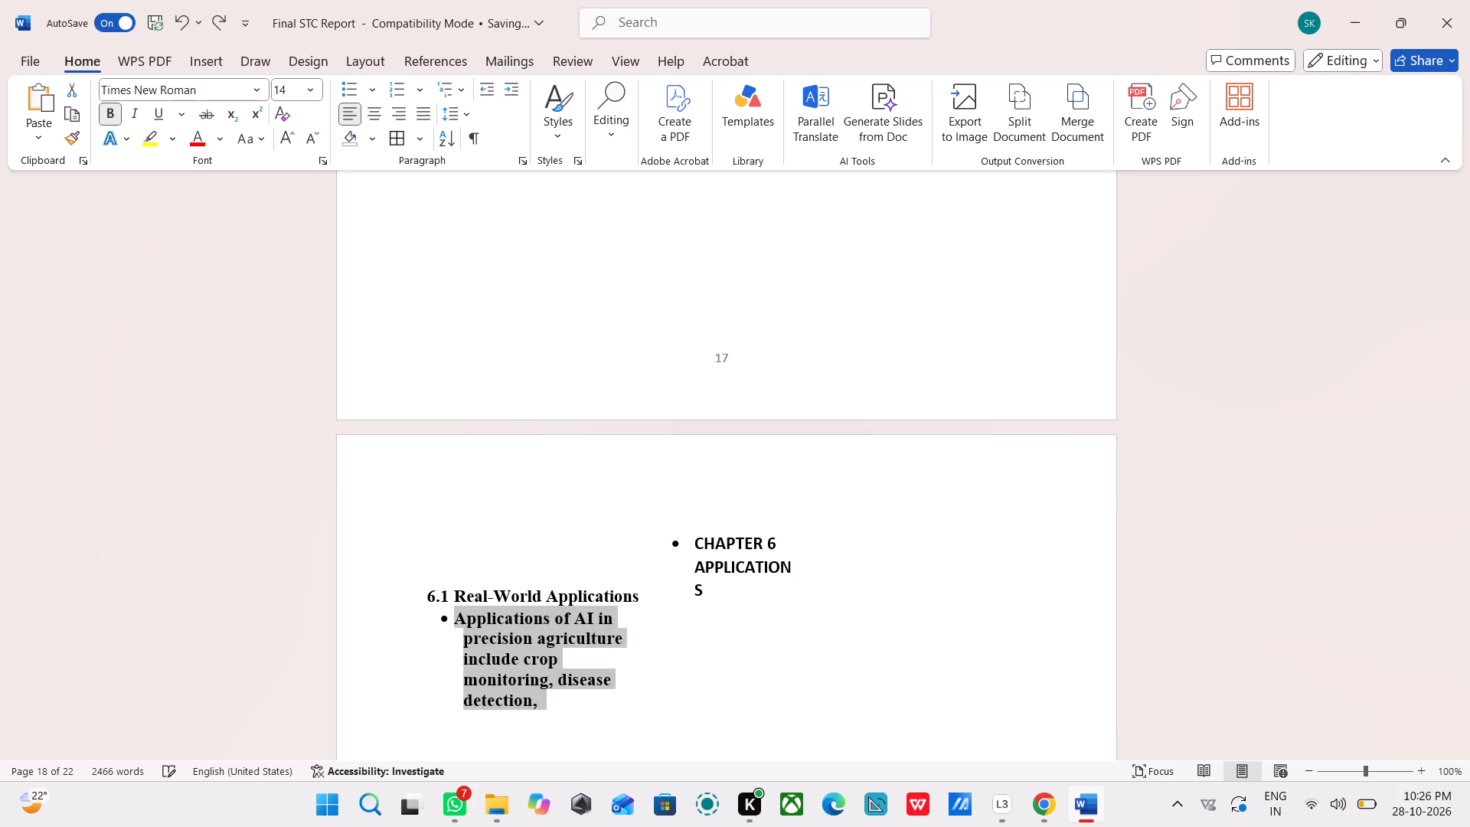
pyautogui.hotkey('ctrl', 'z')
pyautogui.hotkey('ctrl', 'z')
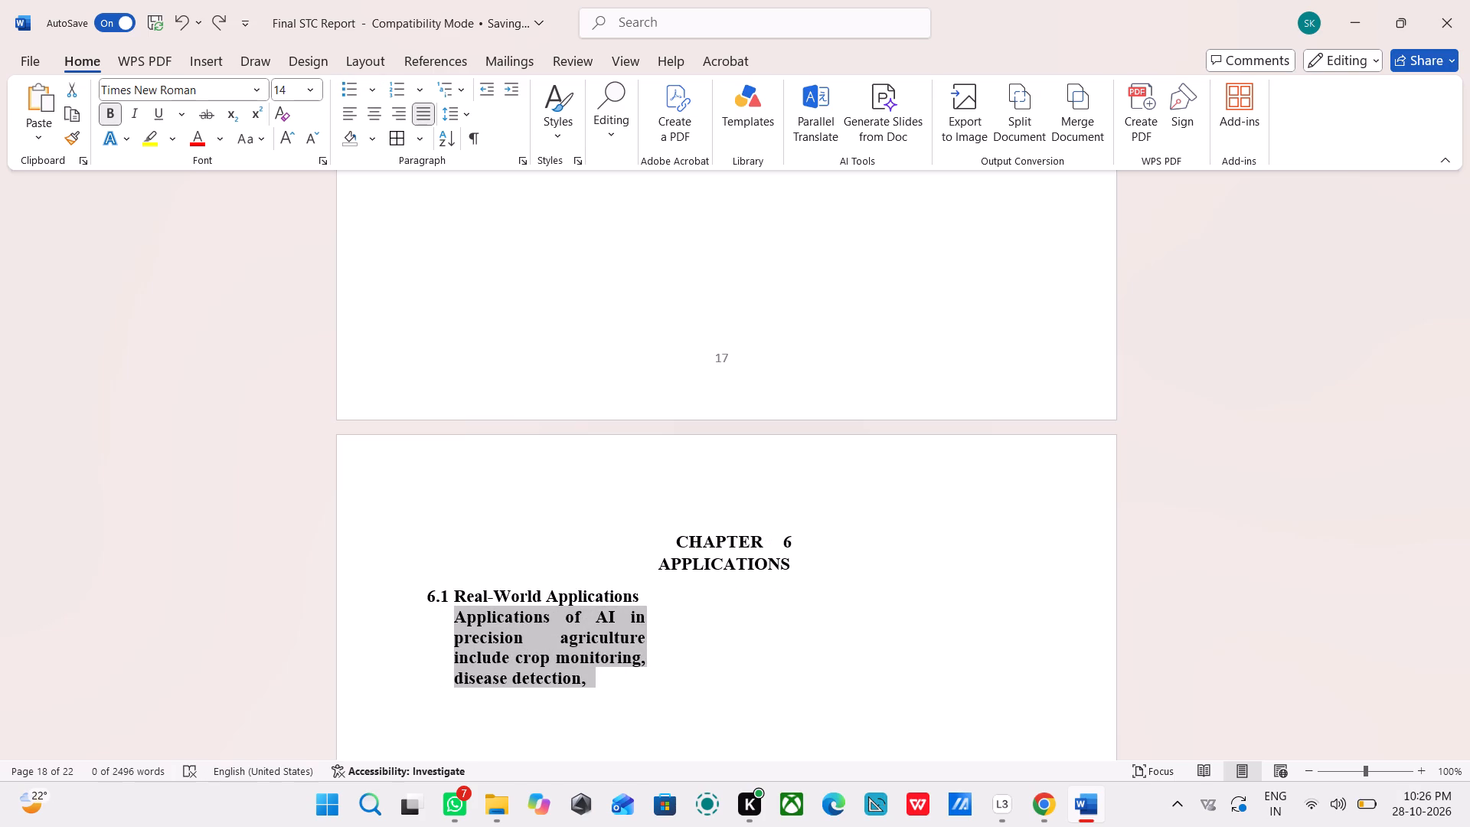
pyautogui.hotkey('ctrl', 'z')
pyautogui.hotkey('ctrl', 'z')
pyautogui.hotkey('ctrl', 'z')
pyautogui.hotkey('ctrl', 'z')
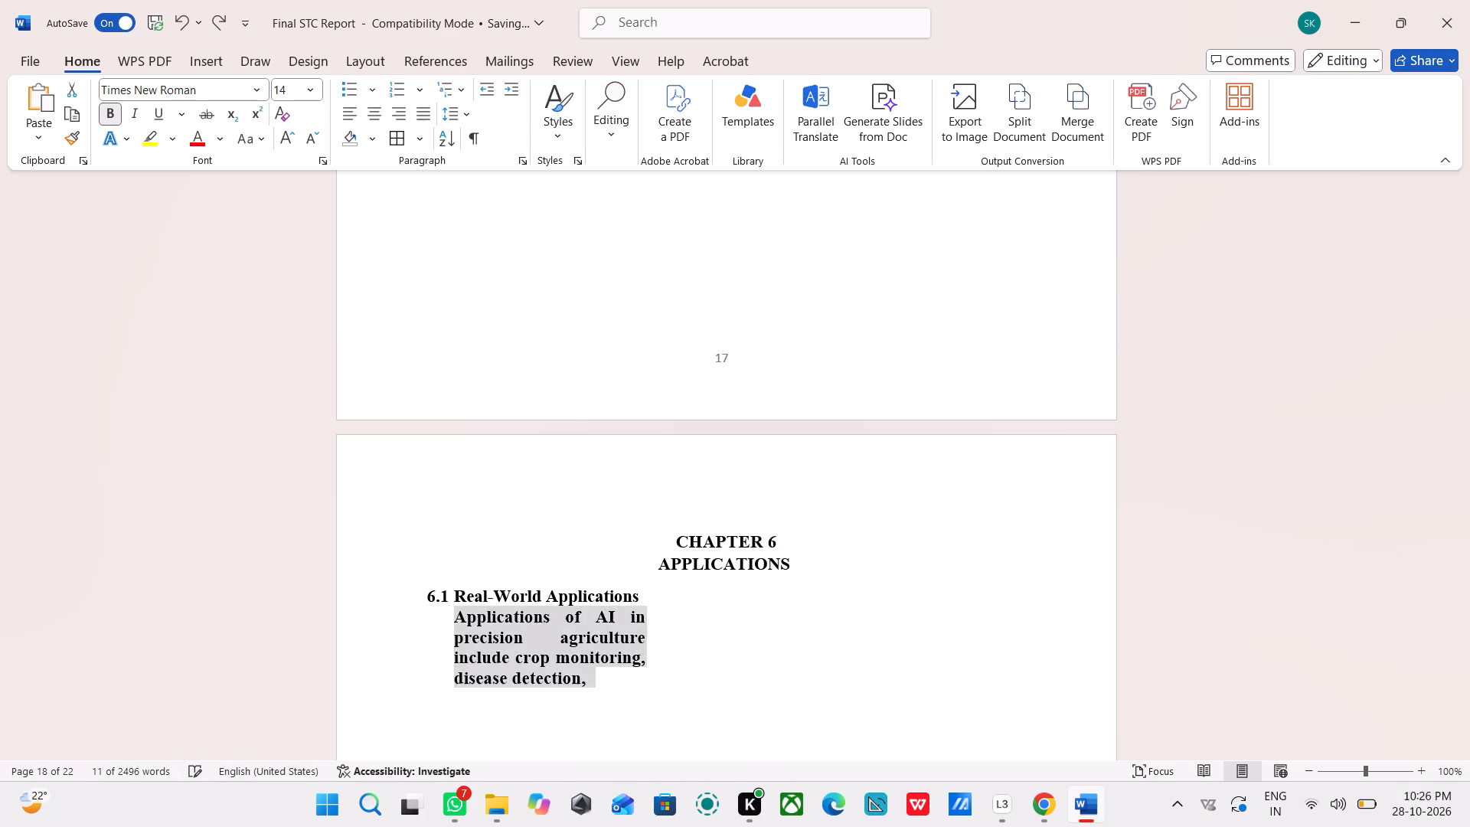
pyautogui.hotkey('ctrl', 'z')
pyautogui.hotkey('ctrl', 'z')
pyautogui.hotkey('ctrl', 'z')
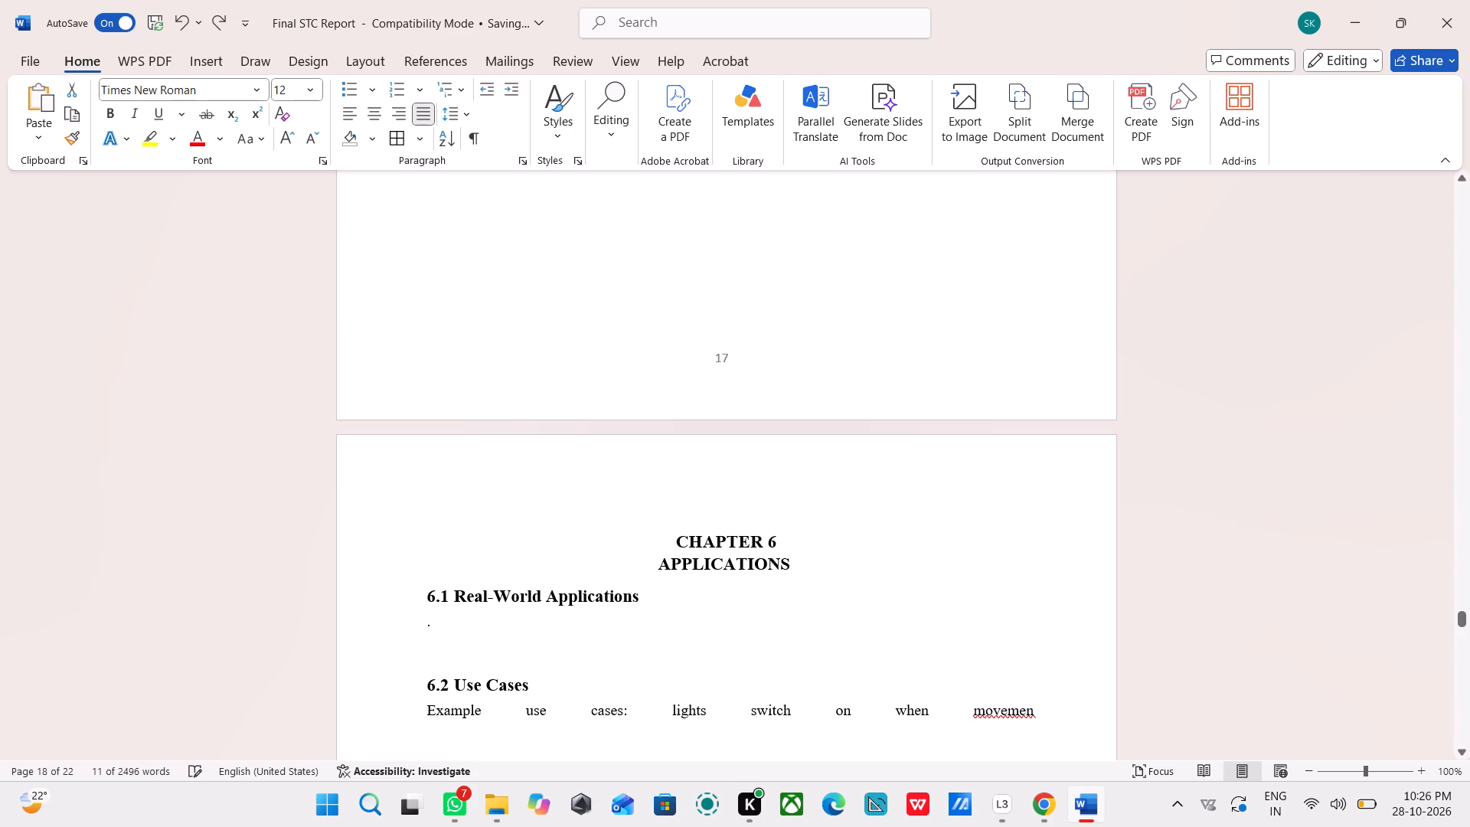
# Insert four blank lines below the APPLICATIONS chapter title.
pyautogui.scroll(-4, 661, 579)
pyautogui.scroll(5, 661, 579)
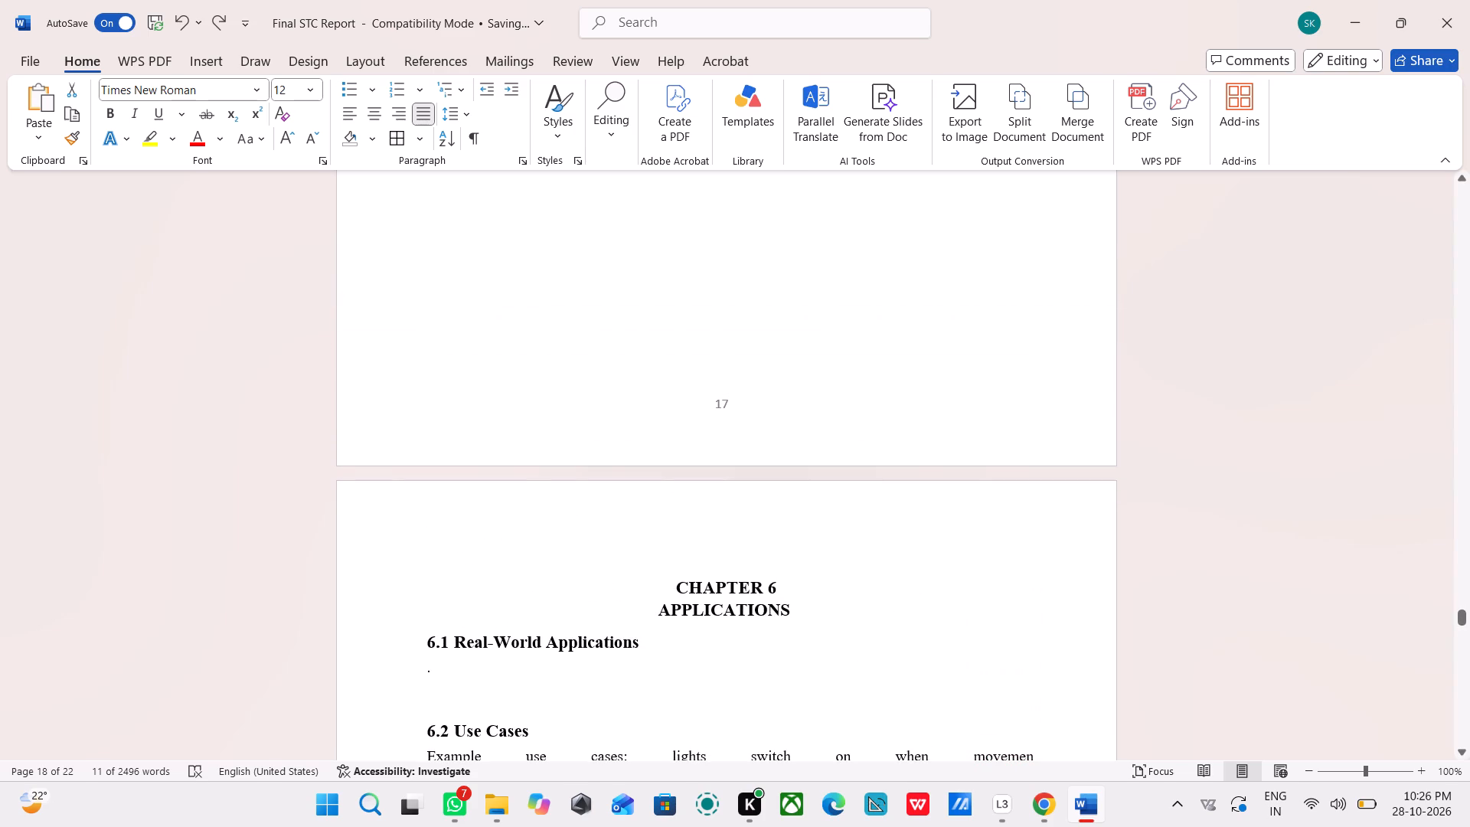
pyautogui.click(810, 606)
pyautogui.press('Return')
pyautogui.press('Return')
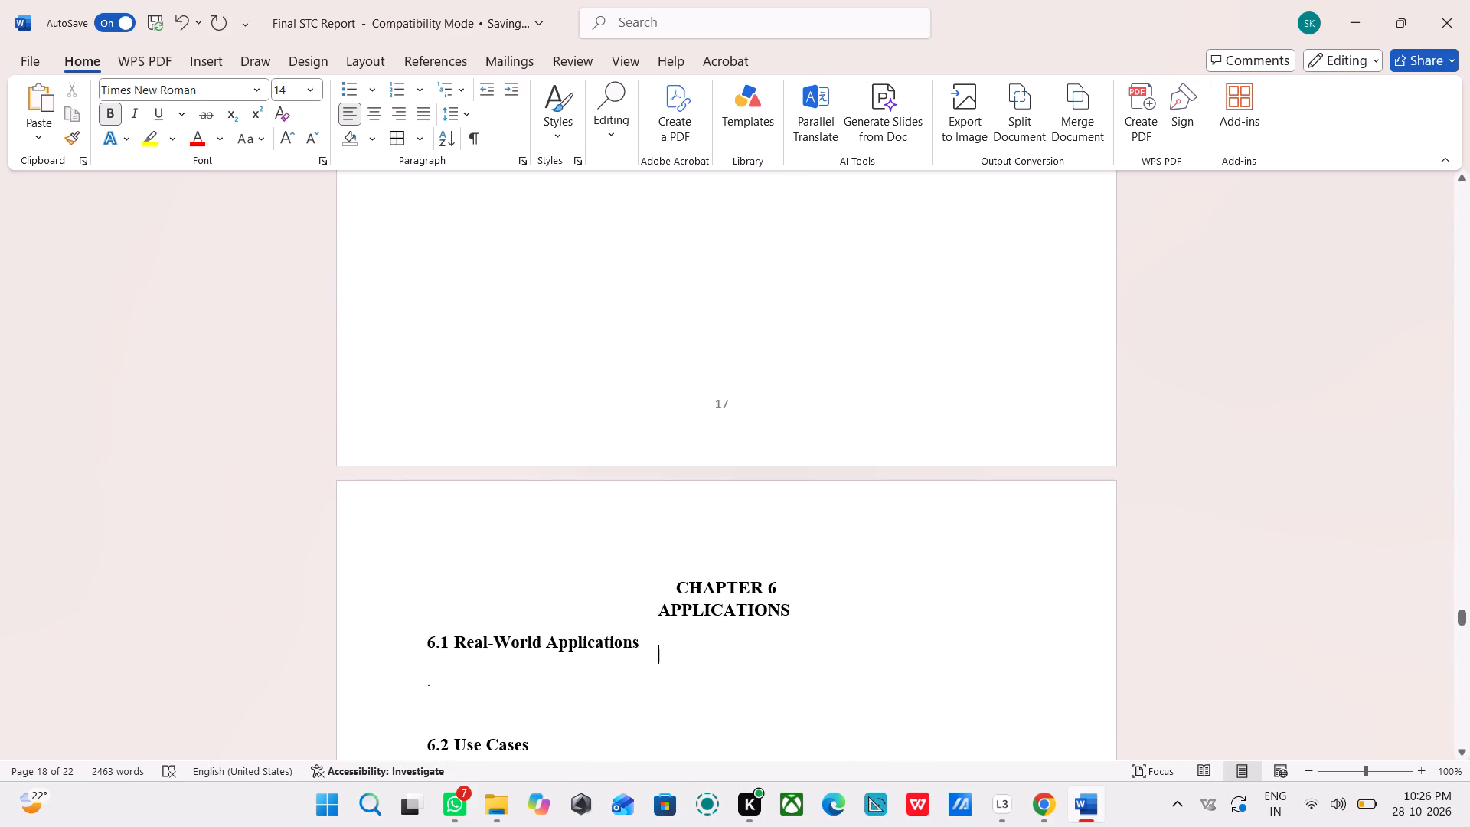
pyautogui.press('Return')
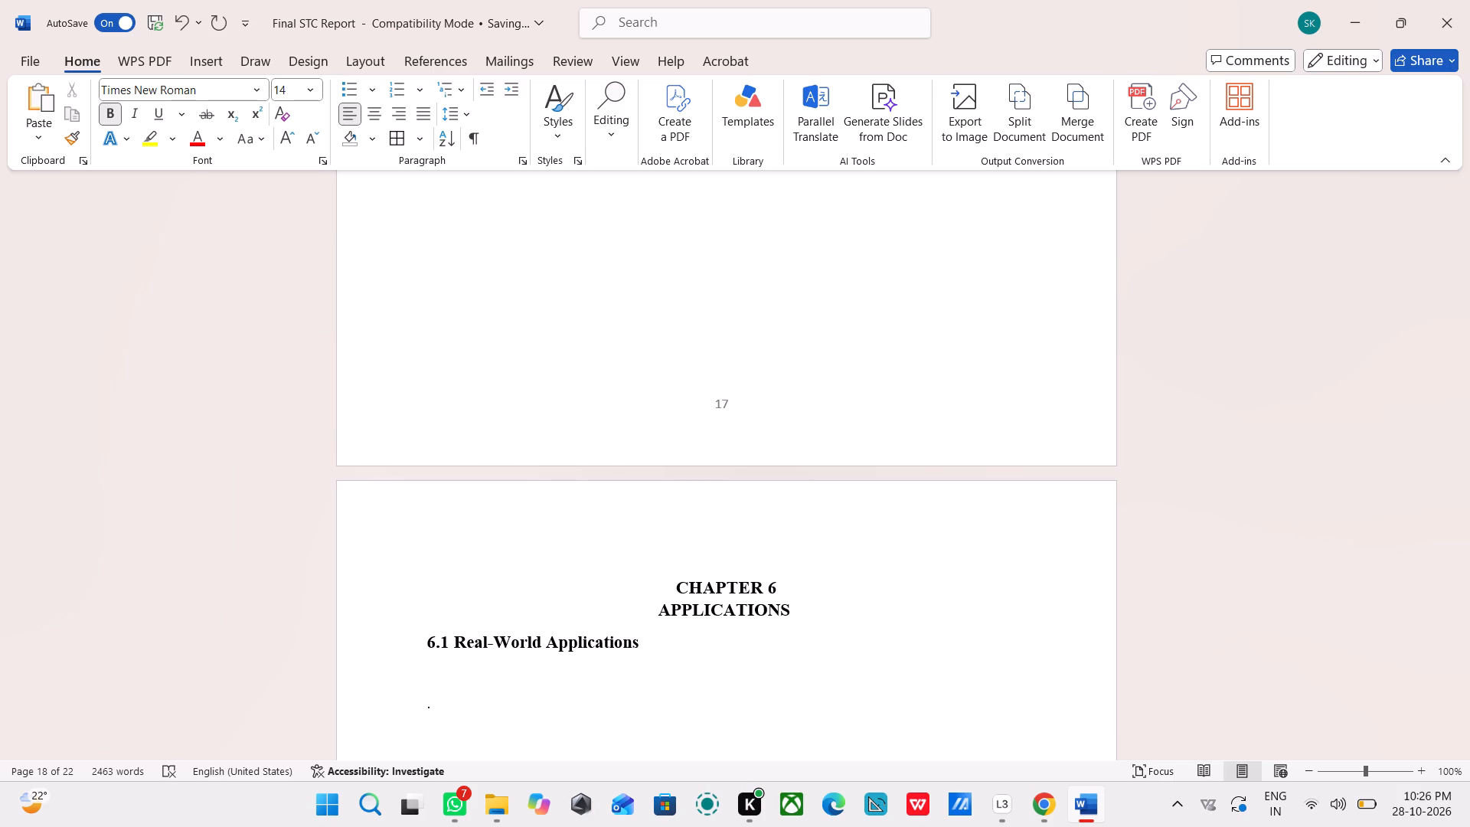
pyautogui.press('BackSpace')
pyautogui.press('Return')
pyautogui.press('Return')
pyautogui.scroll(-1, 810, 606)
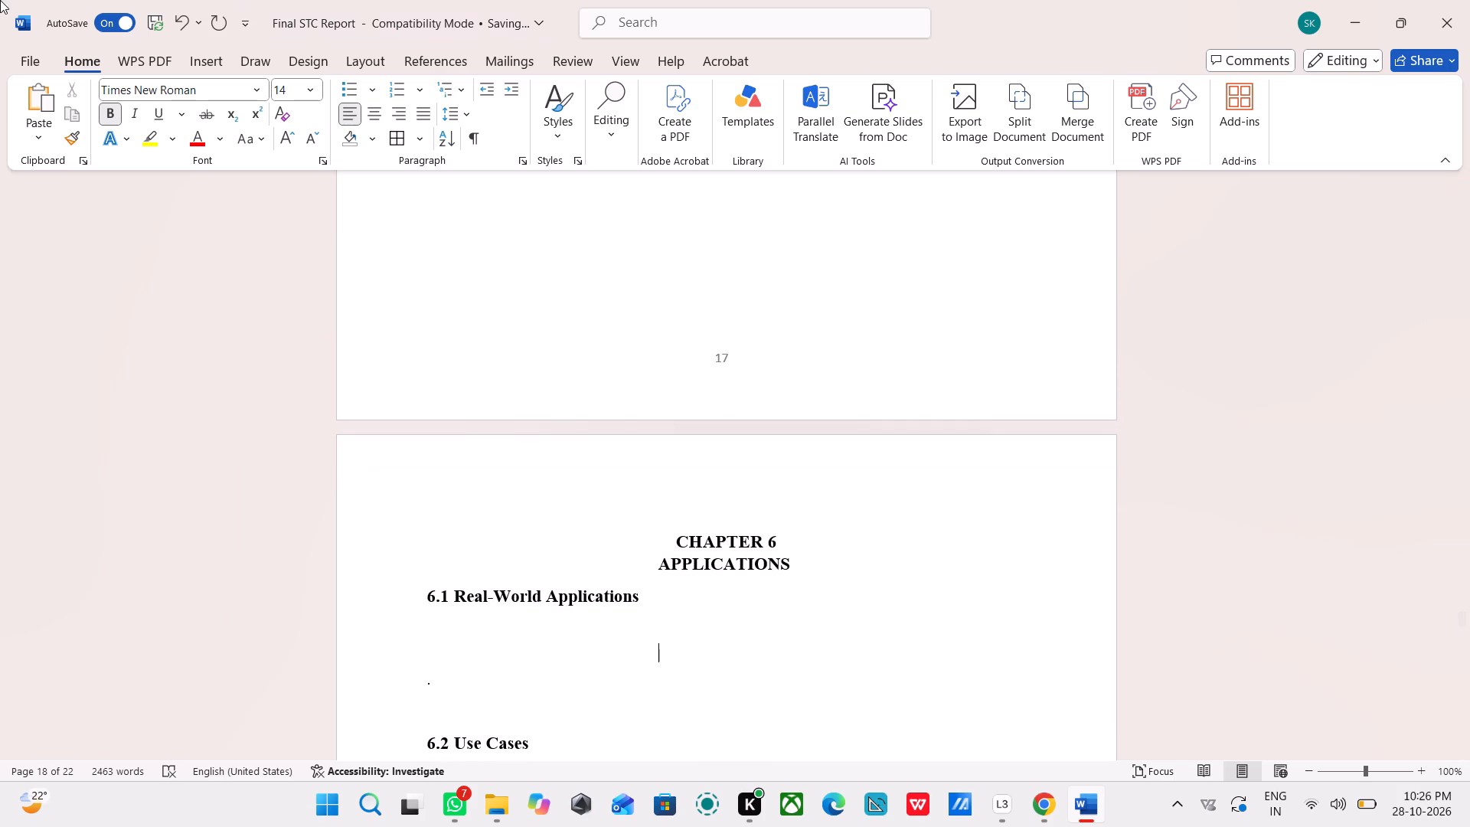
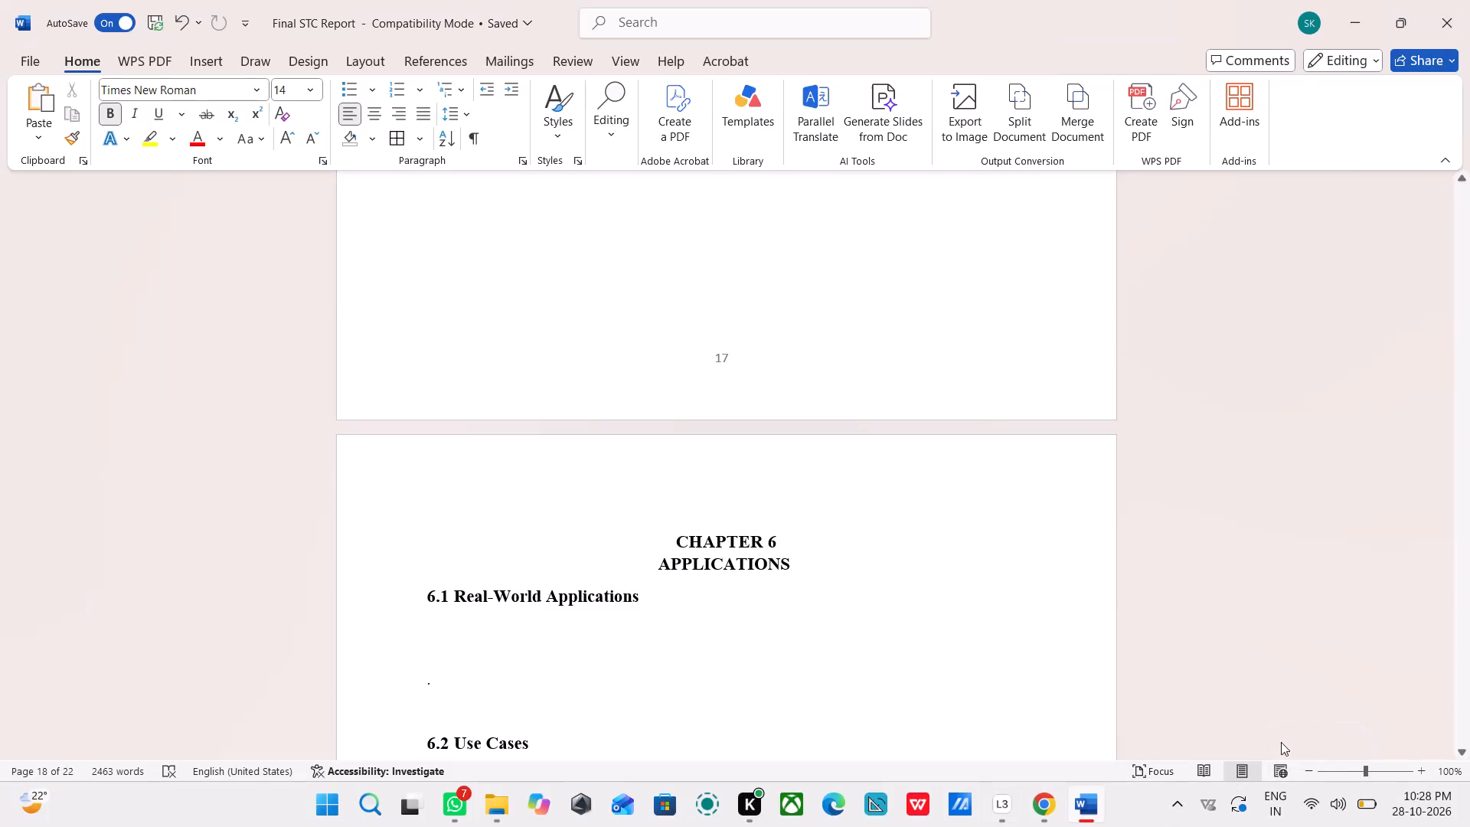
pyautogui.scroll(-3, 1124, 773)
pyautogui.scroll(-3, 1133, 570)
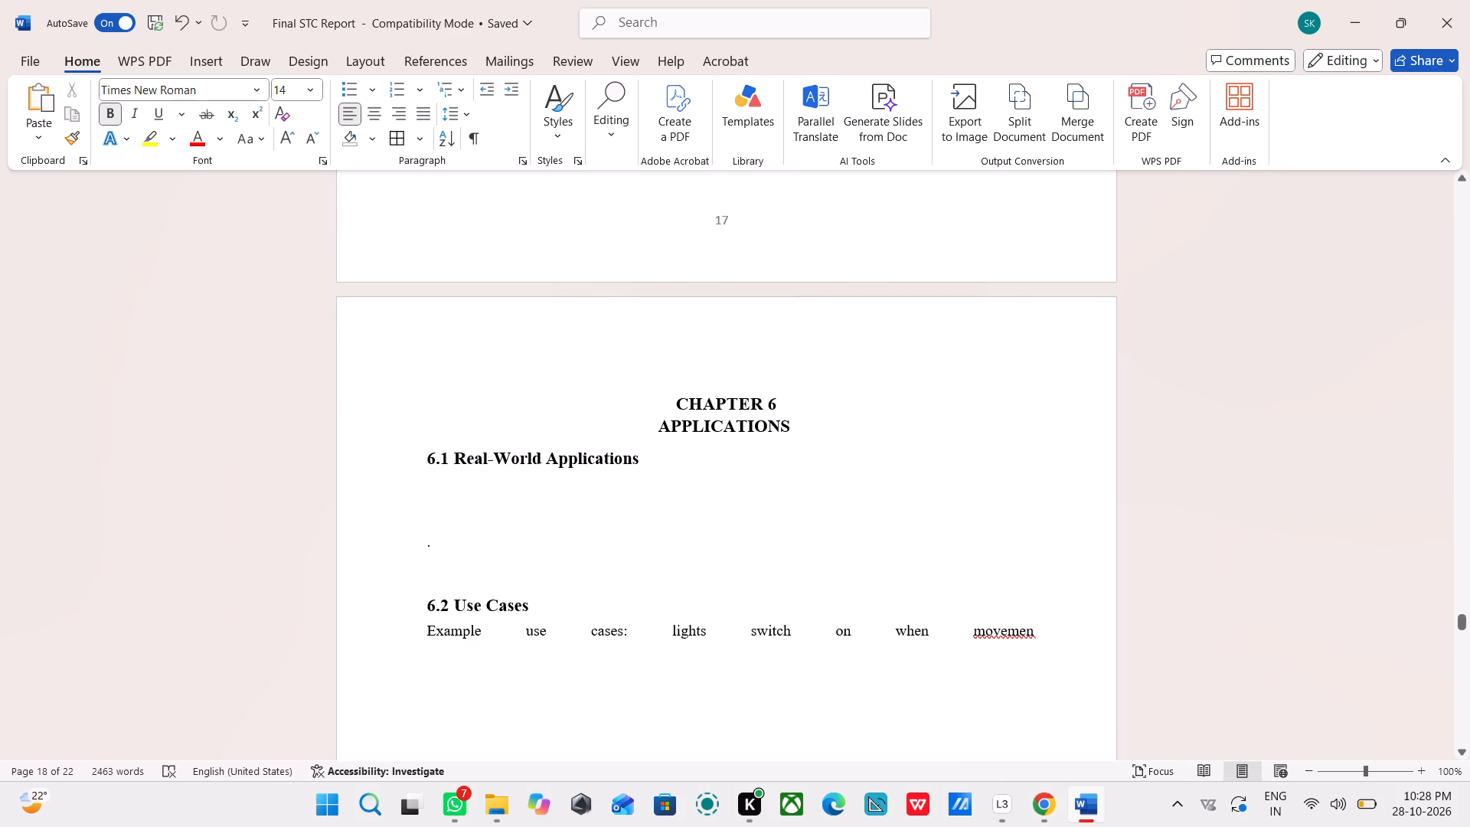
pyautogui.hotkey('ctrl', 'v')
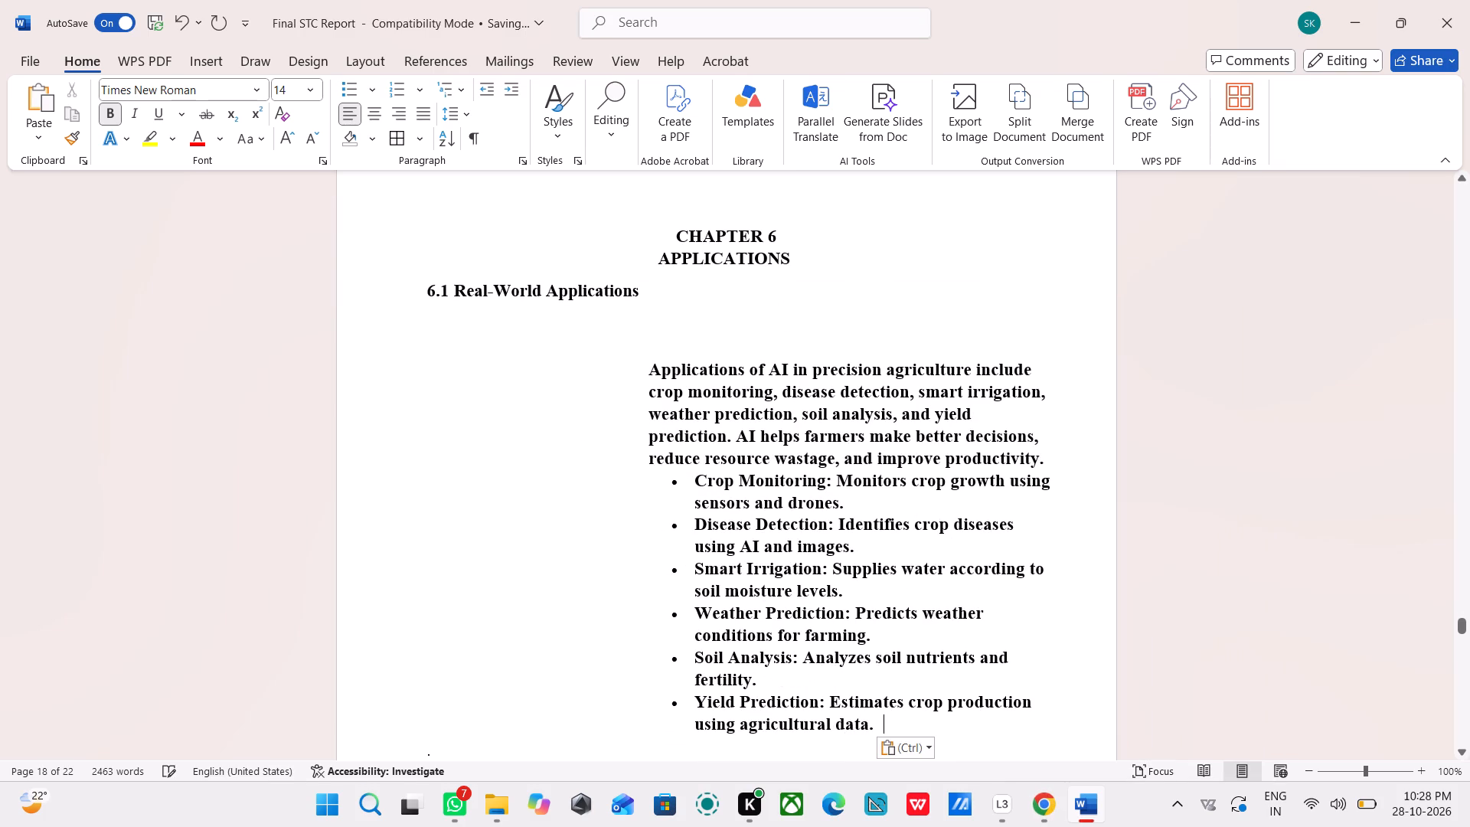
pyautogui.hotkey('ctrl', 'z')
pyautogui.click(524, 323)
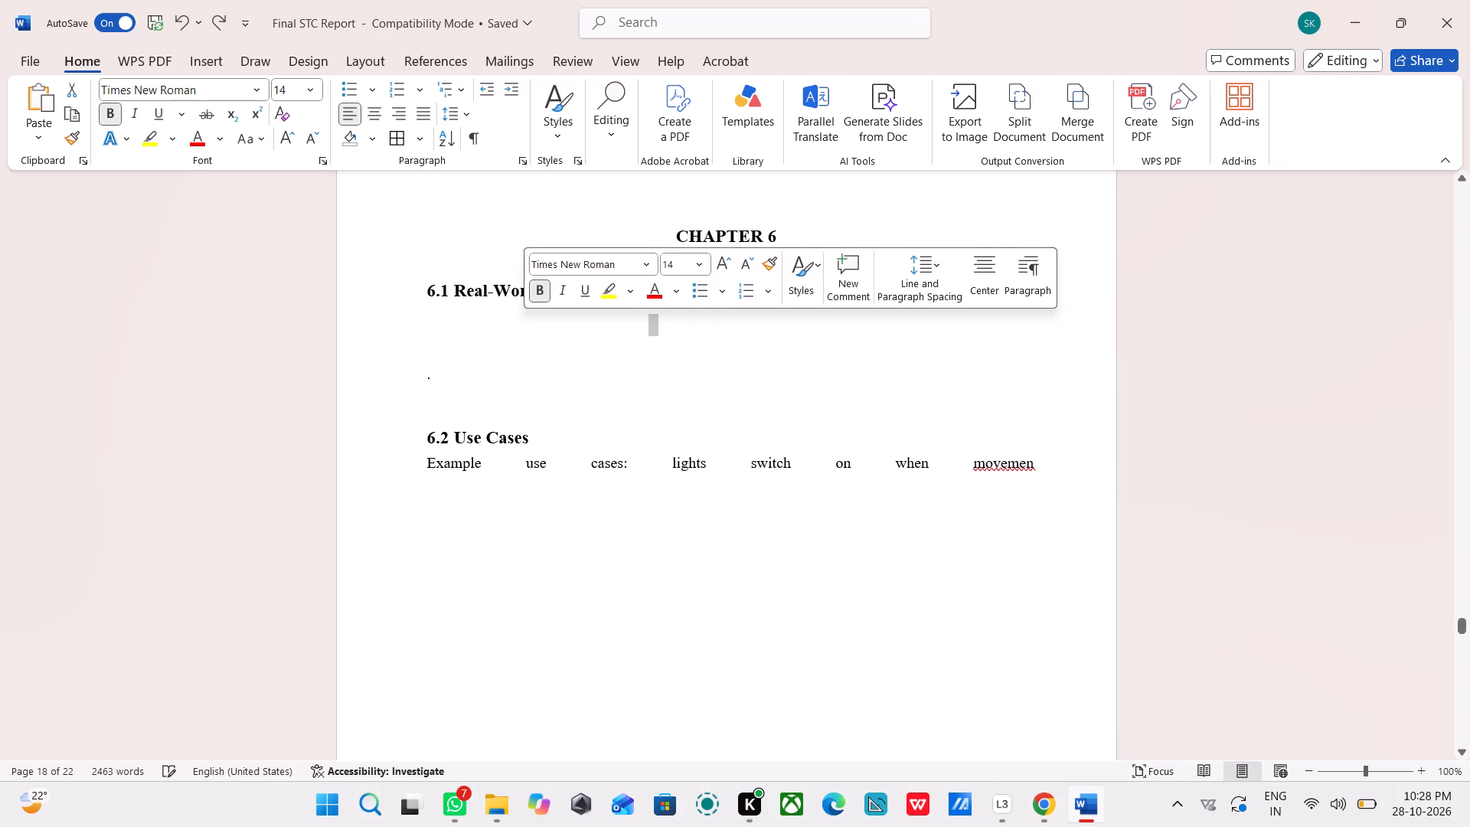
pyautogui.click(521, 357)
pyautogui.click(513, 361)
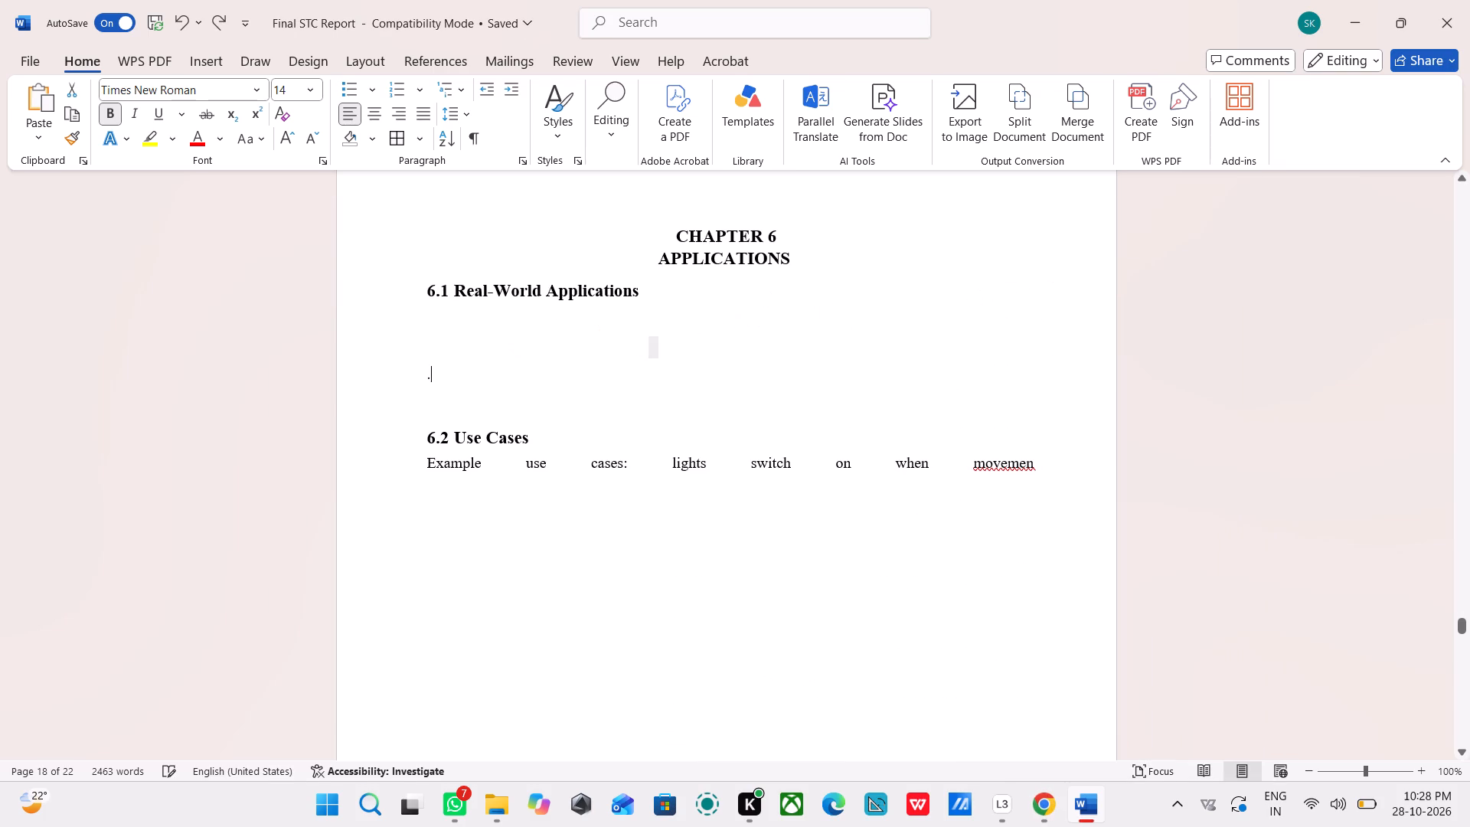
pyautogui.click(608, 334)
pyautogui.click(488, 336)
pyautogui.click(470, 378)
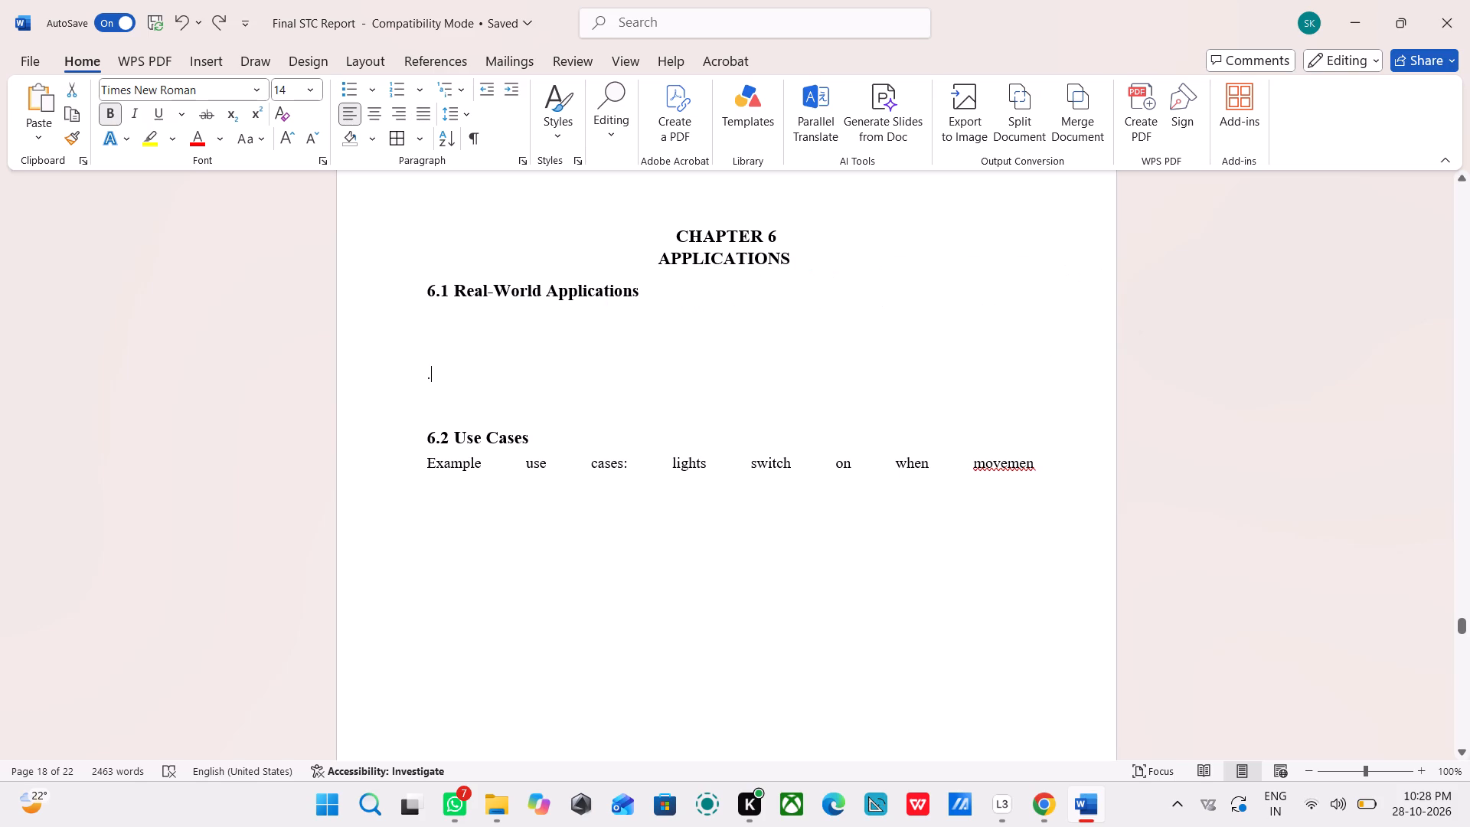
pyautogui.rightClick(469, 381)
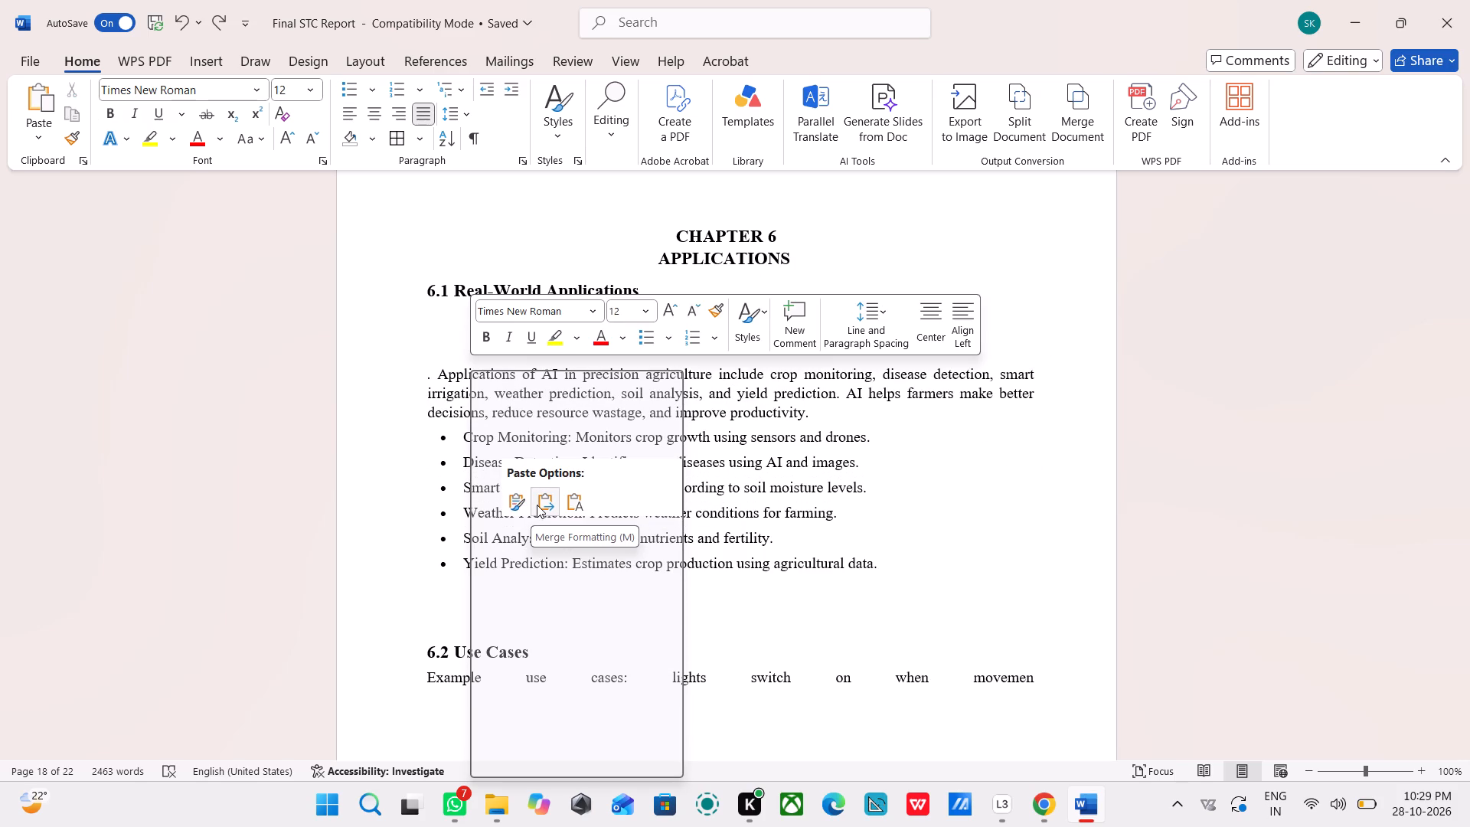
pyautogui.click(537, 505)
# Delete the stray period and space in front of the pasted "Applications of AI" paragraph.
pyautogui.click(439, 362)
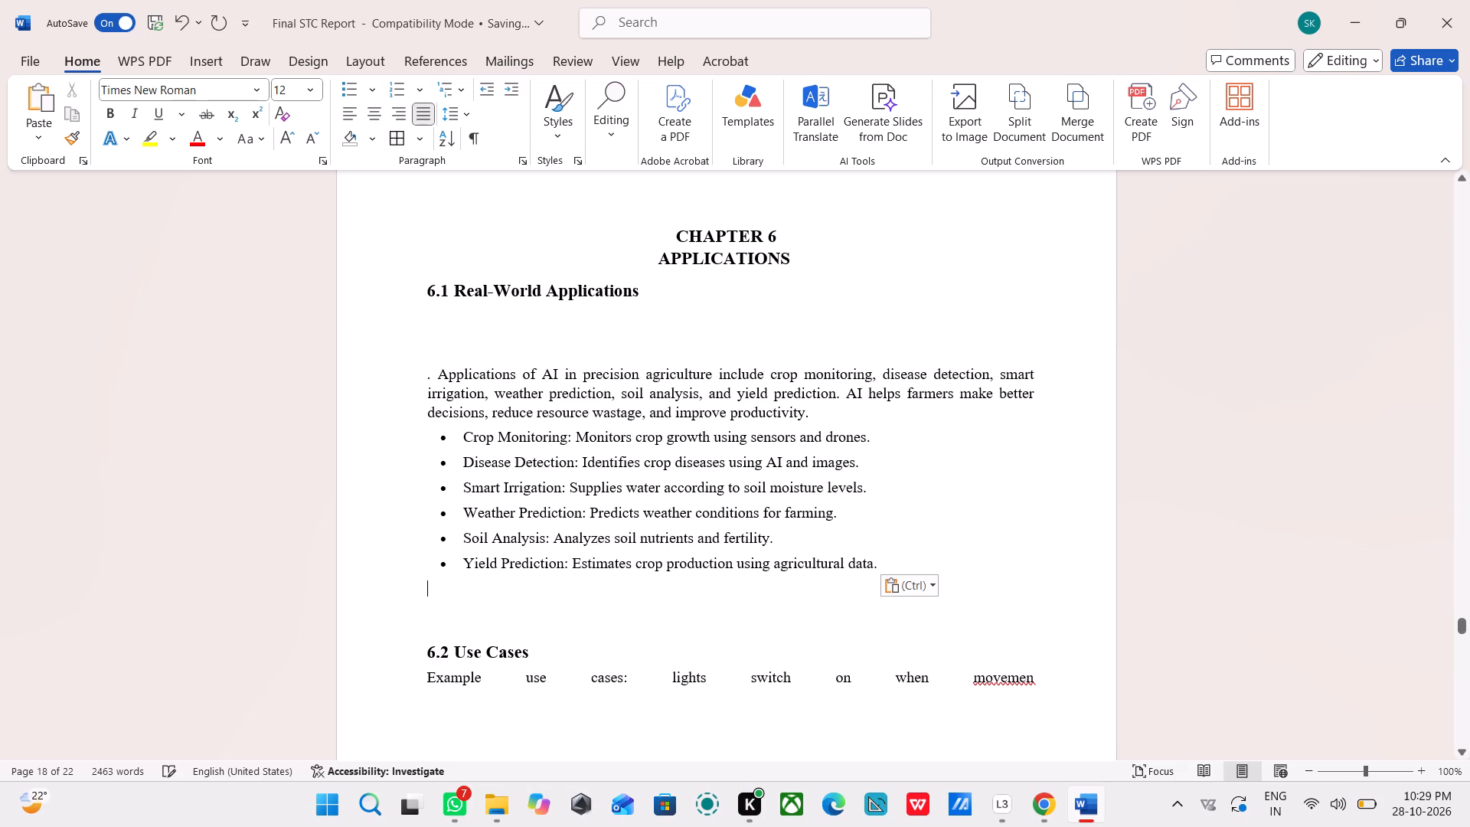
pyautogui.press('BackSpace')
pyautogui.press('BackSpace')
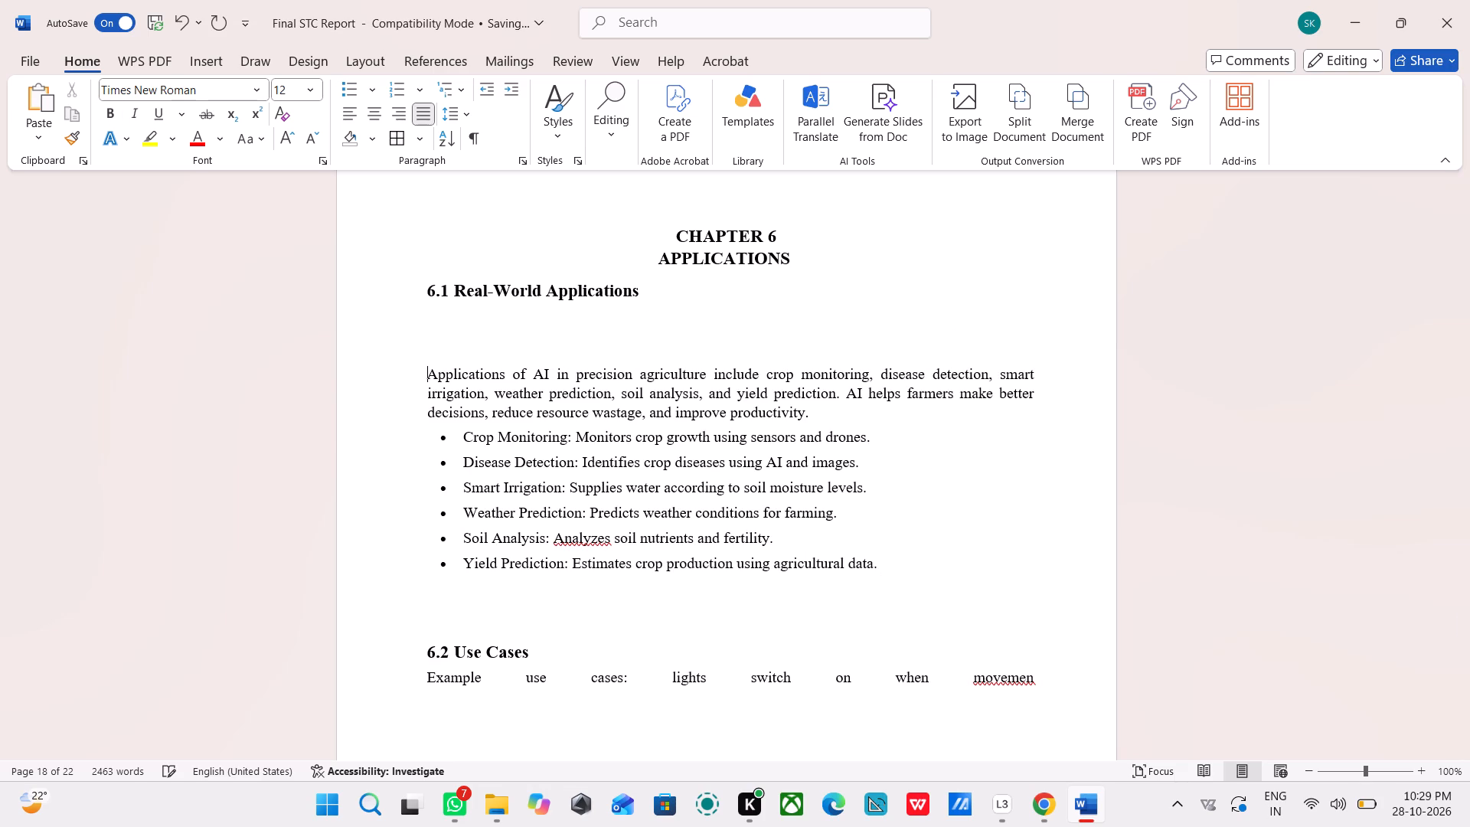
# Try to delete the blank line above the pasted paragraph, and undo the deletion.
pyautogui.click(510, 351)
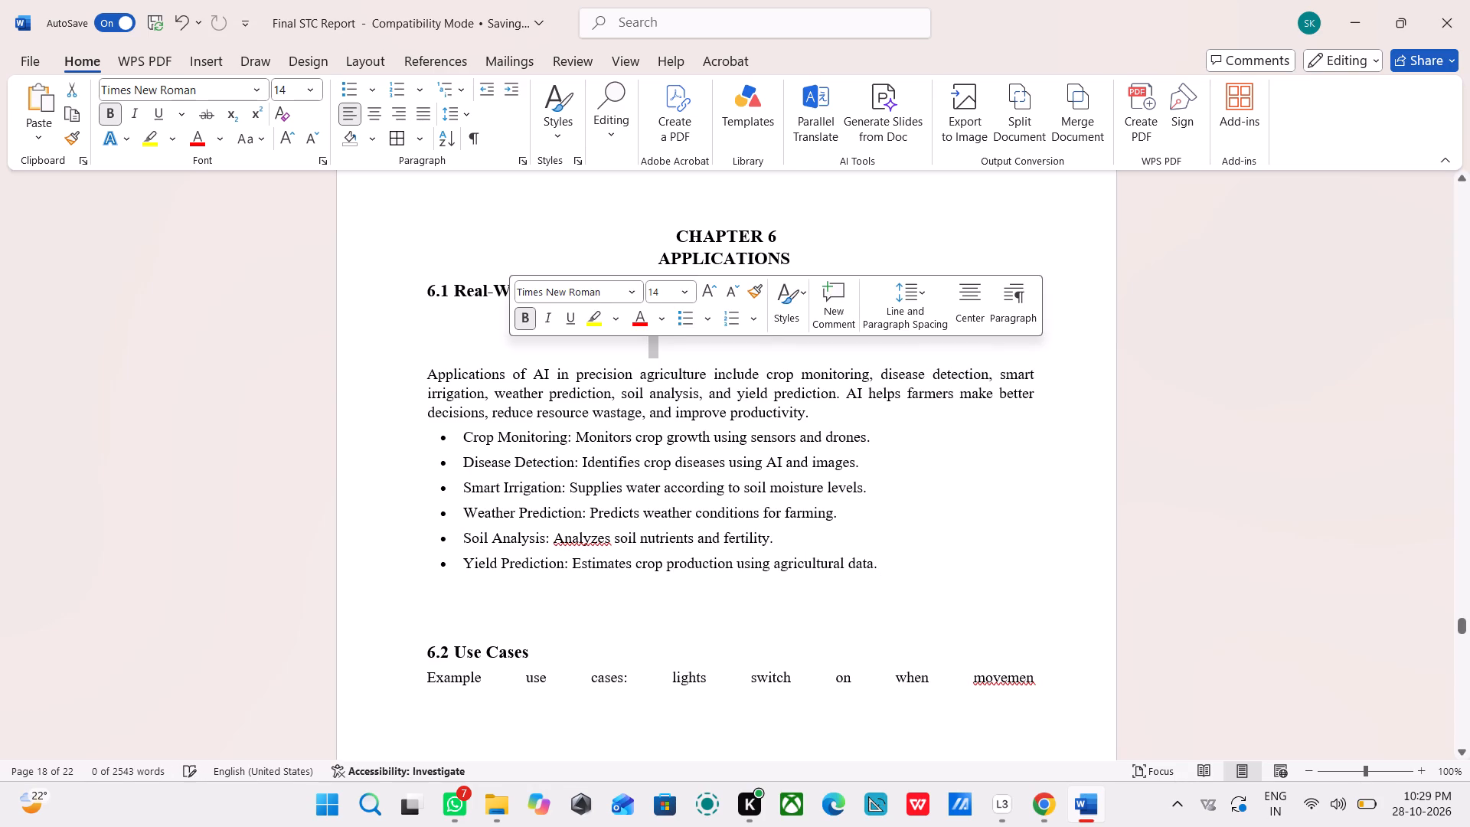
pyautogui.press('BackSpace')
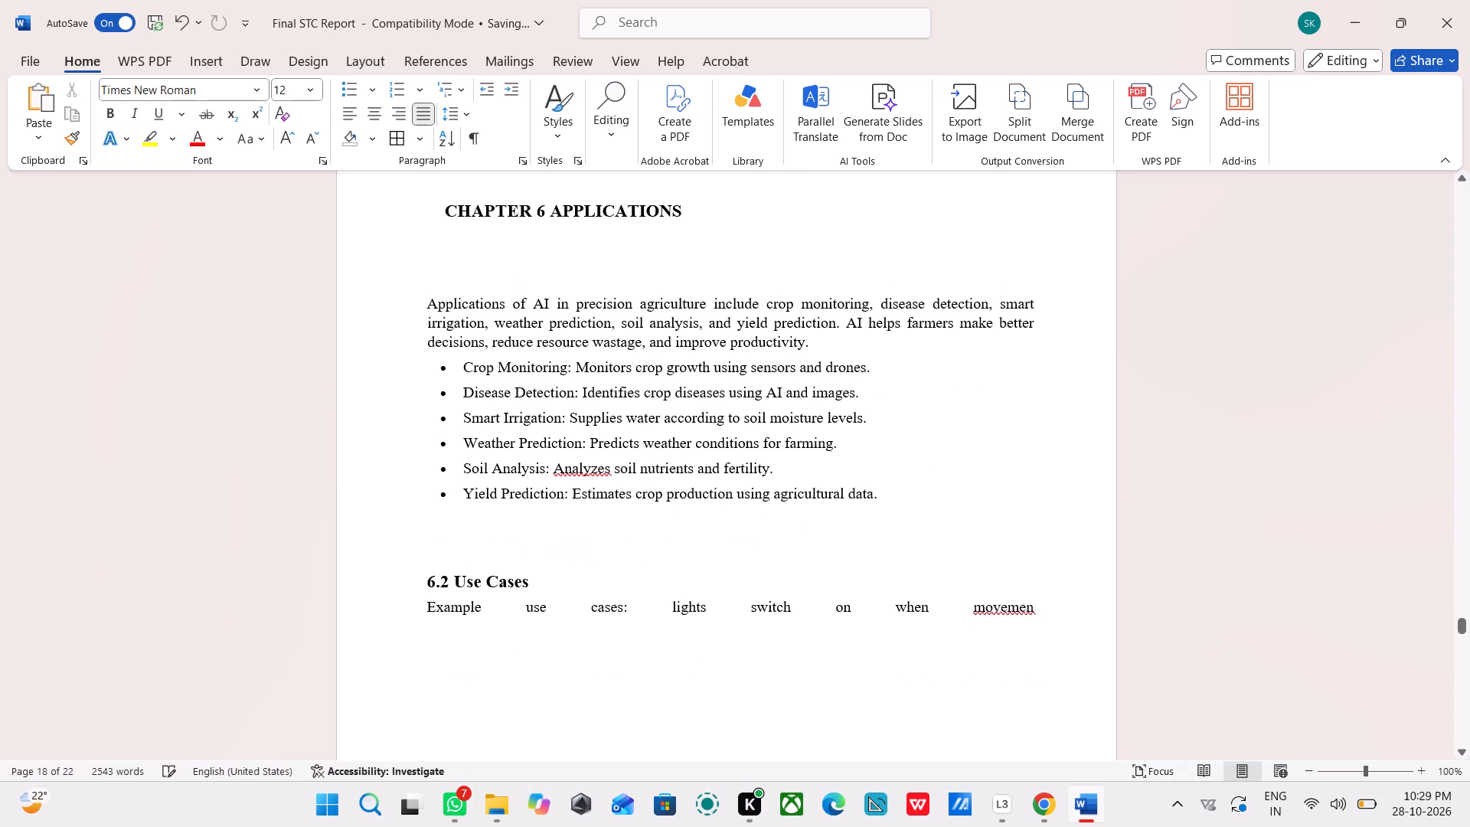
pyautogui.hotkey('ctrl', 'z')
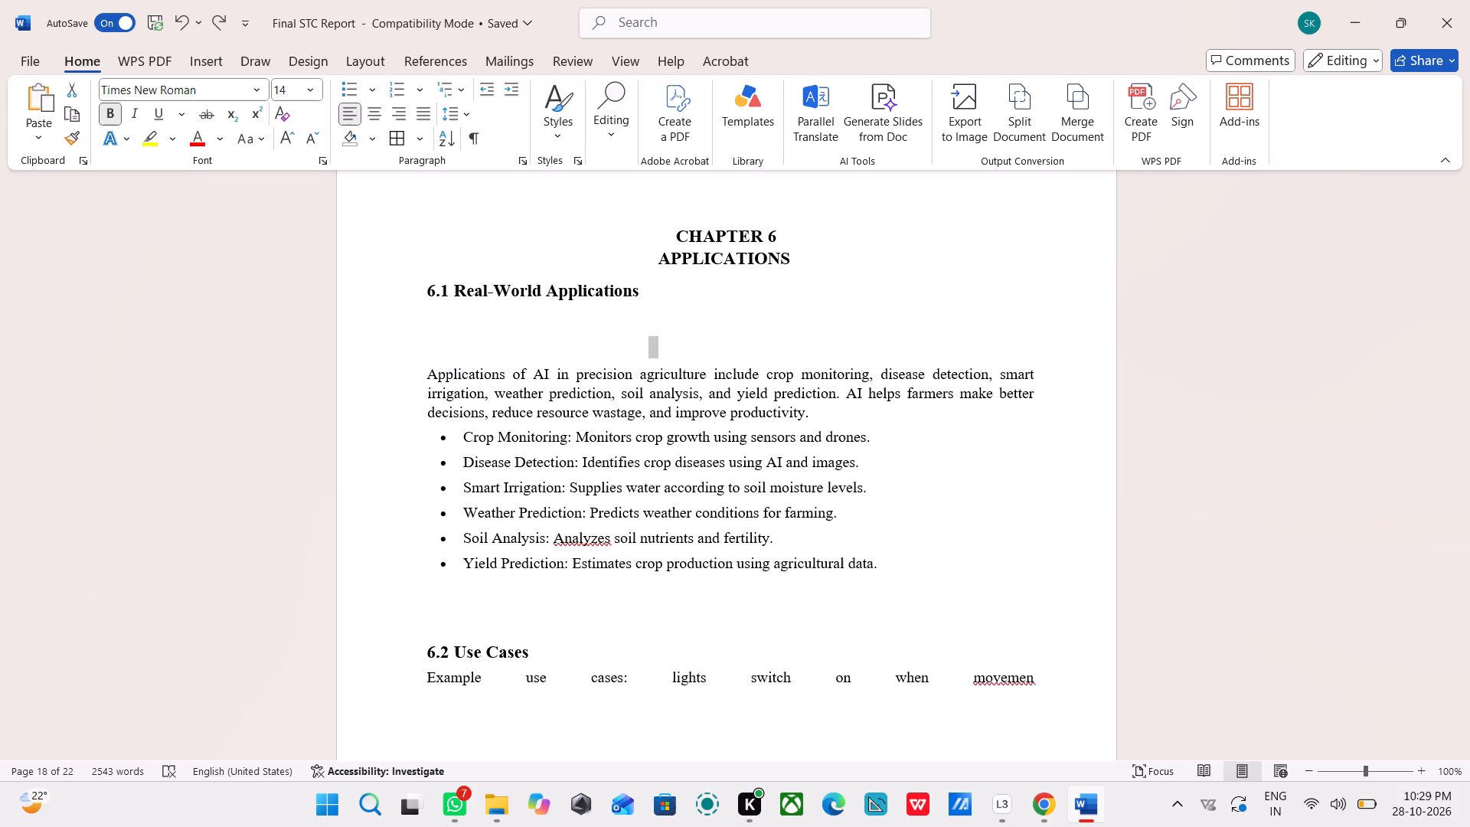
# Delete the two extra blank lines between the 6.1 Real-World Applications heading and the pasted paragraph.
pyautogui.click(550, 335)
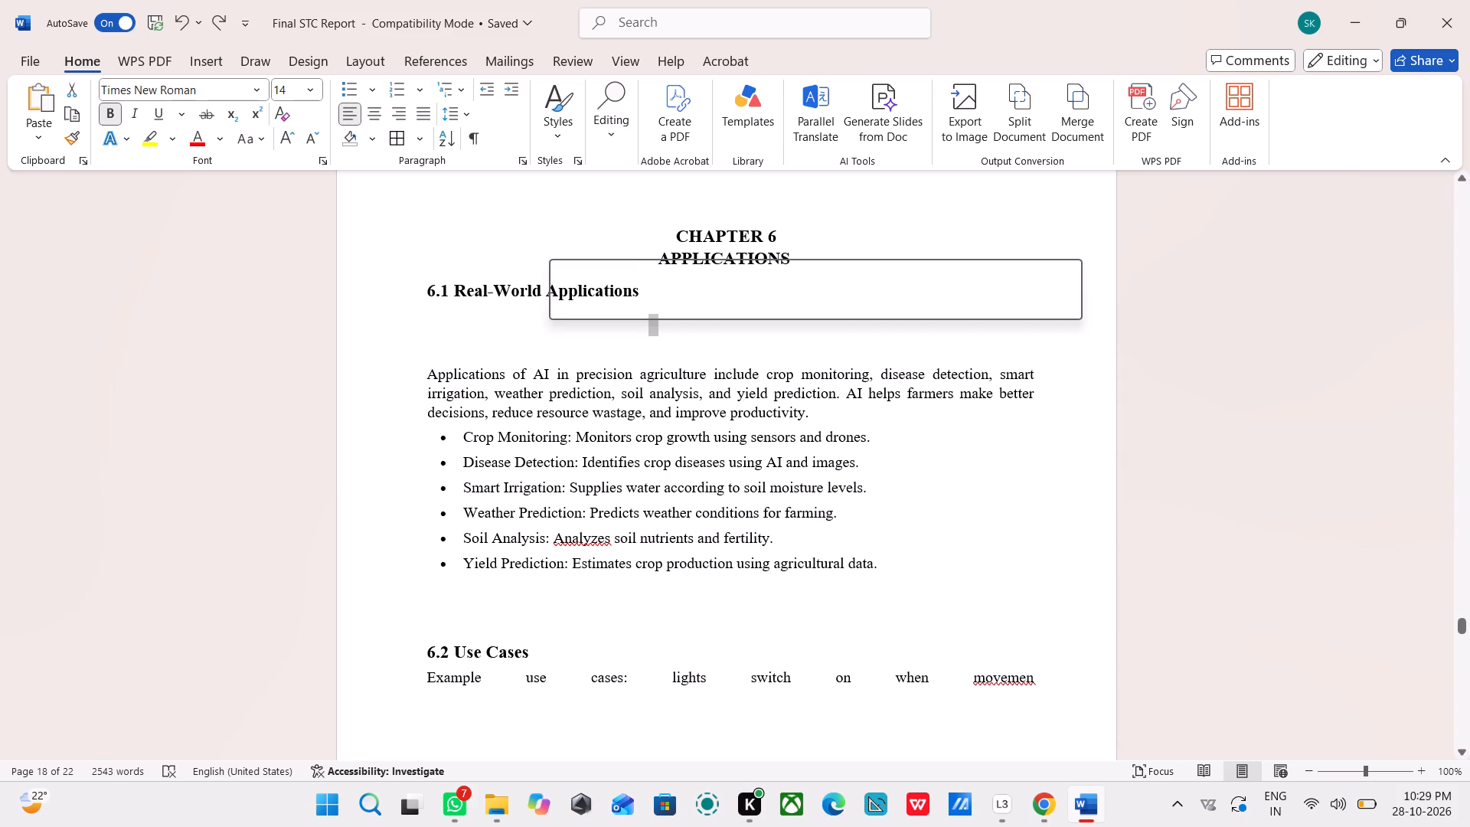
pyautogui.click(550, 335)
pyautogui.moveTo(413, 331); pyautogui.dragTo(541, 321)
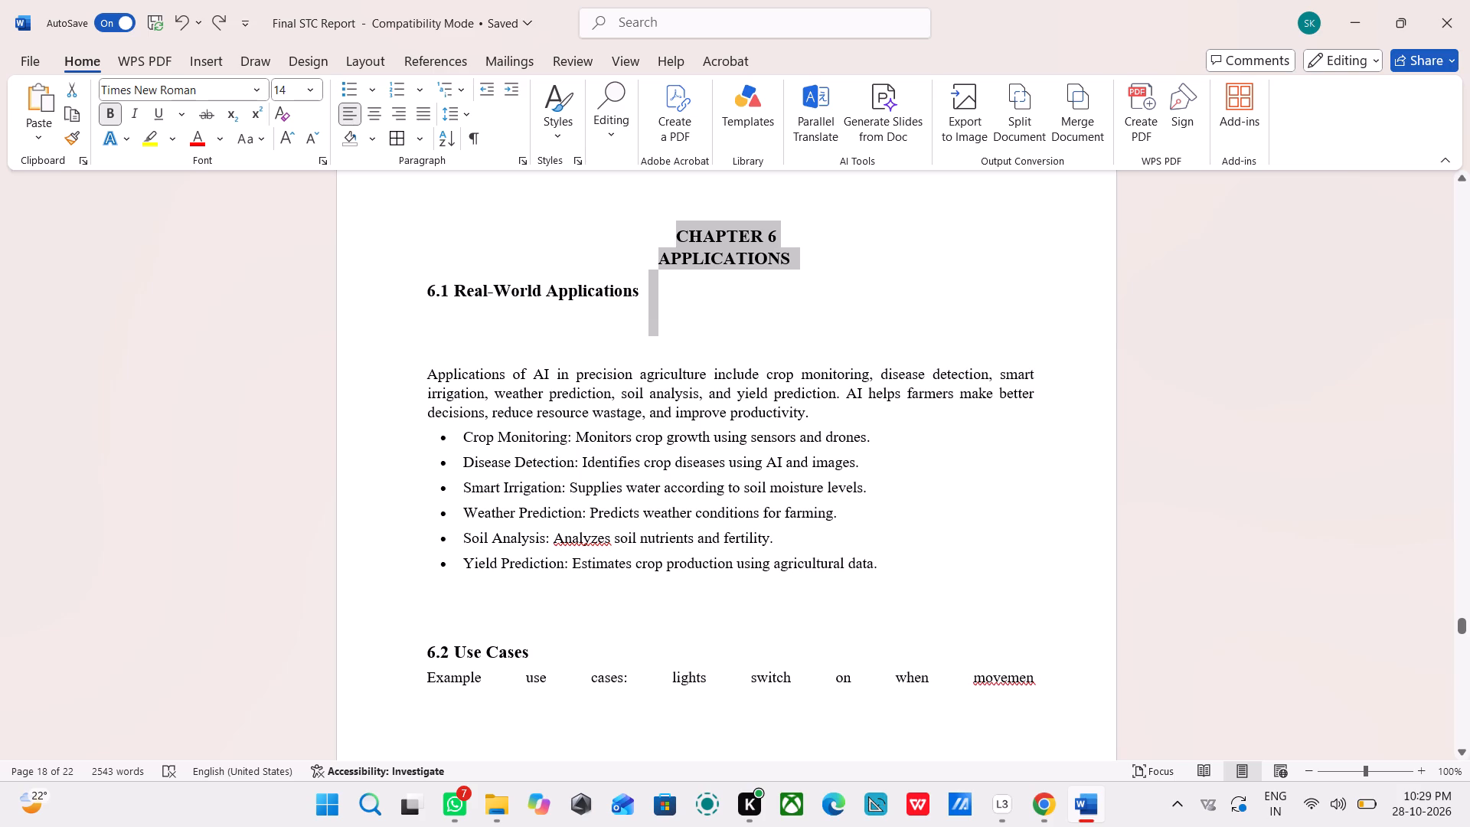
pyautogui.moveTo(541, 321); pyautogui.dragTo(543, 342)
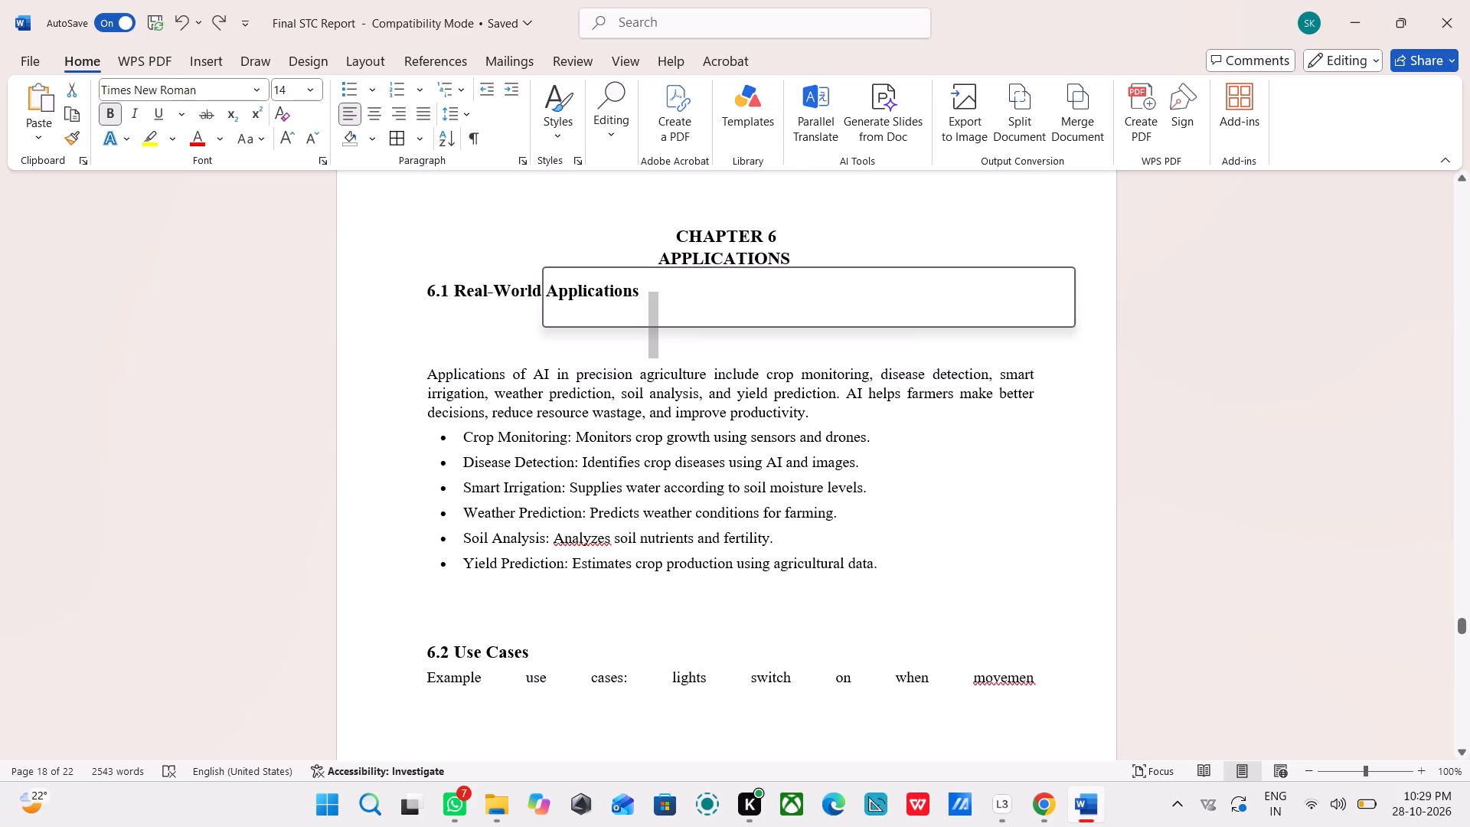
pyautogui.click(547, 335)
pyautogui.click(547, 335)
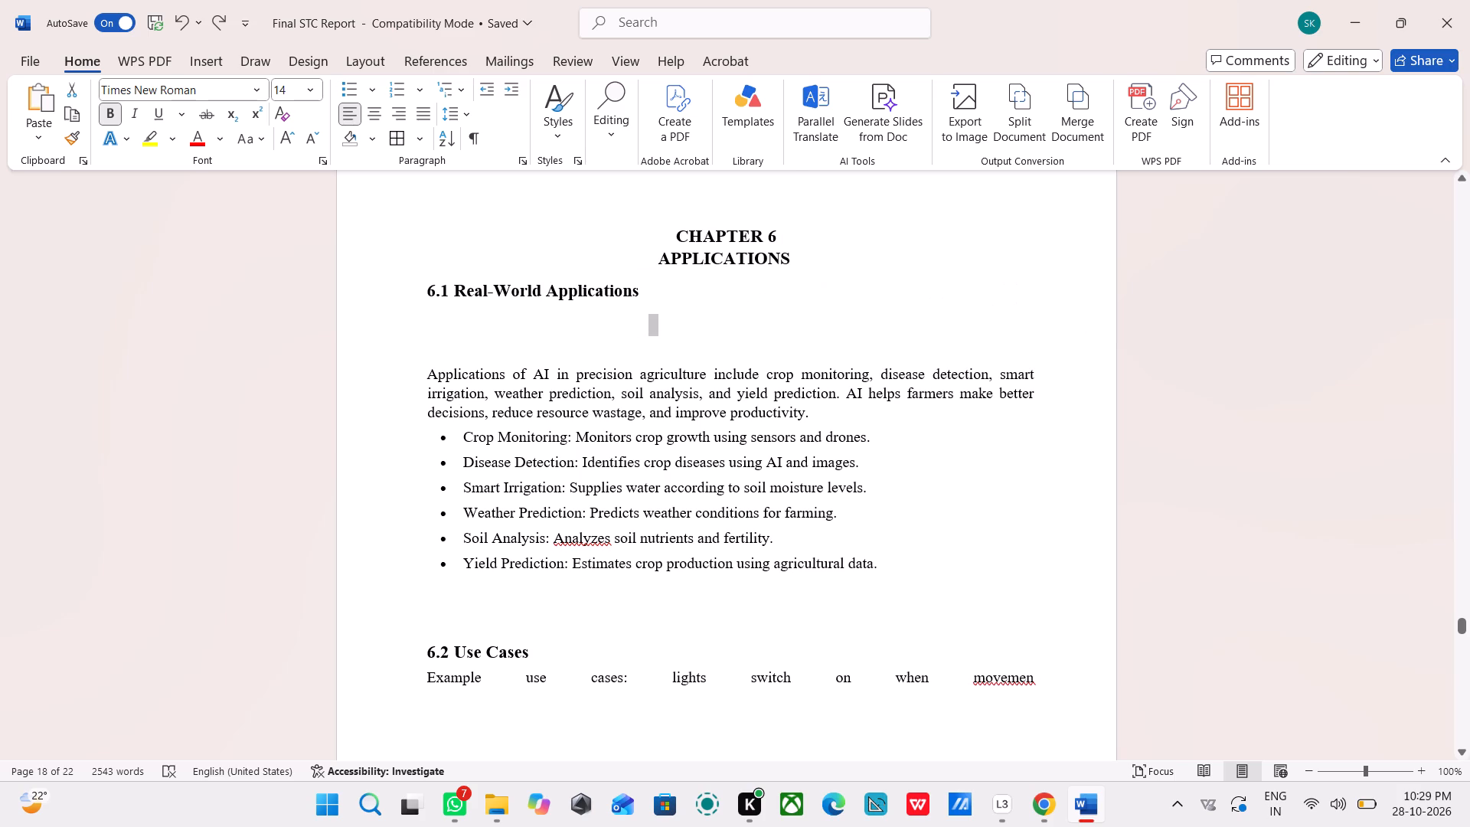
pyautogui.press('BackSpace')
pyautogui.press('BackSpace')
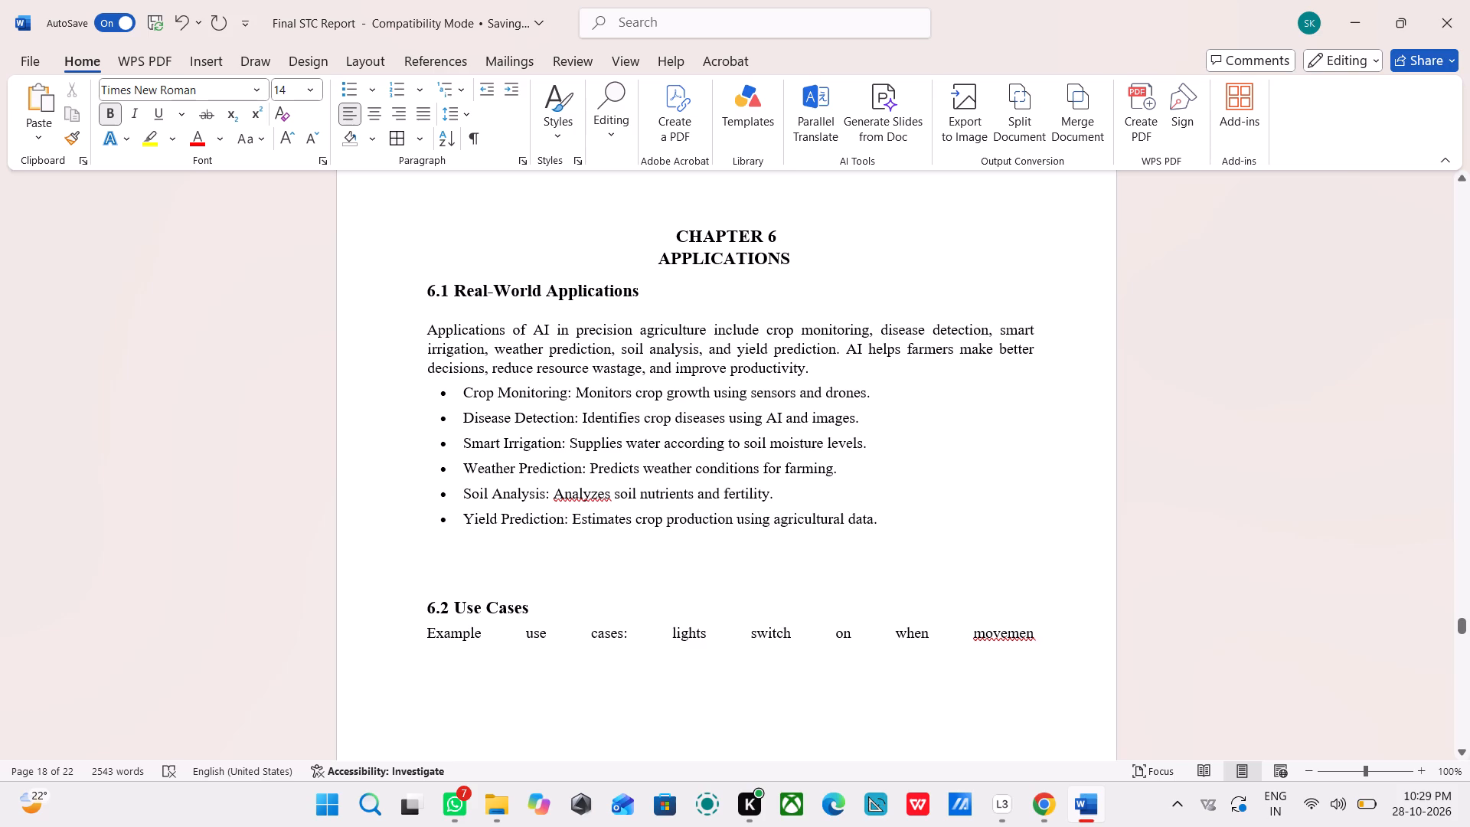
# Insert a blank line between the 6.1 paragraph and the Crop Monitoring bullet list.
pyautogui.scroll(-1, 544, 335)
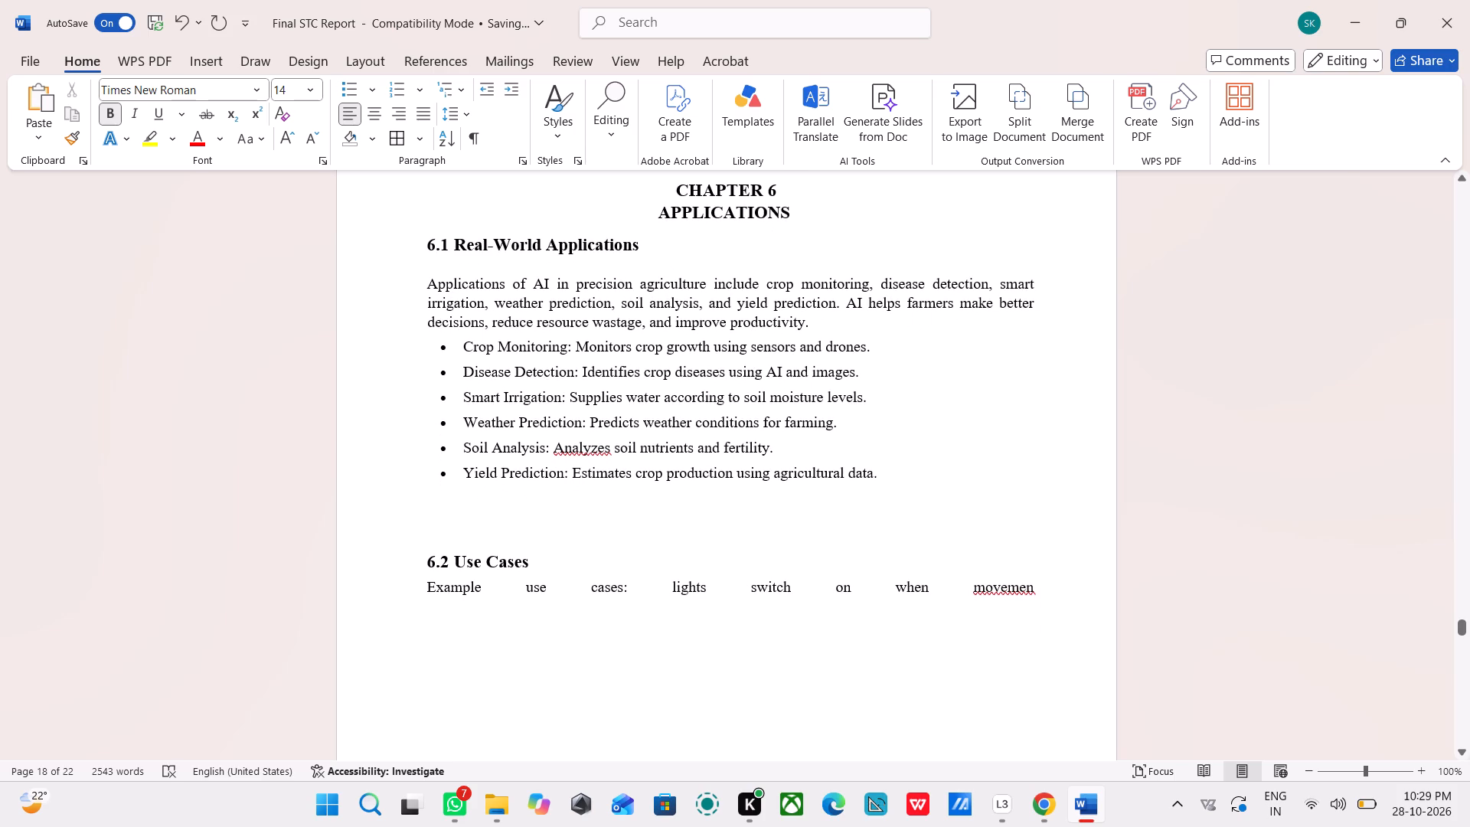
pyautogui.scroll(-5, 577, 334)
pyautogui.scroll(5, 577, 335)
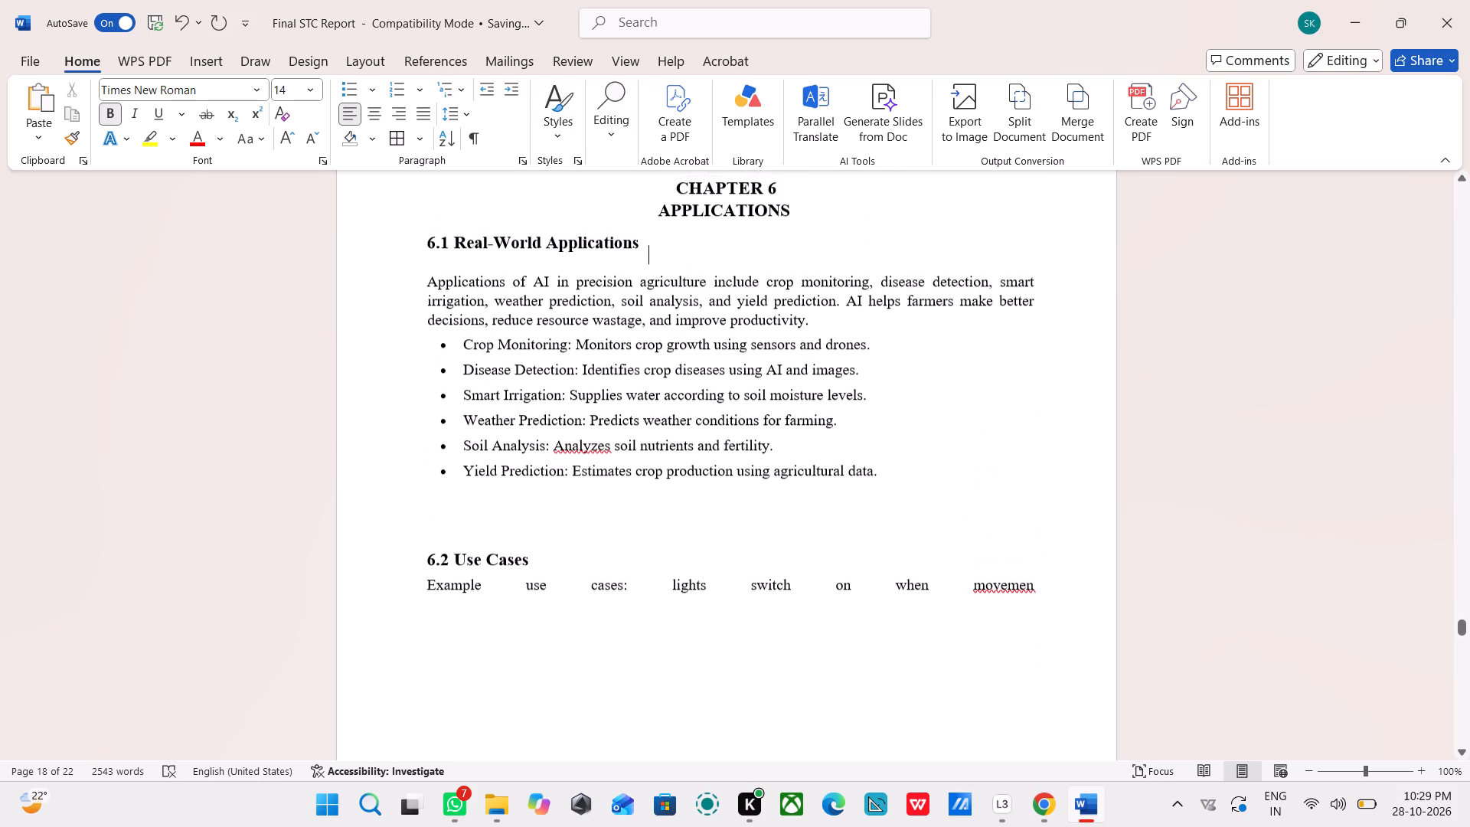
pyautogui.click(824, 322)
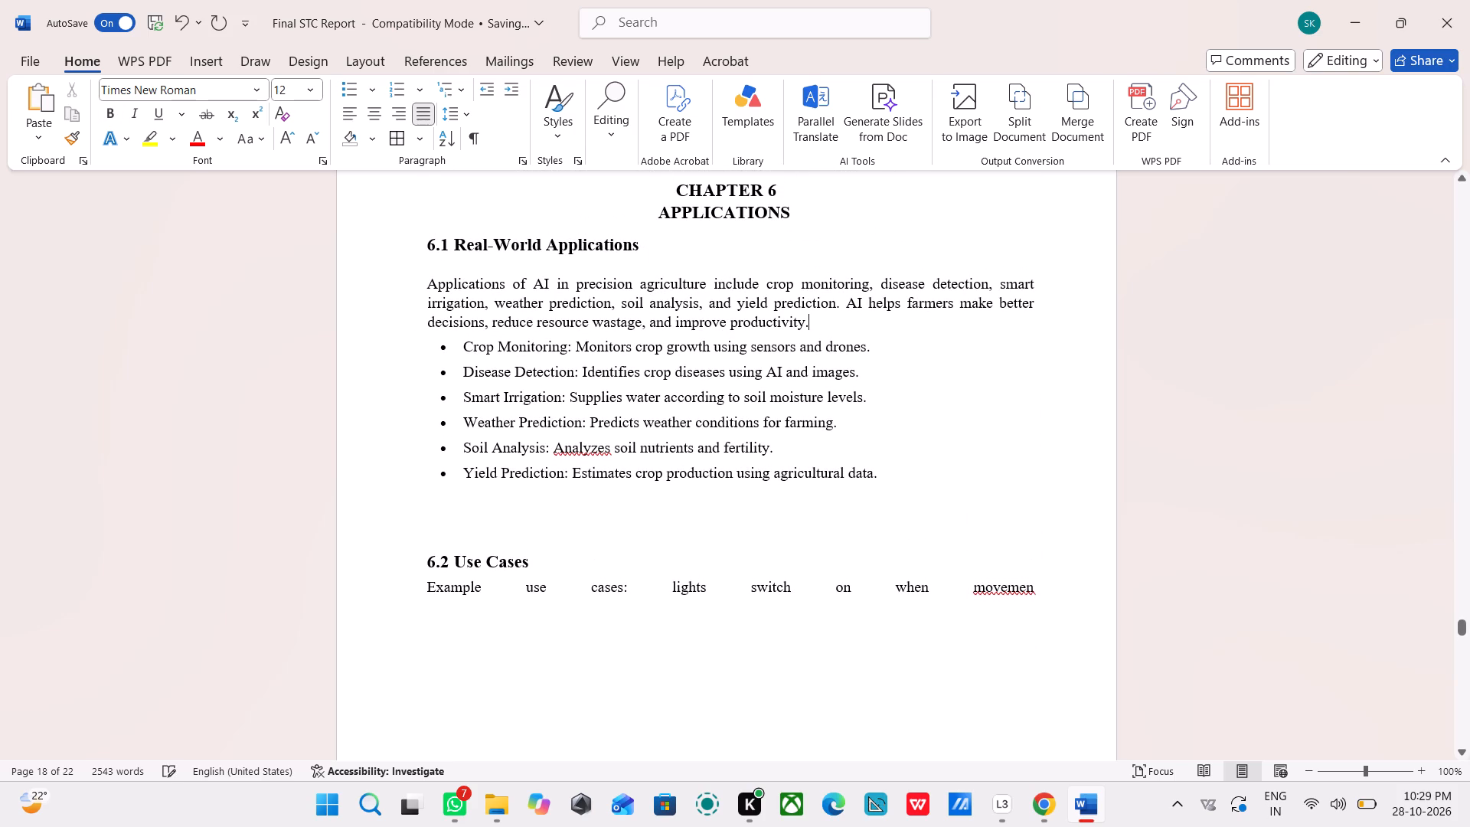
pyautogui.press('Return')
# Review the layout of Chapter 6, including 6.2 Use Cases, and the opening sections of Chapter 7.
pyautogui.scroll(-6, 796, 408)
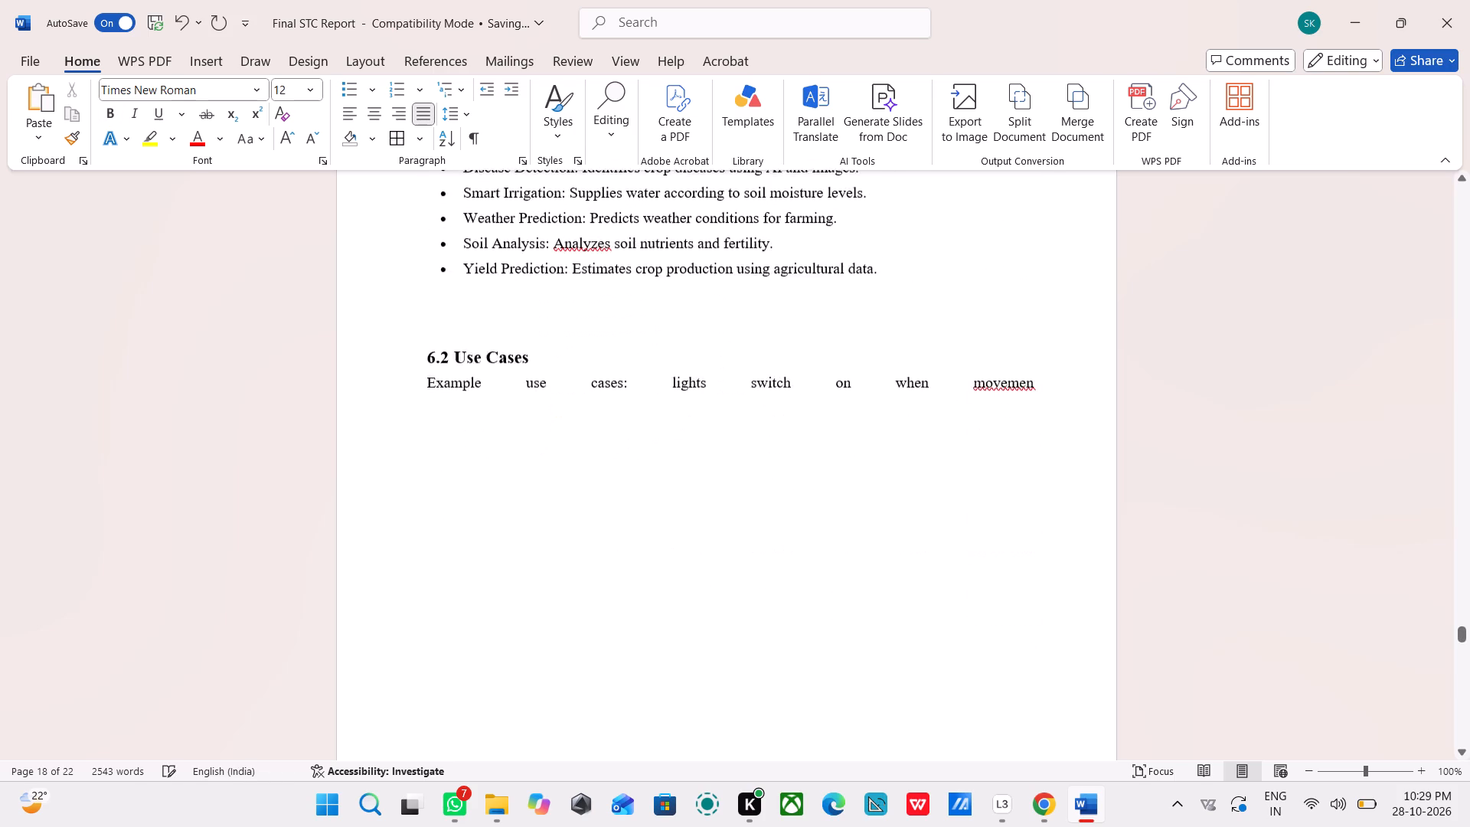
pyautogui.scroll(8, 796, 409)
pyautogui.scroll(-4, 796, 409)
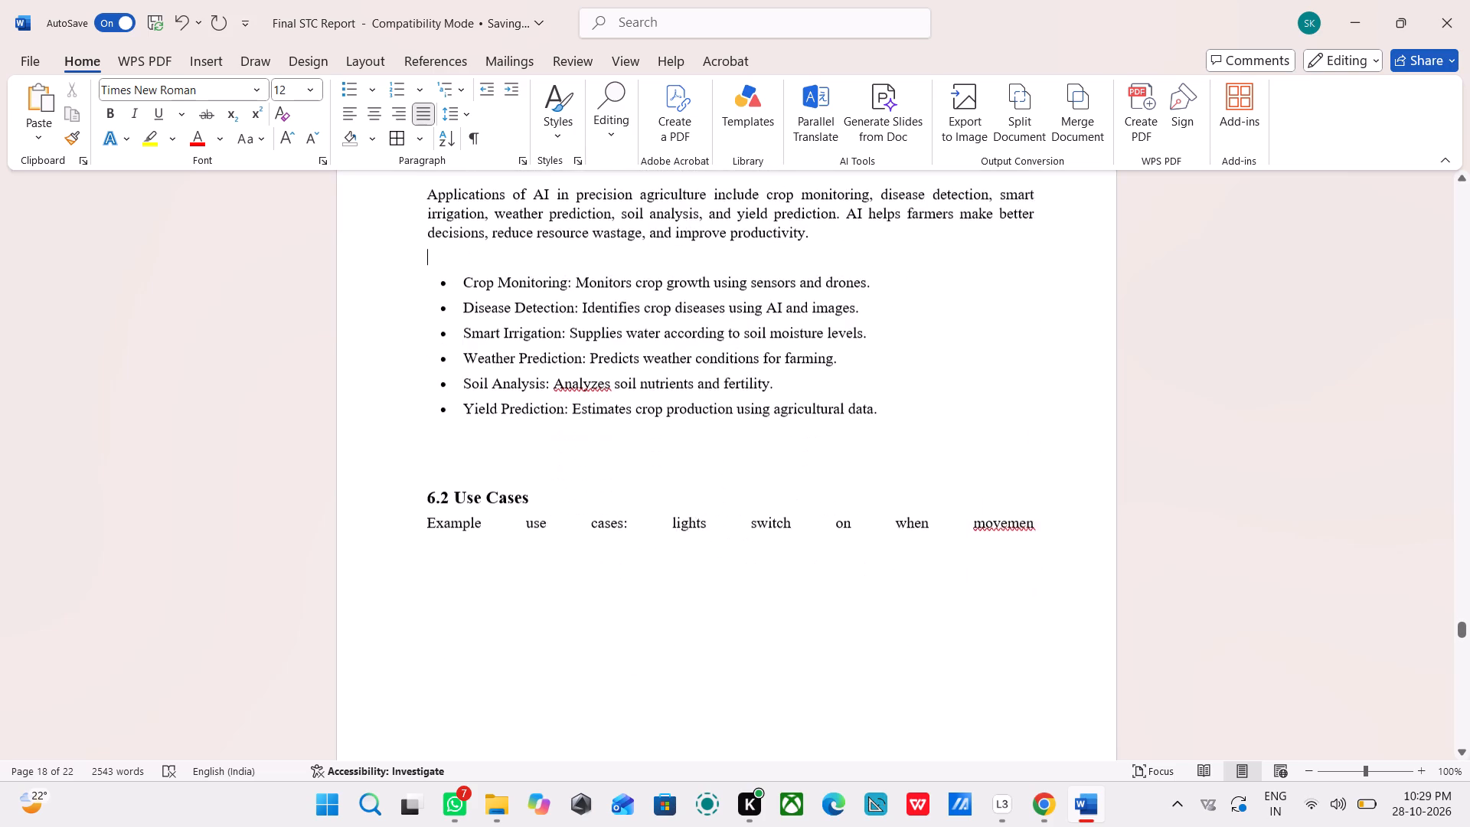
pyautogui.scroll(-18, 796, 409)
pyautogui.scroll(5, 797, 409)
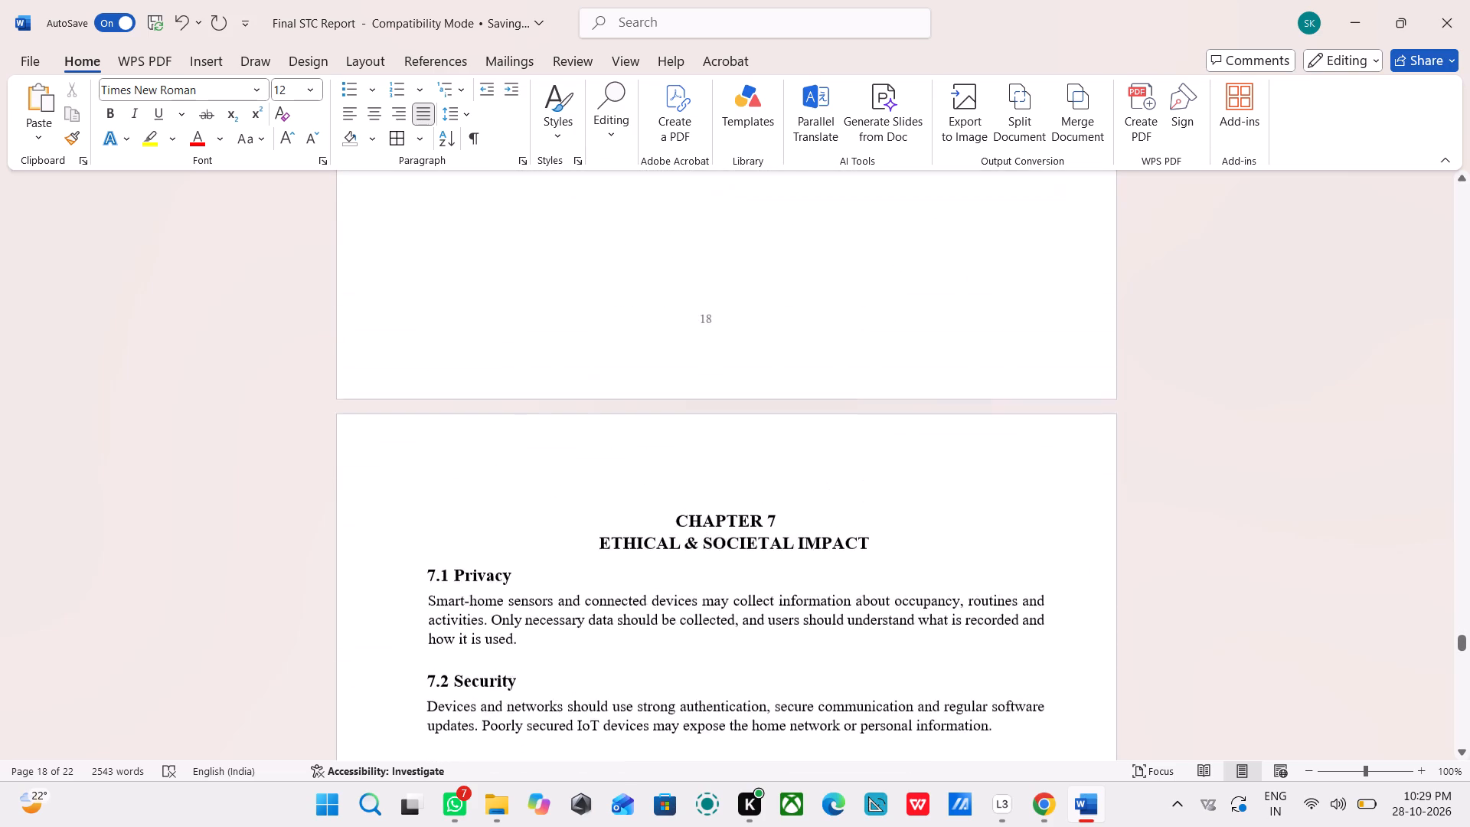
pyautogui.scroll(4, 797, 409)
pyautogui.scroll(-5, 797, 409)
pyautogui.scroll(12, 797, 409)
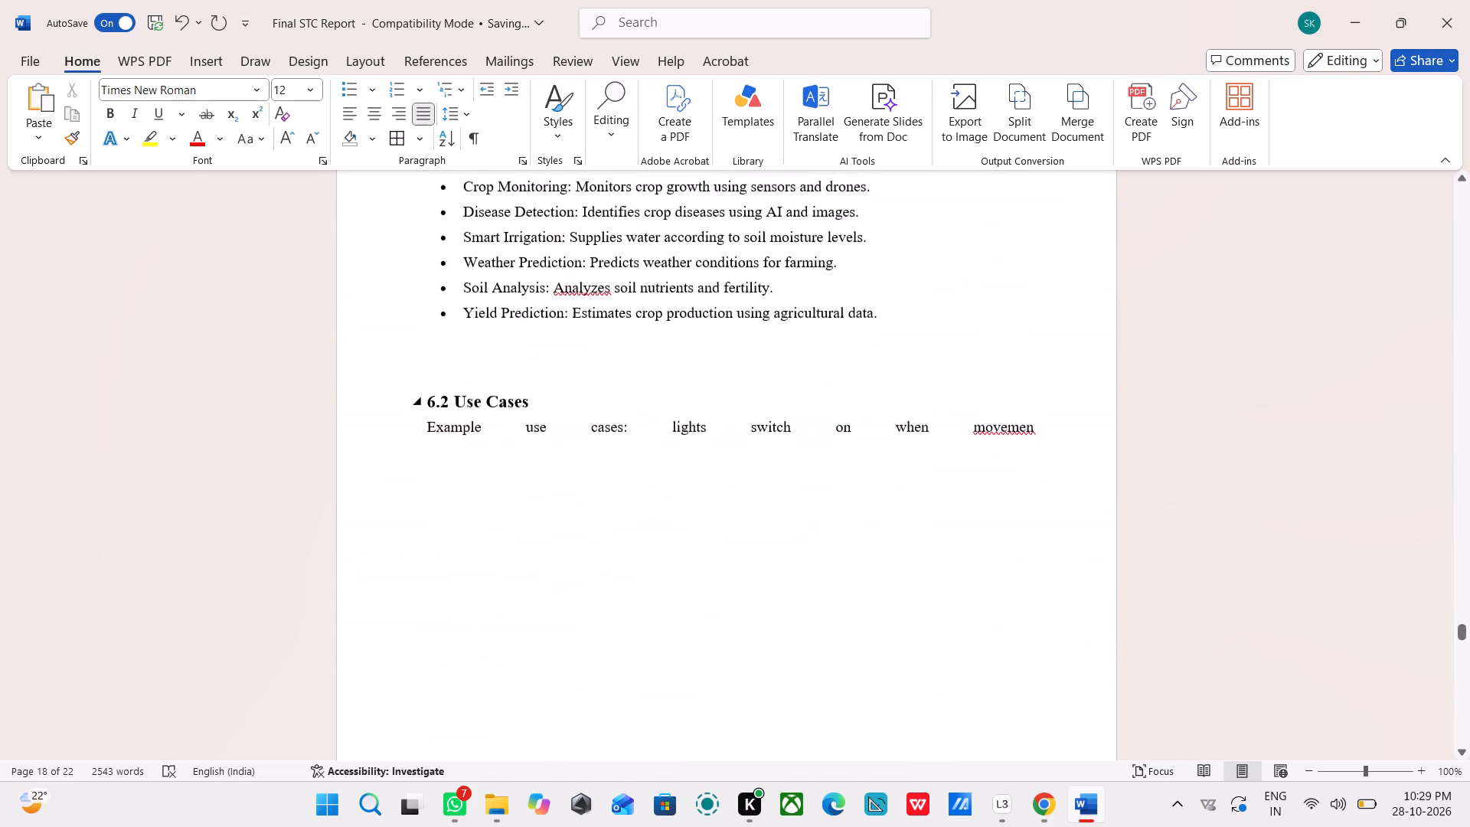
pyautogui.scroll(5, 797, 409)
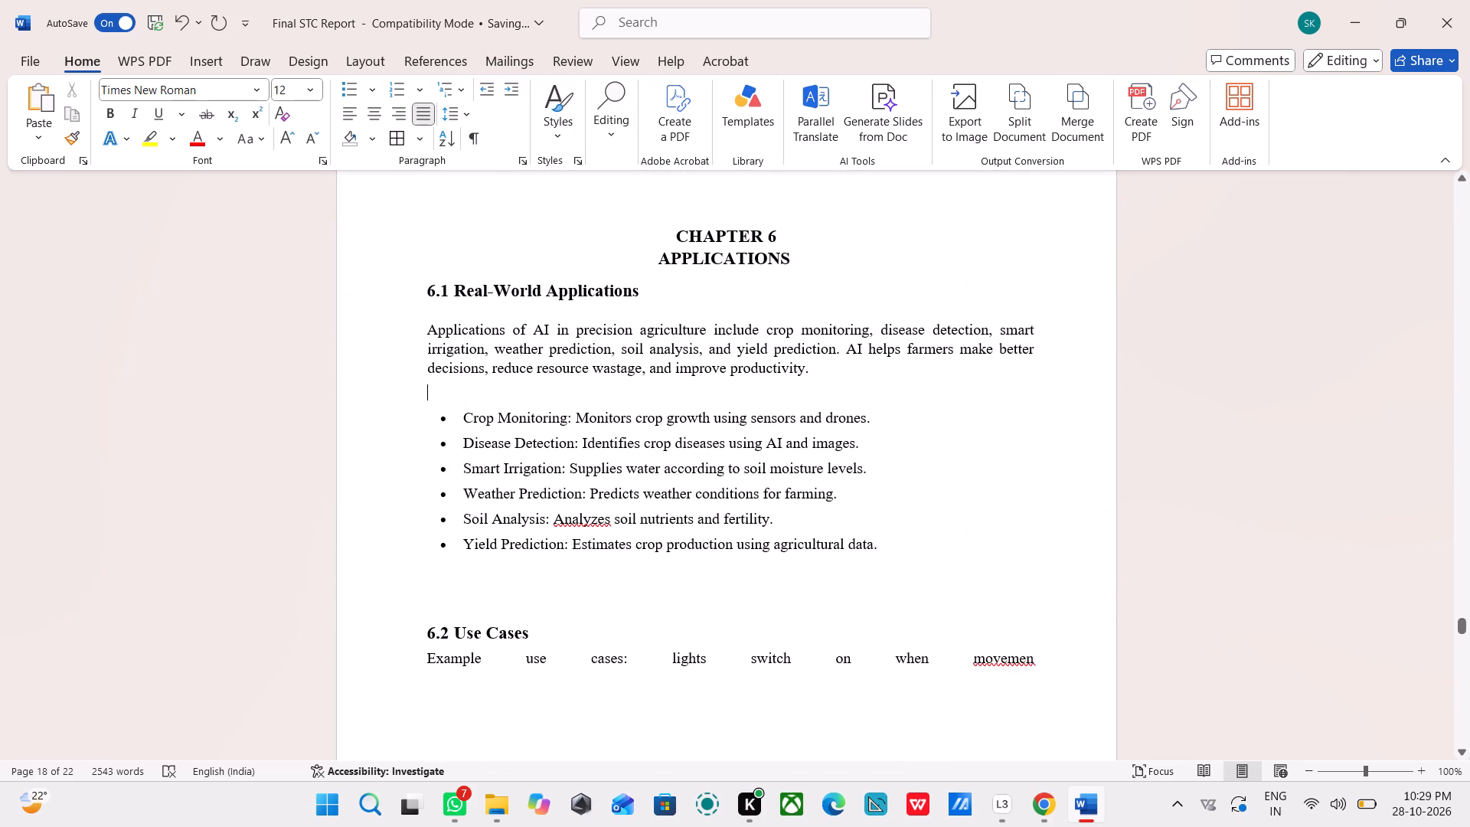
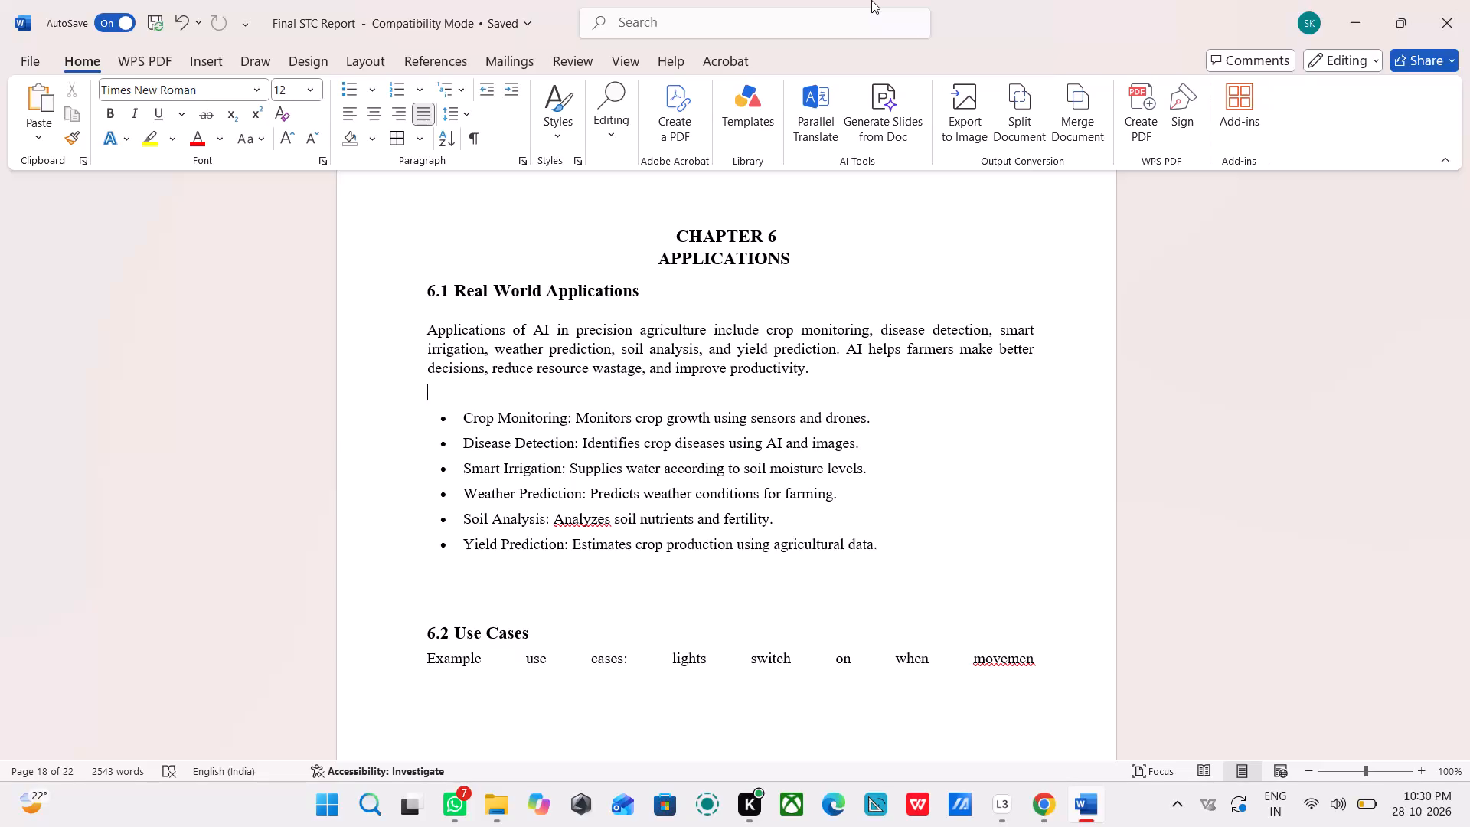
# Review the report from the Advantages and Limitations section through Chapter 6 to the opening sections of Chapter 7.
pyautogui.scroll(15, 467, 316)
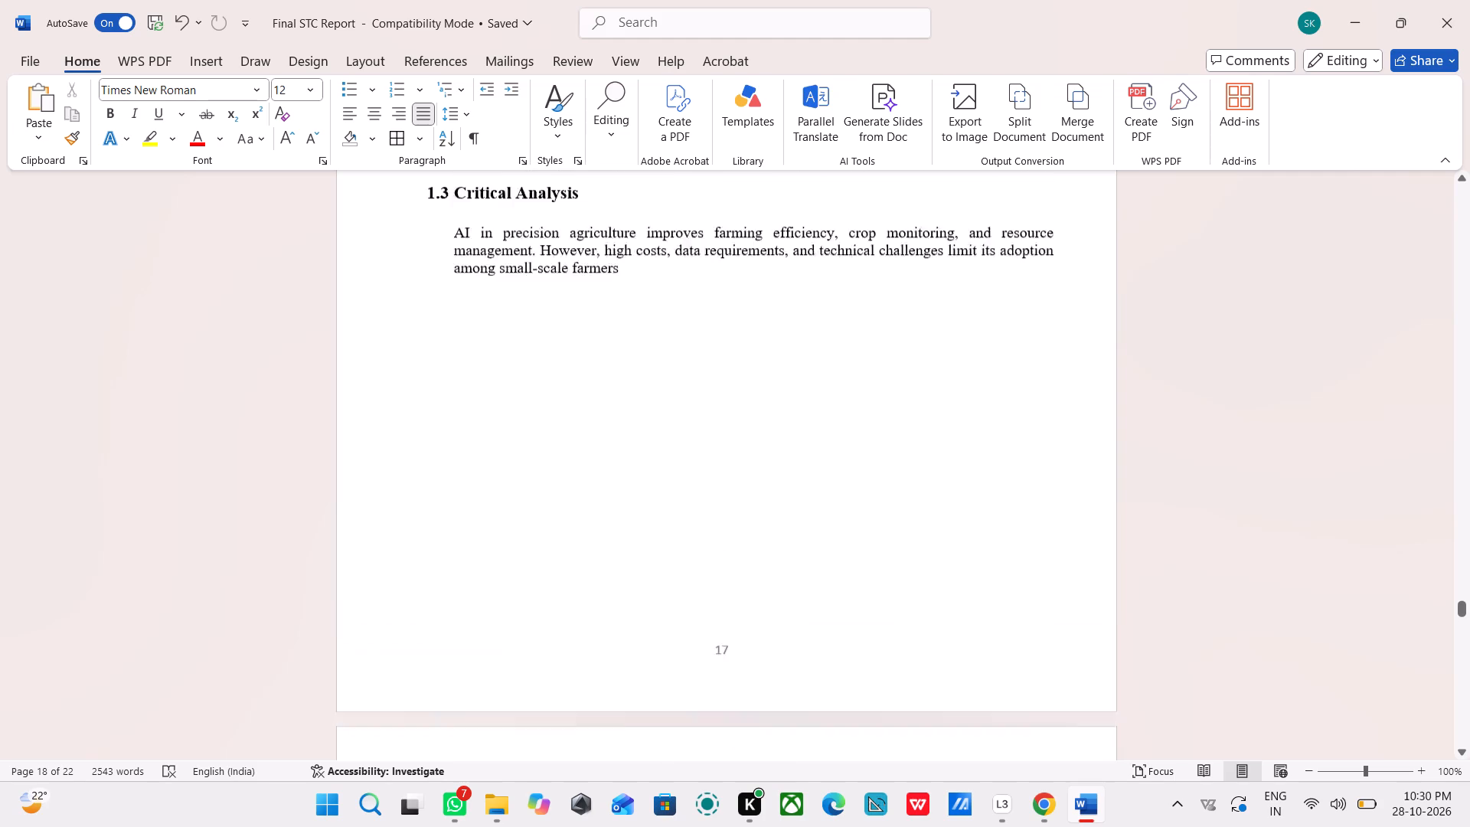
pyautogui.scroll(10, 469, 311)
pyautogui.scroll(-10, 475, 275)
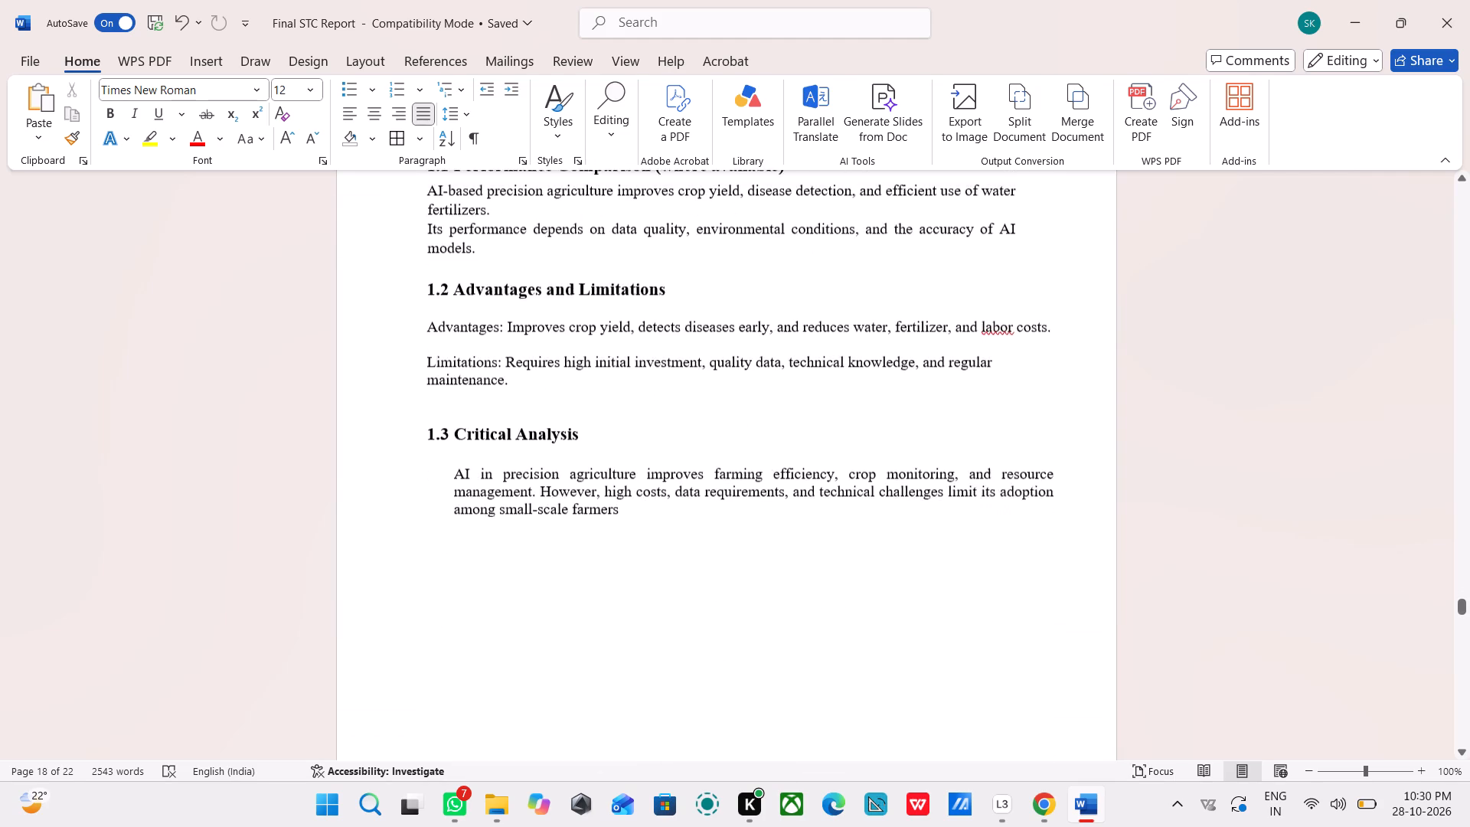
pyautogui.scroll(-19, 475, 275)
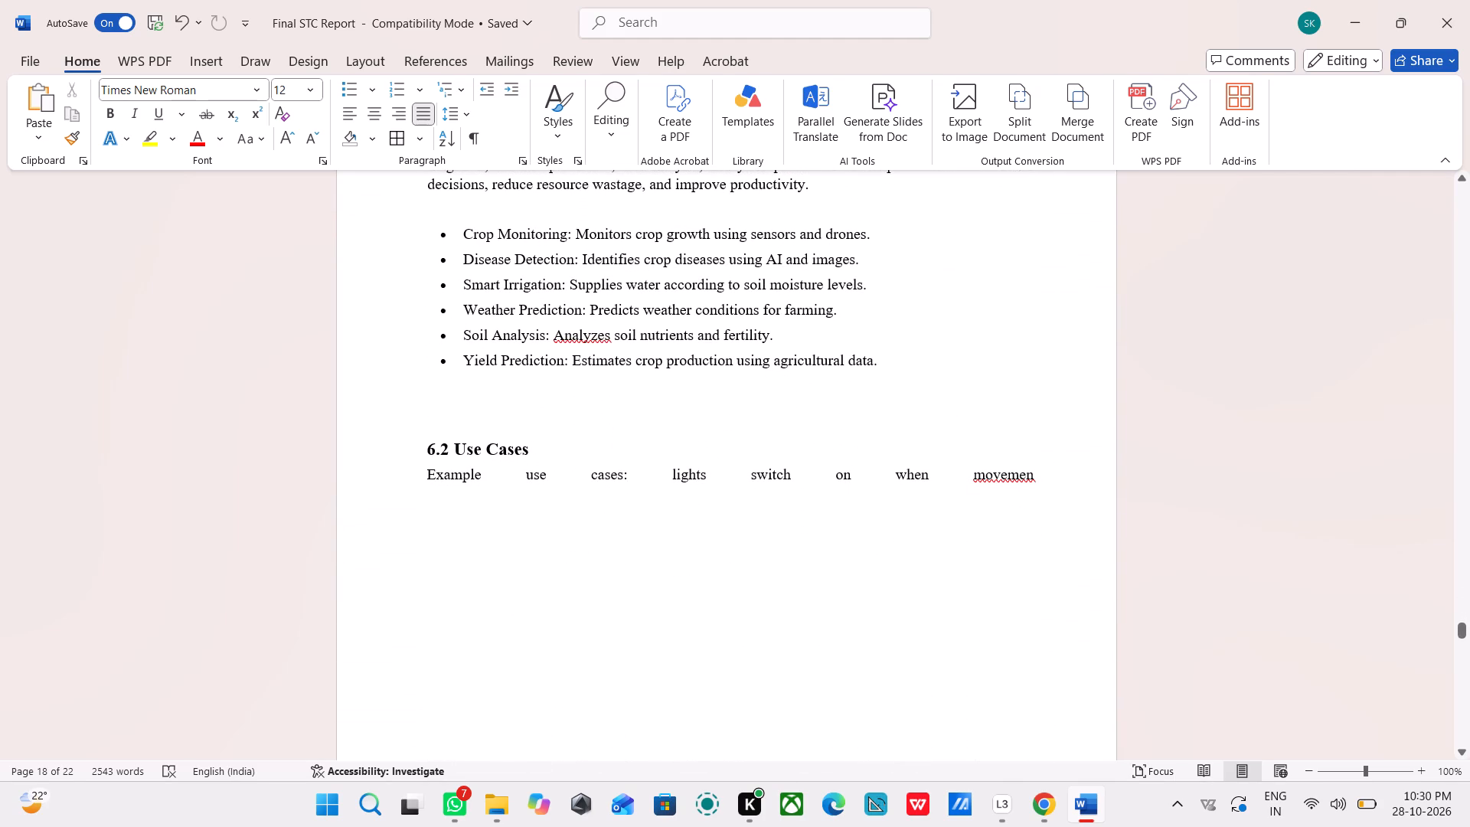
pyautogui.scroll(-16, 526, 486)
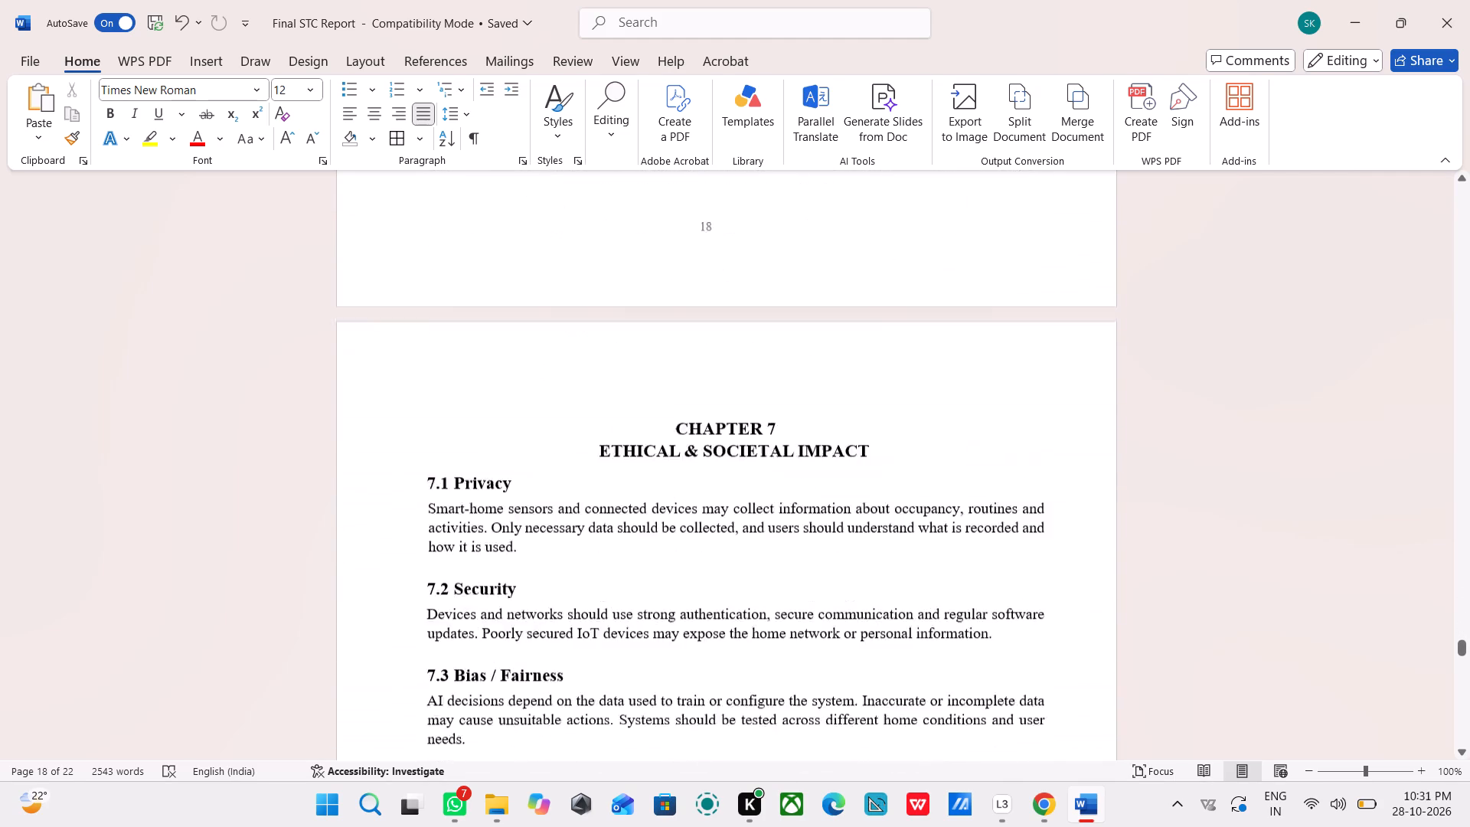
pyautogui.scroll(-1, 530, 476)
pyautogui.scroll(16, 530, 476)
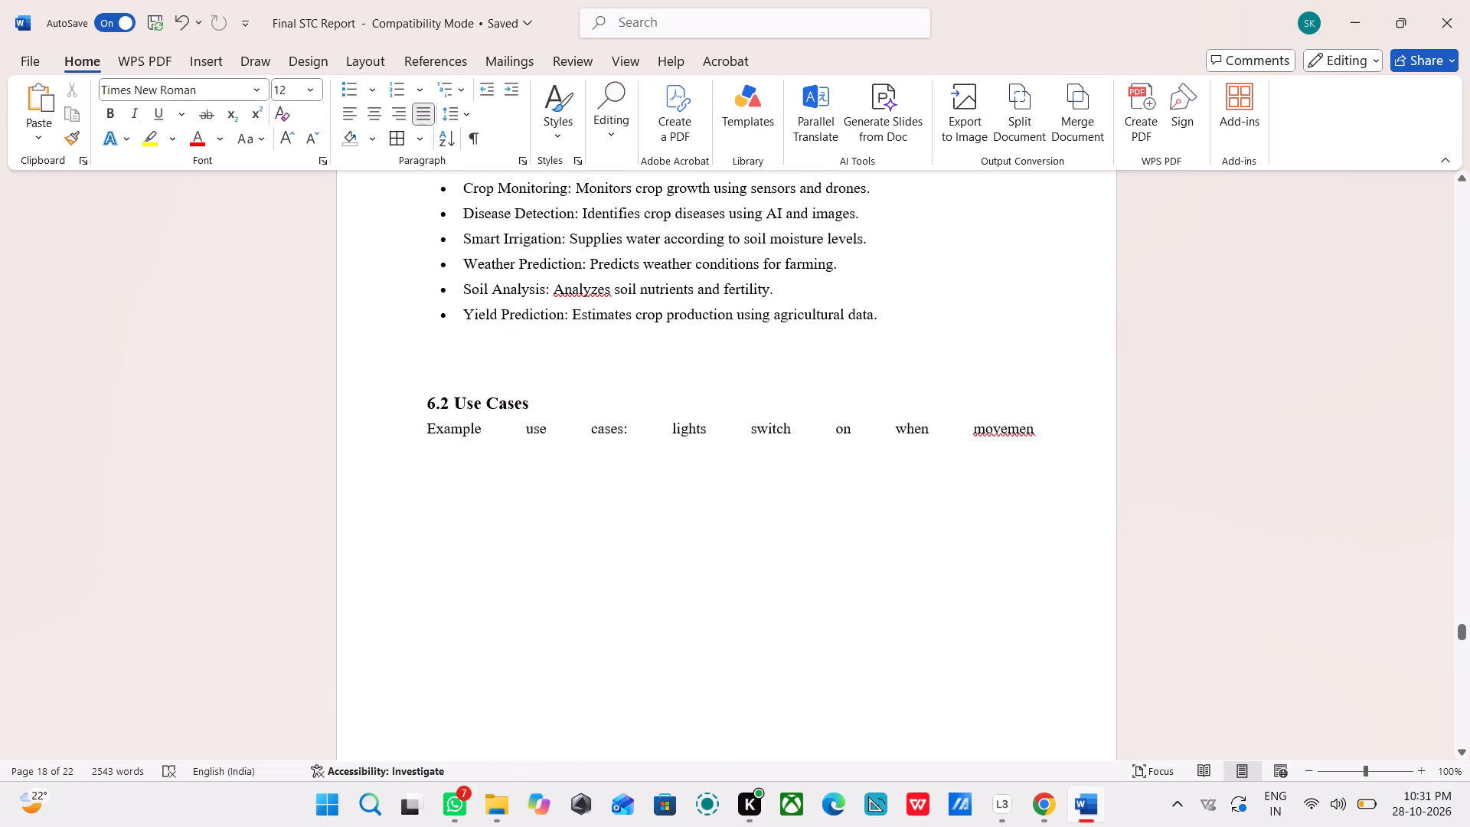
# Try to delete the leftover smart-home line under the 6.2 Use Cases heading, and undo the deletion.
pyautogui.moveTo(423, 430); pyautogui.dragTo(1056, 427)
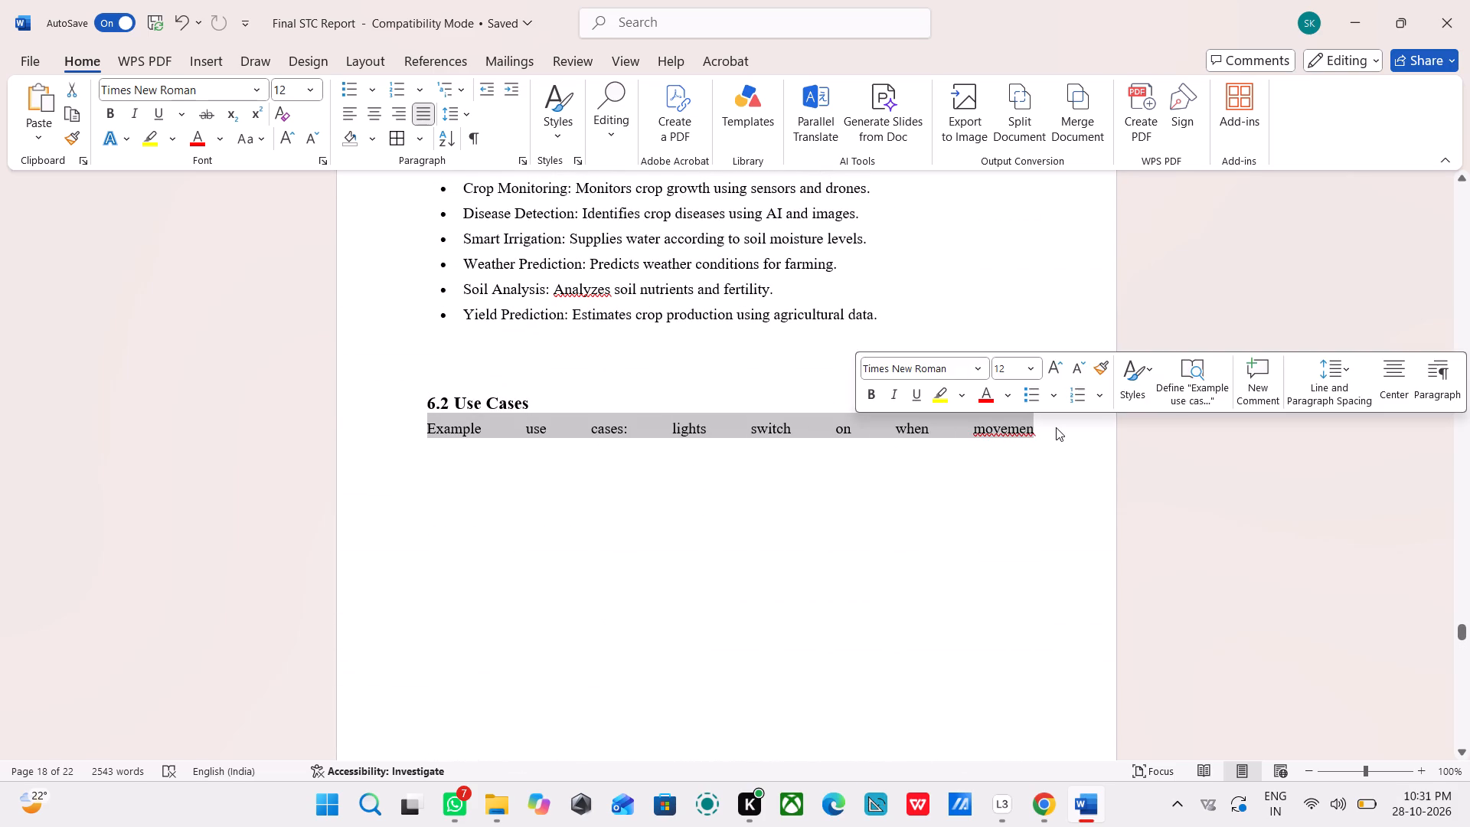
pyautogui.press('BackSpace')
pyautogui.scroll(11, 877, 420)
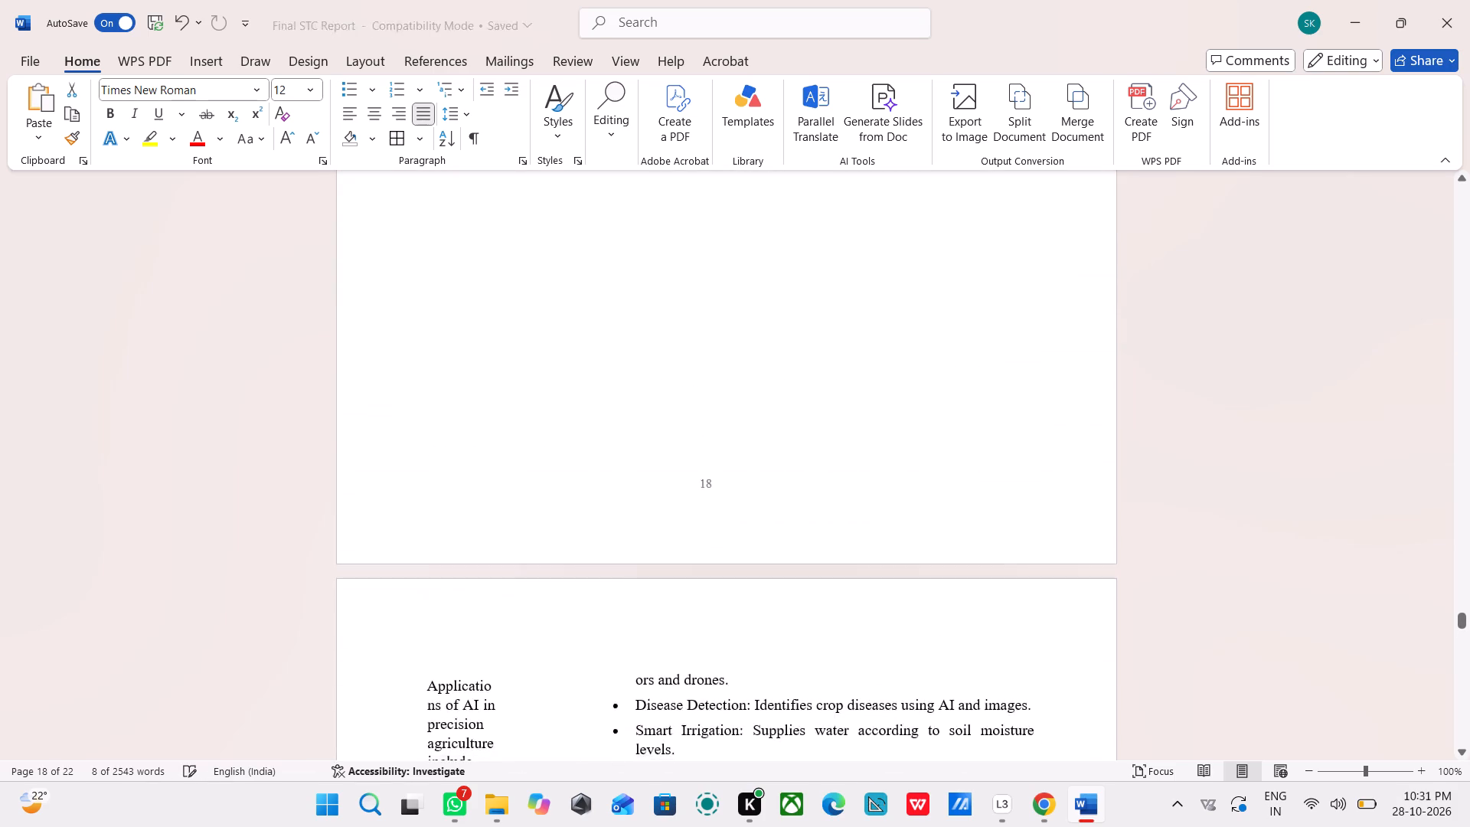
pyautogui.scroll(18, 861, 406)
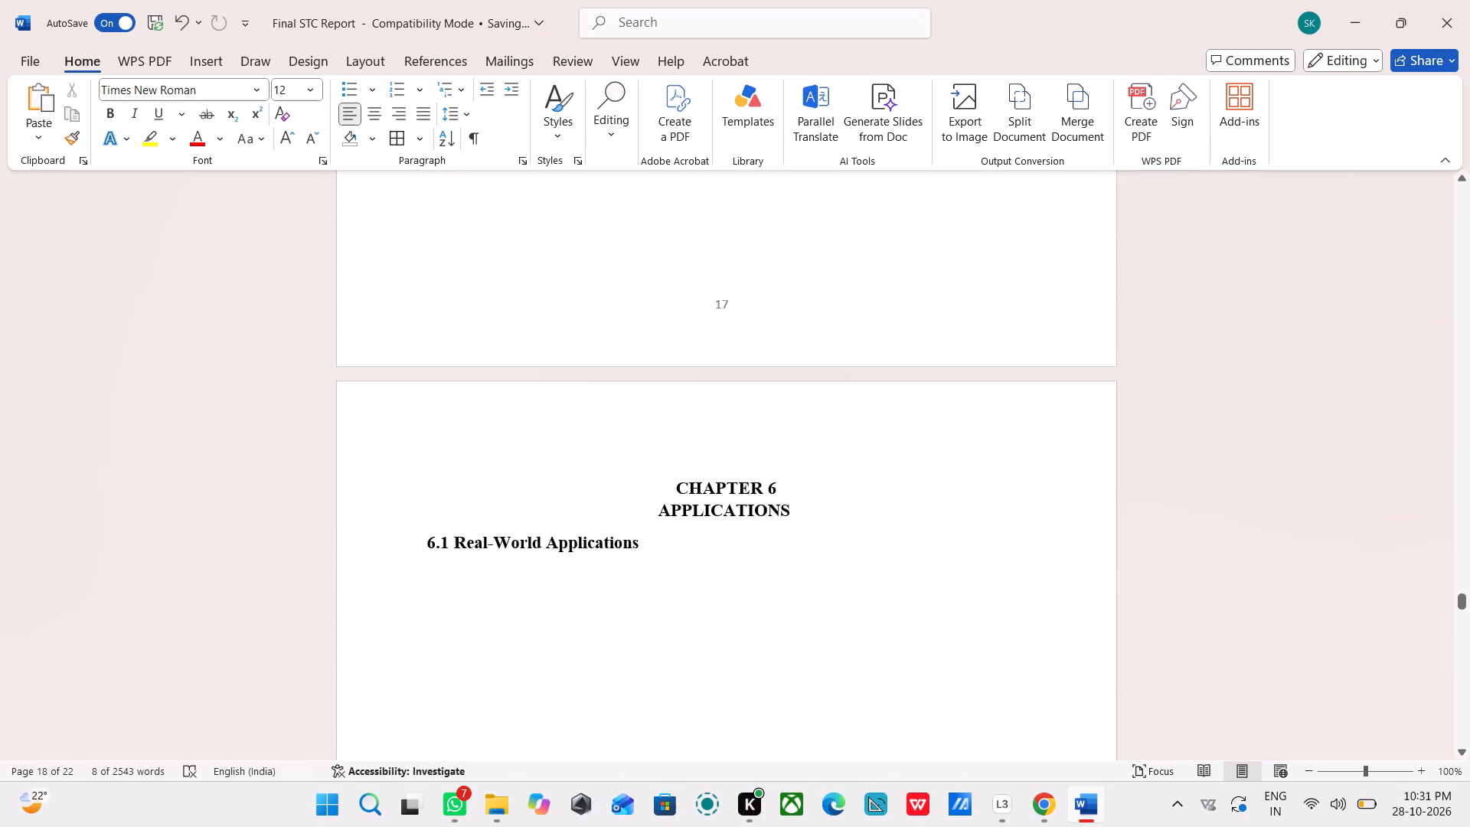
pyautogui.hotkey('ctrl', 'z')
# Delete the leftover text "Example use cases: lights switch on when movemen" under 6.2 Use Cases, character by character from its end.
pyautogui.scroll(-4, 720, 485)
pyautogui.click(616, 498)
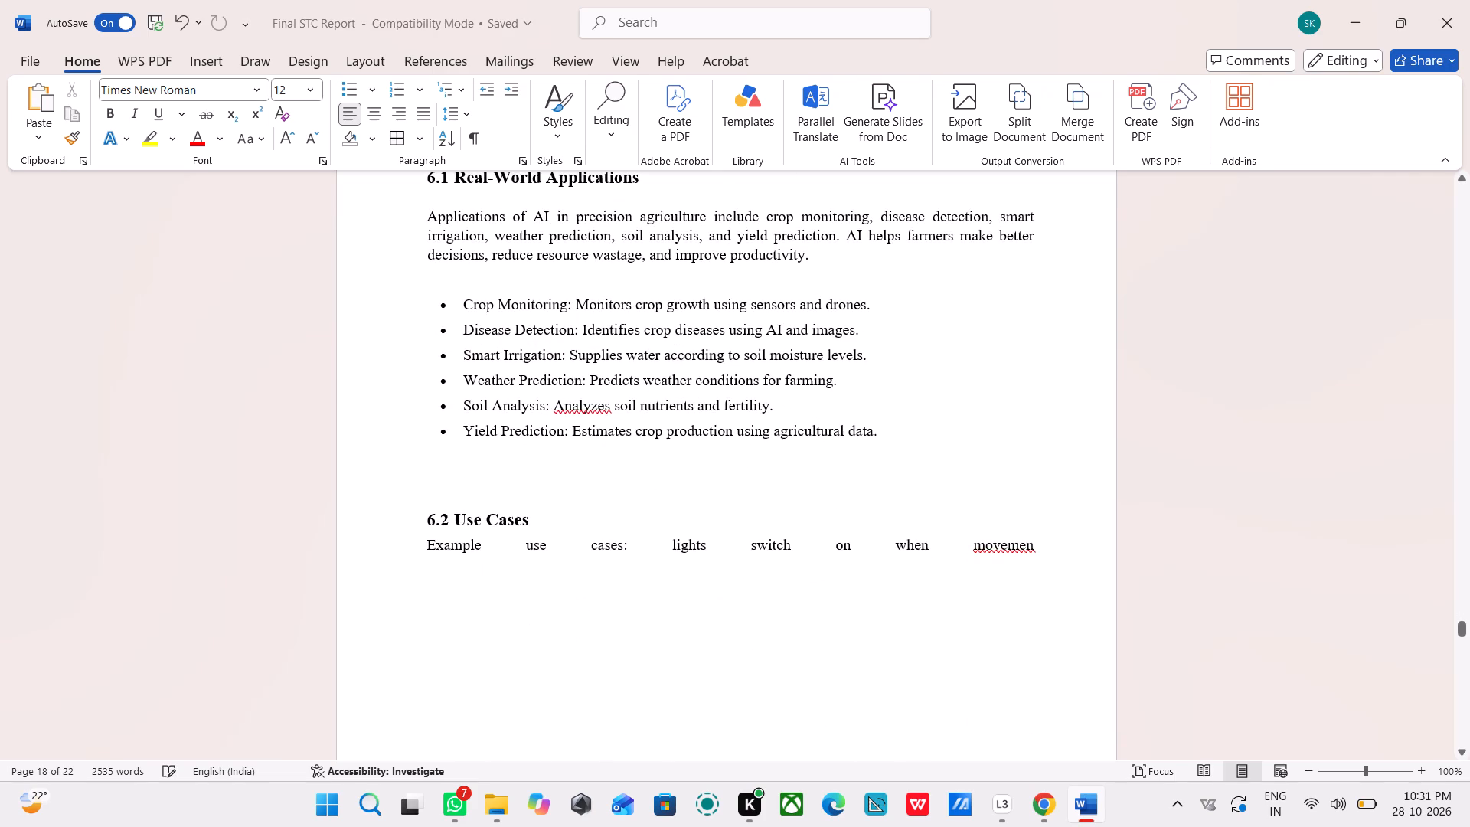
pyautogui.doubleClick(557, 537)
pyautogui.click(548, 545)
pyautogui.click(699, 541)
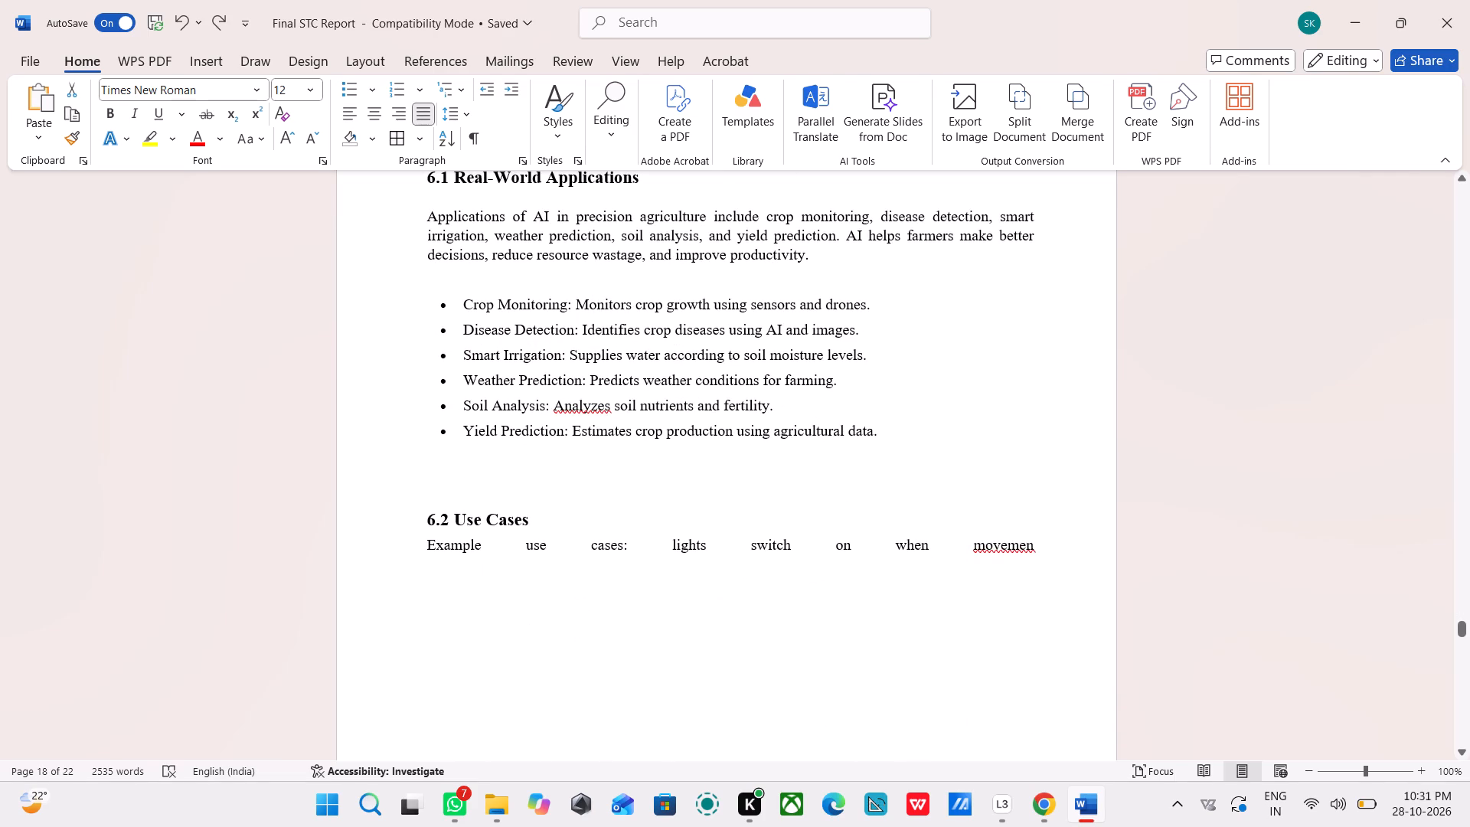
pyautogui.click(1060, 544)
pyautogui.press('BackSpace')
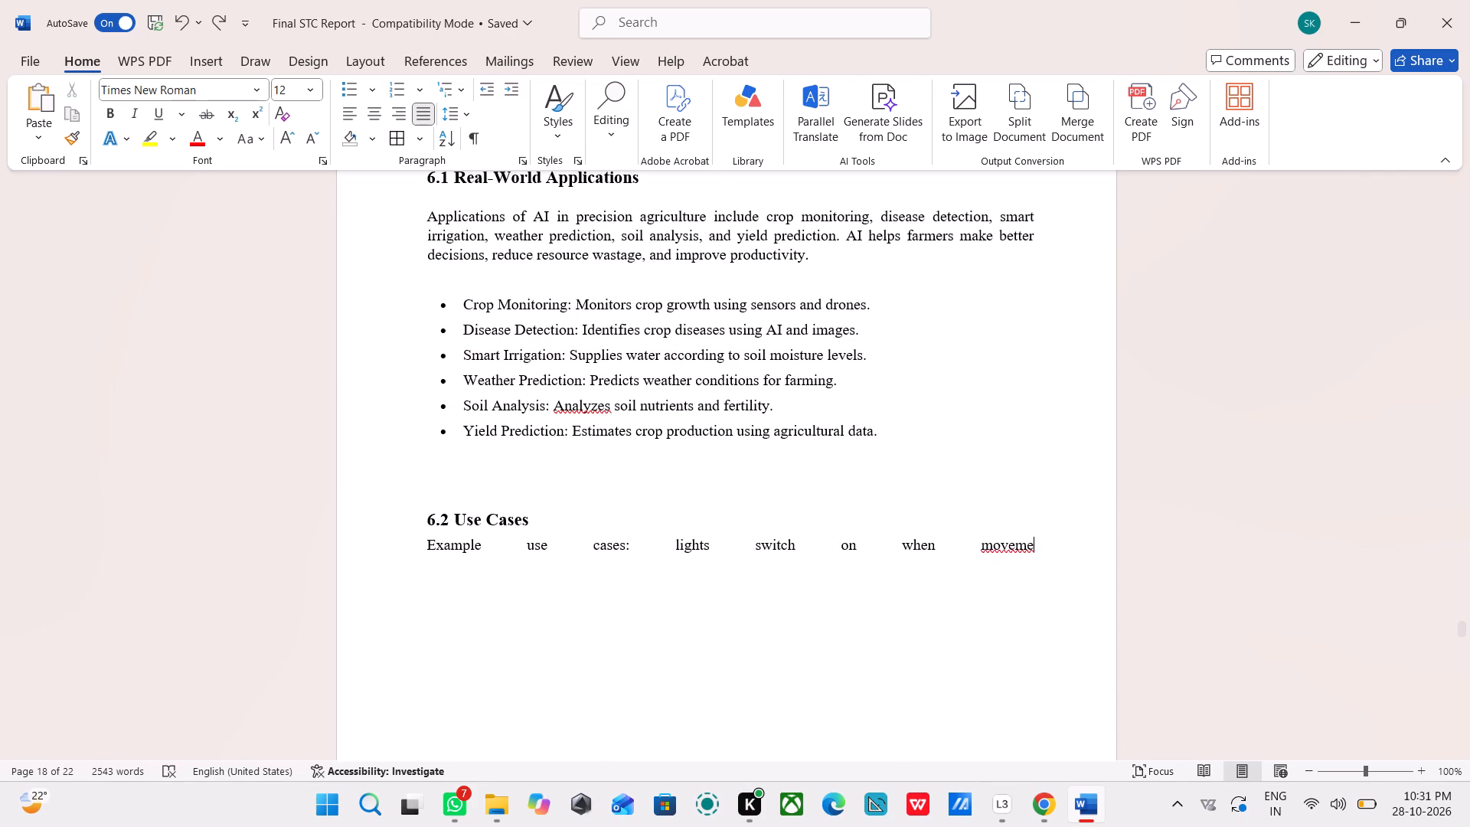
pyautogui.press('BackSpace')
pyautogui.press('BackSpace')
pyautogui.press('BackSpace')
pyautogui.press('BackSpace')
pyautogui.press('BackSpace')
pyautogui.press('BackSpace')
pyautogui.press('BackSpace')
pyautogui.press('BackSpace')
pyautogui.press('BackSpace')
pyautogui.press('BackSpace')
pyautogui.press('BackSpace')
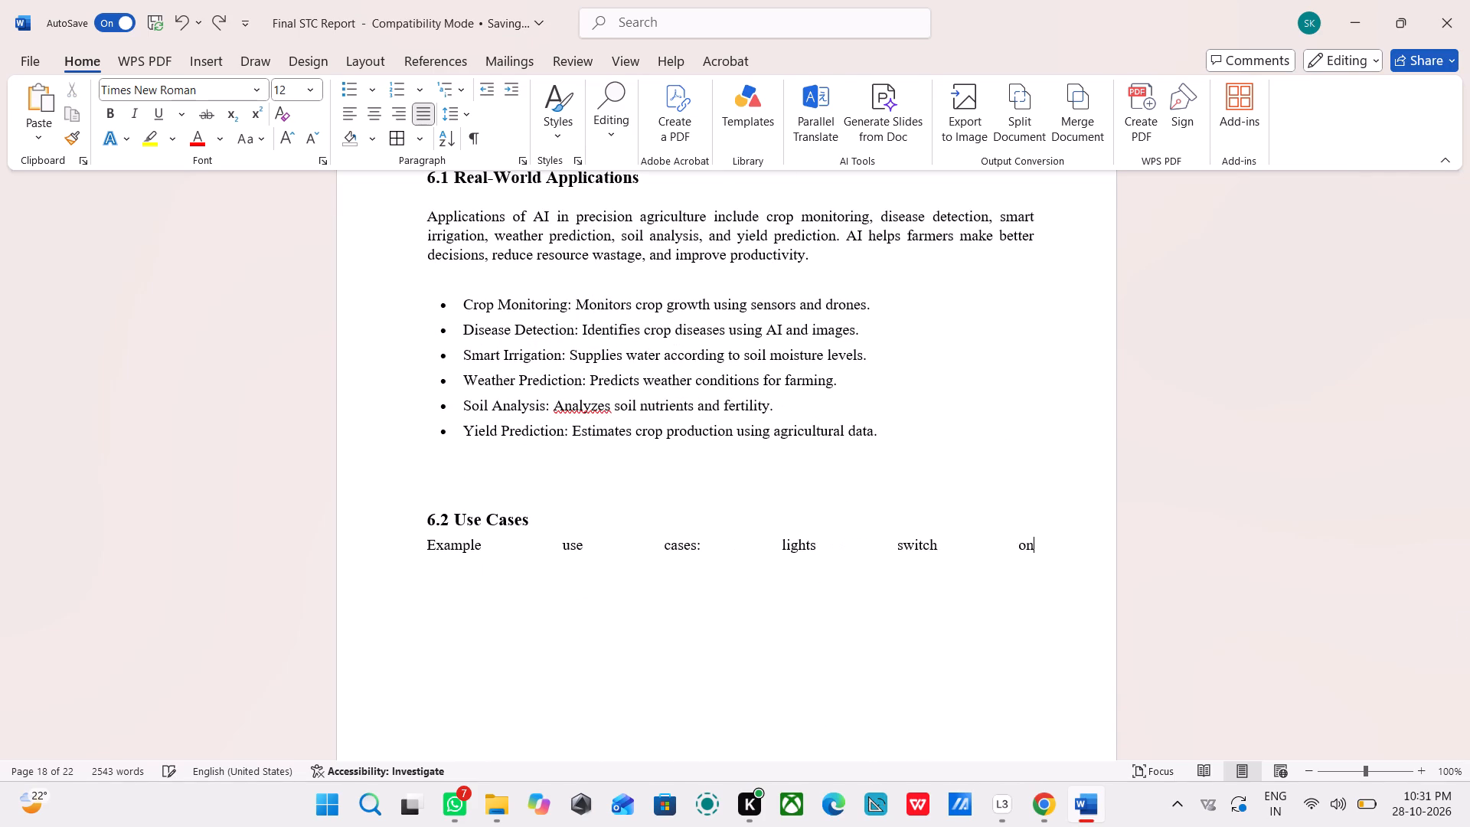
pyautogui.press('BackSpace')
pyautogui.press('BackSpace')
pyautogui.press('BackSpace')
pyautogui.press('BackSpace')
pyautogui.press('BackSpace')
pyautogui.press('BackSpace')
pyautogui.press('BackSpace')
pyautogui.press('BackSpace')
pyautogui.press('BackSpace')
pyautogui.press('BackSpace')
pyautogui.press('BackSpace')
pyautogui.press('BackSpace')
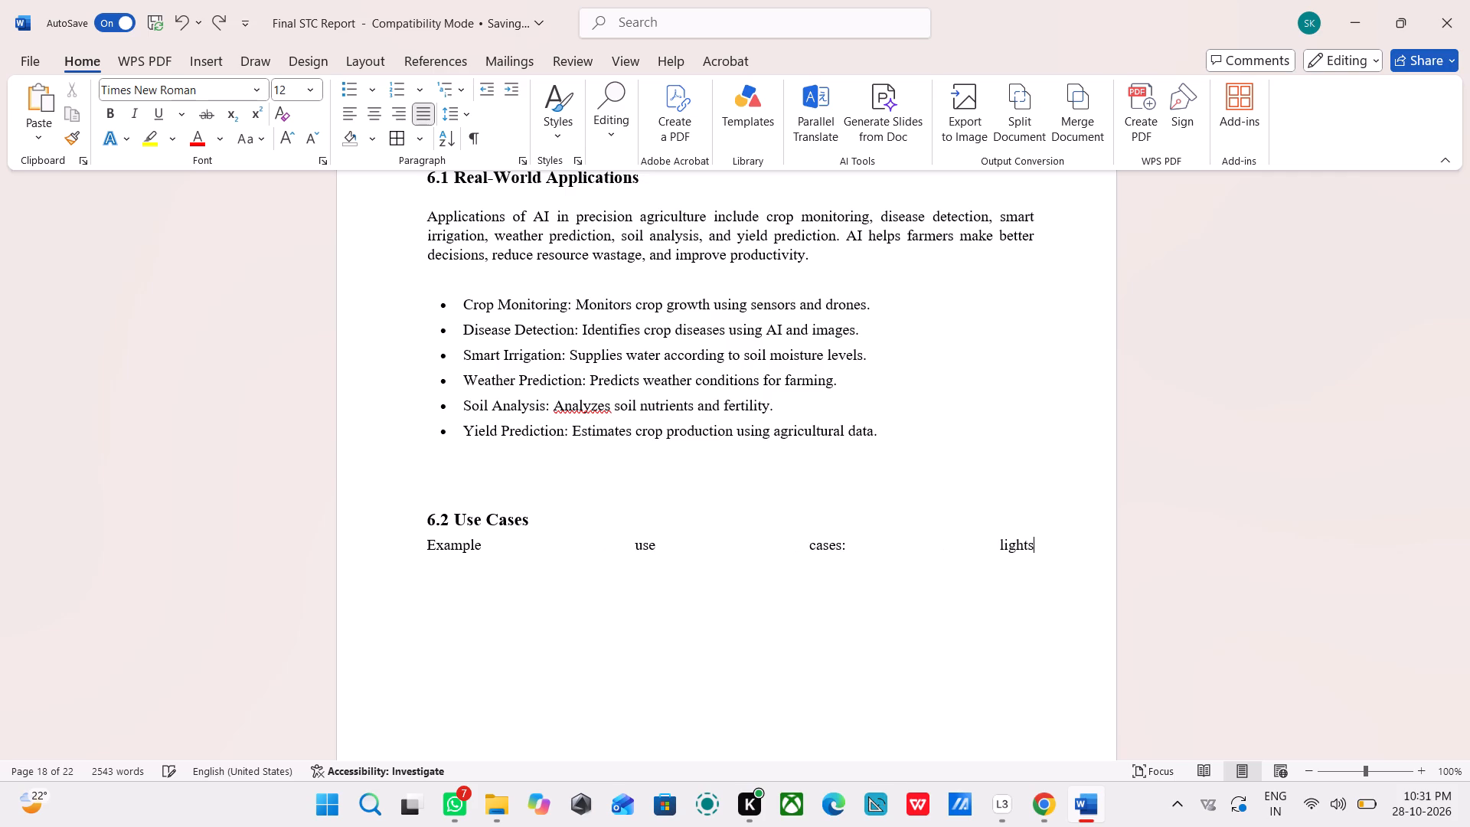
pyautogui.press('BackSpace')
pyautogui.press('BackSpace')
pyautogui.press('BackSpace')
pyautogui.press('BackSpace')
pyautogui.press('BackSpace')
pyautogui.press('BackSpace')
pyautogui.press('BackSpace')
pyautogui.press('BackSpace')
pyautogui.press('BackSpace')
pyautogui.press('BackSpace')
pyautogui.press('BackSpace')
pyautogui.press('BackSpace')
pyautogui.press('BackSpace')
pyautogui.press('BackSpace')
pyautogui.press('BackSpace')
pyautogui.press('BackSpace')
pyautogui.press('BackSpace')
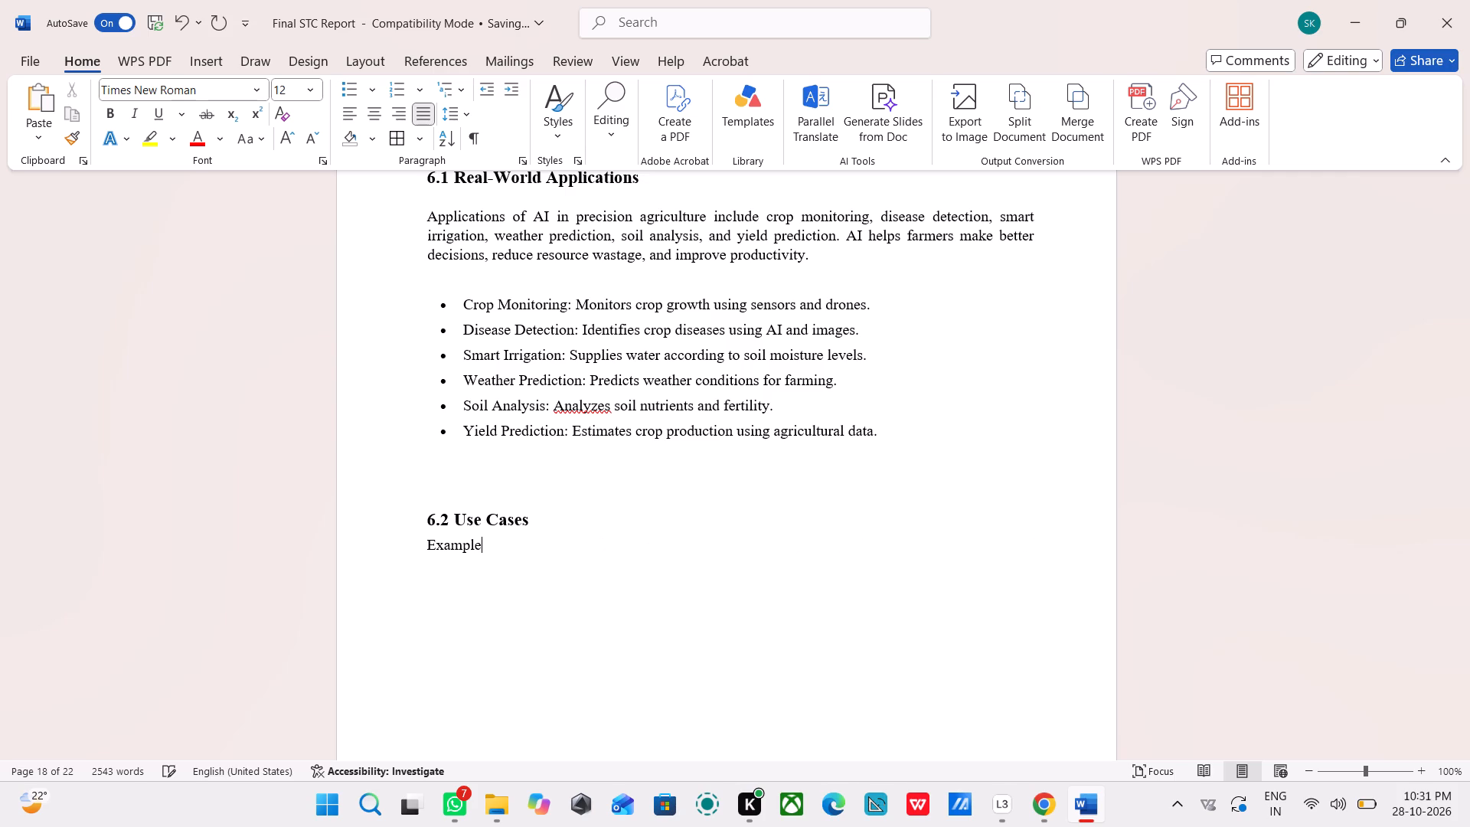
pyautogui.press('BackSpace')
pyautogui.press('BackSpace')
pyautogui.press('BackSpace')
pyautogui.press('BackSpace')
pyautogui.press('BackSpace')
pyautogui.press('BackSpace')
pyautogui.press('BackSpace')
# Add two new lines below the 6.2 Use Cases heading.
pyautogui.scroll(-4, 954, 507)
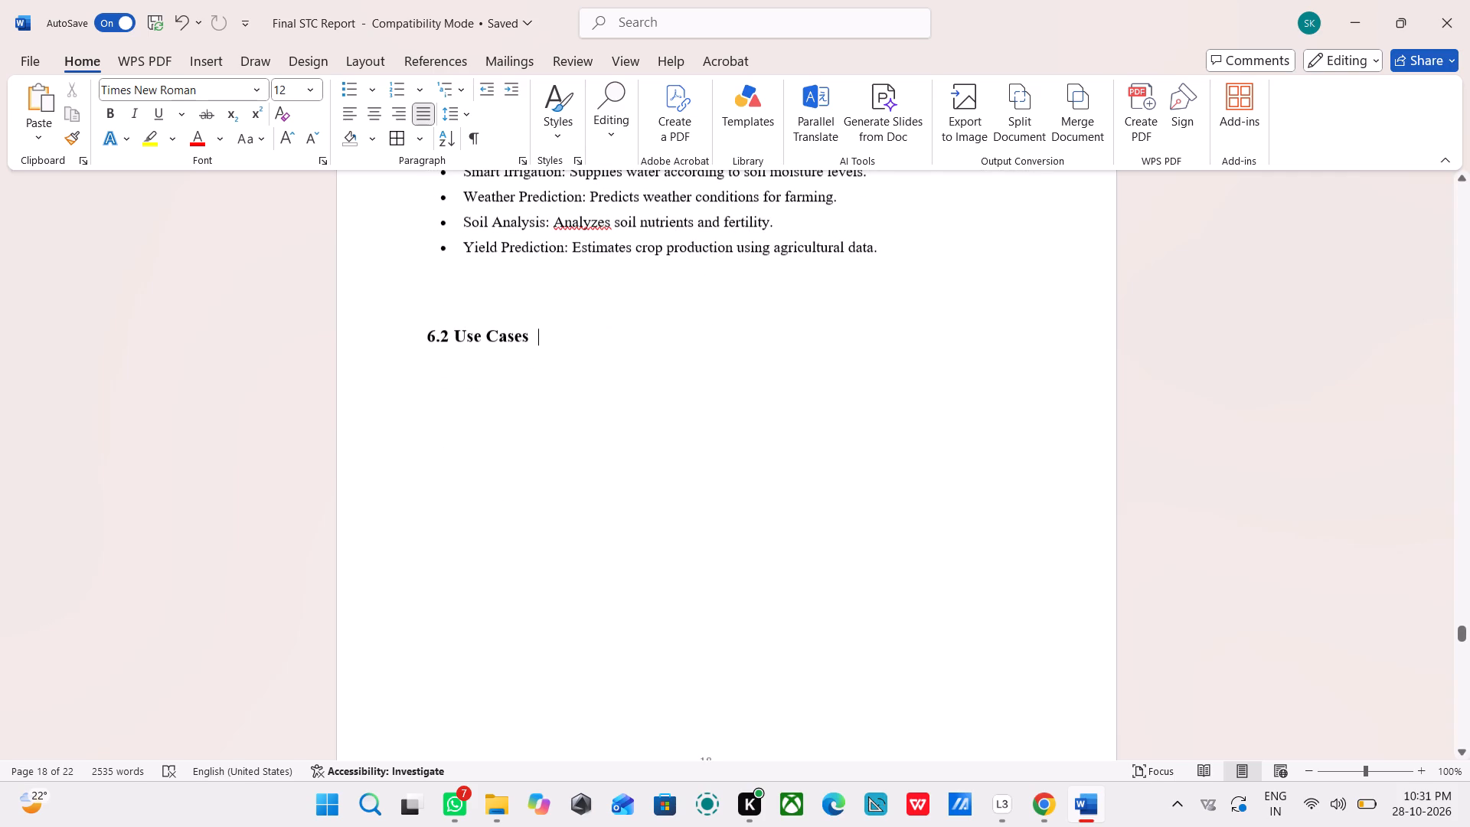
pyautogui.press('Return')
pyautogui.press('Return')
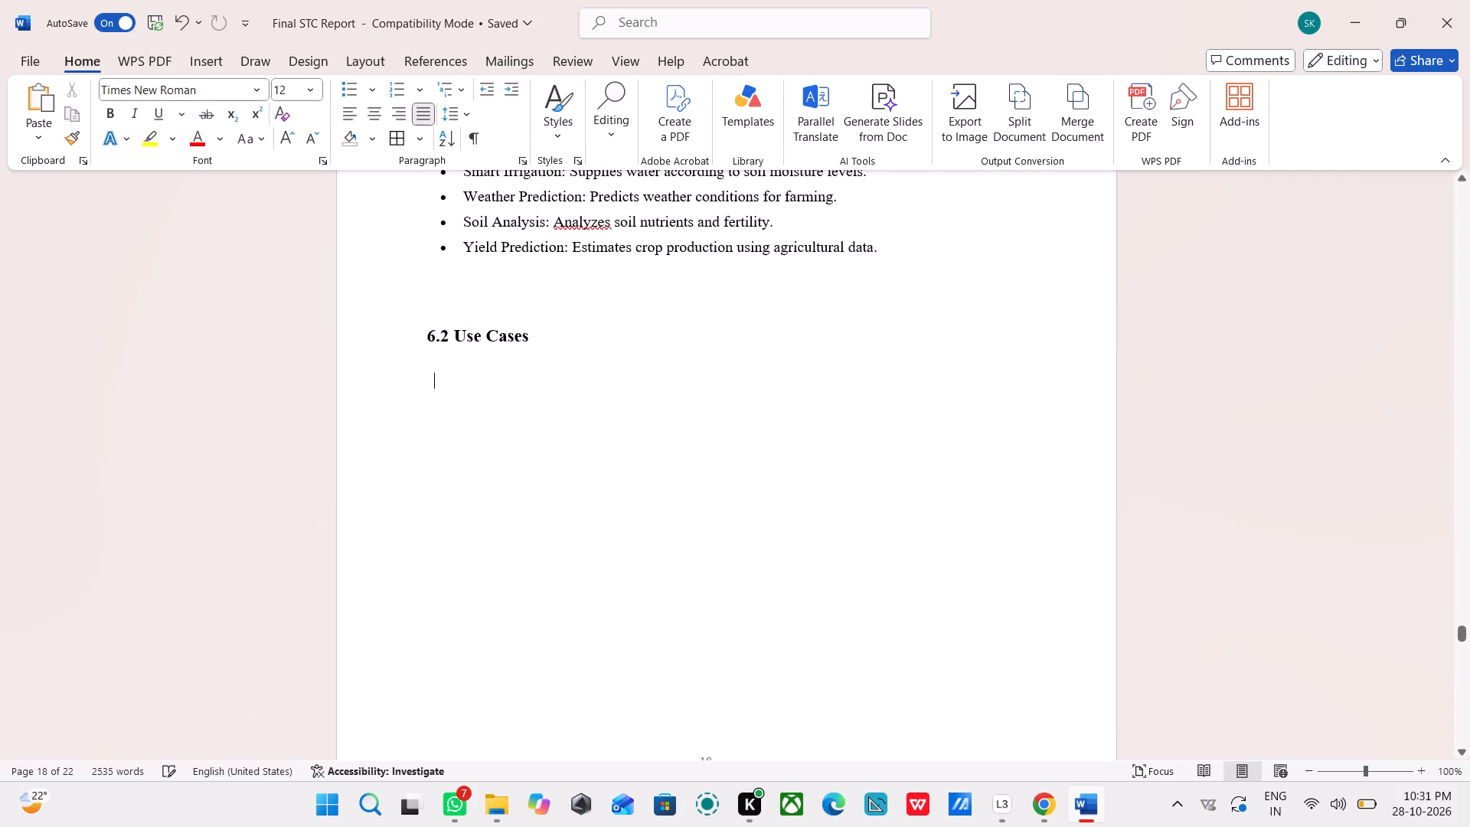
pyautogui.scroll(-14, 567, 354)
pyautogui.scroll(8, 567, 354)
pyautogui.click(1047, 813)
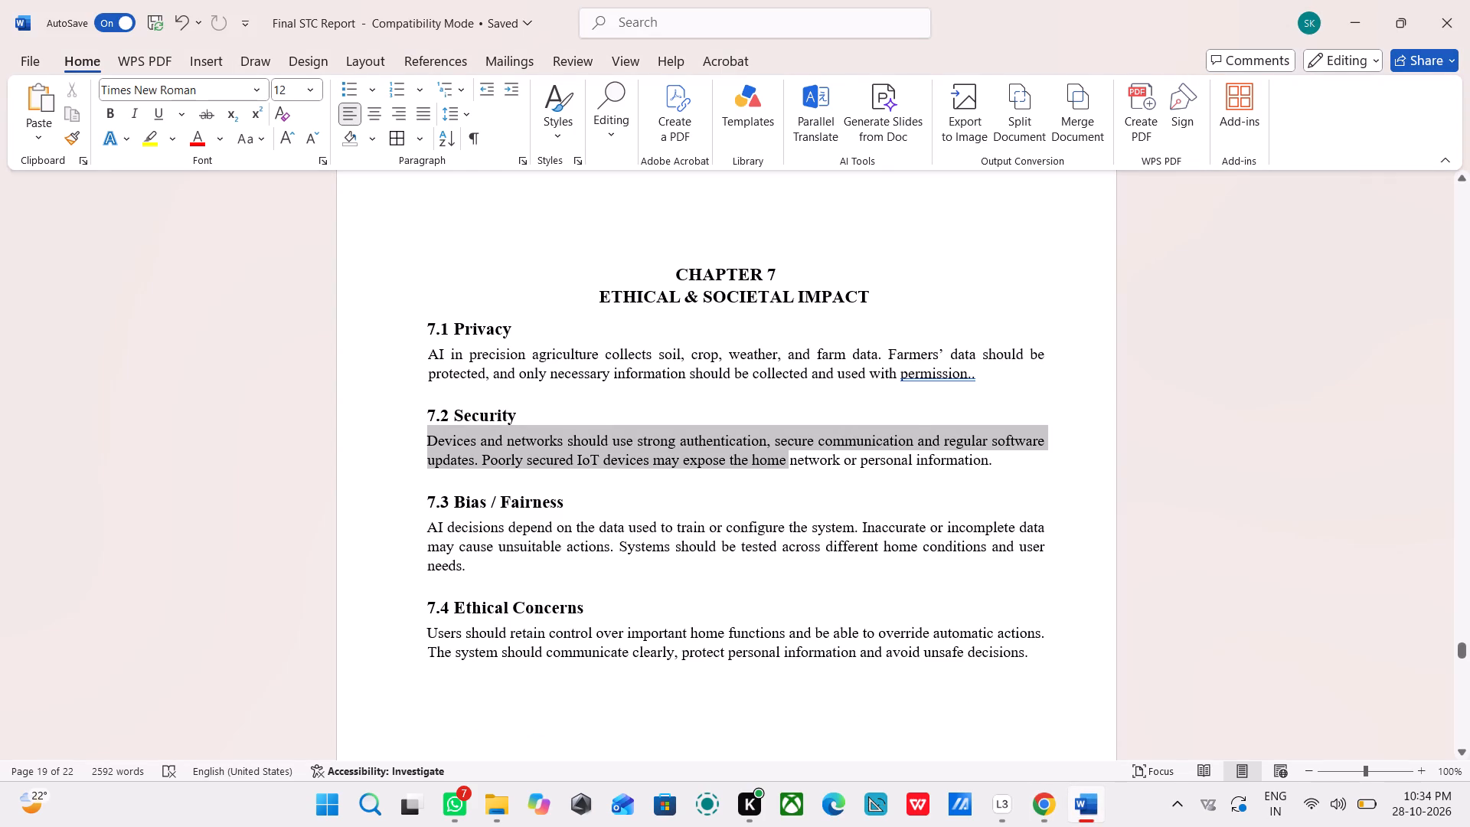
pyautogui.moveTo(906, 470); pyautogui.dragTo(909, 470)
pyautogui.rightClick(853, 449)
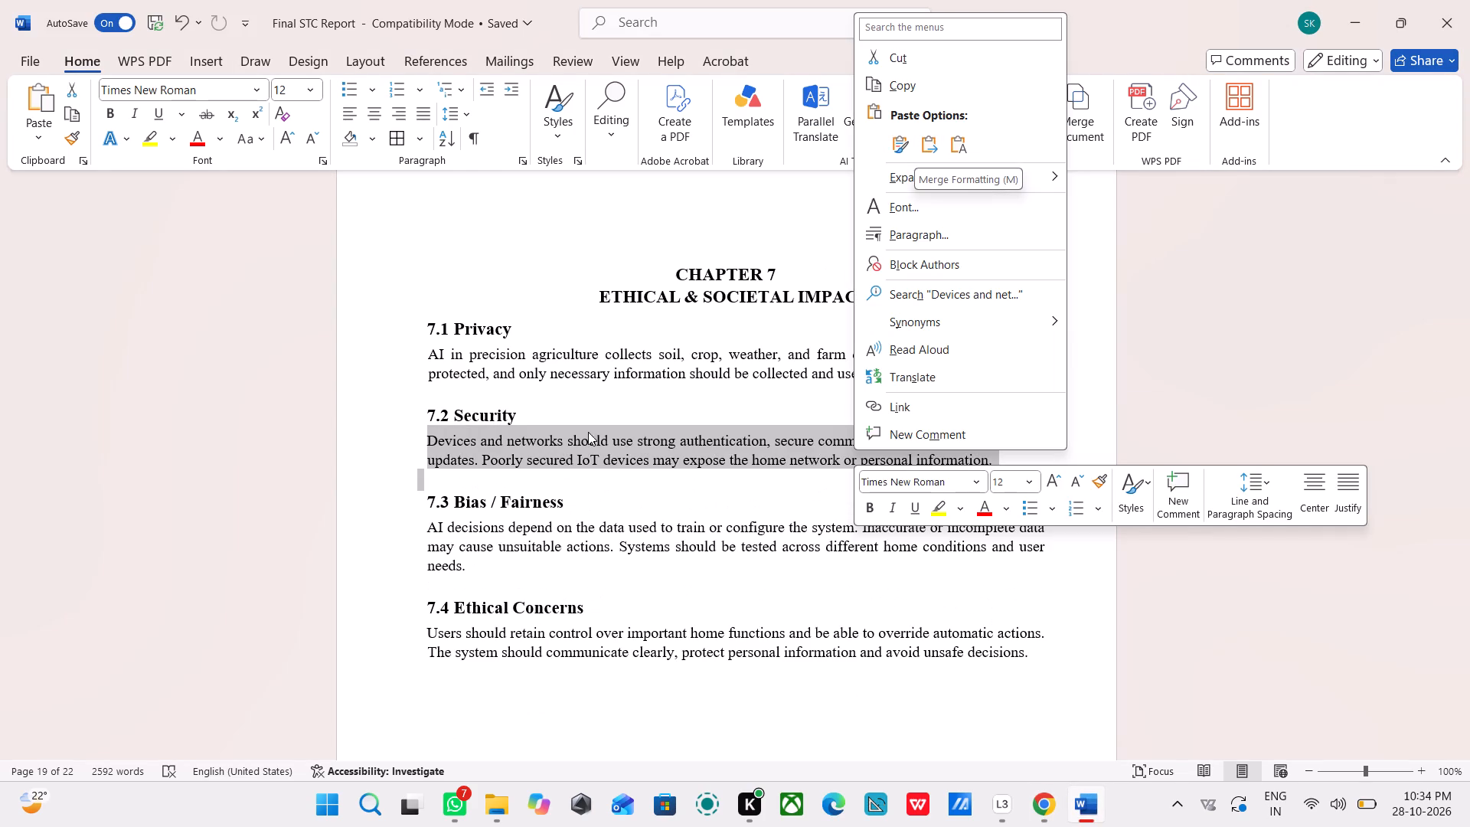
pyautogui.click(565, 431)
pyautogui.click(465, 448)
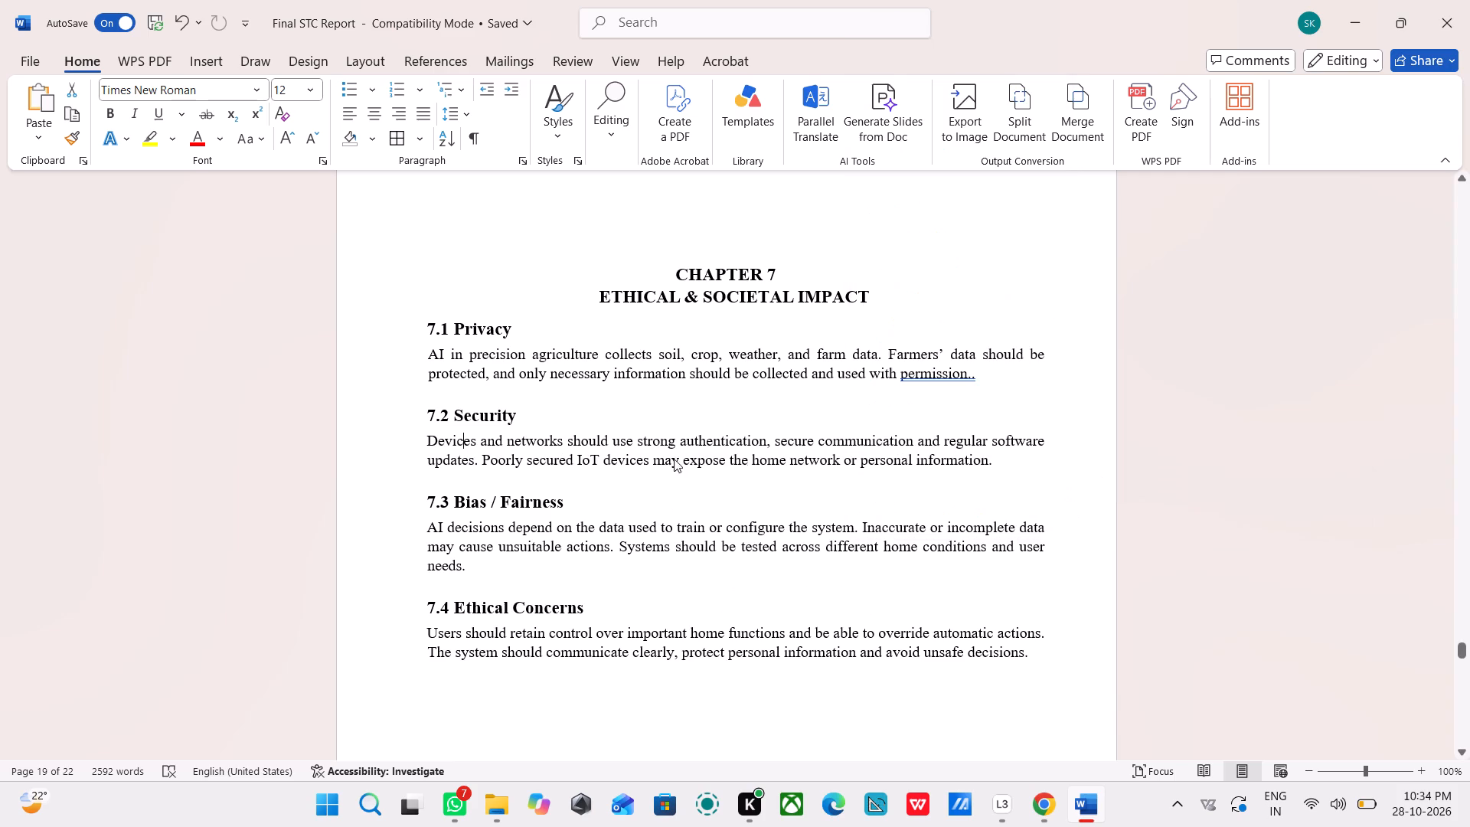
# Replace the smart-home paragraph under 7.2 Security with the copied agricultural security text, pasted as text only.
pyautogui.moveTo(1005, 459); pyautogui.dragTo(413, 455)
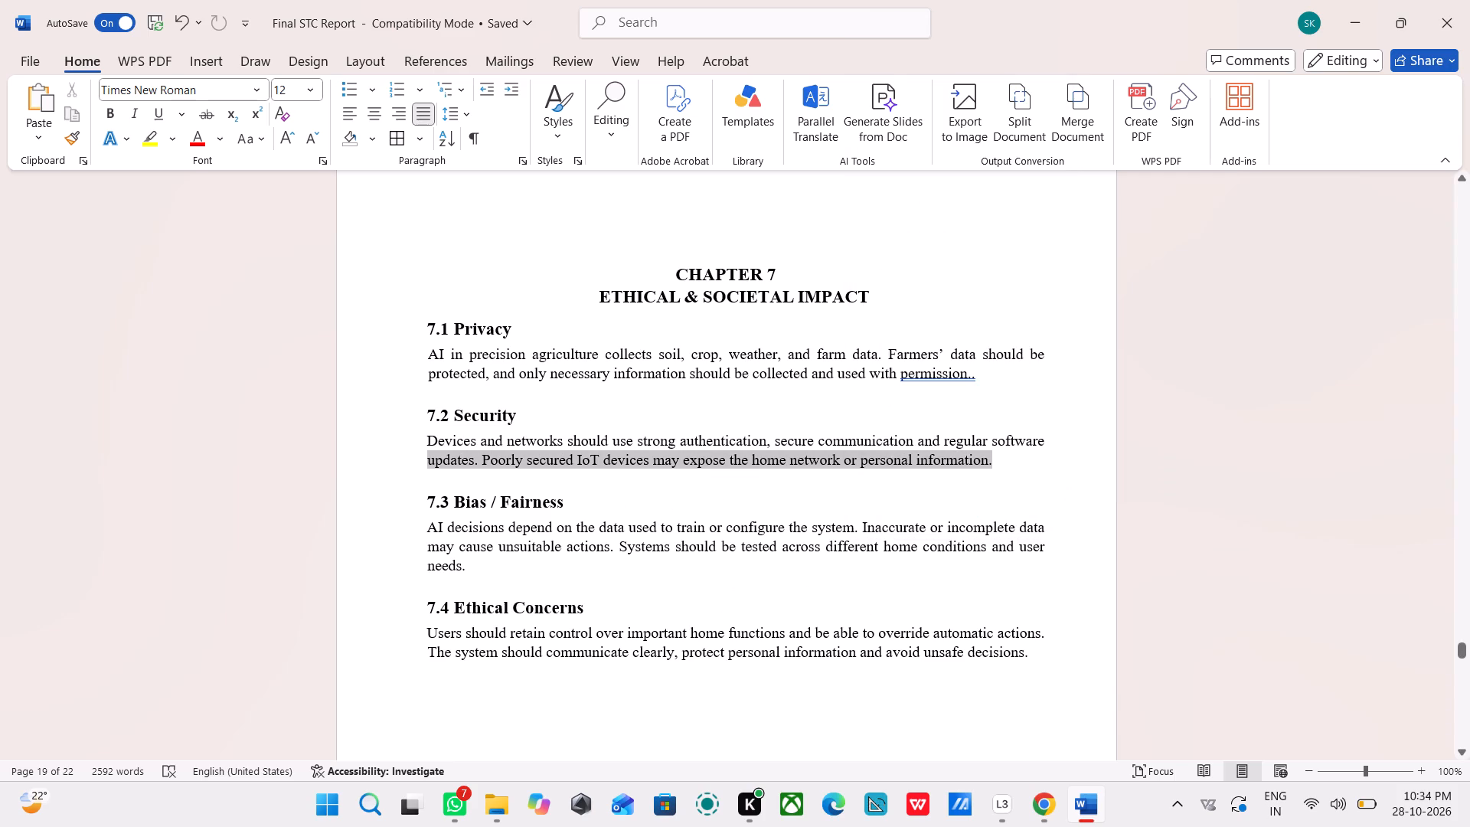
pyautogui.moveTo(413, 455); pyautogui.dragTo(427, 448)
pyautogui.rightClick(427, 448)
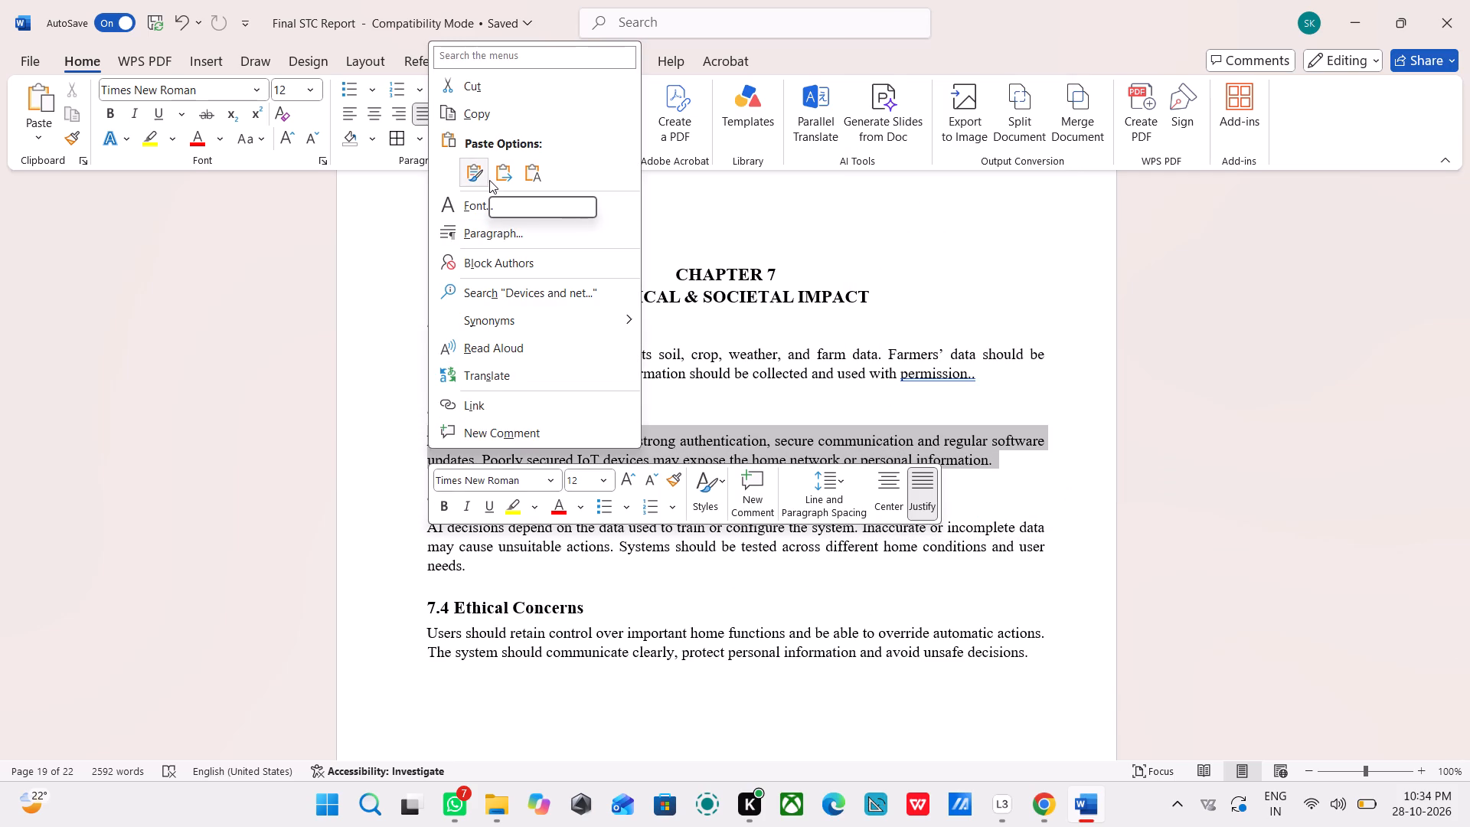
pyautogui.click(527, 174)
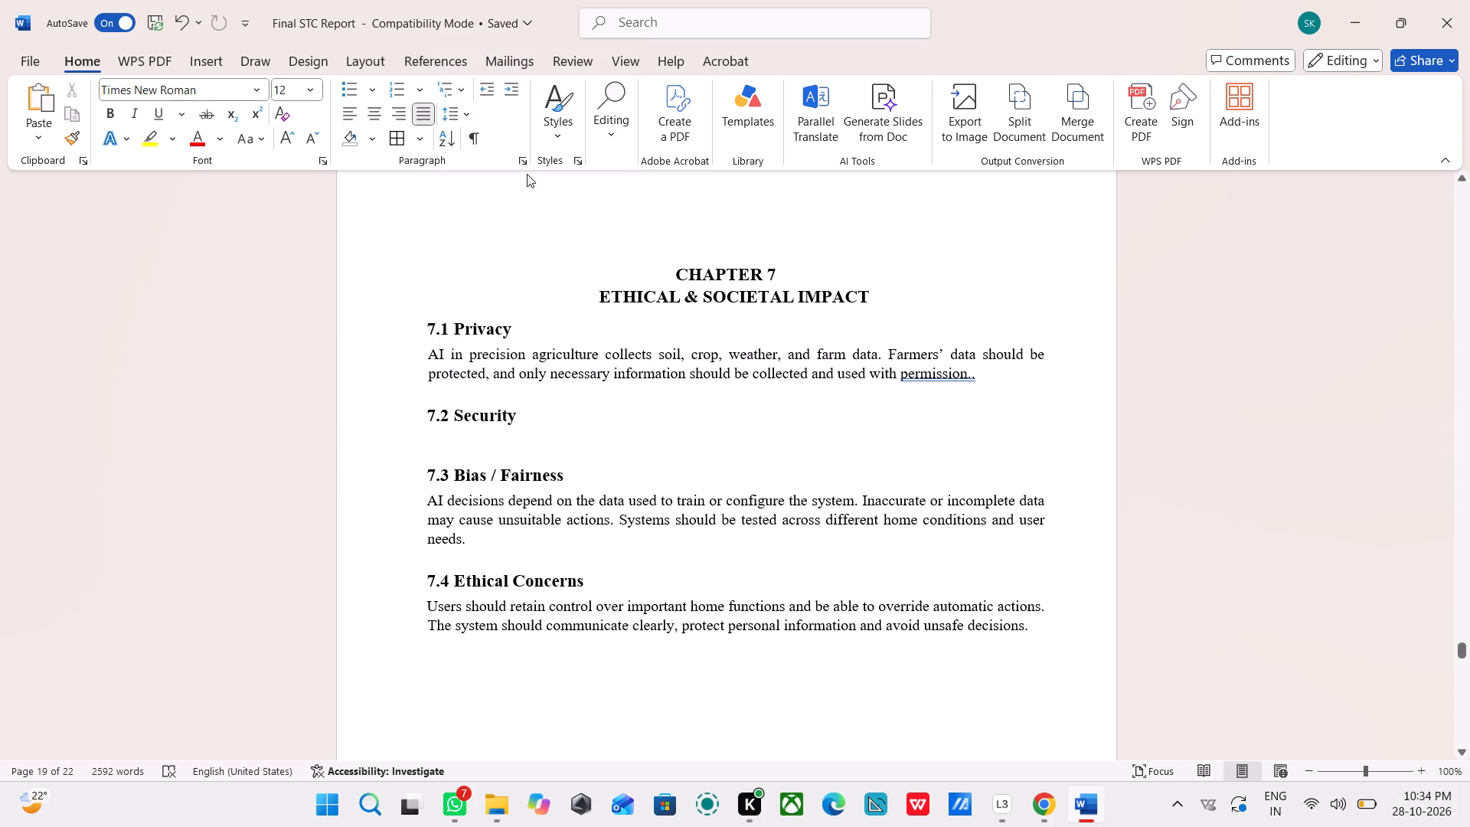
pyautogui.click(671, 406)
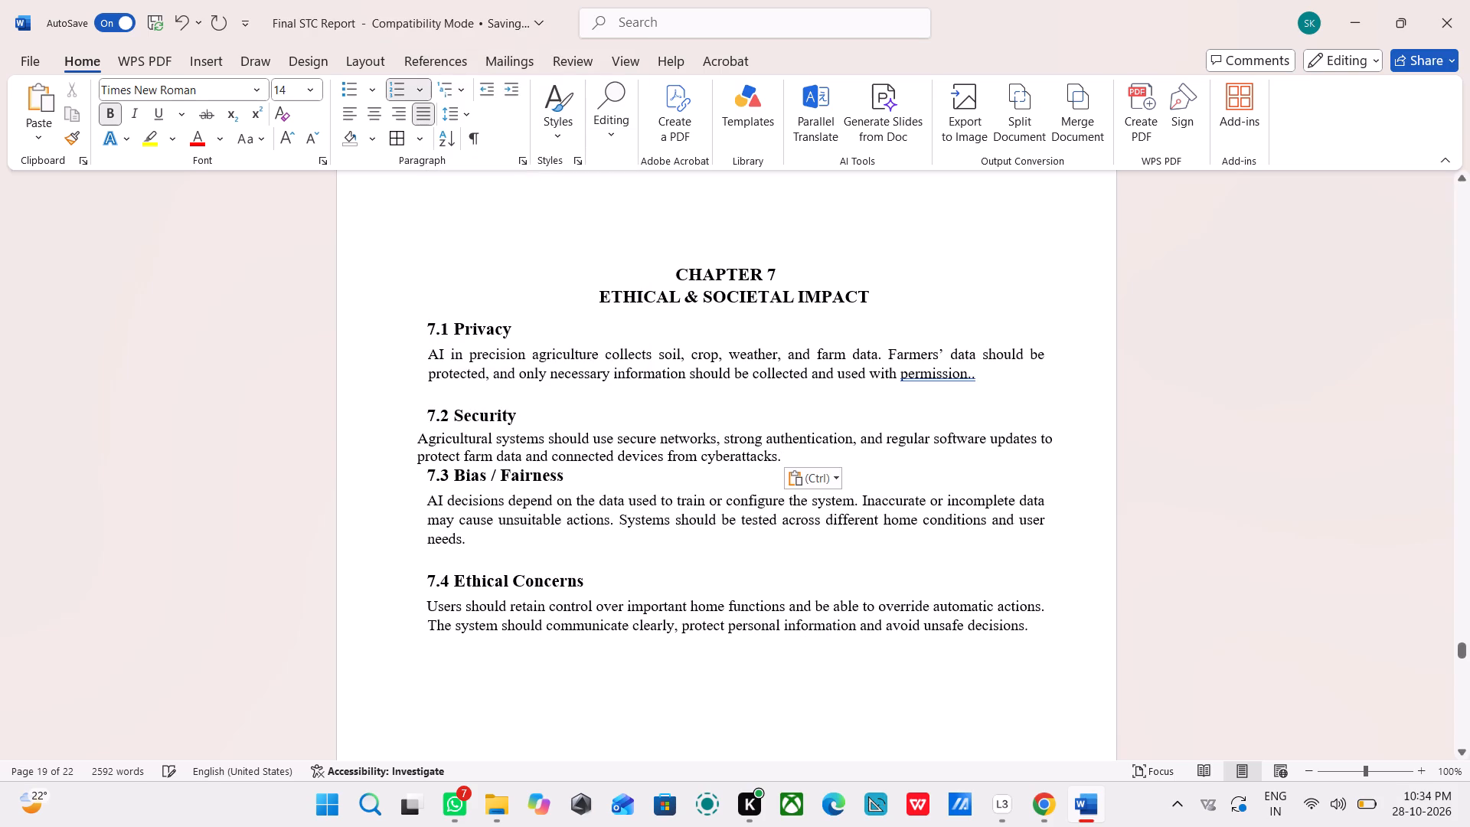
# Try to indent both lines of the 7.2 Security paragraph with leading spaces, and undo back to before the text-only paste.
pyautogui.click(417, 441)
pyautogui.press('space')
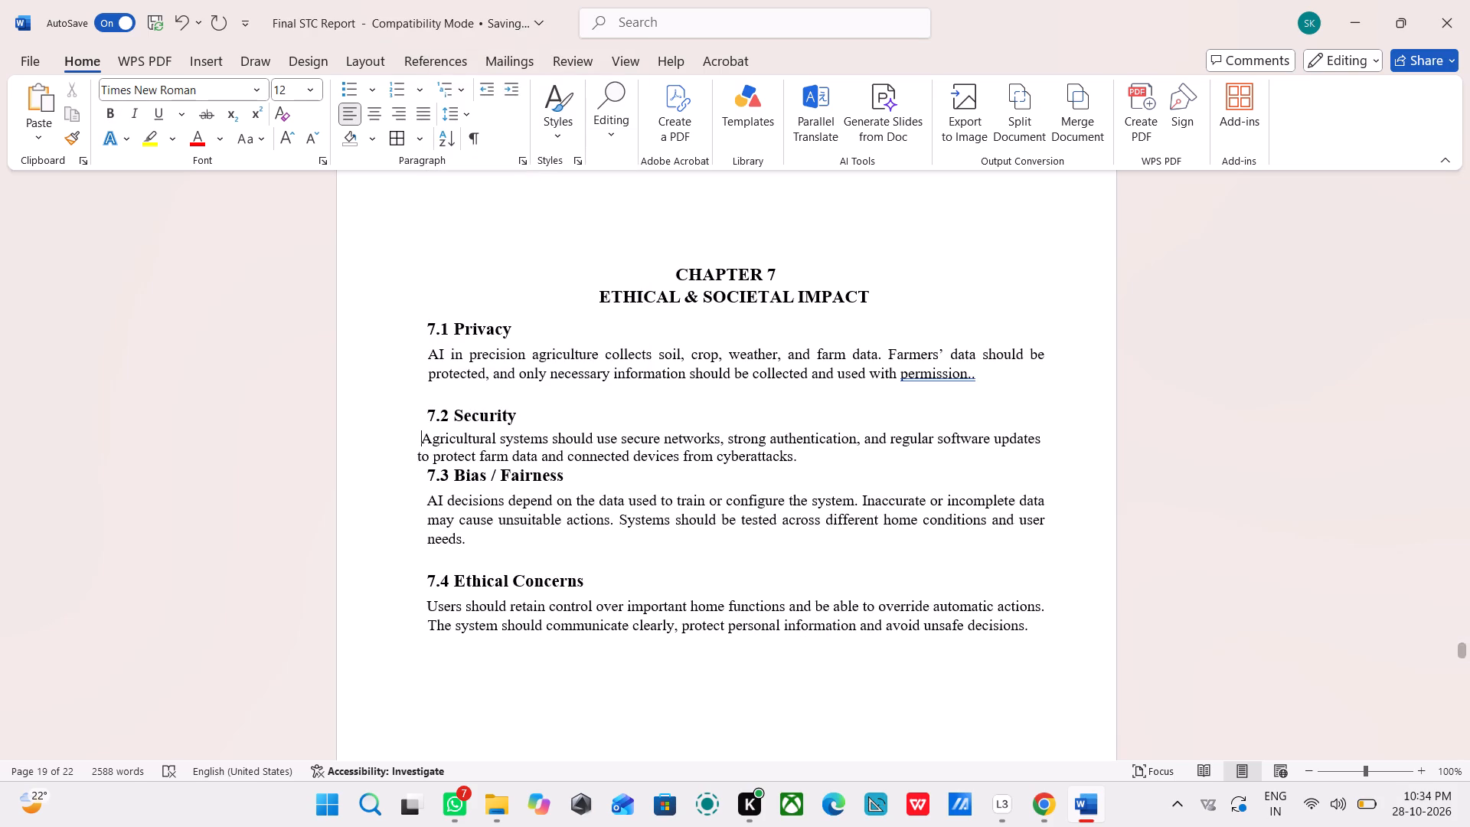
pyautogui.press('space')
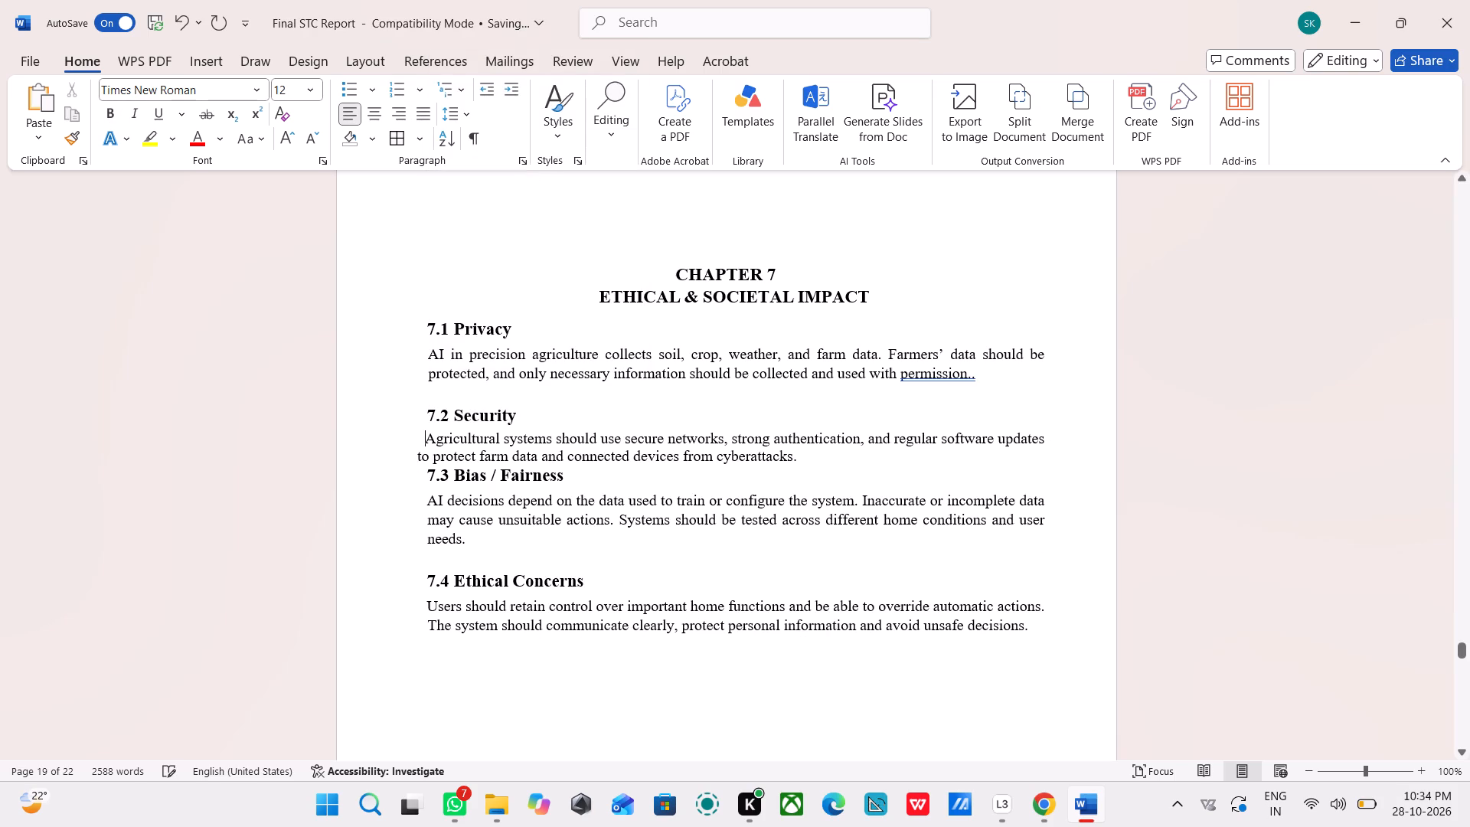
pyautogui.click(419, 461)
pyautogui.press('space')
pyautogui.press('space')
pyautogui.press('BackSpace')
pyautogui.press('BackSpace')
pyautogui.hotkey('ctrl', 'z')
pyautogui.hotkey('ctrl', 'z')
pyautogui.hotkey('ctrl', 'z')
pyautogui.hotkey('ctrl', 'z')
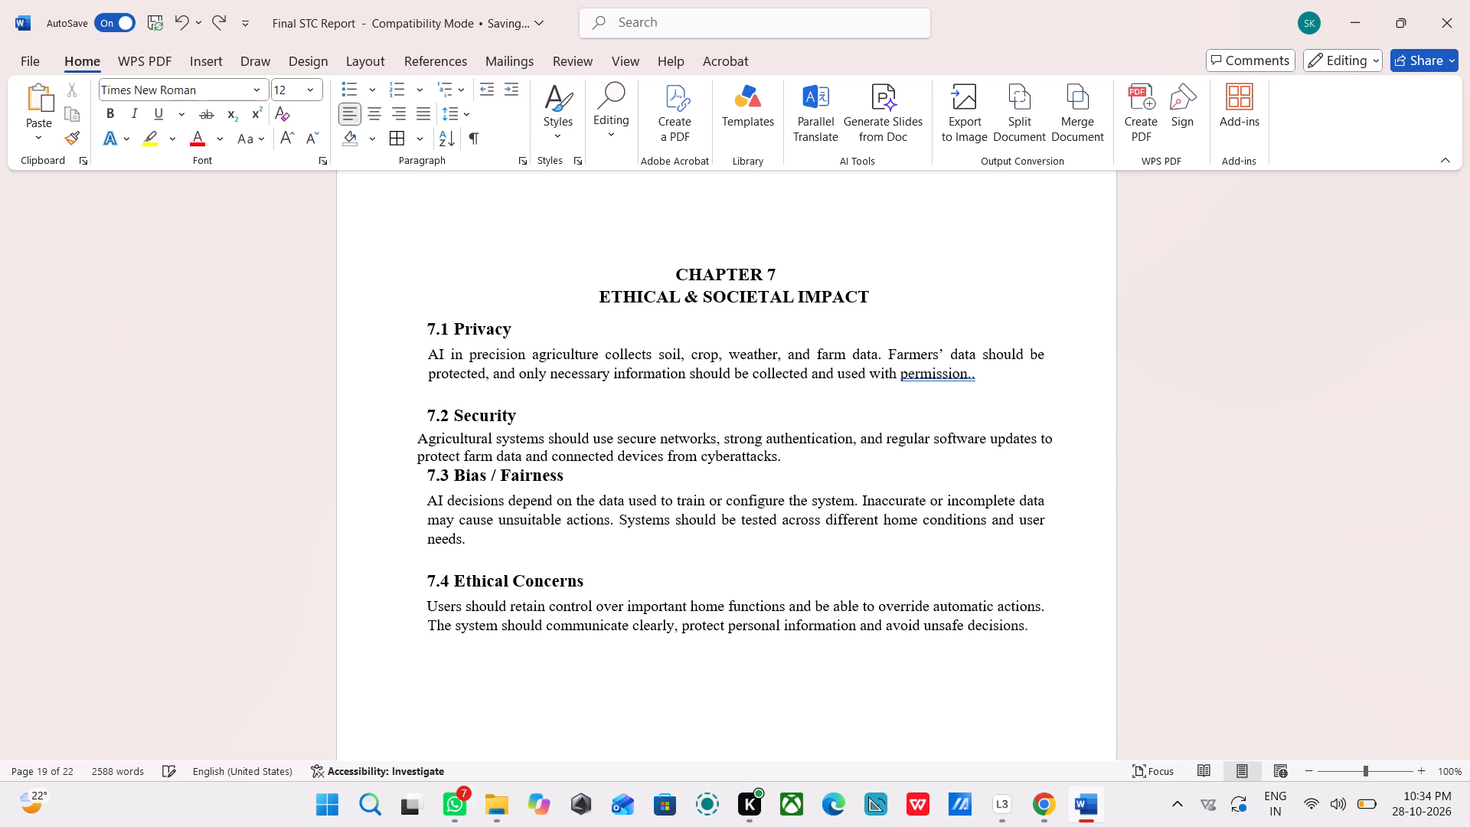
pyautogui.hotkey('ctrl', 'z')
# Paste the copied agricultural security text over the 7.2 Security paragraph, keeping source formatting.
pyautogui.rightClick(440, 446)
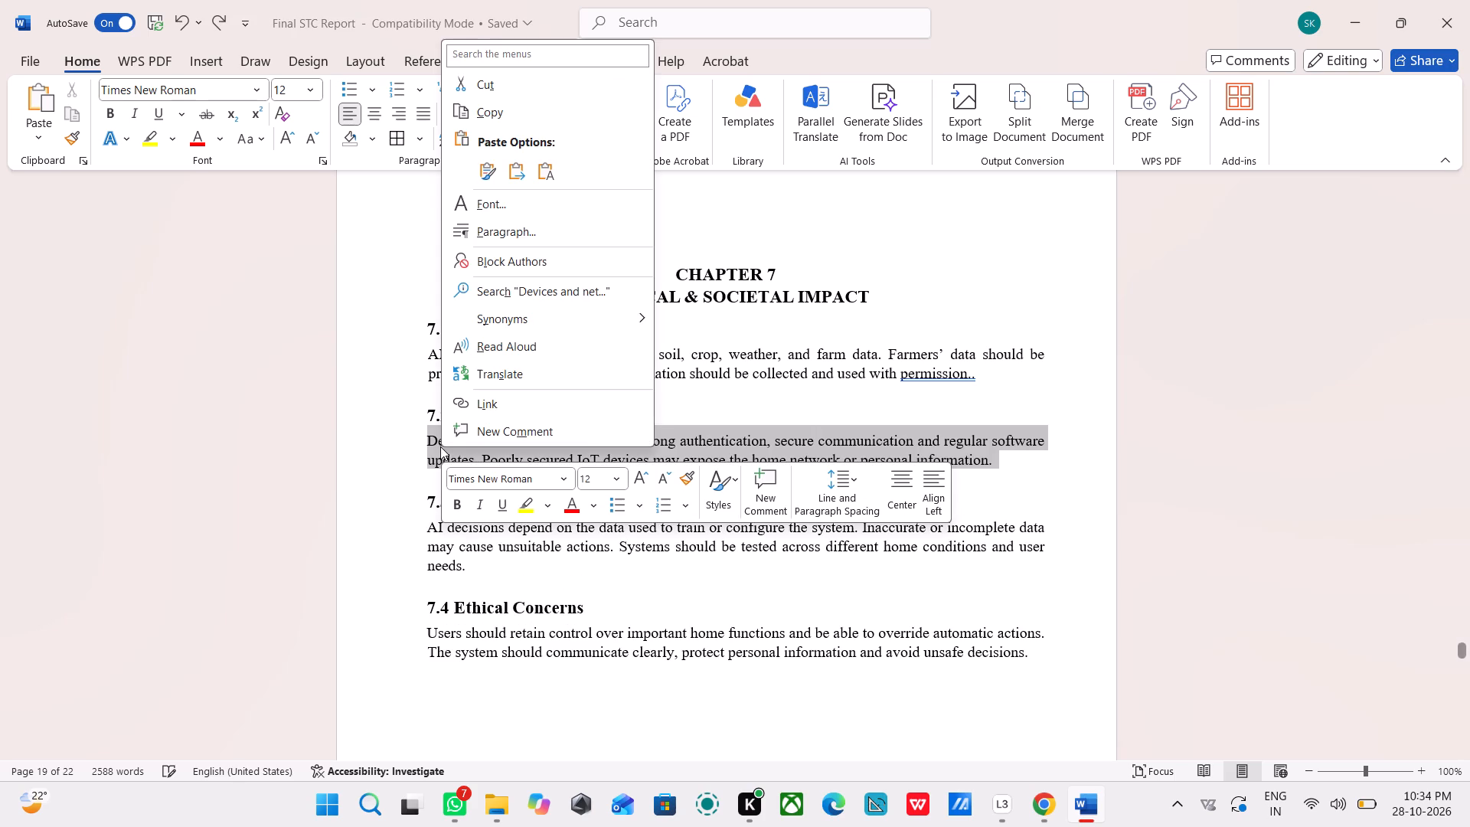
pyautogui.click(487, 174)
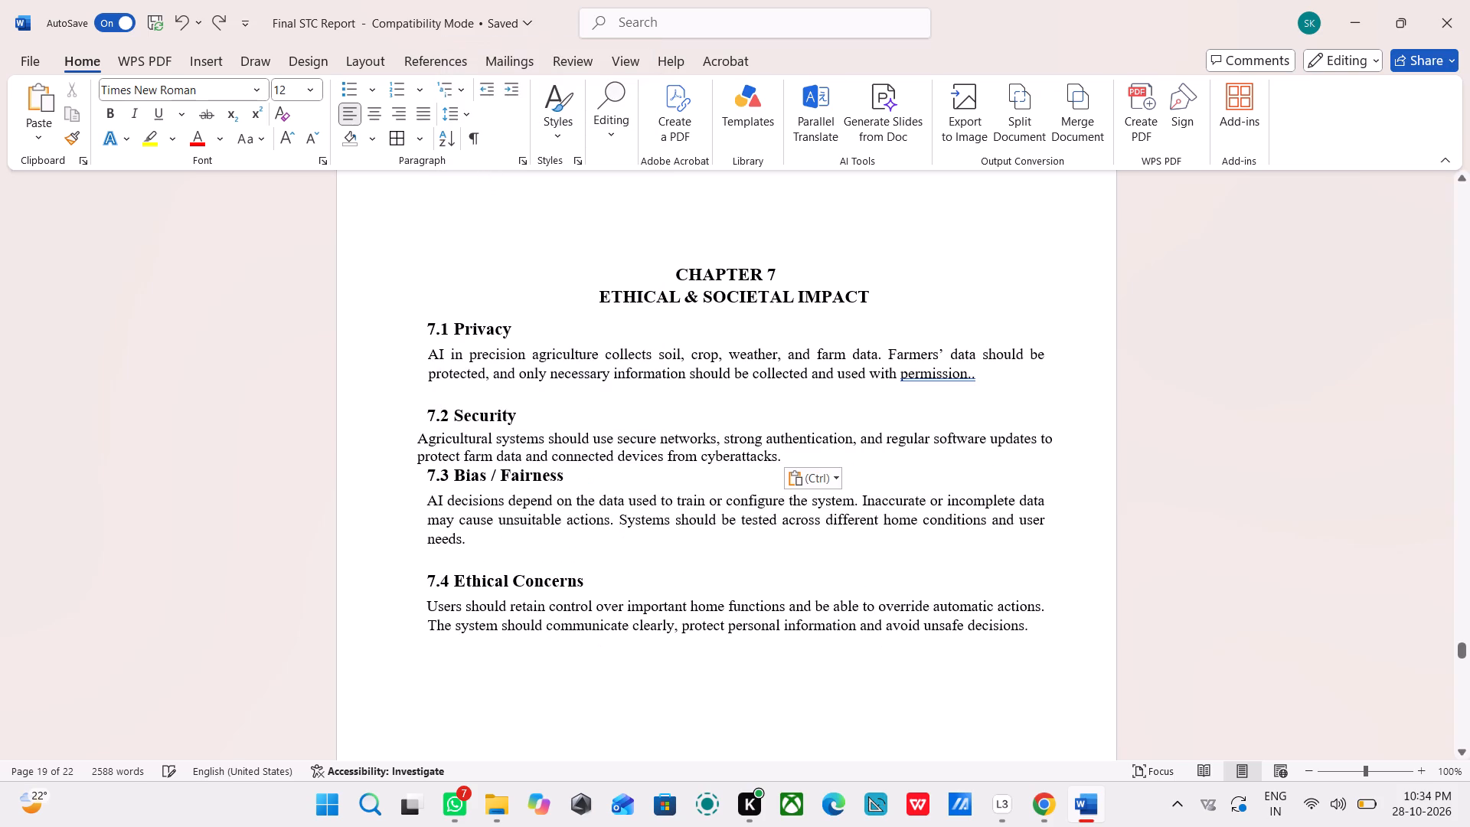
pyautogui.click(603, 410)
# Indent the first line of the 7.2 Security paragraph with two leading spaces.
pyautogui.scroll(-1, 554, 422)
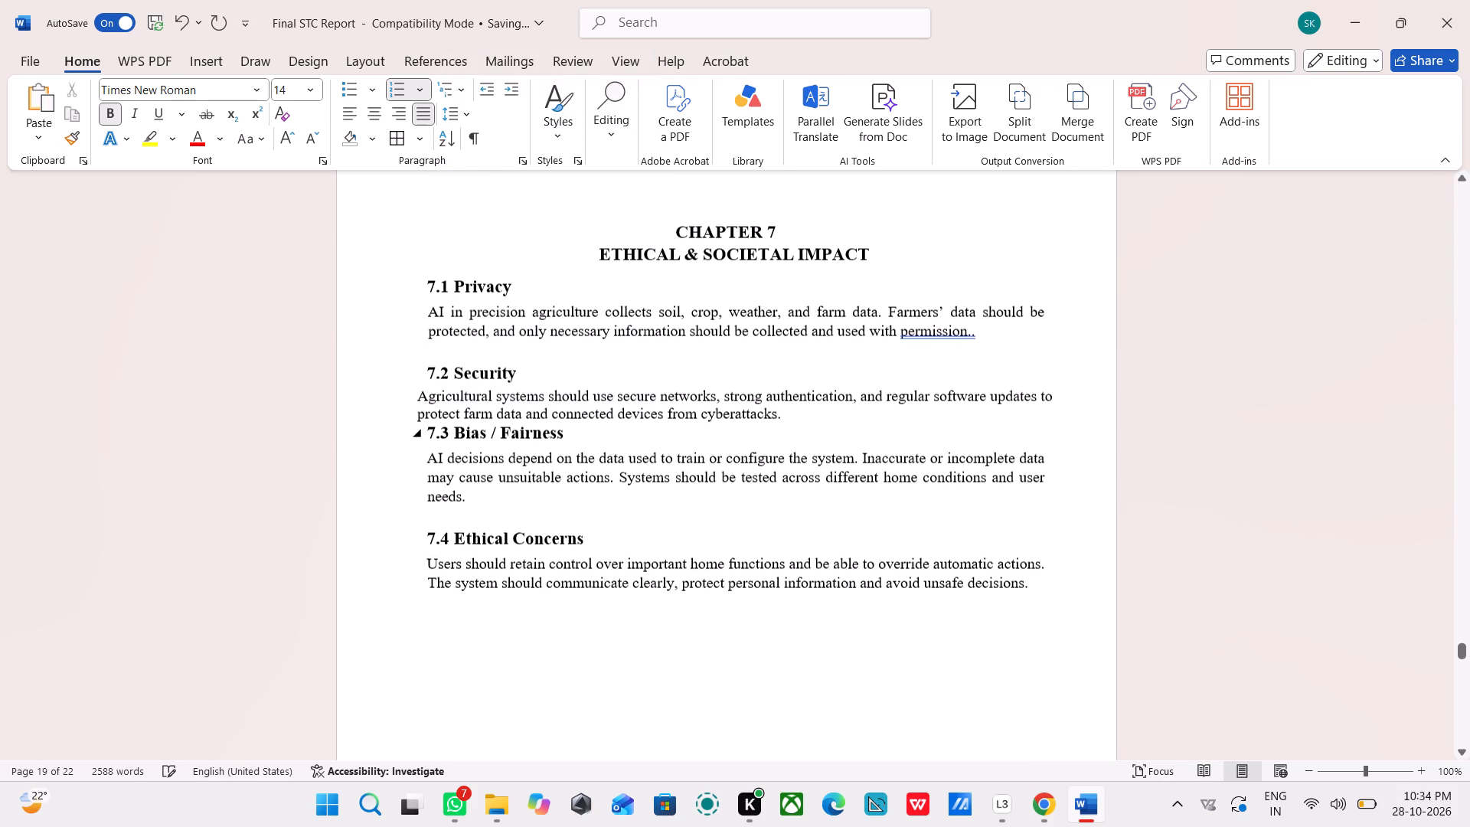
pyautogui.click(416, 398)
pyautogui.click(555, 375)
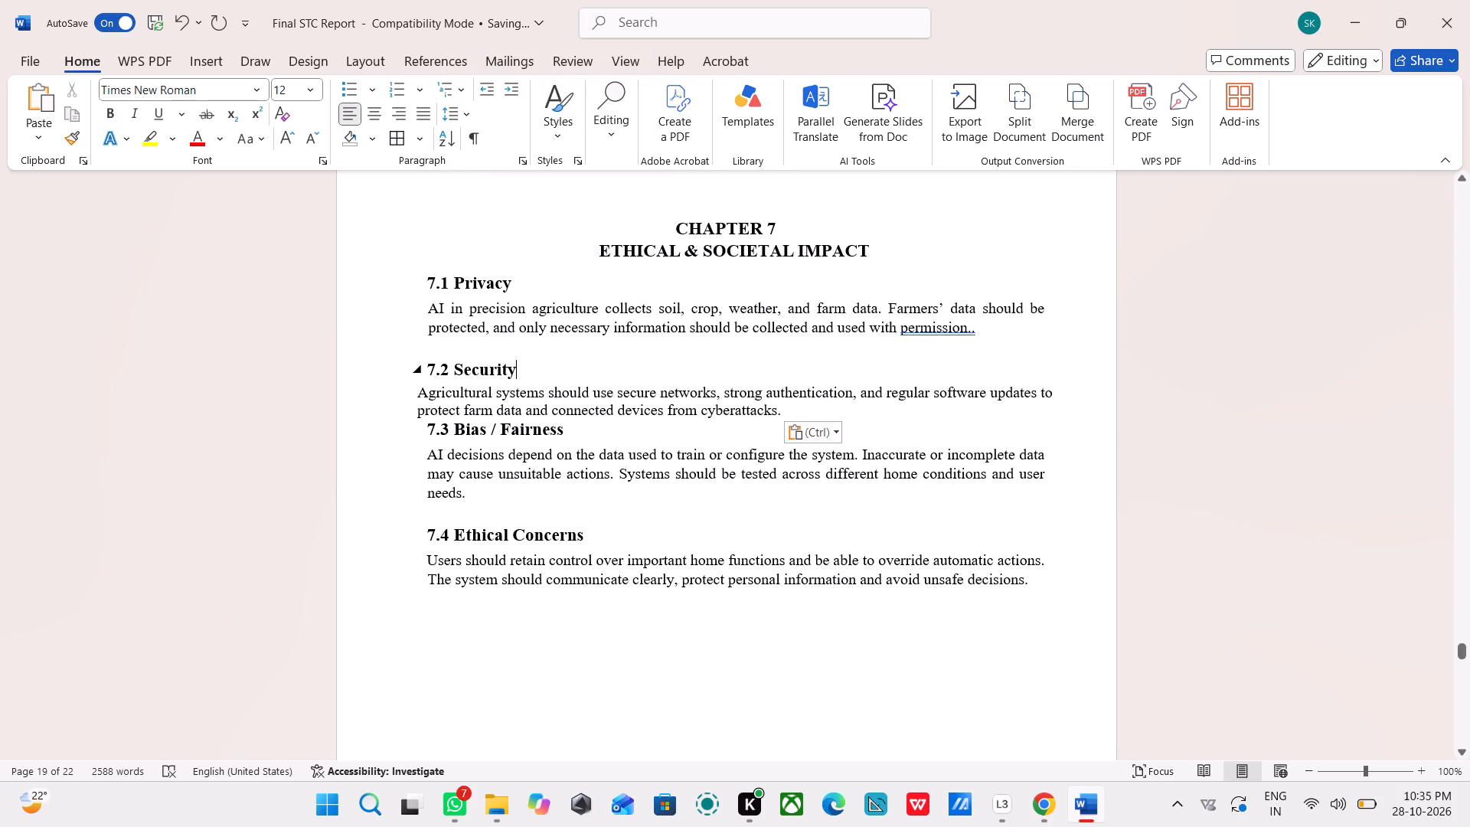
pyautogui.click(417, 391)
pyautogui.press('space')
pyautogui.press('space')
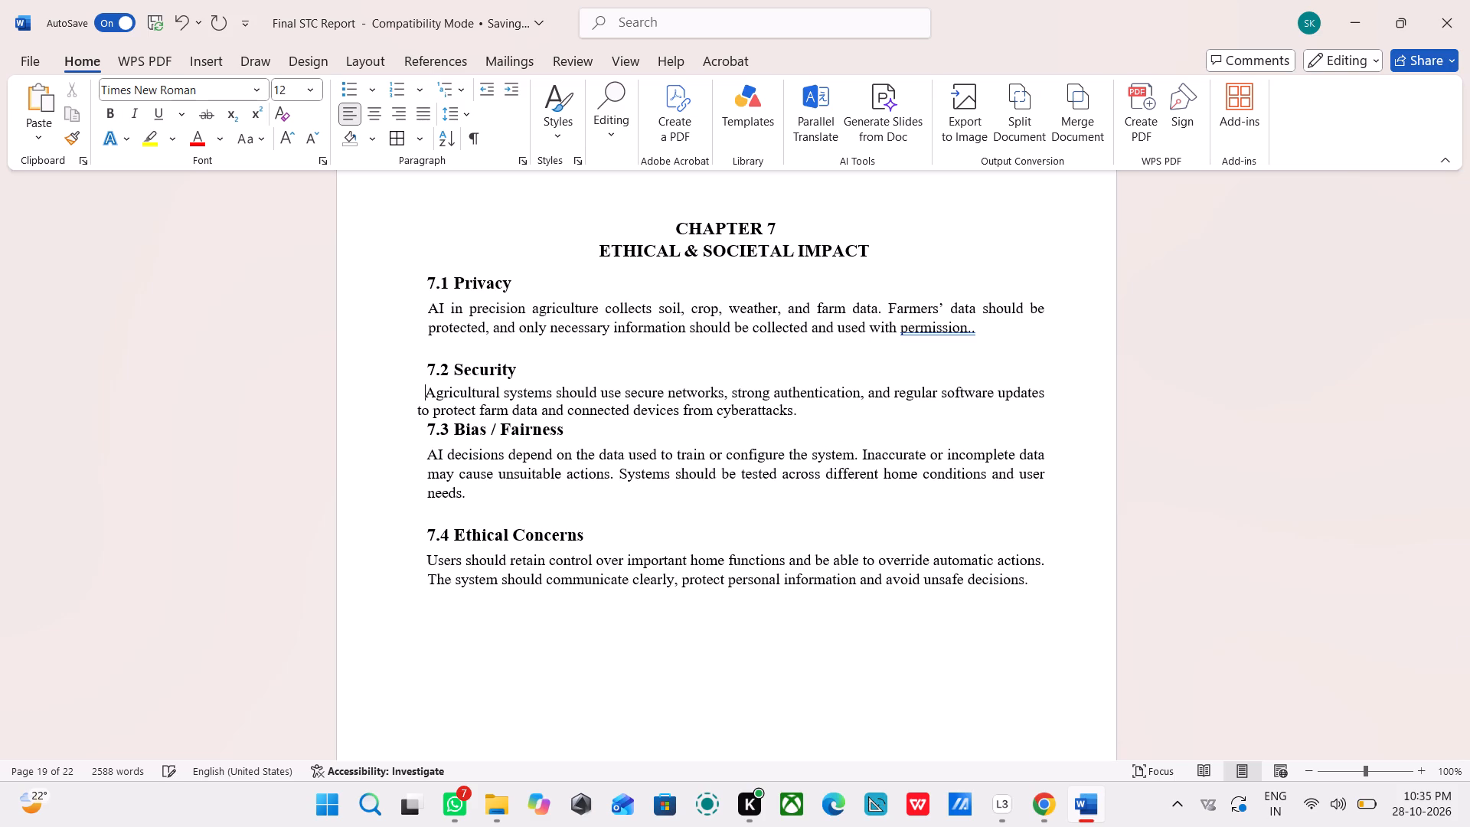
# Review the layout of the Chapter 7 page against the preceding 6.2 Use Cases page.
pyautogui.scroll(-2, 843, 396)
pyautogui.scroll(1, 843, 396)
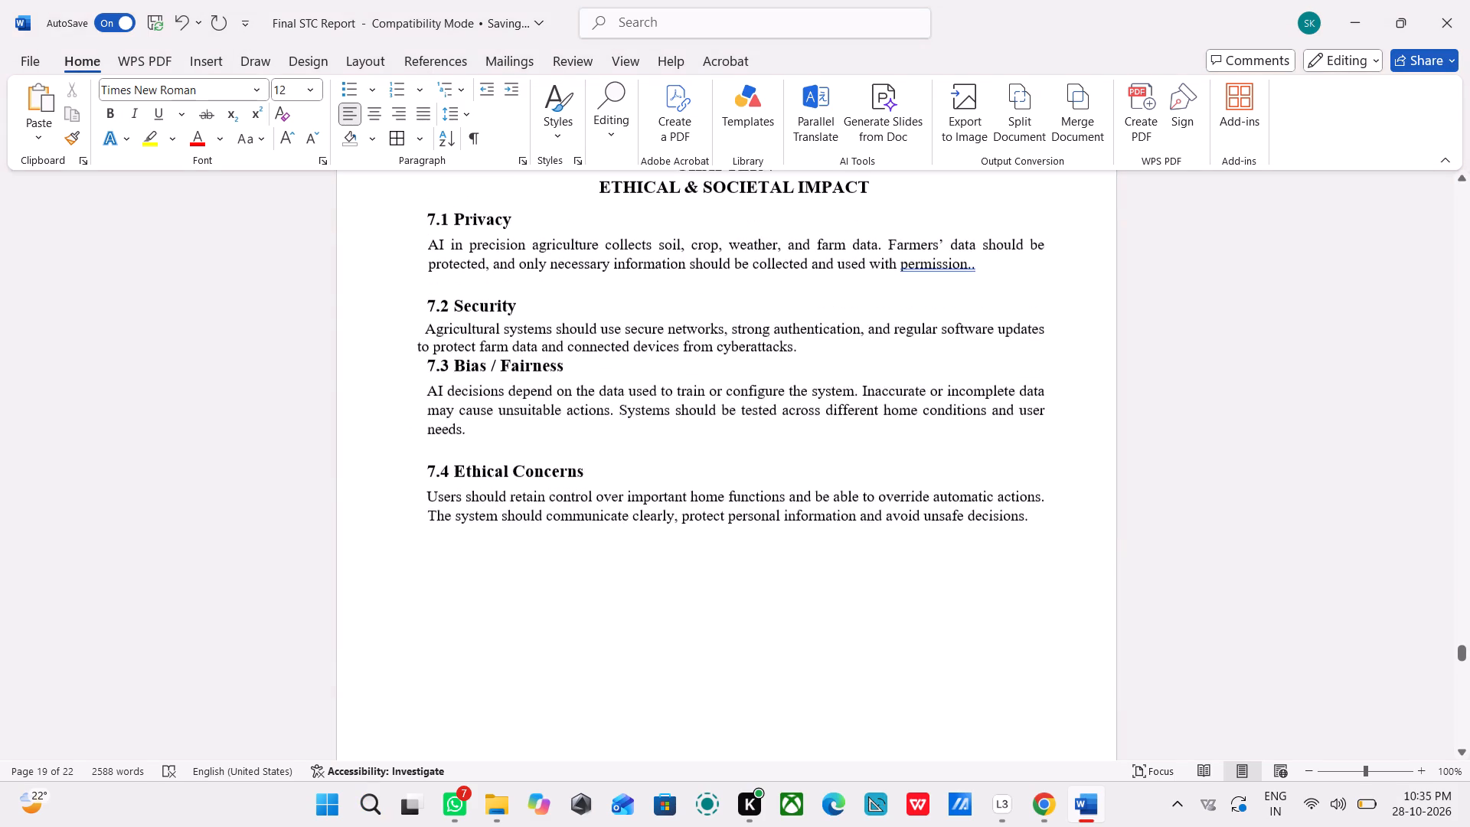
pyautogui.scroll(14, 843, 396)
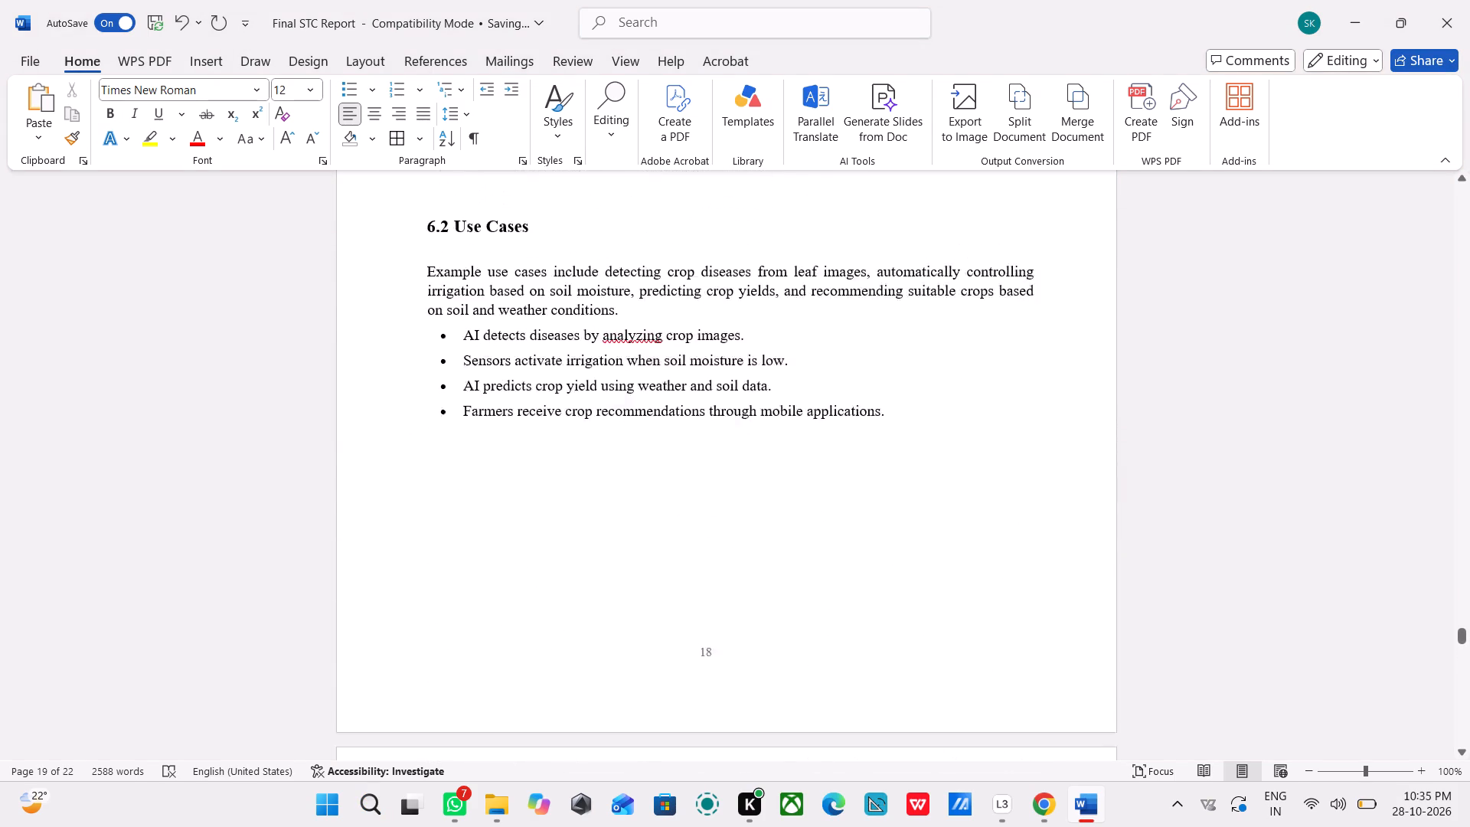
pyautogui.scroll(2, 843, 395)
pyautogui.scroll(-19, 843, 395)
pyautogui.scroll(4, 607, 384)
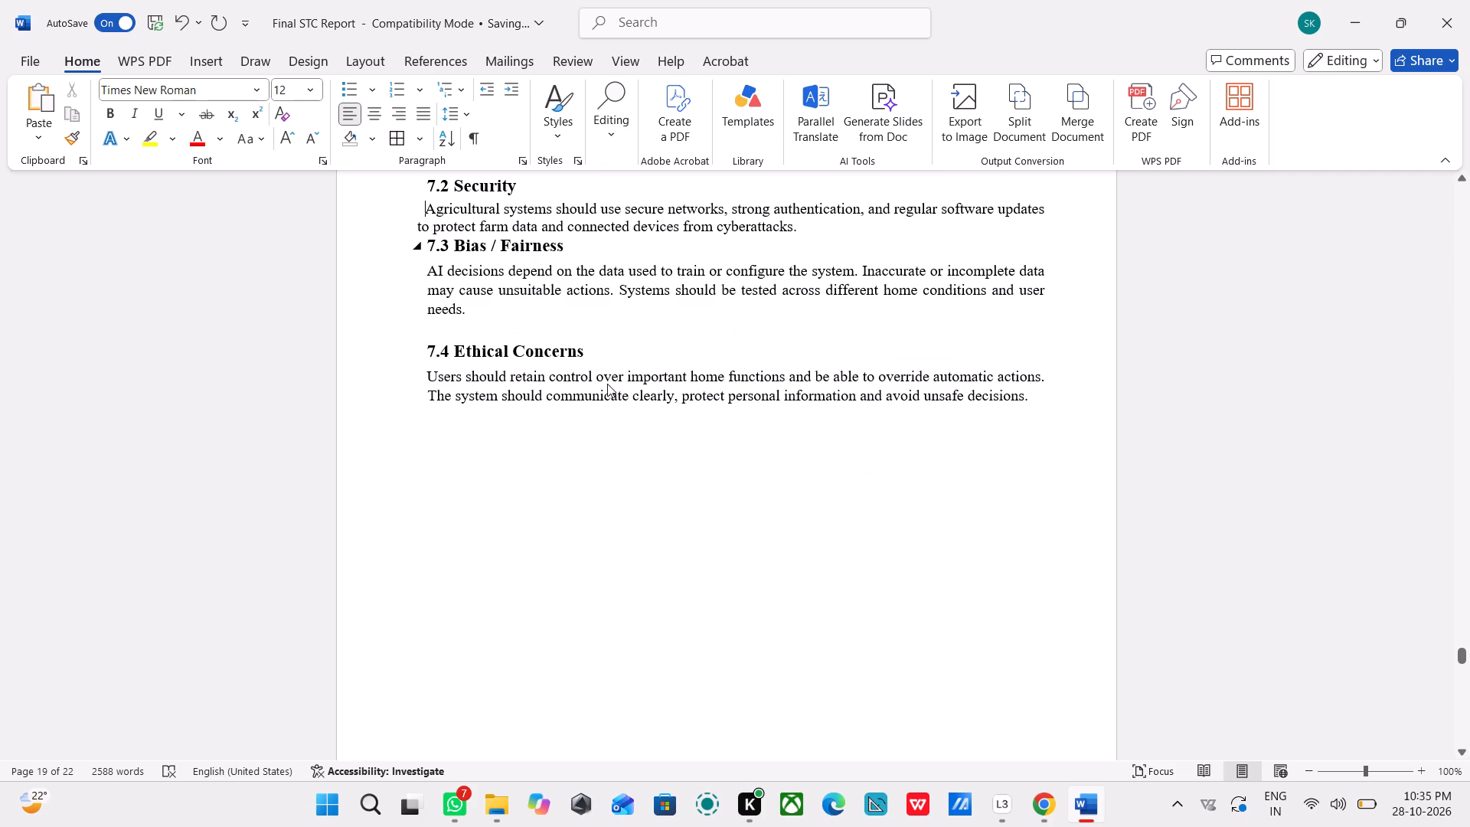
# Add a blank line between the 7.2 Security paragraph and the 7.3 Bias / Fairness heading.
pyautogui.click(861, 413)
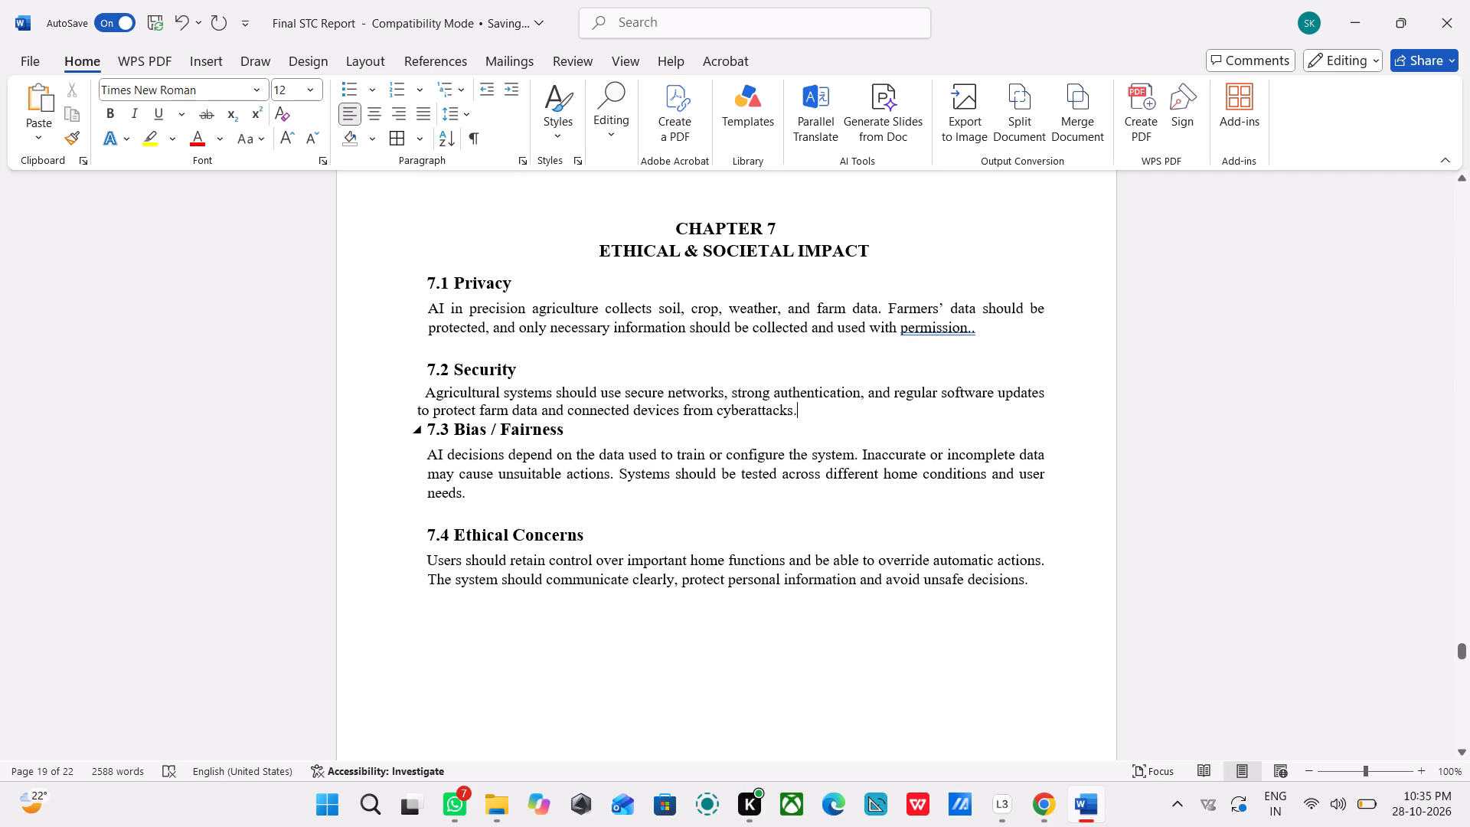
pyautogui.press('Return')
pyautogui.scroll(-1, 855, 423)
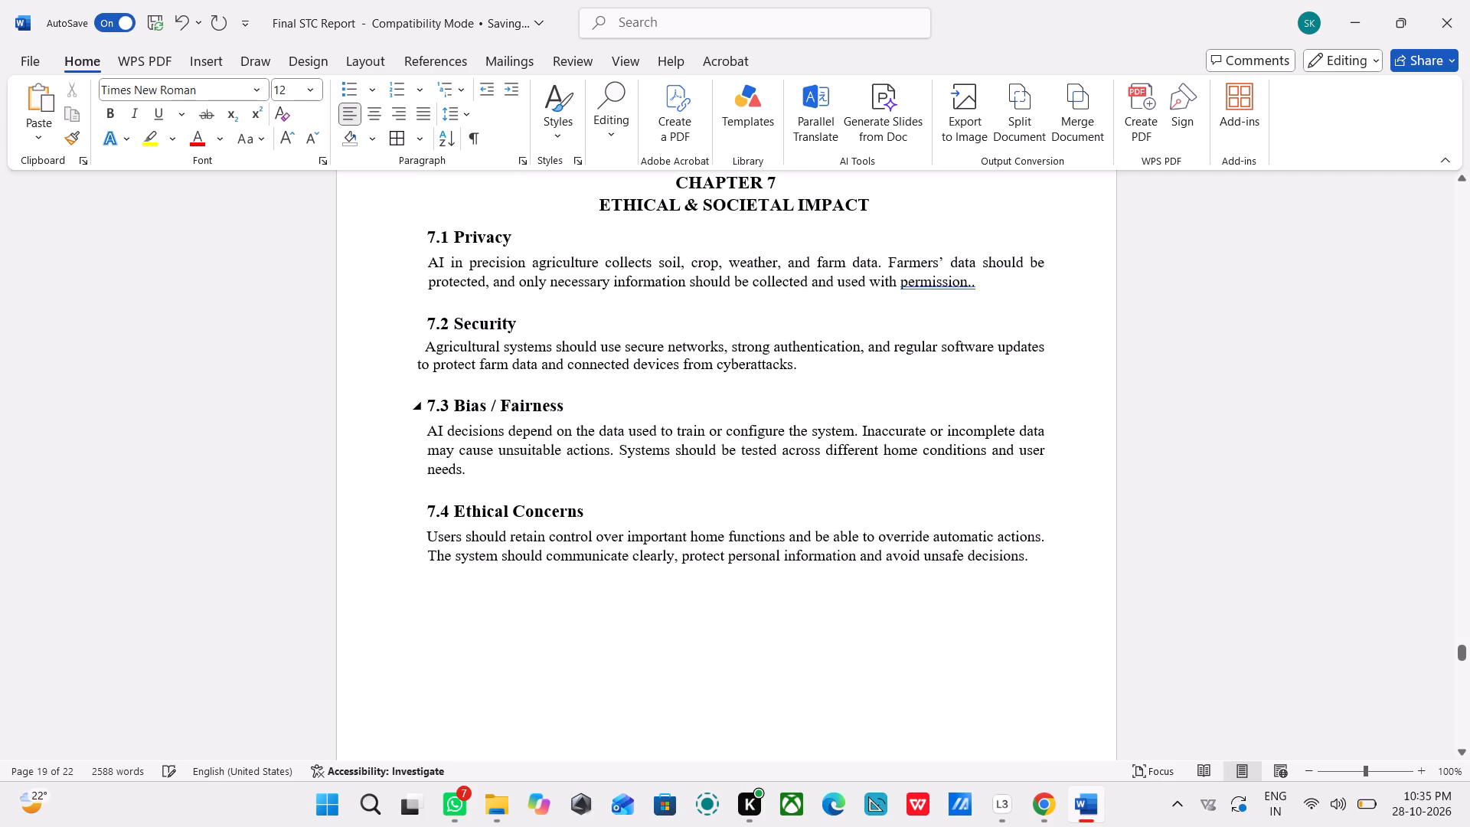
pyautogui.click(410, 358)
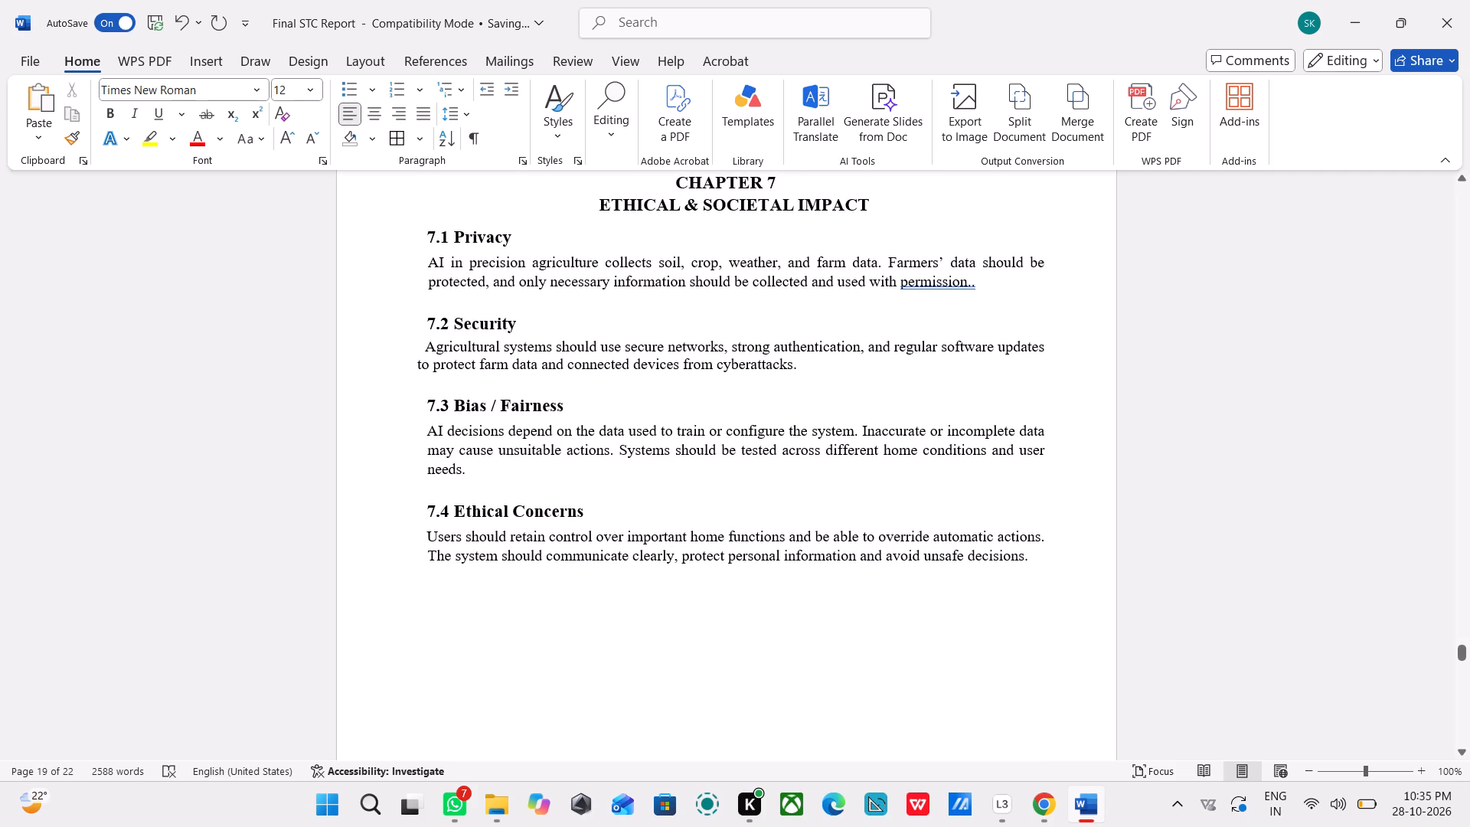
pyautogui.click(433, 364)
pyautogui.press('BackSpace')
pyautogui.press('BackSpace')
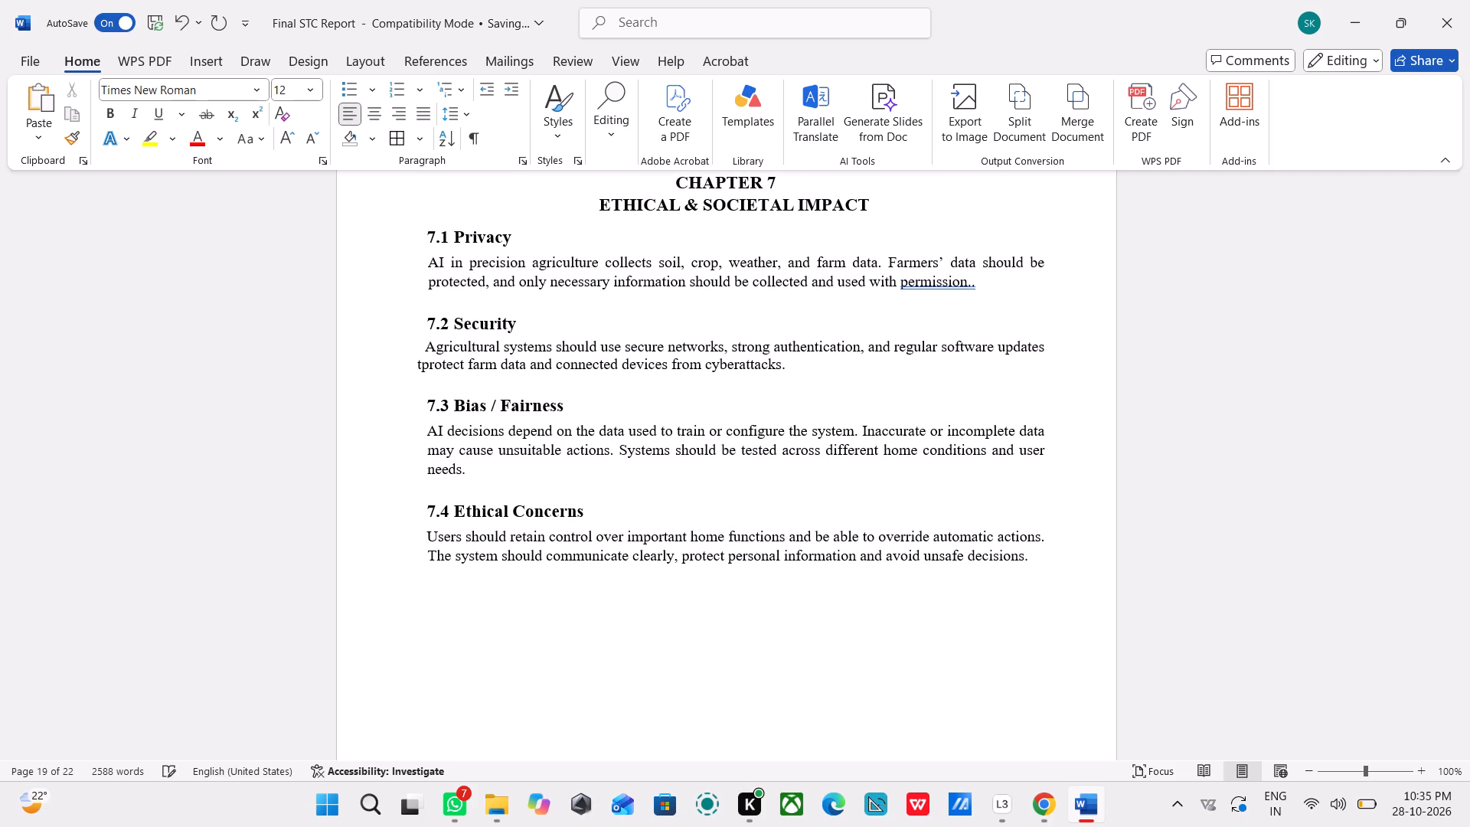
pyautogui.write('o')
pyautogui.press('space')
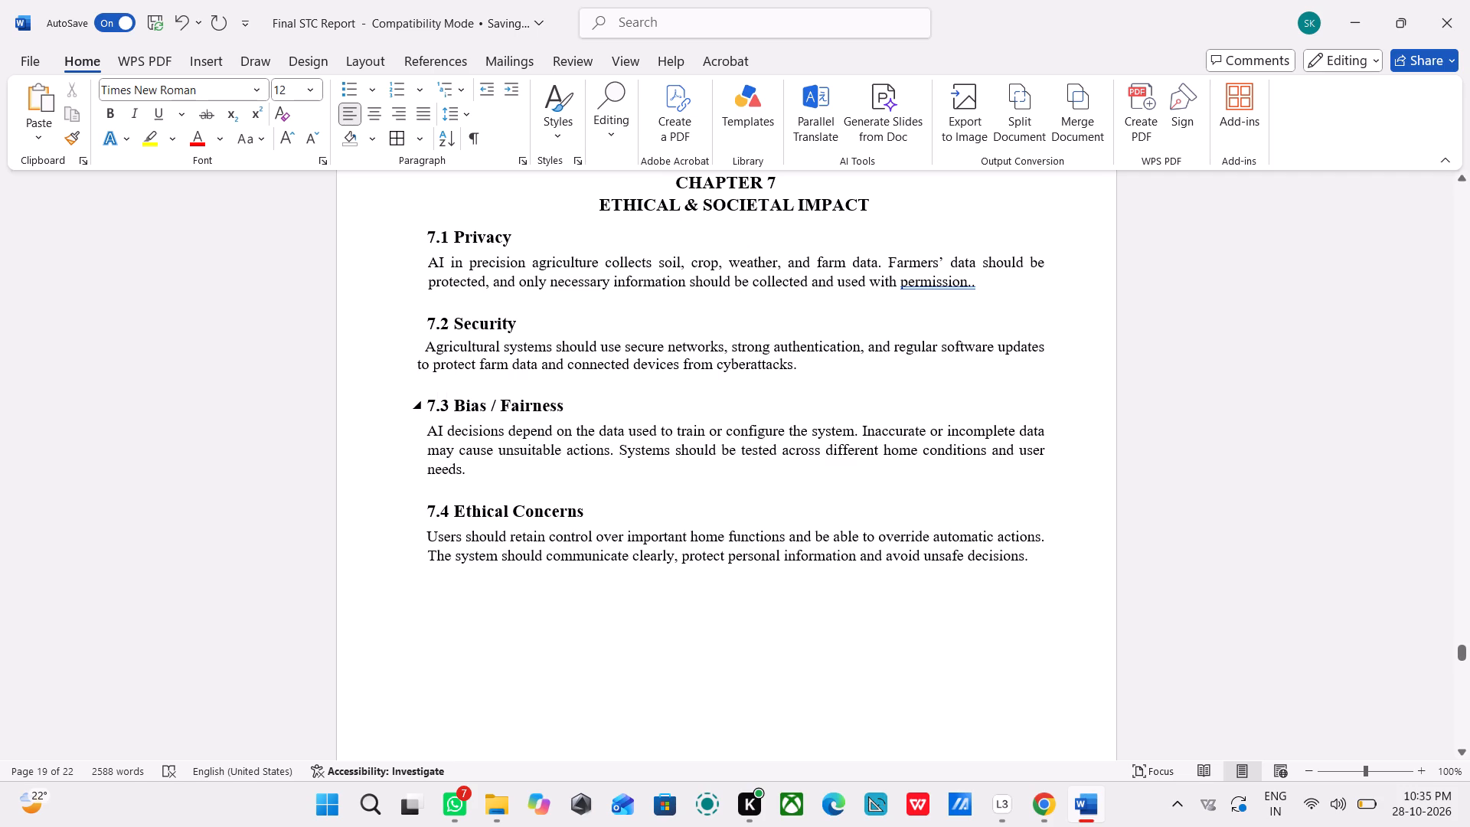
pyautogui.moveTo(430, 433); pyautogui.dragTo(519, 463)
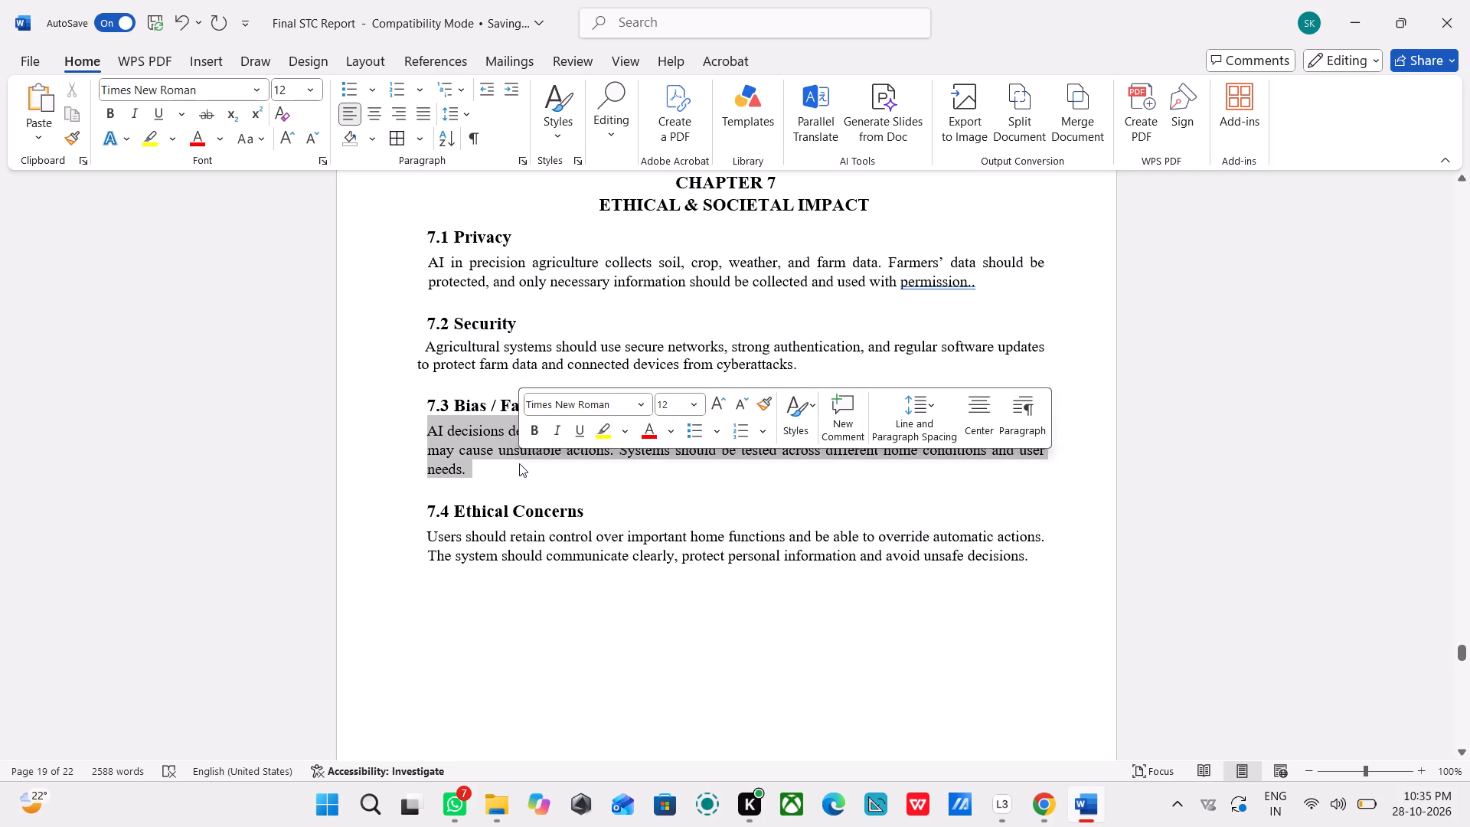
pyautogui.press('BackSpace')
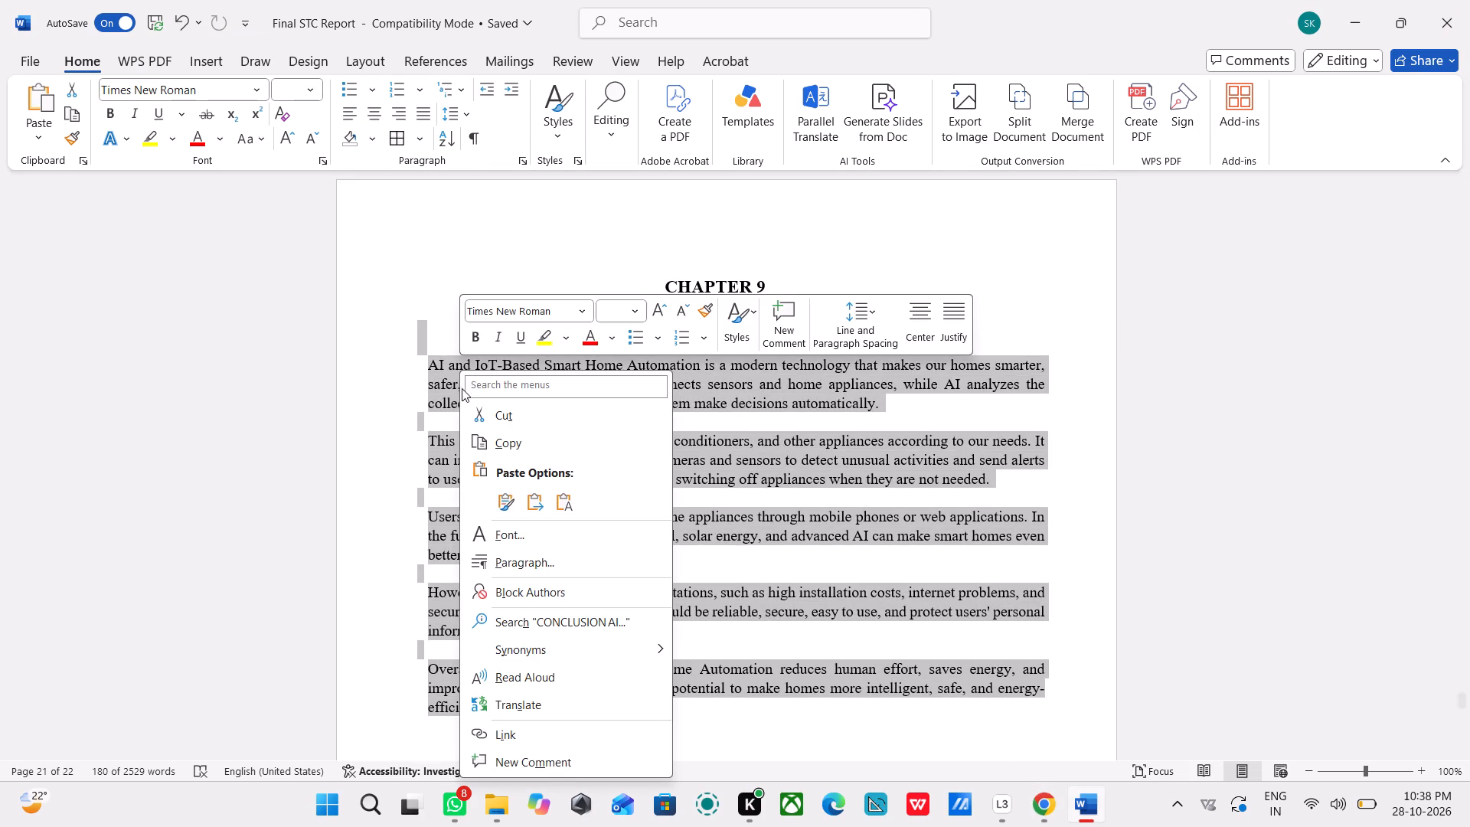
pyautogui.click(766, 411)
pyautogui.click(752, 394)
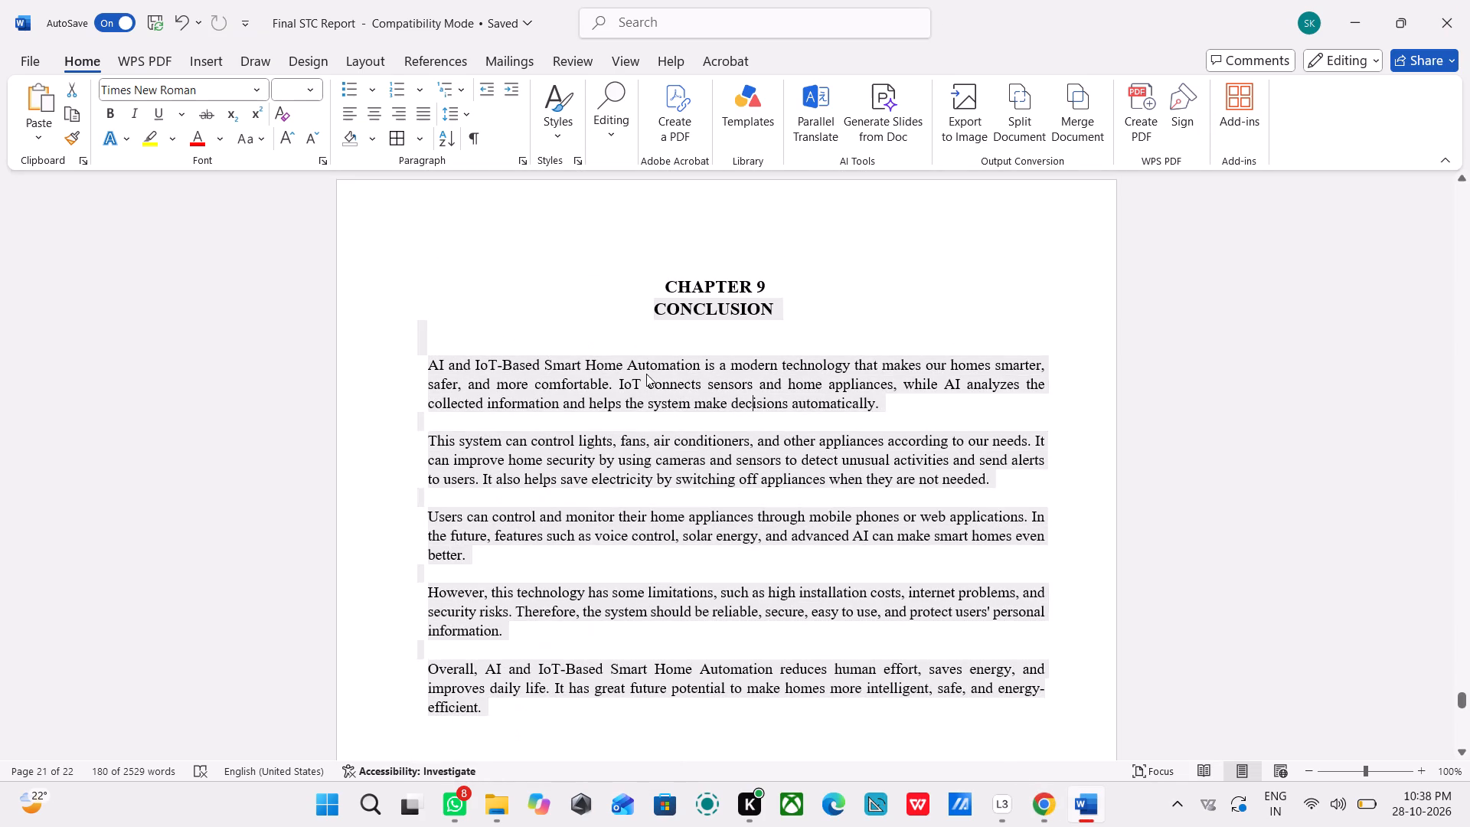
pyautogui.moveTo(428, 358); pyautogui.dragTo(719, 332)
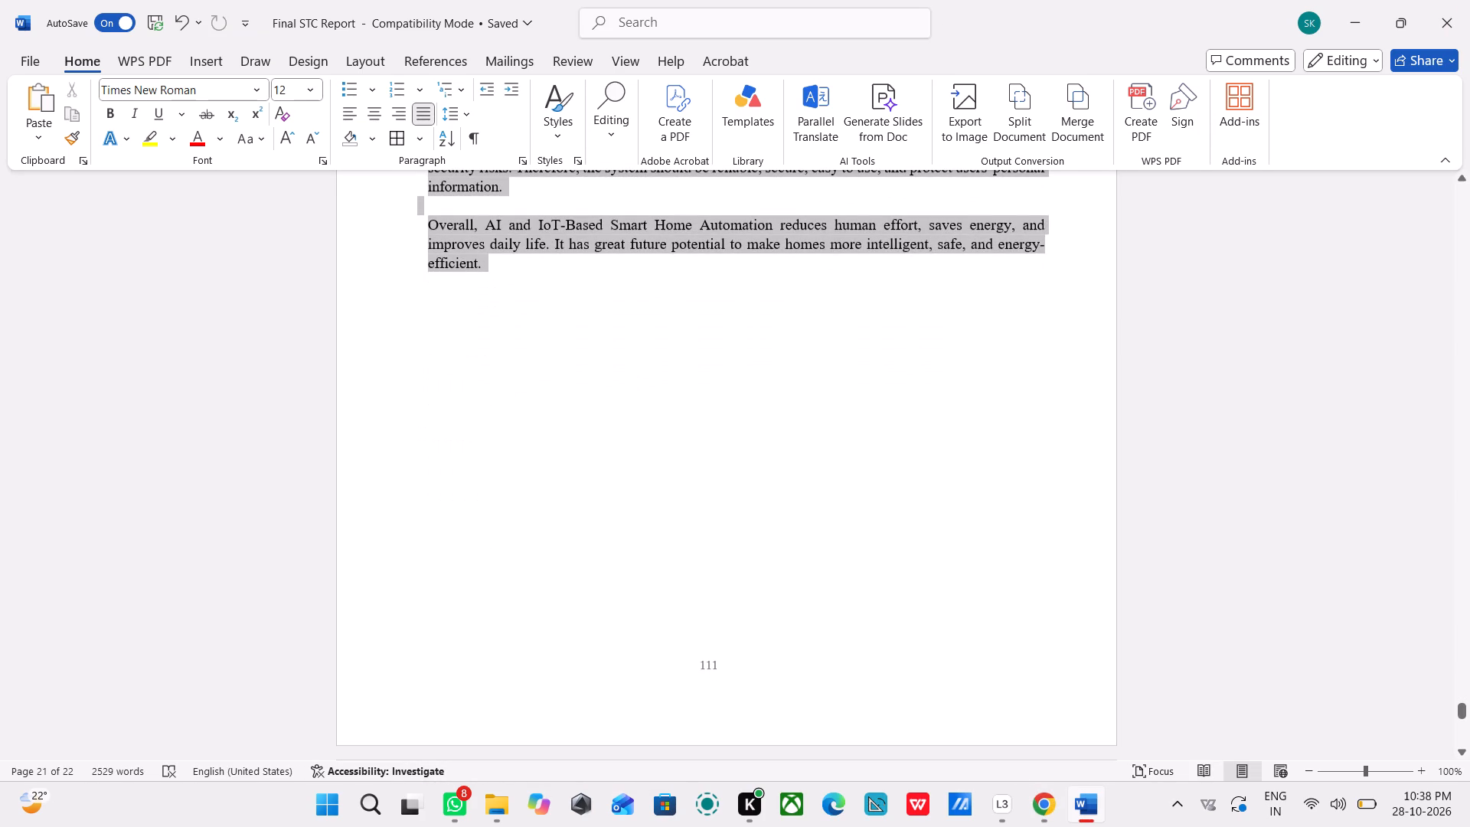
pyautogui.moveTo(719, 332); pyautogui.dragTo(717, 300)
pyautogui.scroll(10, 717, 300)
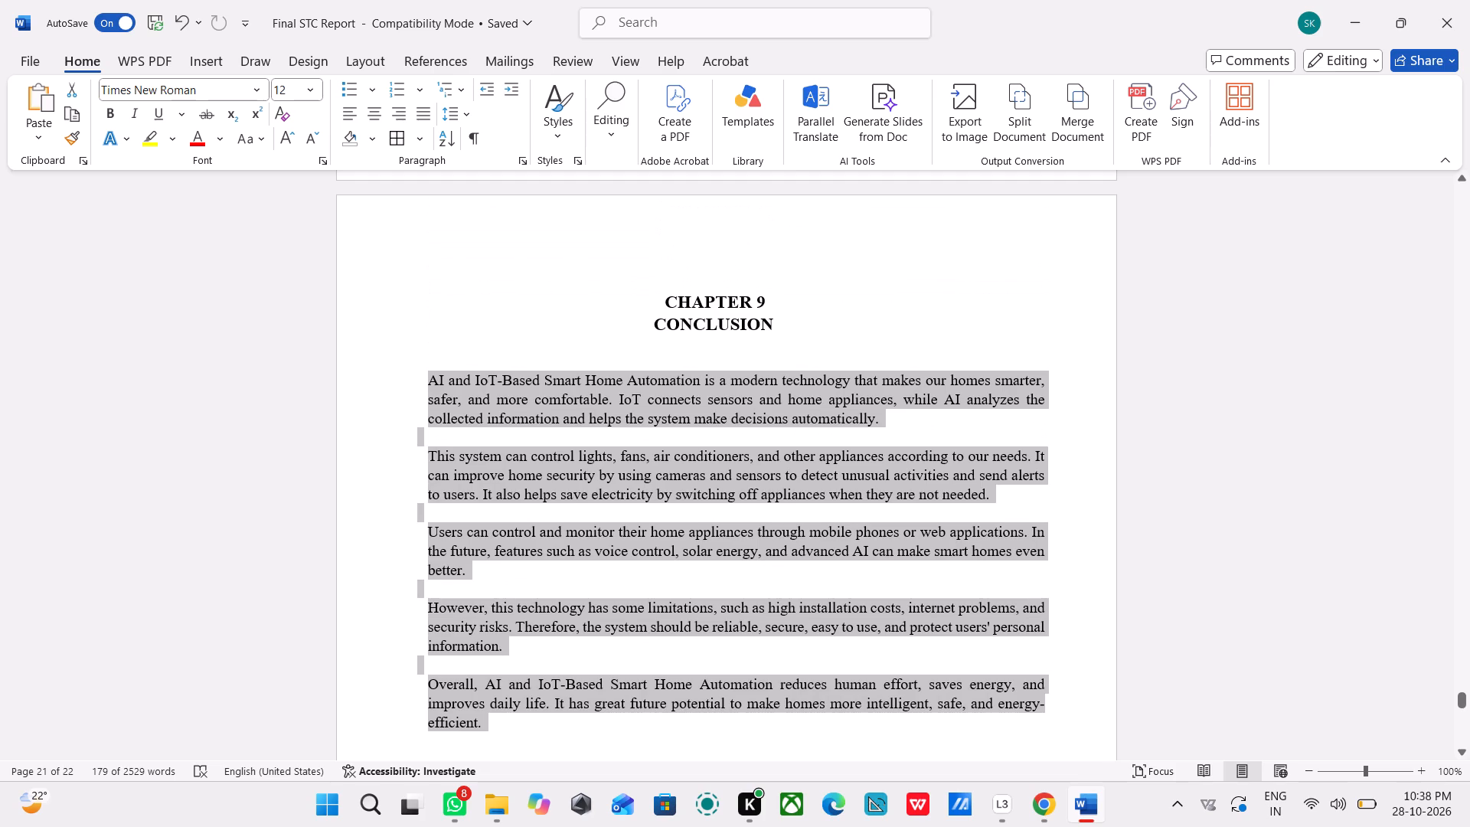
pyautogui.rightClick(577, 427)
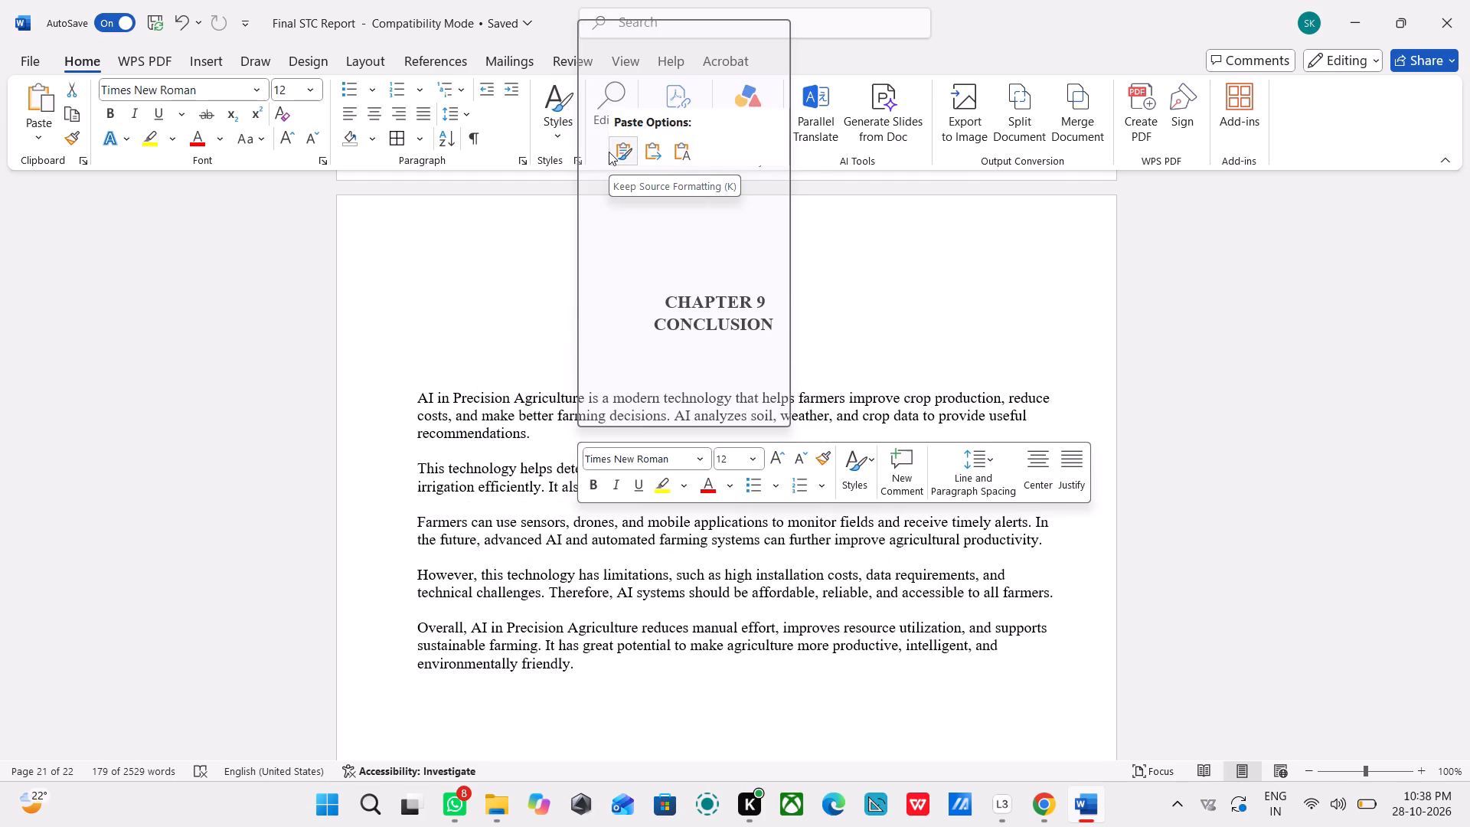
pyautogui.click(670, 150)
pyautogui.click(856, 350)
# Remove the stretched gap between "environmentally" and "friendly." in the last line of the Conclusion.
pyautogui.scroll(-6, 856, 350)
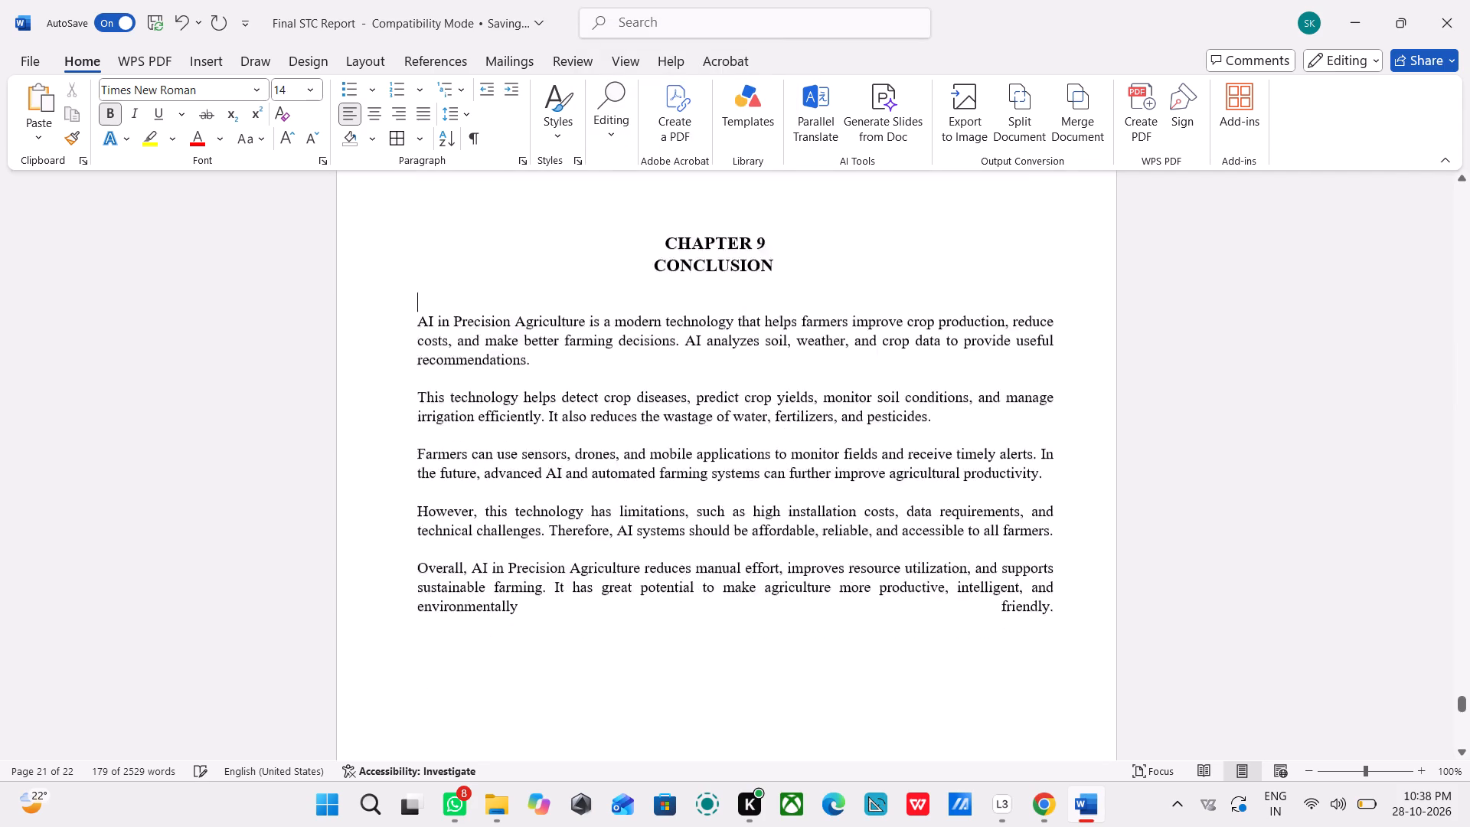
pyautogui.scroll(-1, 856, 350)
pyautogui.scroll(13, 856, 350)
pyautogui.scroll(-7, 852, 341)
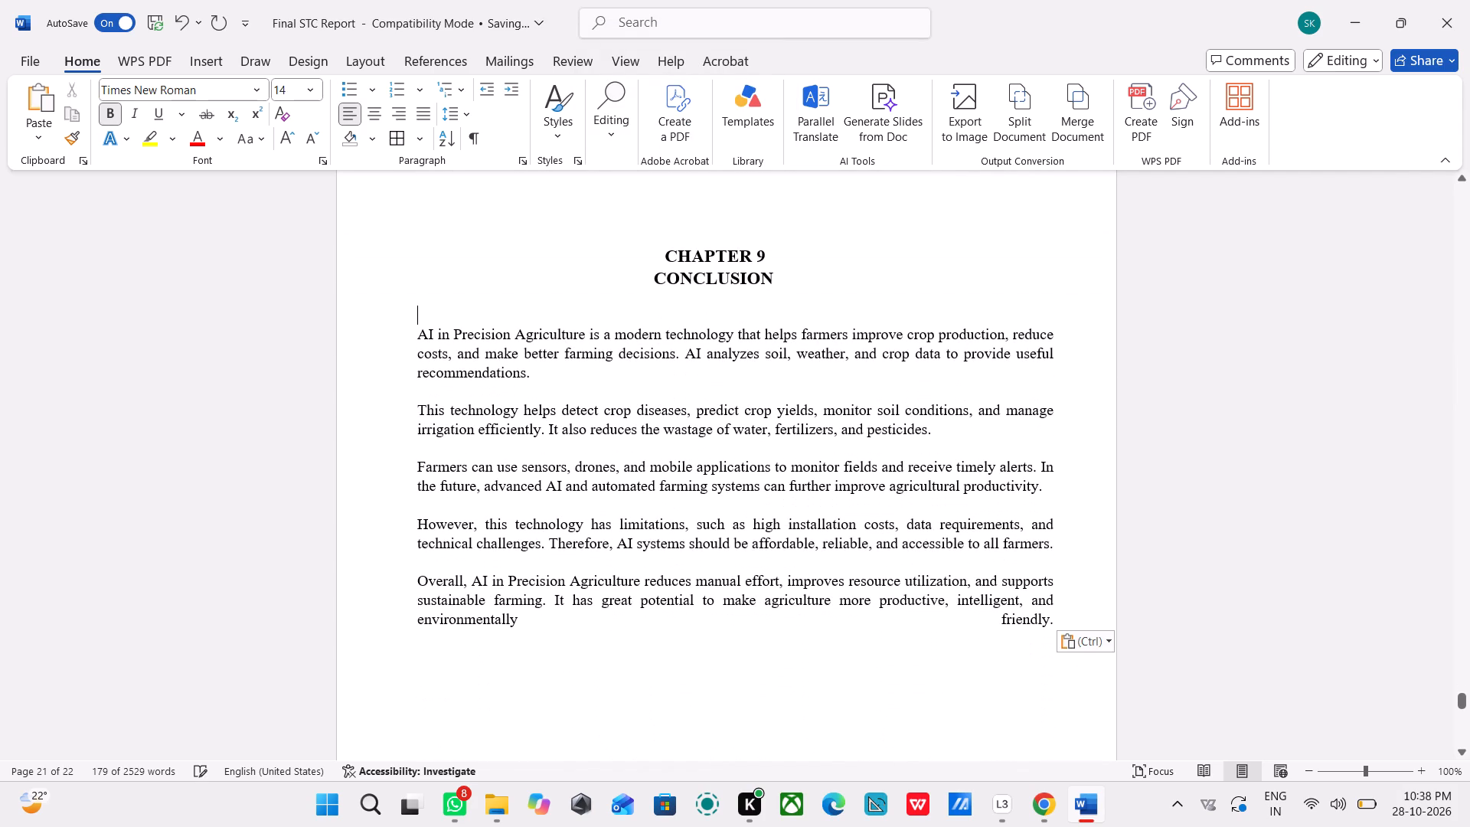
pyautogui.click(1001, 627)
pyautogui.press('BackSpace')
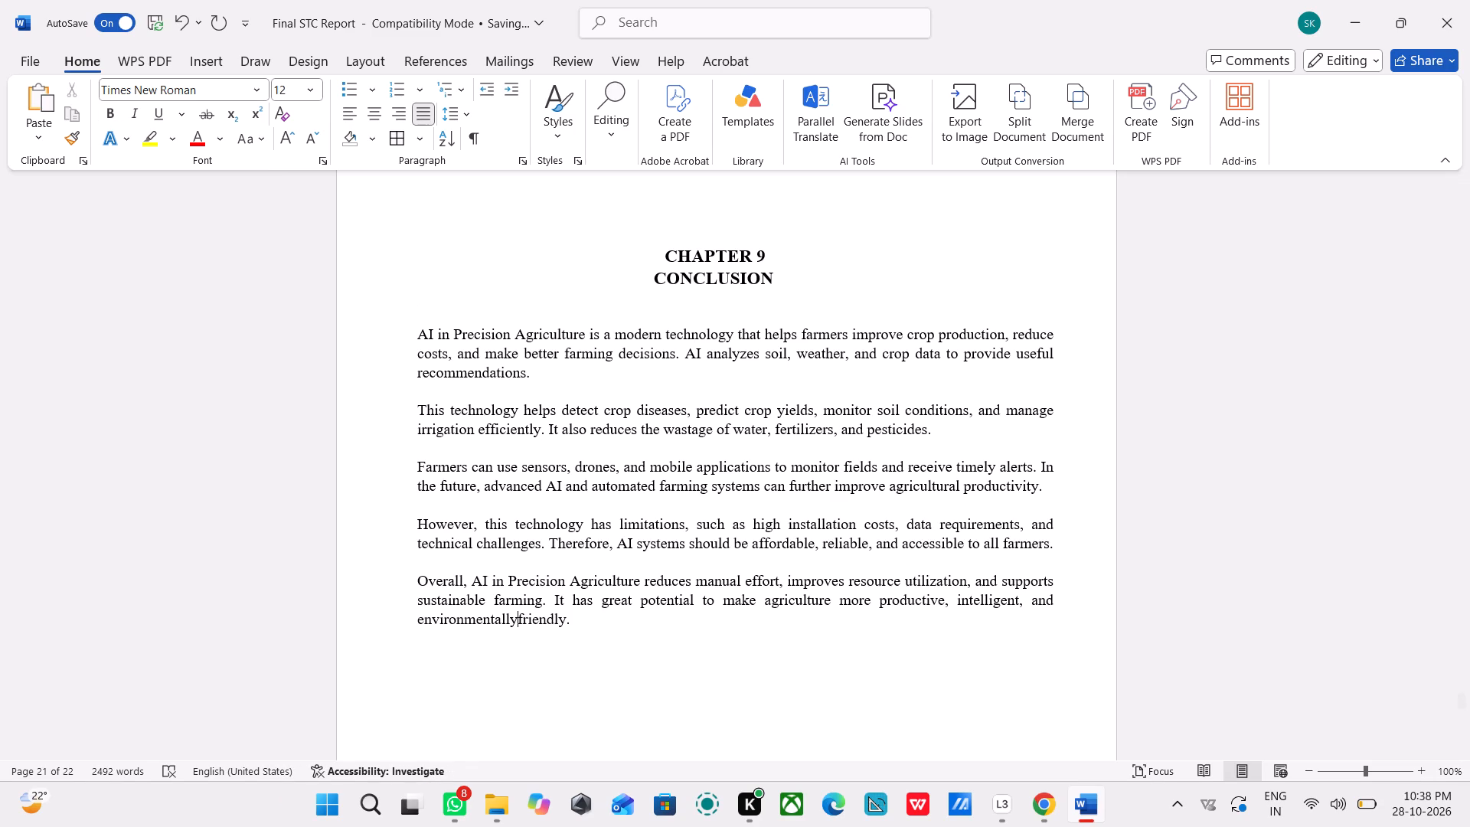
pyautogui.press('space')
pyautogui.press('BackSpace')
# Review the replaced text and its paragraph alignment from Chapter 9 back through Chapters 8, 7 and 6.
pyautogui.scroll(8, 710, 465)
pyautogui.scroll(-6, 710, 465)
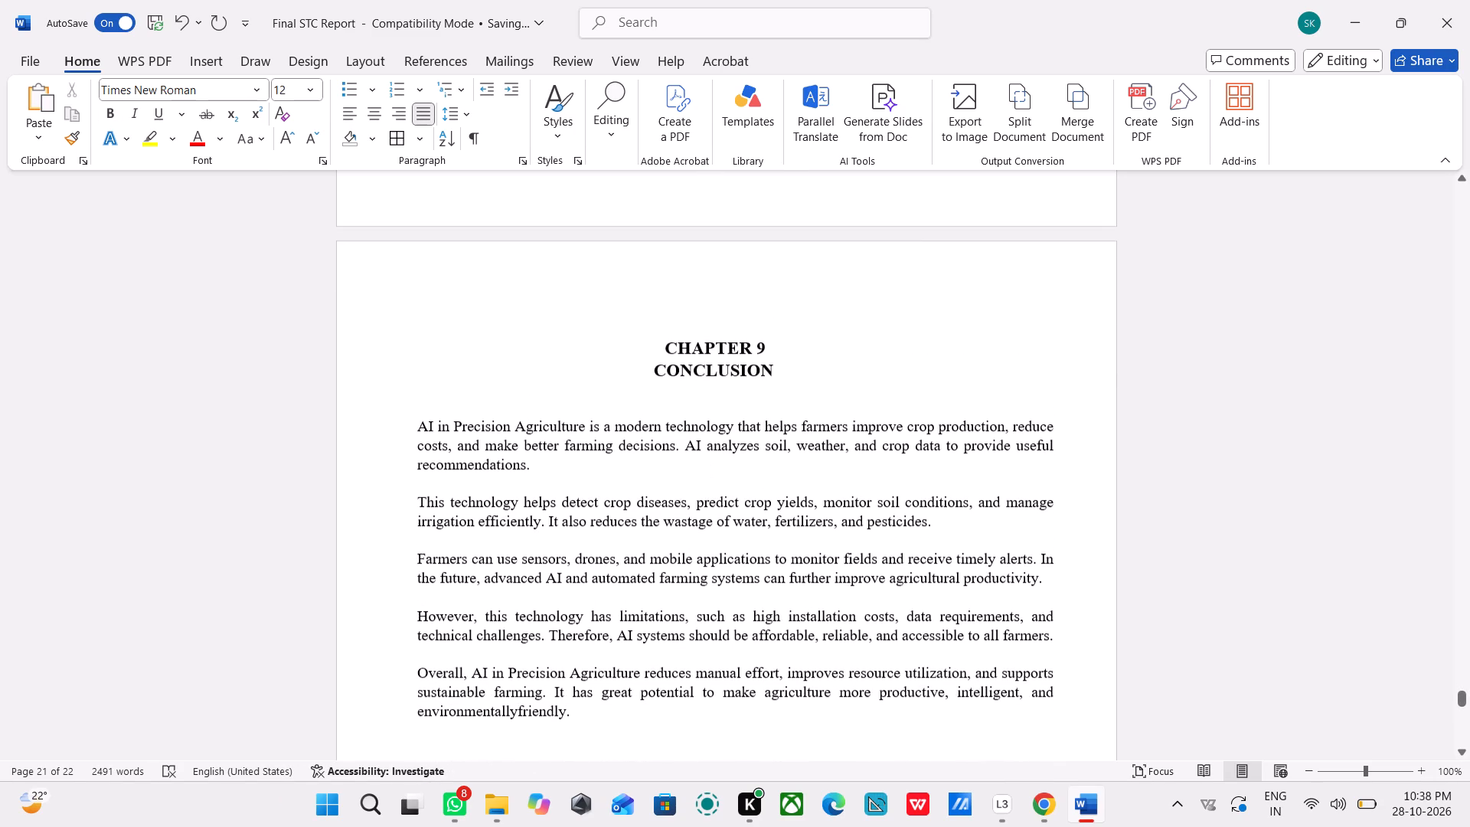
pyautogui.scroll(15, 710, 465)
pyautogui.scroll(9, 710, 465)
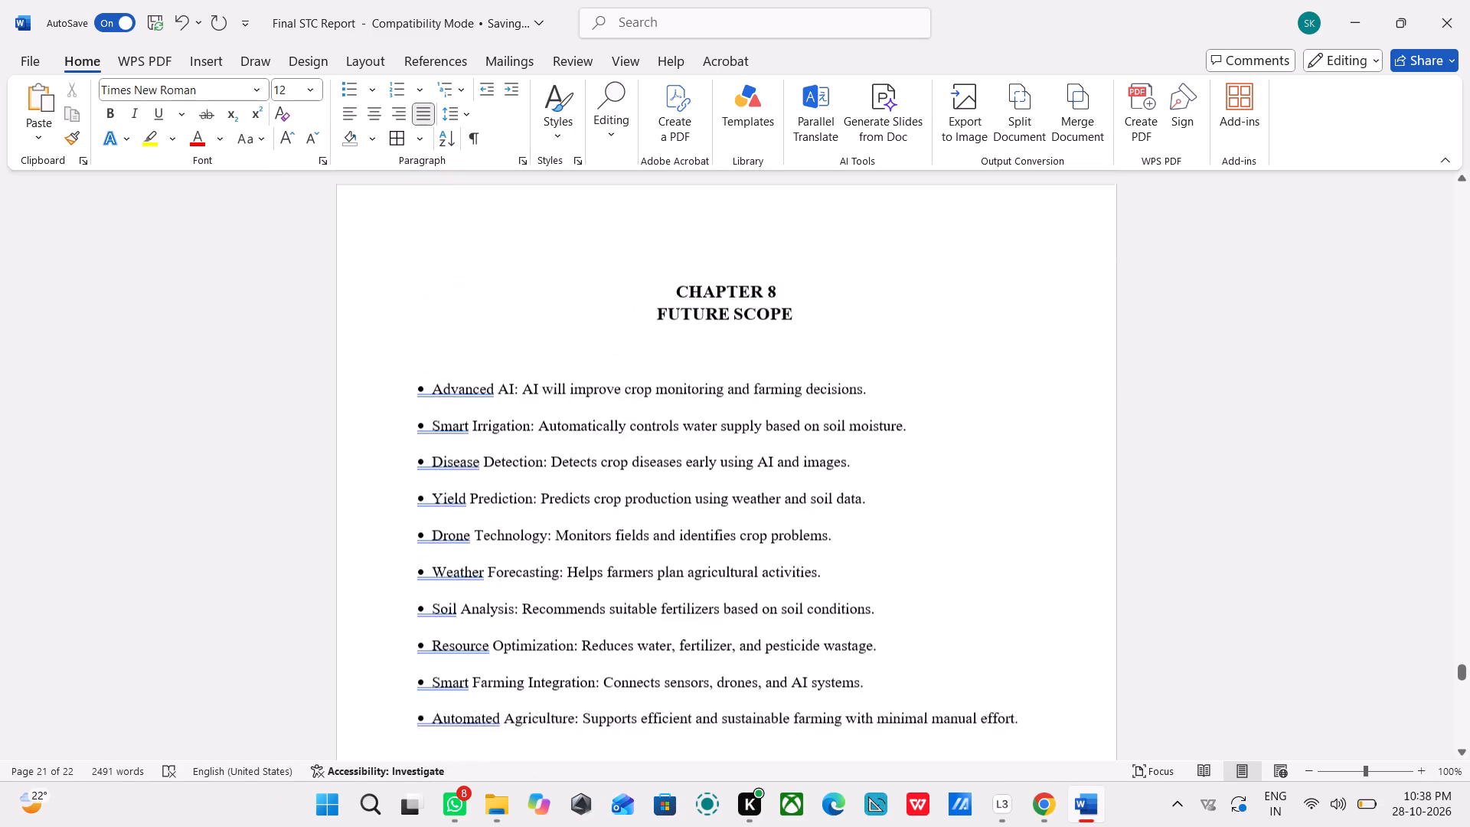
pyautogui.scroll(17, 710, 465)
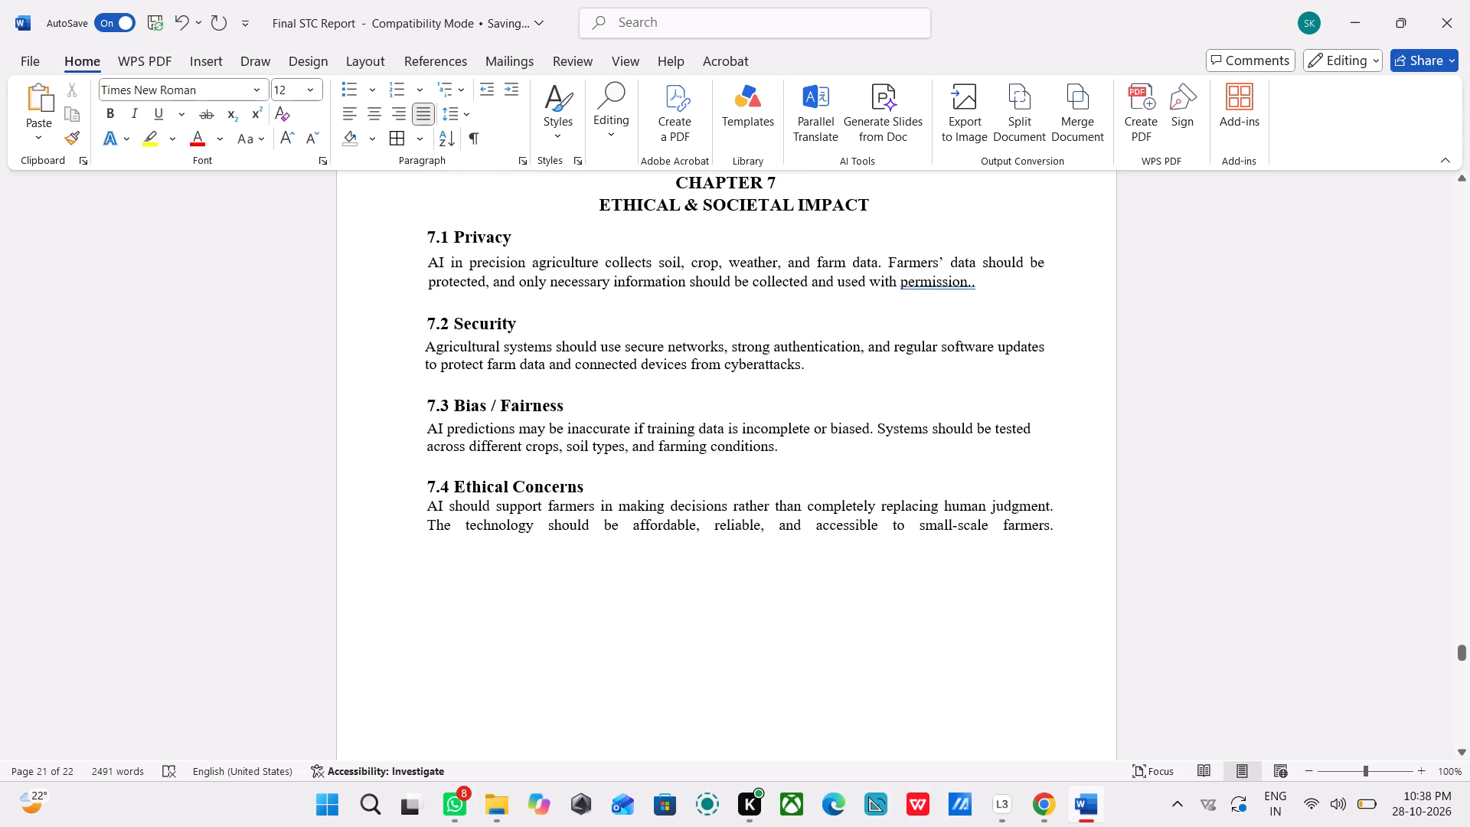
pyautogui.moveTo(420, 260); pyautogui.dragTo(1071, 523)
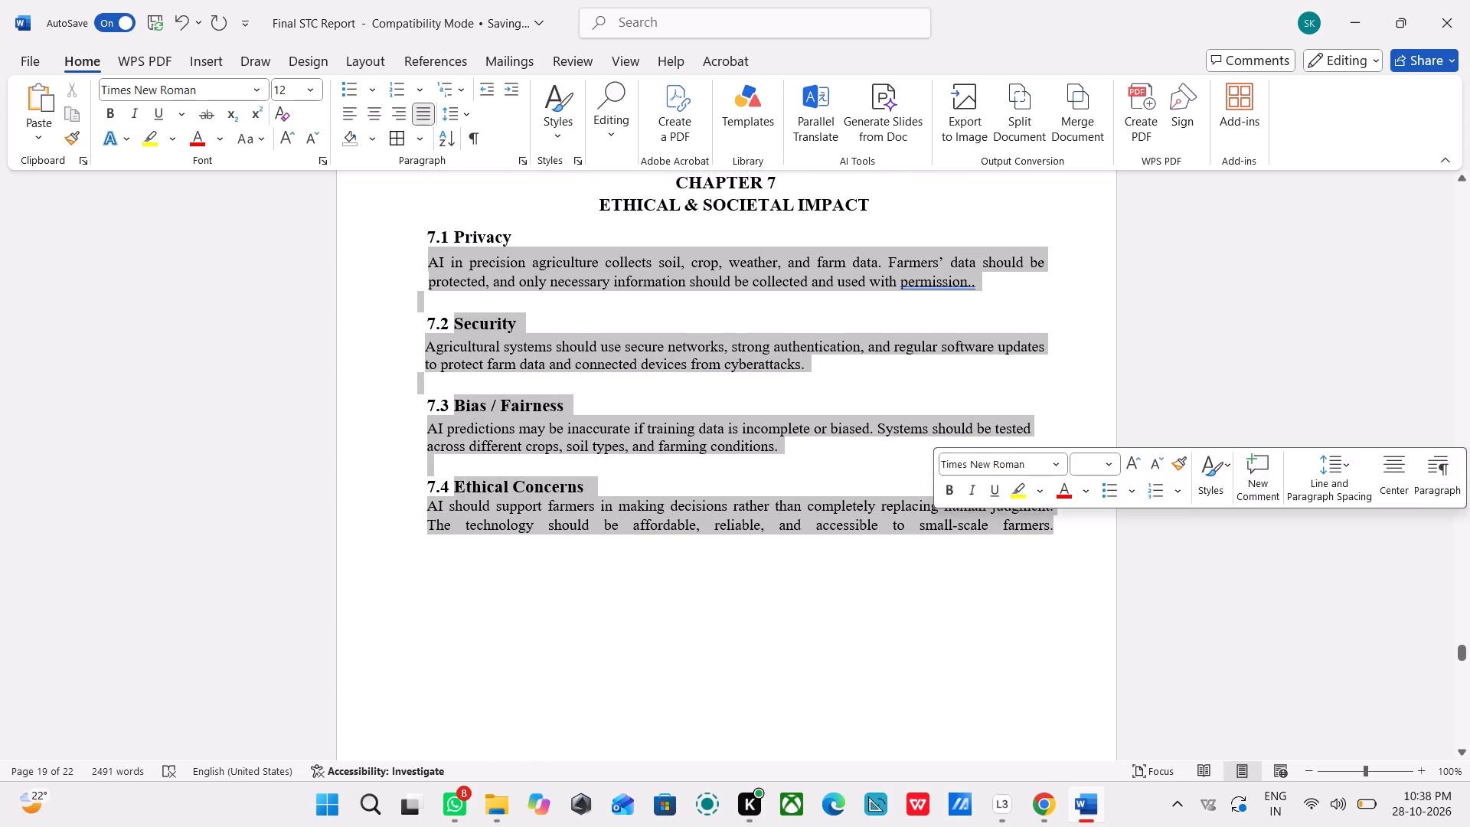
pyautogui.click(838, 390)
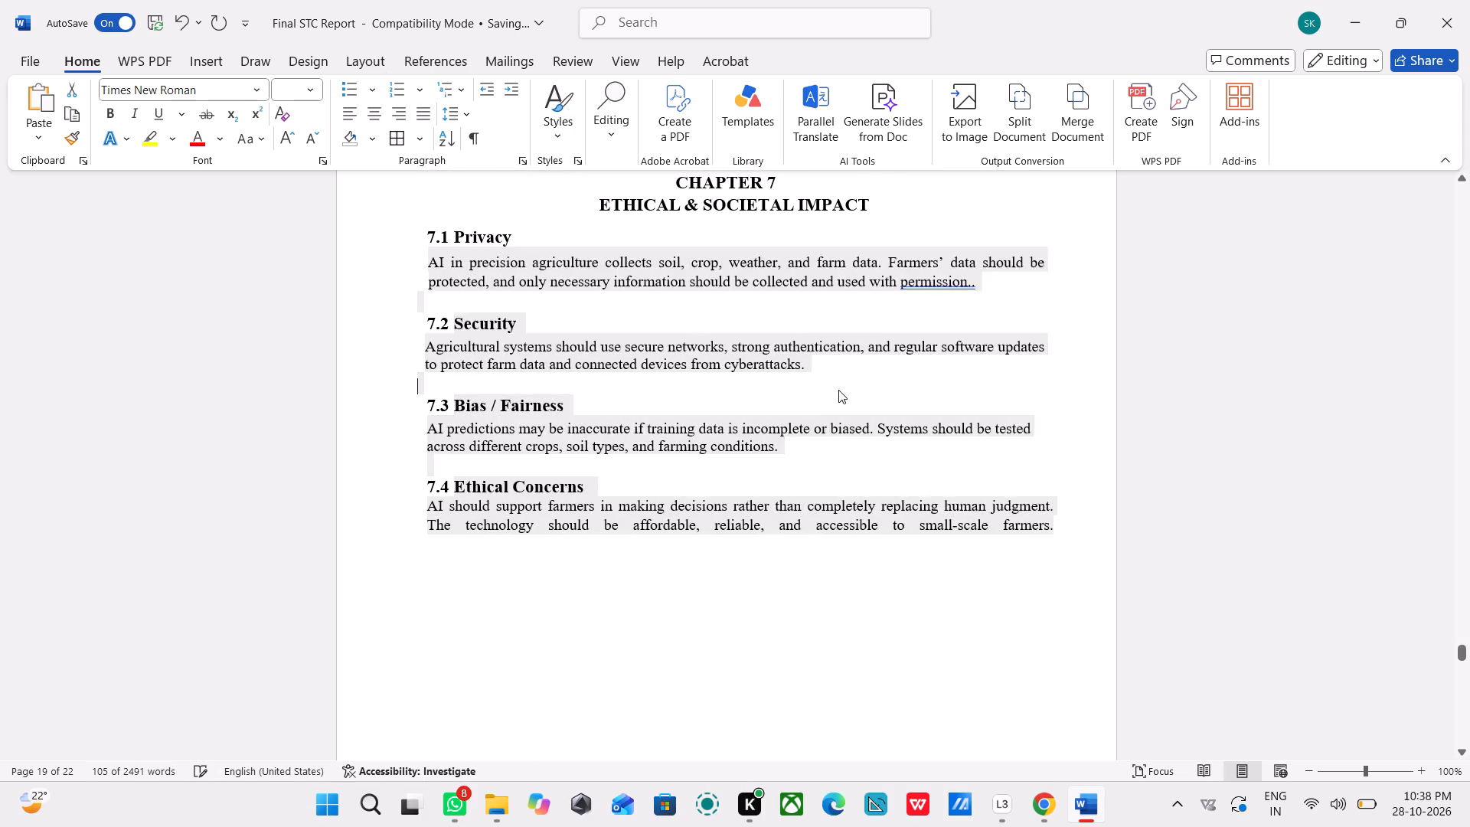
pyautogui.scroll(19, 828, 388)
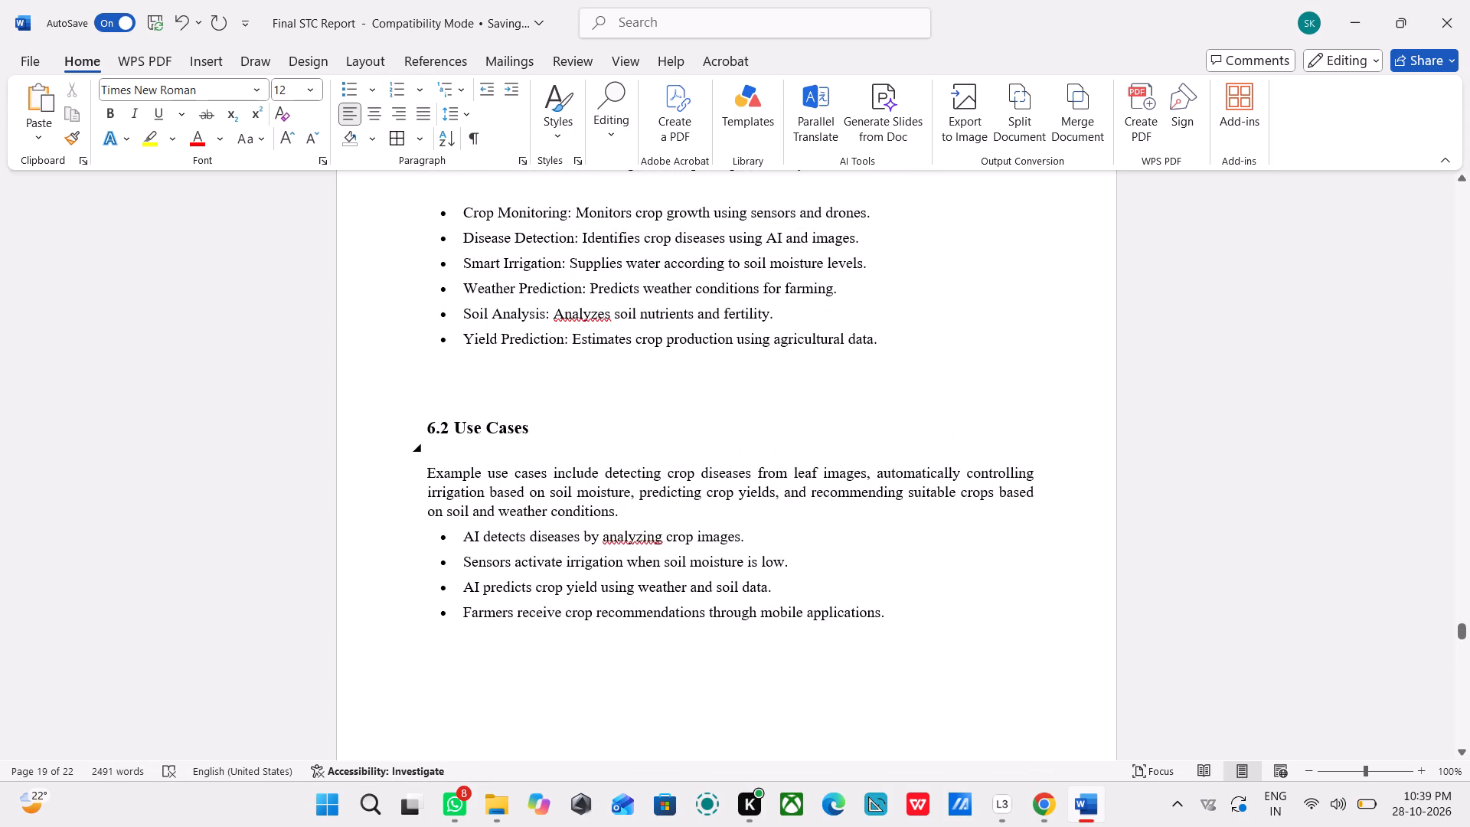
pyautogui.moveTo(626, 512); pyautogui.dragTo(541, 493)
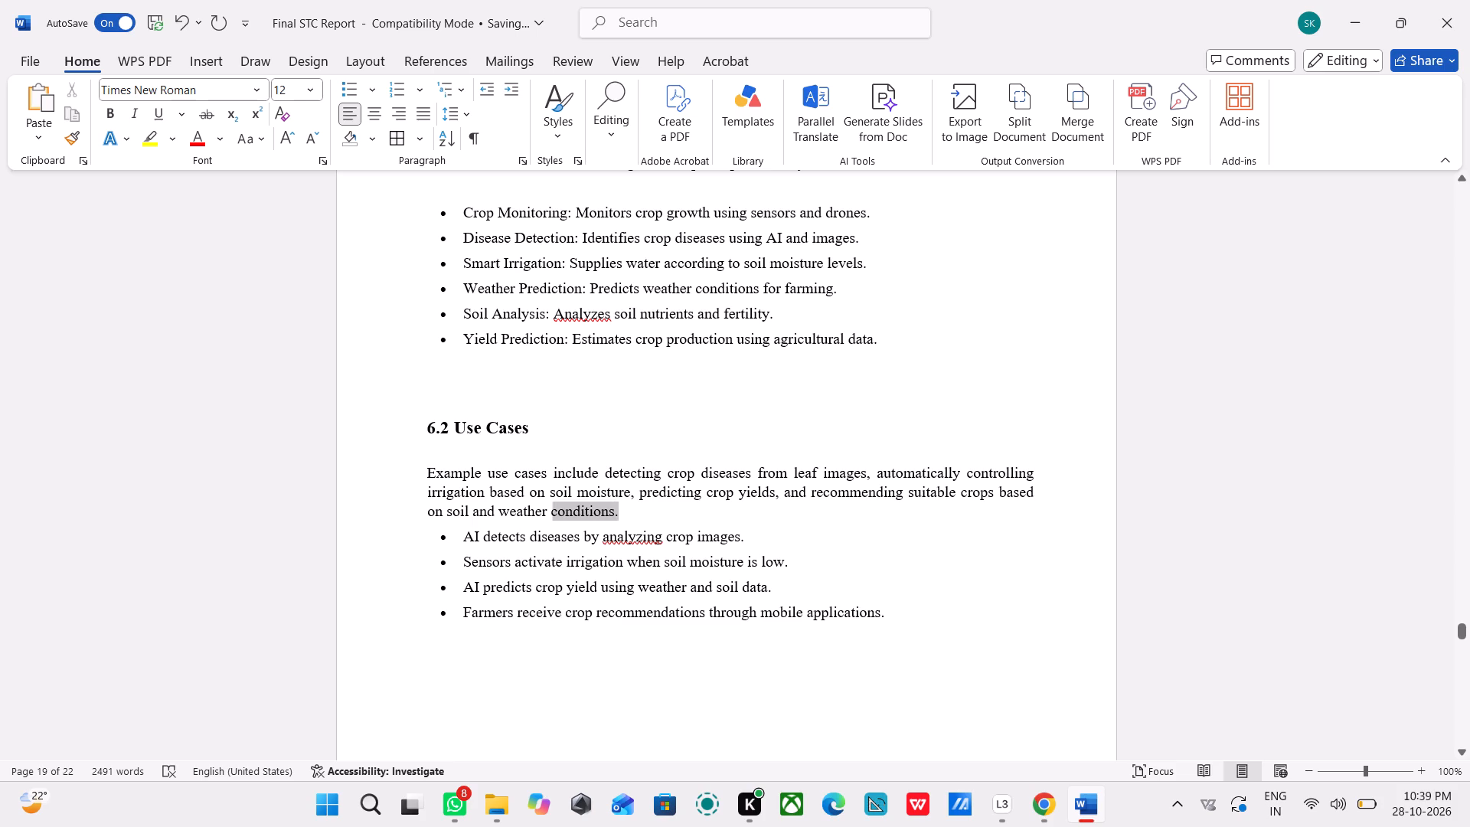
pyautogui.moveTo(541, 493); pyautogui.dragTo(457, 463)
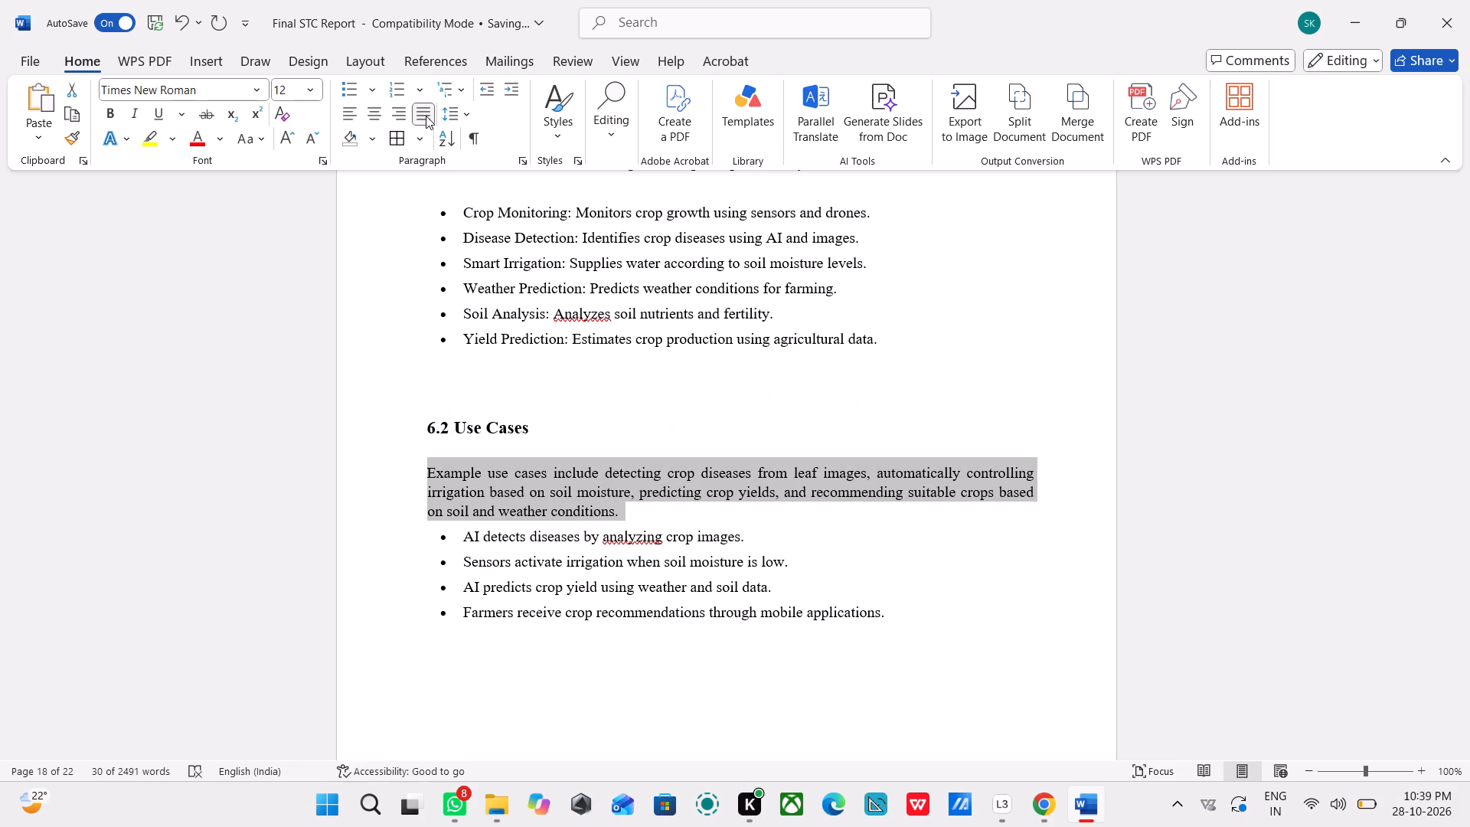
pyautogui.click(888, 346)
pyautogui.scroll(5, 887, 346)
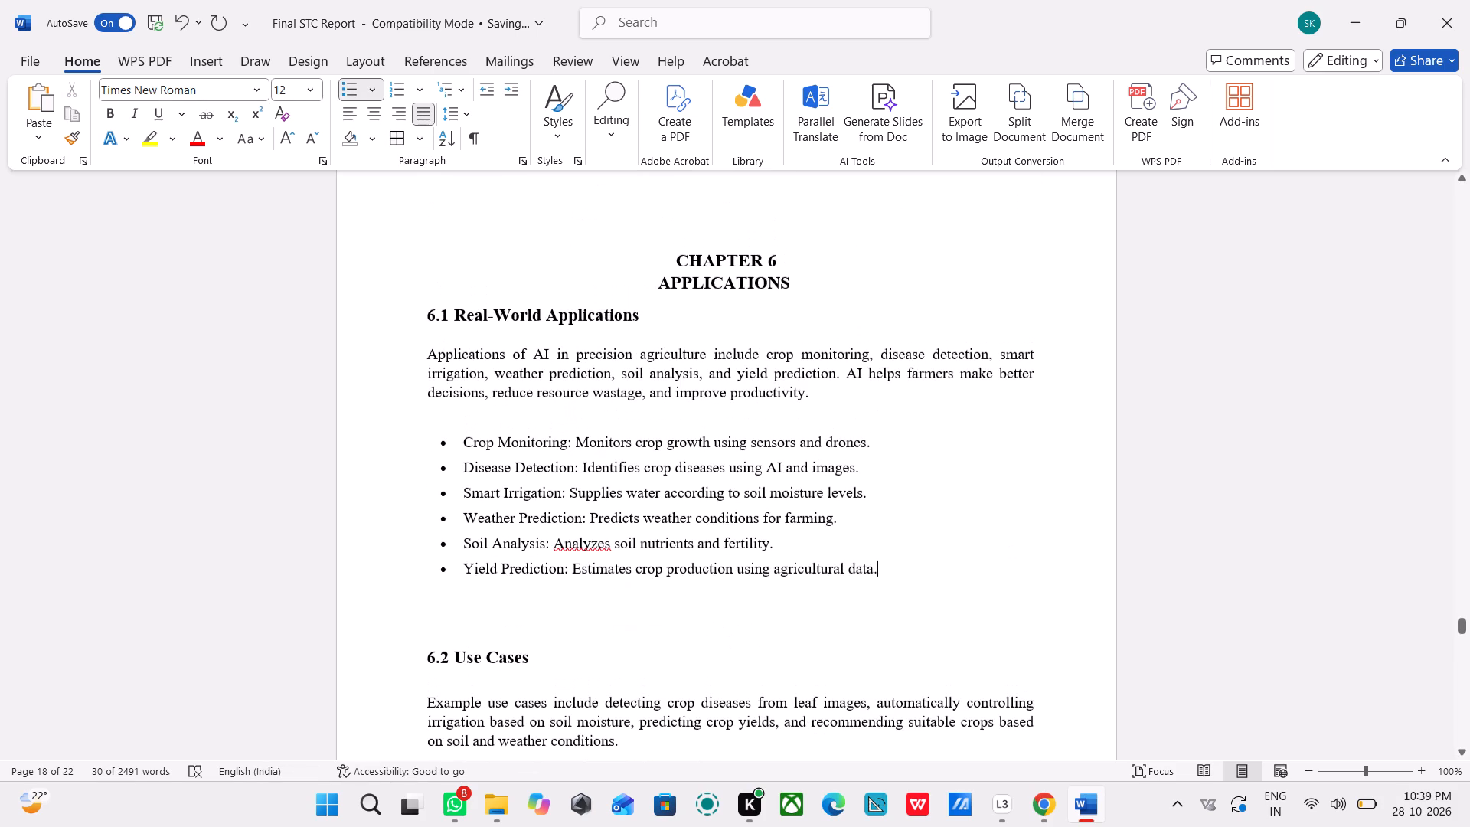
pyautogui.moveTo(902, 580); pyautogui.dragTo(462, 349)
pyautogui.click(1093, 368)
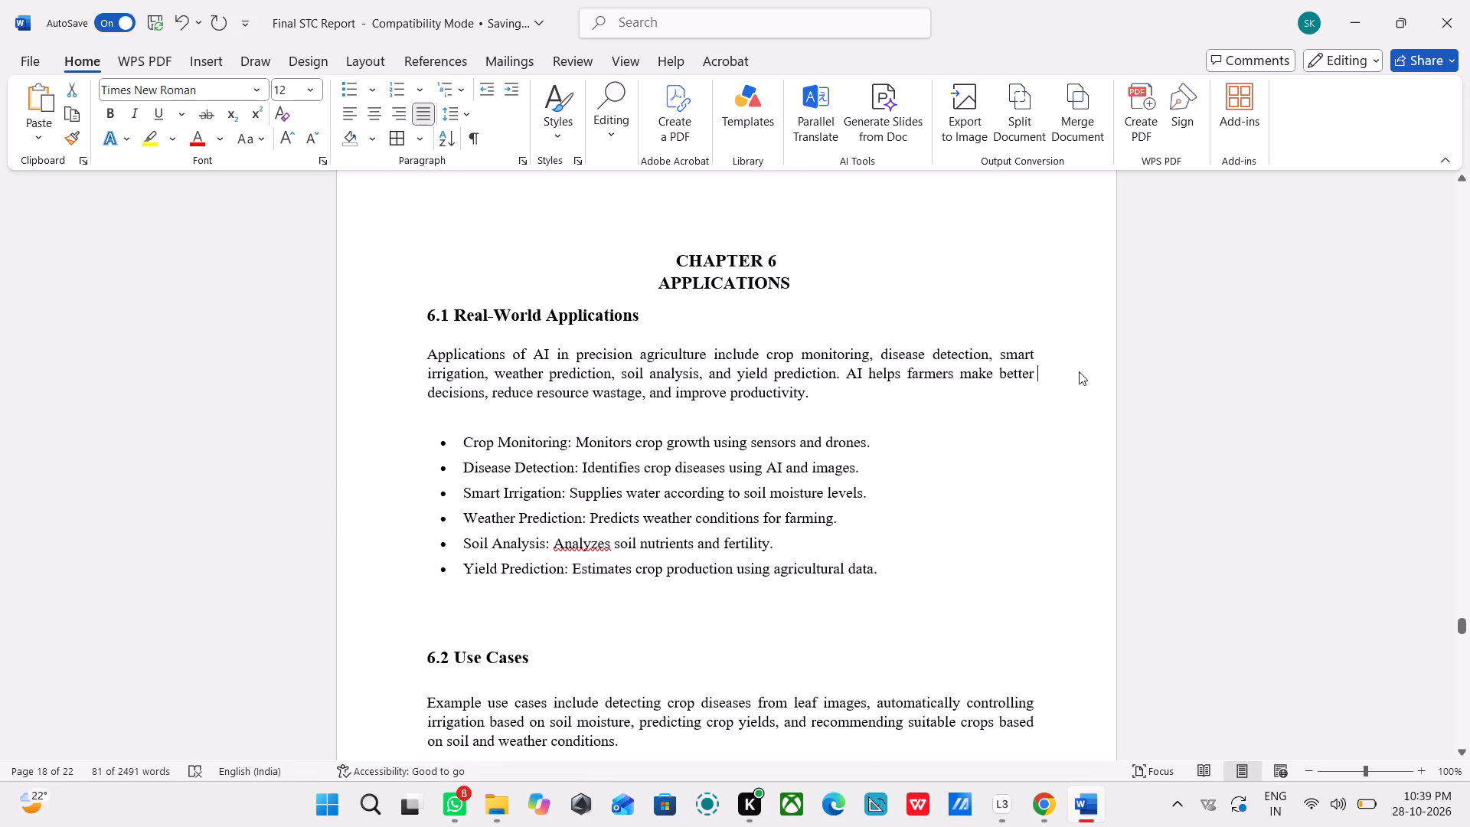
# Justify the Advantages and Limitations paragraphs under section 1.2 of Chapter 5.
pyautogui.scroll(20, 1072, 394)
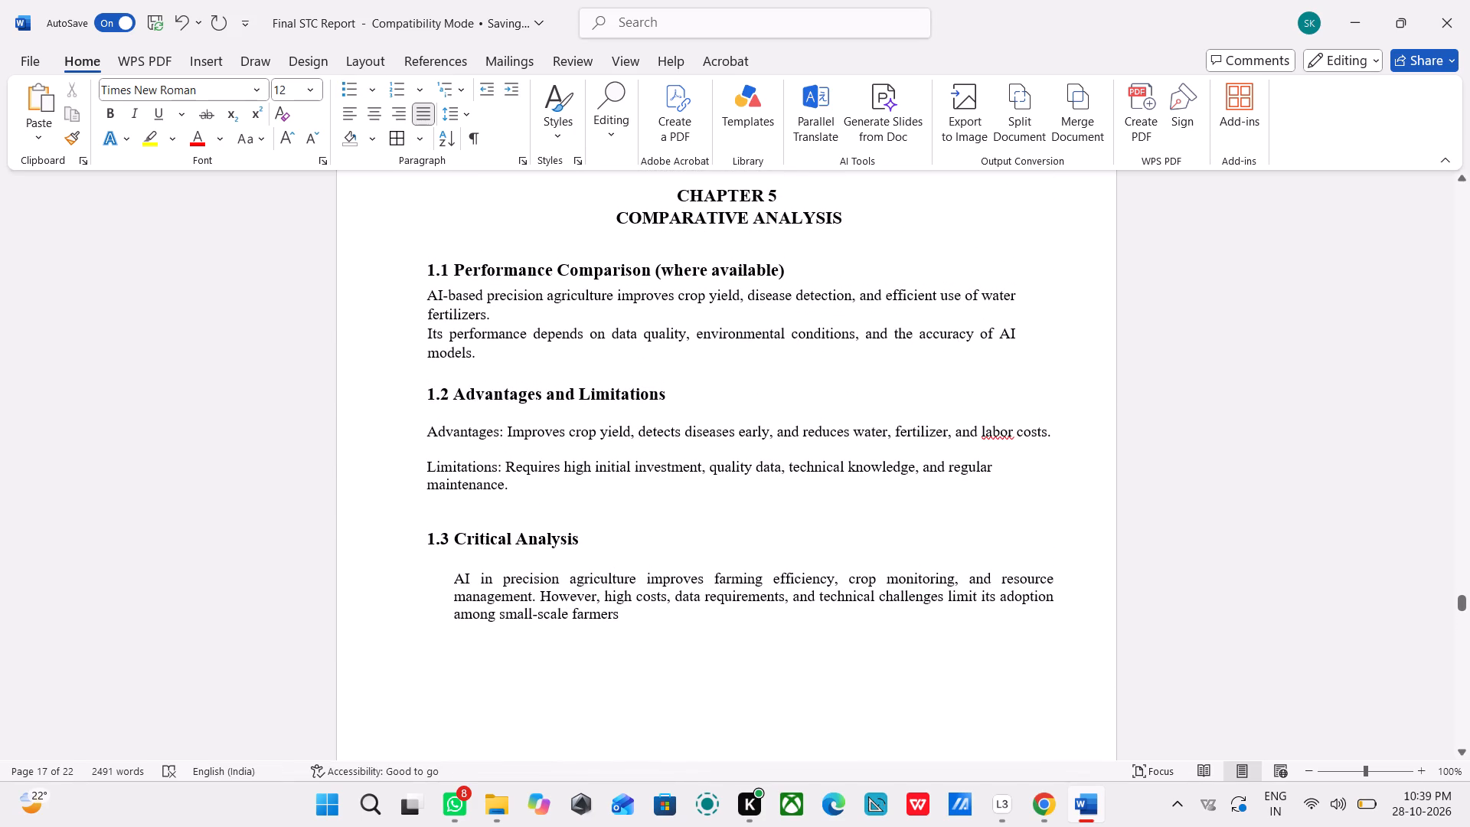
pyautogui.moveTo(422, 435); pyautogui.dragTo(965, 512)
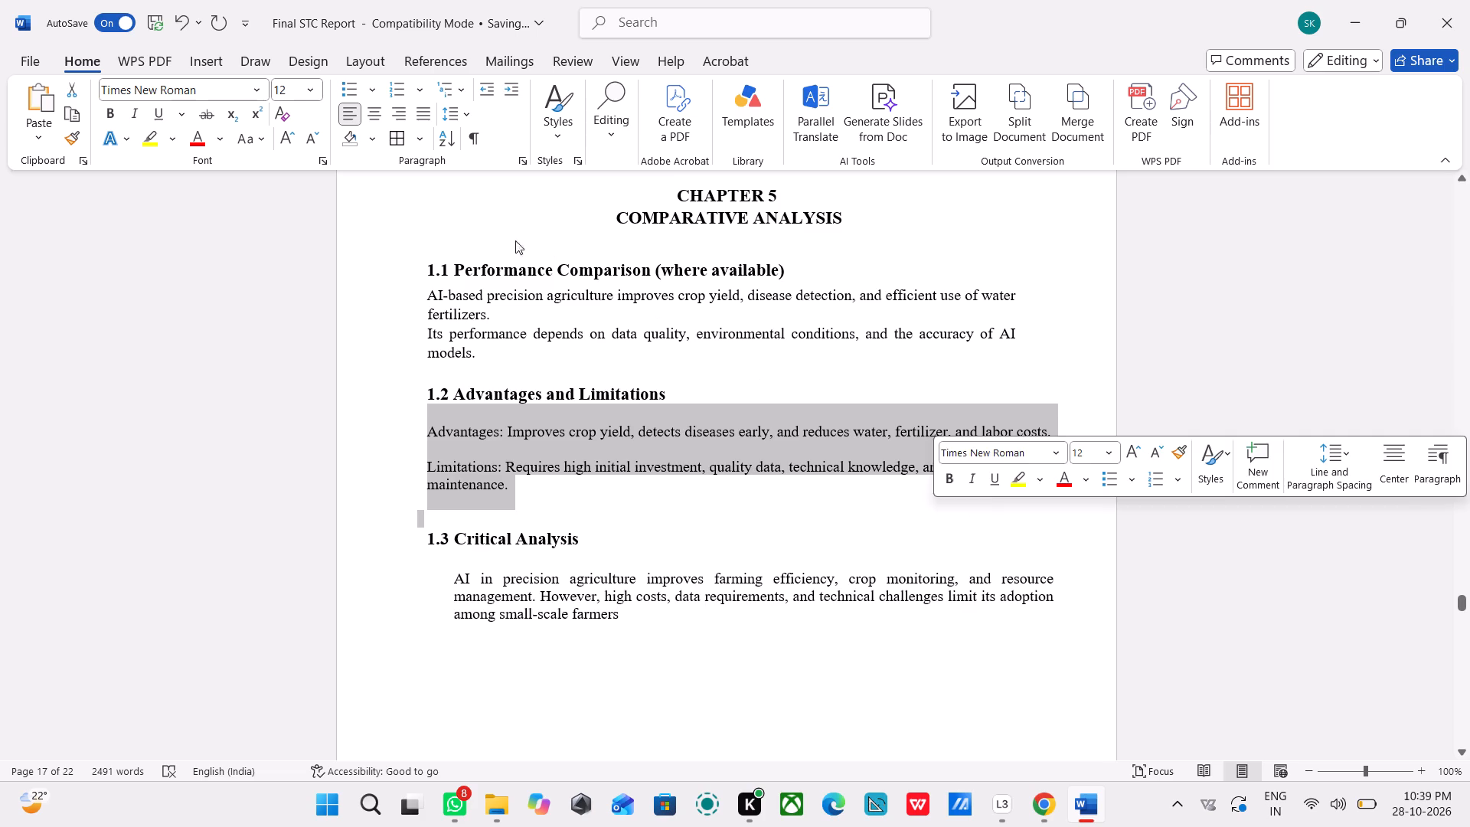
pyautogui.scroll(1, 503, 240)
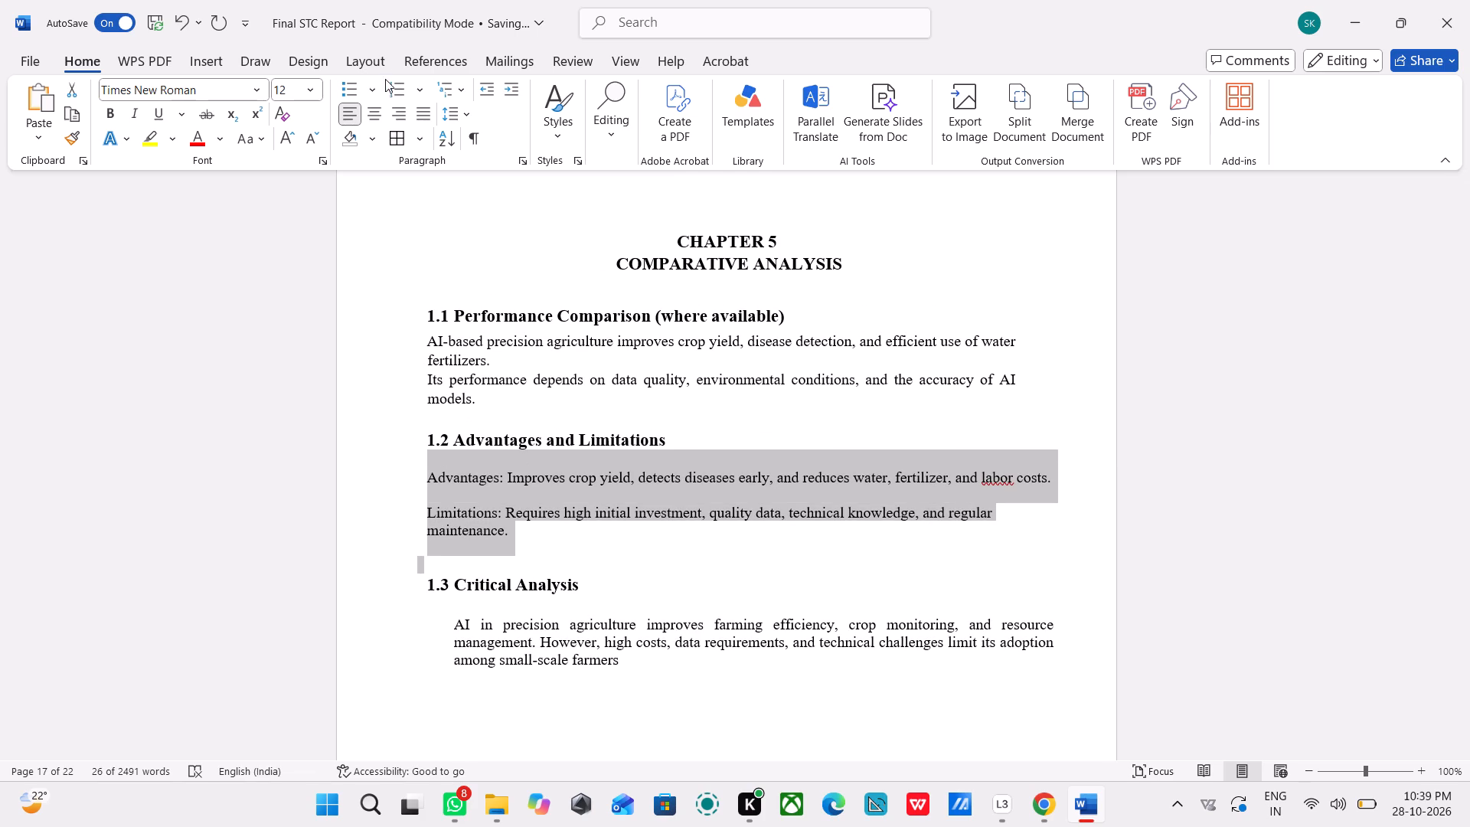
pyautogui.click(416, 105)
pyautogui.click(592, 534)
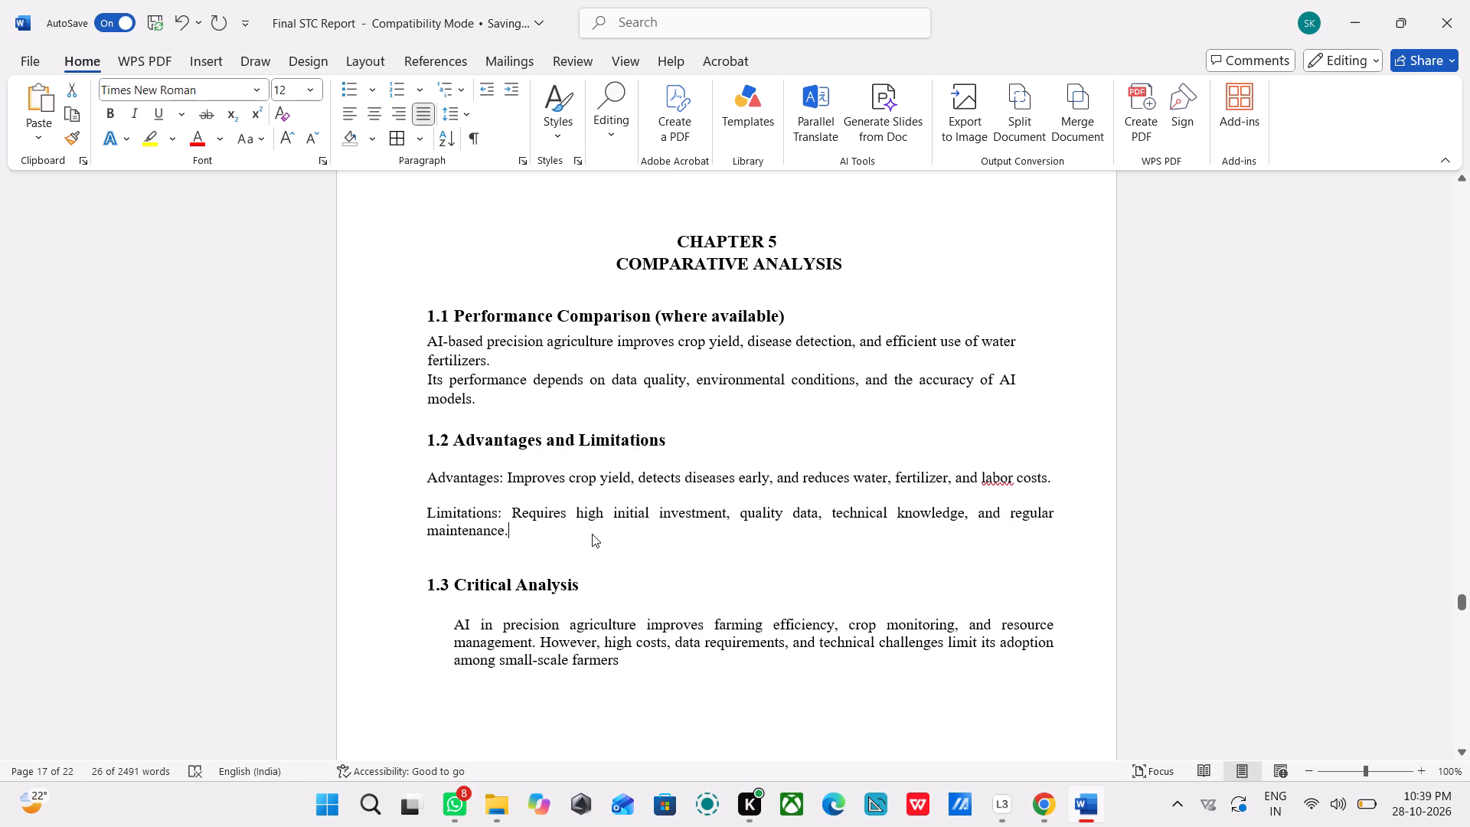
# Check the alignment of the section 1.1 paragraphs, the approach comparison table page and the component descriptions on page 15.
pyautogui.moveTo(411, 343); pyautogui.dragTo(569, 394)
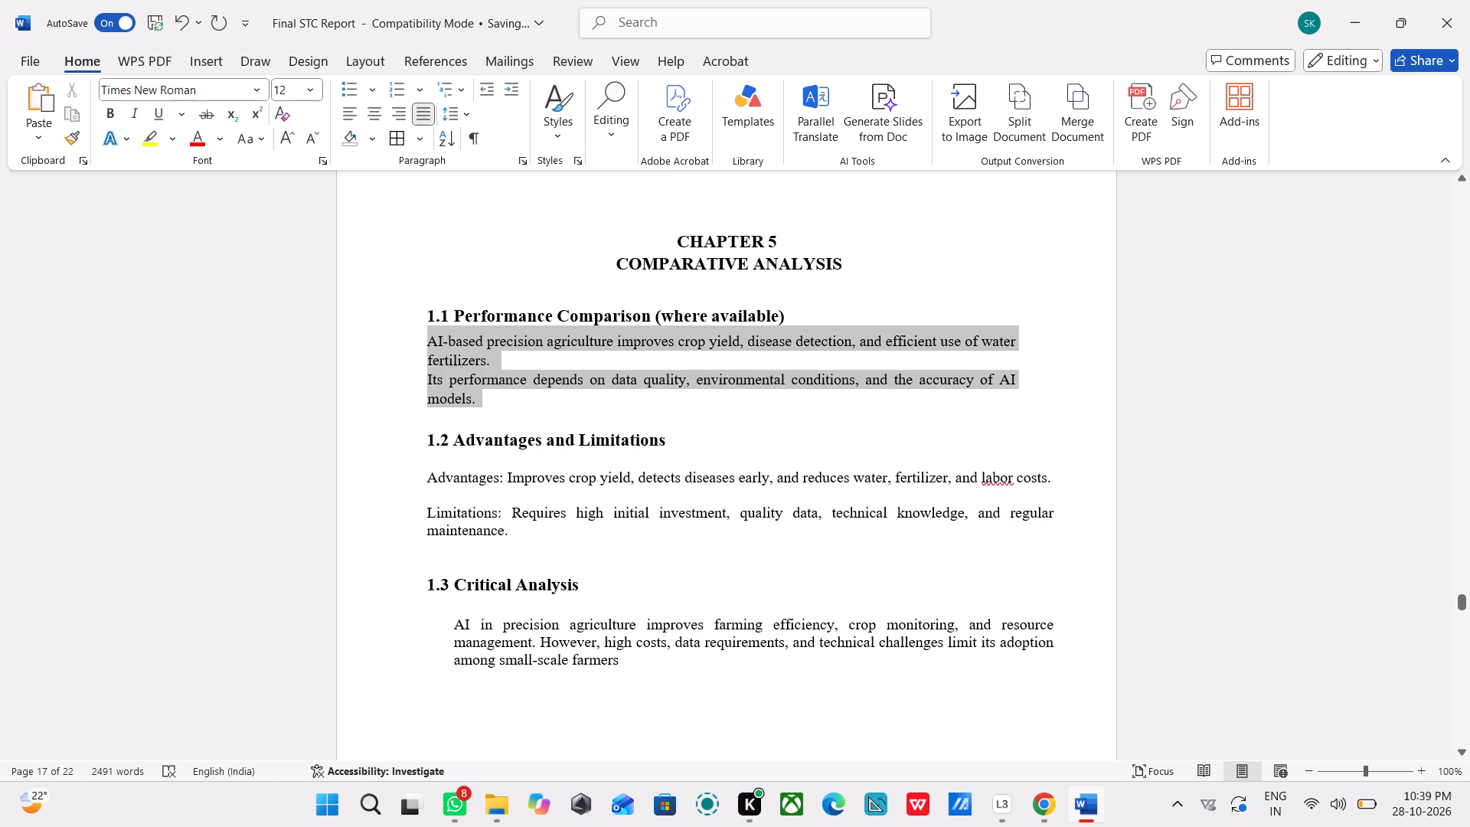
pyautogui.moveTo(569, 394); pyautogui.dragTo(571, 397)
pyautogui.scroll(19, 485, 253)
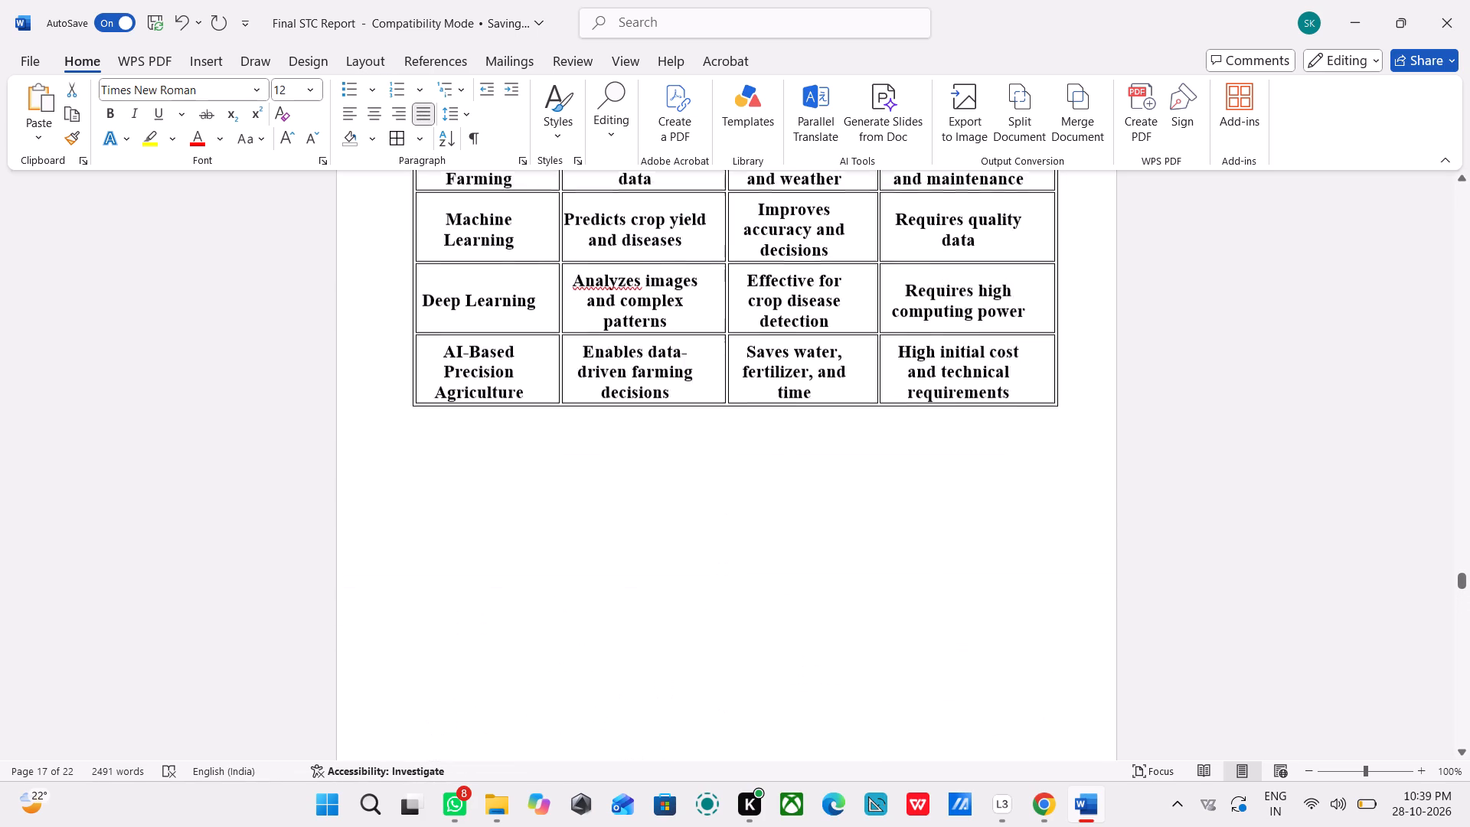
pyautogui.scroll(11, 485, 253)
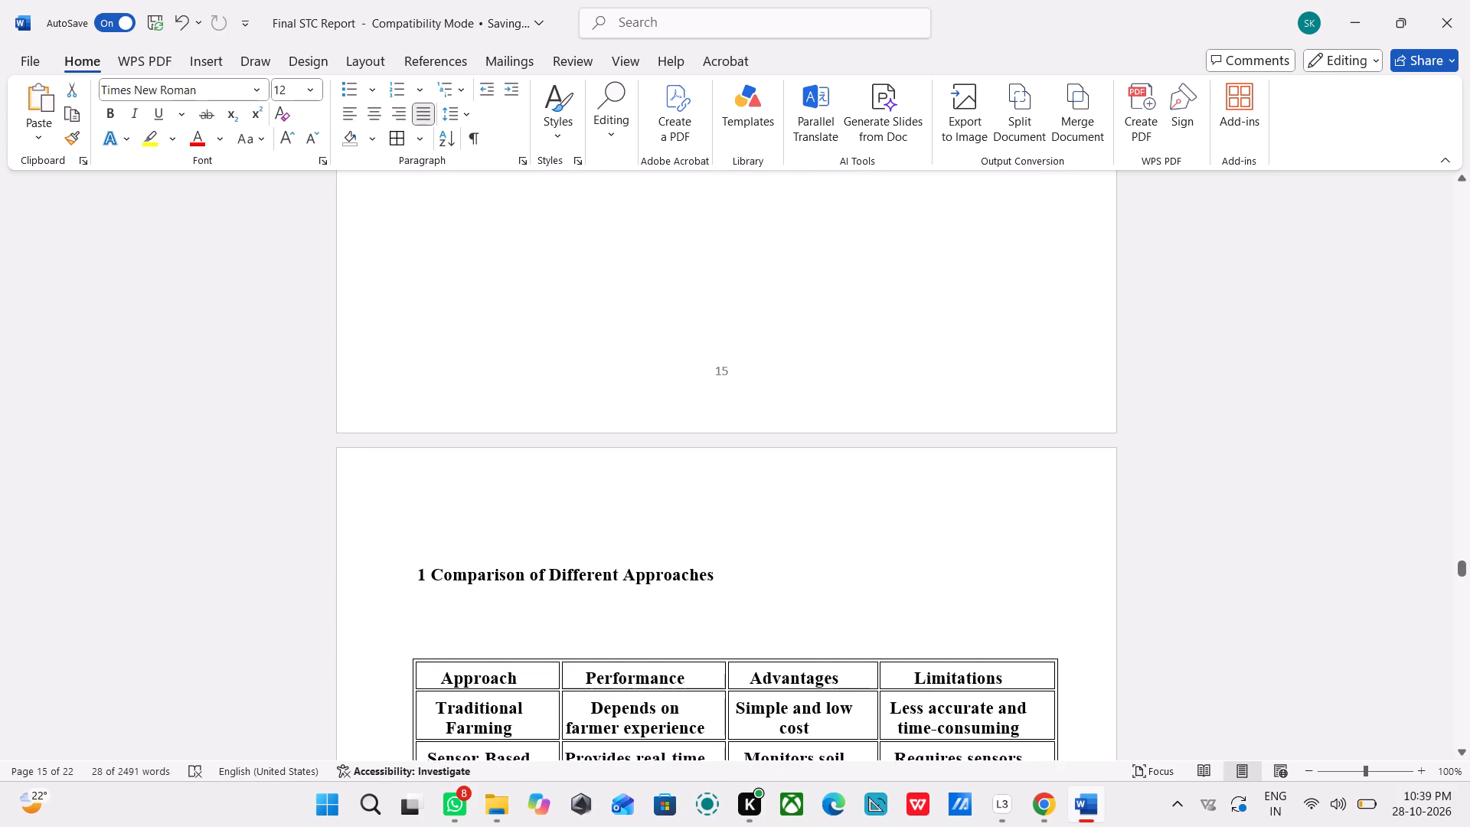
pyautogui.moveTo(521, 291); pyautogui.dragTo(476, 325)
pyautogui.moveTo(476, 325); pyautogui.dragTo(384, 195, button='right')
pyautogui.moveTo(476, 325); pyautogui.dragTo(384, 195)
pyautogui.moveTo(384, 195); pyautogui.dragTo(390, 193, button='right')
pyautogui.moveTo(384, 195); pyautogui.dragTo(390, 193)
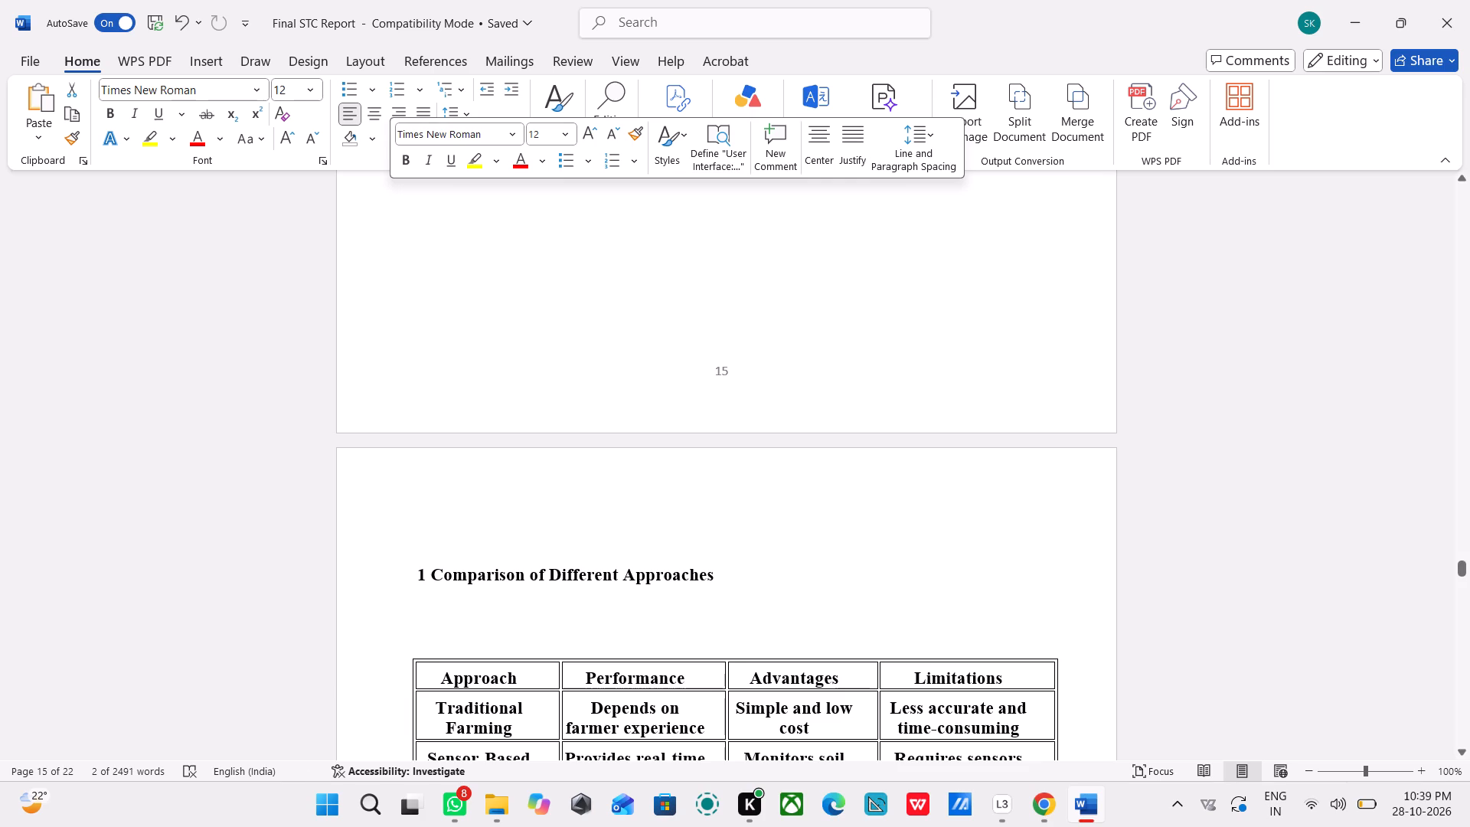
pyautogui.moveTo(392, 205); pyautogui.dragTo(682, 287)
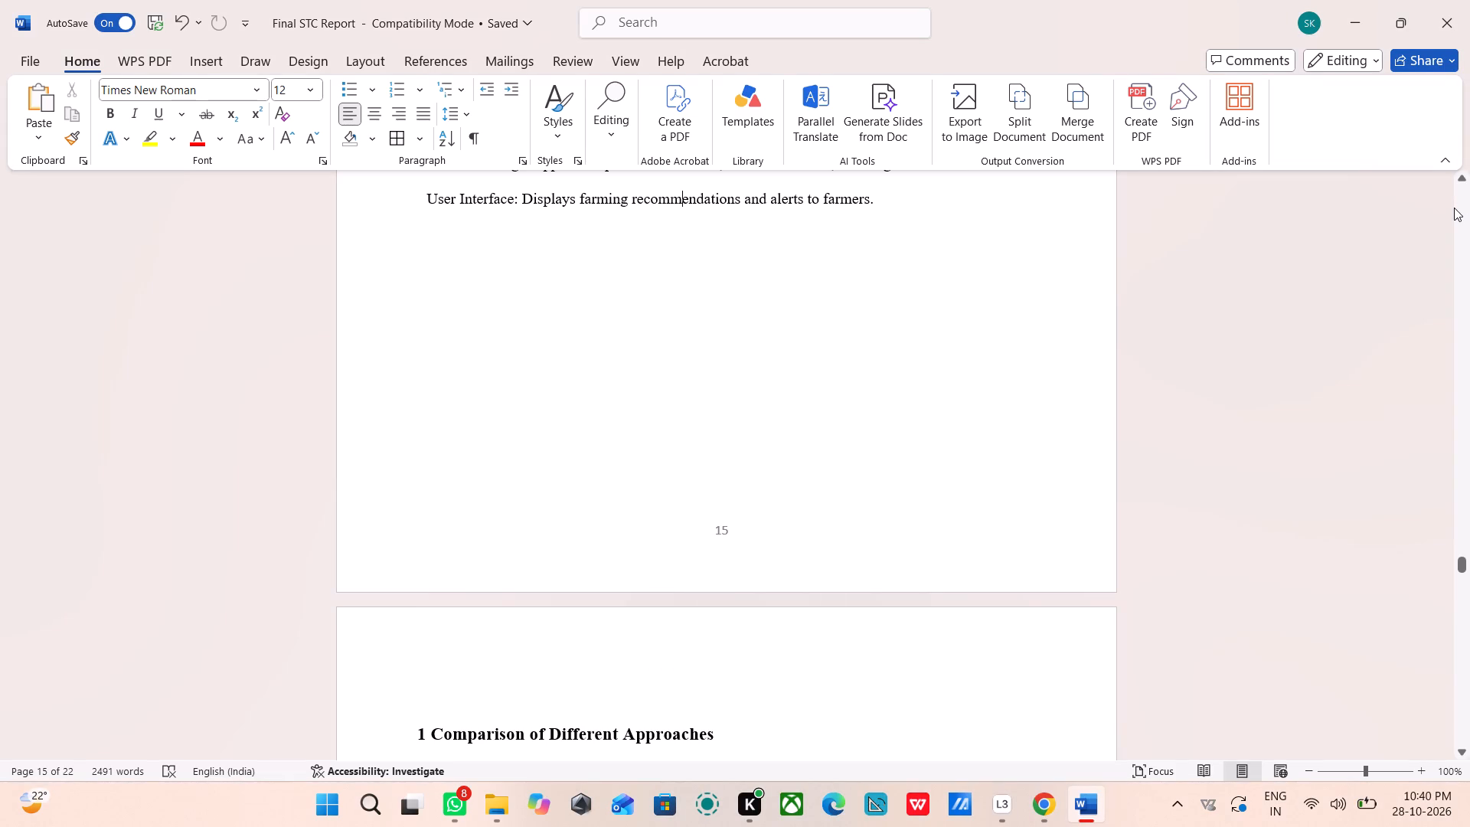
# Insert a blank line below the "IEEE / ACM / Springer / Elsevier Papers" heading on the References page.
pyautogui.scroll(-3, 888, 434)
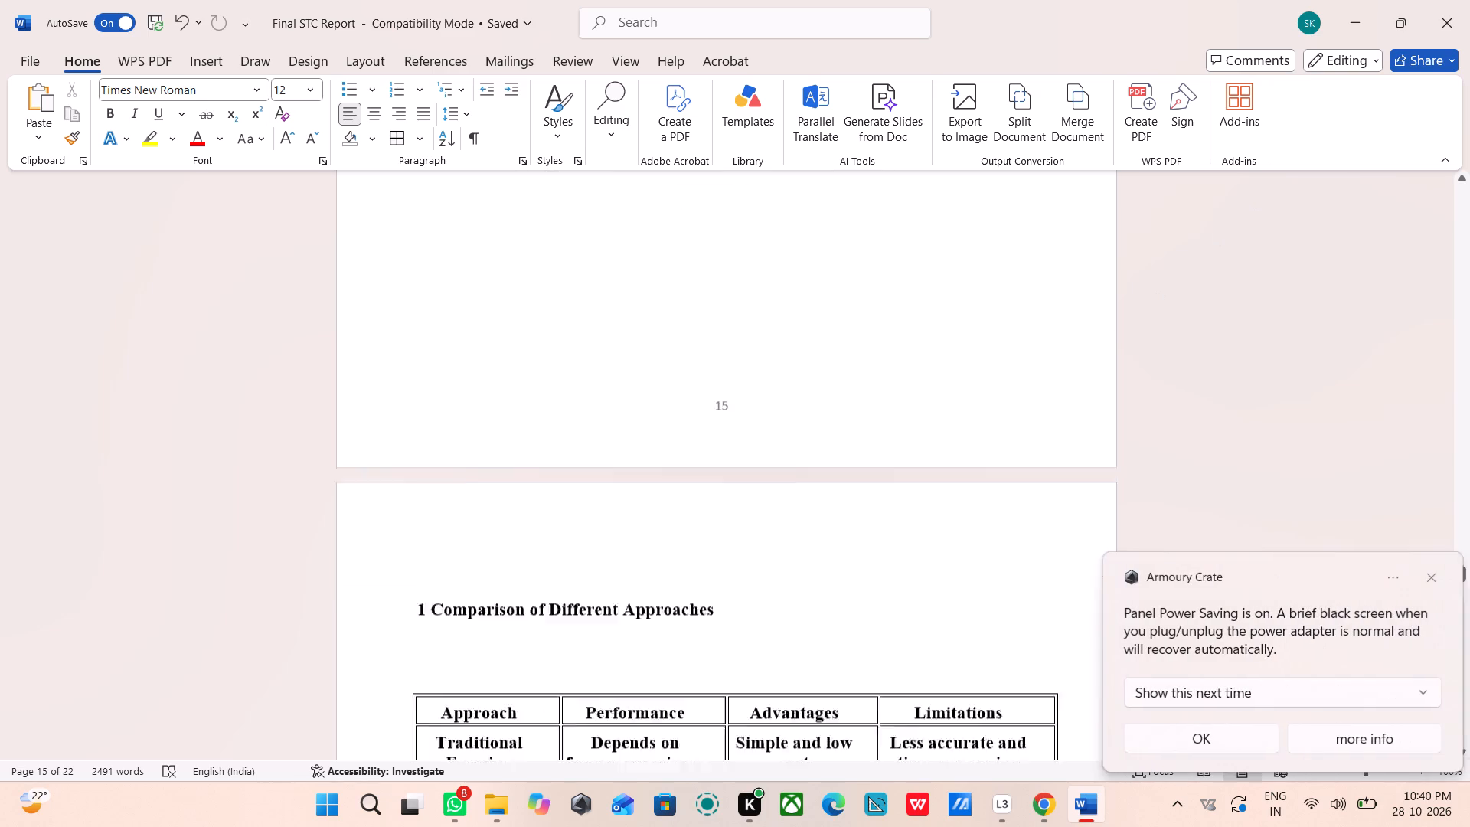
pyautogui.scroll(-11, 888, 434)
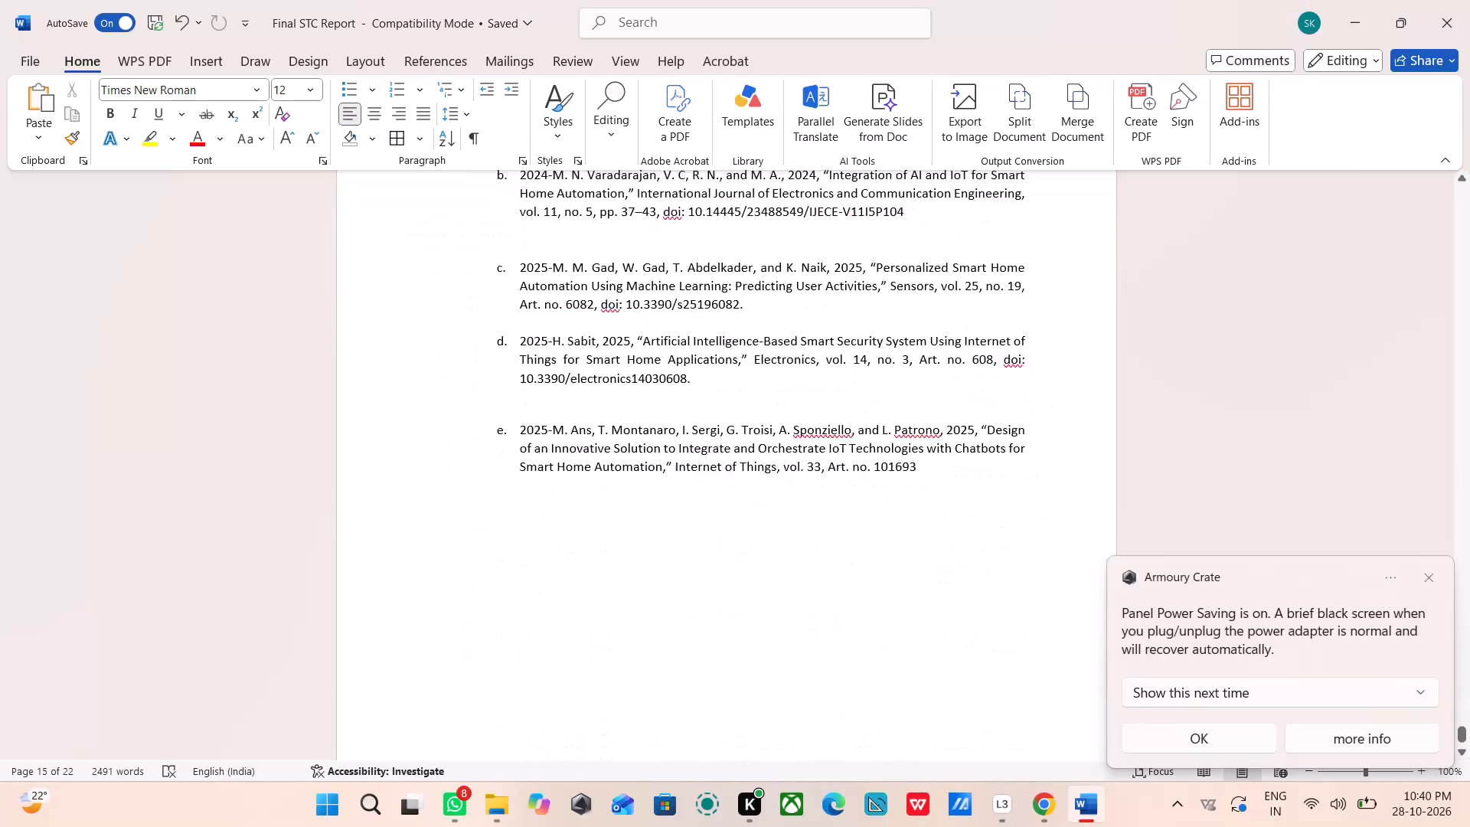
pyautogui.scroll(-2, 888, 434)
pyautogui.scroll(3, 888, 434)
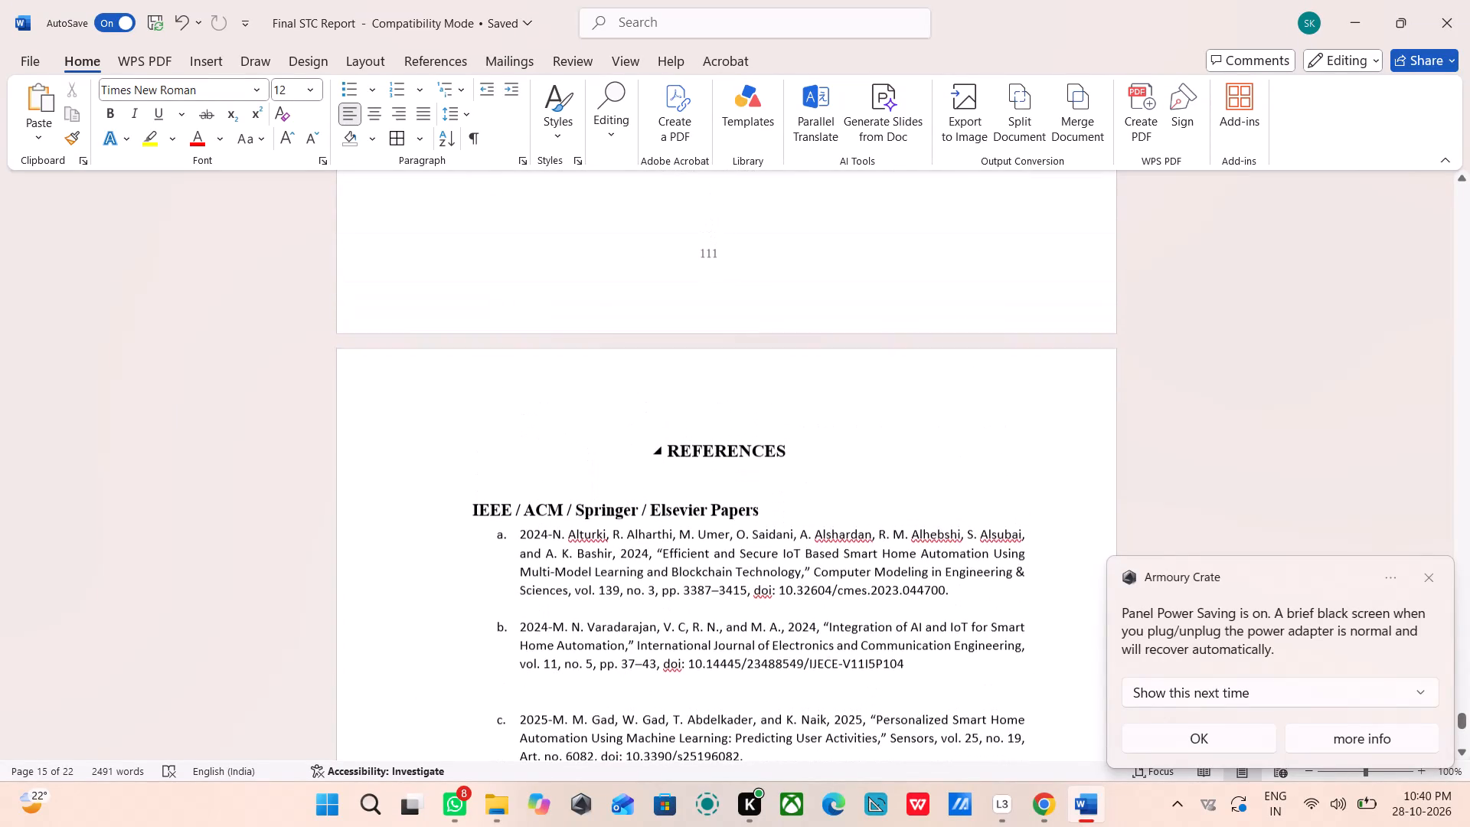
pyautogui.scroll(-2, 888, 445)
pyautogui.scroll(1, 888, 445)
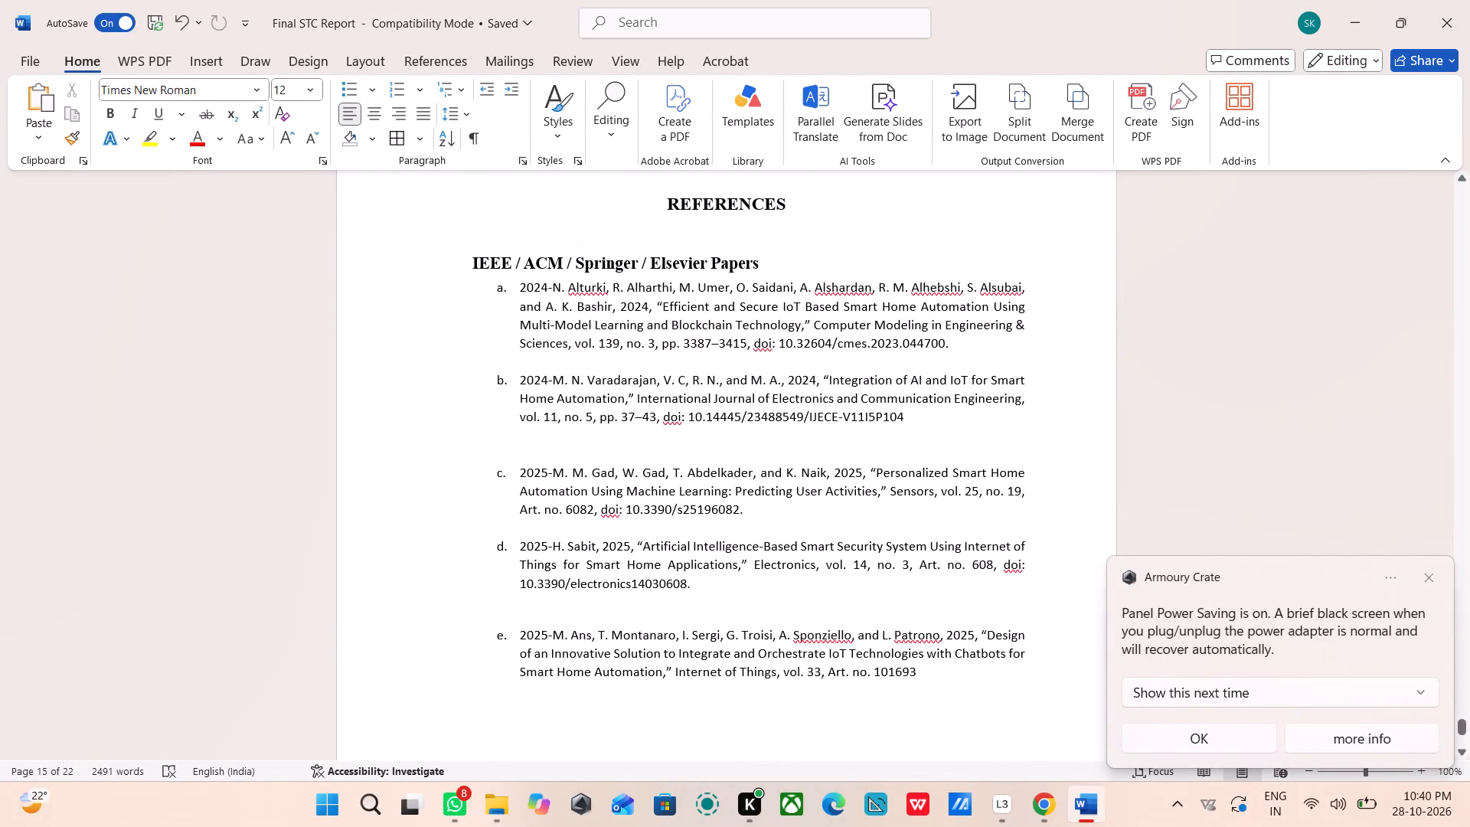
pyautogui.scroll(2, 888, 445)
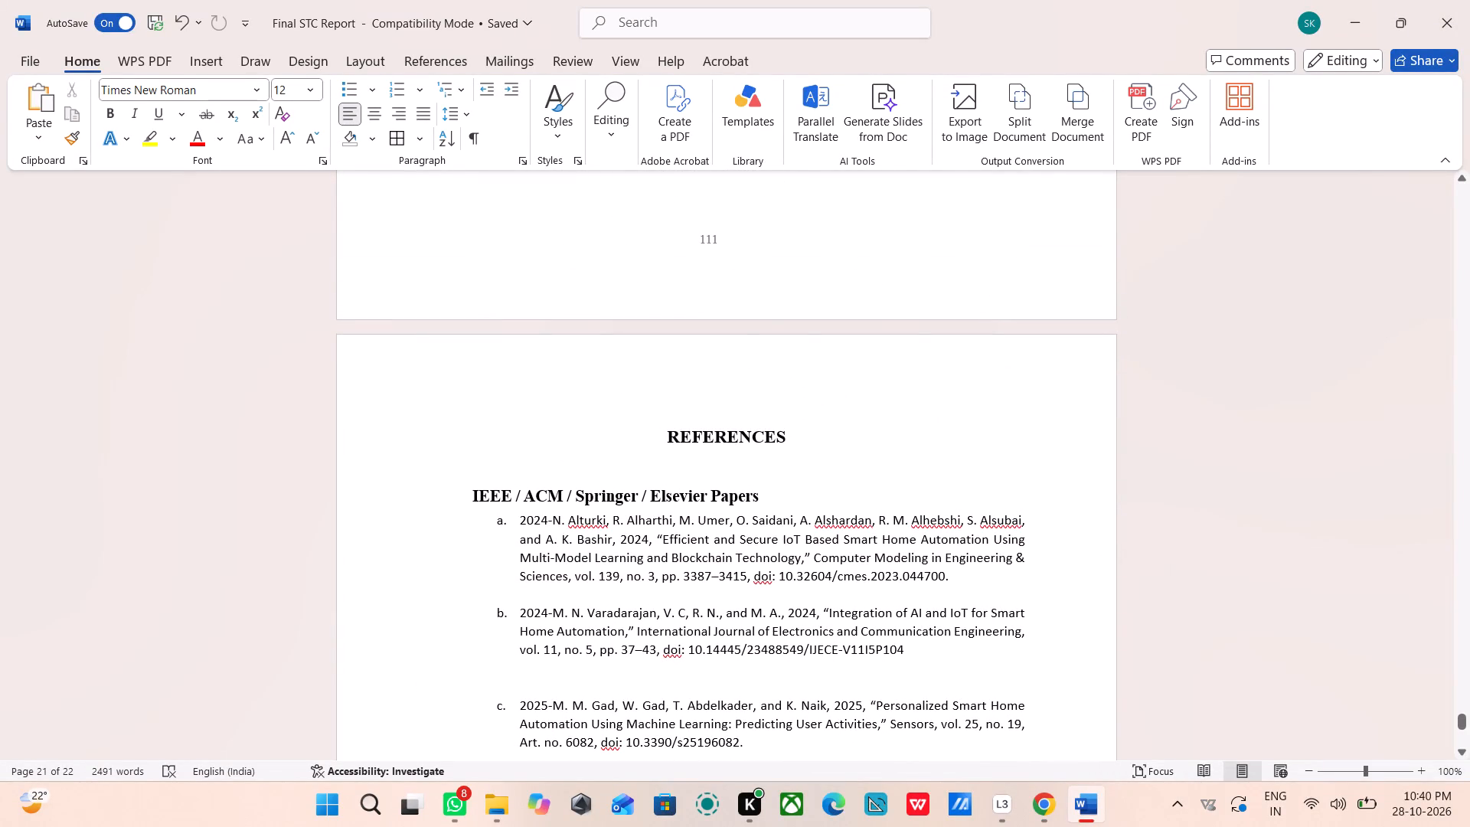
pyautogui.click(779, 506)
pyautogui.click(758, 476)
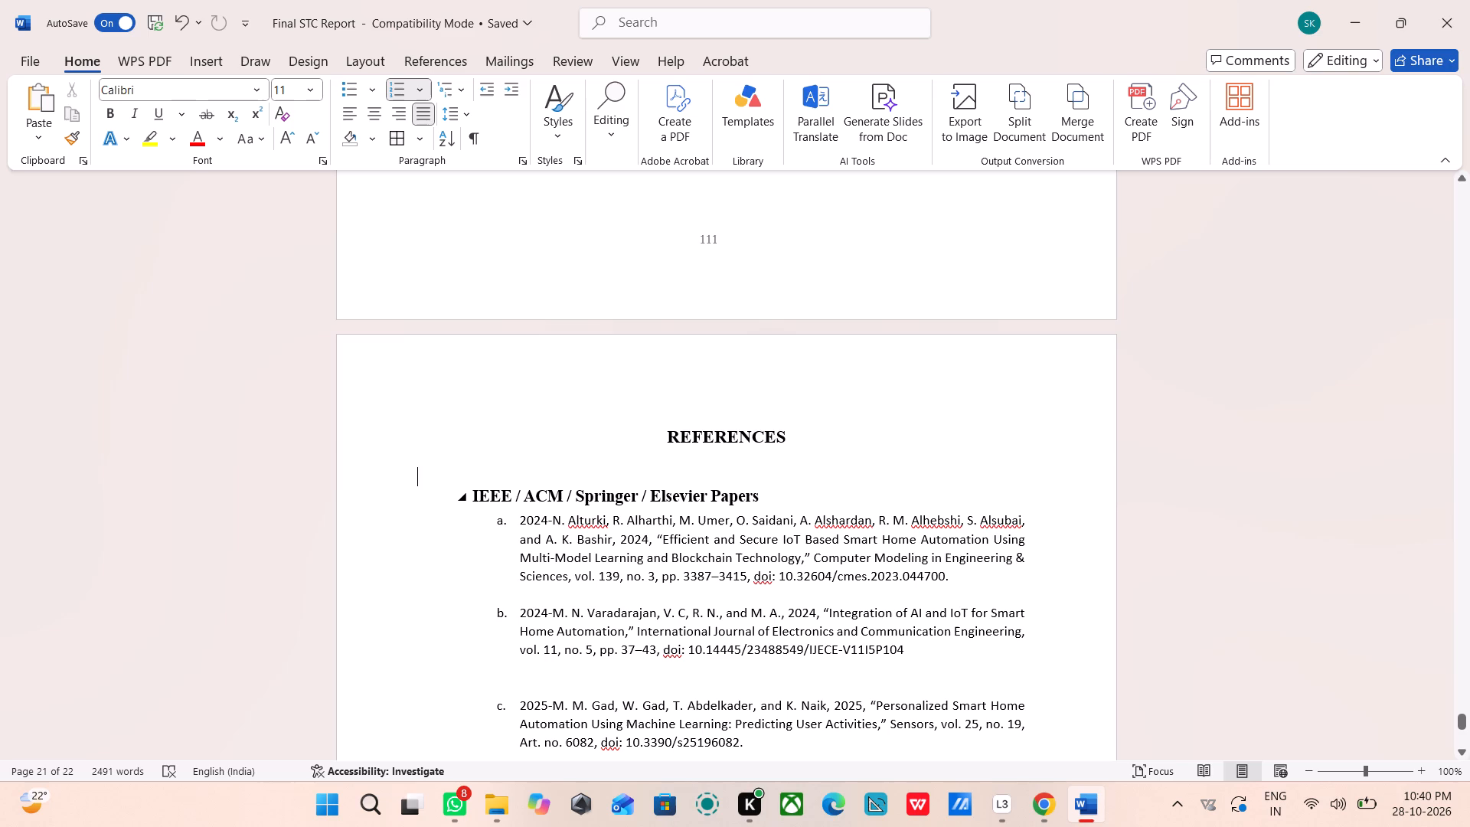
pyautogui.click(760, 501)
pyautogui.press('Return')
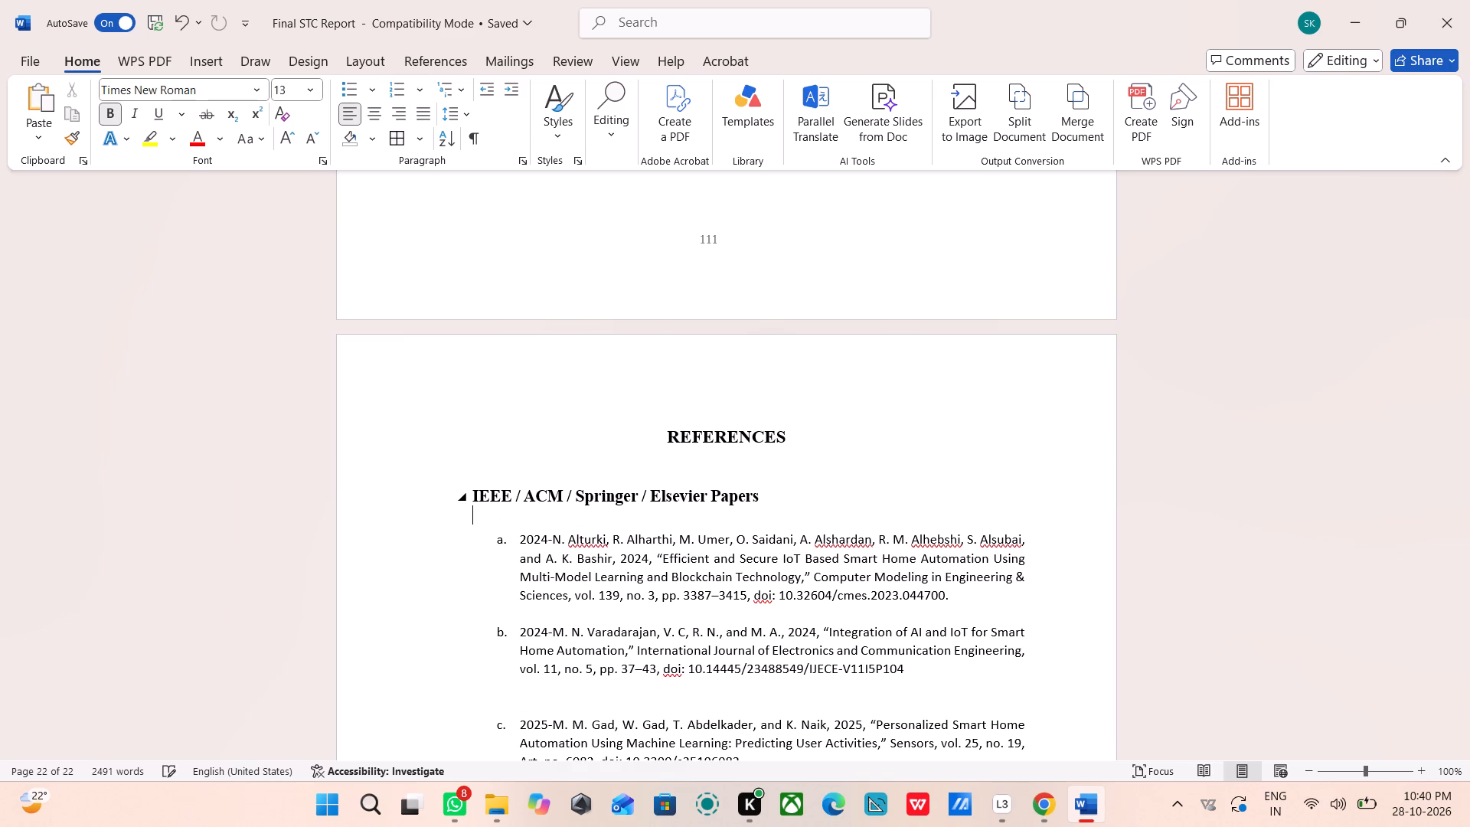
# Review the text and layout from Chapter 9 back to Chapter 7, and forward again to the end of the References.
pyautogui.scroll(3, 795, 374)
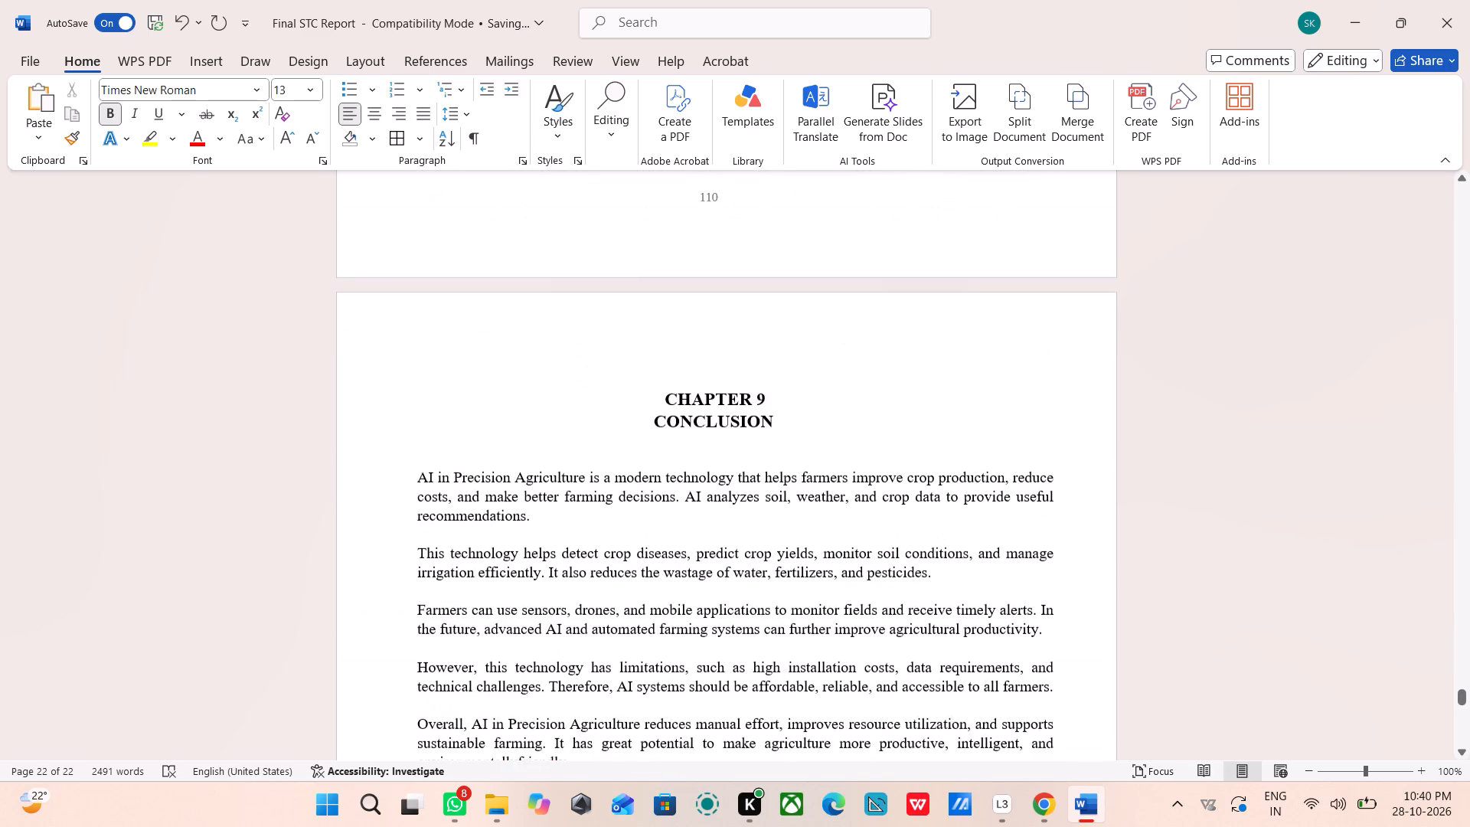
pyautogui.scroll(4, 795, 374)
pyautogui.scroll(-1, 795, 374)
pyautogui.scroll(4, 795, 374)
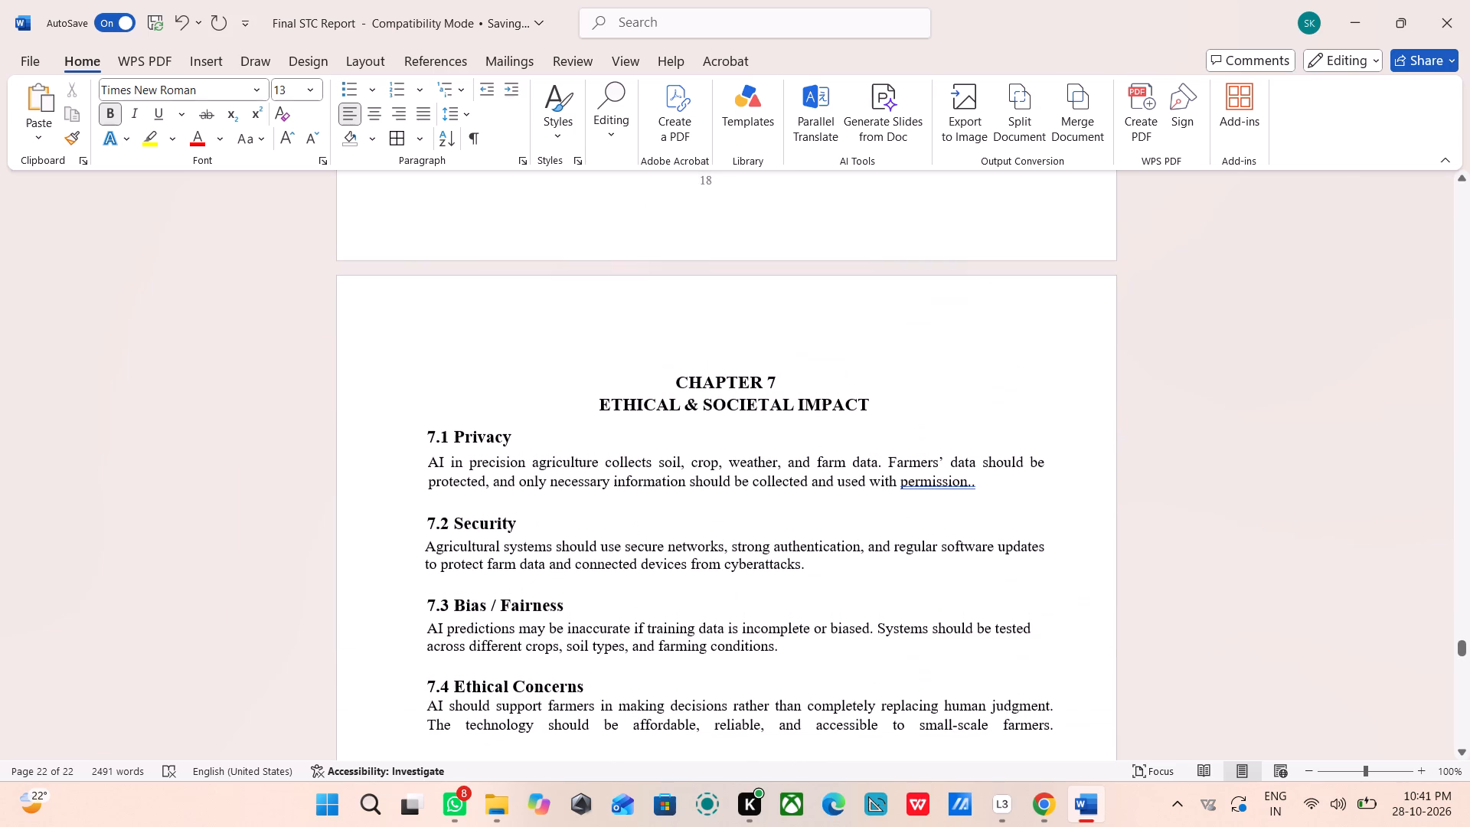
pyautogui.scroll(-1, 596, 449)
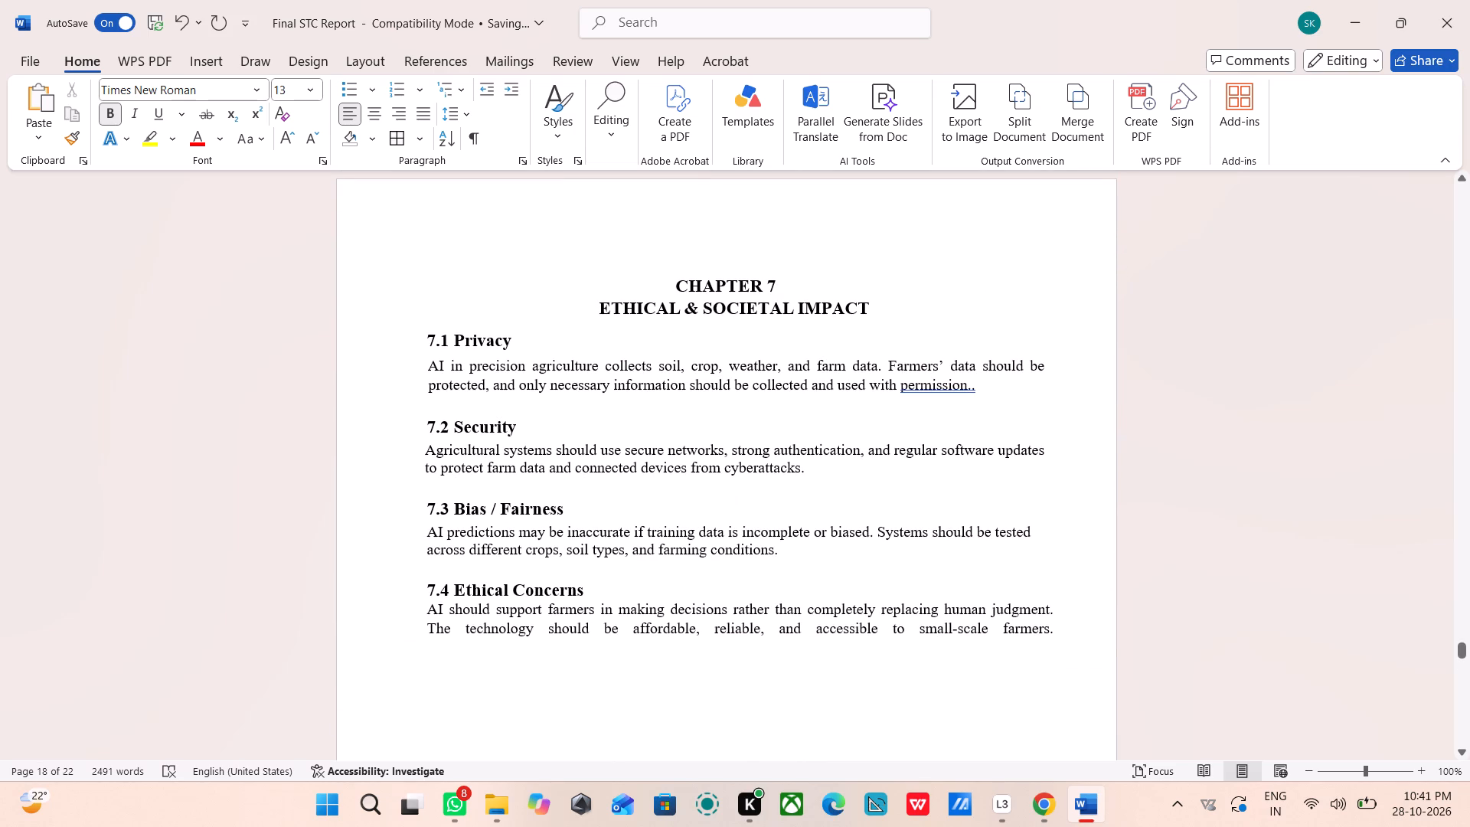
pyautogui.scroll(-5, 596, 449)
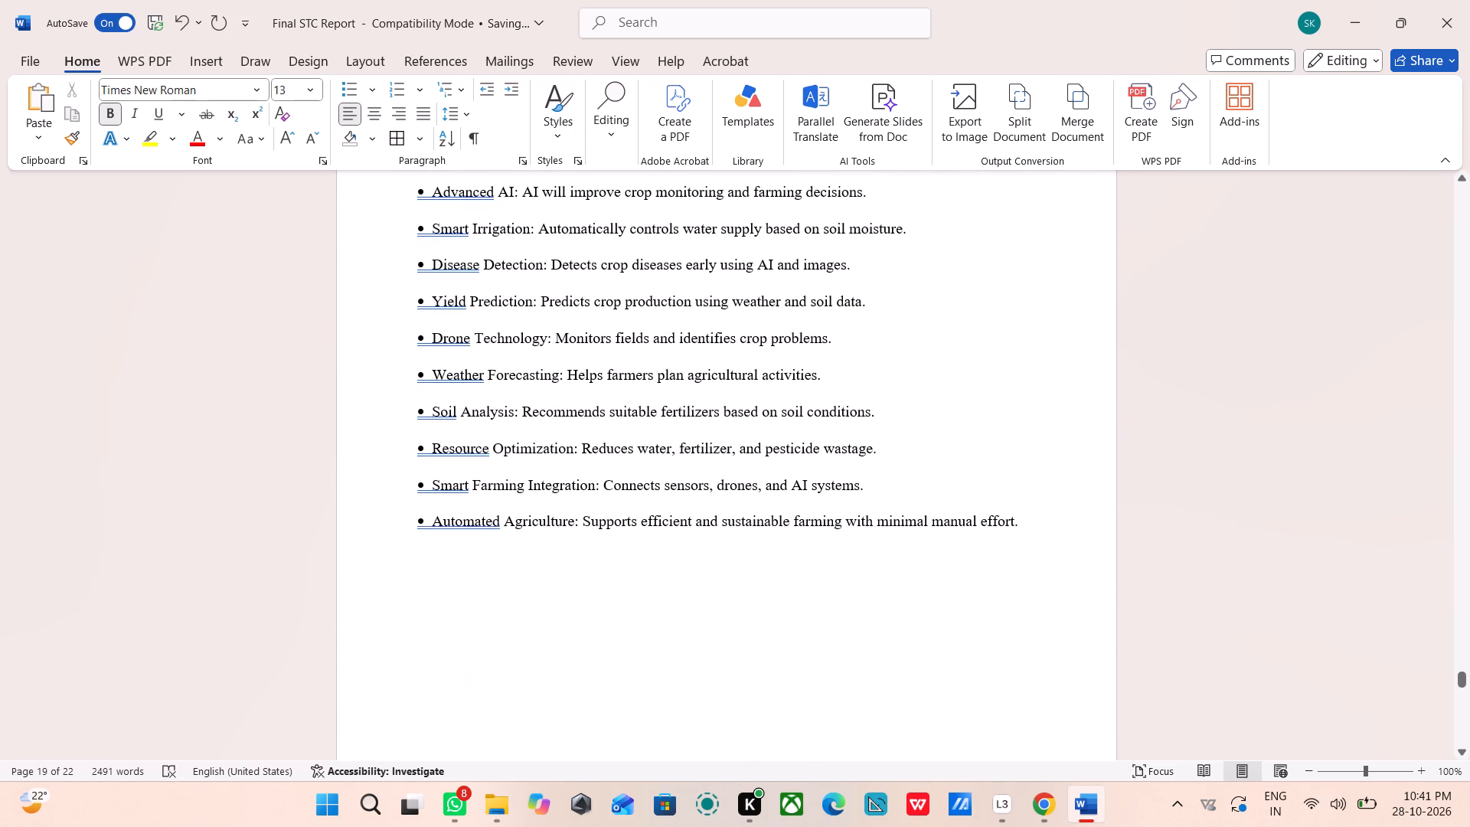
pyautogui.scroll(-4, 596, 449)
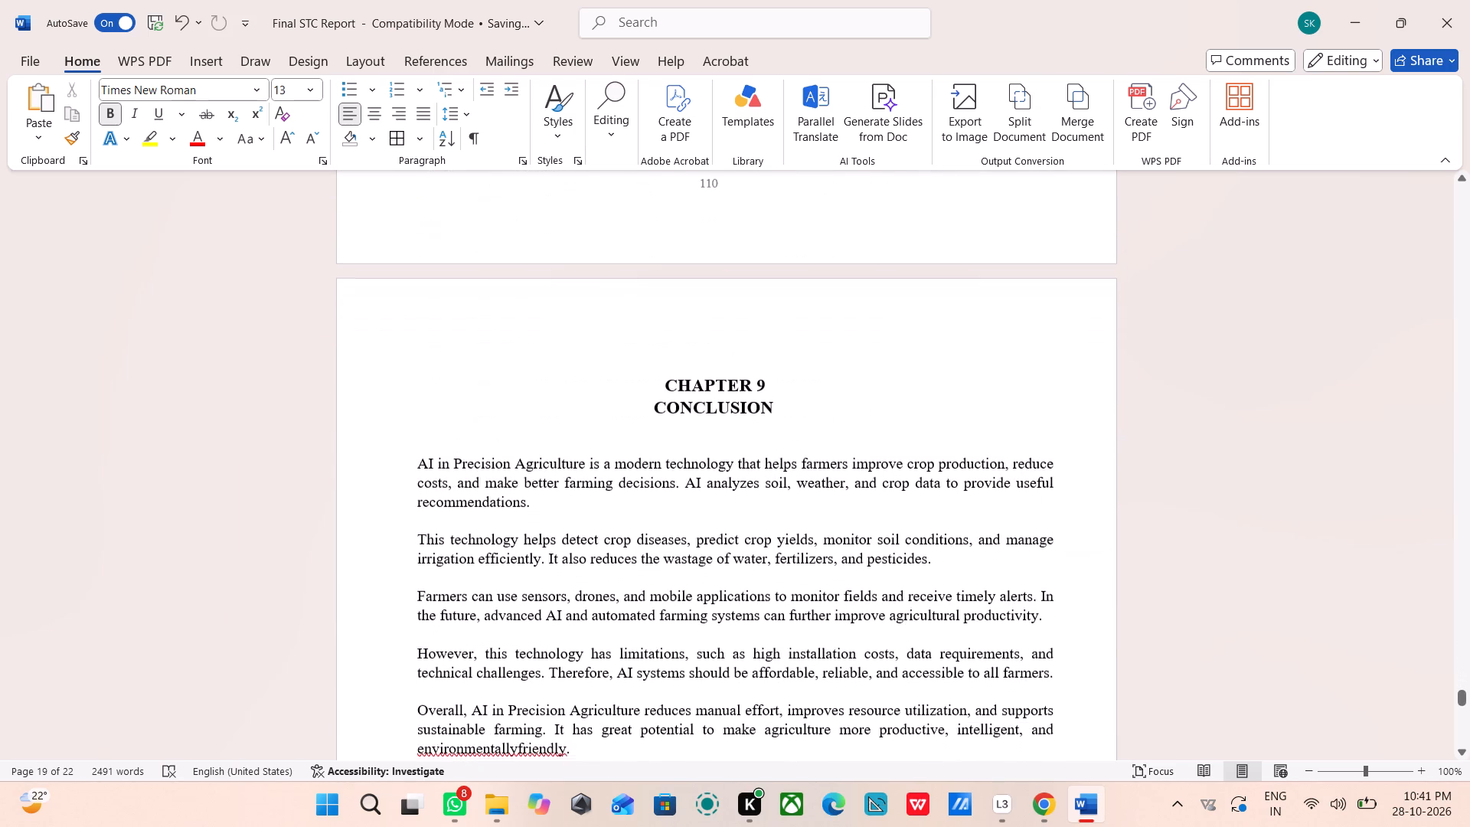
pyautogui.scroll(-2, 596, 449)
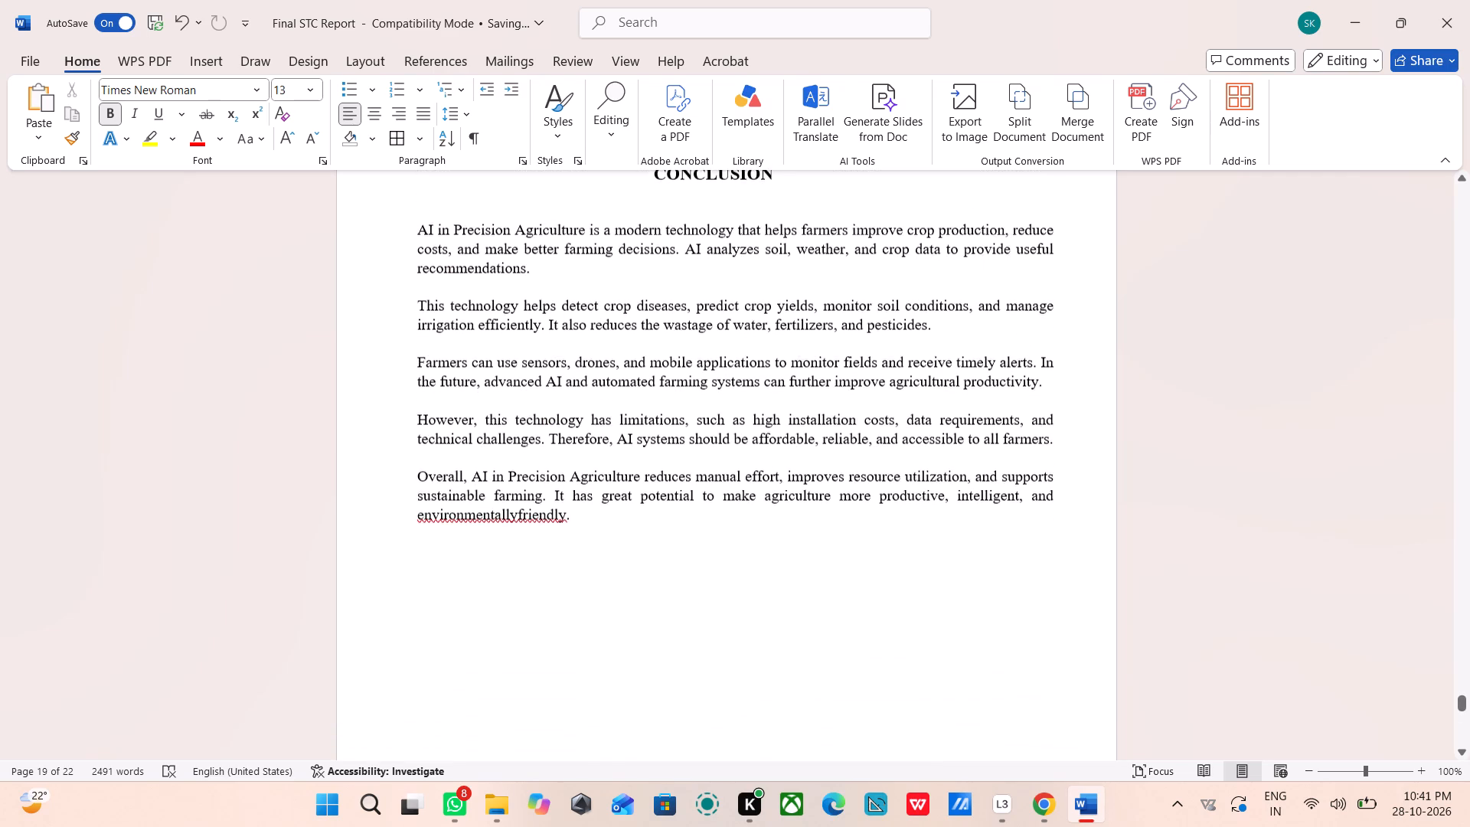
pyautogui.scroll(-5, 596, 449)
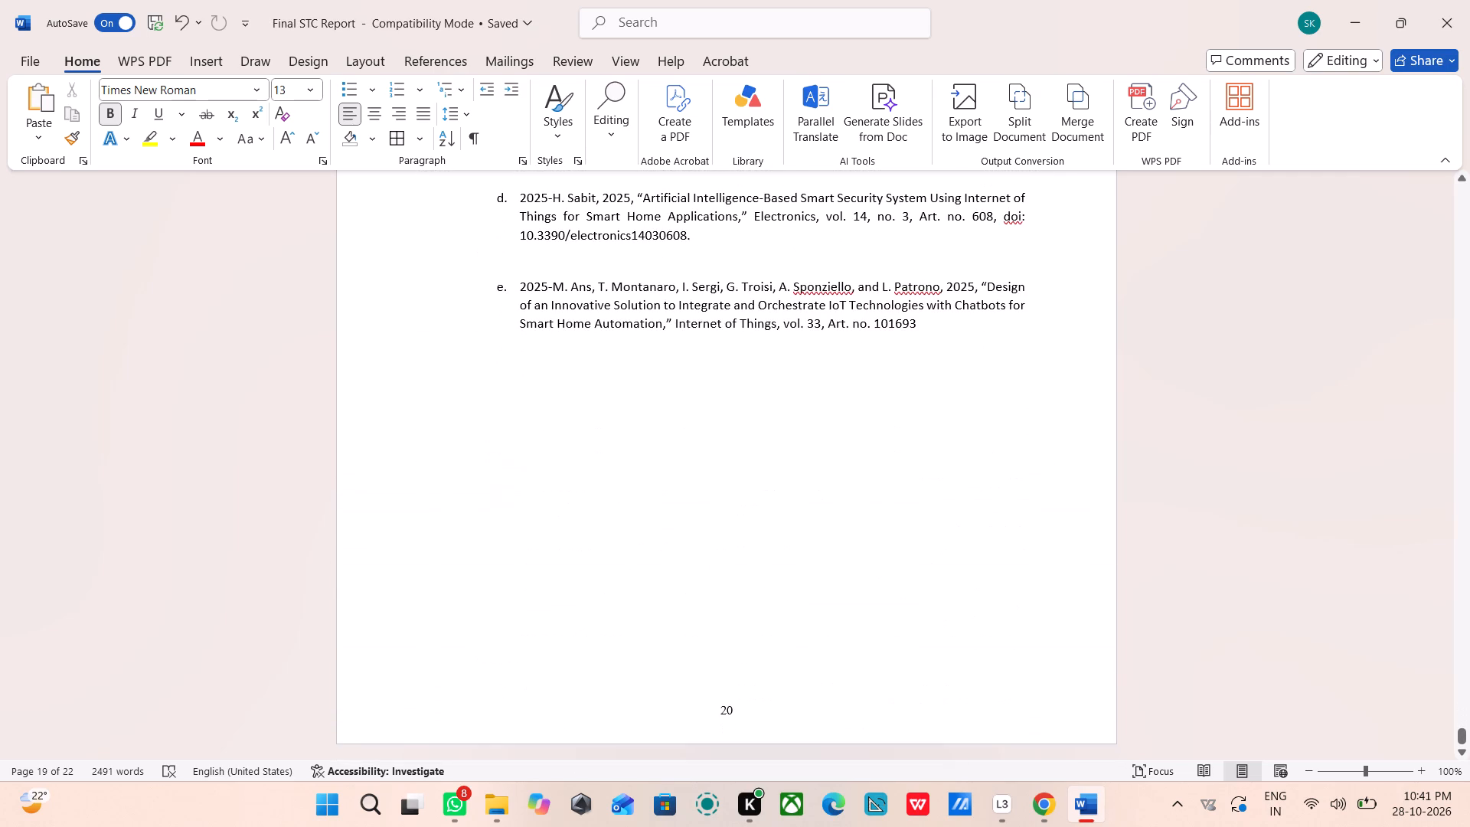
pyautogui.scroll(1, 596, 449)
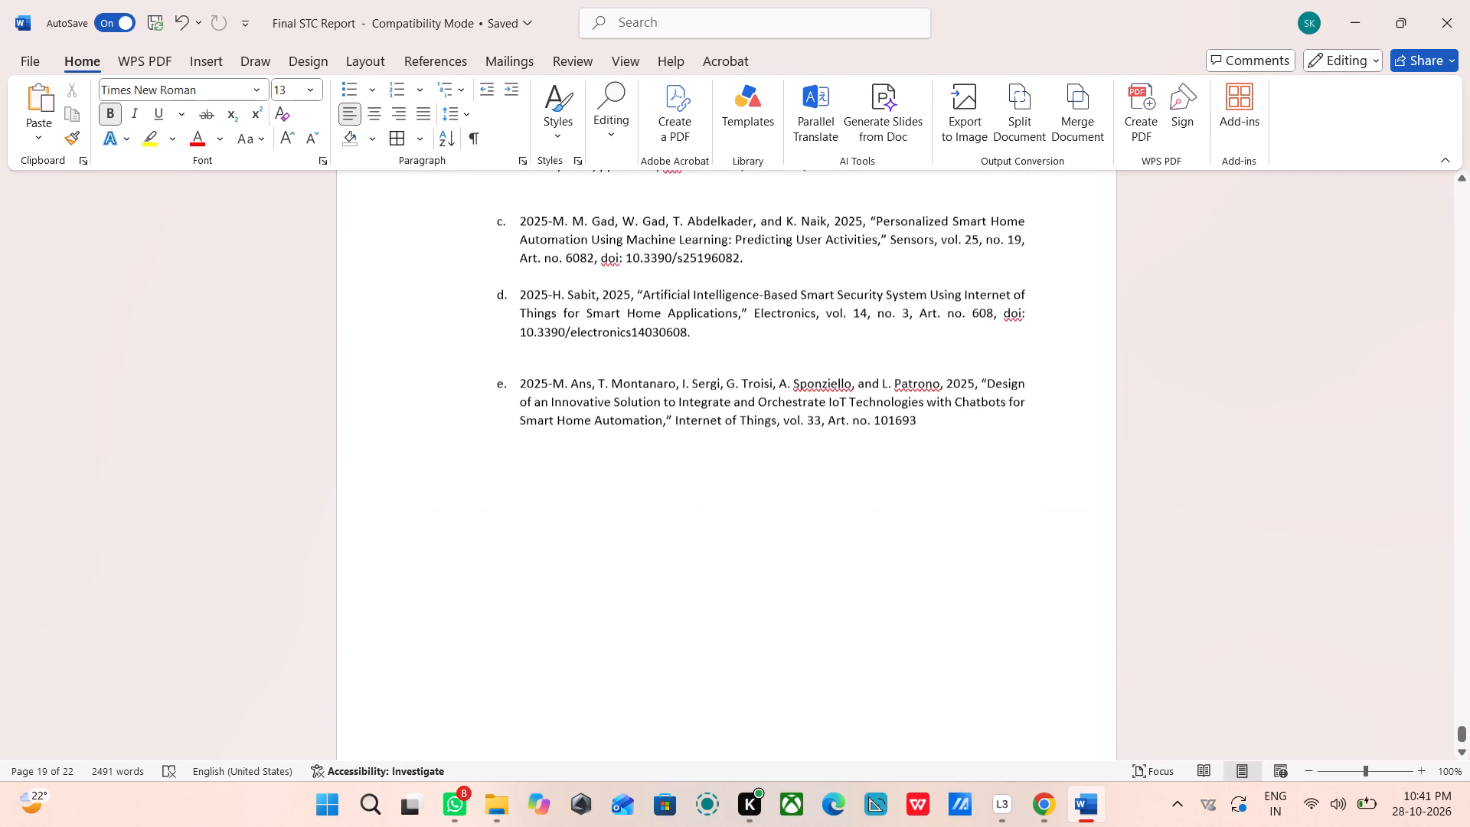
pyautogui.scroll(2, 596, 449)
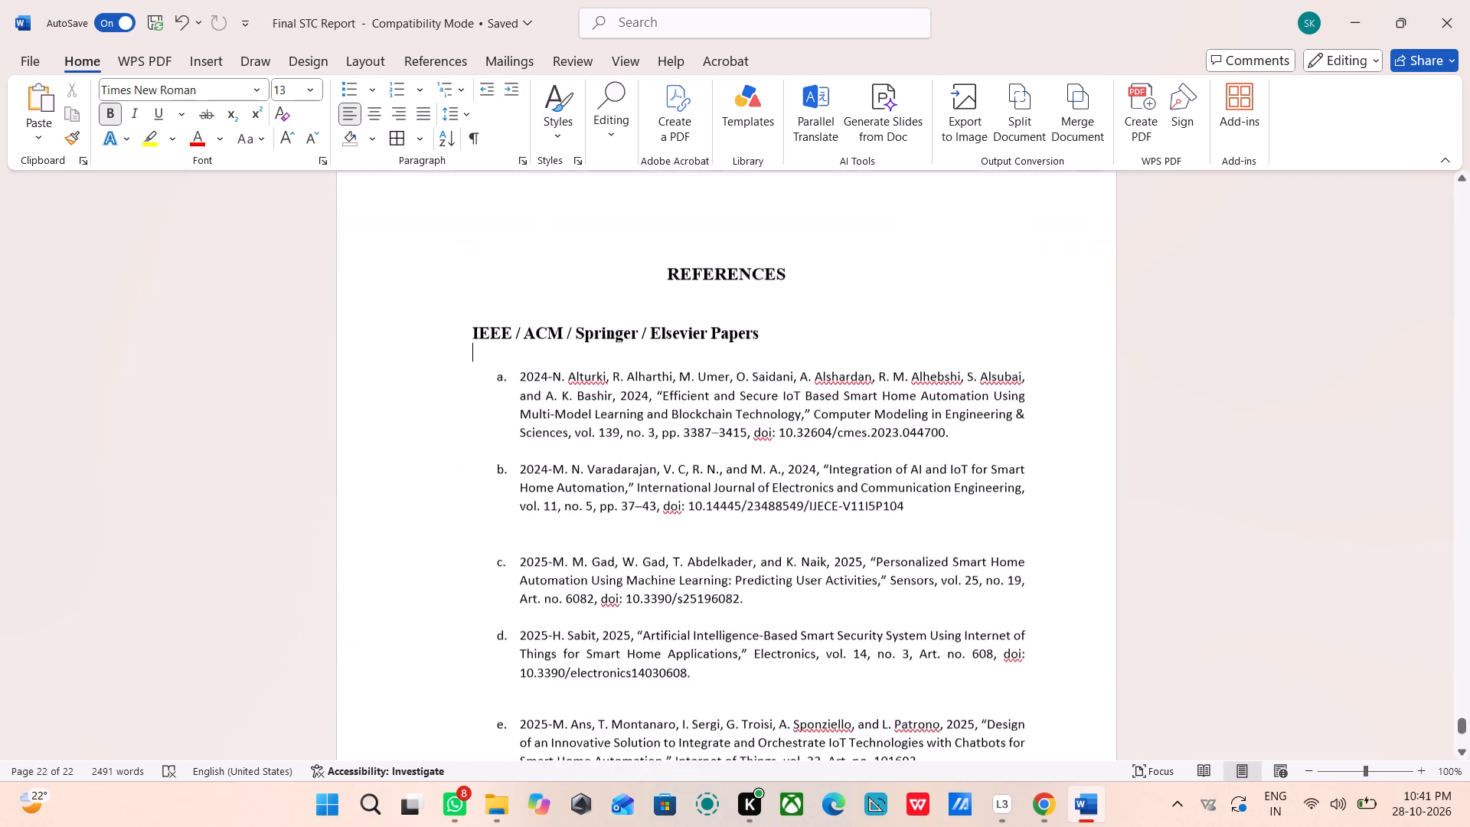
# Review the report's content and layout from the References back through the comparison table and section 4.6 to Chapter 1.
pyautogui.scroll(9, 596, 449)
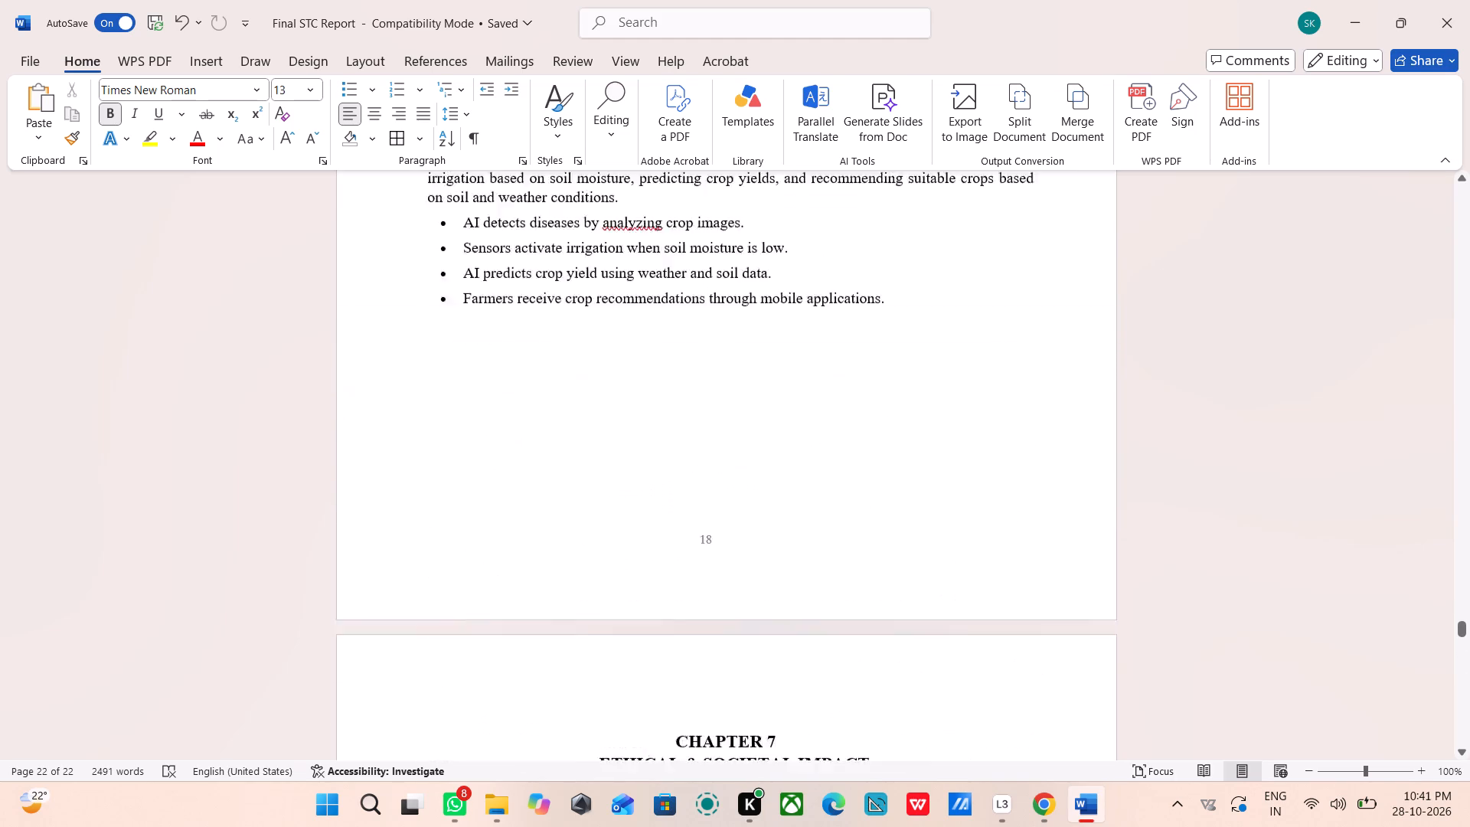
pyautogui.scroll(1, 596, 449)
pyautogui.scroll(-2, 596, 449)
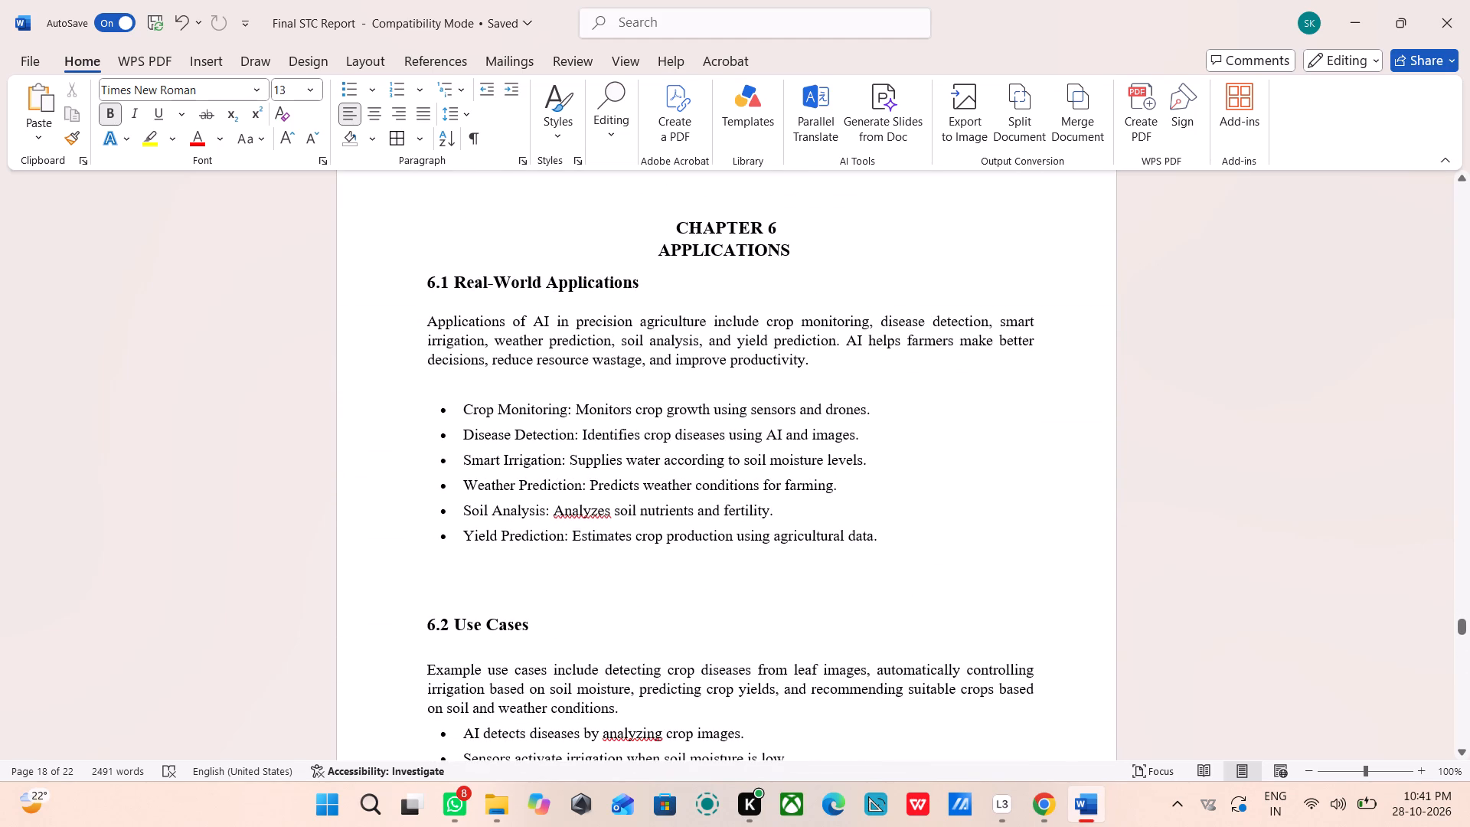
pyautogui.scroll(5, 596, 449)
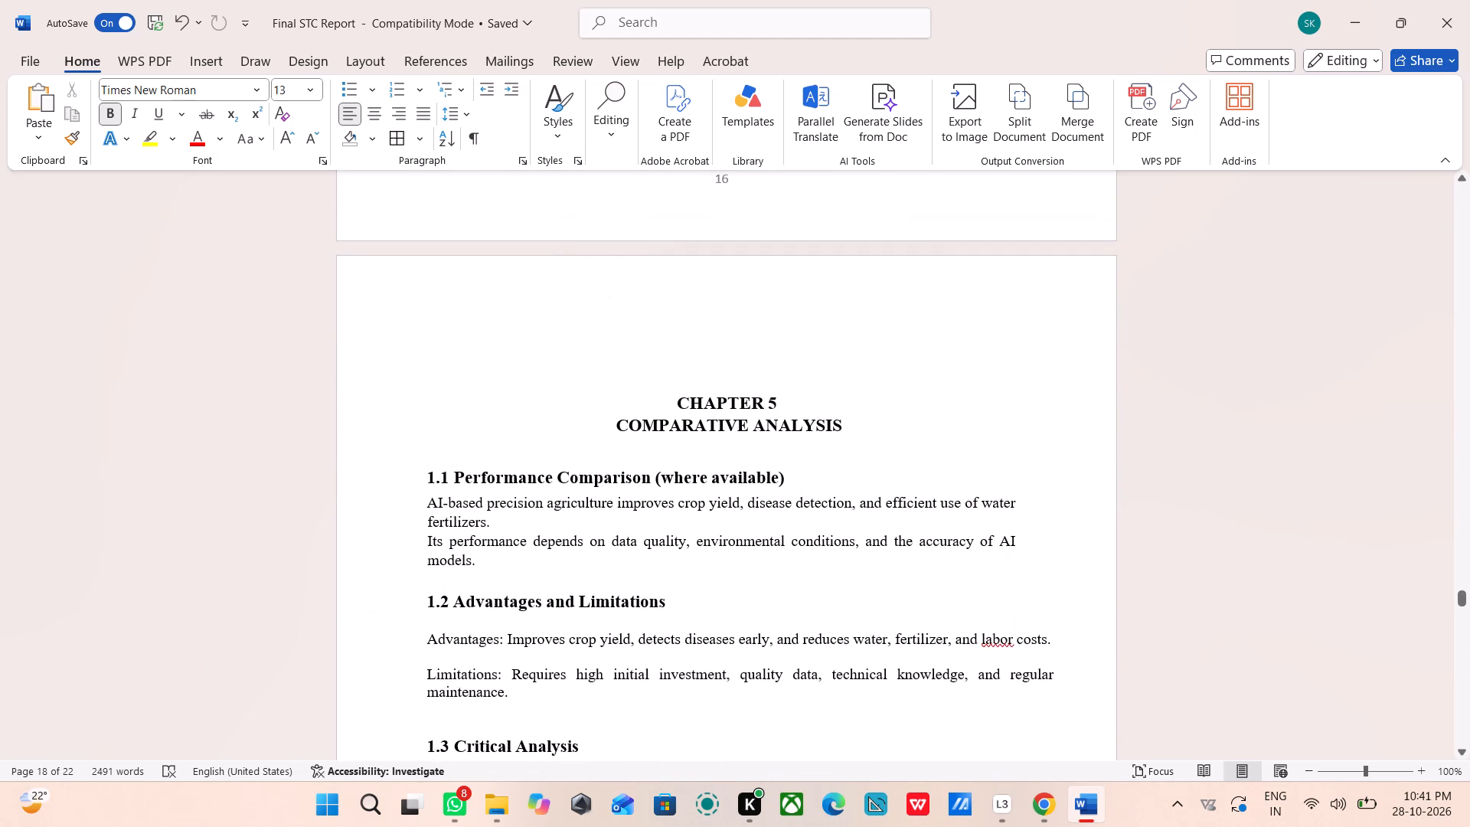
pyautogui.scroll(-1, 596, 449)
pyautogui.scroll(3, 596, 449)
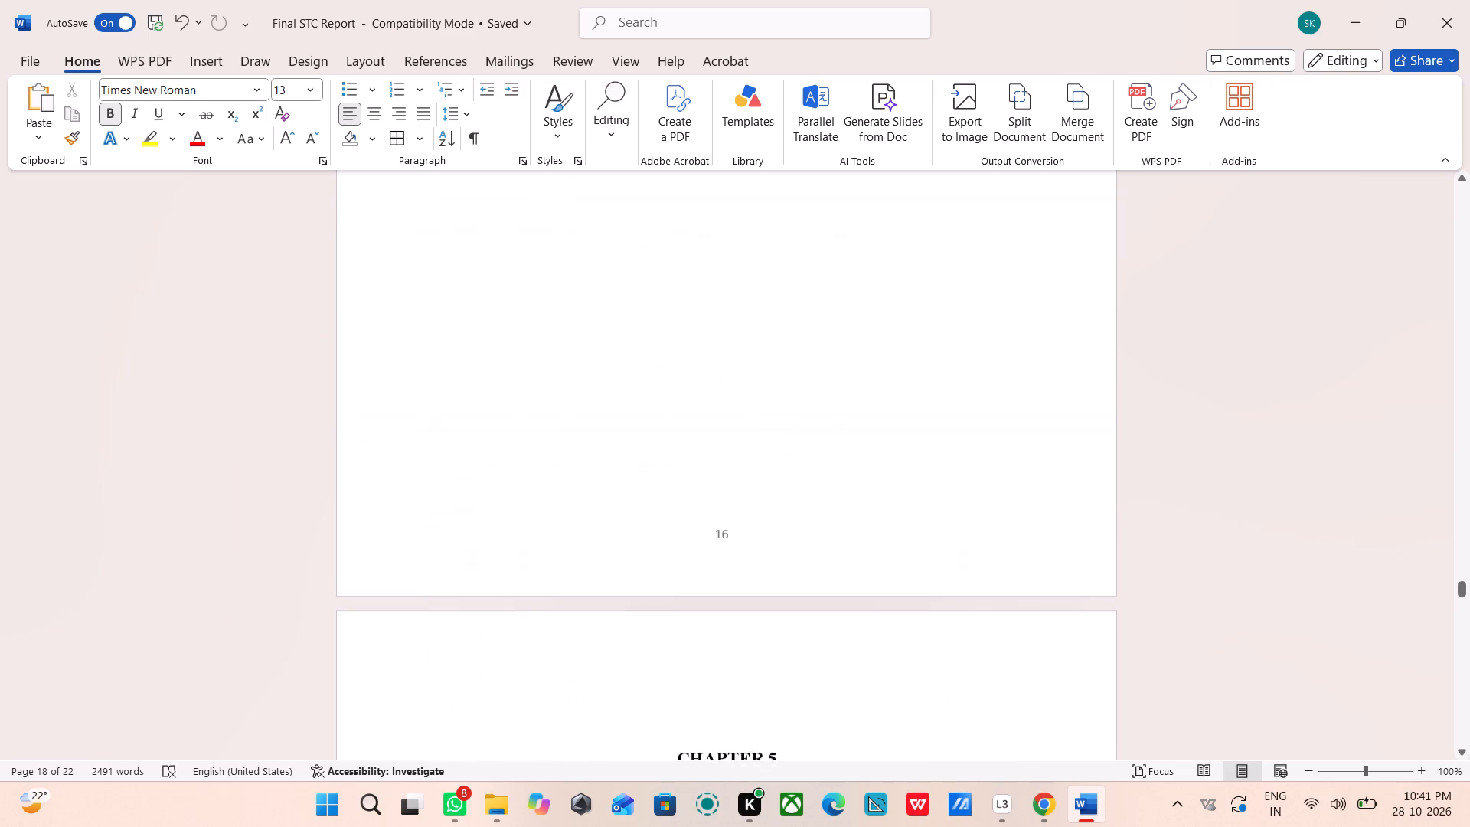
pyautogui.scroll(3, 596, 449)
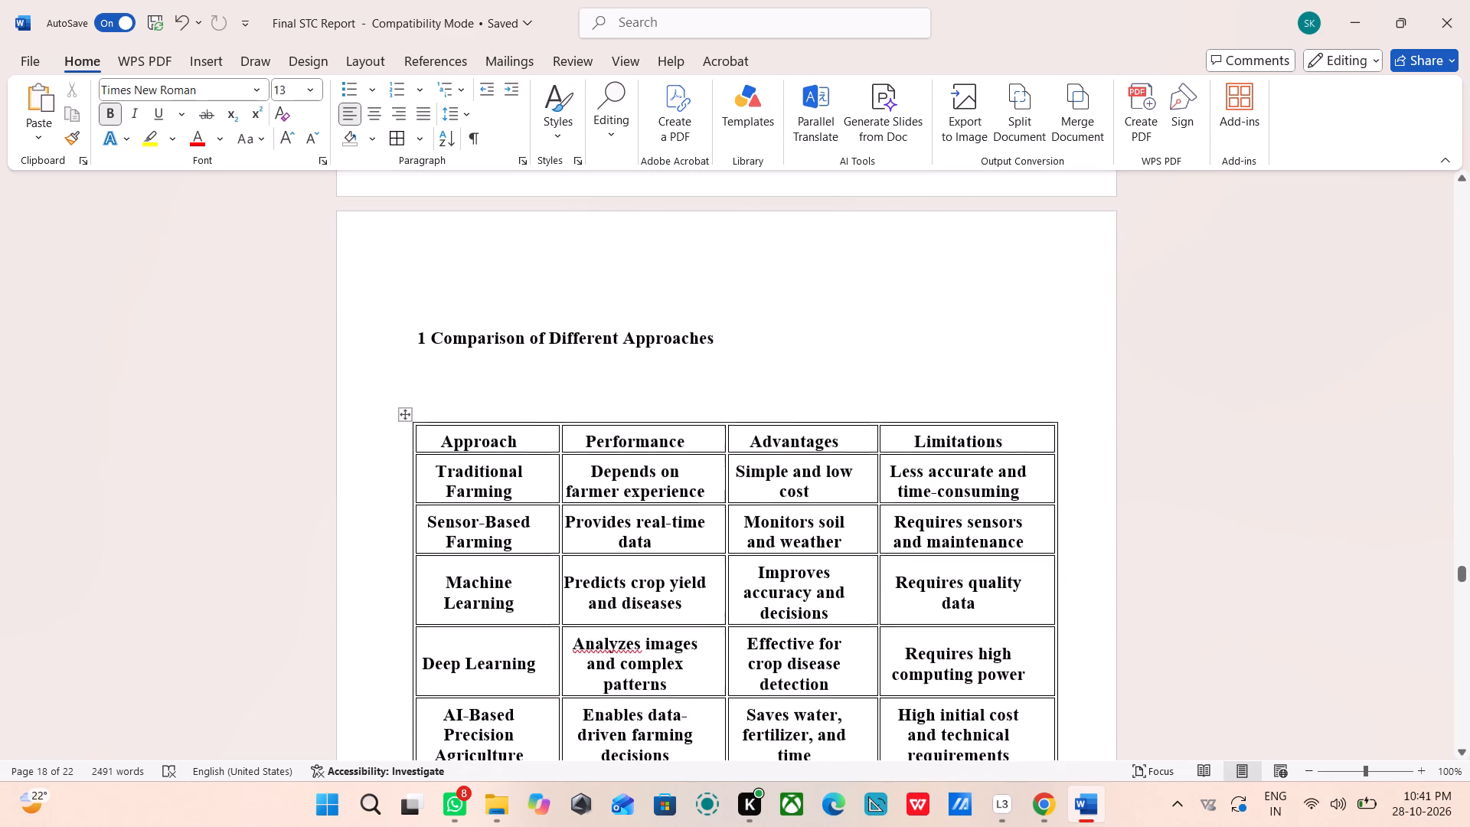
pyautogui.rightClick(596, 449)
pyautogui.click(518, 417)
pyautogui.scroll(4, 574, 304)
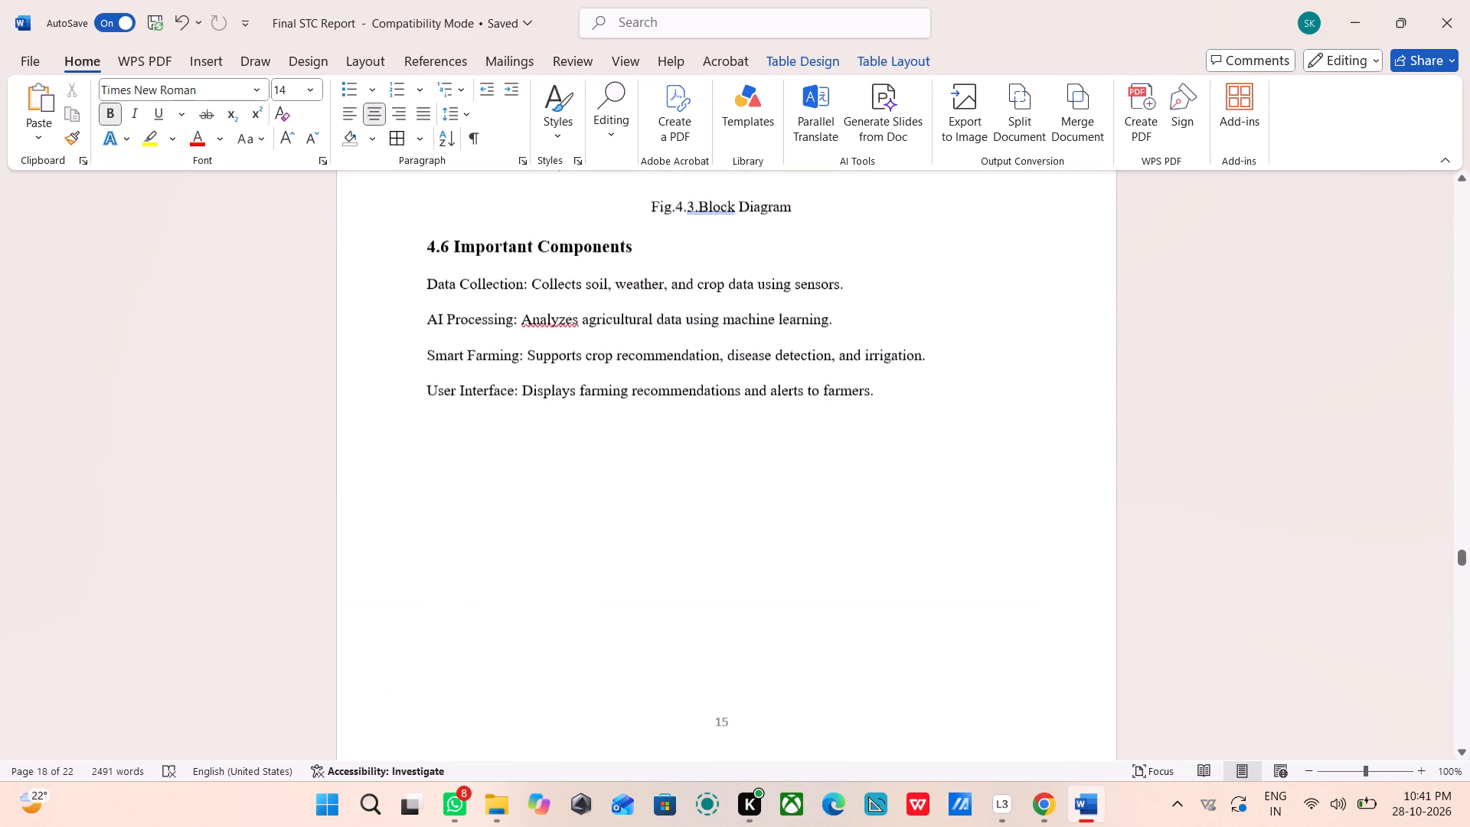
pyautogui.scroll(13, 574, 304)
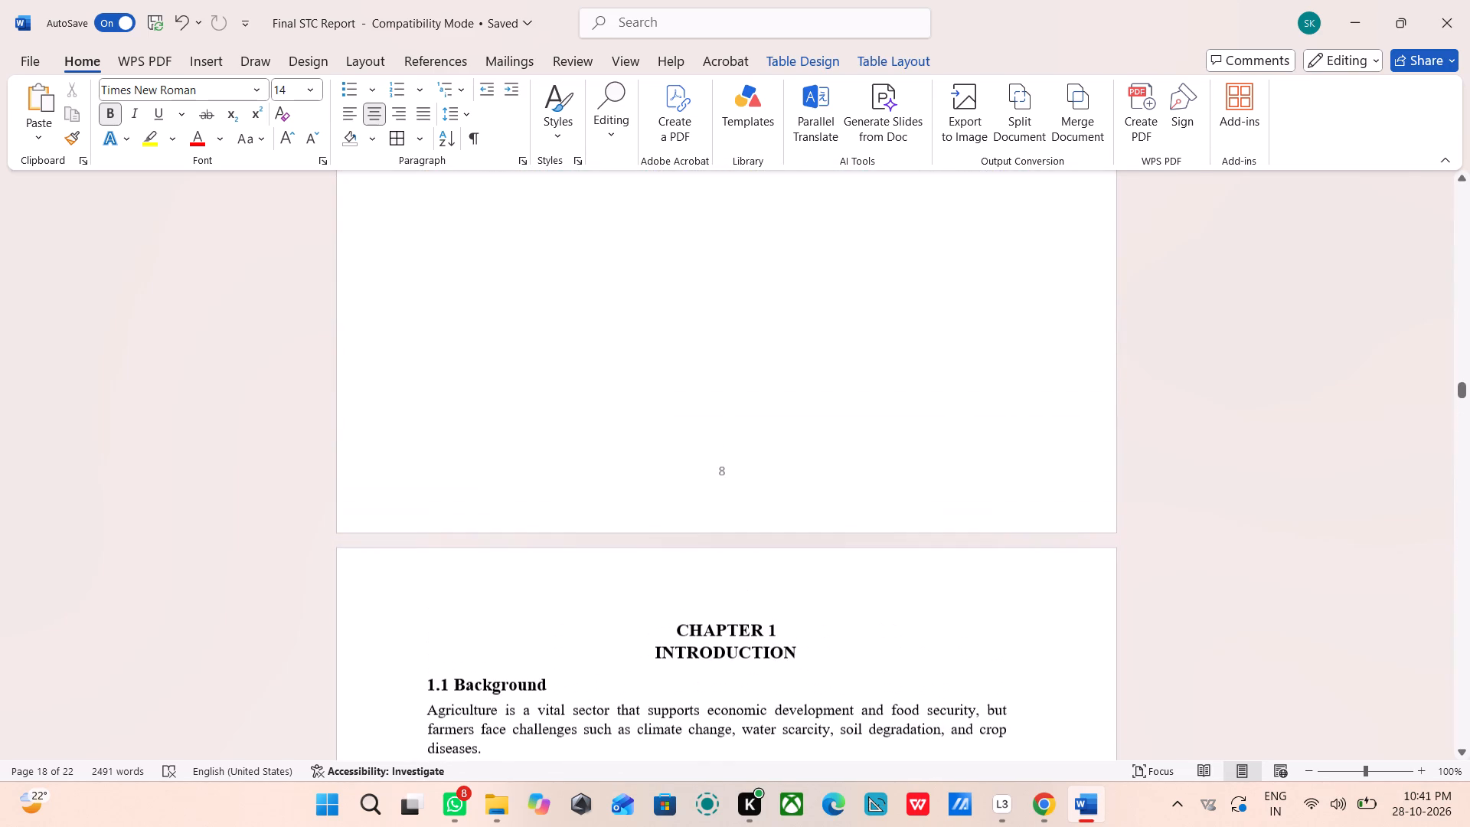
# Save the report.
pyautogui.hotkey('ctrl', 's')
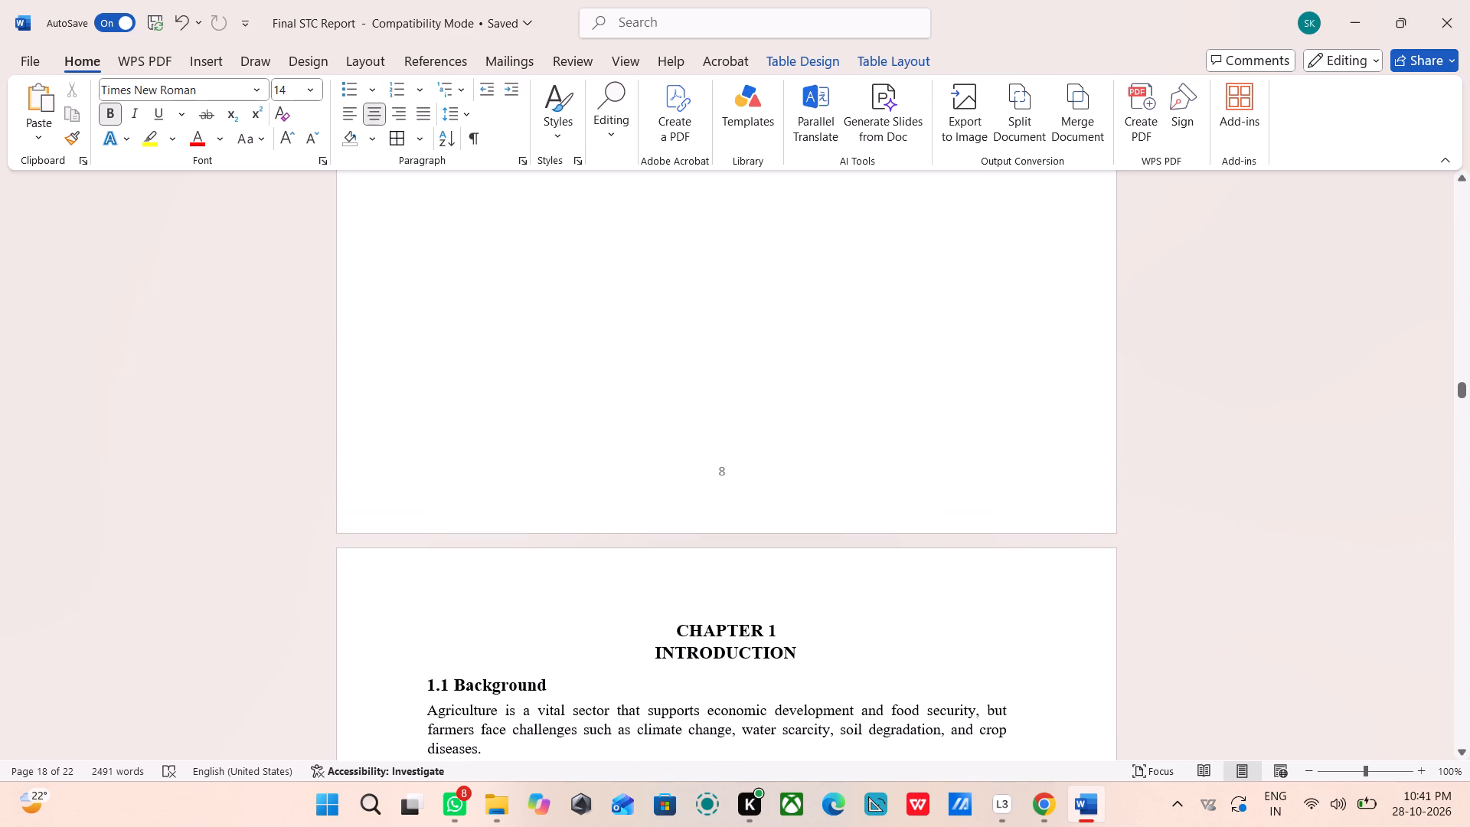
pyautogui.hotkey('ctrl', 's')
# Review the List of Tables and the Chapter 1 text, checking the paragraphs under 1.1 to 1.7.
pyautogui.scroll(3, 574, 304)
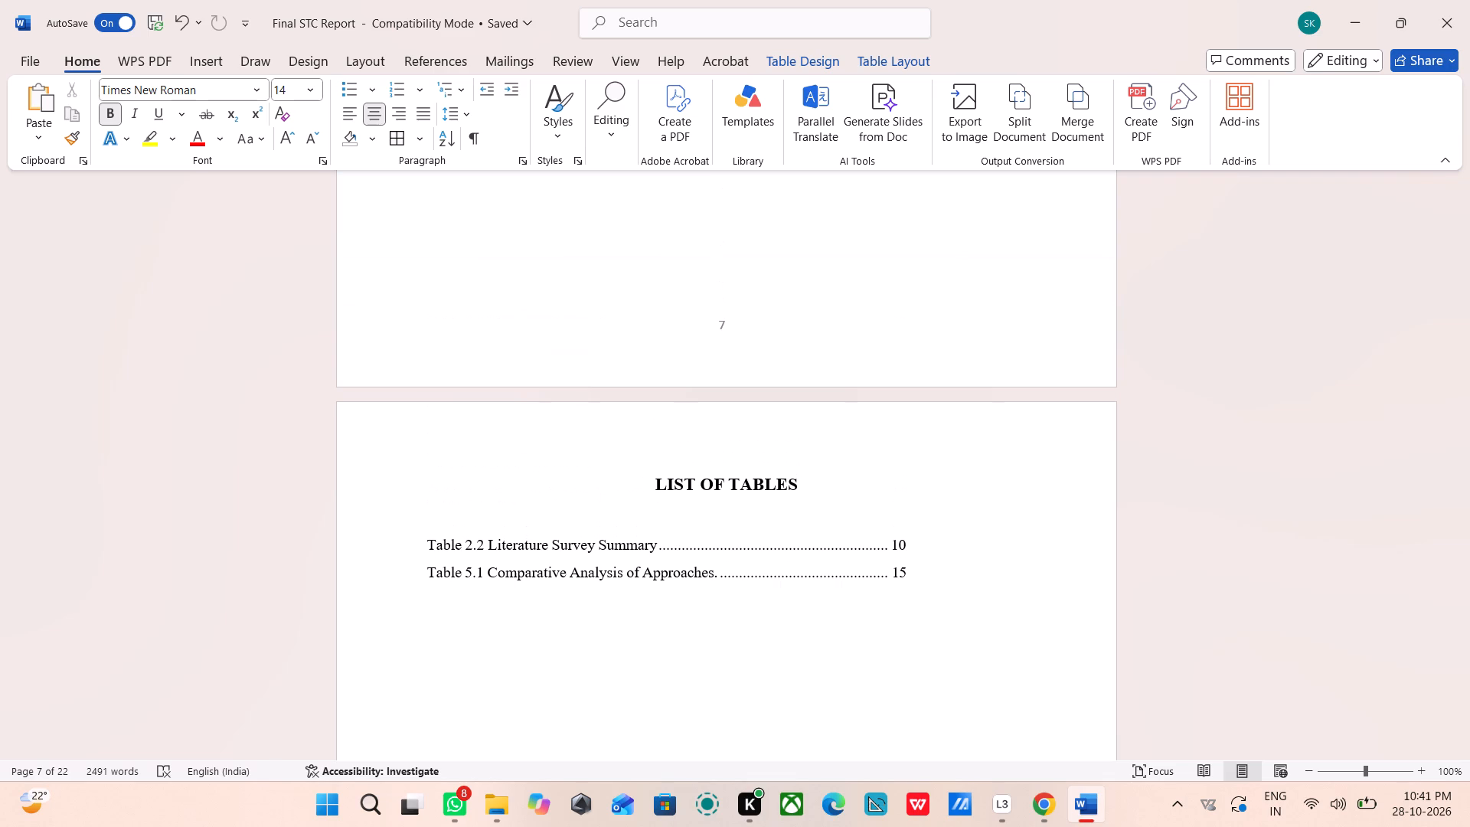
pyautogui.scroll(-1, 580, 224)
pyautogui.scroll(-3, 513, 118)
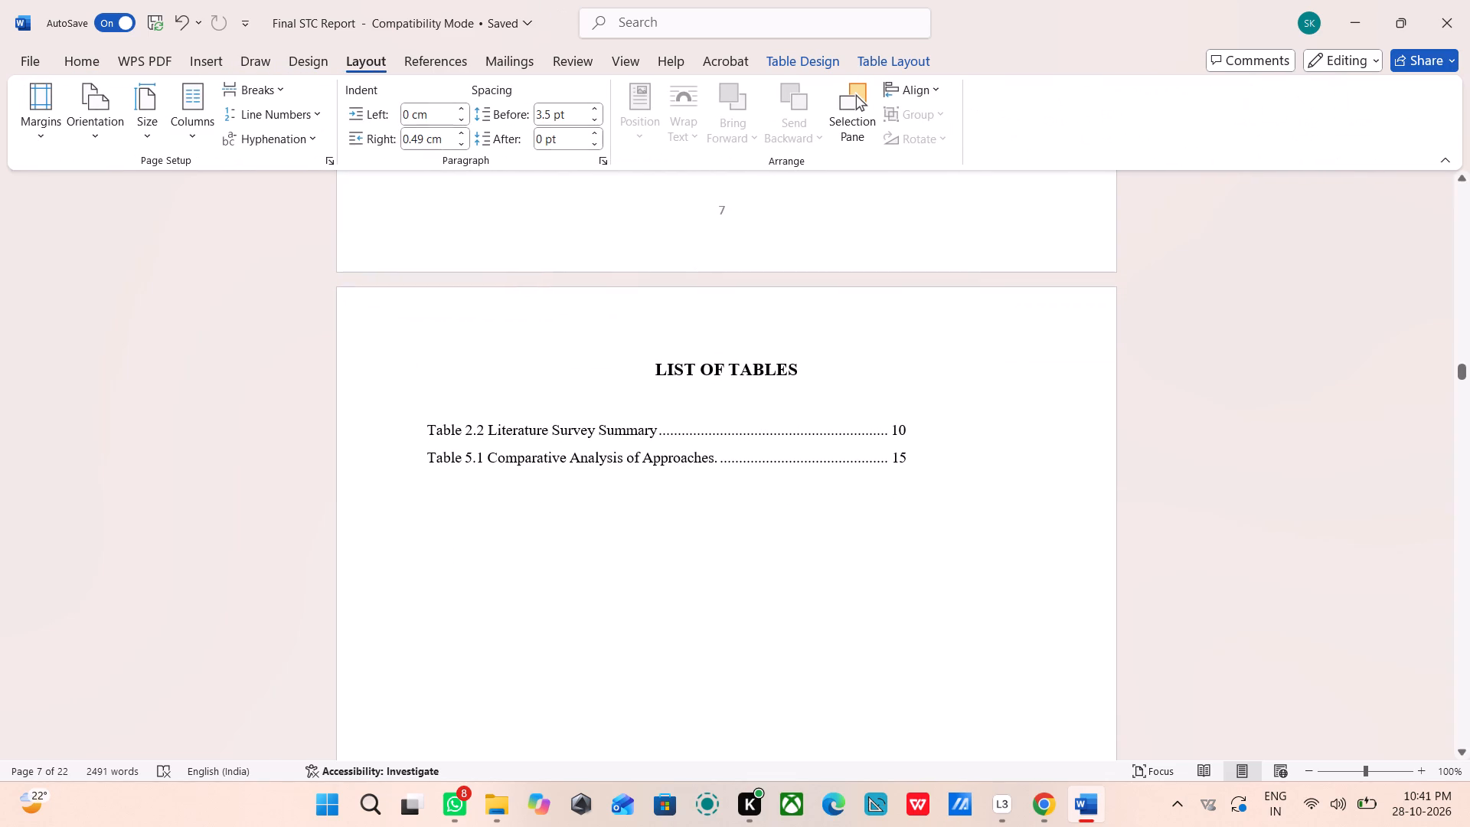
pyautogui.scroll(-9, 705, 344)
pyautogui.scroll(-2, 799, 0)
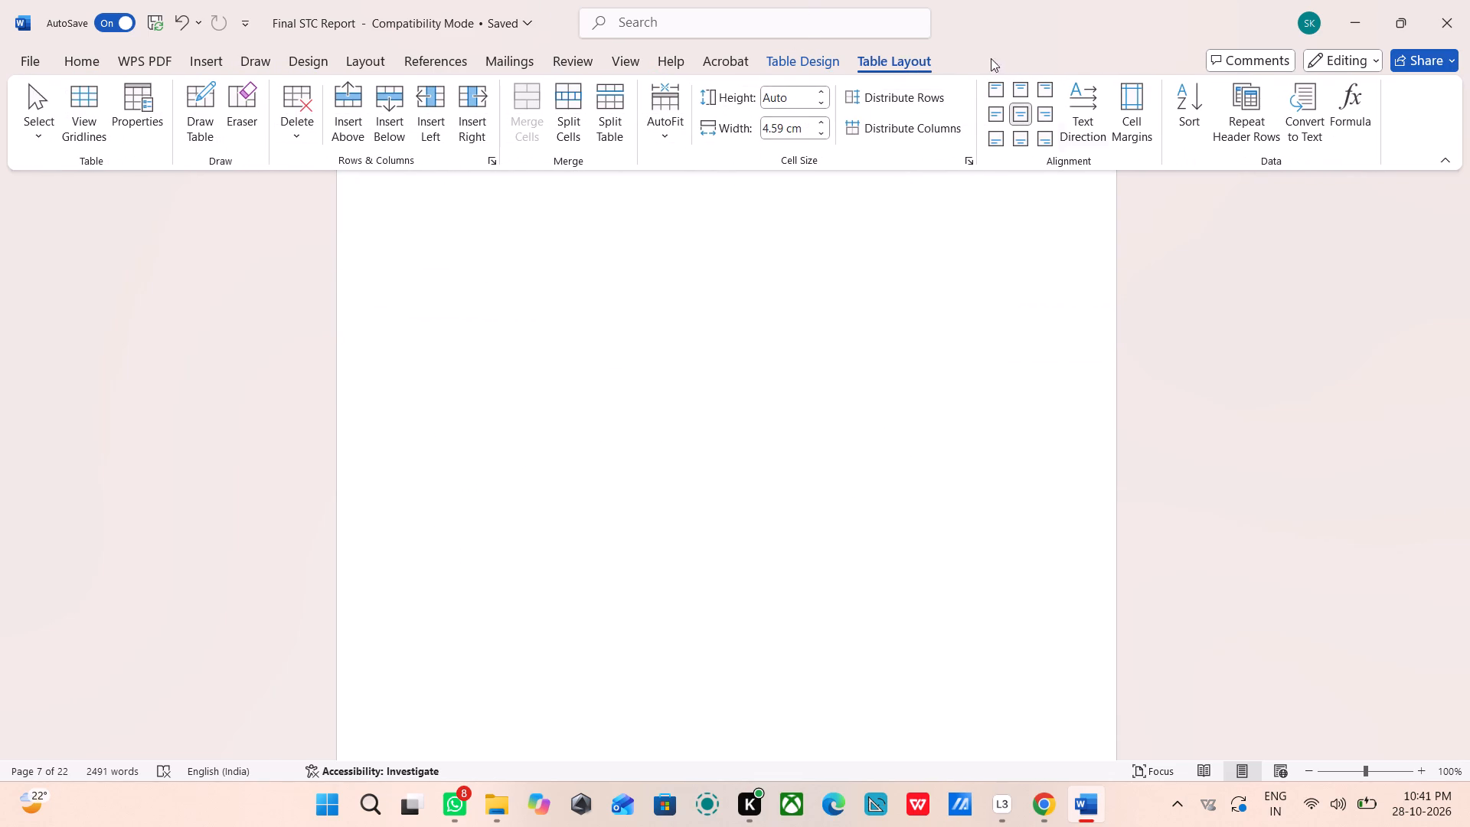
pyautogui.scroll(-3, 740, 352)
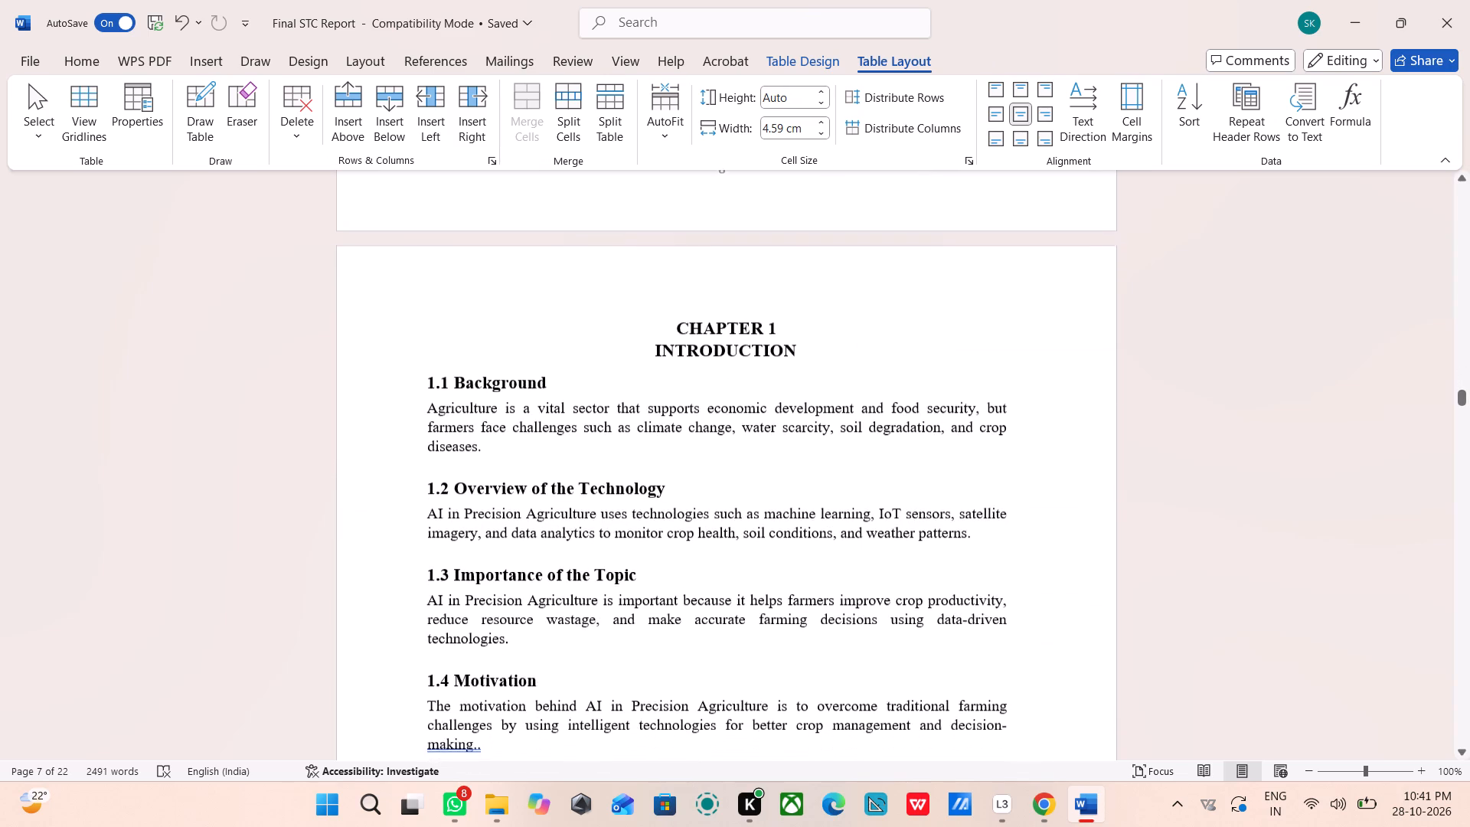
pyautogui.scroll(-1, 740, 353)
pyautogui.scroll(1, 745, 360)
pyautogui.scroll(-1, 747, 359)
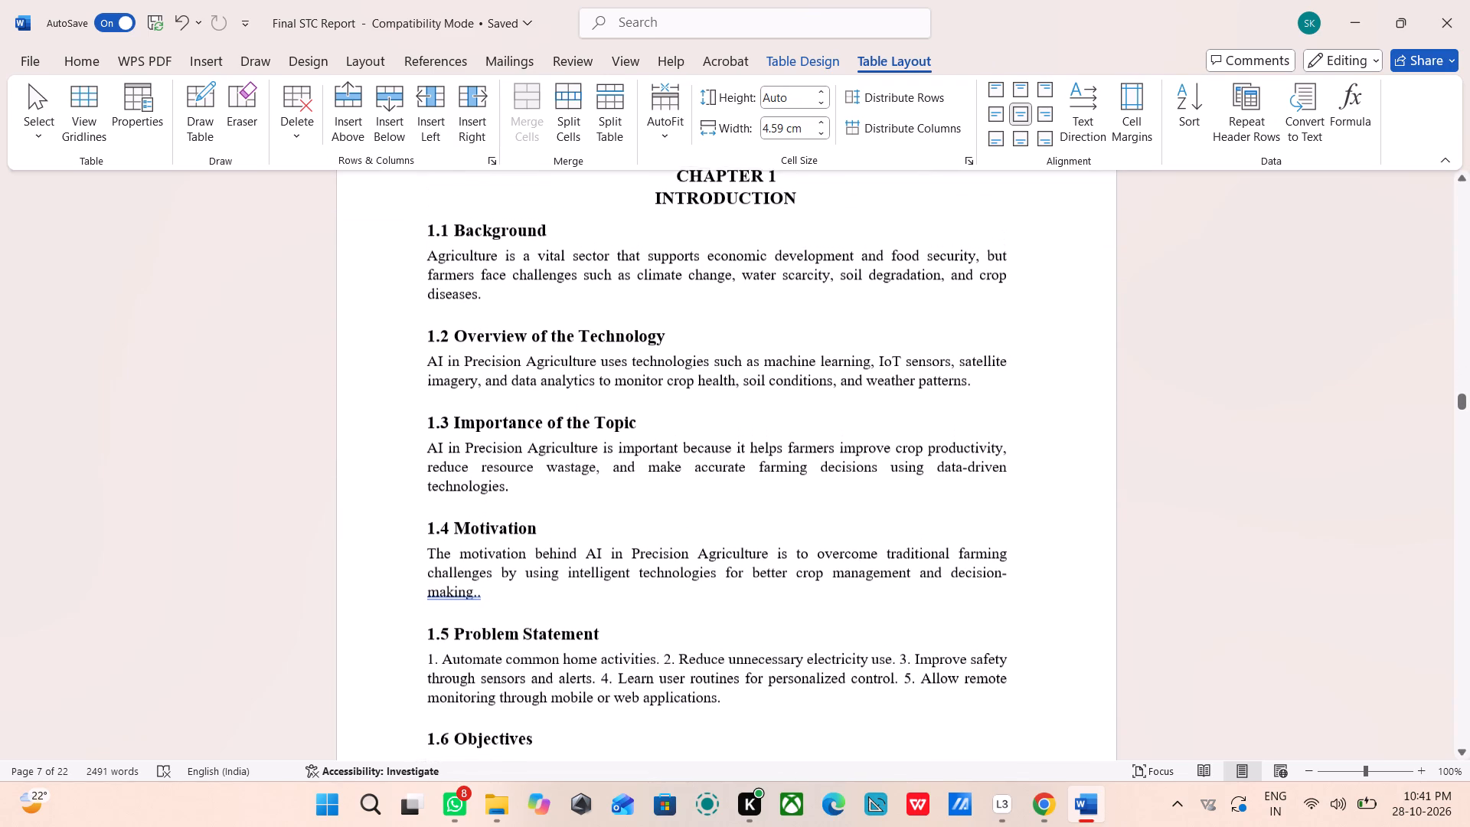
pyautogui.moveTo(482, 293); pyautogui.dragTo(431, 260)
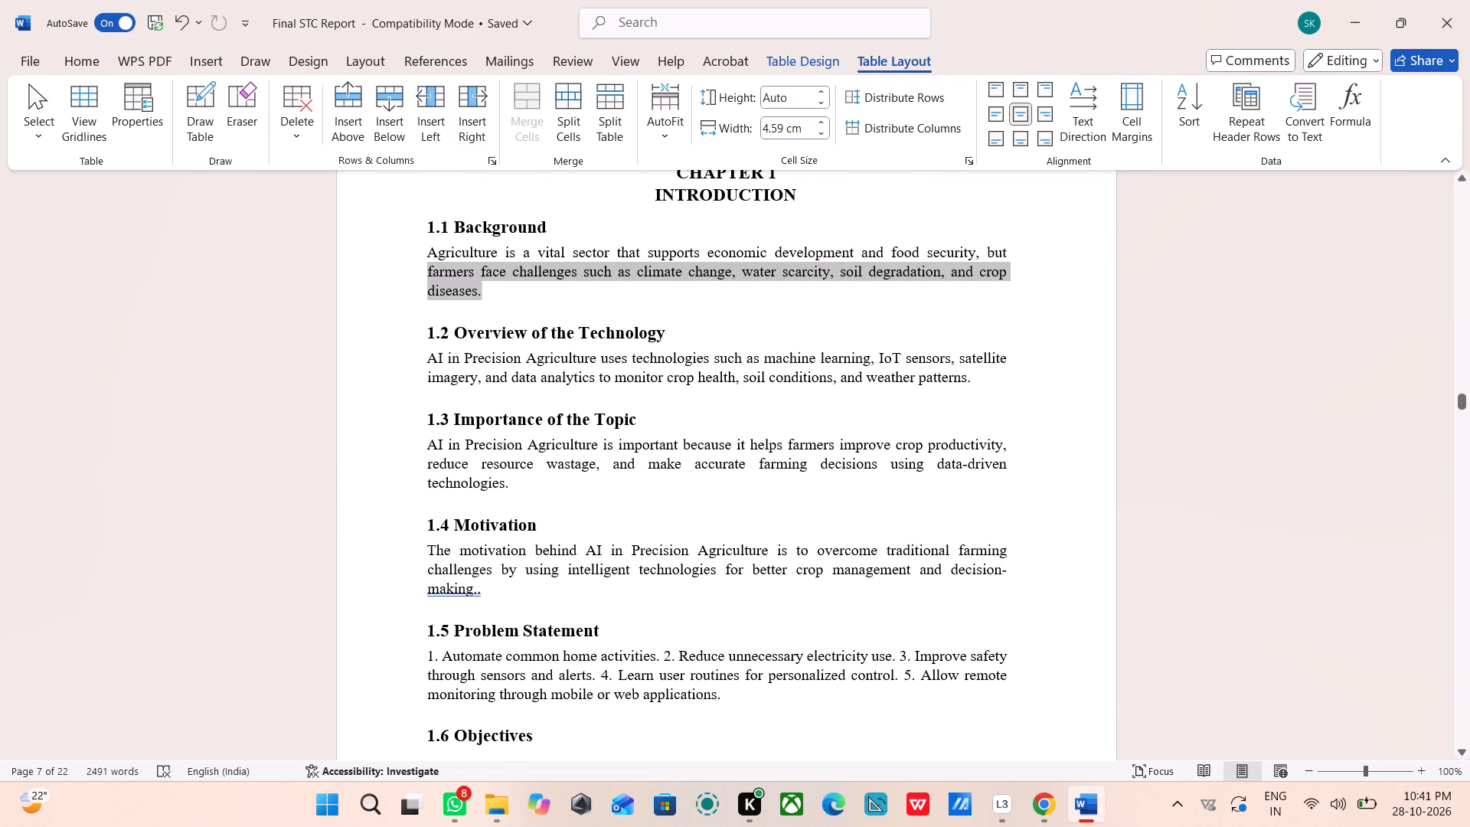
pyautogui.moveTo(431, 260); pyautogui.dragTo(427, 254)
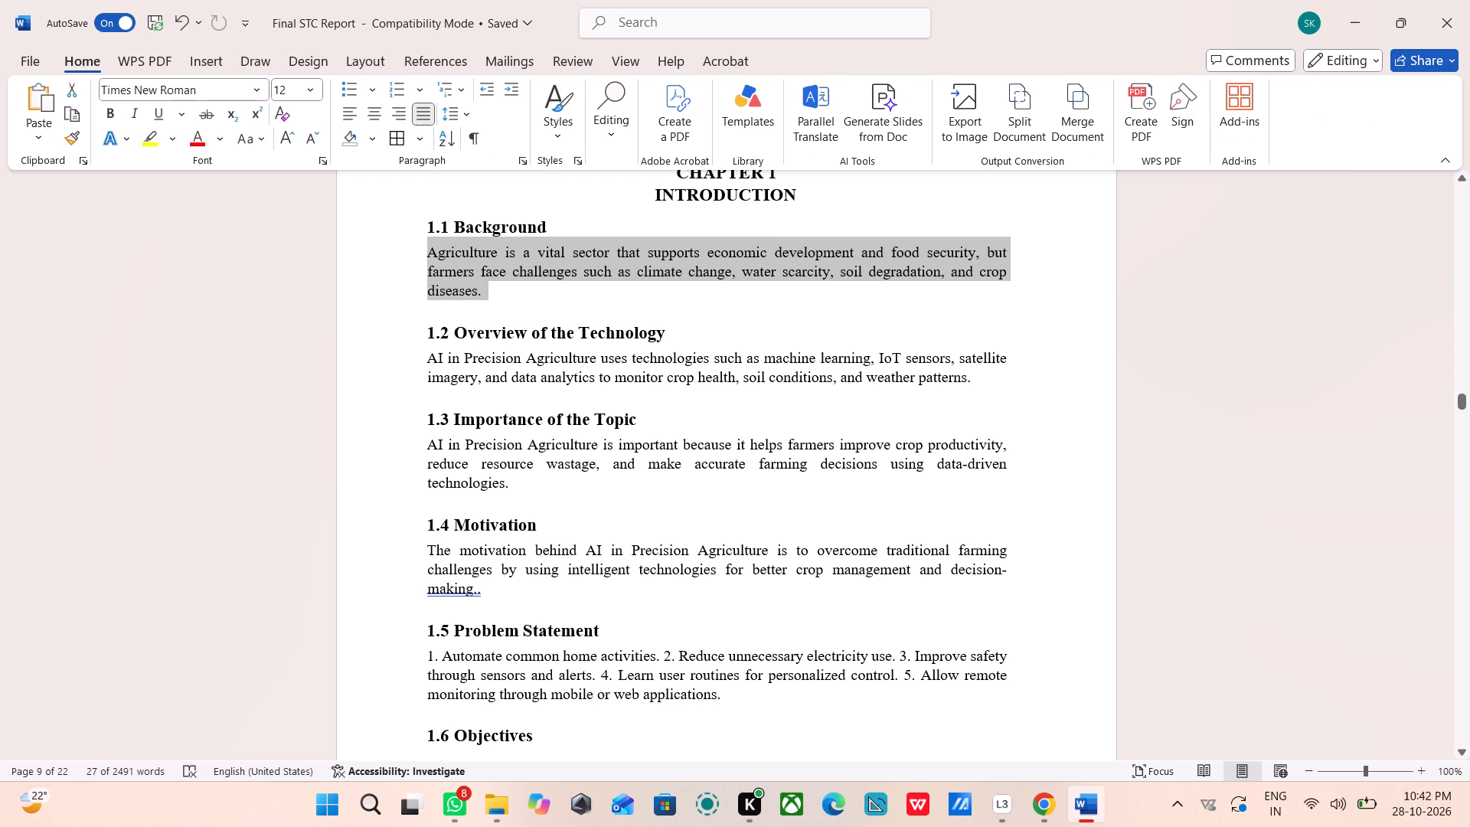
pyautogui.moveTo(978, 374); pyautogui.dragTo(436, 372)
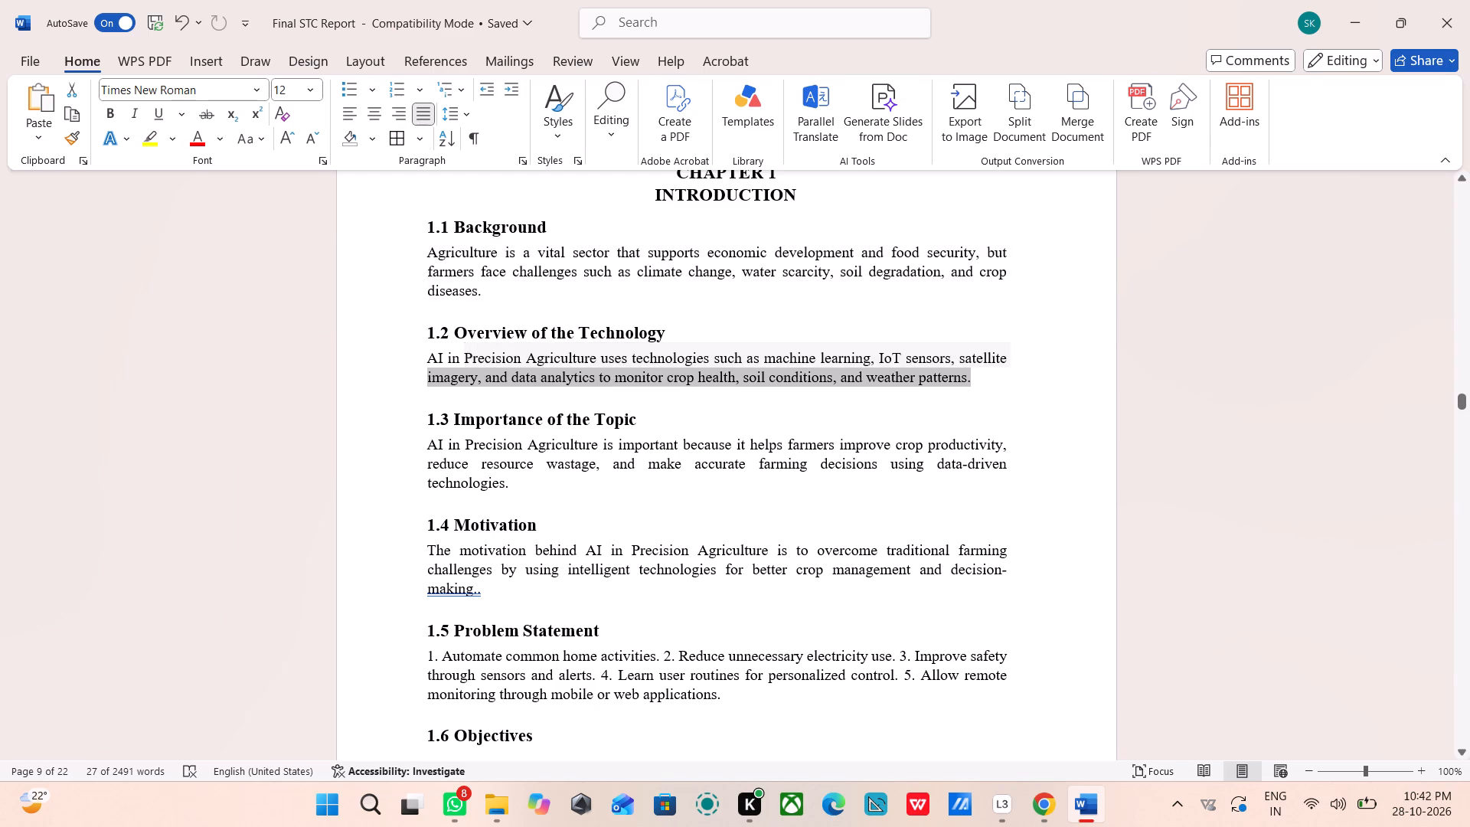
pyautogui.moveTo(436, 372); pyautogui.dragTo(488, 76)
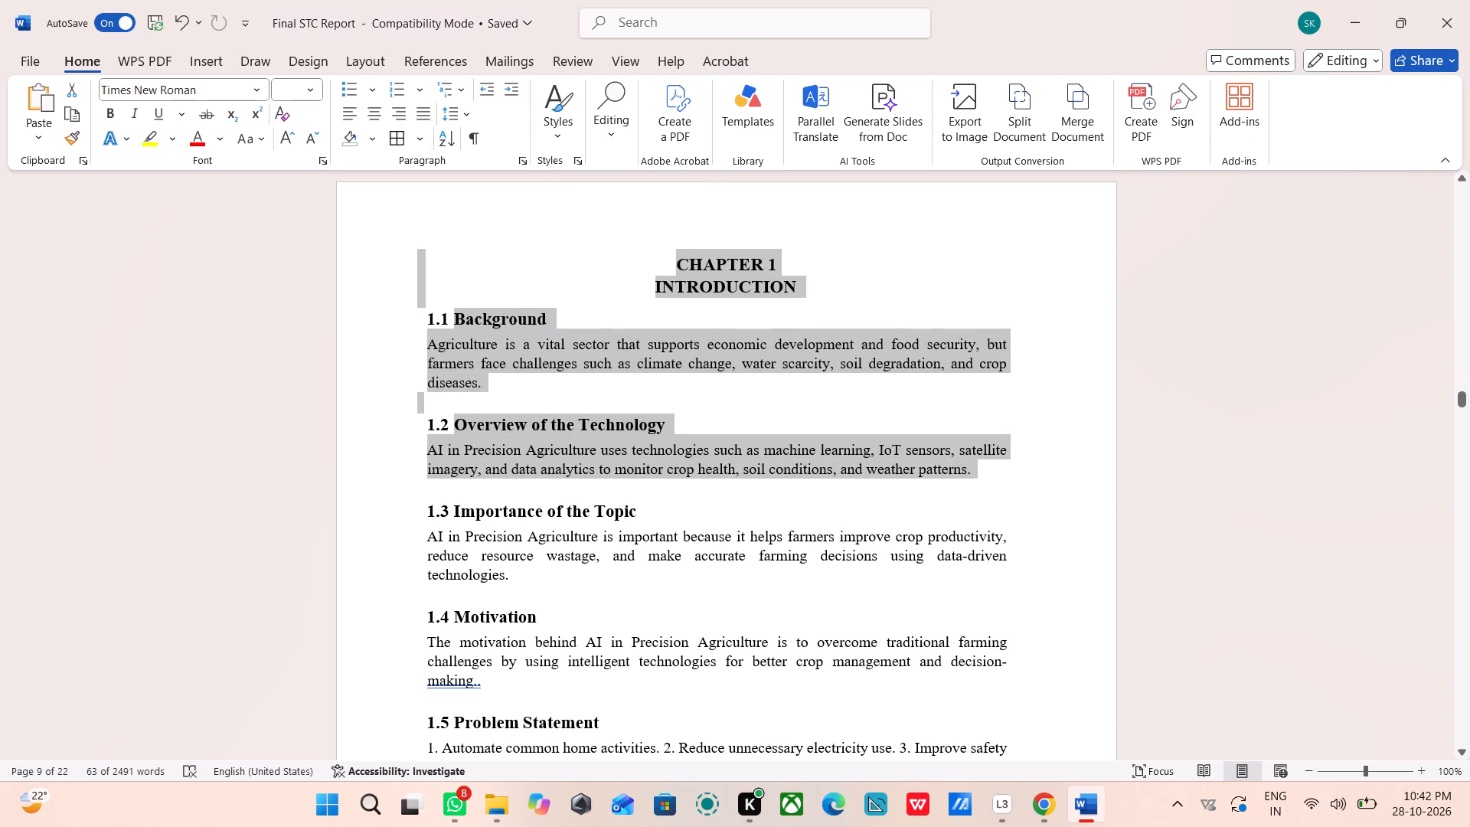
pyautogui.click(622, 321)
pyautogui.moveTo(422, 452); pyautogui.dragTo(594, 452)
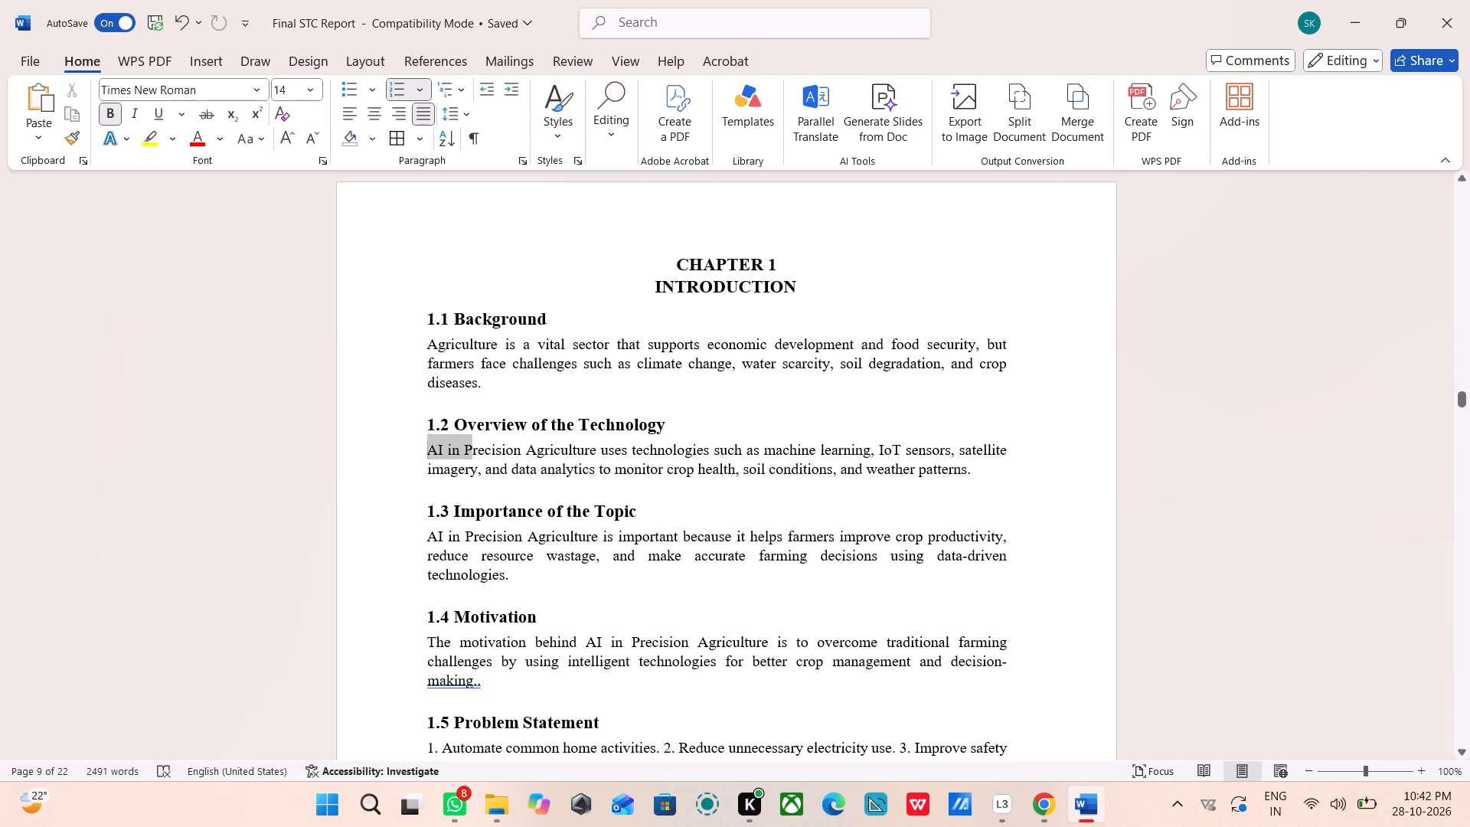
pyautogui.moveTo(594, 452); pyautogui.dragTo(970, 471)
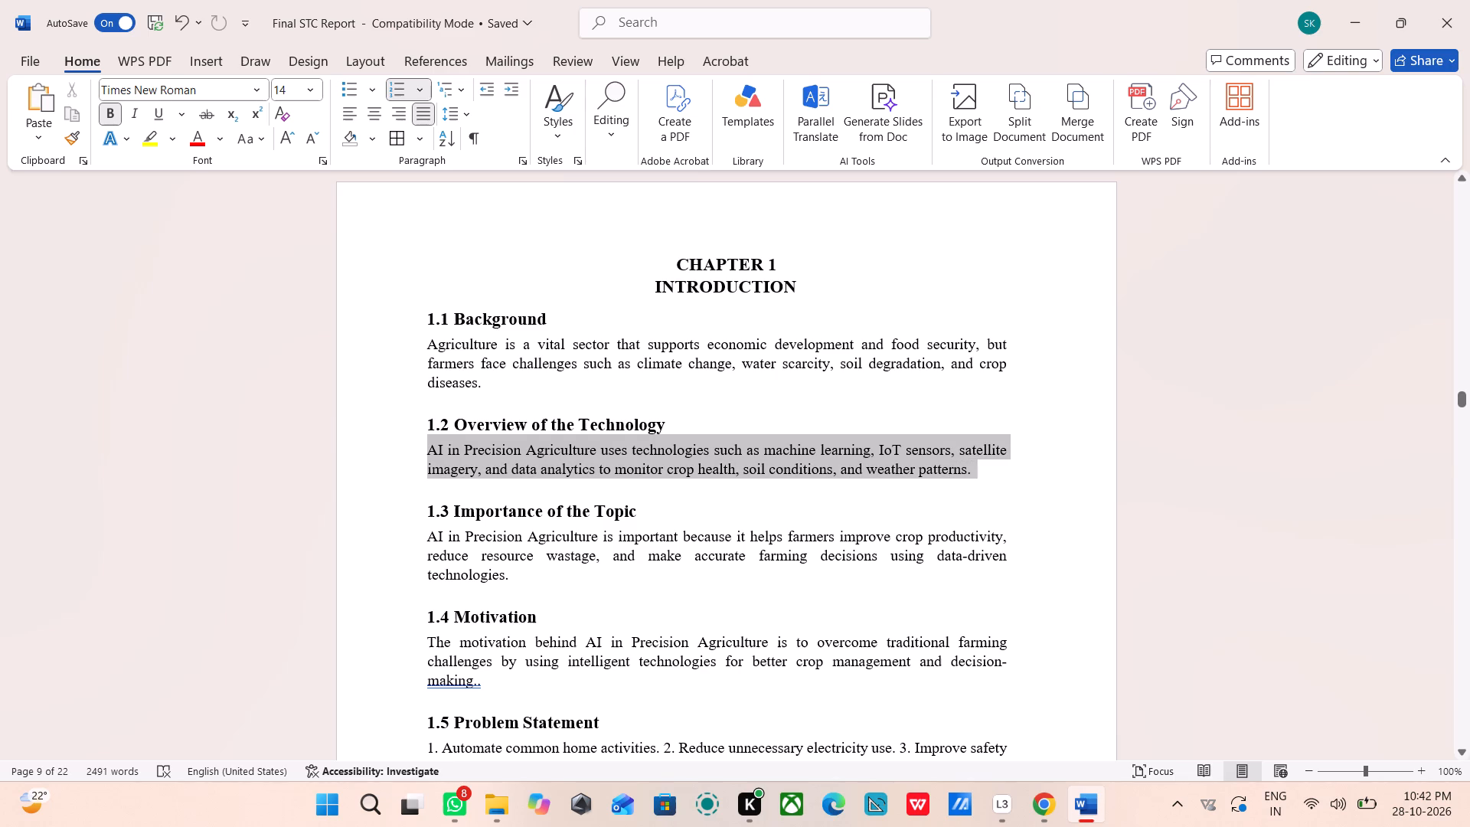
pyautogui.moveTo(970, 471); pyautogui.dragTo(970, 470)
pyautogui.click(805, 531)
pyautogui.scroll(-2, 805, 531)
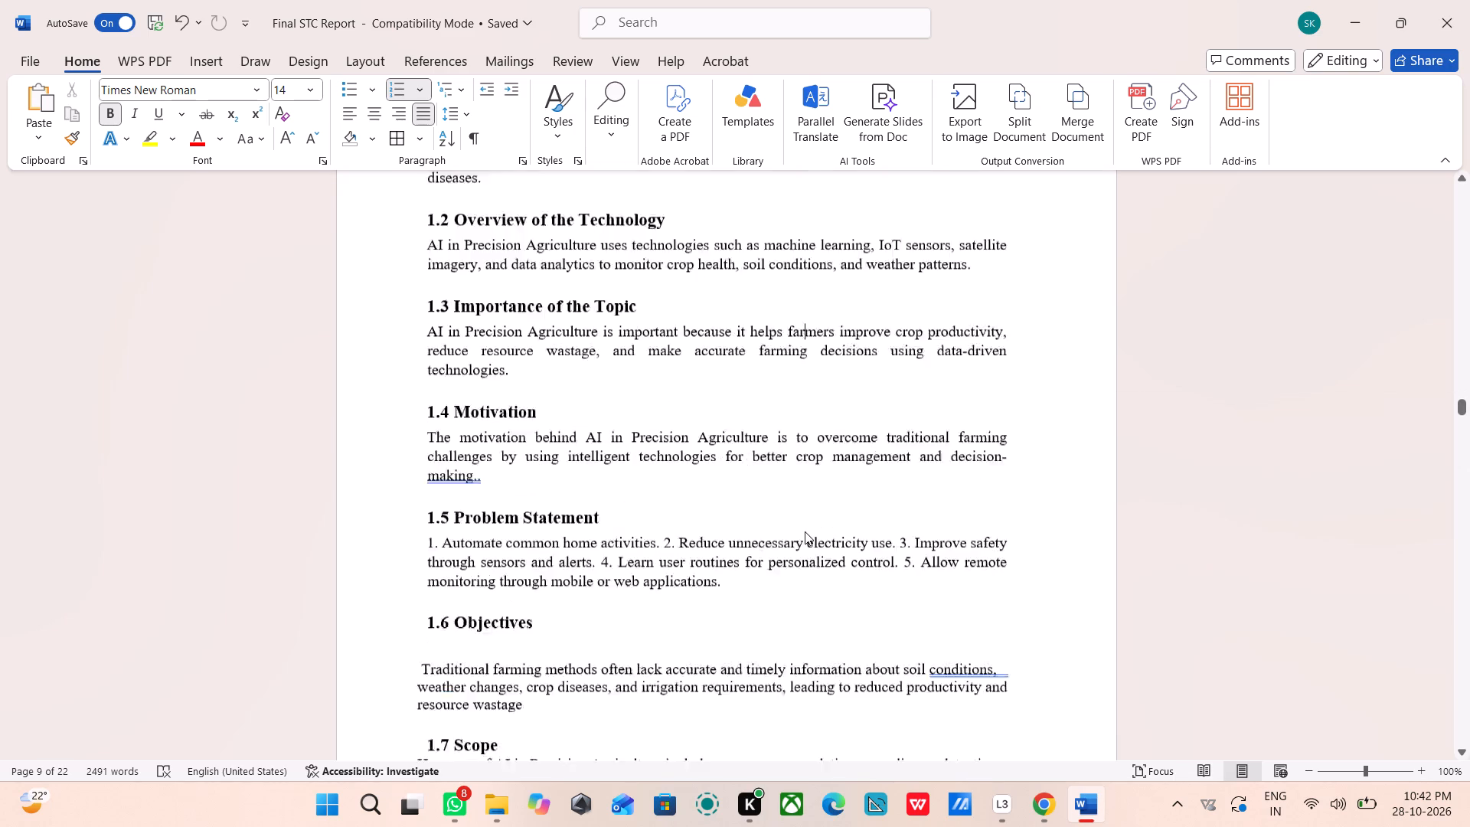
pyautogui.scroll(-1, 805, 531)
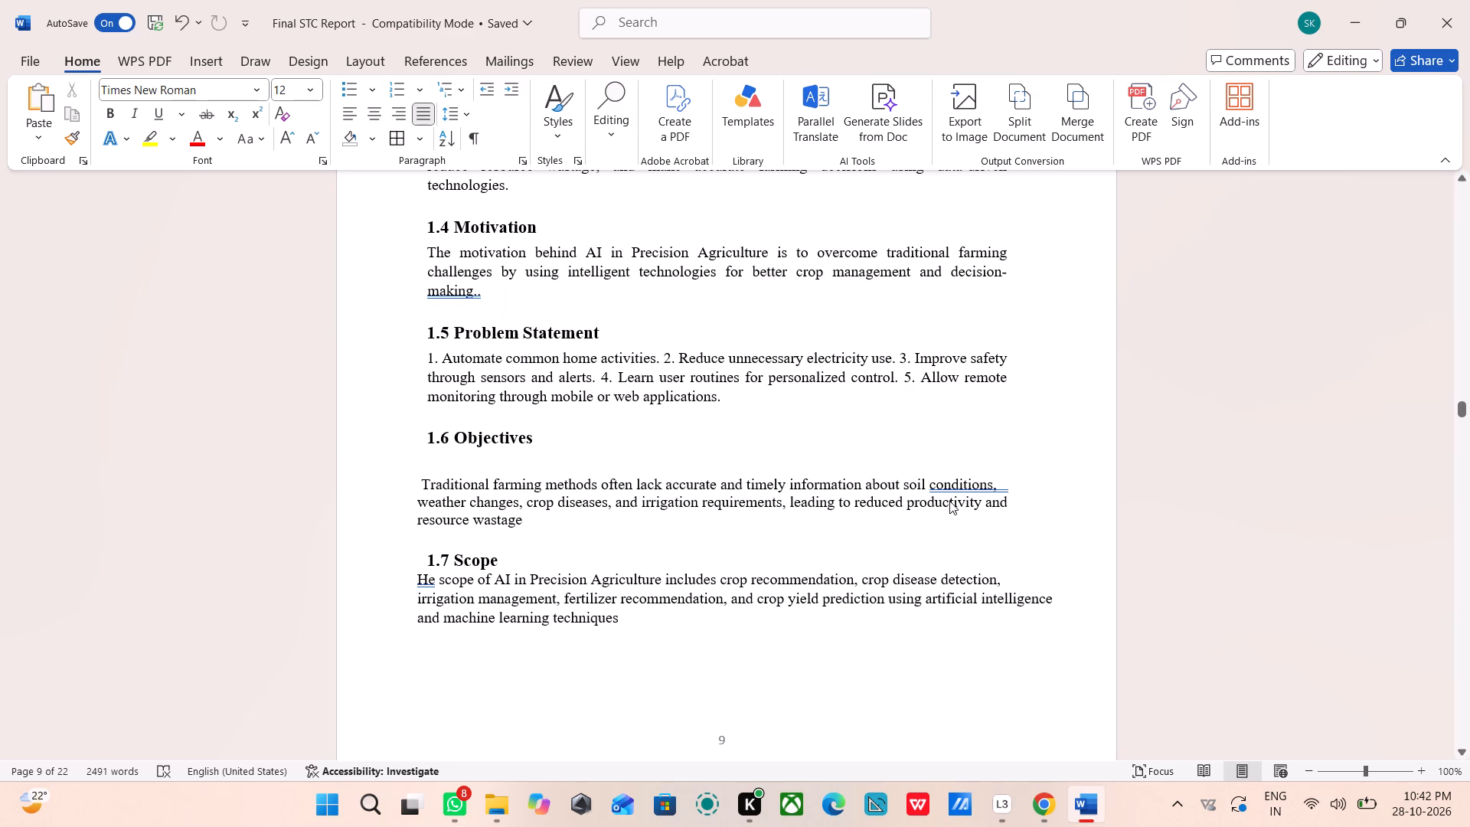
# Remove the blank line below the "1.6 Objectives" heading.
pyautogui.scroll(1, 0, 826)
pyautogui.click(498, 461)
pyautogui.press('BackSpace')
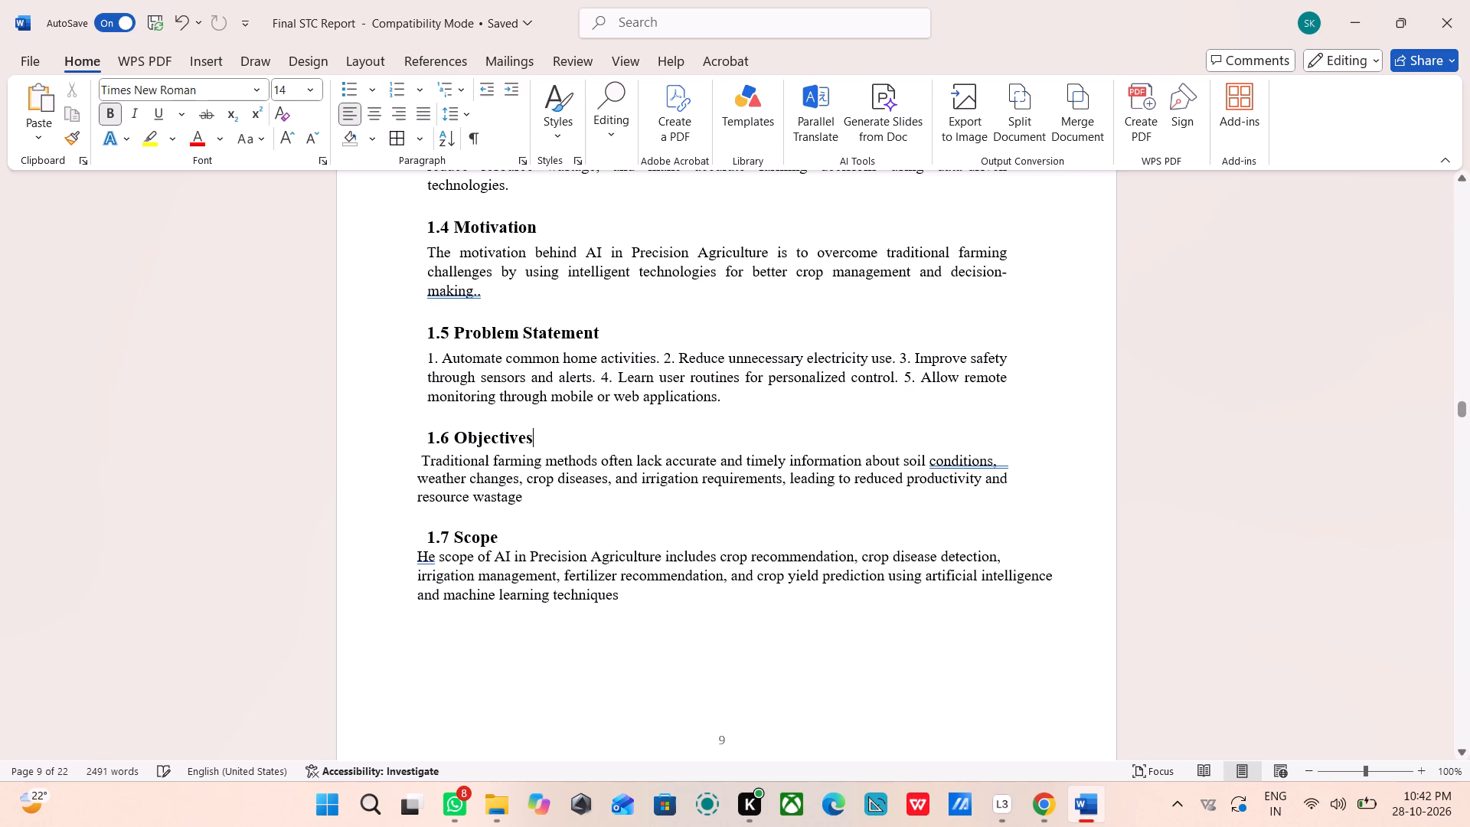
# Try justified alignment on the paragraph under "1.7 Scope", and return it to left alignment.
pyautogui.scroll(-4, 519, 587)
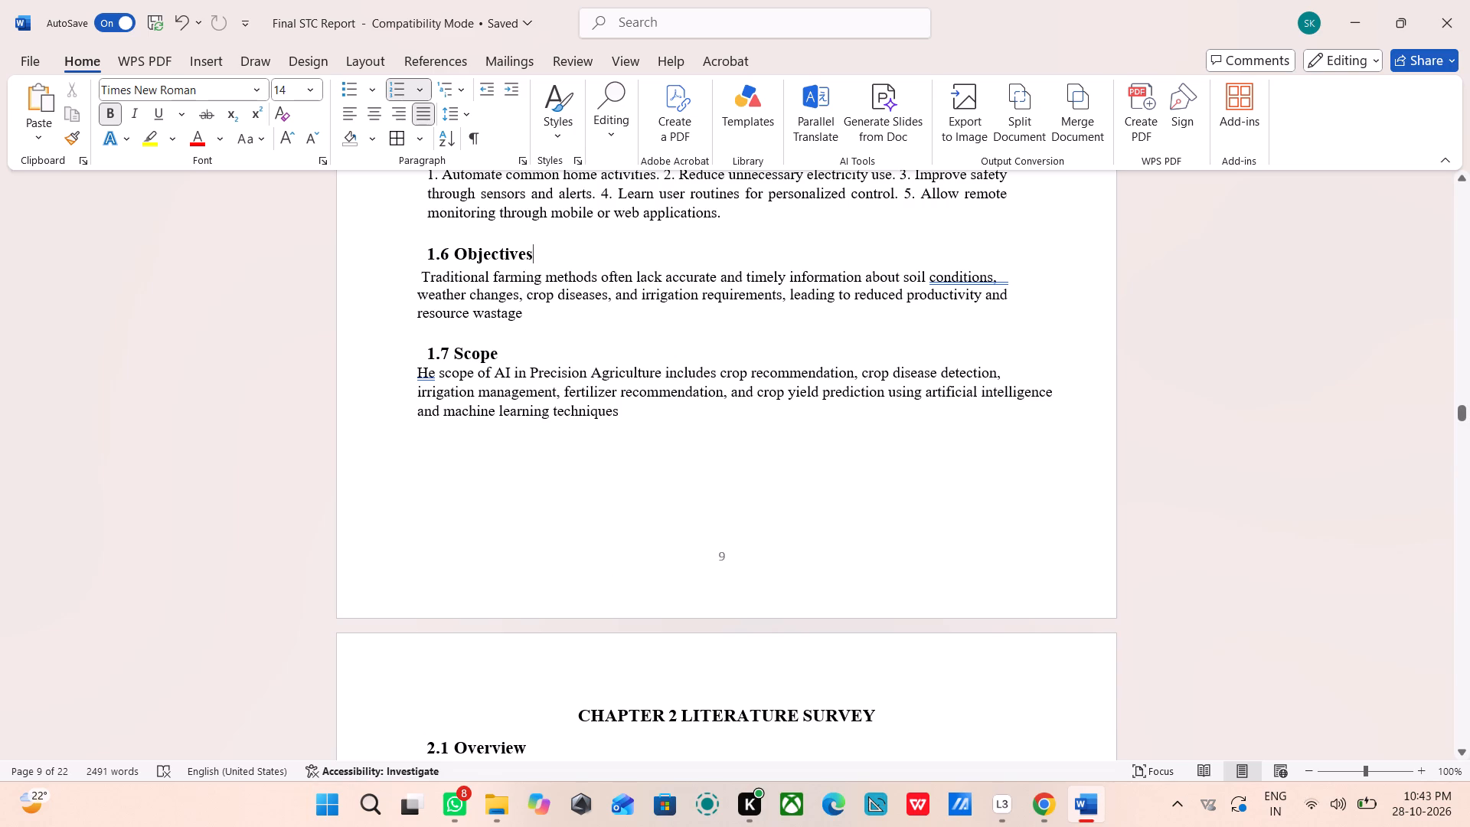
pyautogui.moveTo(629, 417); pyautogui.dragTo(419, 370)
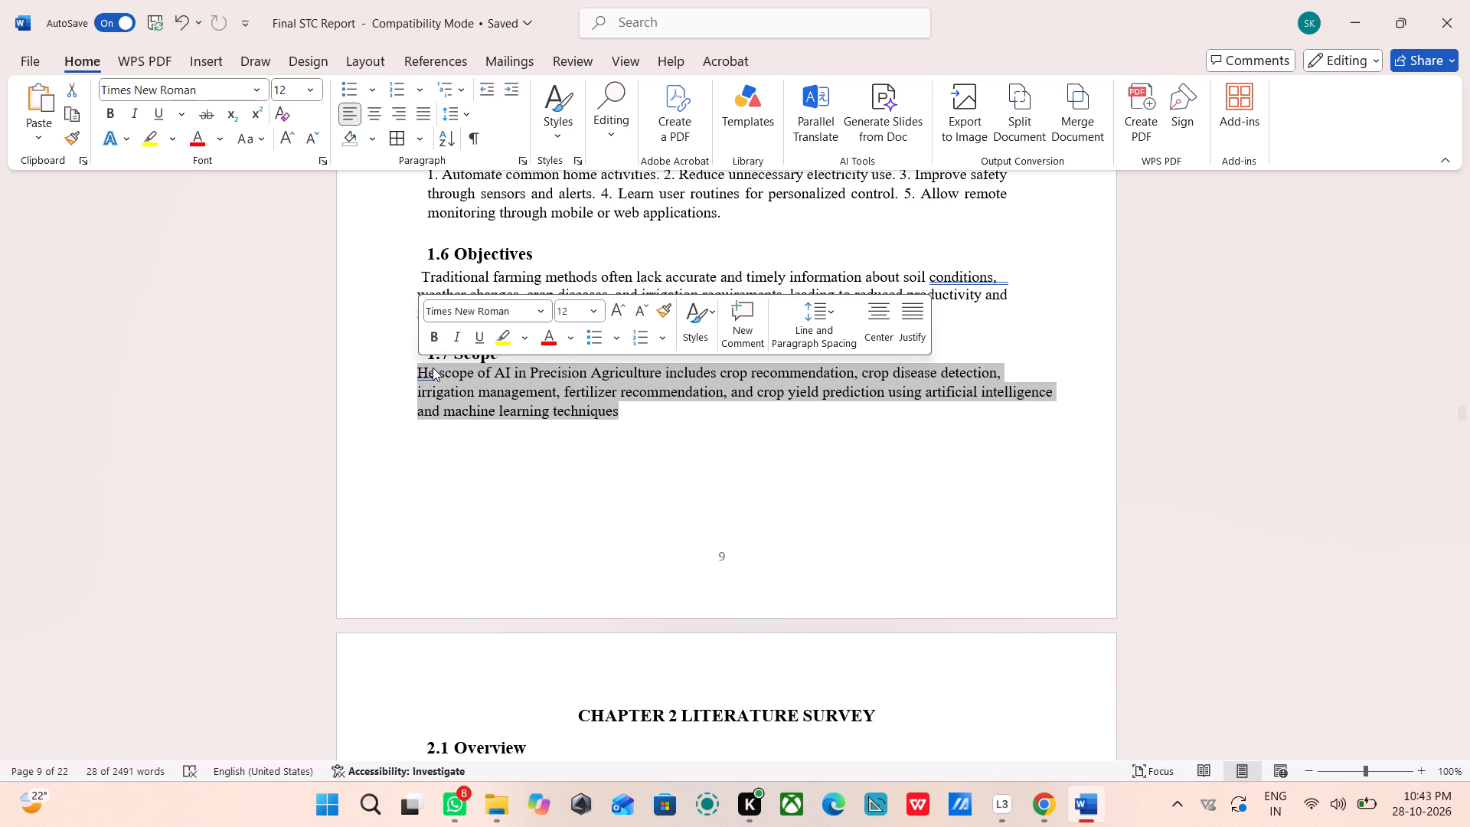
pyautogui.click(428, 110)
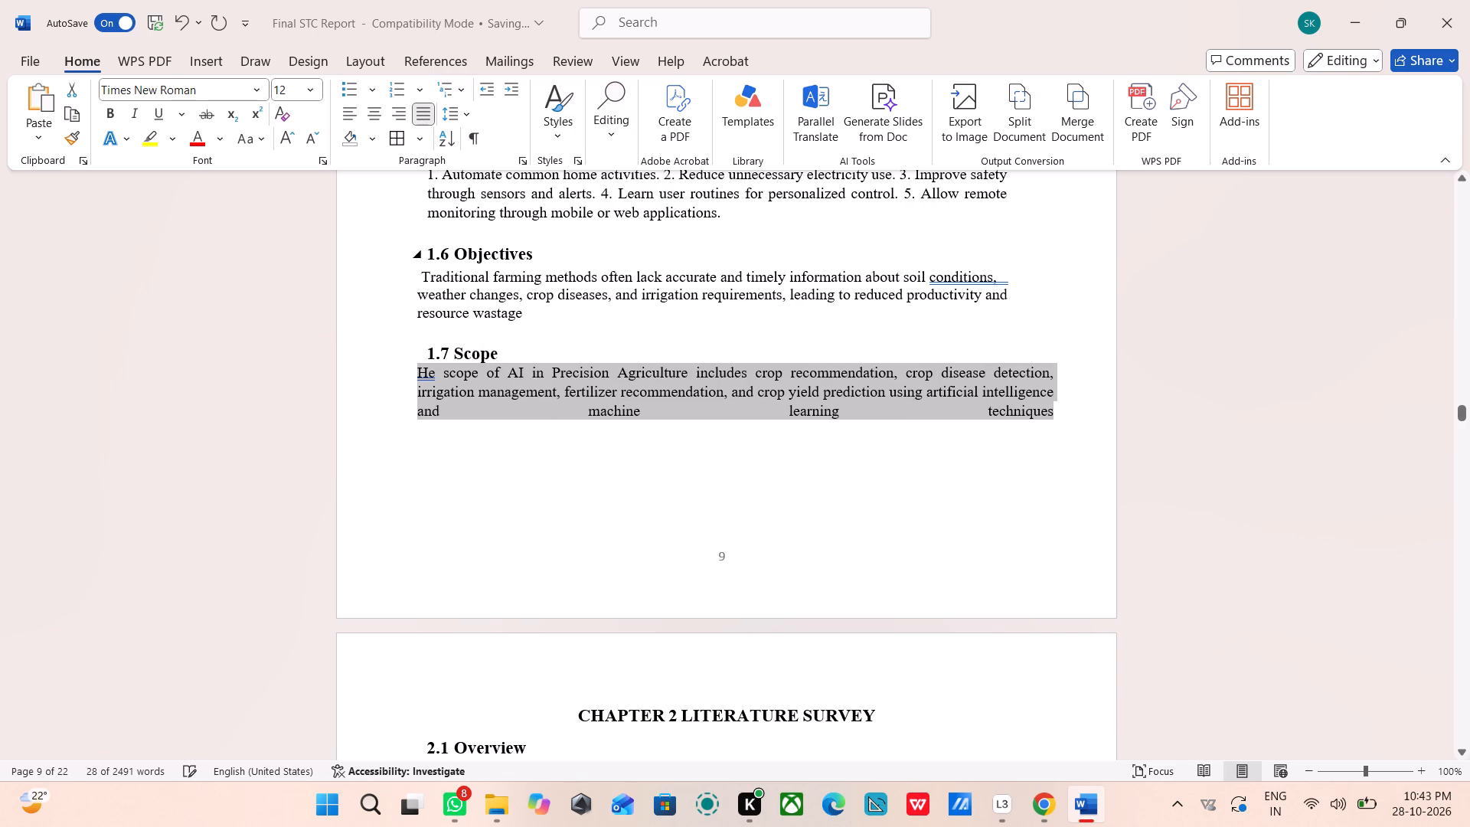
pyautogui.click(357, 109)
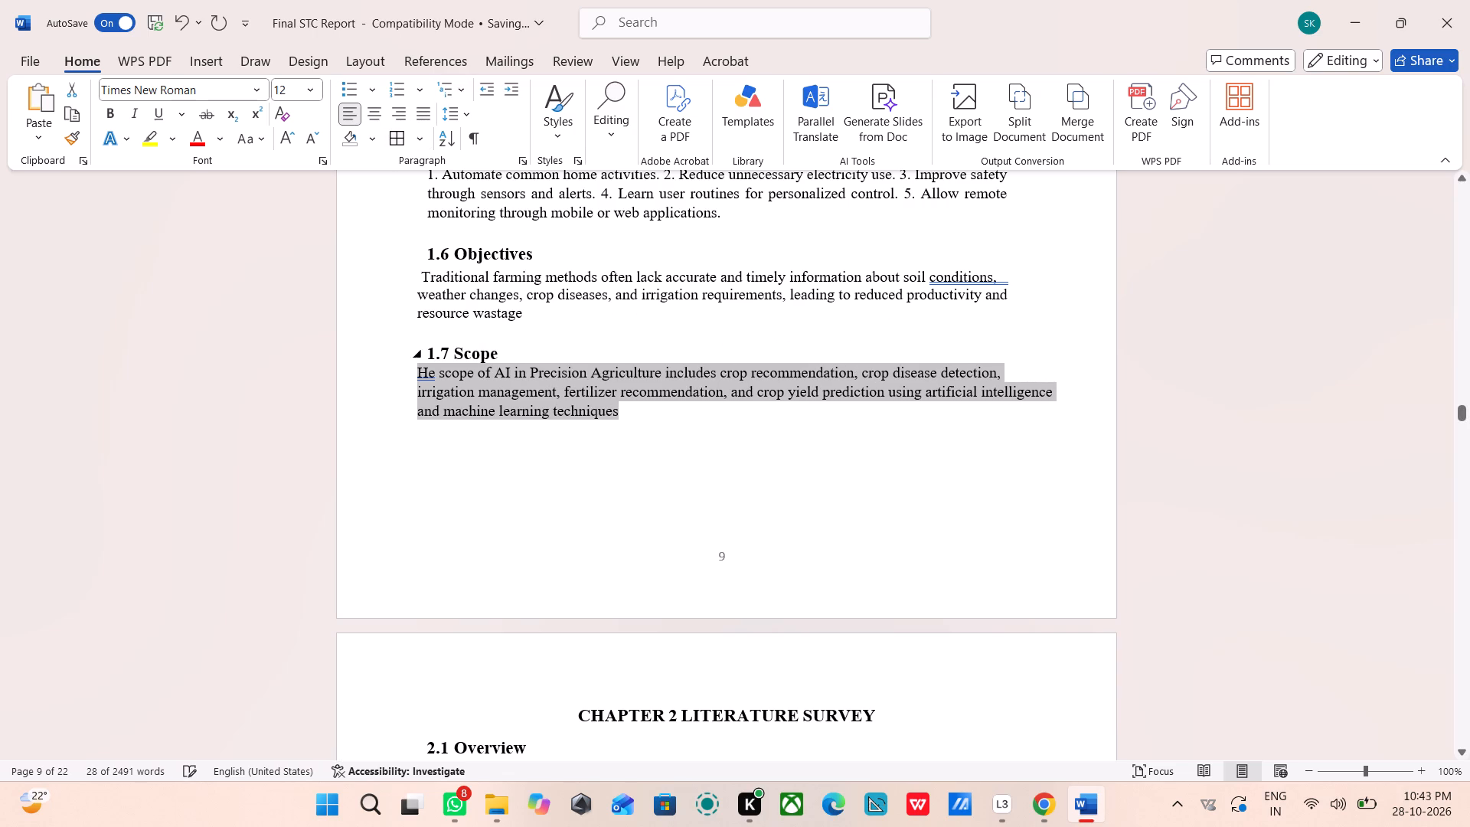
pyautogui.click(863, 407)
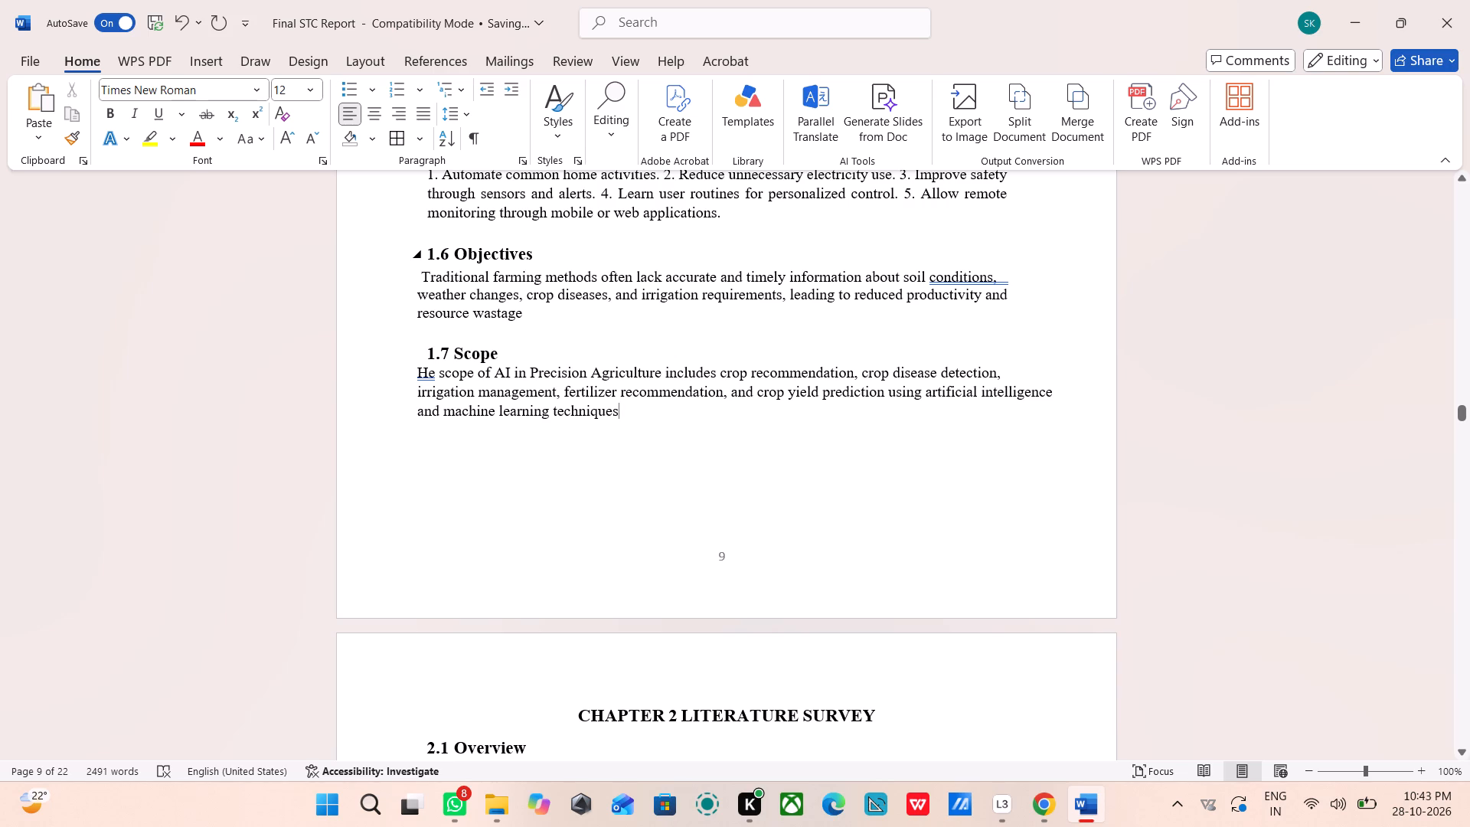
# Review the Chapter 2 overview, literature survey table and section 2.3 summary for content and layout.
pyautogui.scroll(-1, 802, 521)
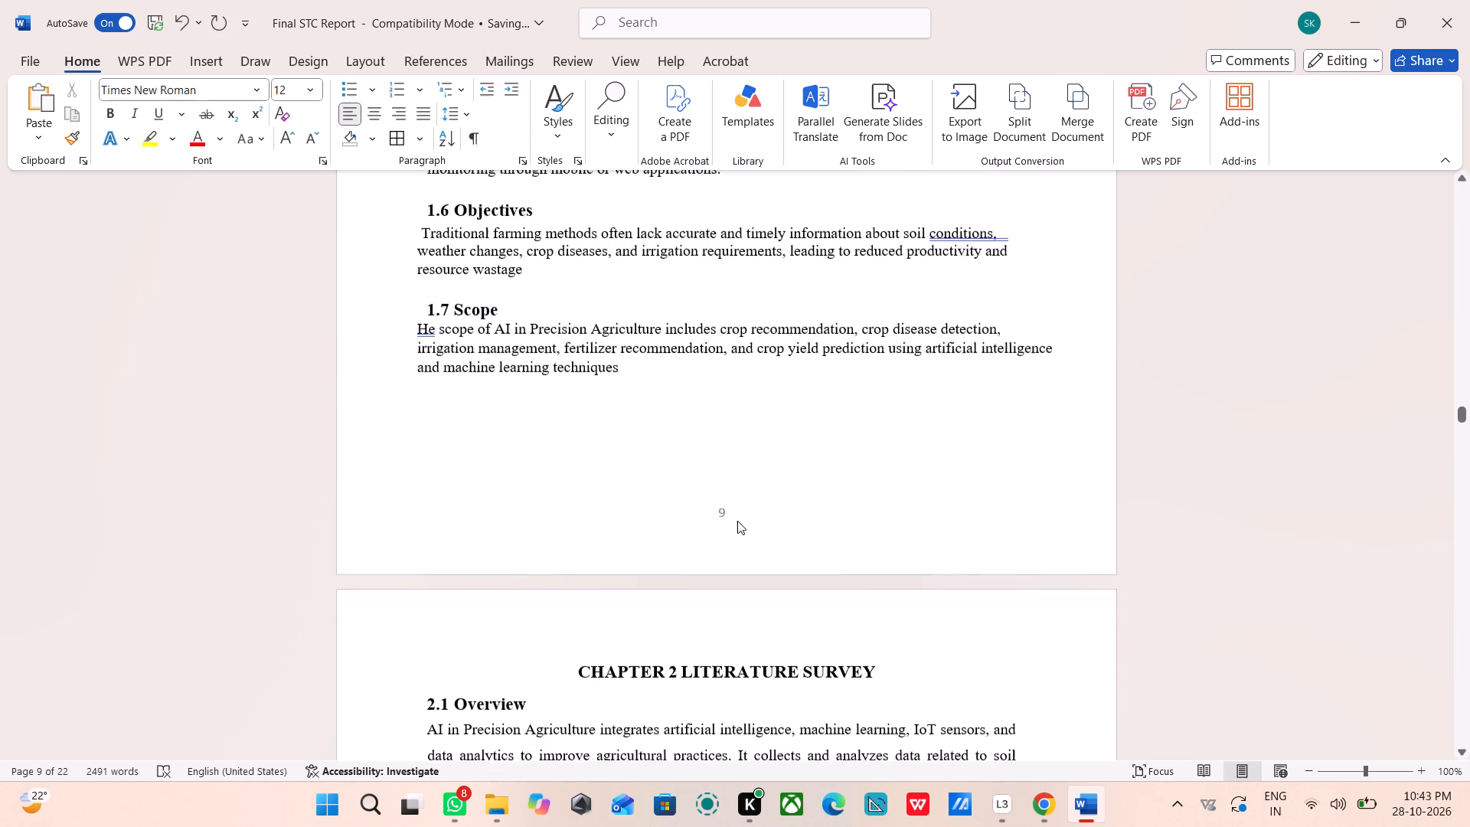
pyautogui.scroll(-3, 711, 521)
pyautogui.scroll(-5, 496, 613)
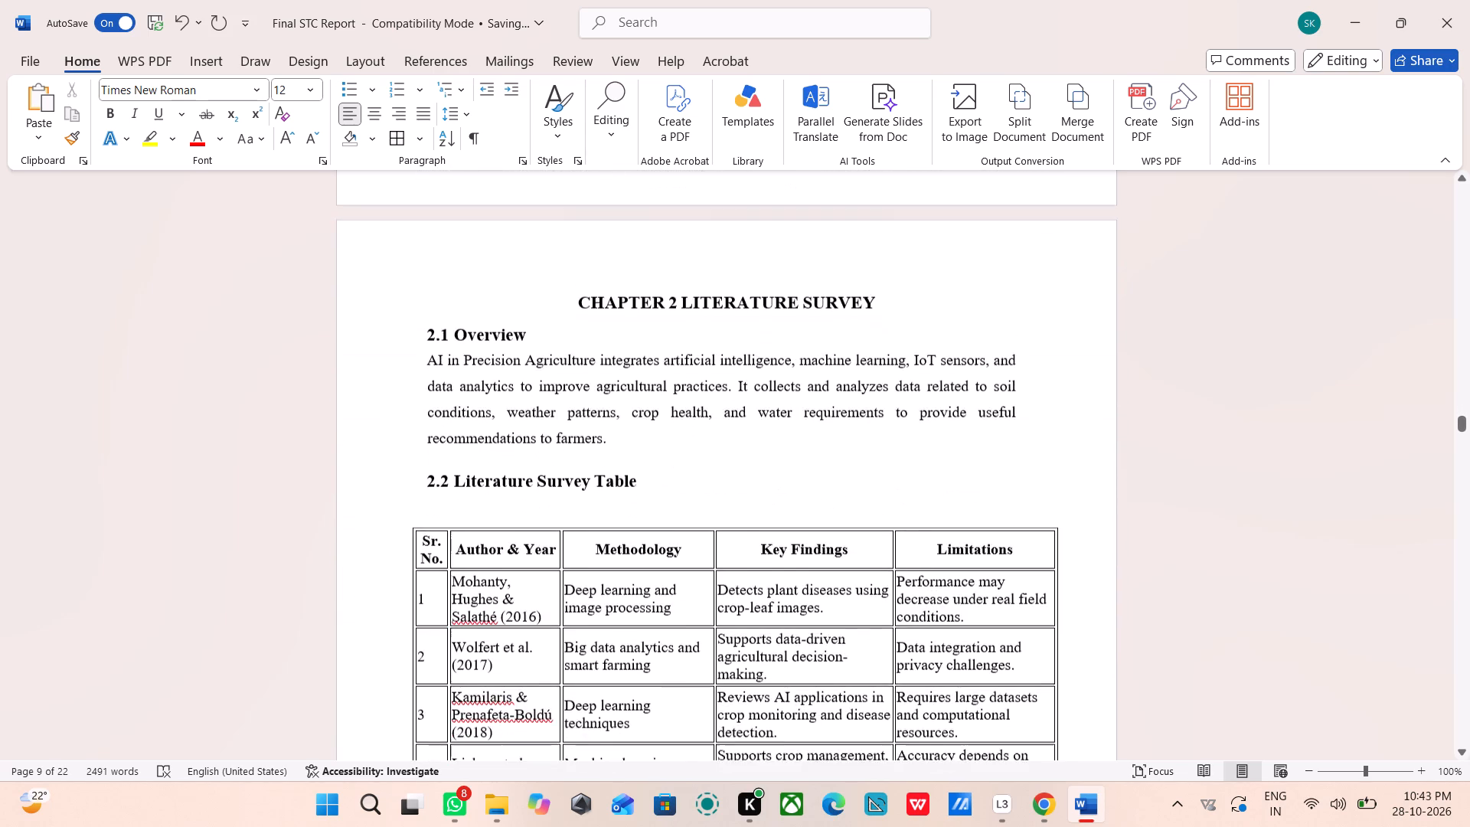
pyautogui.scroll(-4, 497, 615)
pyautogui.scroll(-4, 705, 567)
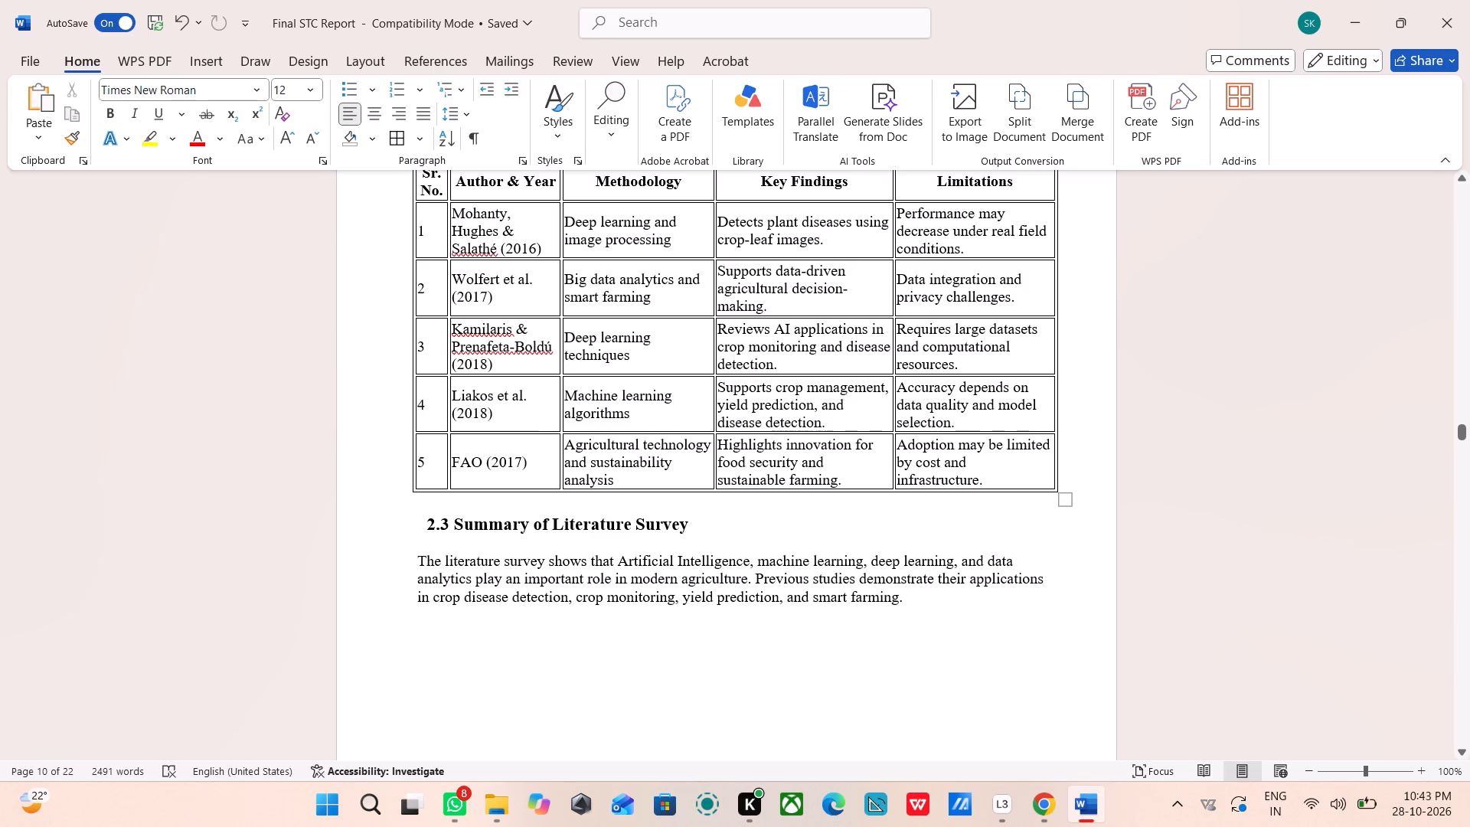
pyautogui.click(524, 545)
# Justify the paragraph under "2.3 Summary of Literature Survey".
pyautogui.moveTo(912, 599); pyautogui.dragTo(412, 556)
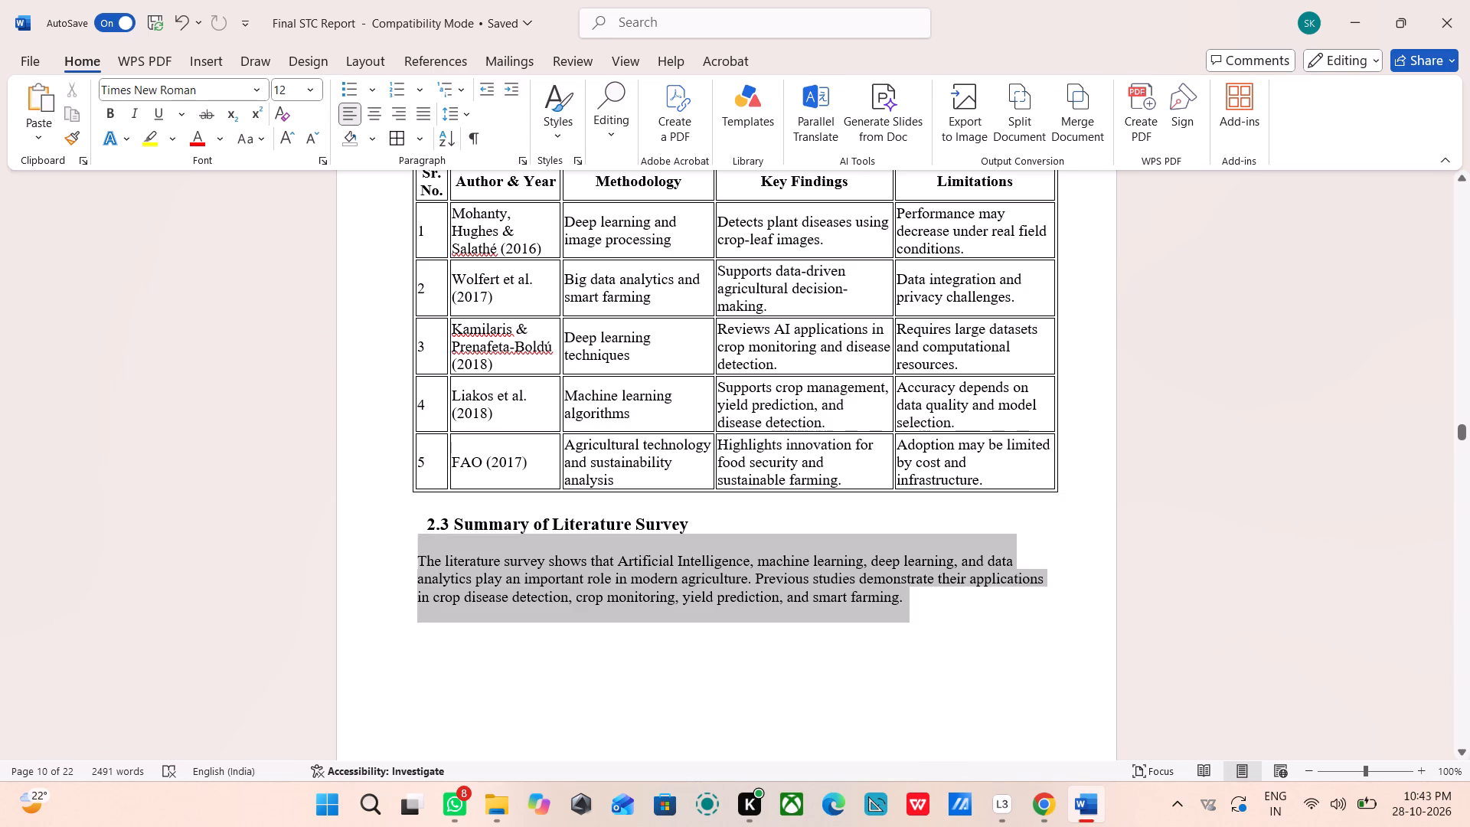
pyautogui.moveTo(412, 556); pyautogui.dragTo(416, 568)
pyautogui.click(421, 121)
pyautogui.click(854, 591)
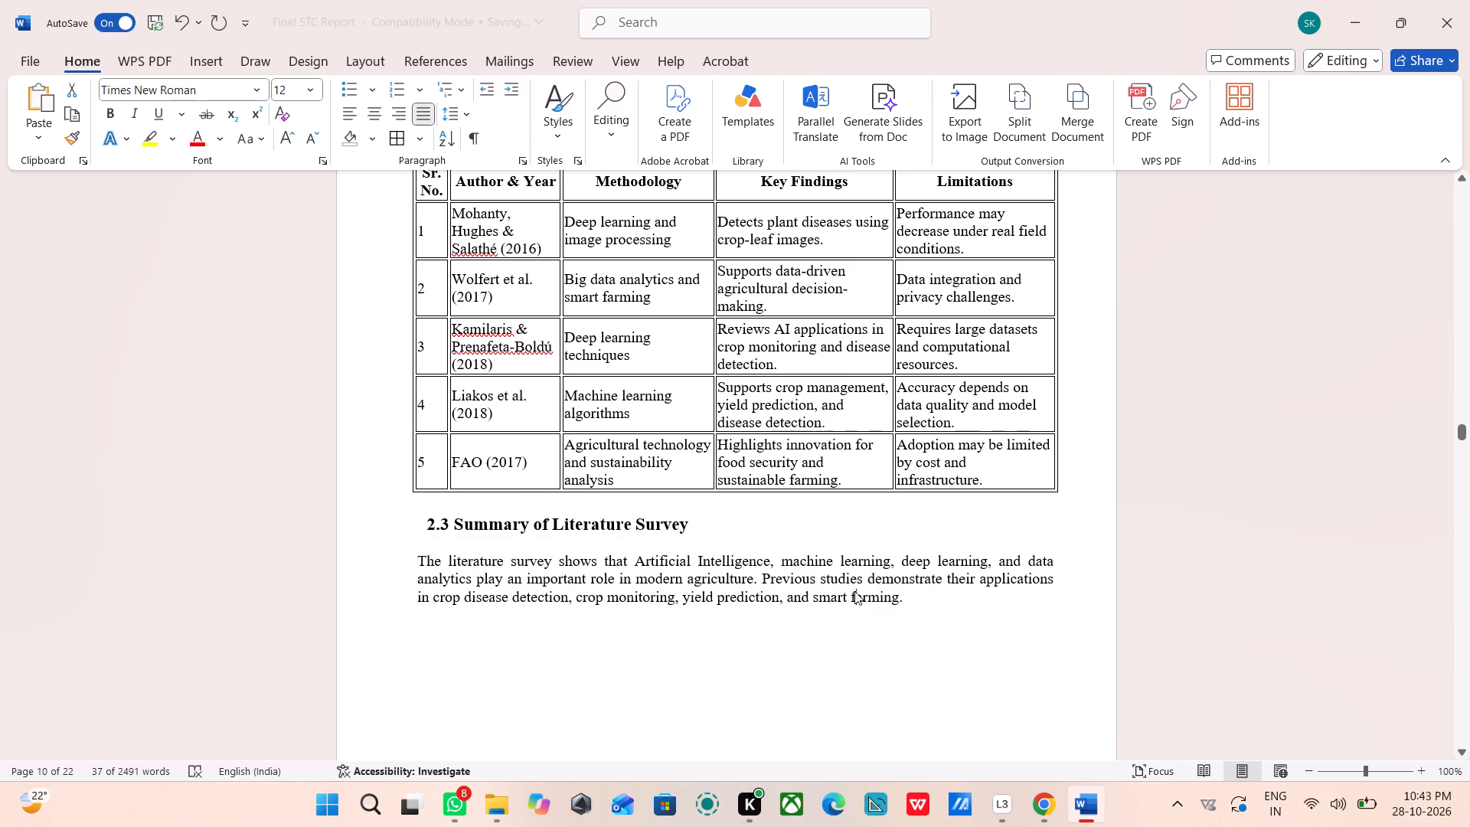
# Review the Chapter 3 sections 3.1 to 3.5, checking the layout and alignment of the Limitations paragraph, and dismiss the chat notification.
pyautogui.scroll(-4, 874, 668)
pyautogui.scroll(-8, 735, 588)
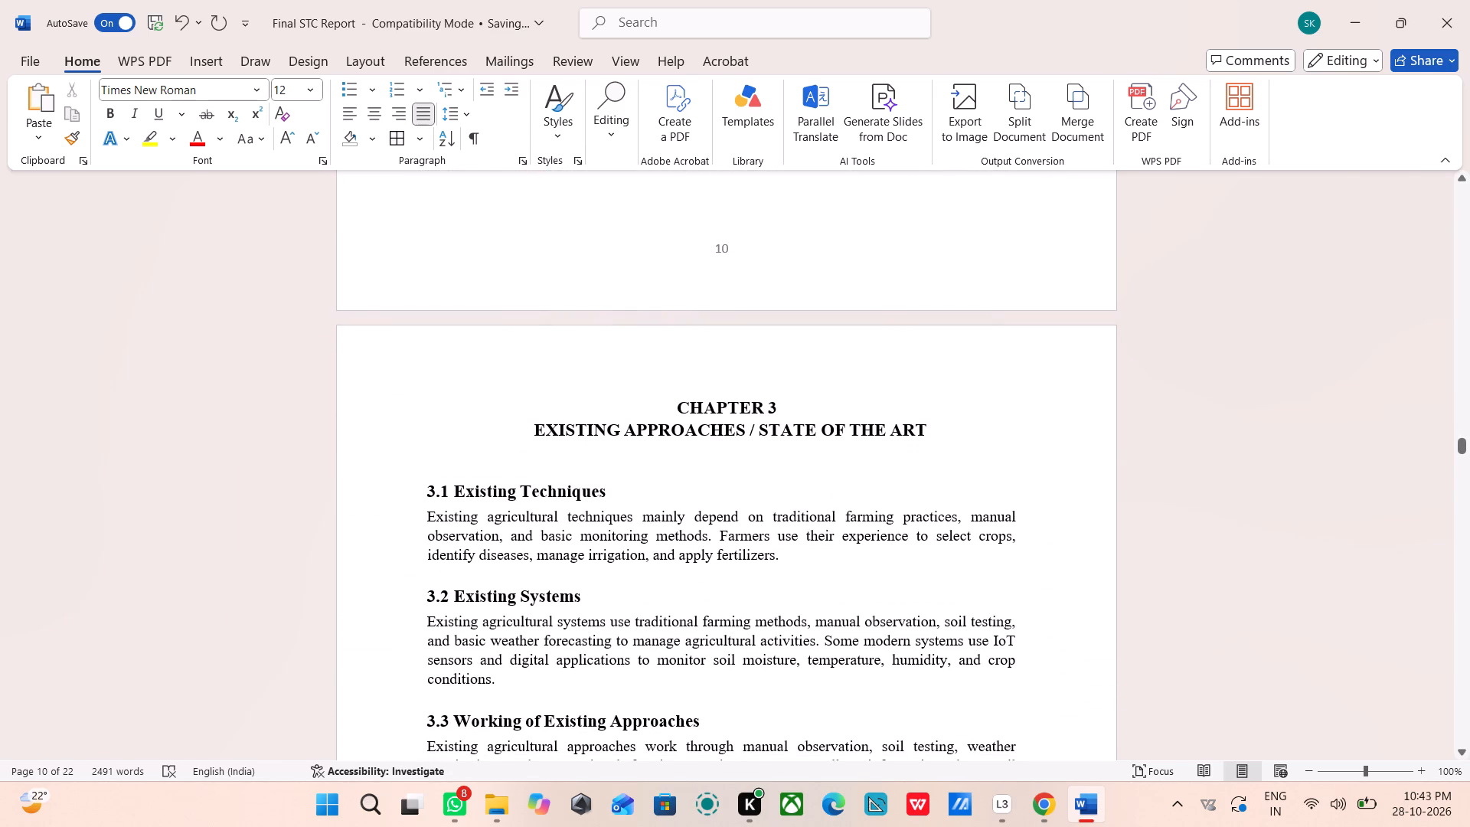
pyautogui.scroll(-3, 498, 675)
pyautogui.scroll(-5, 622, 655)
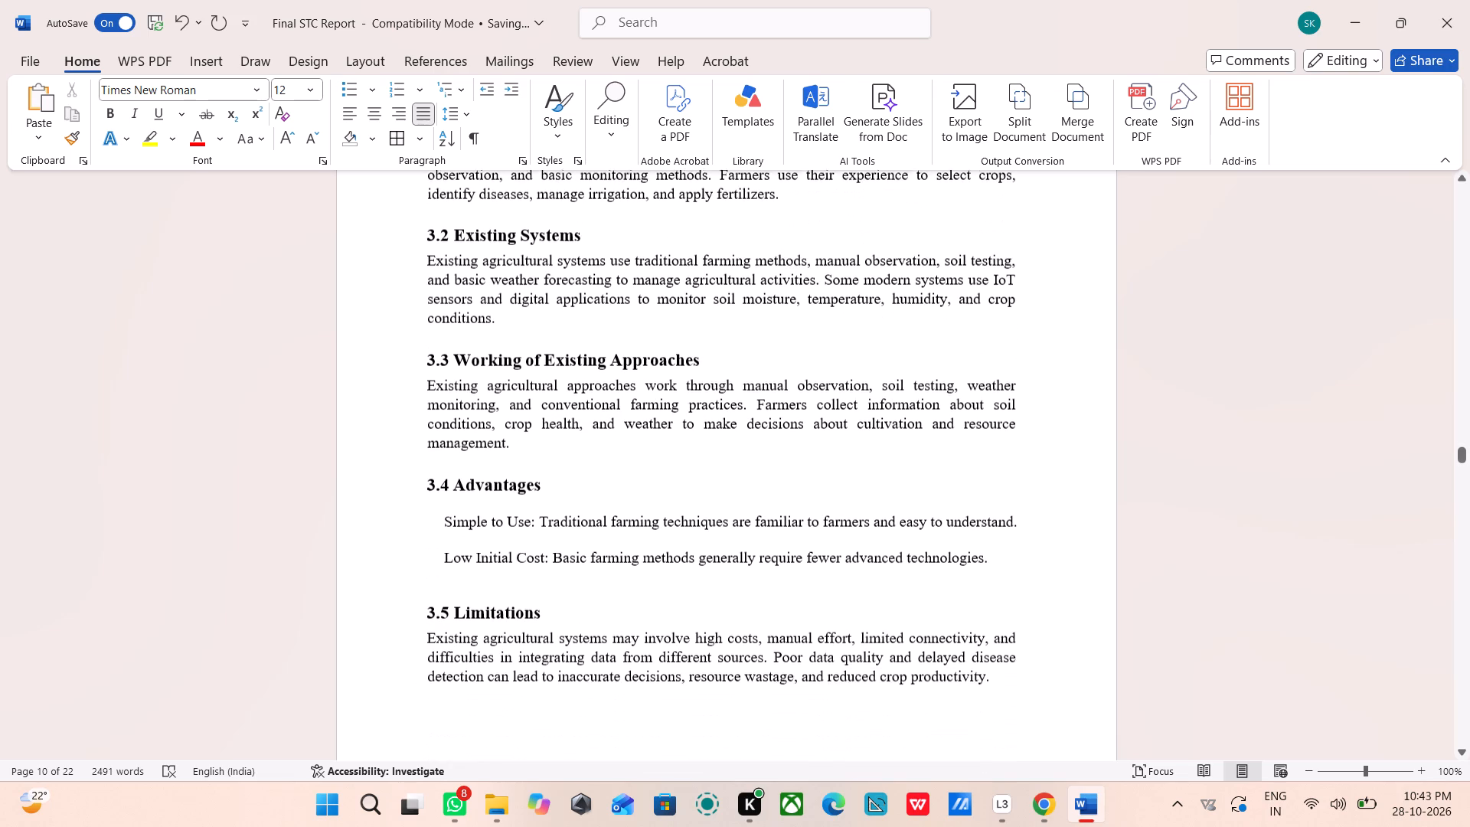
pyautogui.moveTo(994, 676); pyautogui.dragTo(520, 637)
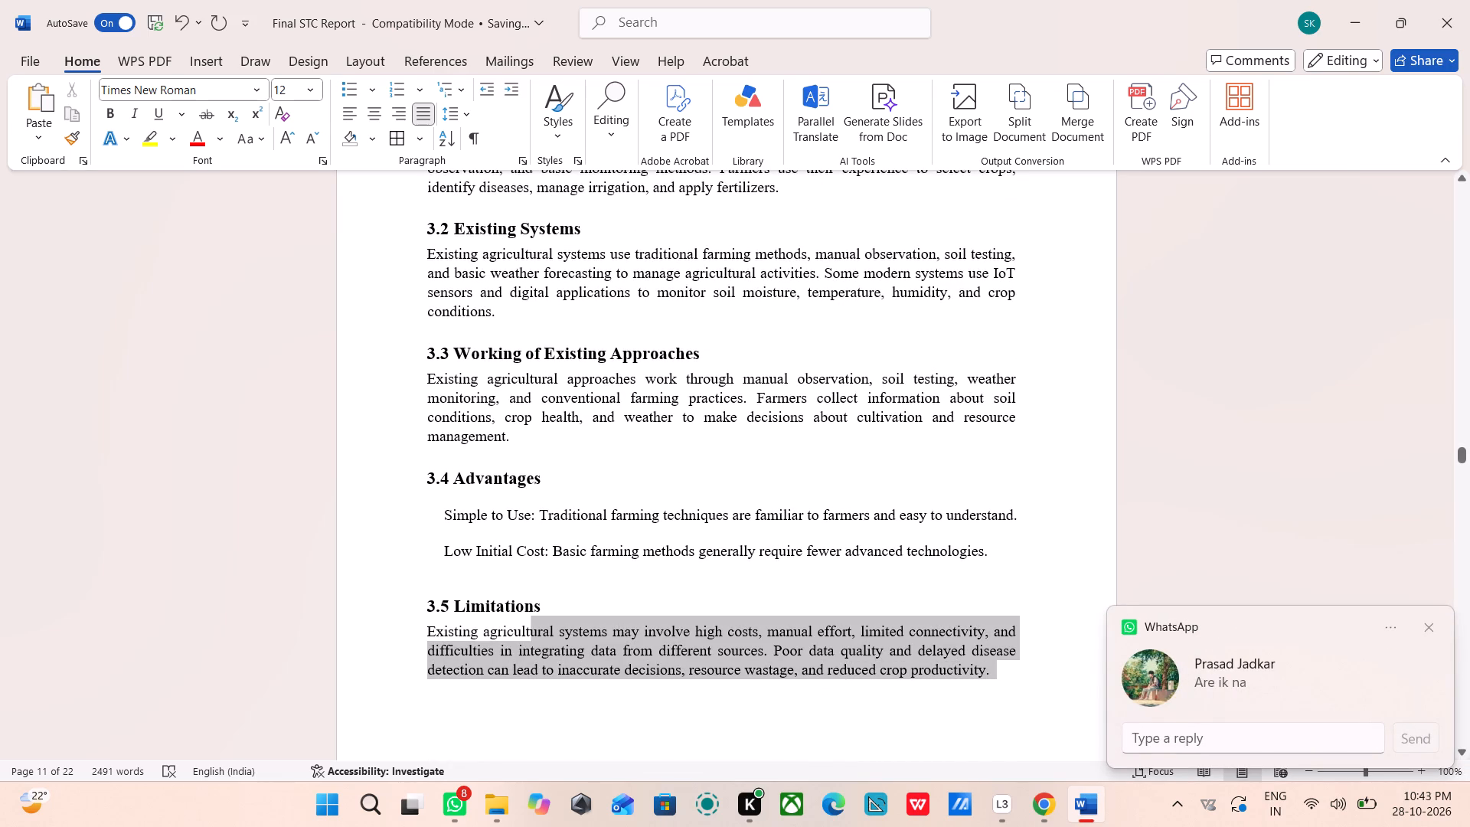
pyautogui.moveTo(520, 637); pyautogui.dragTo(426, 637)
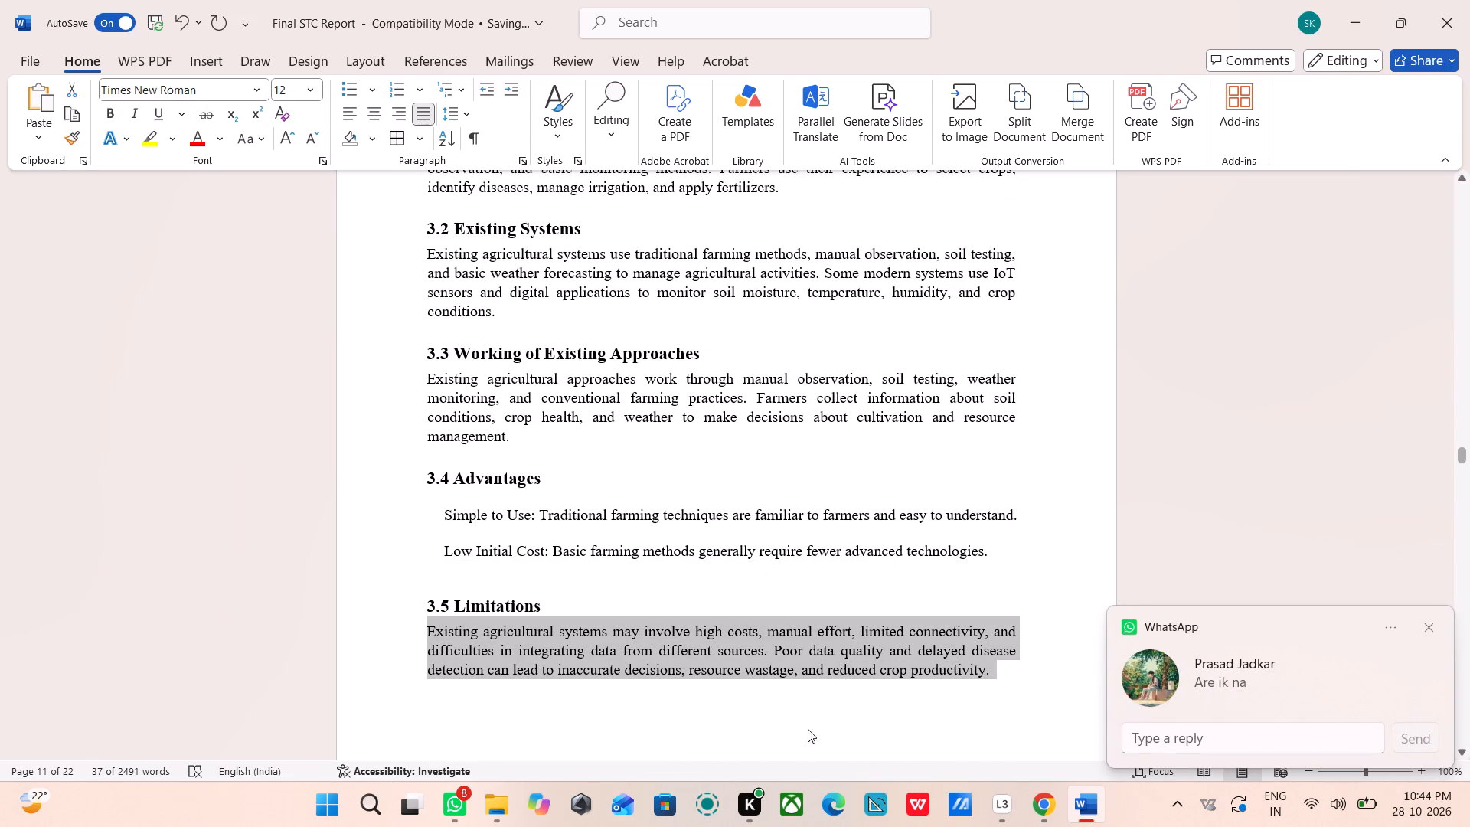
pyautogui.click(808, 696)
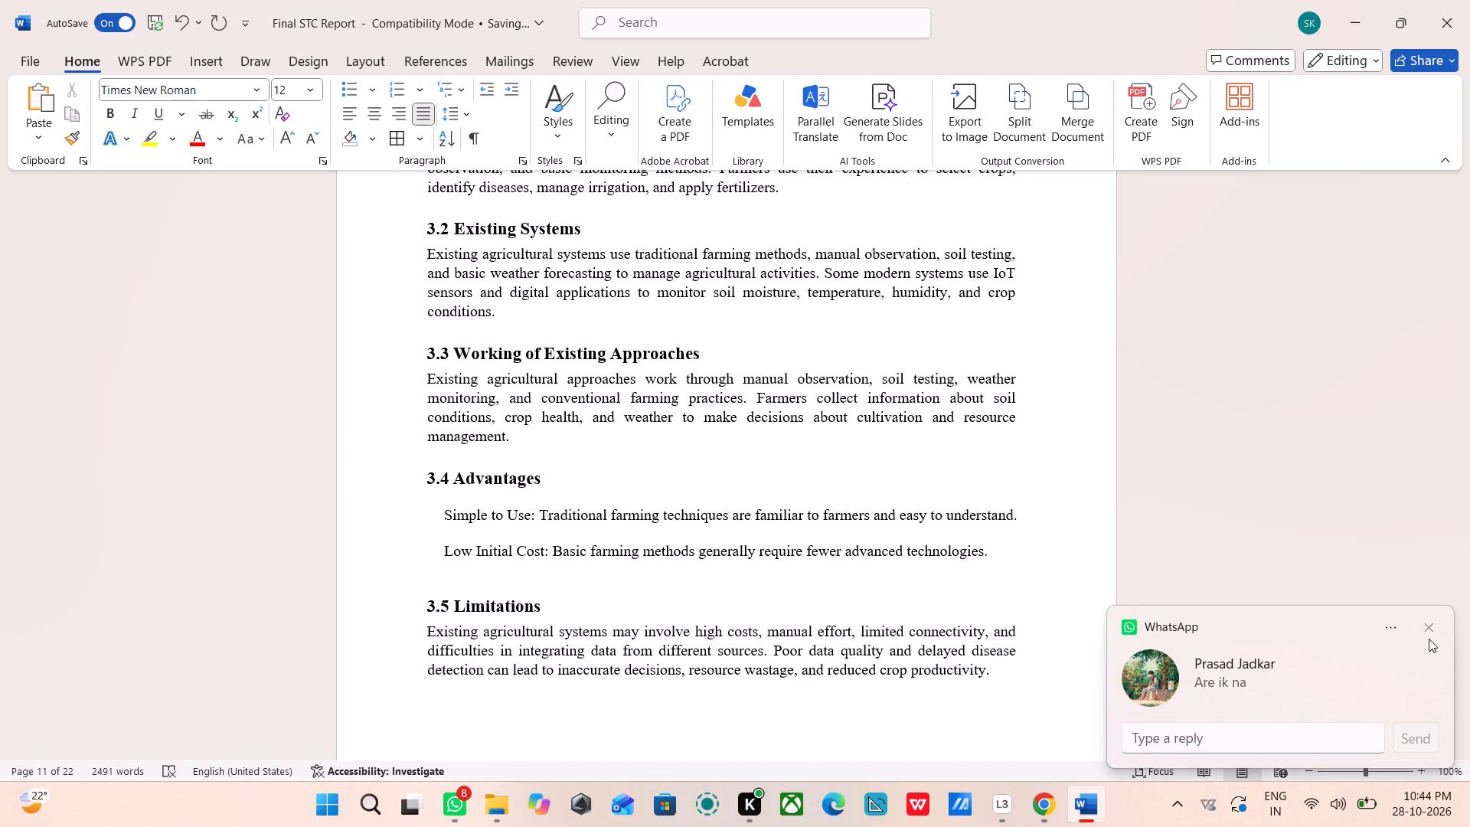
pyautogui.click(1429, 632)
# Remove the blank lines between the Chapter 4 title "PROPOSED / STUDIED APPROACH" and the "4.1 Architecture" heading.
pyautogui.scroll(-10, 596, 567)
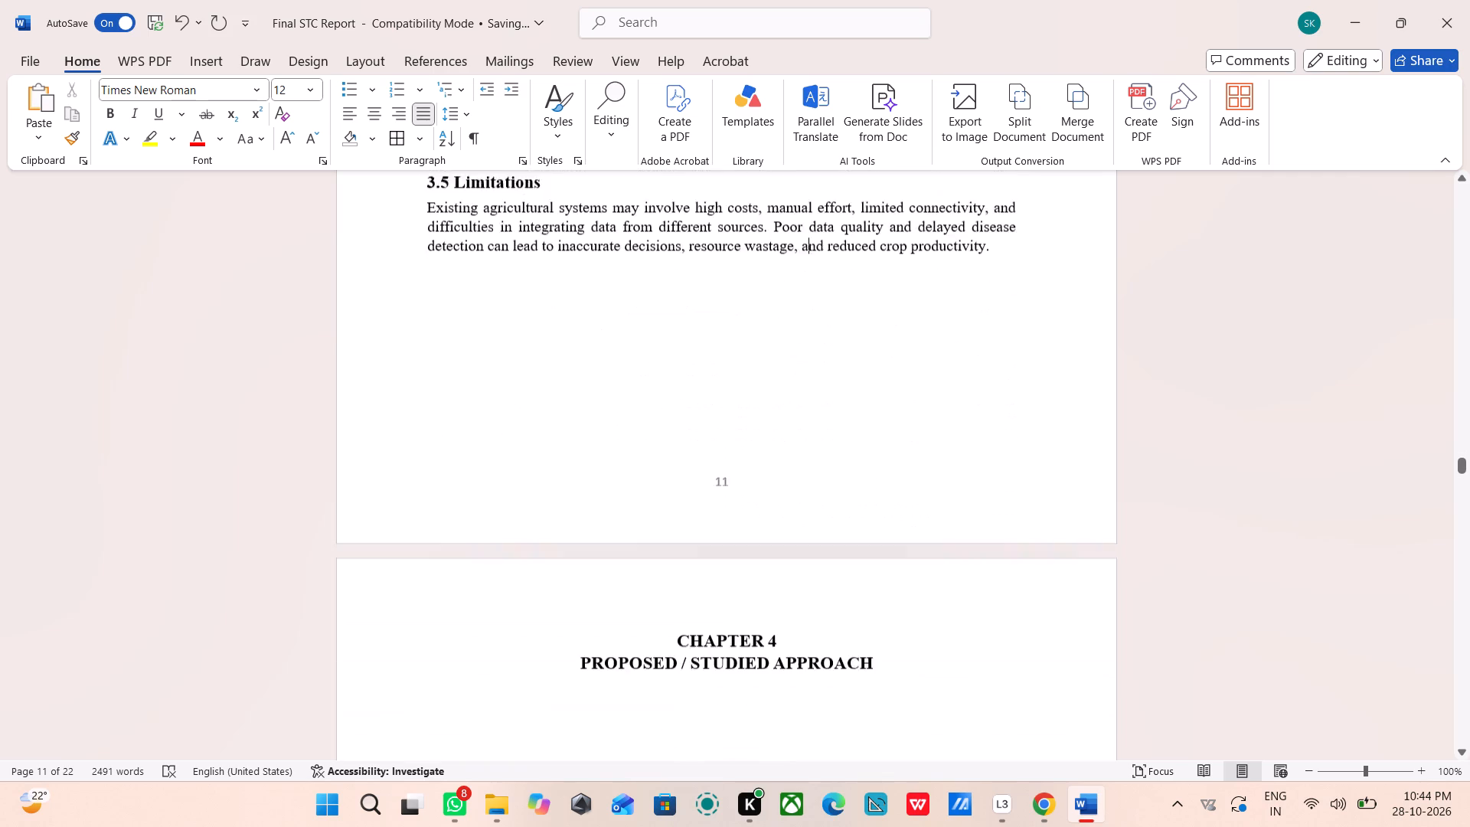
pyautogui.scroll(-10, 664, 568)
pyautogui.click(634, 289)
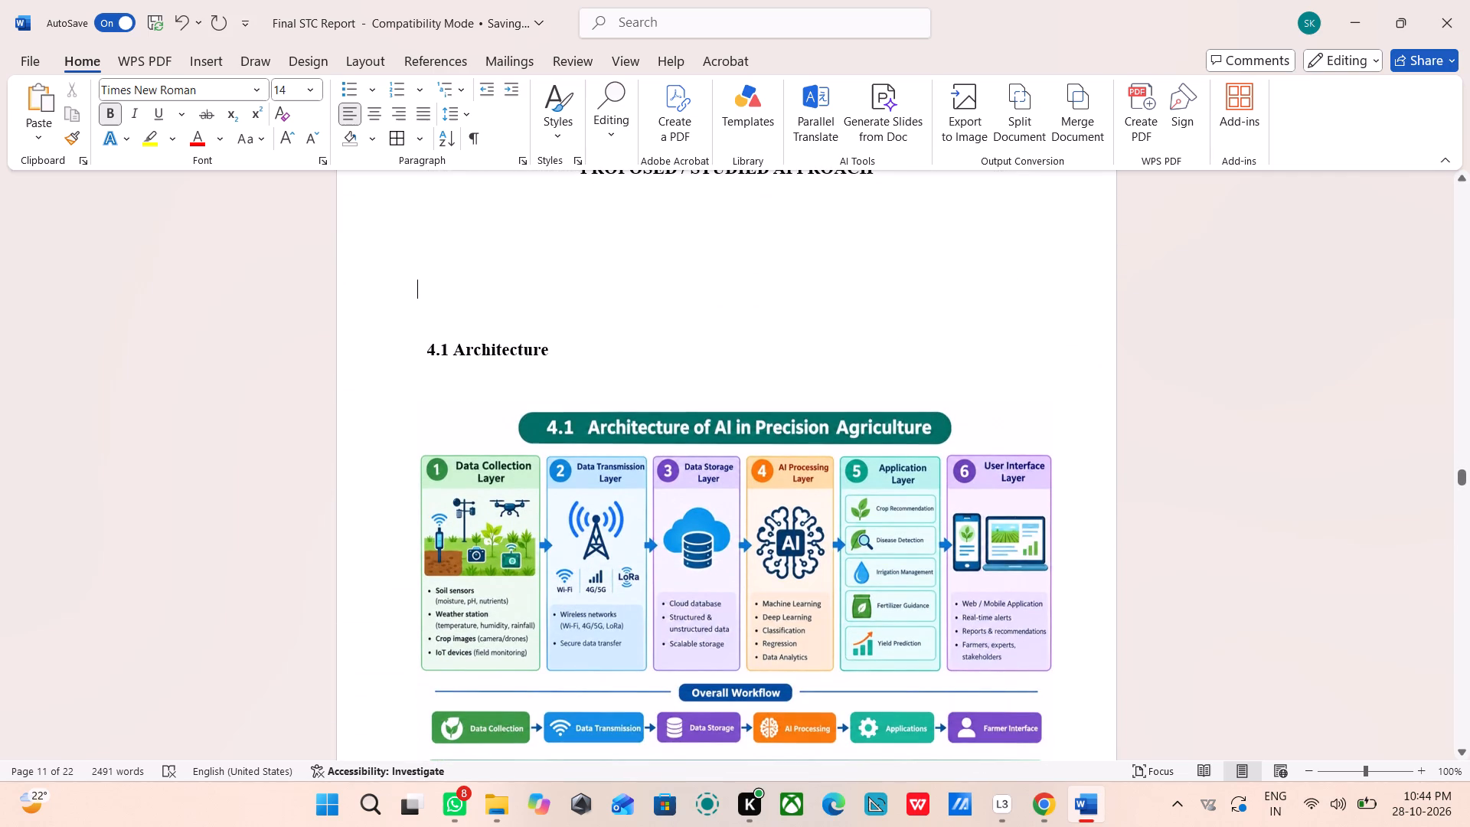
pyautogui.press('BackSpace')
pyautogui.press('BackSpace')
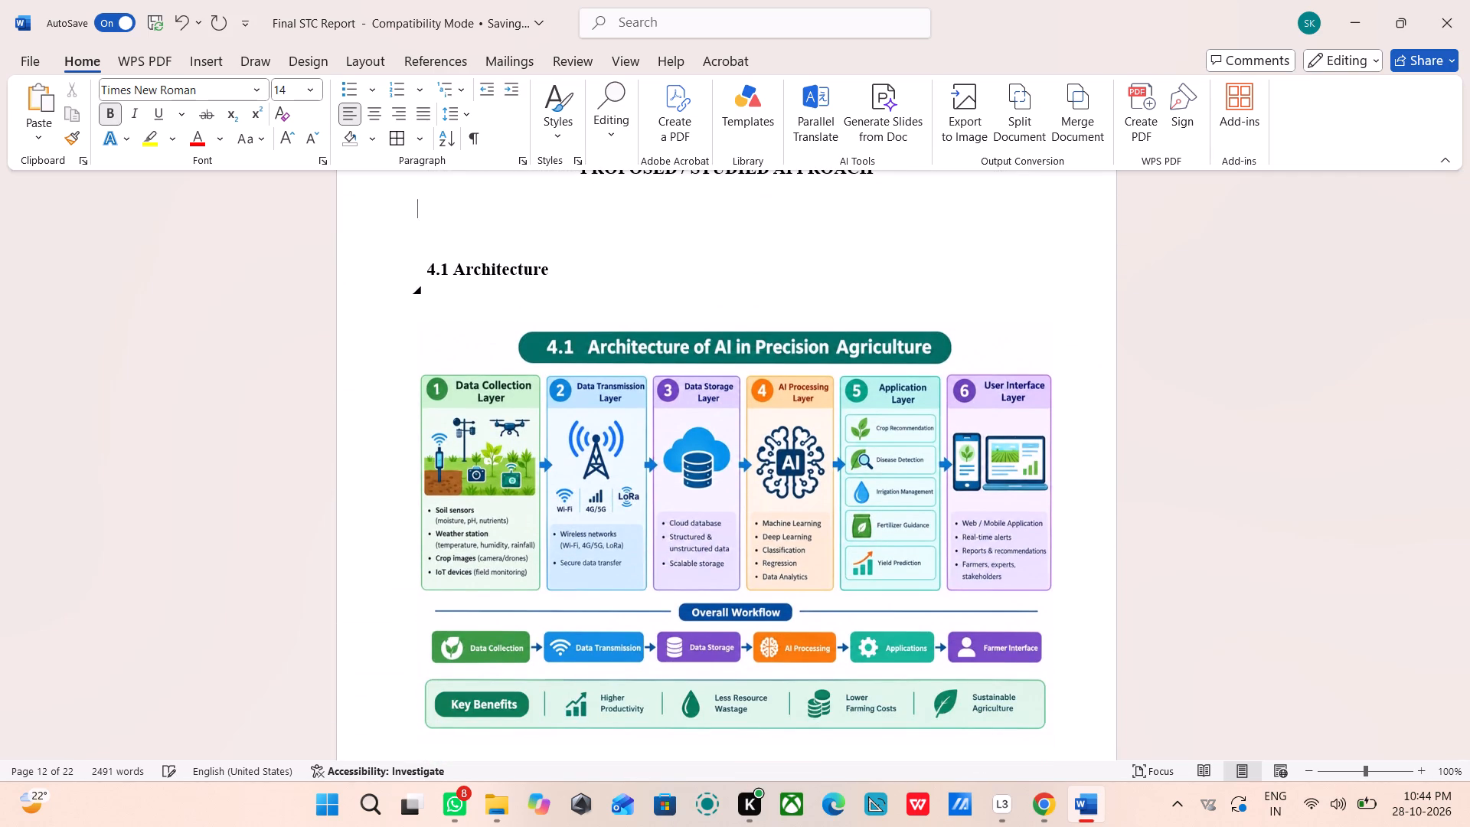
pyautogui.scroll(2, 634, 289)
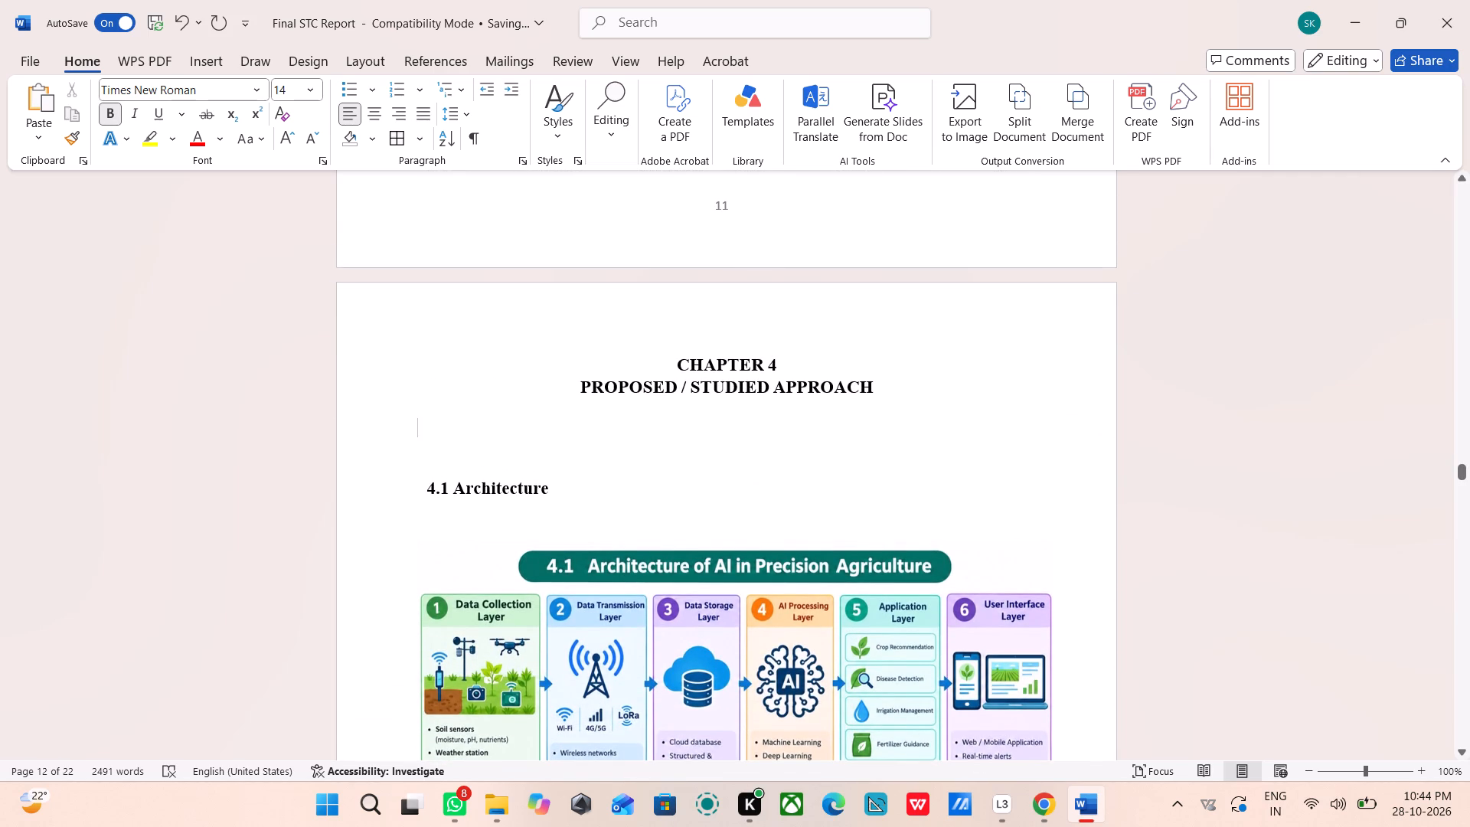
pyautogui.click(456, 466)
pyautogui.press('BackSpace')
pyautogui.press('BackSpace')
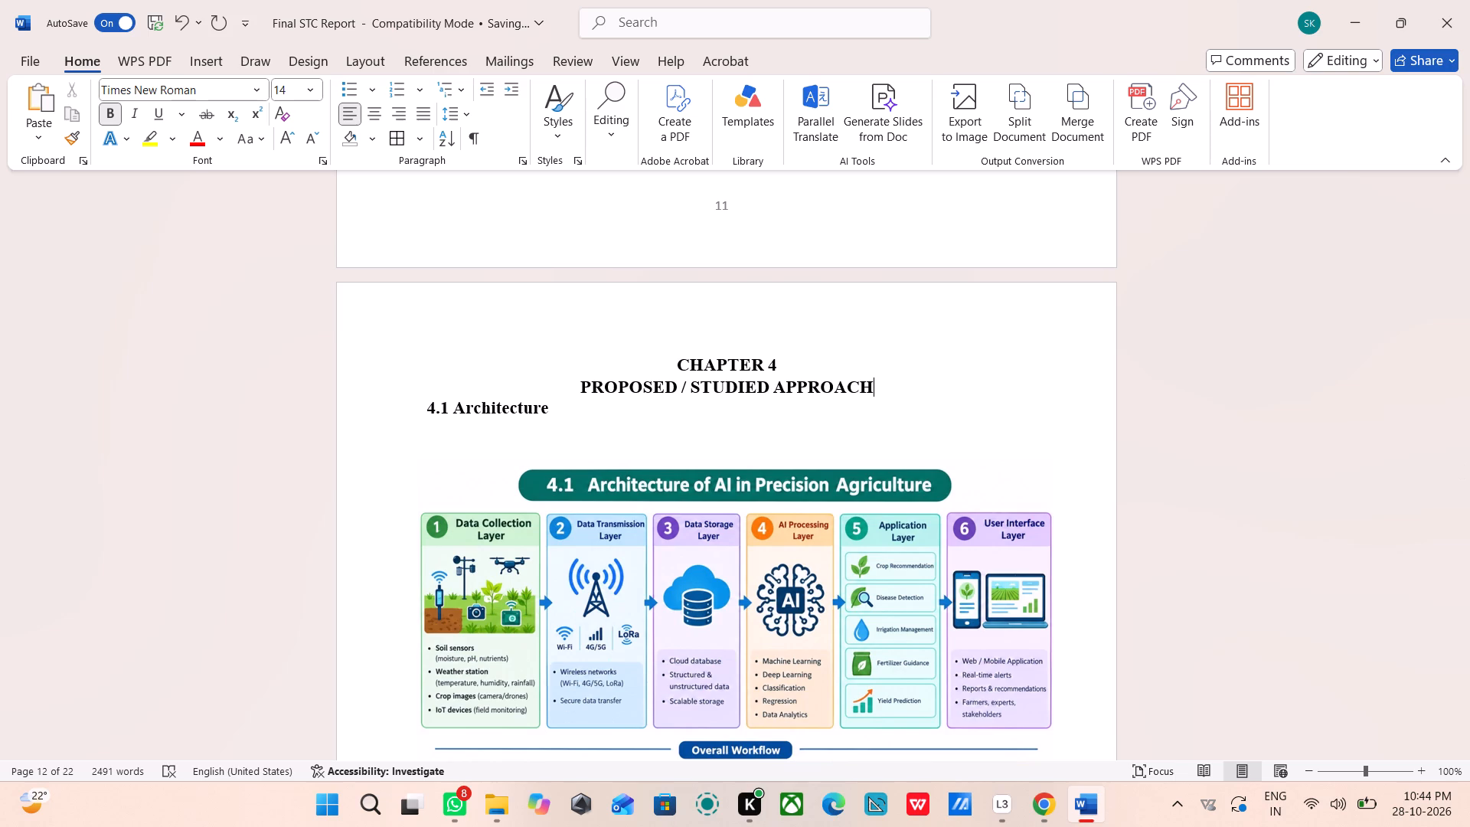
pyautogui.scroll(-1, 455, 485)
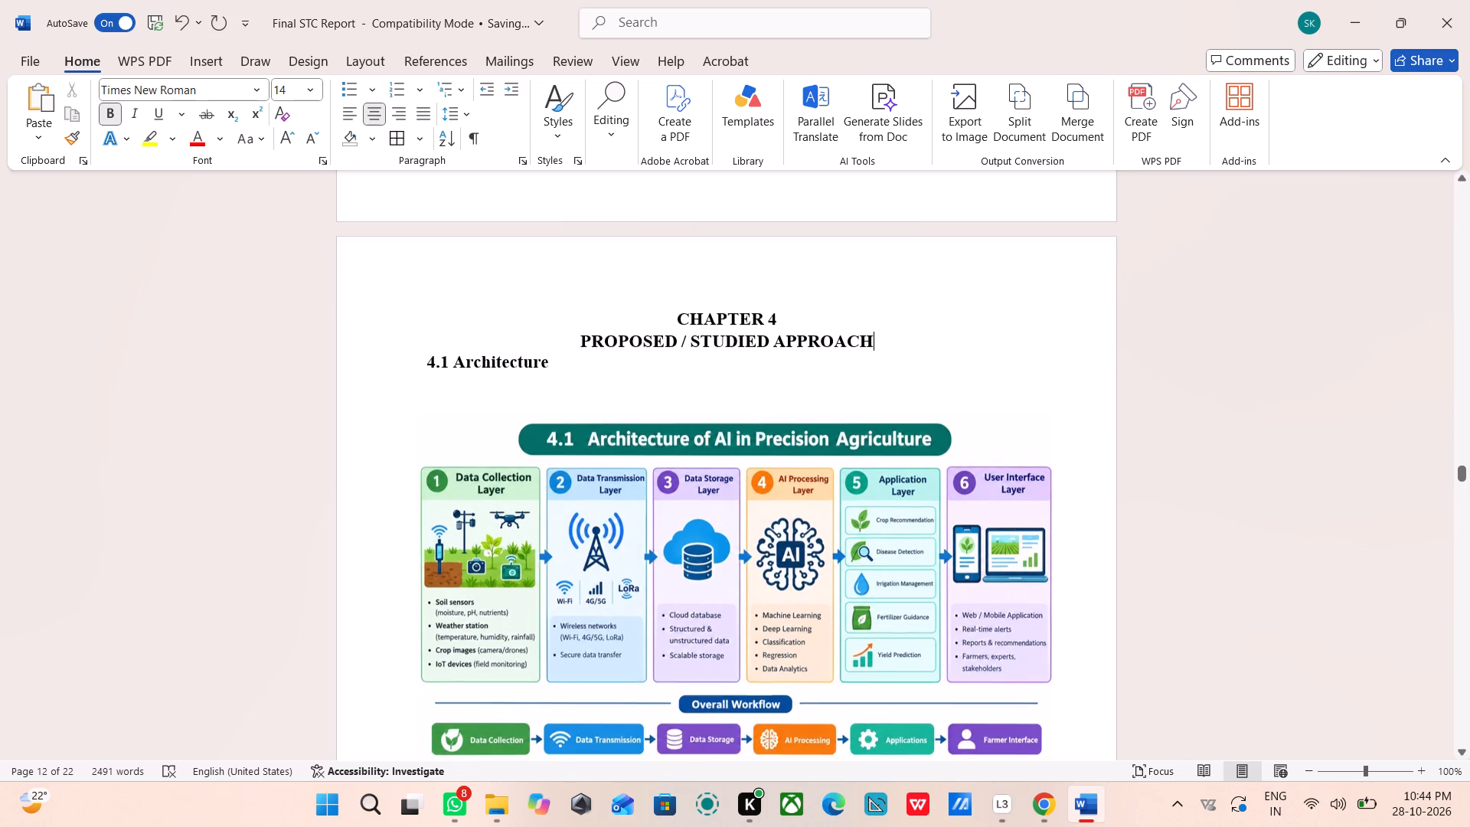
# Delete the empty lines between the architecture diagram and the "4.2 Working" heading in Chapter 4.
pyautogui.scroll(-3, 413, 545)
pyautogui.scroll(-3, 472, 583)
pyautogui.scroll(-4, 760, 527)
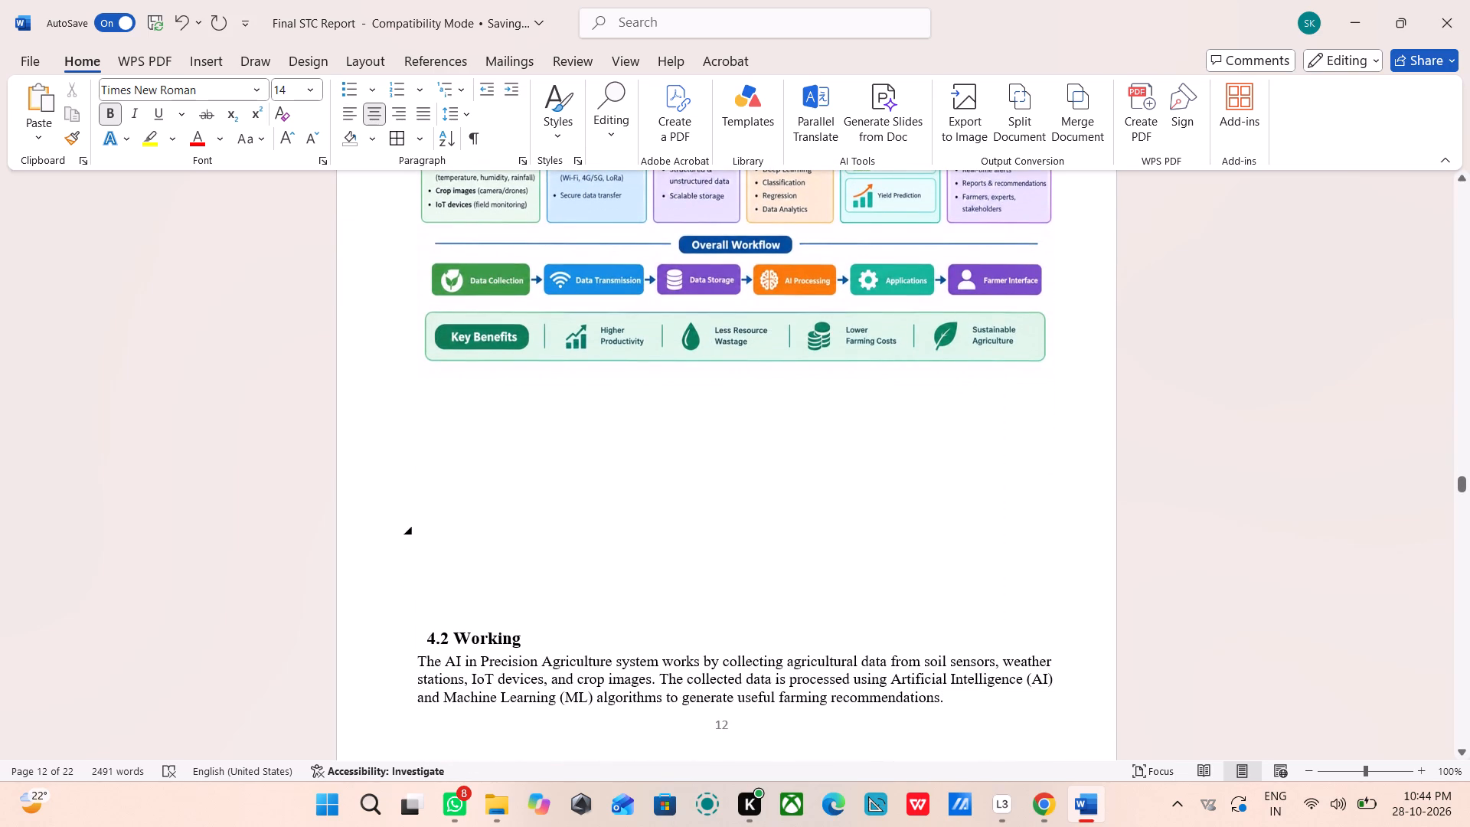
pyautogui.press('Down')
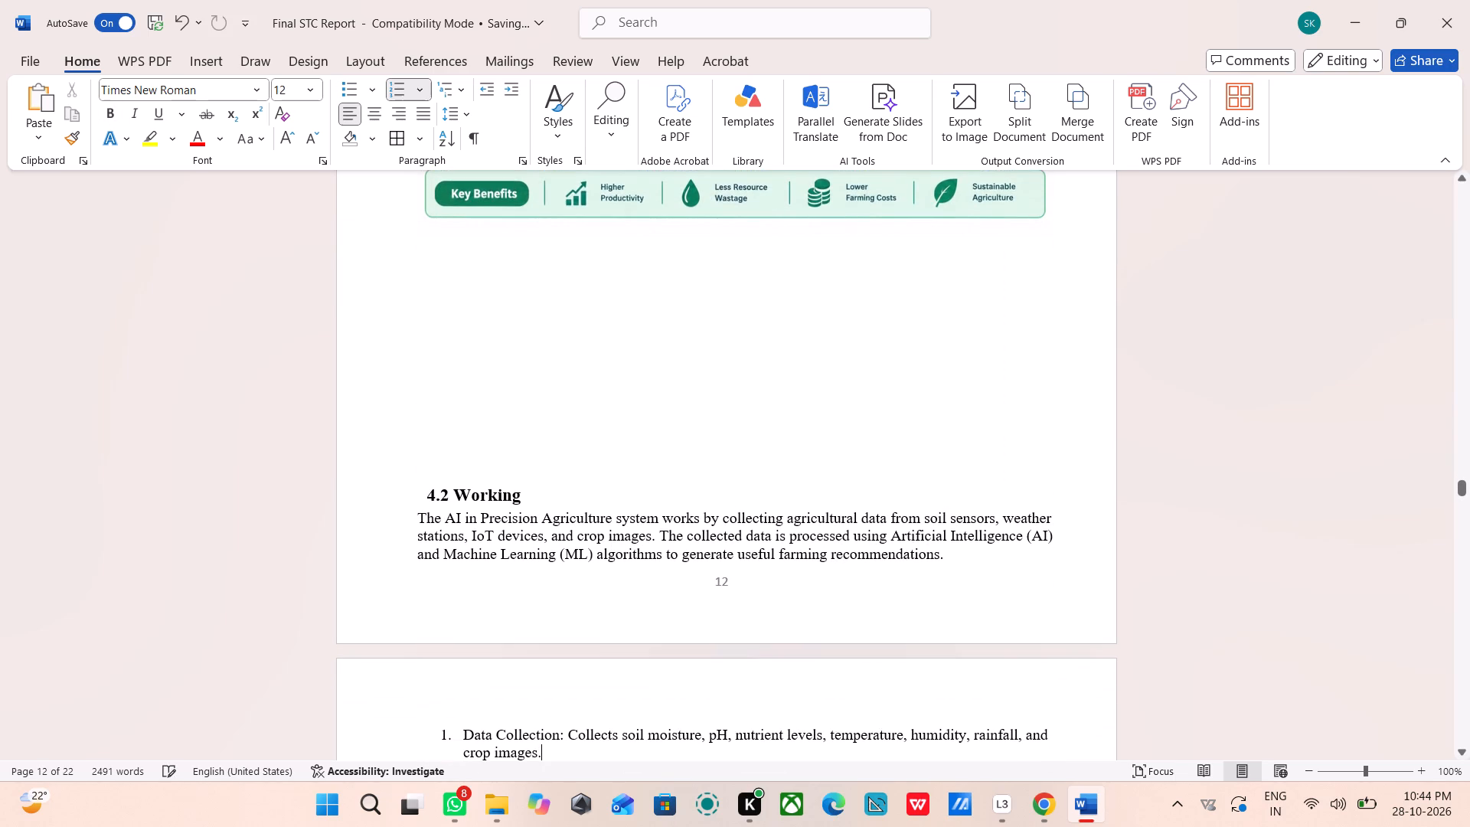
pyautogui.scroll(1, 706, 477)
pyautogui.click(524, 436)
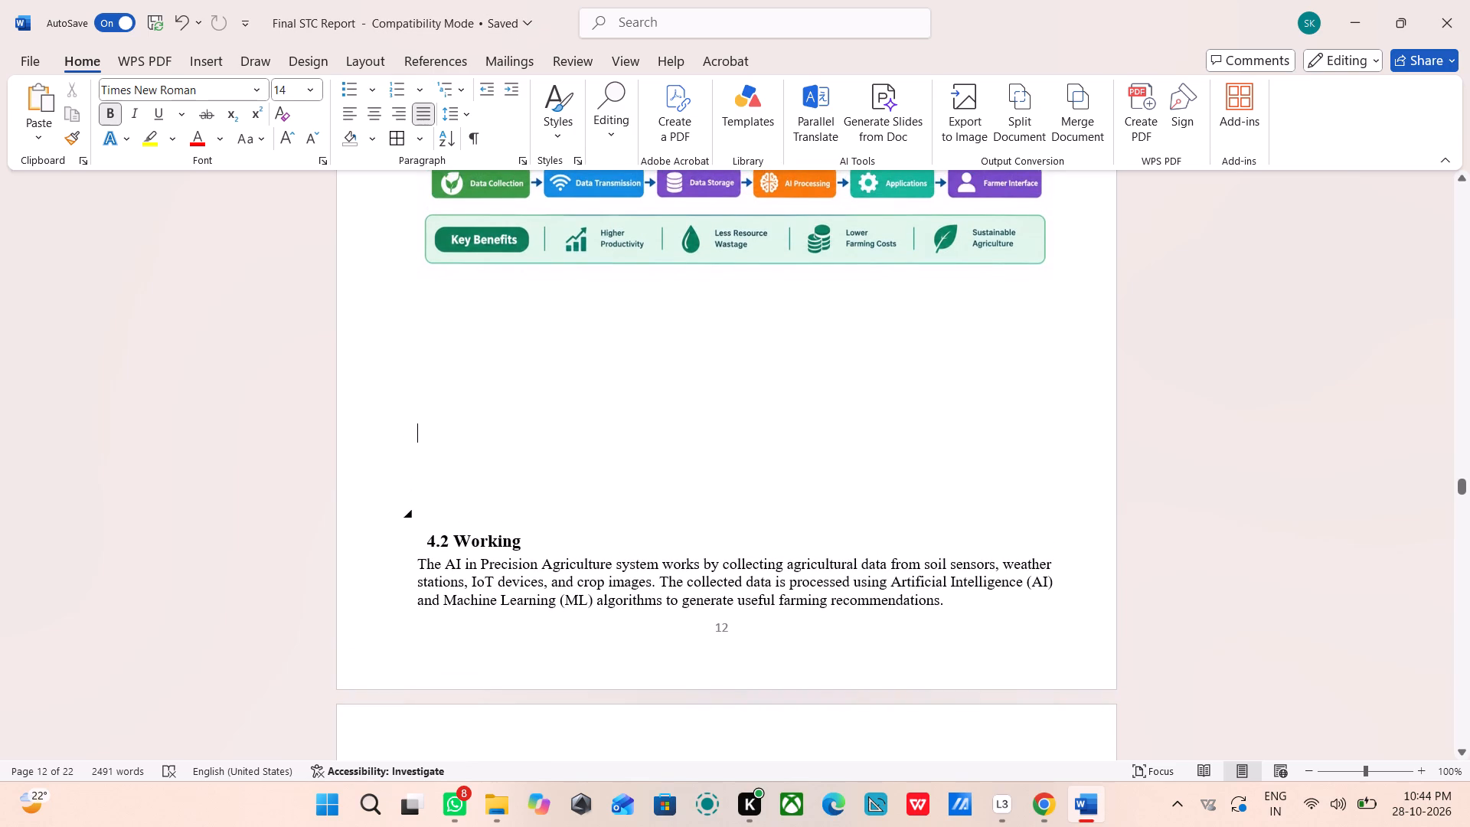
pyautogui.click(443, 518)
pyautogui.press('BackSpace')
pyautogui.press('BackSpace')
pyautogui.press('BackSpace')
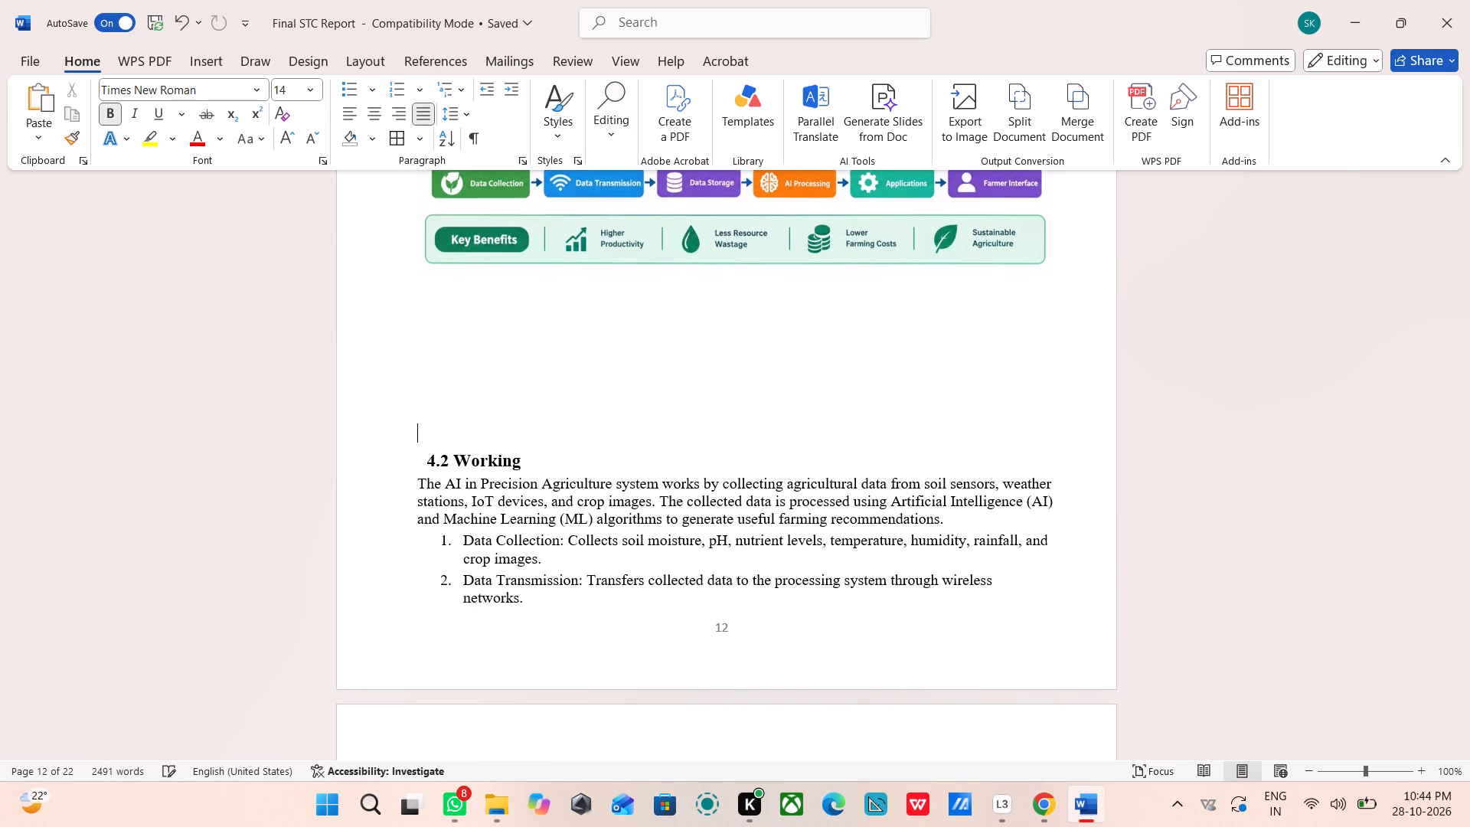
pyautogui.press('BackSpace')
pyautogui.press('BackSpace')
pyautogui.press('BackSpace')
pyautogui.press('BackSpace')
pyautogui.press('BackSpace')
pyautogui.press('BackSpace')
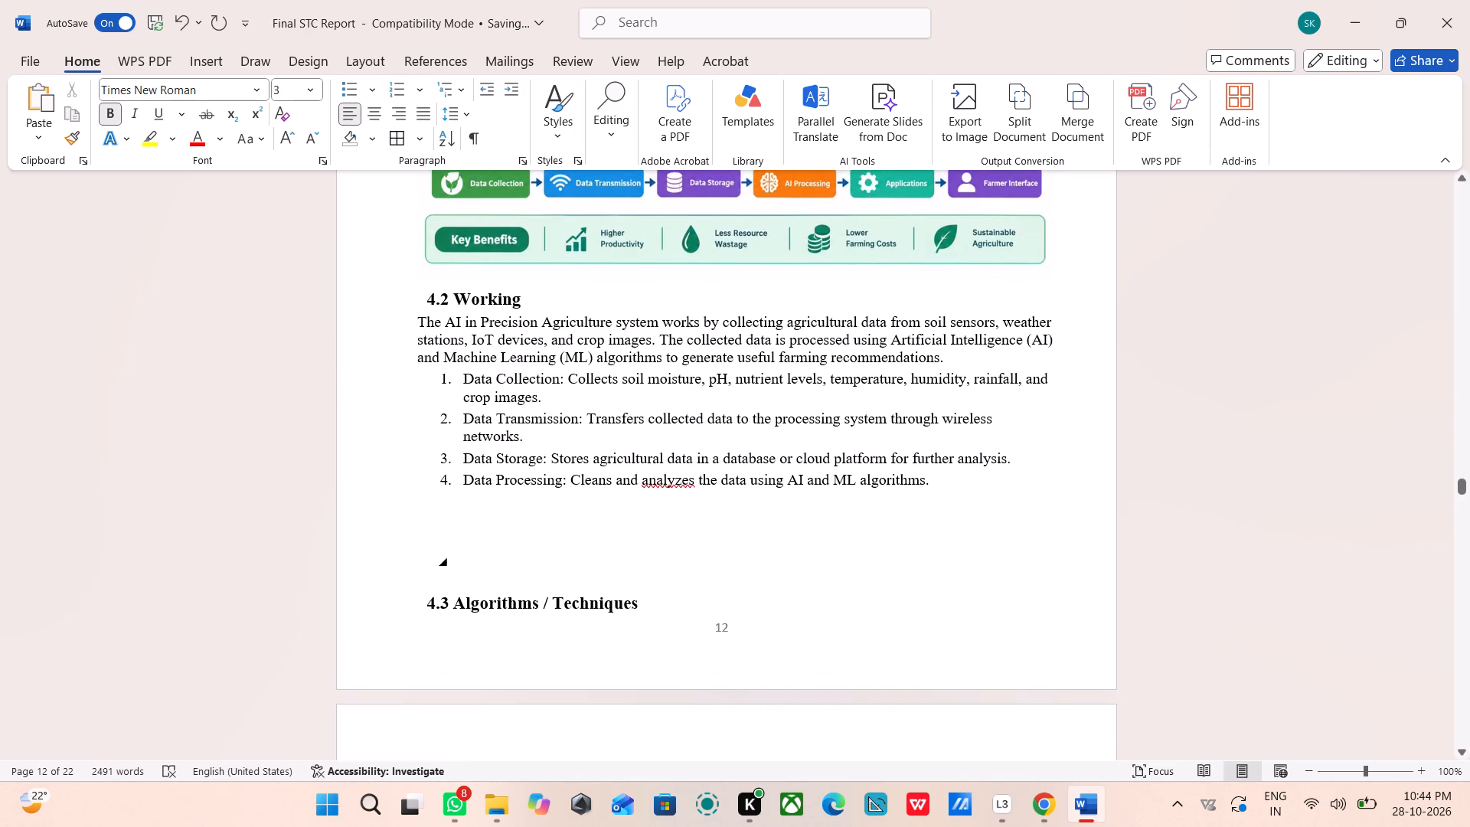
# Insert a blank line above the "4.3 Algorithms / Techniques" heading so that it starts on the next page.
pyautogui.click(491, 565)
pyautogui.press('Return')
pyautogui.press('Return')
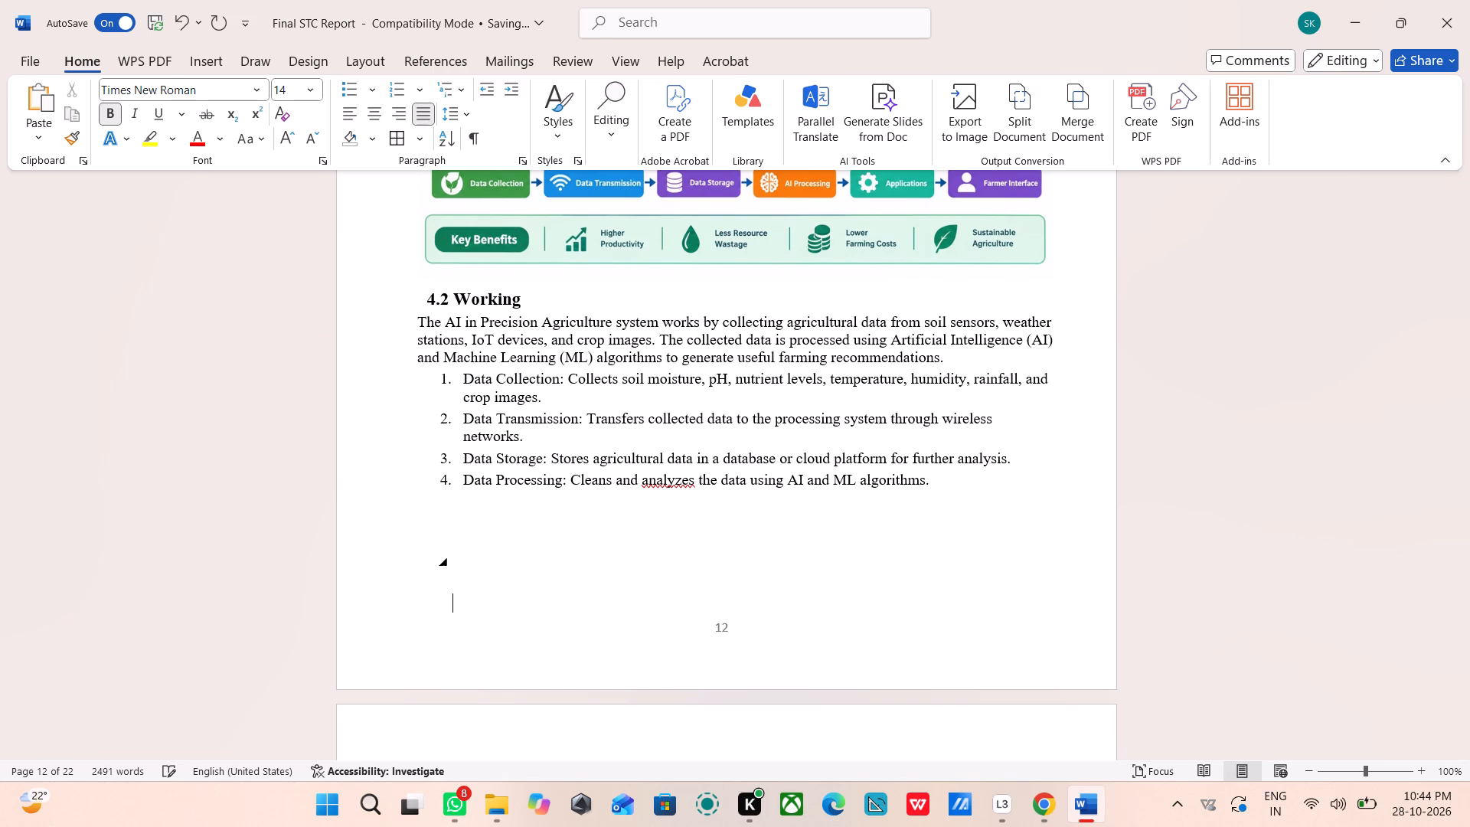
pyautogui.press('BackSpace')
# Delete the empty lines after items 1 and 2 under the "4.3 Algorithms / Techniques" heading.
pyautogui.scroll(-7, 487, 570)
pyautogui.click(559, 550)
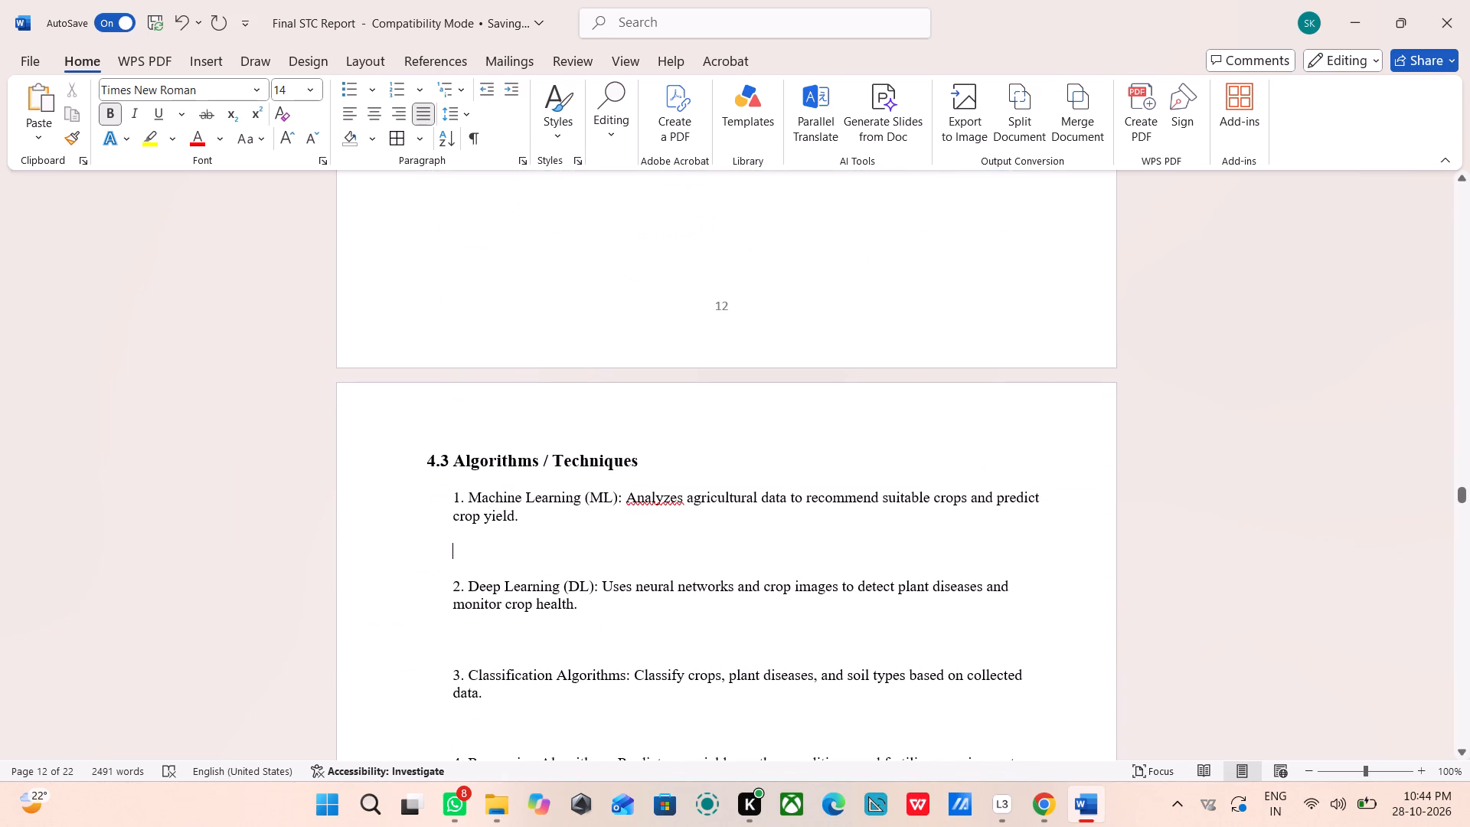
pyautogui.press('BackSpace')
pyautogui.press('BackSpace')
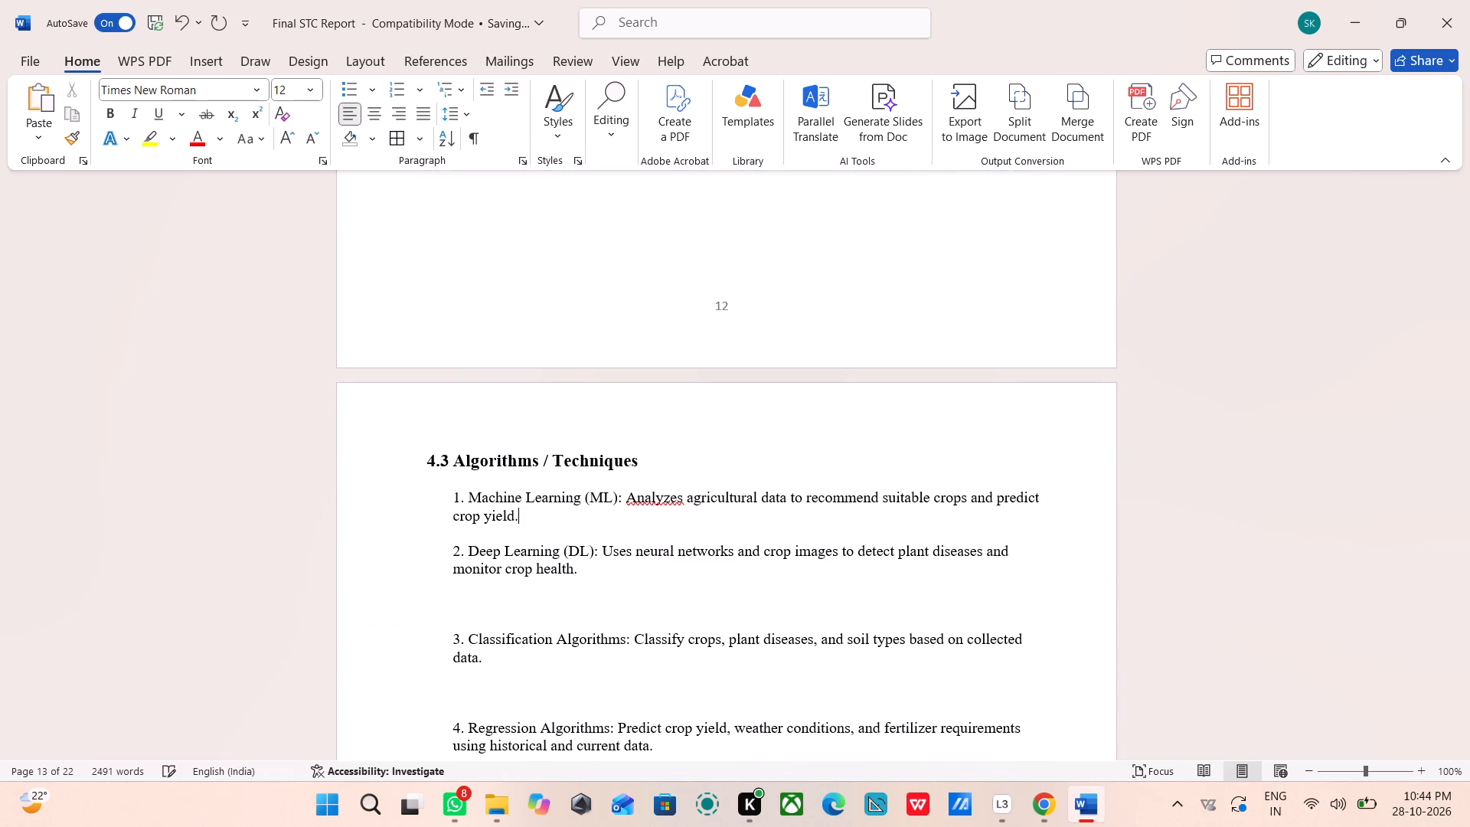
pyautogui.press('Down')
pyautogui.press('Down')
pyautogui.press('Down')
pyautogui.press('BackSpace')
pyautogui.press('BackSpace')
# Delete the empty lines after items 3 and 4 of the section 4.3 algorithm list.
pyautogui.press('Down')
pyautogui.press('Down')
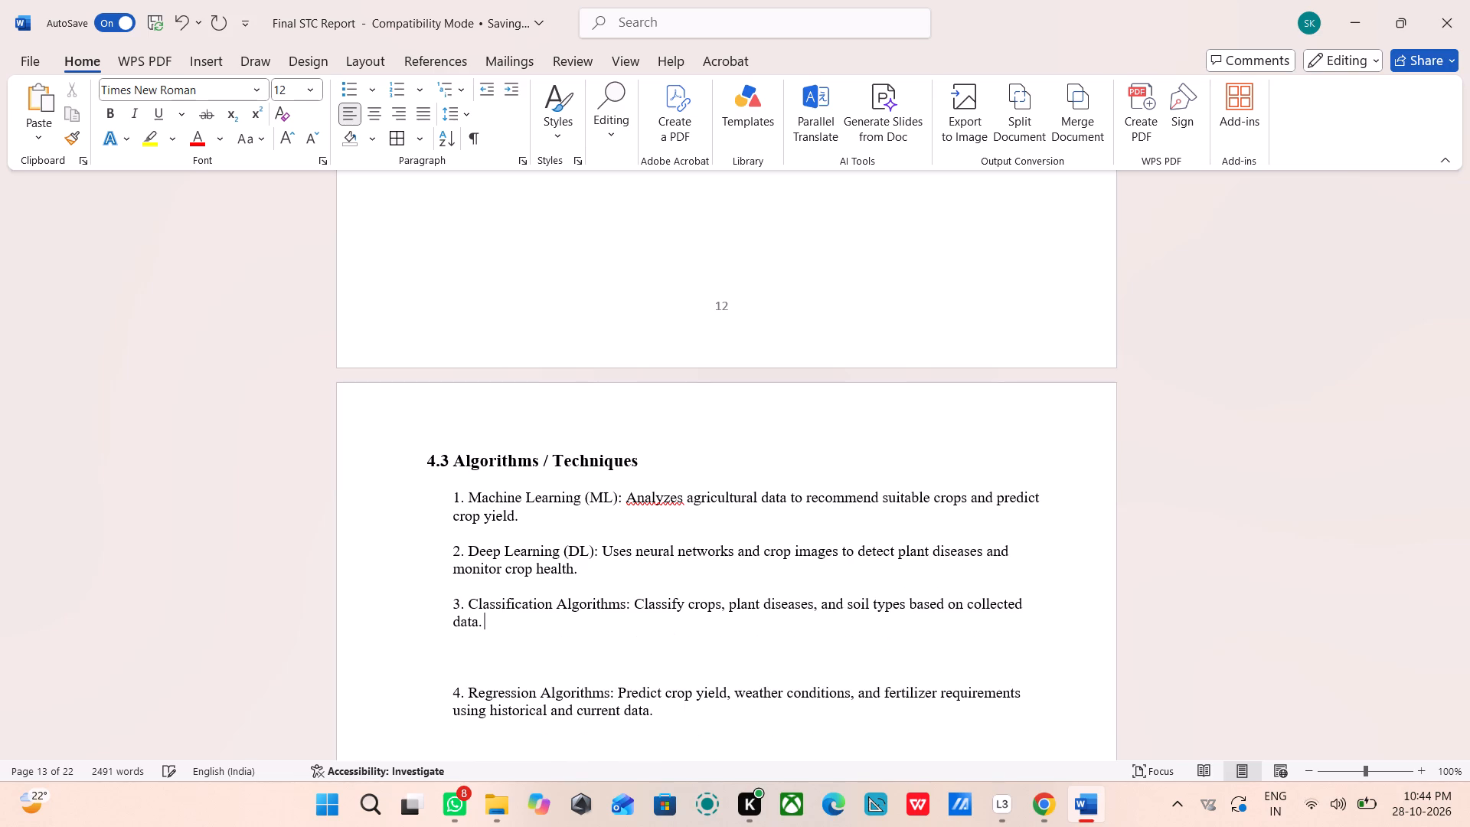
pyautogui.press('Down')
pyautogui.press('BackSpace')
pyautogui.press('BackSpace')
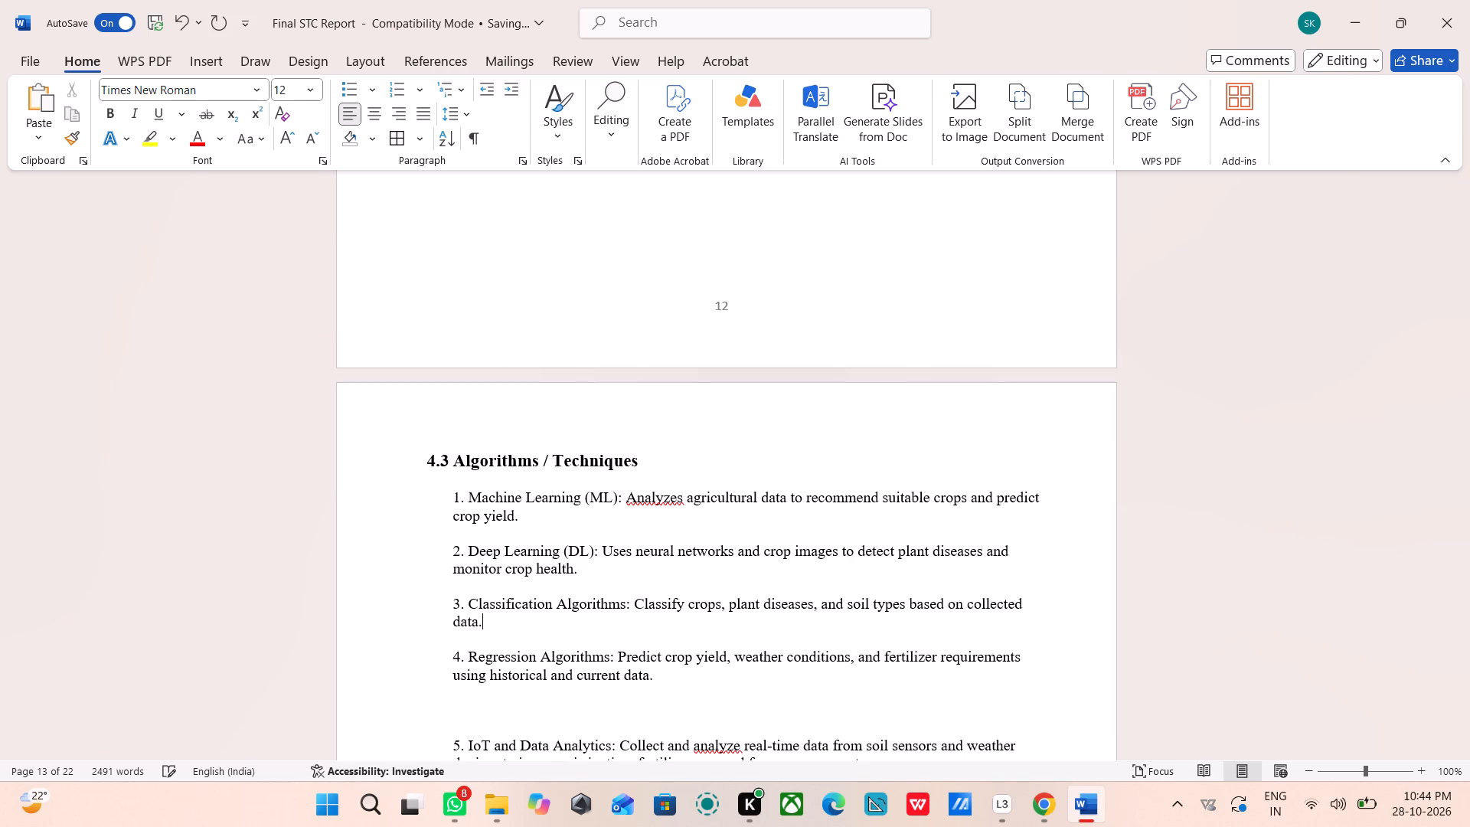
pyautogui.press('Down')
pyautogui.press('Down')
pyautogui.press('Down')
pyautogui.press('BackSpace')
pyautogui.press('BackSpace')
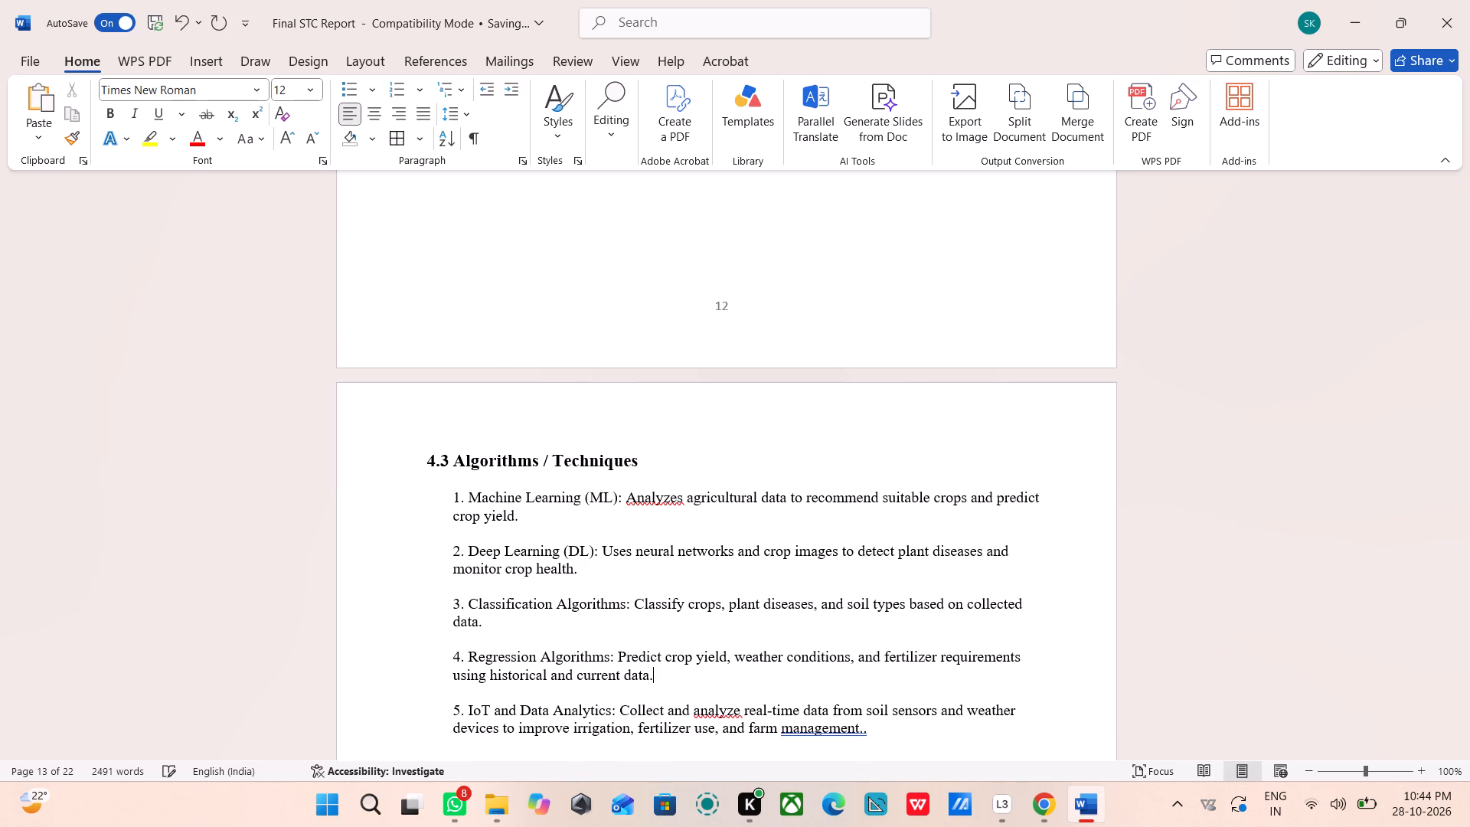
pyautogui.press('Down')
pyautogui.press('Down')
pyautogui.press('Down')
pyautogui.press('Down')
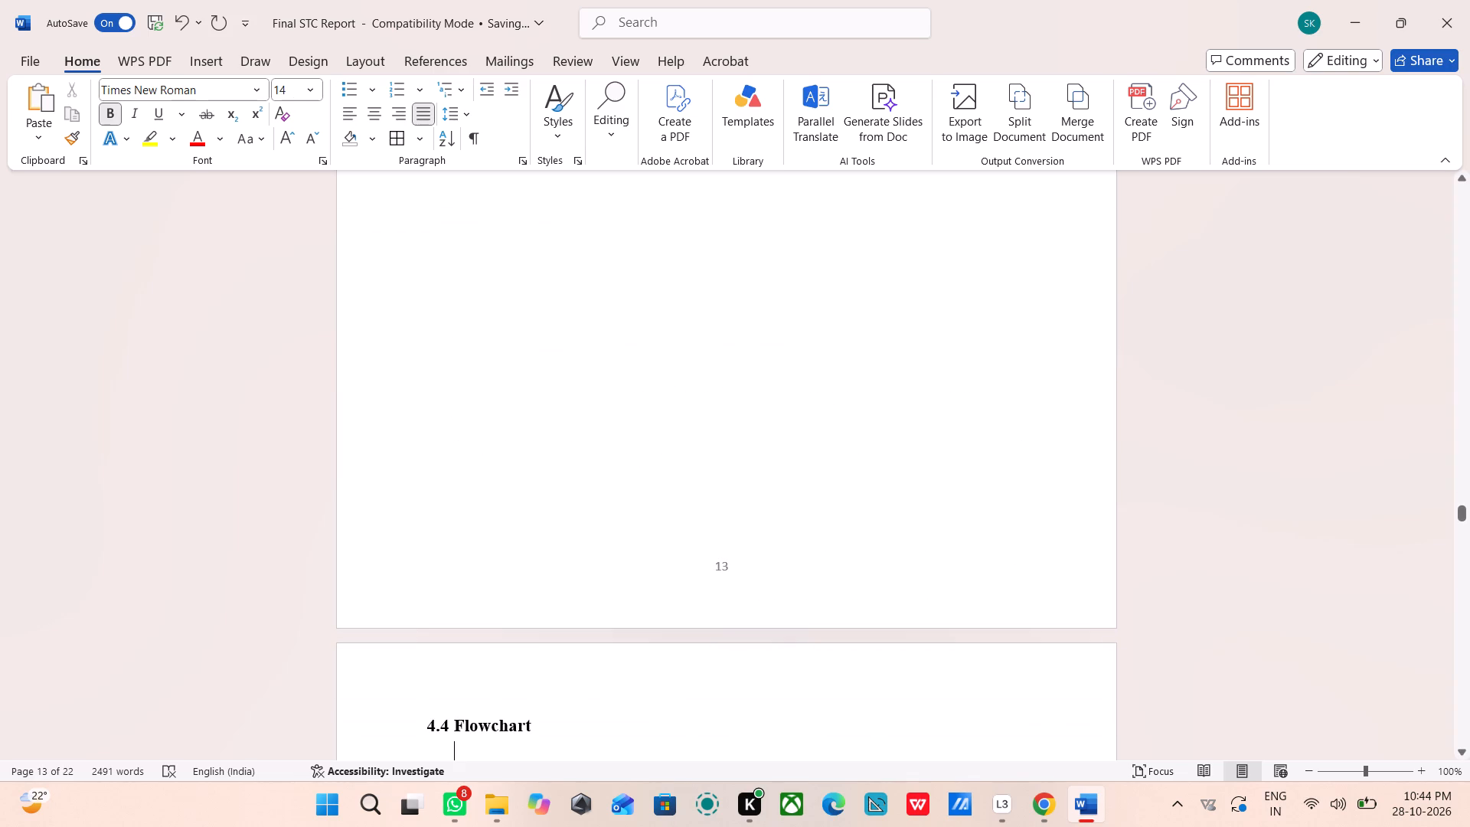
pyautogui.press('Up')
# Review the section 4.3 list, the 4.4 flowchart, the 4.5 block diagram and section 4.6 for content and layout.
pyautogui.scroll(15, 558, 489)
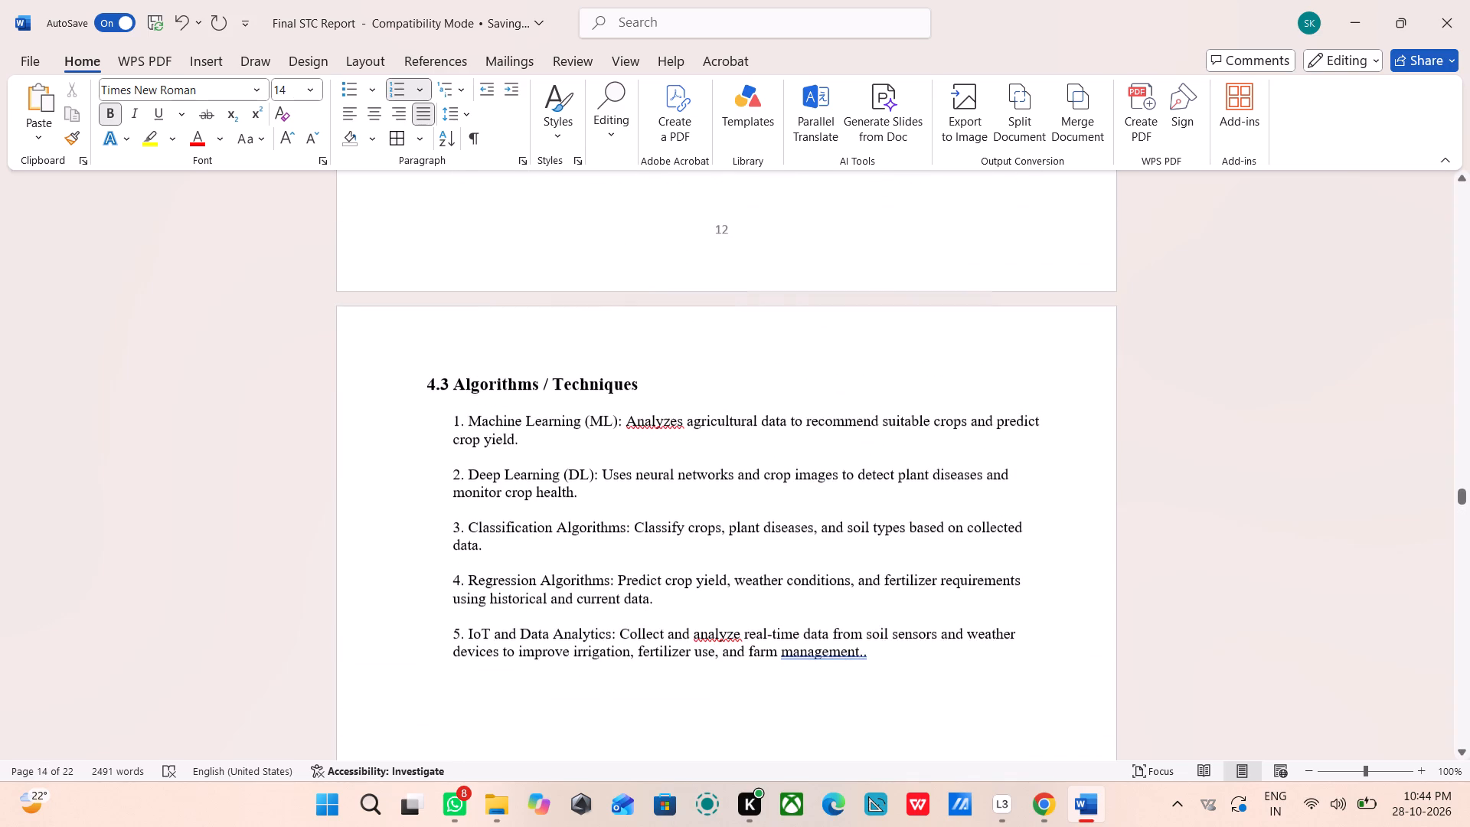
pyautogui.scroll(-20, 573, 486)
pyautogui.scroll(-8, 573, 486)
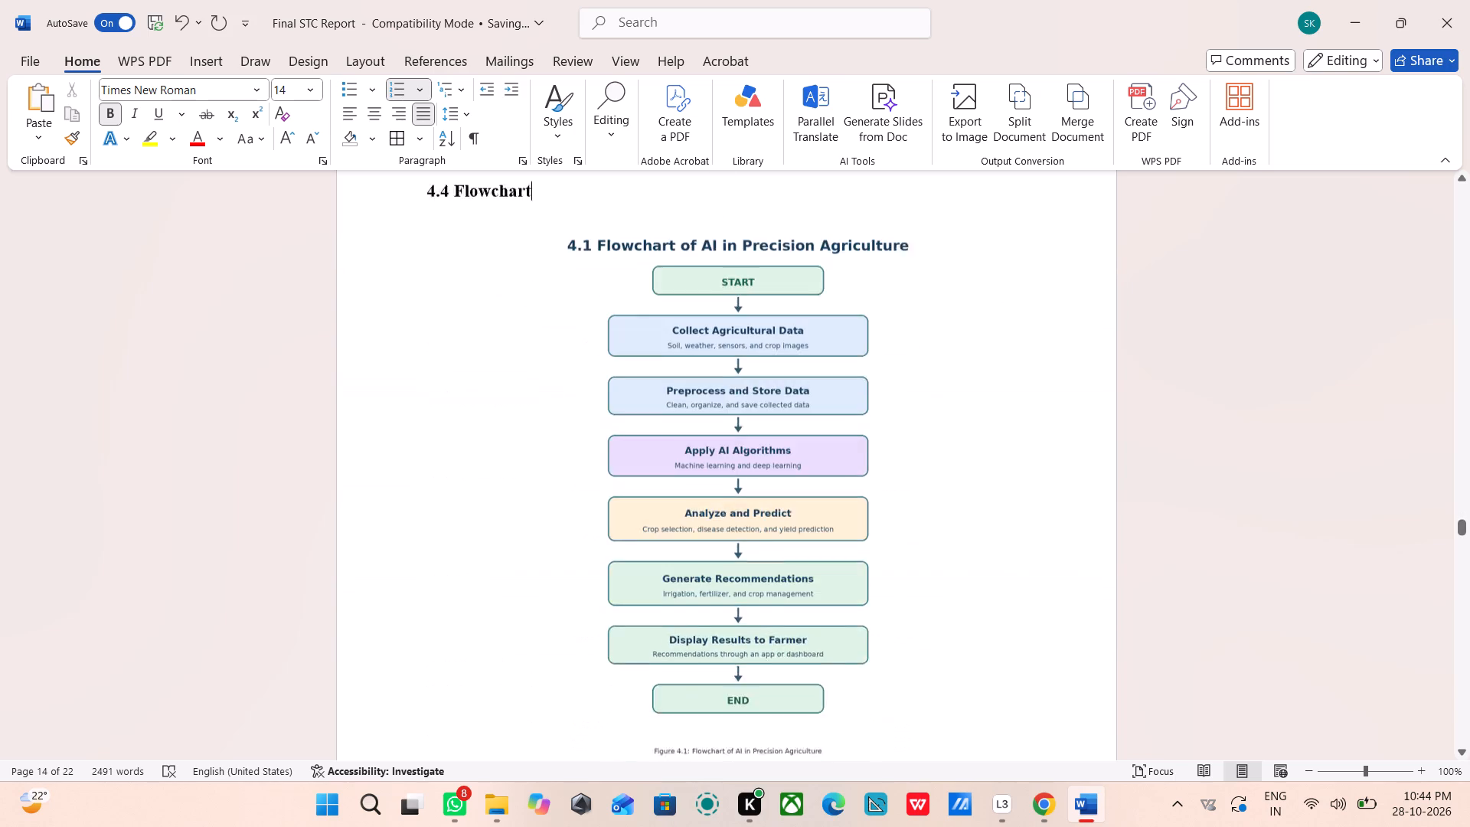
pyautogui.scroll(-11, 724, 458)
pyautogui.scroll(4, 722, 458)
pyautogui.scroll(-4, 791, 451)
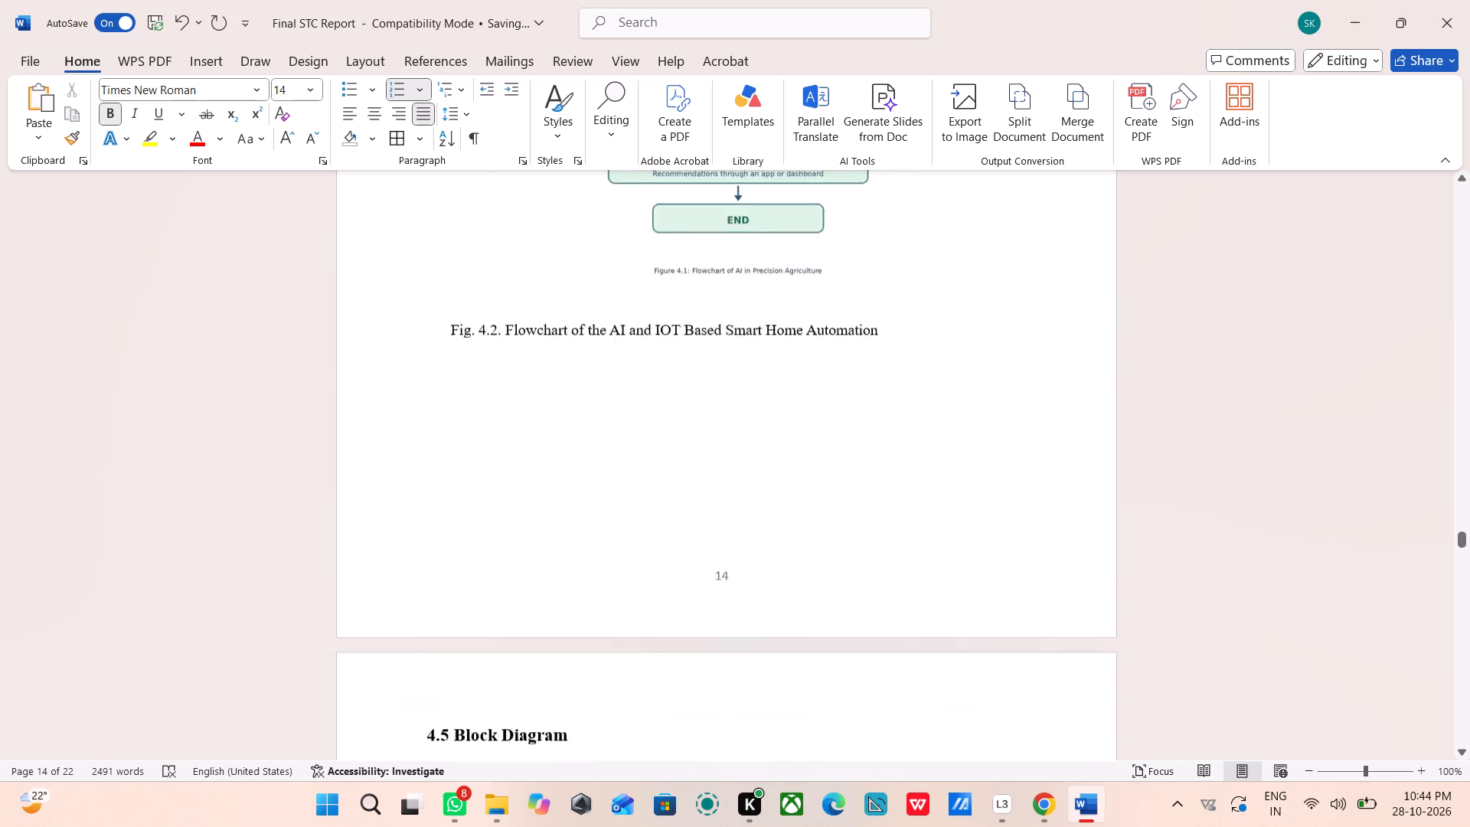
pyautogui.scroll(-12, 791, 451)
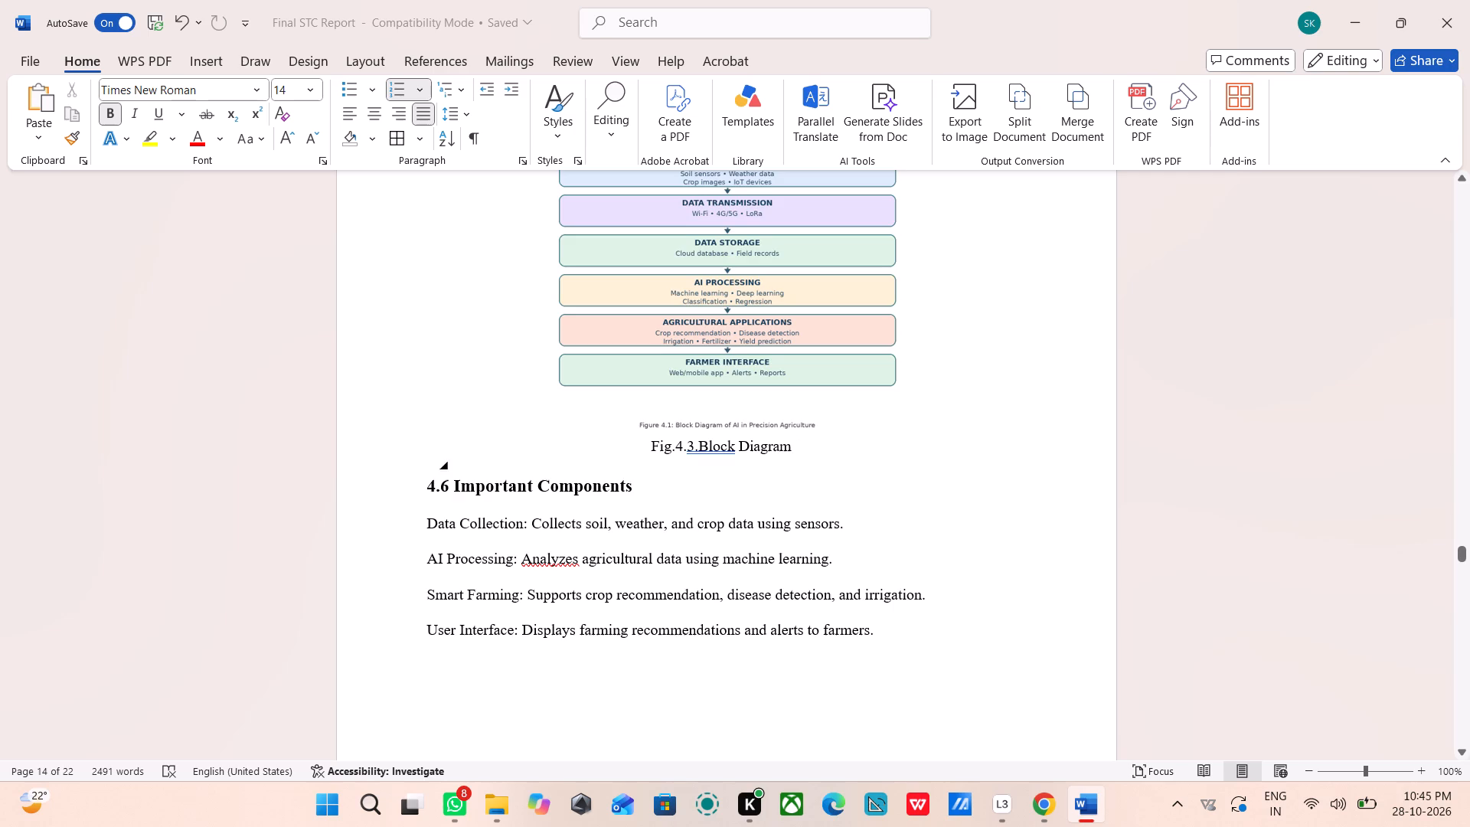
pyautogui.scroll(-2, 765, 510)
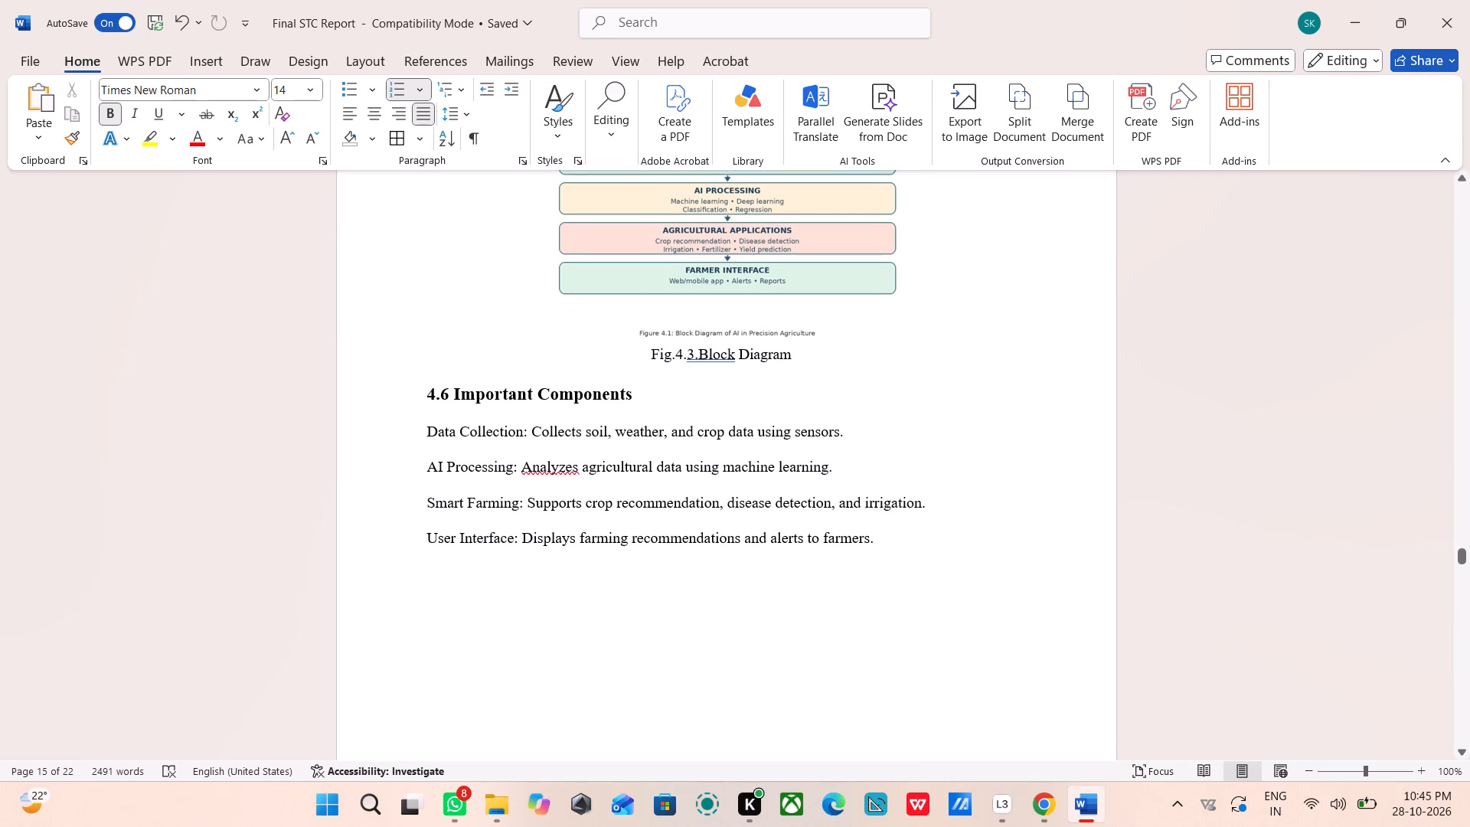
# Try to delete the empty lines between the "1 Comparison of Different Approaches" heading and its comparison table.
pyautogui.scroll(-14, 672, 528)
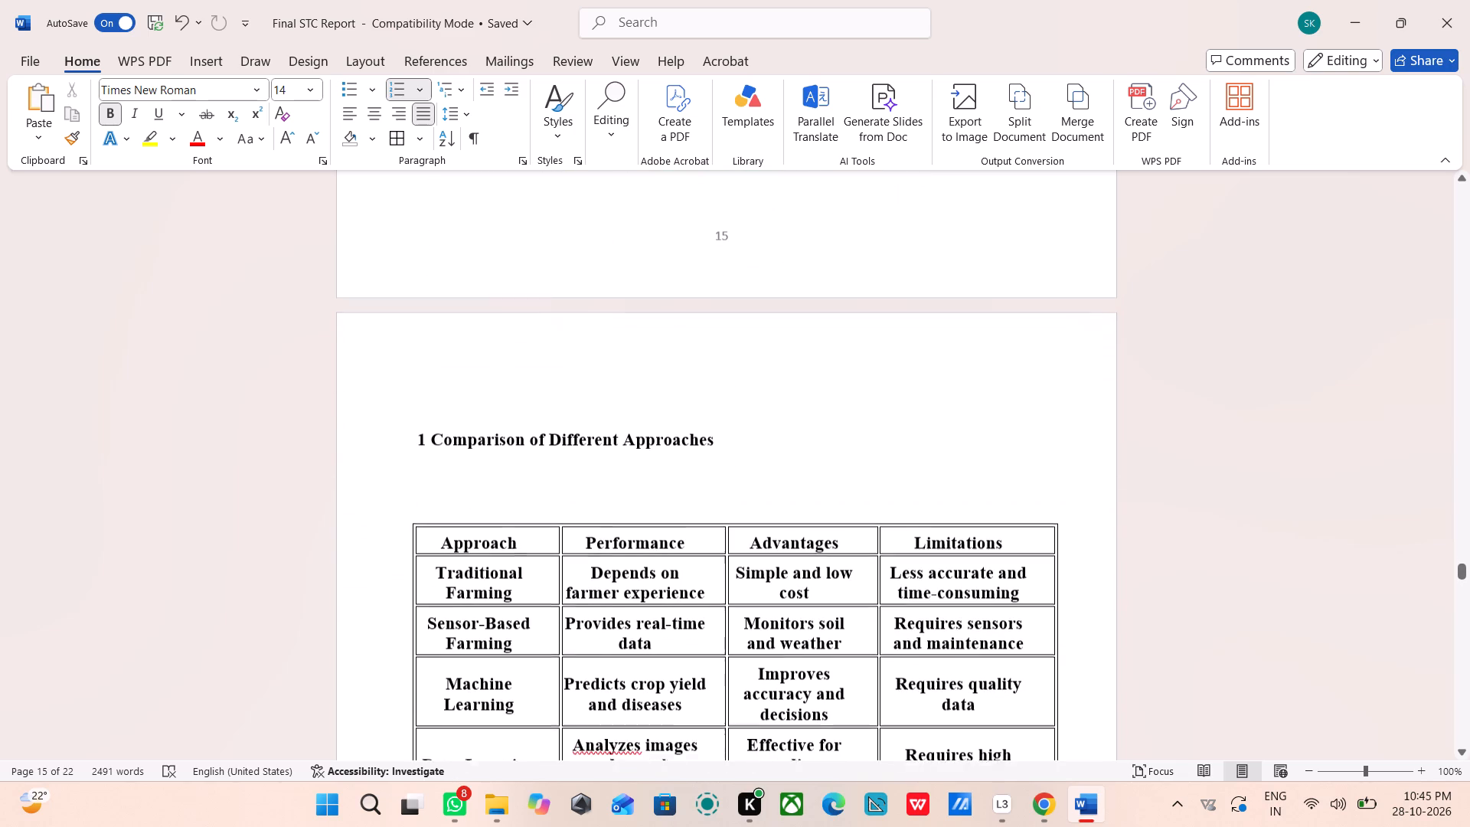
pyautogui.click(452, 474)
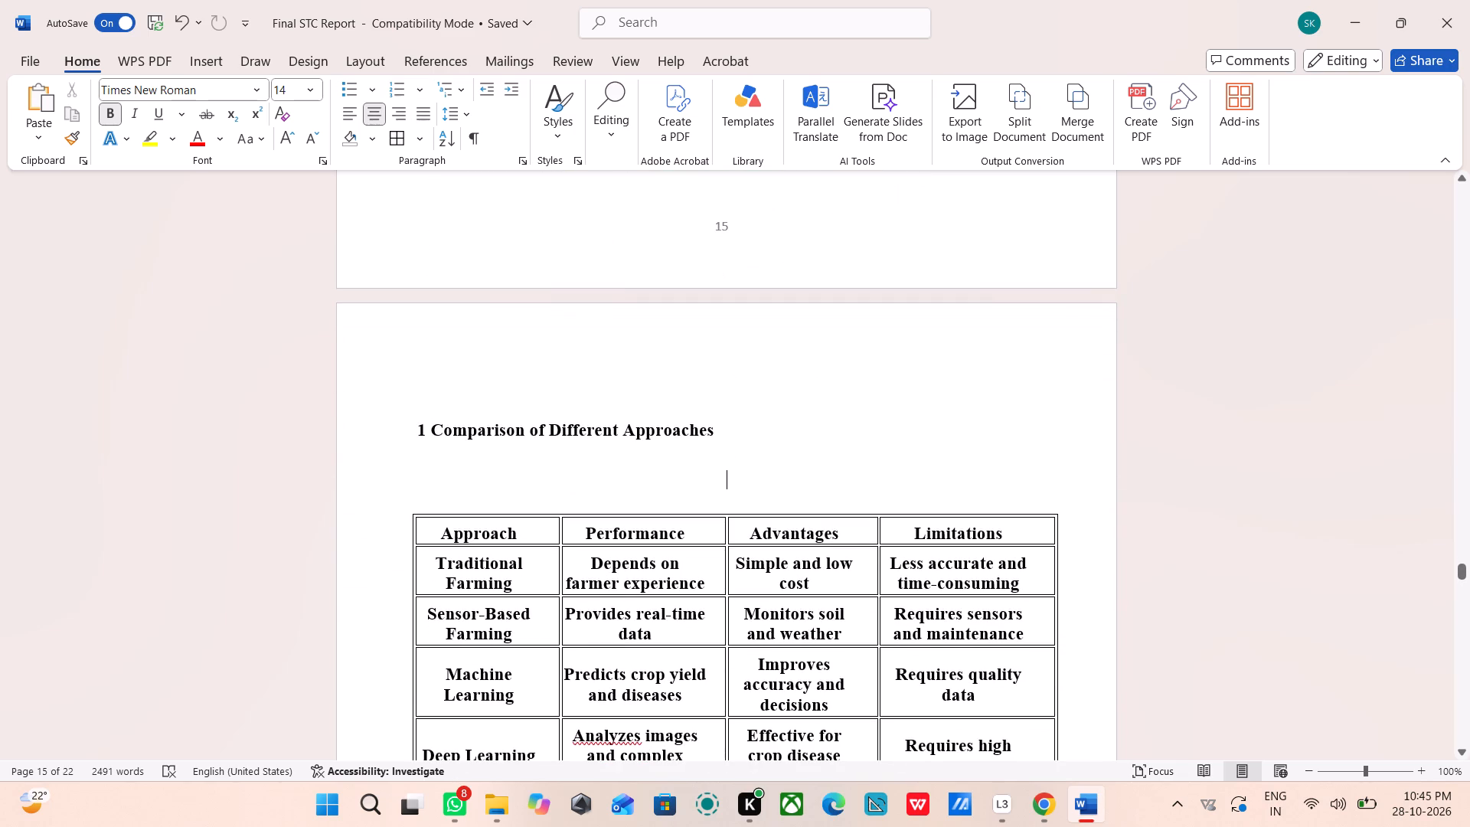
pyautogui.press('BackSpace')
pyautogui.press('BackSpace')
pyautogui.press('BackSpace')
pyautogui.press('BackSpace')
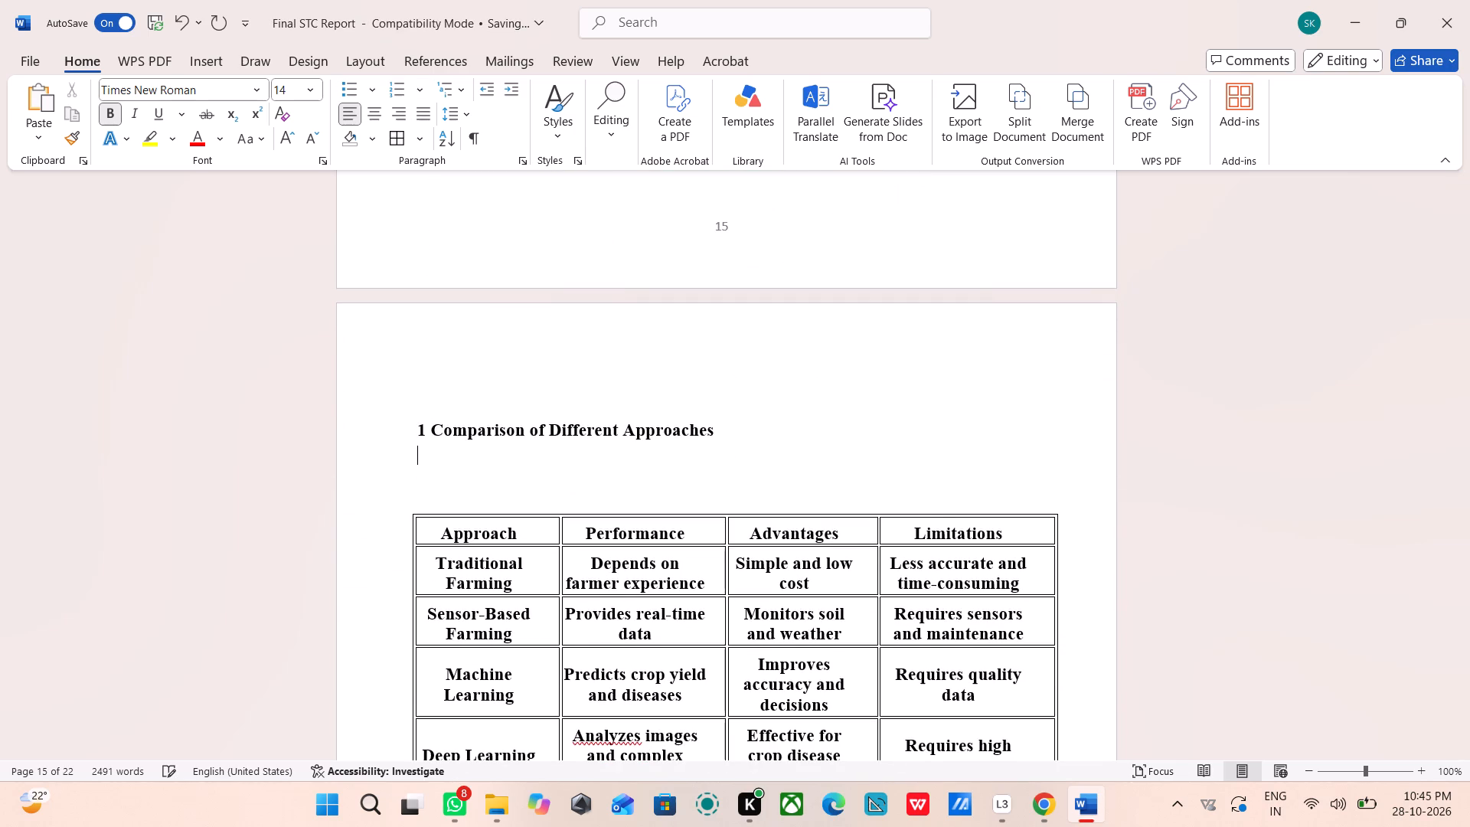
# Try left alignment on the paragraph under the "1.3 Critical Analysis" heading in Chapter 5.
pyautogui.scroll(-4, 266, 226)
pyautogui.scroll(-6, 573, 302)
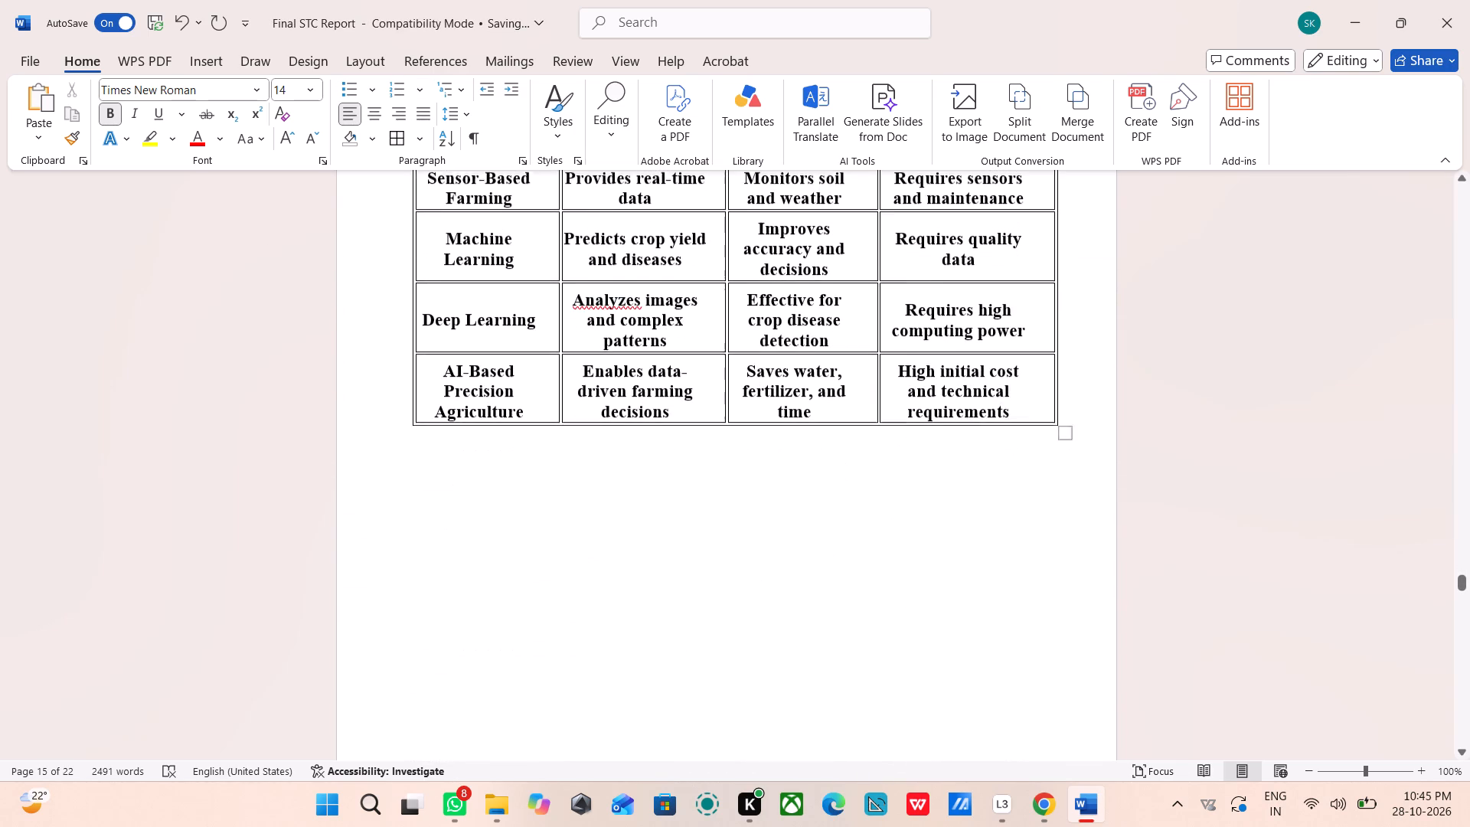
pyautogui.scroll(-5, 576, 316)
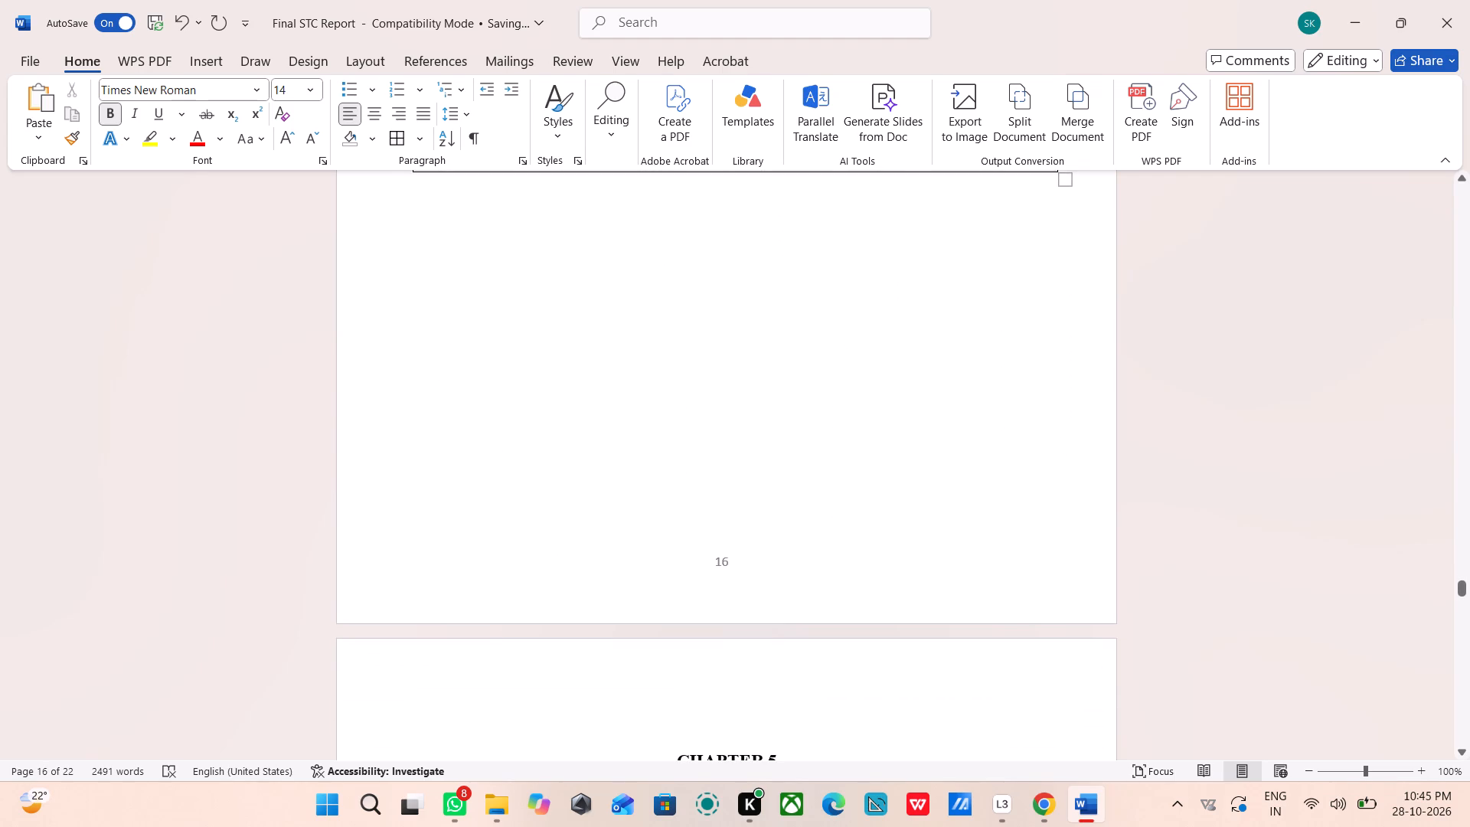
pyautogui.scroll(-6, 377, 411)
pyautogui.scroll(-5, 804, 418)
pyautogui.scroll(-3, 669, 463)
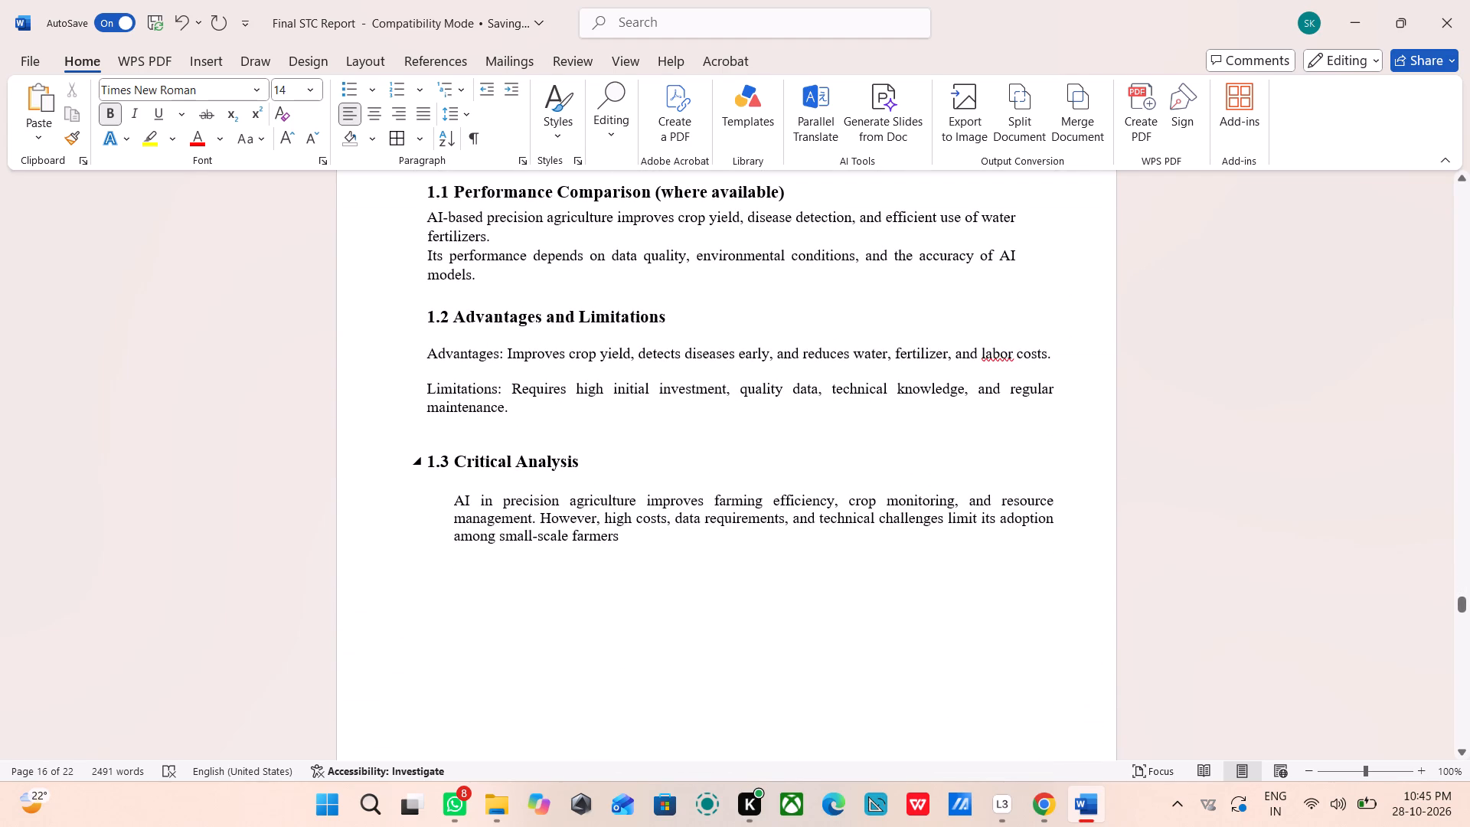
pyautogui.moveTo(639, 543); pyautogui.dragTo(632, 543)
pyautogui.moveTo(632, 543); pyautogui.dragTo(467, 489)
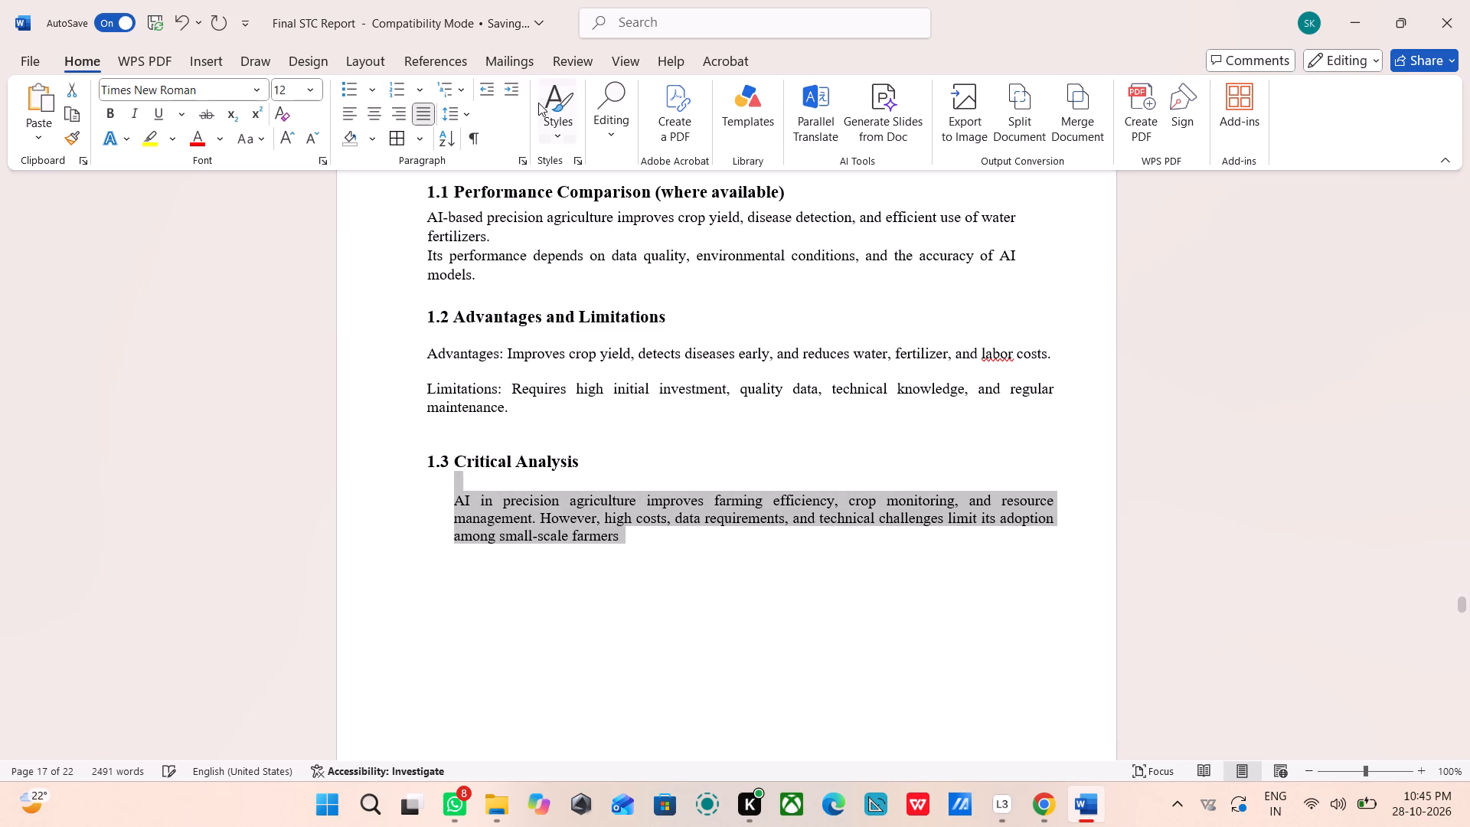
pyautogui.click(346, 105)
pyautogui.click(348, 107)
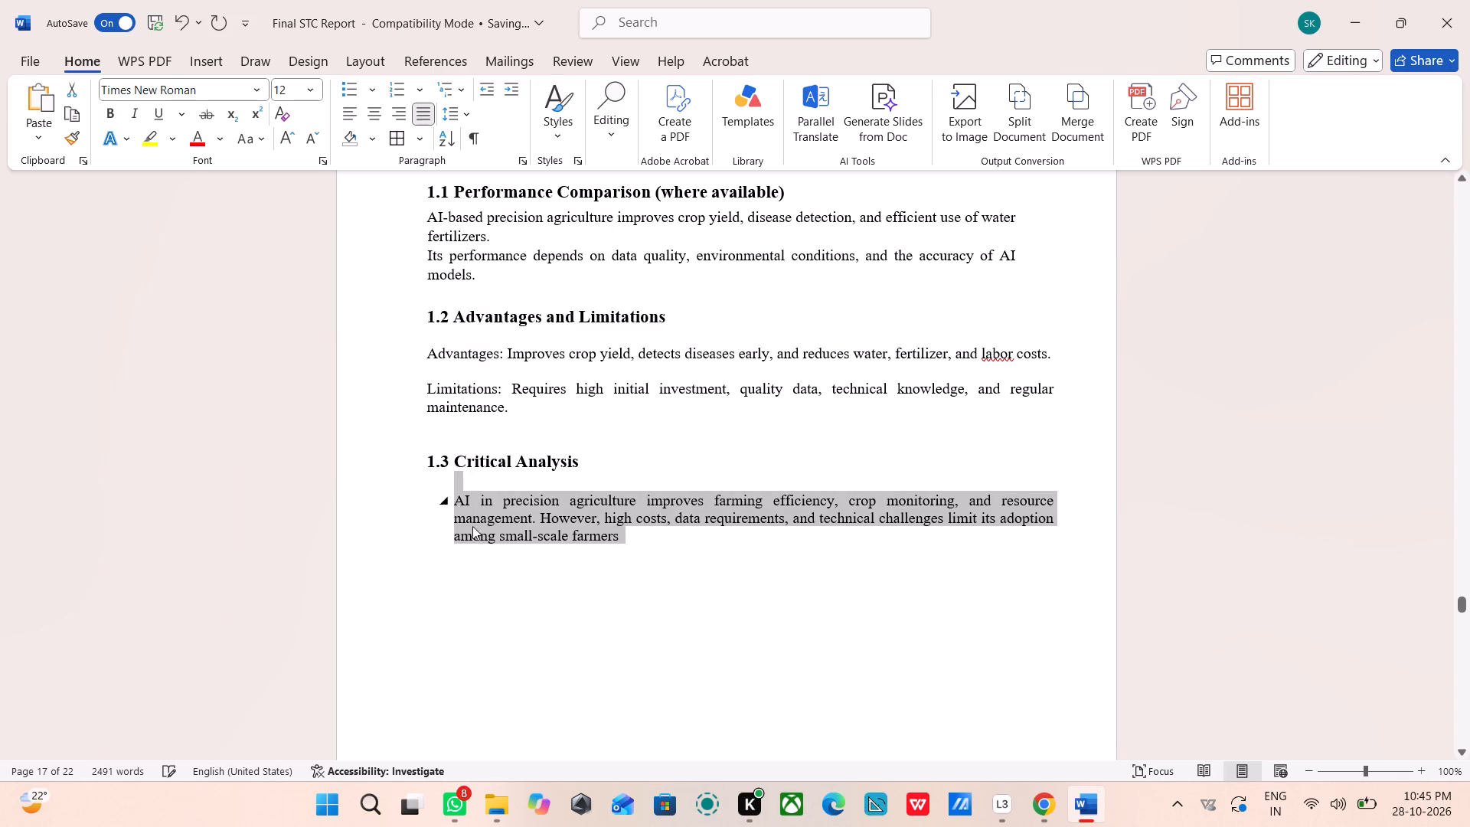
# Delete the empty line between the "1.3 Critical Analysis" heading and its paragraph.
pyautogui.click(478, 516)
pyautogui.click(481, 477)
pyautogui.press('BackSpace')
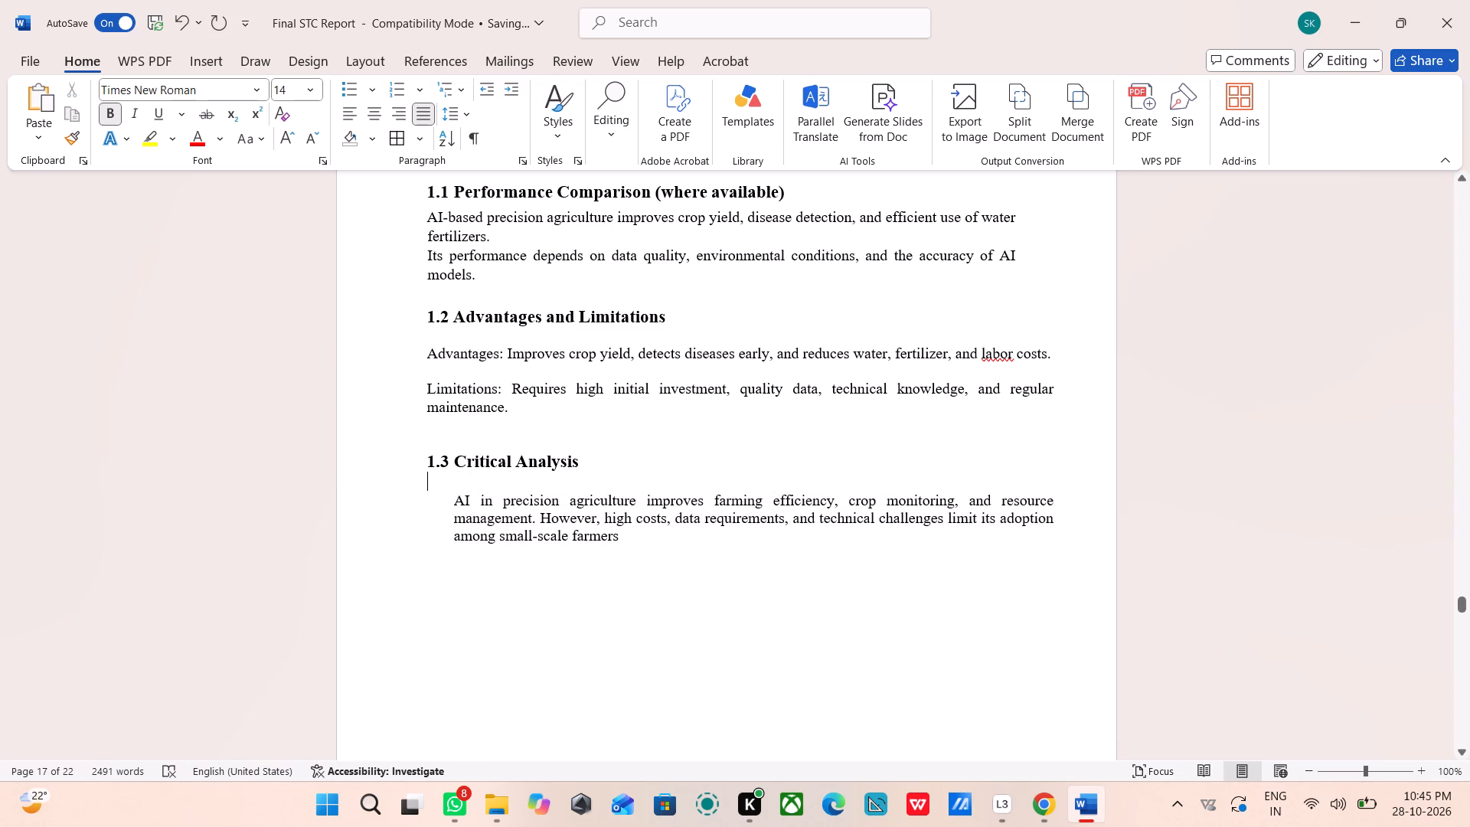
pyautogui.press('BackSpace')
pyautogui.press('BackSpace')
pyautogui.press('BackSpace')
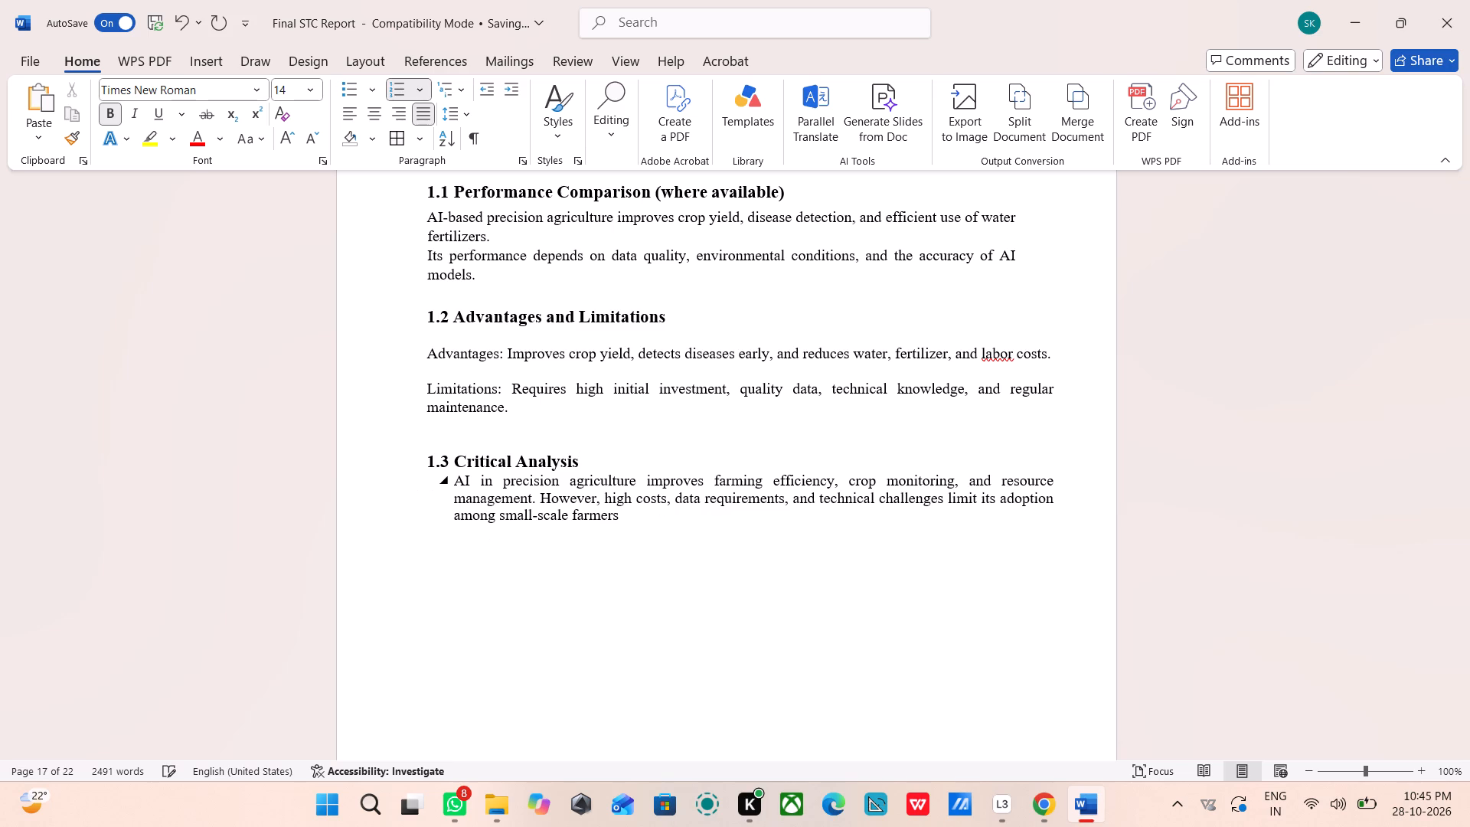
# Review Chapter 6 Applications, Chapter 7 Ethical & Societal Impact and the Chapter 8 Future Scope list for content and layout.
pyautogui.scroll(-17, 481, 482)
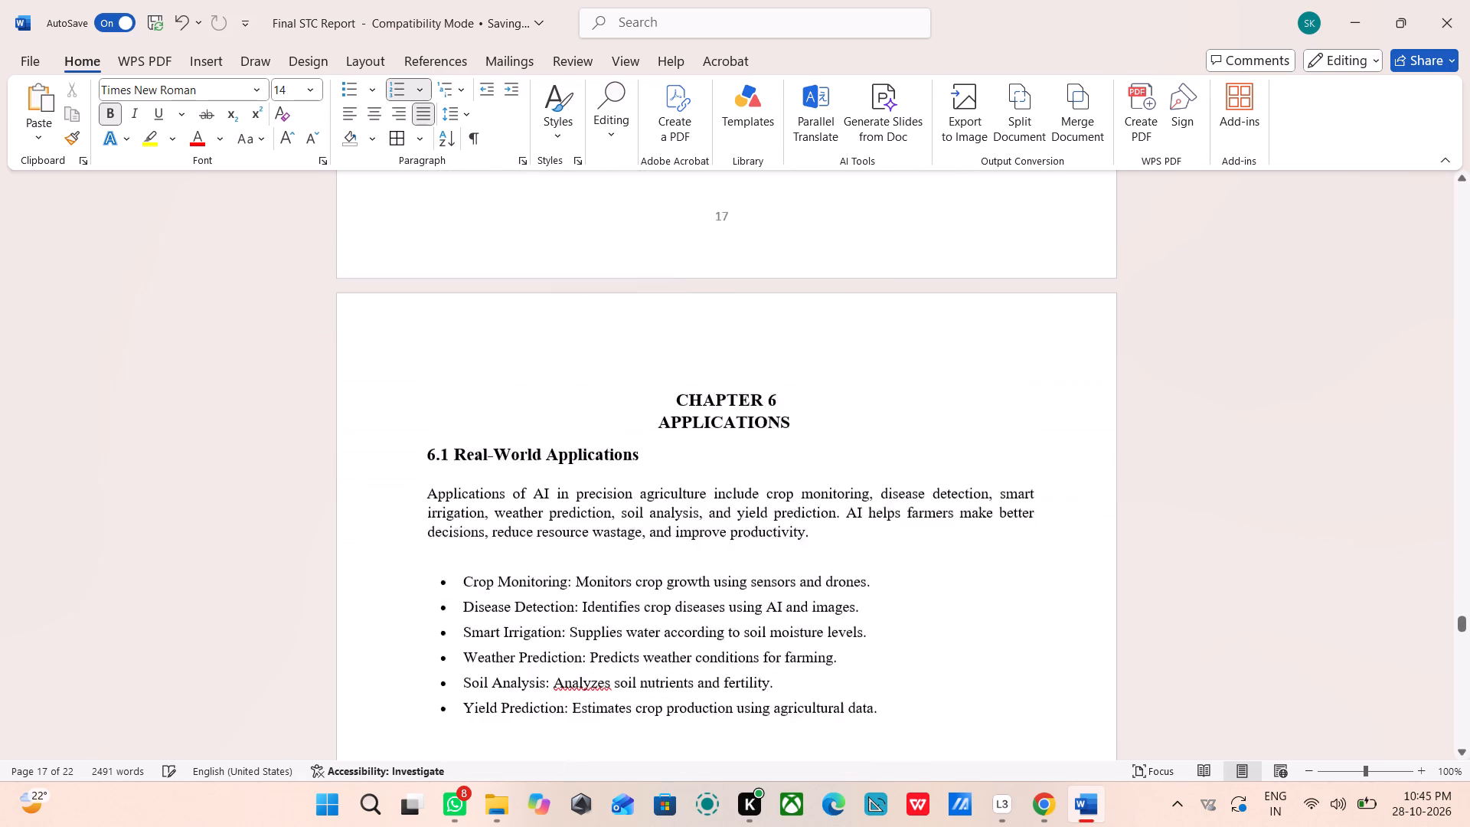
pyautogui.scroll(-10, 481, 496)
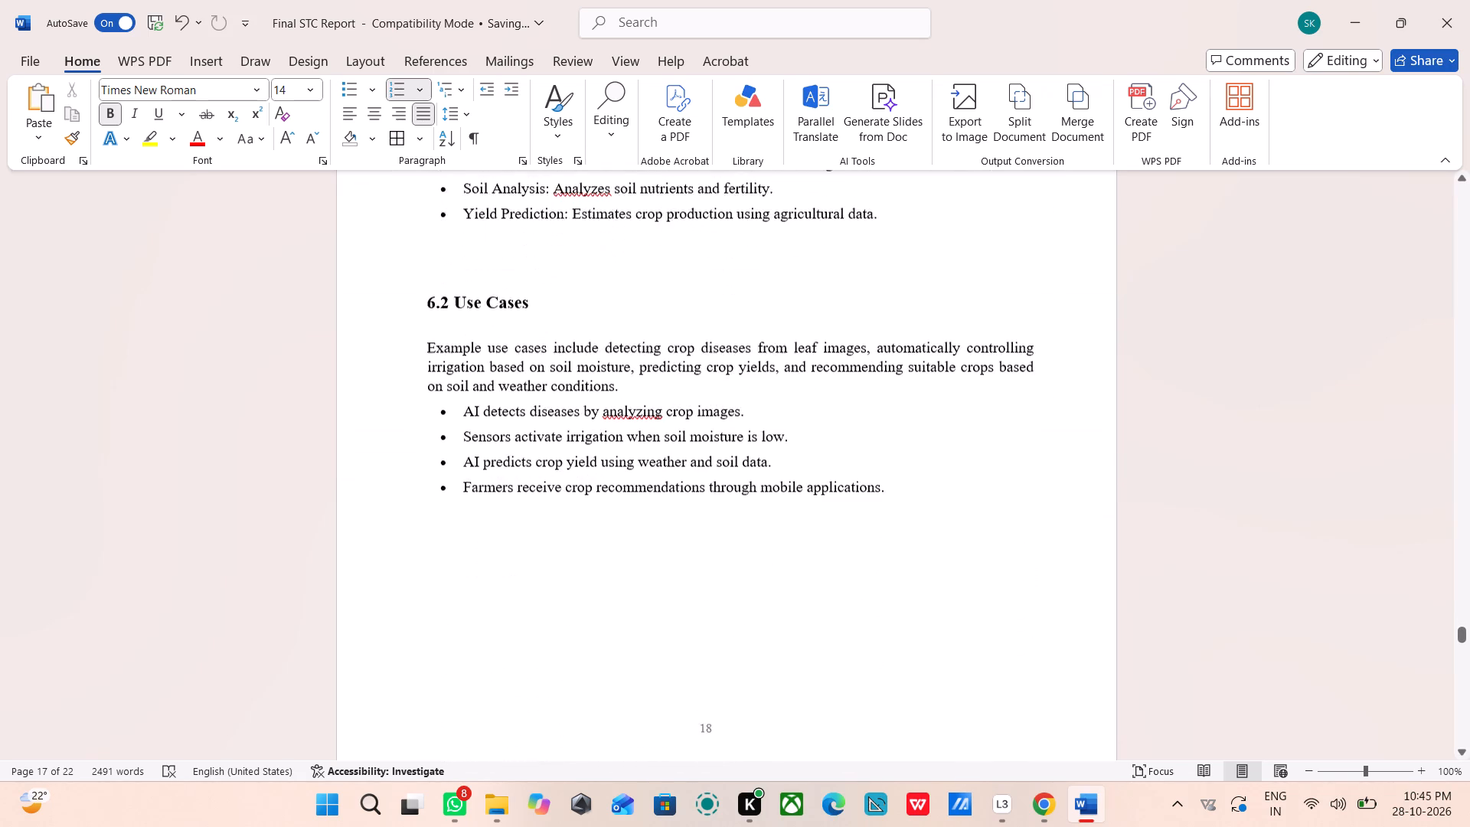
pyautogui.scroll(-16, 535, 482)
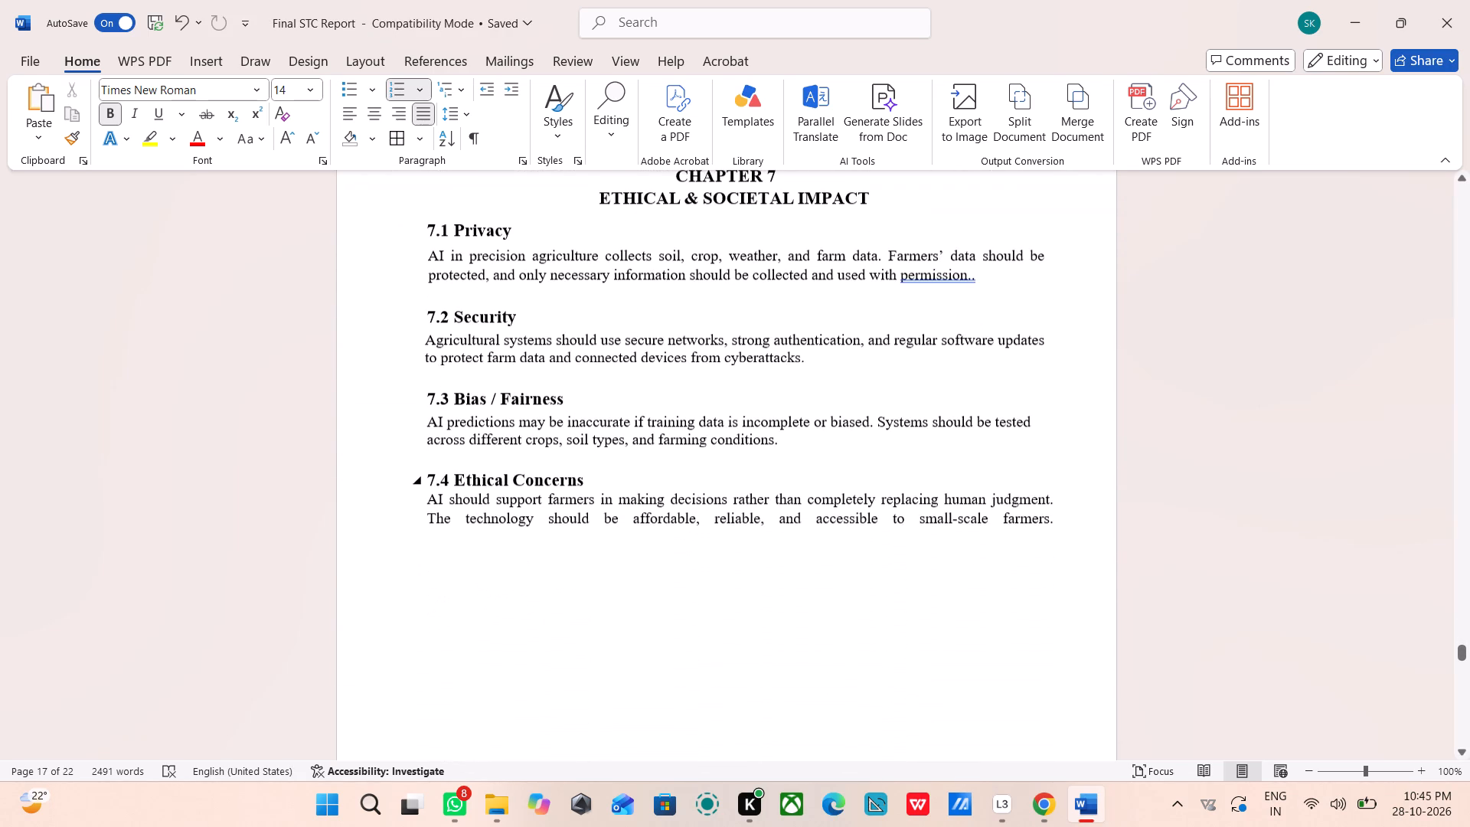
pyautogui.scroll(-19, 535, 482)
pyautogui.scroll(-2, 535, 482)
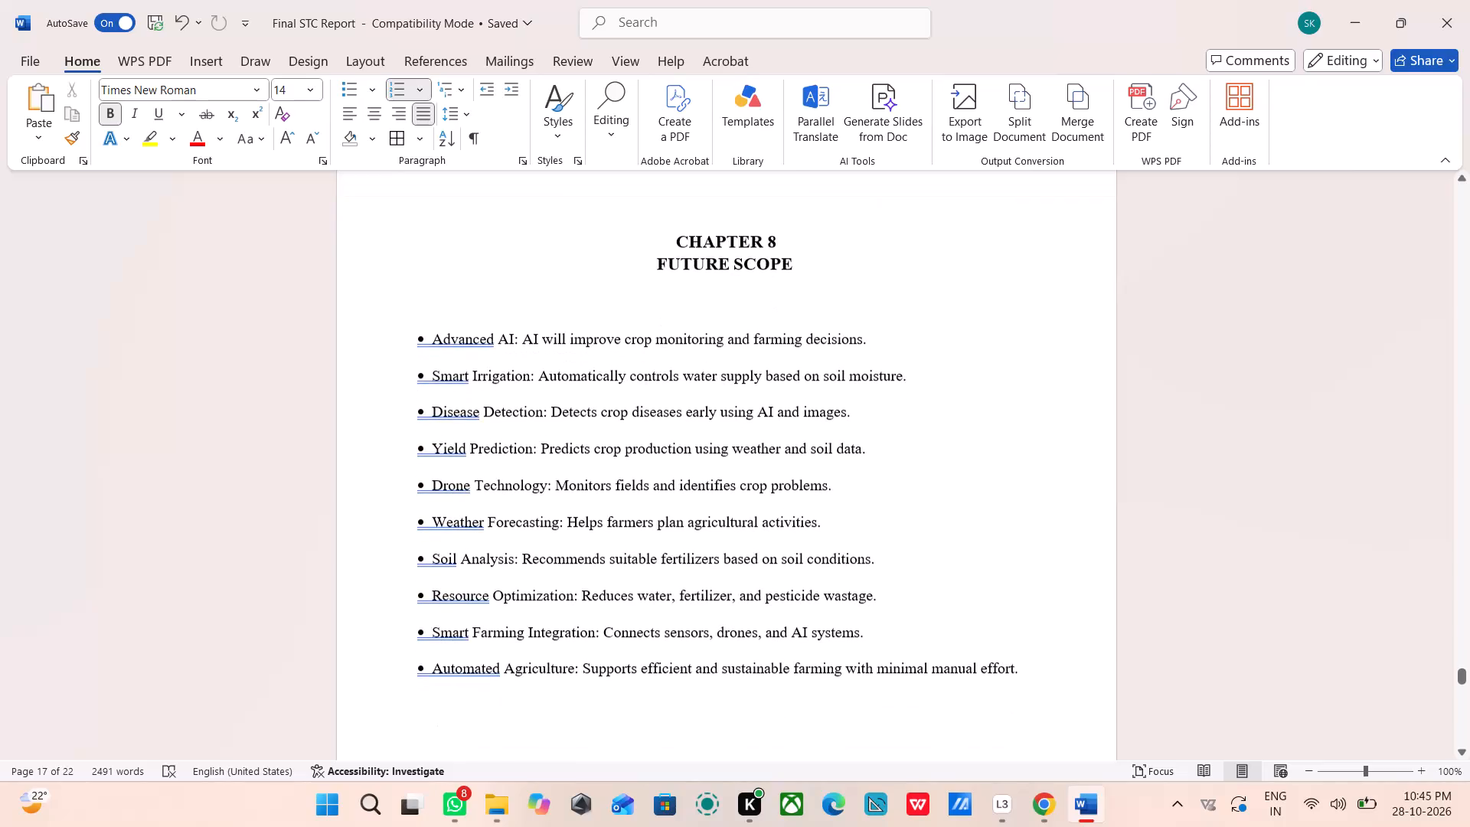
pyautogui.scroll(-1, 535, 482)
pyautogui.moveTo(1033, 626); pyautogui.dragTo(701, 521)
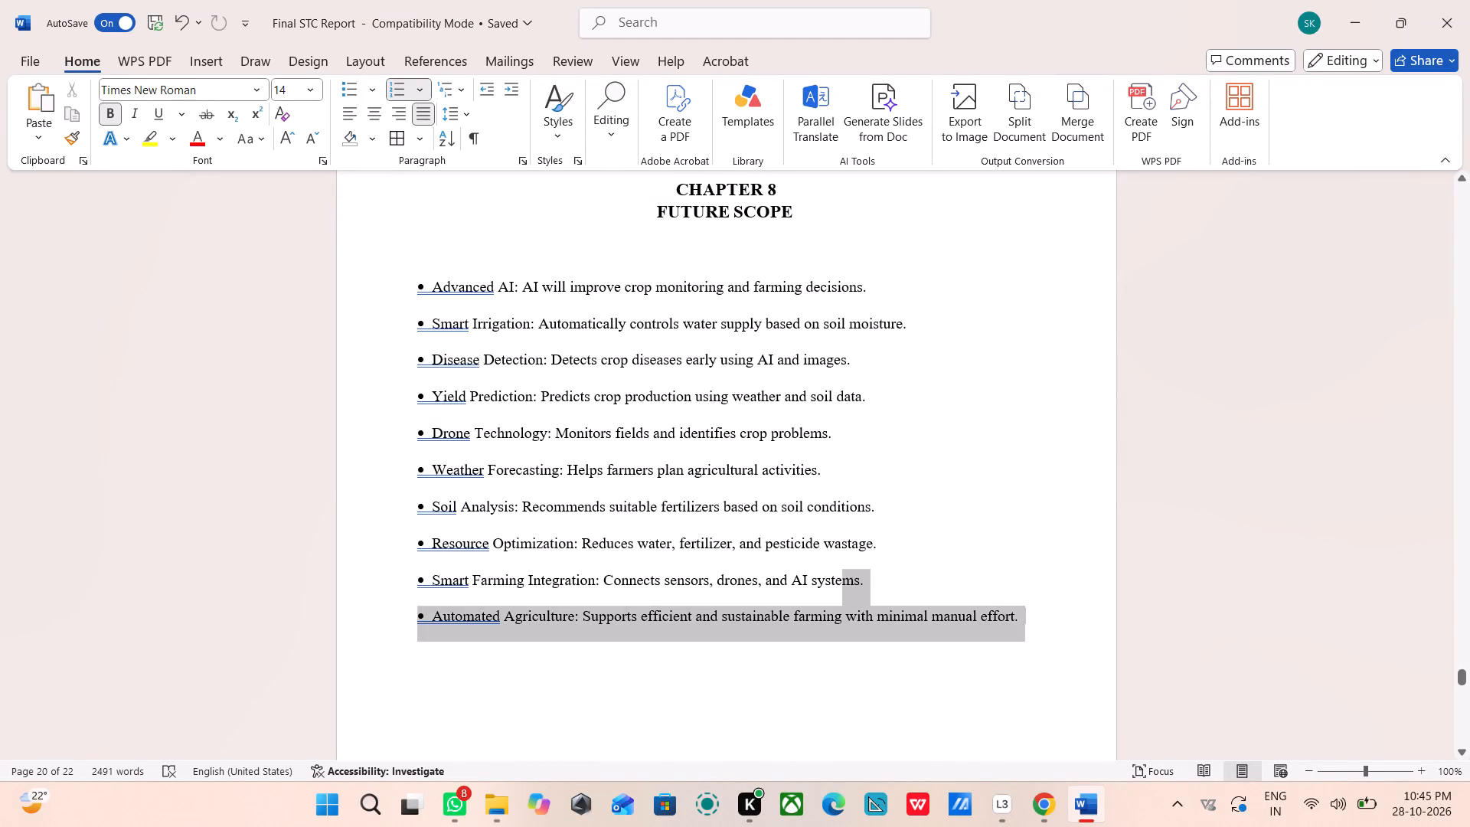
pyautogui.moveTo(701, 521); pyautogui.dragTo(431, 302)
pyautogui.click(573, 446)
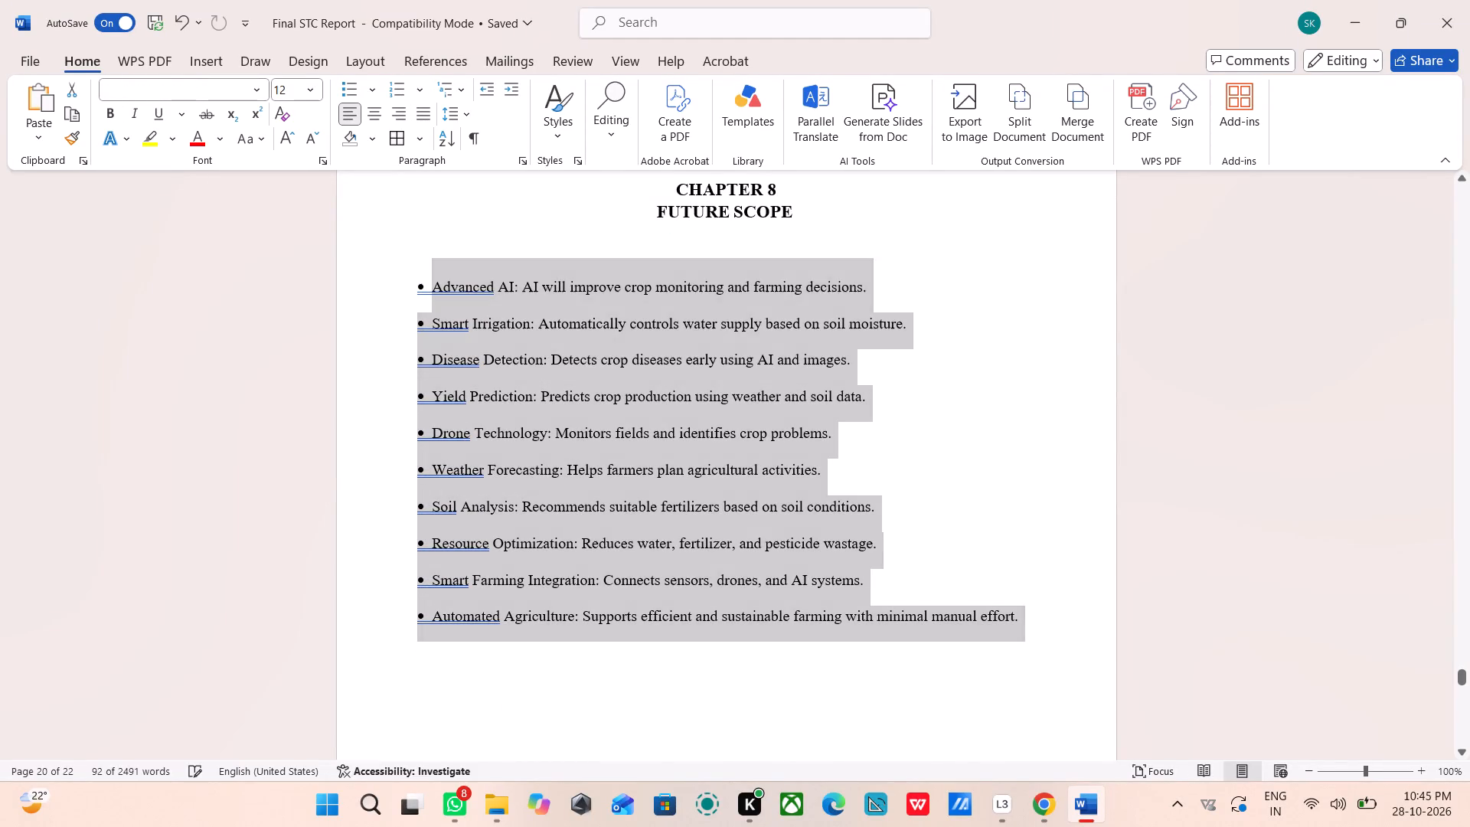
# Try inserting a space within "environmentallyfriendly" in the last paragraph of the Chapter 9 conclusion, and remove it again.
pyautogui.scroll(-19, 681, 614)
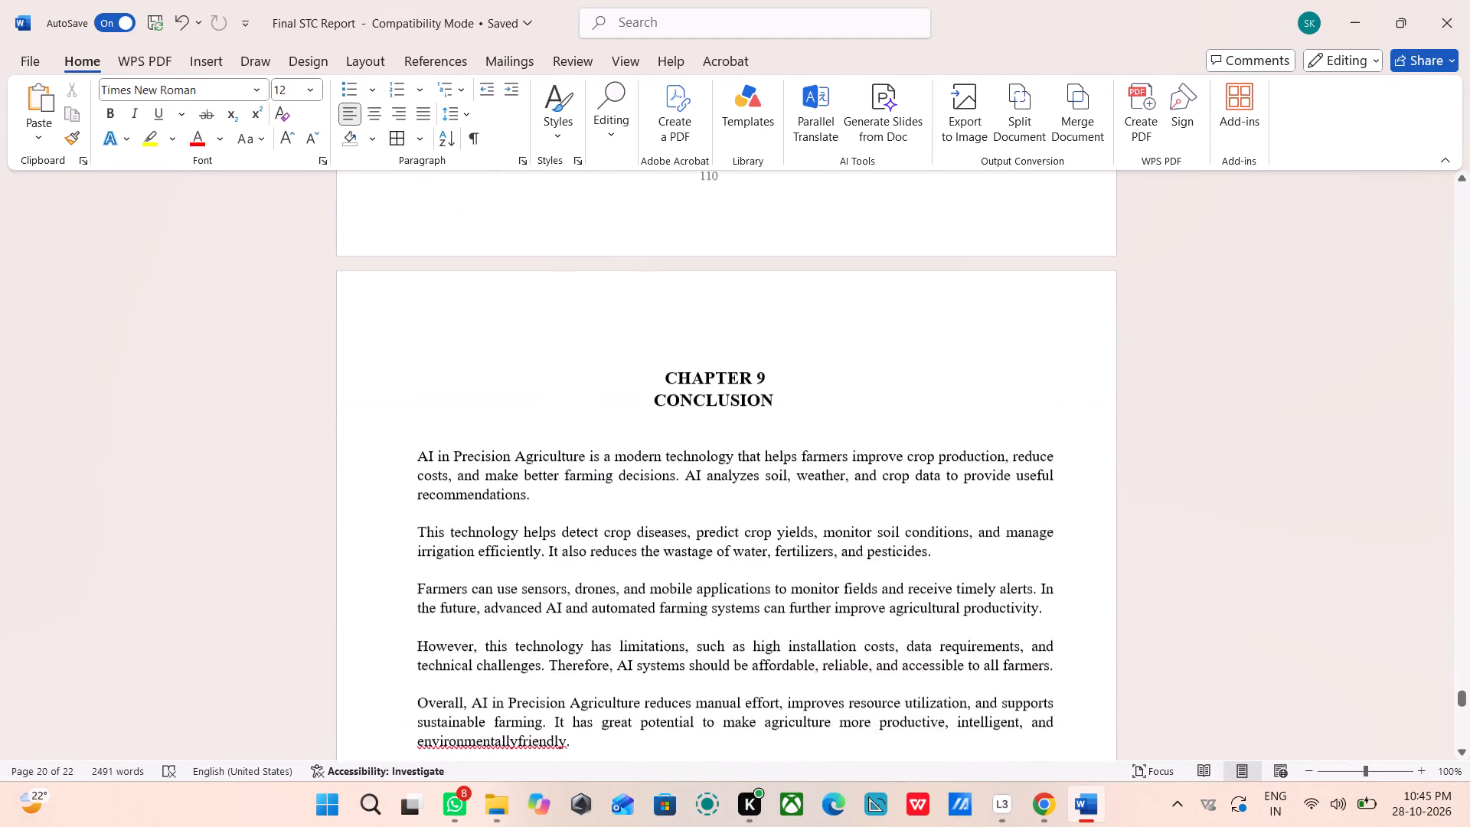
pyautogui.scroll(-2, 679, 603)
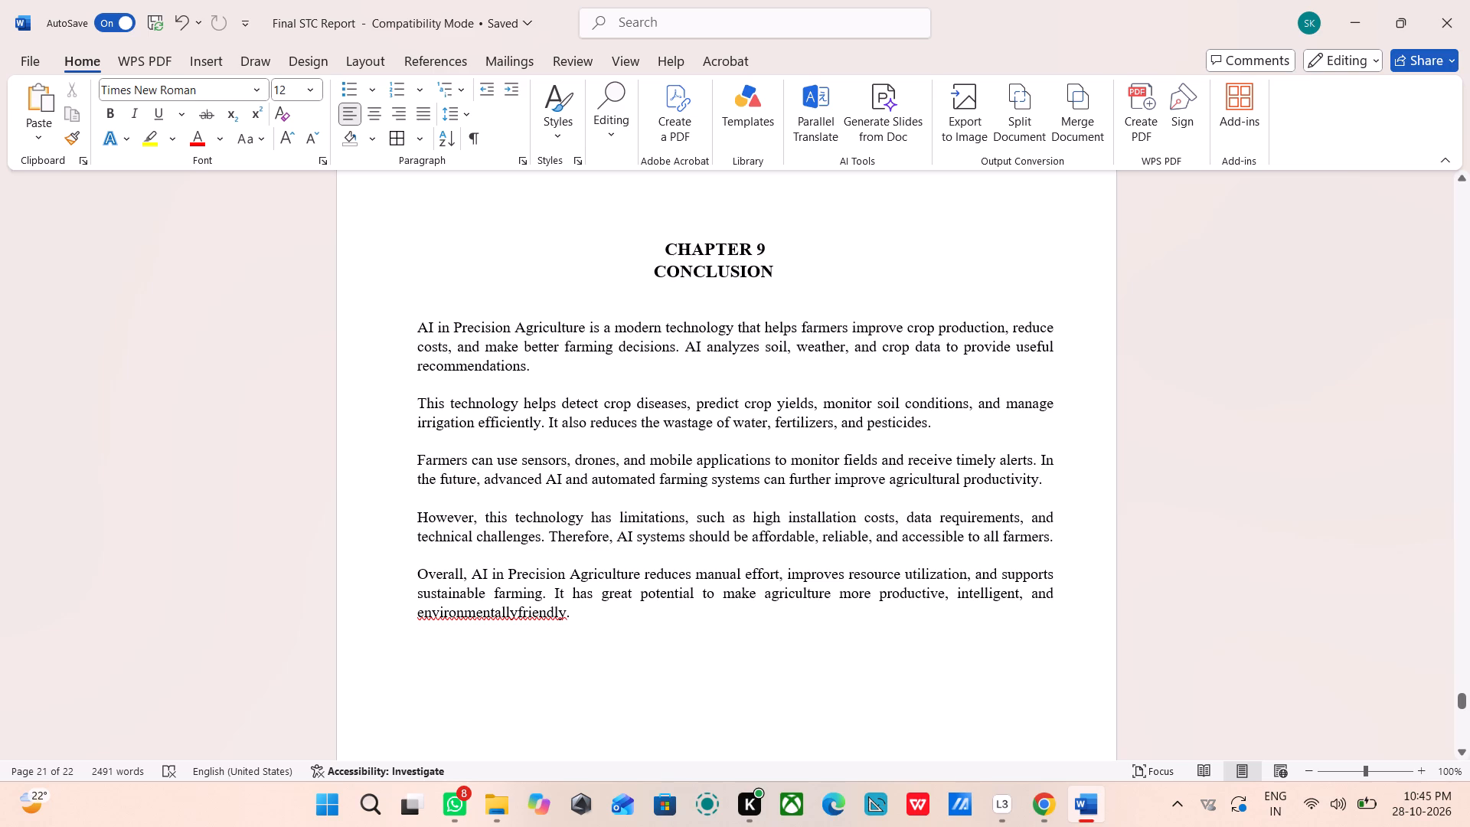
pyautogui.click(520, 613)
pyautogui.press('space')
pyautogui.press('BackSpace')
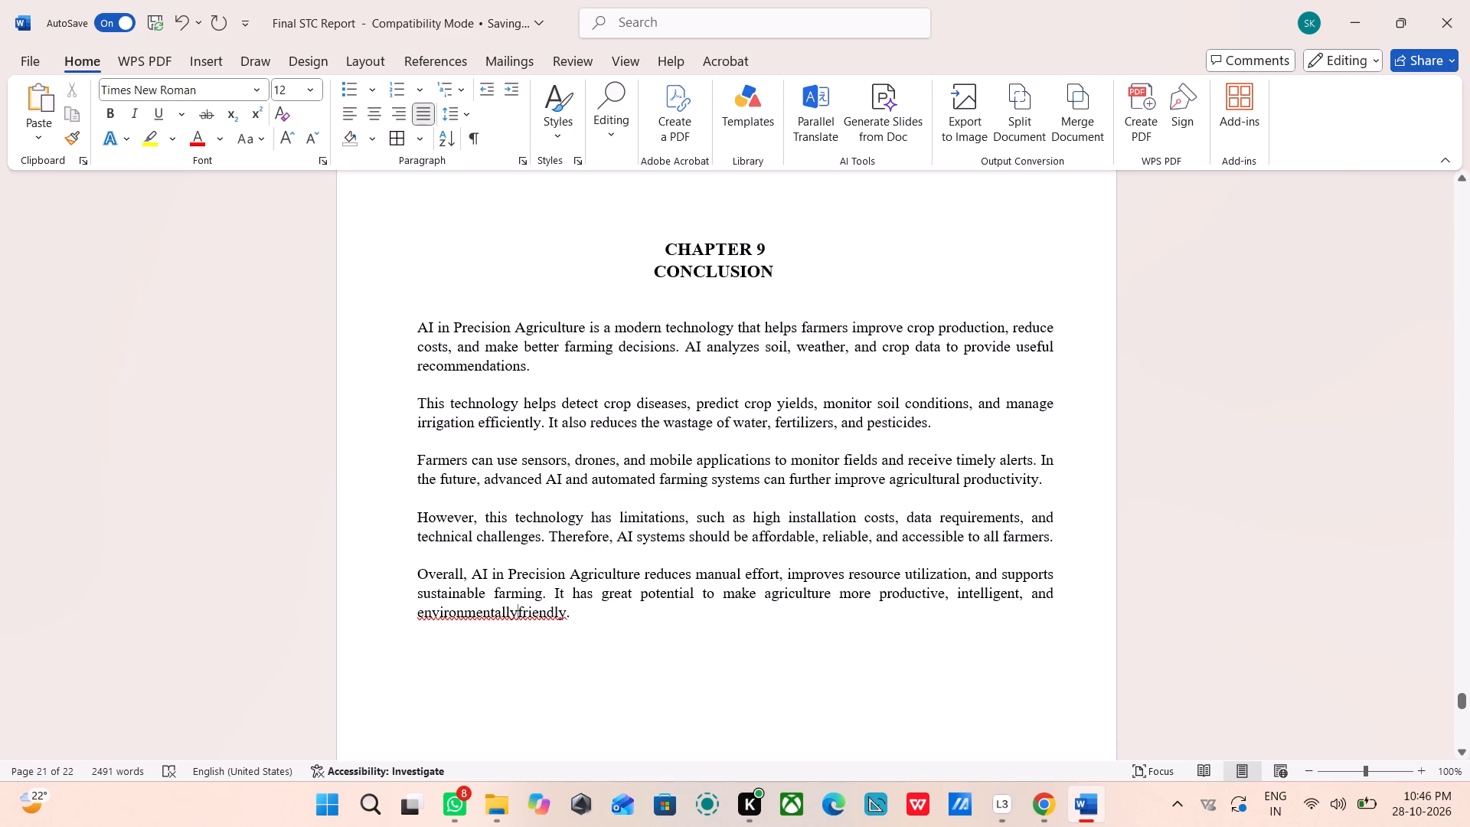
# Delete the extra empty line between references b and c on the References page.
pyautogui.scroll(-19, 536, 581)
pyautogui.scroll(-3, 578, 569)
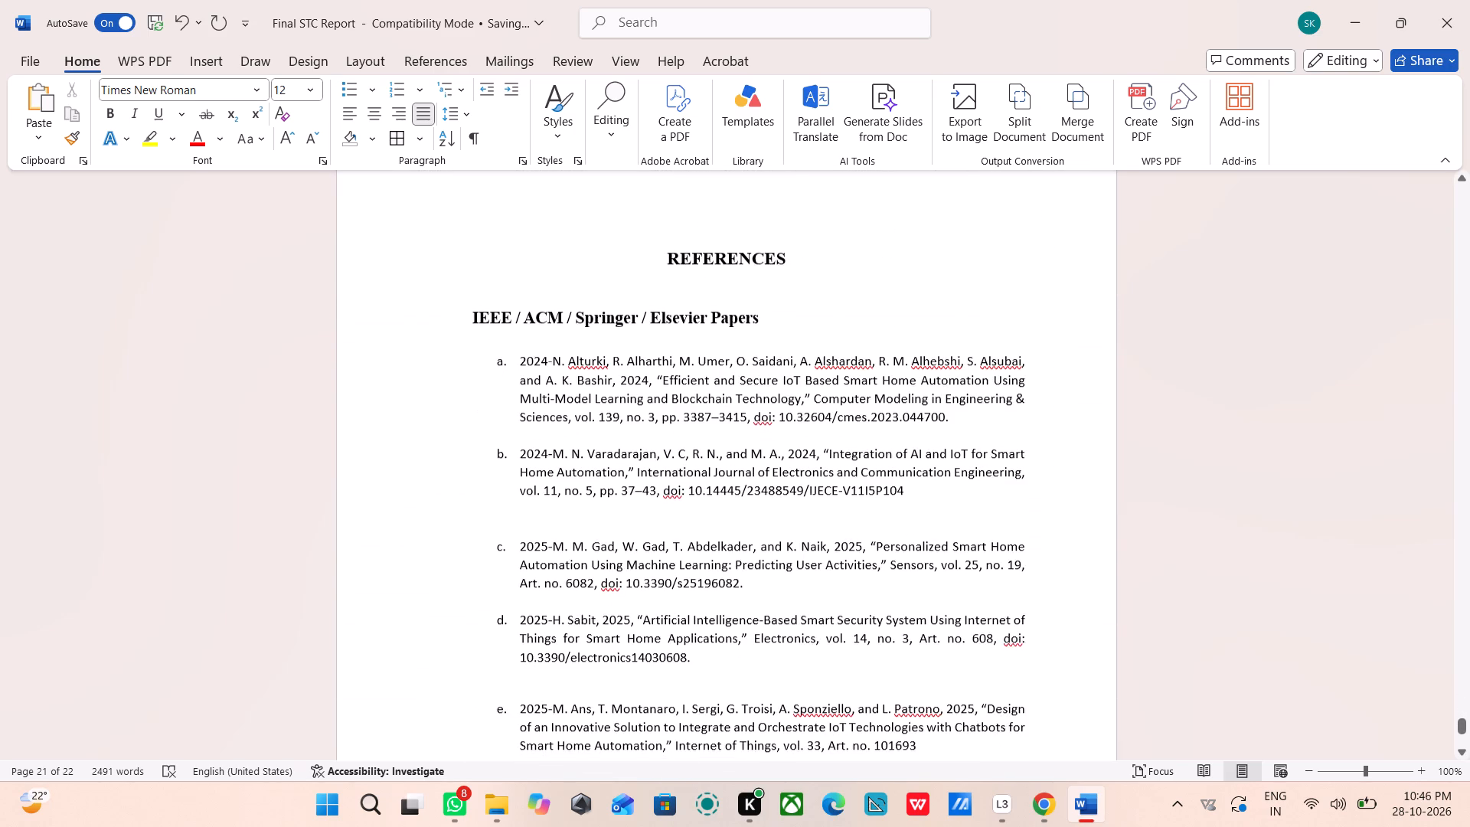
pyautogui.scroll(-3, 604, 554)
pyautogui.click(623, 371)
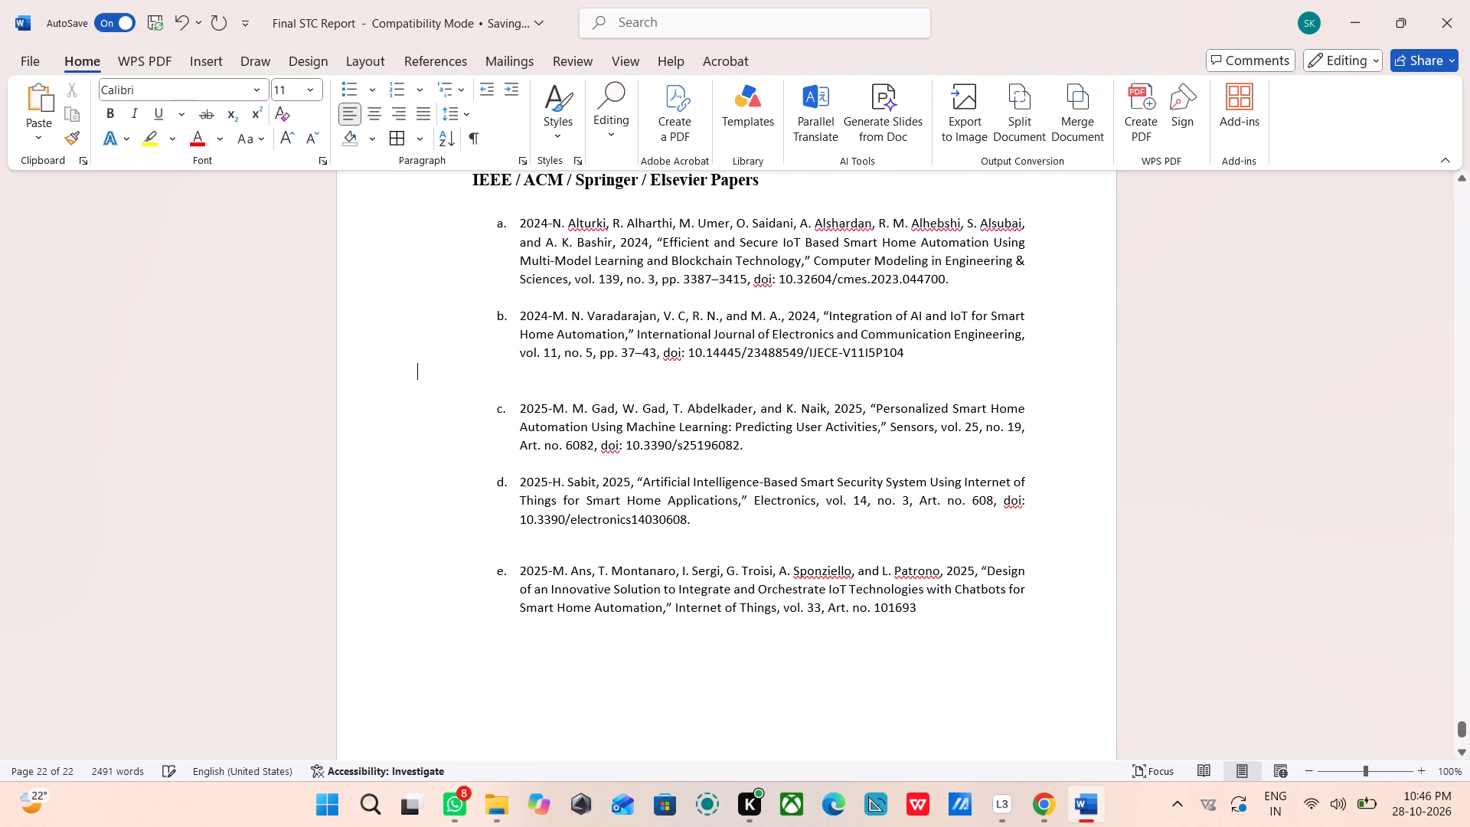
pyautogui.press('BackSpace')
# Delete the empty line between references d and e and put a new unnumbered blank line in its place.
pyautogui.scroll(-3, 614, 381)
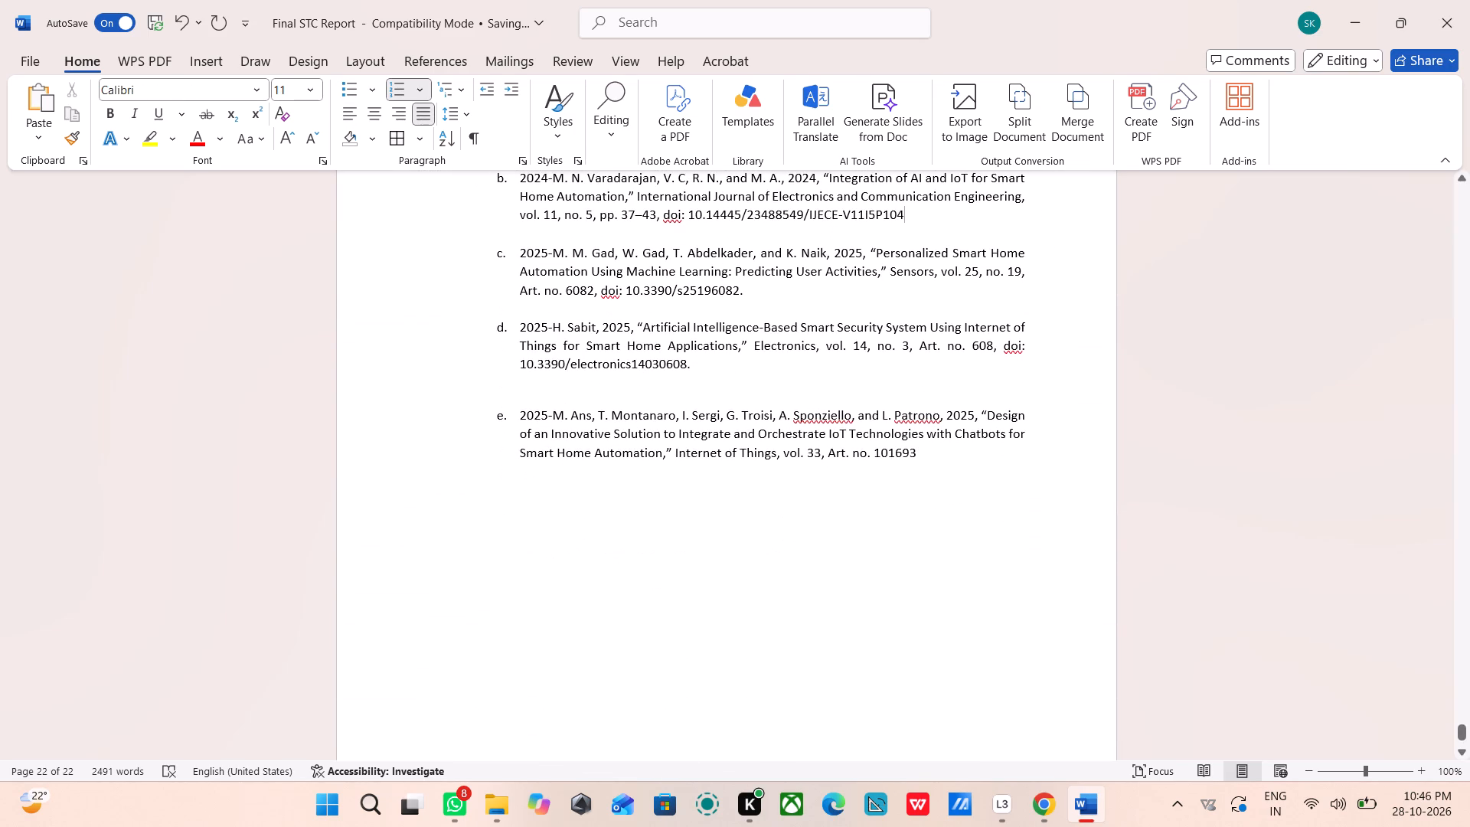
pyautogui.click(520, 400)
pyautogui.press('BackSpace')
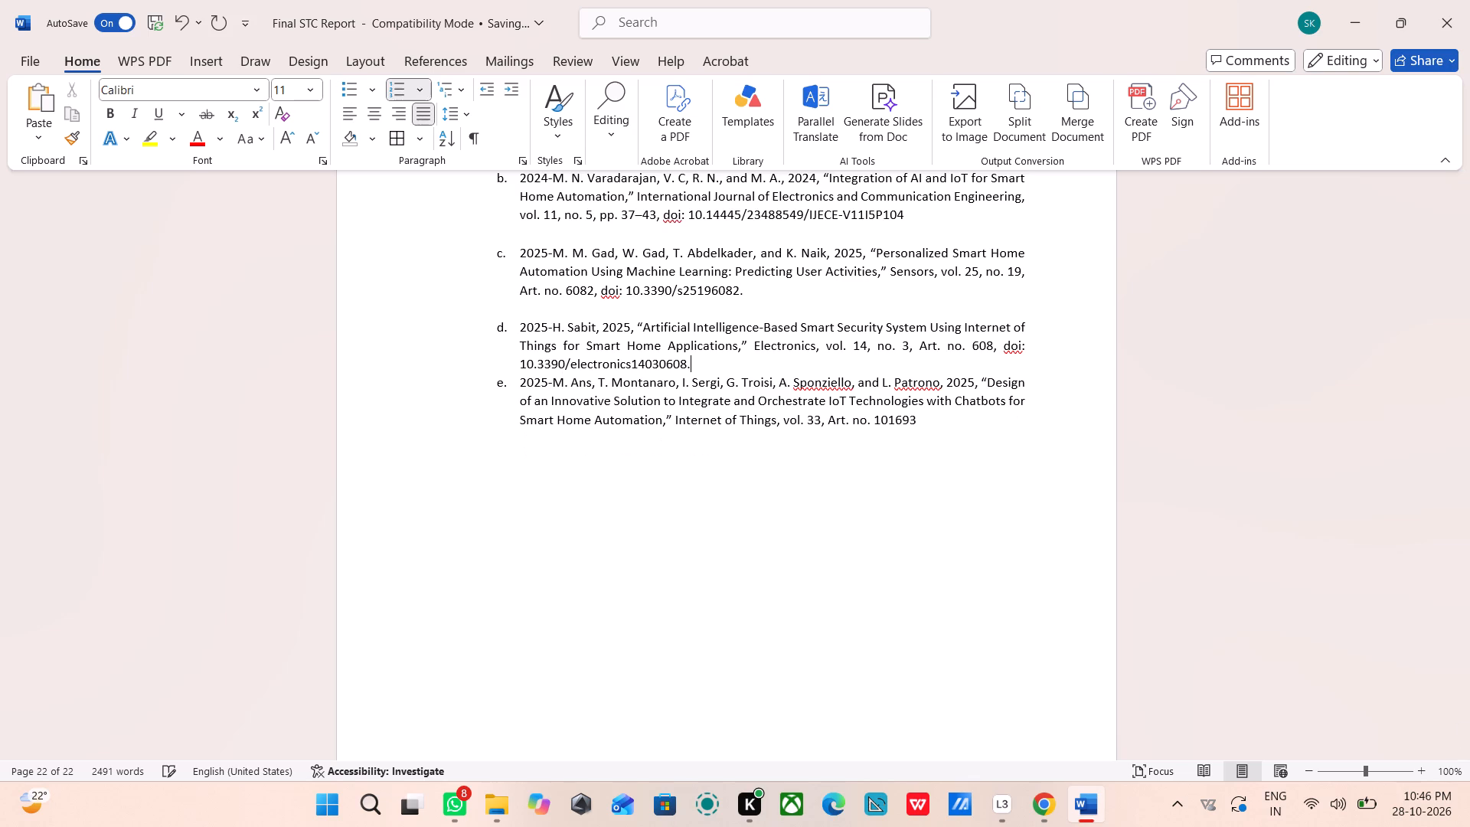
pyautogui.press('Return')
pyautogui.press('BackSpace')
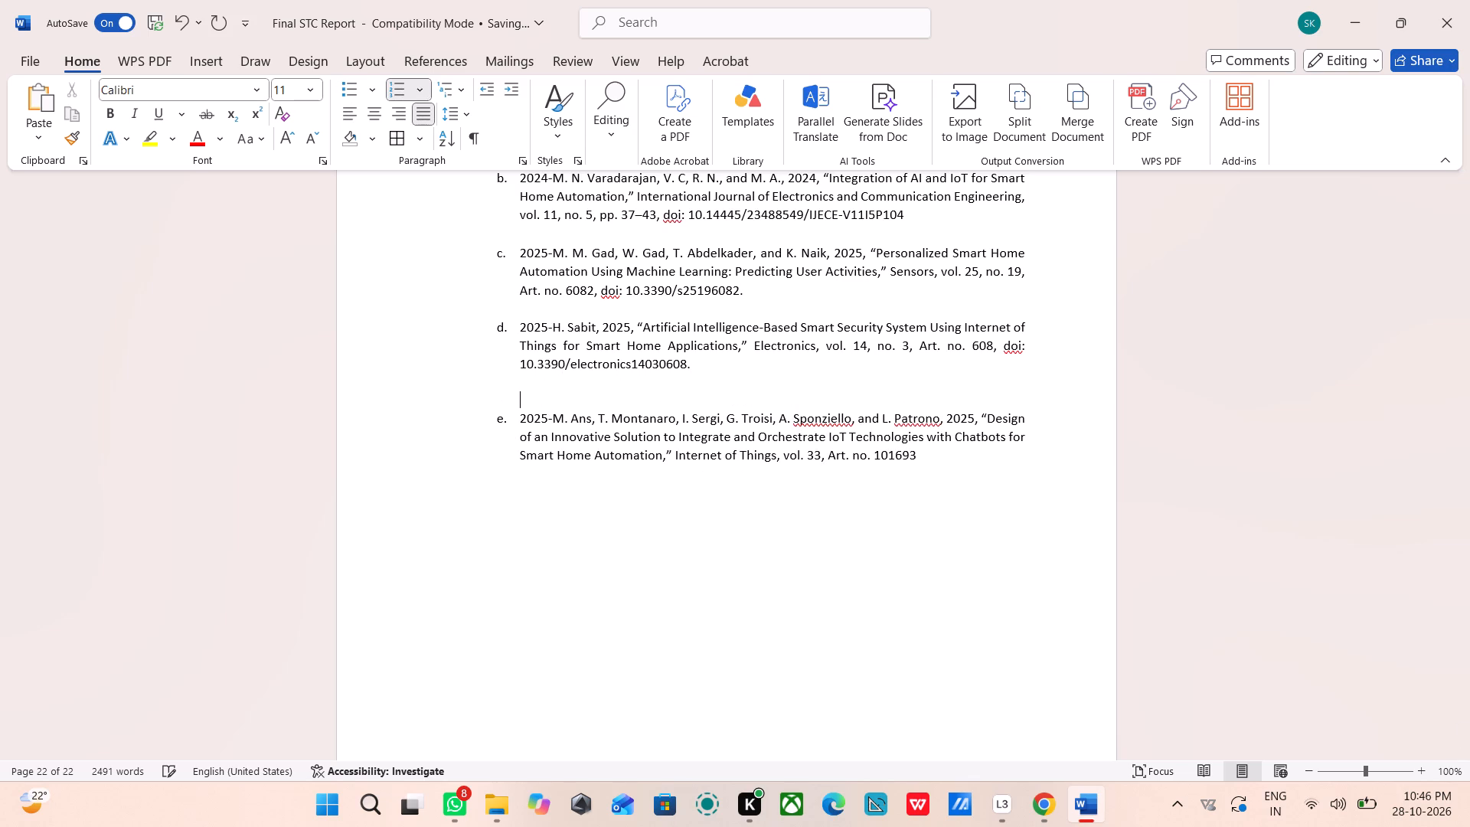
# Save the report after checking the end of the References page.
pyautogui.scroll(5, 534, 389)
pyautogui.scroll(-17, 599, 440)
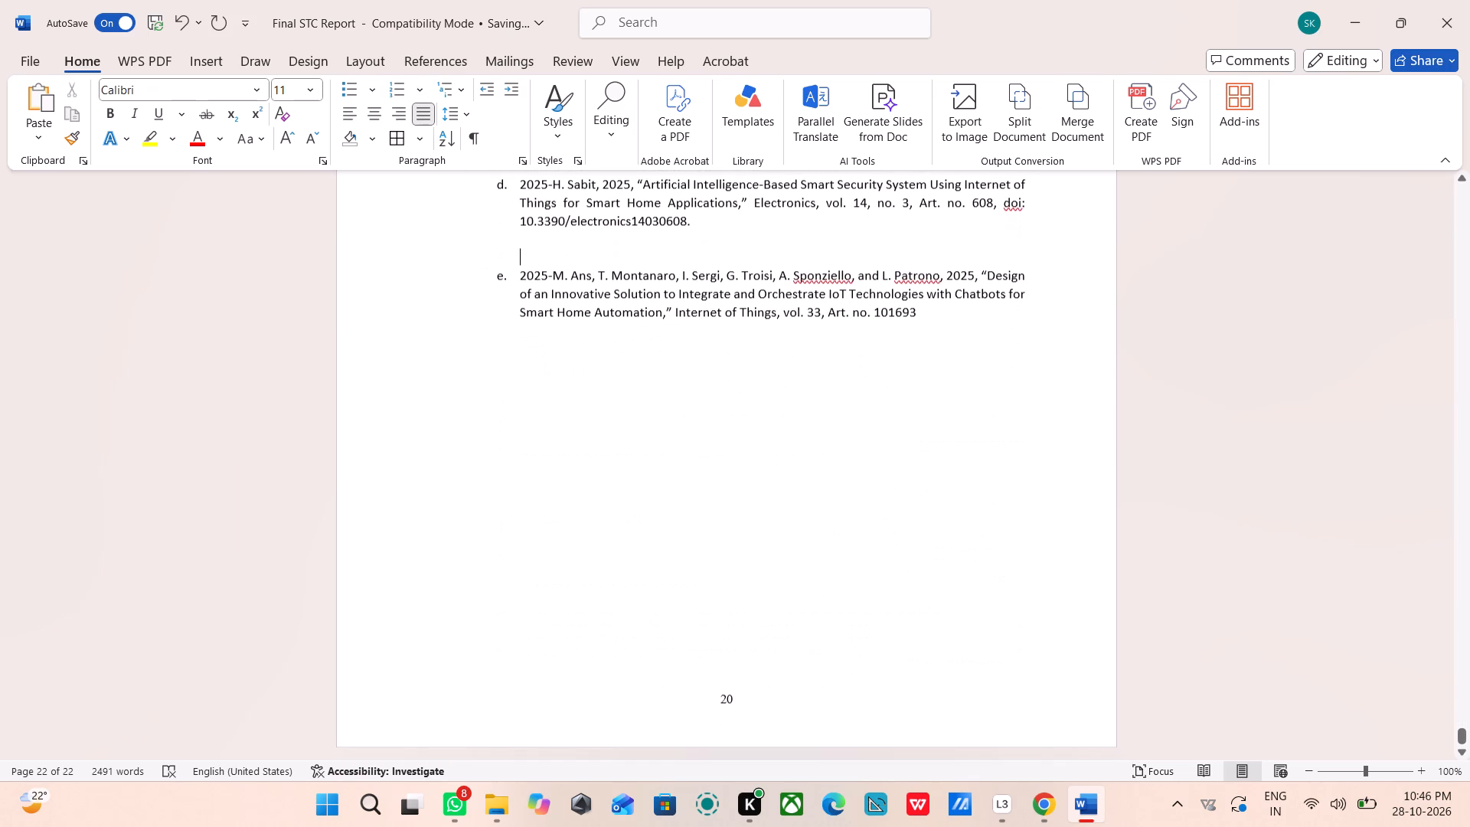
pyautogui.scroll(-5, 621, 442)
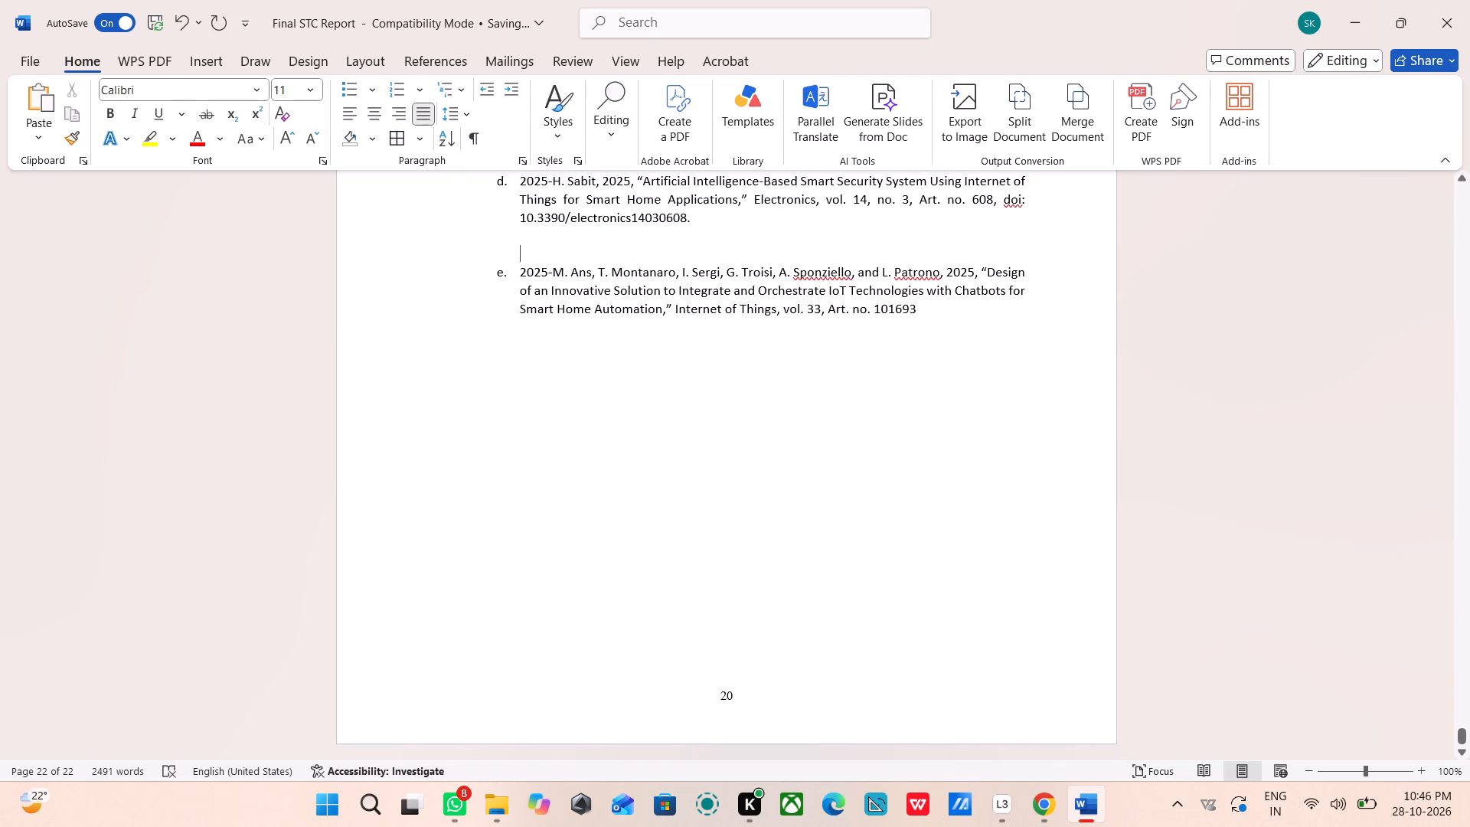
pyautogui.hotkey('ctrl', 's')
# Format all reference entries a to e in Times New Roman at size 12.
pyautogui.scroll(3, 652, 0)
pyautogui.scroll(4, 775, 335)
pyautogui.scroll(2, 847, 363)
pyautogui.scroll(2, 917, 577)
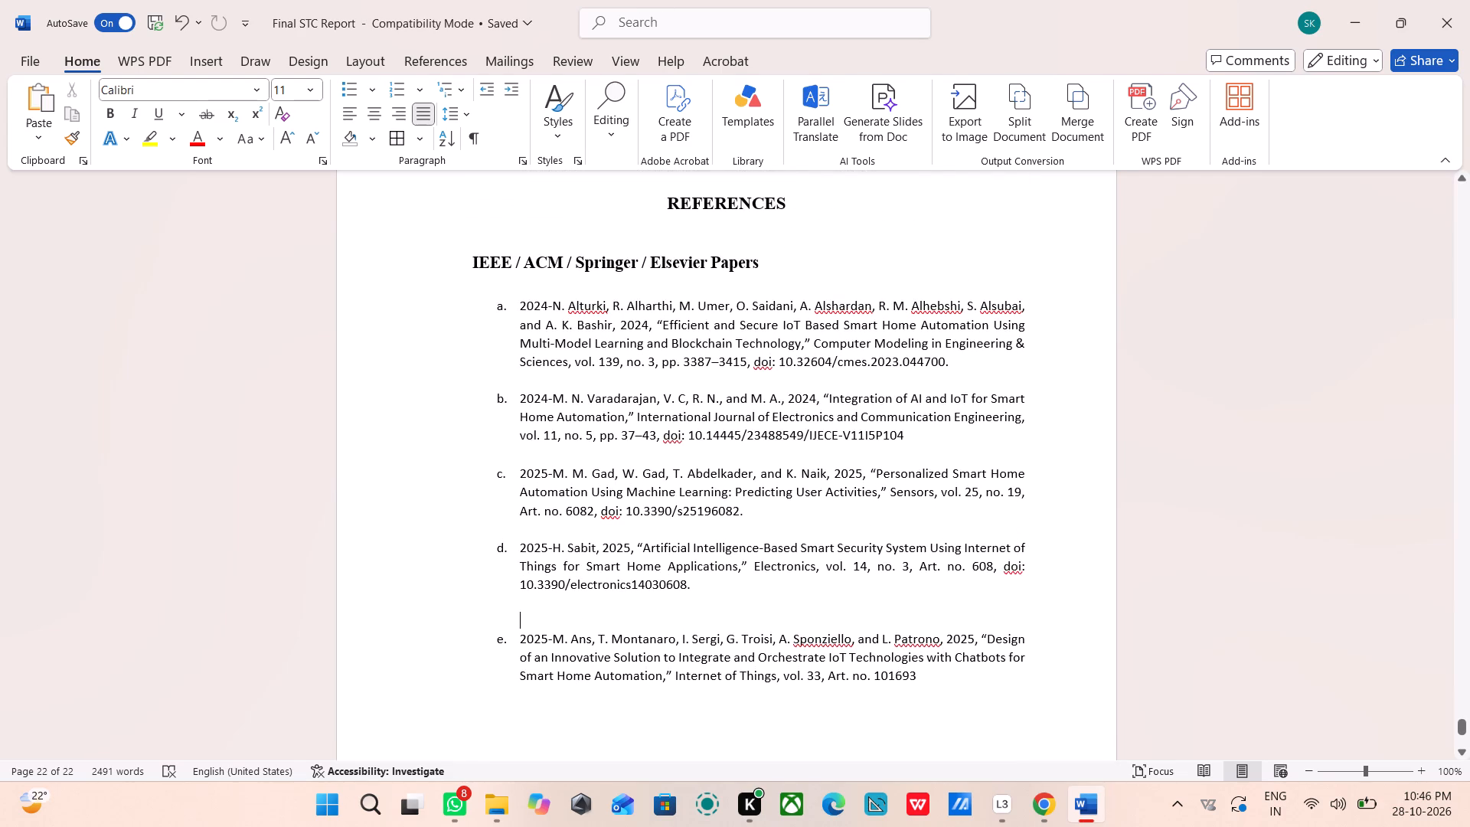
pyautogui.moveTo(929, 672); pyautogui.dragTo(477, 305)
pyautogui.click(162, 83)
pyautogui.press('t')
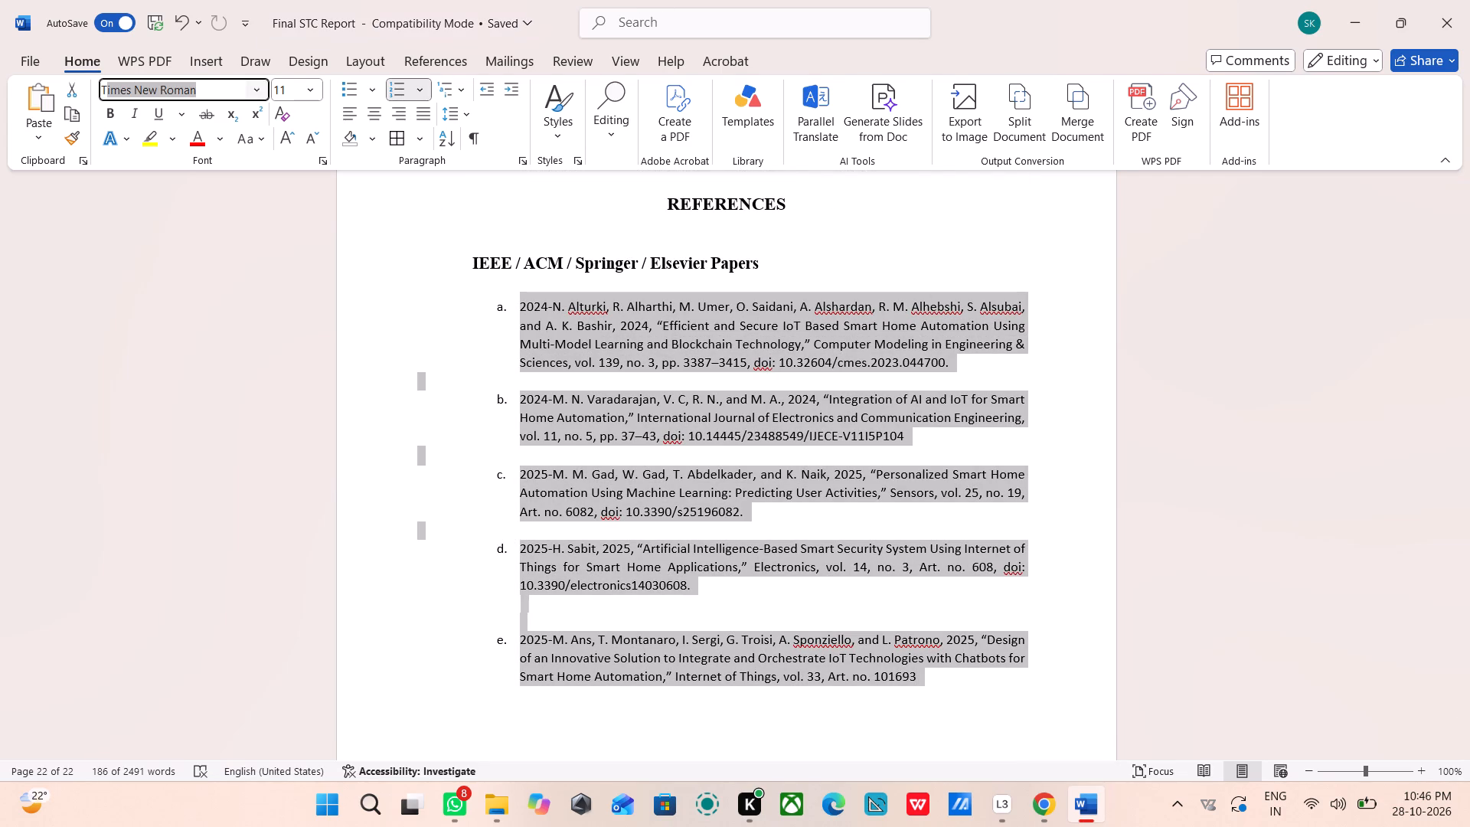
pyautogui.press('Return')
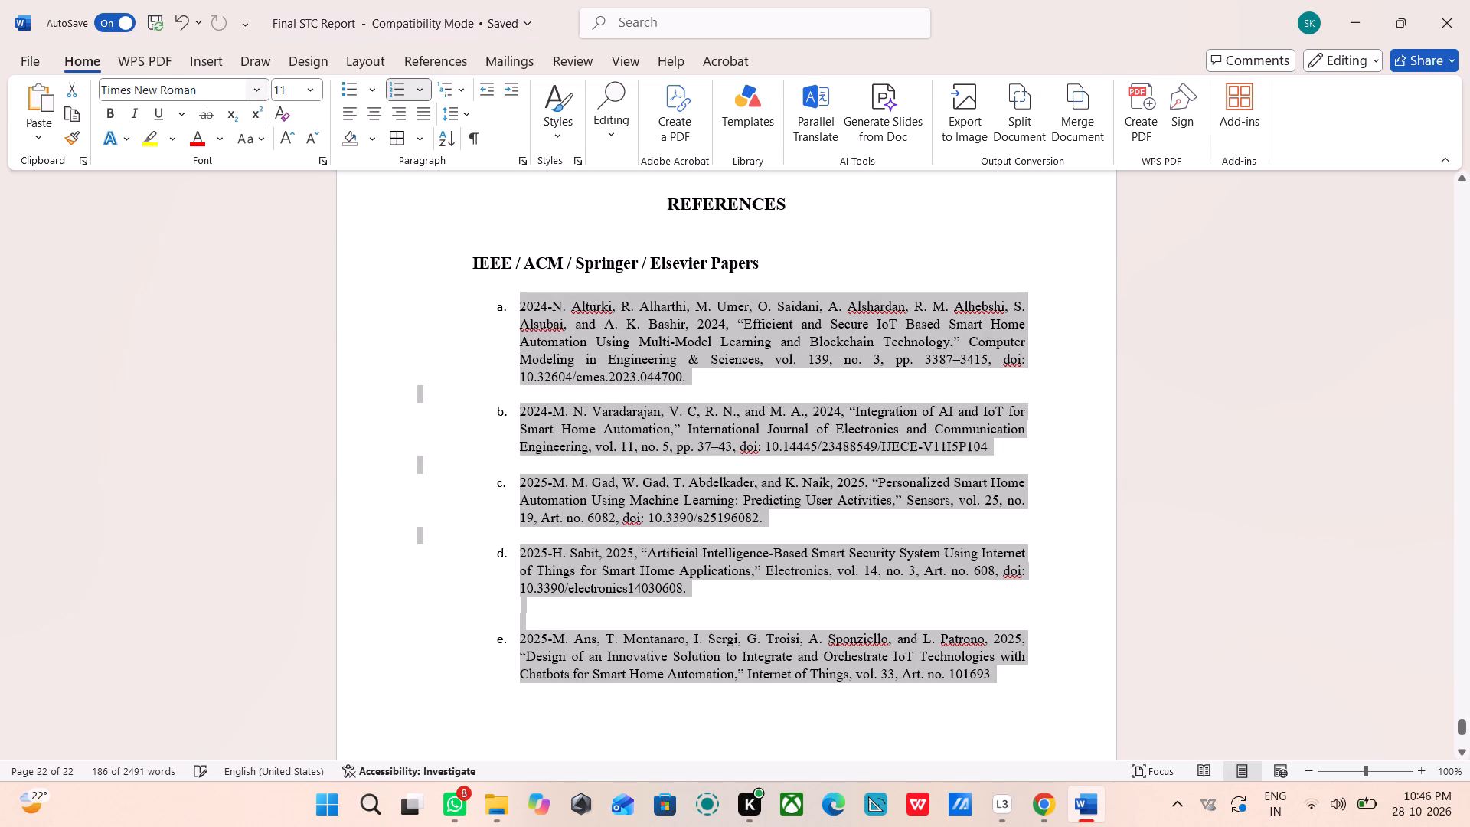
pyautogui.click(300, 92)
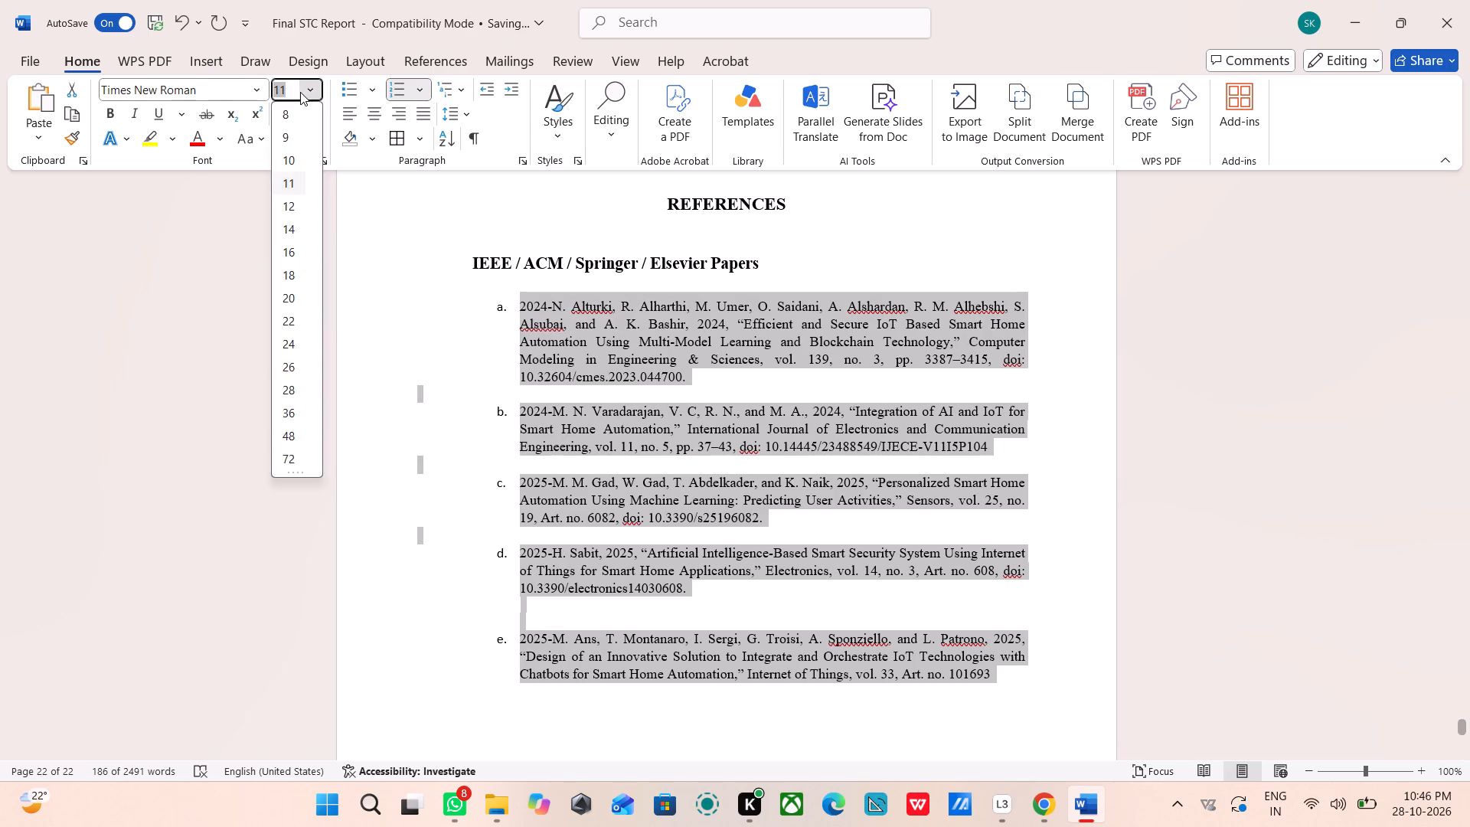
pyautogui.click(290, 198)
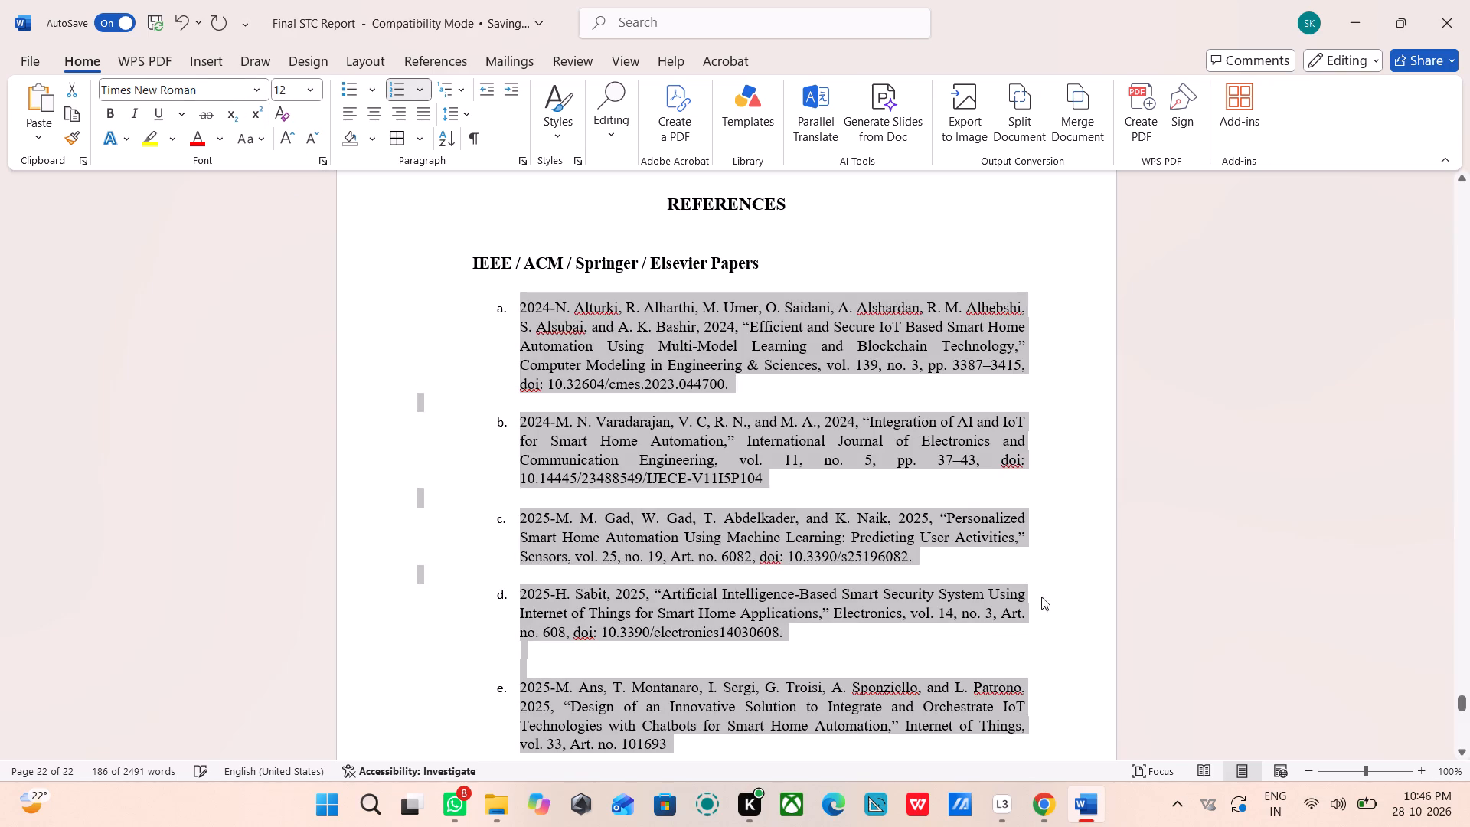
pyautogui.click(1164, 534)
# Check the reformatted reference list and save the report.
pyautogui.scroll(-4, 569, 404)
pyautogui.scroll(-4, 739, 467)
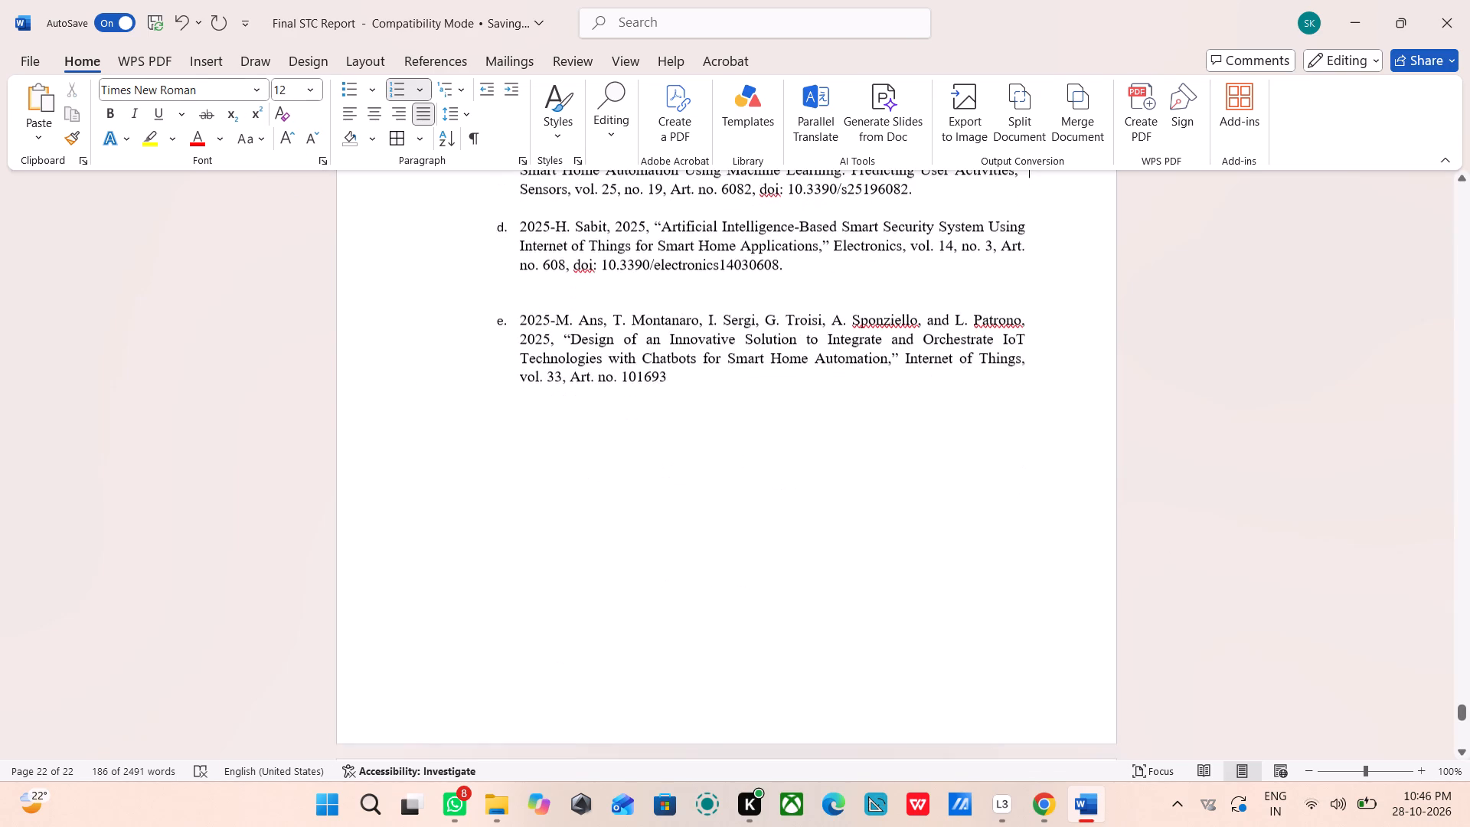
pyautogui.scroll(11, 739, 466)
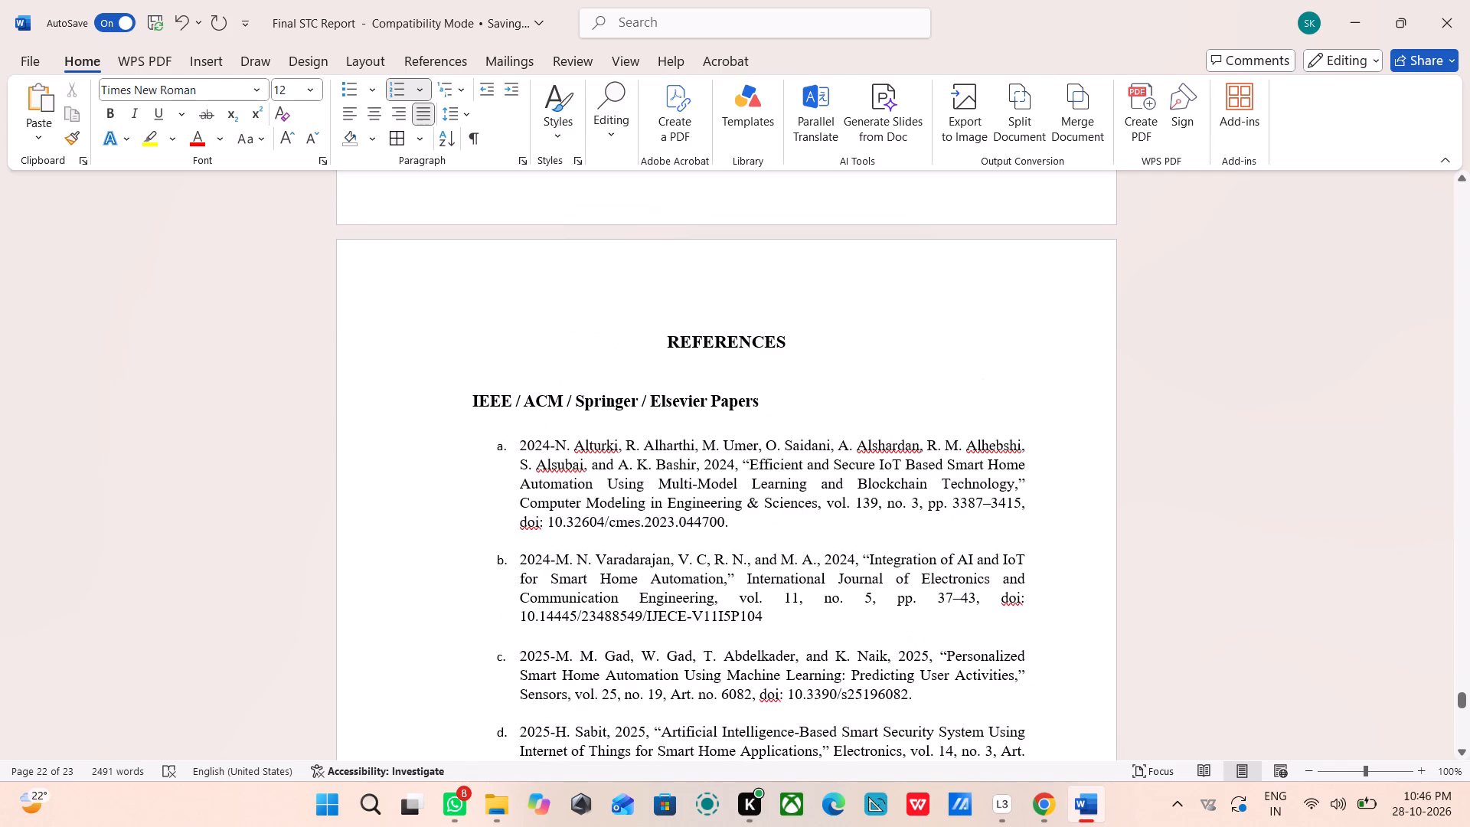
pyautogui.hotkey('ctrl', 's')
# Remove the blank space before the page number 20 so it moves back onto the References page.
pyautogui.scroll(2, 739, 459)
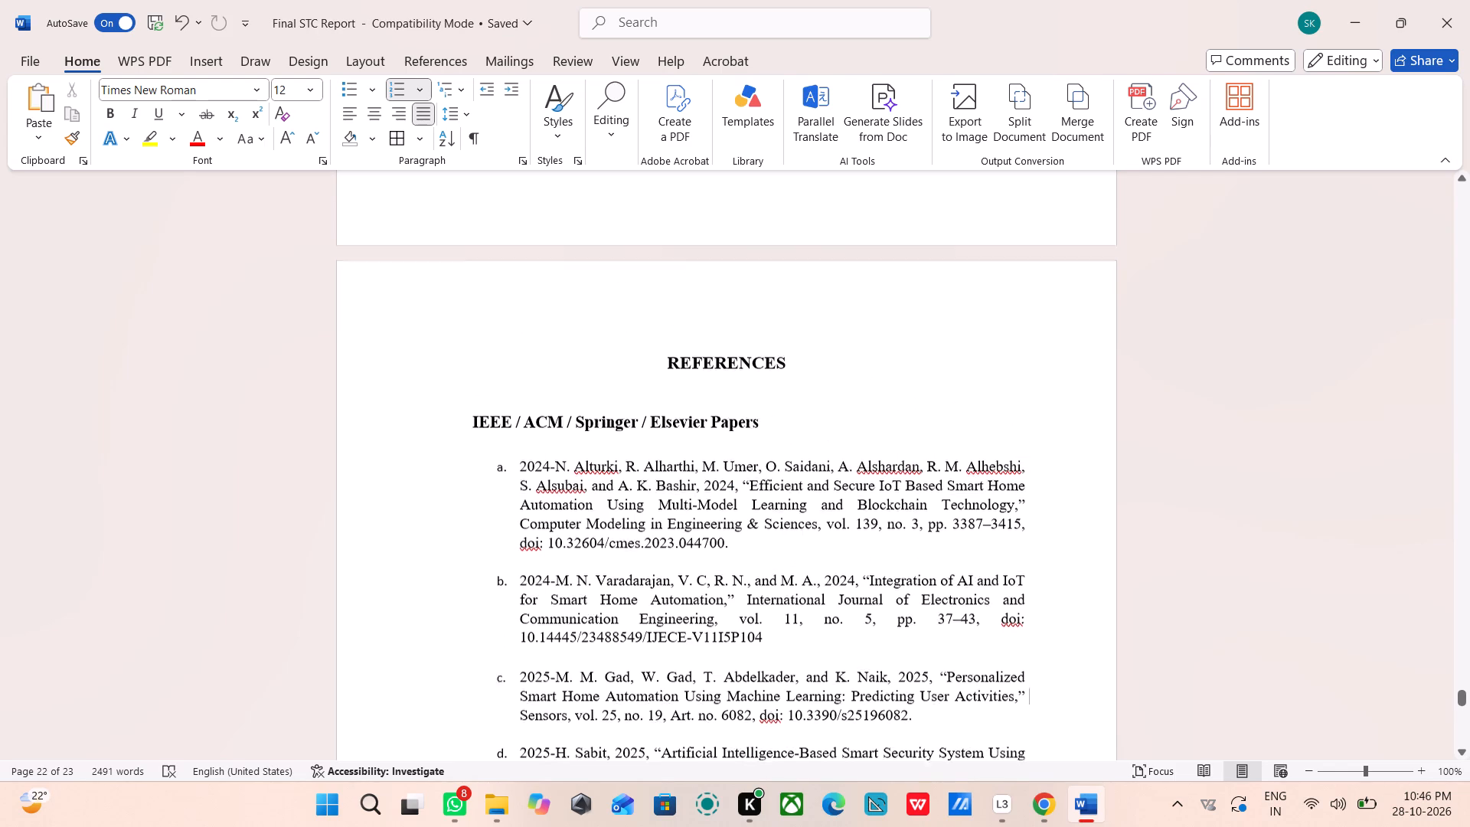
pyautogui.scroll(13, 739, 459)
pyautogui.scroll(-3, 739, 459)
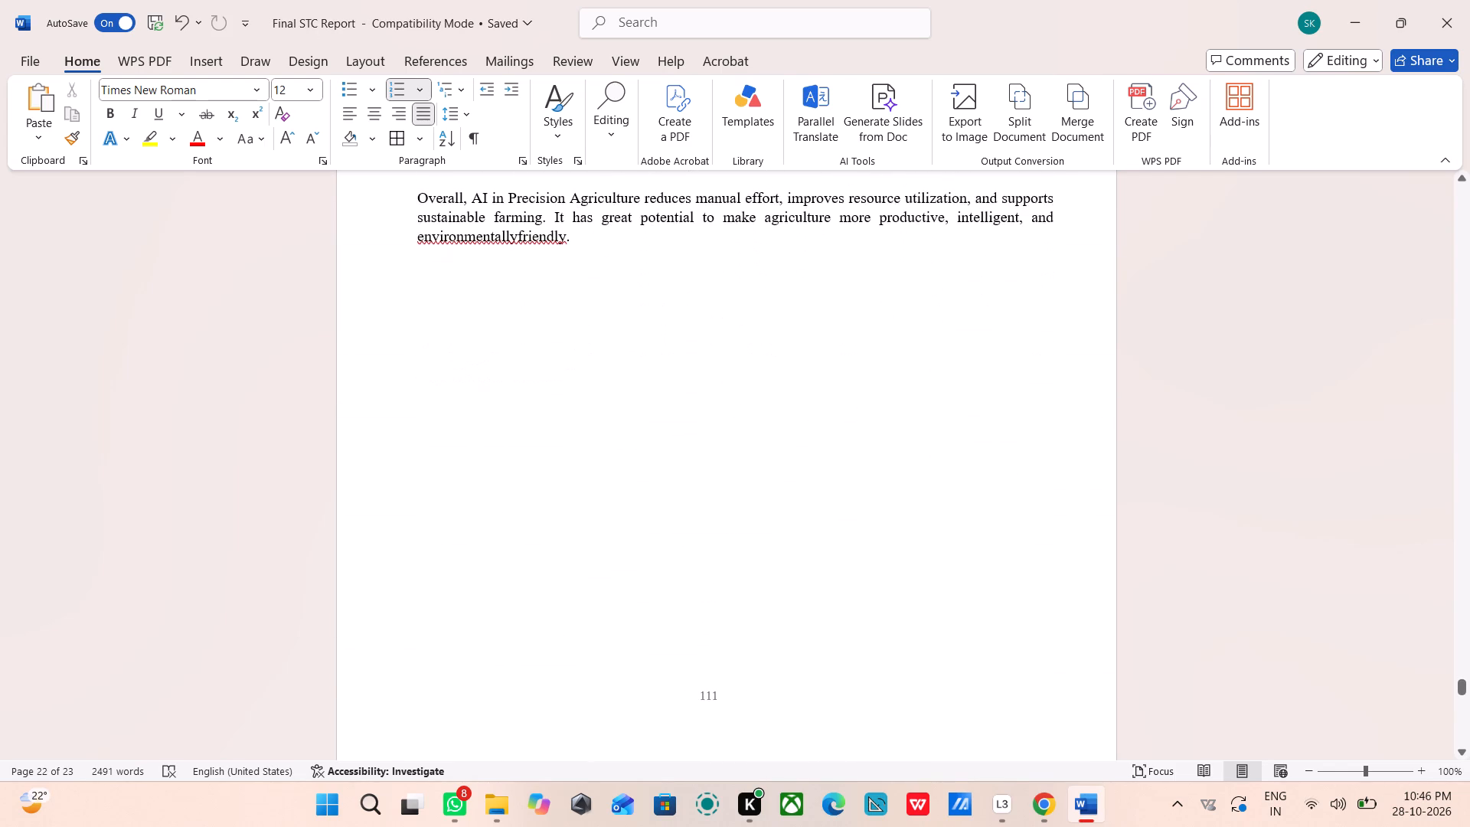
pyautogui.scroll(-18, 757, 489)
pyautogui.scroll(-11, 766, 492)
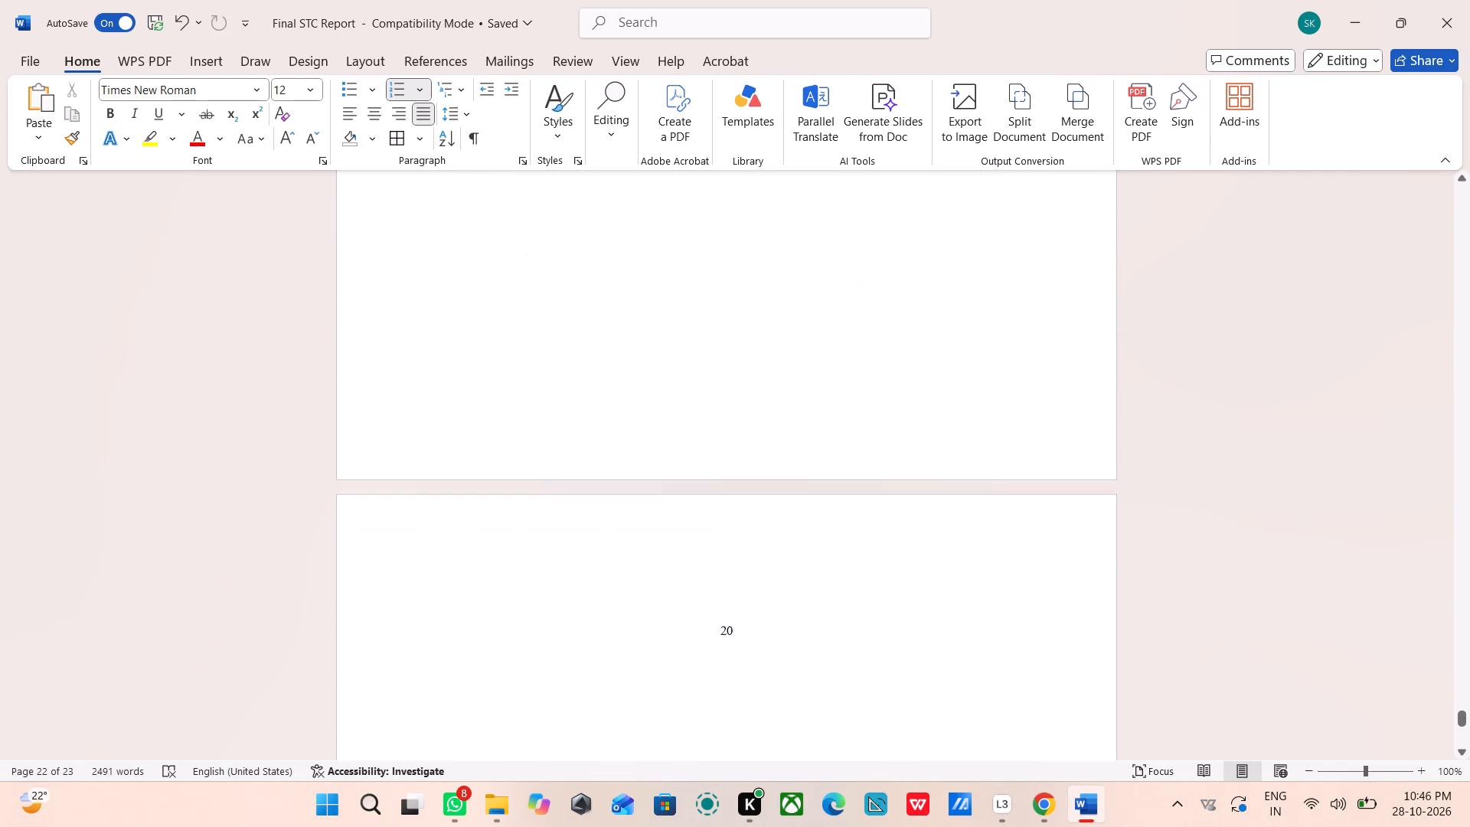
pyautogui.scroll(-14, 766, 492)
pyautogui.scroll(-15, 766, 492)
pyautogui.scroll(4, 766, 491)
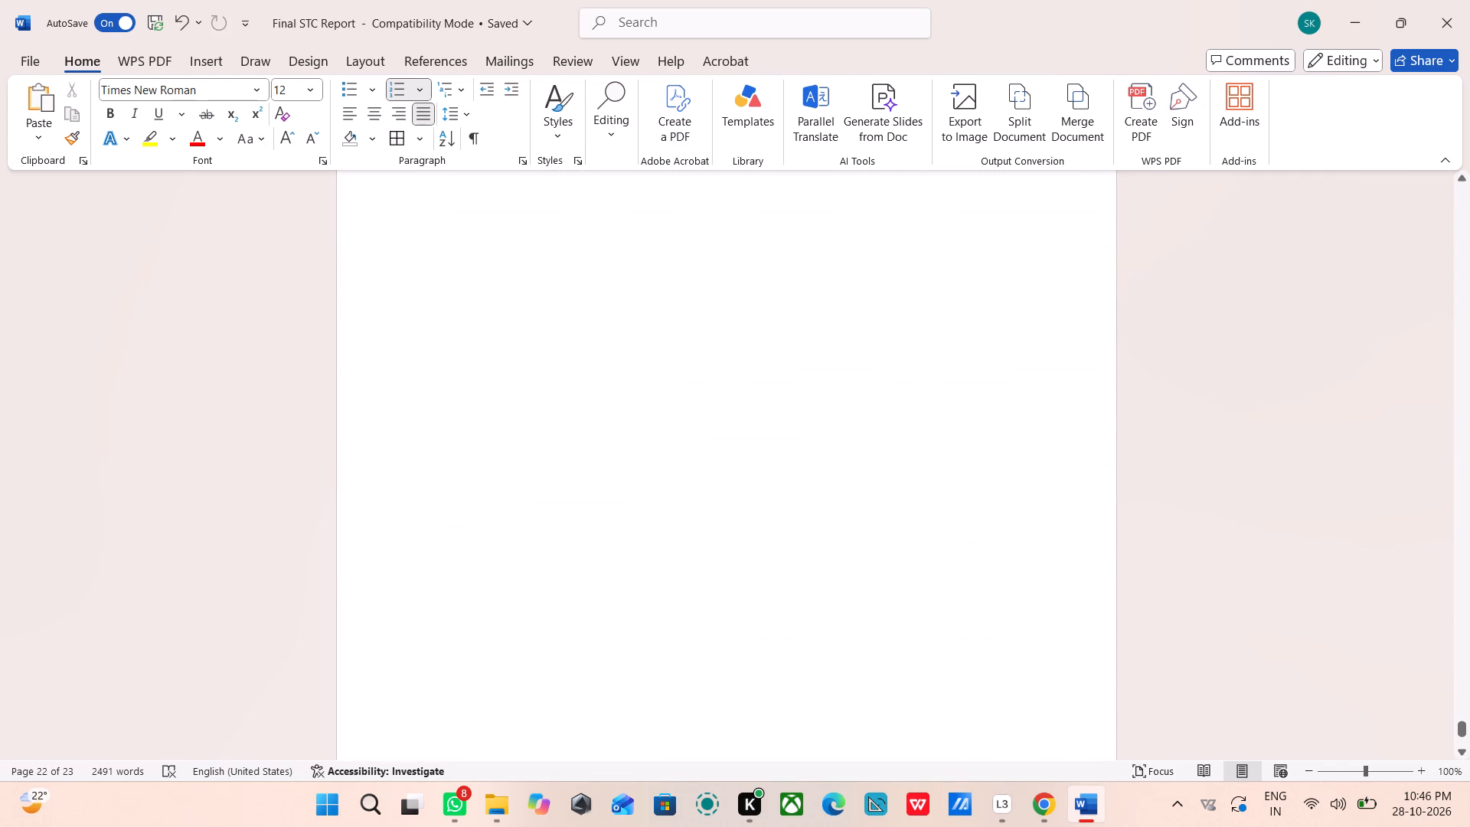
pyautogui.scroll(12, 766, 491)
pyautogui.click(728, 590)
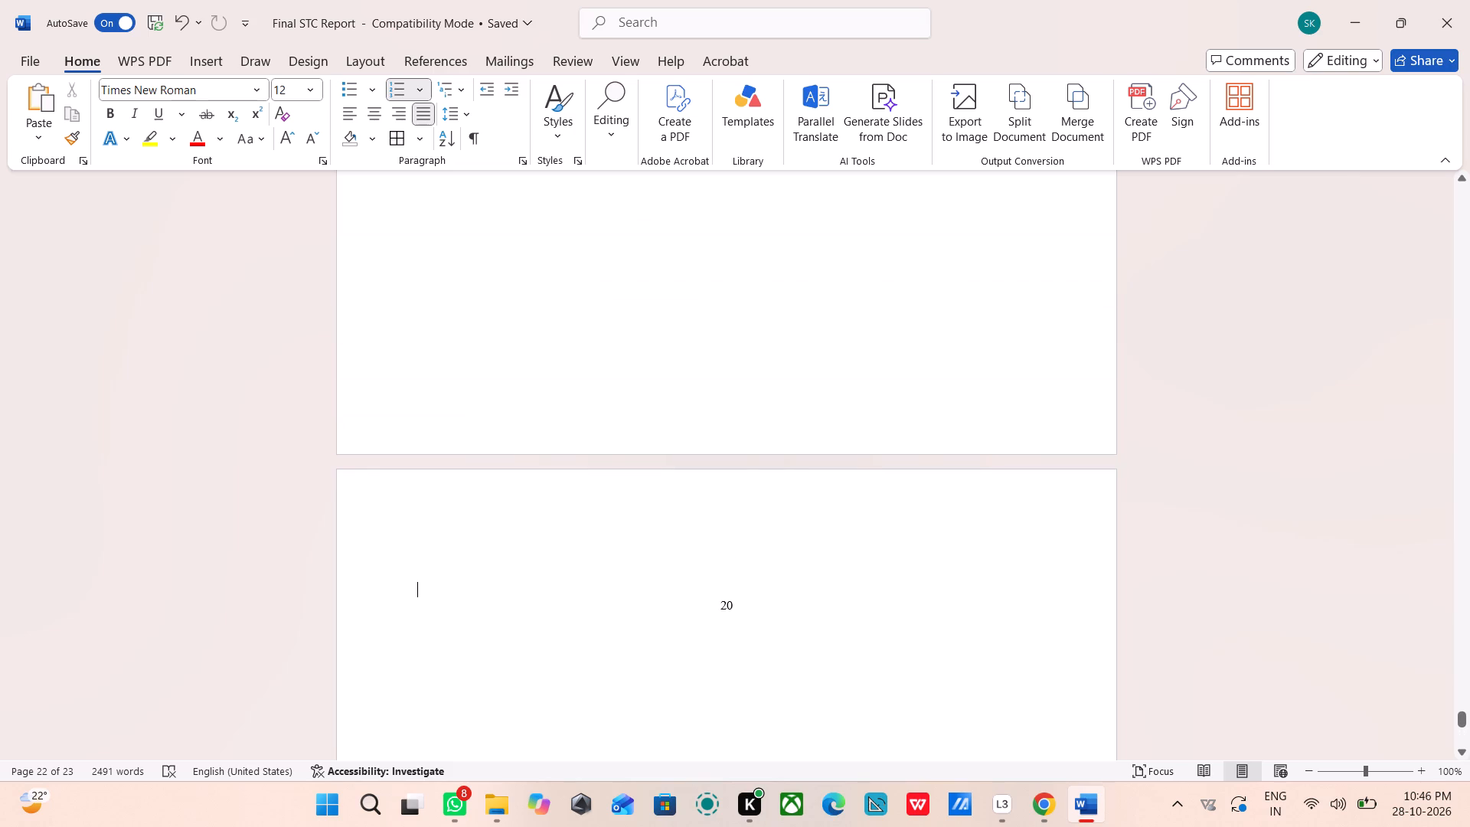
pyautogui.click(740, 606)
pyautogui.click(720, 604)
pyautogui.press('BackSpace')
pyautogui.press('BackSpace')
pyautogui.press('BackSpace')
pyautogui.press('BackSpace')
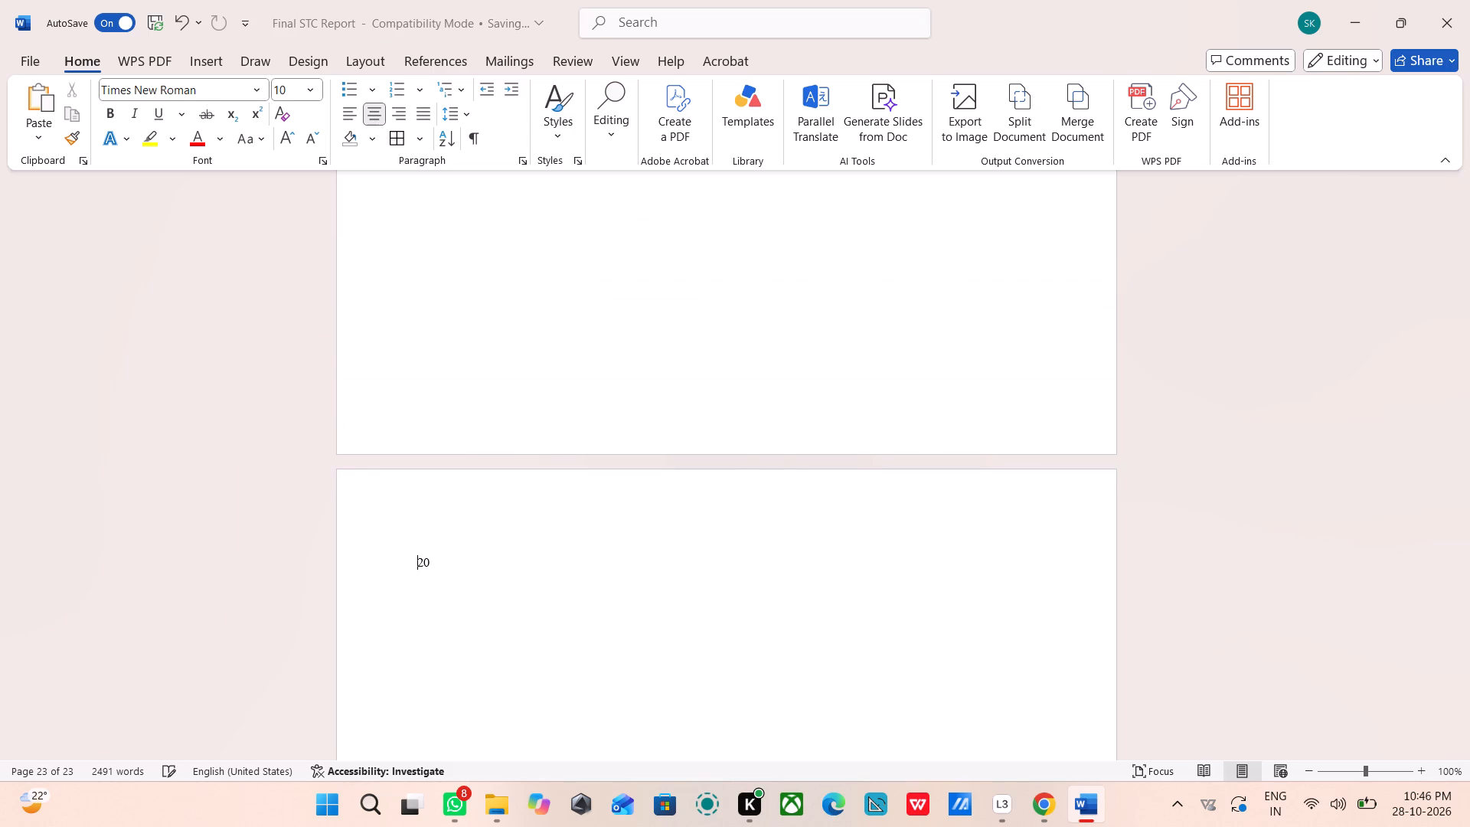
pyautogui.scroll(2, 723, 626)
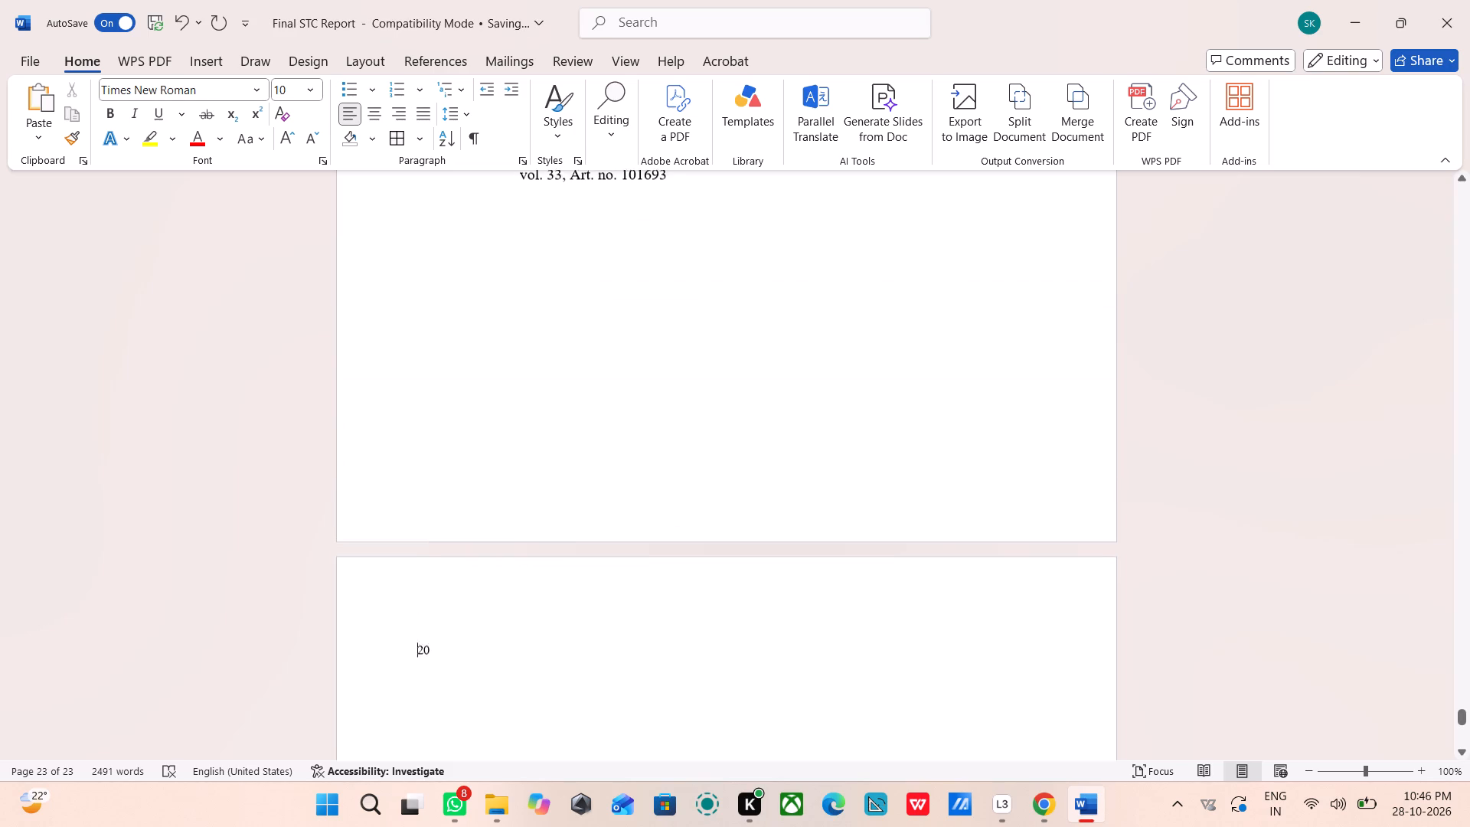
pyautogui.press('BackSpace')
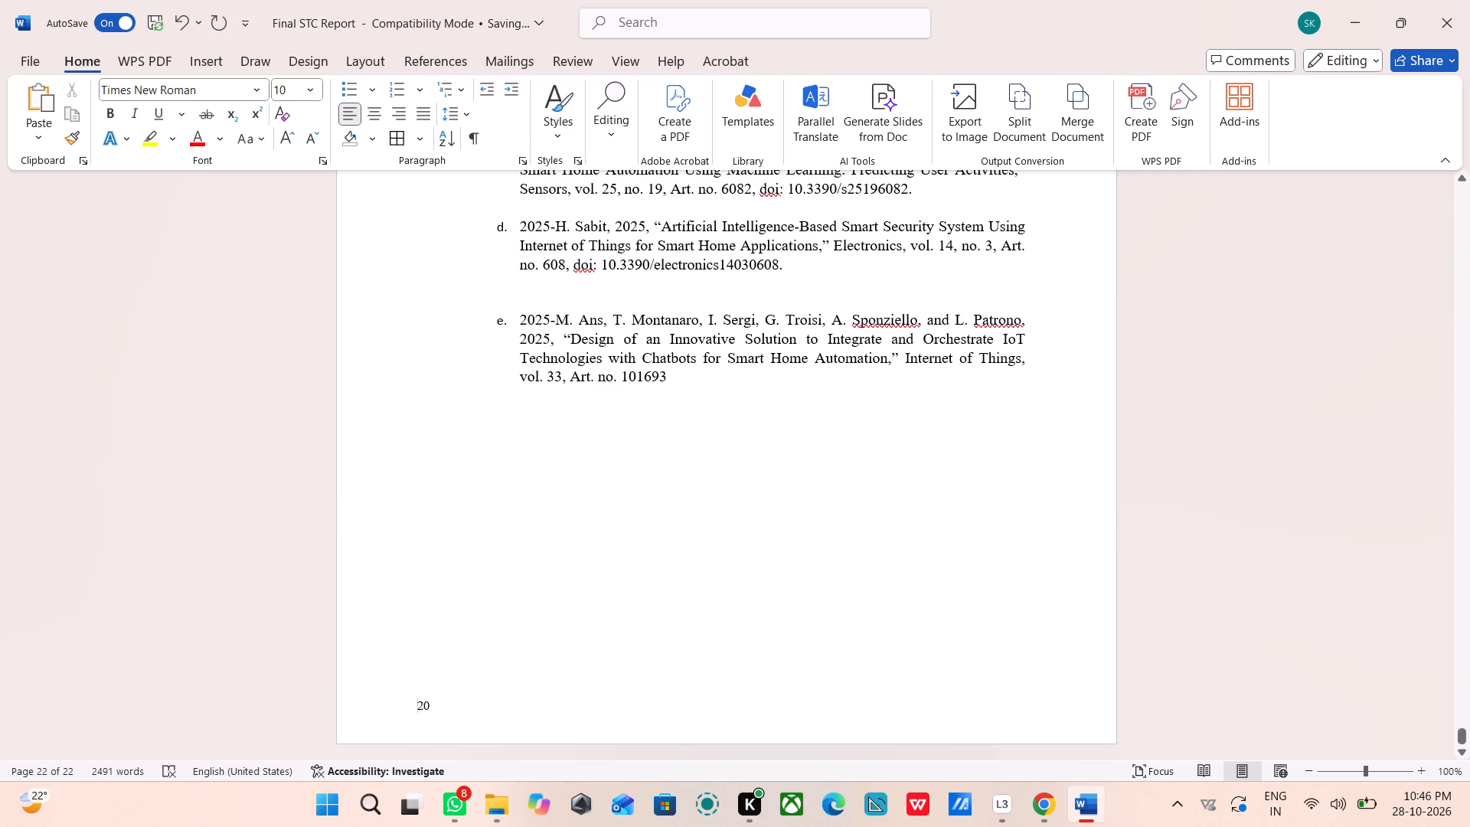
# Centre the page number 20 at the bottom of the References page.
pyautogui.moveTo(439, 704); pyautogui.dragTo(417, 707)
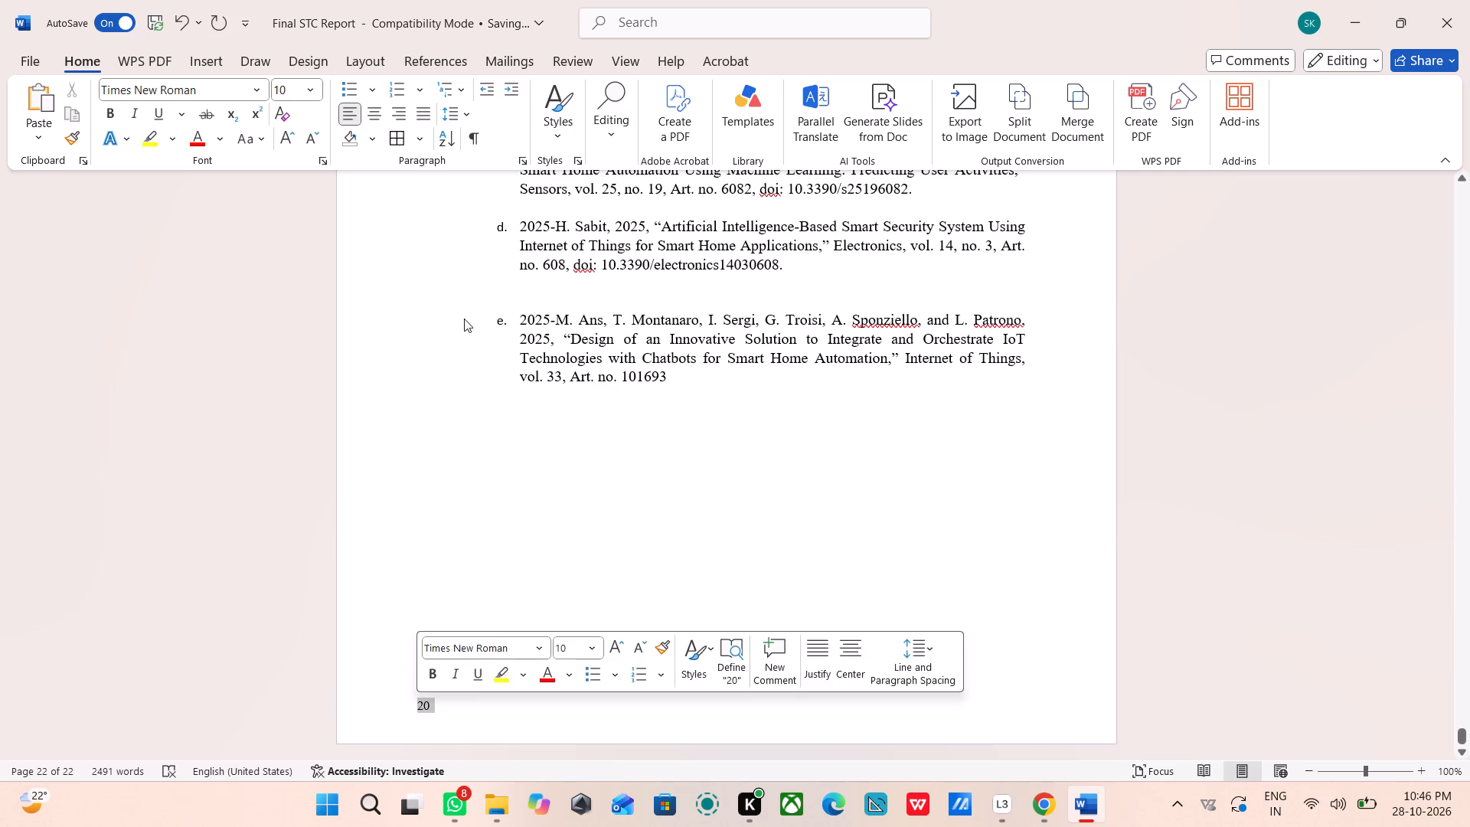
pyautogui.click(377, 118)
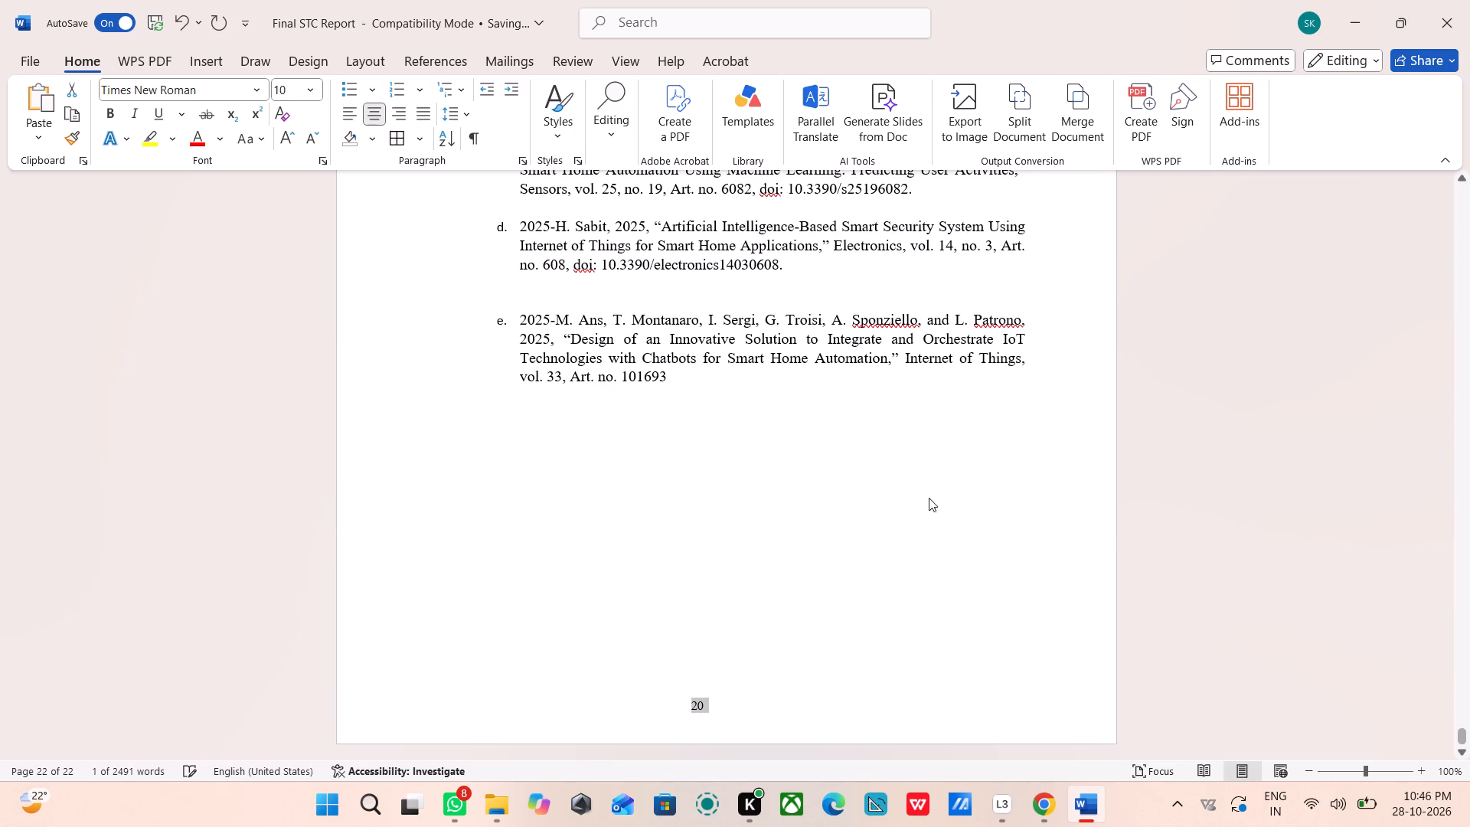
pyautogui.click(901, 510)
# Replace the footer page number on the Chapter 9 Conclusion page with 19.
pyautogui.scroll(14, 785, 548)
pyautogui.scroll(7, 785, 548)
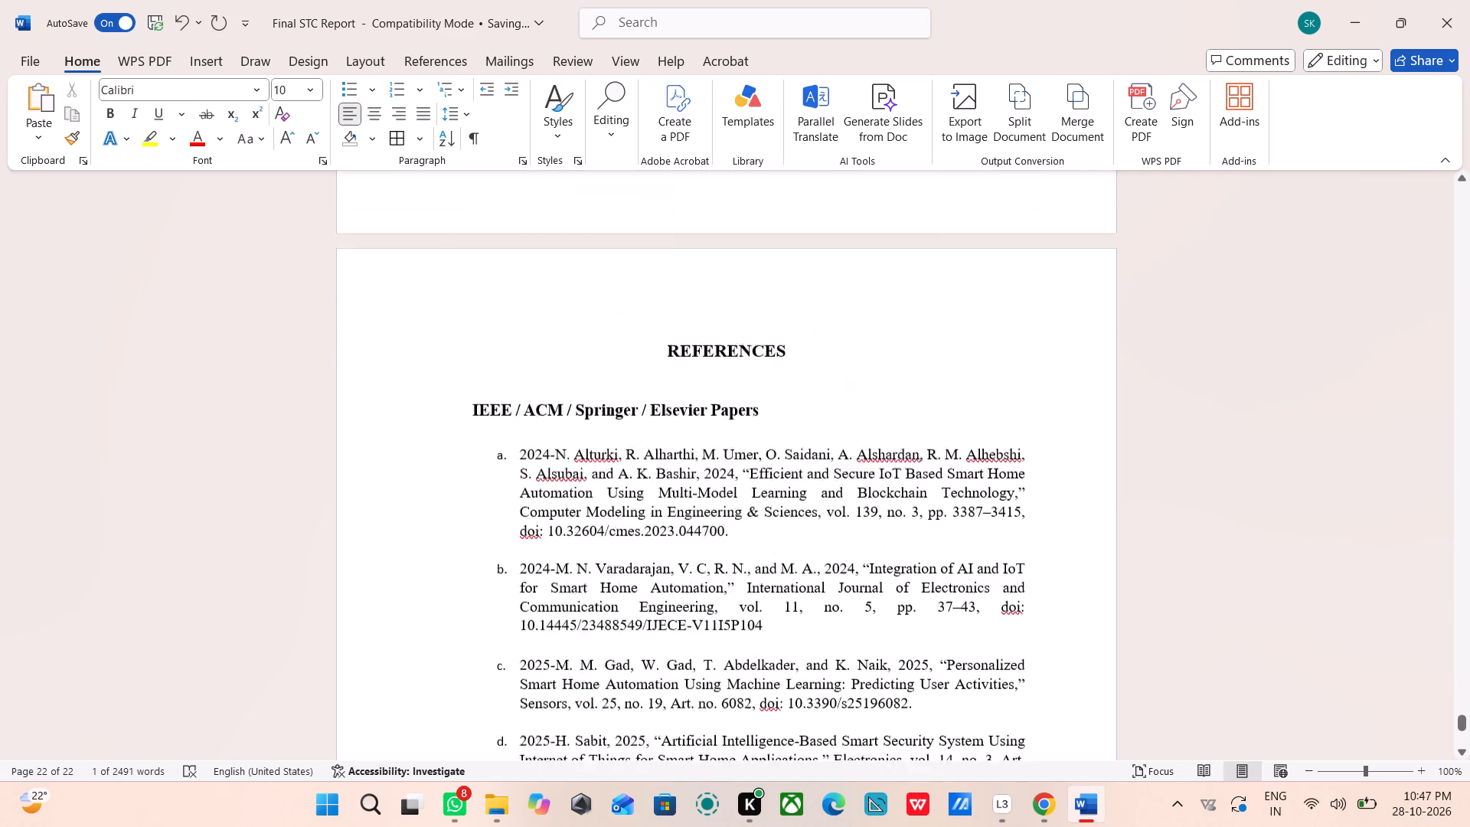
pyautogui.scroll(1, 785, 548)
pyautogui.click(755, 273)
pyautogui.doubleClick(710, 279)
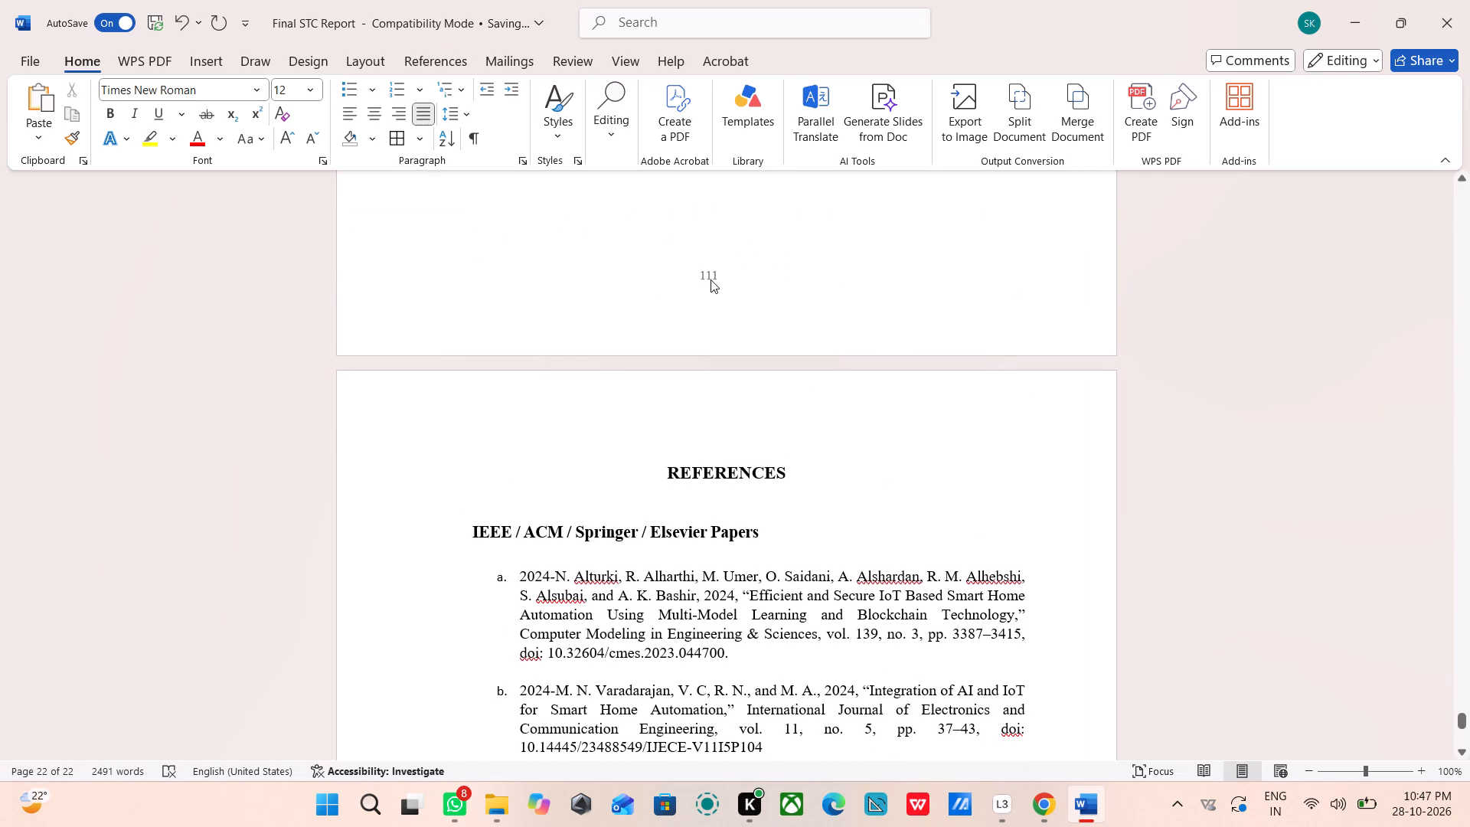
pyautogui.click(710, 279)
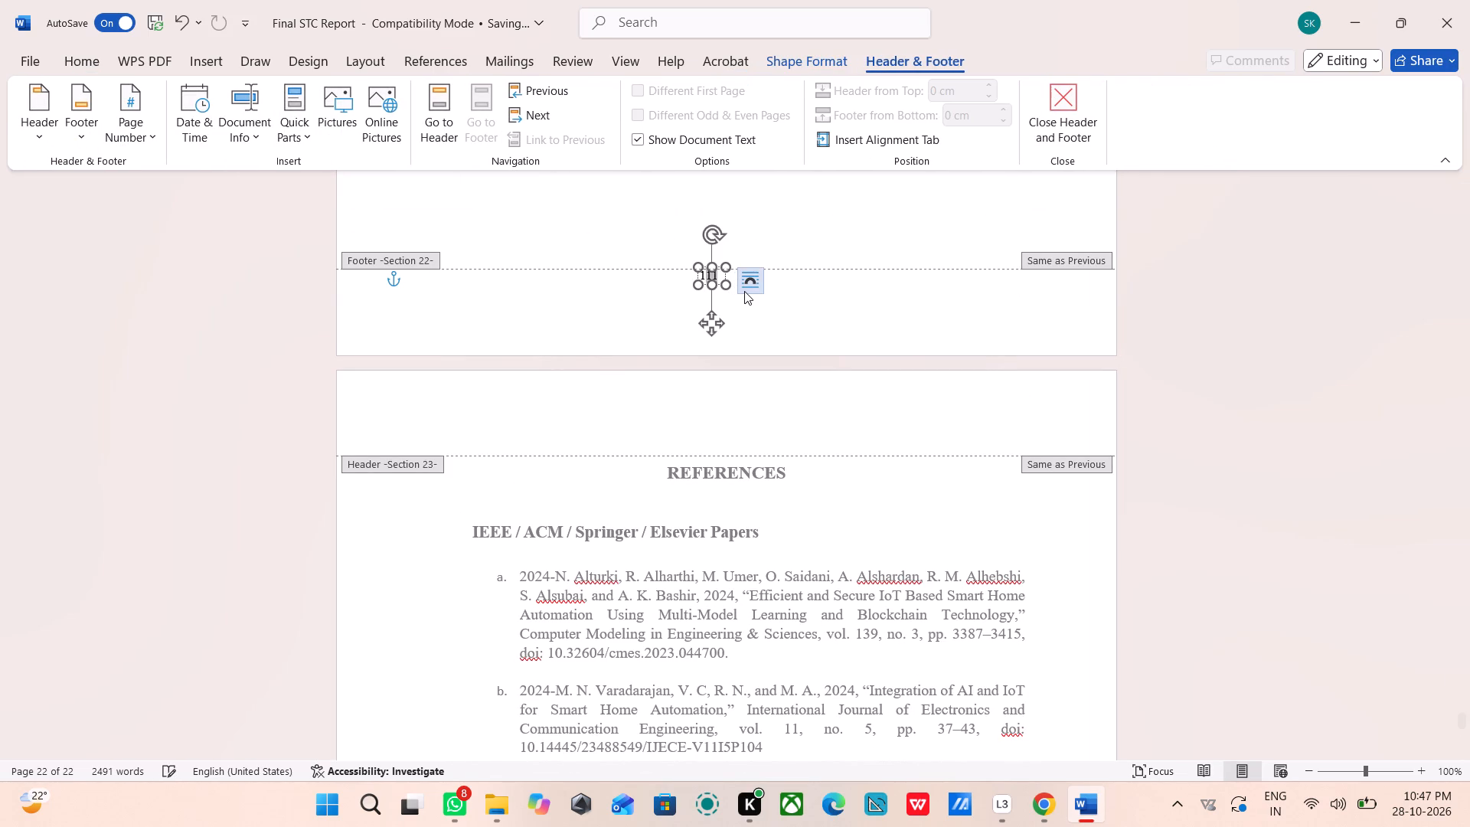
pyautogui.press('BackSpace')
pyautogui.press('9')
pyautogui.press('BackSpace')
pyautogui.press('Right')
pyautogui.press('BackSpace')
pyautogui.press('9')
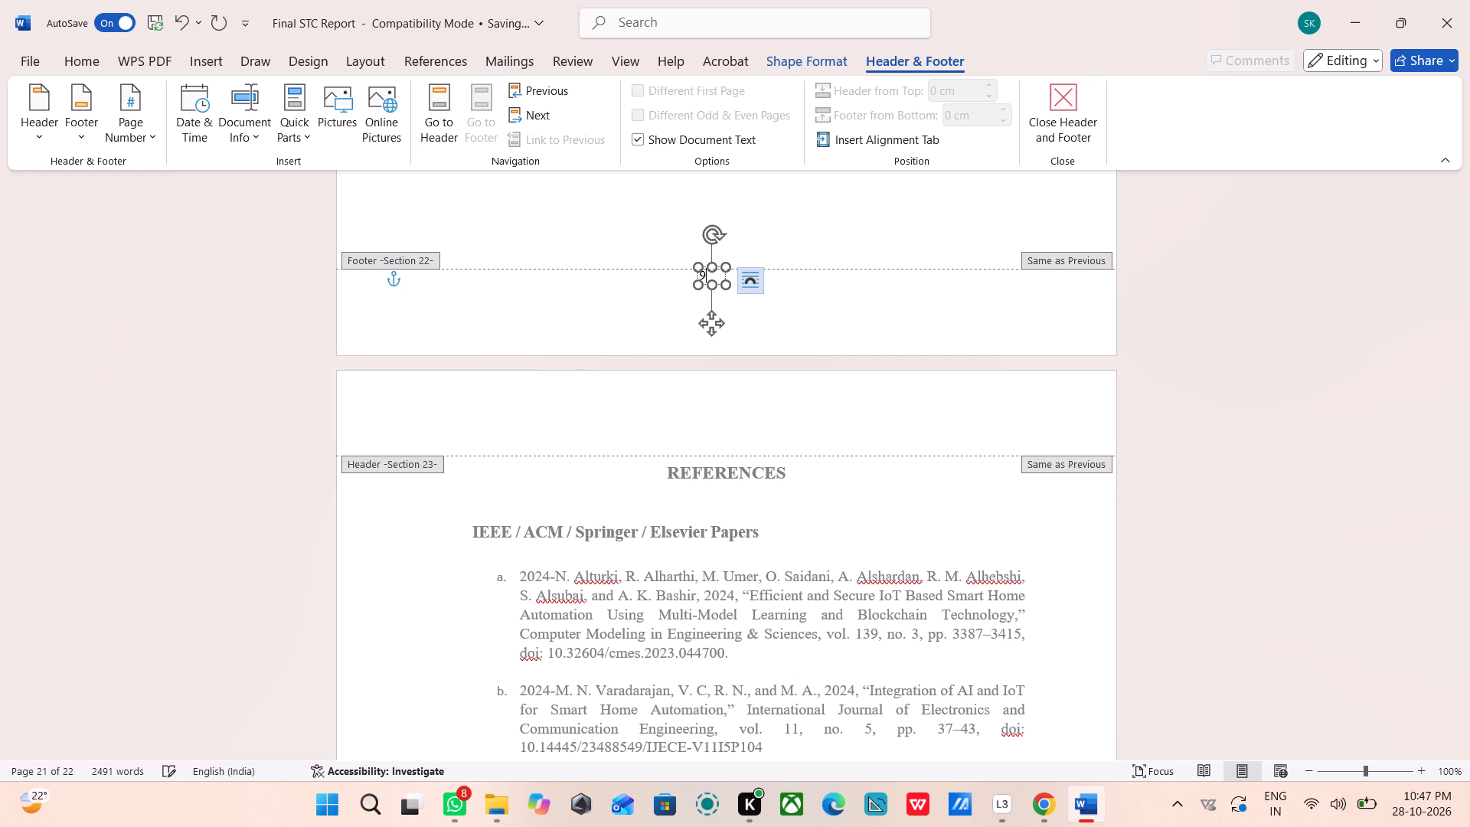
pyautogui.press('Left')
pyautogui.press('1')
# Close footer editing and check the page numbers and layout of the Chapter 8, Conclusion and References pages.
pyautogui.click(1239, 450)
pyautogui.scroll(3, 1169, 411)
pyautogui.doubleClick(1261, 394)
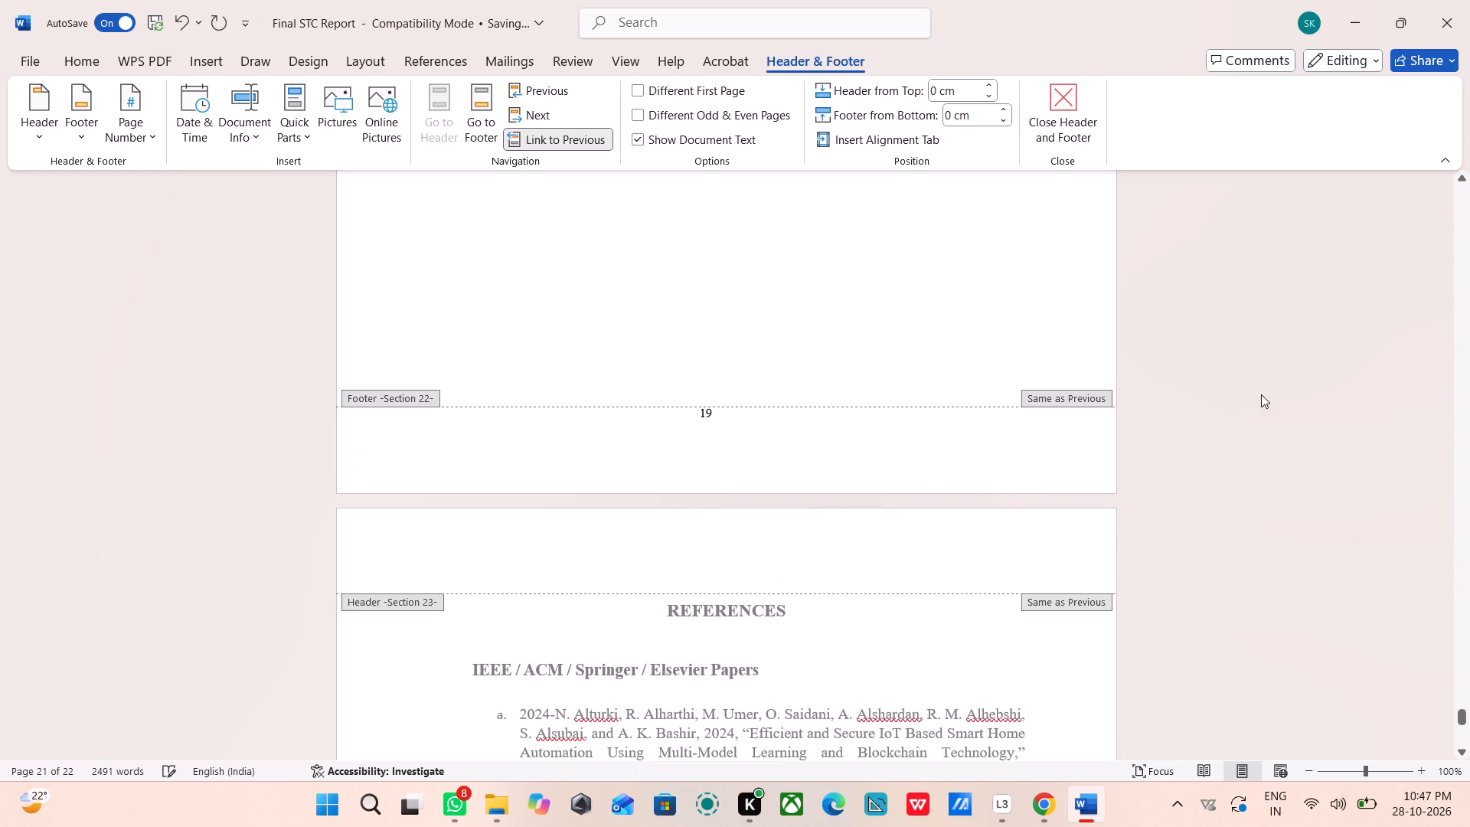
pyautogui.scroll(16, 893, 351)
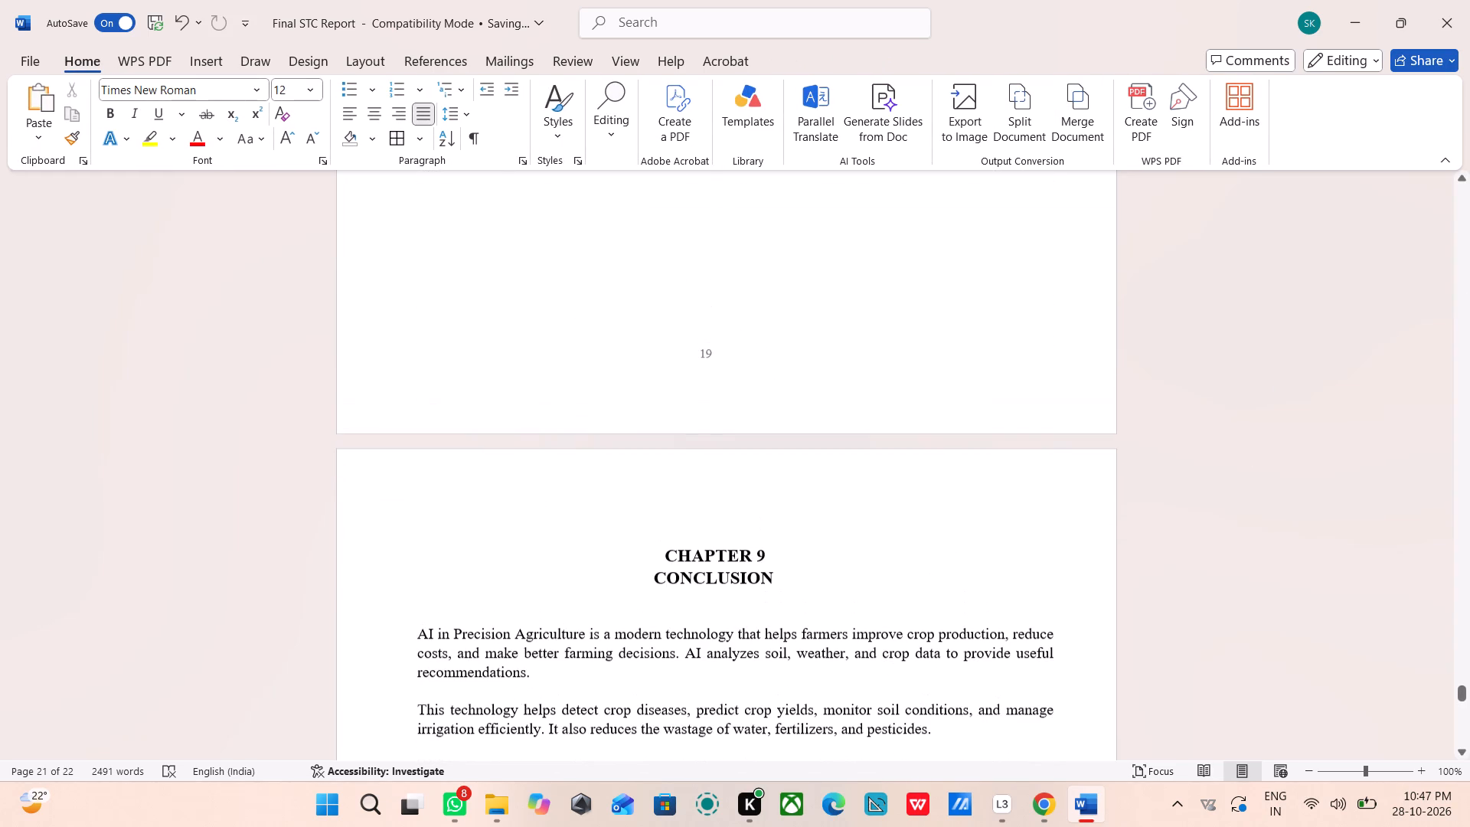
pyautogui.scroll(-19, 906, 408)
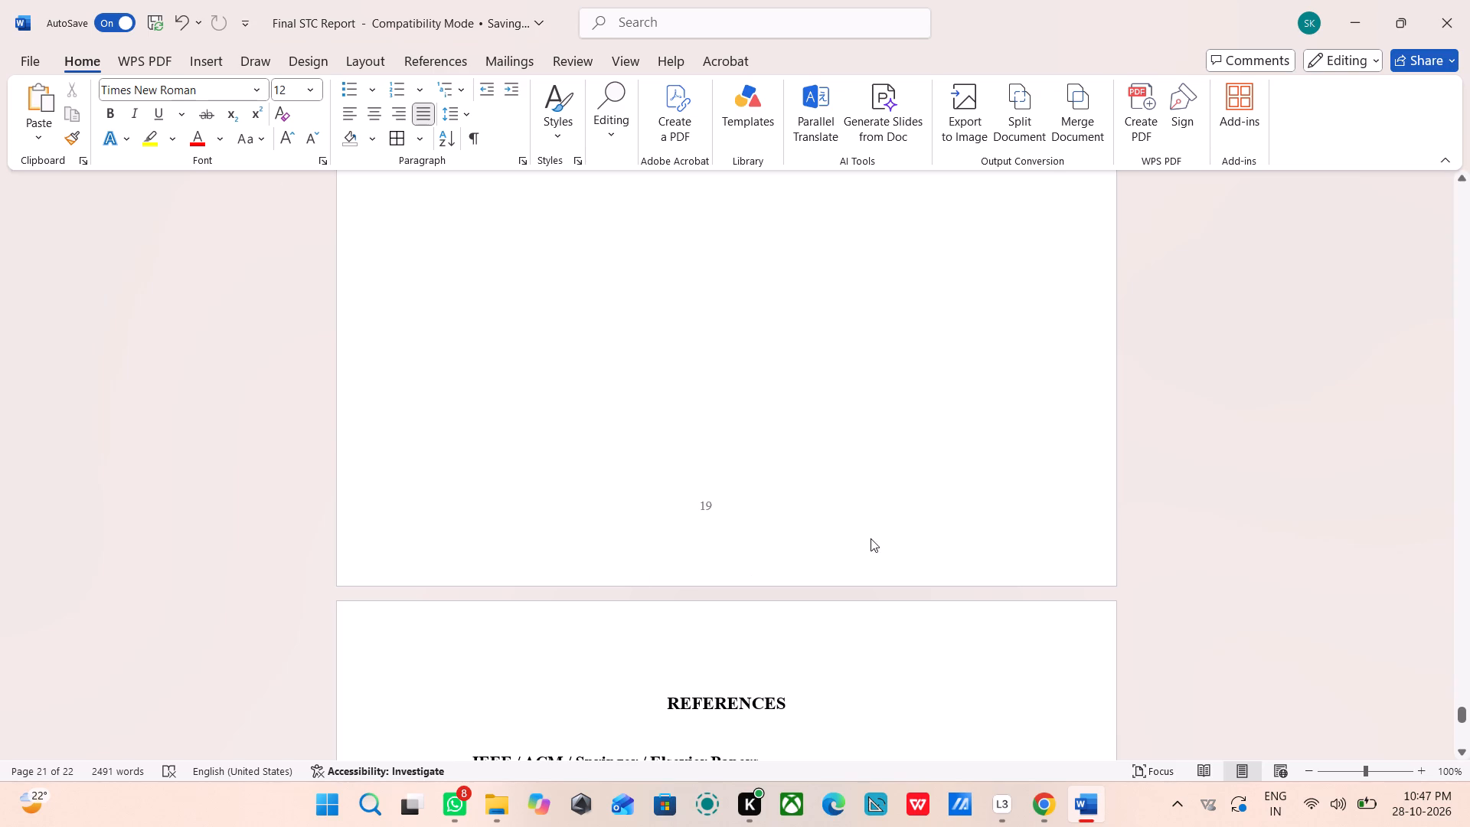
pyautogui.click(714, 497)
pyautogui.scroll(-4, 782, 531)
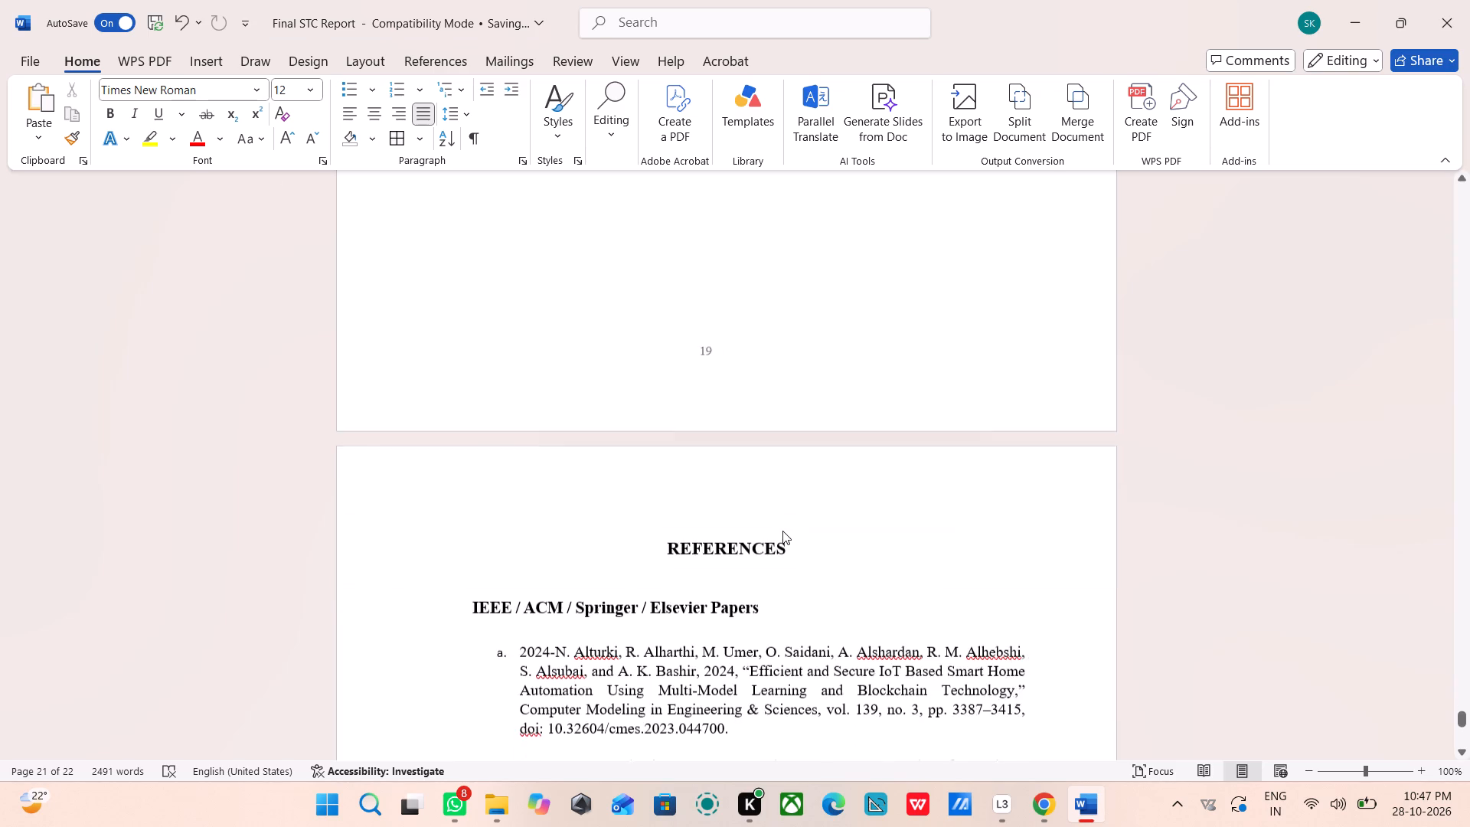
pyautogui.scroll(-17, 784, 528)
pyautogui.scroll(4, 770, 511)
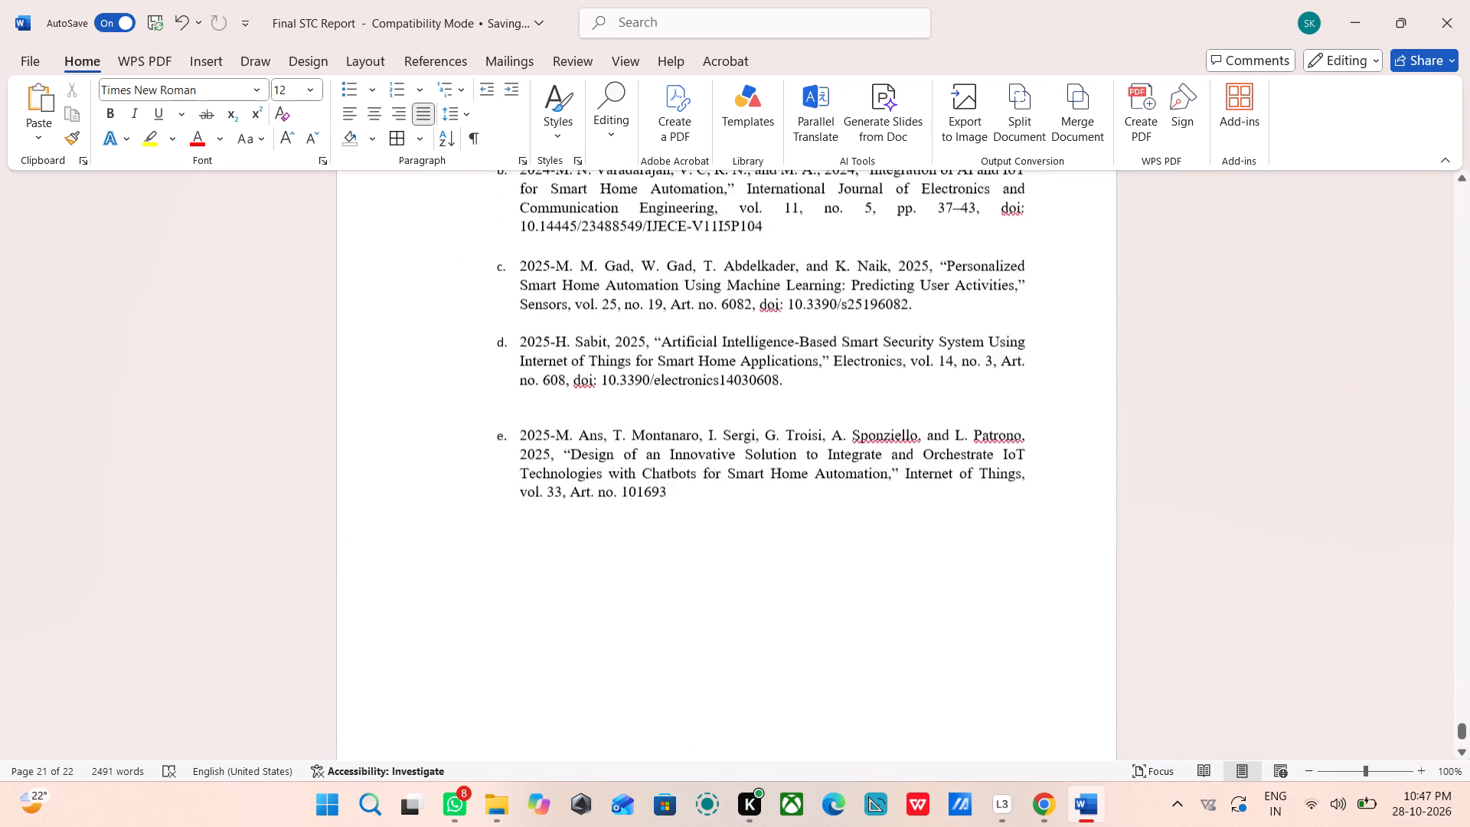
pyautogui.scroll(2, 769, 498)
pyautogui.scroll(6, 673, 351)
pyautogui.scroll(-7, 675, 348)
pyautogui.scroll(-15, 877, 282)
pyautogui.scroll(1, 799, 668)
pyautogui.scroll(-7, 801, 639)
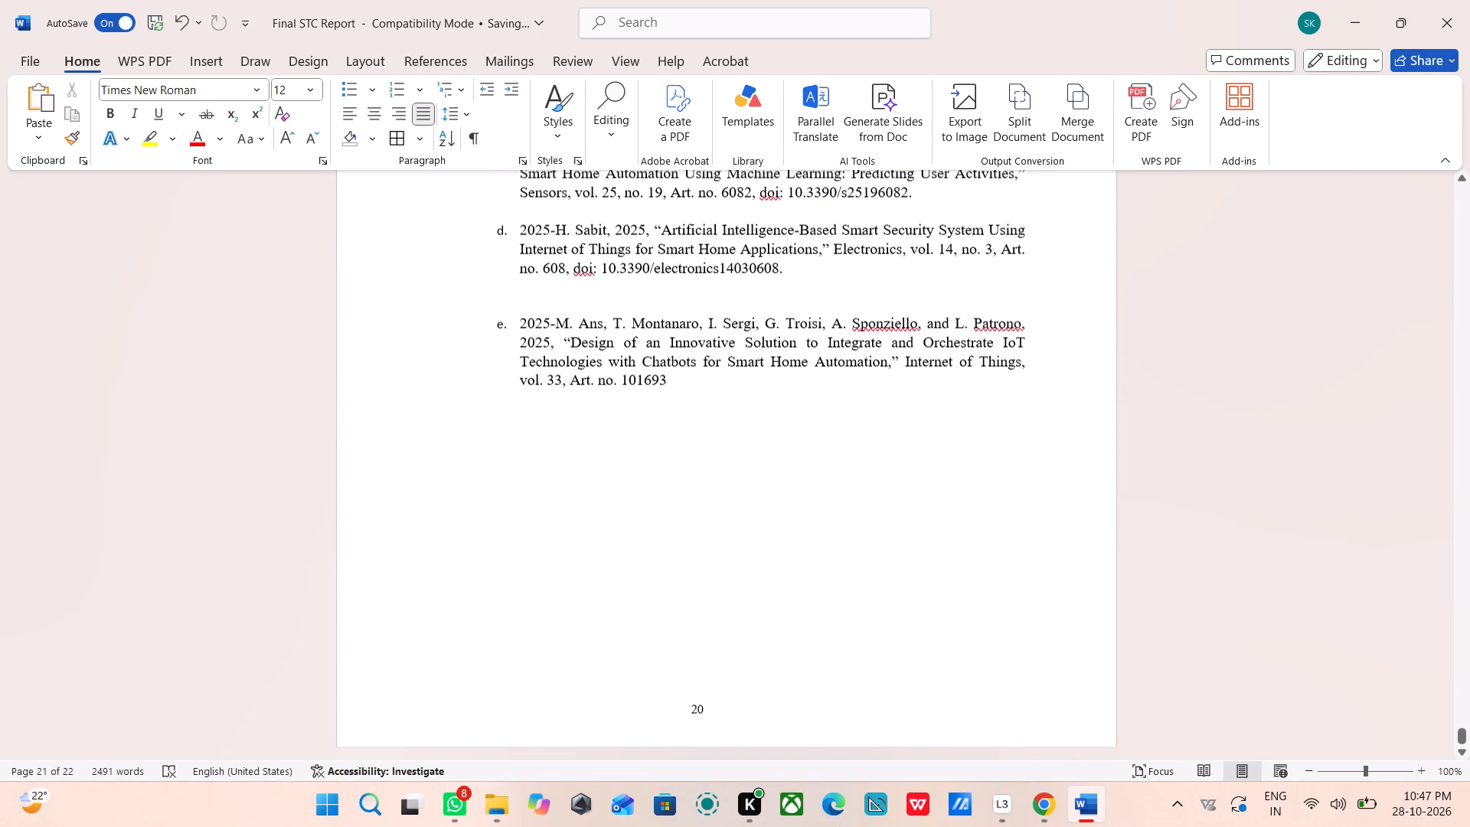
pyautogui.scroll(-15, 812, 581)
pyautogui.scroll(16, 826, 559)
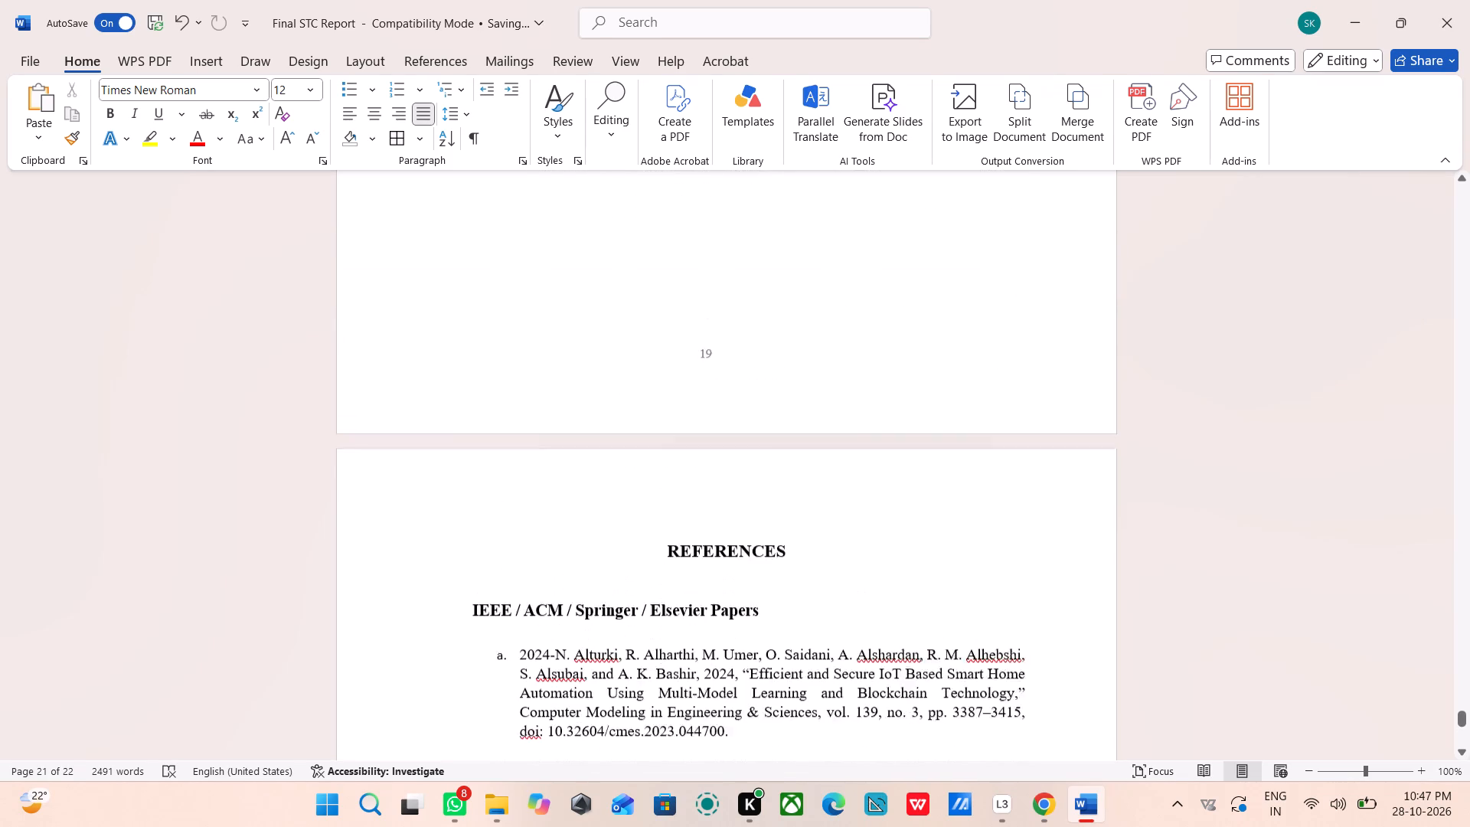
pyautogui.scroll(19, 813, 482)
pyautogui.scroll(-4, 747, 404)
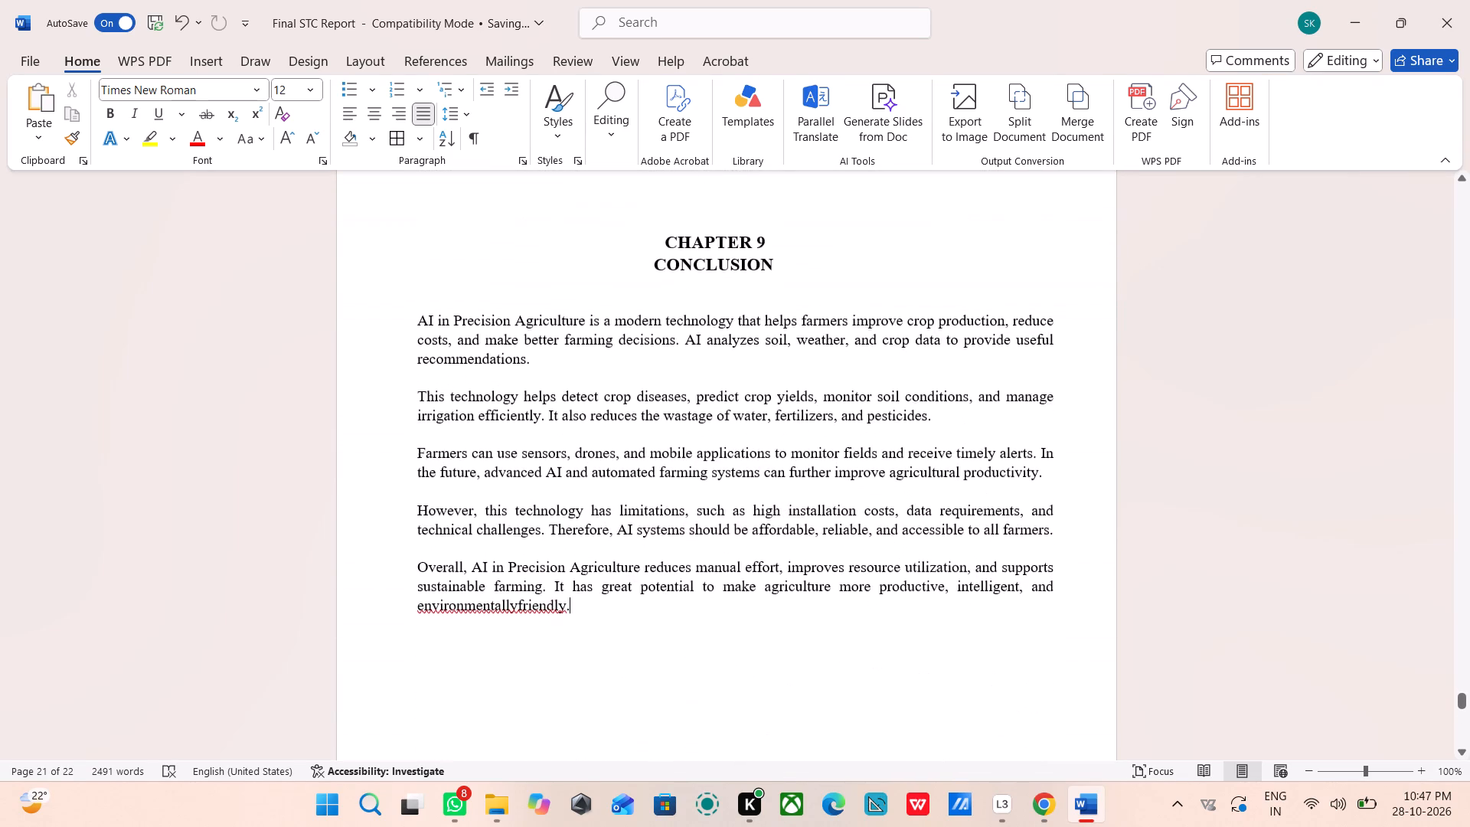
pyautogui.scroll(4, 612, 387)
pyautogui.moveTo(418, 490); pyautogui.dragTo(430, 484)
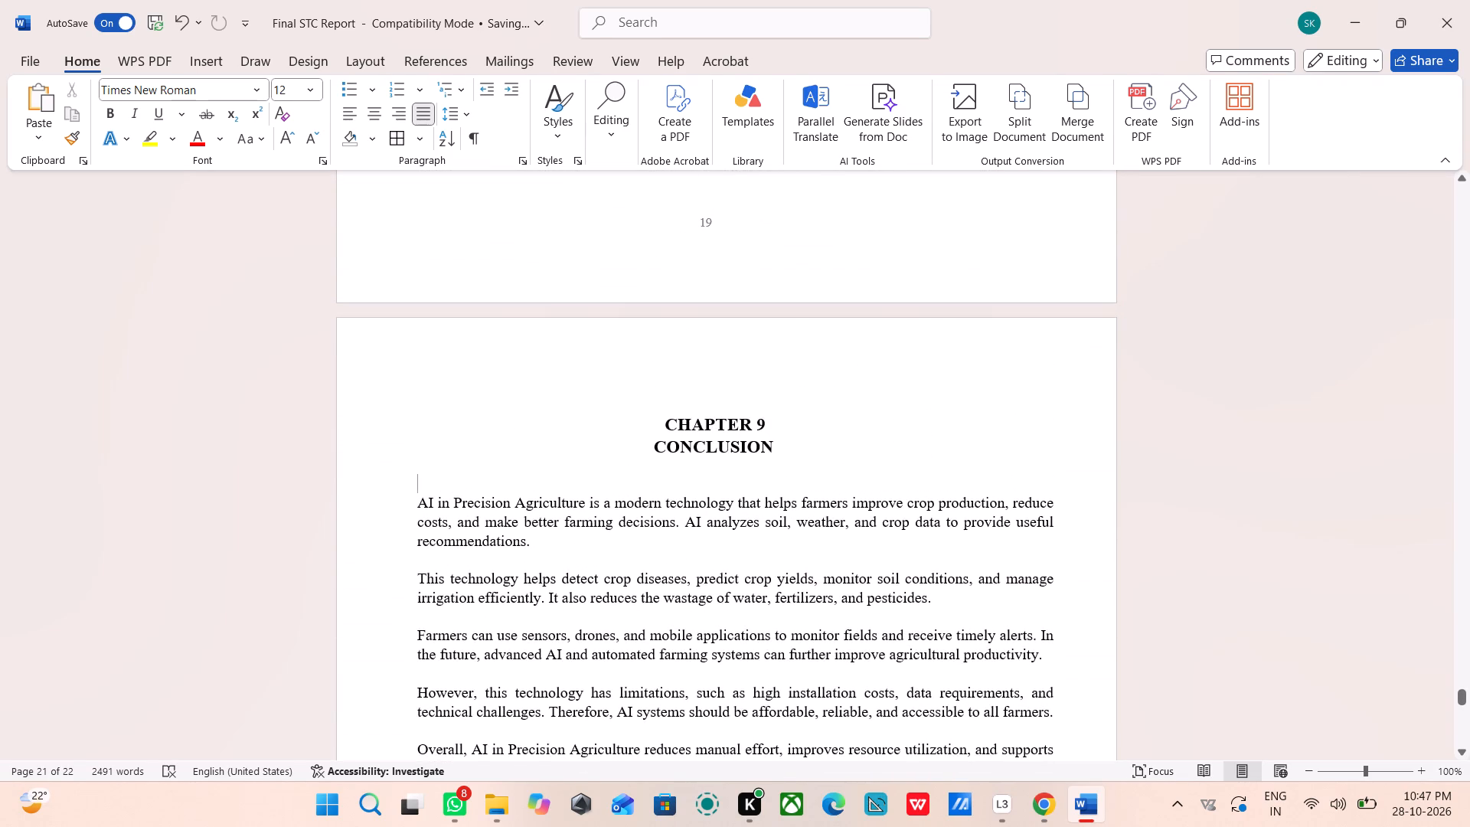
# Change the footer page number on the Chapter 8 Future Scope page to 18.
pyautogui.scroll(7, 626, 441)
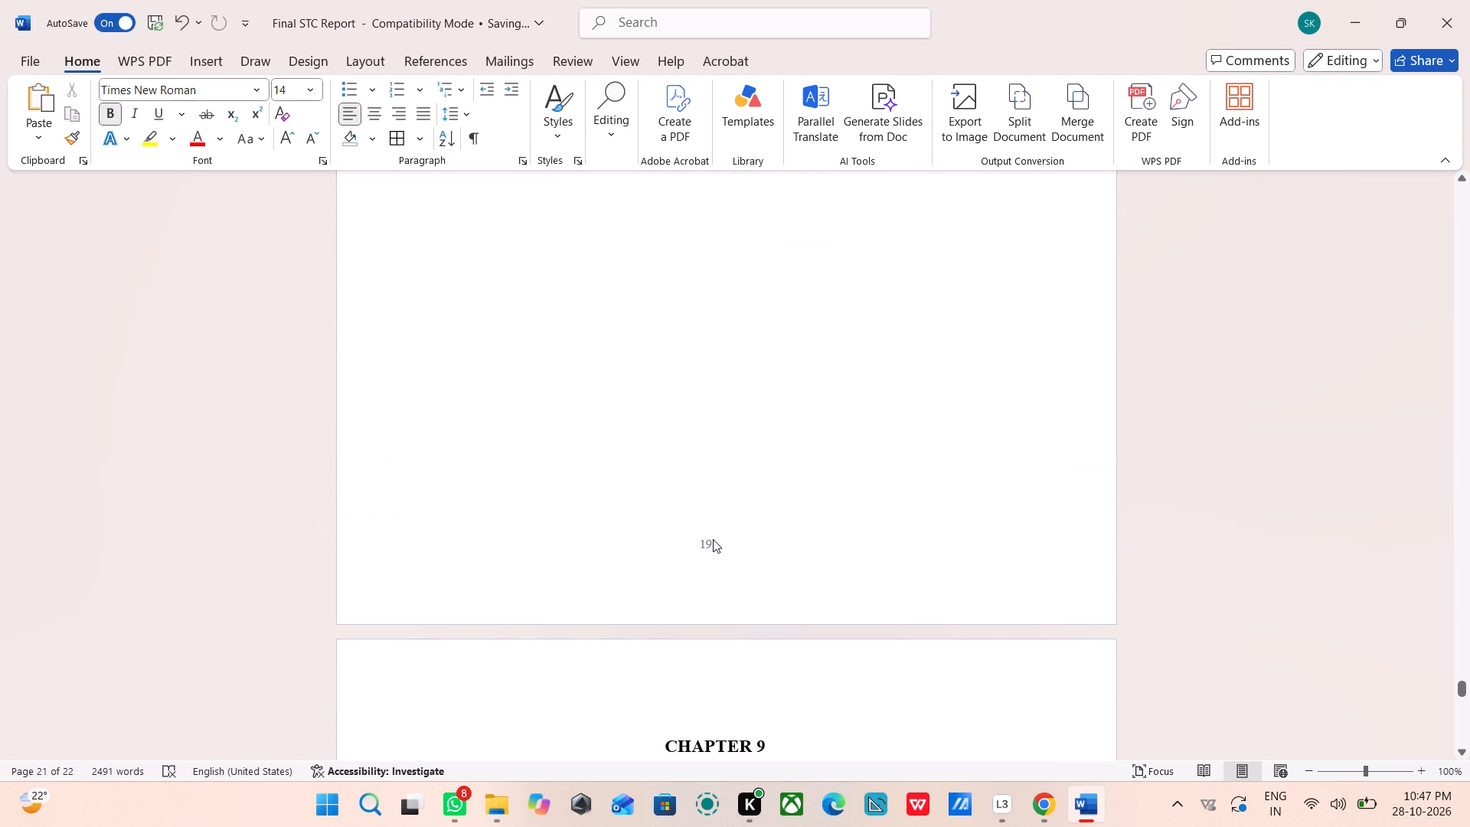
pyautogui.click(713, 539)
pyautogui.click(711, 536)
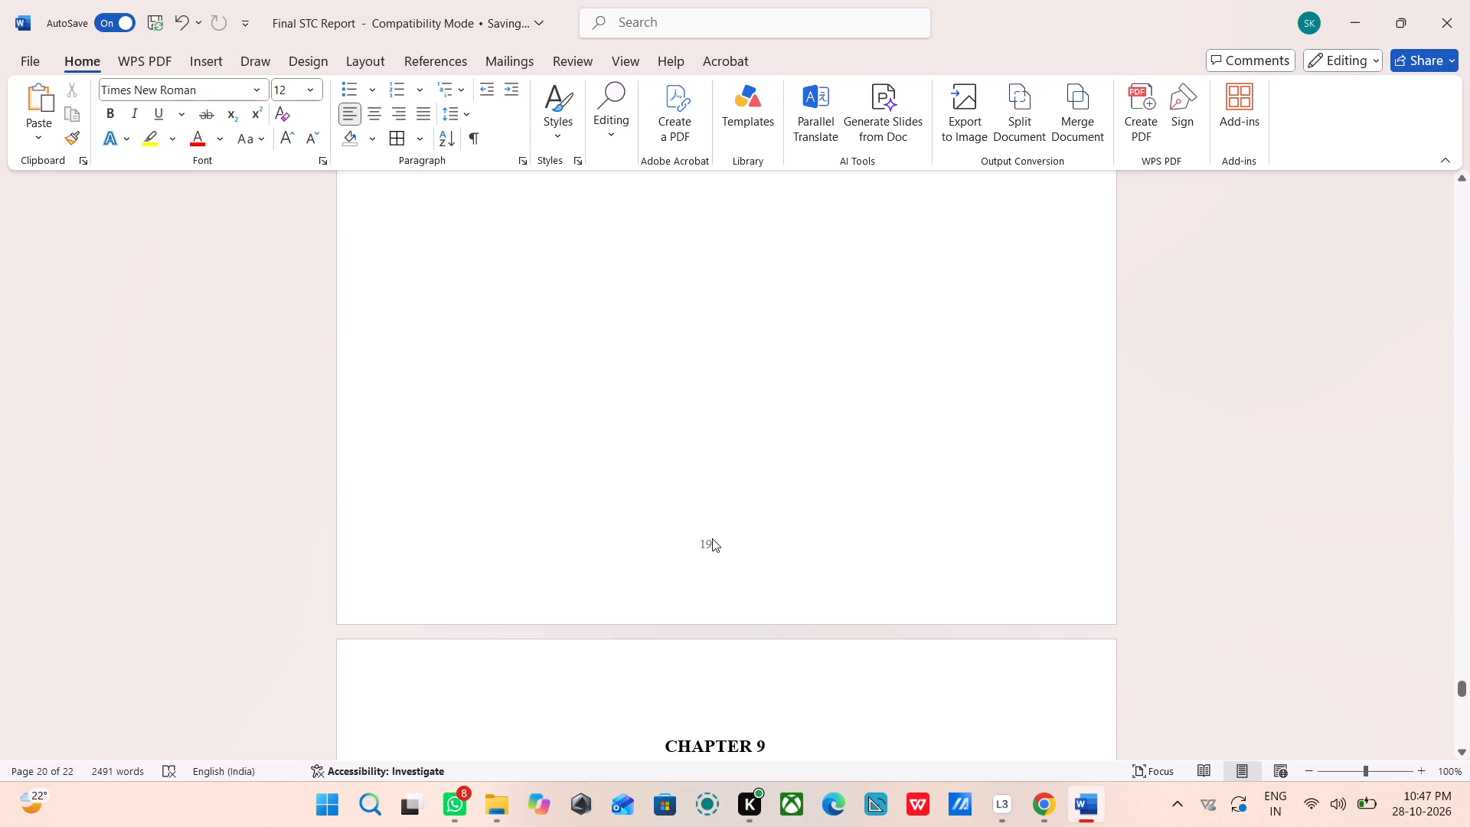
pyautogui.click(707, 538)
pyautogui.moveTo(712, 538); pyautogui.dragTo(696, 538)
pyautogui.doubleClick(704, 538)
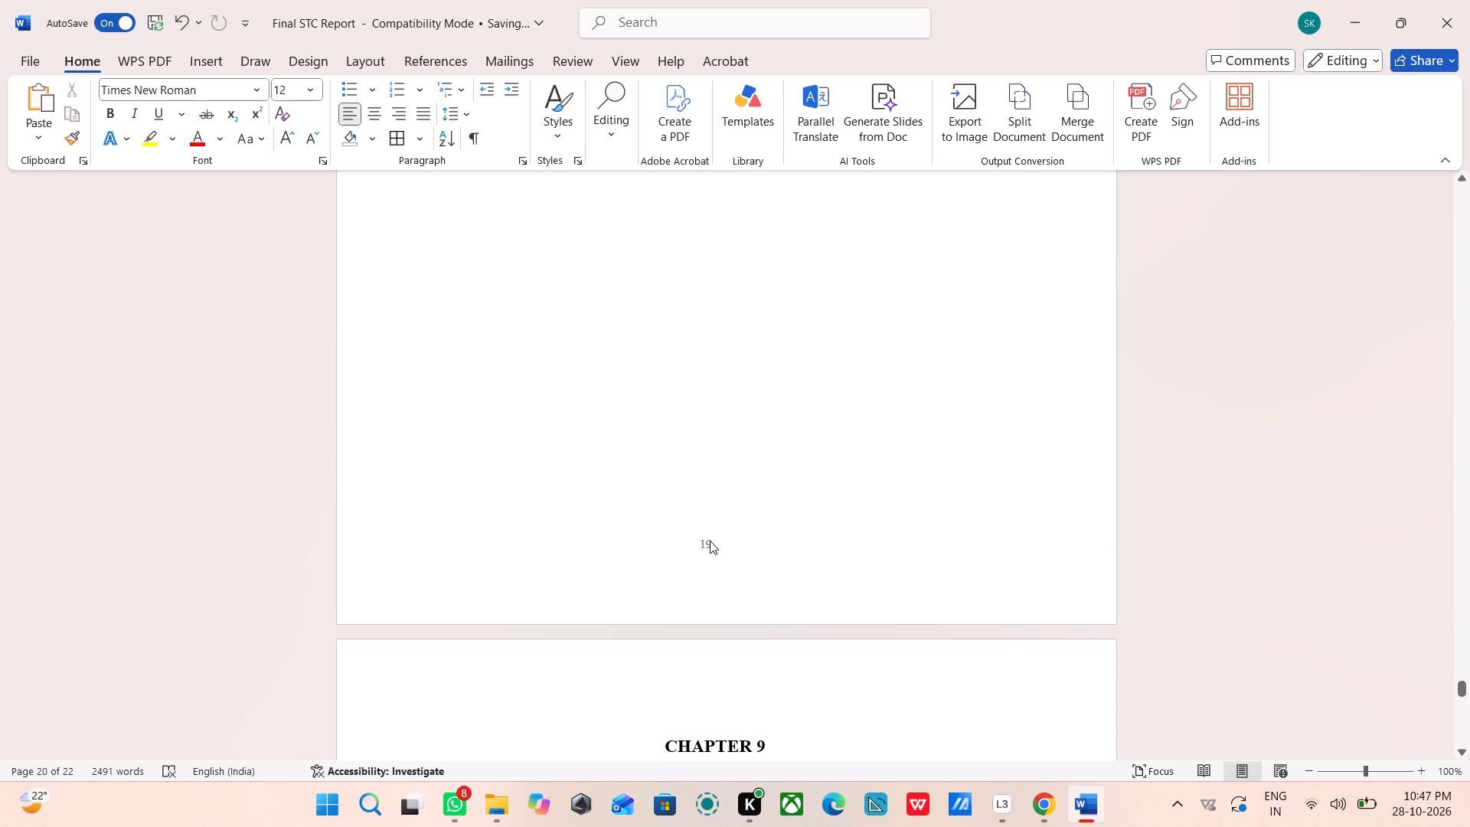
pyautogui.click(710, 541)
pyautogui.click(703, 543)
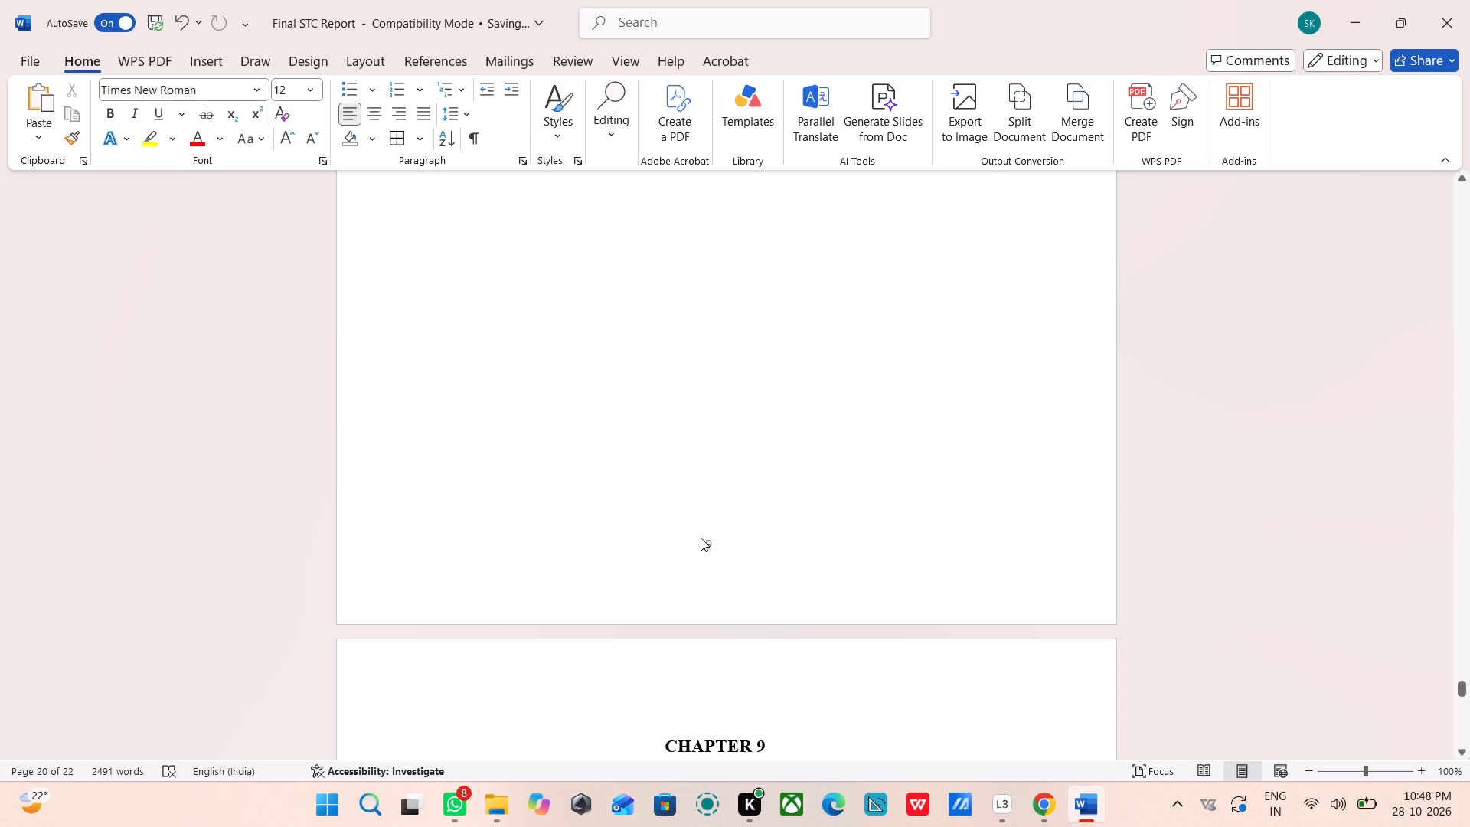
pyautogui.doubleClick(704, 539)
pyautogui.click(704, 541)
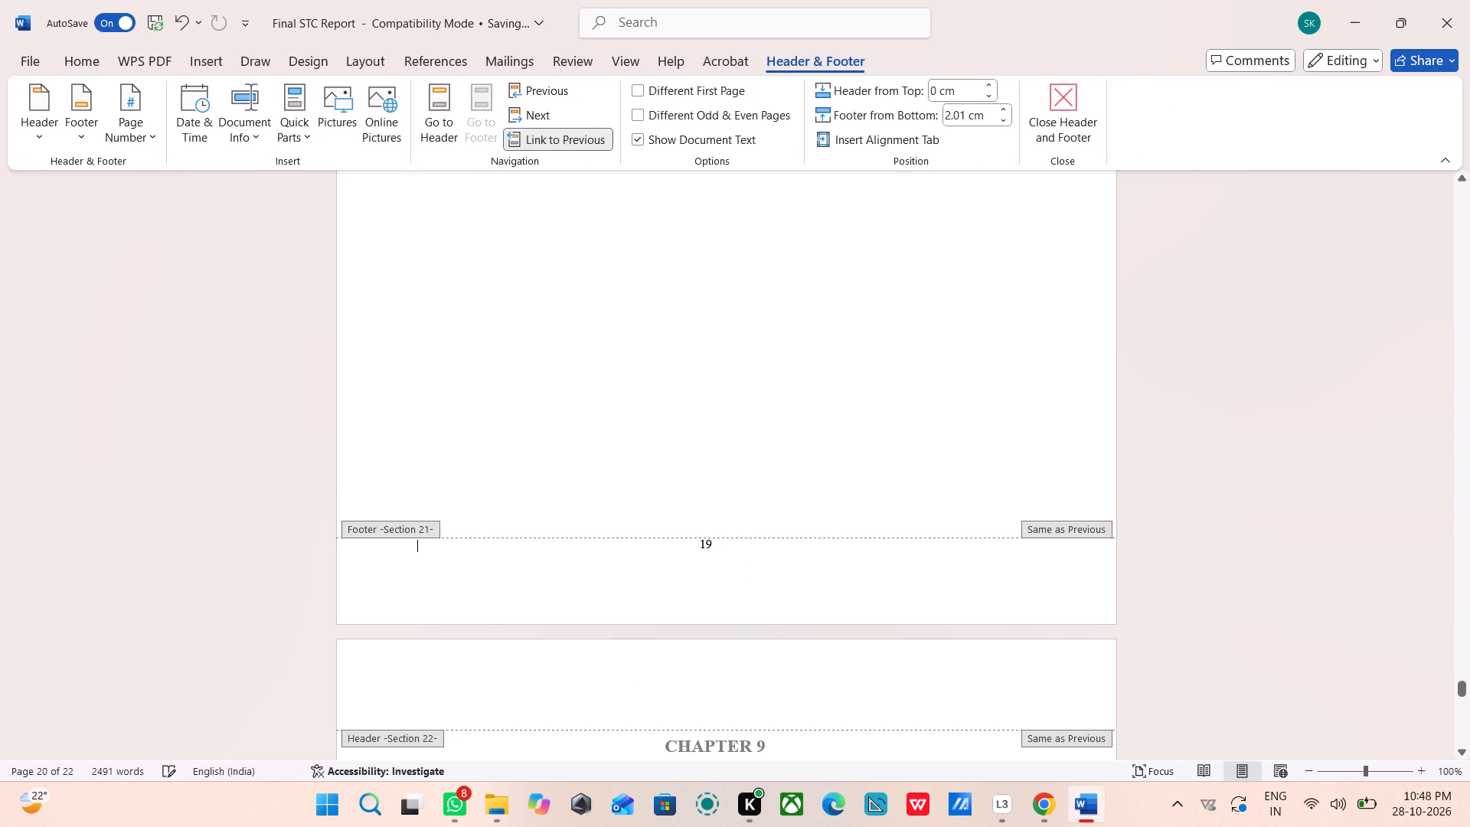
pyautogui.click(707, 544)
pyautogui.click(712, 542)
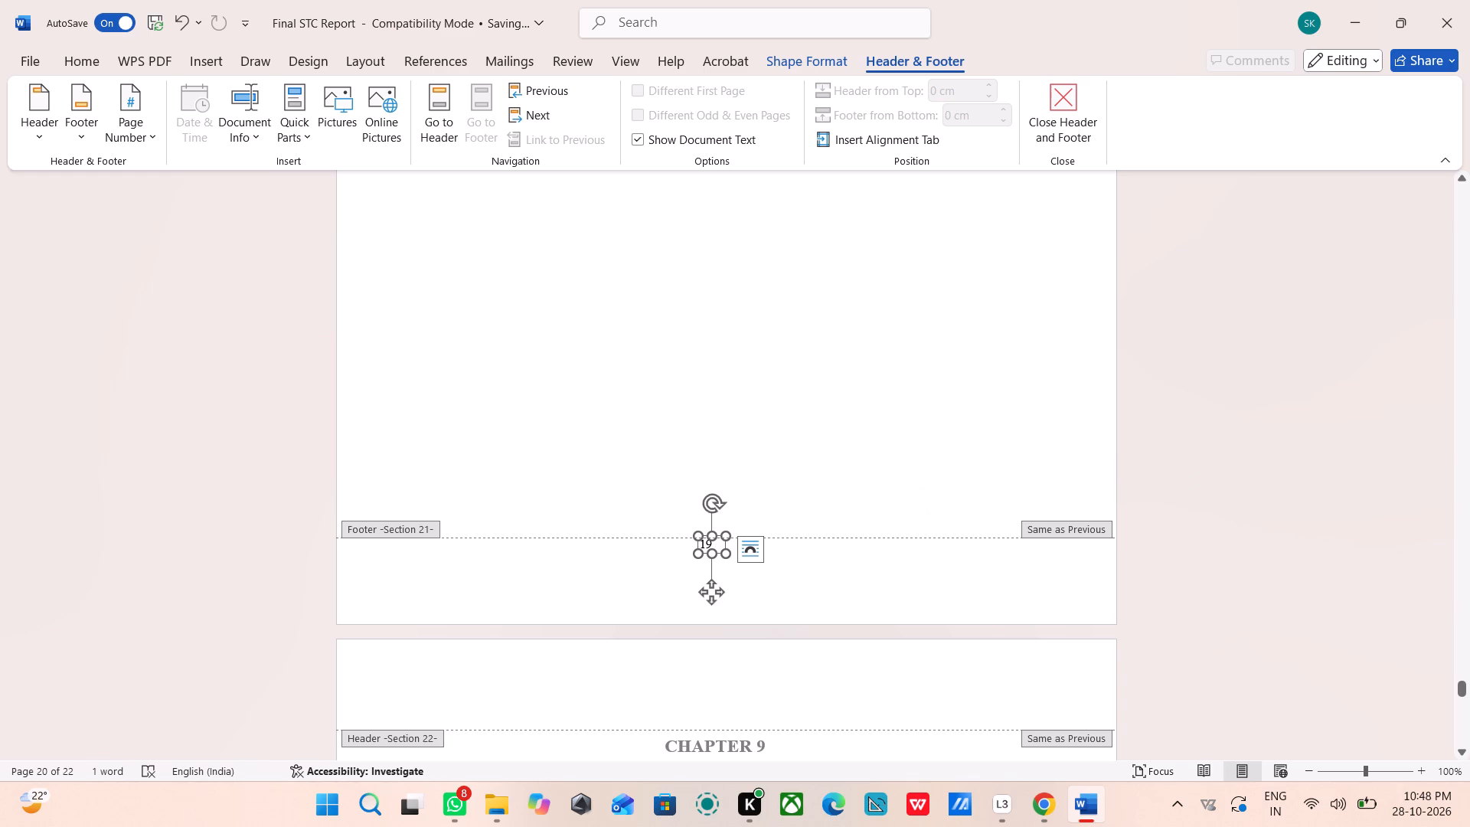
pyautogui.click(727, 544)
pyautogui.click(710, 537)
pyautogui.click(715, 541)
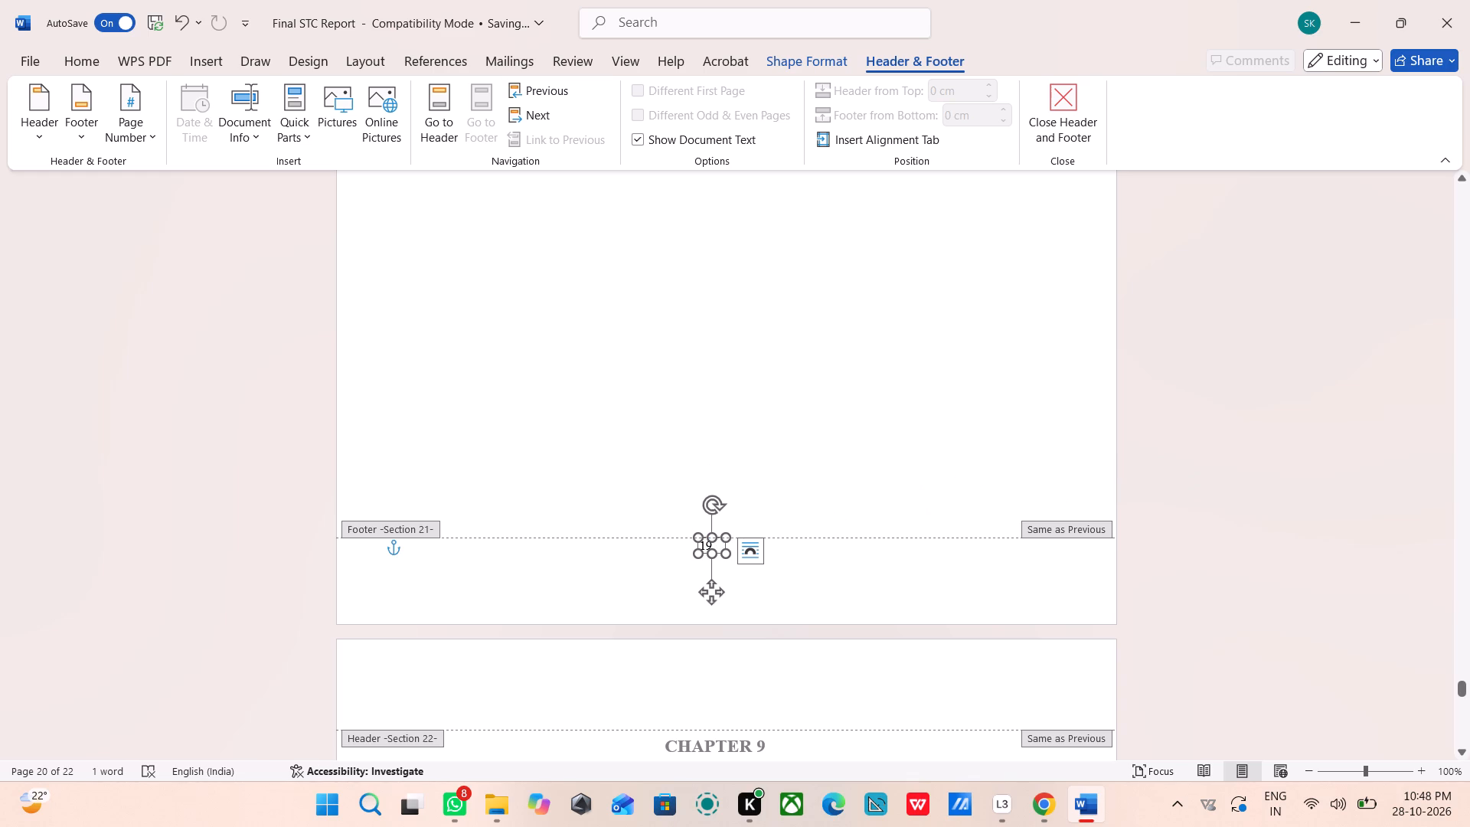
pyautogui.click(716, 544)
pyautogui.press('Right')
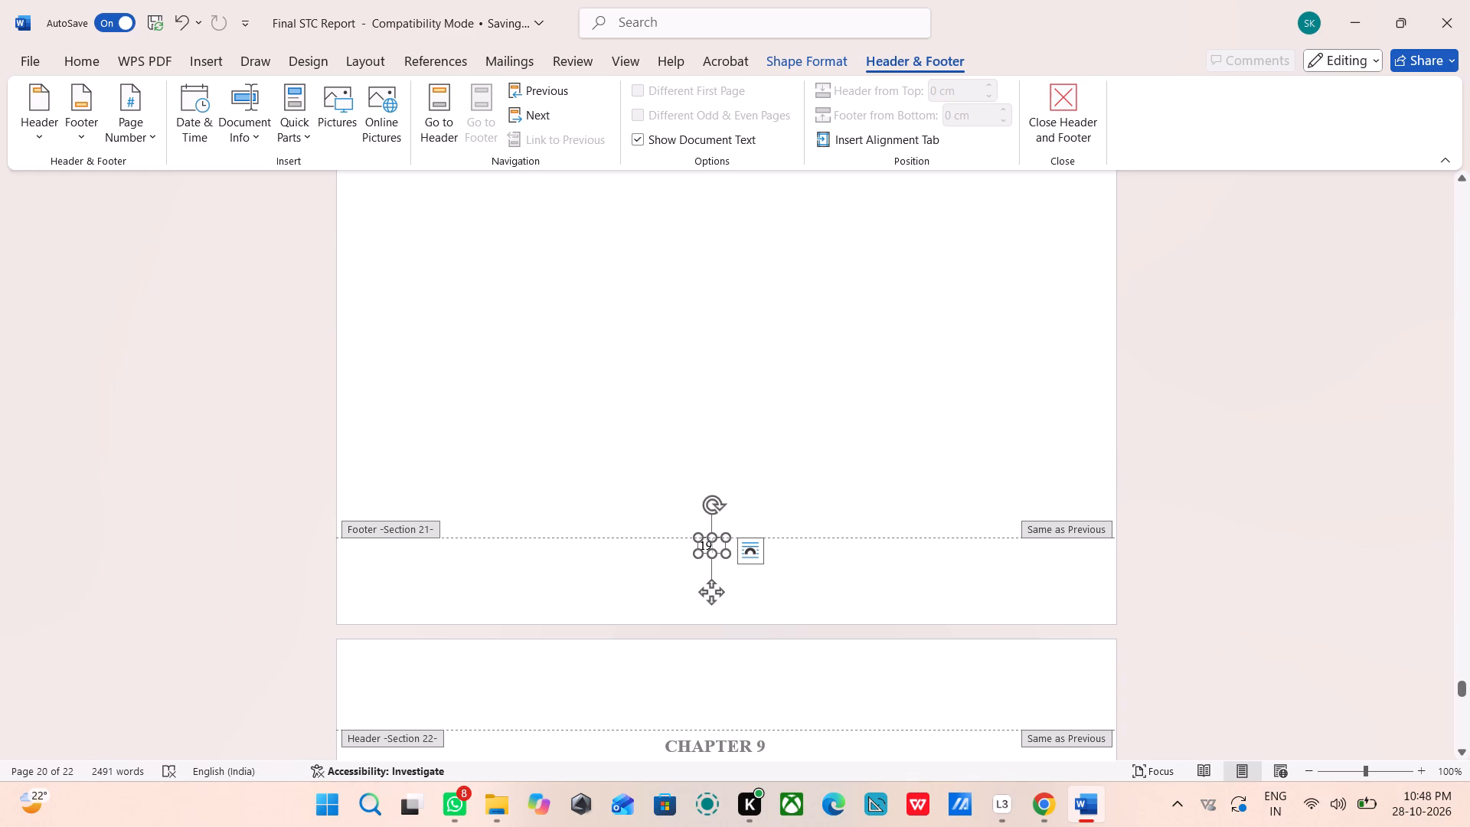
pyautogui.press('BackSpace')
pyautogui.press('8')
pyautogui.click(1106, 407)
pyautogui.click(848, 430)
# Change the footer page number on the Chapter 7 Ethical & Societal Impact page to 17.
pyautogui.scroll(3, 704, 481)
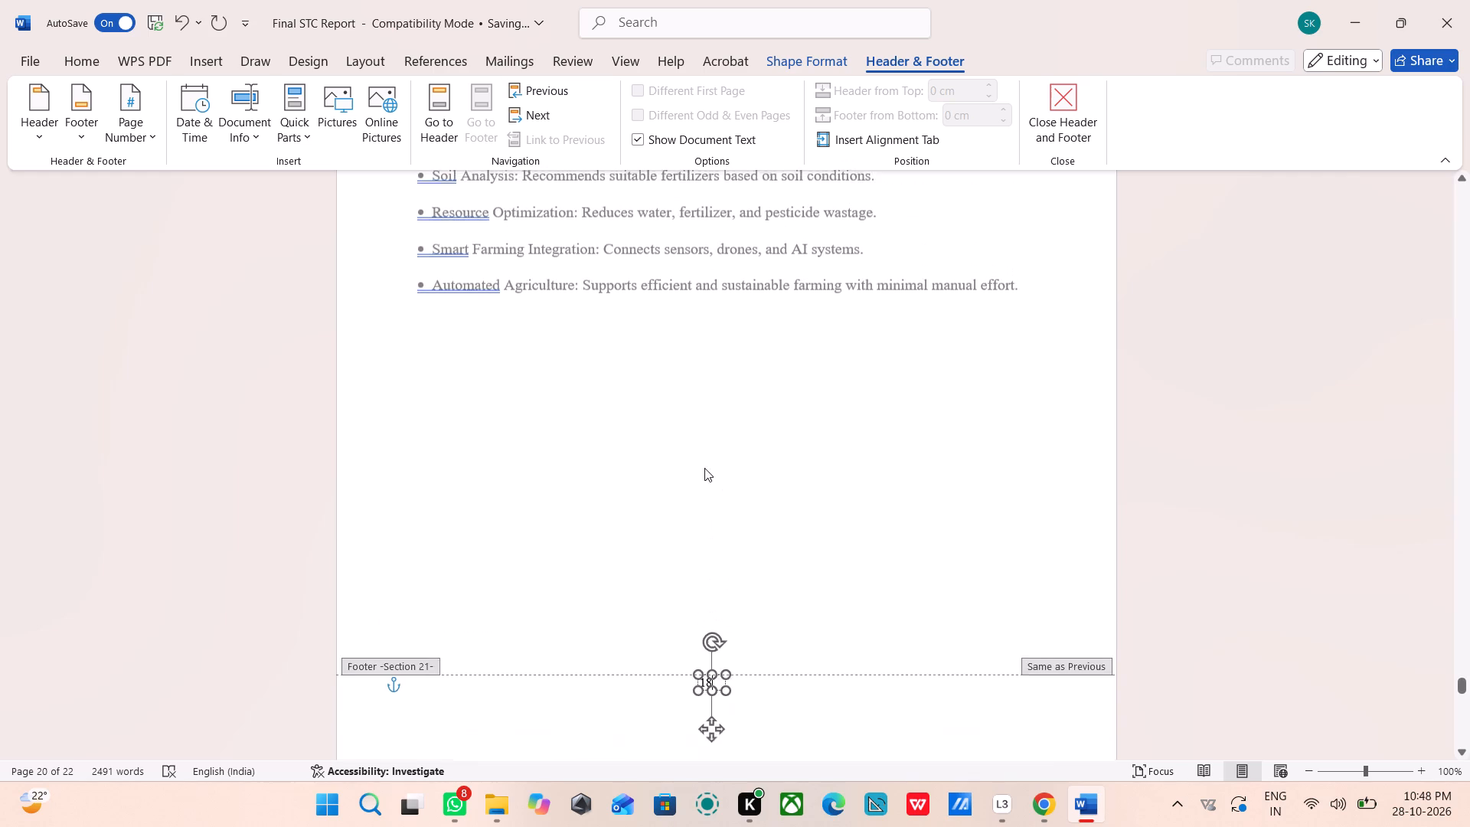
pyautogui.scroll(2, 691, 433)
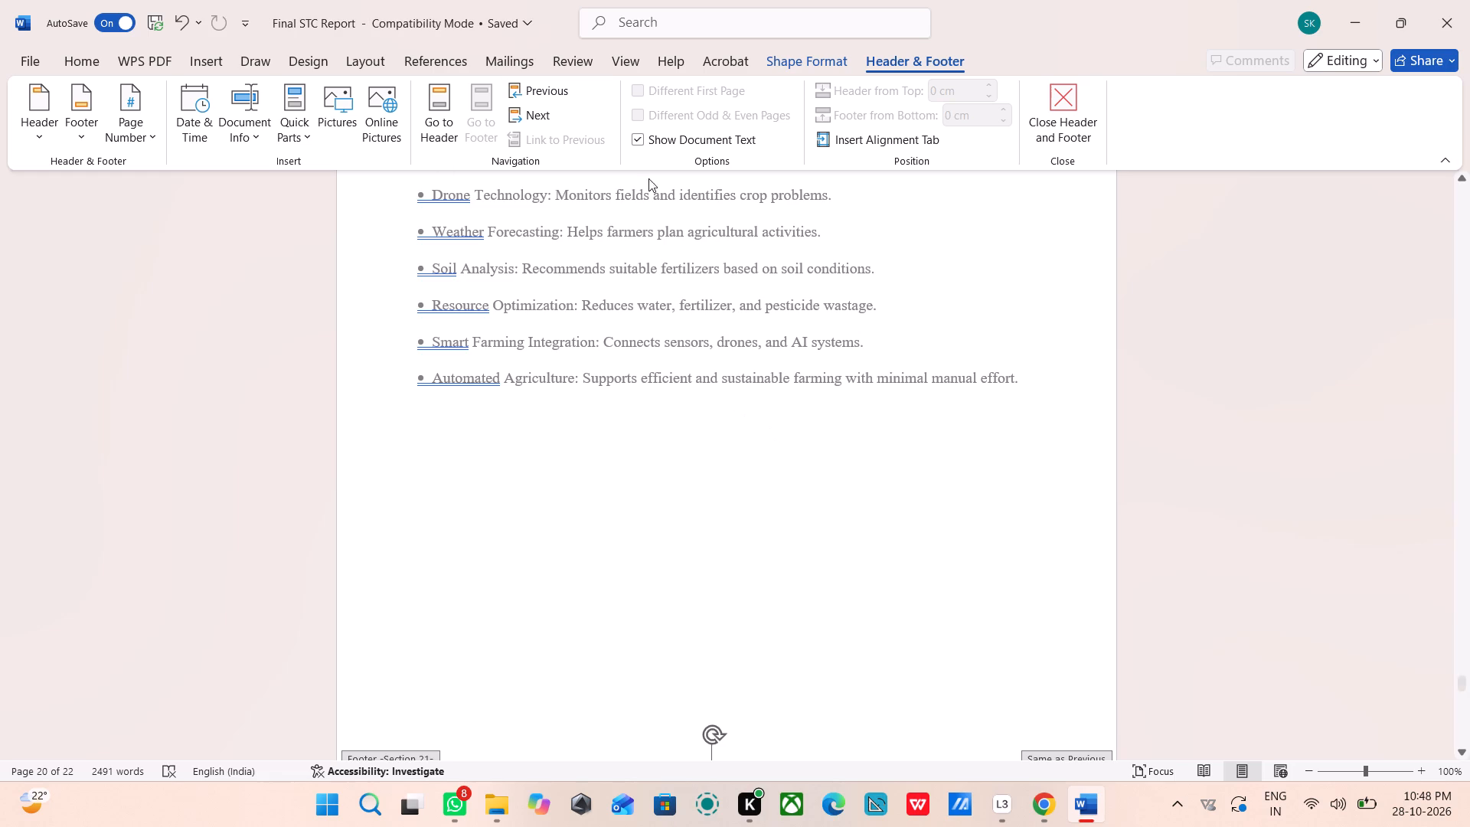
pyautogui.scroll(7, 626, 413)
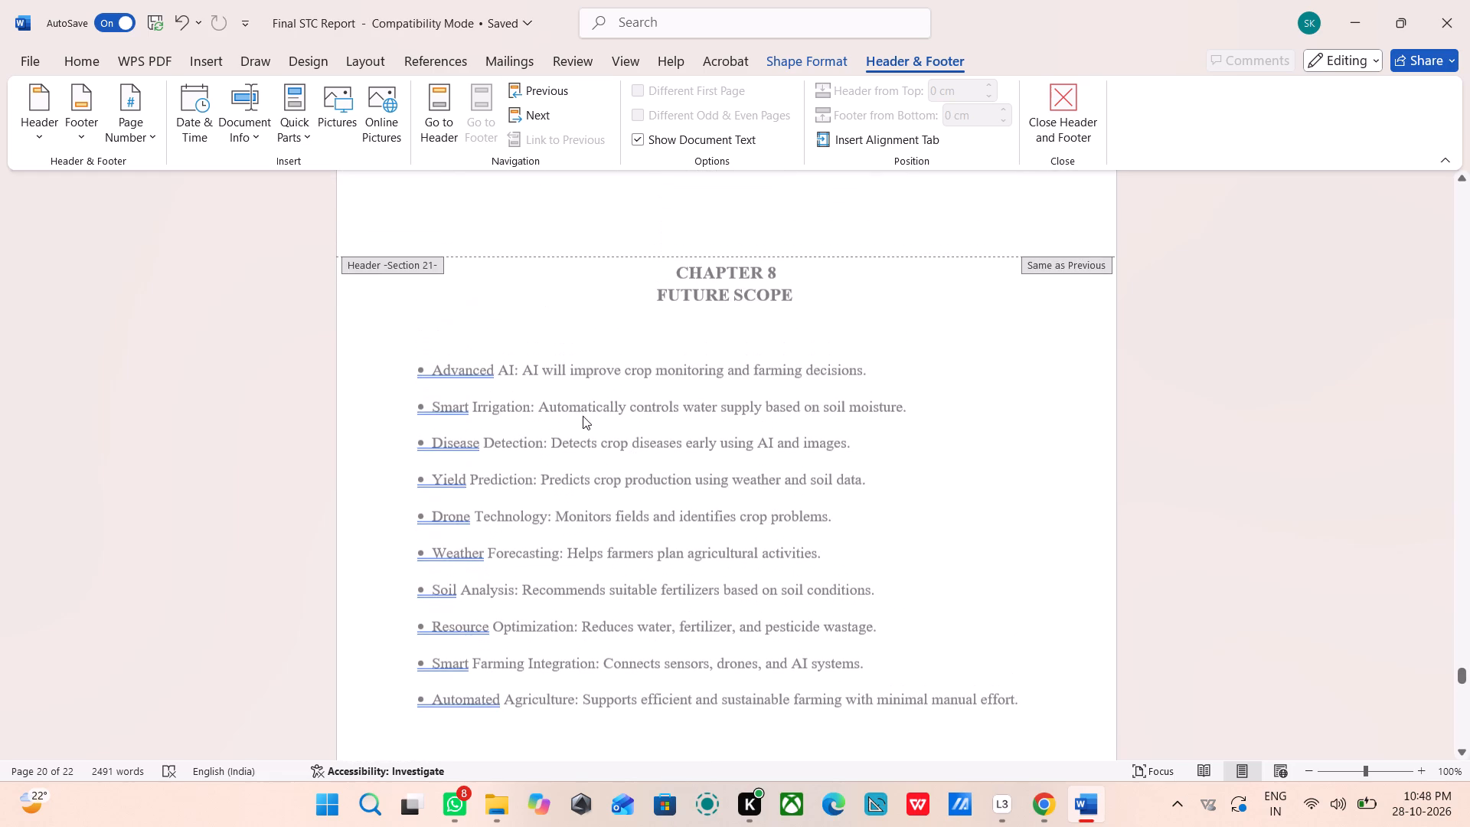
pyautogui.scroll(1, 607, 410)
pyautogui.scroll(-8, 678, 399)
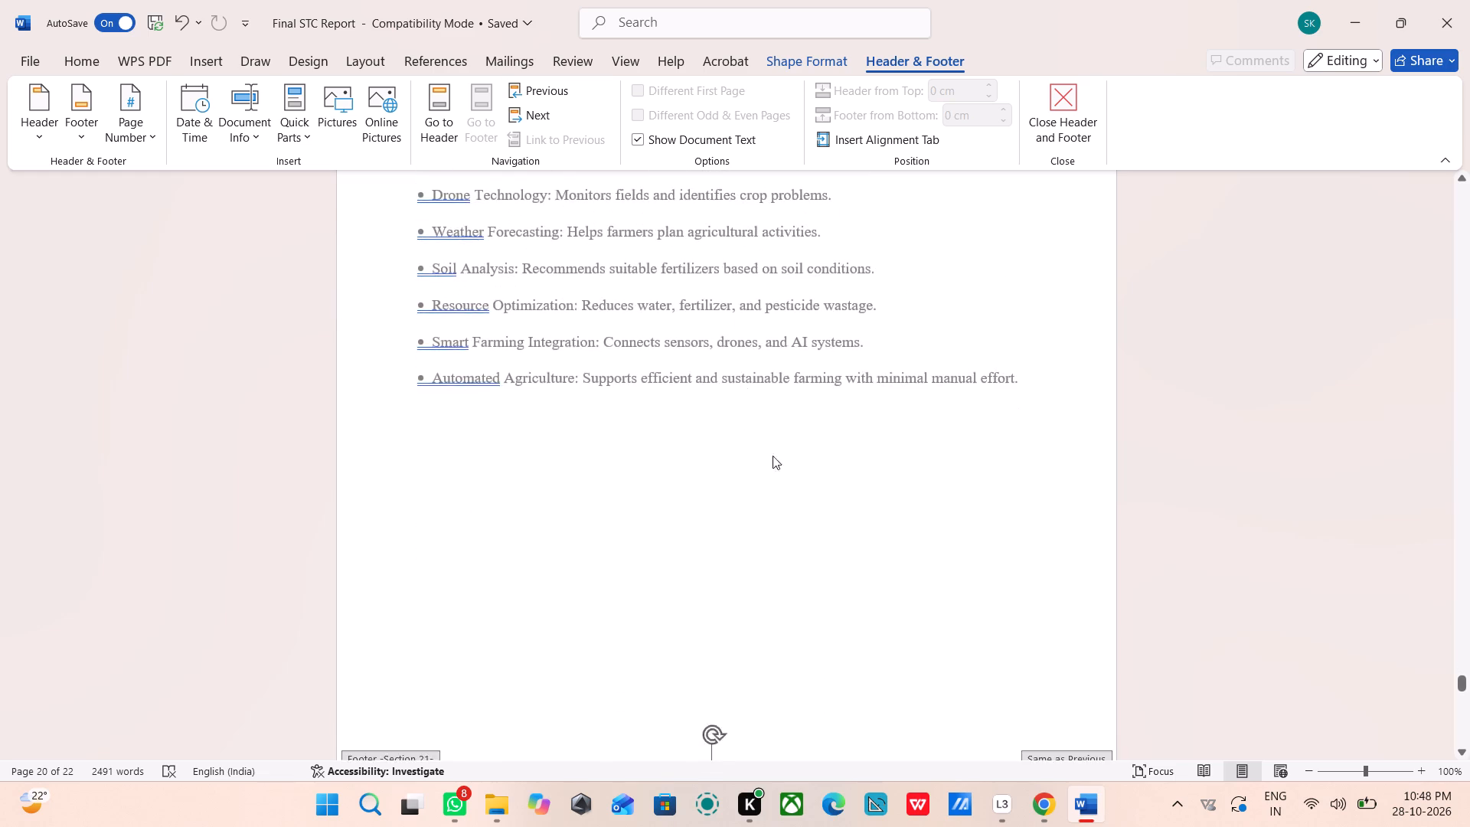
pyautogui.scroll(-5, 777, 465)
pyautogui.click(759, 467)
pyautogui.scroll(7, 740, 542)
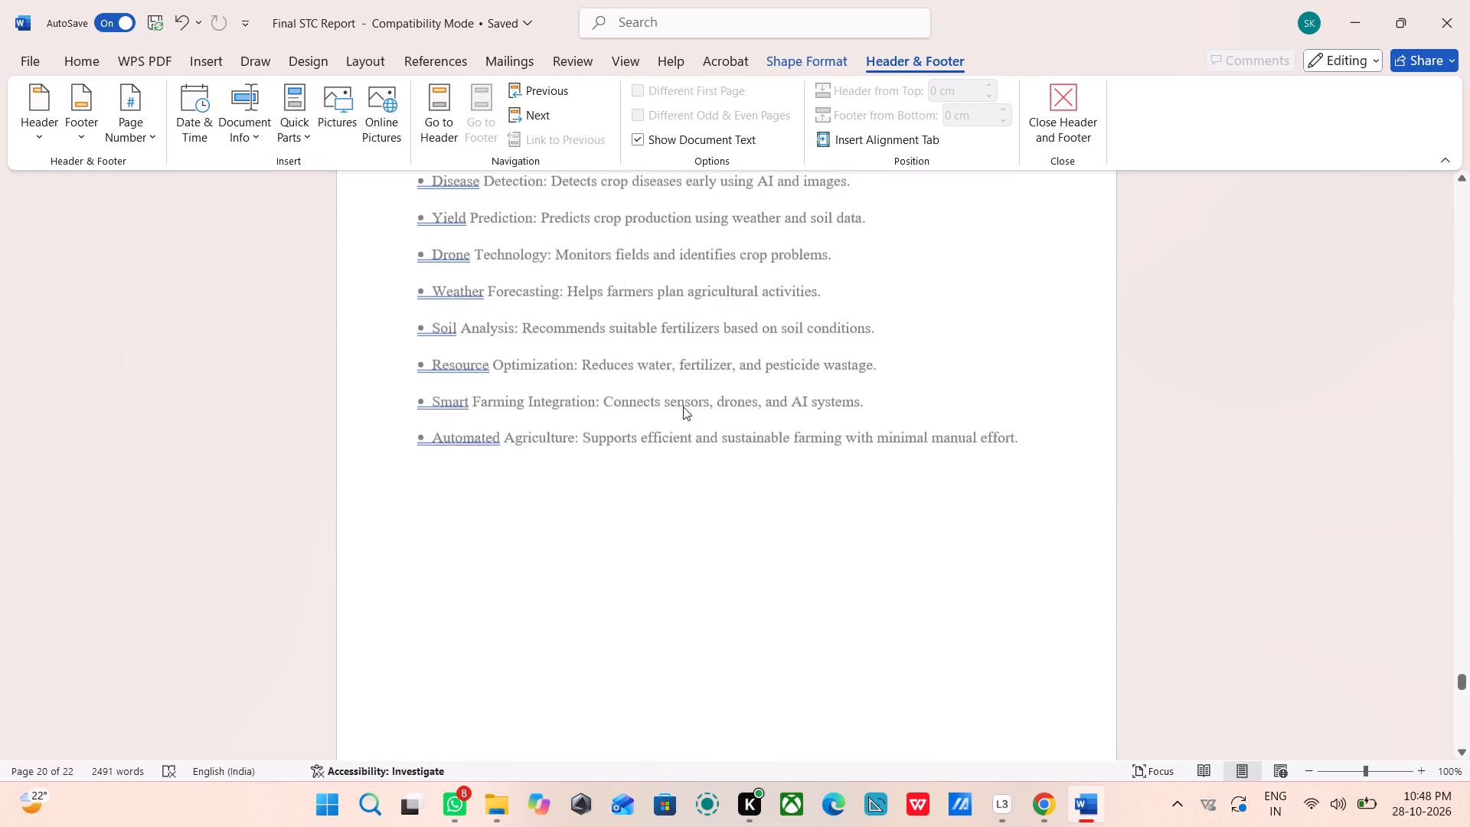
pyautogui.scroll(12, 683, 407)
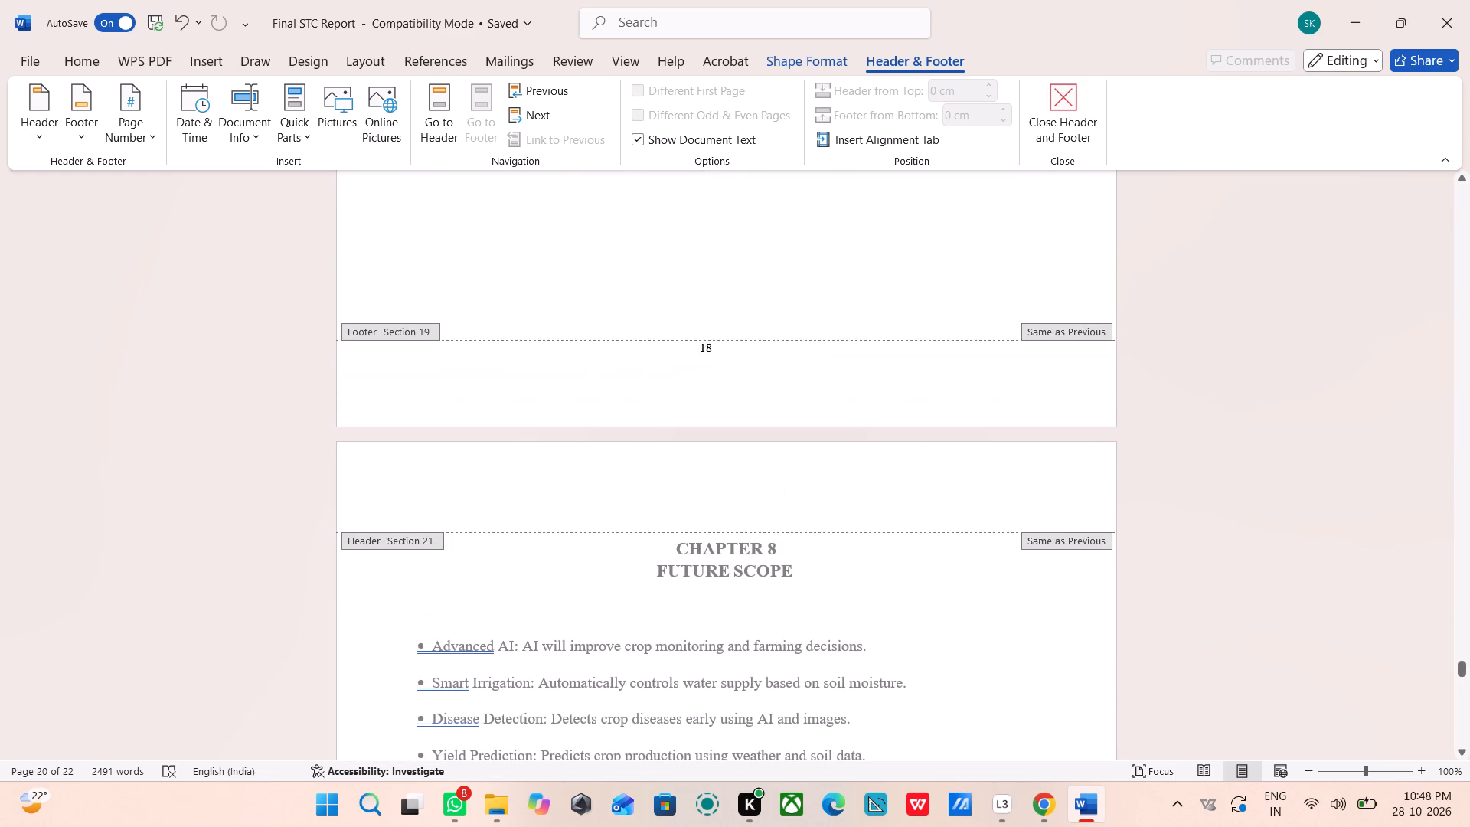
pyautogui.click(710, 349)
pyautogui.press('BackSpace')
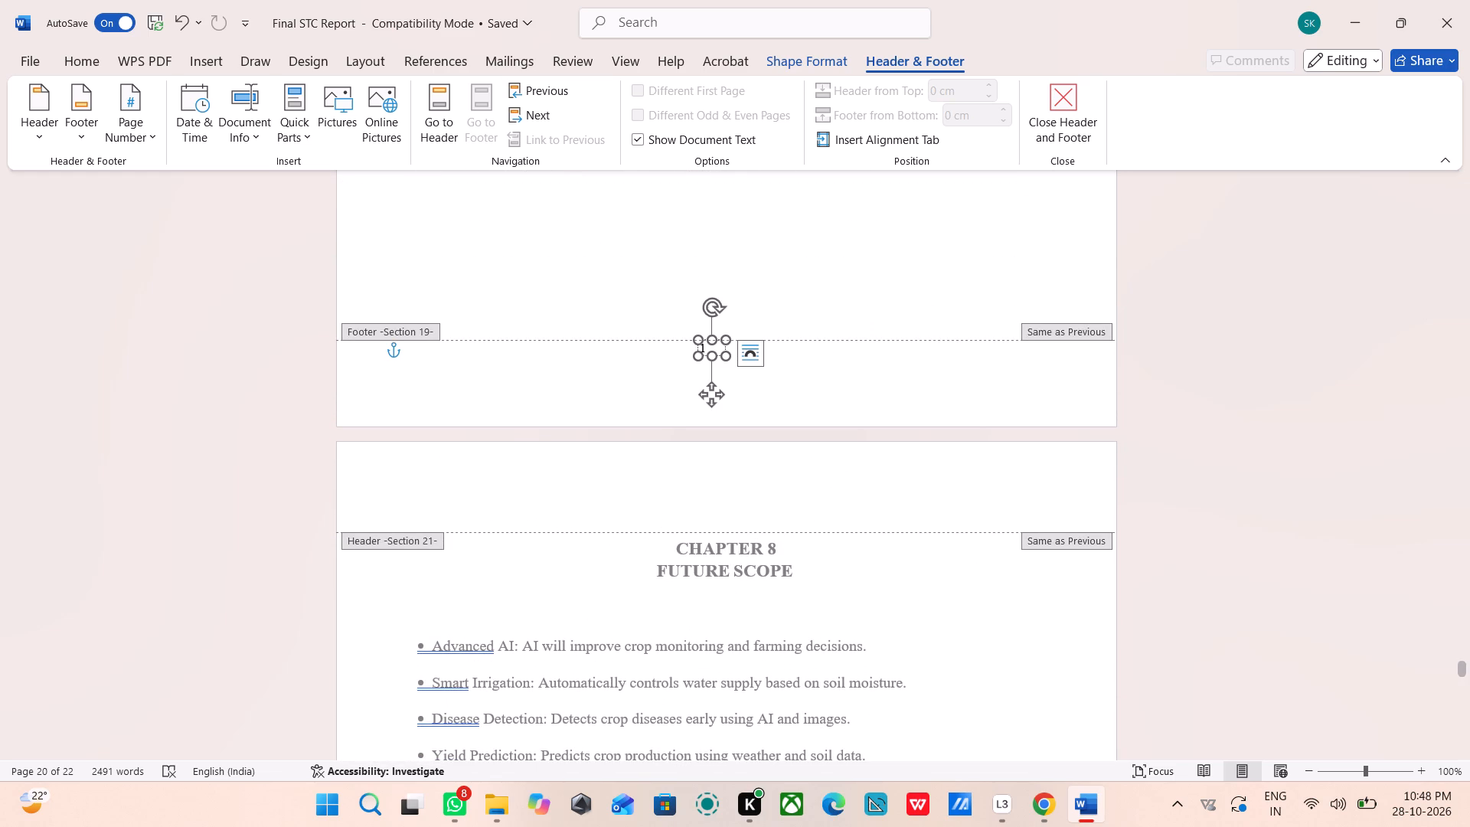
pyautogui.press('7')
pyautogui.scroll(2, 585, 316)
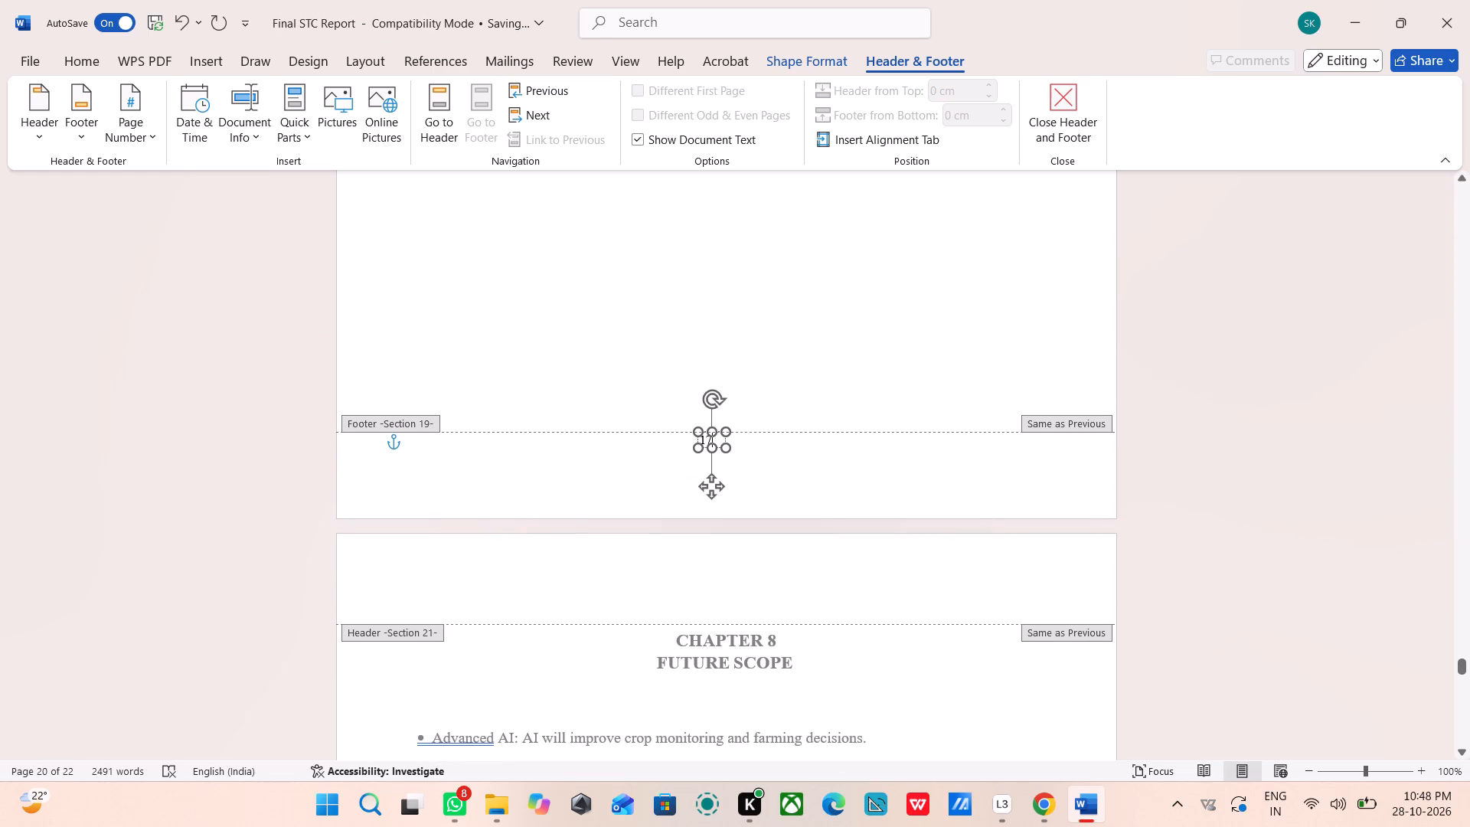
pyautogui.click(682, 403)
# Change the footer page number on the Chapter 6 Applications page to 16.
pyautogui.scroll(14, 711, 427)
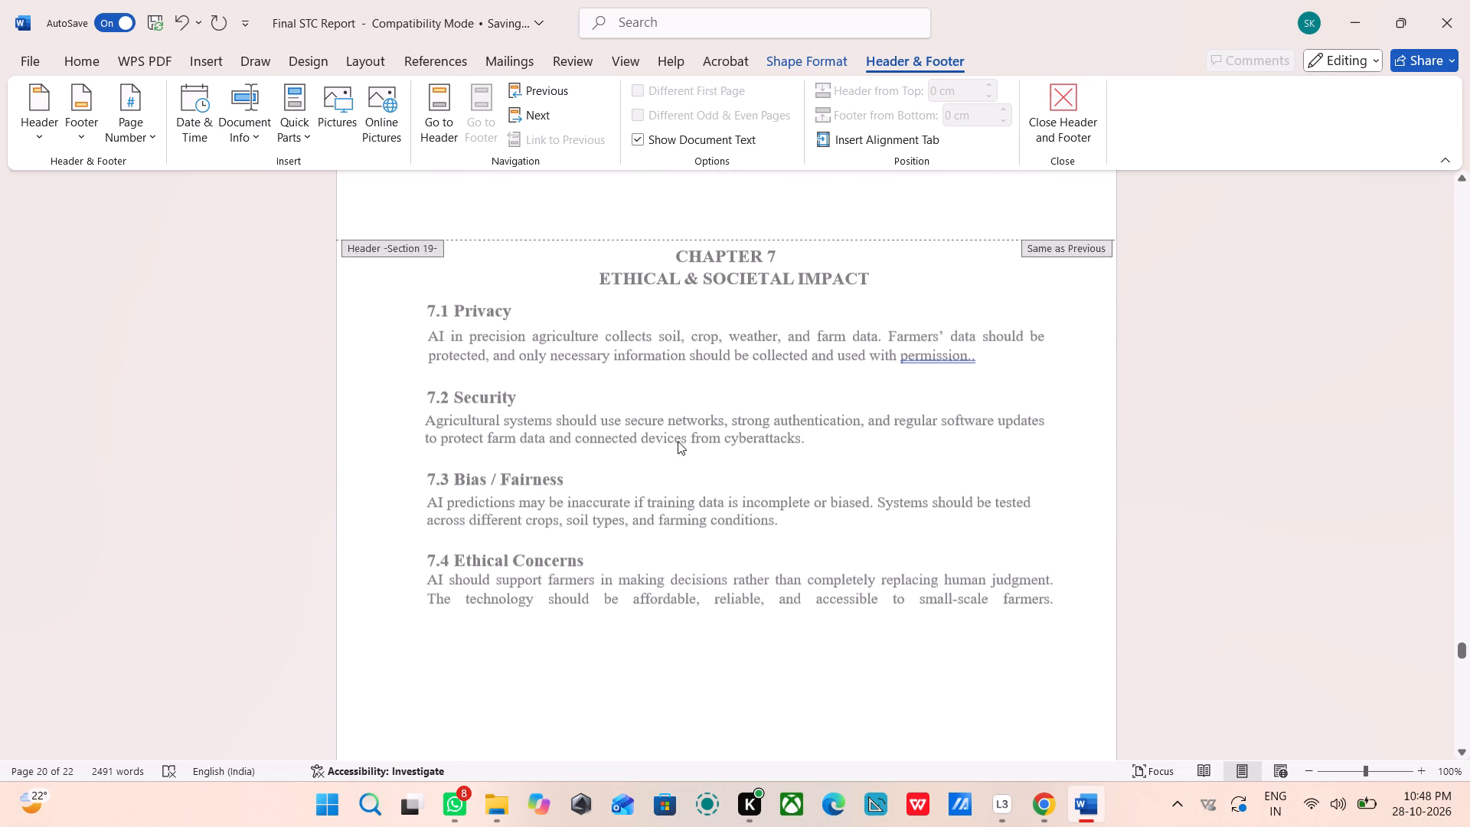
pyautogui.scroll(6, 678, 441)
pyautogui.click(711, 334)
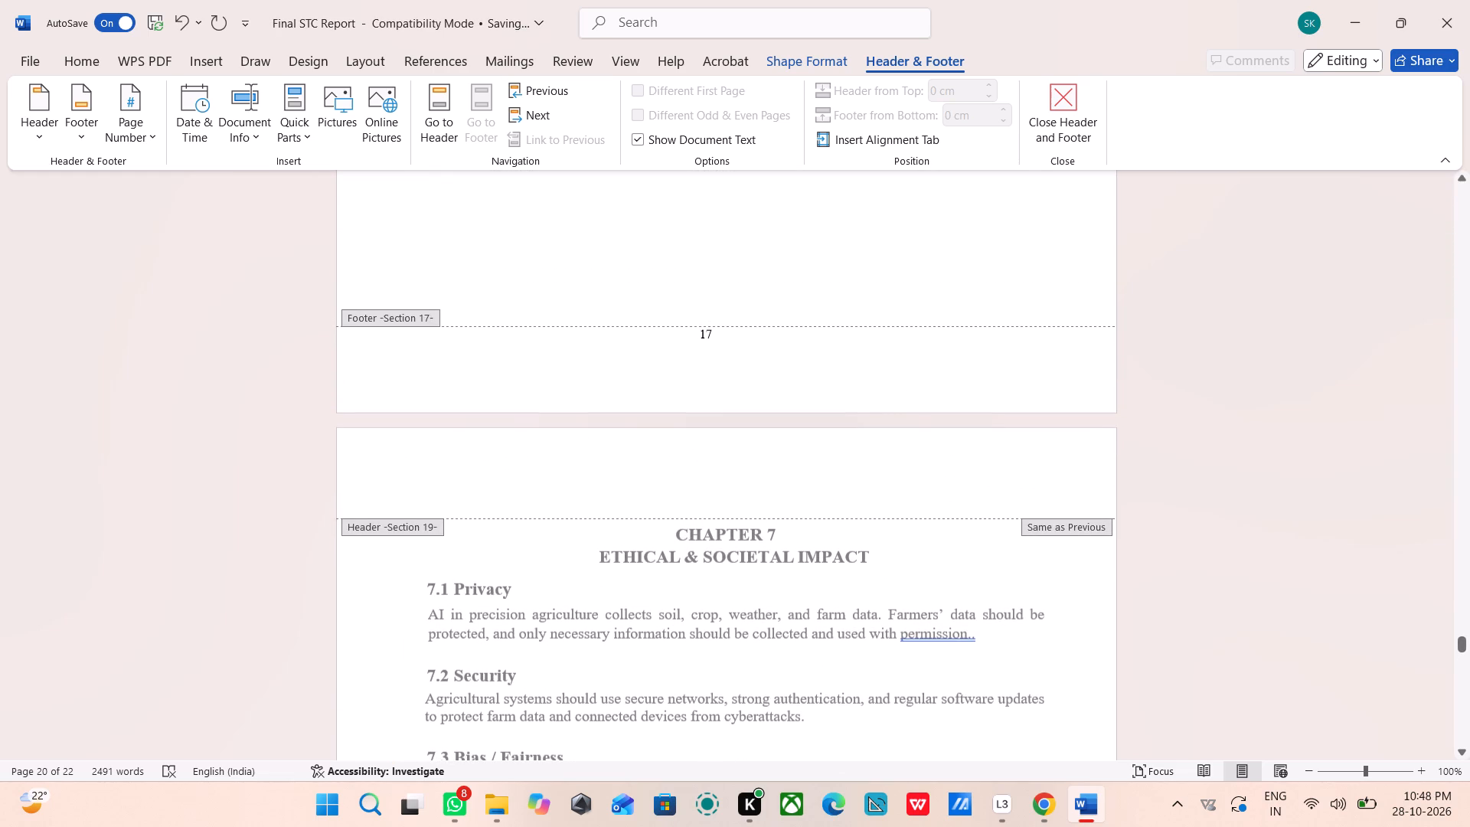
pyautogui.press('BackSpace')
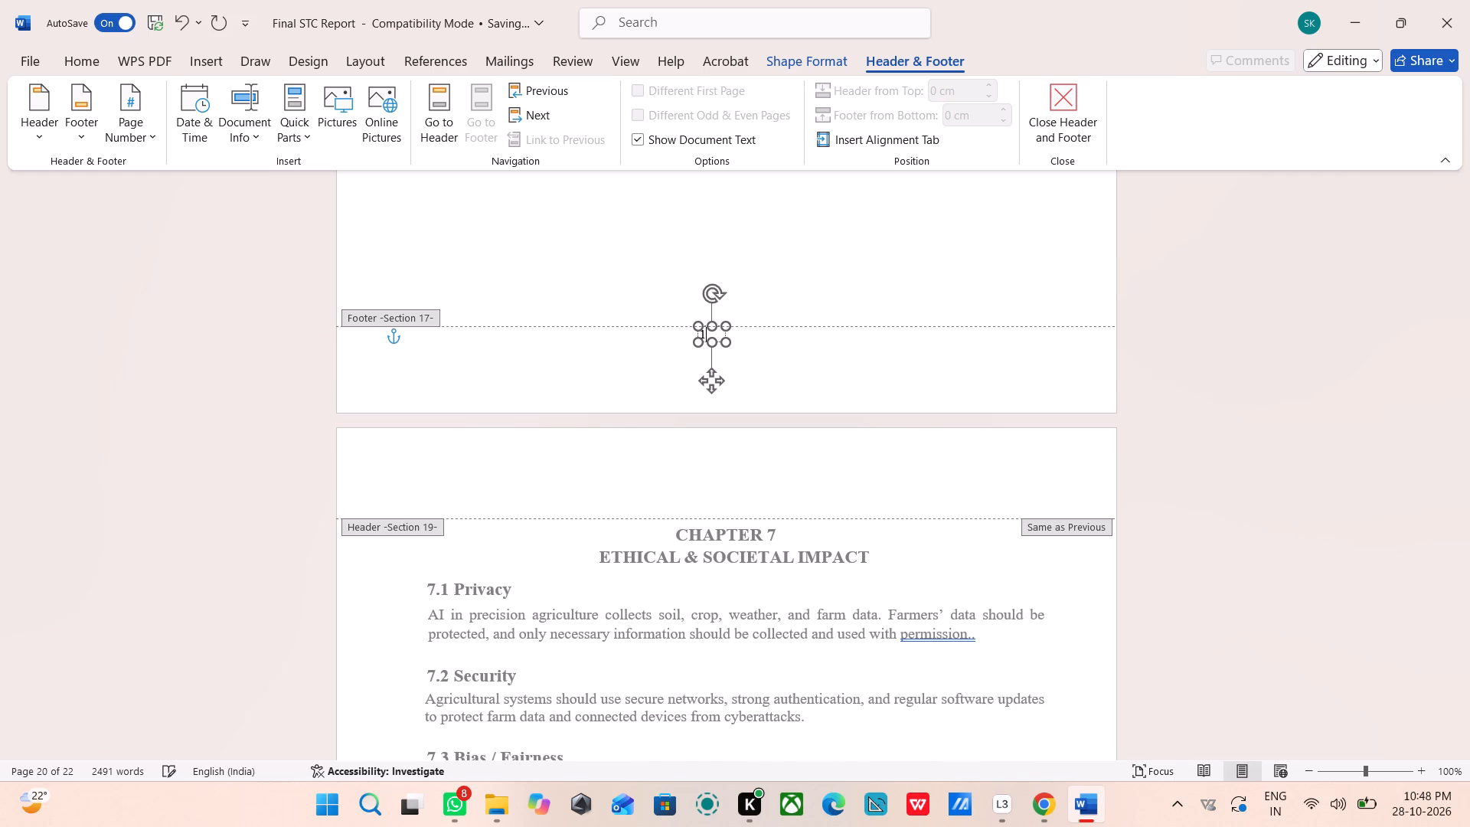
pyautogui.press('6')
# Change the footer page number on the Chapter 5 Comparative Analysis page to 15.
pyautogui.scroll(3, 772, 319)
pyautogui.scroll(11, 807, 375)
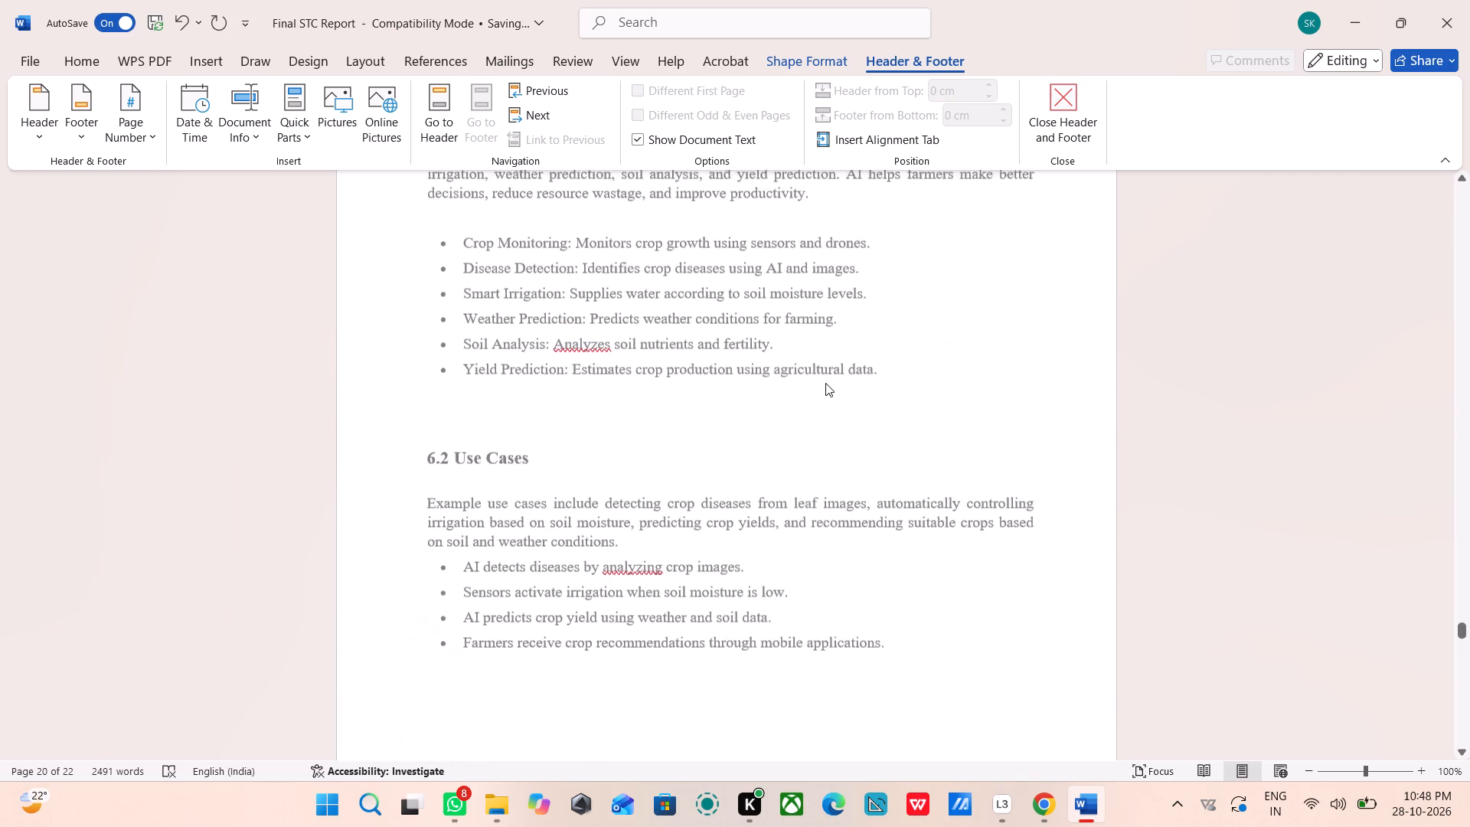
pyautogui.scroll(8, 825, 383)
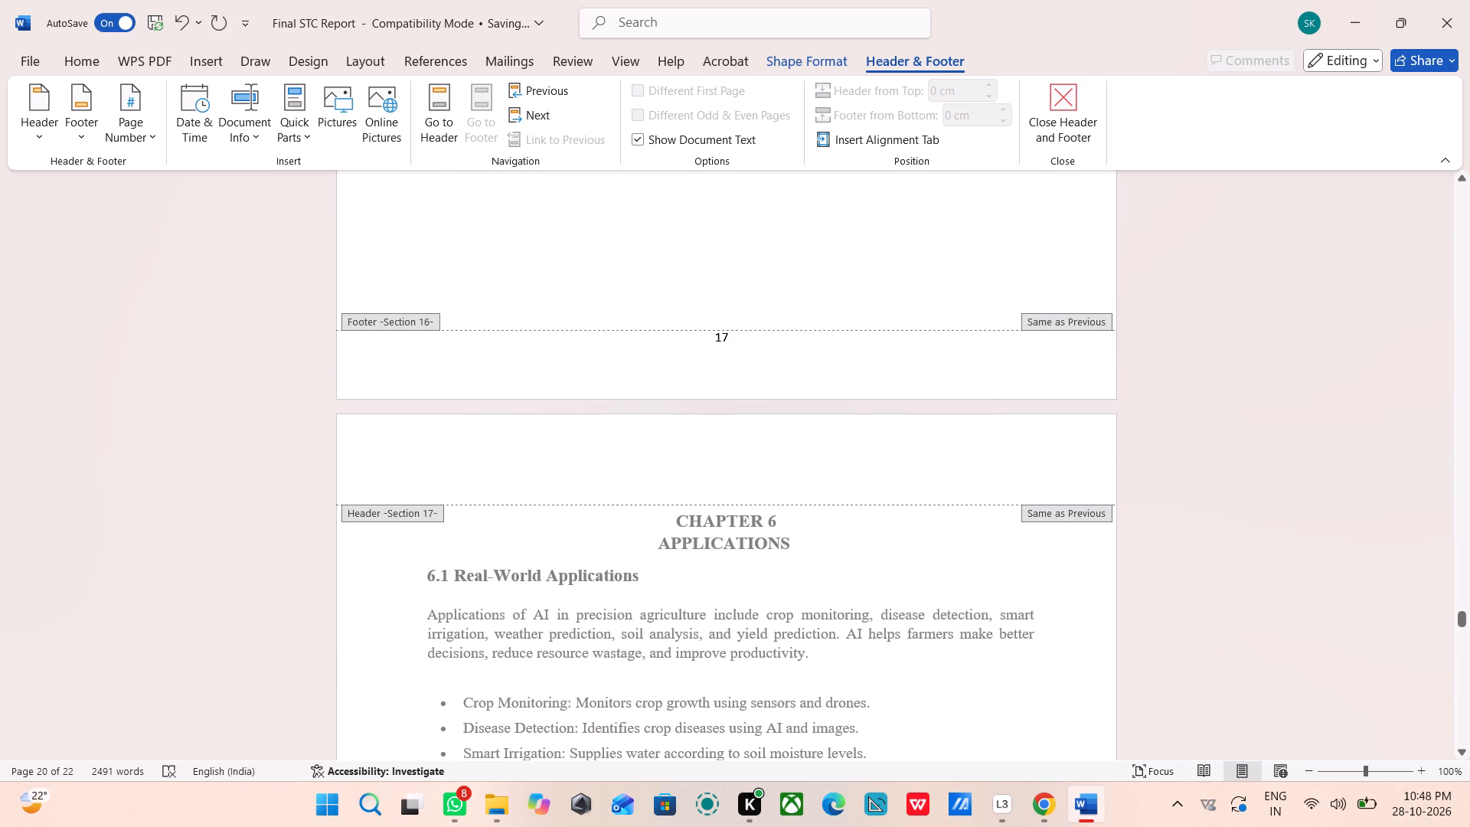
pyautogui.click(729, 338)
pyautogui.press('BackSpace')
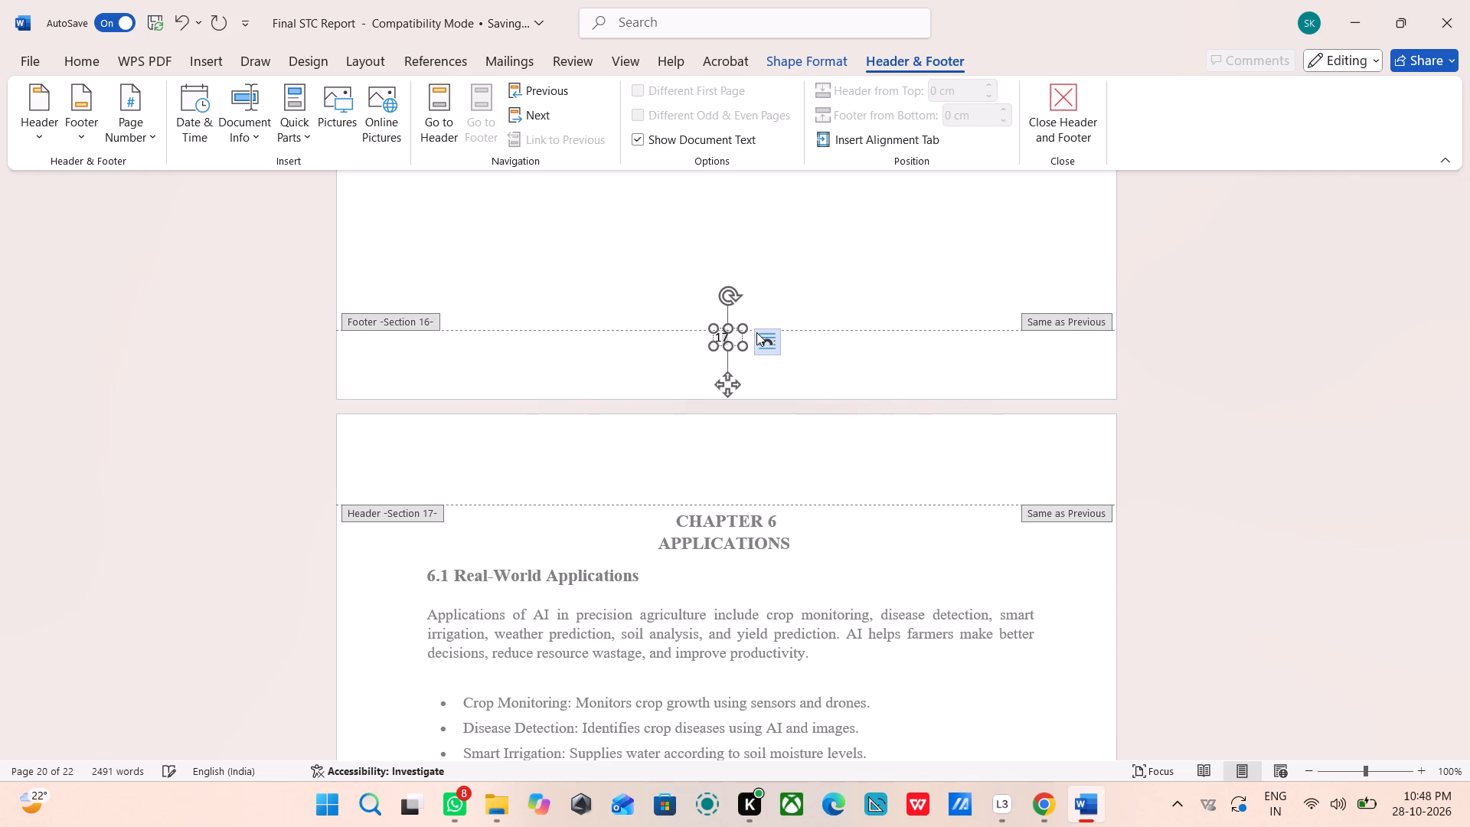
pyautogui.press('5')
# Change the footer page number on the Comparison of Different Approaches page to 14.
pyautogui.scroll(3, 522, 229)
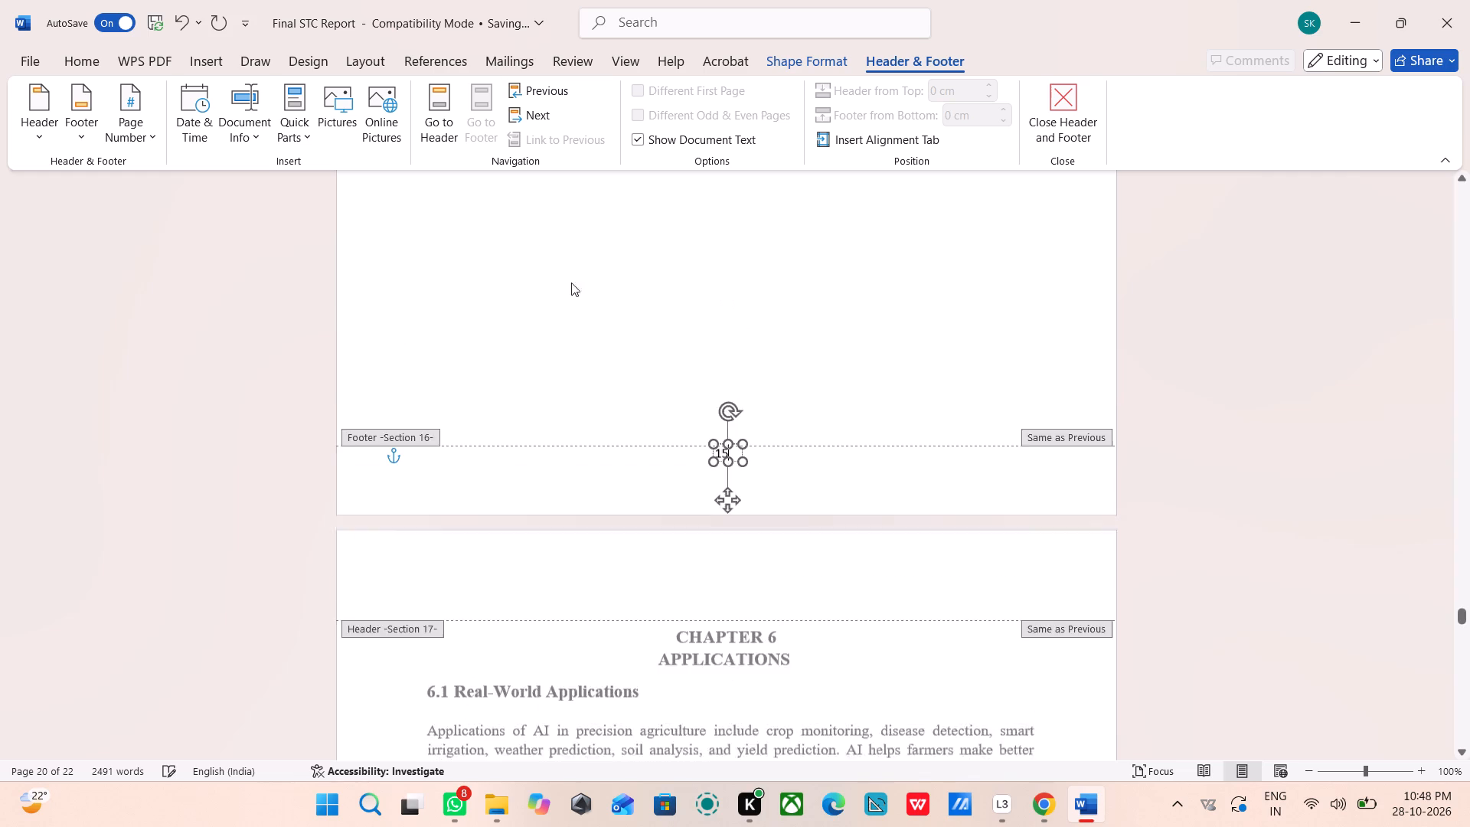
pyautogui.scroll(17, 788, 508)
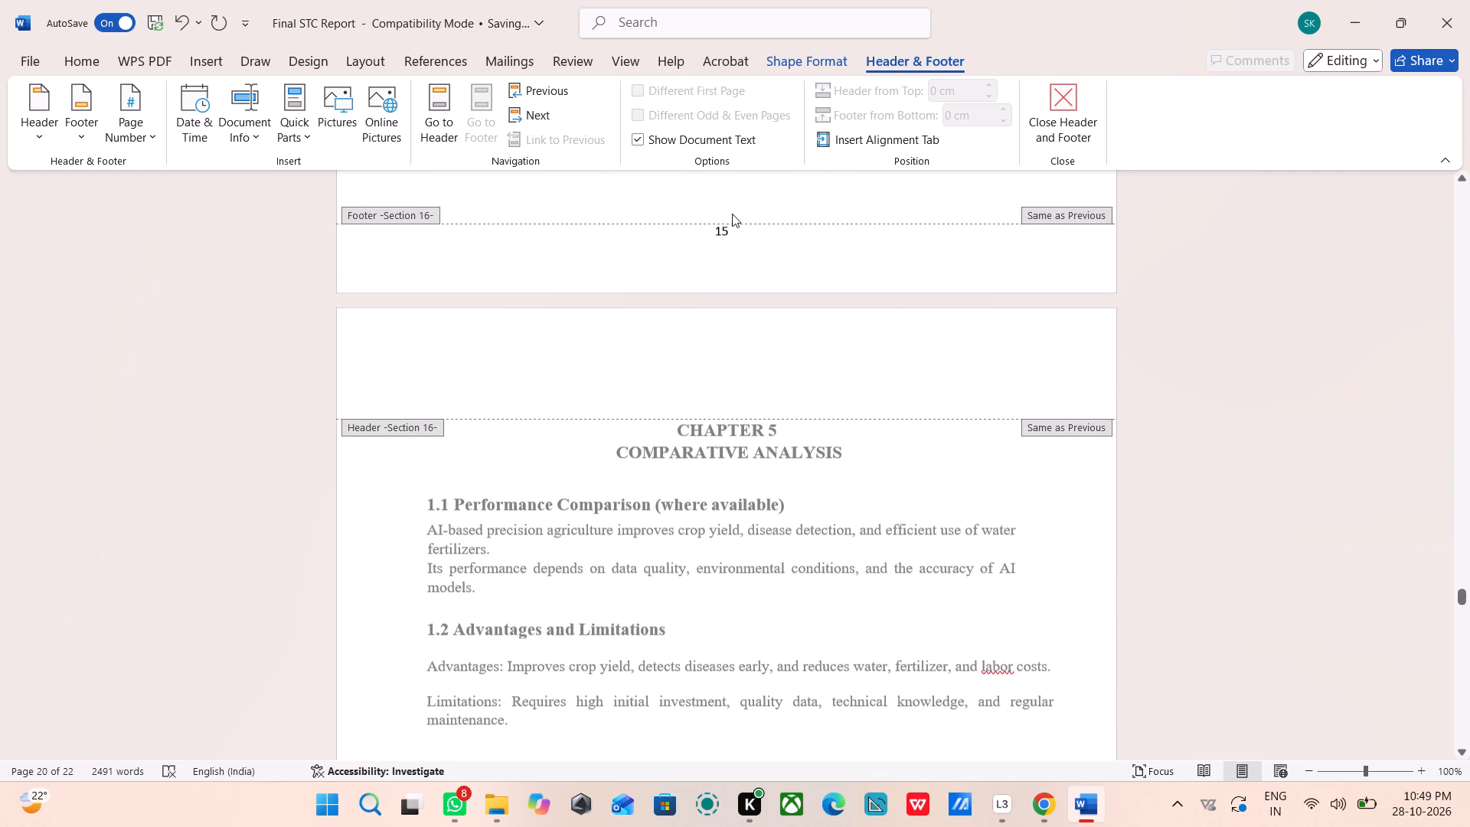
pyautogui.click(727, 226)
pyautogui.press('BackSpace')
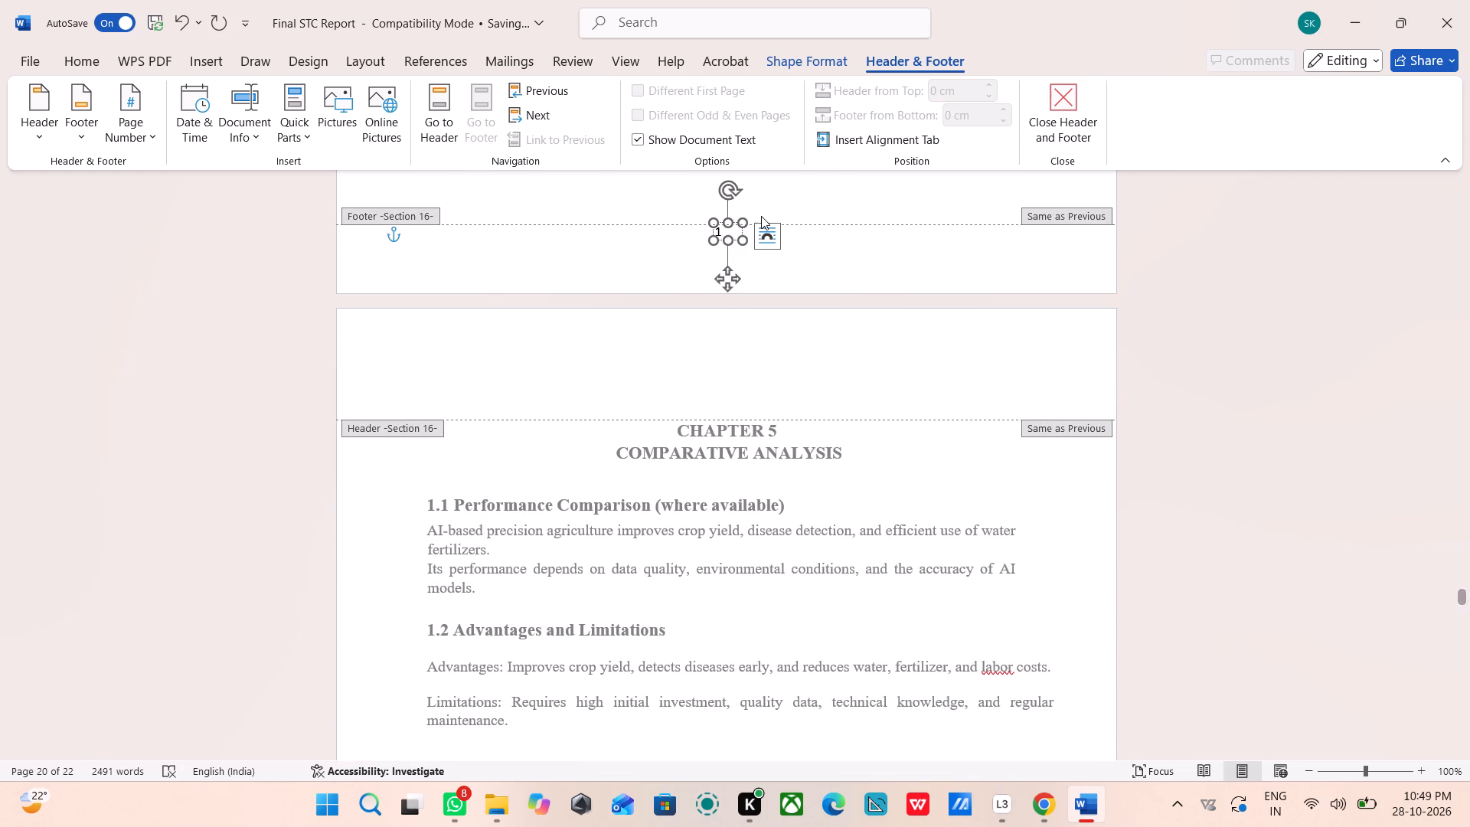
pyautogui.press('4')
# Change the footer page number on the 4.5 Block Diagram page to 13.
pyautogui.scroll(5, 717, 335)
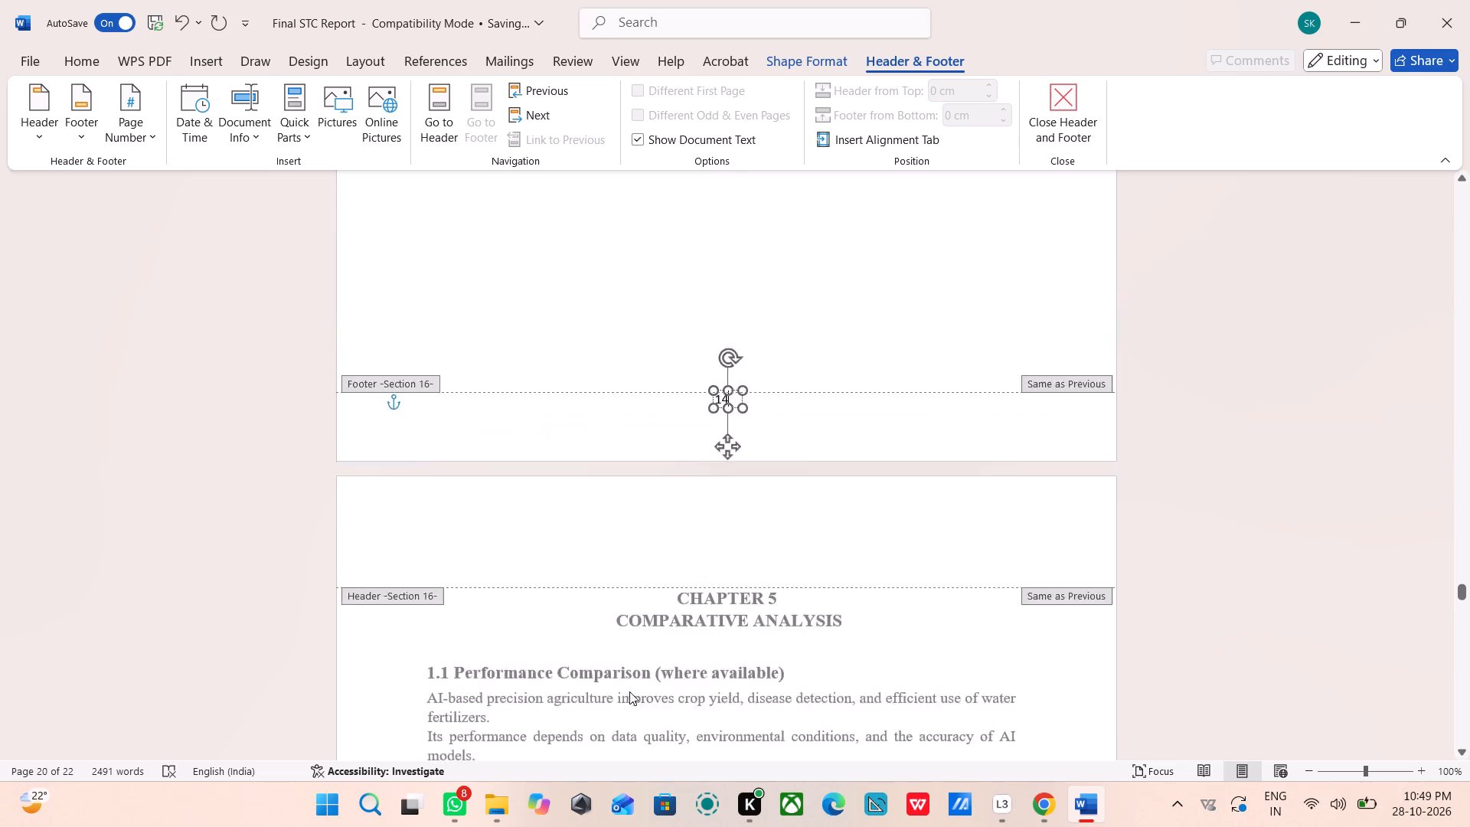
pyautogui.scroll(17, 629, 691)
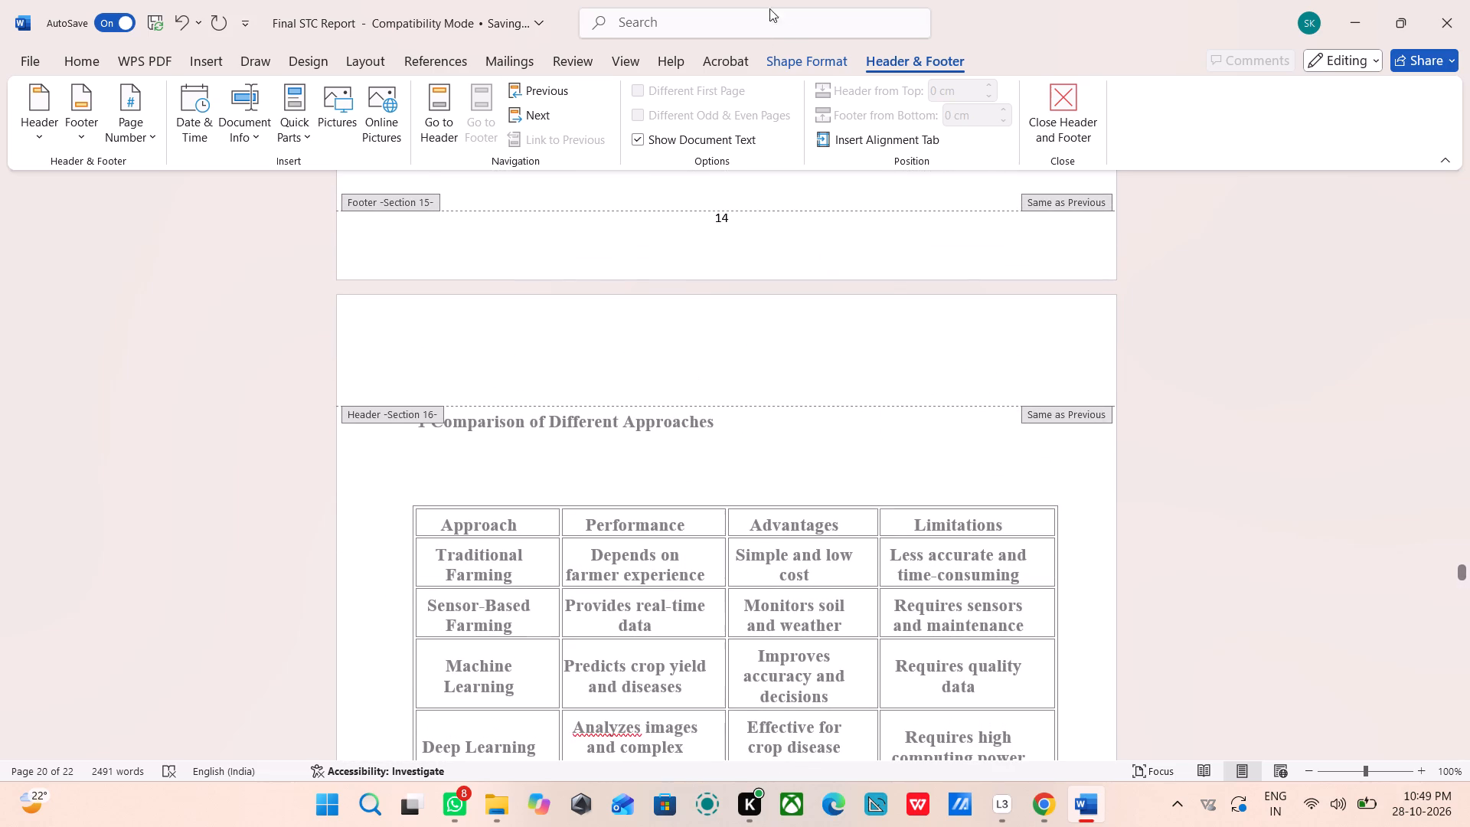
pyautogui.click(727, 215)
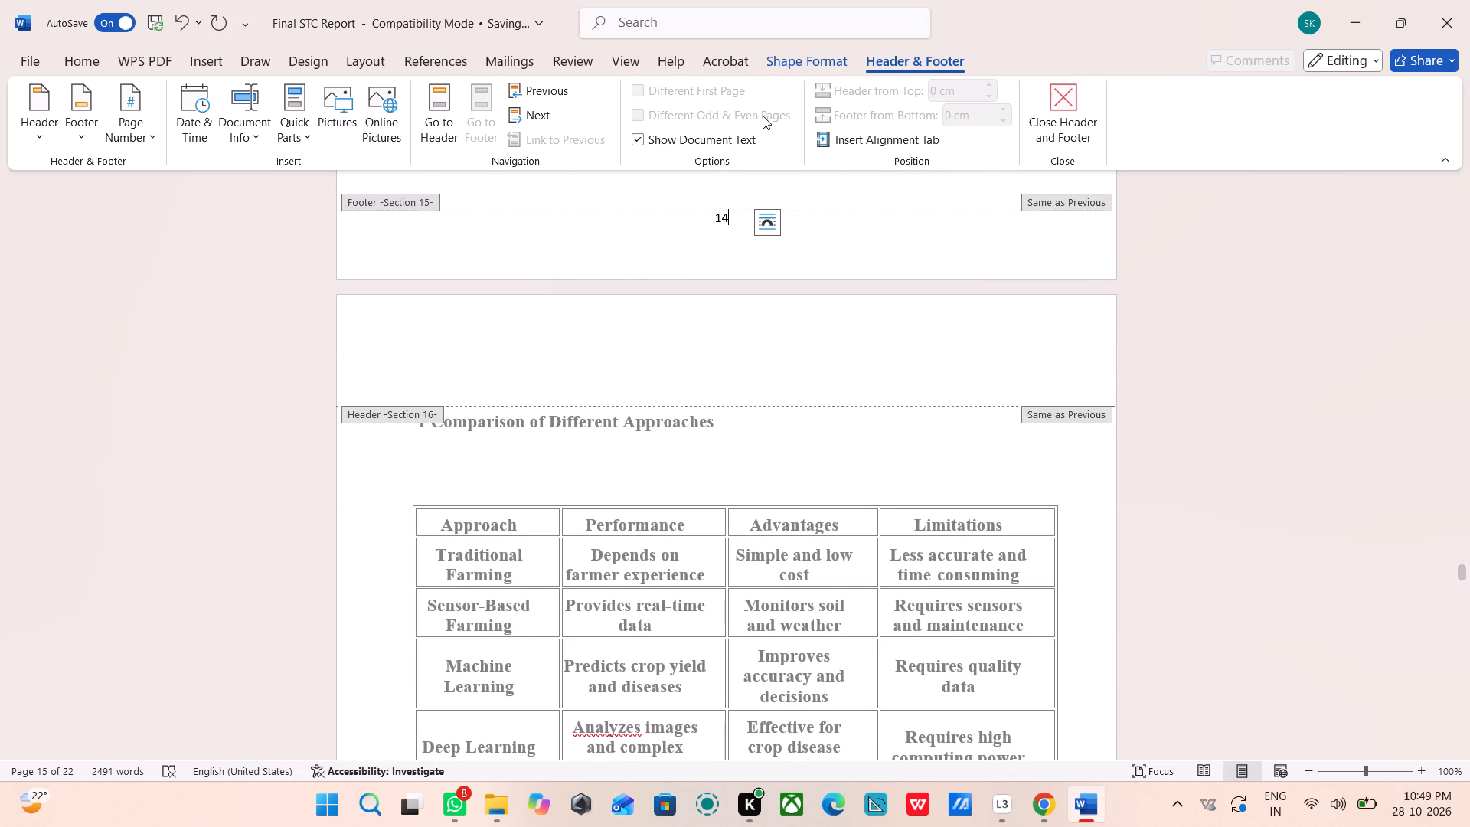
pyautogui.press('BackSpace')
pyautogui.press('3')
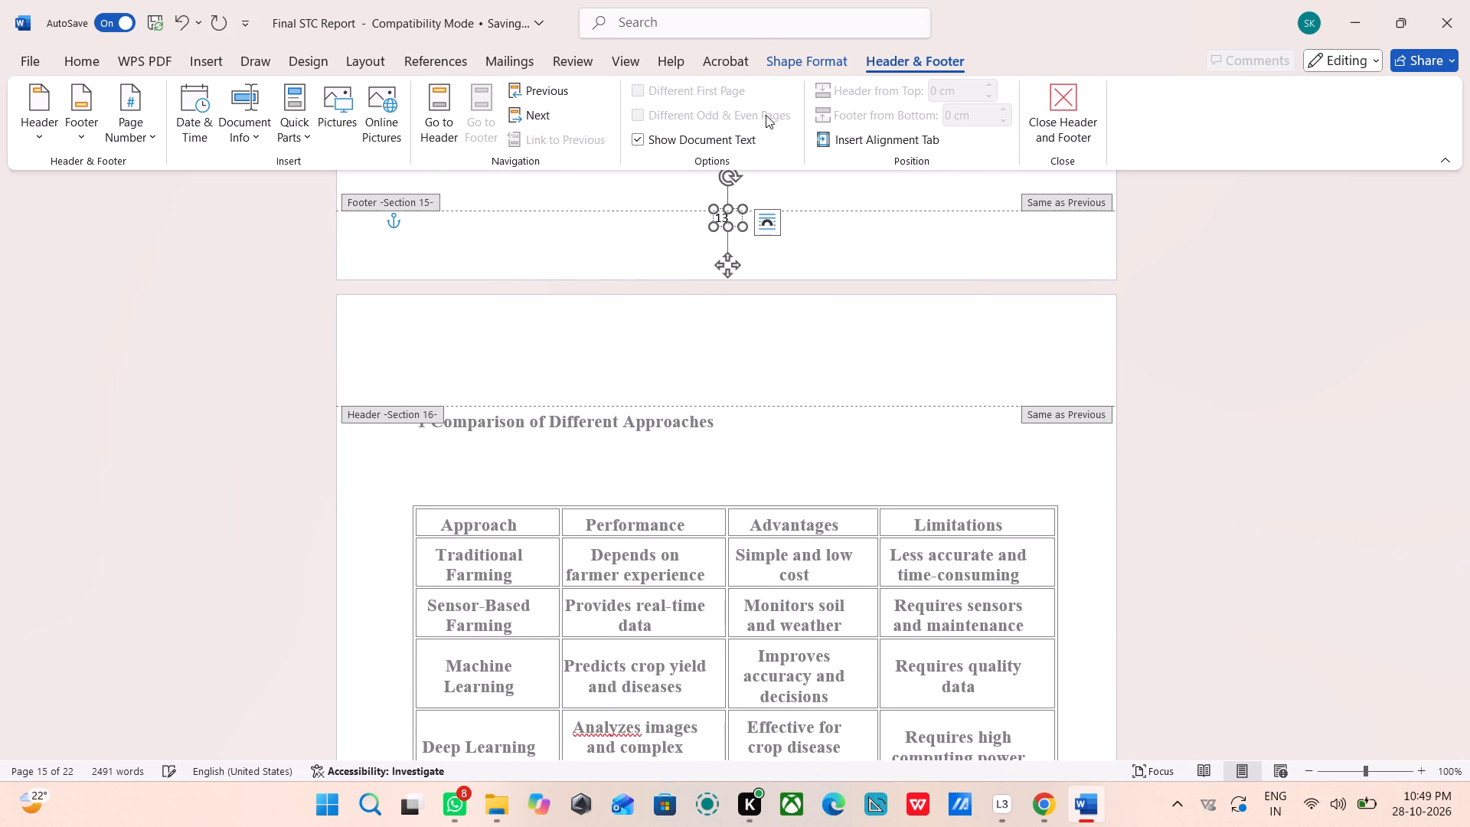
# Change the footer page number on the 4.4 Flowchart page to 12.
pyautogui.scroll(3, 859, 583)
pyautogui.click(841, 542)
pyautogui.scroll(2, 682, 456)
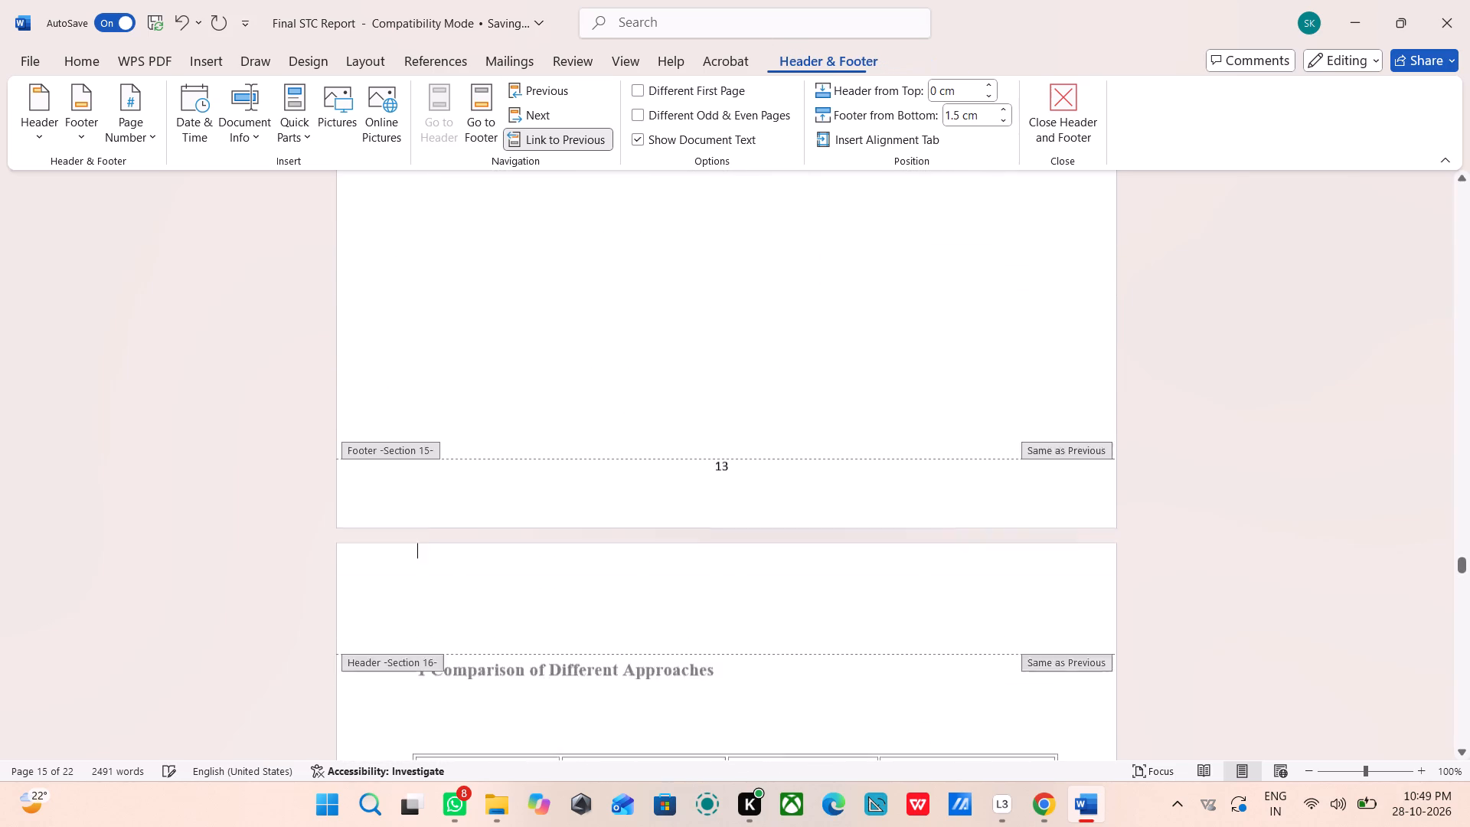
pyautogui.scroll(19, 692, 453)
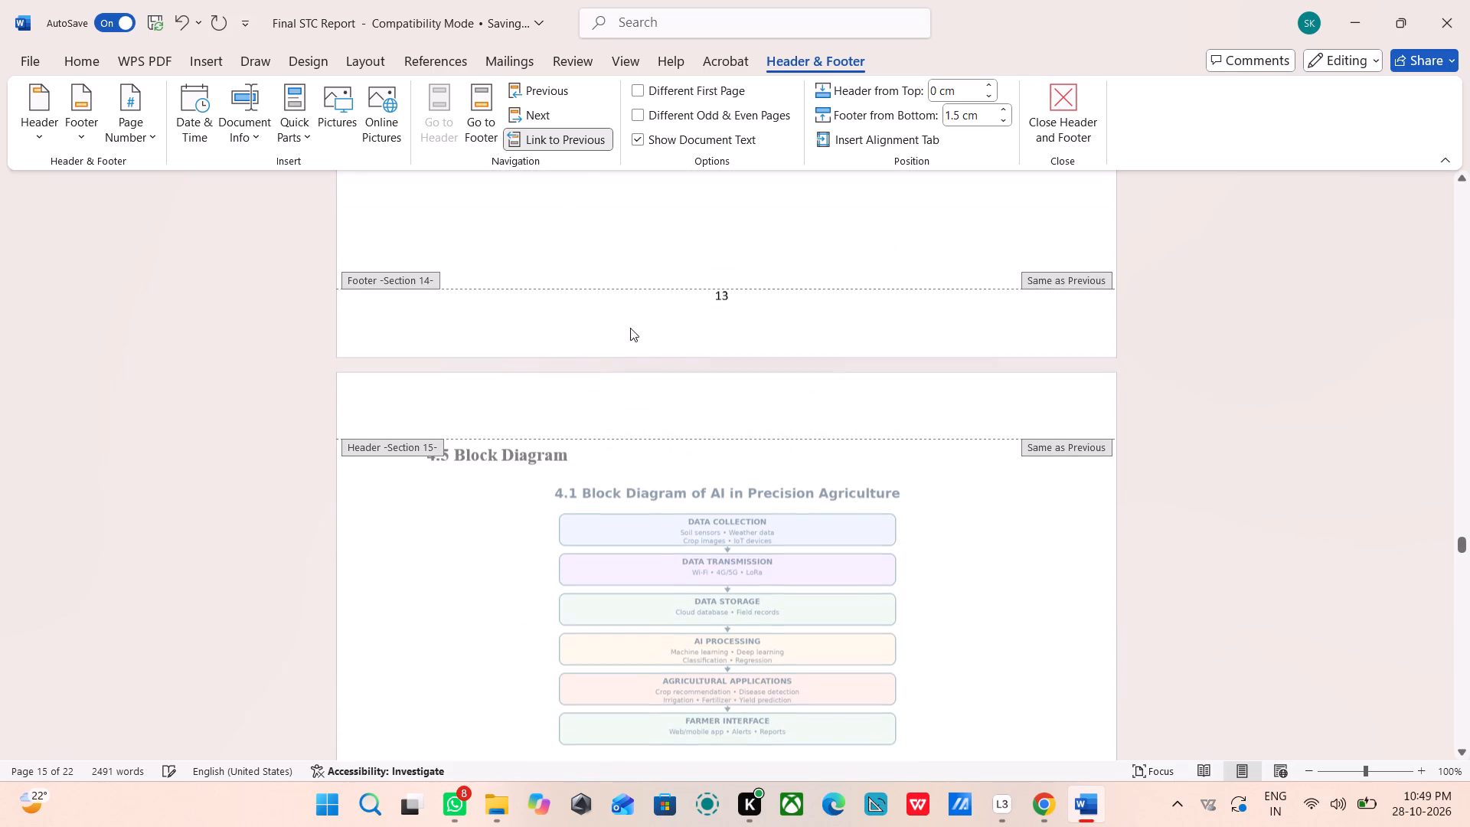
pyautogui.click(733, 298)
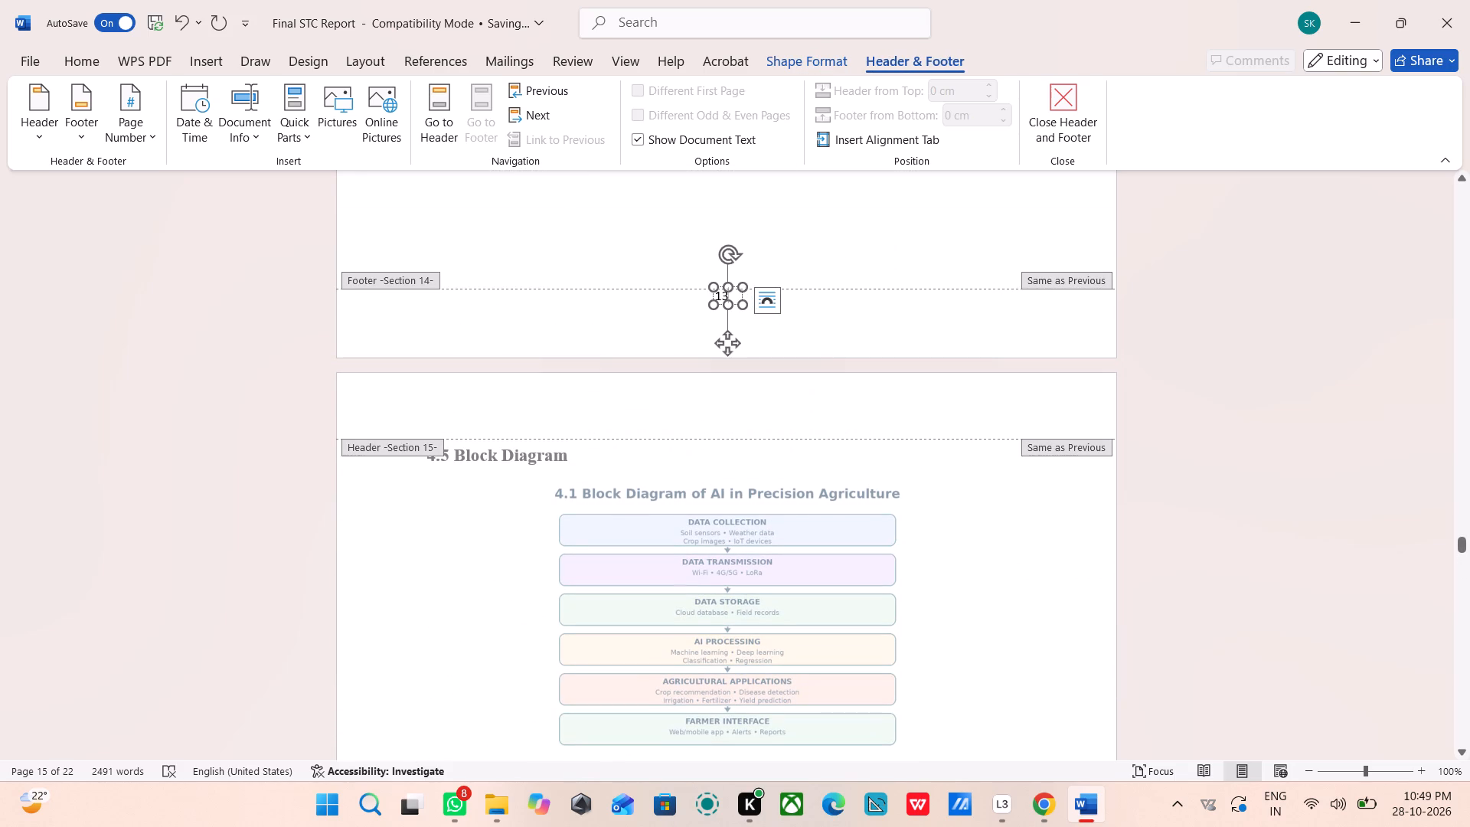
pyautogui.press('BackSpace')
pyautogui.press('2')
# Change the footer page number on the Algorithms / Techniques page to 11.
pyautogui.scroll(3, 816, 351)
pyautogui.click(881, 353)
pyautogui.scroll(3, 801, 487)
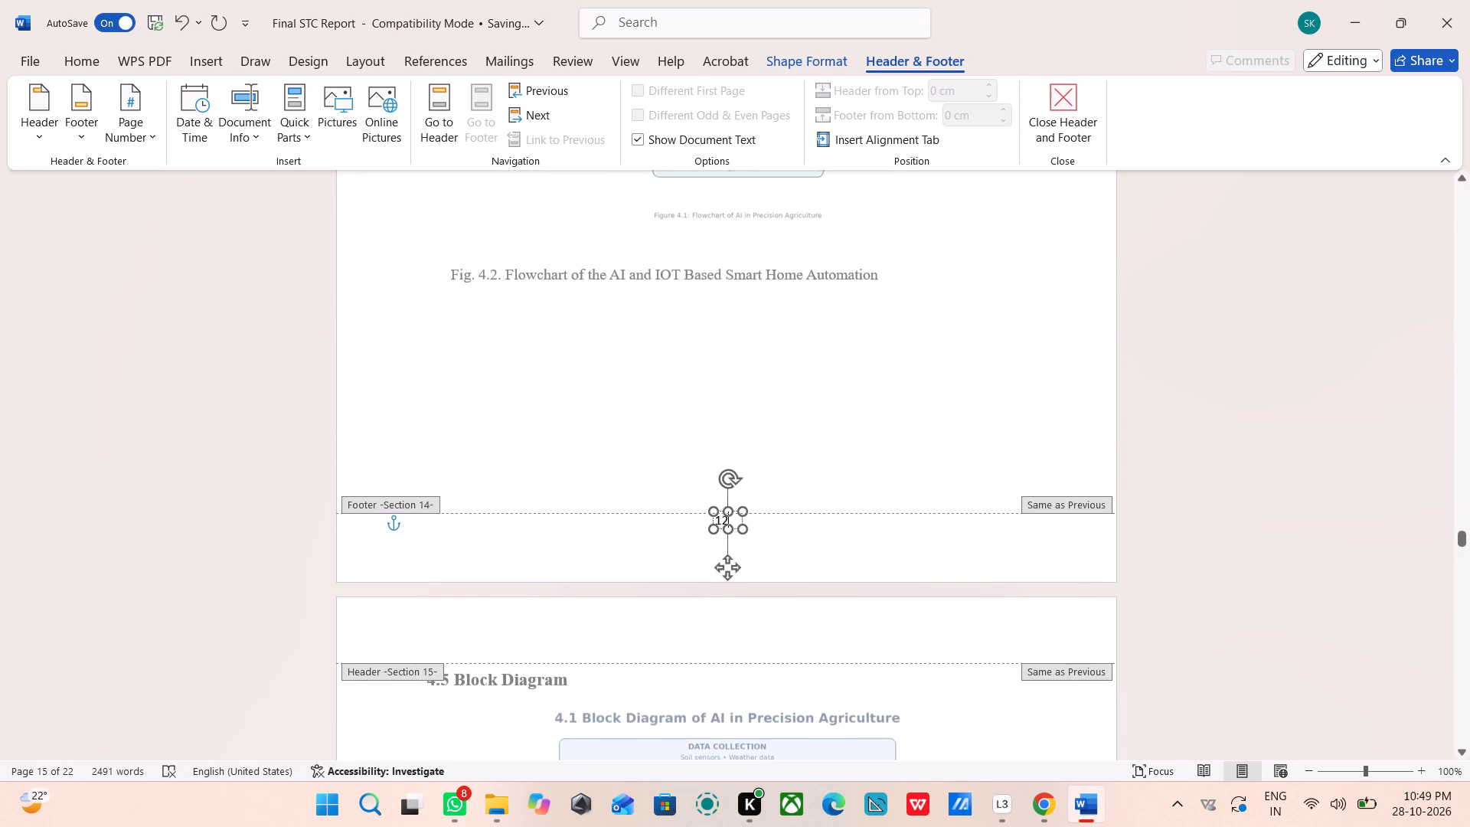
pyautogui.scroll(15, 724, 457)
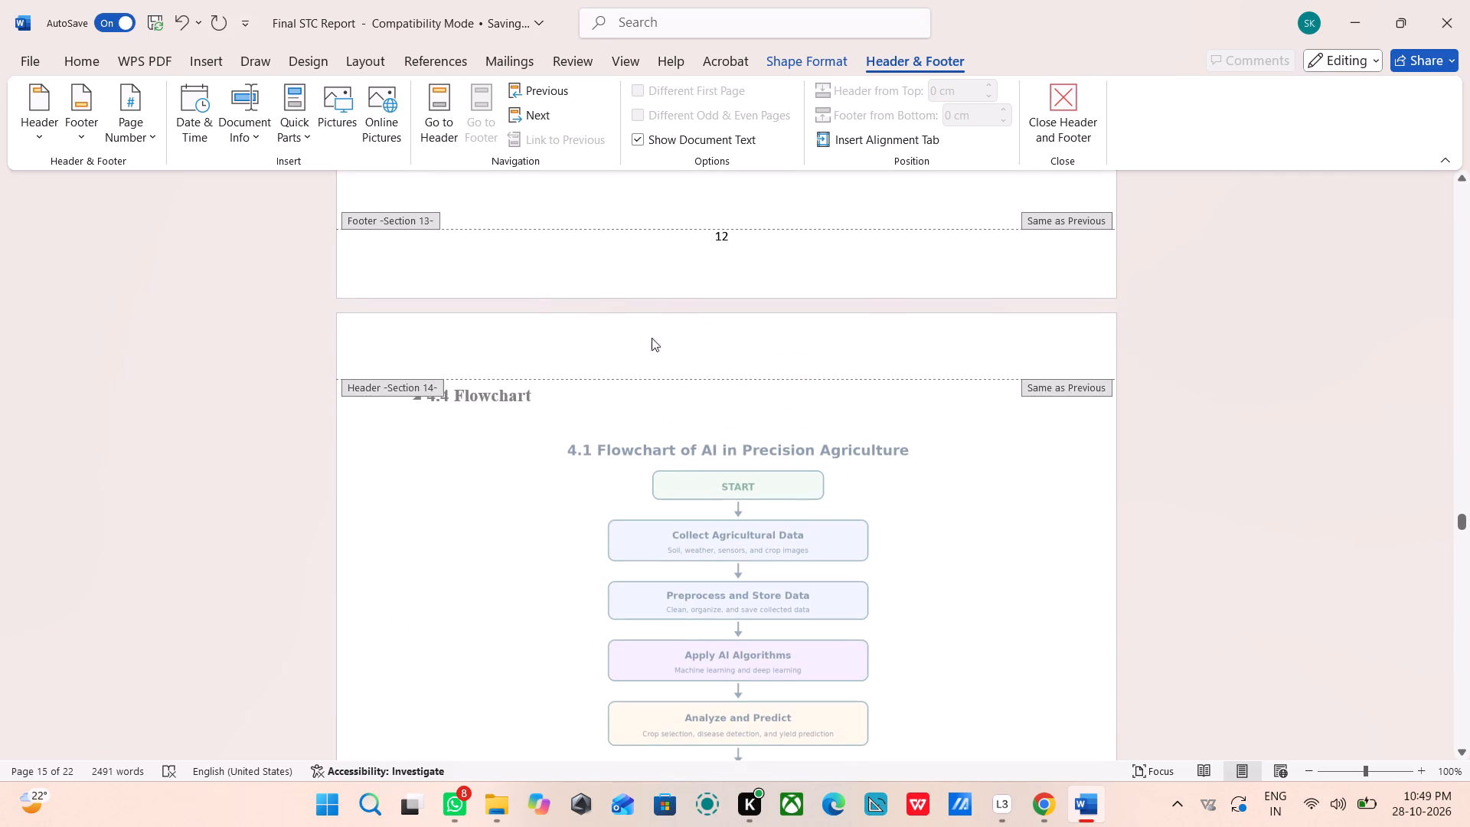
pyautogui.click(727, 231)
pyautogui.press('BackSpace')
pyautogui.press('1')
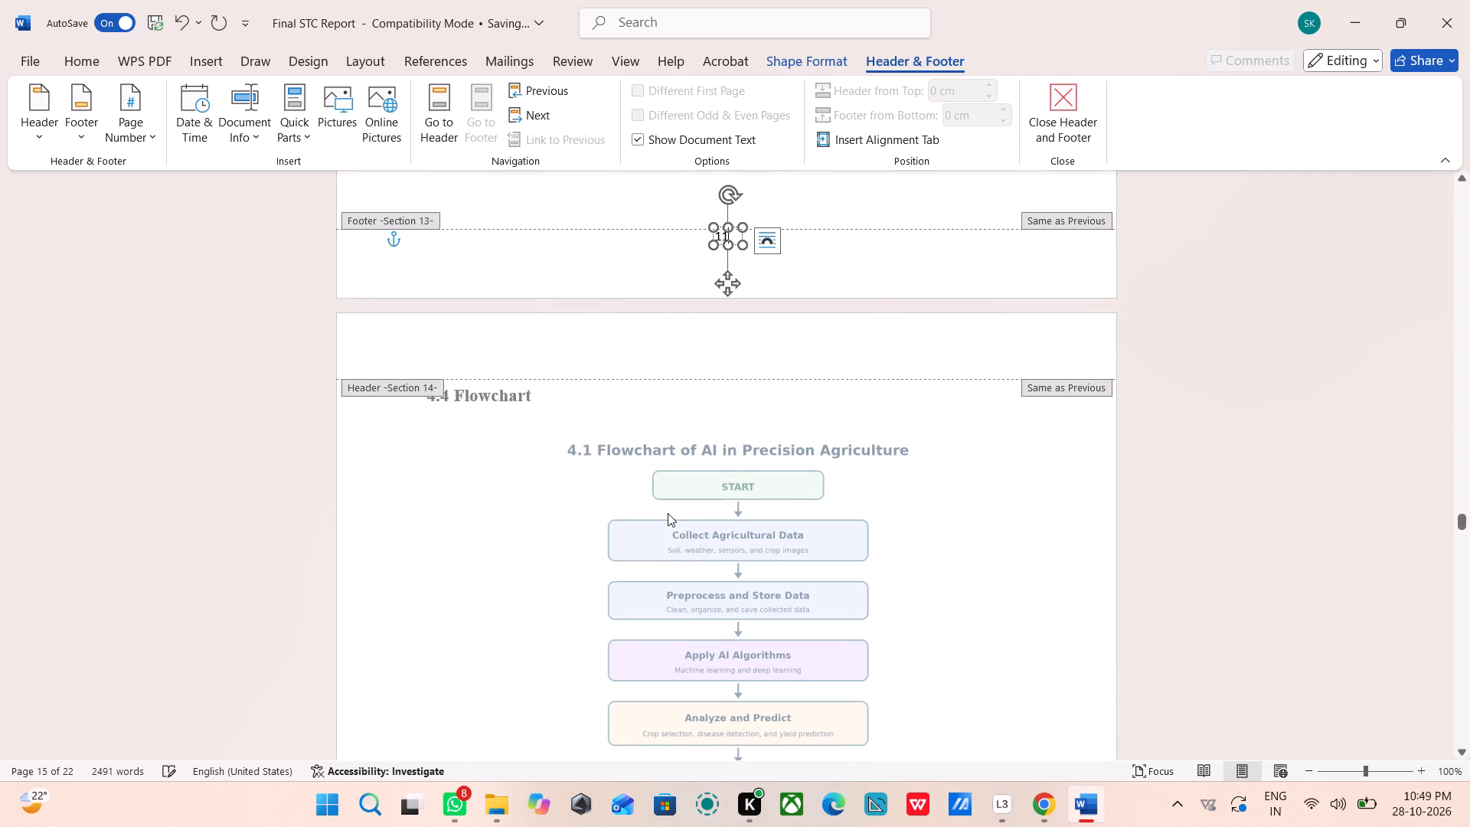
# Change the footer page number on the Chapter 4 Proposed / Studied Approach page to 10.
pyautogui.scroll(17, 664, 515)
pyautogui.scroll(5, 591, 504)
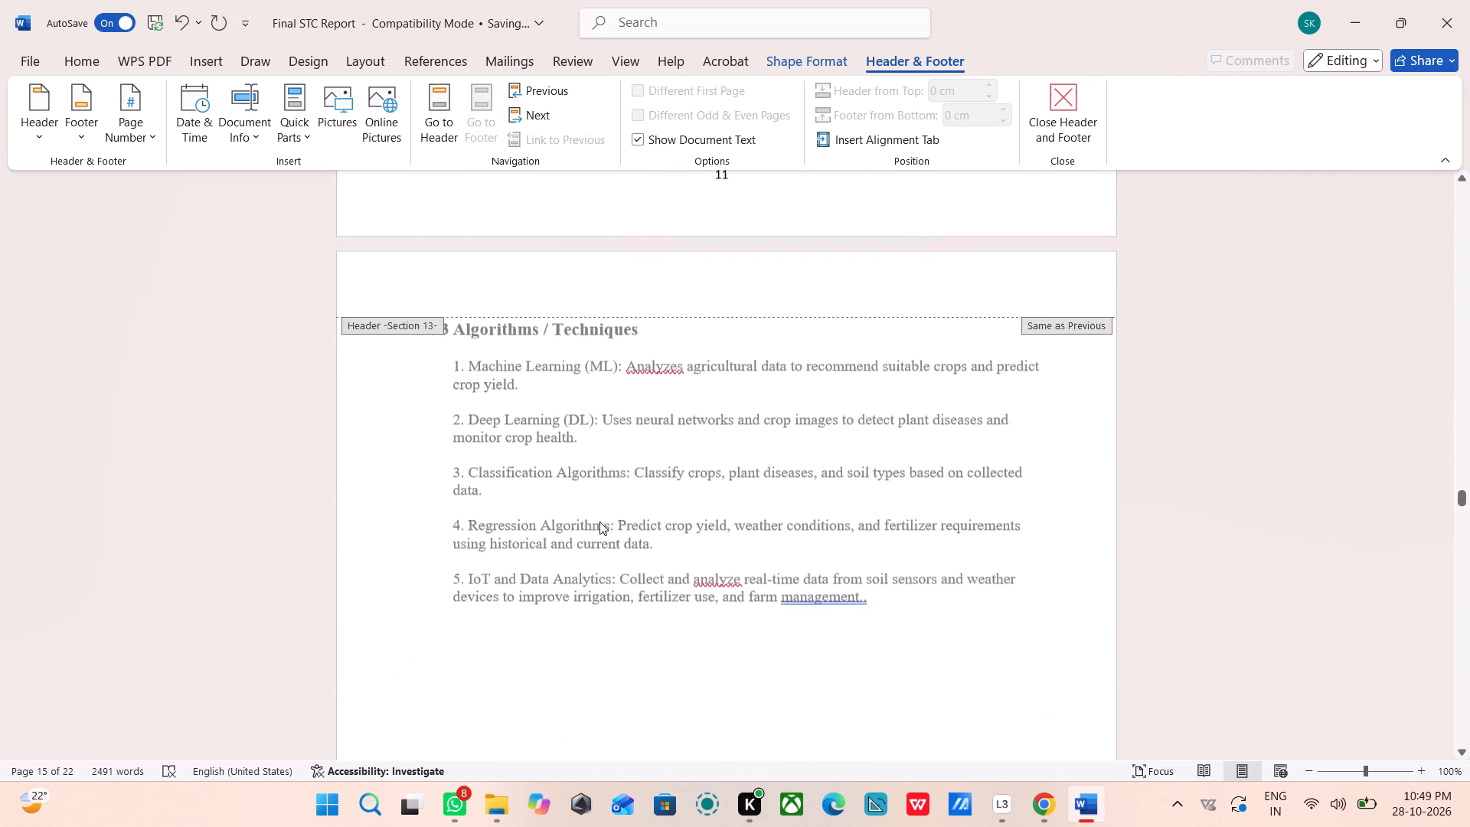
pyautogui.scroll(3, 599, 521)
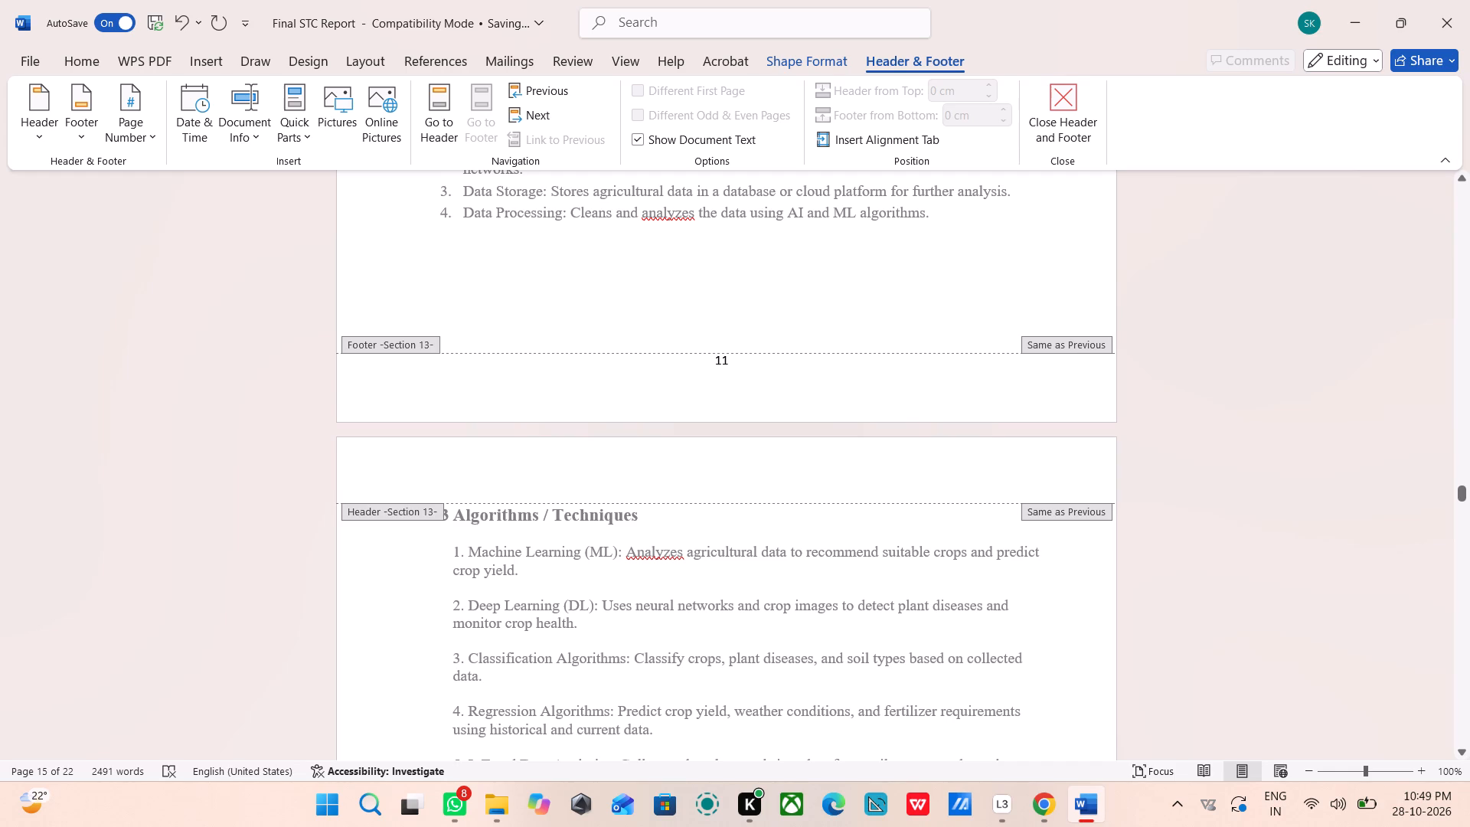
pyautogui.click(734, 363)
pyautogui.press('BackSpace')
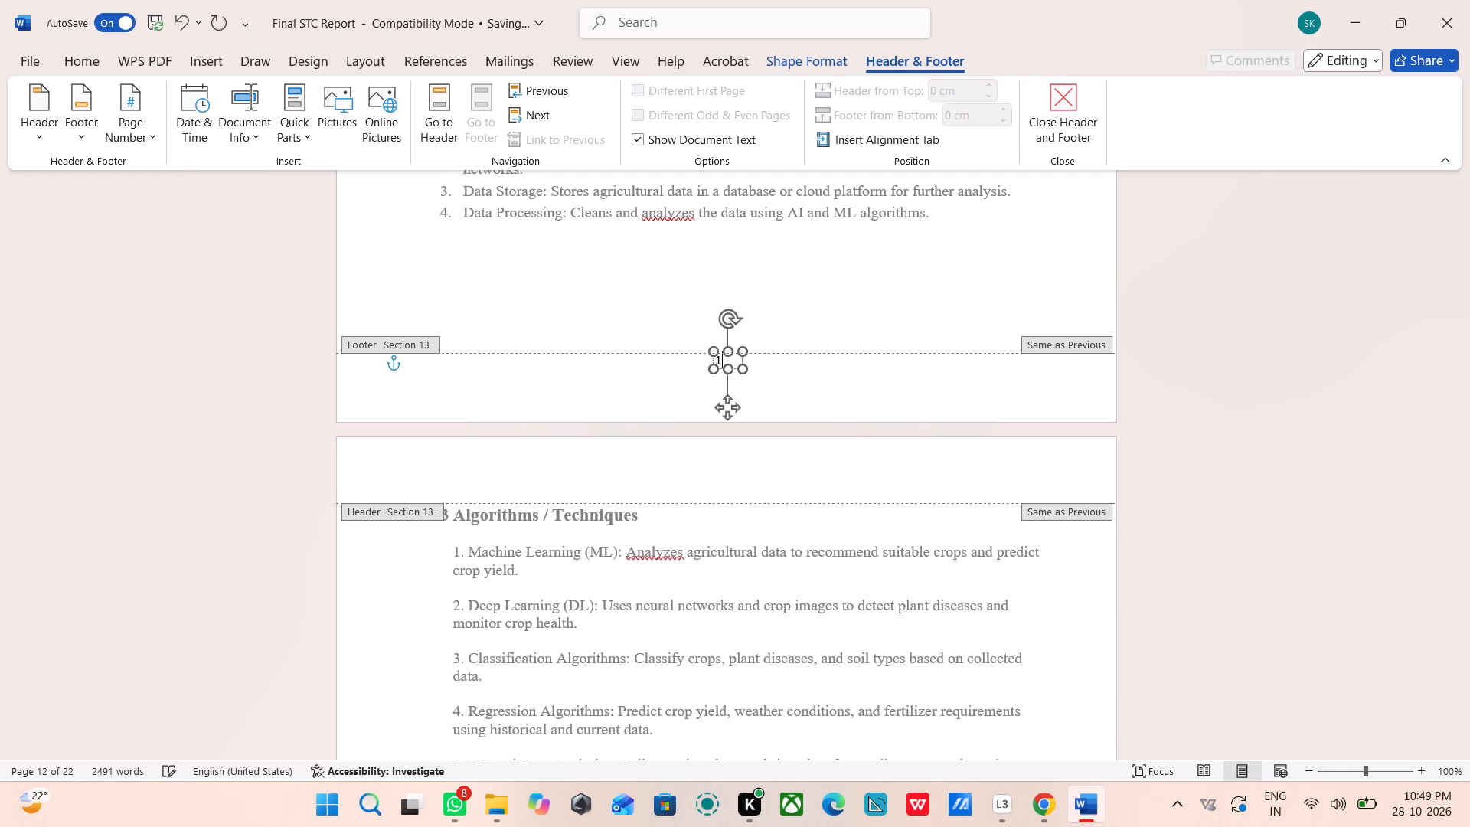
pyautogui.press('0')
# Change the footer page number on the Chapter 3 Existing Approaches page to 9.
pyautogui.scroll(4, 694, 343)
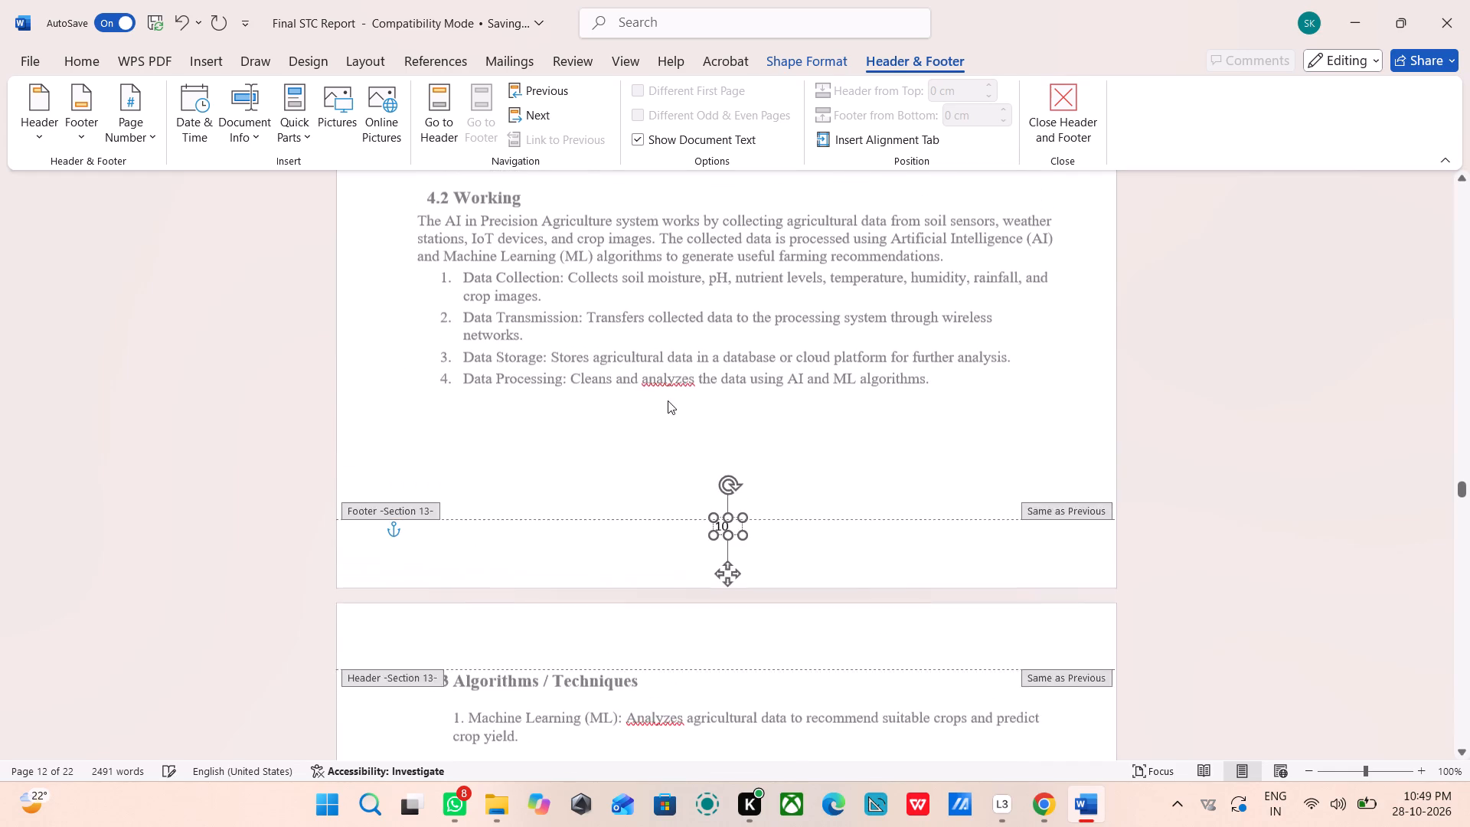
pyautogui.scroll(8, 692, 471)
pyautogui.scroll(10, 704, 580)
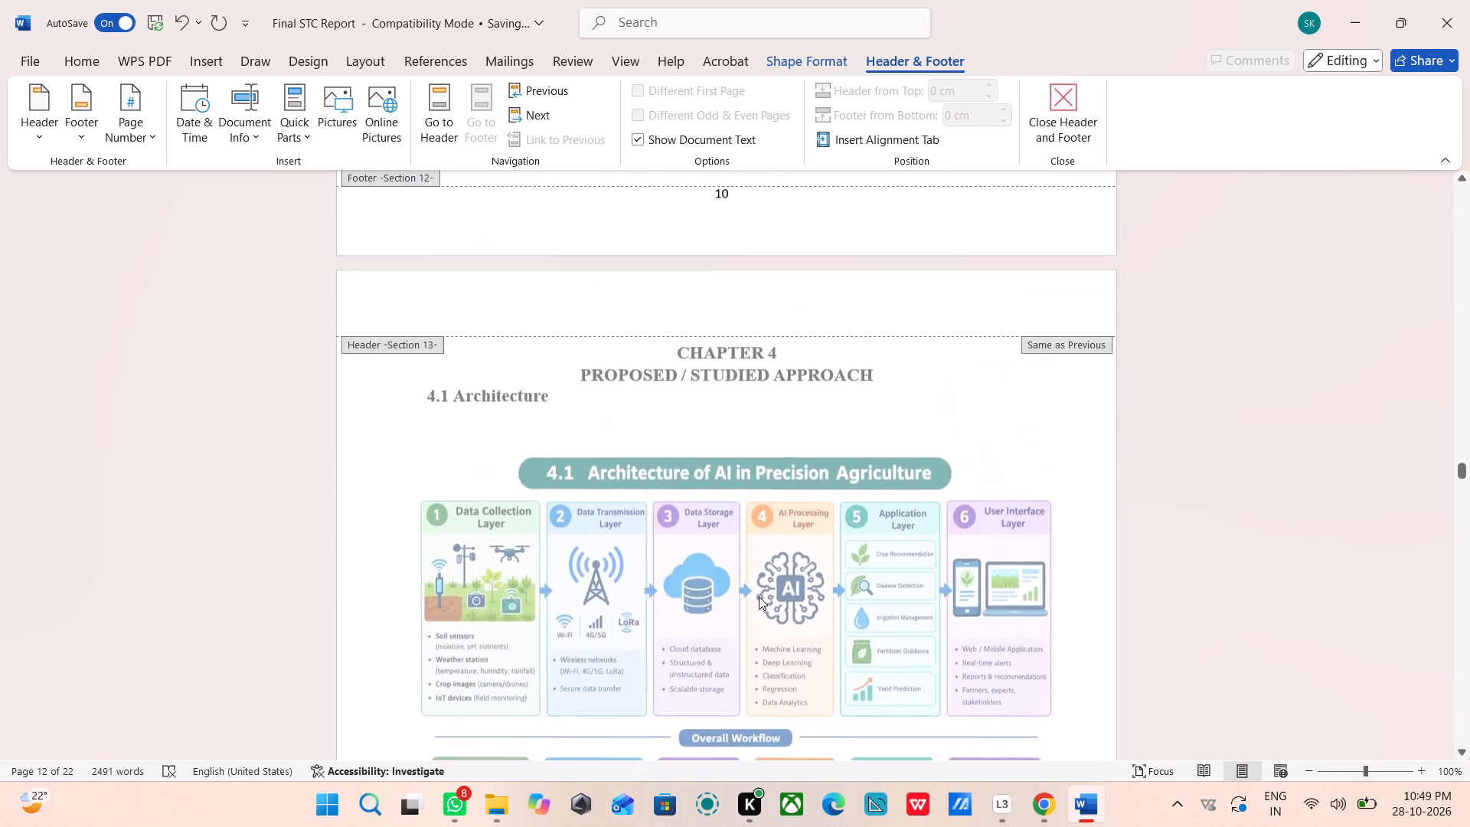
pyautogui.scroll(5, 758, 596)
pyautogui.click(730, 574)
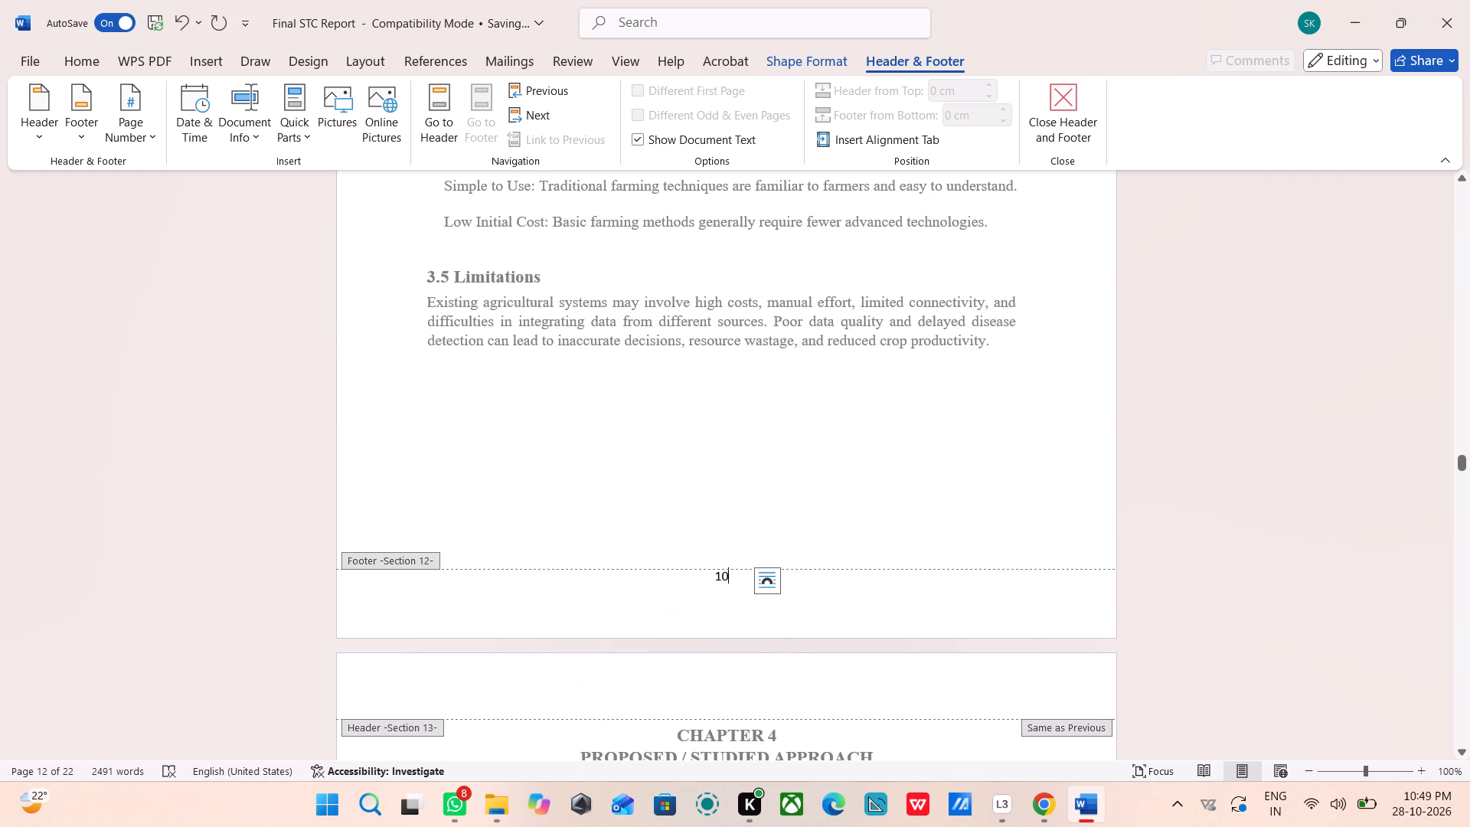
pyautogui.press('BackSpace')
pyautogui.press('BackSpace')
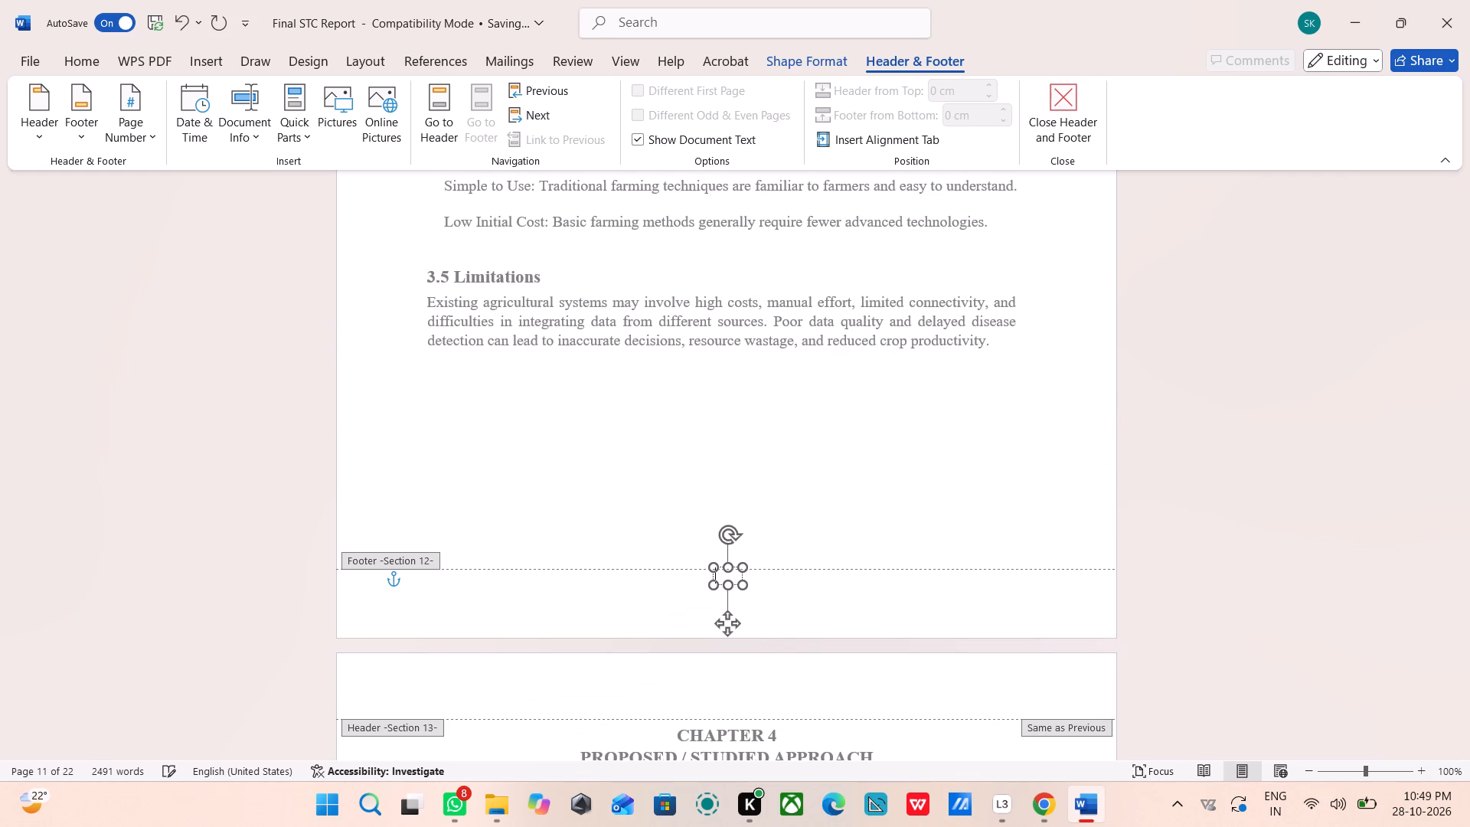
pyautogui.press('9')
# Delete the page number text box from the footer of the 2.3 Summary of Literature Survey page.
pyautogui.scroll(3, 775, 631)
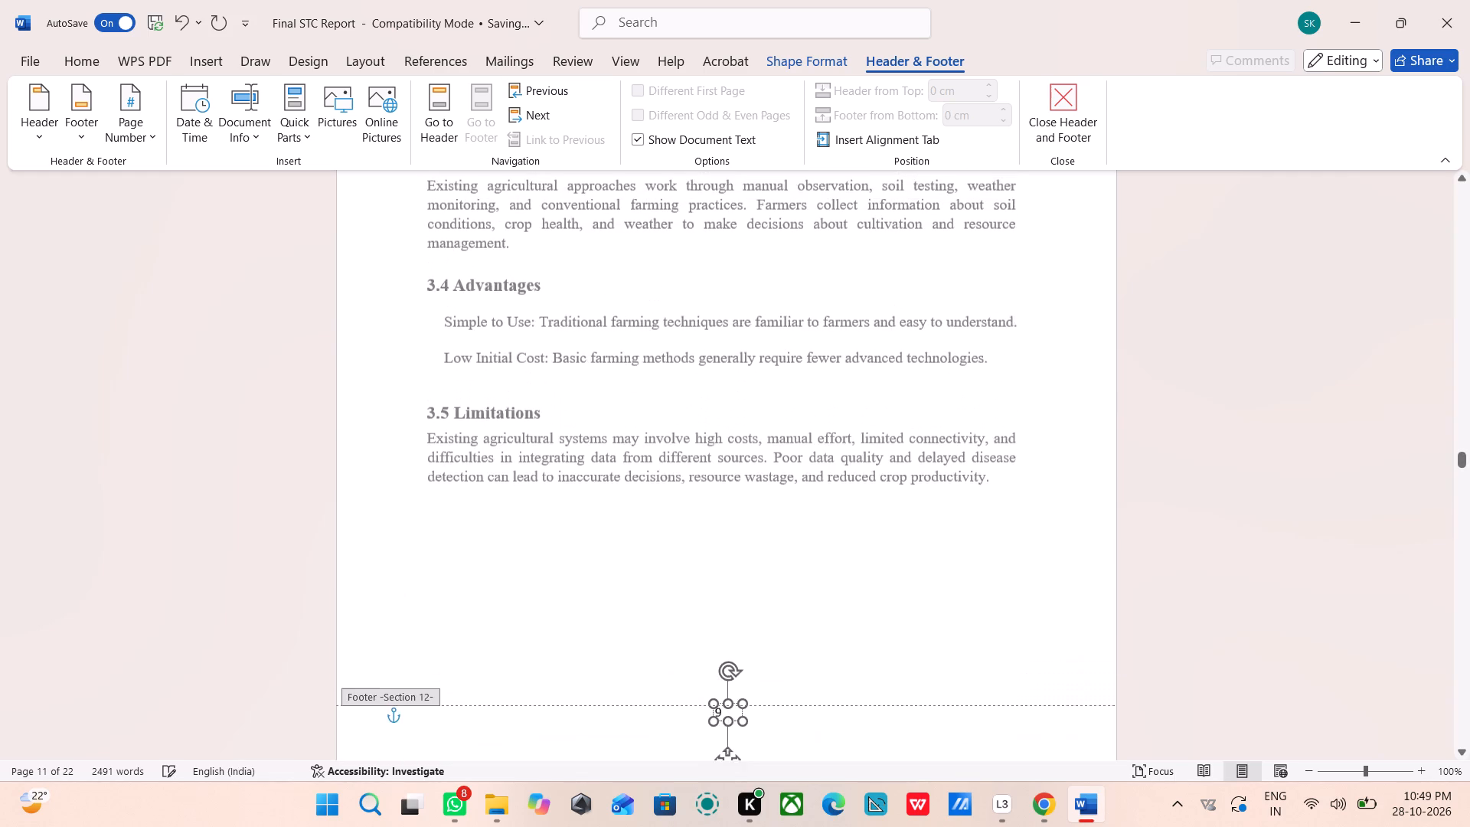
pyautogui.scroll(13, 607, 374)
pyautogui.click(731, 285)
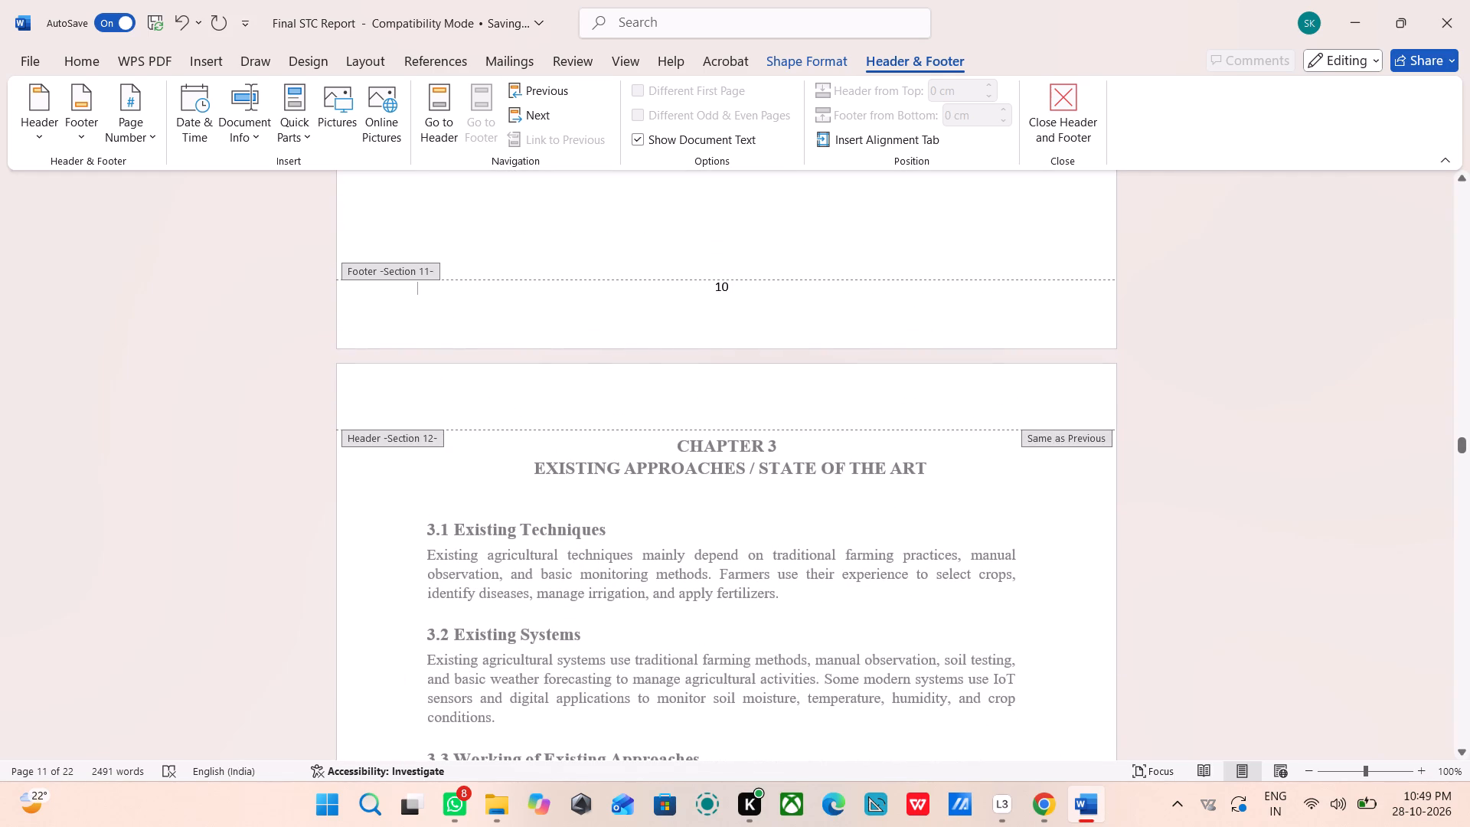
pyautogui.click(727, 291)
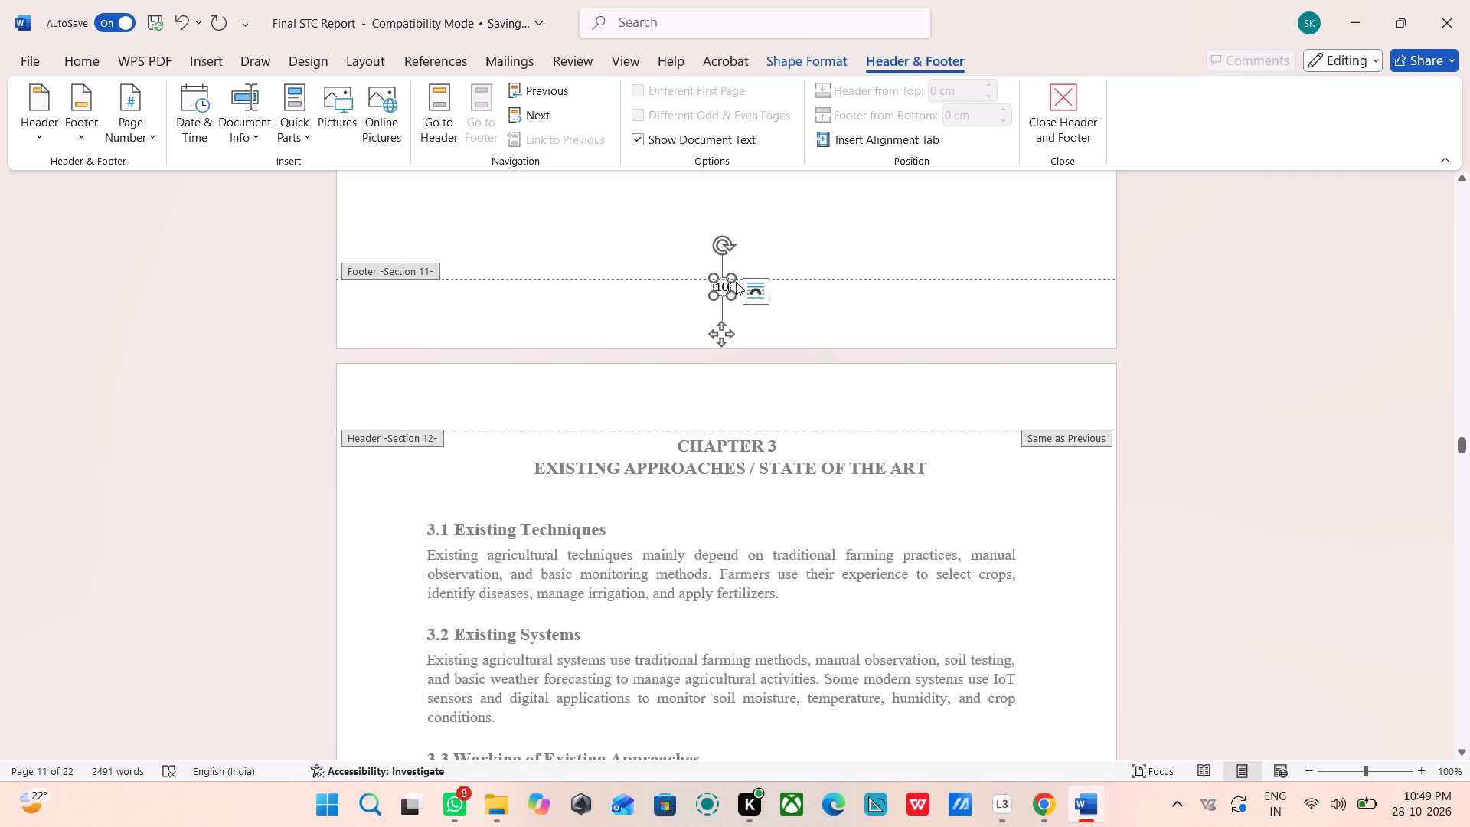
pyautogui.click(724, 282)
pyautogui.click(727, 286)
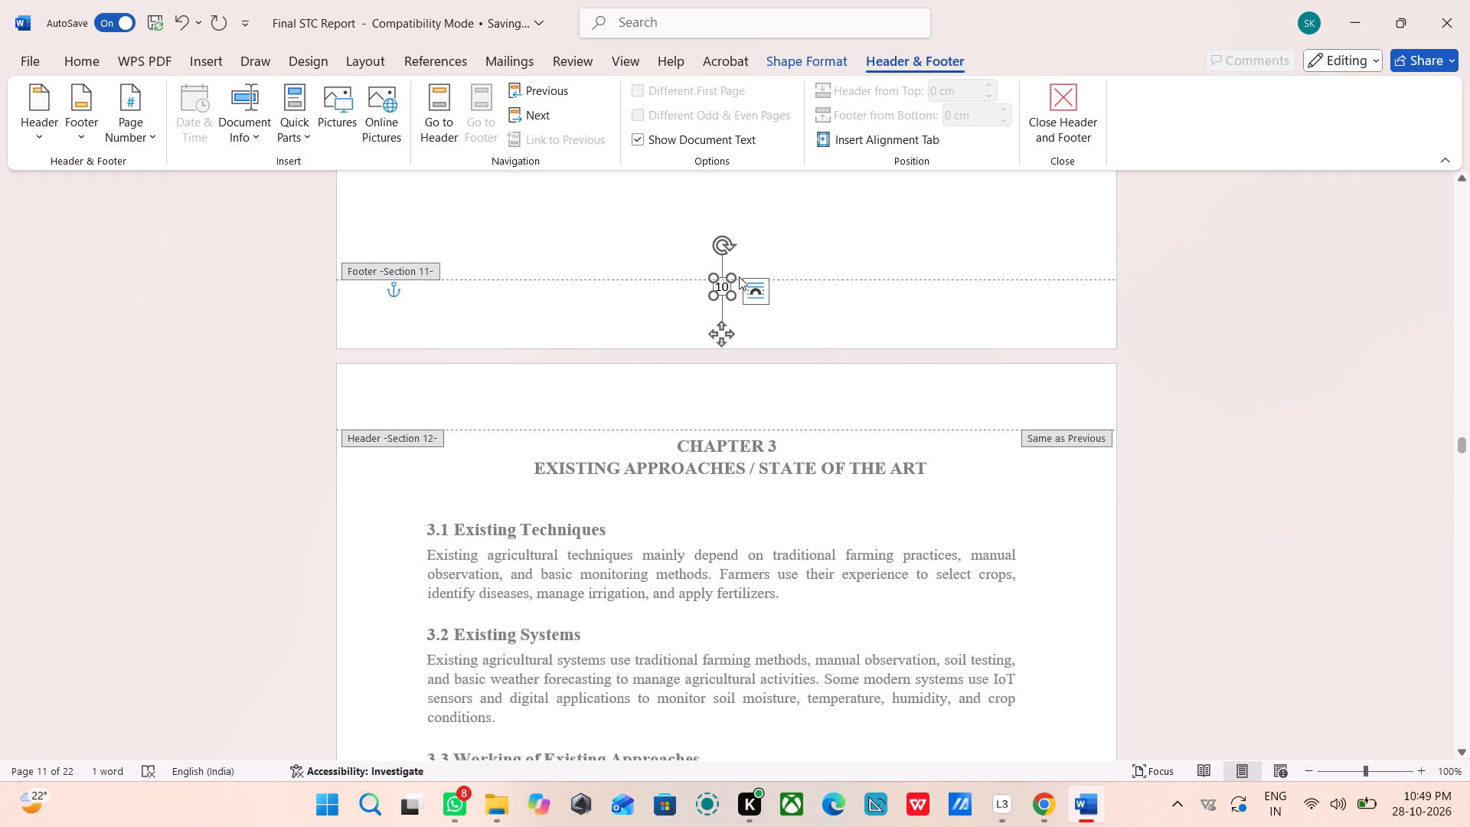
pyautogui.press('BackSpace')
pyautogui.write('nn')
pyautogui.press('BackSpace')
pyautogui.press('BackSpace')
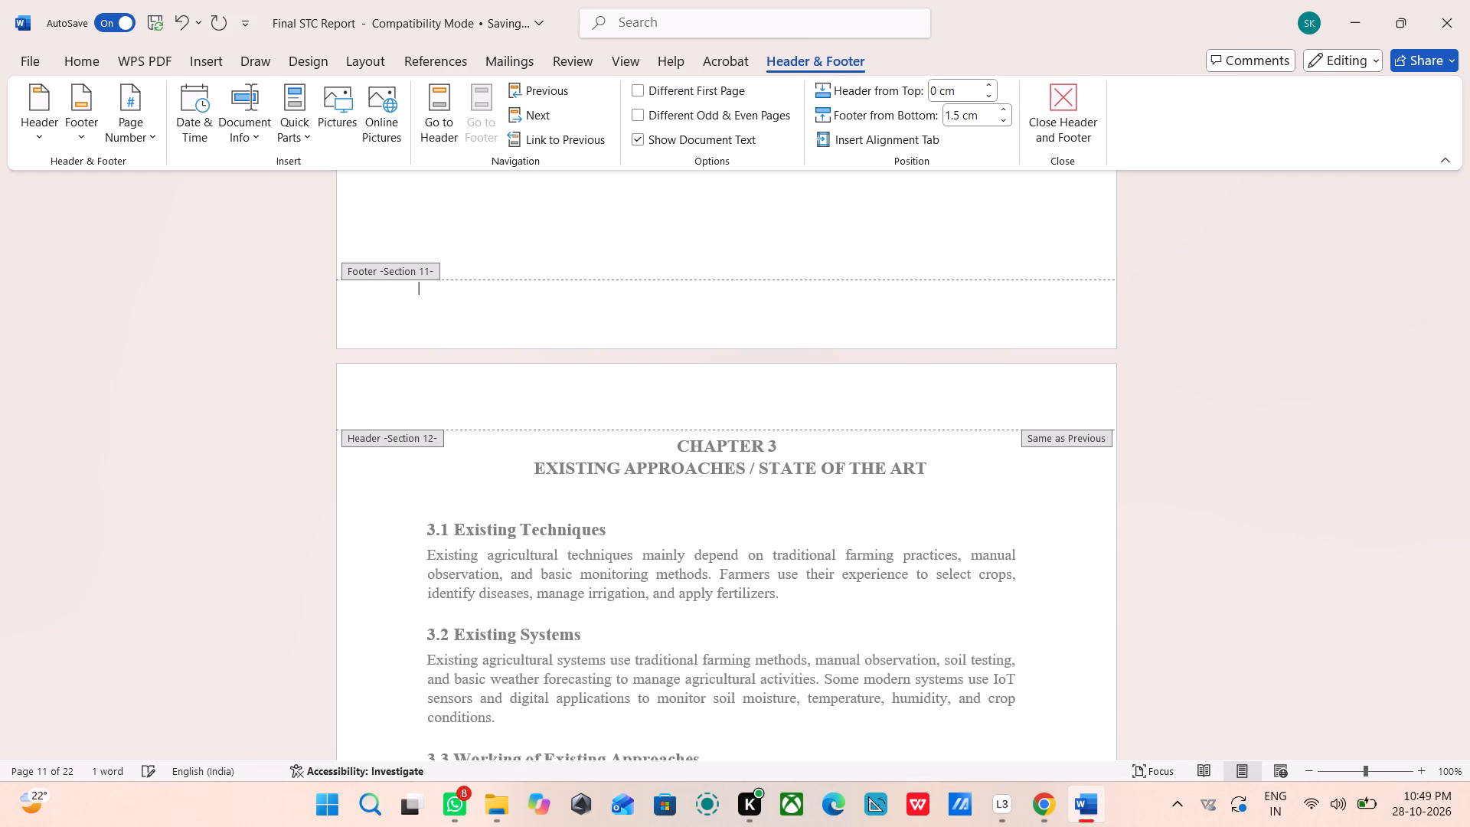
# Enter page number 8 near the middle of the 2.3 Summary of Literature Survey page's footer, positioned with leading spaces.
pyautogui.press('space')
pyautogui.press('space')
pyautogui.press('space')
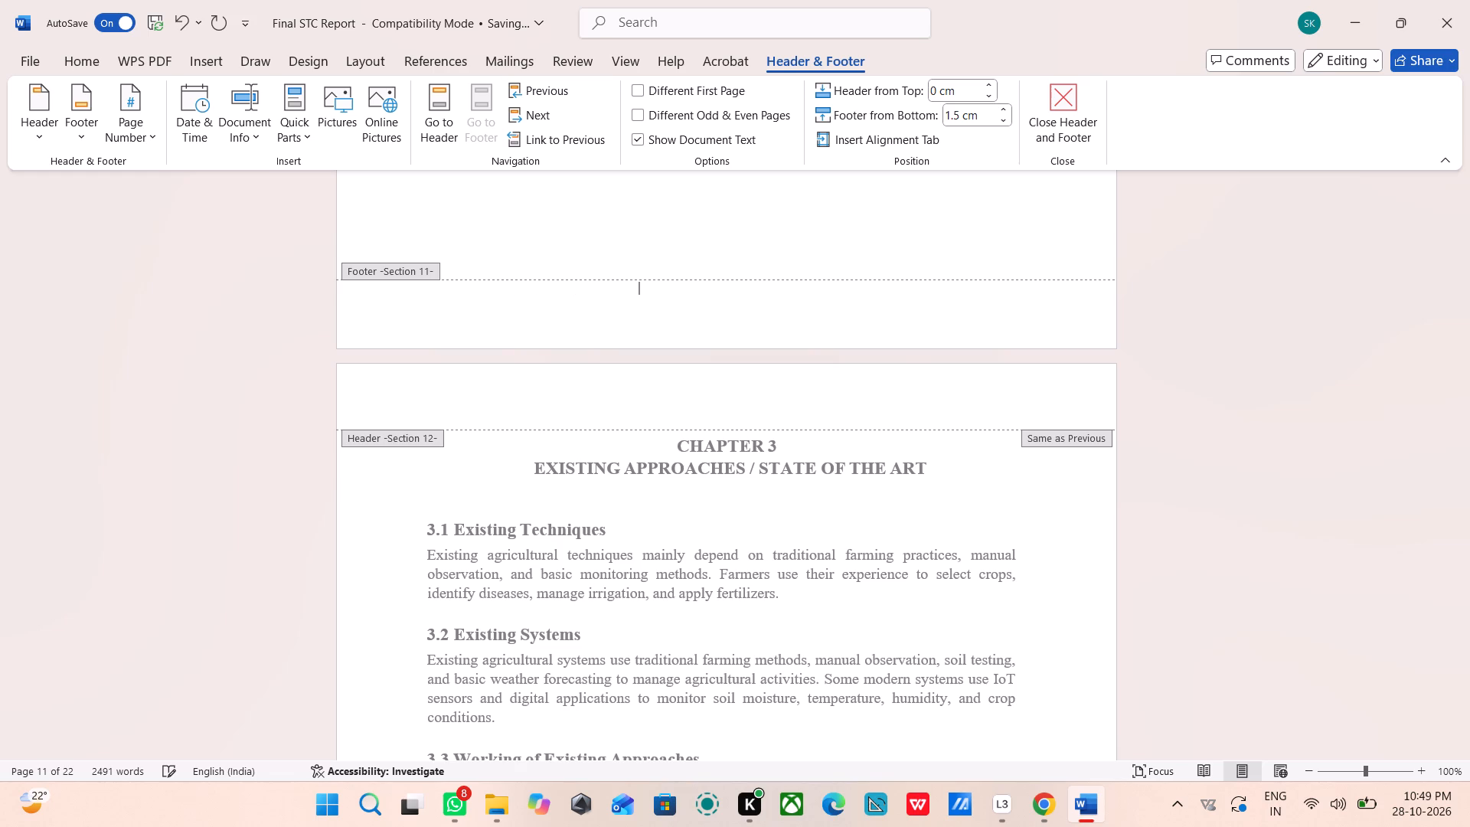
pyautogui.press('space')
pyautogui.press('space')
pyautogui.press('space')
pyautogui.press('space')
pyautogui.press('space')
pyautogui.press('space')
pyautogui.press('space')
pyautogui.press('space')
pyautogui.press('space')
pyautogui.press('space')
pyautogui.press('space')
pyautogui.scroll(-4, 885, 425)
pyautogui.scroll(-8, 895, 495)
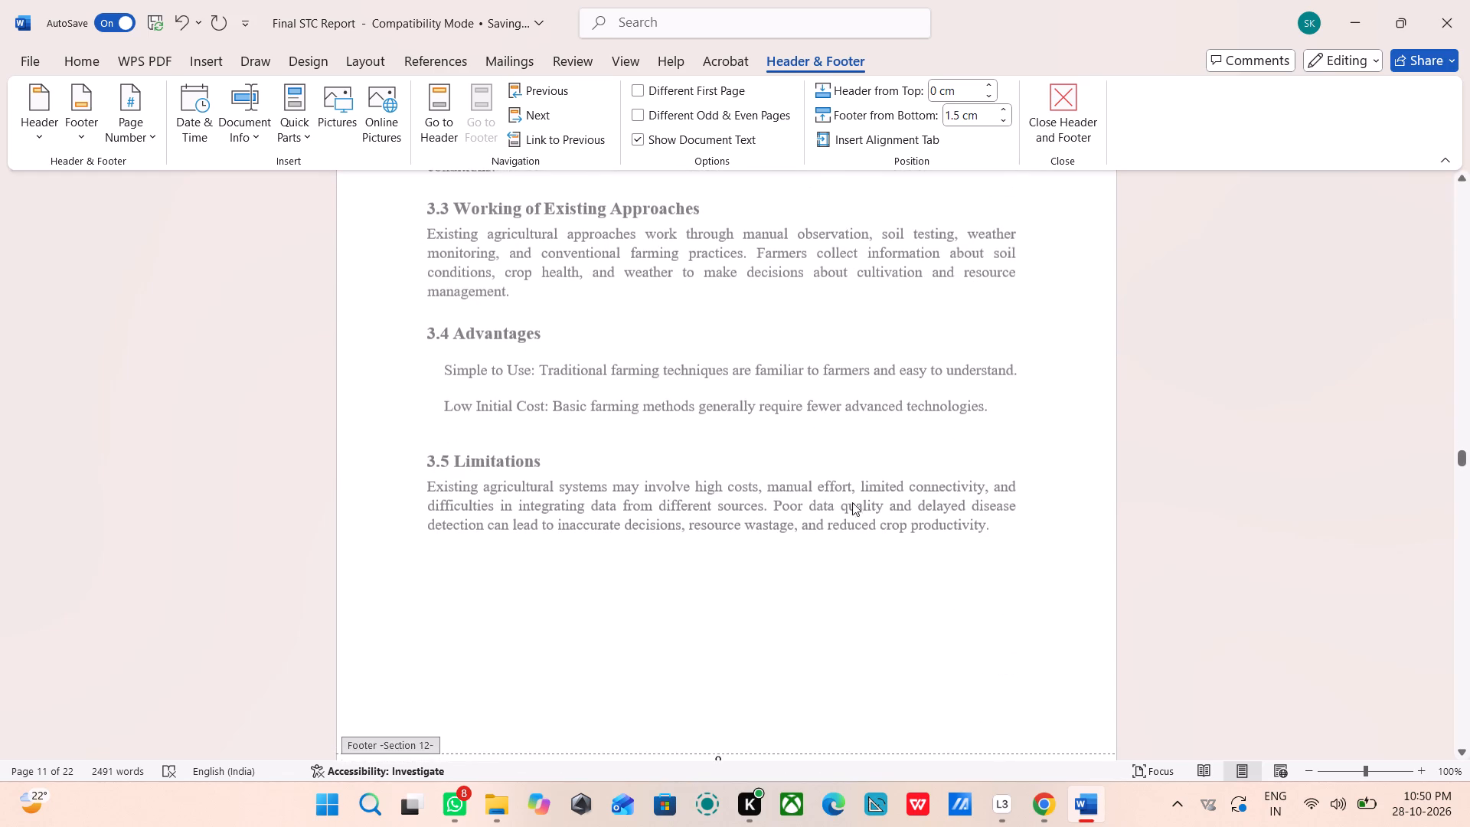
pyautogui.scroll(-4, 835, 512)
pyautogui.scroll(16, 806, 487)
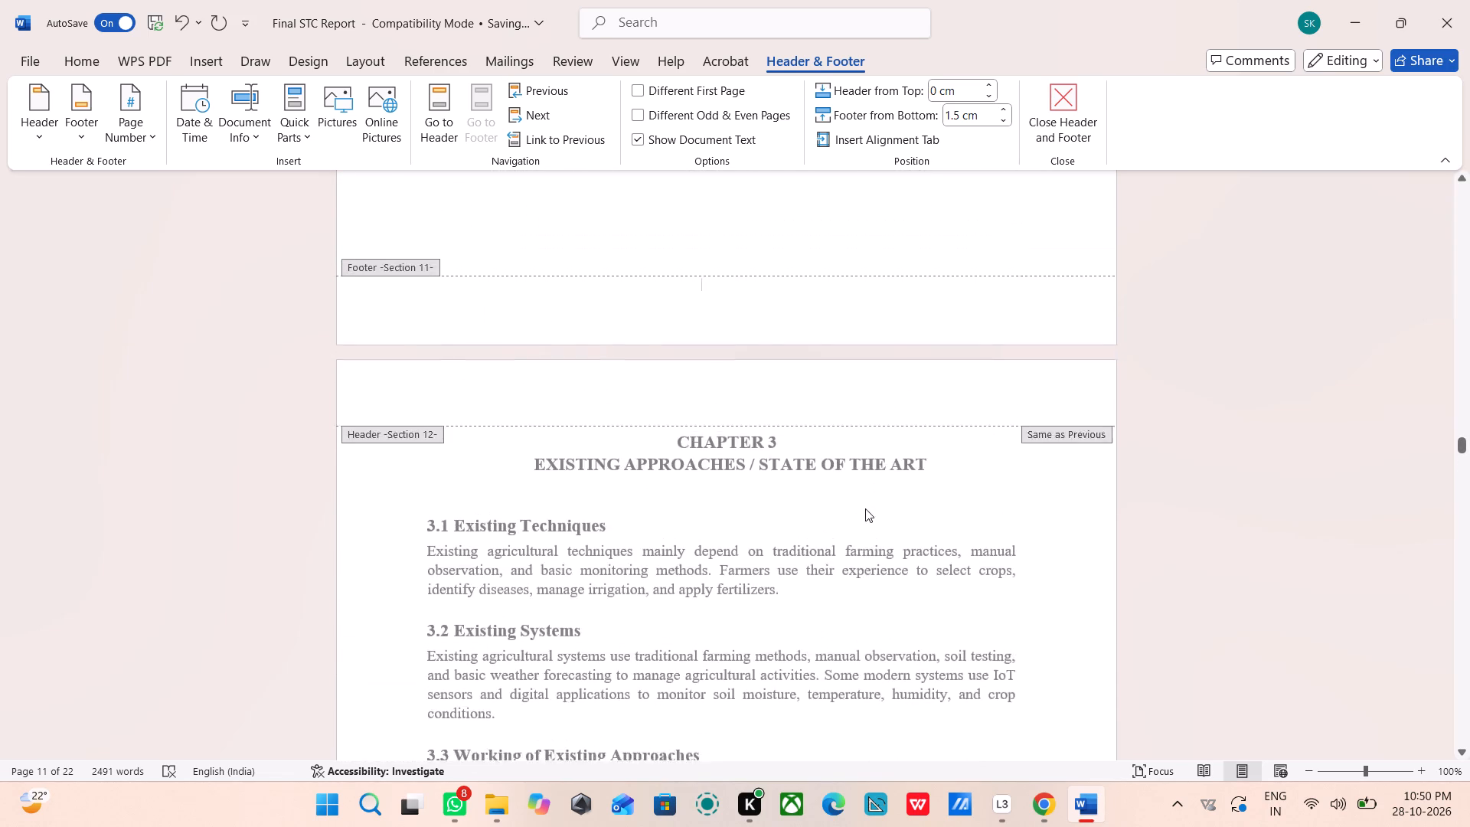
pyautogui.scroll(4, 865, 508)
pyautogui.click(702, 470)
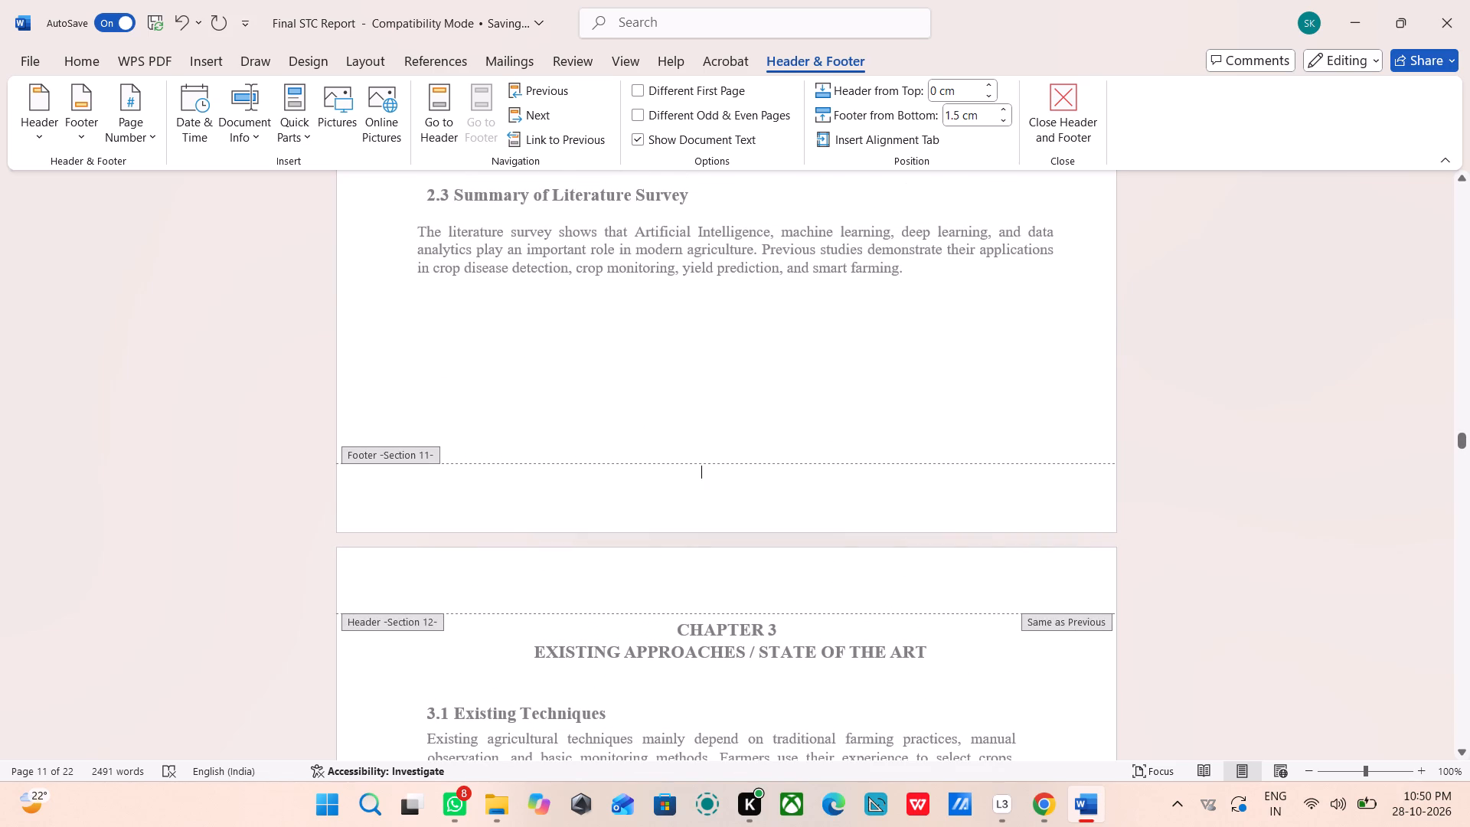
pyautogui.press('space')
pyautogui.press('space')
pyautogui.press('8')
# Delete the page number text box from the footer of the Chapter 1 page ending with 1.7 Scope.
pyautogui.scroll(12, 717, 424)
pyautogui.scroll(5, 744, 485)
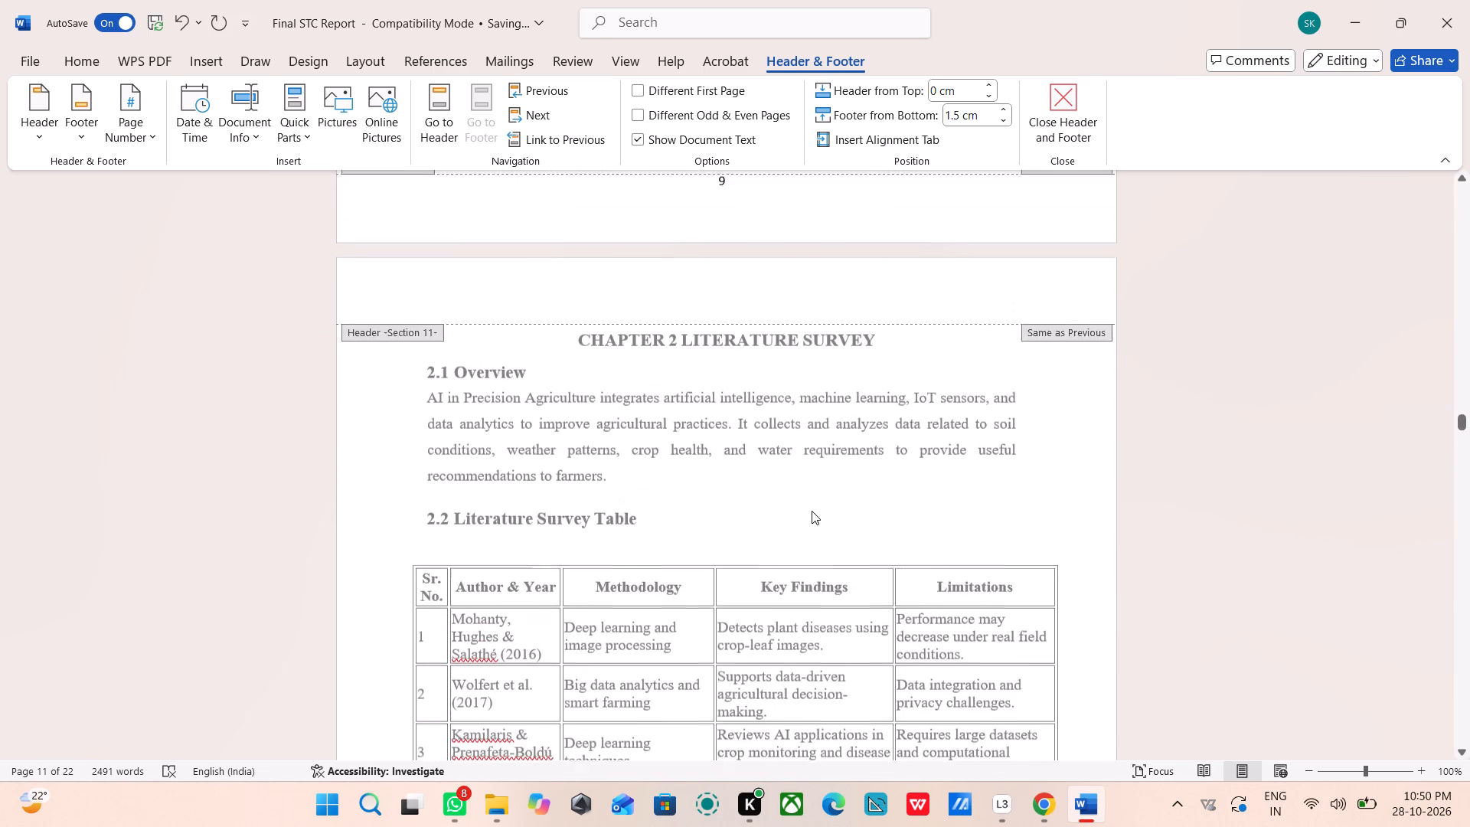
pyautogui.scroll(2, 812, 511)
pyautogui.scroll(1, 789, 434)
pyautogui.click(731, 369)
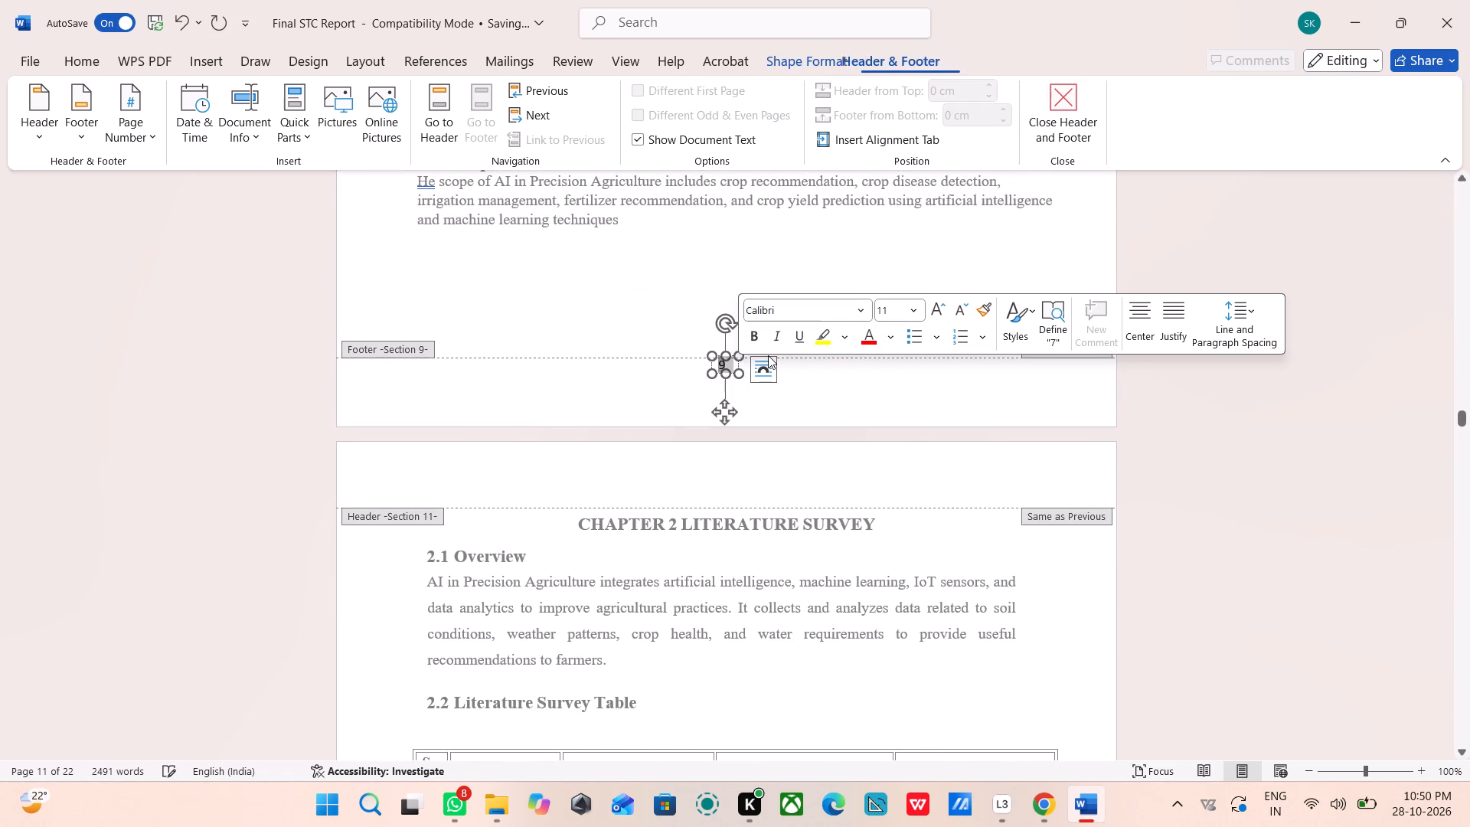
pyautogui.click(722, 362)
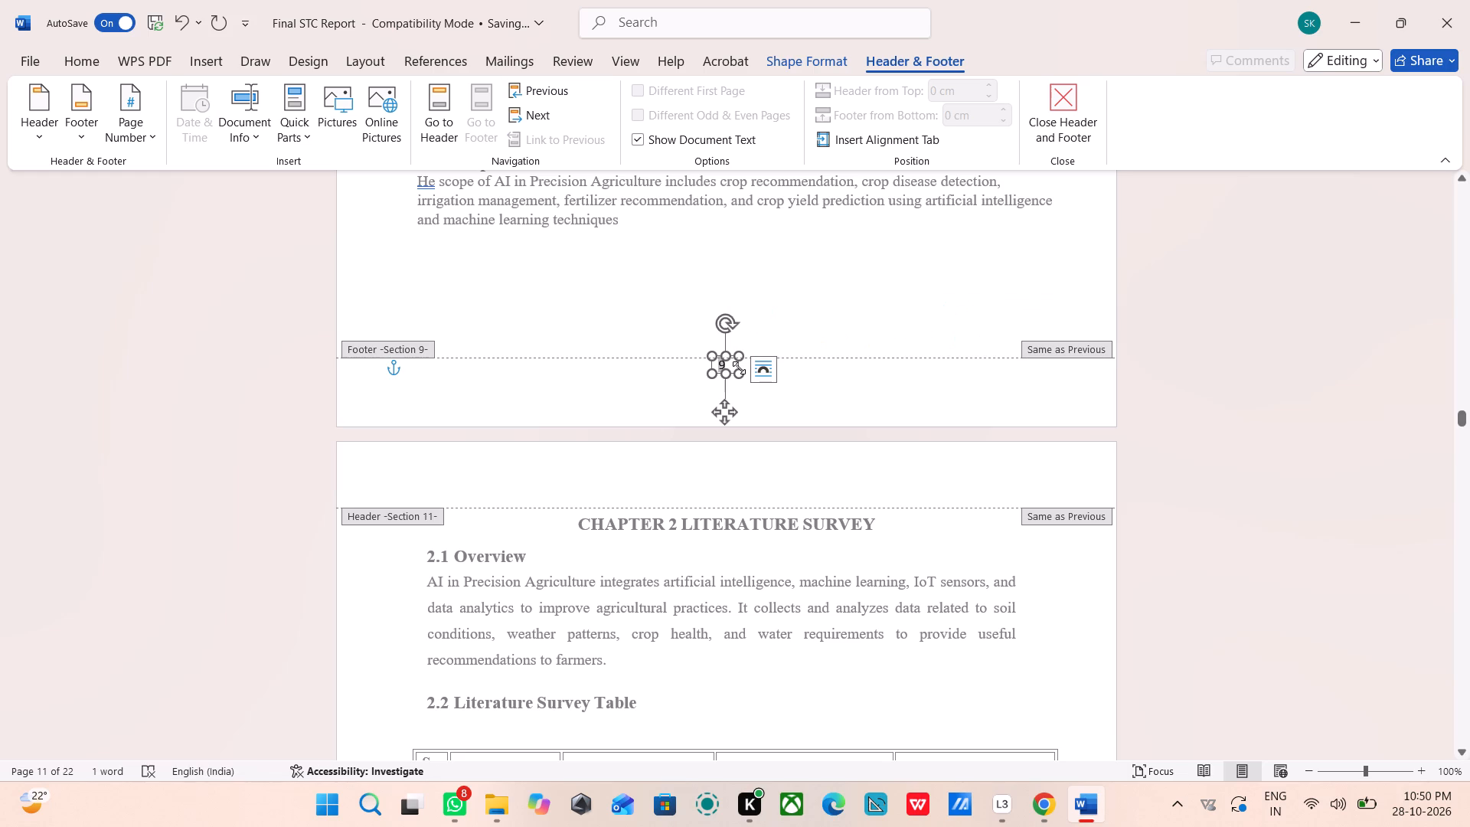
pyautogui.press('BackSpace')
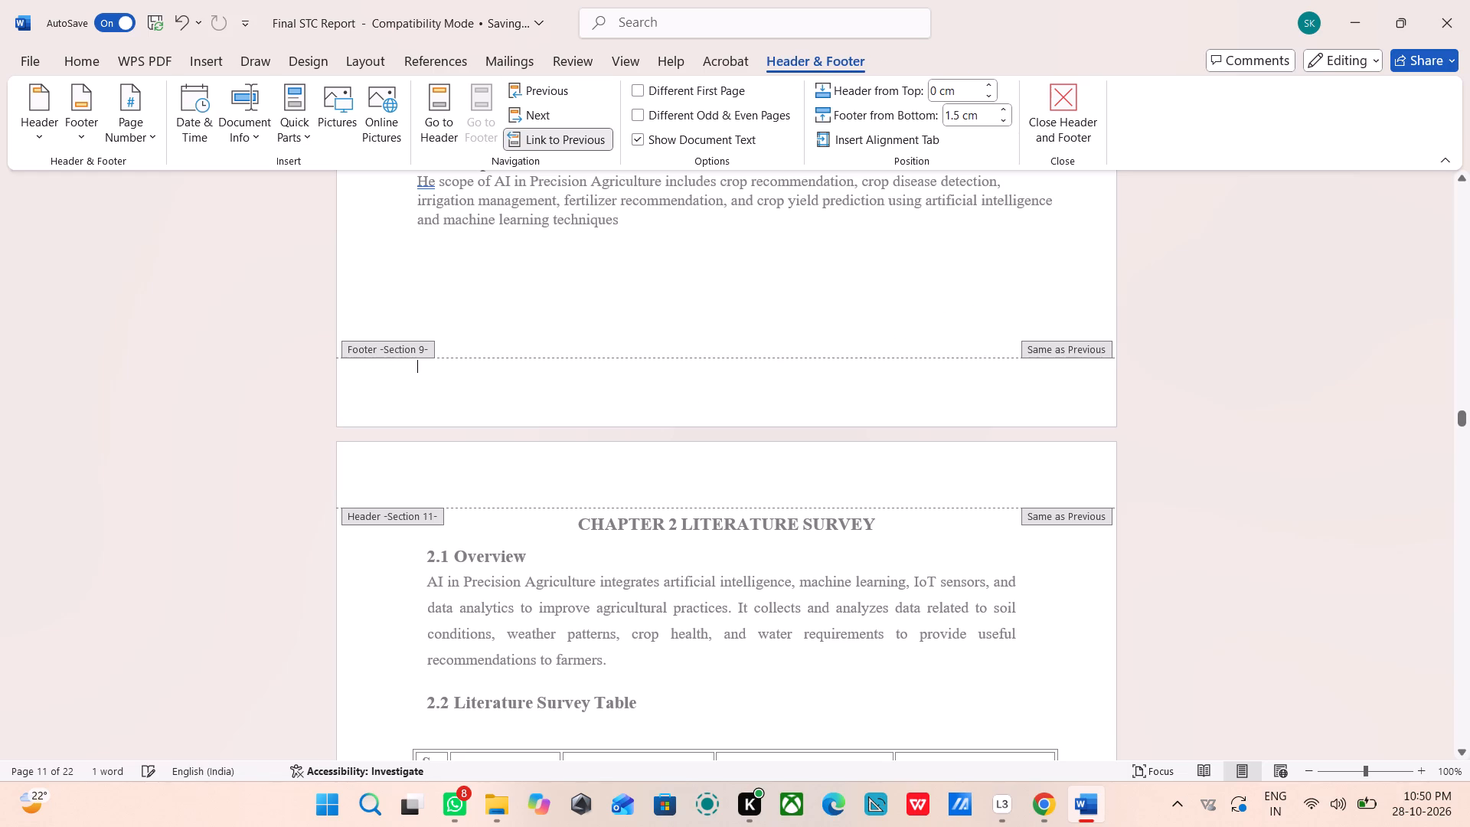
# Enter page number 7 near the middle of the Chapter 1 page's footer, positioned with leading spaces.
pyautogui.scroll(-17, 731, 395)
pyautogui.scroll(13, 789, 389)
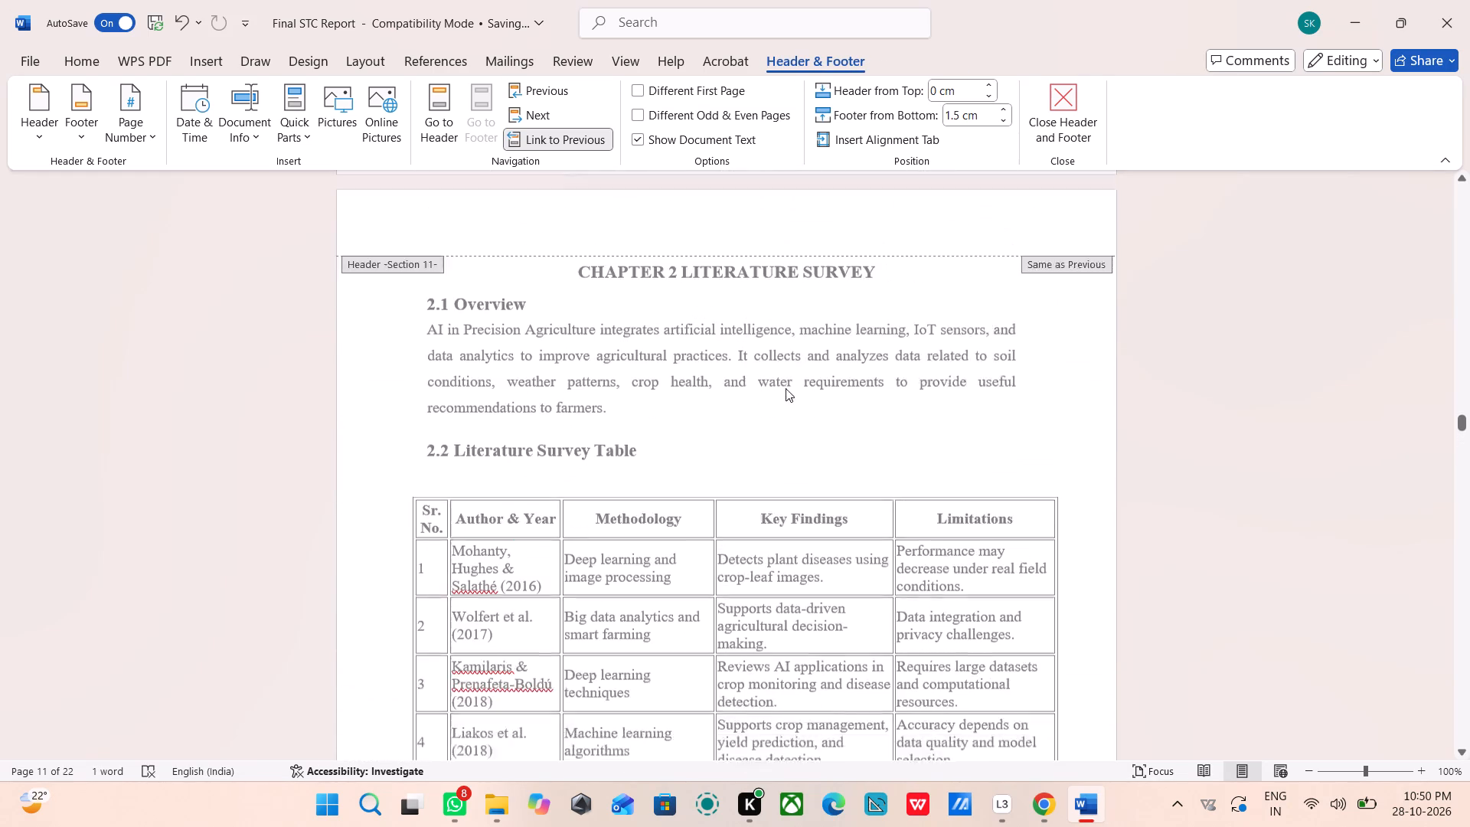
pyautogui.scroll(1, 786, 388)
pyautogui.scroll(5, 688, 329)
pyautogui.click(710, 466)
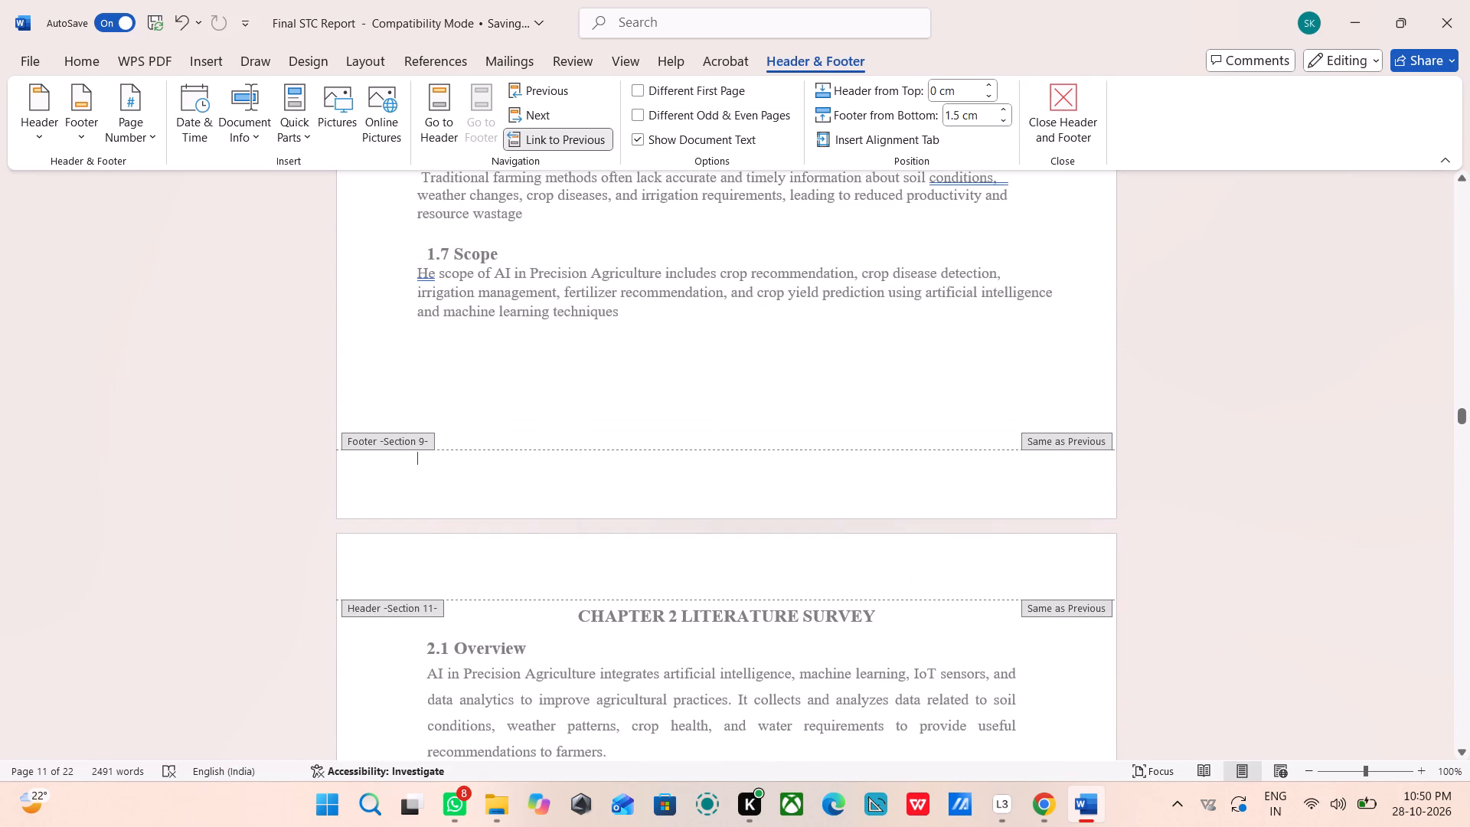
pyautogui.click(722, 456)
pyautogui.press('space')
pyautogui.press('space')
pyautogui.press('space')
pyautogui.press('space')
pyautogui.press('space')
pyautogui.press('space')
pyautogui.press('space')
pyautogui.press('space')
pyautogui.press('space')
pyautogui.press('space')
pyautogui.press('space')
pyautogui.press('space')
pyautogui.press('space')
pyautogui.press('space')
pyautogui.press('space')
pyautogui.press('space')
pyautogui.press('space')
pyautogui.press('space')
pyautogui.press('space')
pyautogui.press('space')
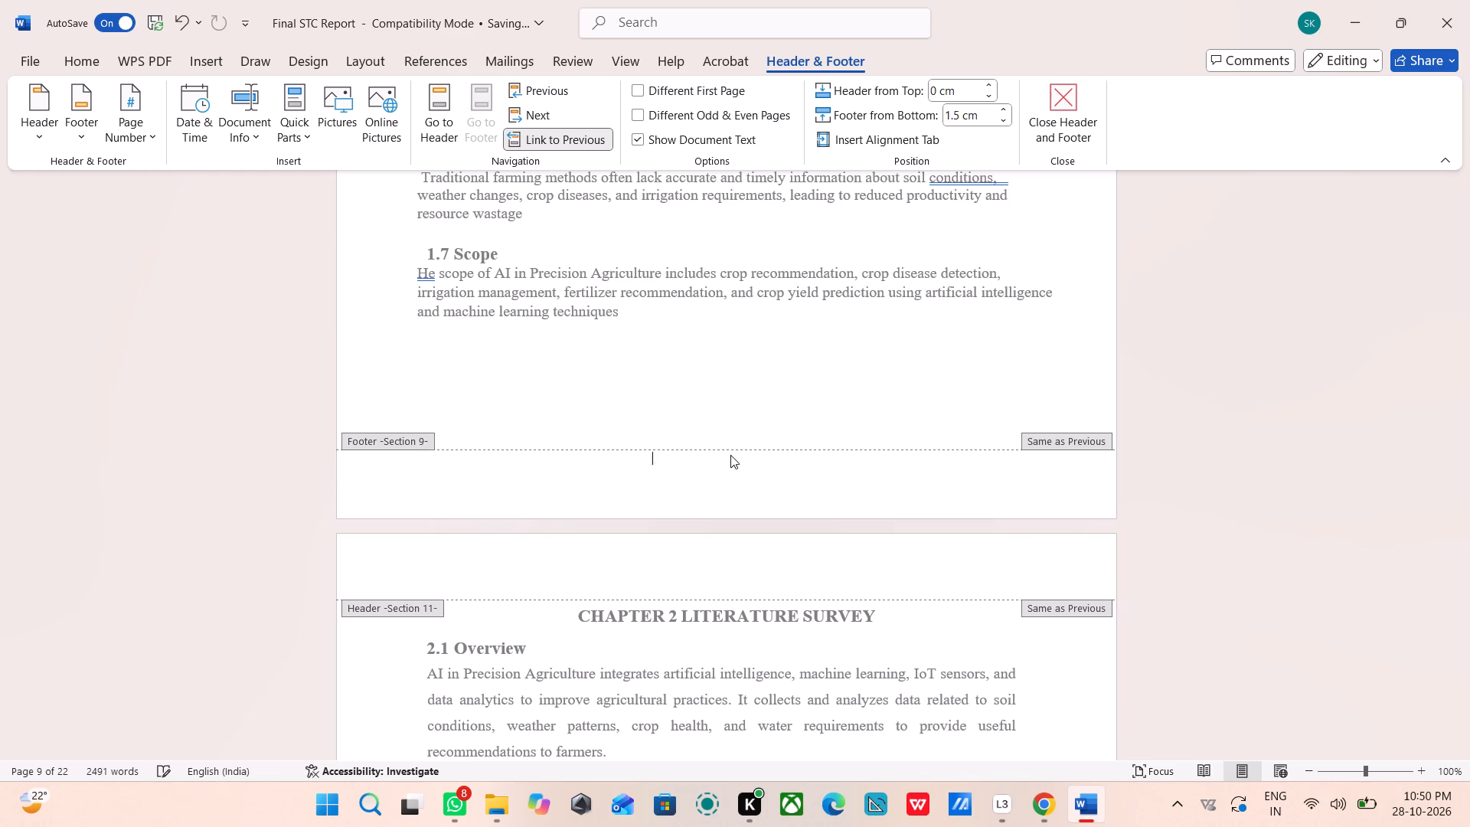
pyautogui.press('space')
pyautogui.press('space')
pyautogui.press('space')
pyautogui.press('space')
pyautogui.press('space')
pyautogui.press('space')
pyautogui.press('space')
pyautogui.press('space')
pyautogui.press('space')
pyautogui.scroll(-15, 670, 494)
pyautogui.scroll(-5, 757, 498)
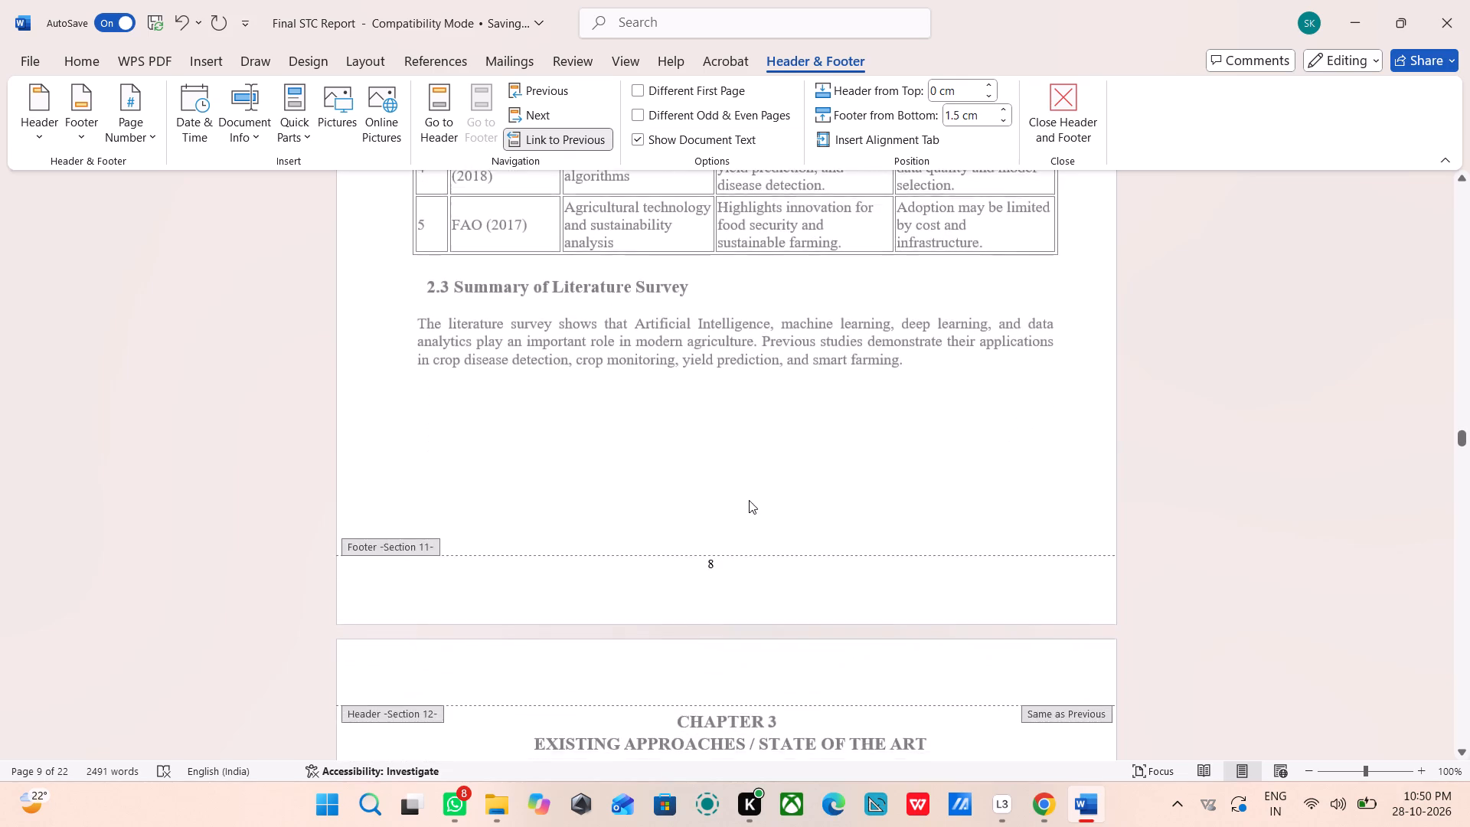
pyautogui.scroll(17, 749, 500)
pyautogui.scroll(5, 751, 498)
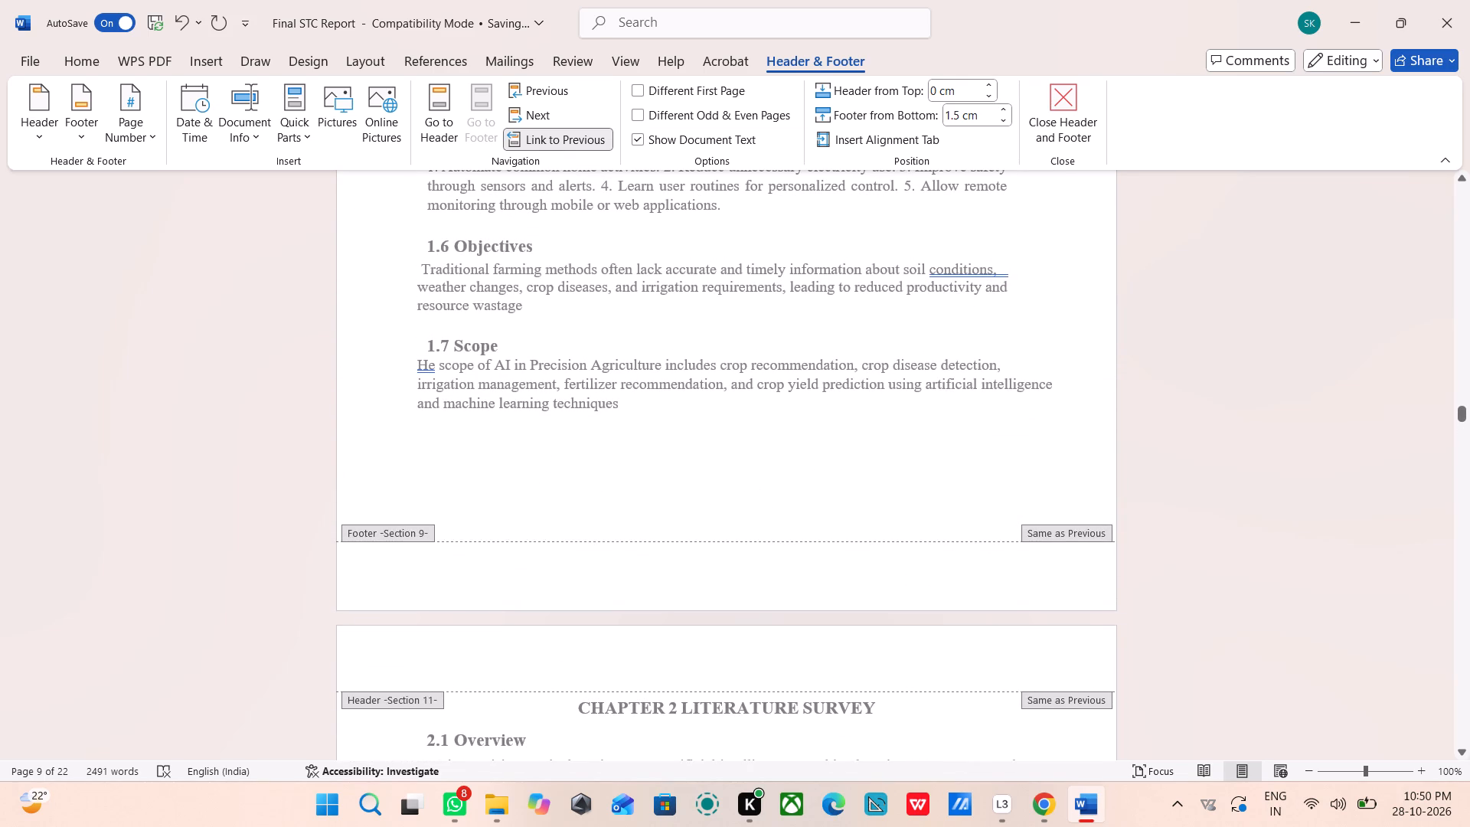
pyautogui.press('7')
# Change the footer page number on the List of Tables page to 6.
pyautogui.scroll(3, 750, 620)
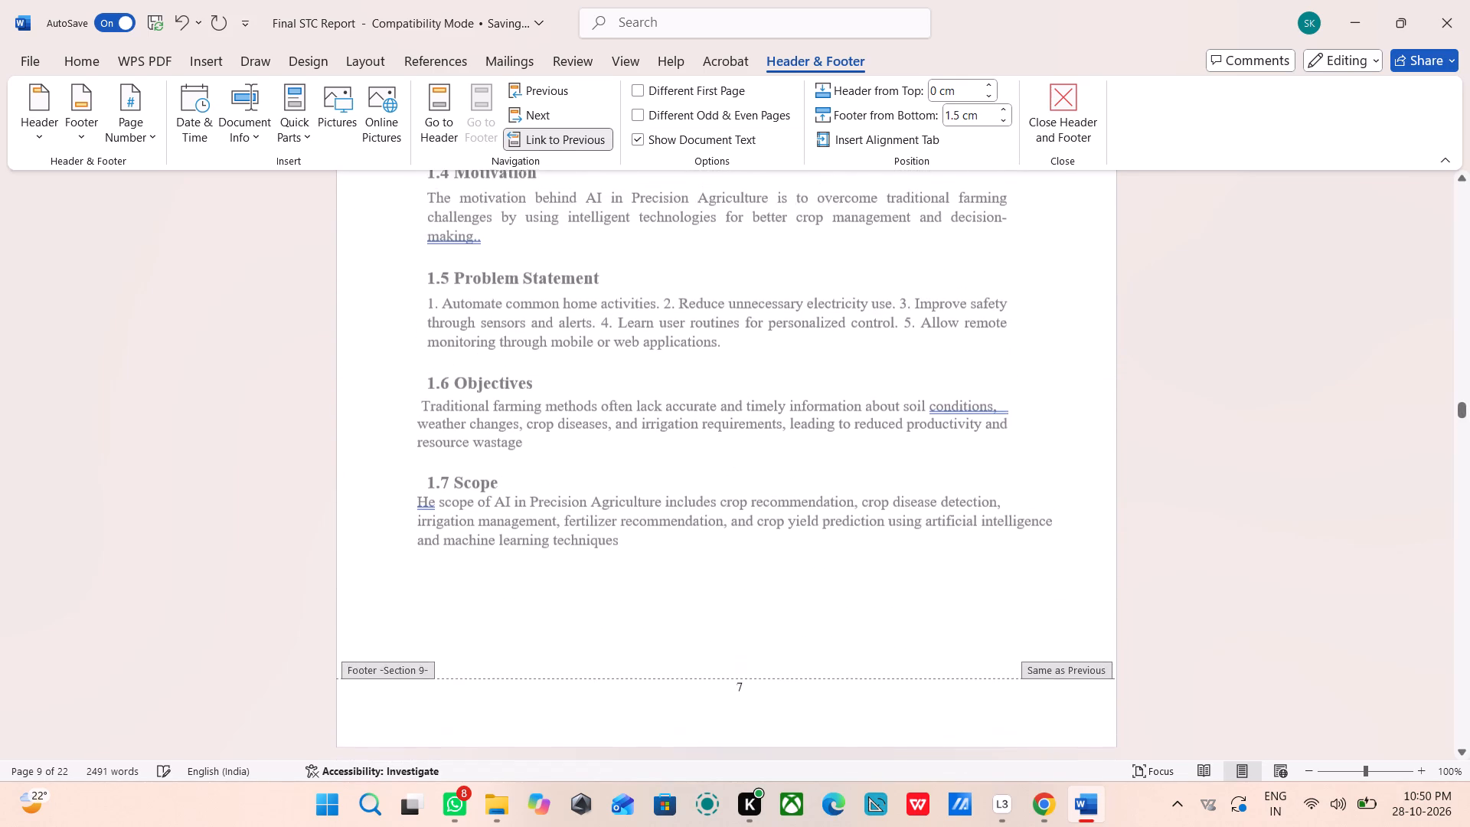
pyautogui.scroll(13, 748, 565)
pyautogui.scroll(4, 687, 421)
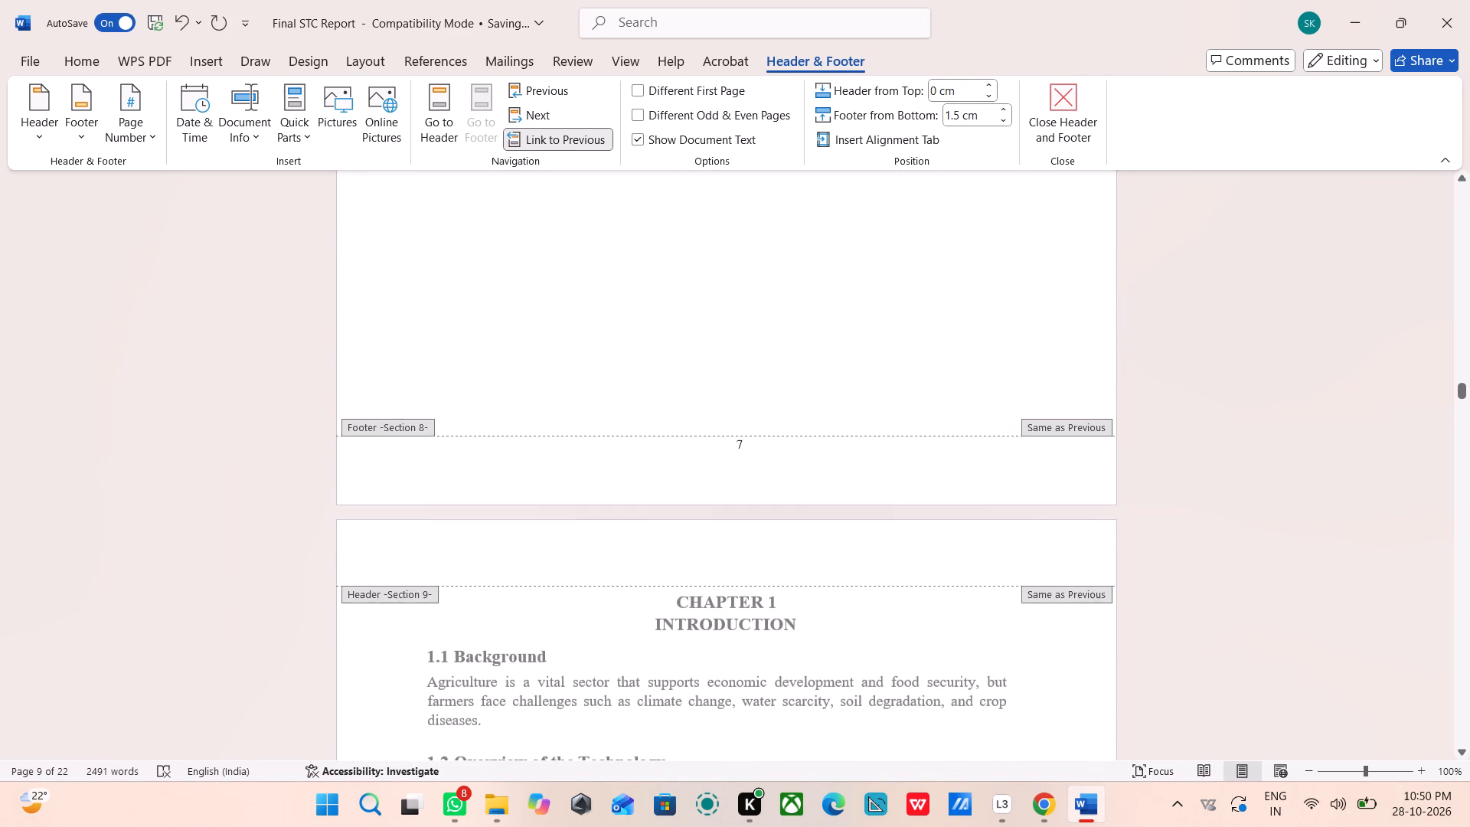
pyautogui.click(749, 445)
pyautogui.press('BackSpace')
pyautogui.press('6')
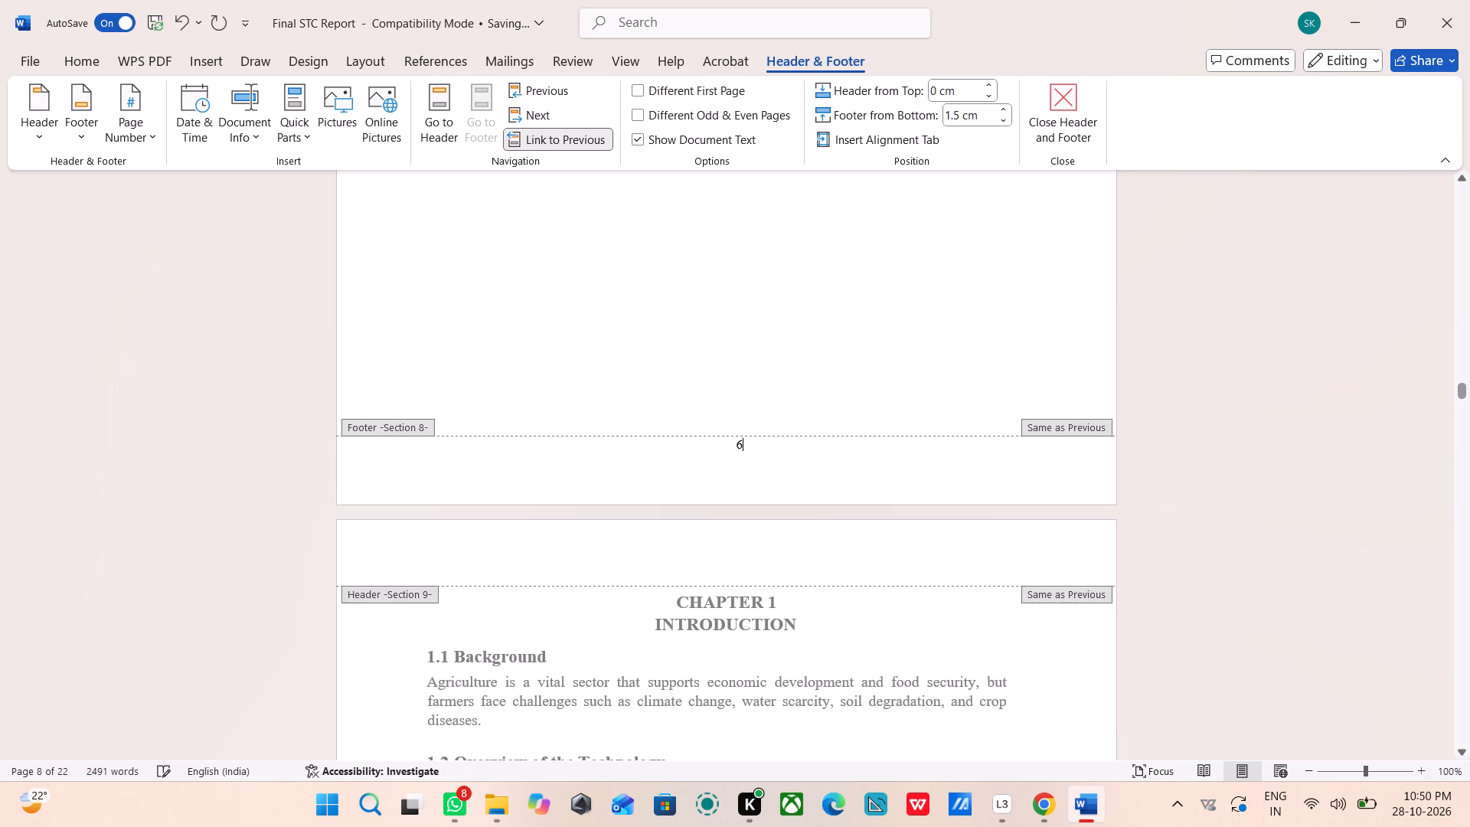
# Change the footer page number on the List of Figures page to 5.
pyautogui.scroll(12, 738, 409)
pyautogui.scroll(8, 748, 483)
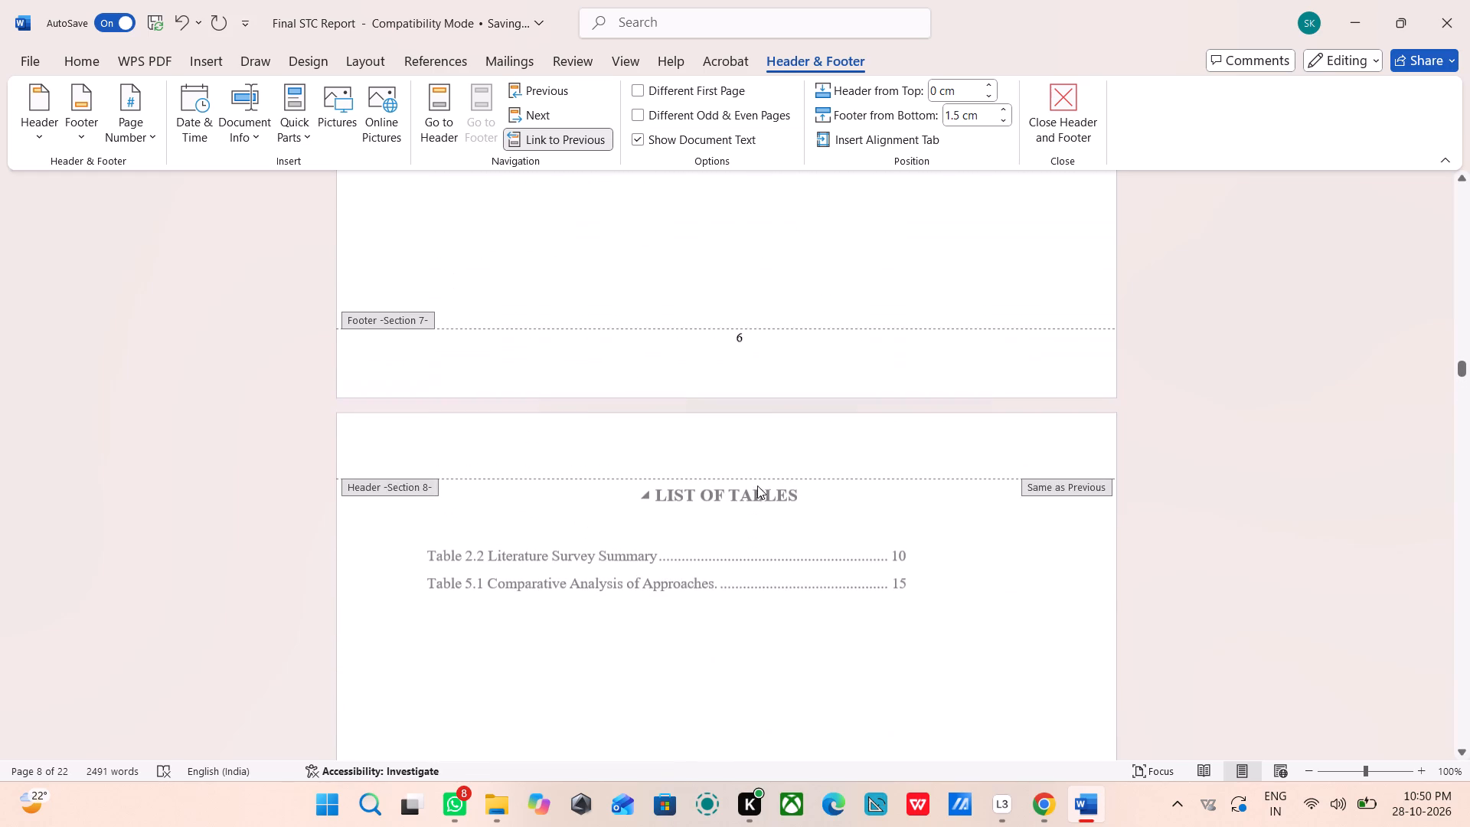
pyautogui.click(745, 341)
pyautogui.scroll(-12, 746, 465)
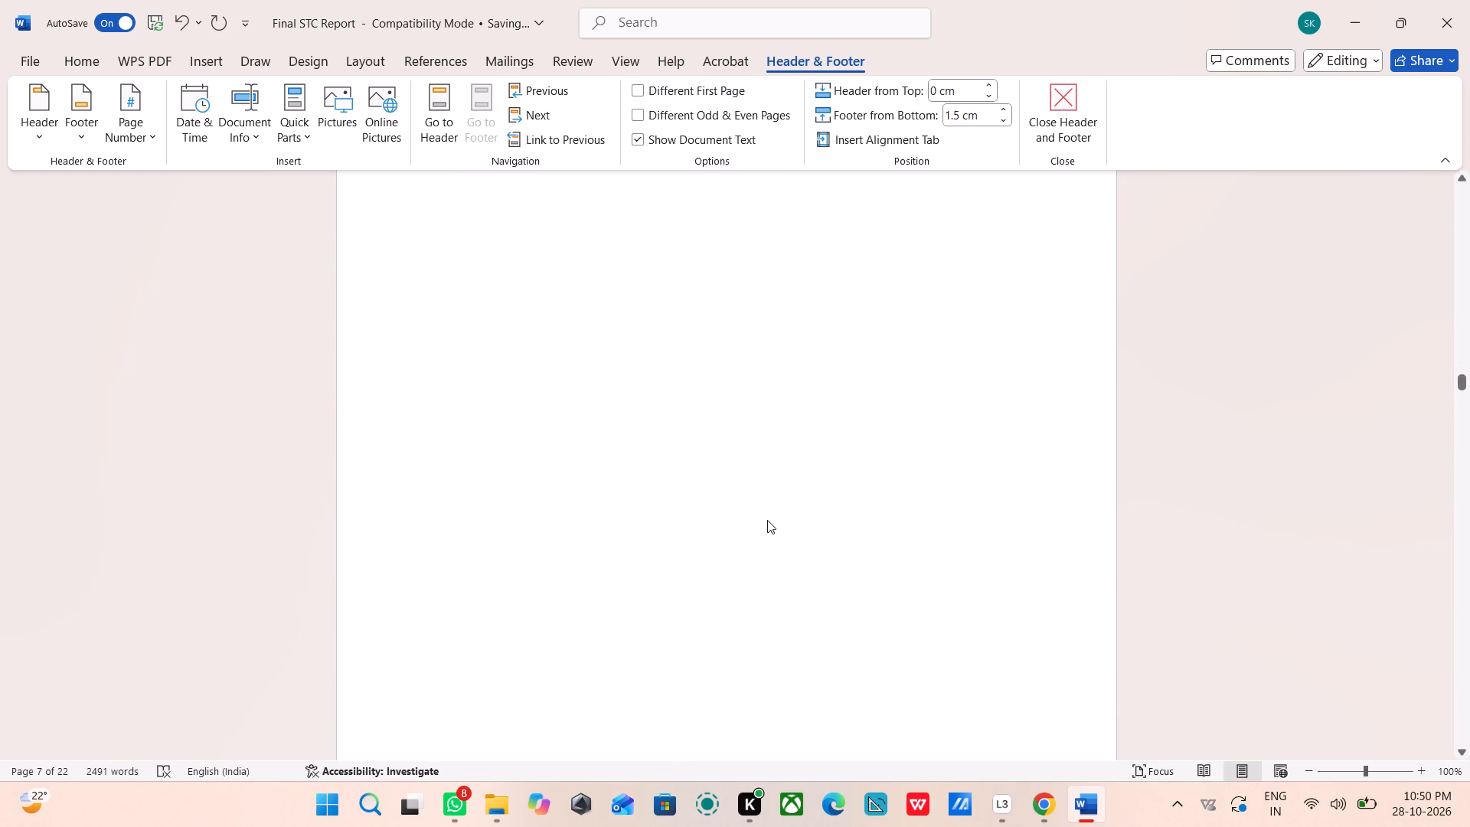
pyautogui.scroll(-5, 767, 520)
pyautogui.scroll(15, 761, 548)
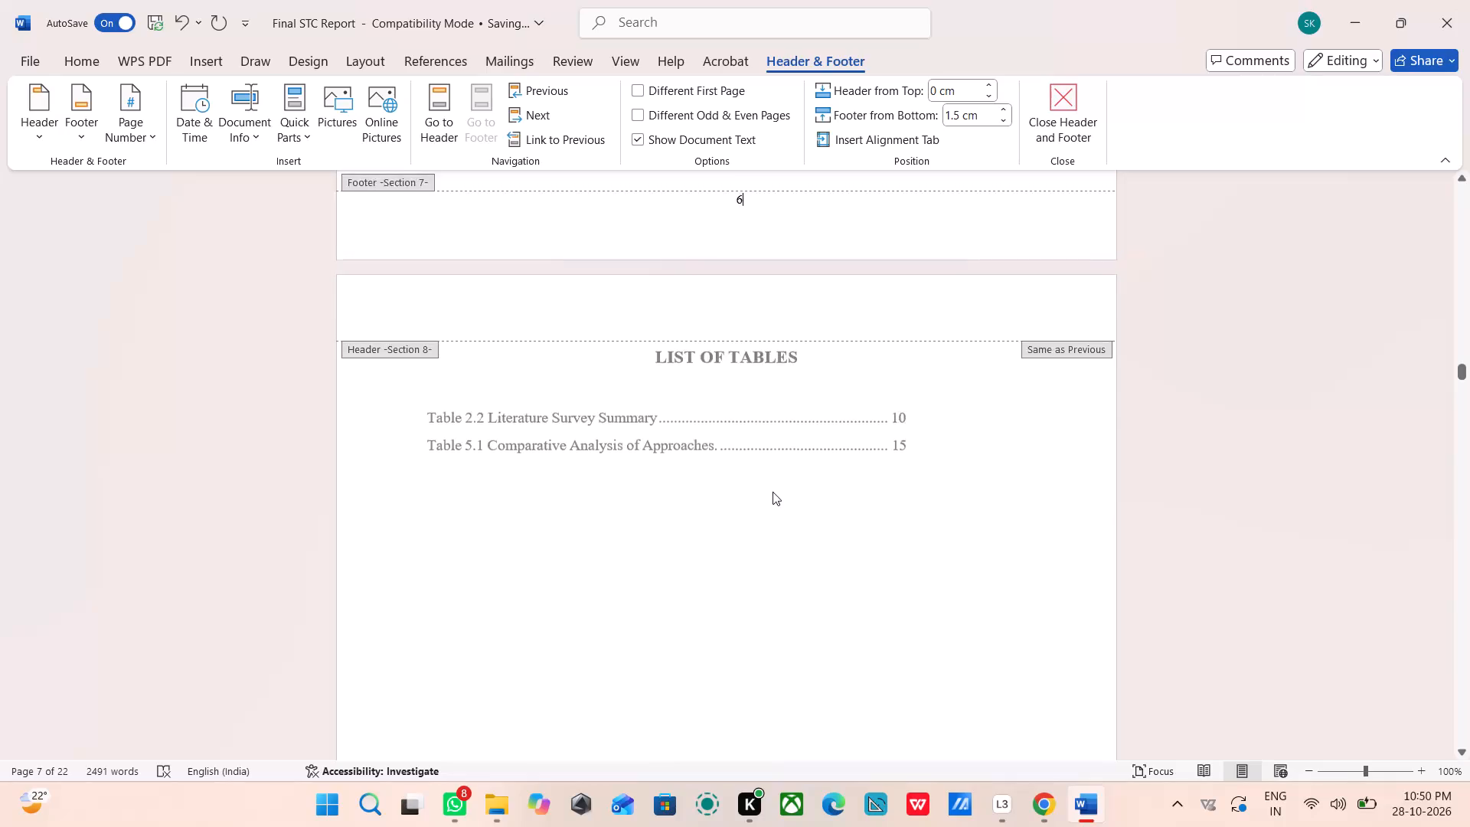
pyautogui.scroll(2, 773, 492)
pyautogui.press('BackSpace')
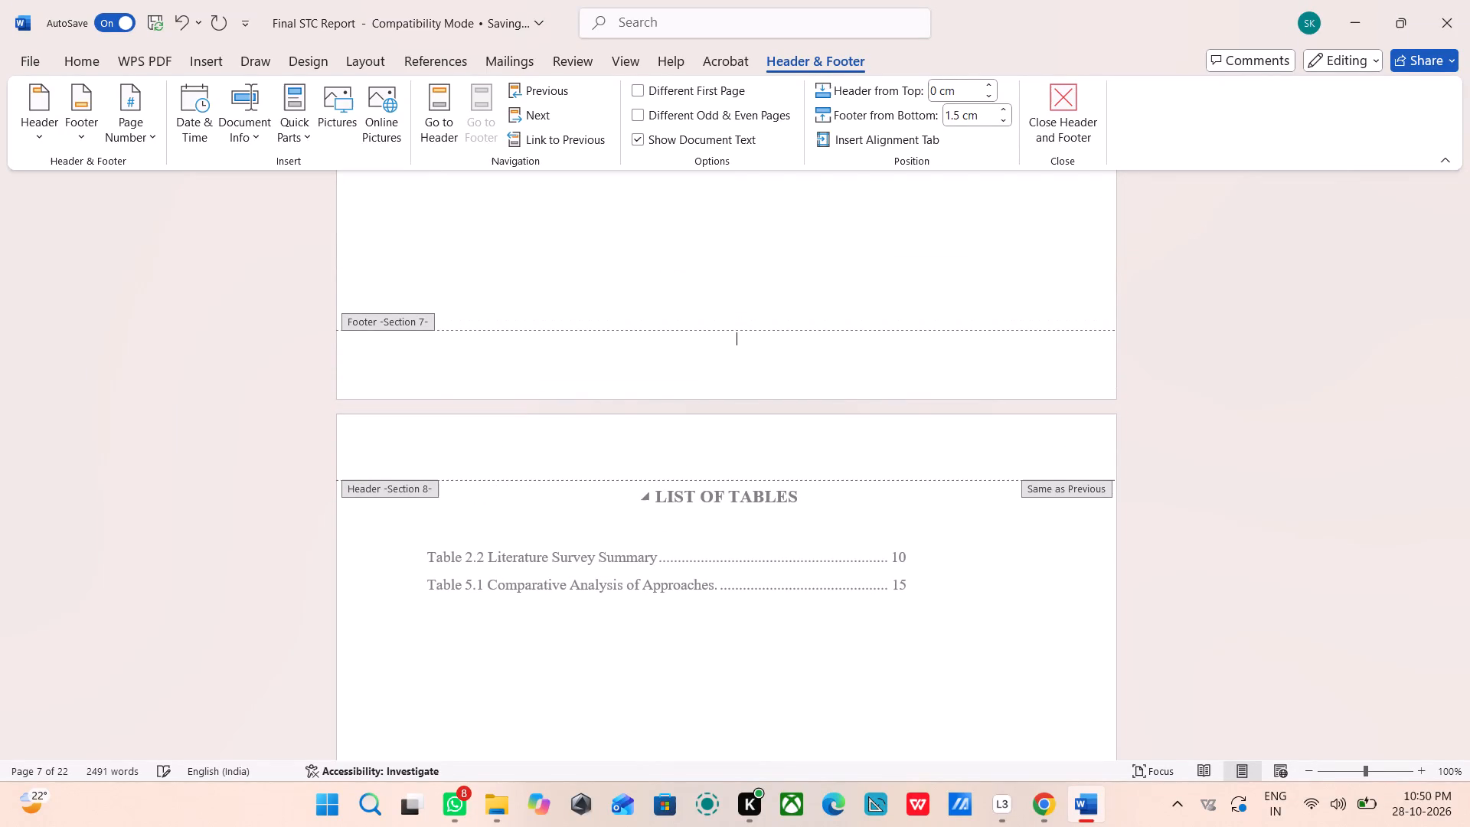
pyautogui.press('5')
# Delete the page number text box from the footer of the last contents page, just before the List of Figures.
pyautogui.scroll(3, 952, 531)
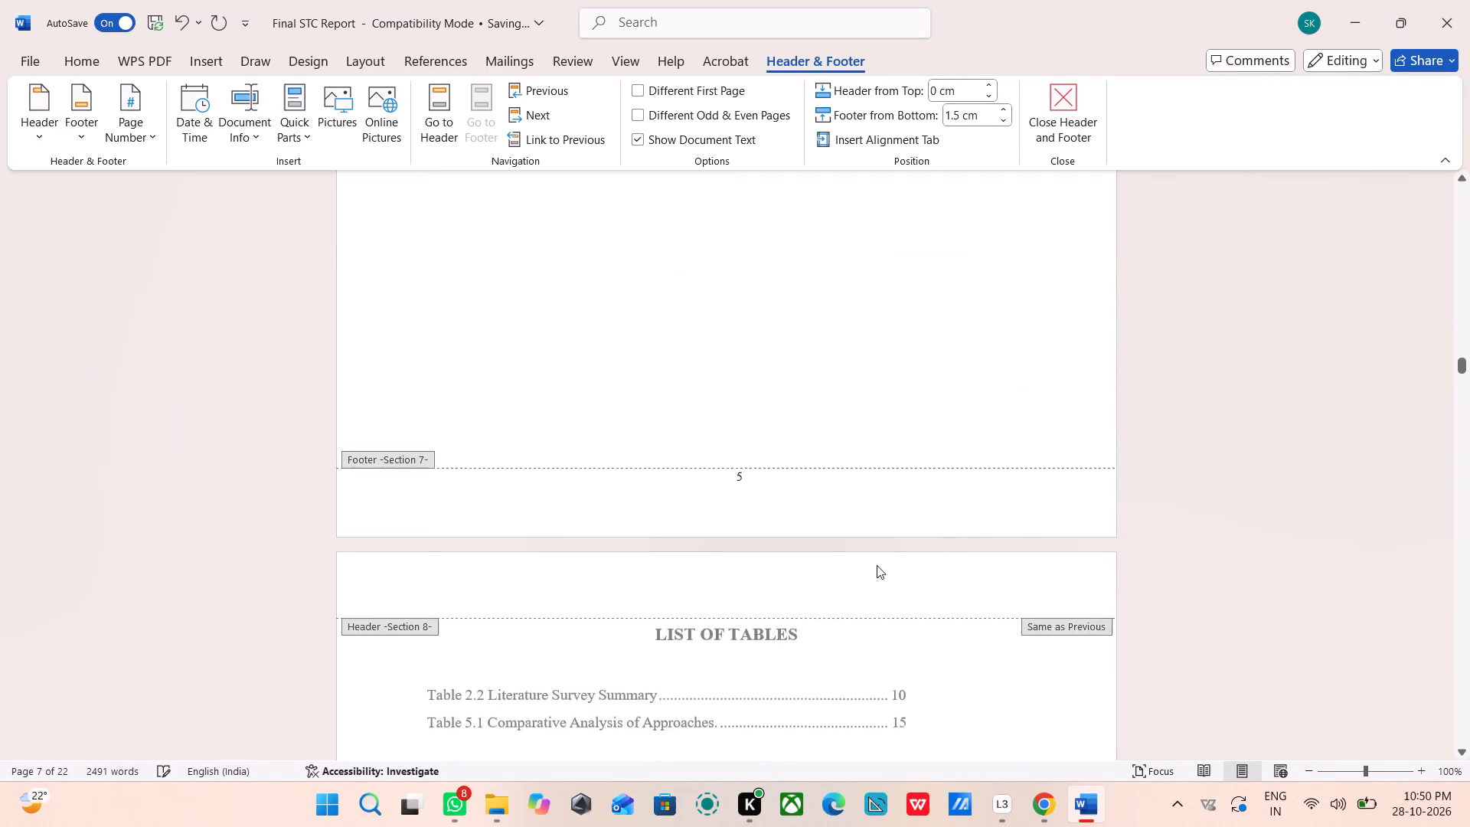
pyautogui.scroll(5, 867, 565)
pyautogui.scroll(14, 795, 568)
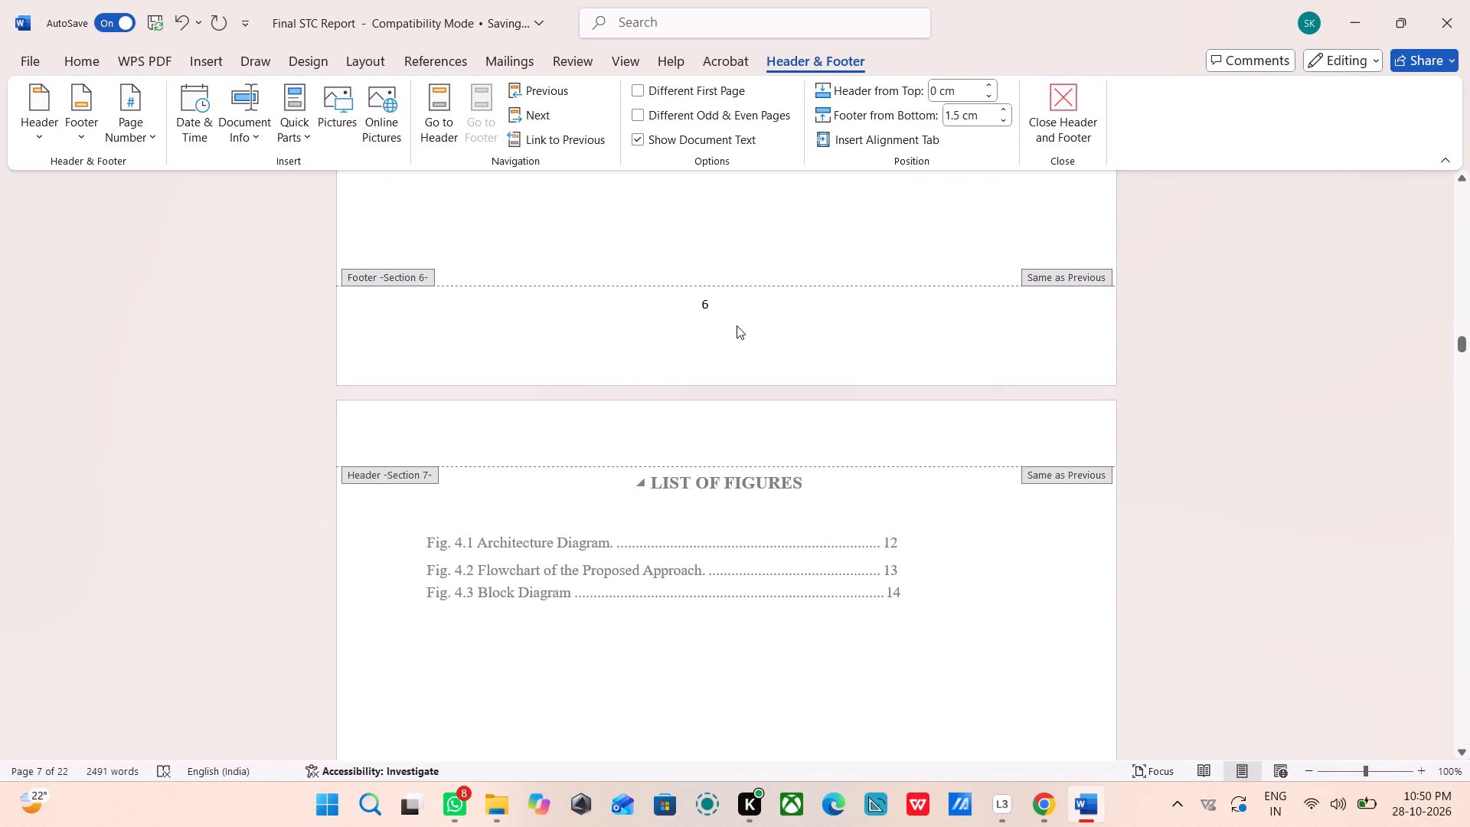
pyautogui.click(712, 299)
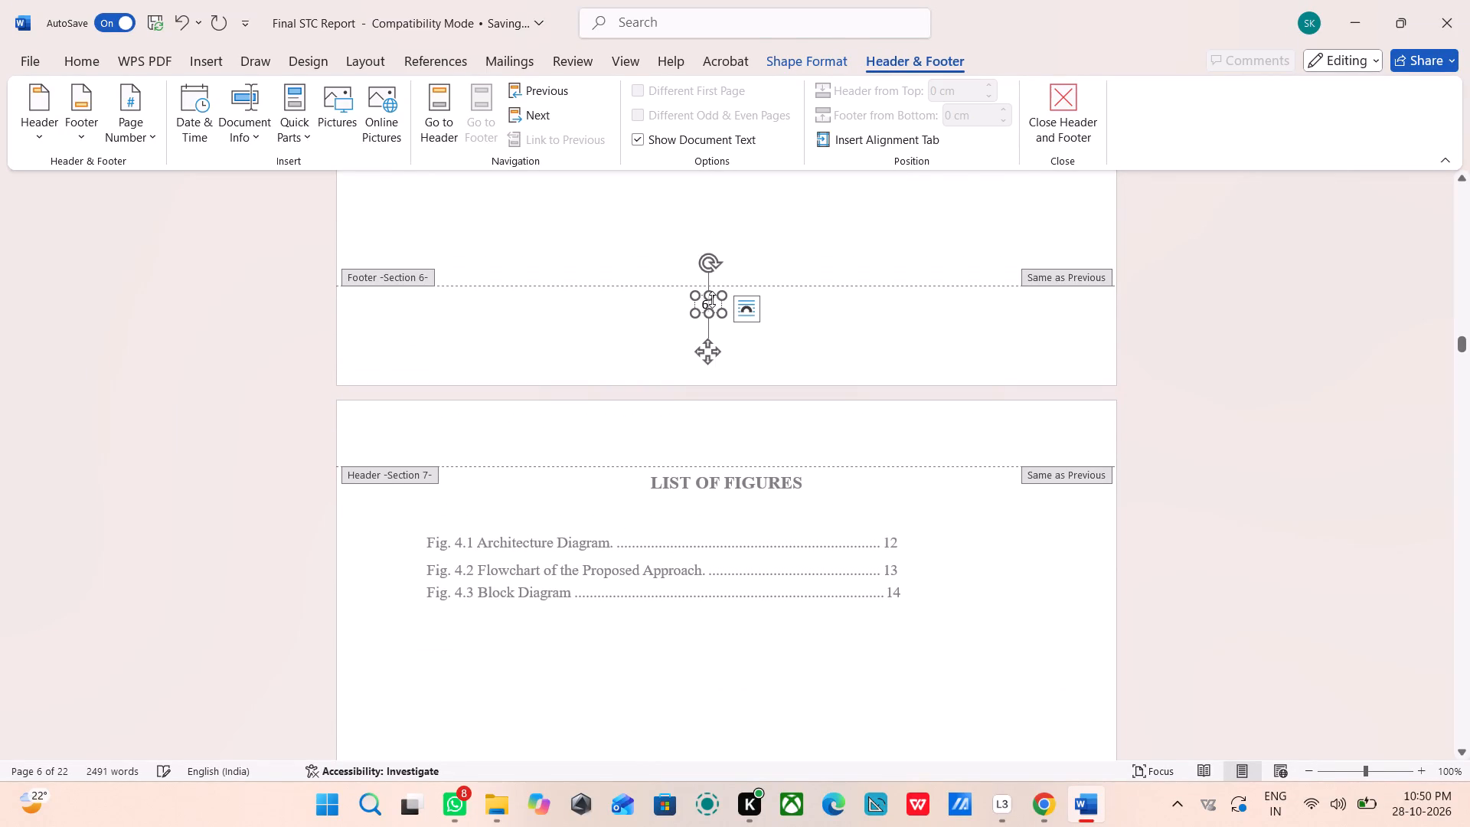
pyautogui.press('BackSpace')
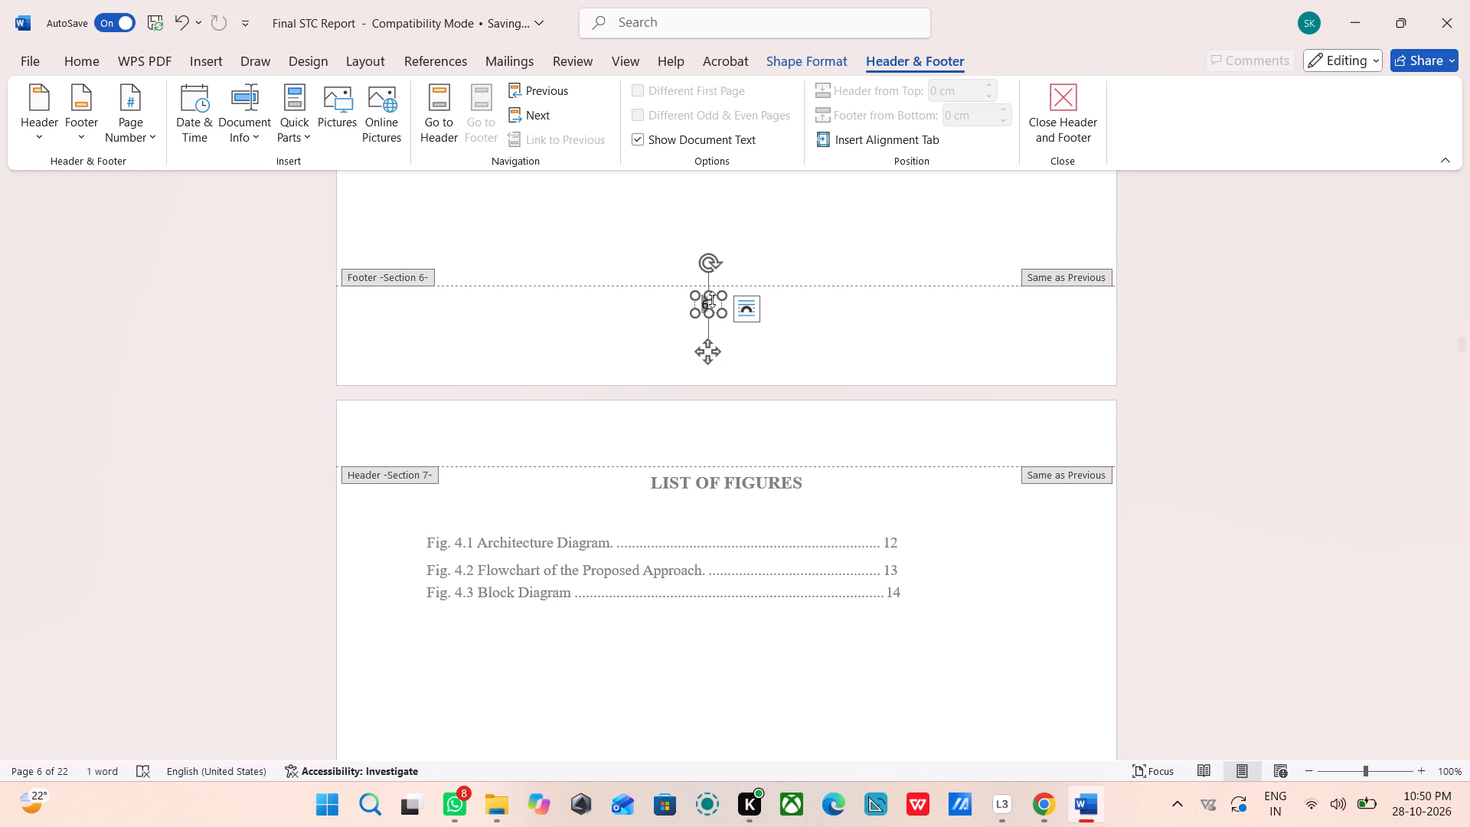
pyautogui.click(707, 322)
pyautogui.click(705, 305)
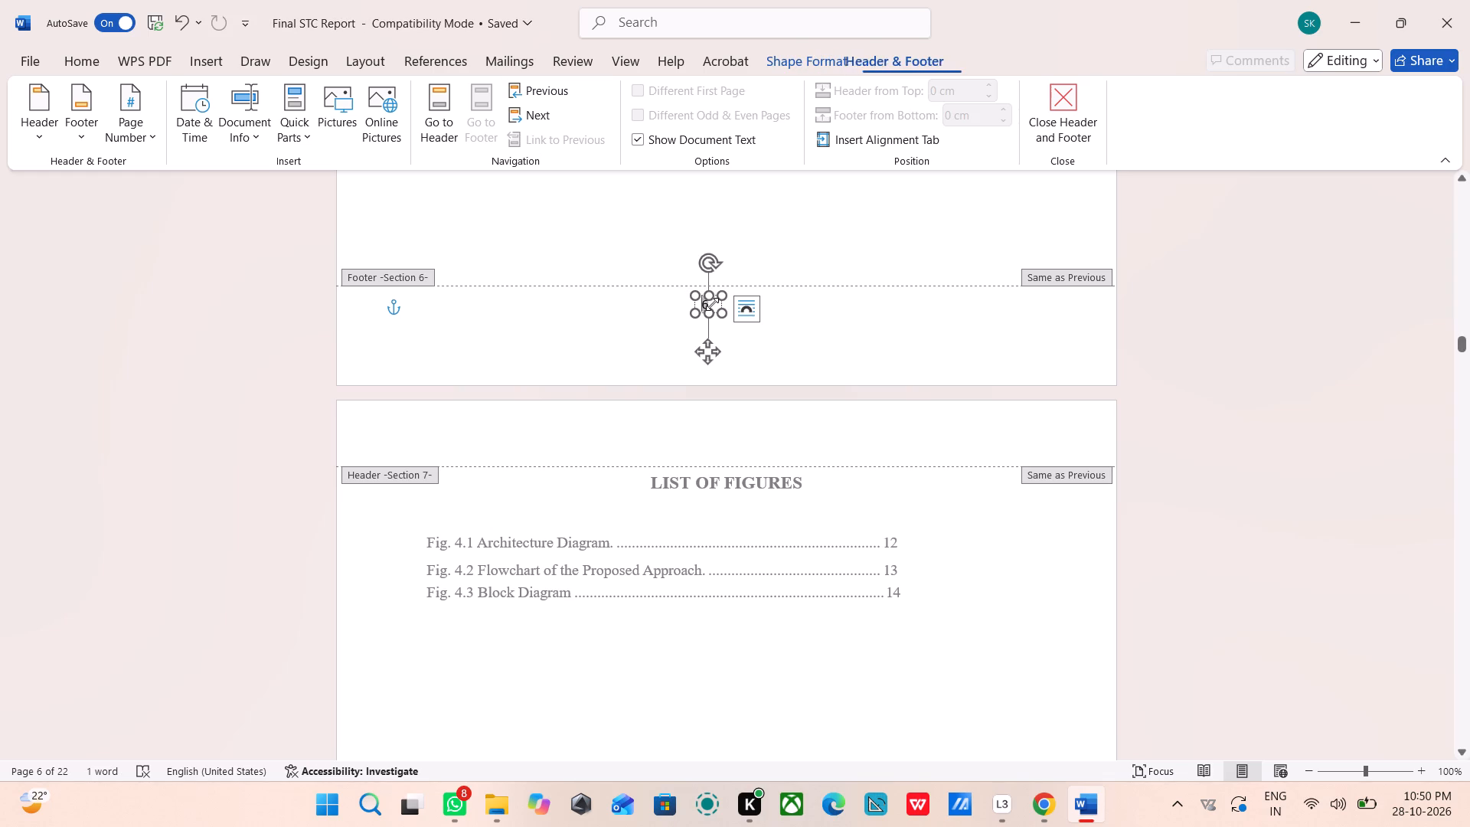
pyautogui.click(718, 306)
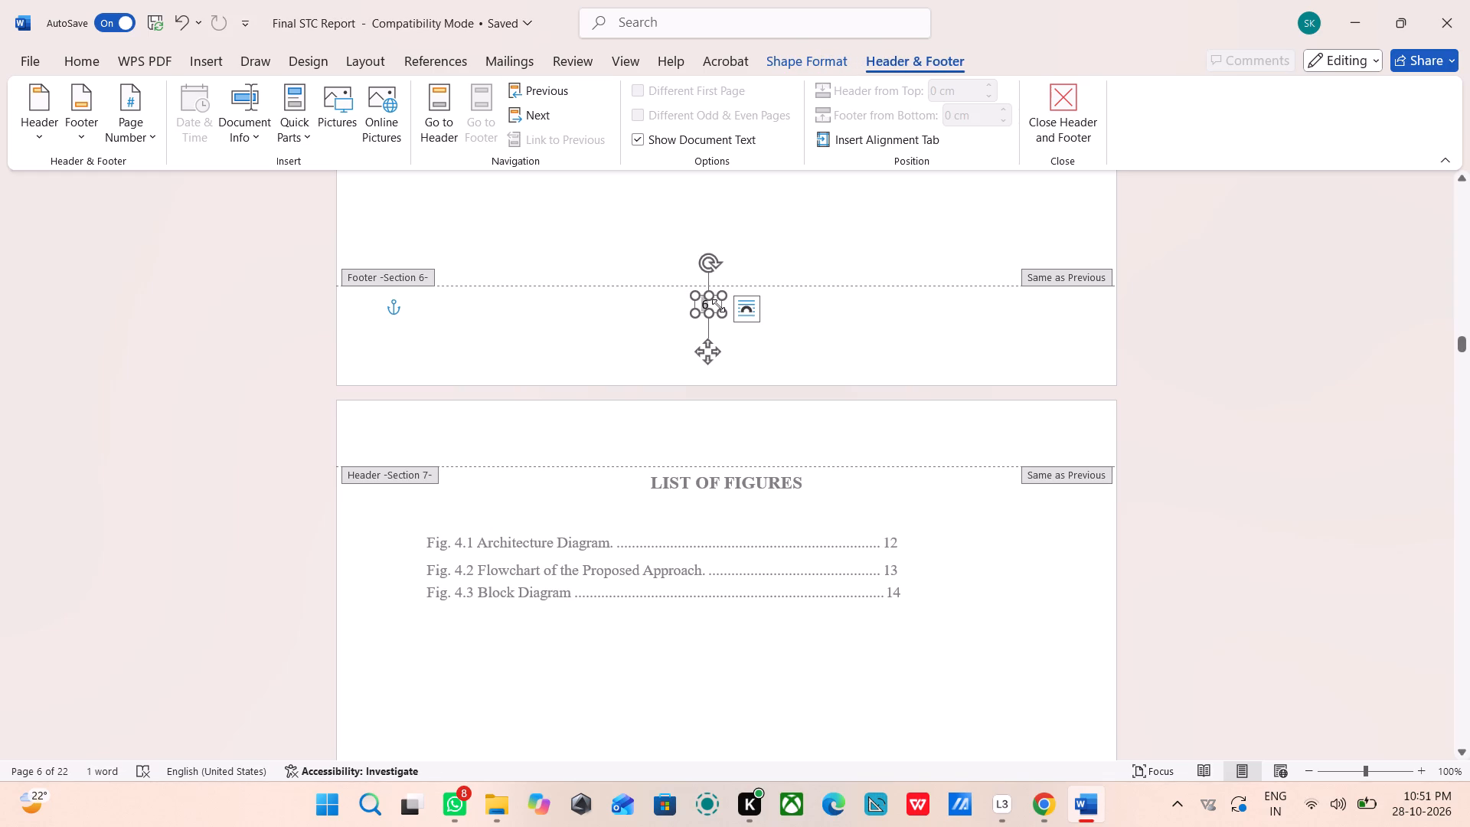
pyautogui.press('Right')
pyautogui.press('BackSpace')
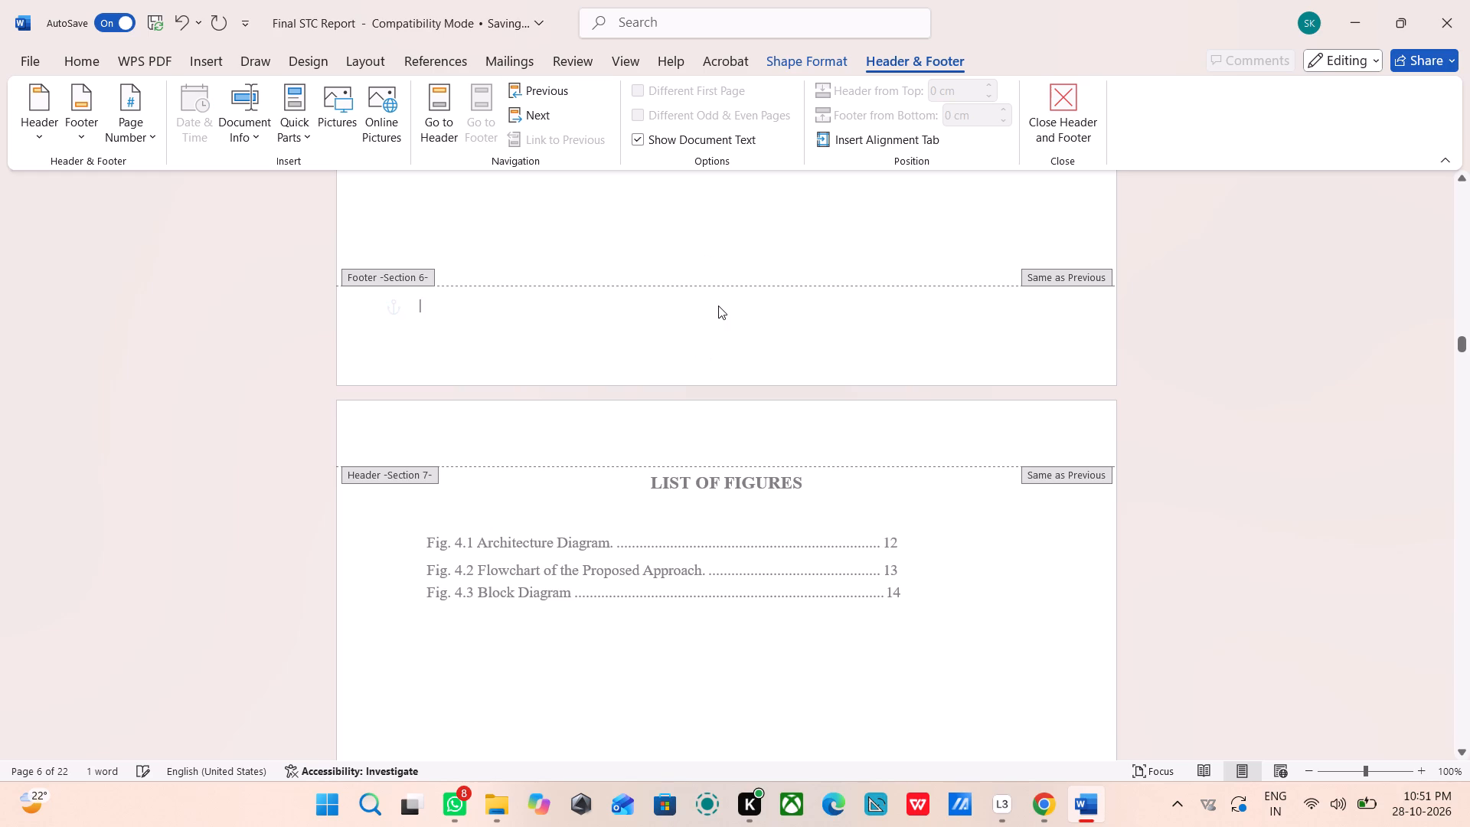
# Enter page number 4 near the middle of the last contents page's footer, positioned with leading spaces.
pyautogui.scroll(-20, 737, 342)
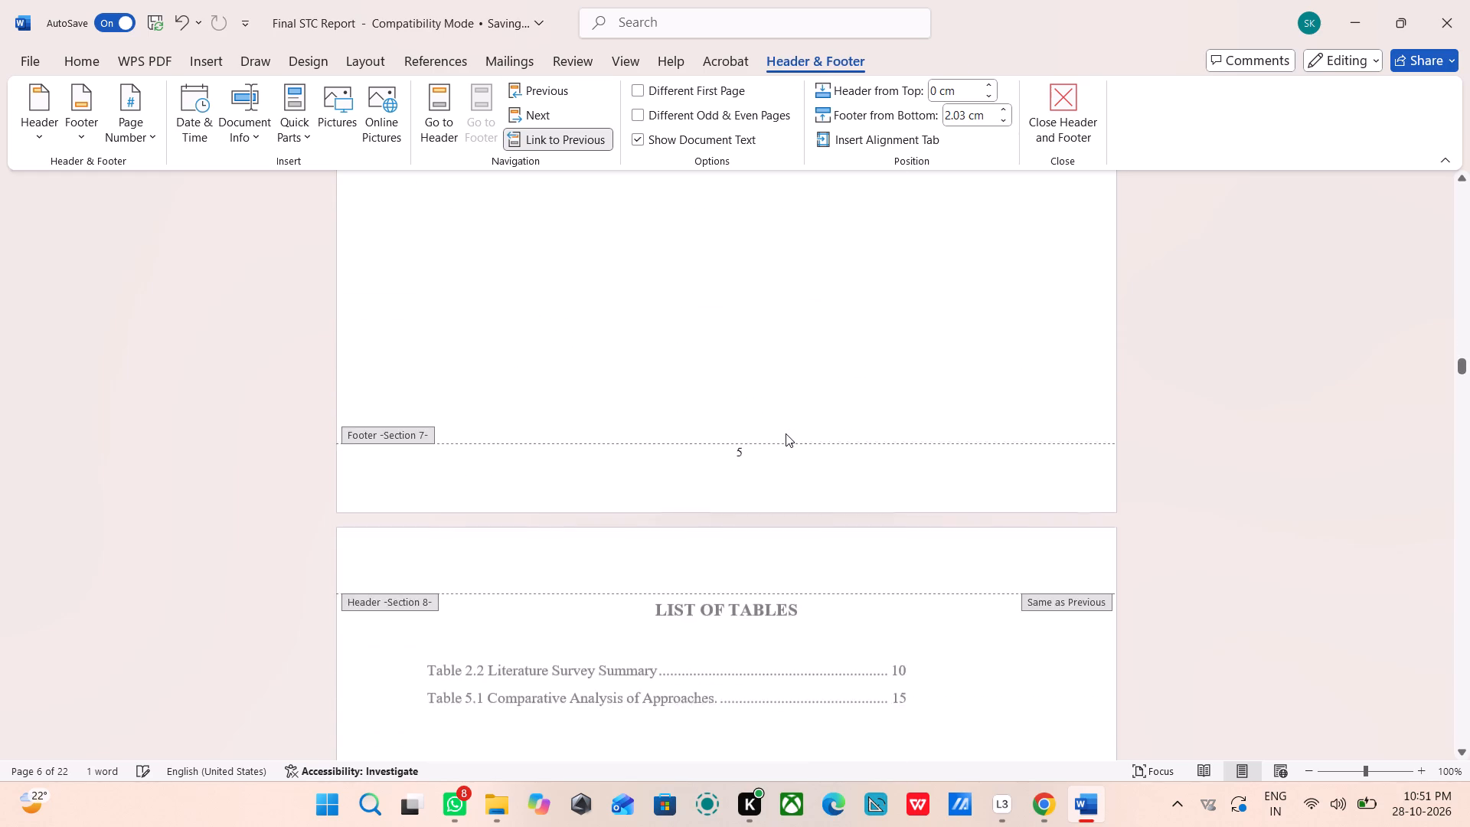
pyautogui.scroll(20, 779, 423)
pyautogui.scroll(2, 779, 423)
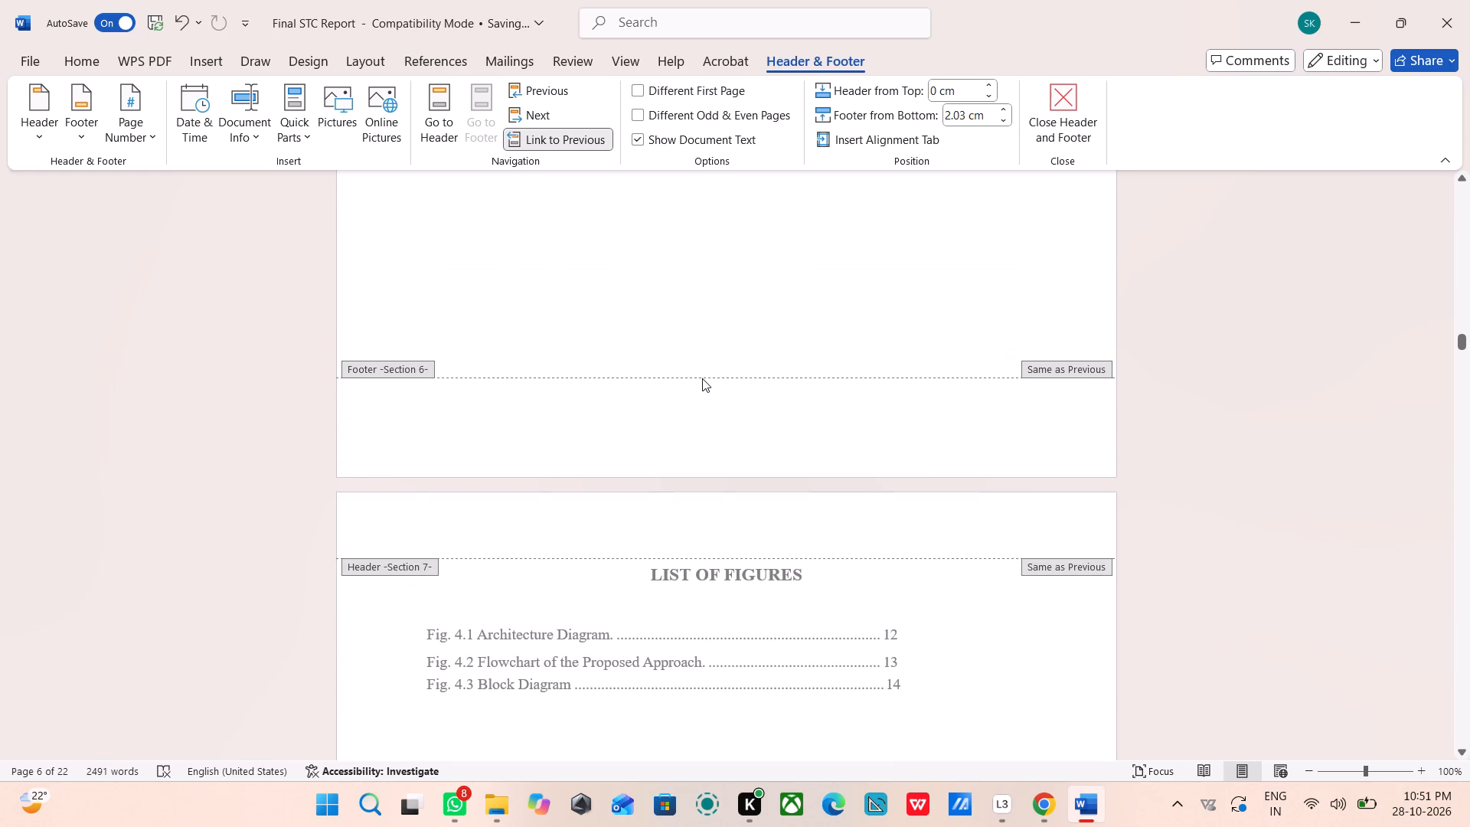
pyautogui.click(702, 384)
pyautogui.press('space')
pyautogui.press('space')
pyautogui.press('space')
pyautogui.press('space')
pyautogui.press('space')
pyautogui.press('space')
pyautogui.press('space')
pyautogui.press('space')
pyautogui.press('space')
pyautogui.press('space')
pyautogui.press('space')
pyautogui.press('space')
pyautogui.press('space')
pyautogui.press('space')
pyautogui.press('space')
pyautogui.press('space')
pyautogui.press('space')
pyautogui.press('space')
pyautogui.press('space')
pyautogui.press('space')
pyautogui.scroll(-9, 762, 355)
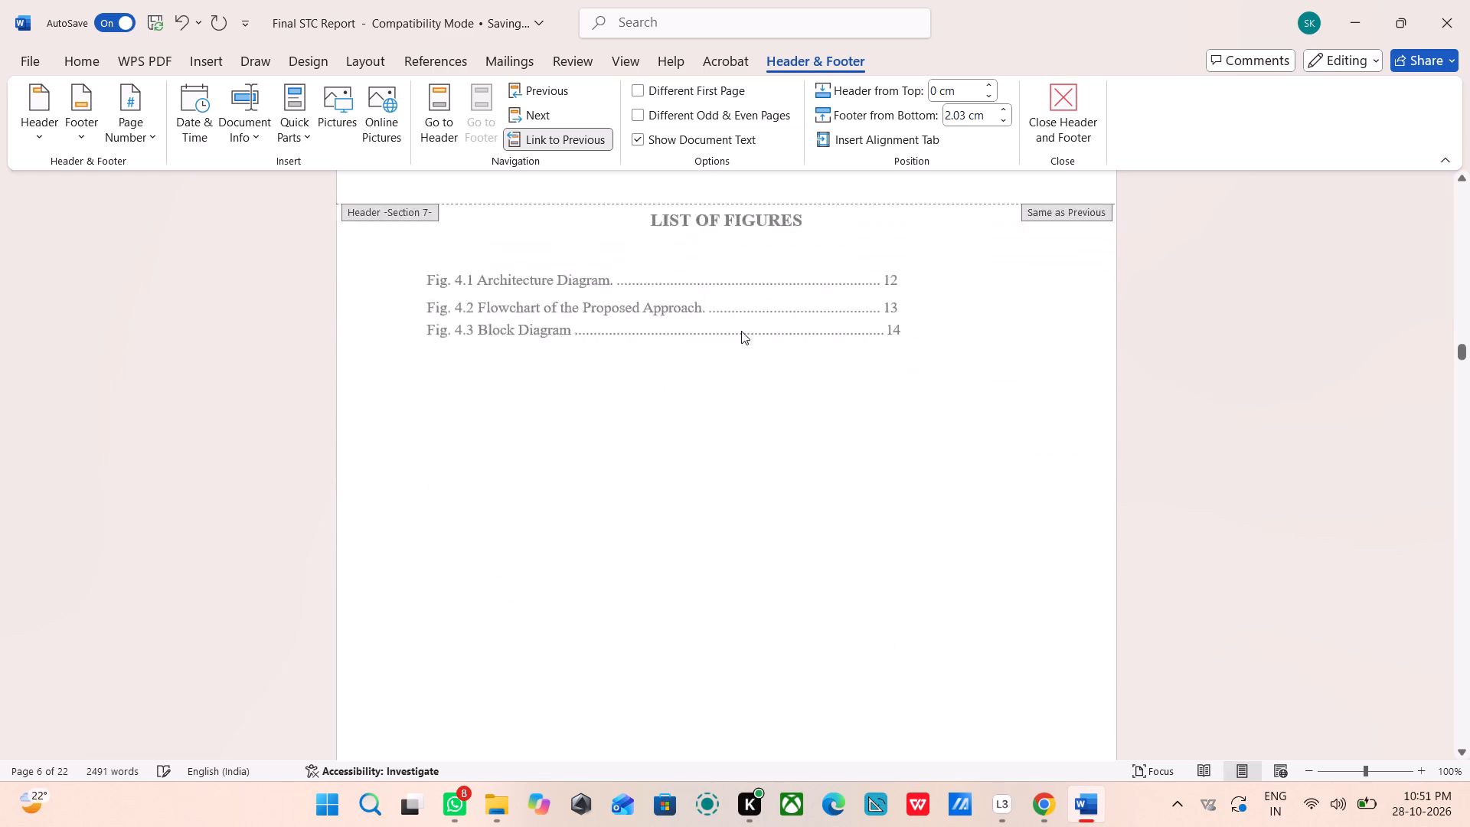
pyautogui.scroll(-7, 741, 331)
pyautogui.scroll(17, 756, 613)
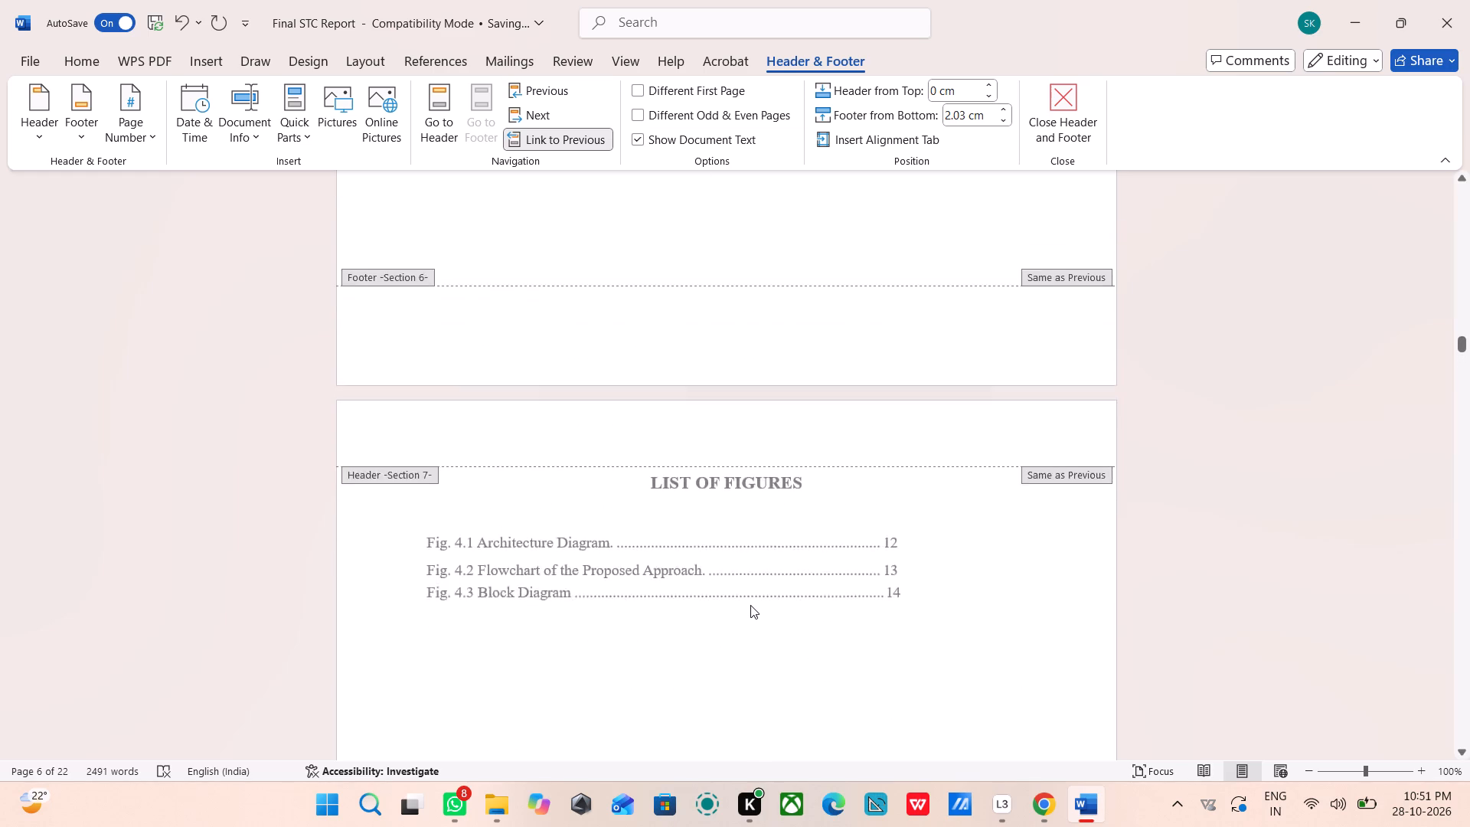
pyautogui.scroll(2, 750, 605)
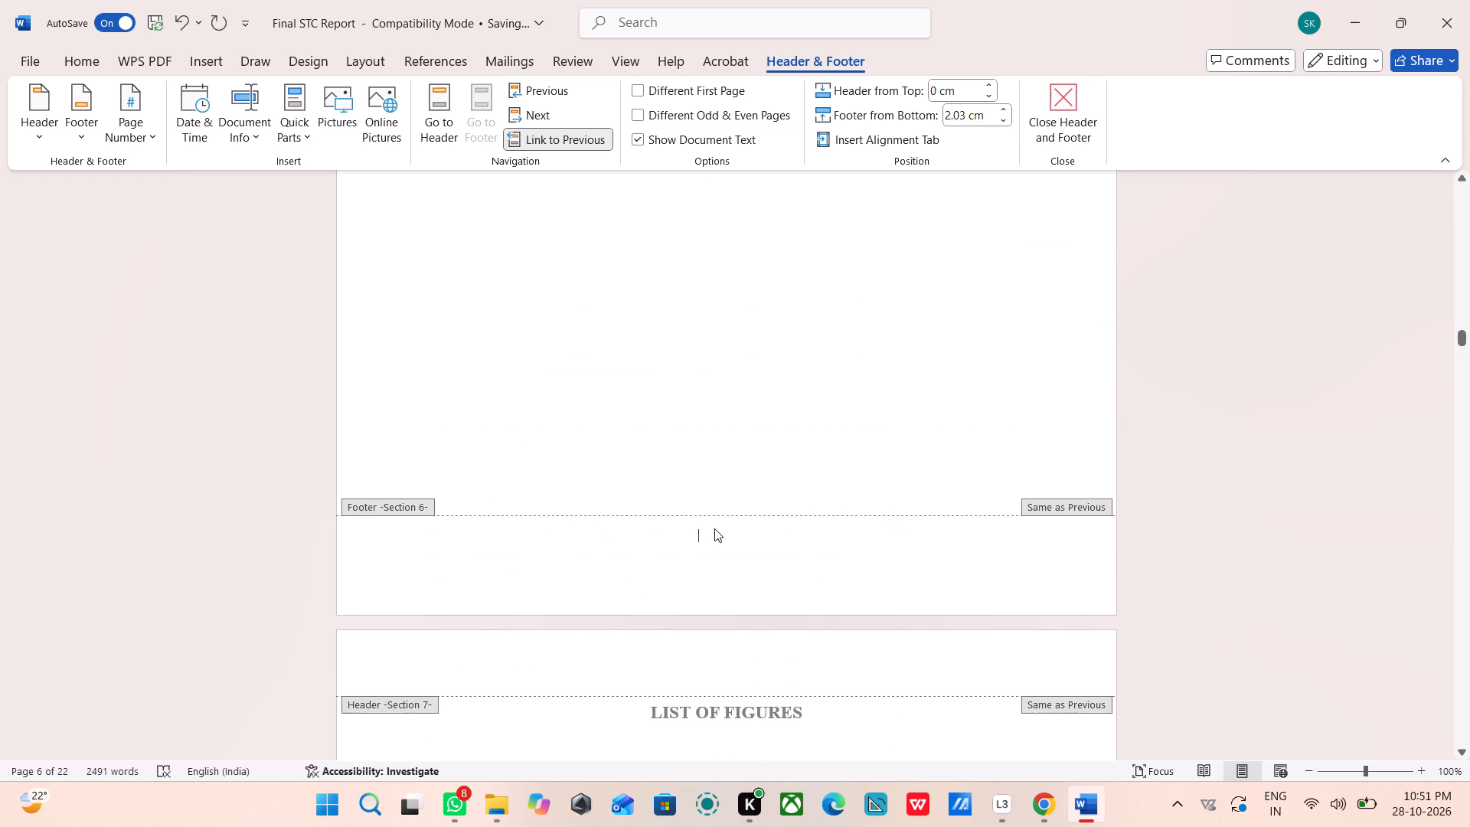
pyautogui.press('space')
pyautogui.press('space')
pyautogui.write('4')
pyautogui.scroll(19, 708, 524)
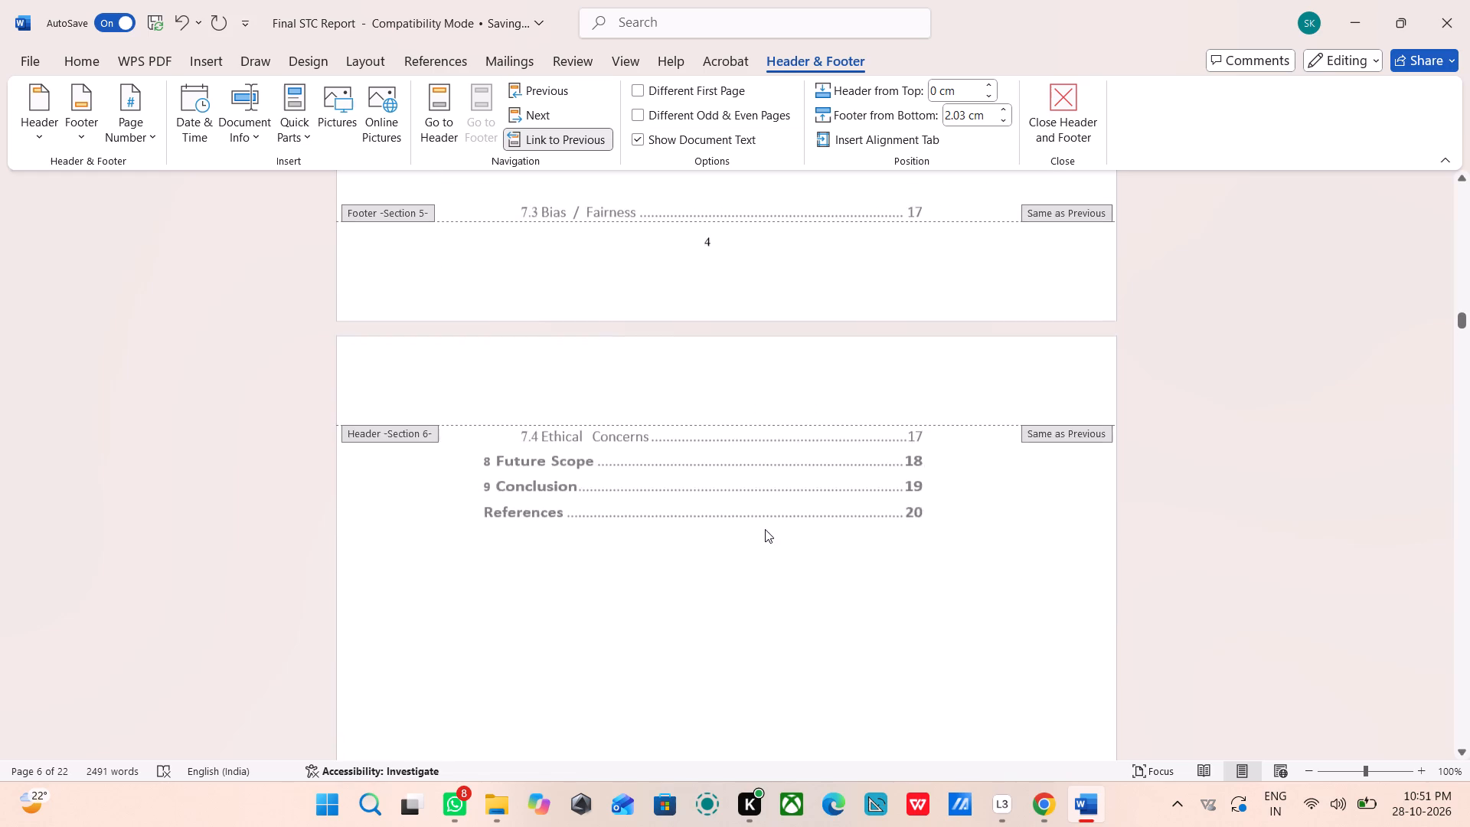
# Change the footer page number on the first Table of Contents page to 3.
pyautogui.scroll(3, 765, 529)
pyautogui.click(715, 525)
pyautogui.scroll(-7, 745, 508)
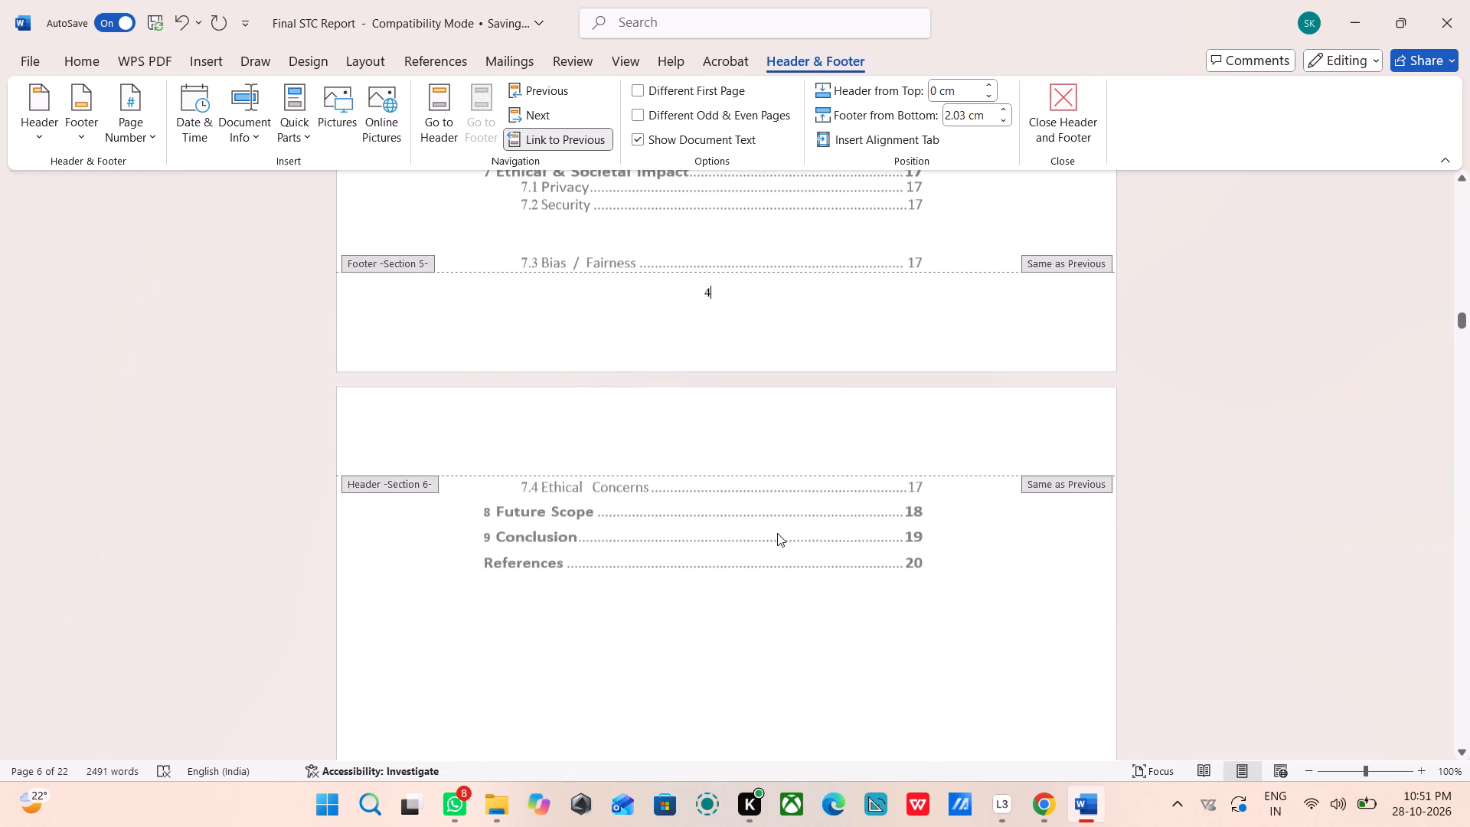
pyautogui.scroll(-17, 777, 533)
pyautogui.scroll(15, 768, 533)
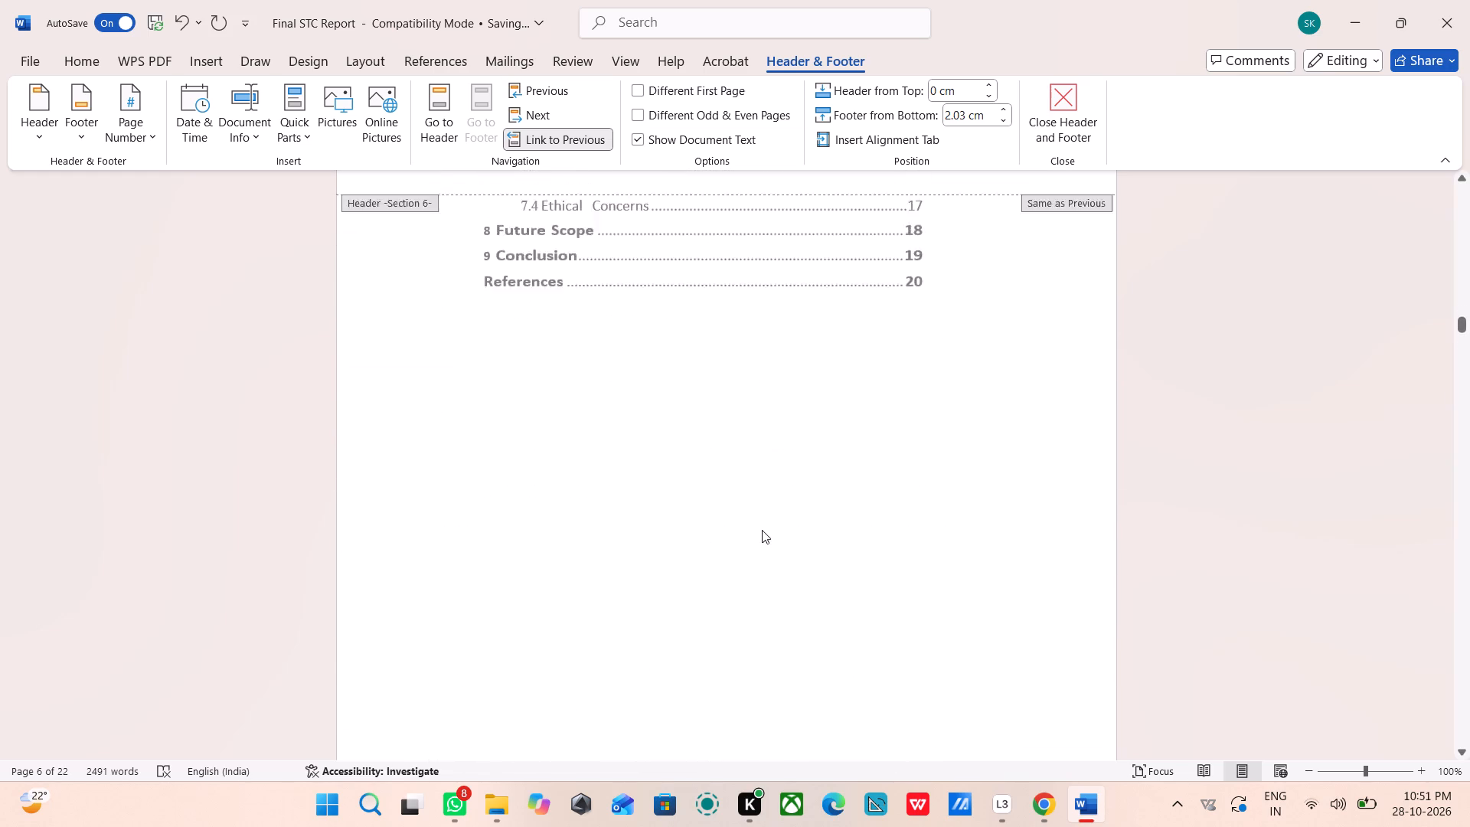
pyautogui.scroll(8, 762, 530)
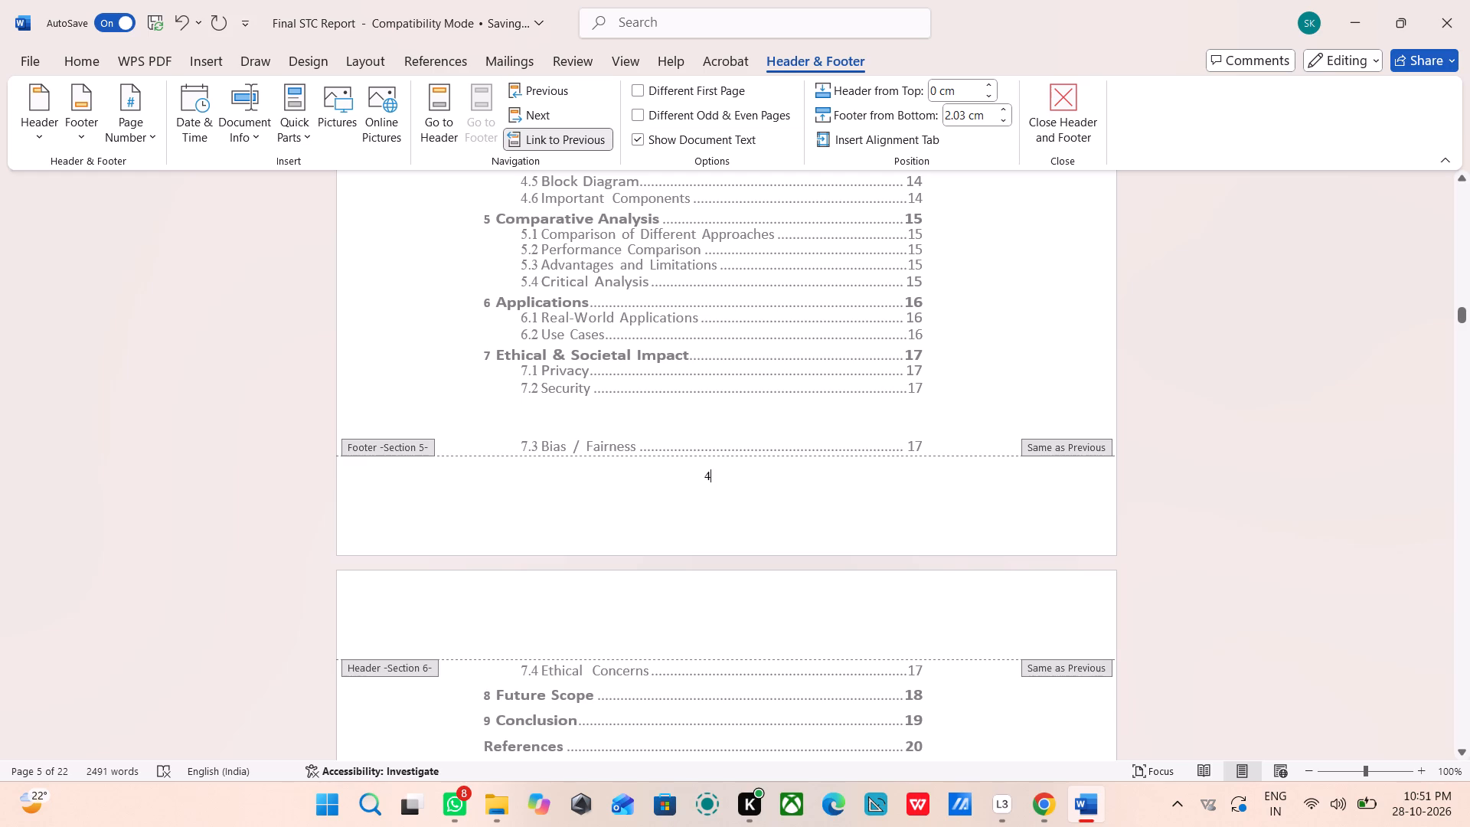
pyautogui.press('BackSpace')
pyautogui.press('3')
# Delete the page number from the footer of the page just before the Table of Contents.
pyautogui.scroll(14, 714, 476)
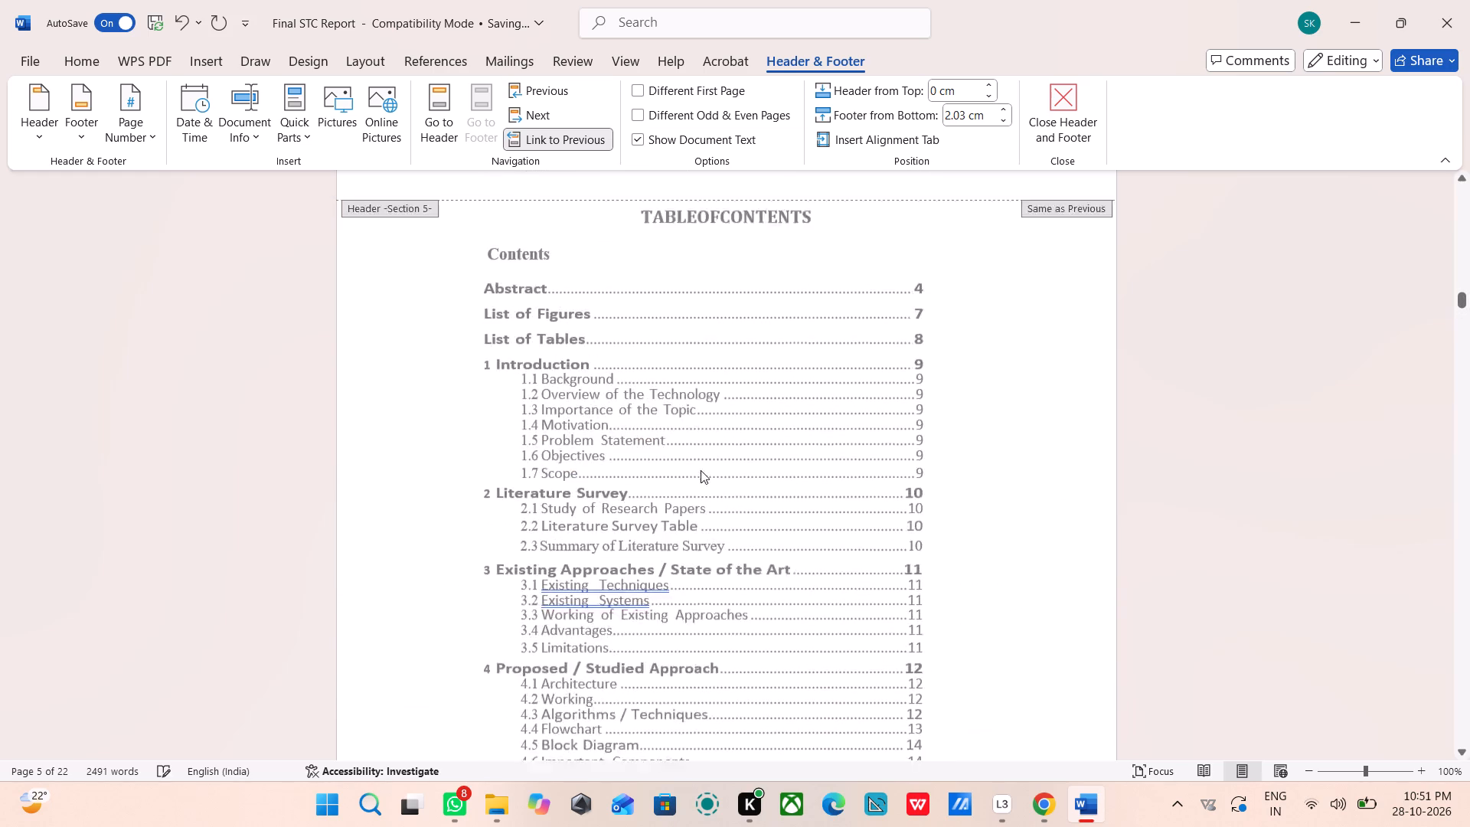
pyautogui.scroll(9, 701, 470)
pyautogui.click(710, 512)
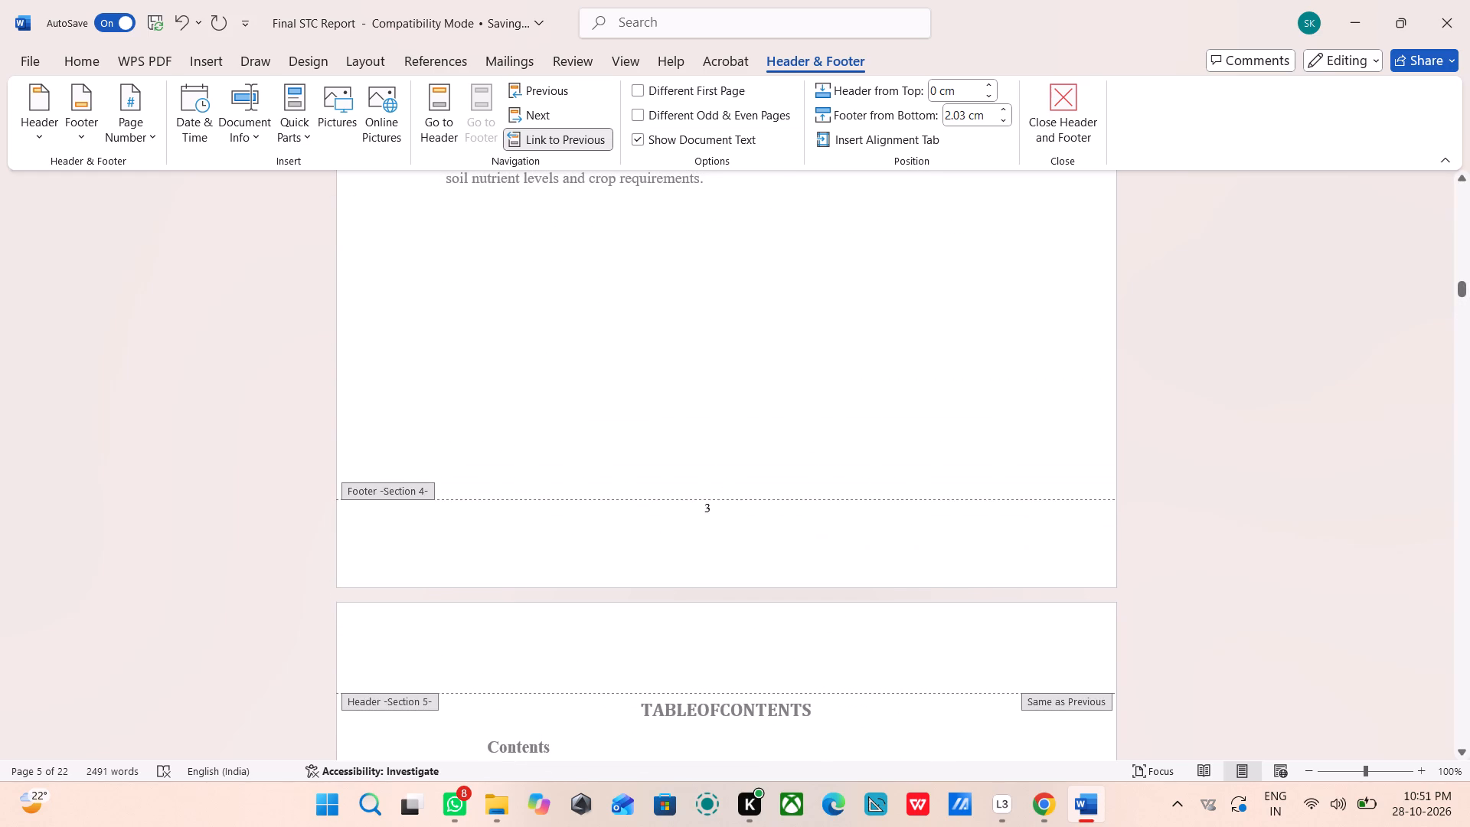
pyautogui.press('BackSpace')
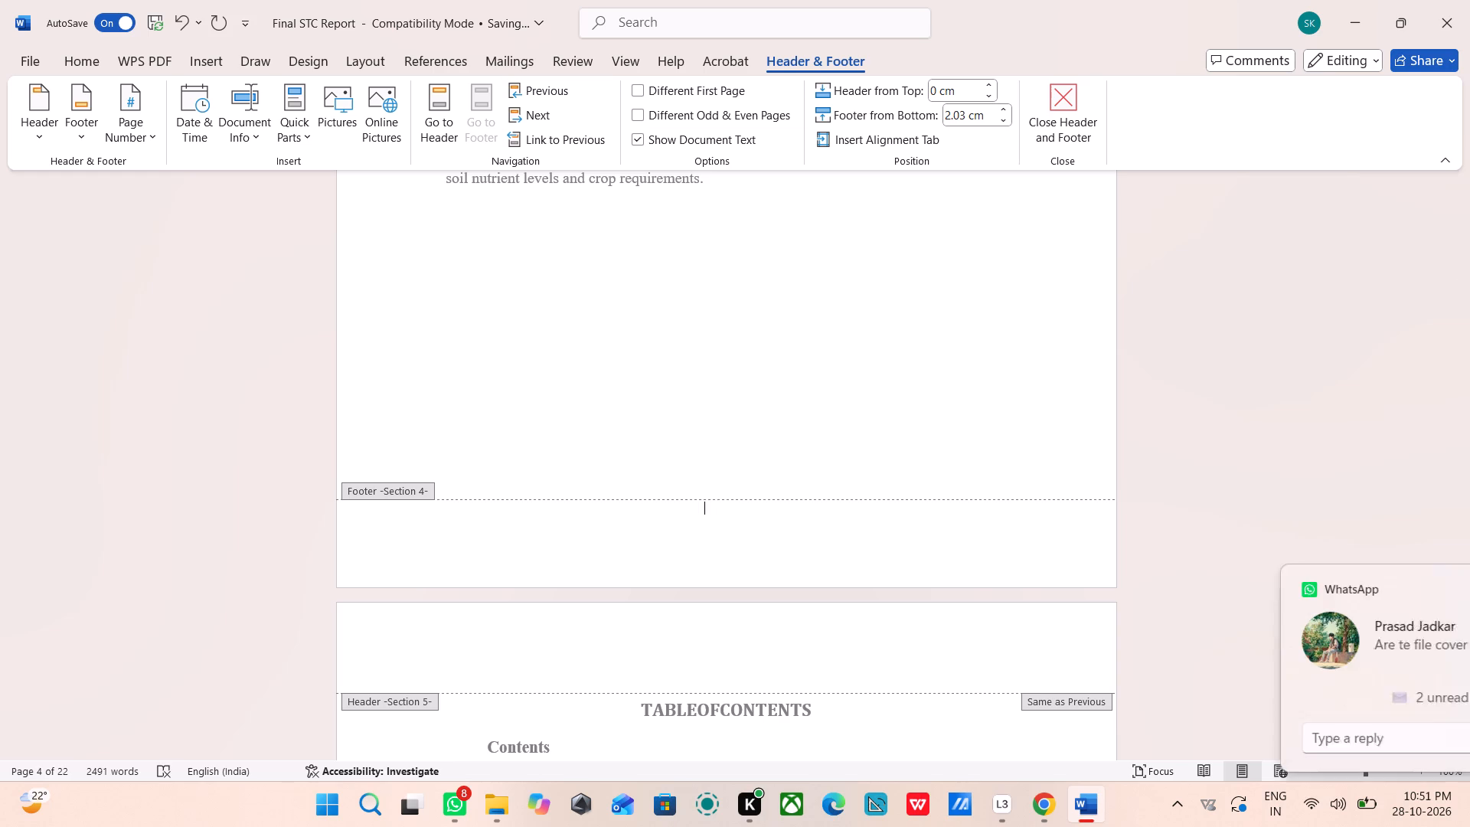
# Check the footers from the page before the Table of Contents through the contents pages and List of Figures.
pyautogui.scroll(-7, 687, 338)
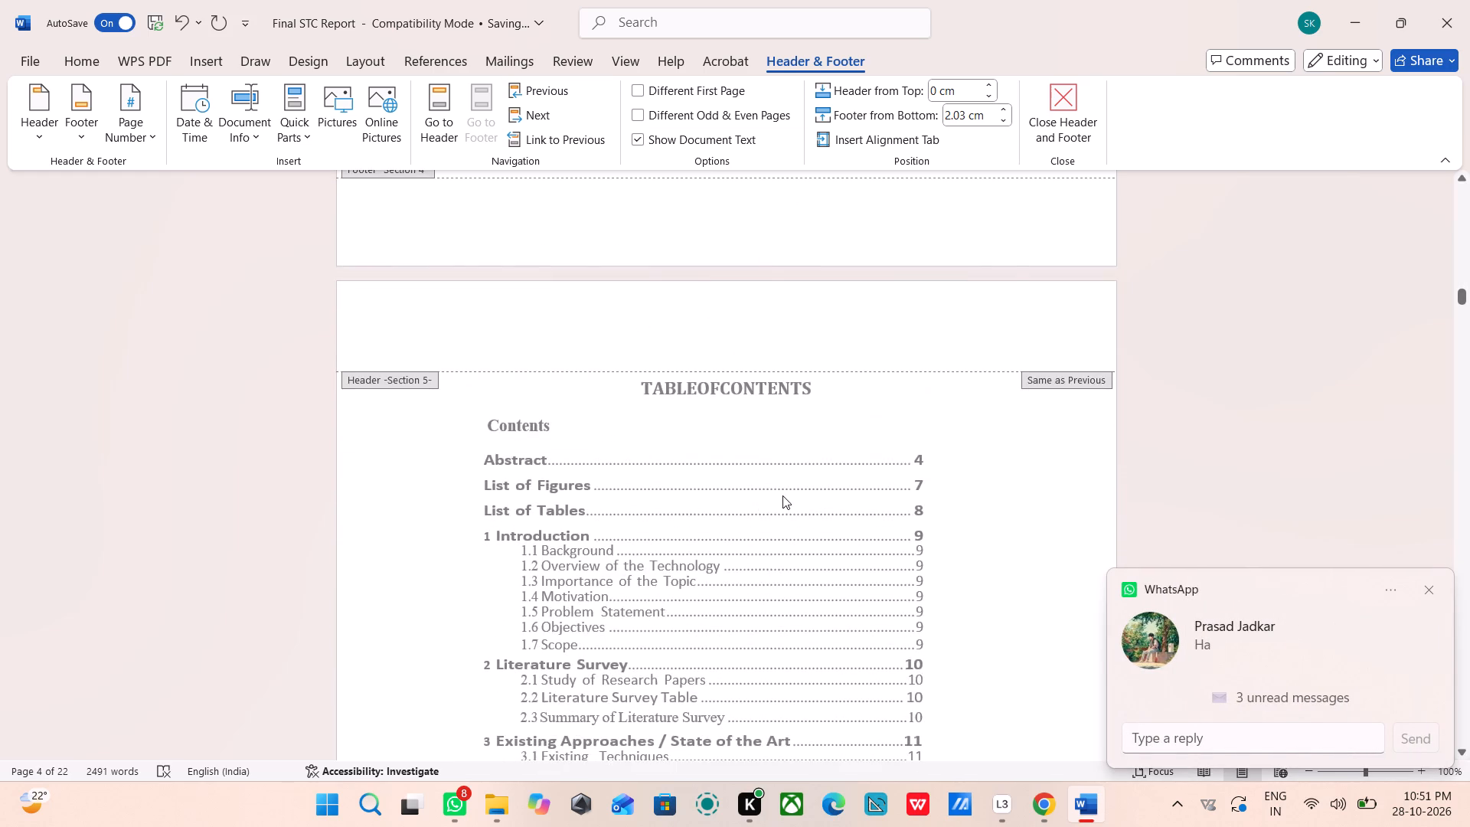
pyautogui.scroll(-16, 782, 495)
pyautogui.scroll(5, 791, 504)
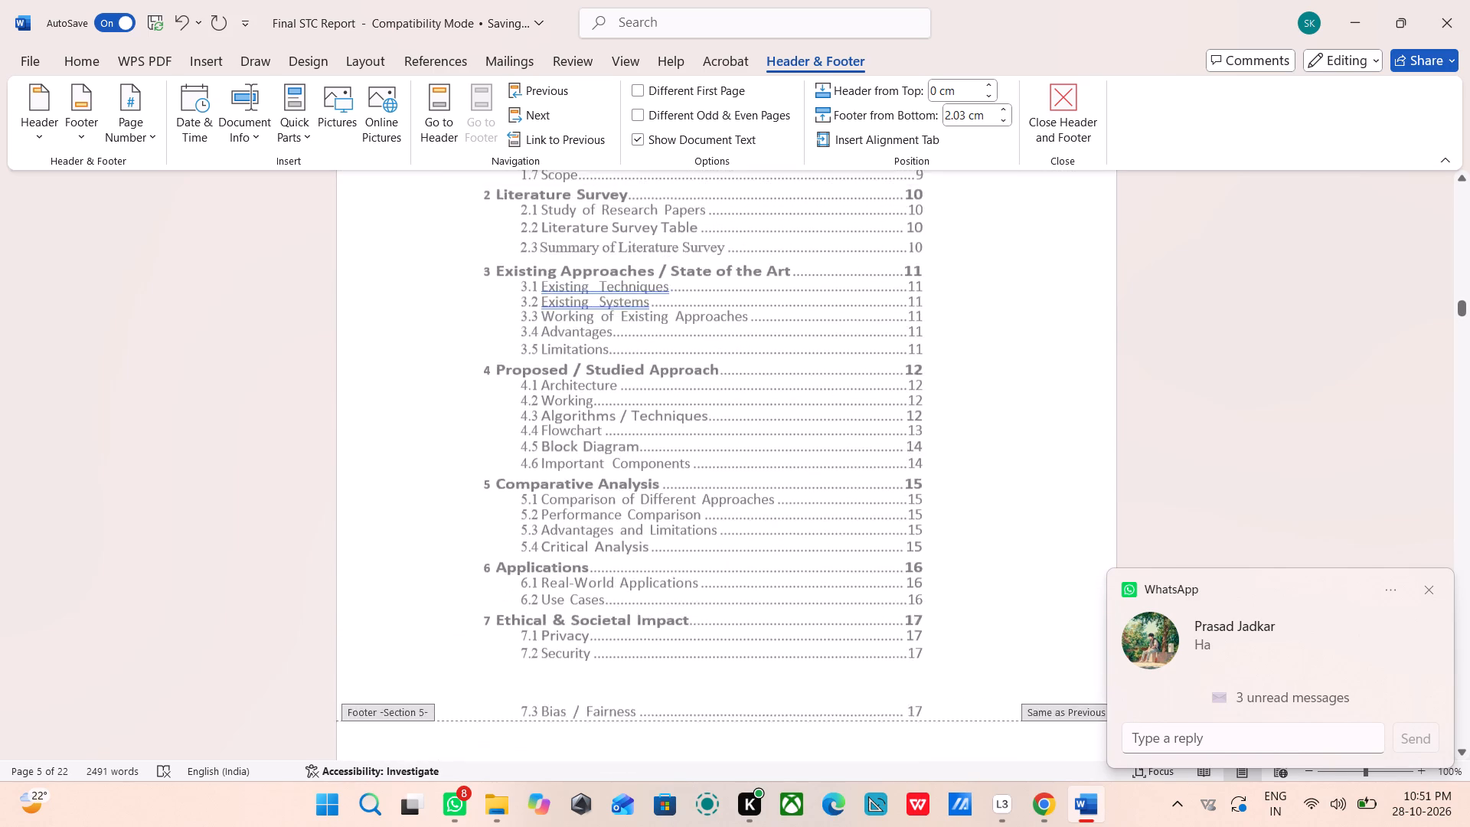
pyautogui.scroll(4, 790, 502)
pyautogui.scroll(-12, 786, 502)
pyautogui.scroll(-3, 859, 490)
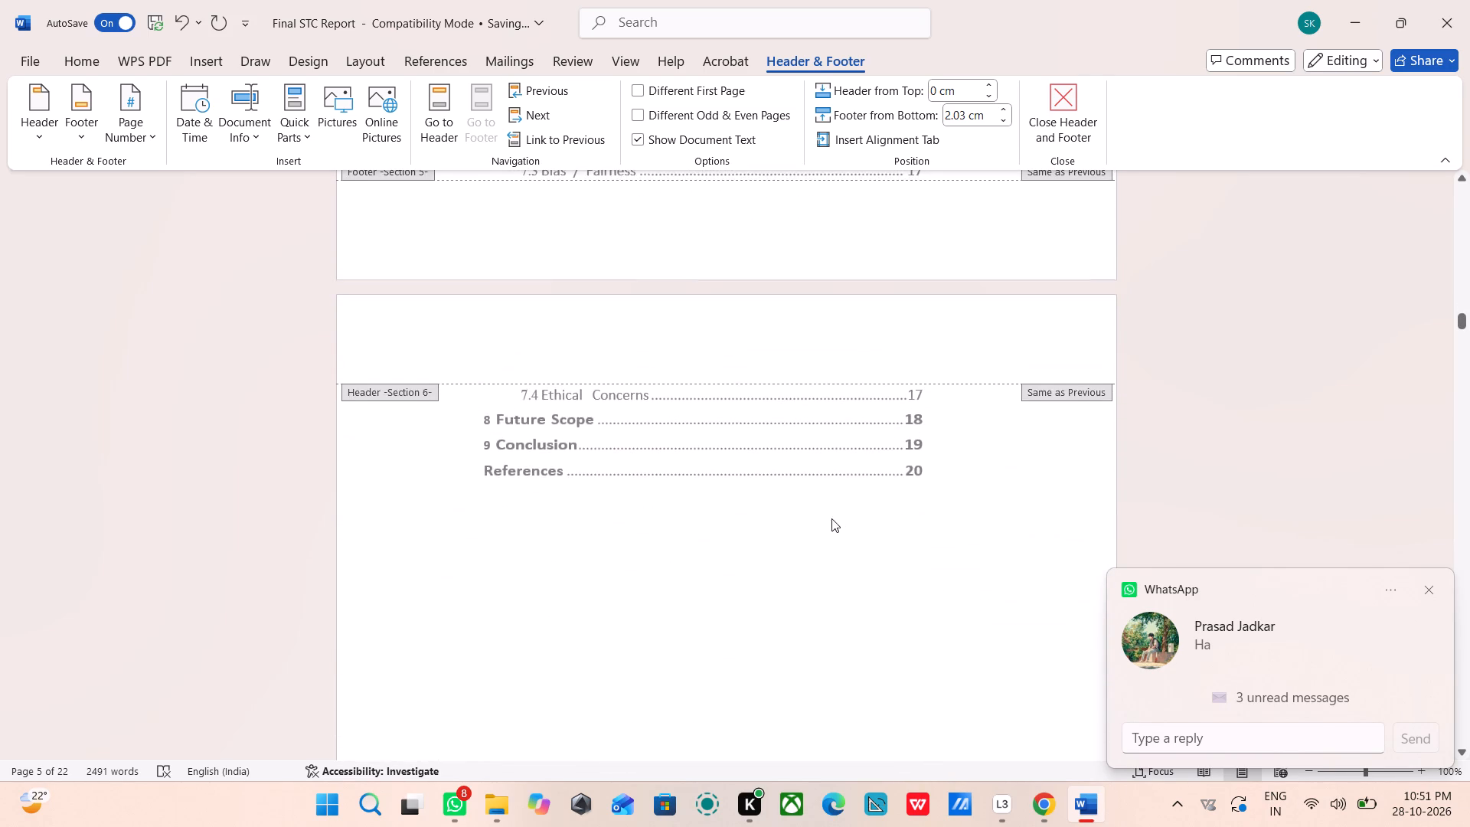
pyautogui.scroll(5, 829, 518)
pyautogui.scroll(-15, 777, 483)
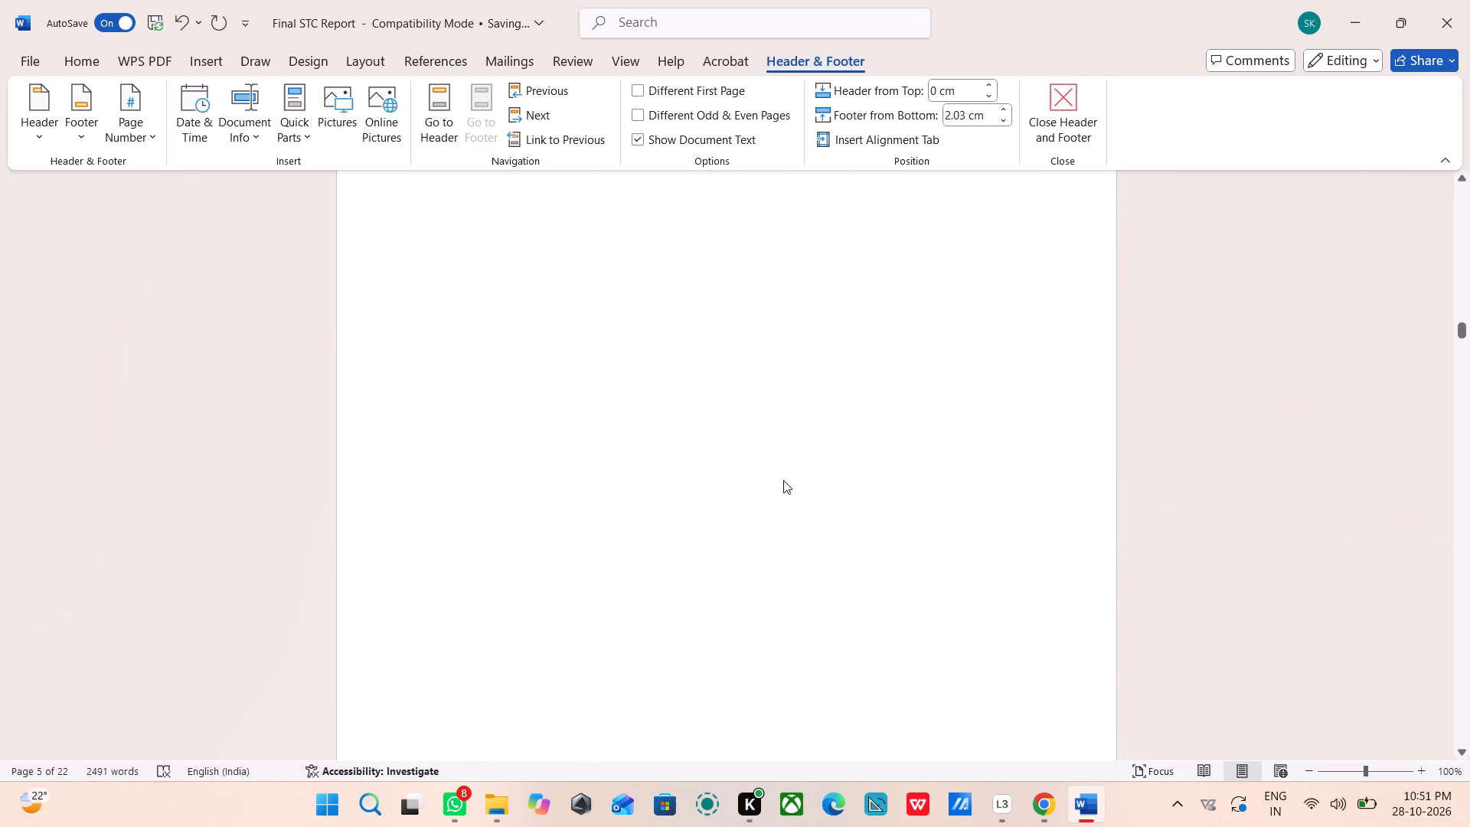
pyautogui.scroll(-9, 783, 480)
pyautogui.scroll(12, 793, 496)
pyautogui.scroll(17, 789, 495)
pyautogui.scroll(10, 787, 496)
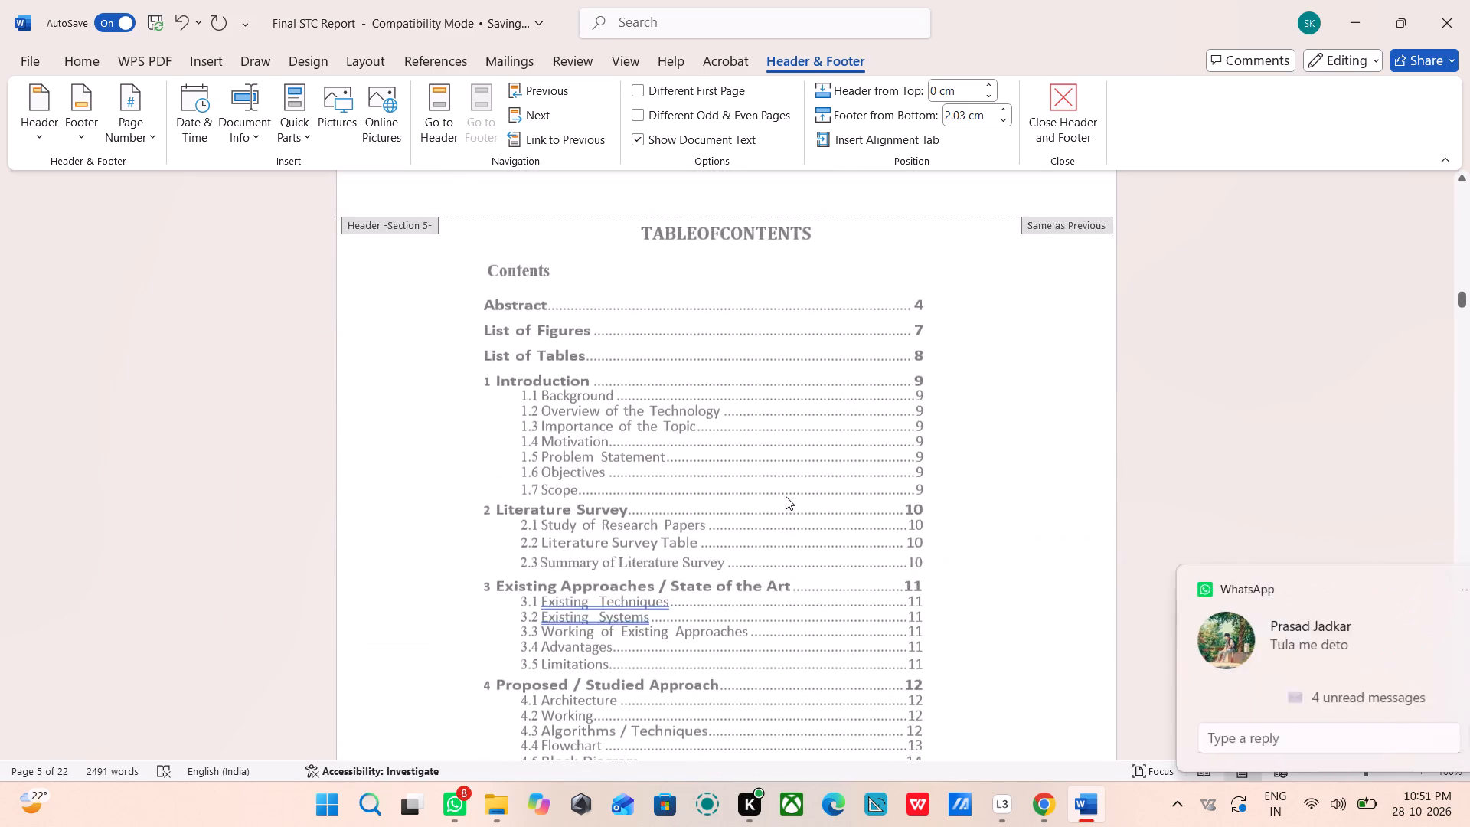
pyautogui.scroll(10, 786, 496)
pyautogui.scroll(-4, 778, 572)
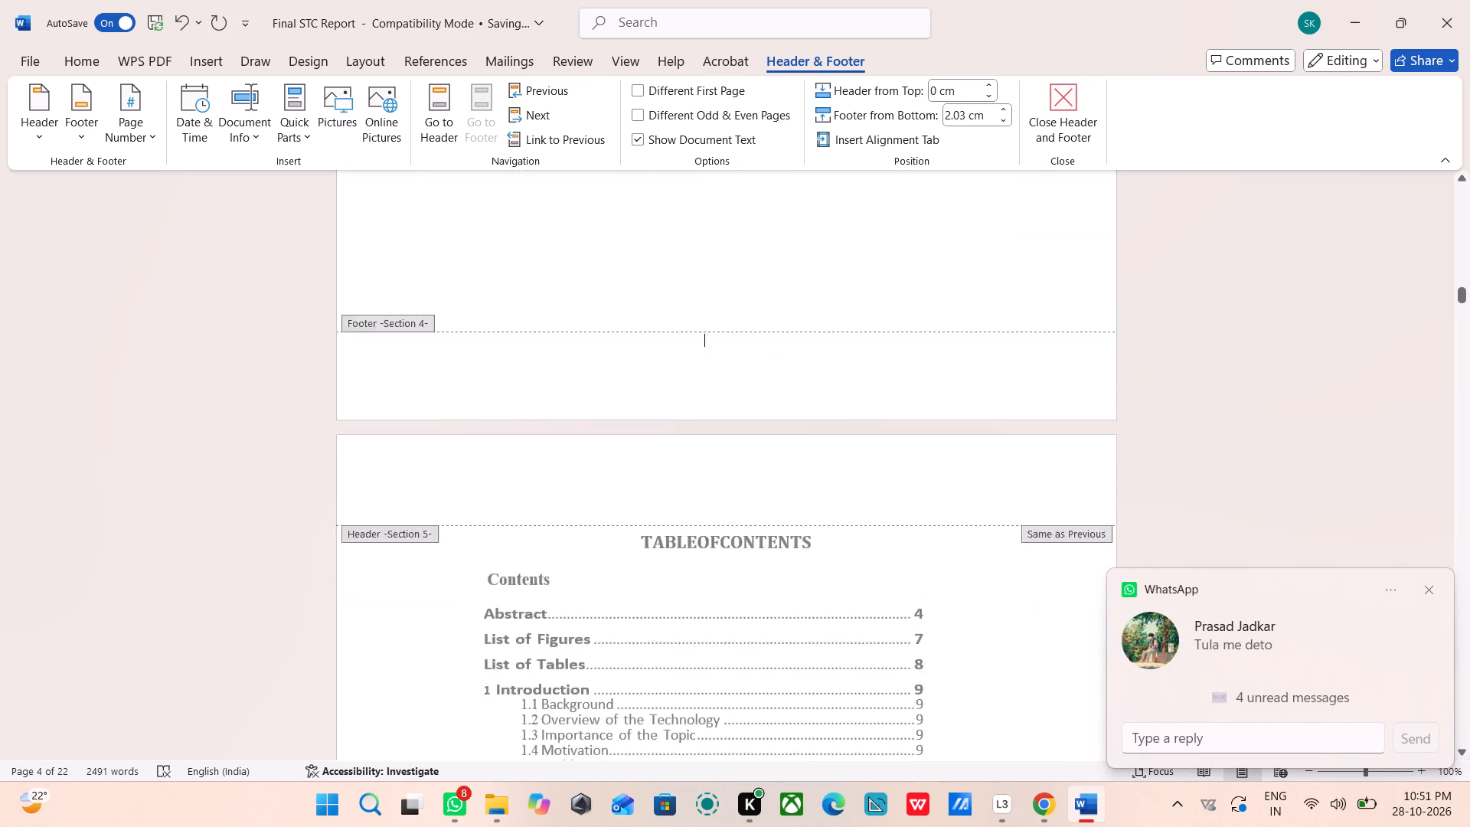
pyautogui.scroll(-20, 779, 574)
pyautogui.scroll(-20, 779, 574)
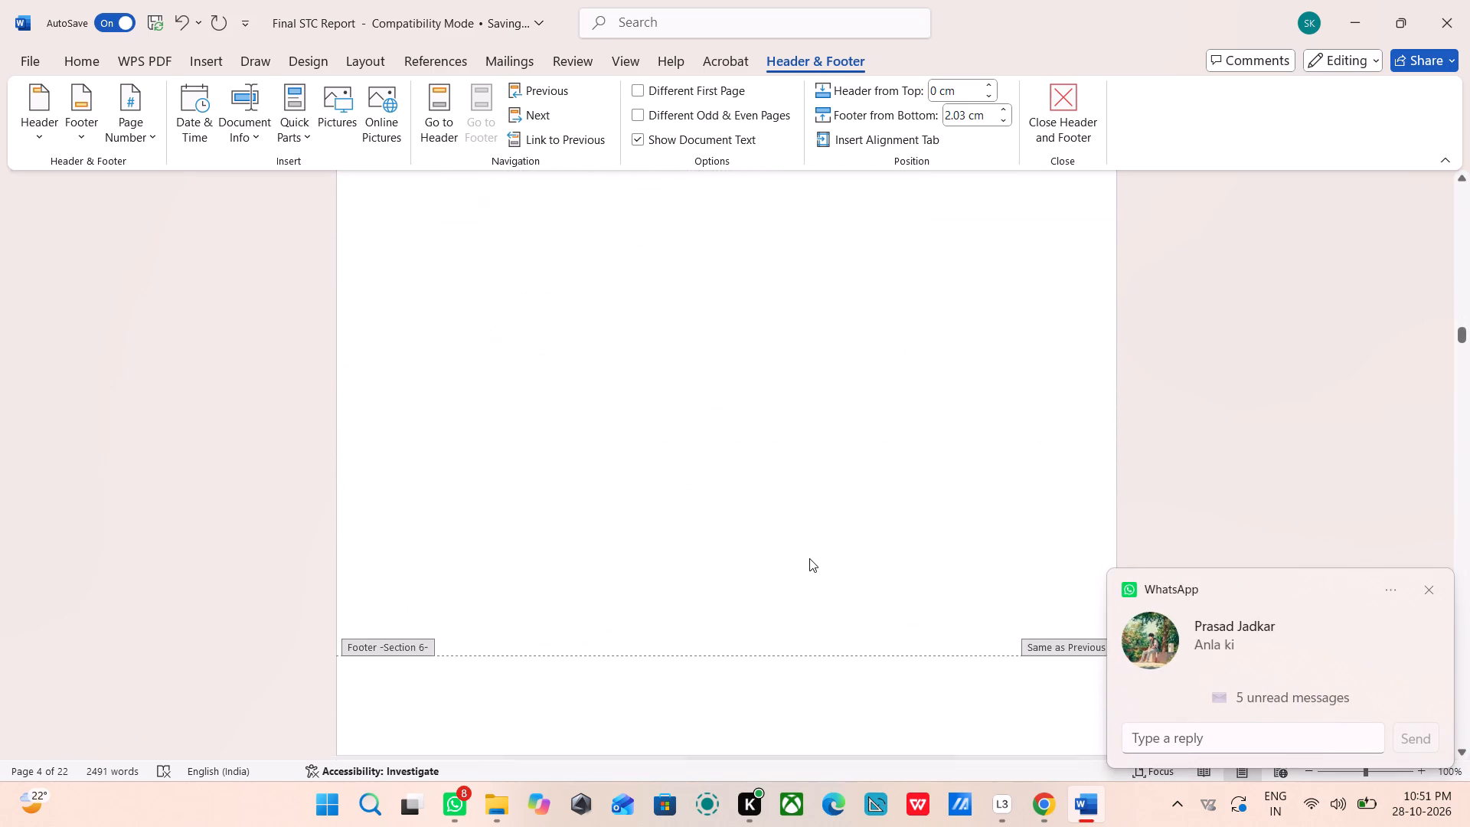
pyautogui.scroll(-16, 809, 558)
pyautogui.scroll(-12, 821, 588)
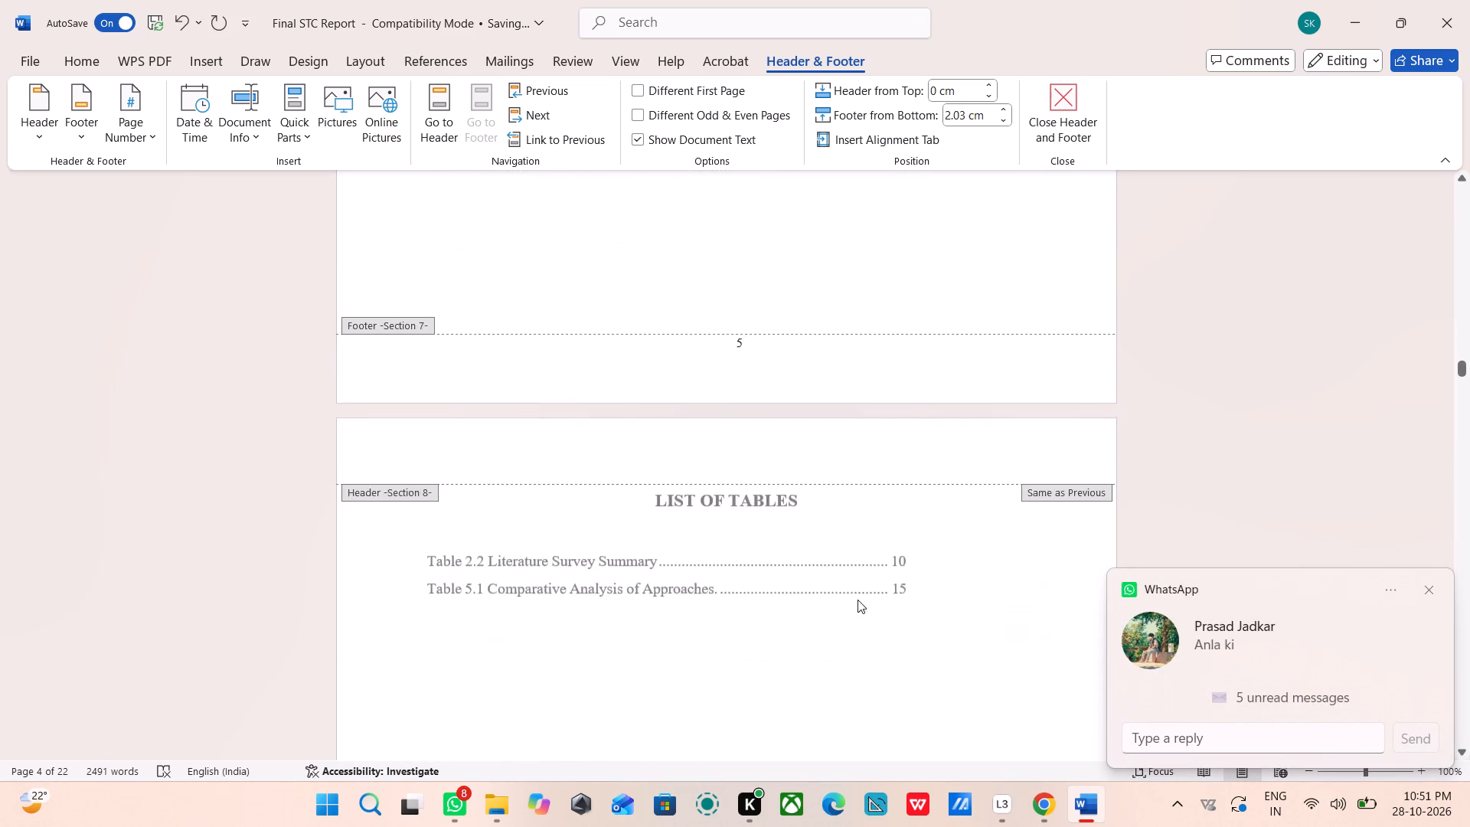
pyautogui.scroll(5, 856, 598)
pyautogui.scroll(20, 856, 598)
pyautogui.scroll(1, 856, 598)
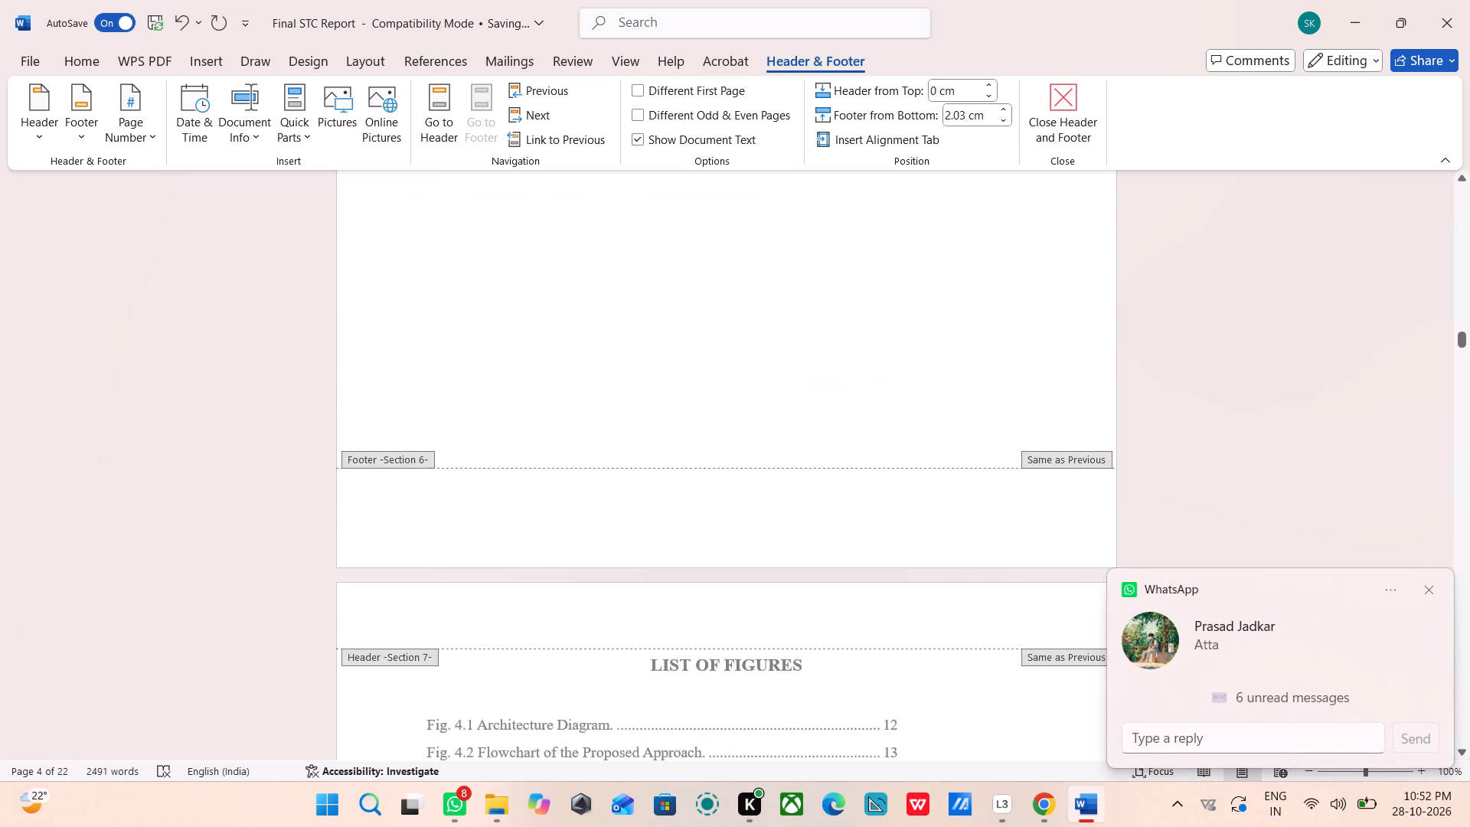
# Insert two spaces in the footer of the page just before the Table of Contents.
pyautogui.scroll(5, 838, 596)
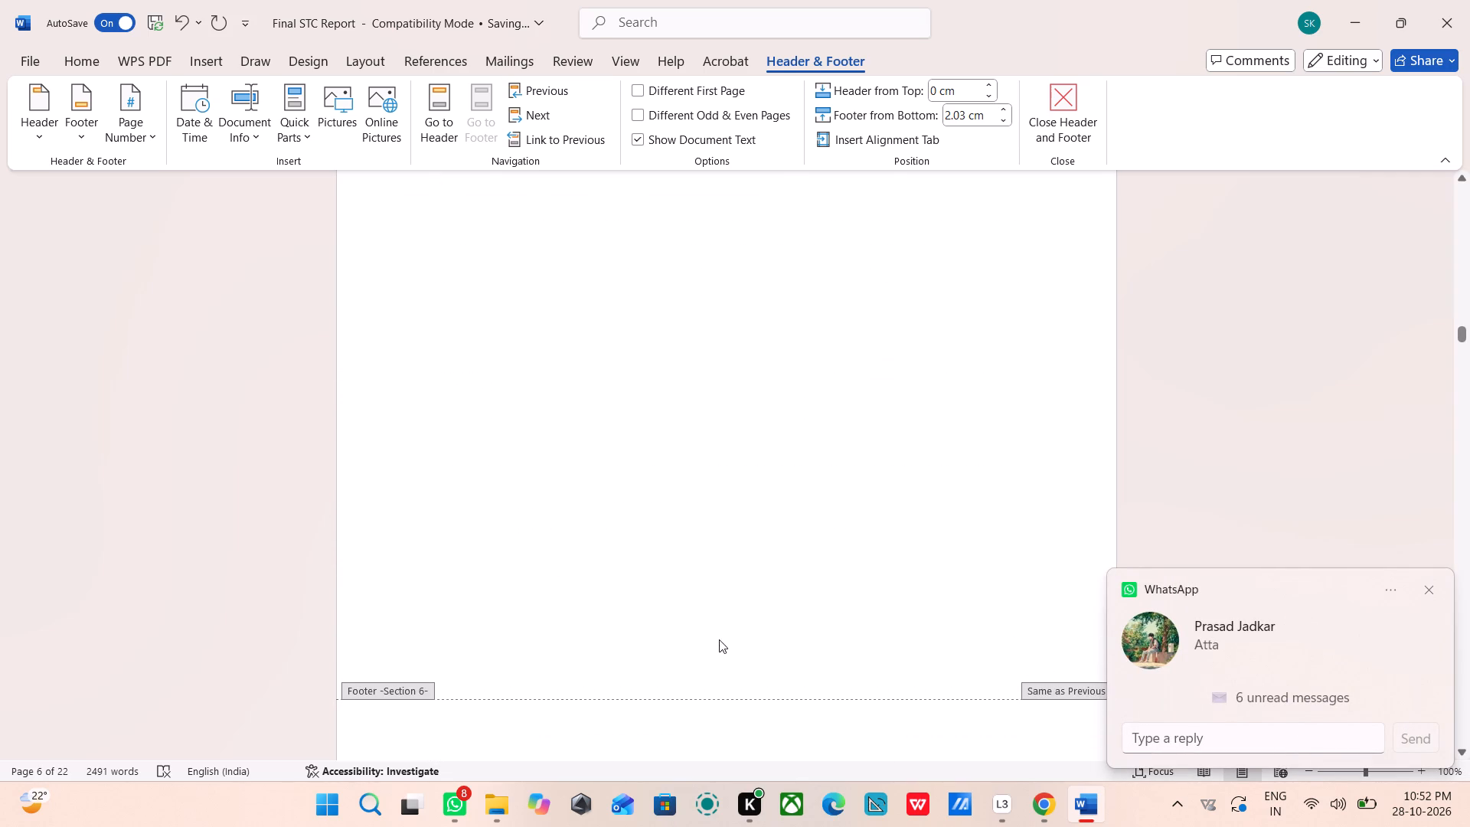
pyautogui.scroll(20, 732, 644)
pyautogui.scroll(9, 732, 644)
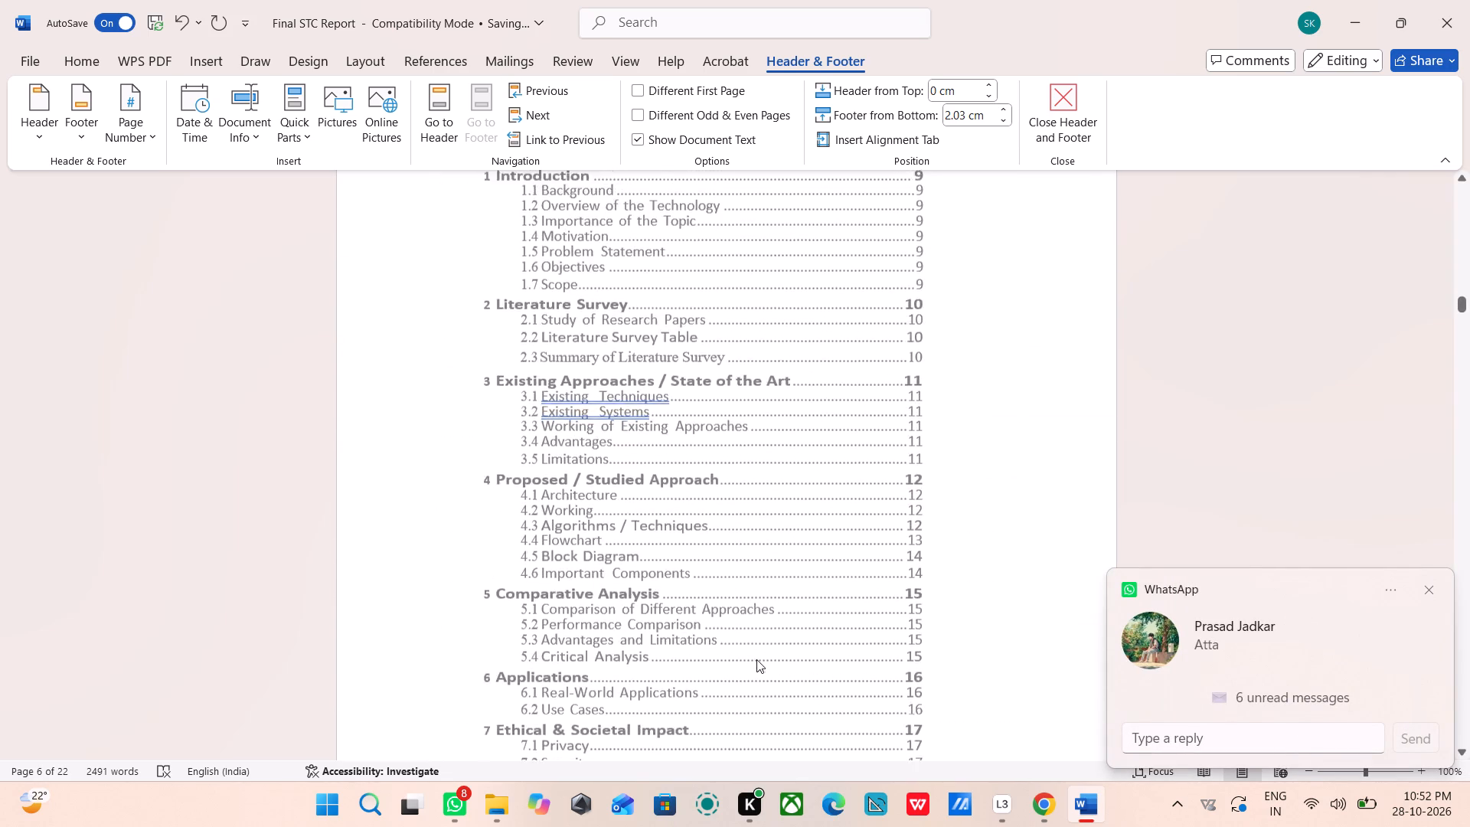
pyautogui.scroll(14, 756, 659)
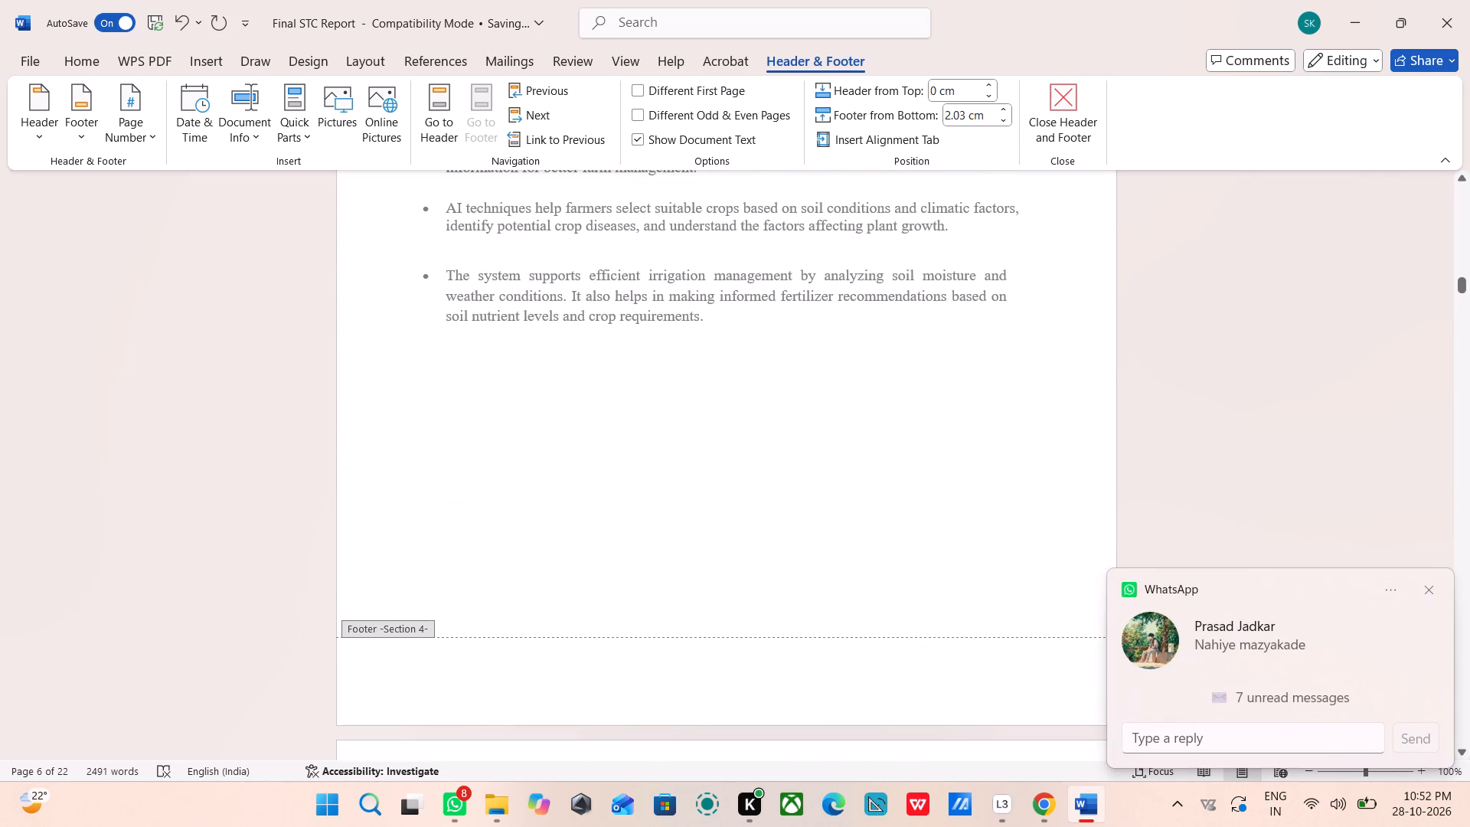
pyautogui.click(739, 649)
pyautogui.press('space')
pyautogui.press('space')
pyautogui.click(711, 659)
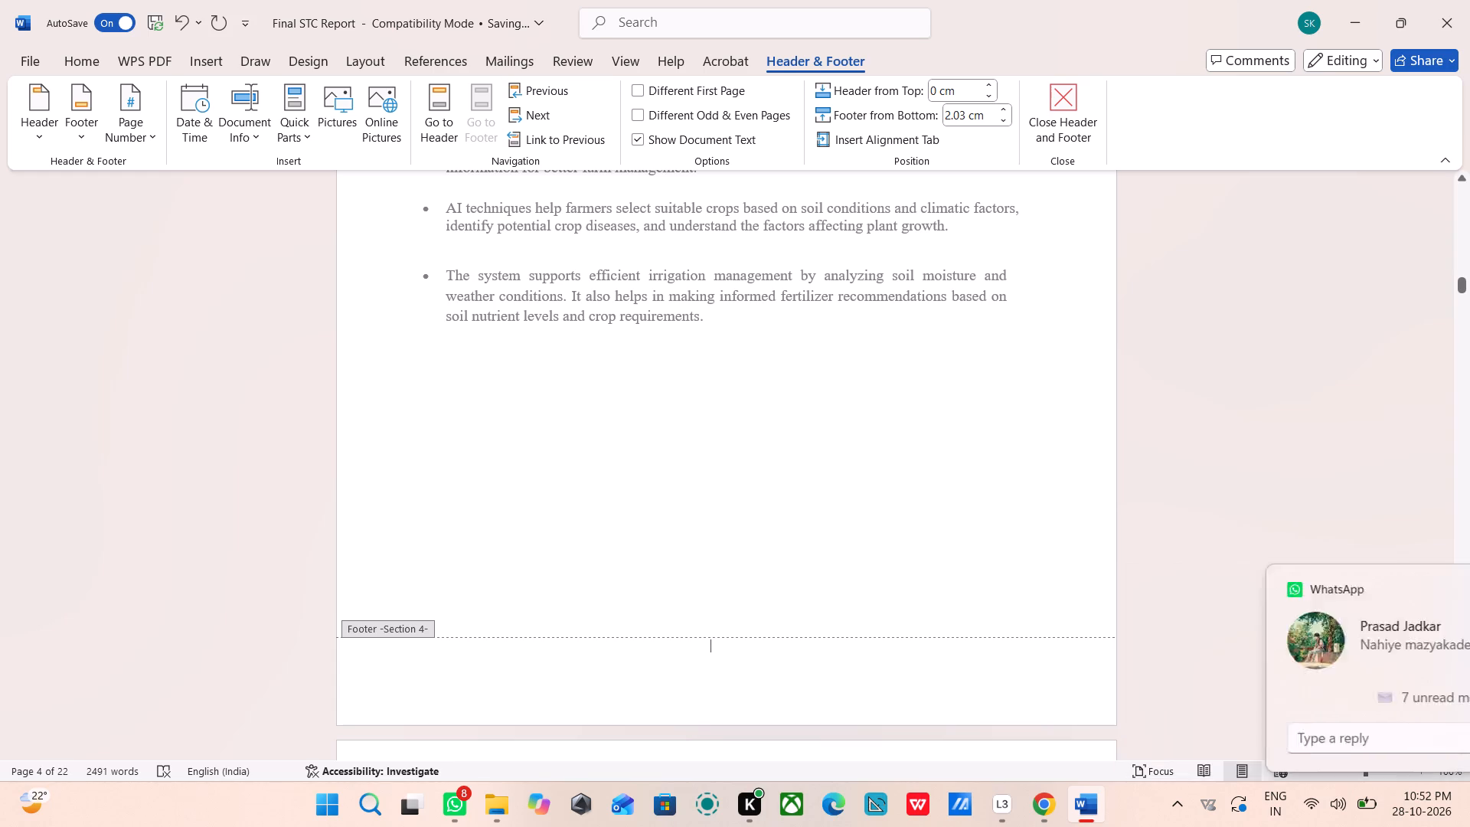
pyautogui.click(723, 654)
# Review the footers of the contents pages and the List of Figures page again for their page numbers.
pyautogui.scroll(-20, 756, 609)
pyautogui.scroll(-4, 756, 609)
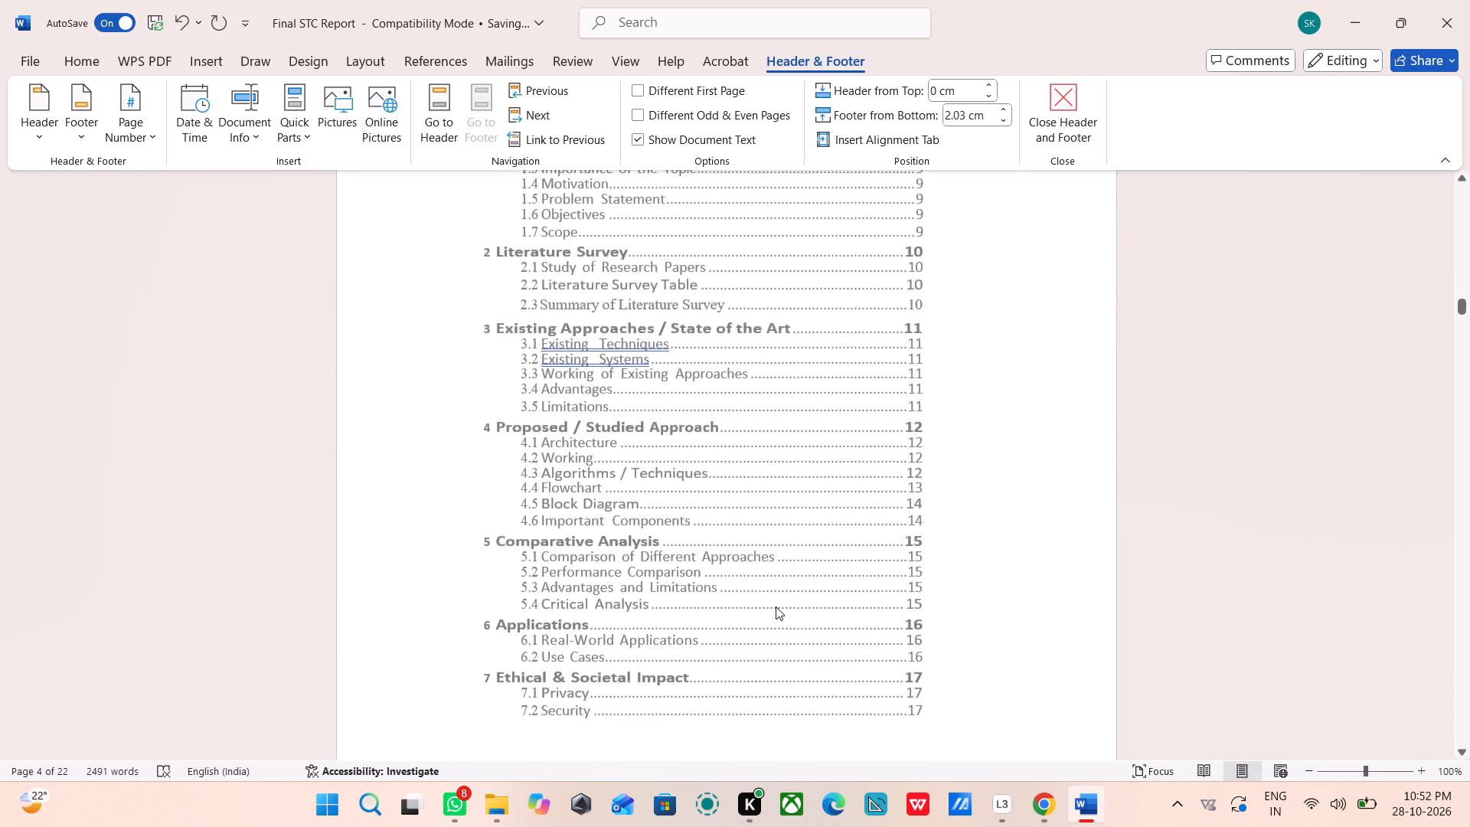
pyautogui.scroll(-15, 776, 606)
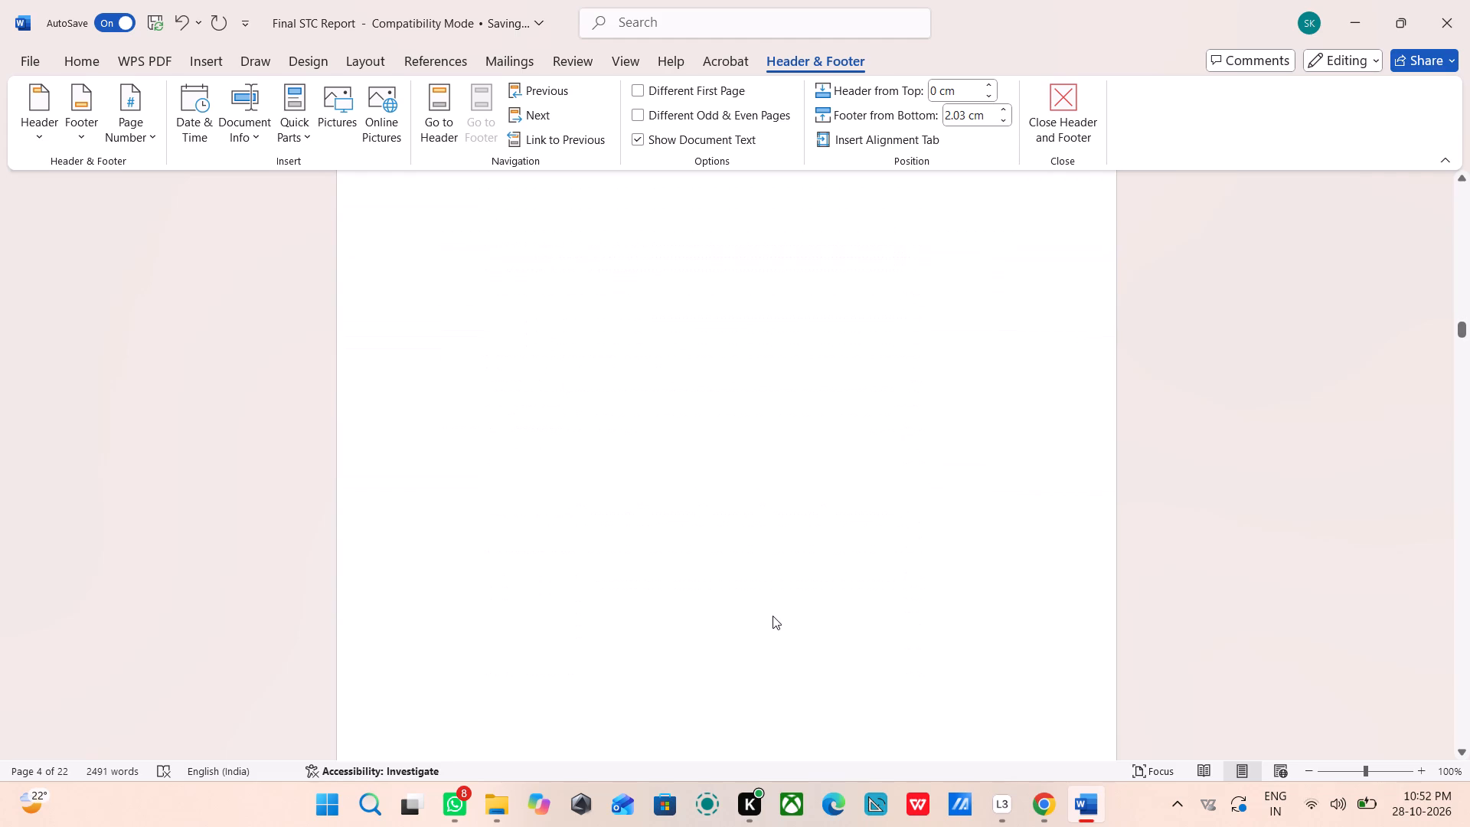
pyautogui.scroll(11, 766, 607)
pyautogui.scroll(-20, 776, 640)
pyautogui.scroll(-2, 776, 640)
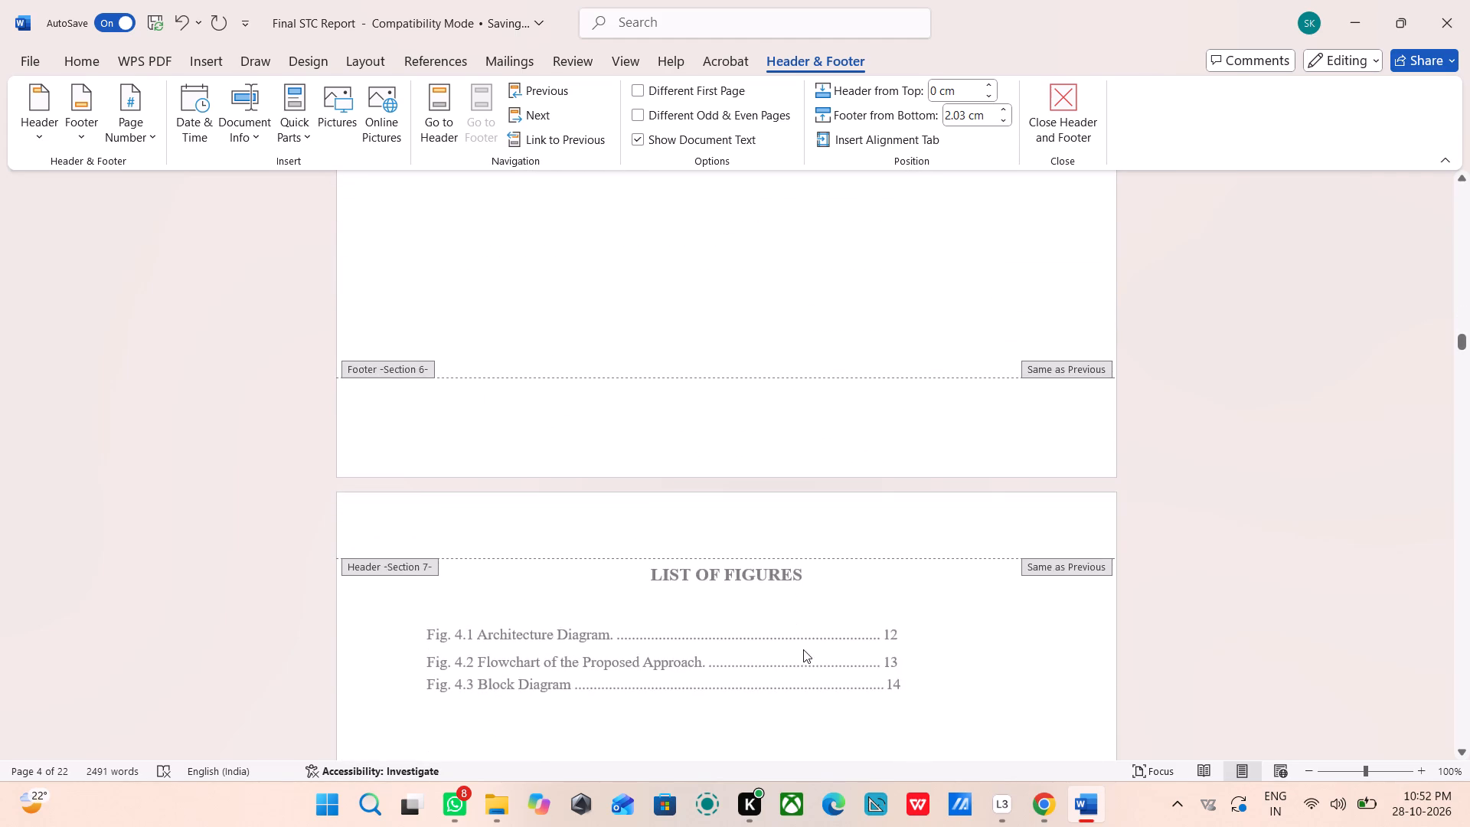
pyautogui.scroll(3, 799, 650)
pyautogui.scroll(-20, 806, 651)
pyautogui.scroll(-9, 806, 651)
pyautogui.scroll(3, 808, 657)
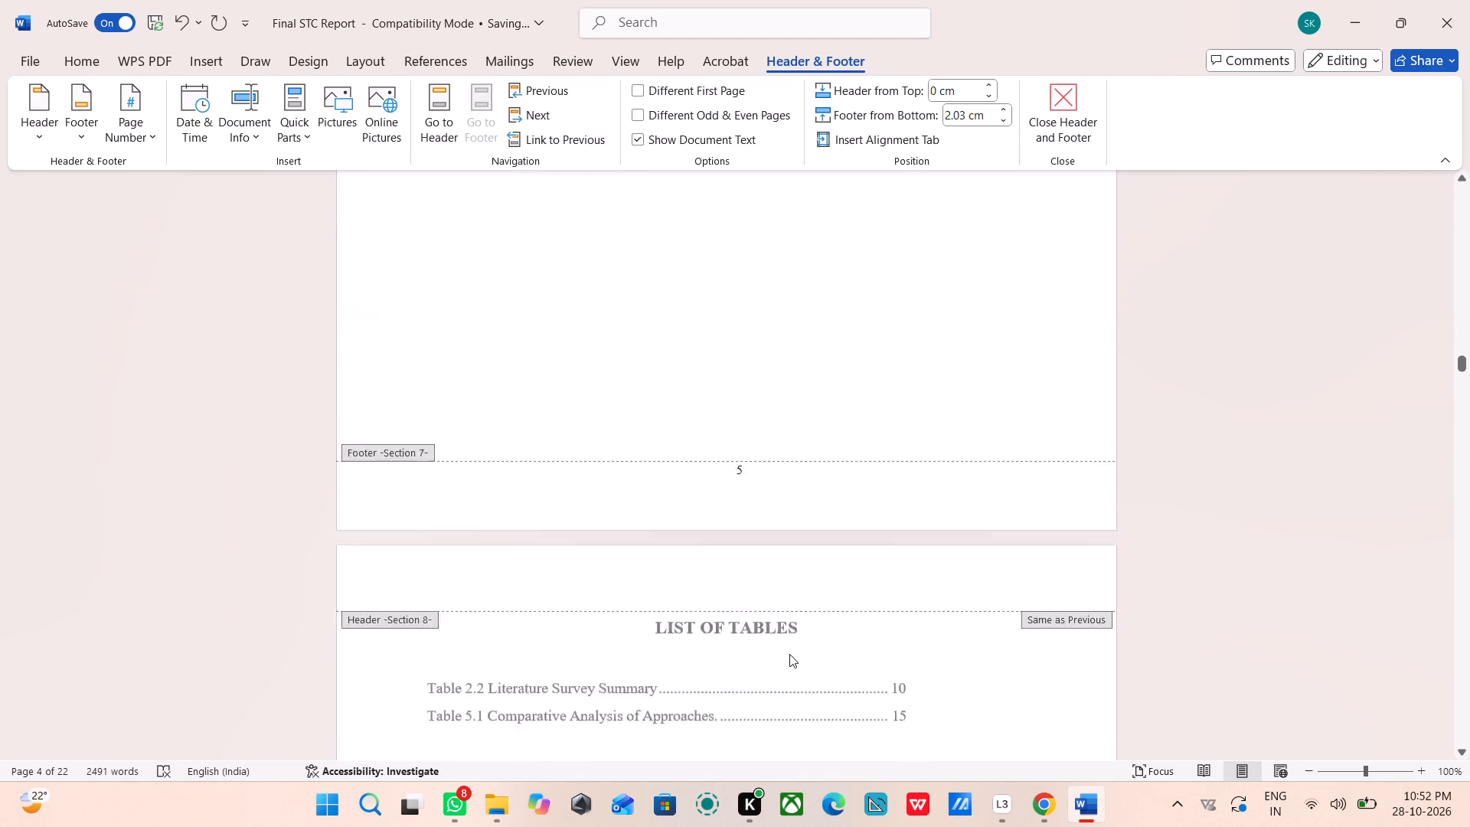
pyautogui.scroll(20, 789, 654)
pyautogui.scroll(9, 789, 654)
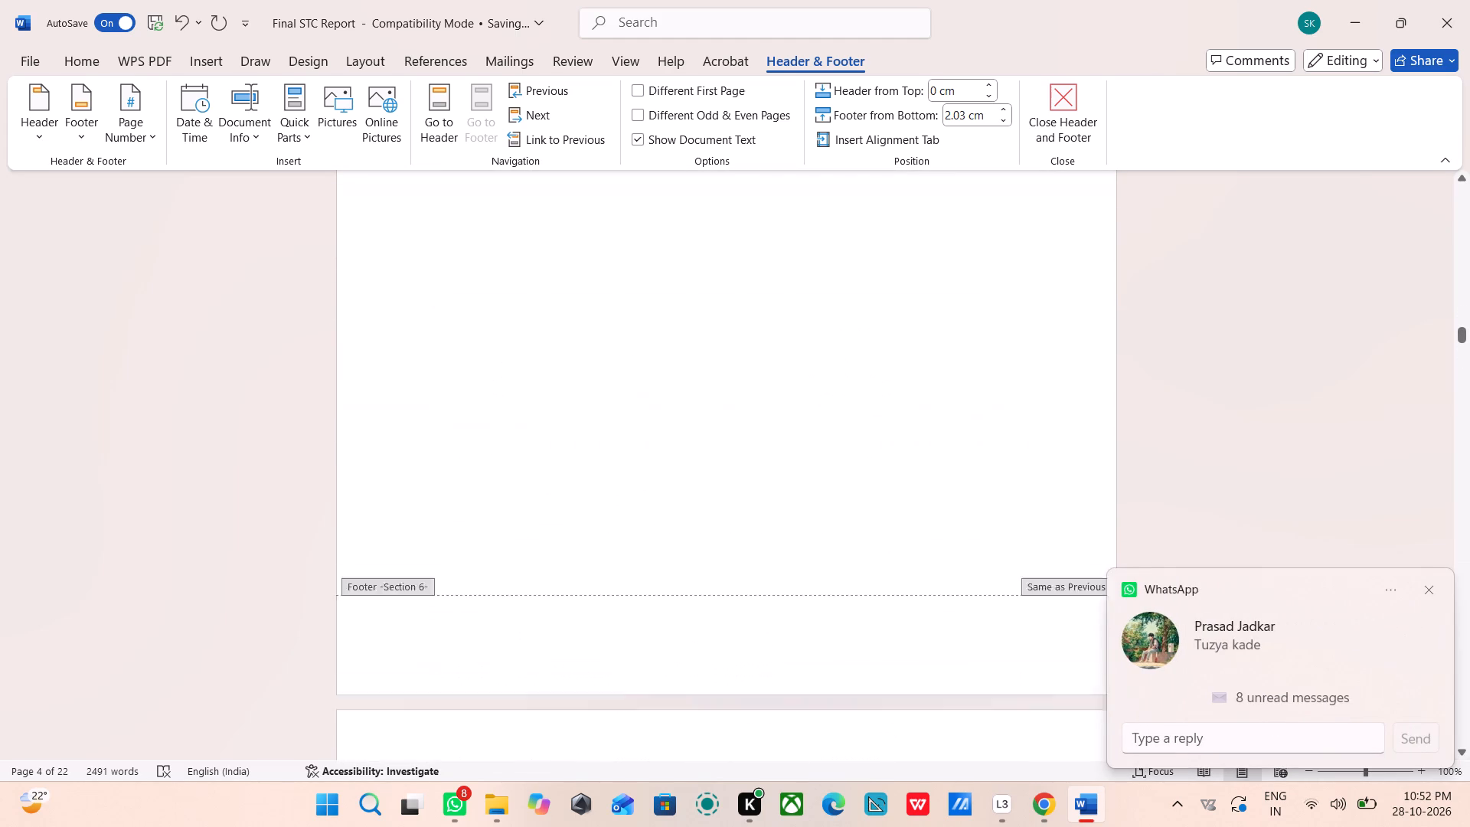
pyautogui.scroll(2, 795, 661)
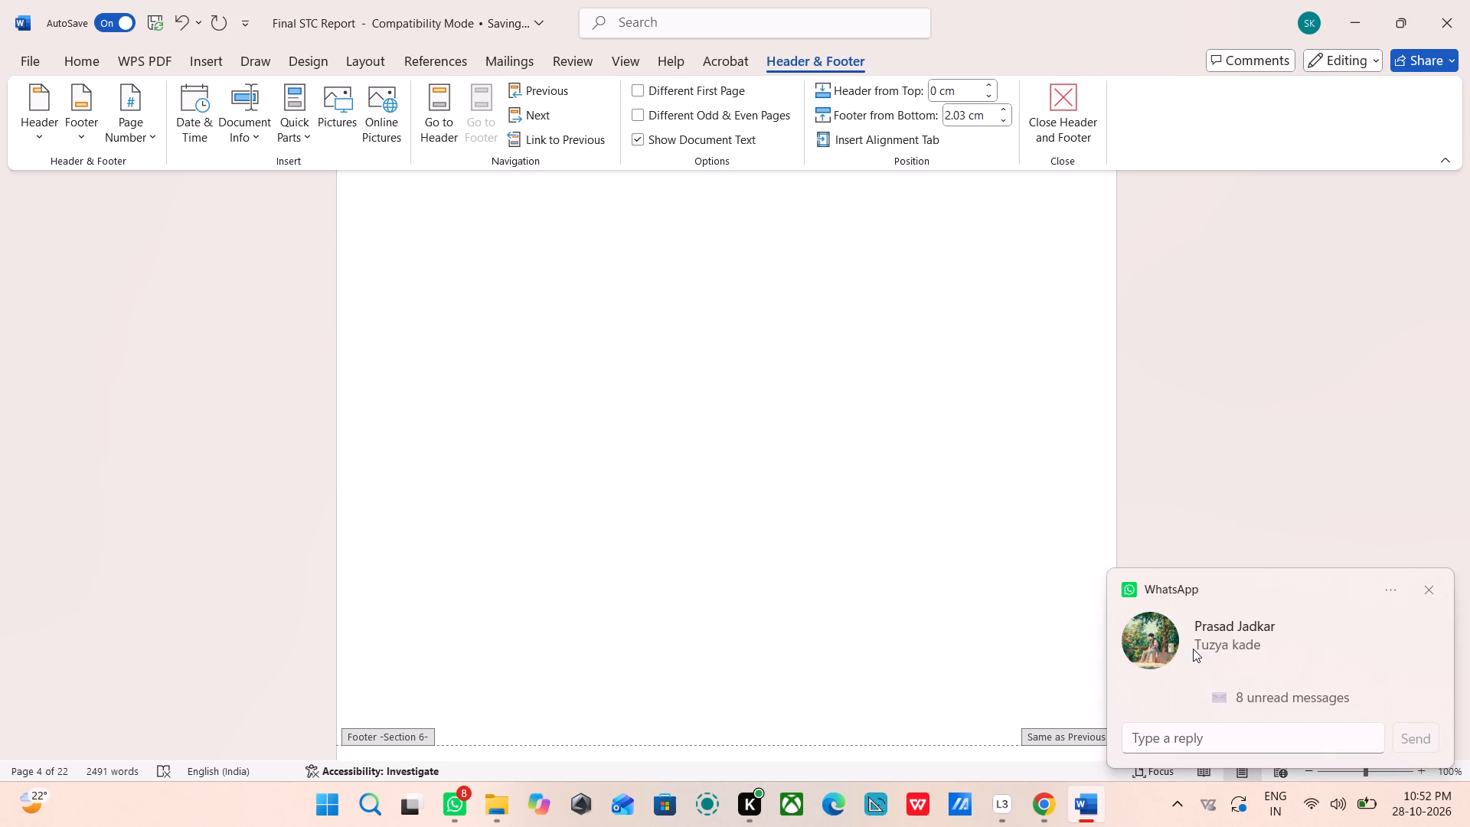
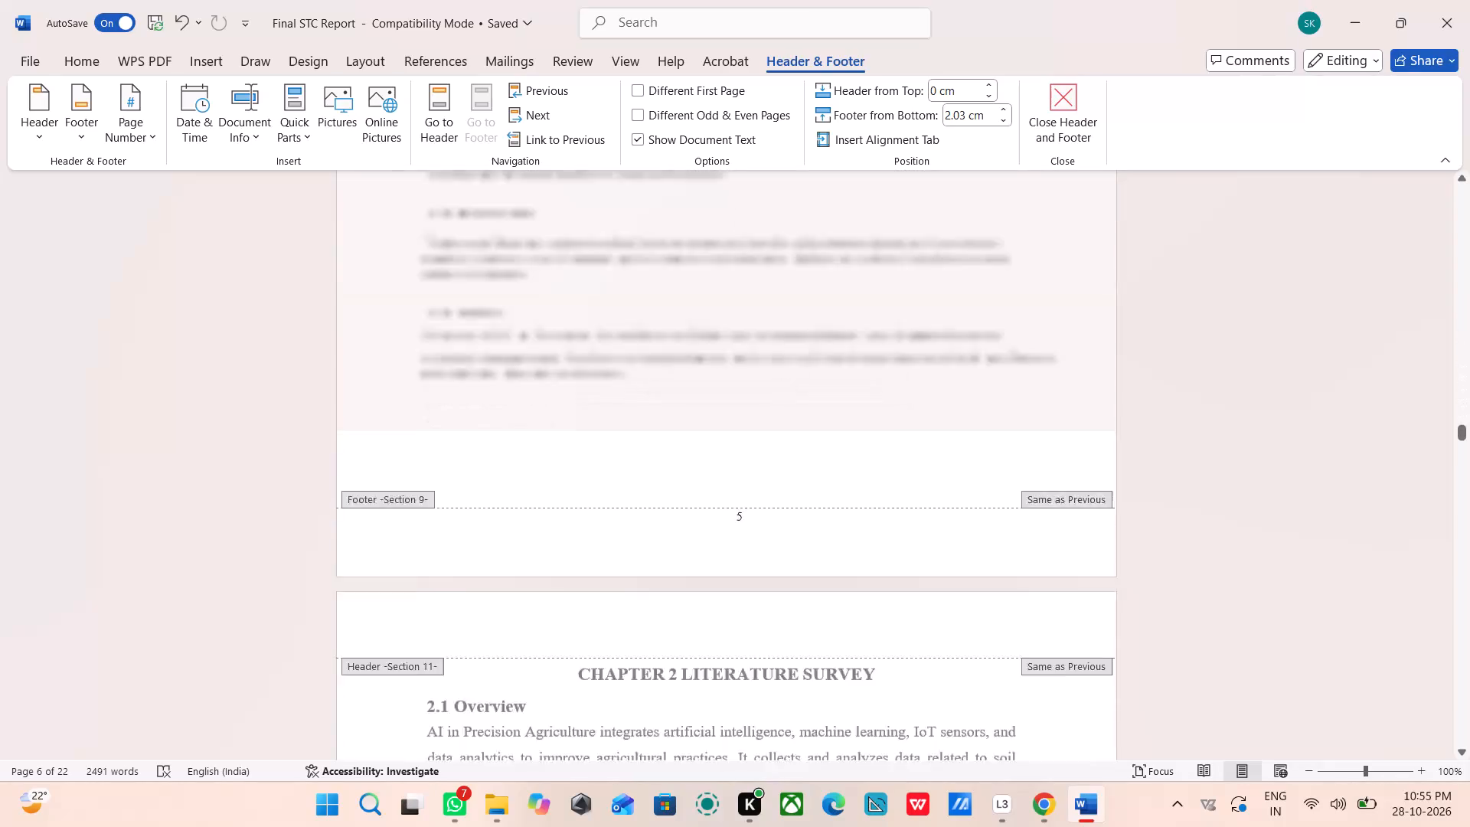
# Check the footer page numbers on the remaining pages through the References page, then return to the body text.
pyautogui.scroll(-7, 763, 248)
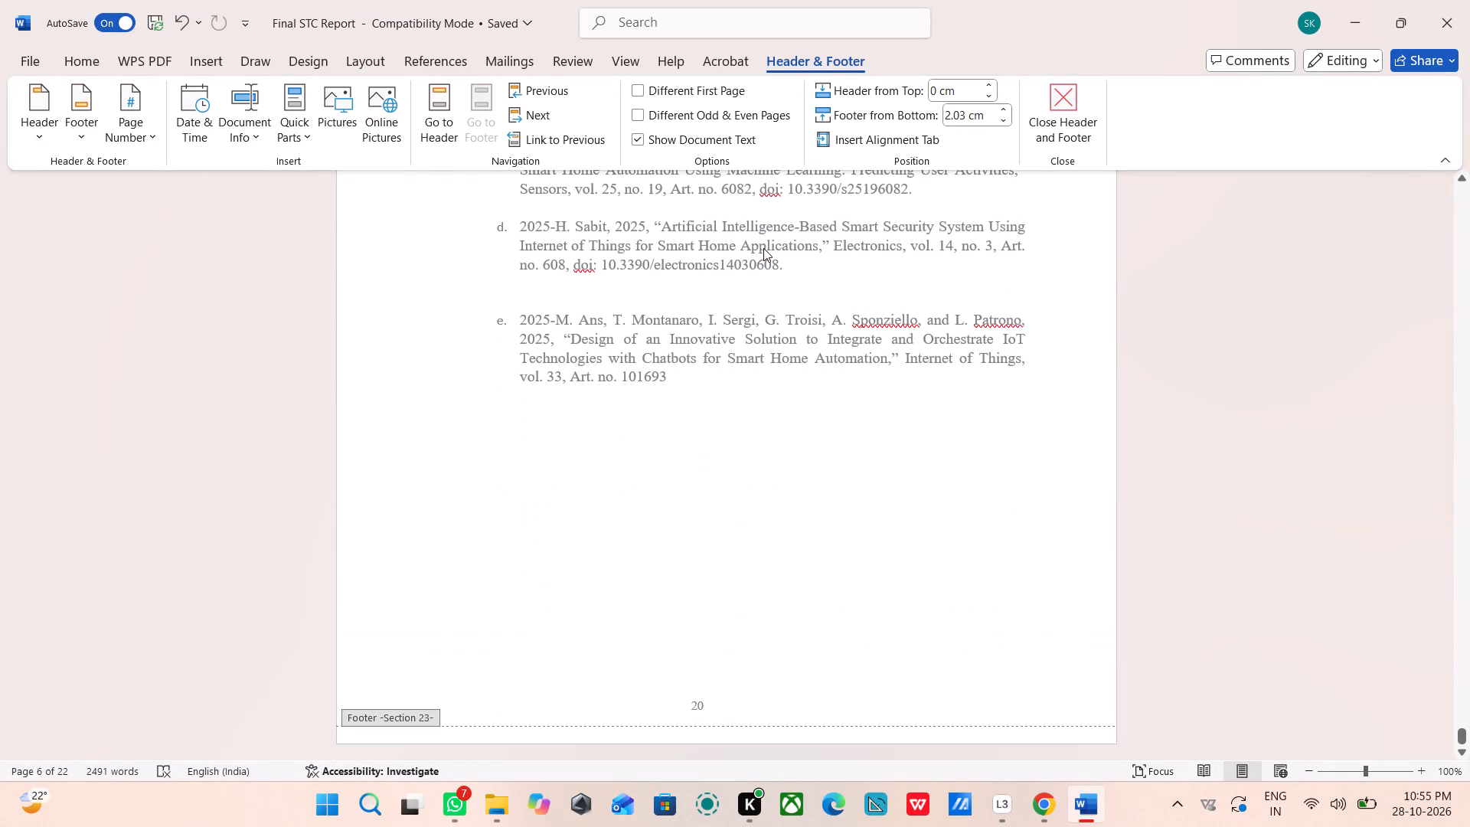
pyautogui.click(677, 364)
pyautogui.click(700, 420)
pyautogui.scroll(3, 700, 420)
pyautogui.moveTo(700, 420); pyautogui.dragTo(713, 400)
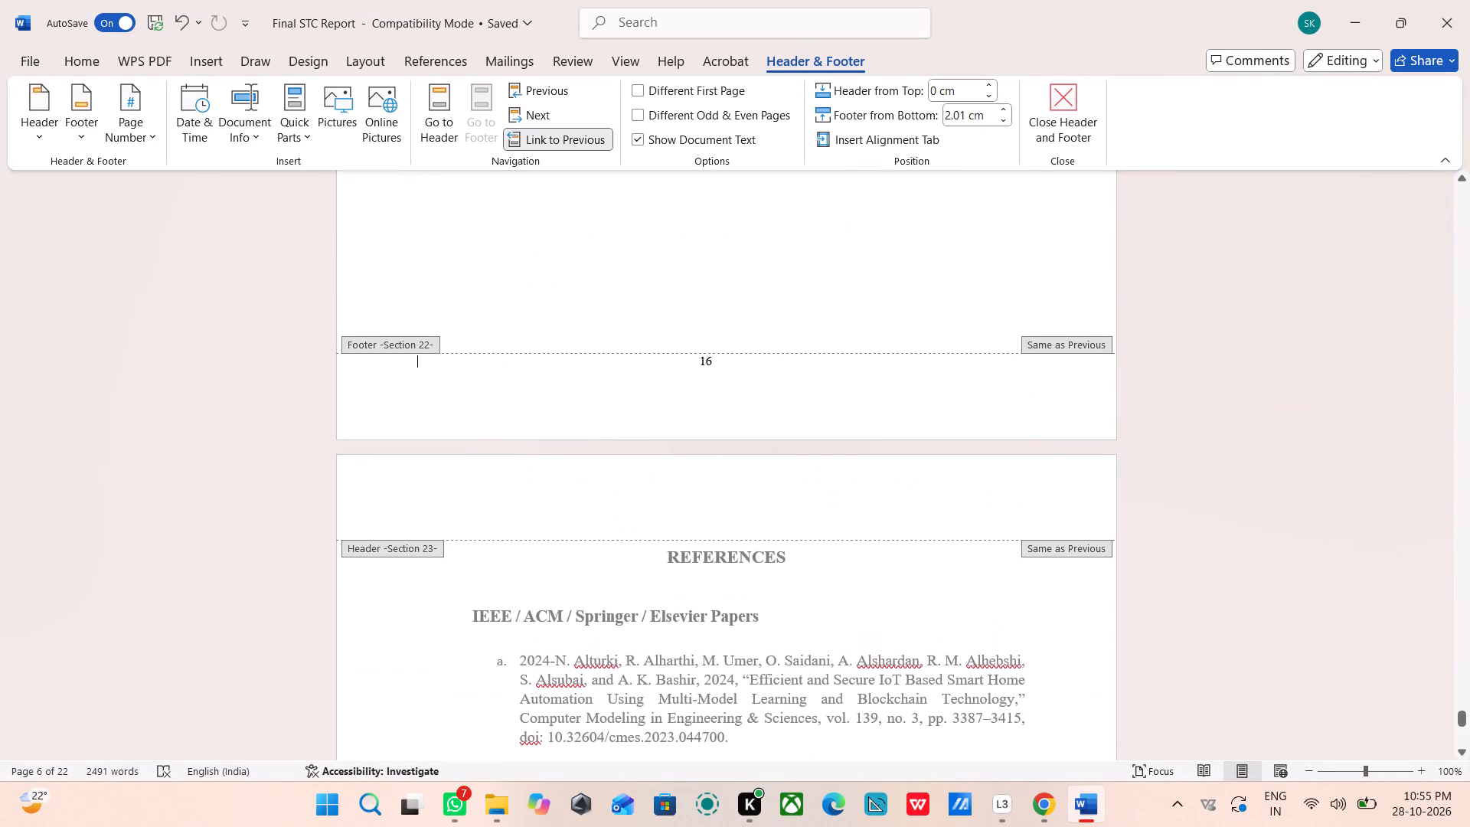
pyautogui.tripleClick(713, 400)
pyautogui.moveTo(710, 401); pyautogui.dragTo(714, 491)
pyautogui.scroll(-1, 705, 653)
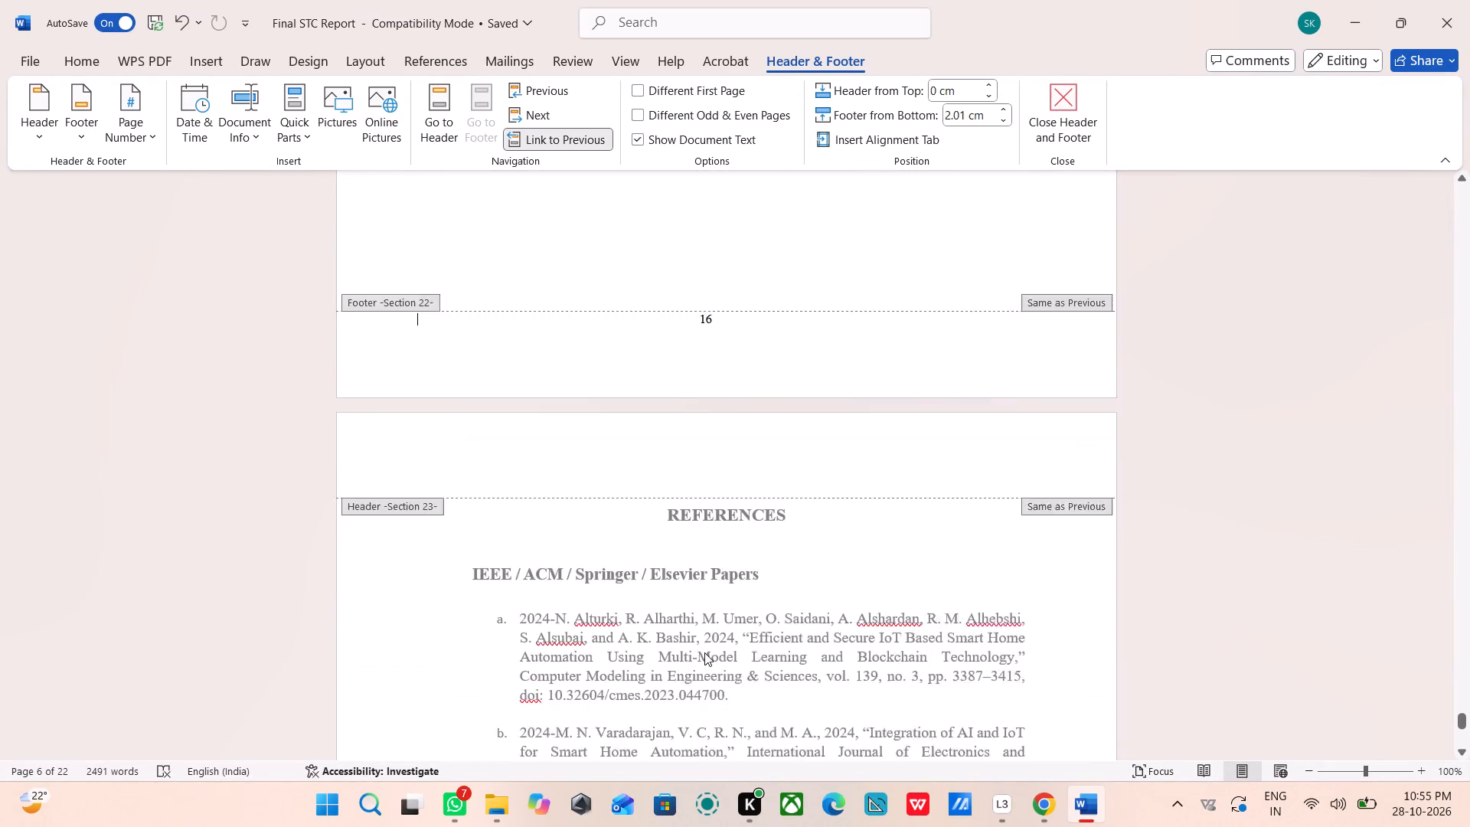
pyautogui.scroll(-7, 704, 652)
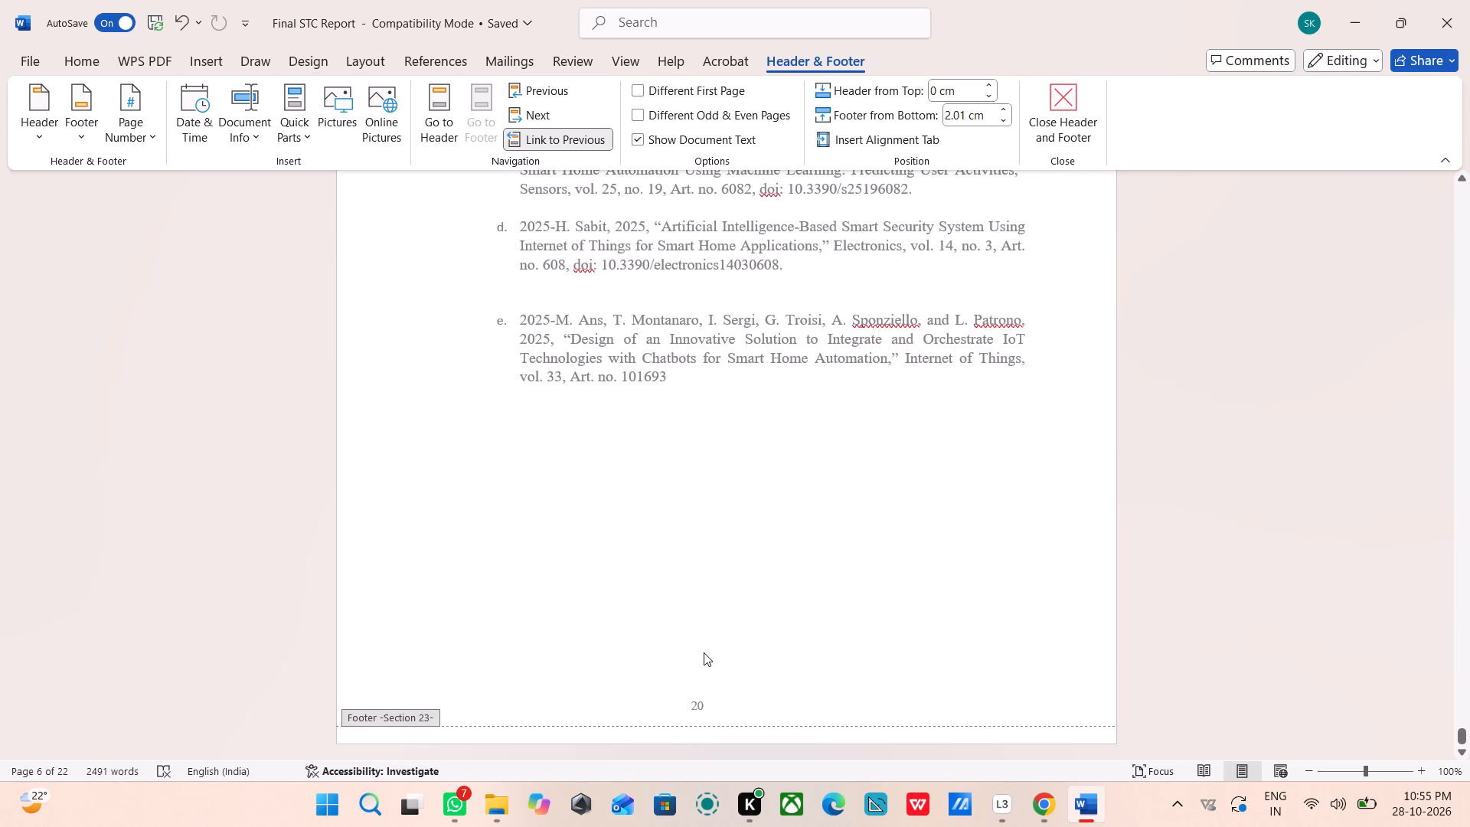
pyautogui.doubleClick(704, 652)
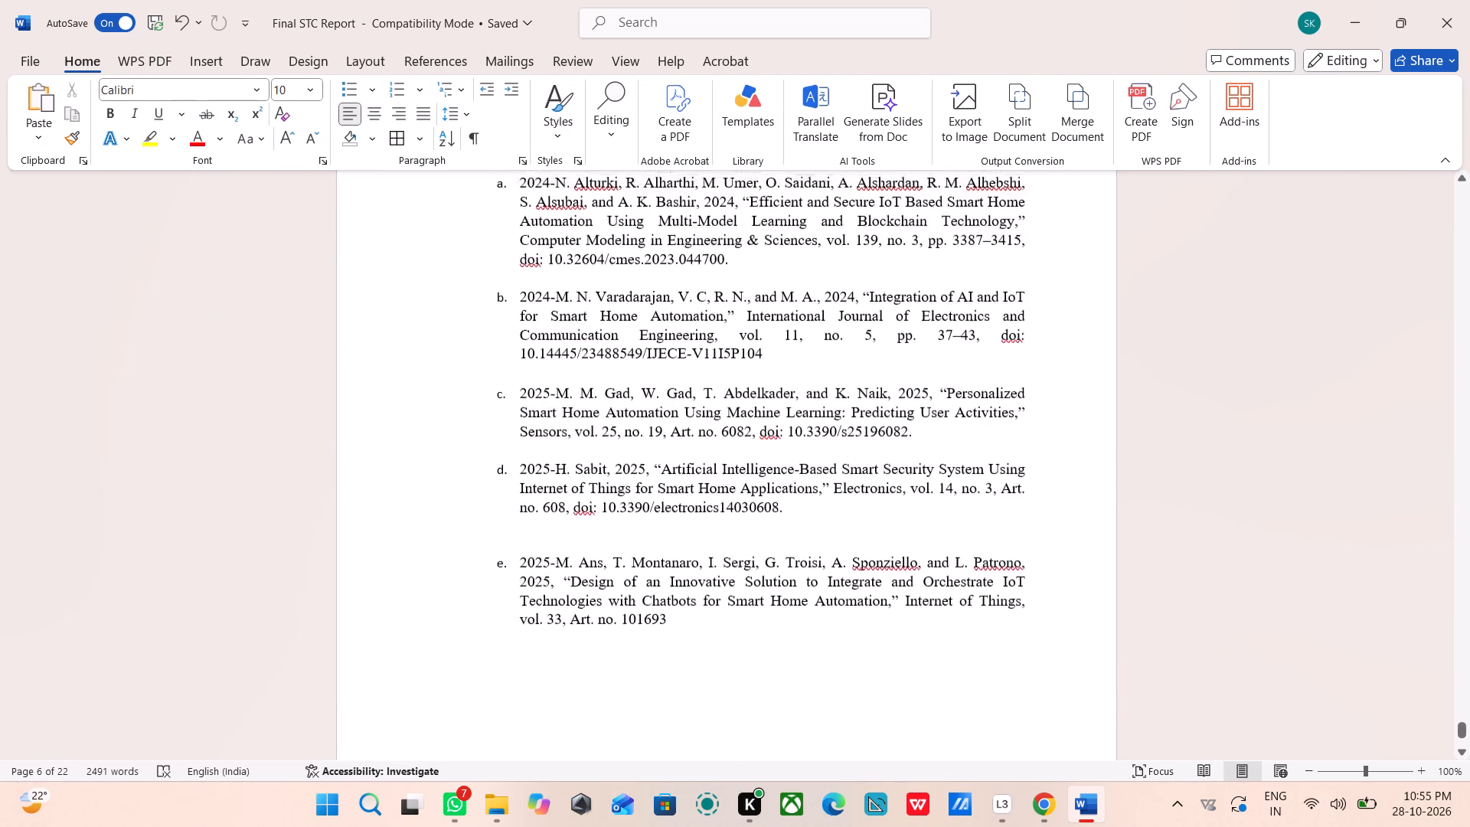
# Review the report from the References page back to the cover page, checking chapter content and footer page numbers.
pyautogui.scroll(-1, 731, 131)
pyautogui.scroll(2, 725, 135)
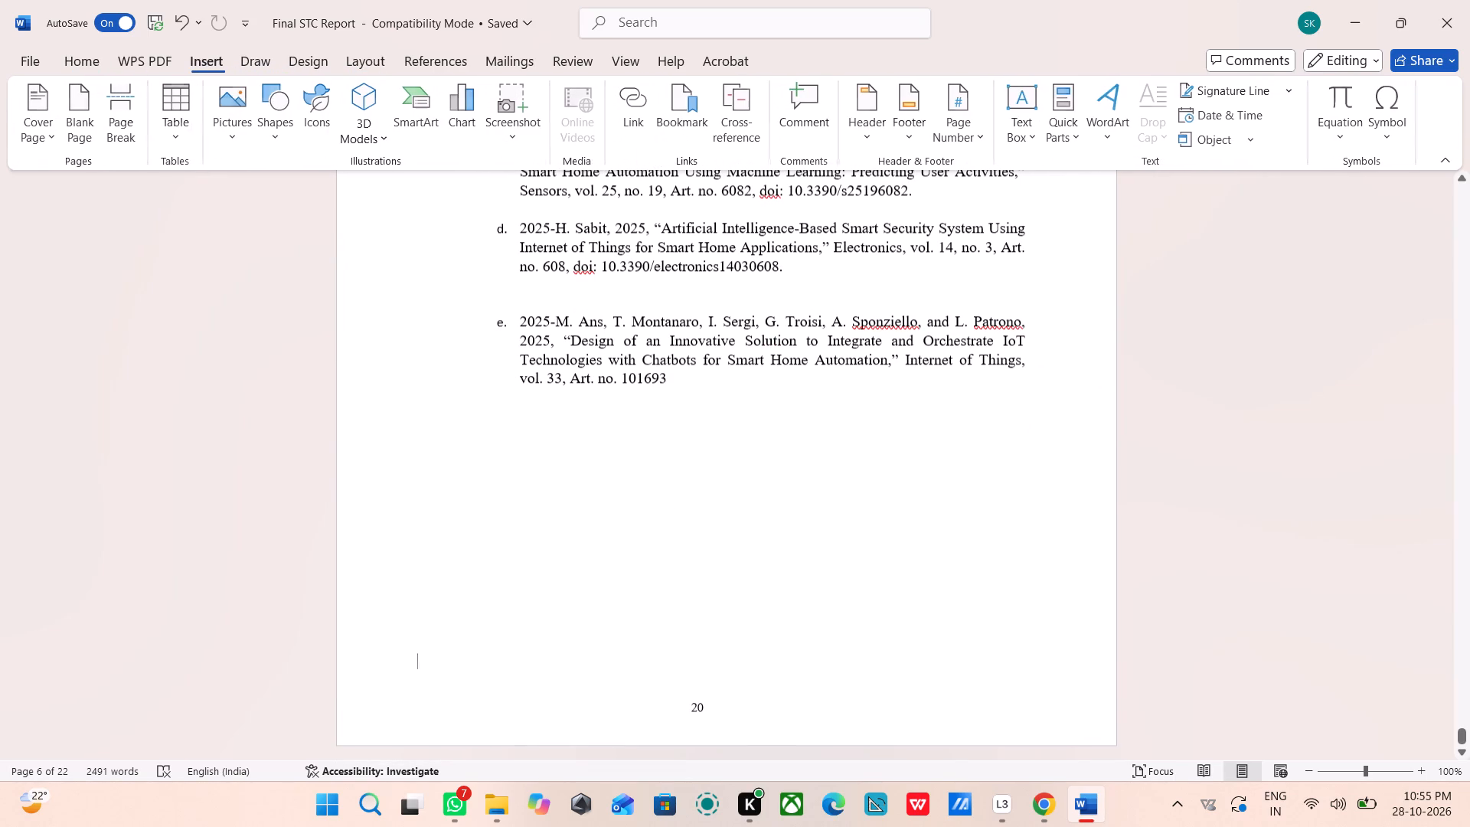
pyautogui.scroll(5, 652, 278)
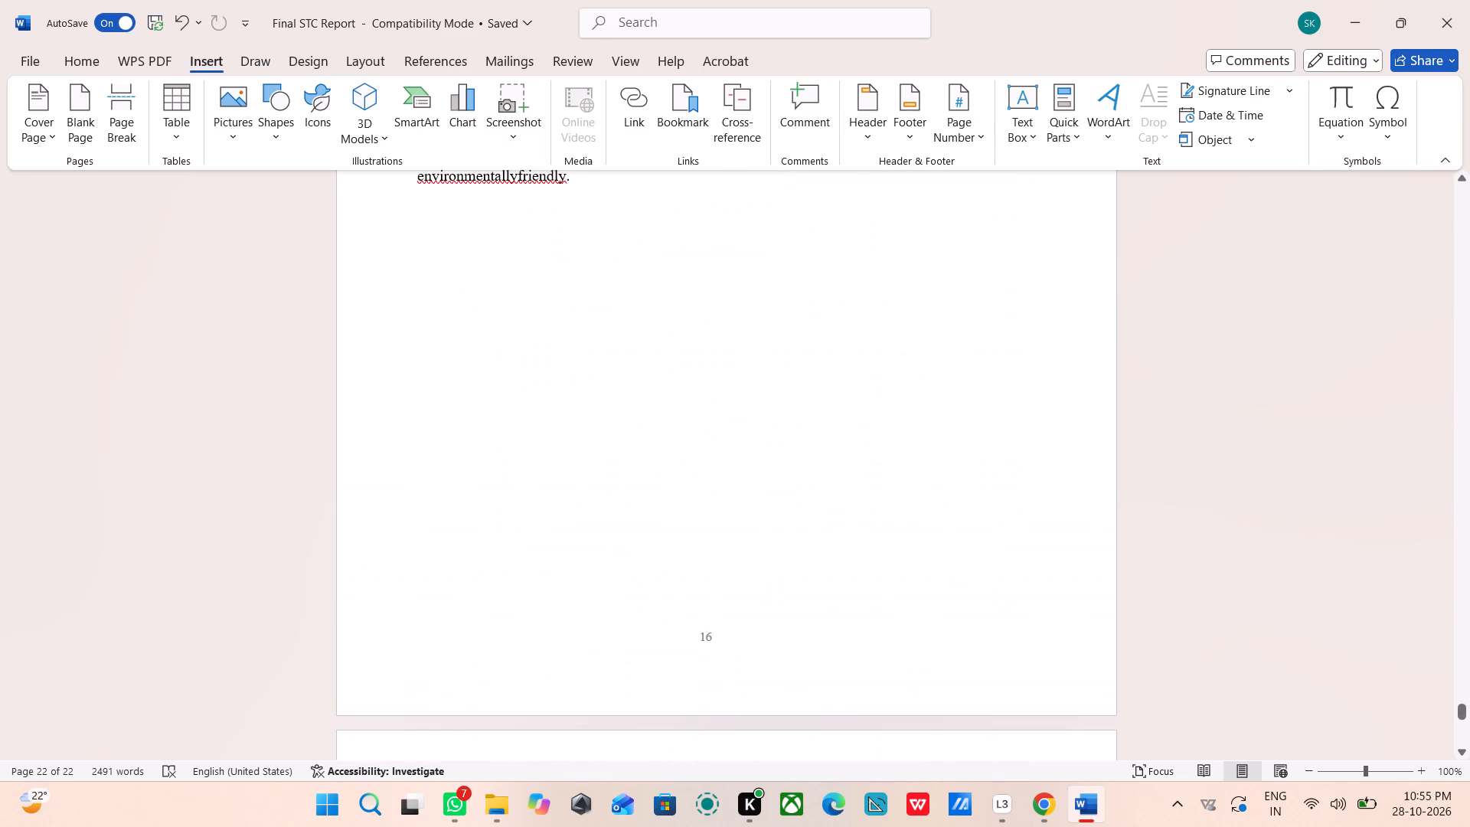
pyautogui.scroll(-13, 652, 278)
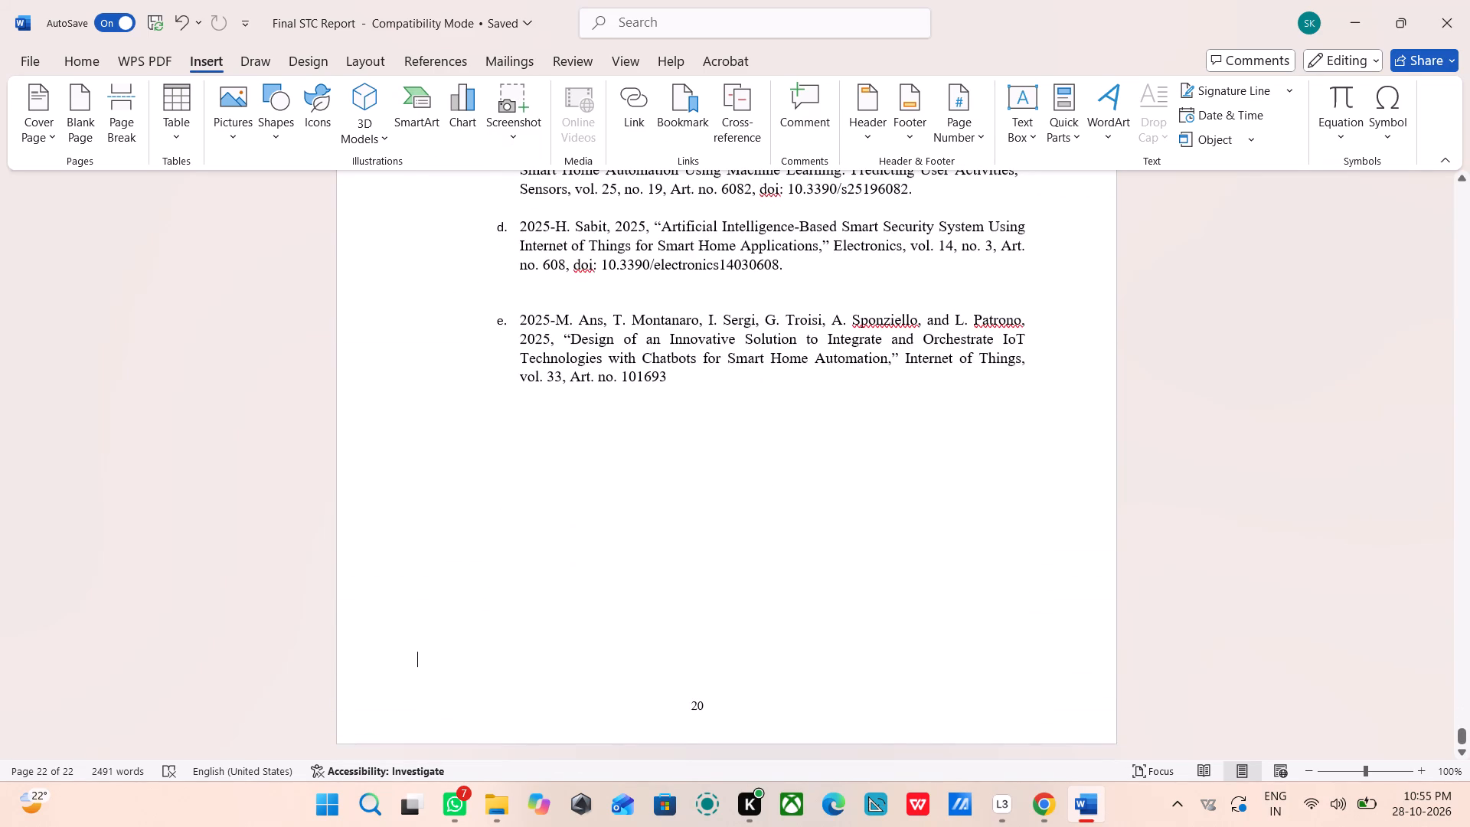
pyautogui.scroll(3, 652, 278)
pyautogui.hscroll(1, 652, 278)
pyautogui.scroll(-4, 652, 278)
pyautogui.scroll(8, 686, 352)
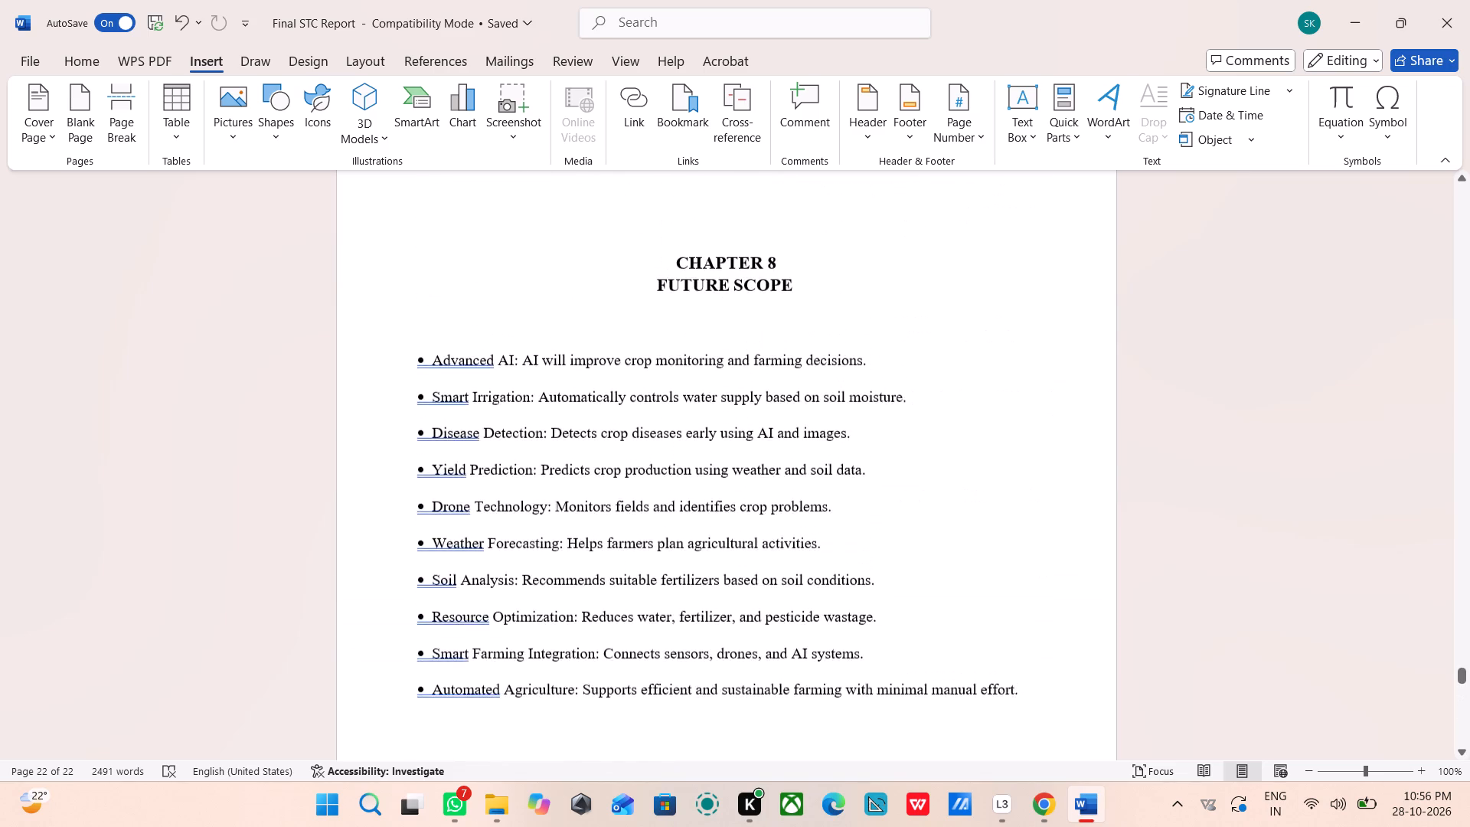
pyautogui.scroll(1, 686, 352)
pyautogui.scroll(-2, 686, 352)
pyautogui.scroll(16, 686, 352)
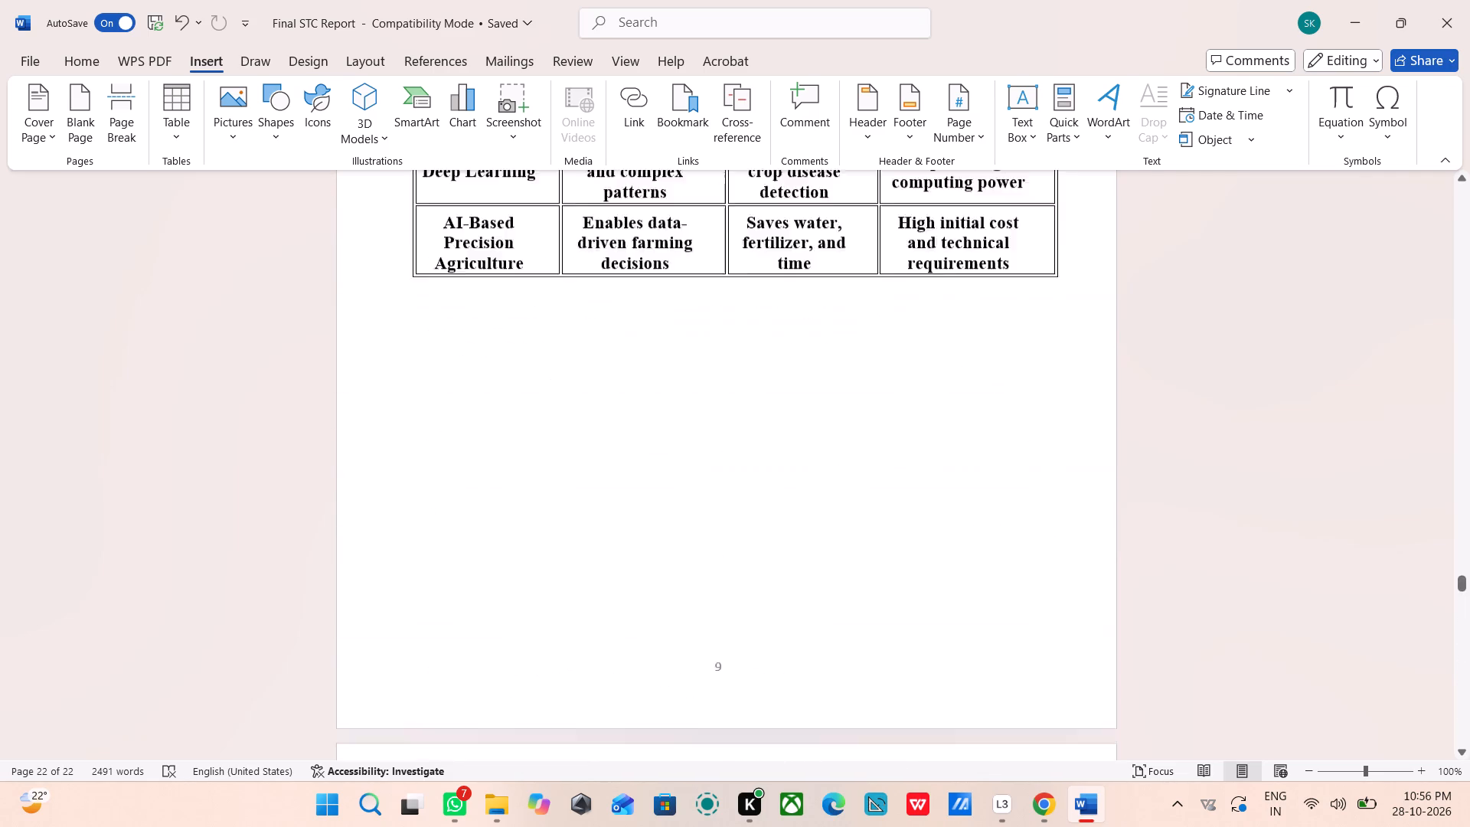
pyautogui.scroll(5, 686, 352)
pyautogui.keyDown('ctrl'); pyautogui.scroll(3, 686, 352); pyautogui.keyUp('ctrl')
pyautogui.scroll(5, 686, 352)
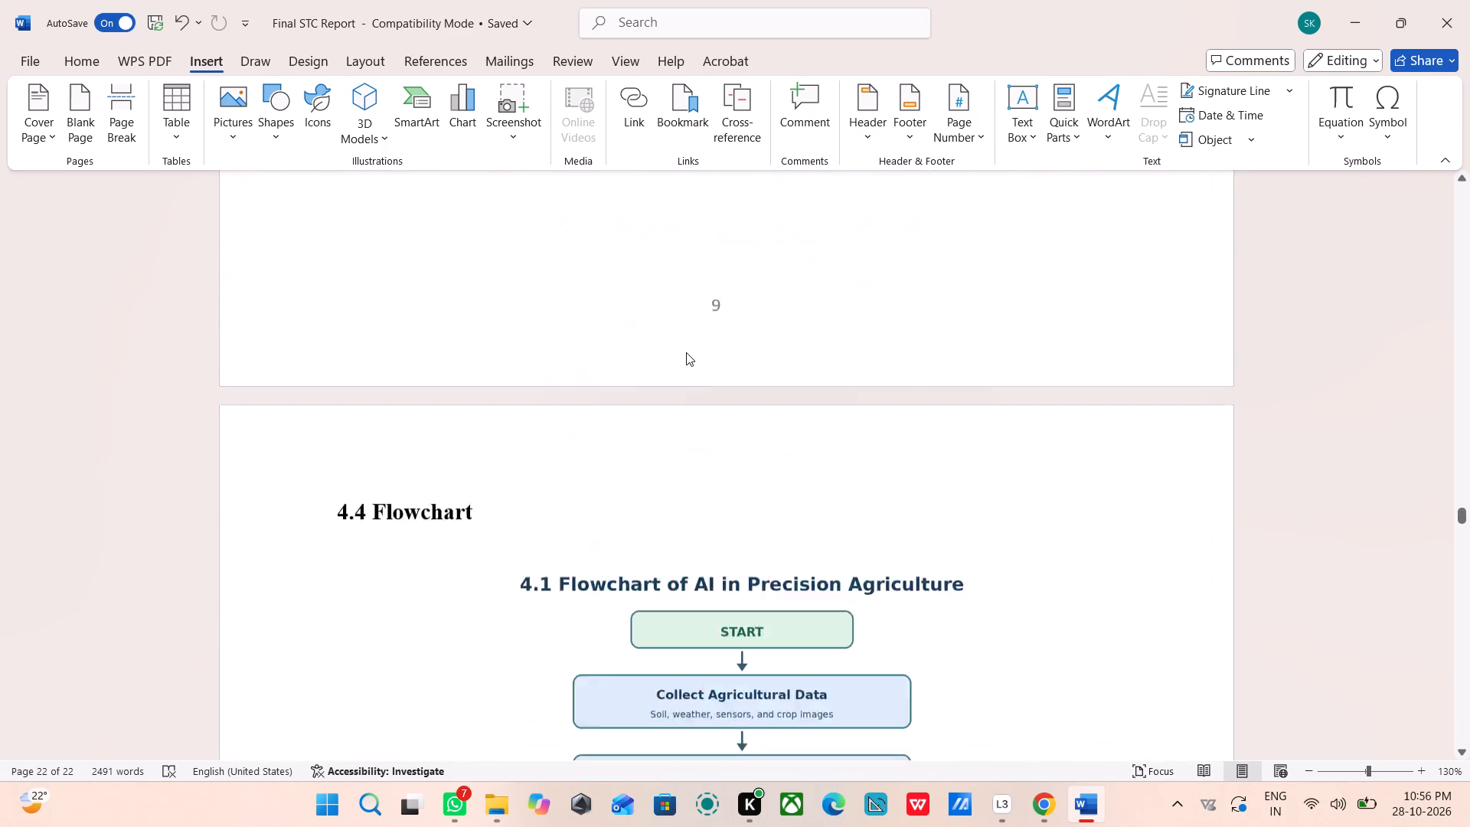
pyautogui.scroll(19, 686, 352)
pyautogui.scroll(6, 686, 352)
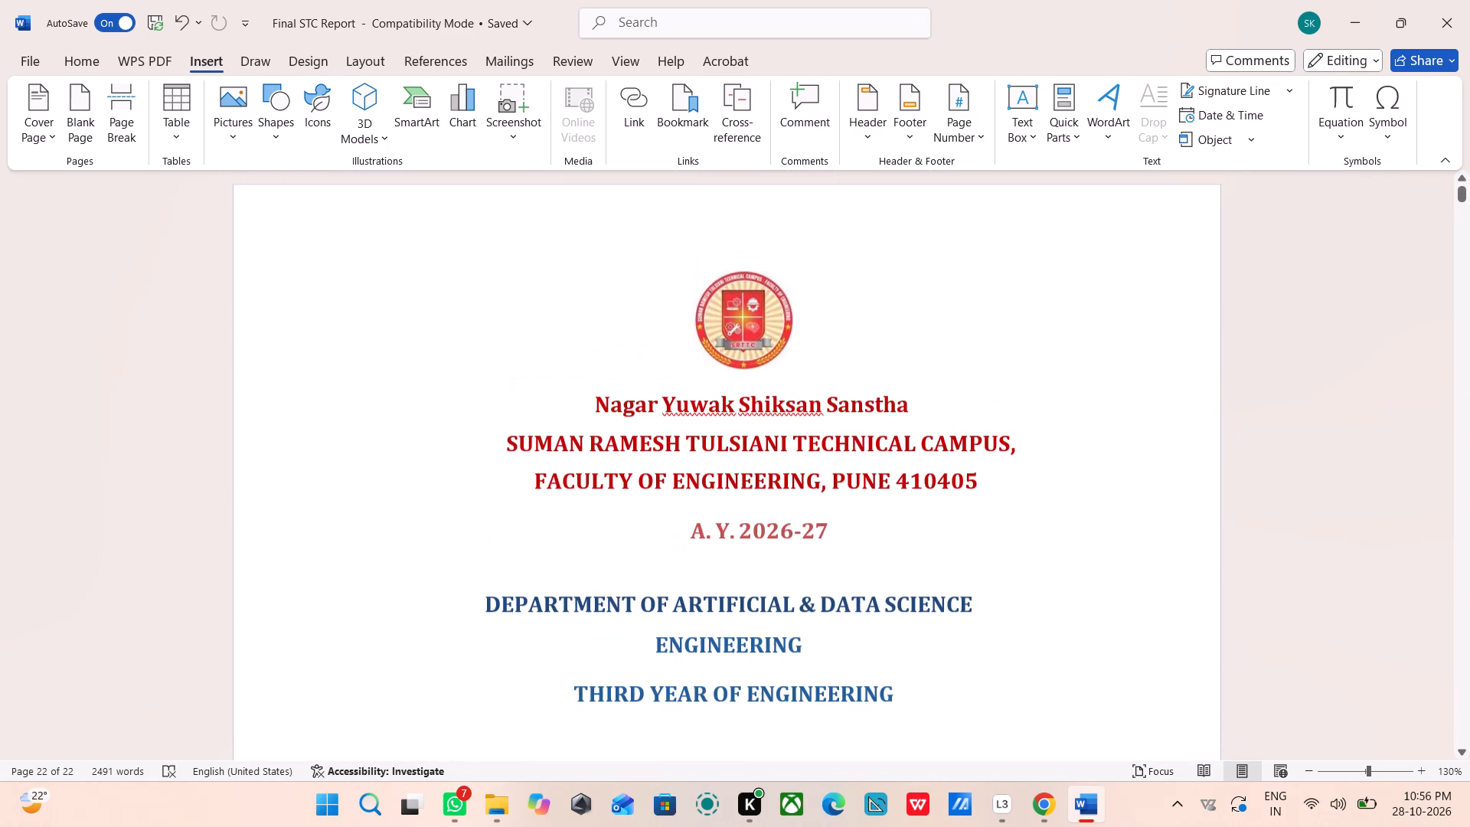
# Replace the student's GR number below the student name on the cover page with the correct one.
pyautogui.scroll(-3, 686, 352)
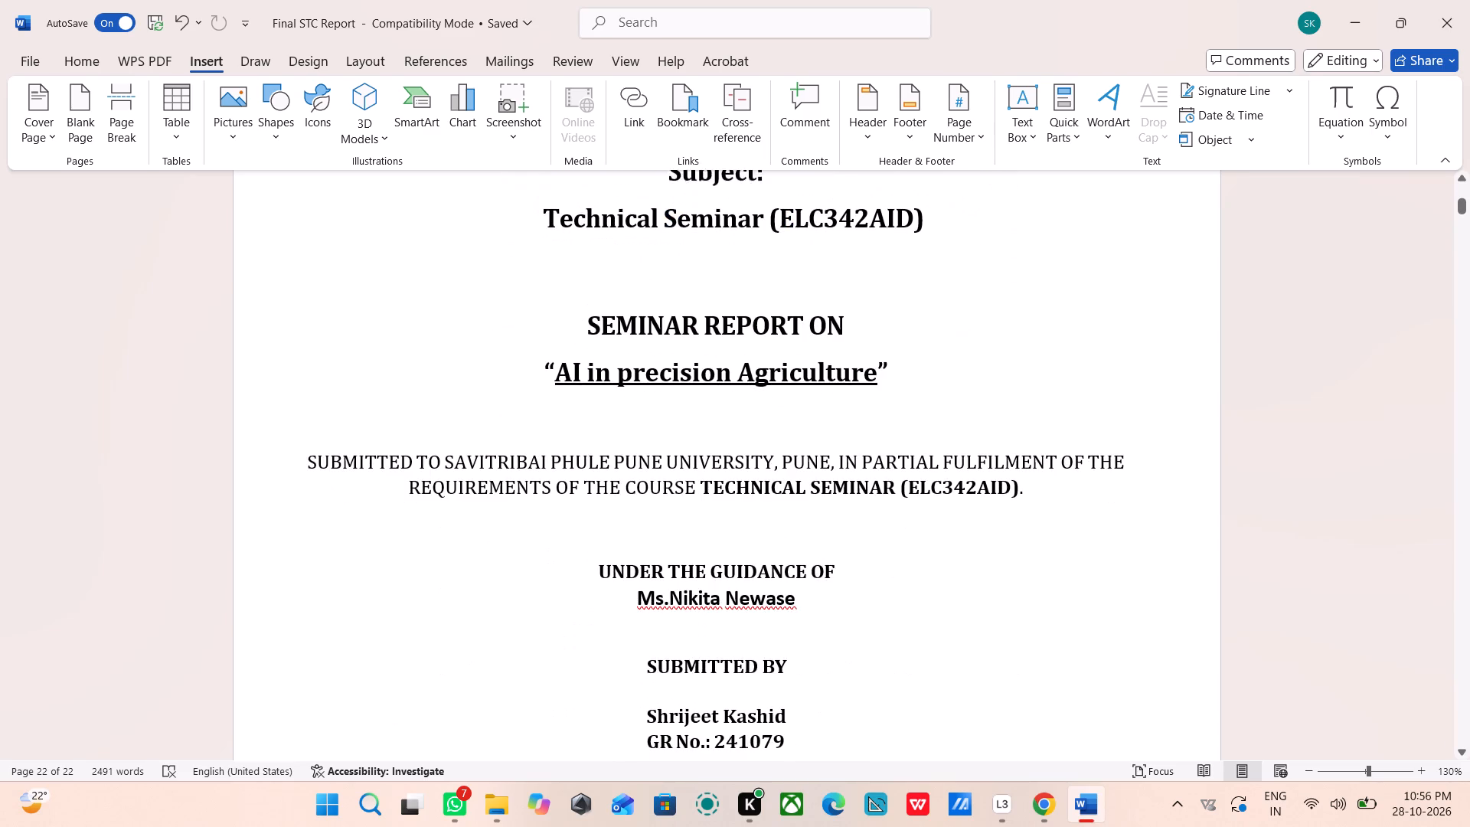
pyautogui.scroll(-1, 686, 352)
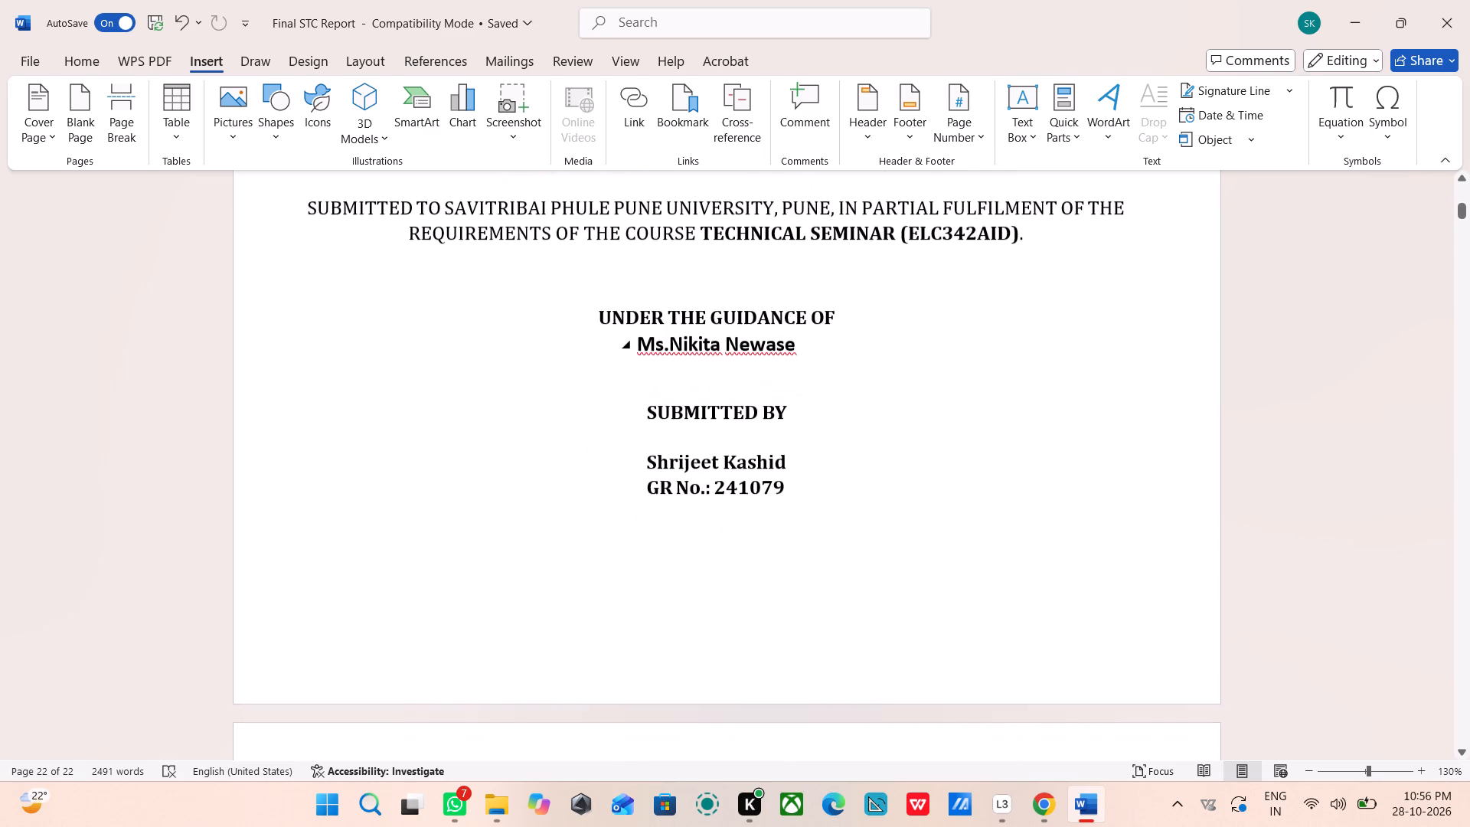
pyautogui.scroll(-2, 686, 352)
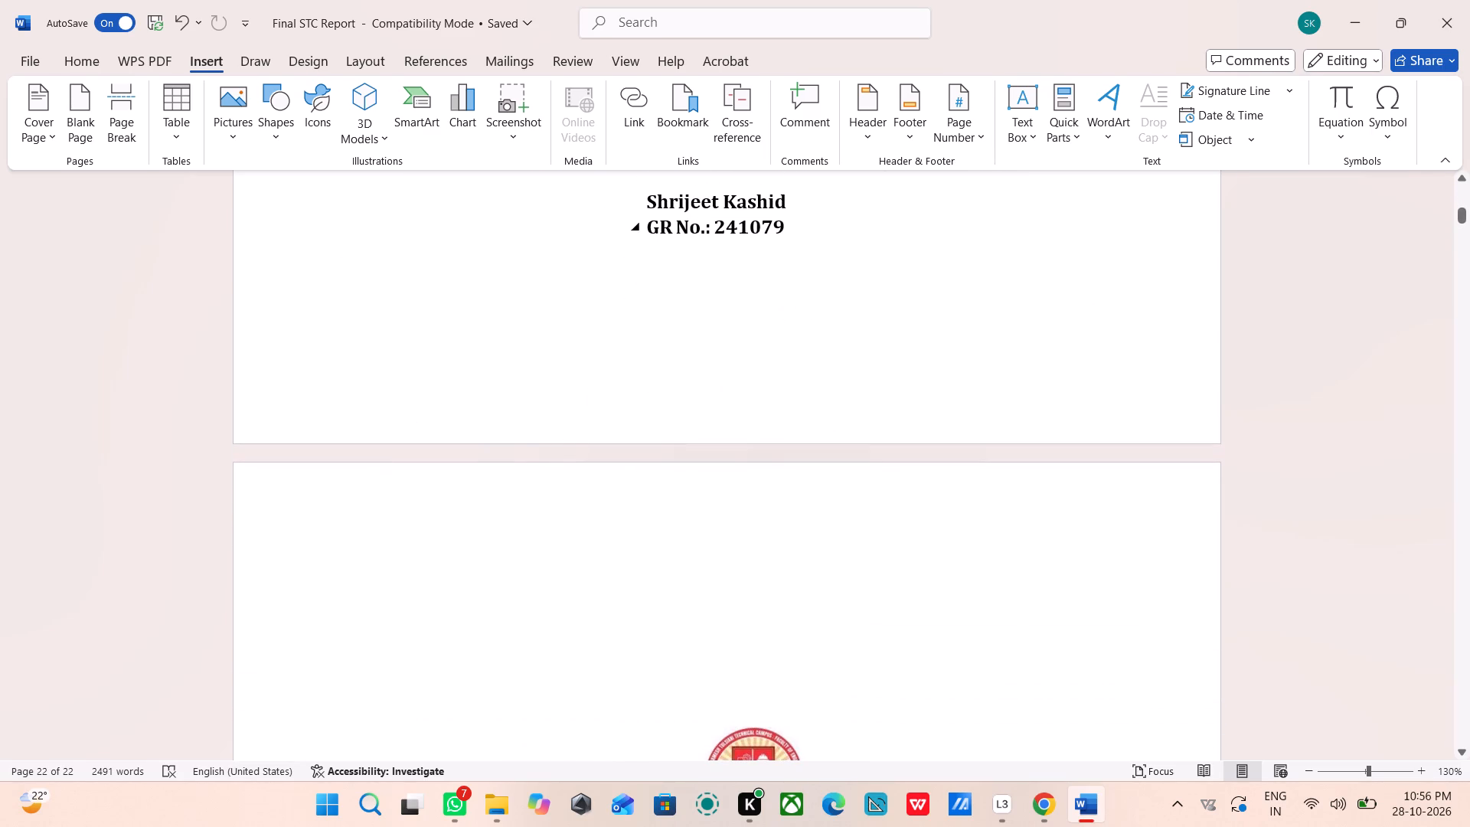
pyautogui.click(723, 232)
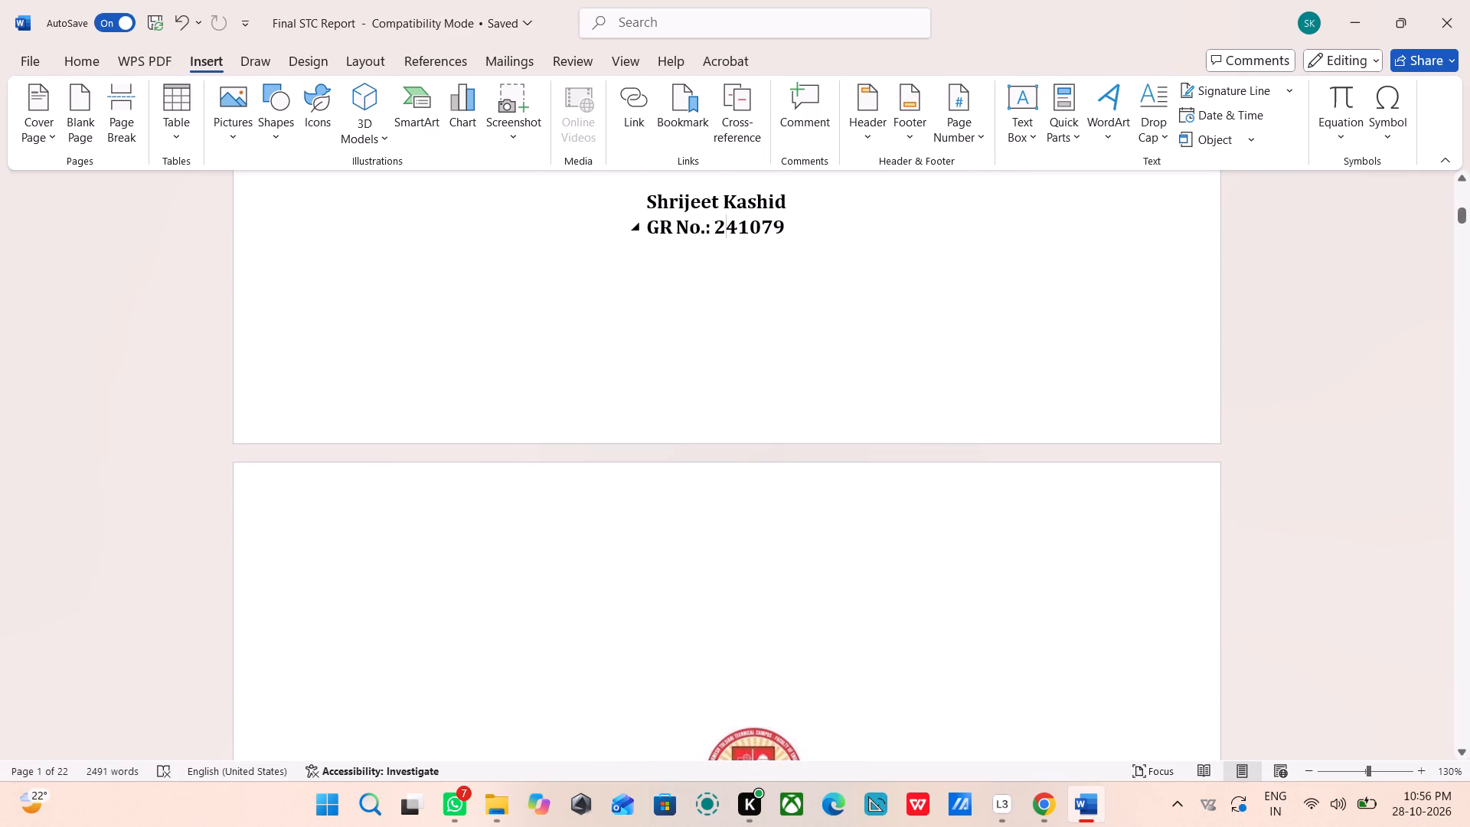
pyautogui.click(734, 229)
pyautogui.press('BackSpace')
pyautogui.press('5')
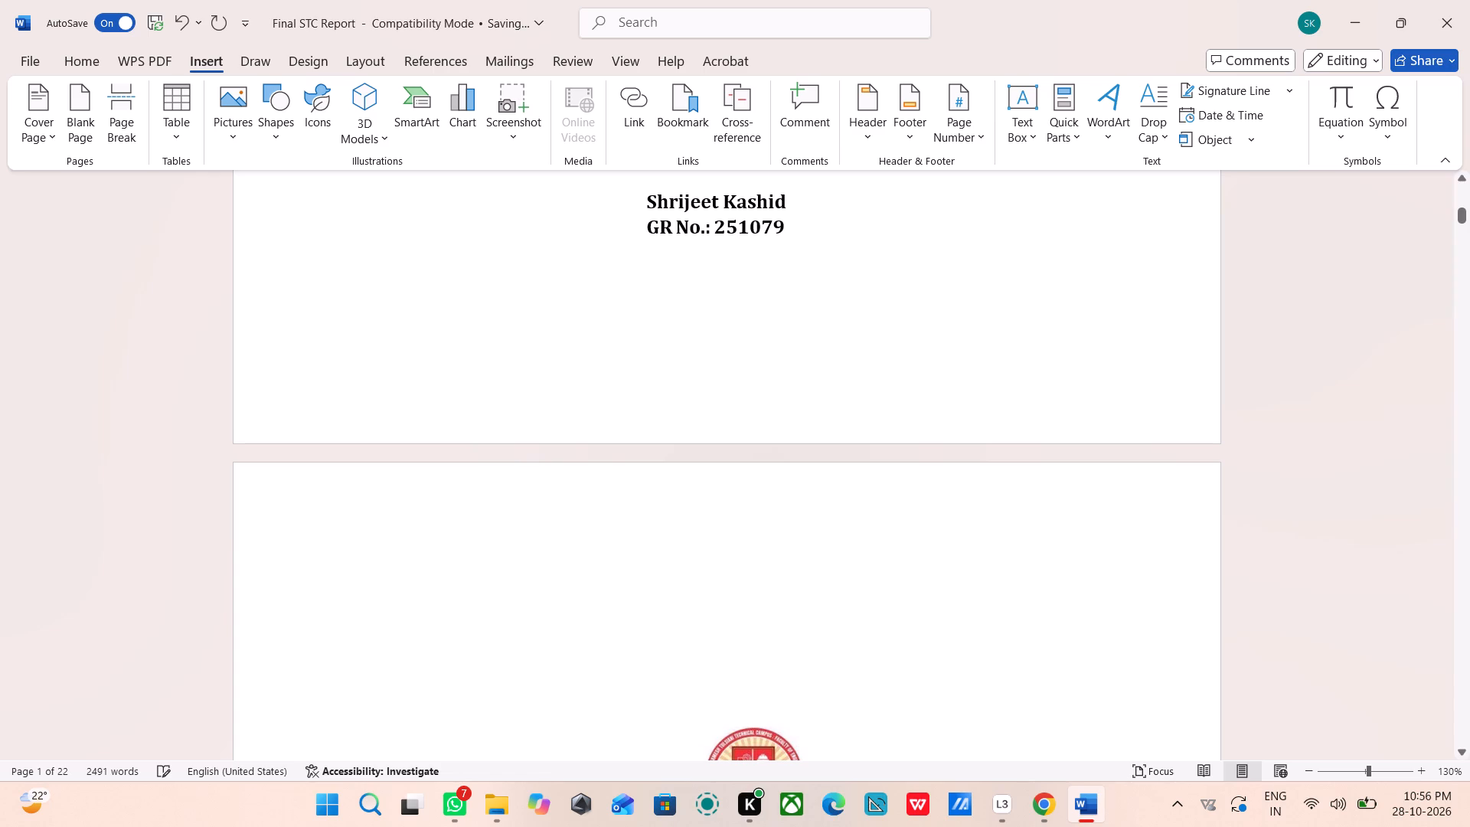
pyautogui.click(796, 227)
pyautogui.press('BackSpace')
pyautogui.press('BackSpace')
pyautogui.press('BackSpace')
pyautogui.press('BackSpace')
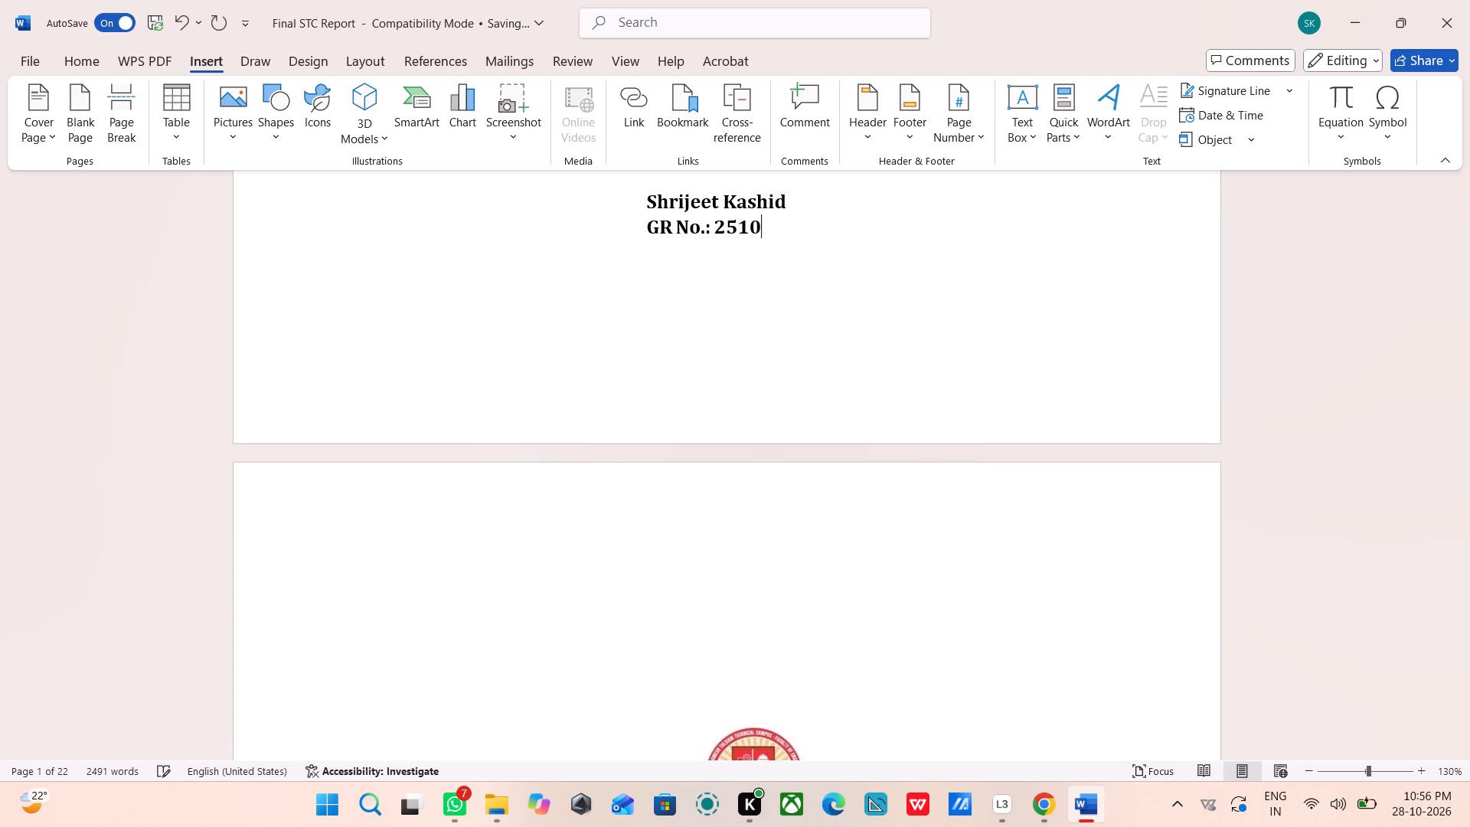
pyautogui.press('BackSpace')
pyautogui.press('BackSpace')
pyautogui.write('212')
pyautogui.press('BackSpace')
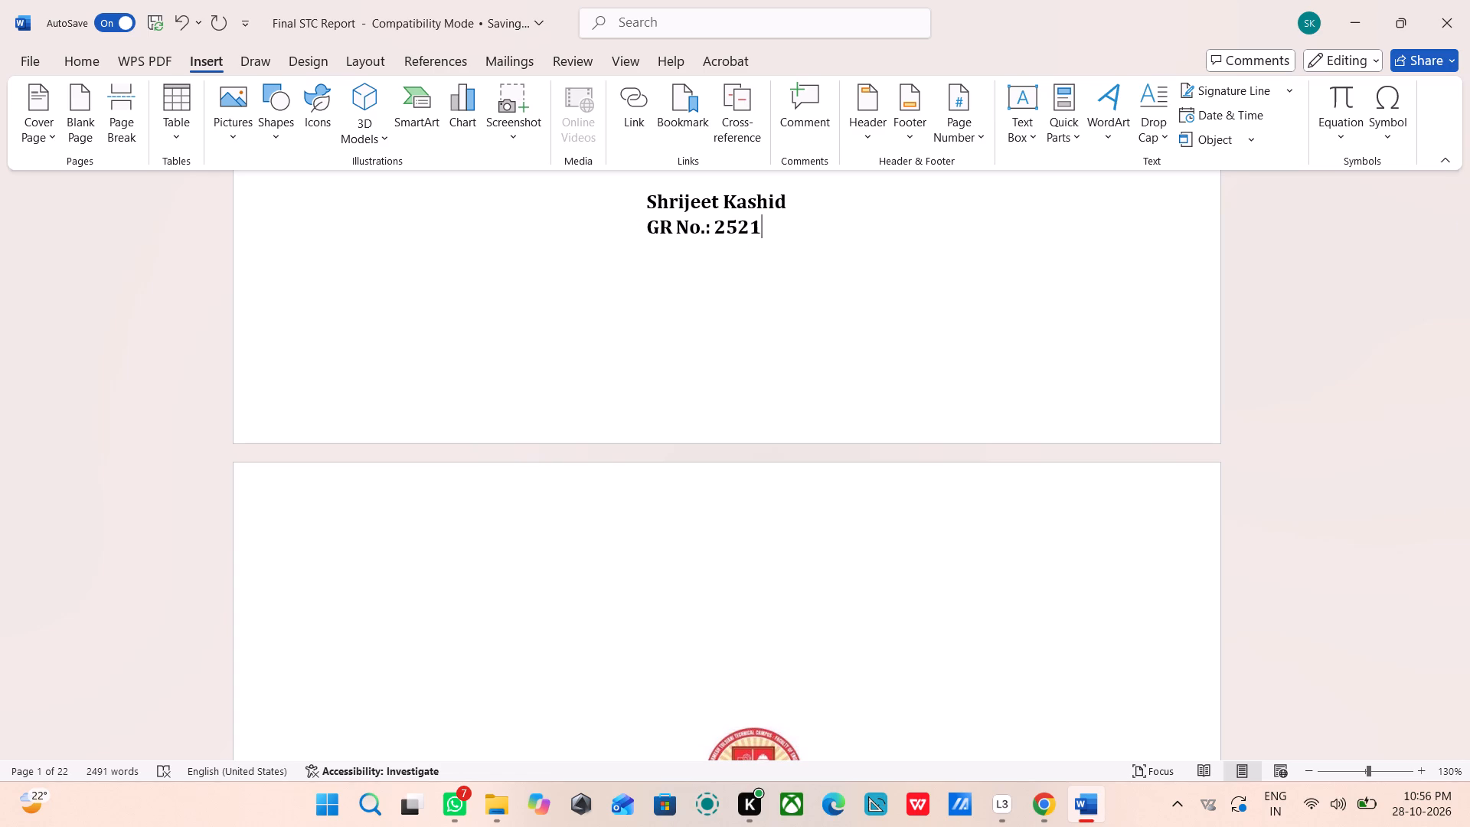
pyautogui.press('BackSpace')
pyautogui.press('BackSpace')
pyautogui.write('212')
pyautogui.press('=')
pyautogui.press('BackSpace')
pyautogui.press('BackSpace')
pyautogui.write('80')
# Check the student and staff details on the certificate and acknowledgements pages, and look over the abstract and table of contents.
pyautogui.scroll(-1, 796, 227)
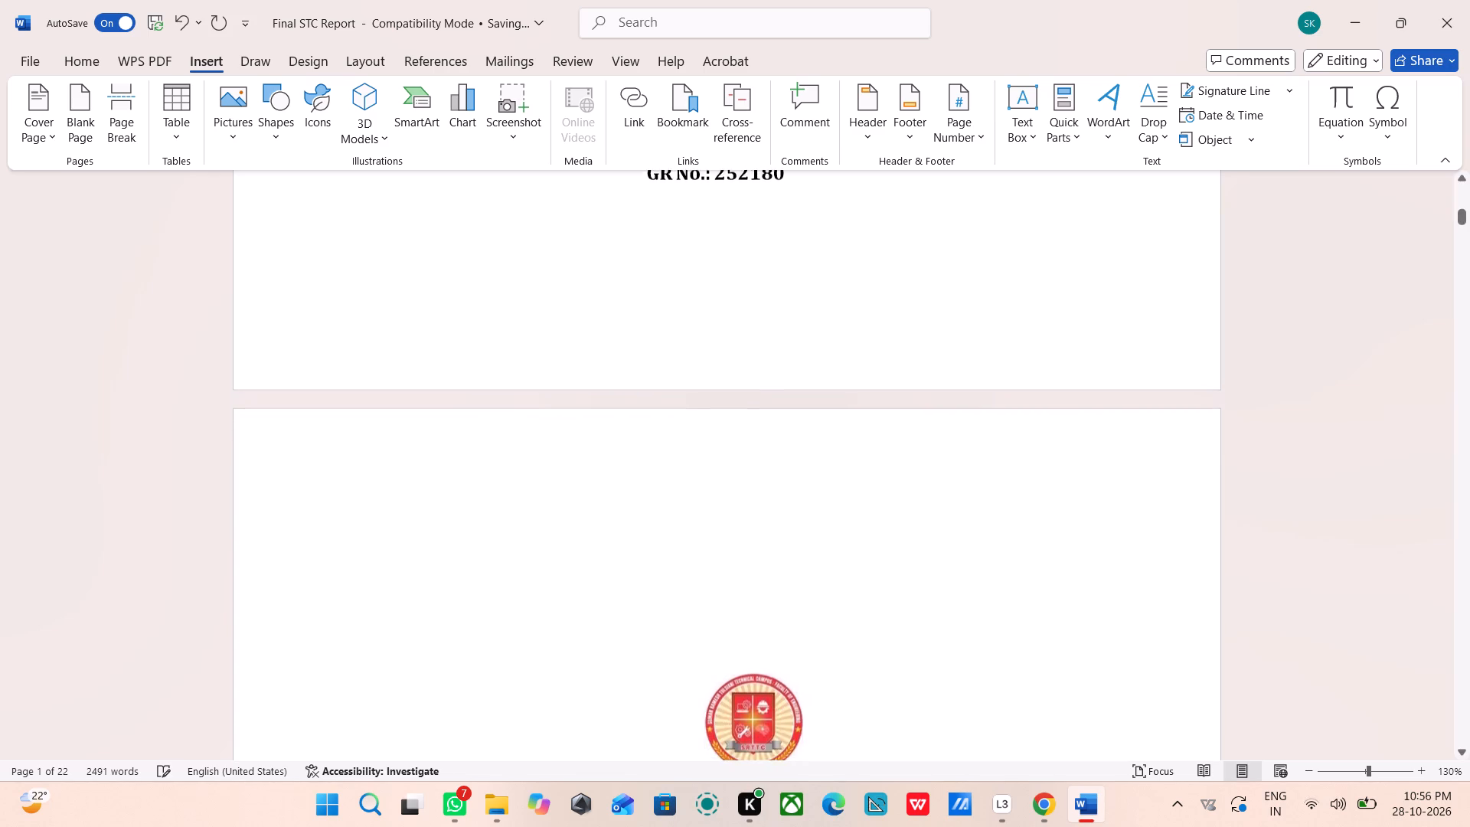
pyautogui.scroll(-2, 796, 227)
pyautogui.scroll(1, 796, 227)
pyautogui.scroll(-3, 796, 227)
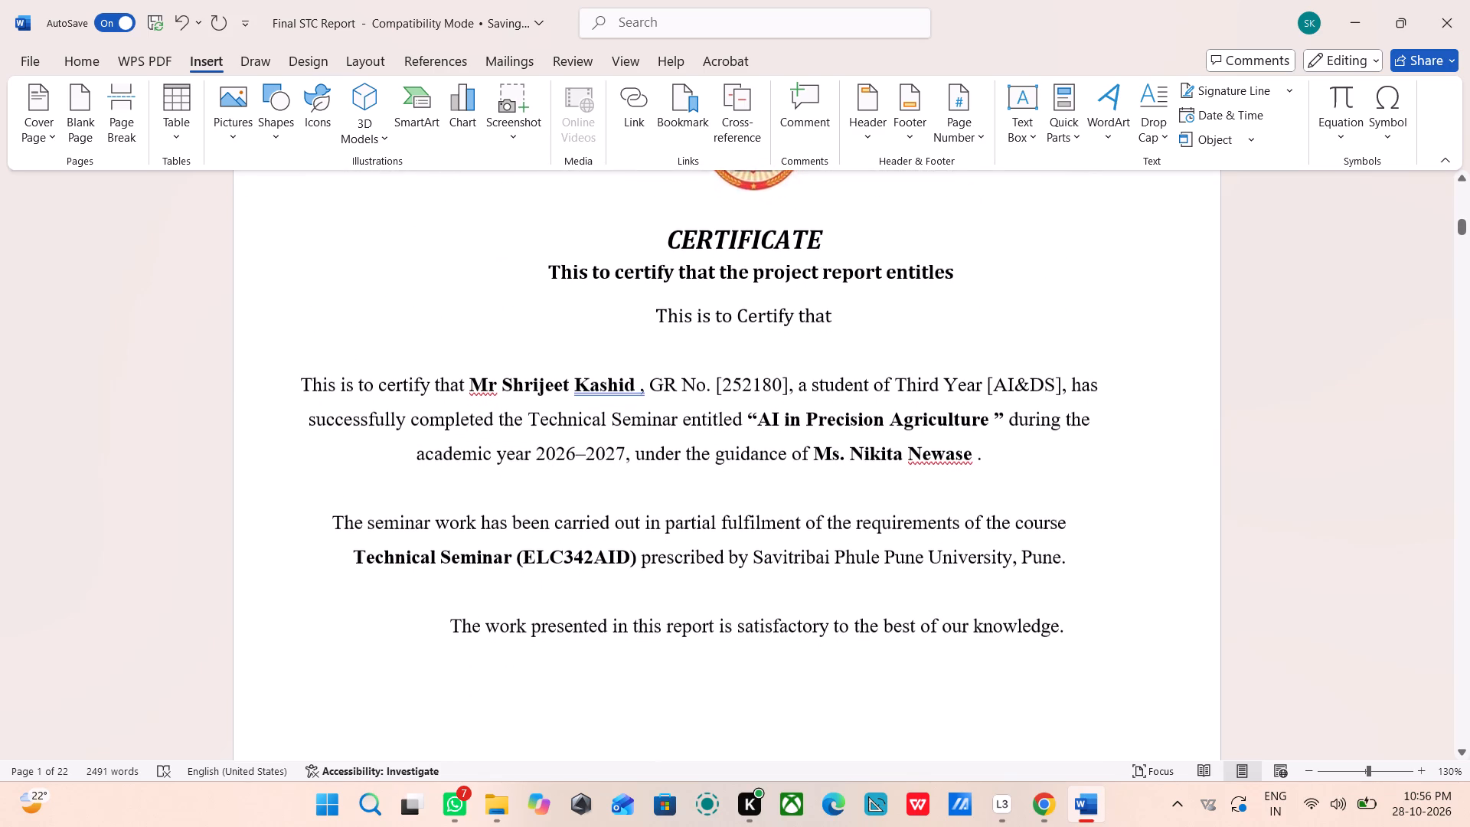
pyautogui.scroll(-1, 796, 227)
pyautogui.keyDown('ctrl'); pyautogui.scroll(-1, 796, 227); pyautogui.keyUp('ctrl')
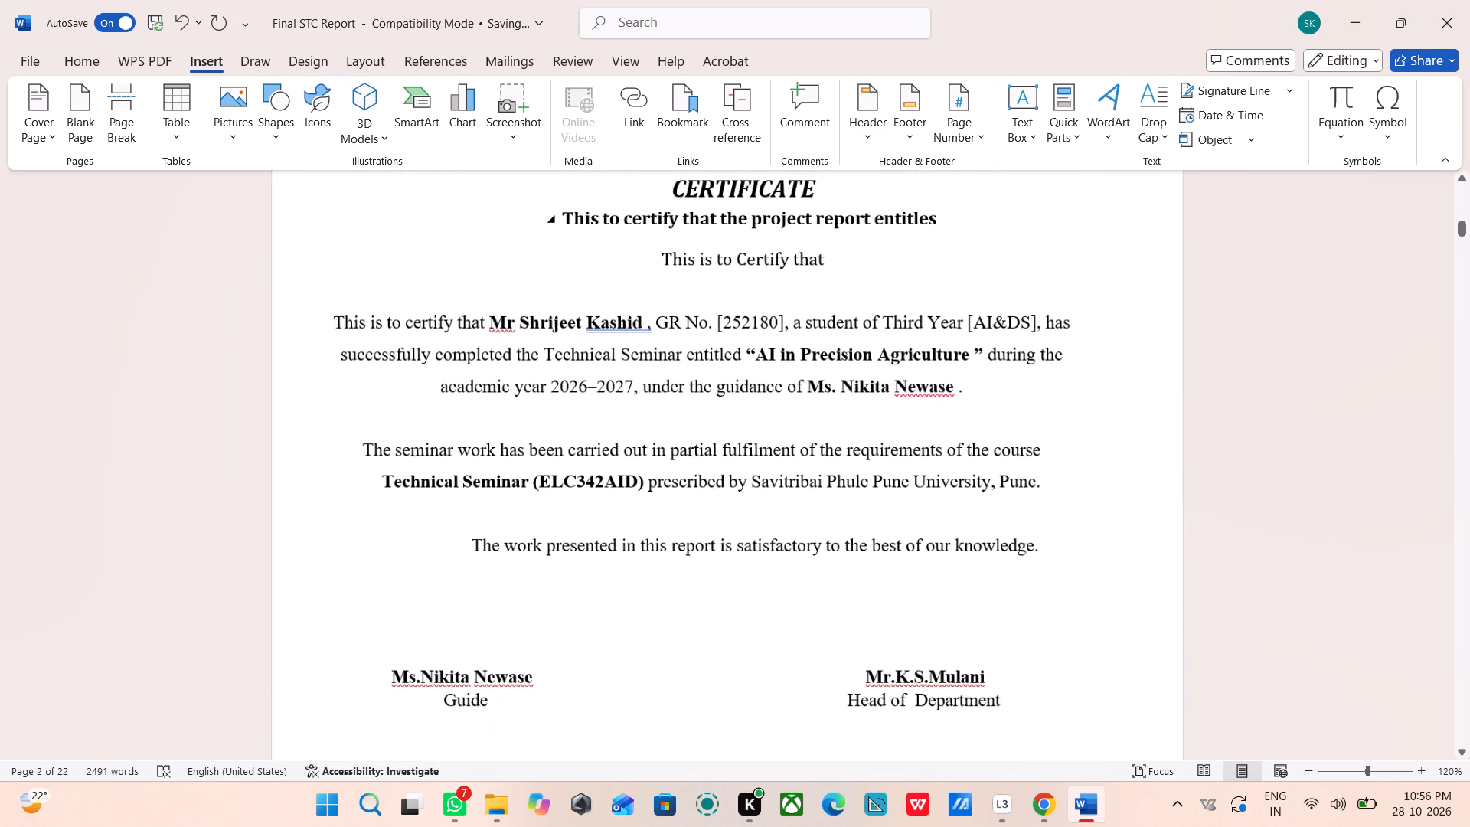
pyautogui.keyDown('ctrl'); pyautogui.scroll(-2, 796, 227); pyautogui.keyUp('ctrl')
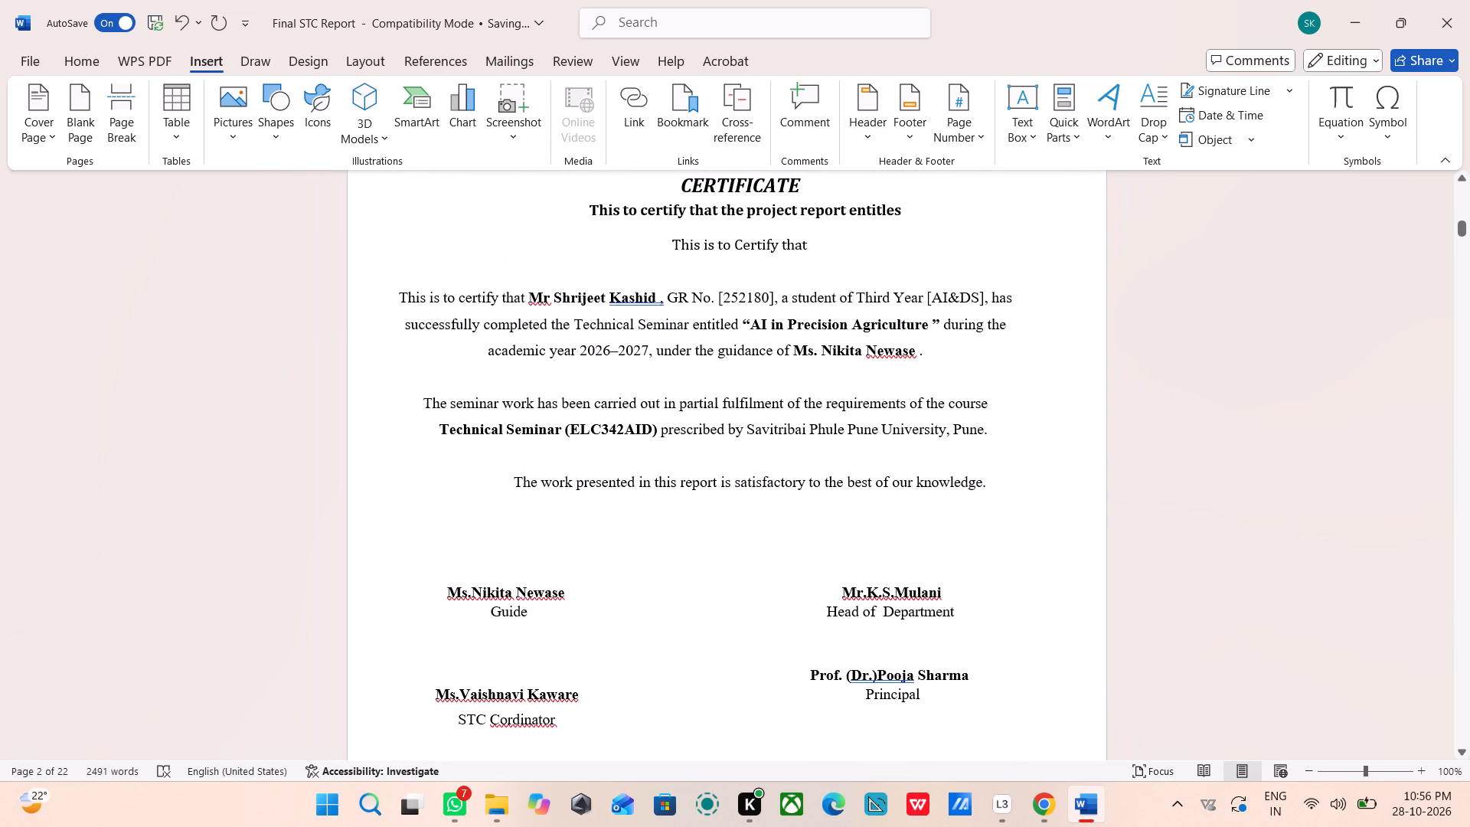
pyautogui.scroll(-2, 486, 472)
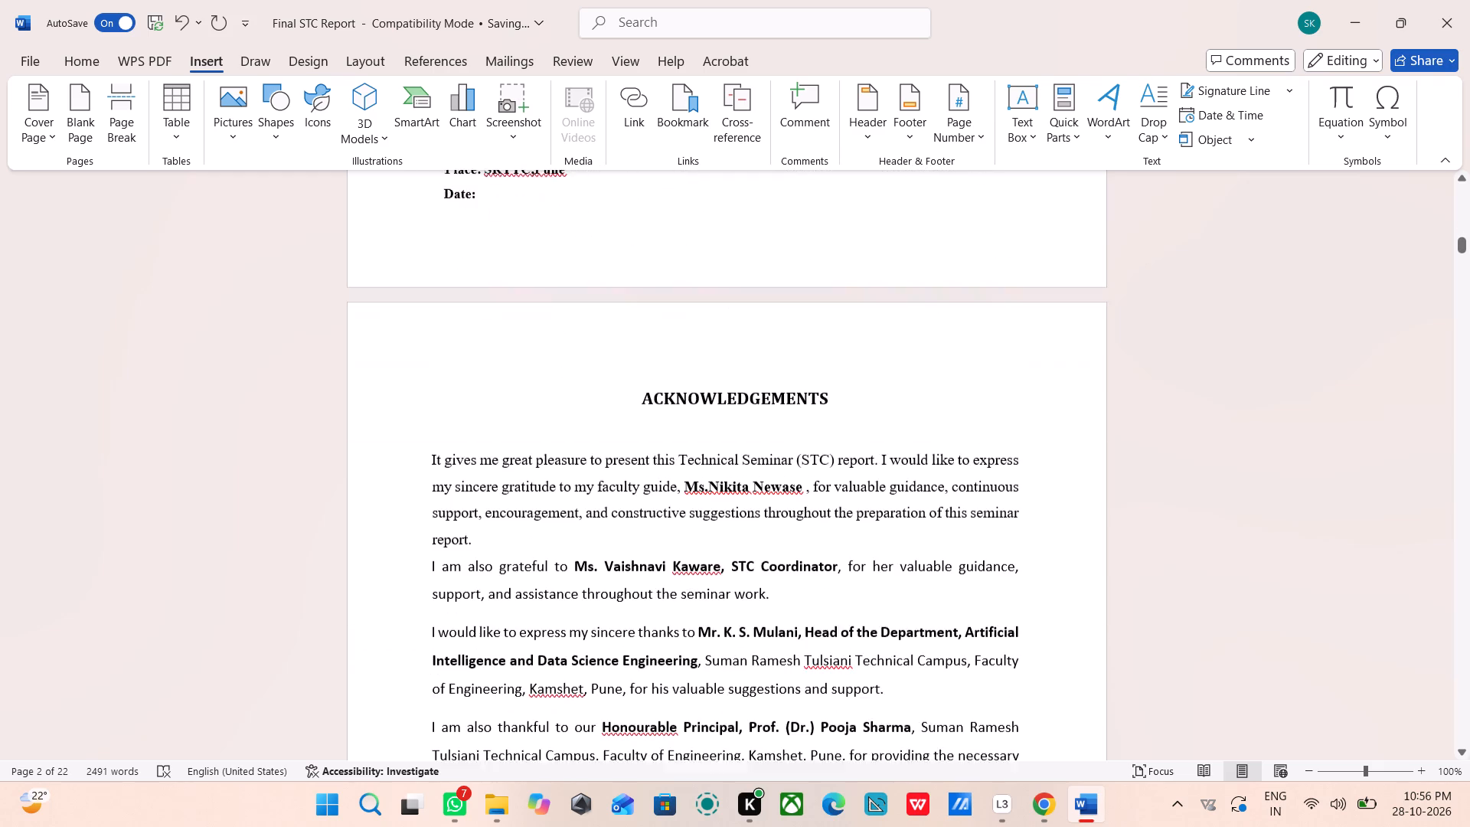
pyautogui.scroll(-2, 486, 472)
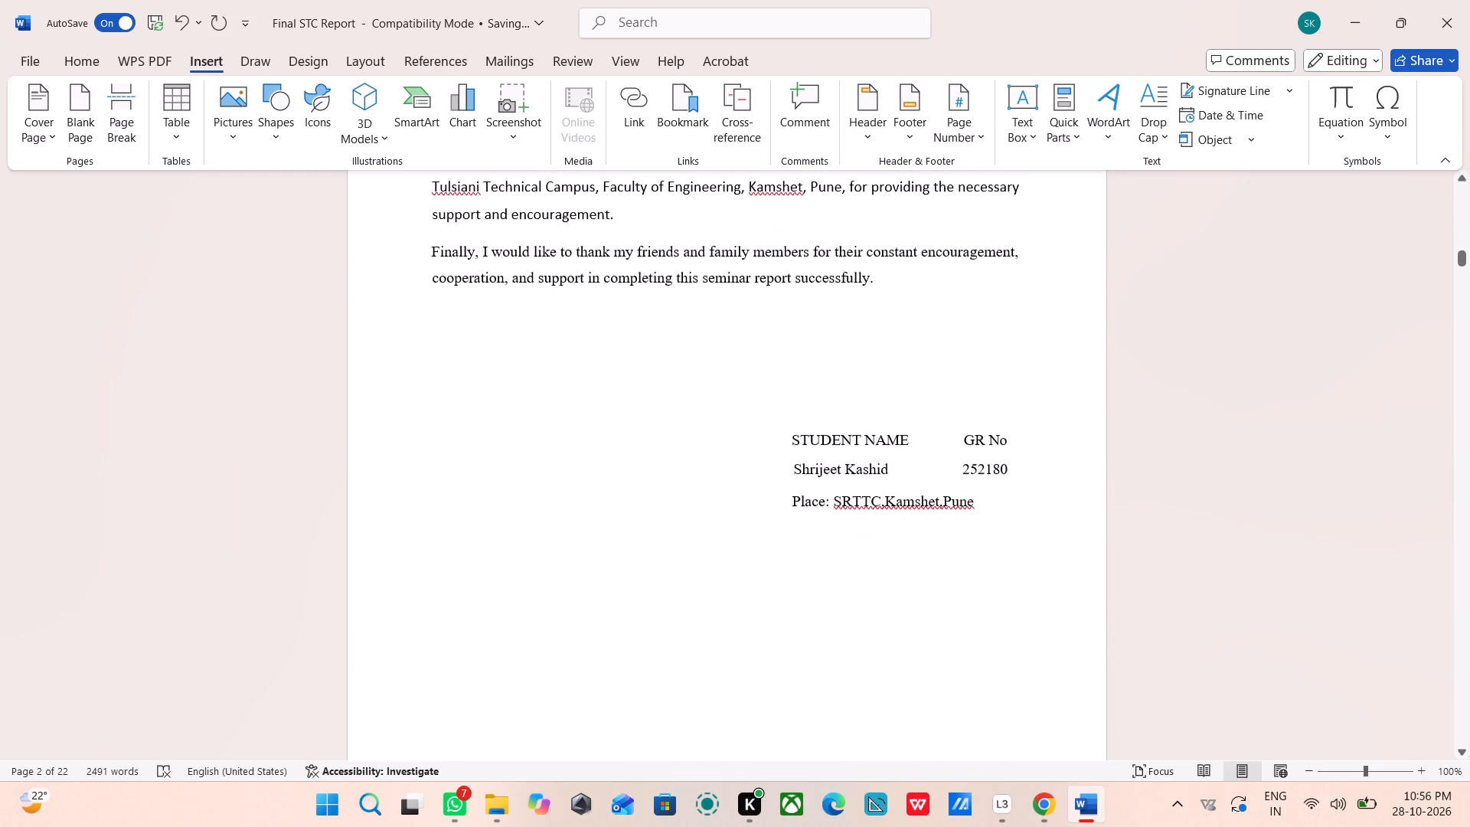
pyautogui.scroll(-1, 486, 472)
pyautogui.scroll(-1, 787, 502)
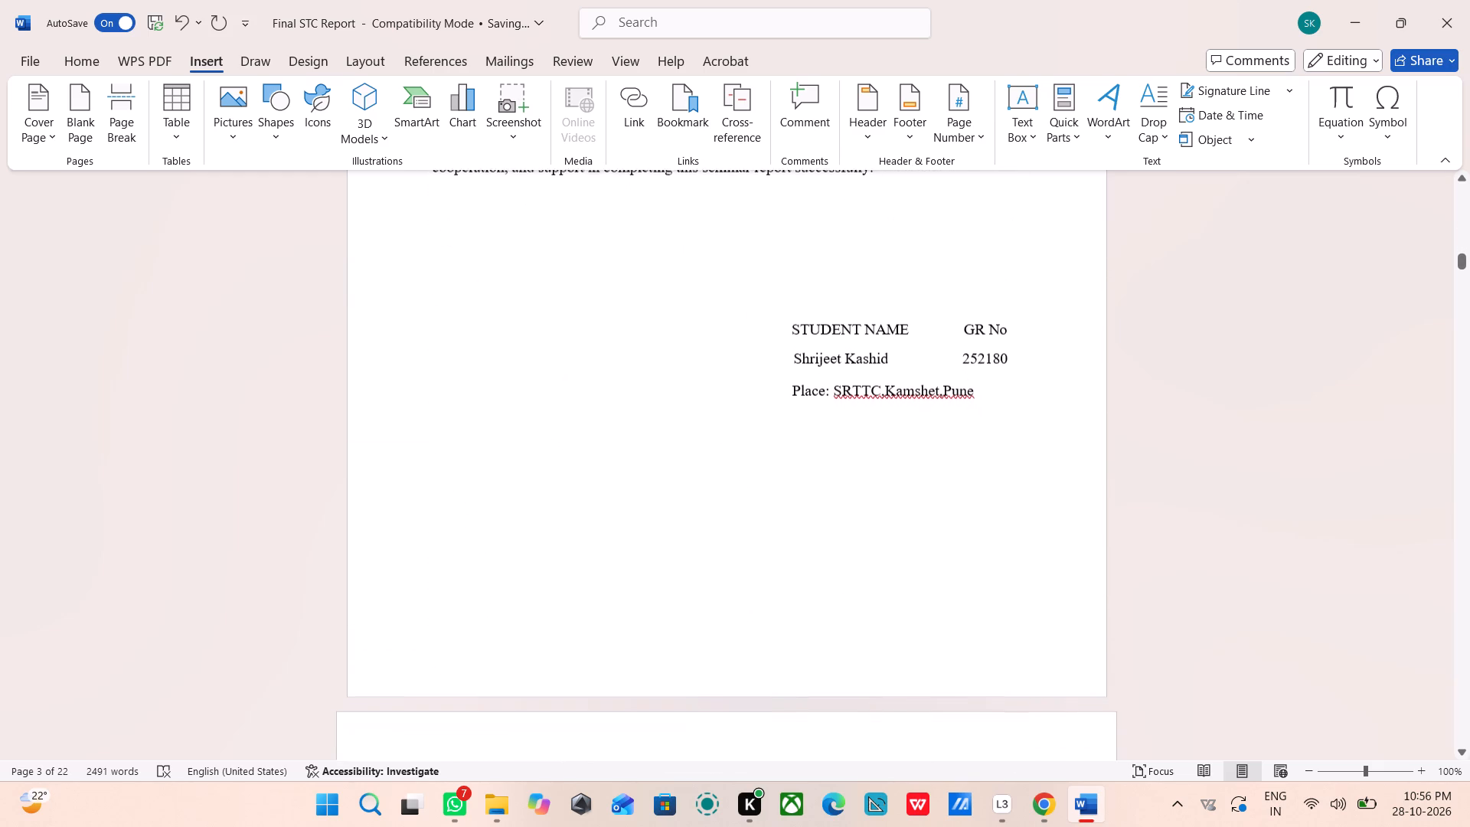
pyautogui.scroll(-2, 787, 502)
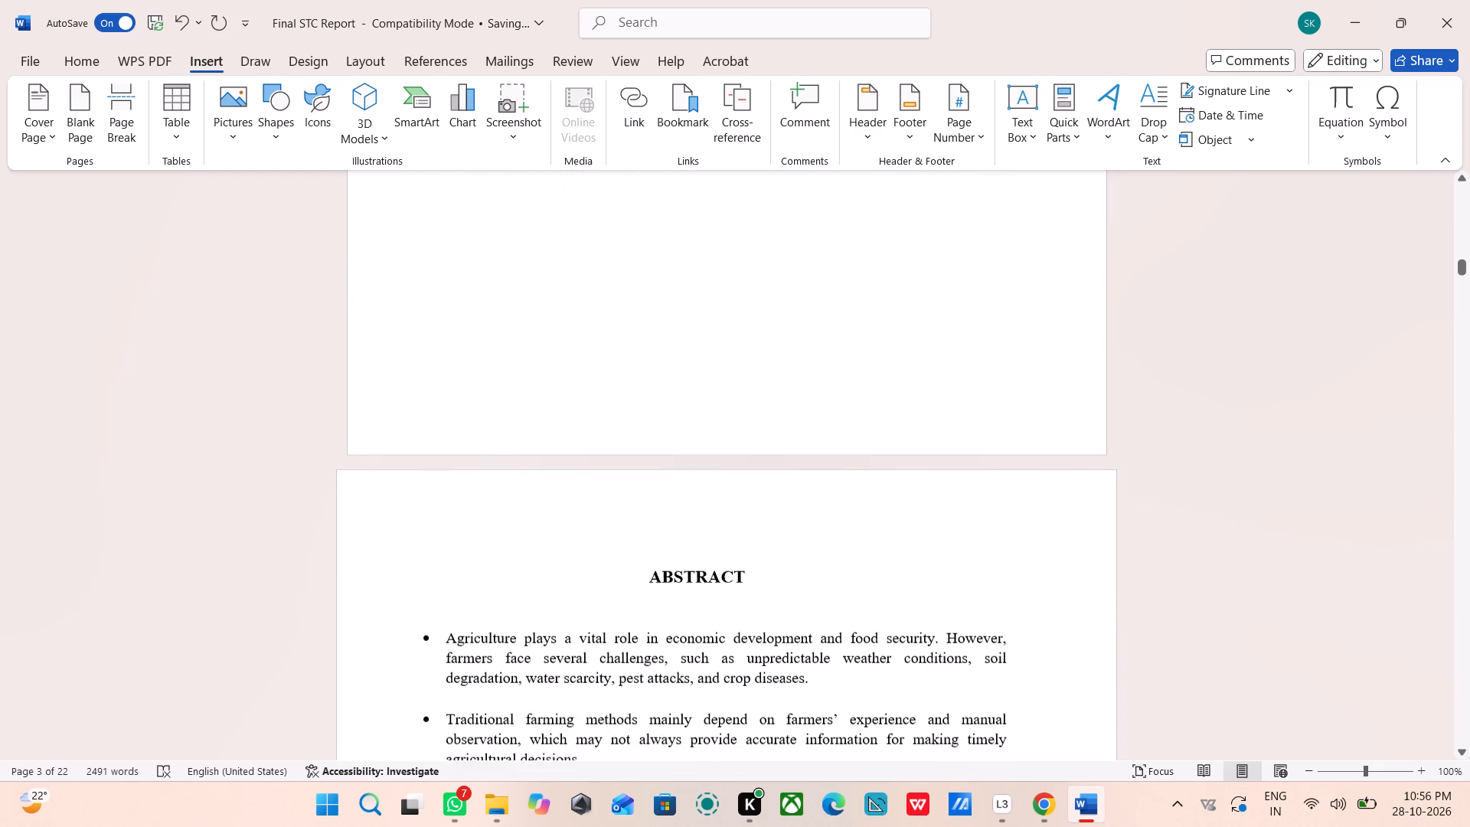
pyautogui.scroll(-4, 787, 502)
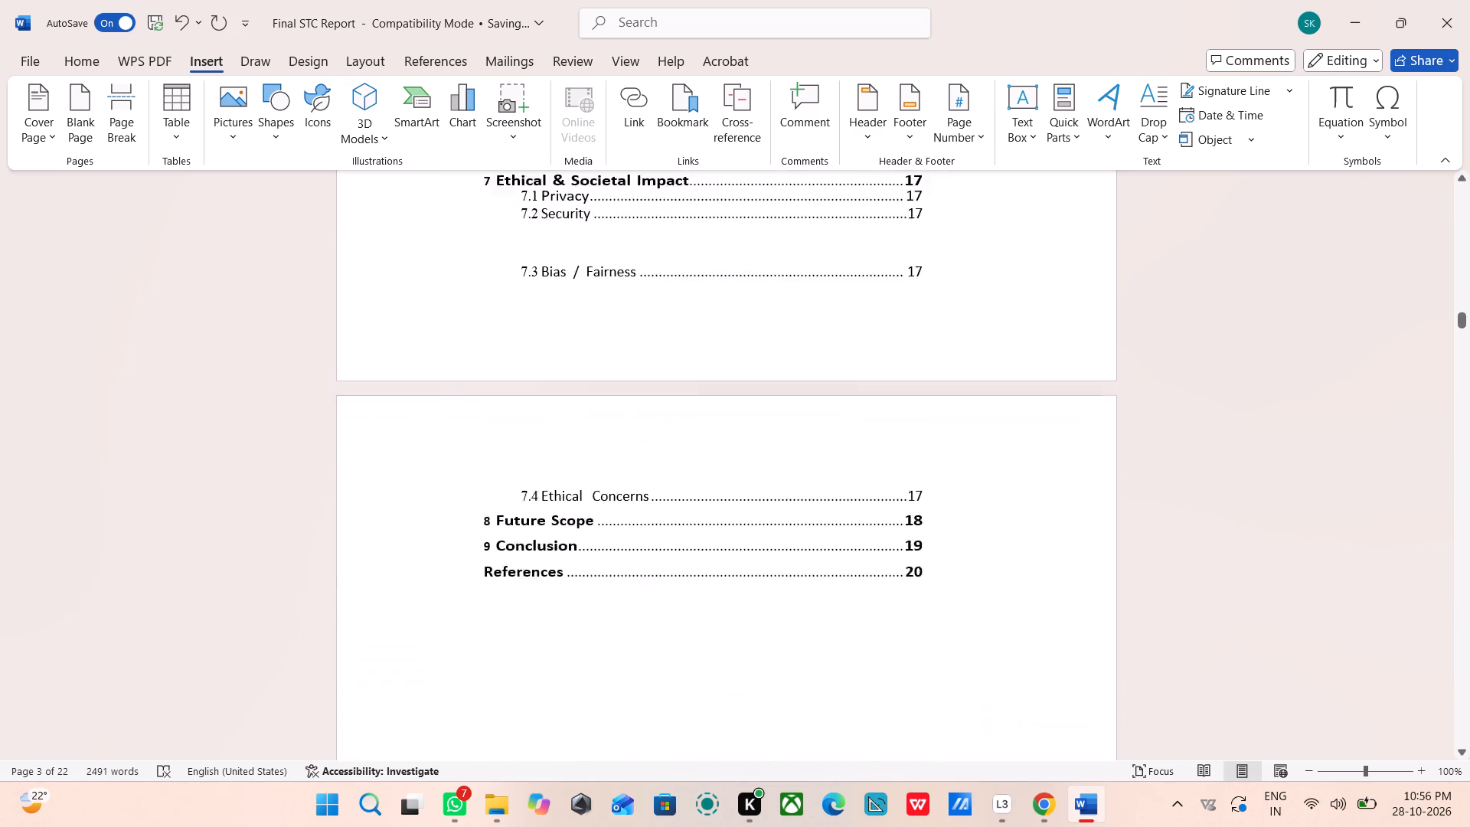
# Check the last contents page, the List of Figures and the List of Tables, including their footer page numbers.
pyautogui.scroll(-3, 787, 502)
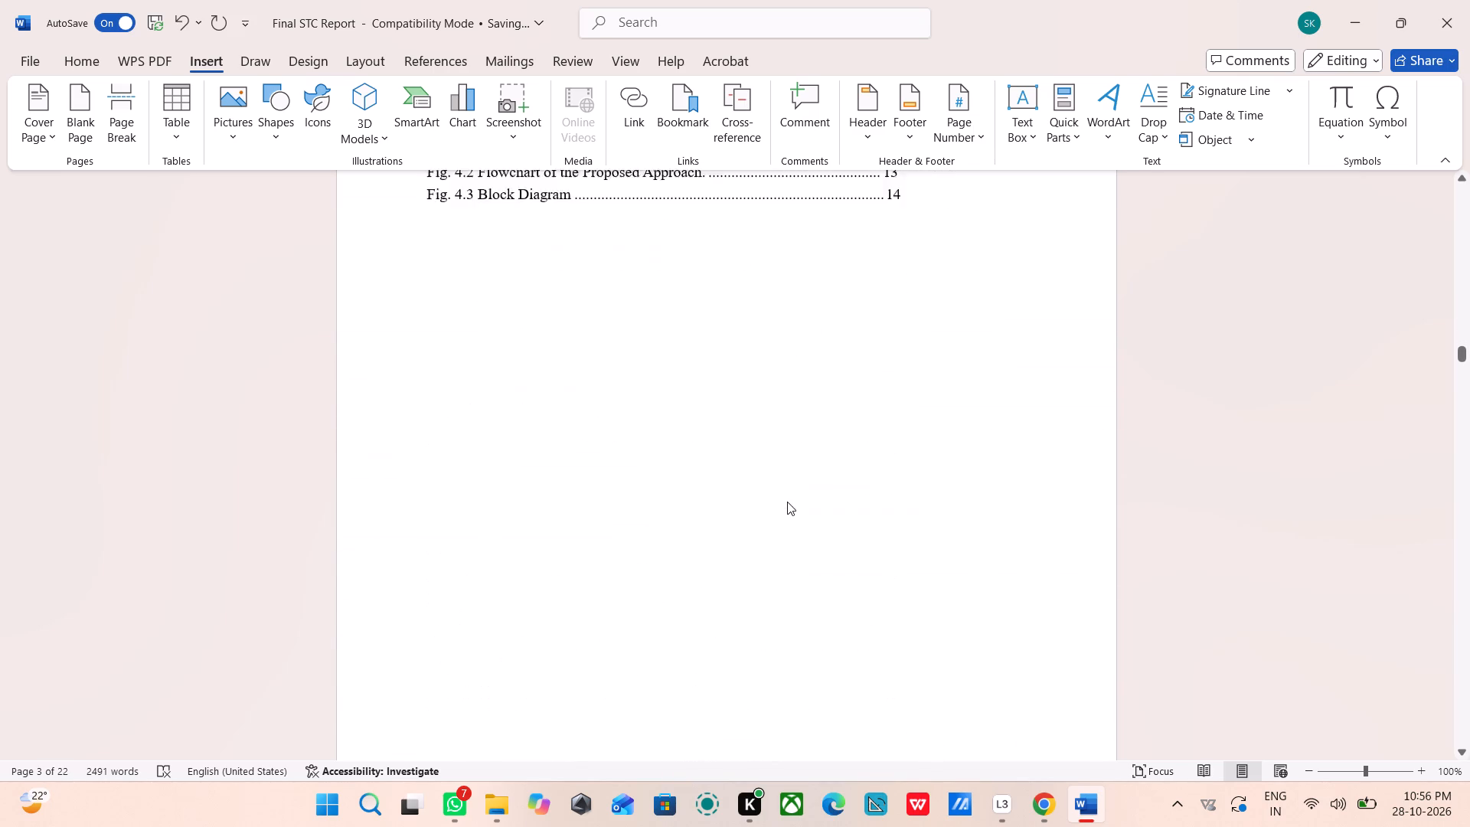
pyautogui.scroll(4, 787, 502)
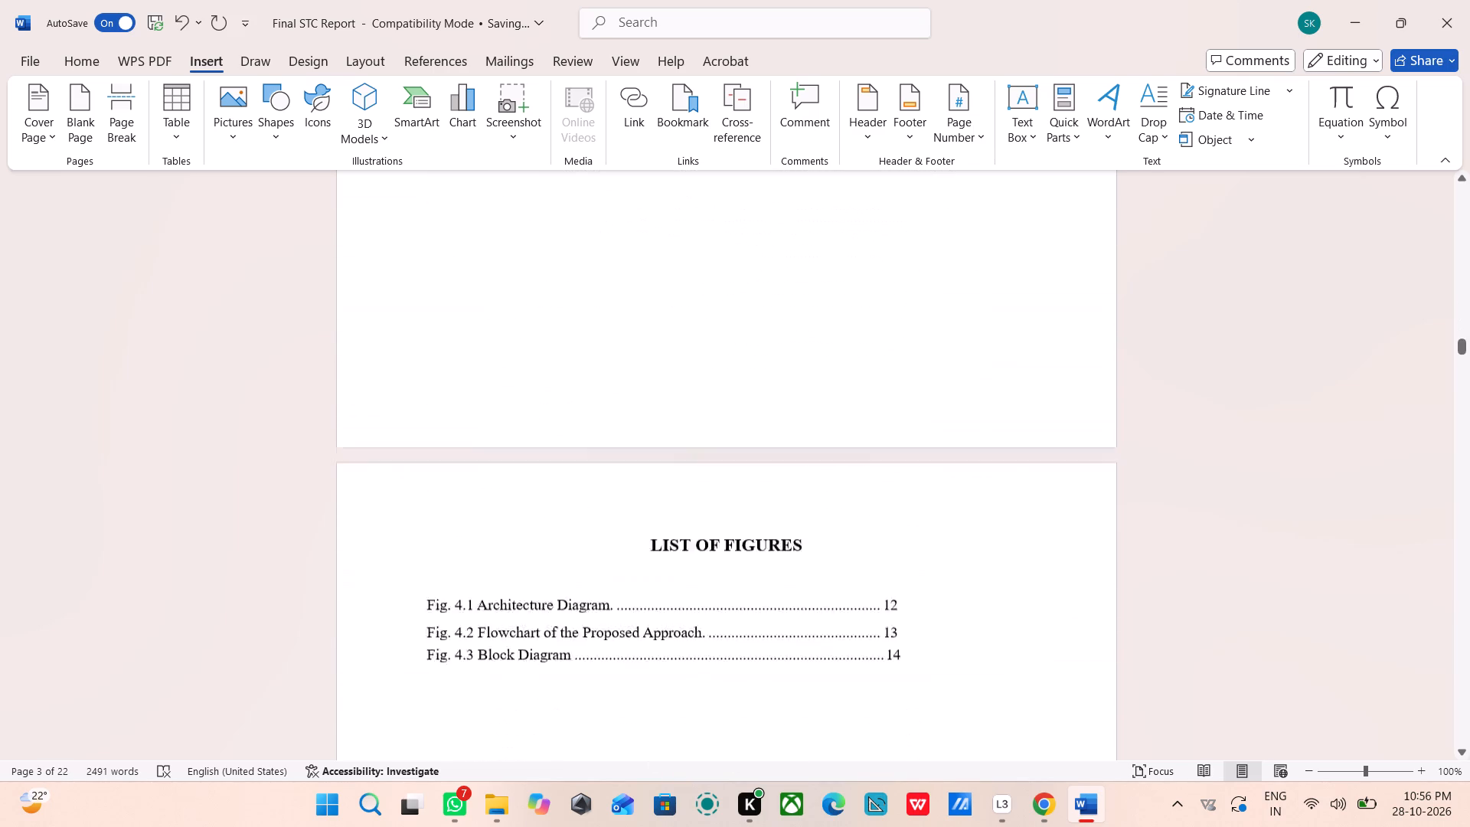
pyautogui.scroll(-2, 787, 502)
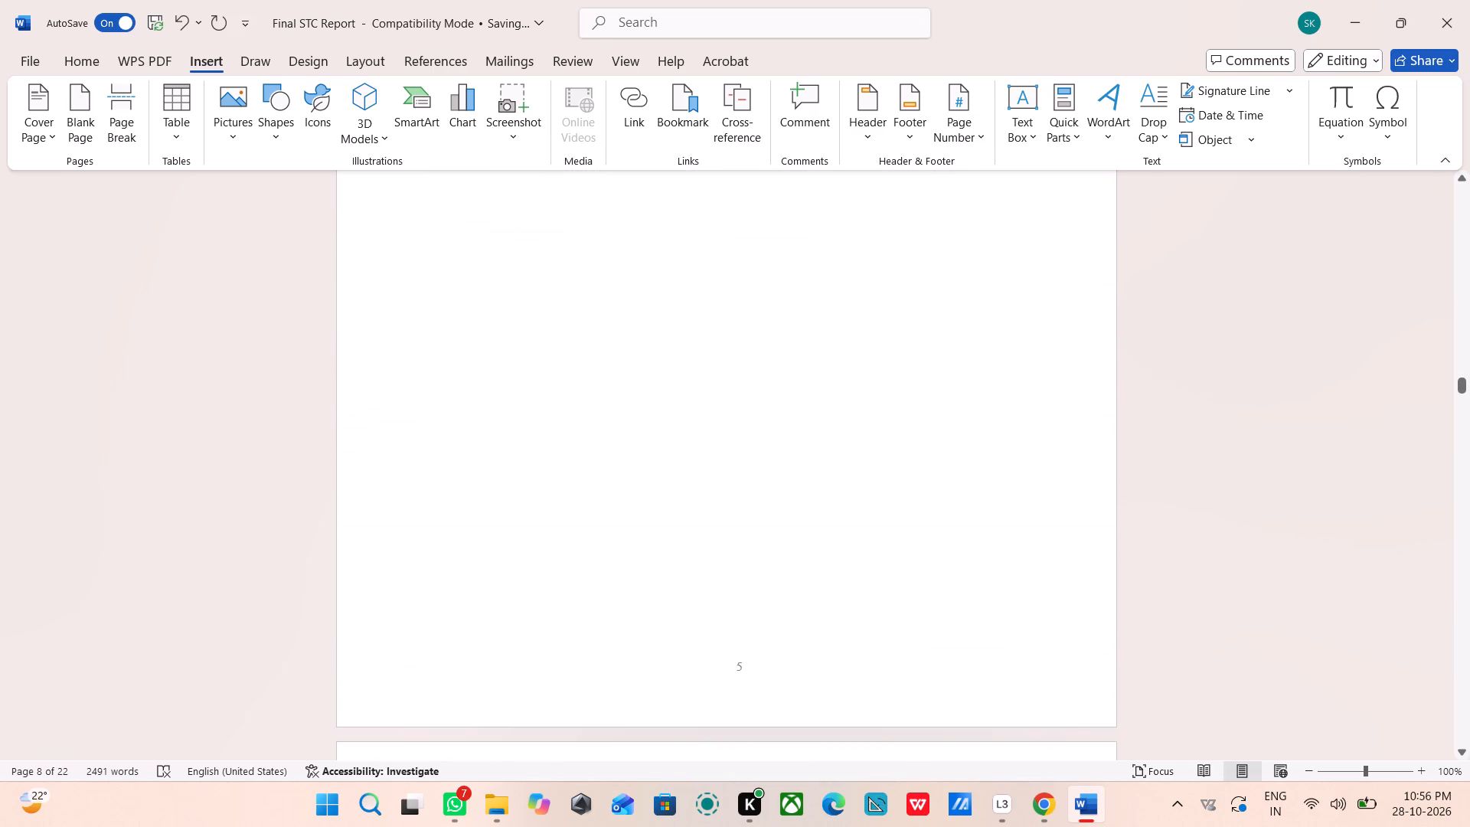
pyautogui.scroll(1, 854, 748)
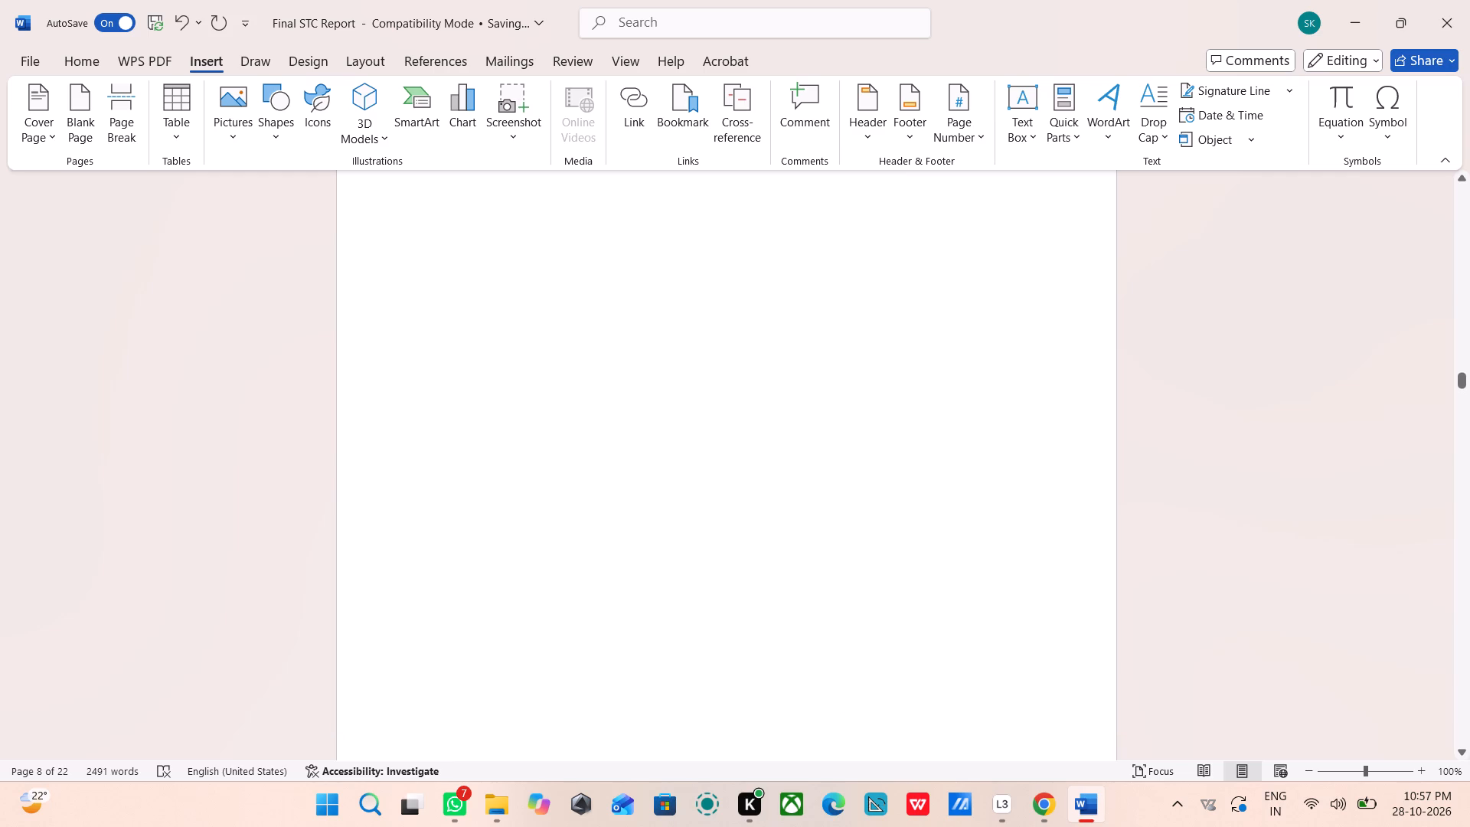
pyautogui.scroll(2, 854, 748)
pyautogui.scroll(-3, 854, 748)
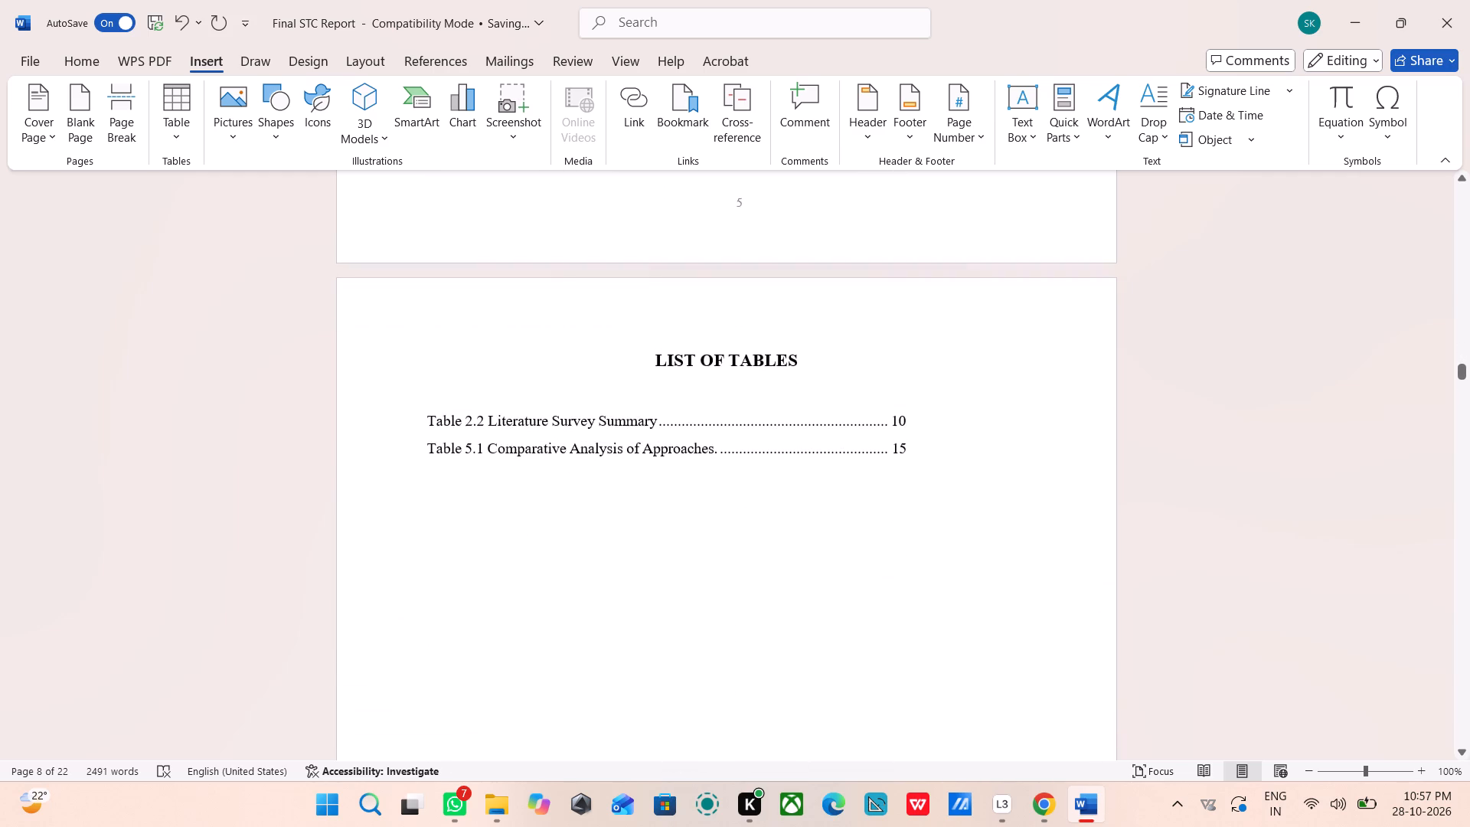
pyautogui.scroll(3, 854, 748)
pyautogui.scroll(-4, 854, 748)
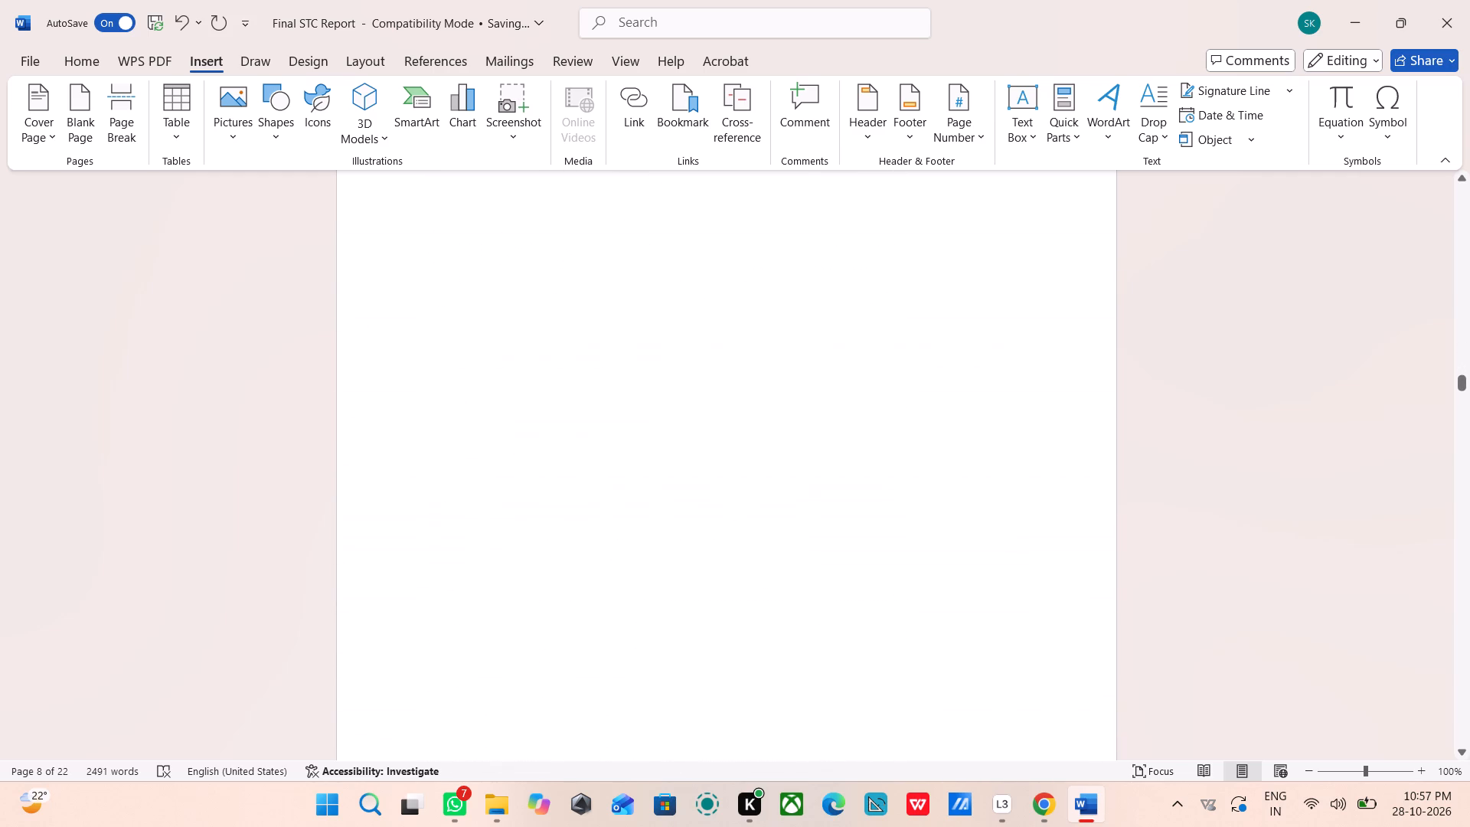
# Review the Introduction, Literature Survey and Chapter 3 pages, checking the section text and footer page numbers.
pyautogui.scroll(-5, 854, 748)
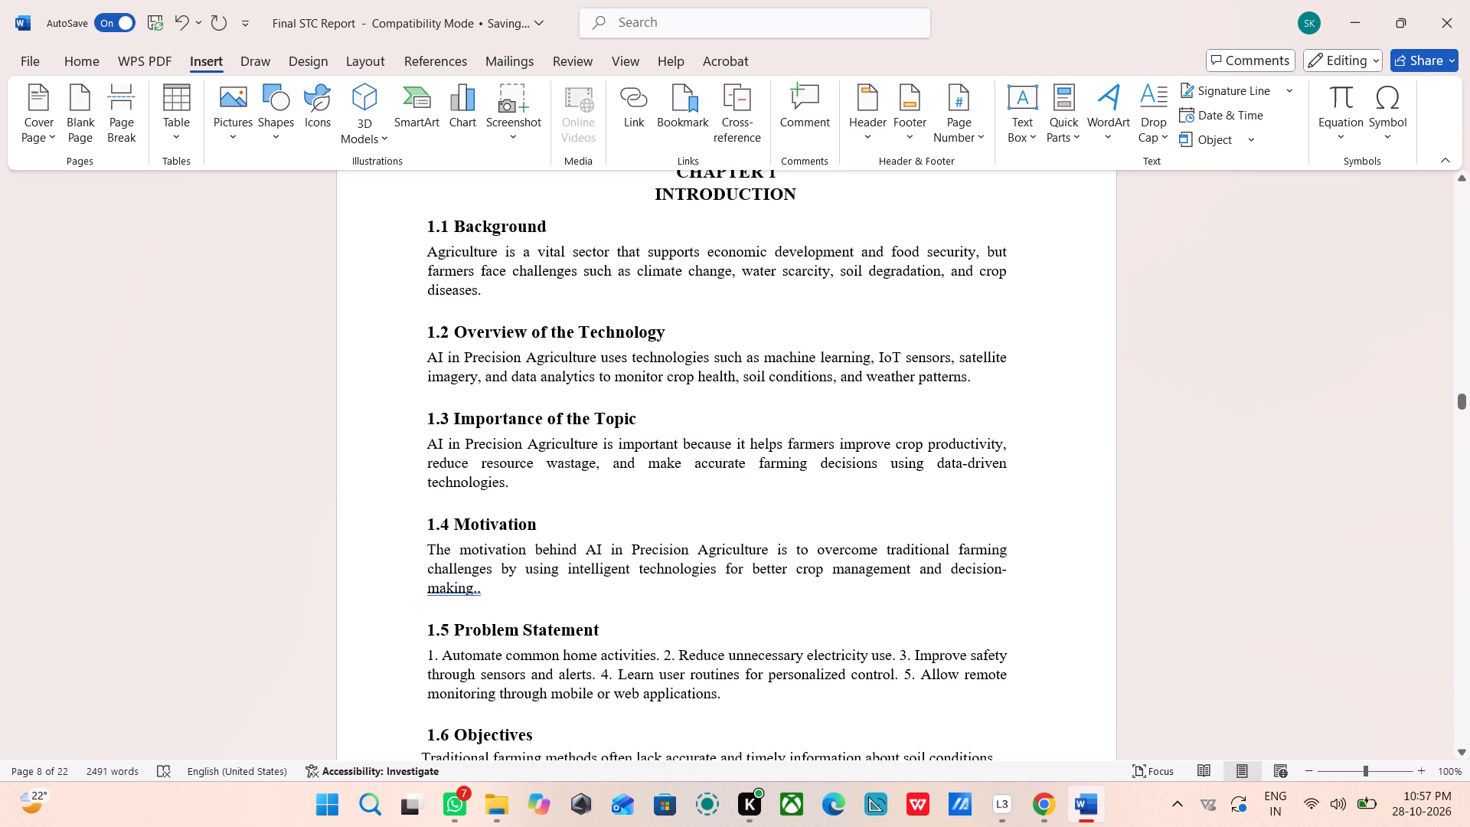
pyautogui.scroll(-3, 854, 748)
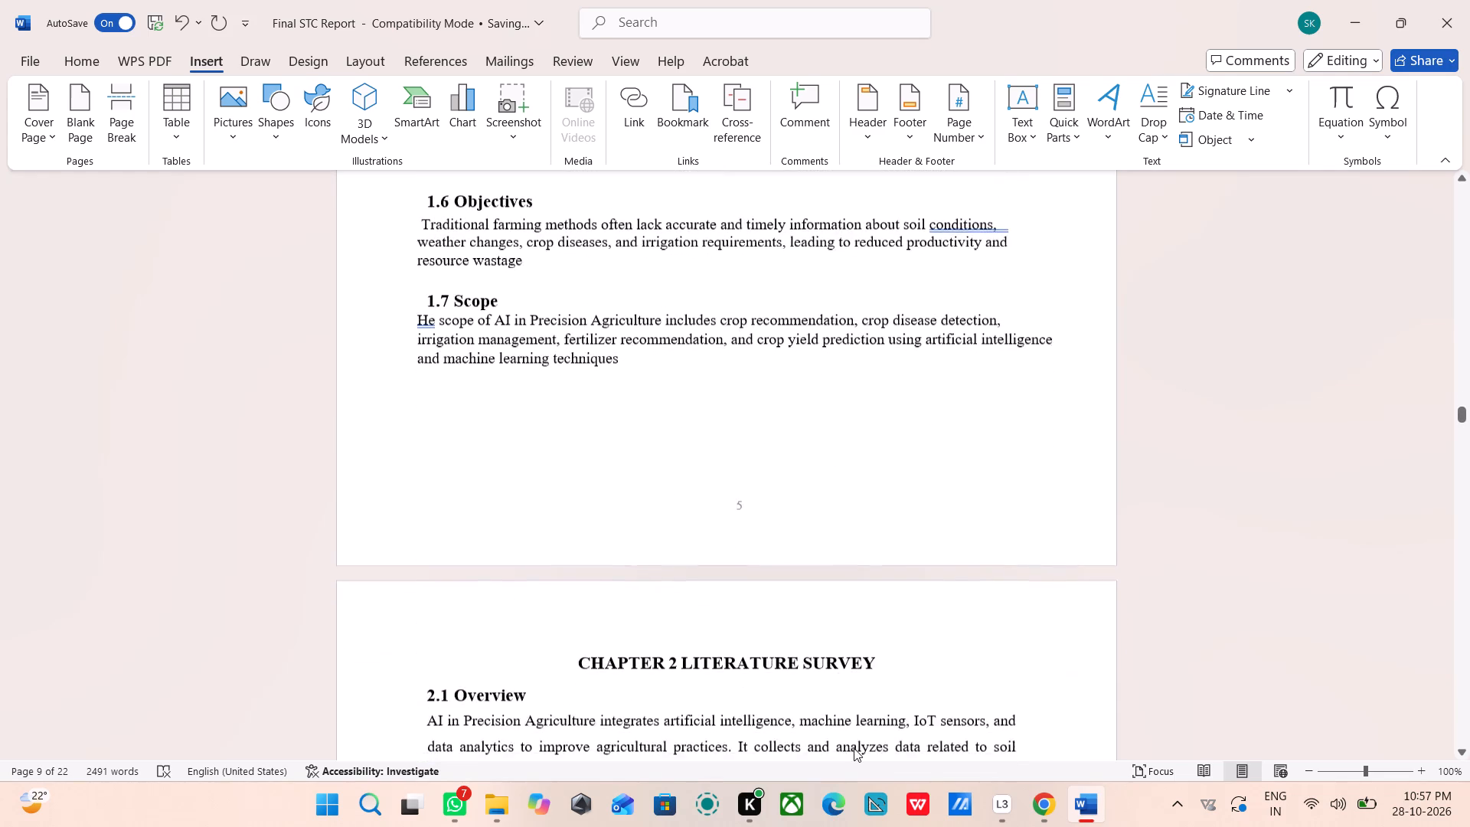
pyautogui.scroll(-5, 854, 748)
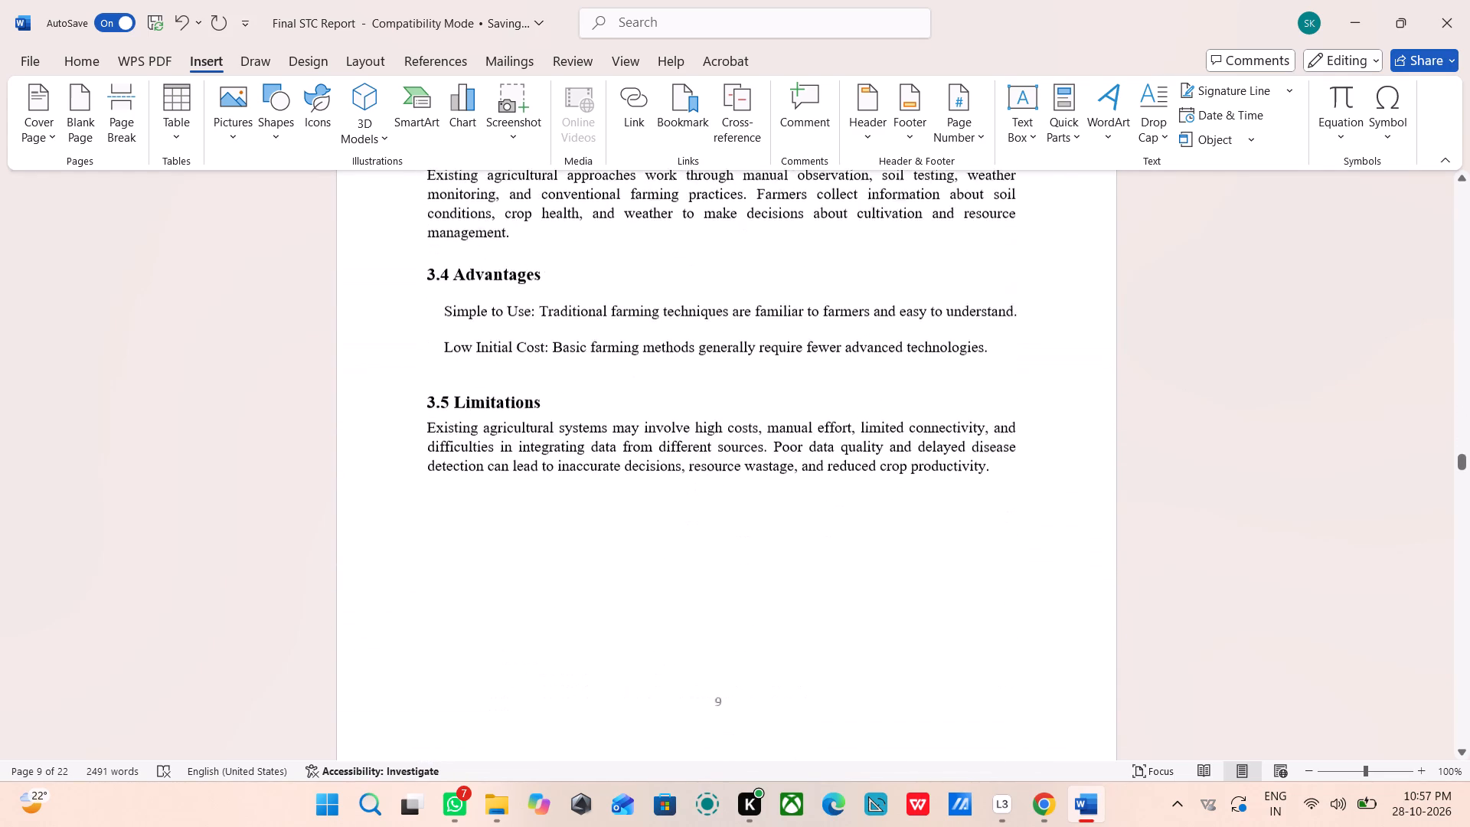
# Review Chapter 4 from the architecture diagram through the algorithms, flowchart, block diagram and important components, checking captions and footer numbers.
pyautogui.scroll(-3, 854, 748)
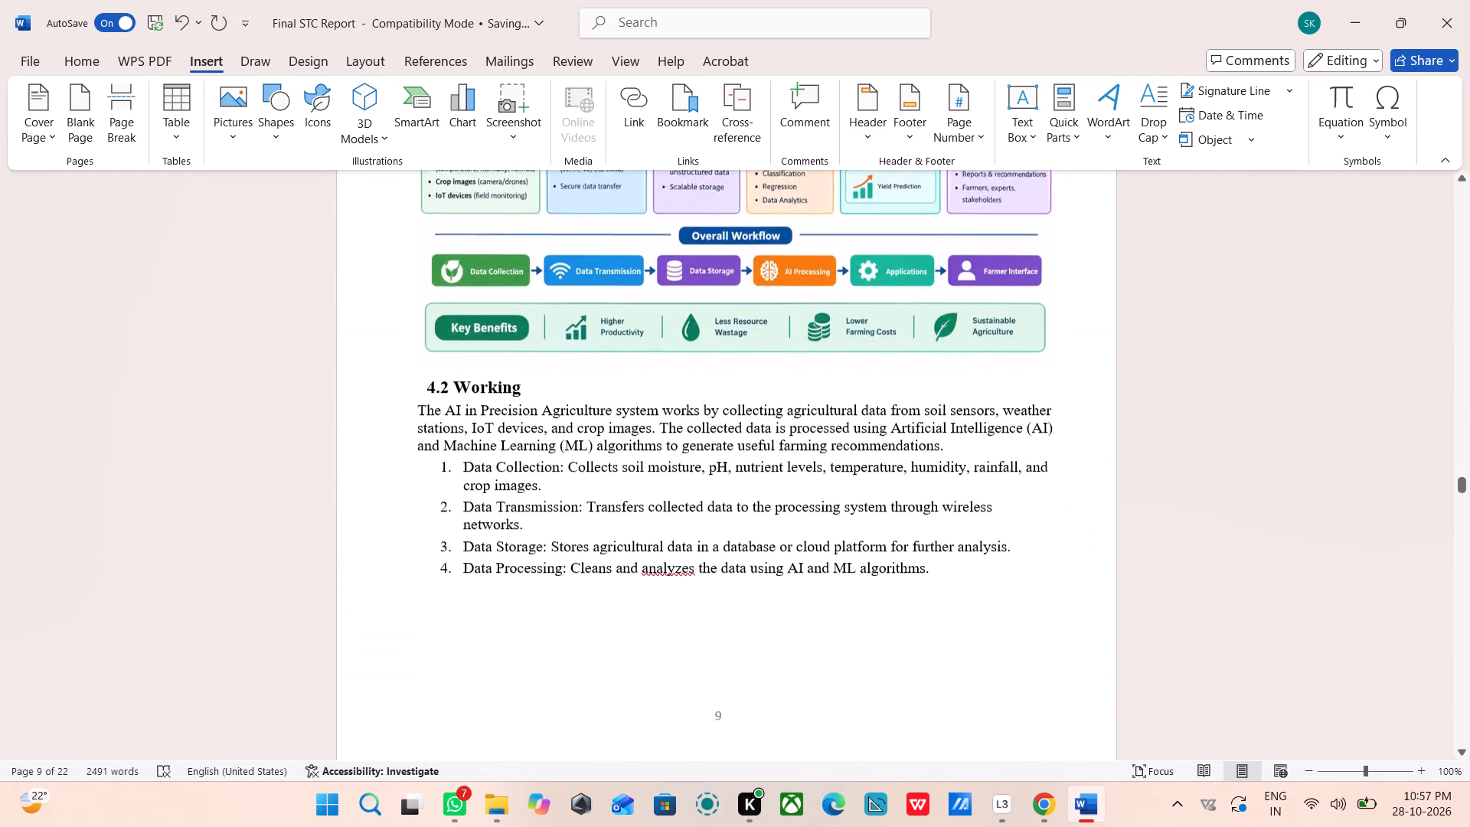
pyautogui.scroll(-2, 752, 662)
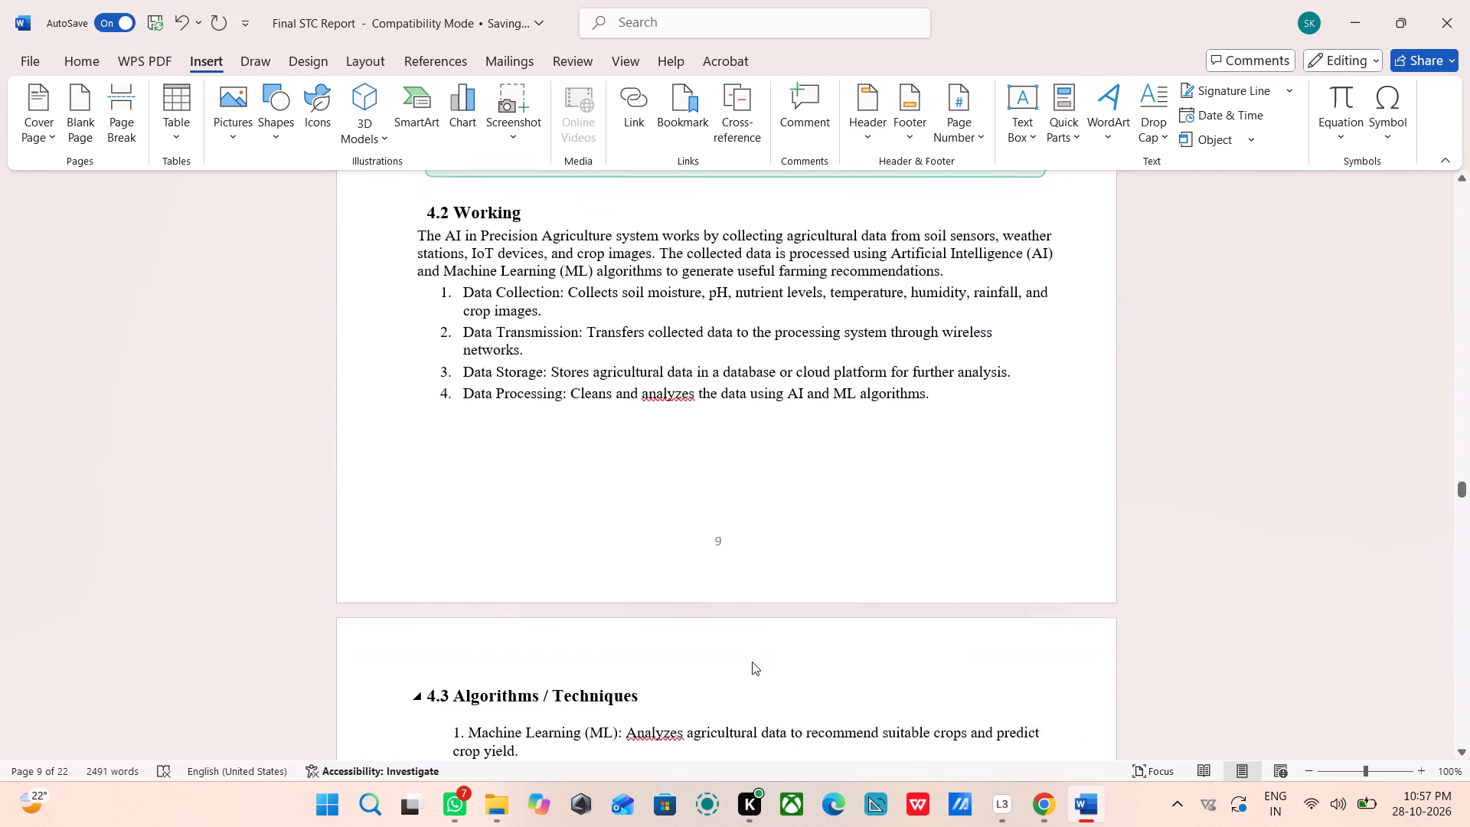
pyautogui.scroll(-2, 752, 662)
pyautogui.scroll(1, 752, 662)
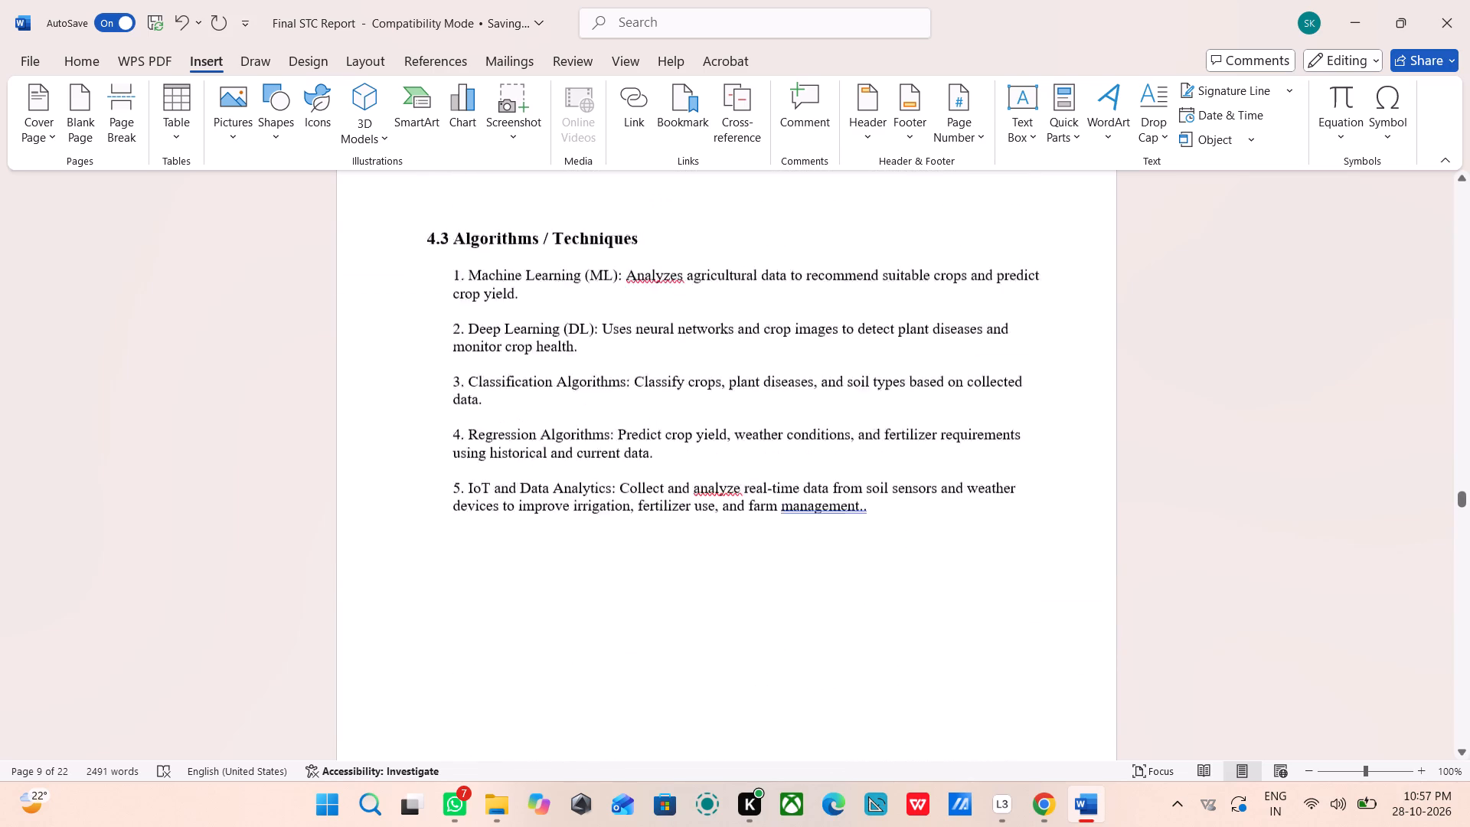
pyautogui.scroll(-4, 752, 662)
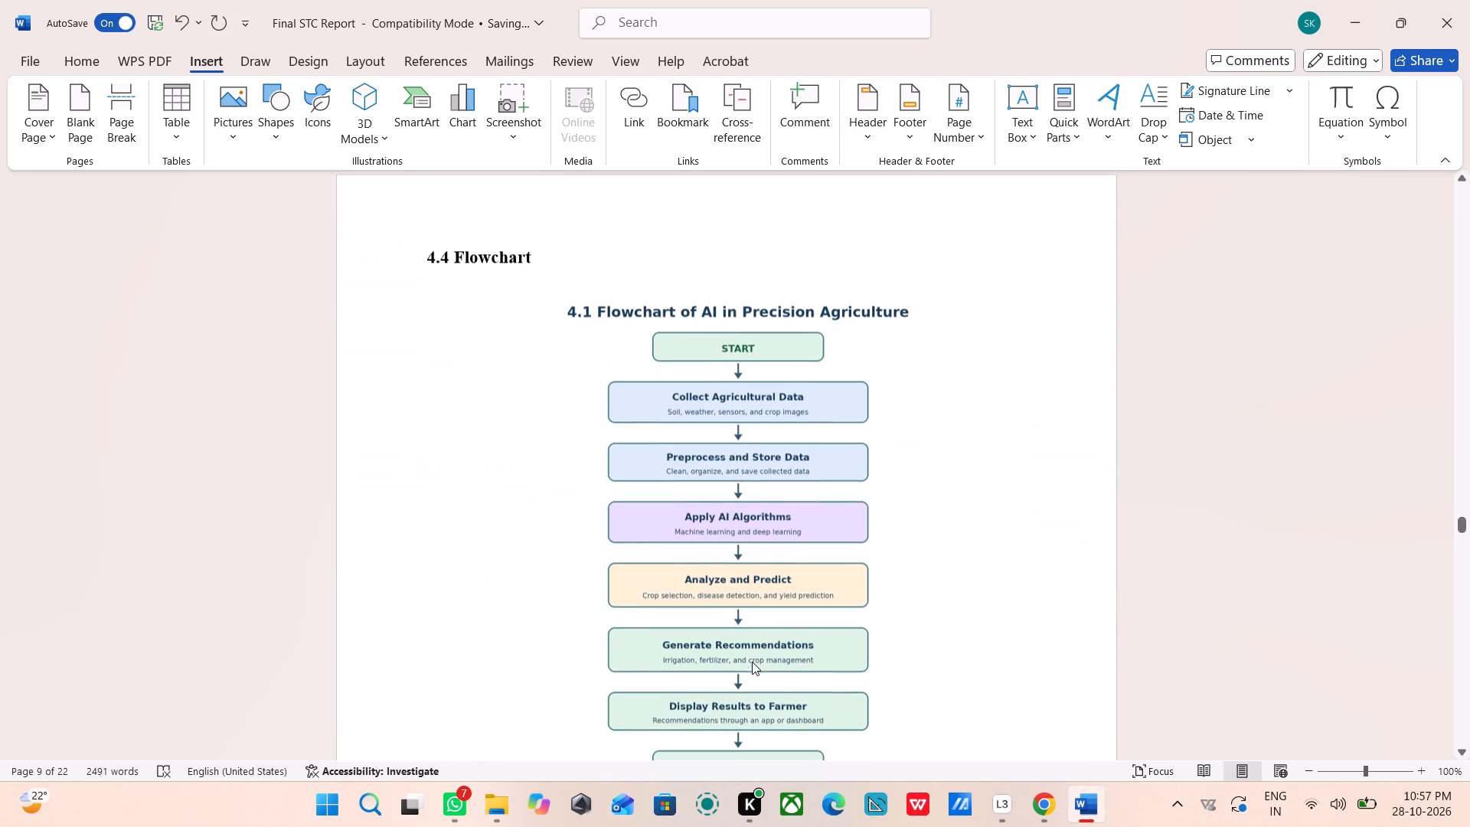
pyautogui.scroll(-3, 752, 662)
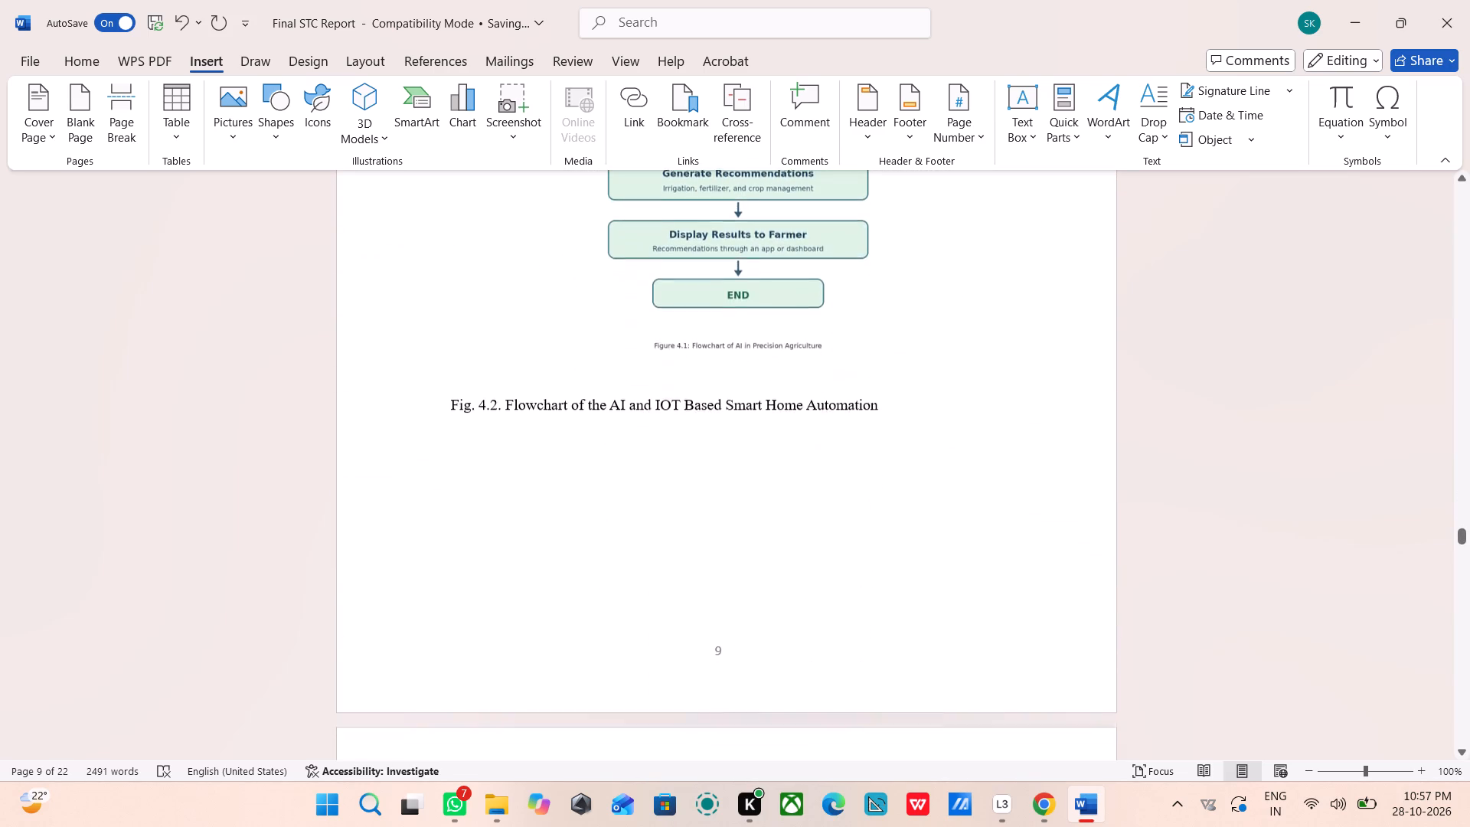
pyautogui.scroll(-3, 752, 662)
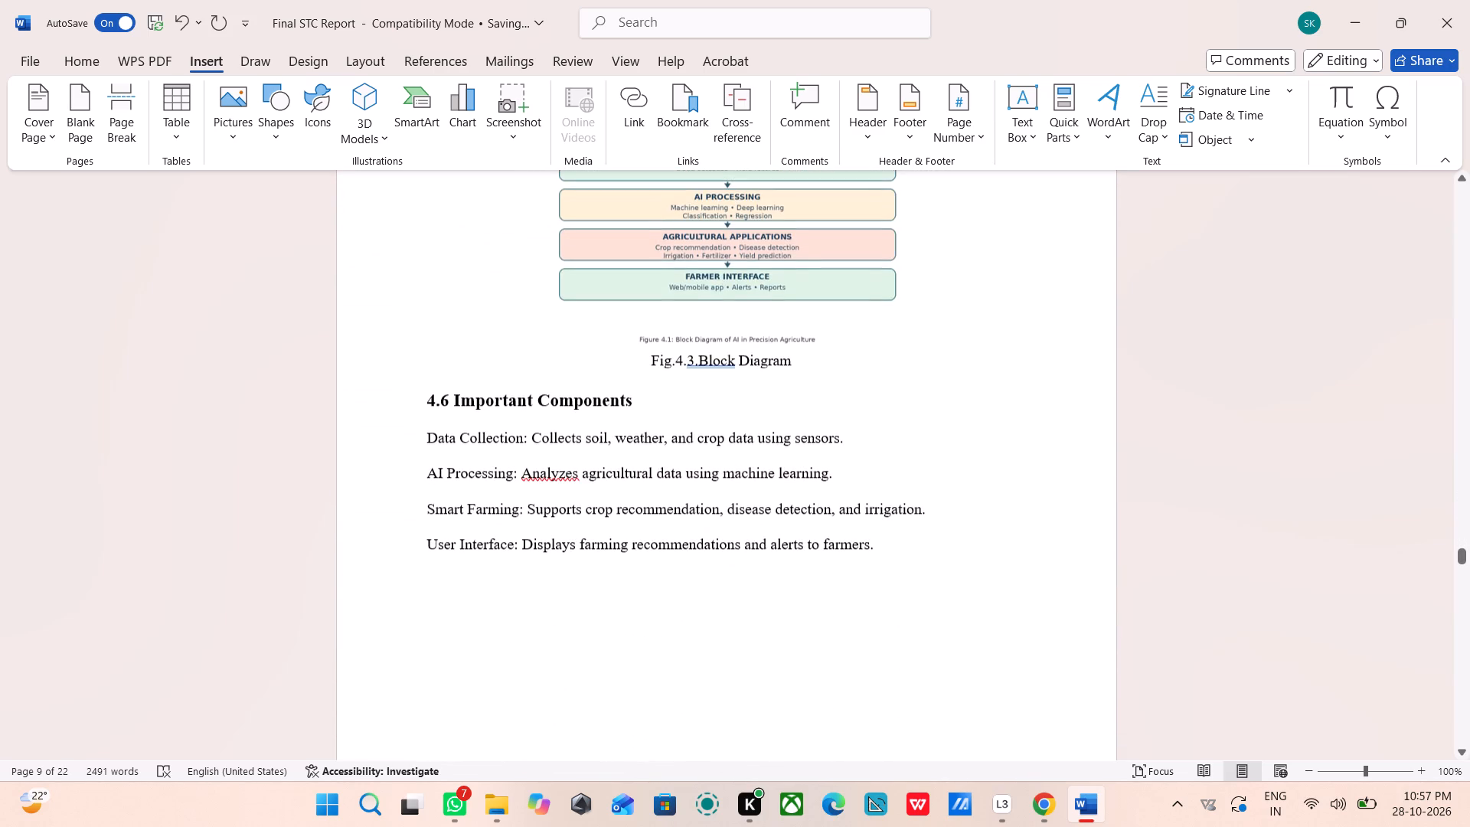
# Examine the comparison table of different approaches and the Comparative Analysis sections on performance, advantages, limitations and critical analysis.
pyautogui.scroll(-3, 752, 662)
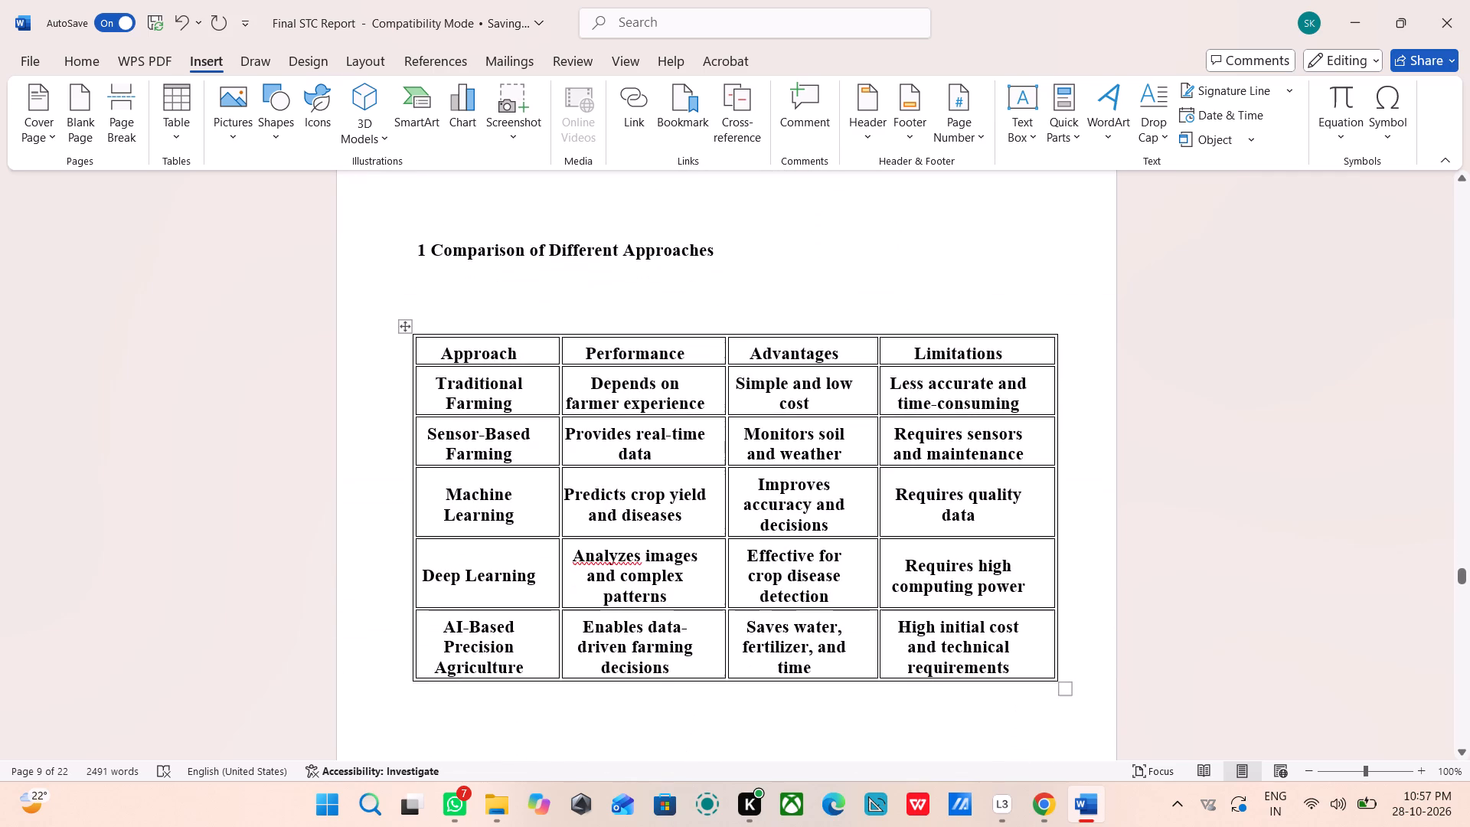
pyautogui.scroll(-4, 752, 662)
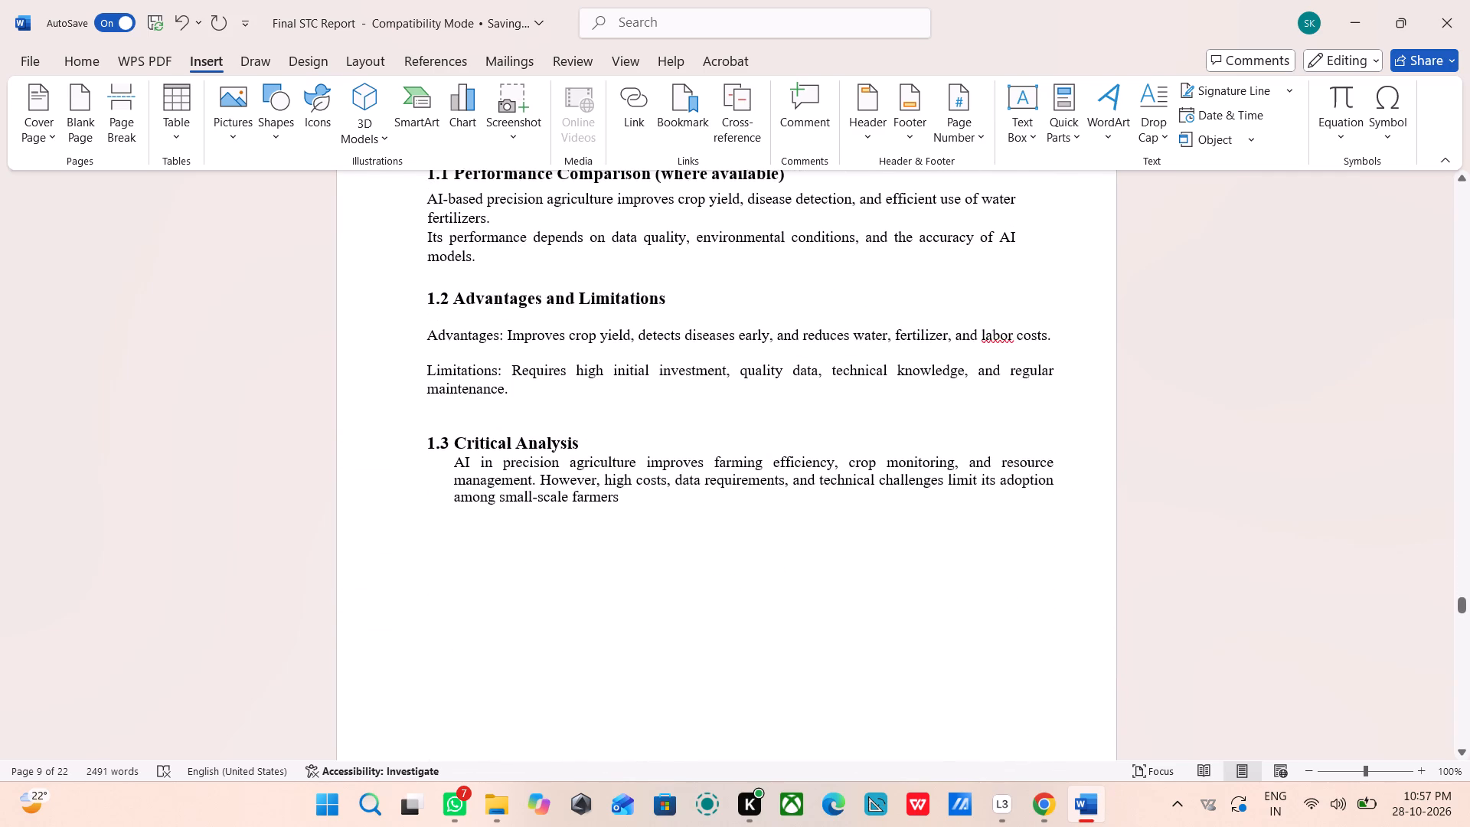
pyautogui.scroll(1, 752, 662)
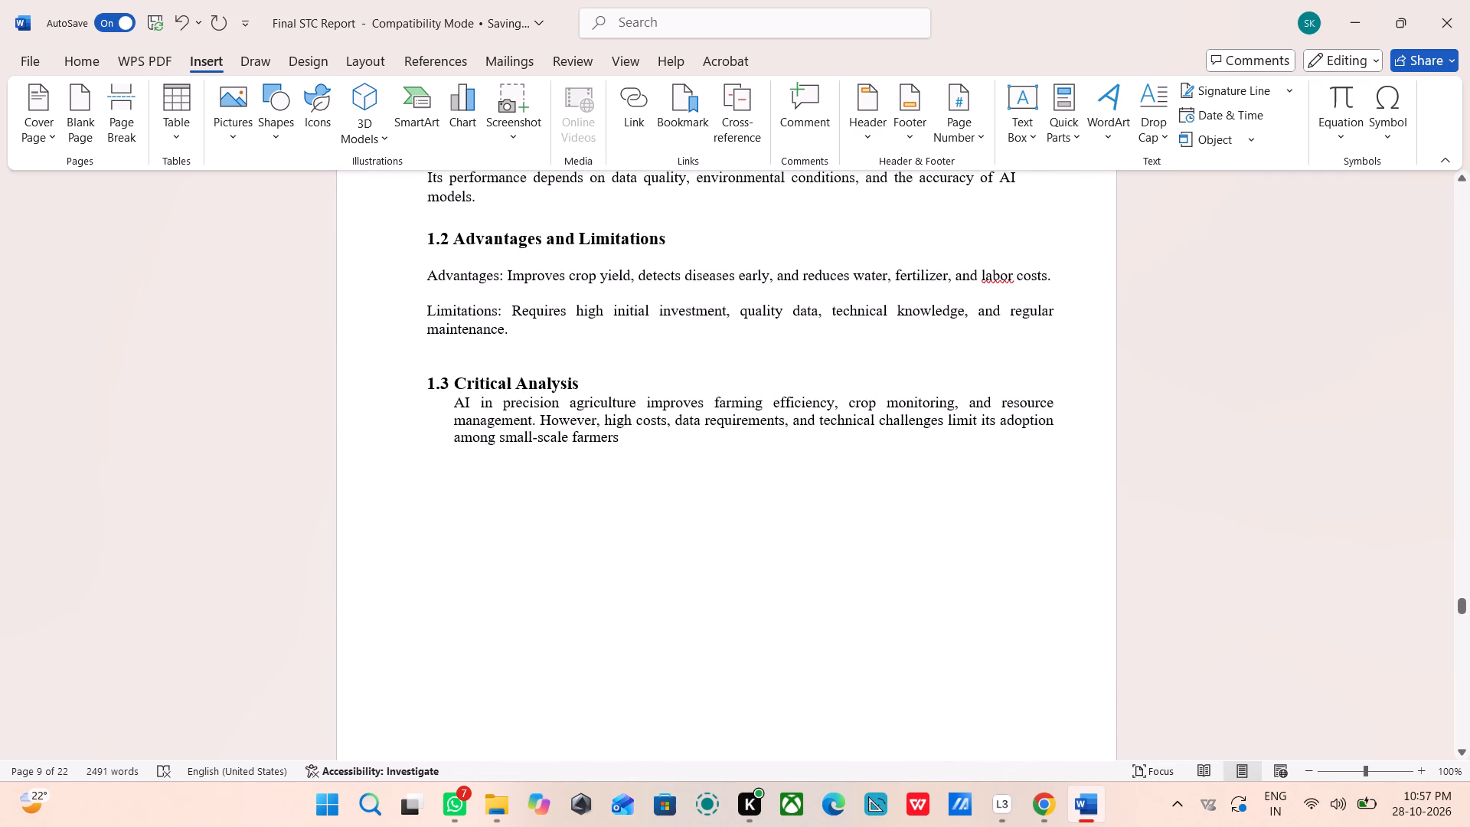
pyautogui.scroll(1, 752, 662)
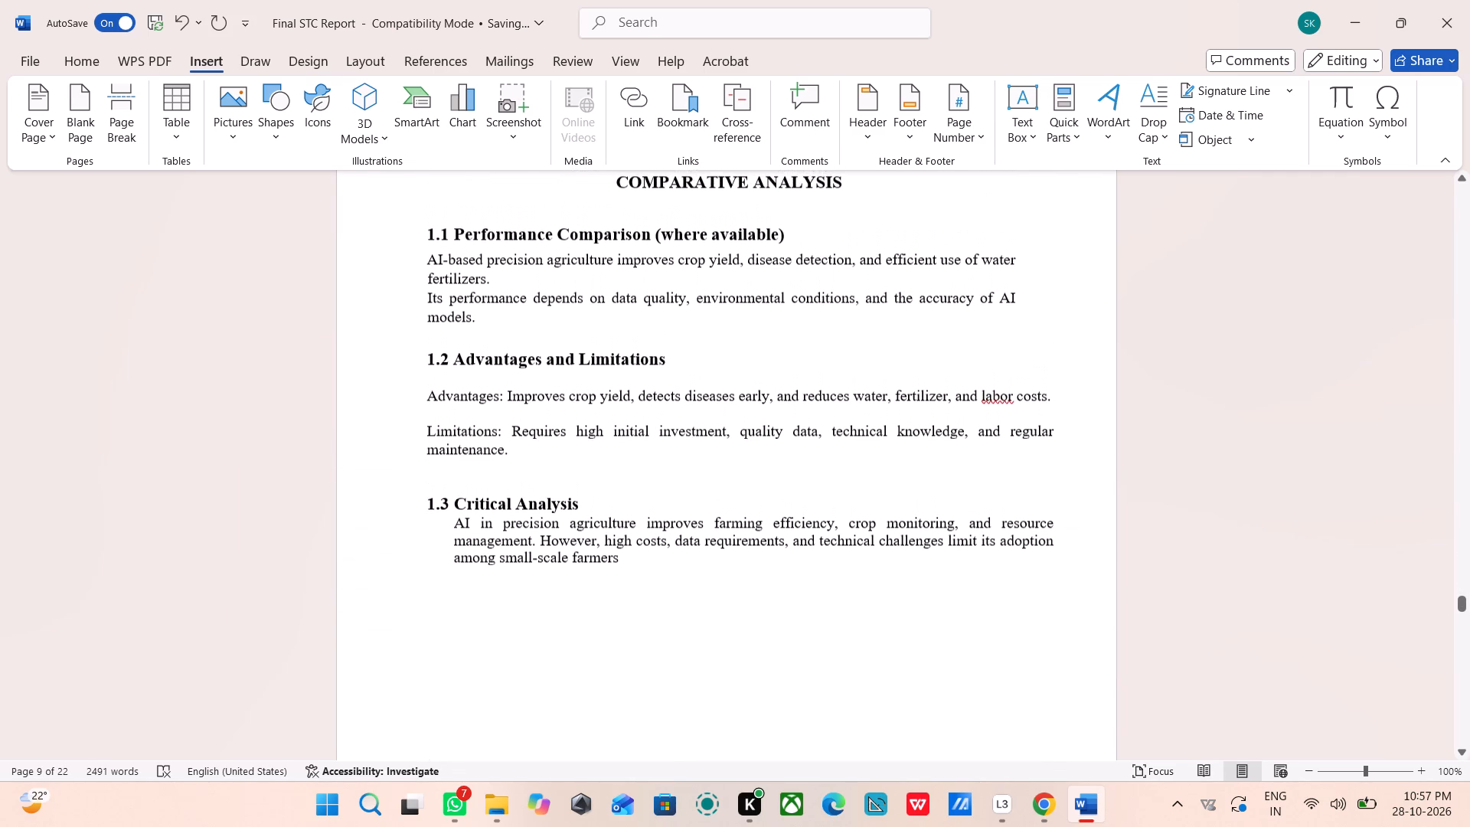
pyautogui.scroll(1, 752, 662)
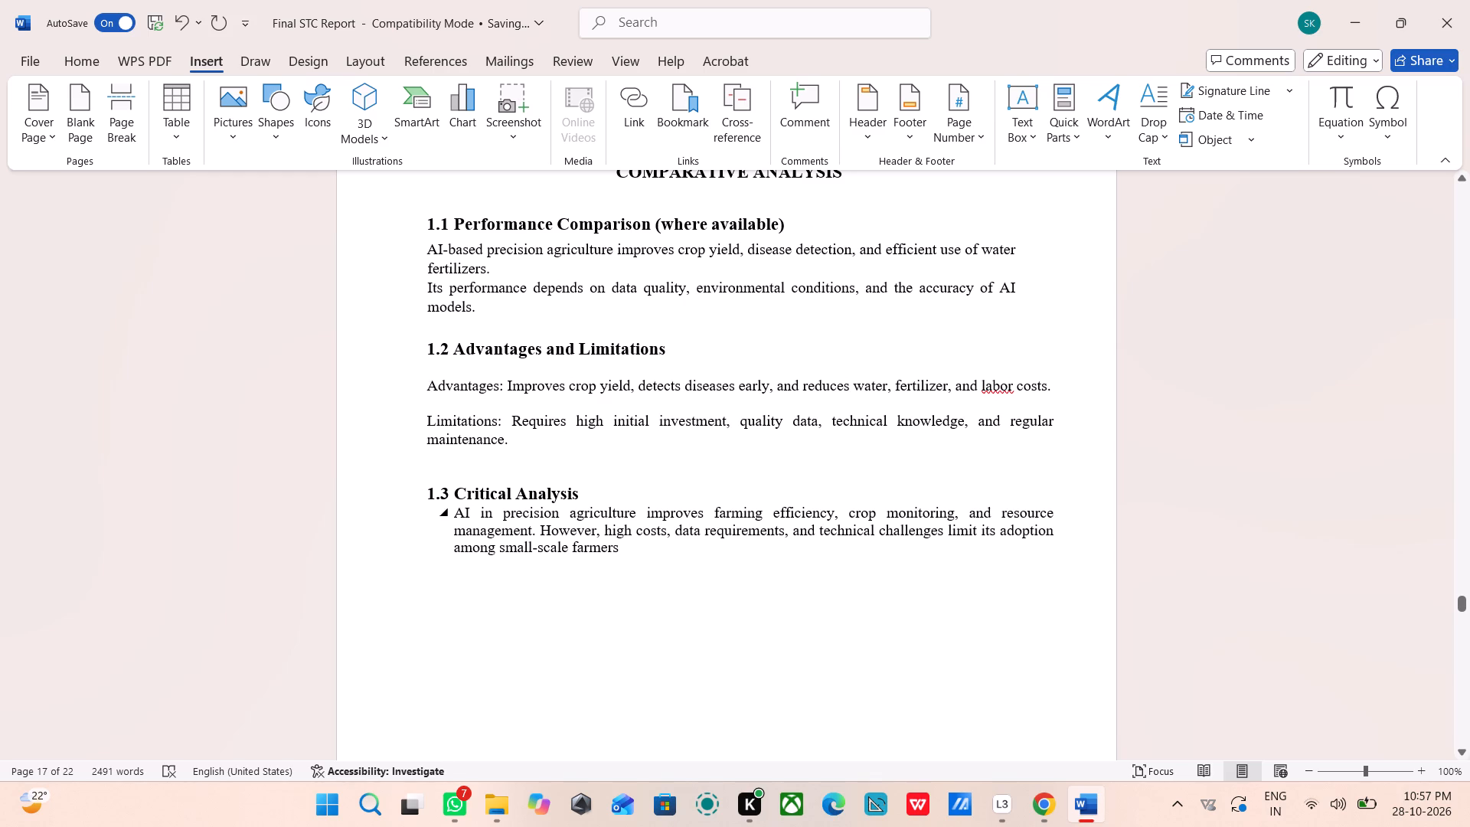
# Review the Applications, Ethical & Societal Impact and Future Scope chapters, checking their text and footer page numbers.
pyautogui.scroll(-4, 579, 541)
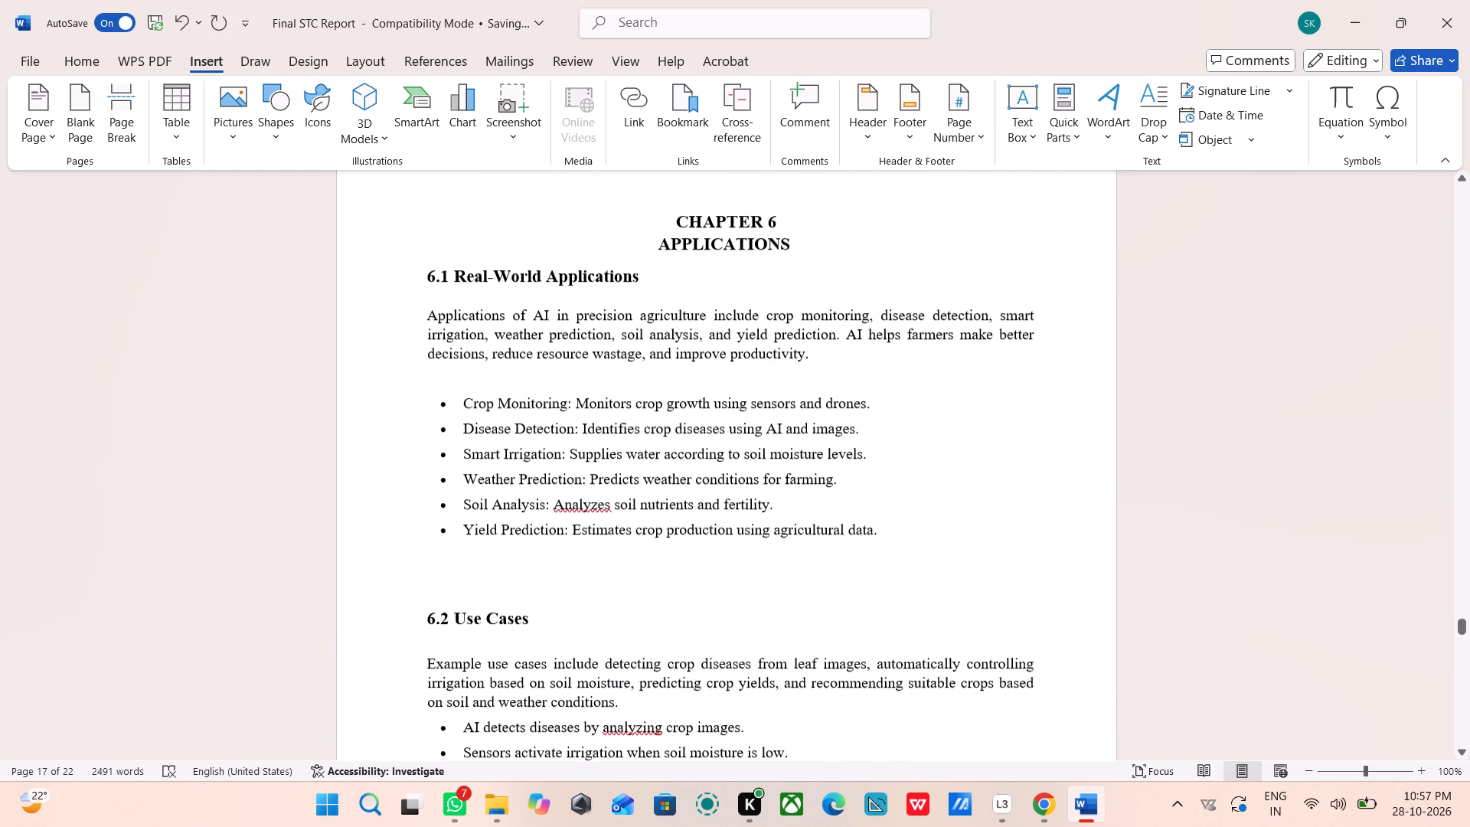
pyautogui.scroll(-2, 579, 541)
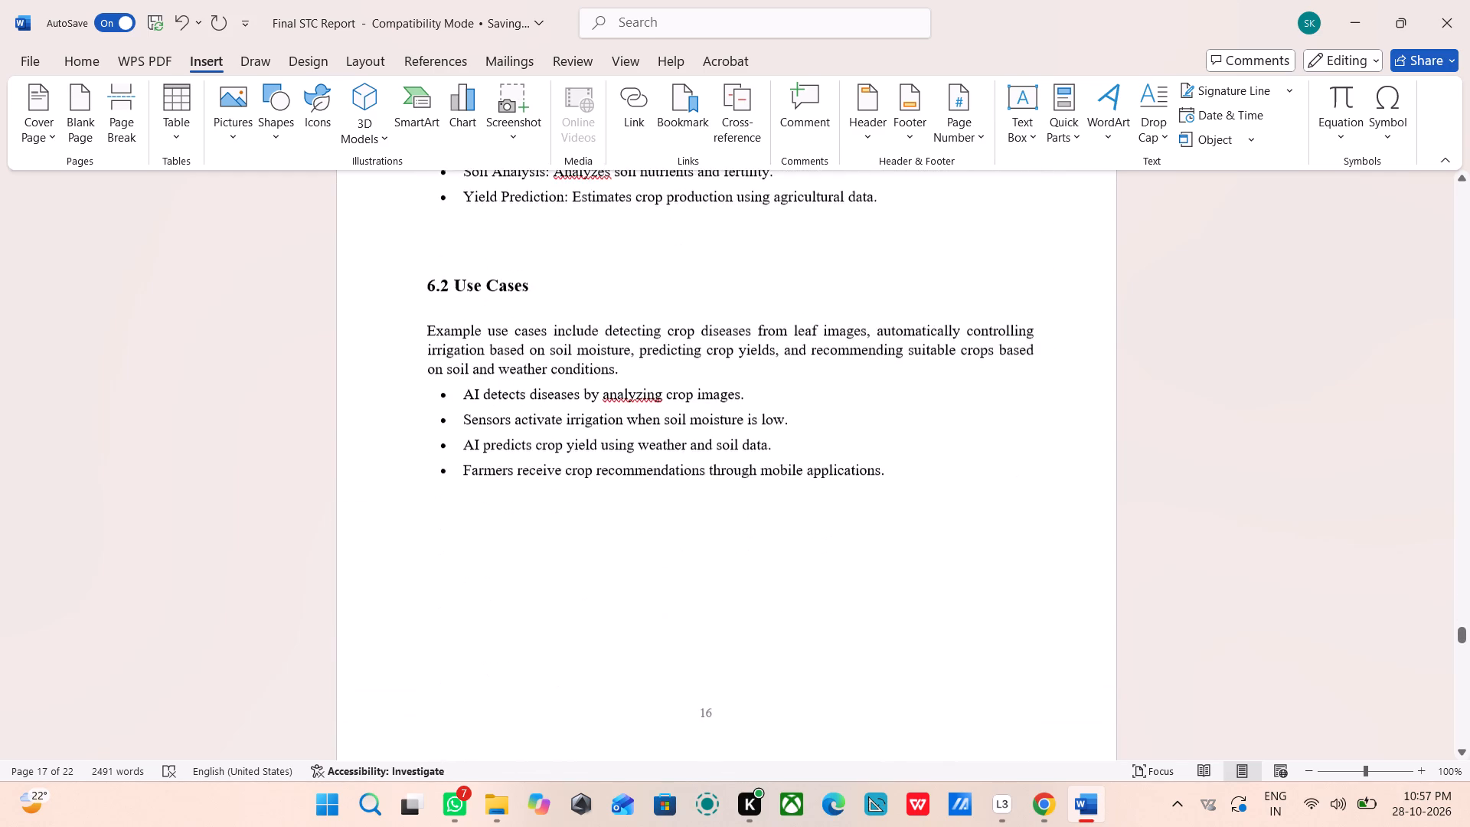
pyautogui.scroll(-1, 579, 541)
pyautogui.scroll(1, 579, 541)
pyautogui.scroll(-5, 579, 541)
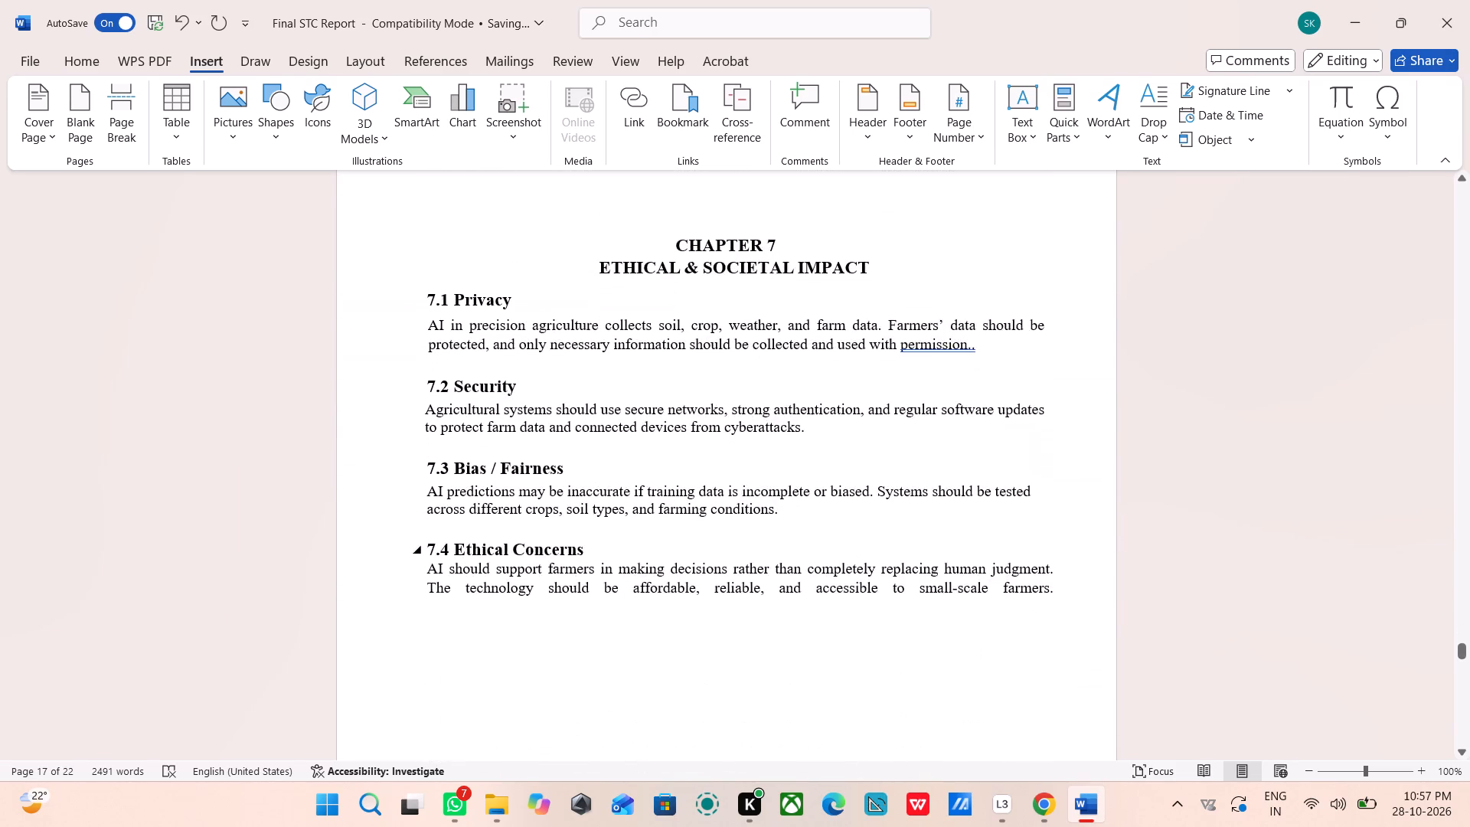
pyautogui.scroll(-3, 579, 541)
# Recheck the footer page numbers around the Comparative Analysis and Future Scope pages, and look over the References and Conclusion.
pyautogui.scroll(1, 579, 541)
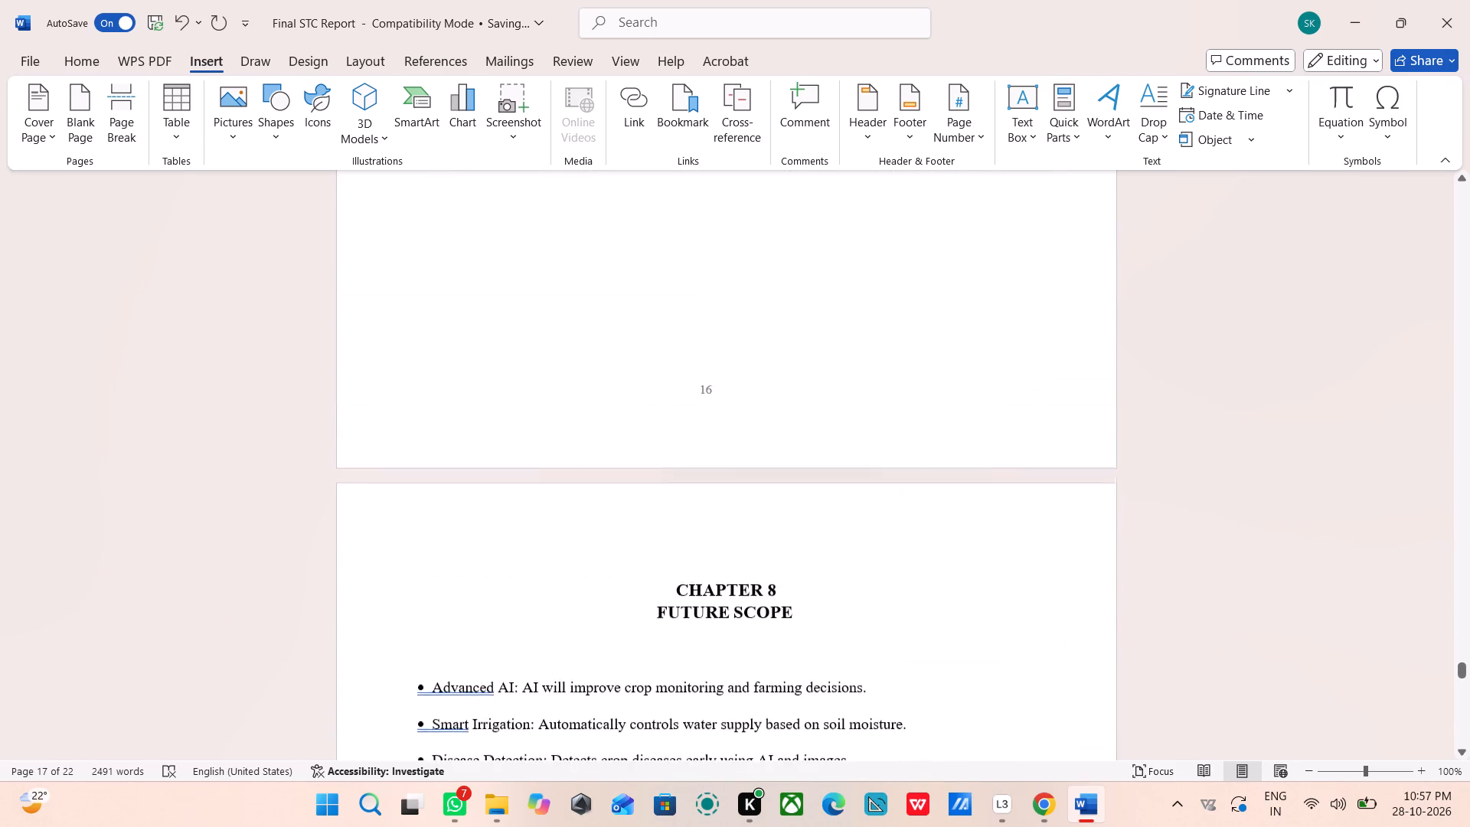
pyautogui.scroll(3, 579, 541)
pyautogui.scroll(-1, 579, 541)
pyautogui.scroll(1, 579, 541)
pyautogui.scroll(-2, 579, 541)
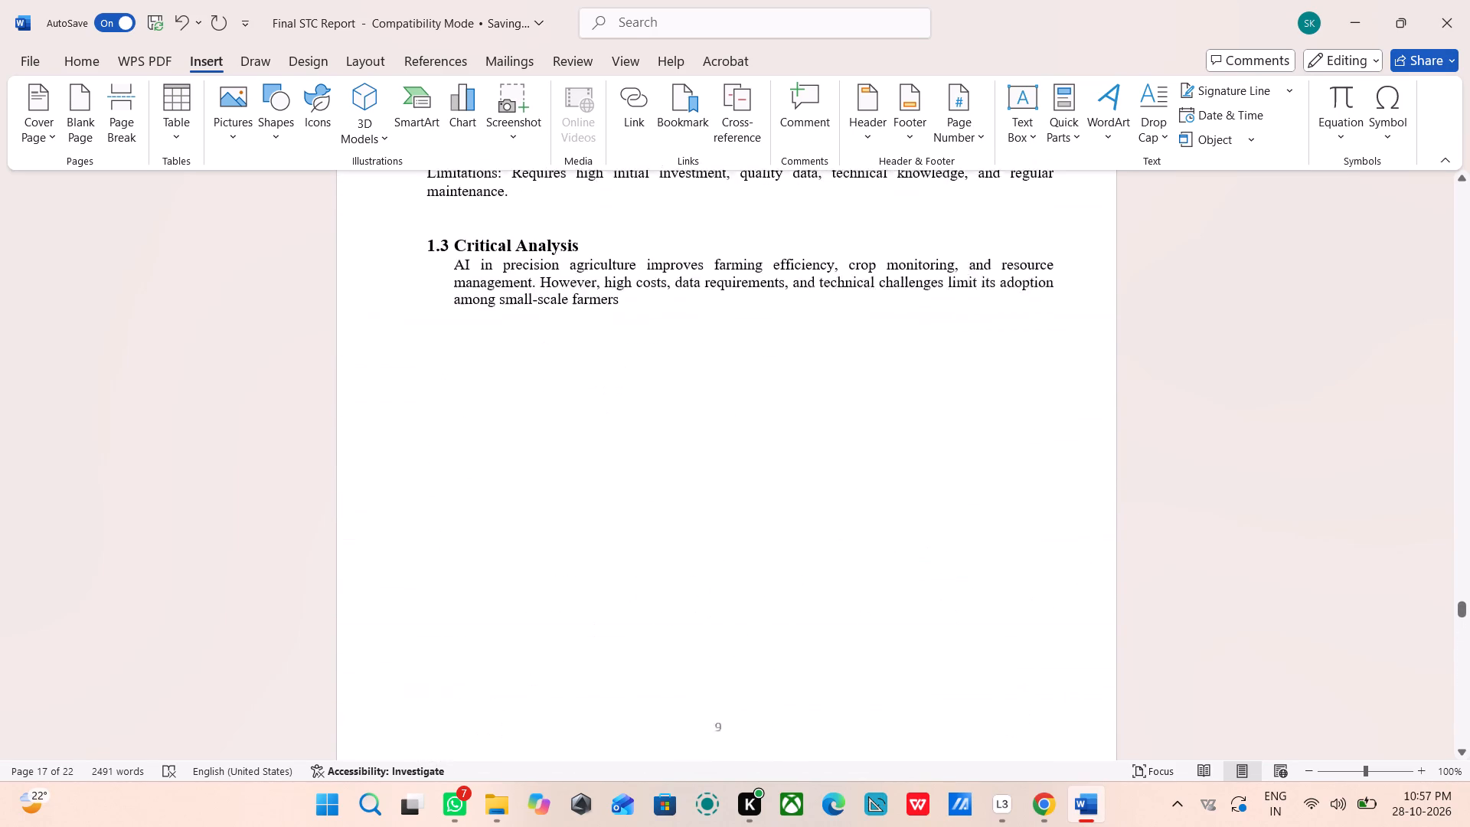
pyautogui.scroll(-4, 579, 541)
pyautogui.scroll(1, 579, 541)
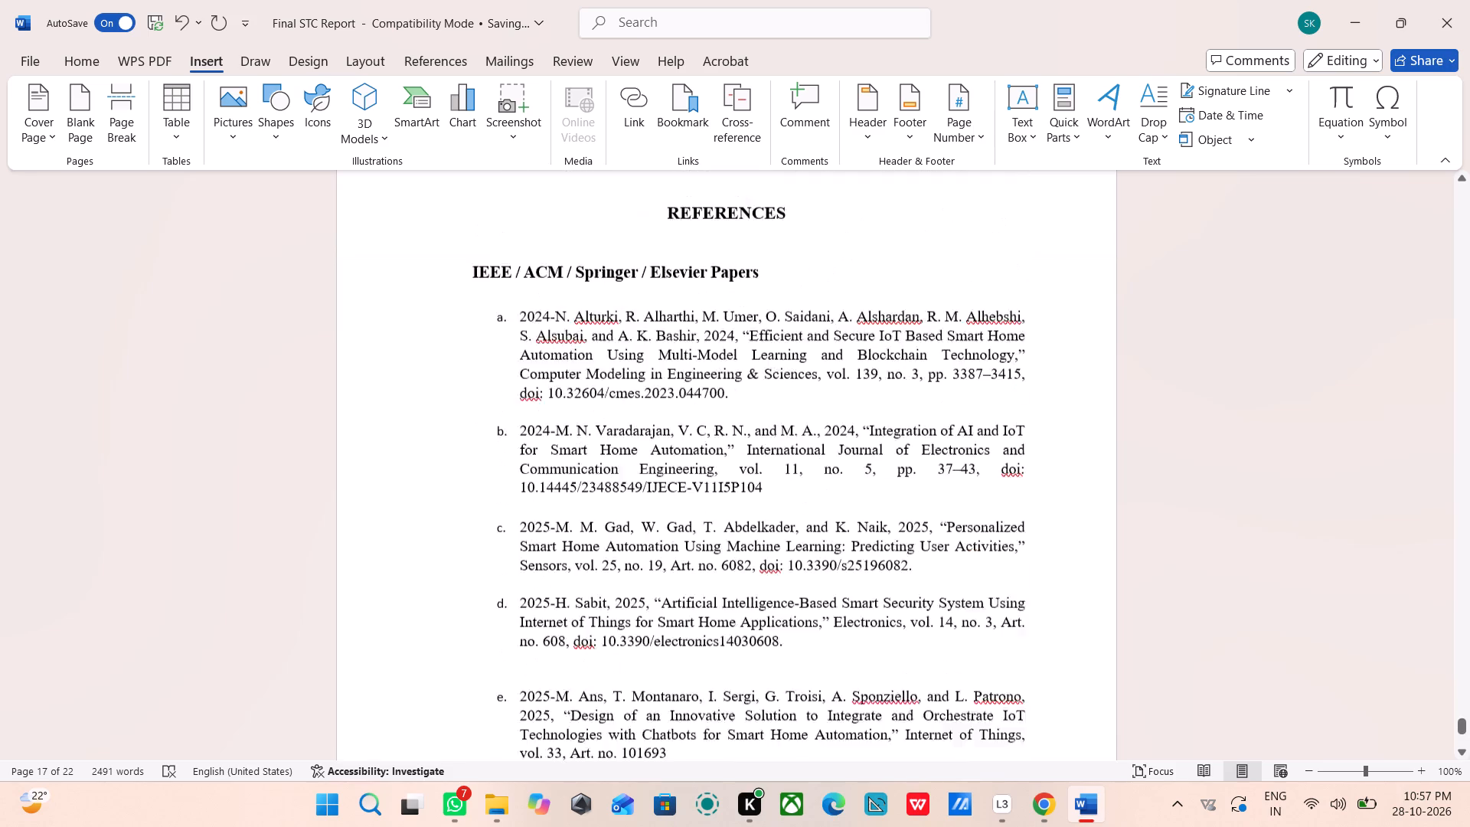
pyautogui.scroll(2, 579, 541)
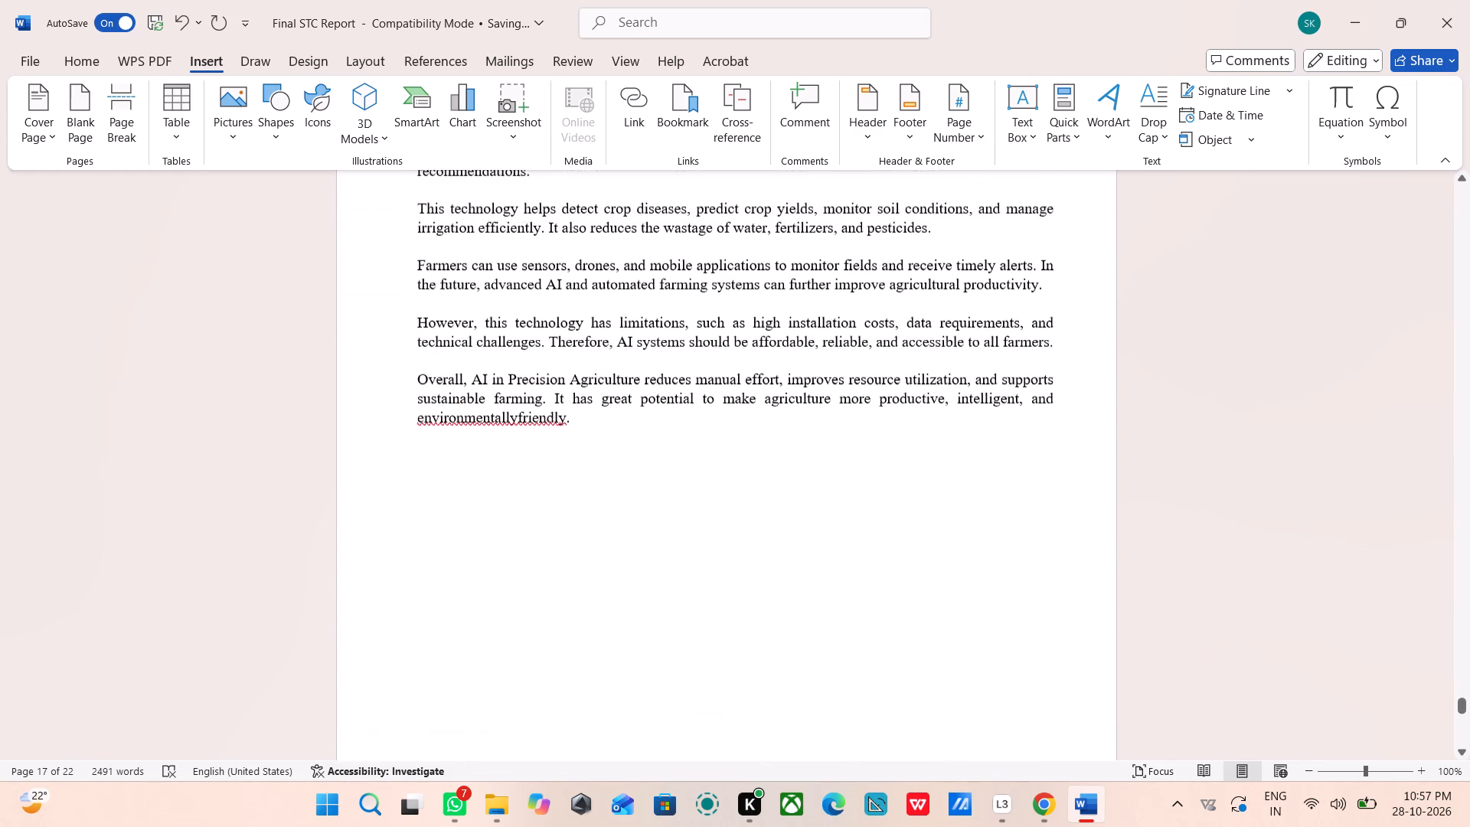
# Review the Chapter 9 Conclusion and the References page, checking their text, the reference list layout and the footer page numbers.
pyautogui.scroll(2, 579, 541)
pyautogui.scroll(-1, 579, 541)
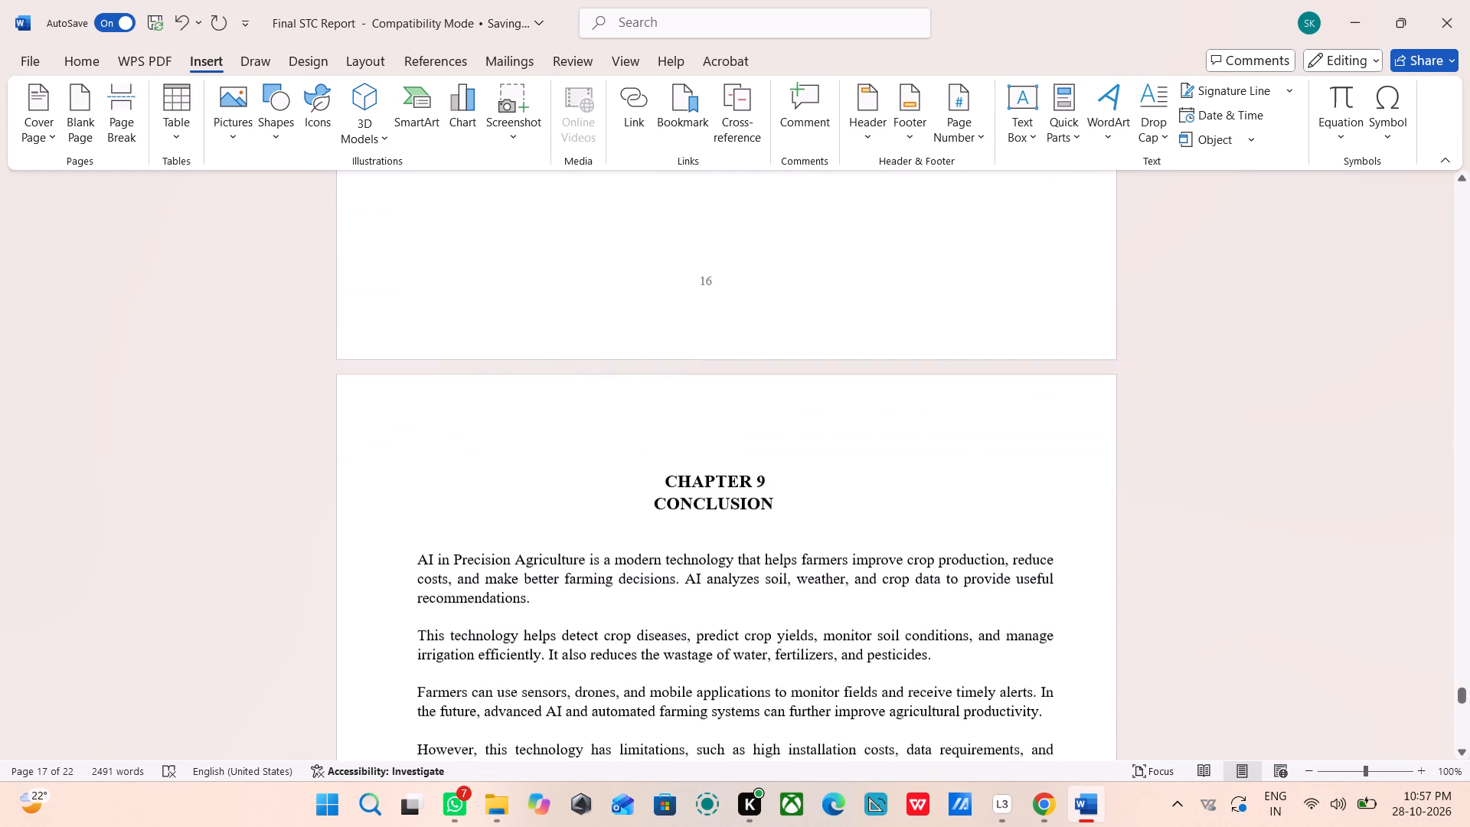
pyautogui.scroll(-4, 579, 541)
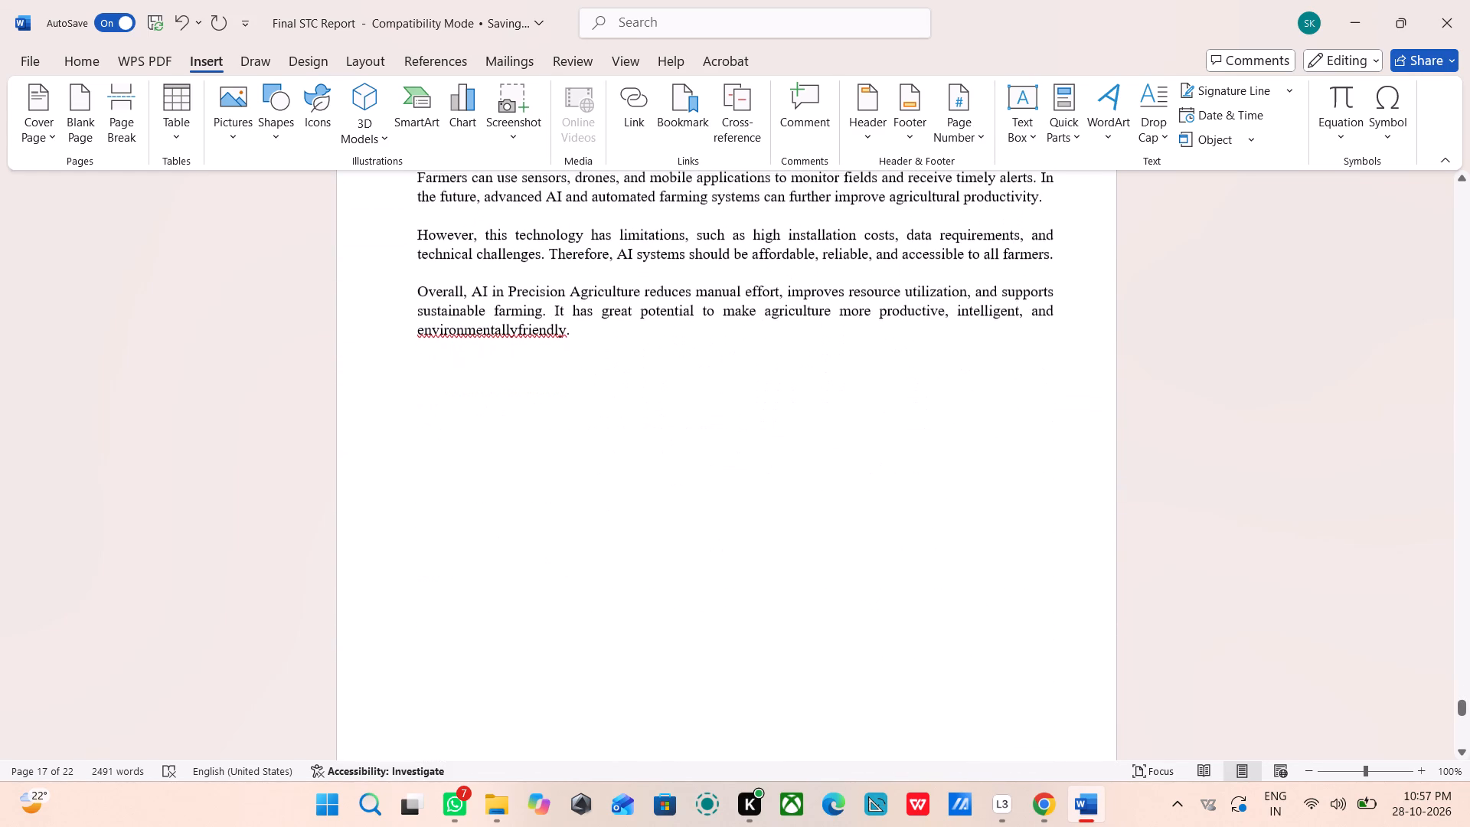
pyautogui.scroll(-3, 579, 541)
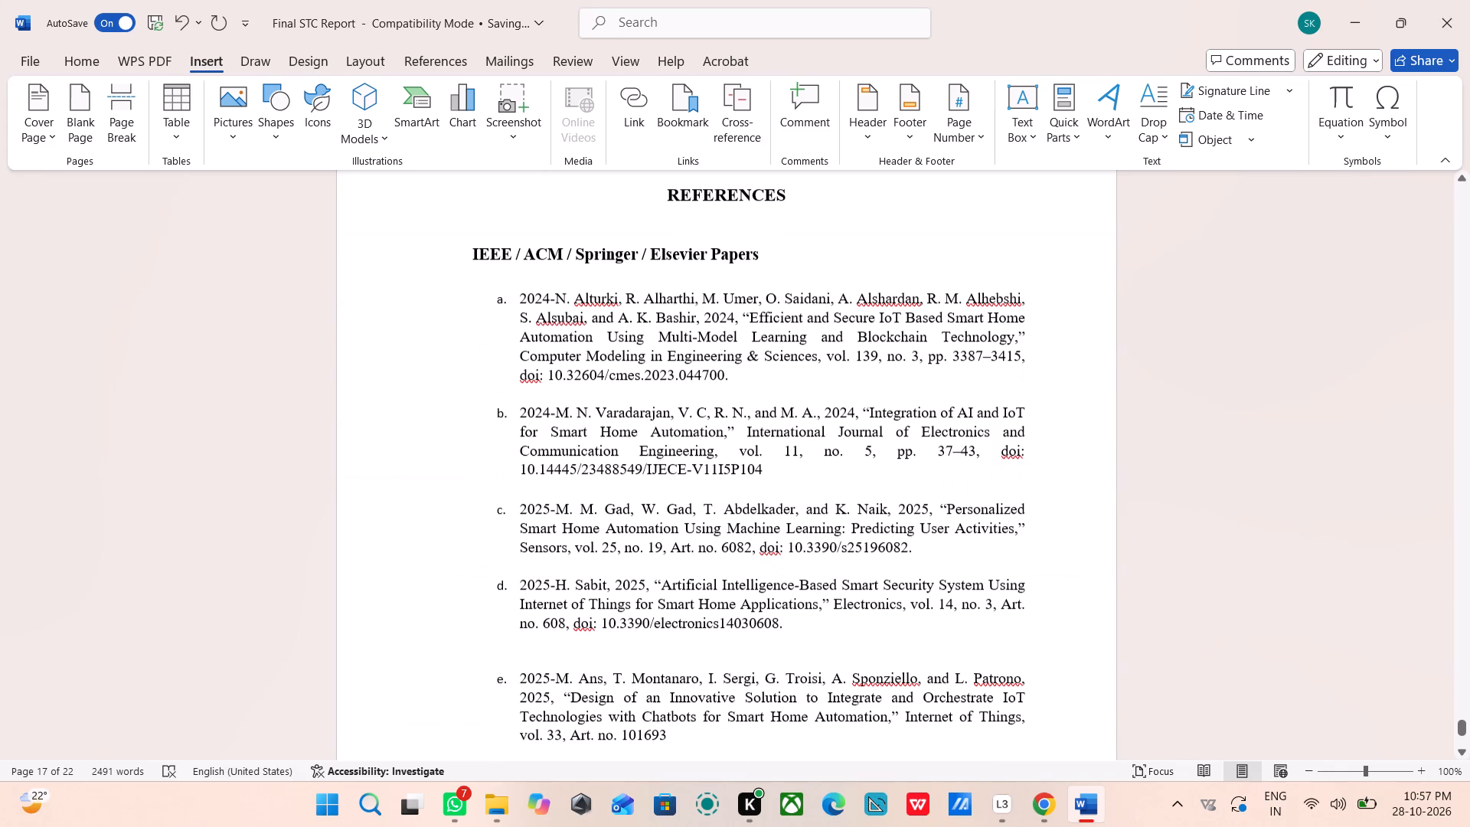
pyautogui.scroll(-2, 579, 541)
pyautogui.scroll(1, 579, 541)
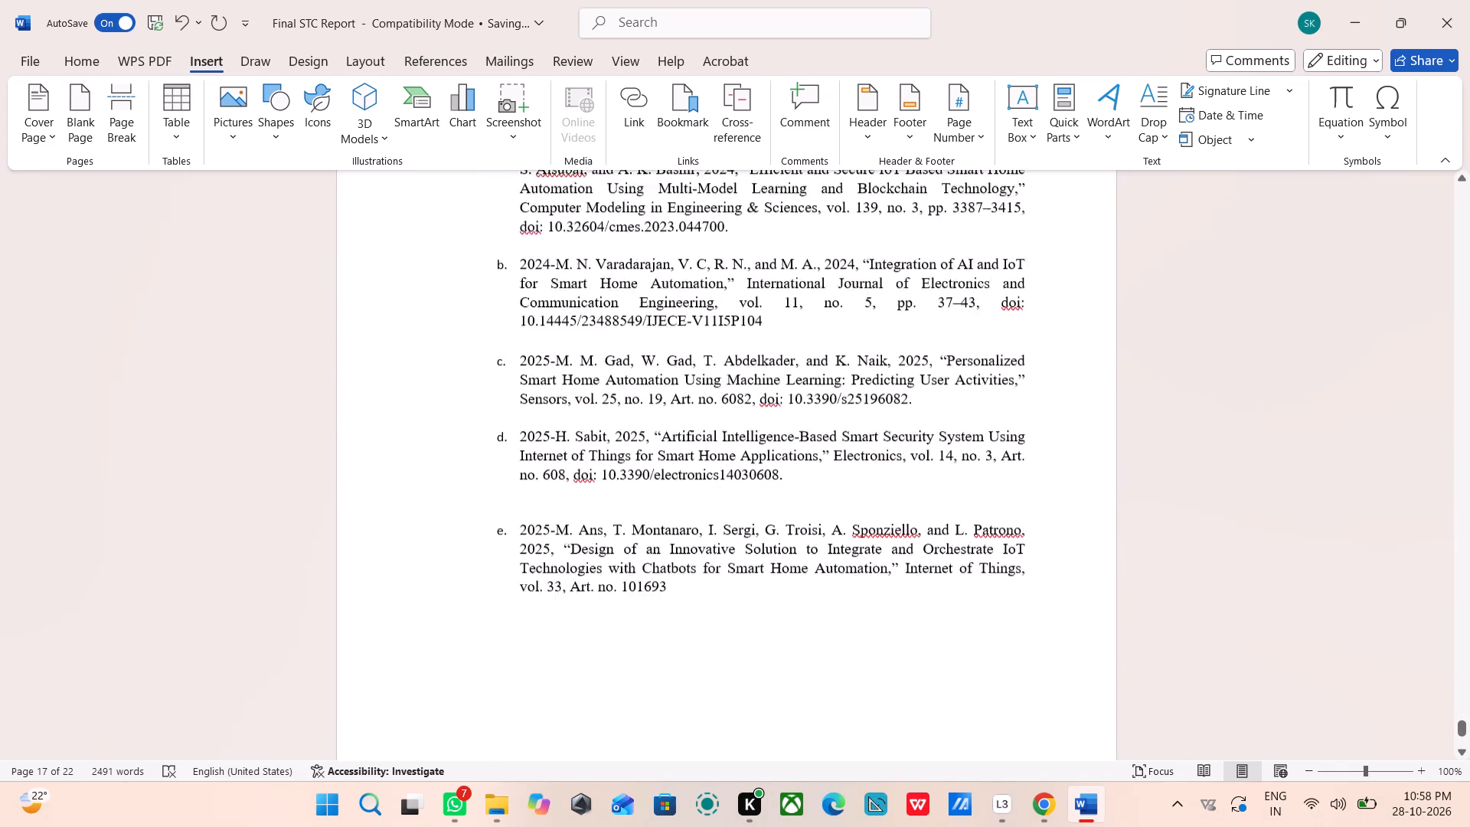
pyautogui.scroll(1, 579, 541)
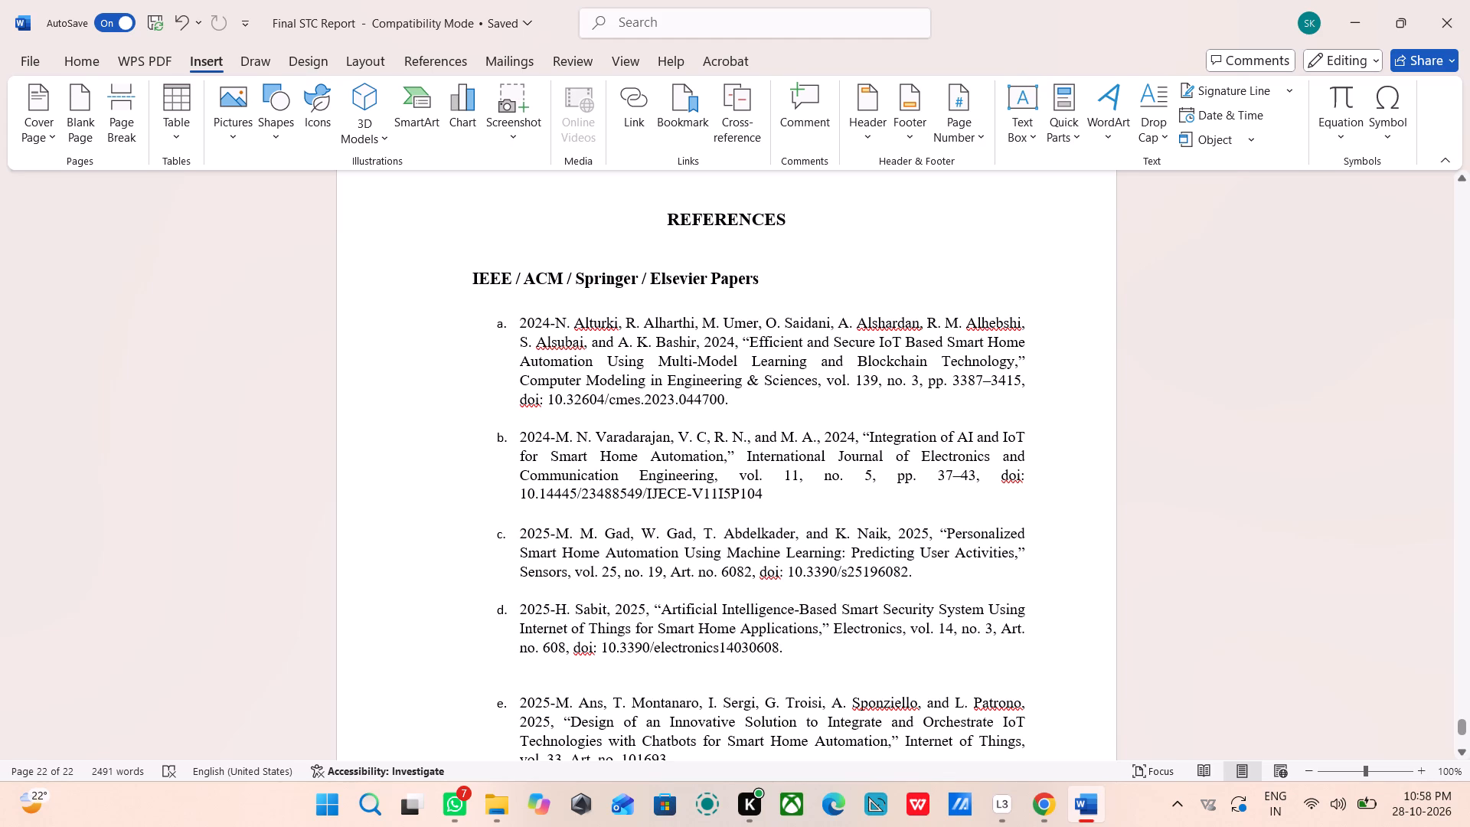
pyautogui.scroll(-2, 717, 476)
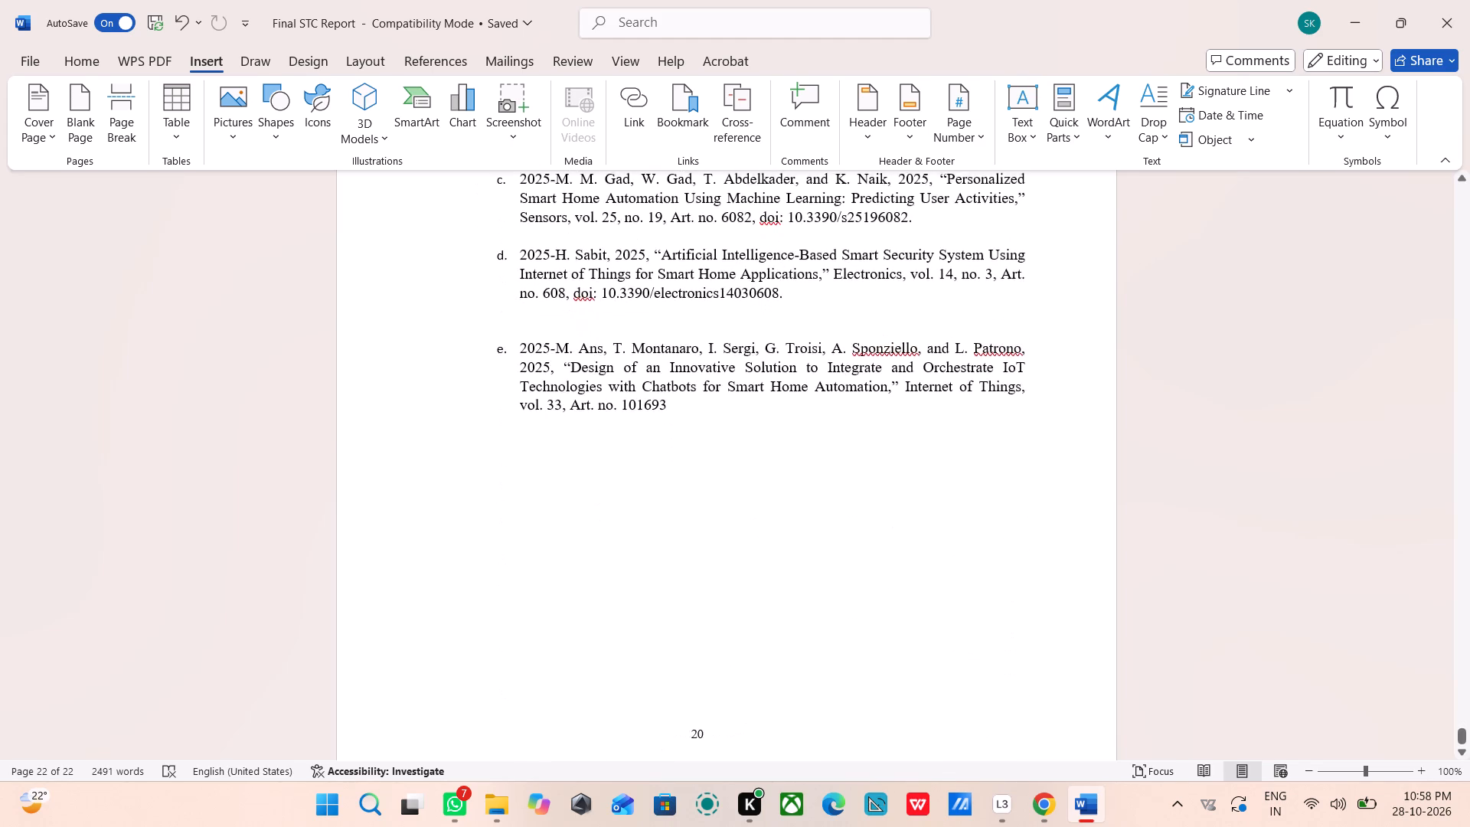
pyautogui.scroll(3, 717, 476)
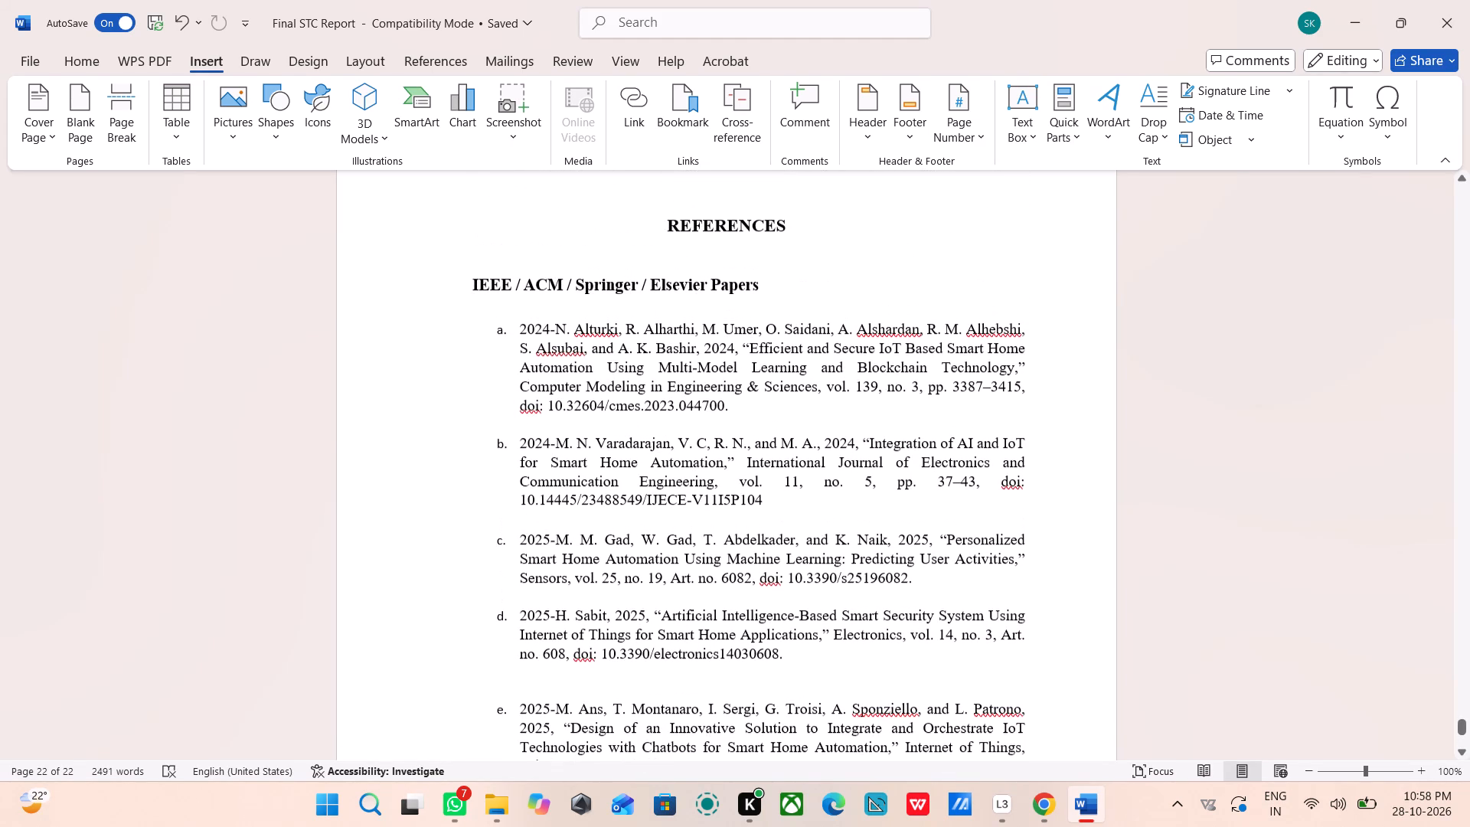
pyautogui.scroll(-1, 717, 476)
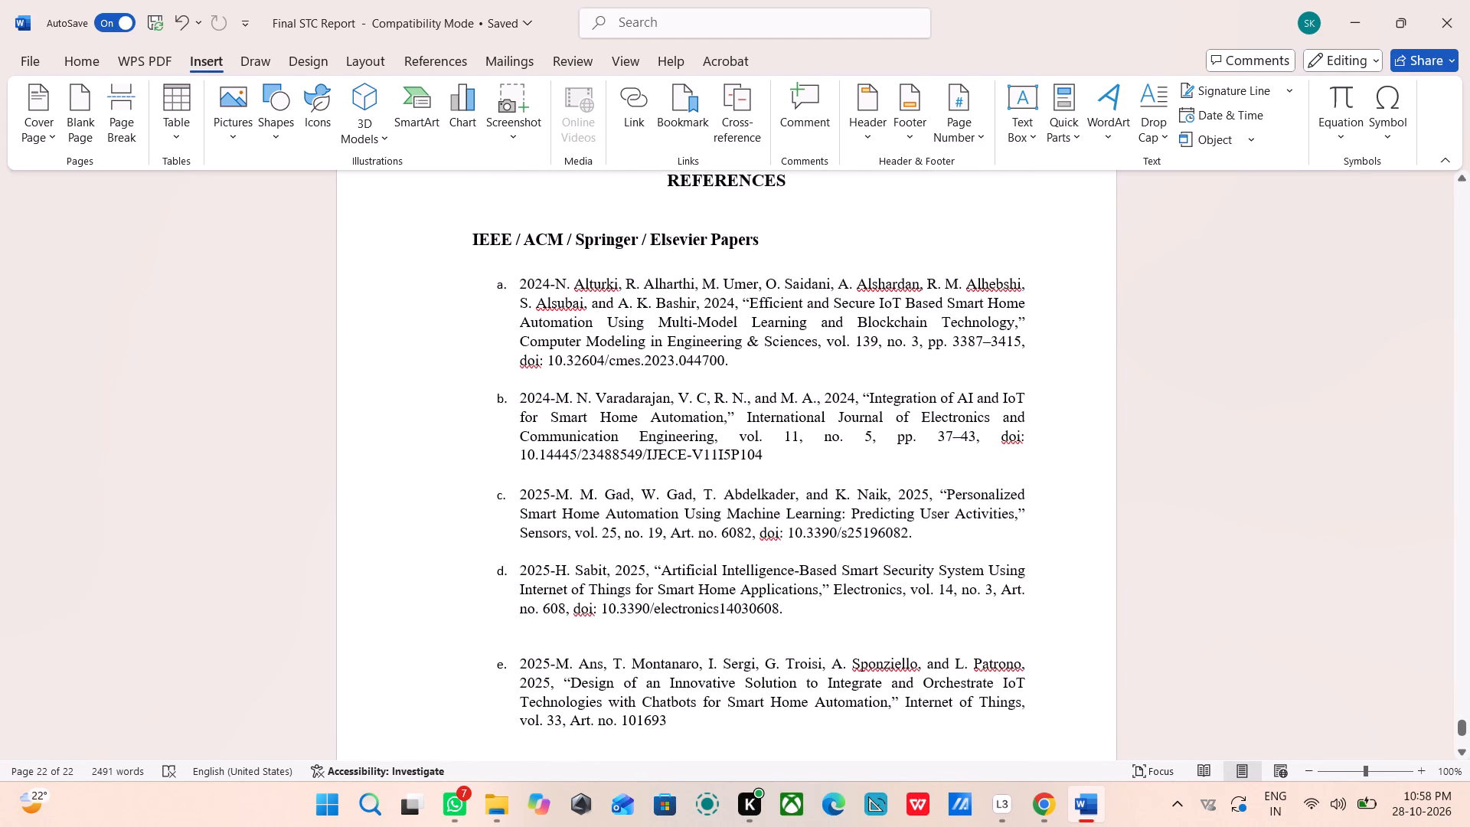
pyautogui.scroll(-2, 717, 476)
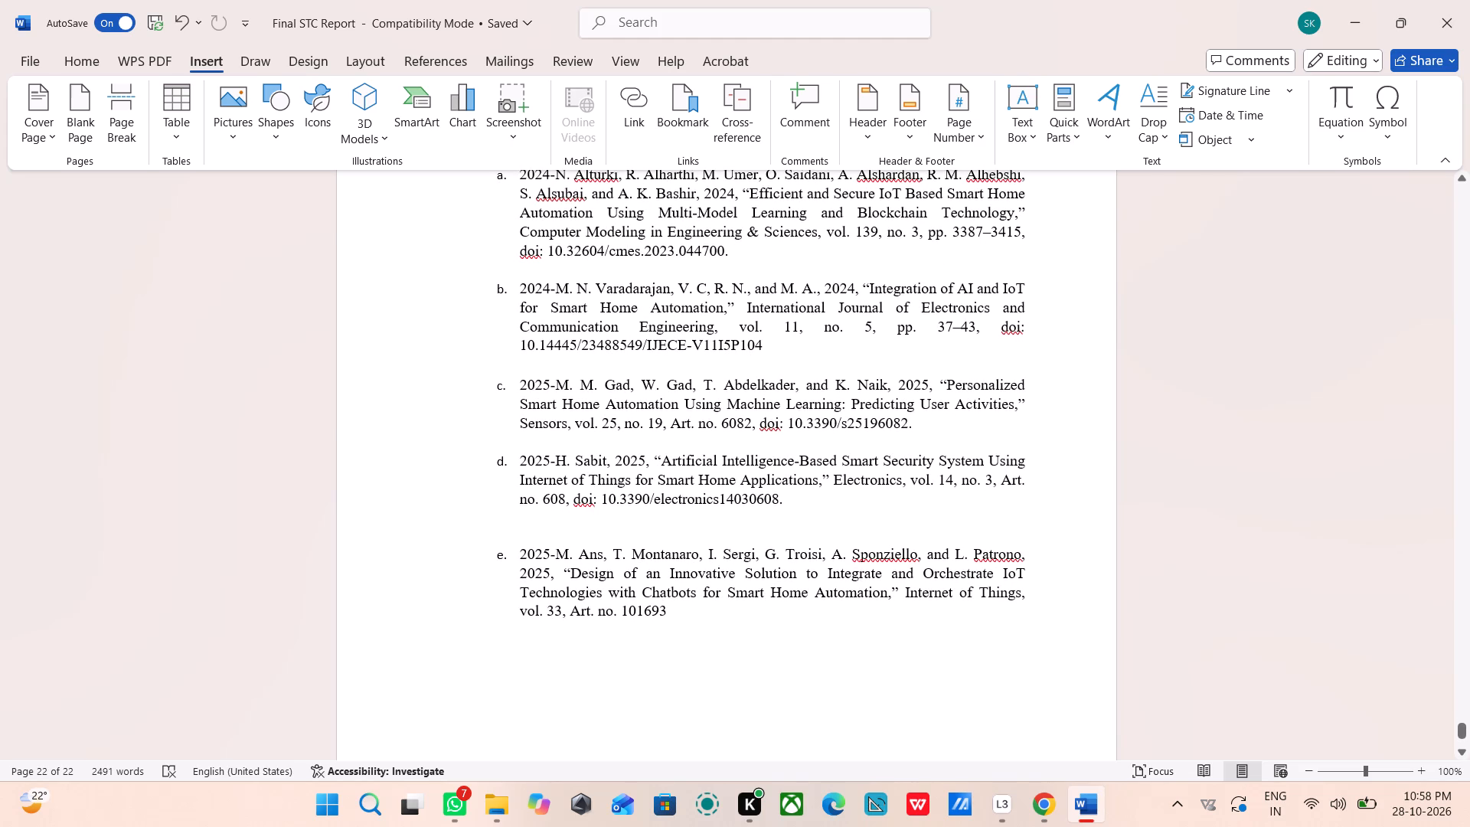
# Save the Final STC Report document.
pyautogui.hotkey('ctrl', 's')
pyautogui.hotkey('ctrl', 's')
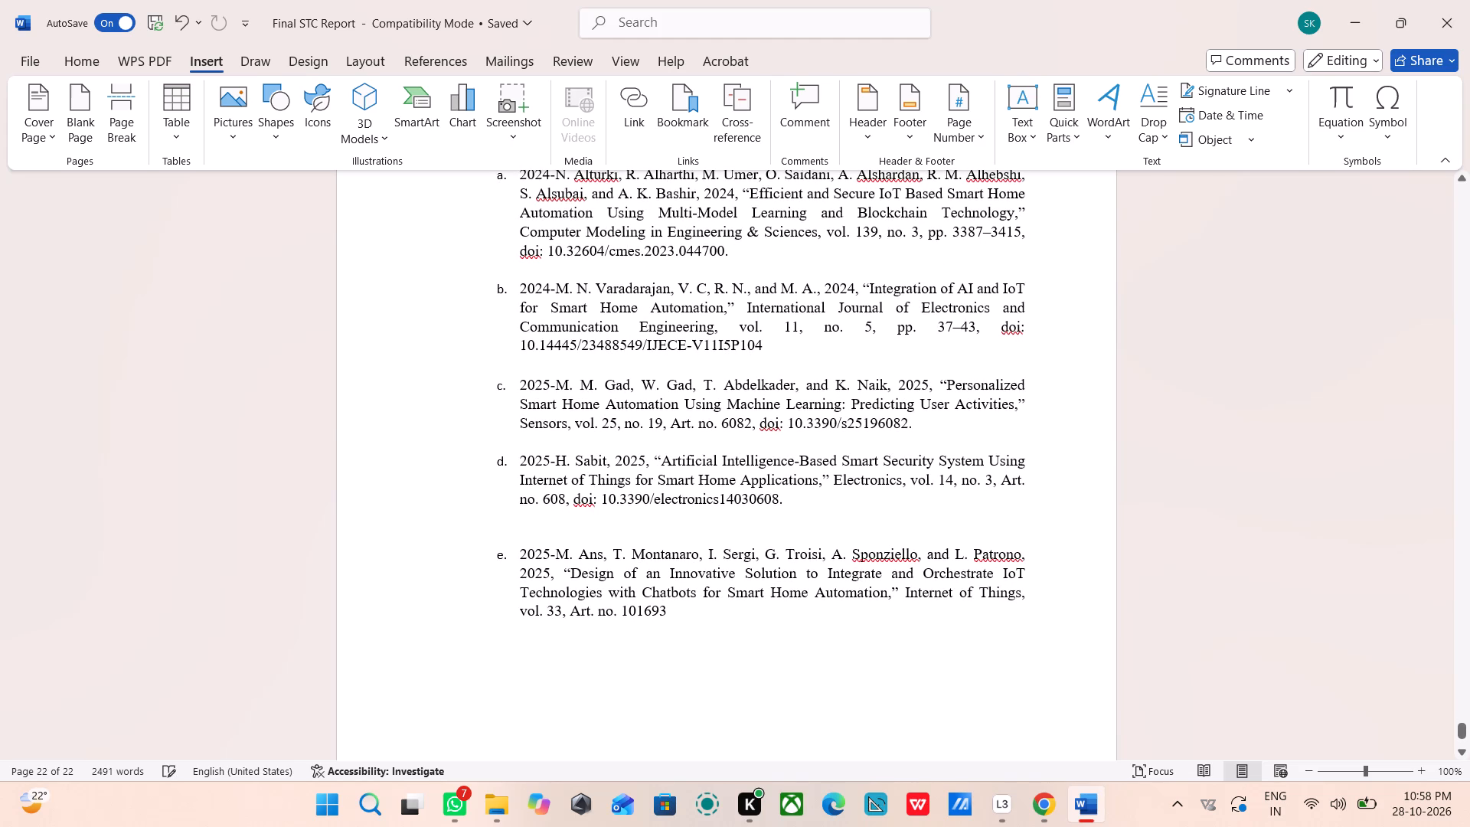
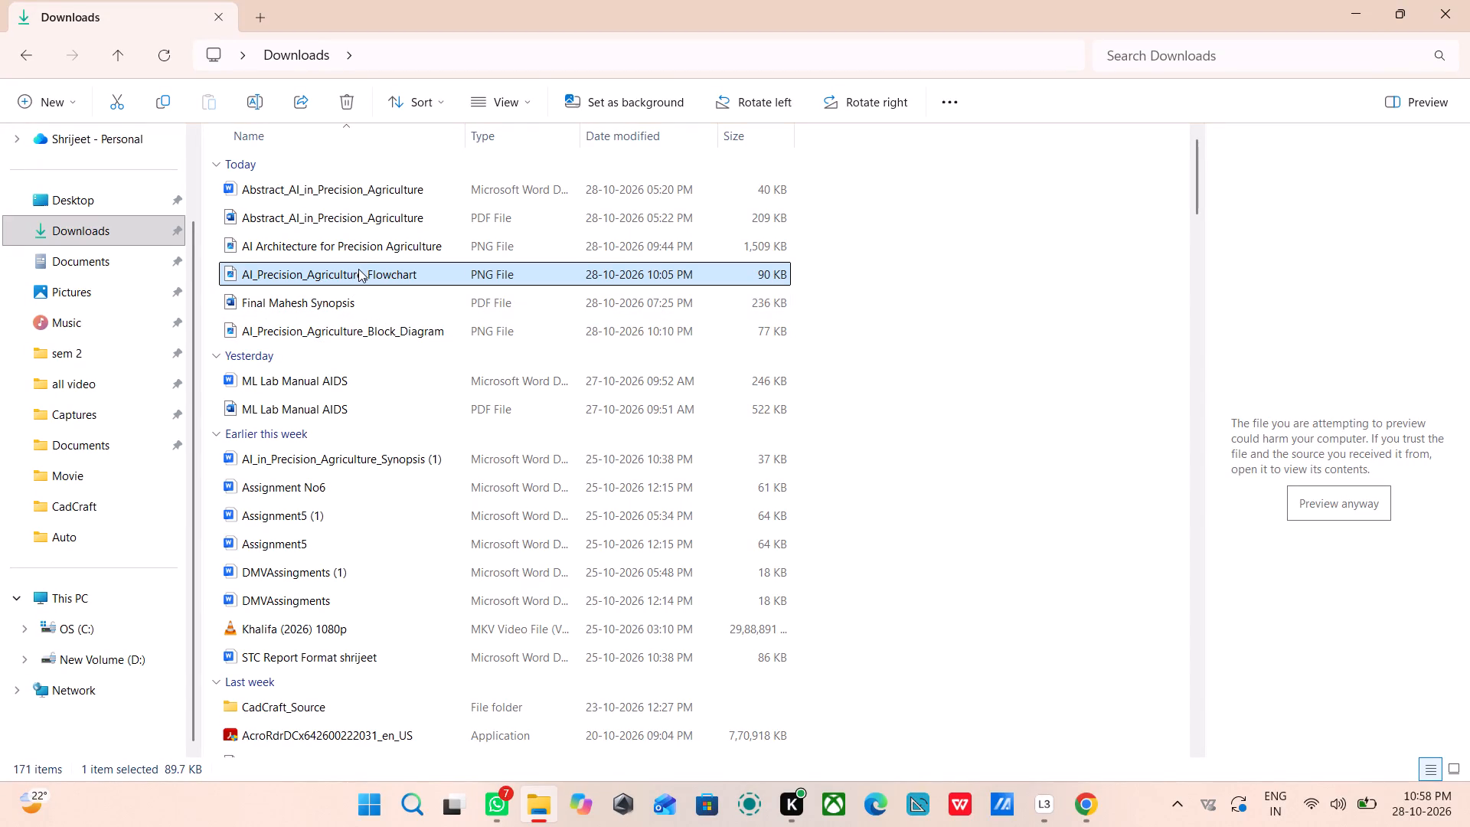
# Open the Abstract_AI_in_Precision_Agriculture PDF file from the Downloads folder.
pyautogui.click(354, 208)
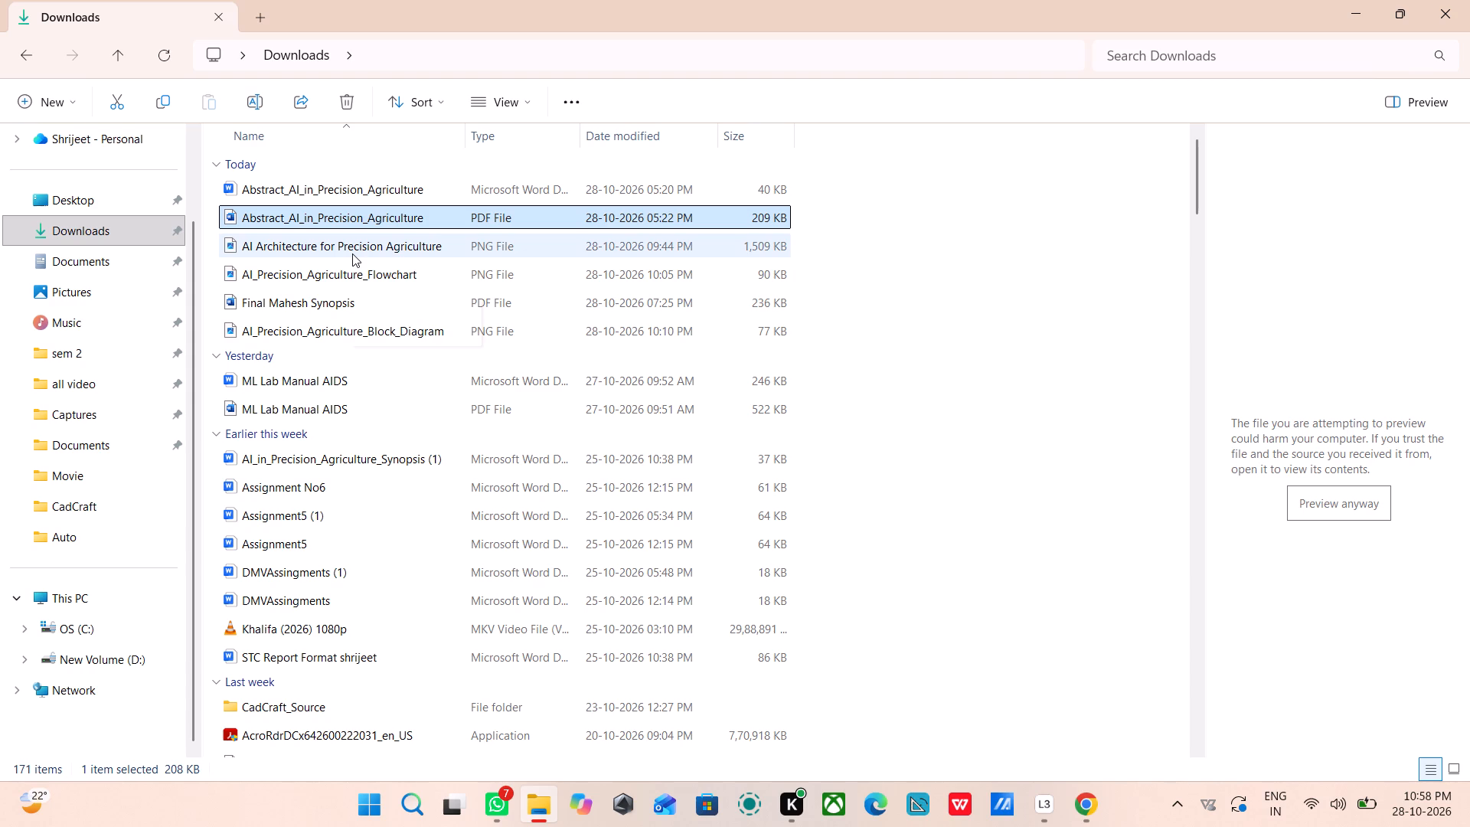
pyautogui.doubleClick(354, 226)
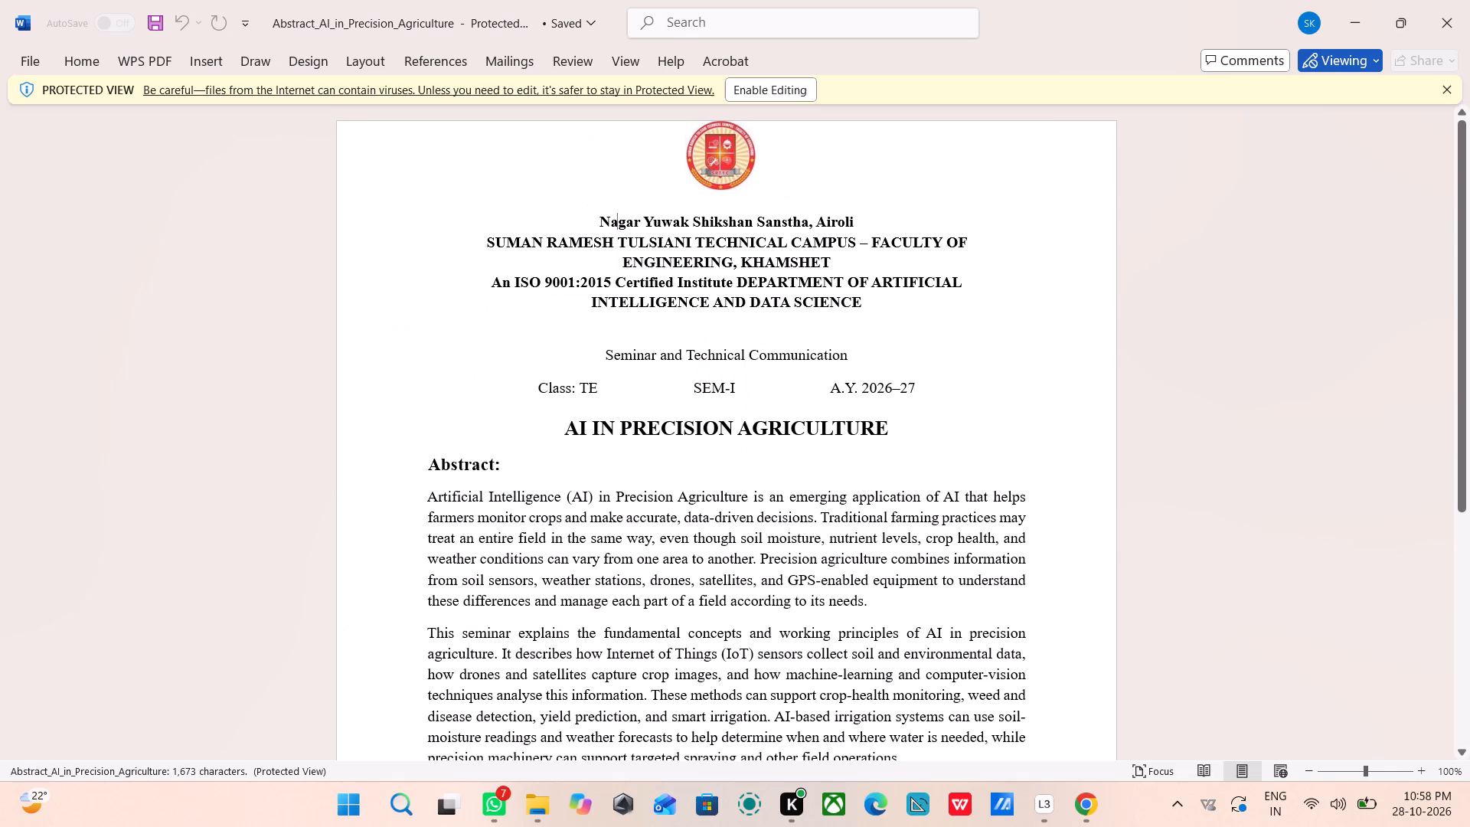
# Look over the Abstract_AI_in_Precision_Agriculture PDF and its Word version, closing each one after viewing.
pyautogui.scroll(-4, 754, 329)
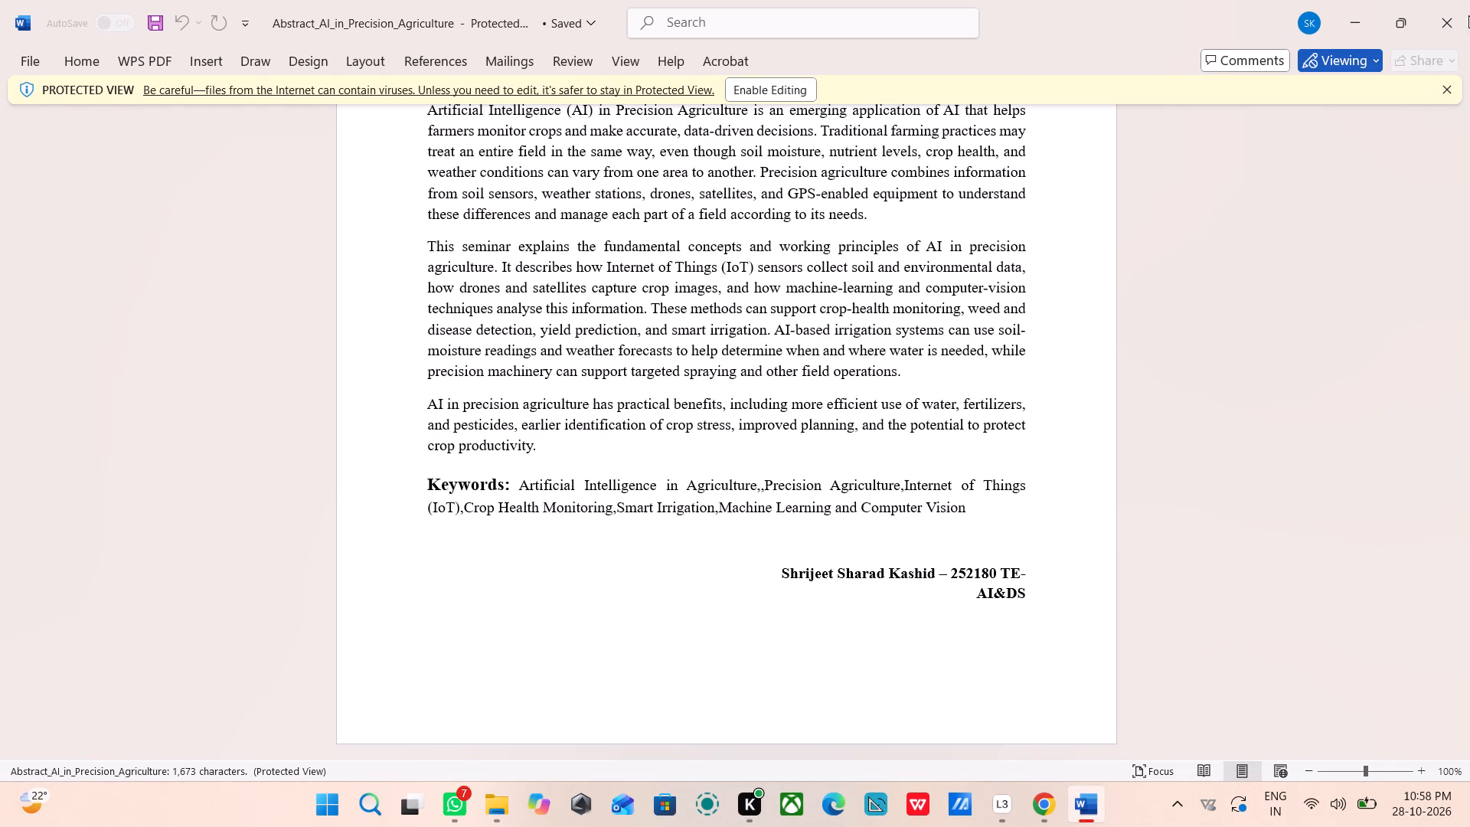
pyautogui.click(1469, 22)
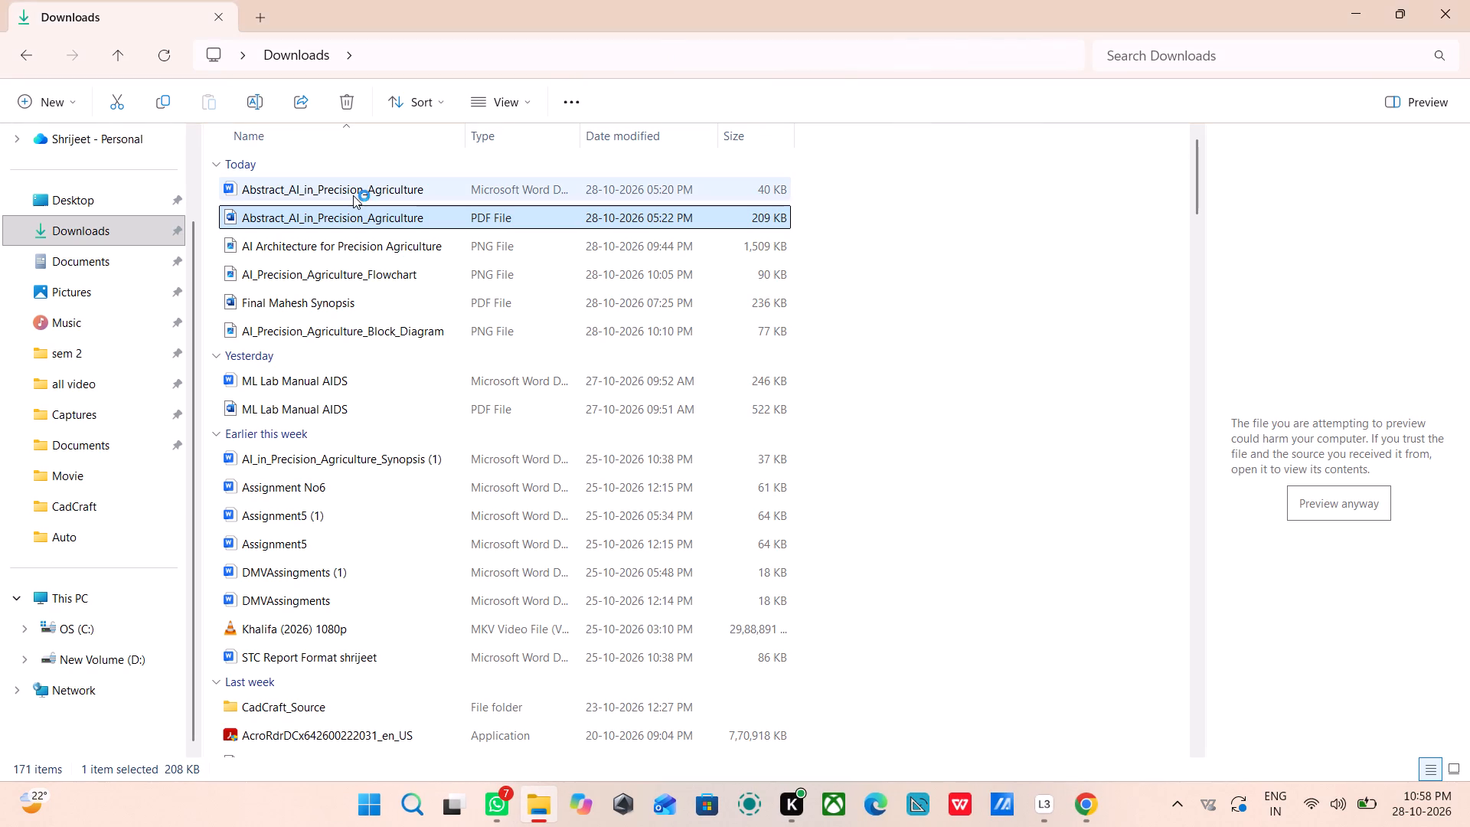
pyautogui.doubleClick(353, 195)
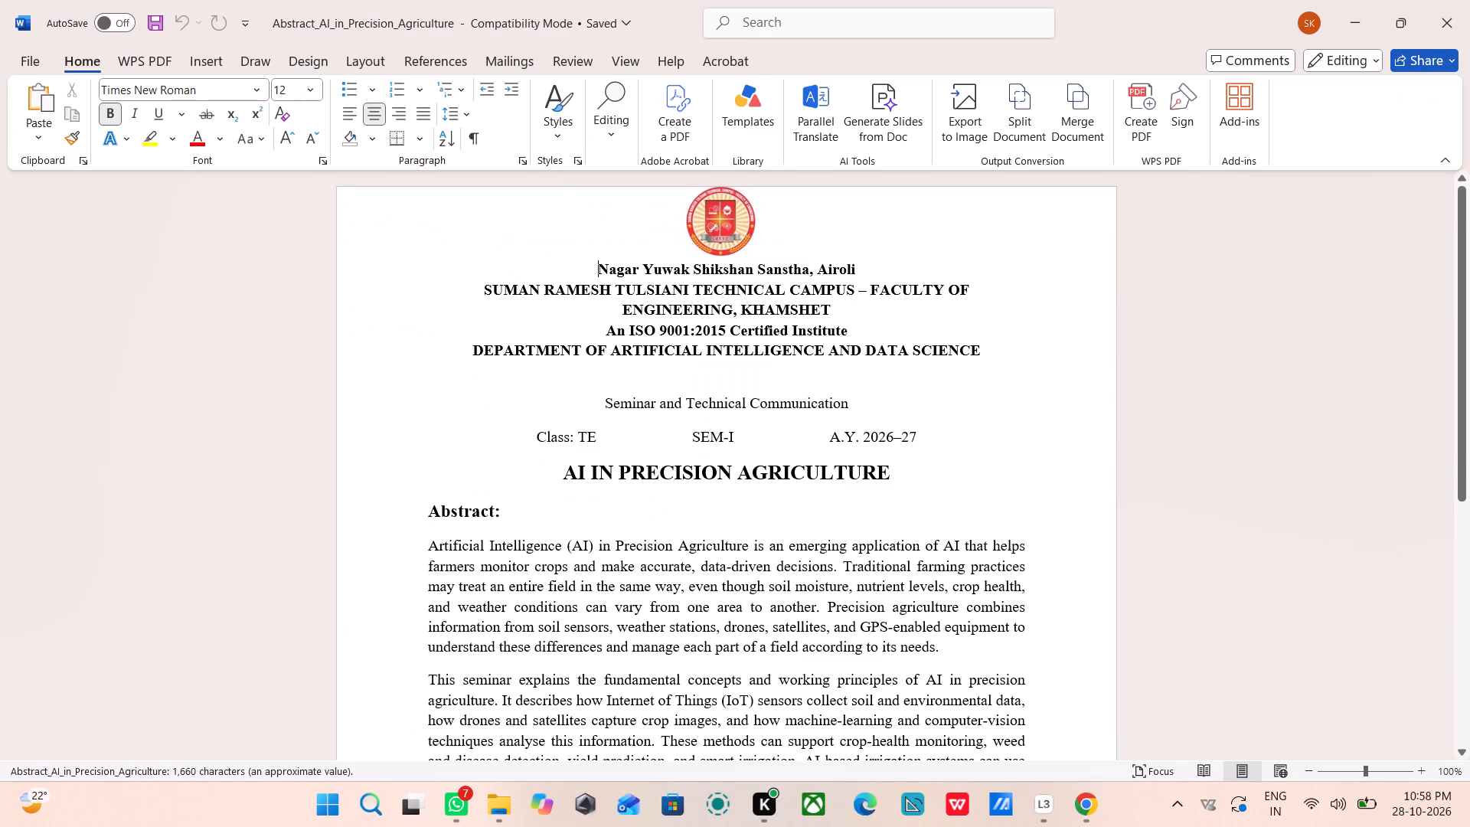
pyautogui.click(1469, 0)
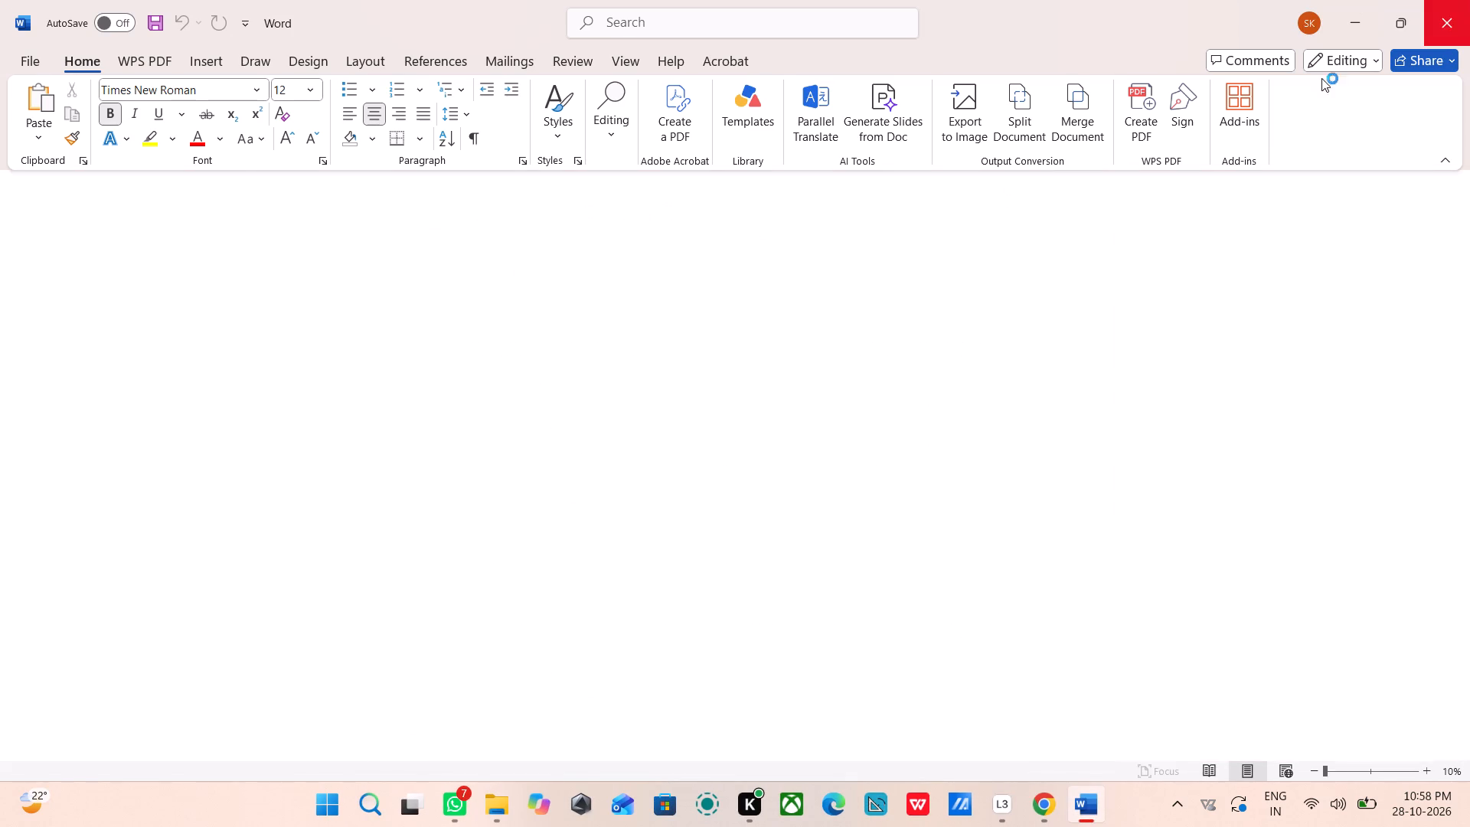
# Browse the Downloads folder's recent files for the seminar documents, checking the Desktop and Downloads locations.
pyautogui.scroll(-1, 441, 360)
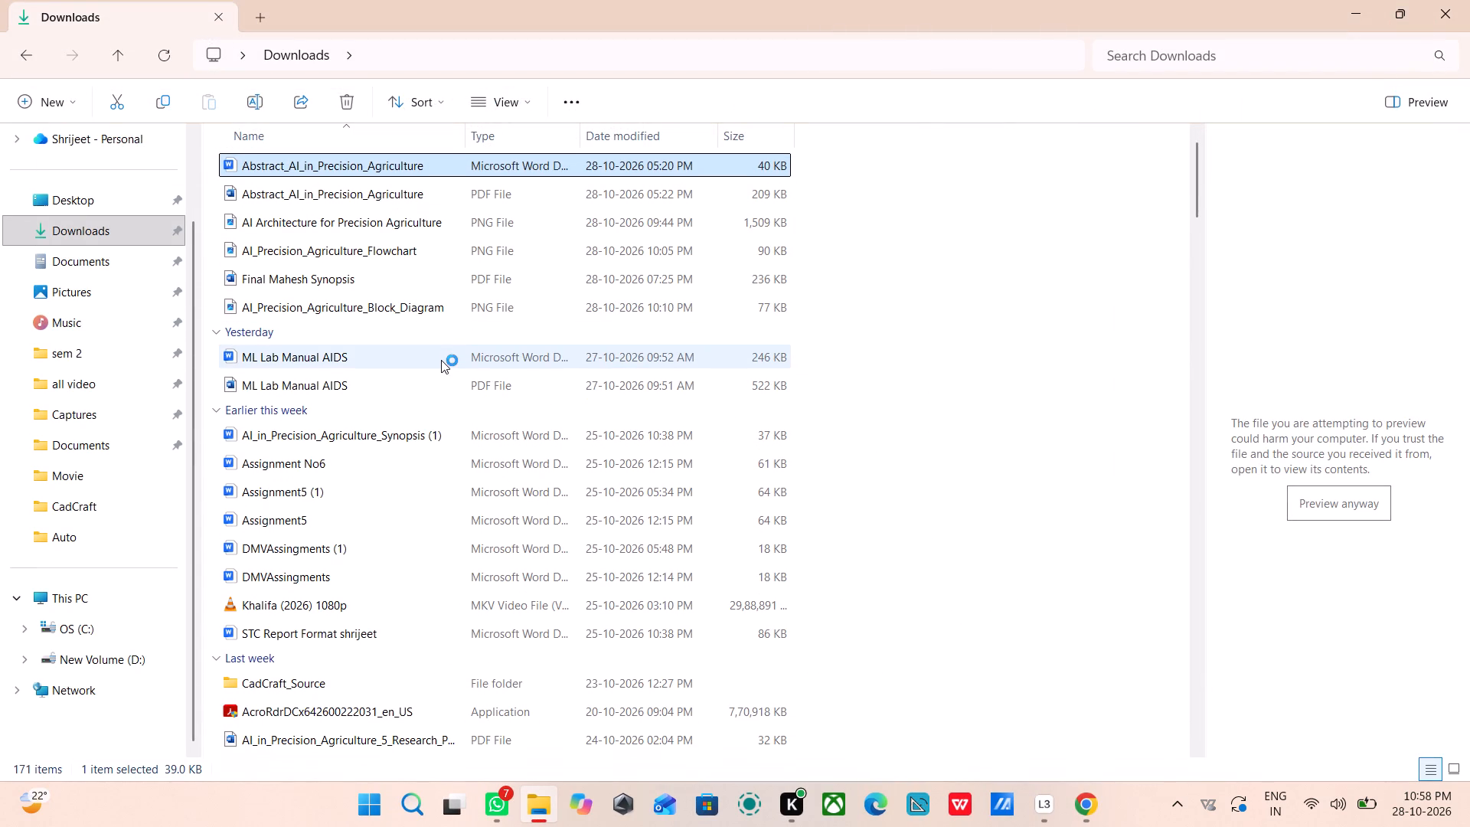
pyautogui.scroll(-1, 441, 360)
pyautogui.scroll(1, 360, 257)
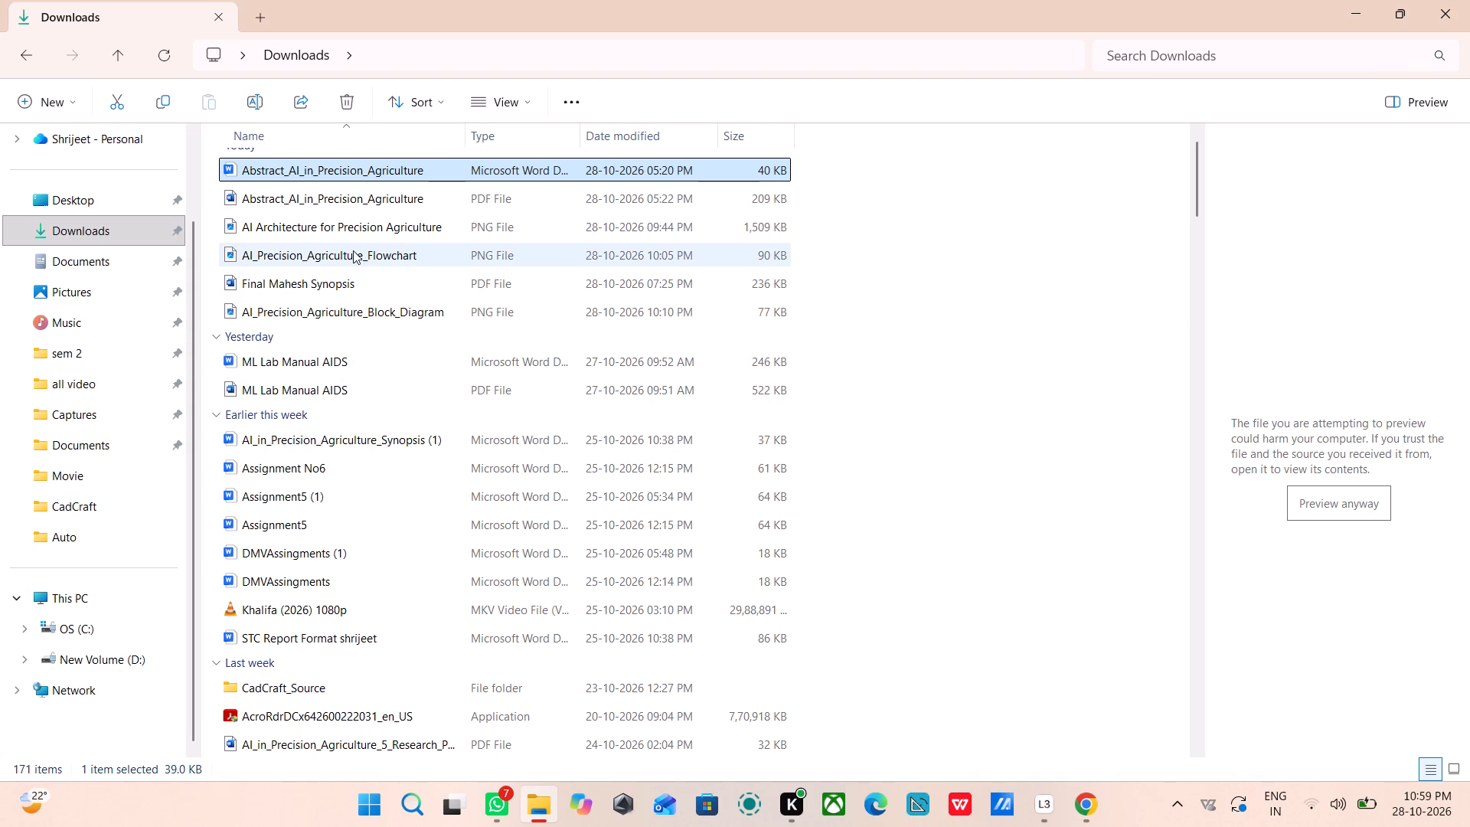
pyautogui.scroll(1, 328, 275)
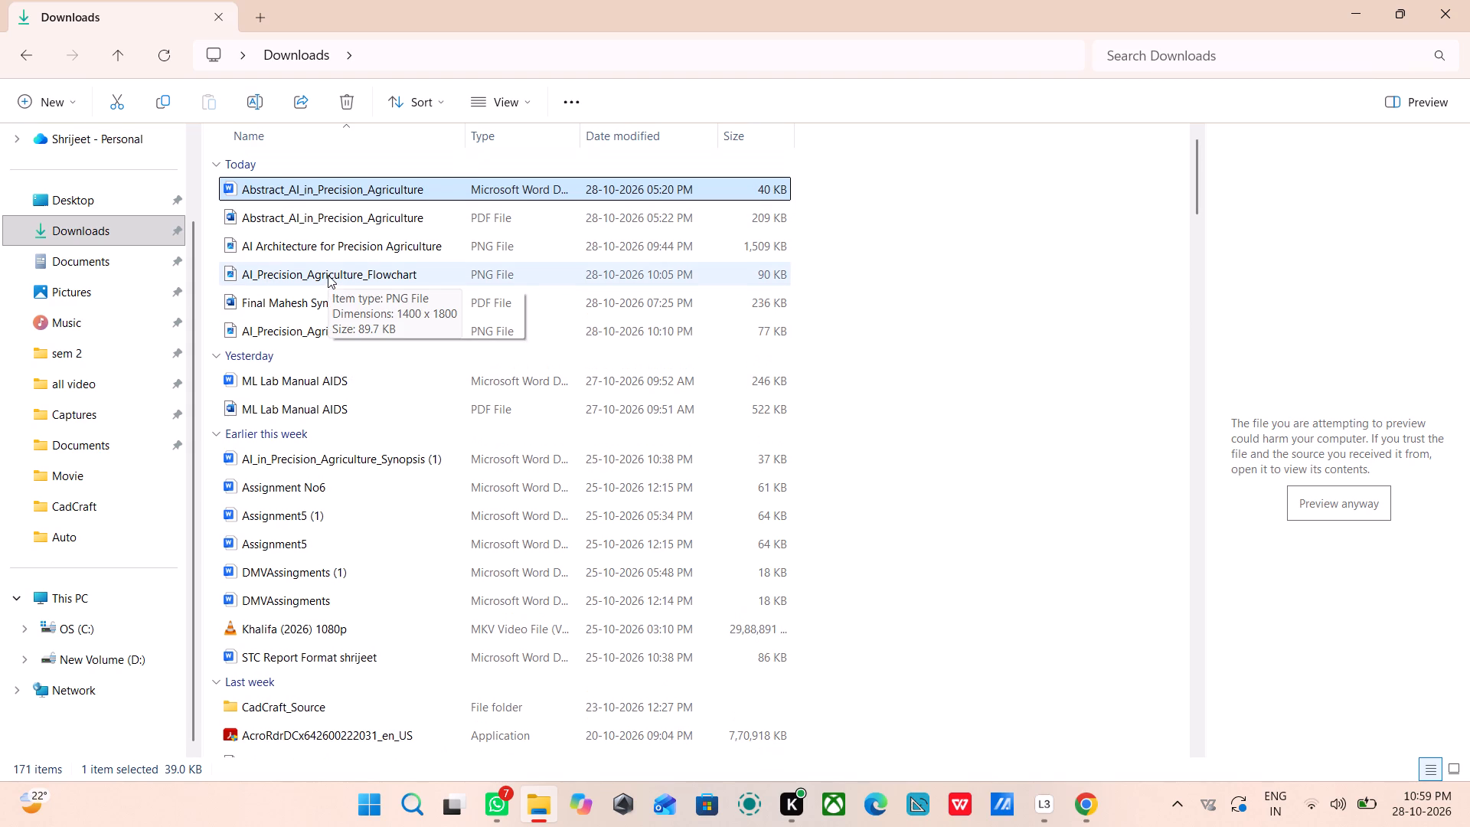
pyautogui.scroll(3, 328, 275)
pyautogui.click(48, 192)
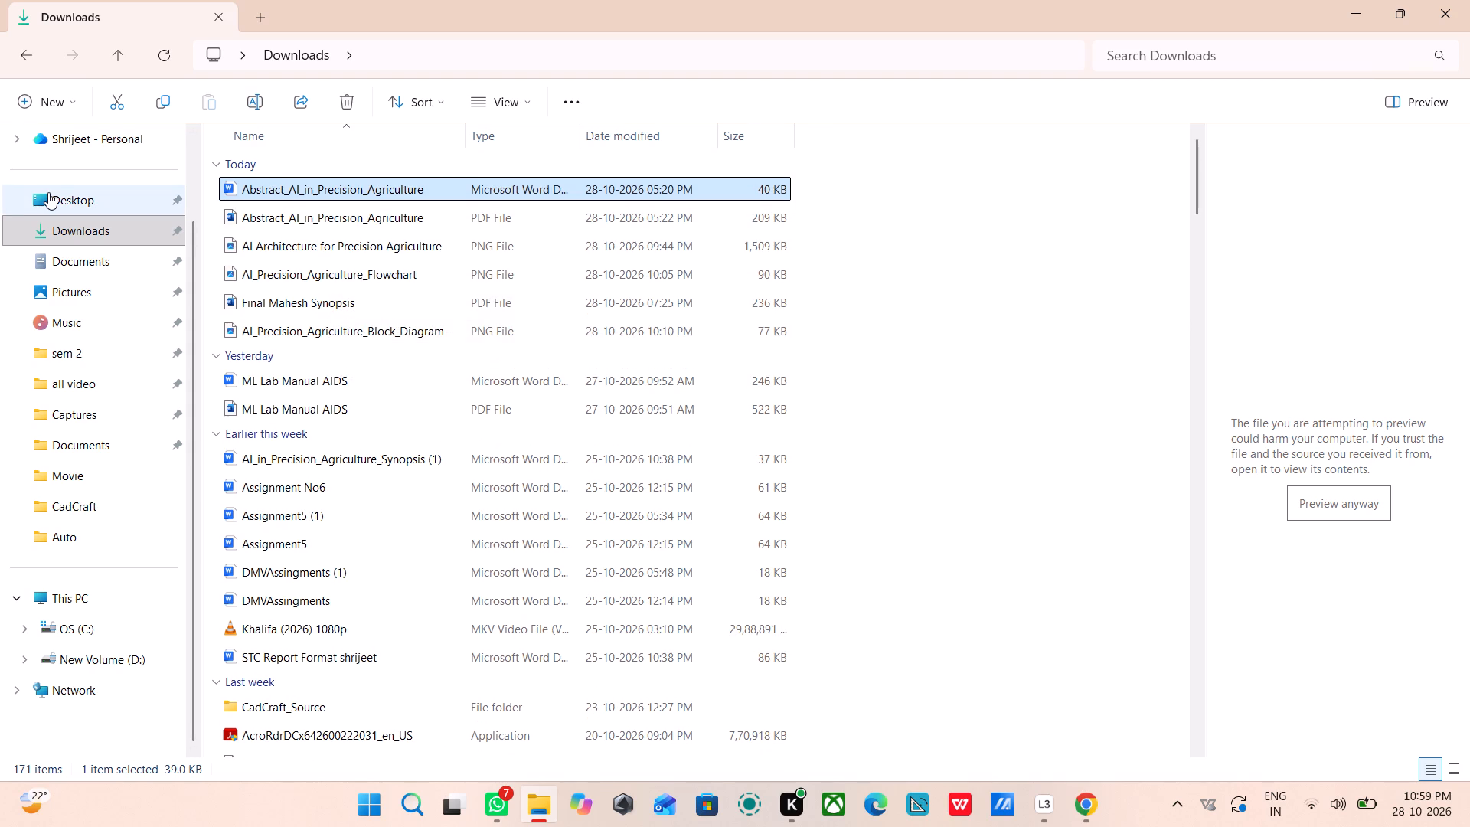
pyautogui.click(53, 242)
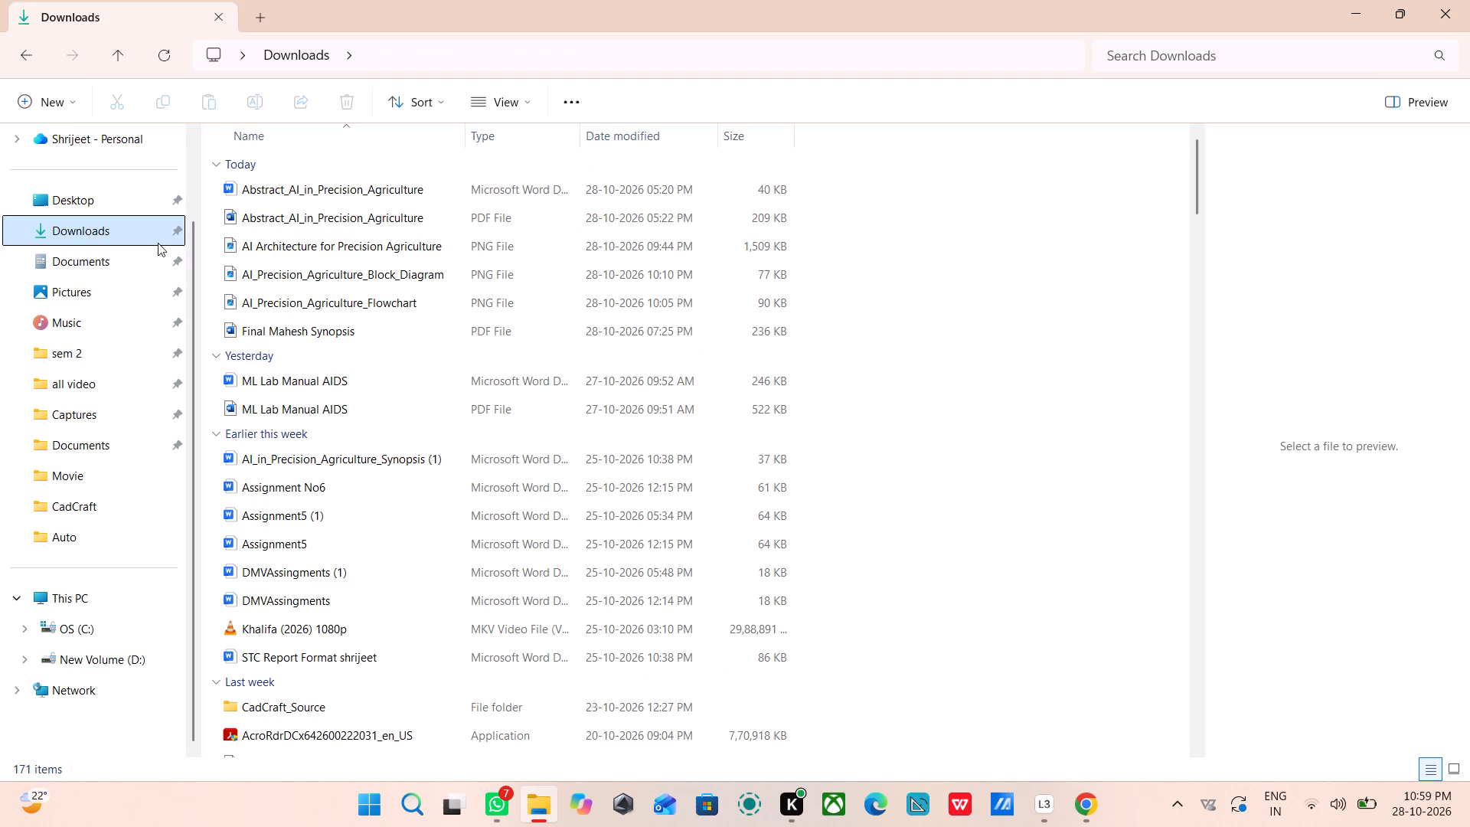
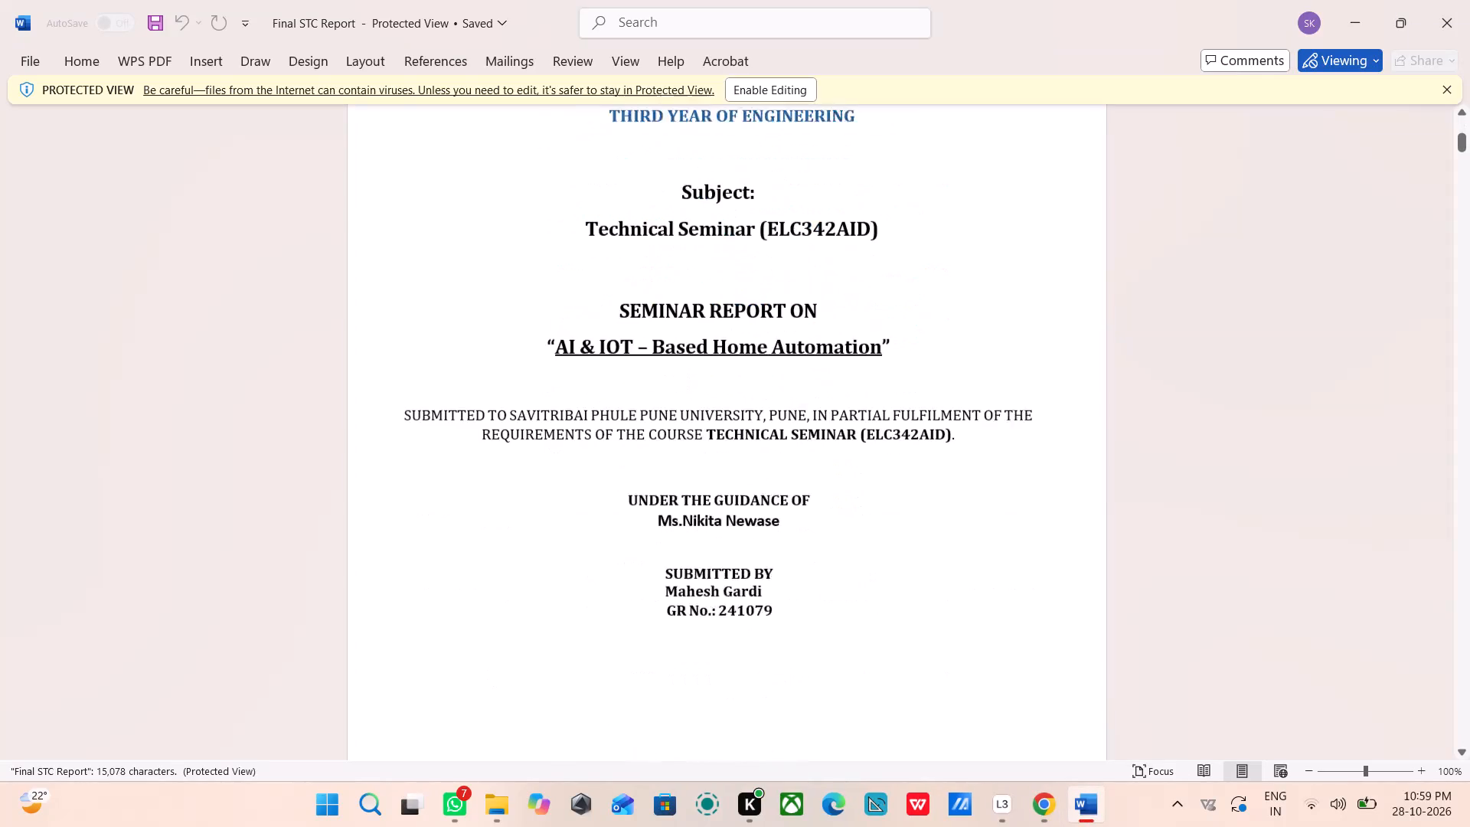
# Look over the Final STC Report's opening pages from the title page to the Acknowledgements, and dismiss the Protected View notice.
pyautogui.scroll(-1, 710, 361)
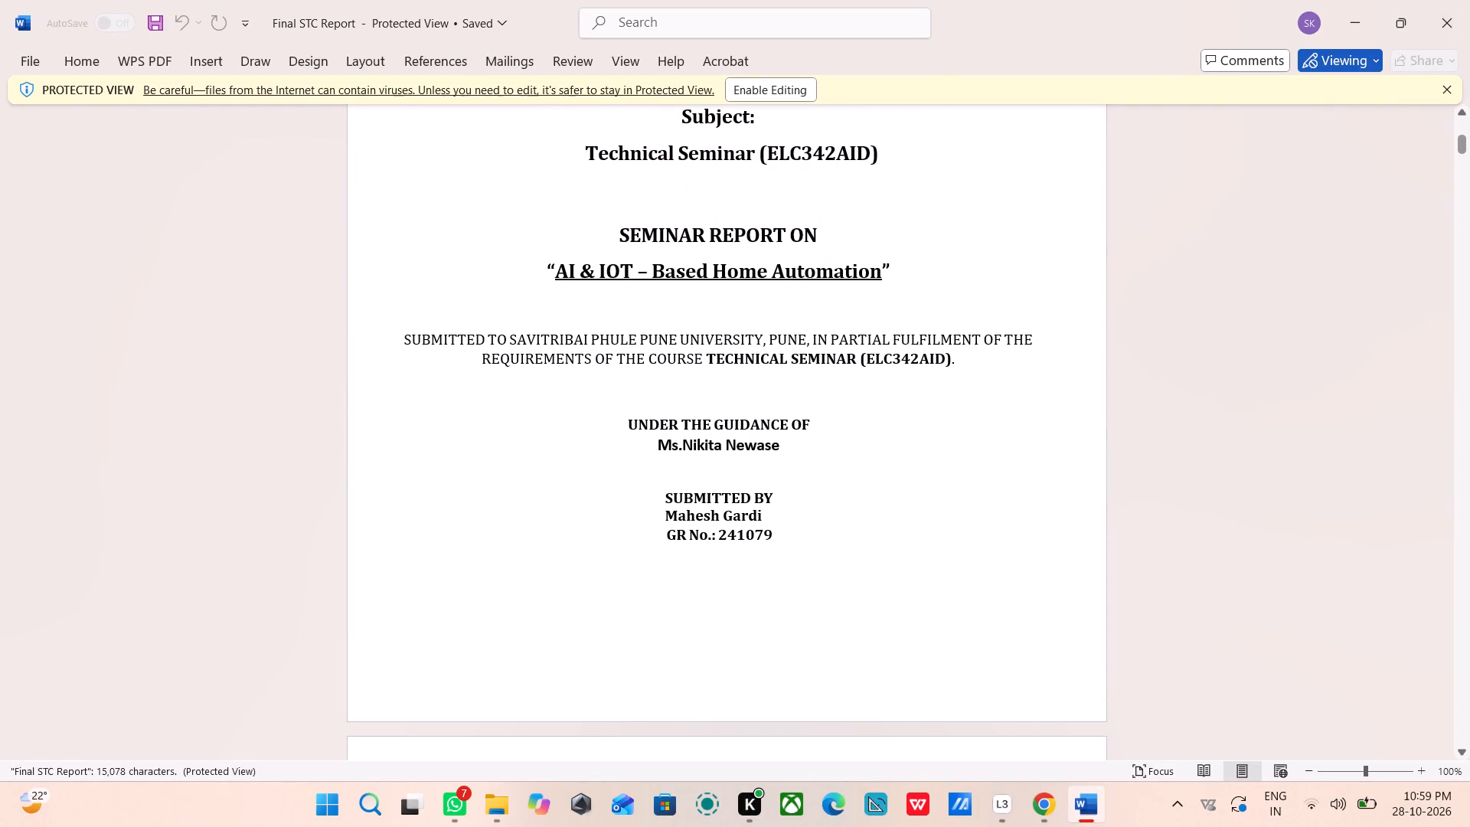
pyautogui.scroll(-7, 854, 519)
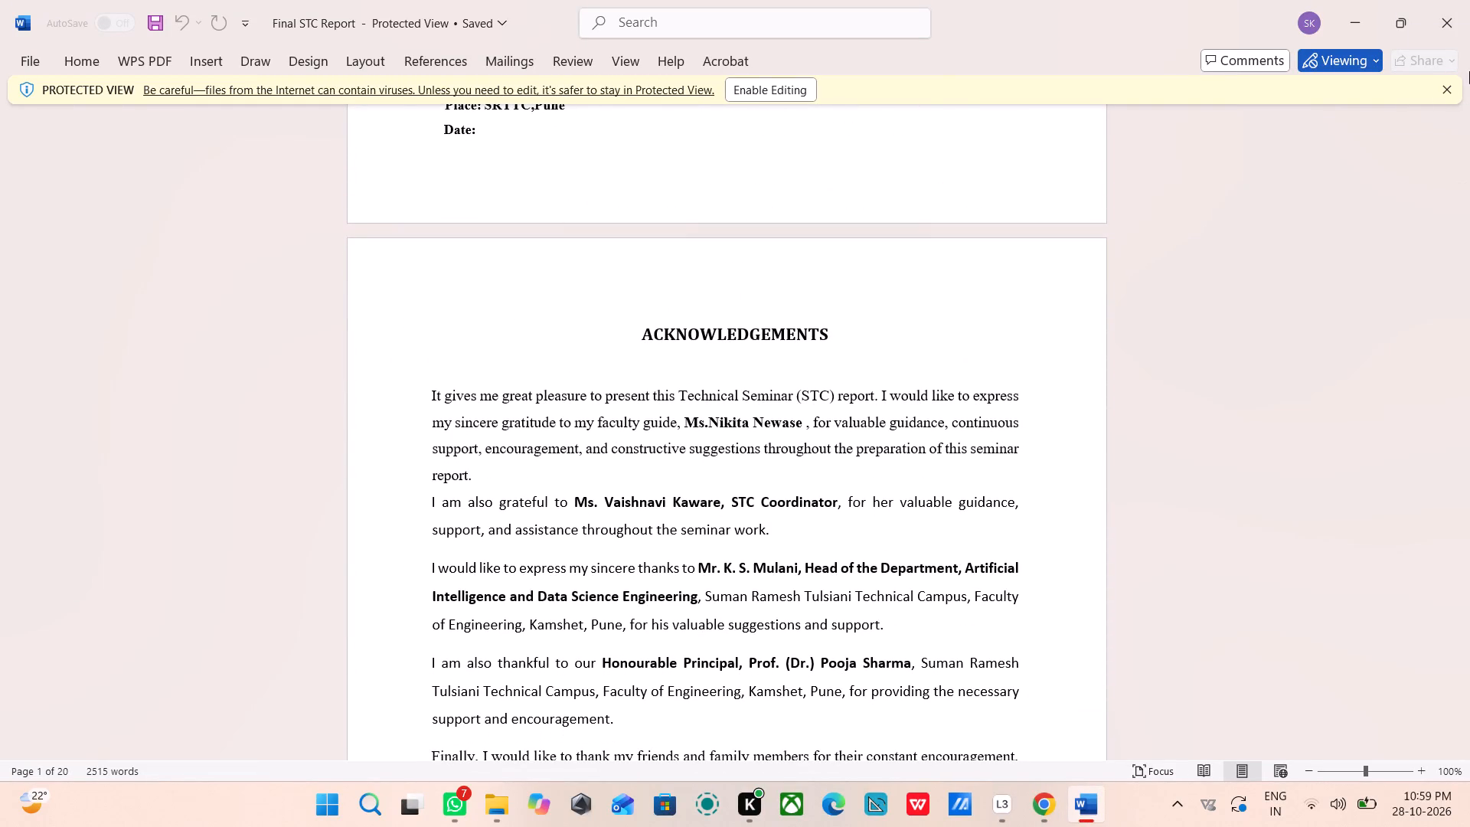
pyautogui.click(1439, 96)
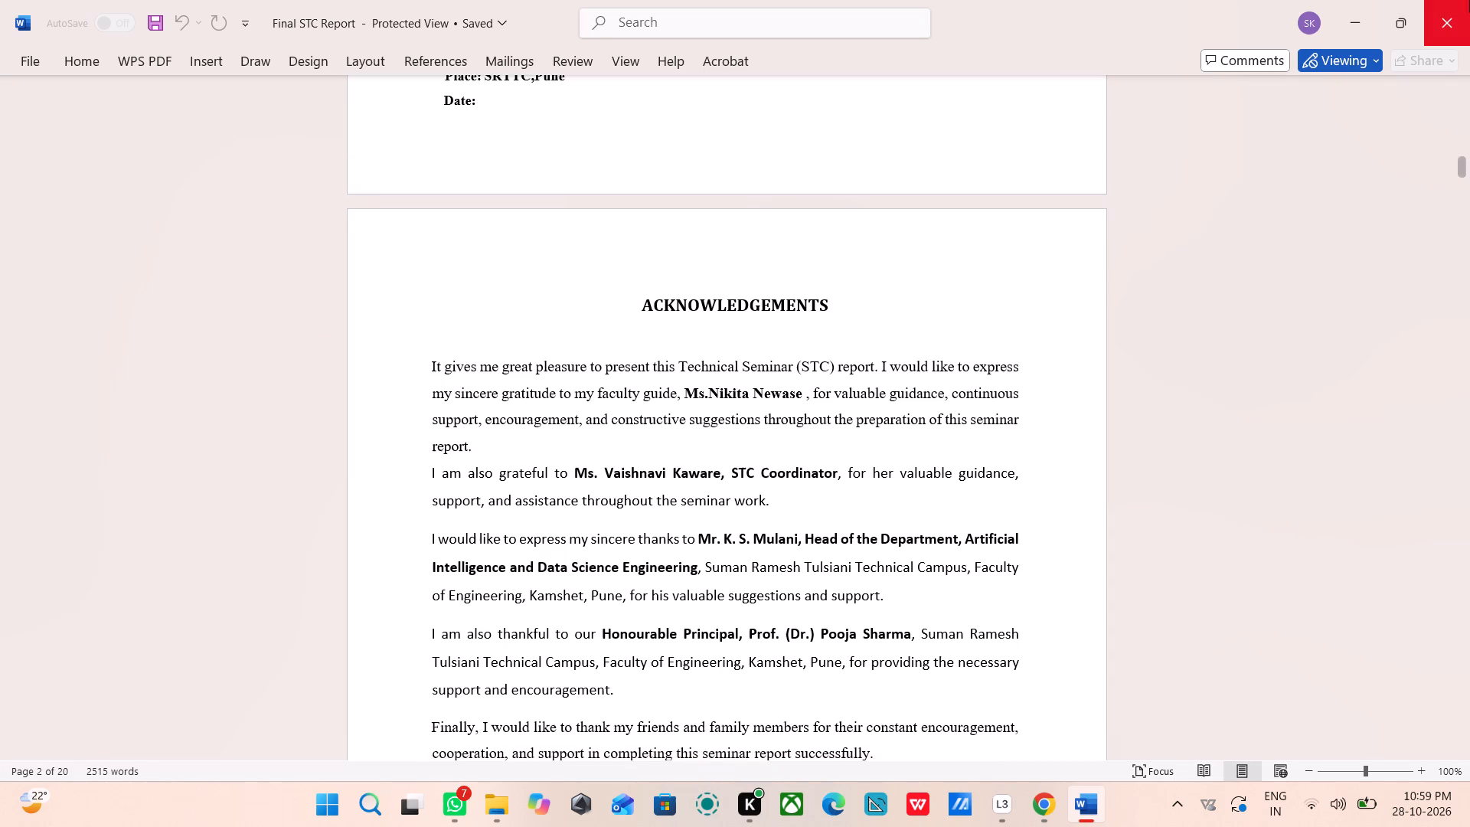
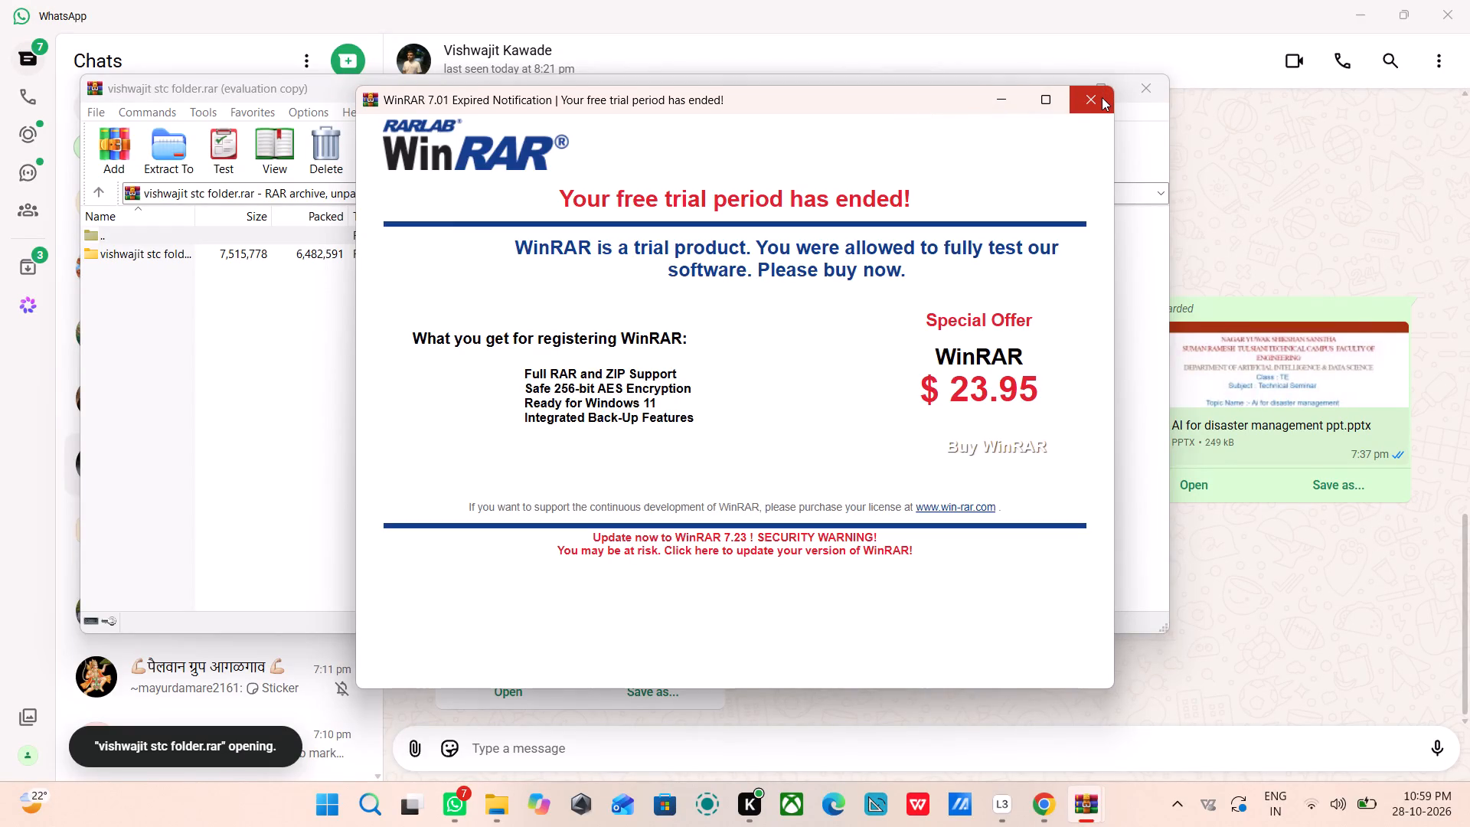
# Open the final synopsis Word document from the stc folder RAR archive, look over its cover page, and close it.
pyautogui.click(1102, 97)
pyautogui.click(129, 250)
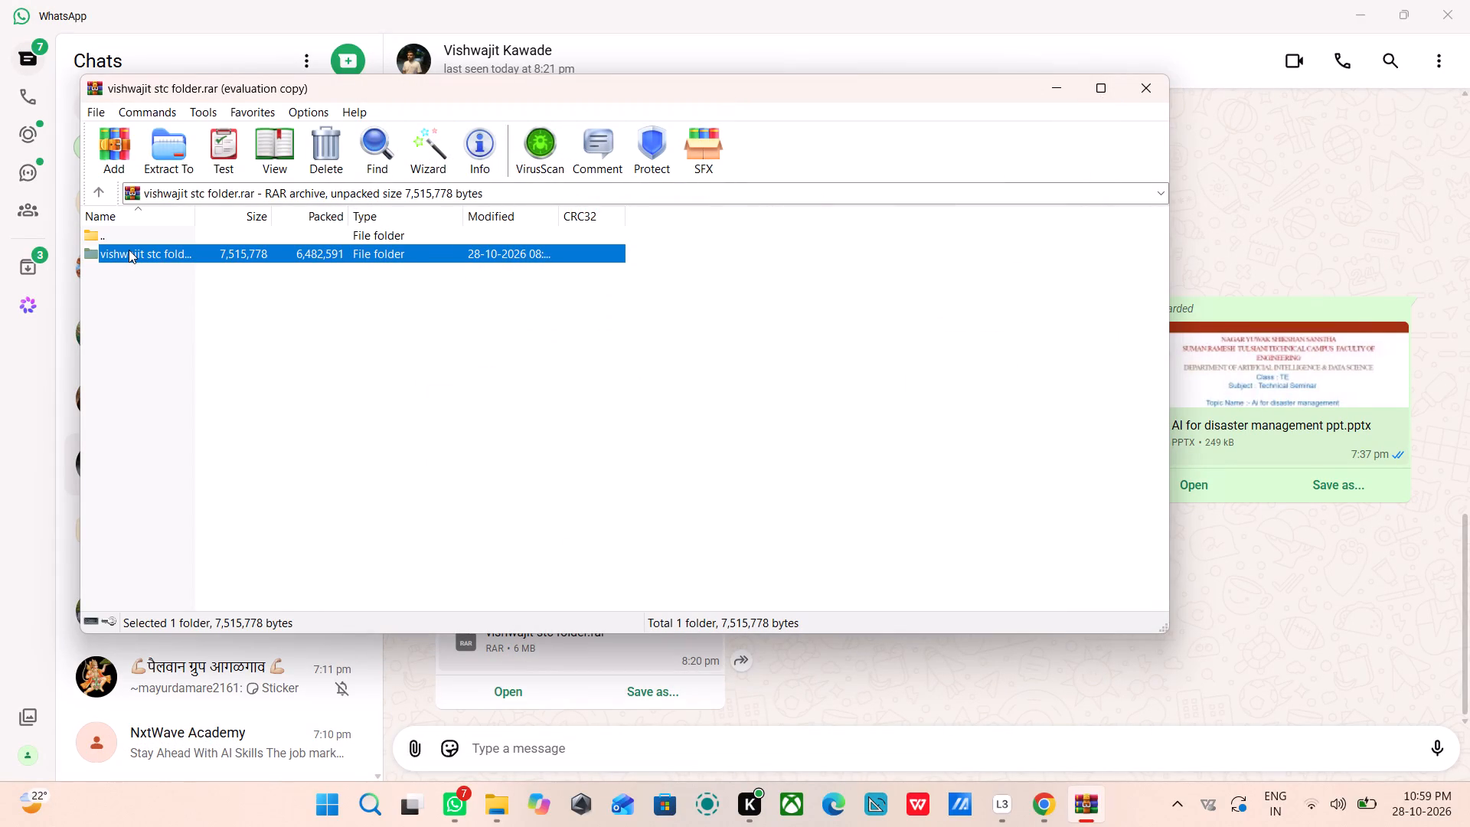
pyautogui.doubleClick(129, 250)
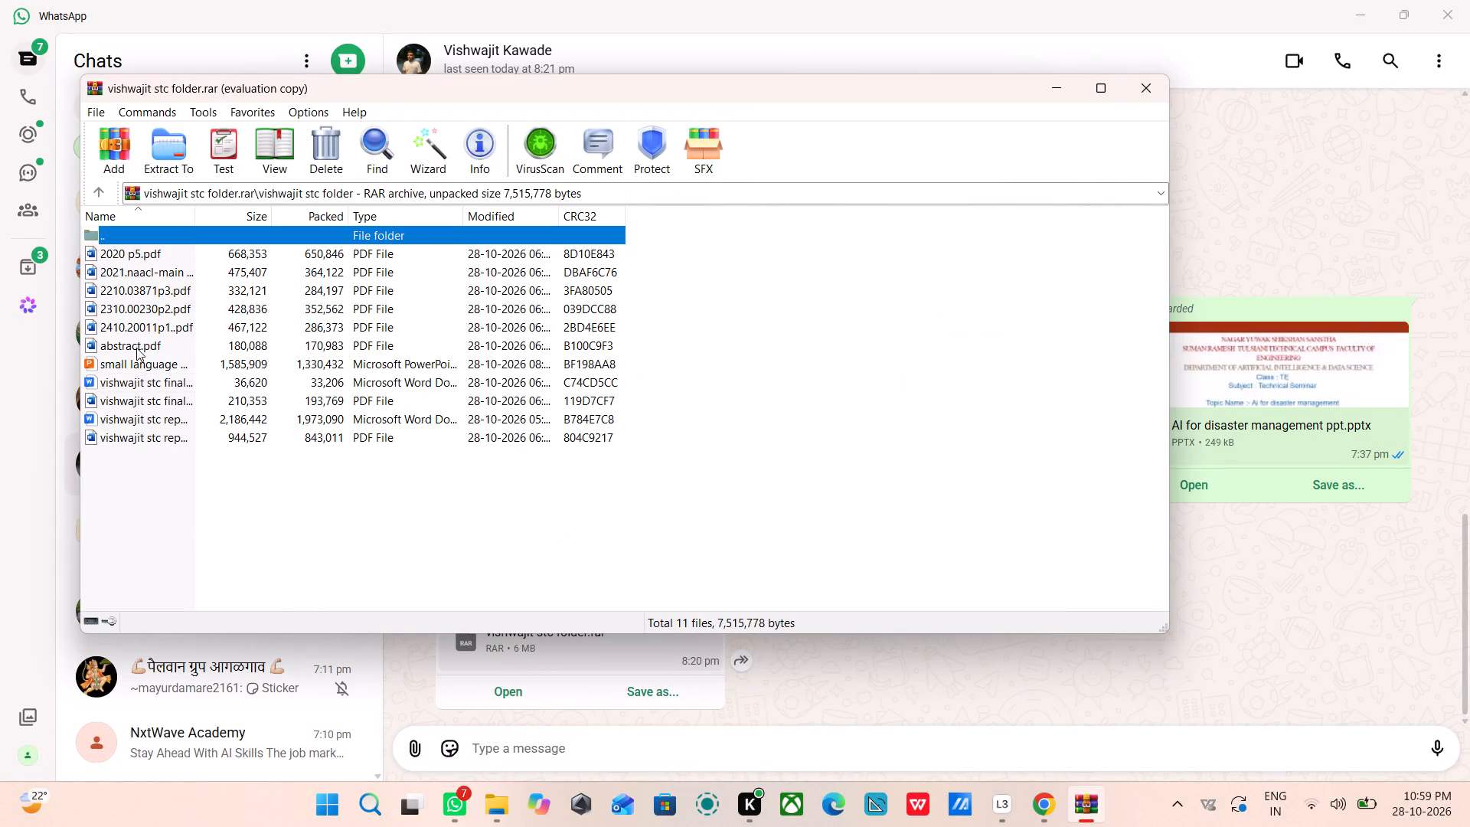
pyautogui.doubleClick(136, 381)
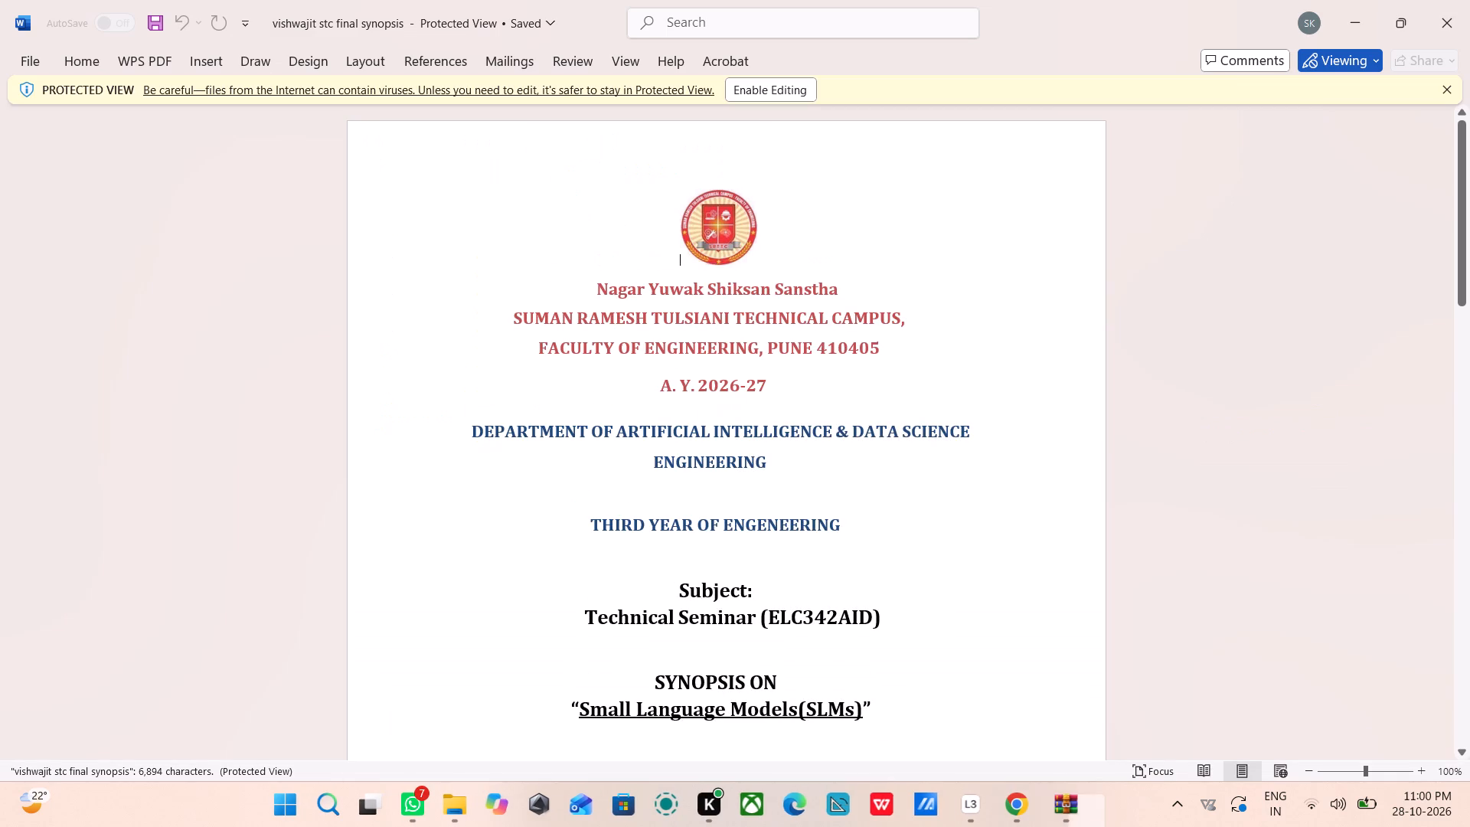
pyautogui.scroll(-2, 686, 562)
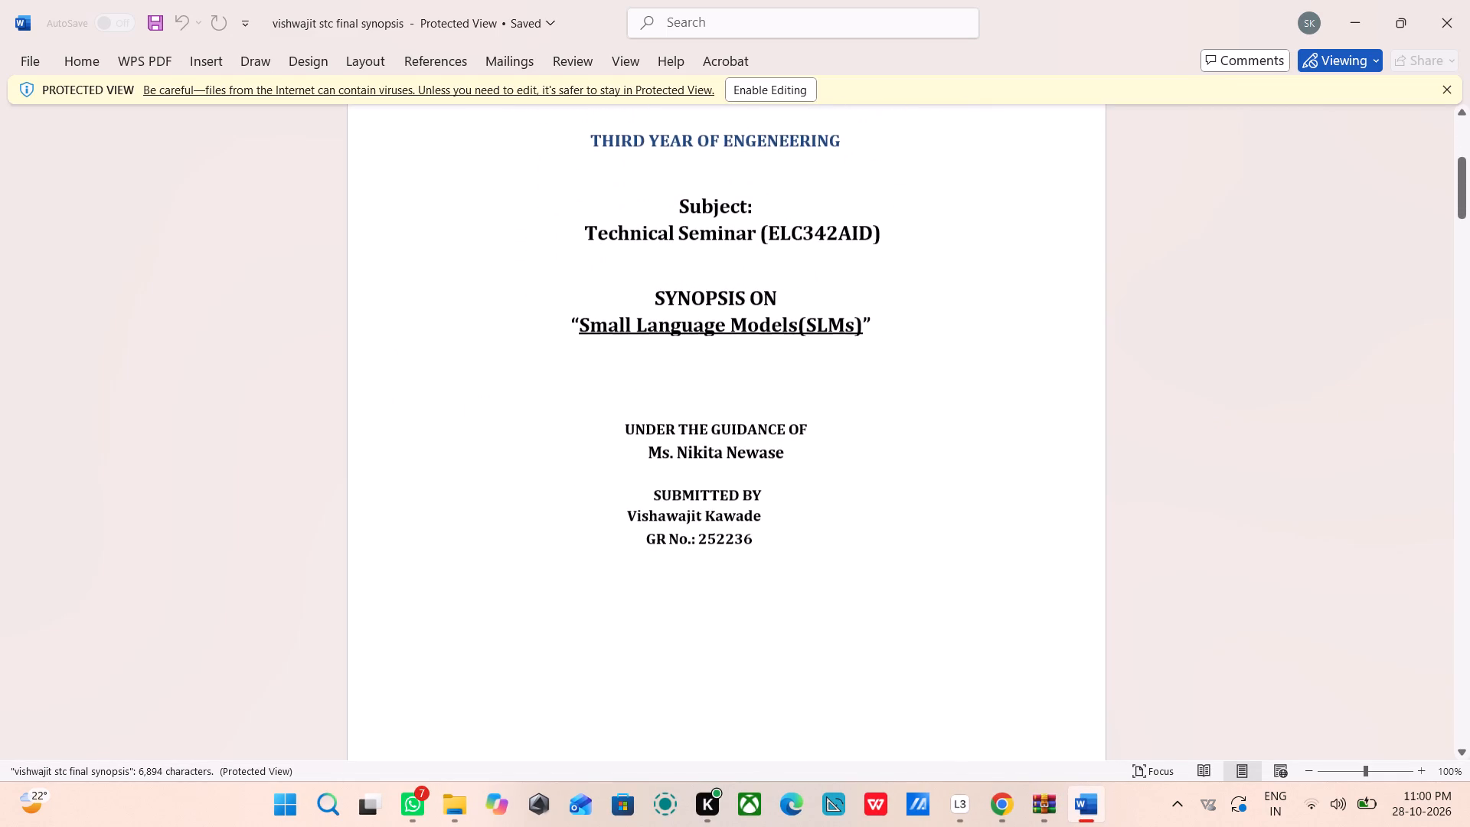
pyautogui.scroll(-2, 686, 562)
pyautogui.click(1469, 0)
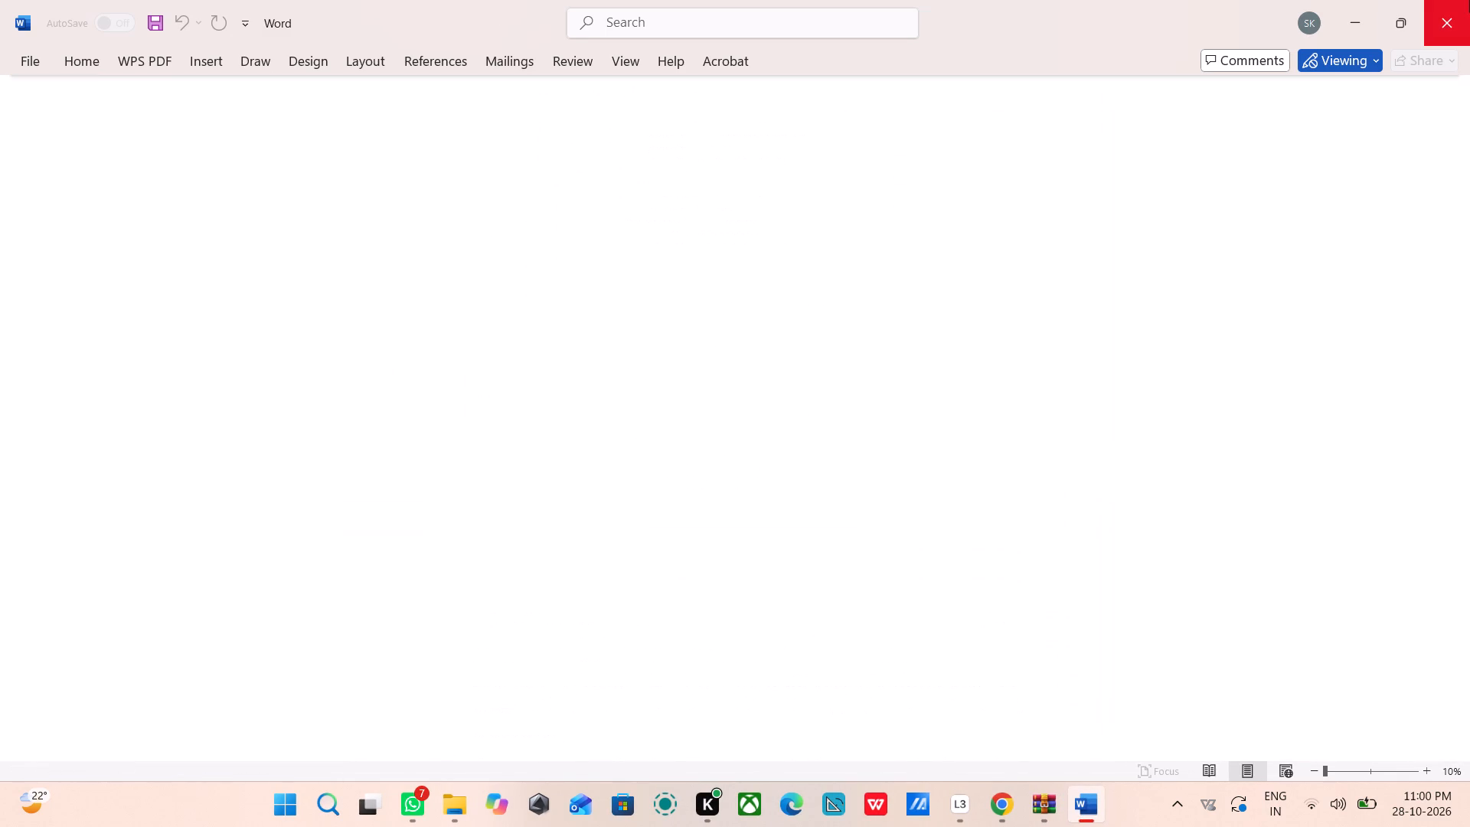
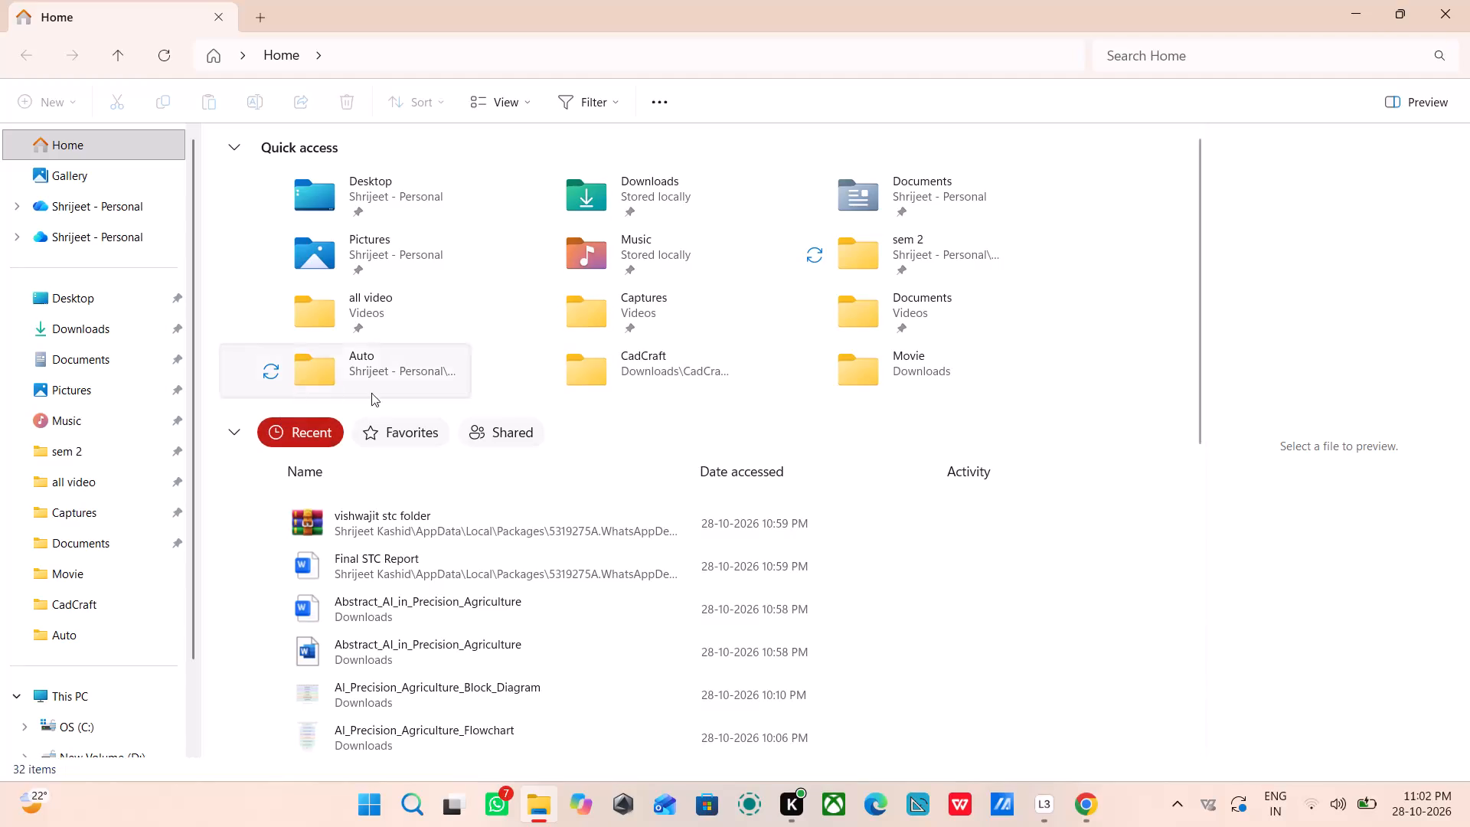
# Open the Final STC Report from the recent files, check its cover page and close it.
pyautogui.scroll(-1, 433, 520)
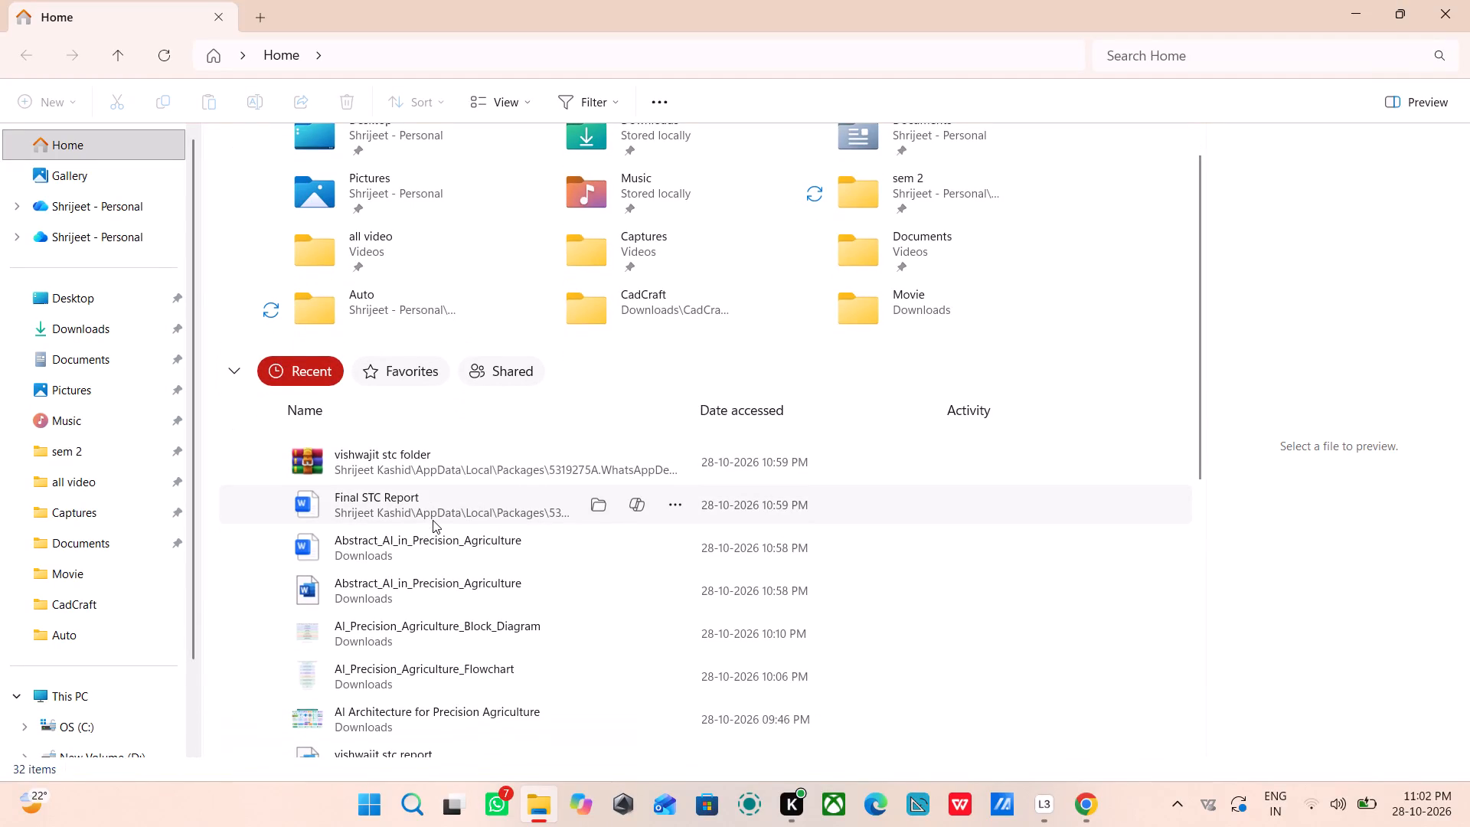
pyautogui.scroll(-2, 433, 520)
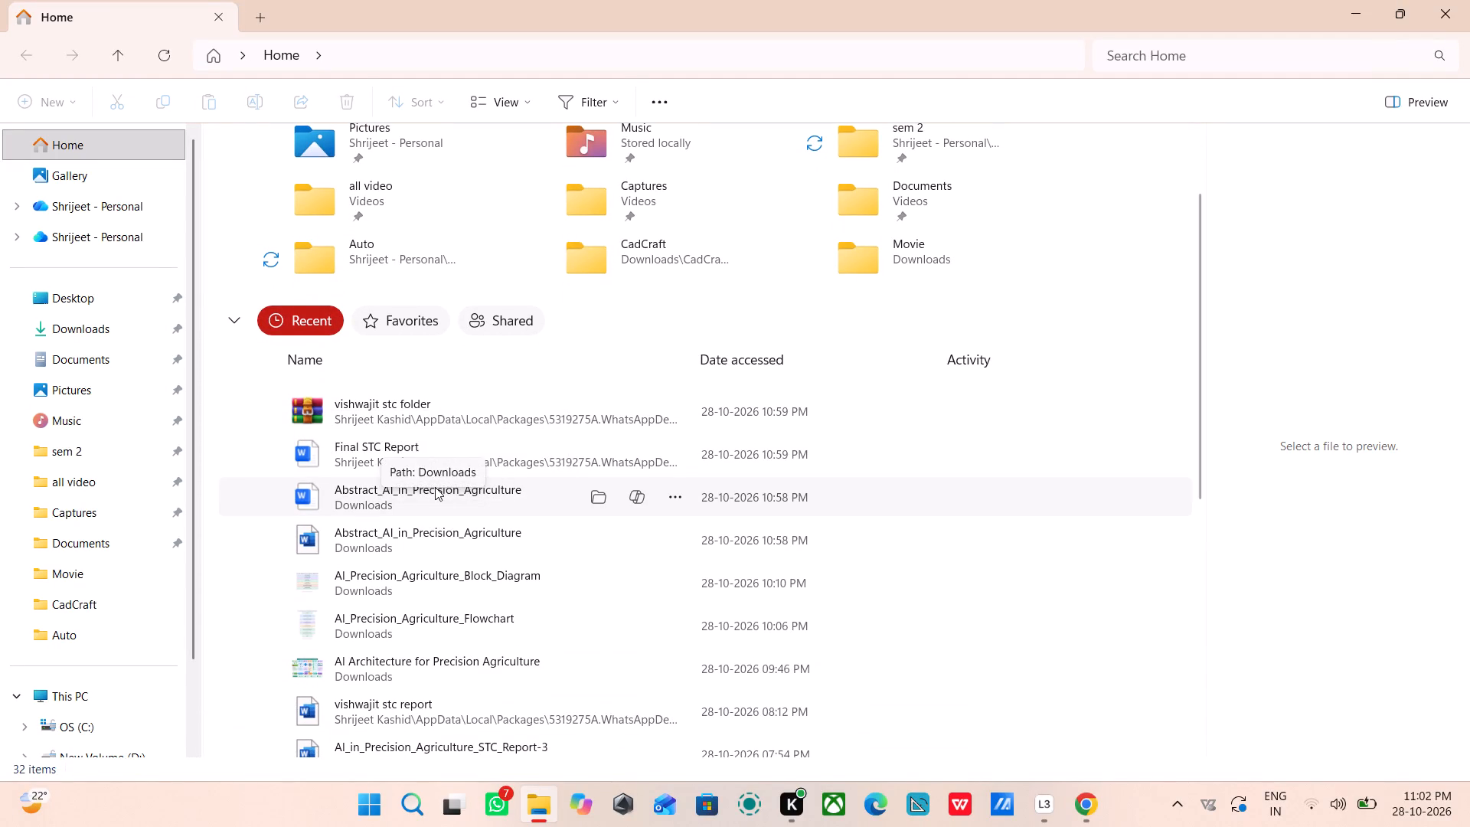
pyautogui.doubleClick(427, 450)
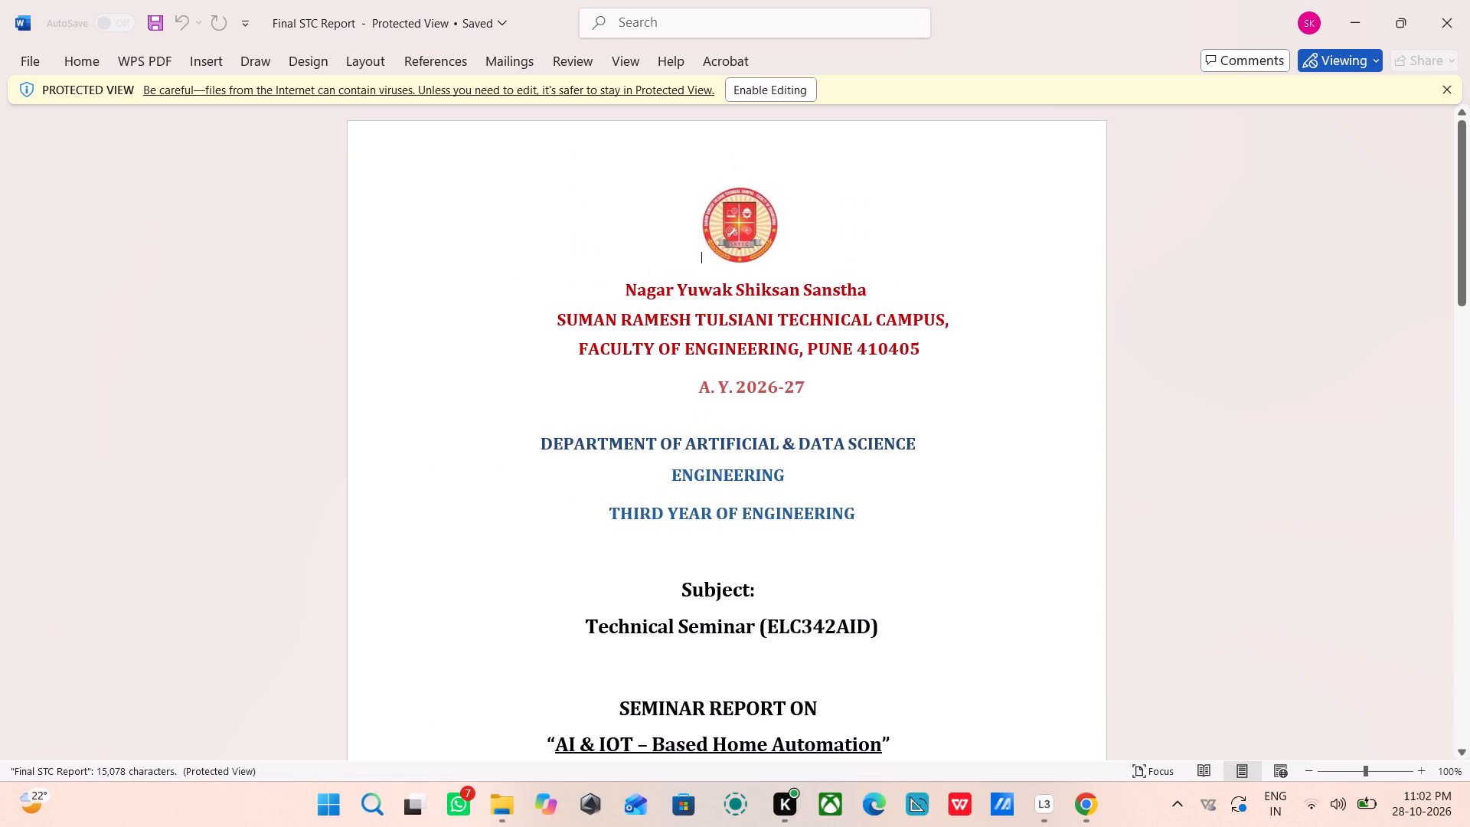
pyautogui.scroll(-1, 698, 590)
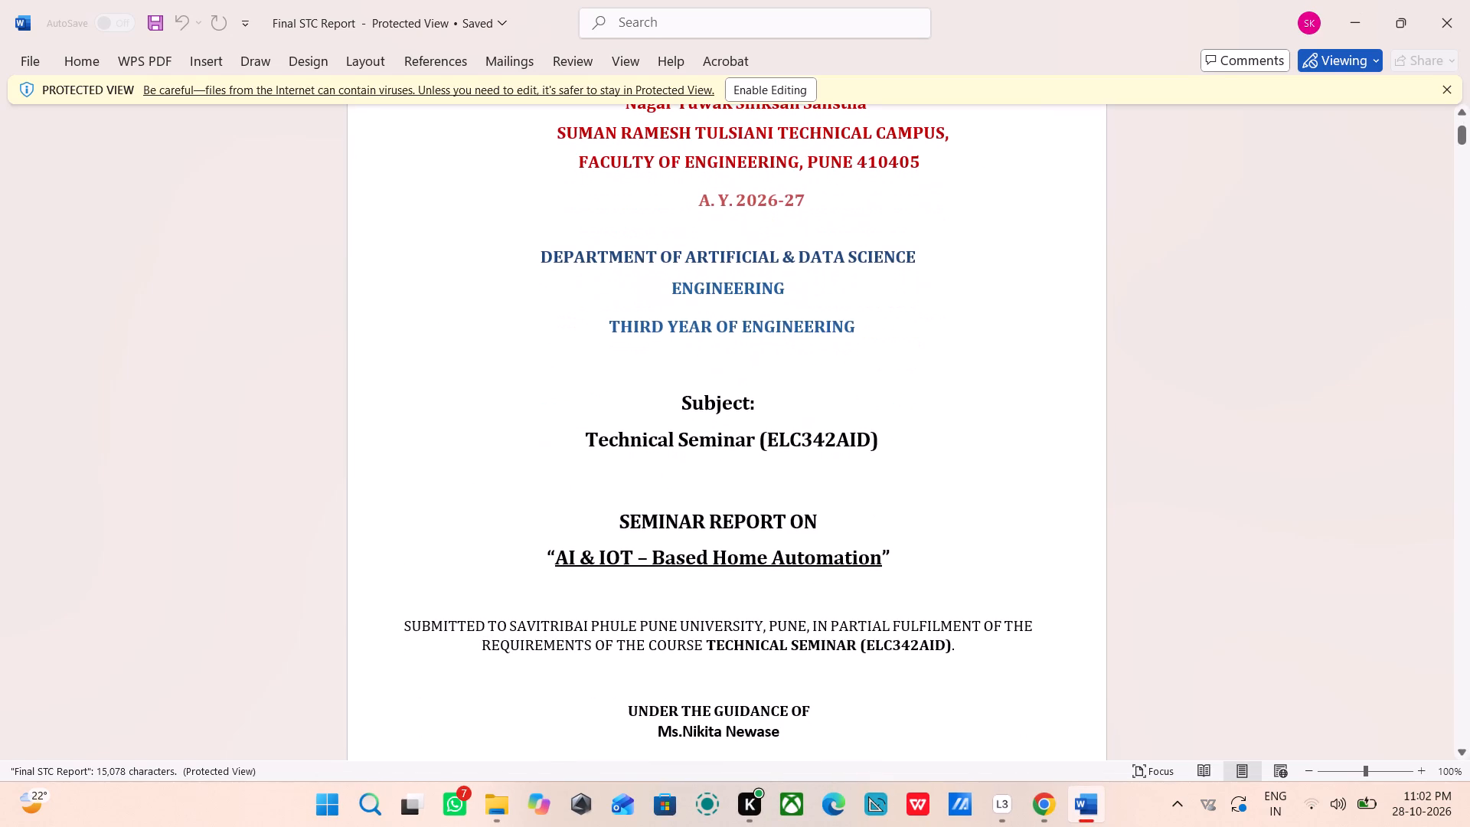
pyautogui.click(1469, 0)
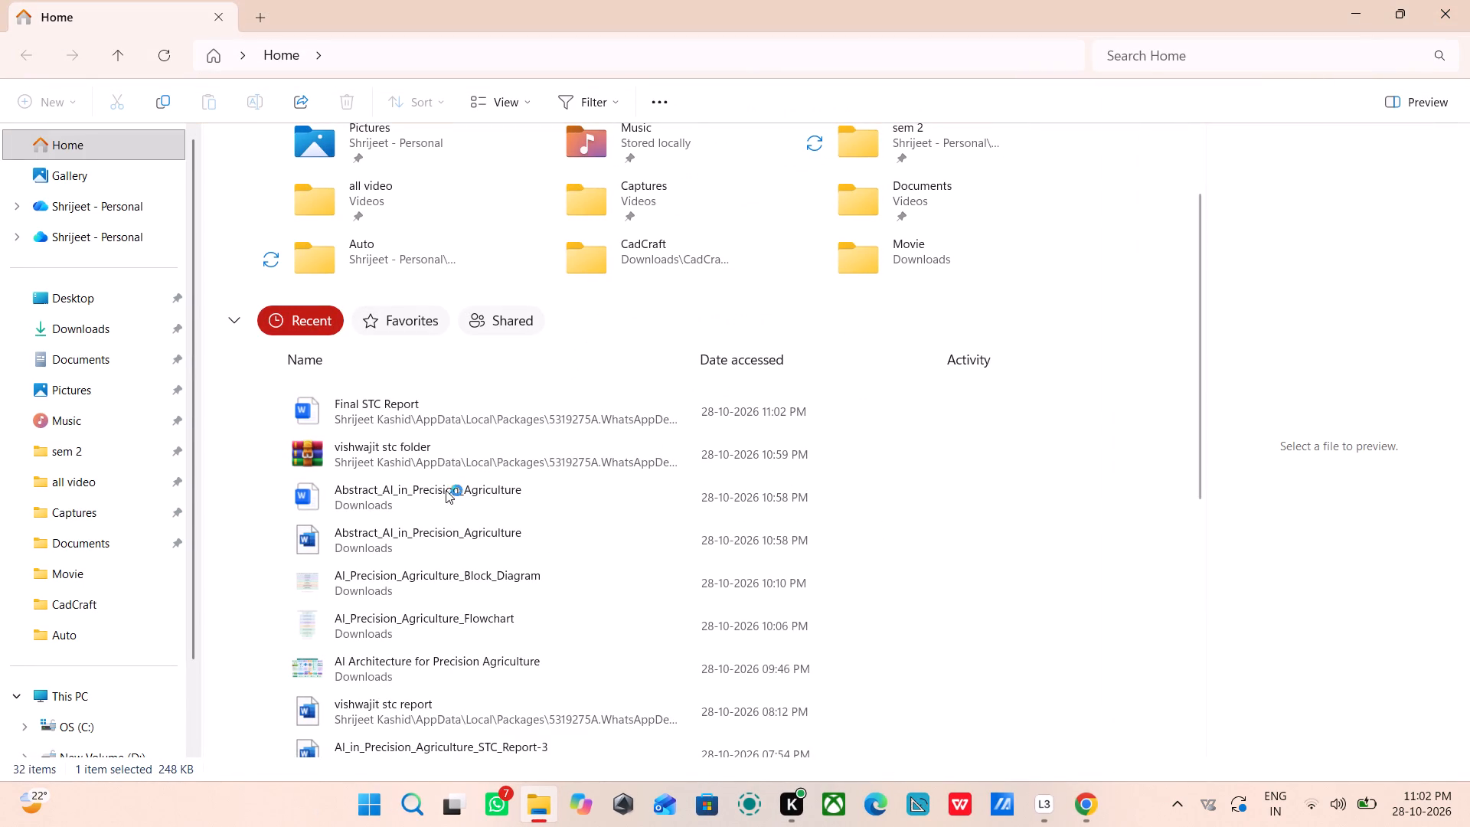
# Open the vishwajit stc report from the recent files, check its cover page and close it.
pyautogui.scroll(-2, 446, 501)
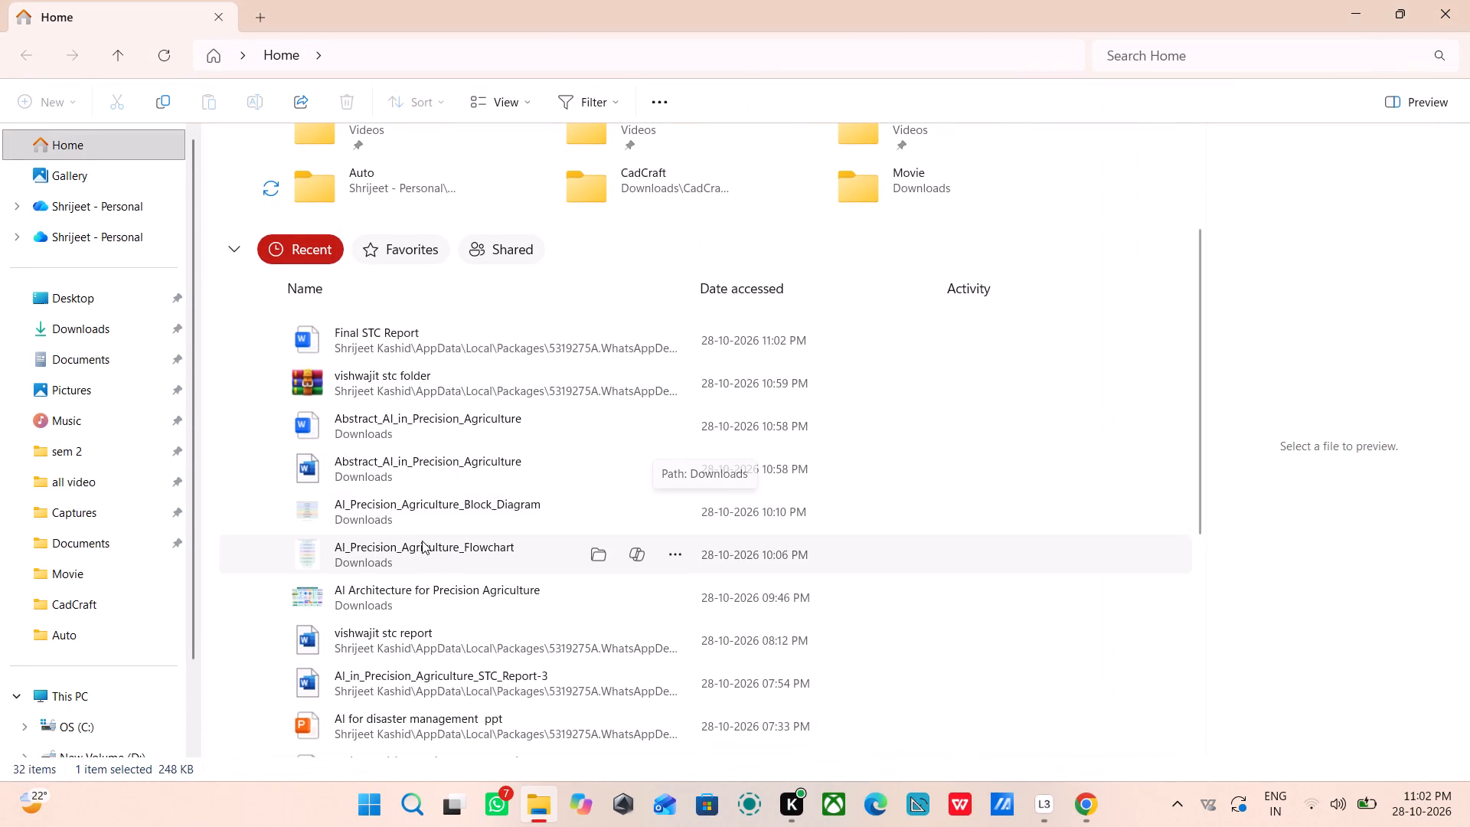
pyautogui.scroll(-1, 413, 590)
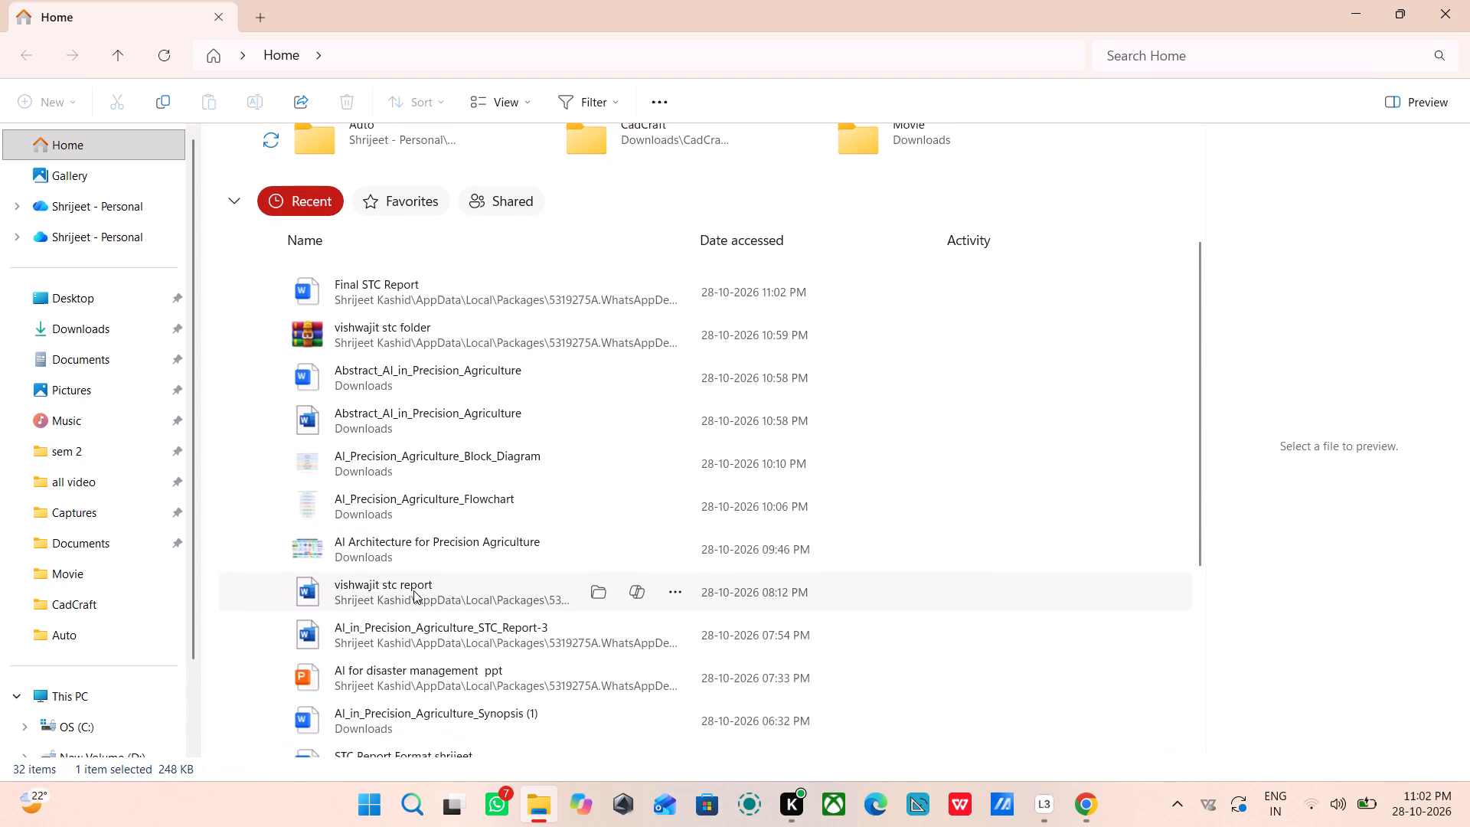
pyautogui.doubleClick(413, 590)
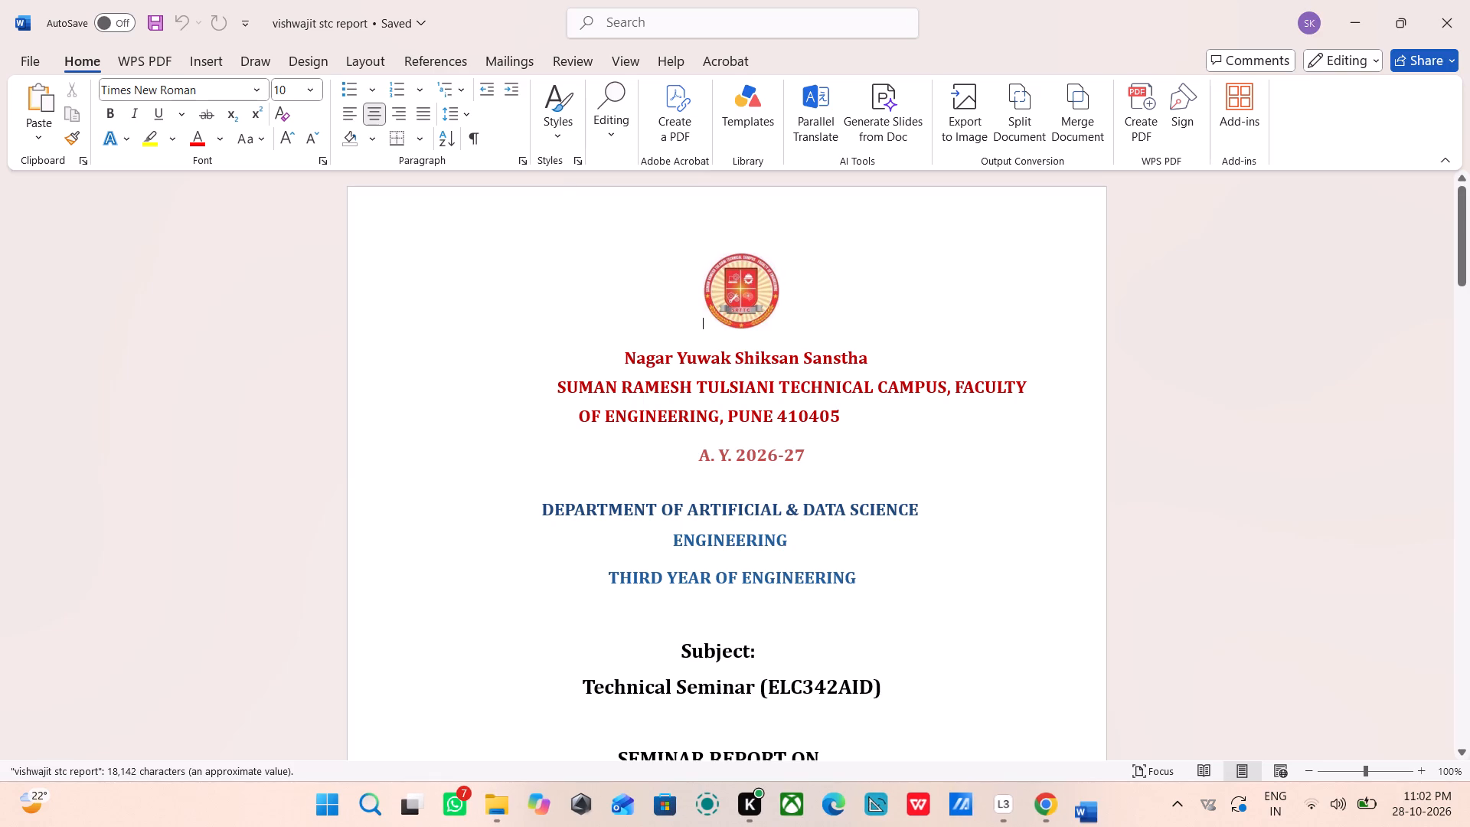
pyautogui.scroll(-2, 688, 366)
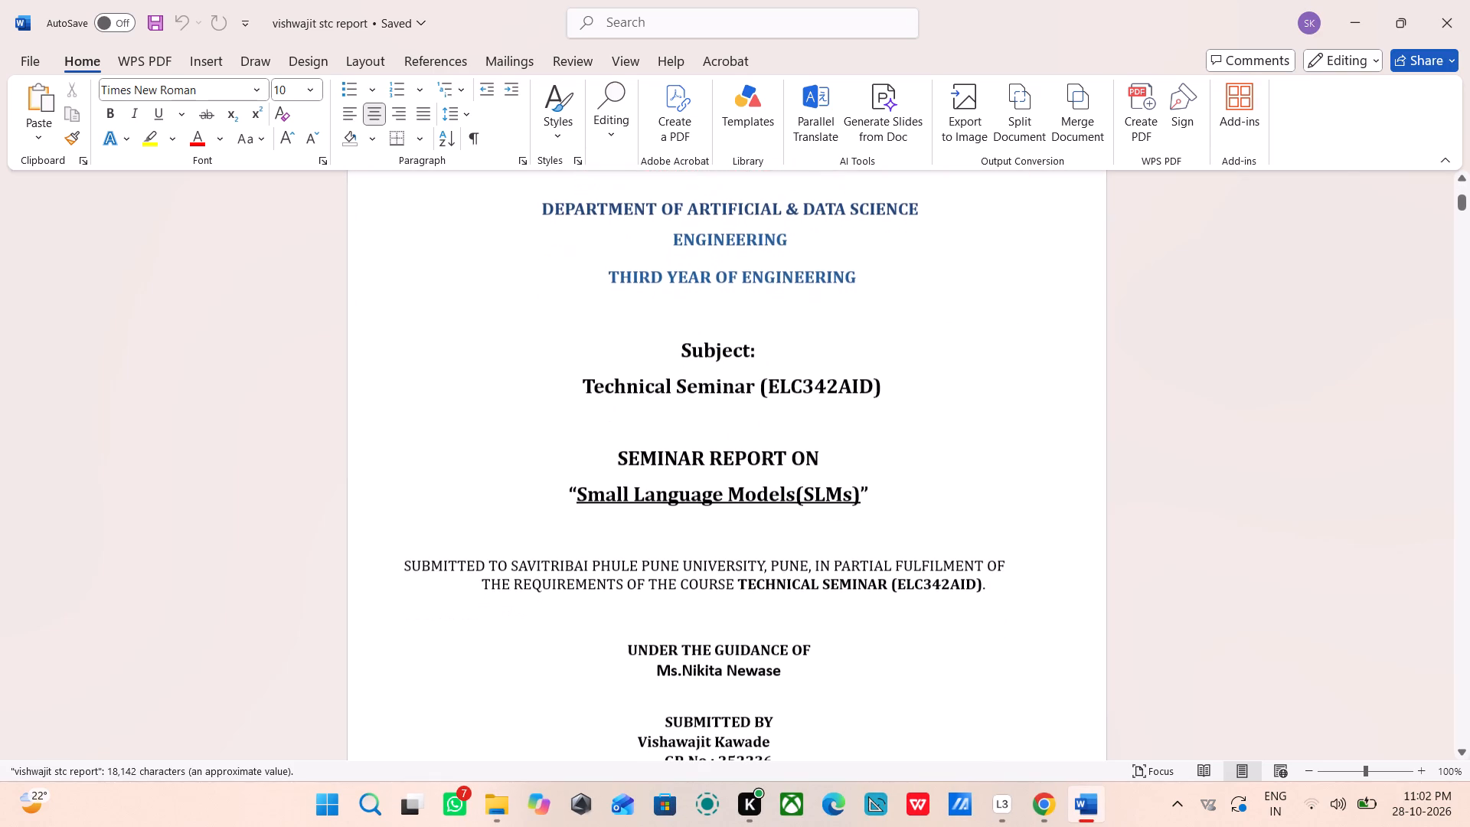
pyautogui.click(1463, 10)
# Open AI_in_Precision_Agriculture_STC_Report-3 from the recent files, skim it from the cover to the references, and close it.
pyautogui.scroll(-3, 511, 597)
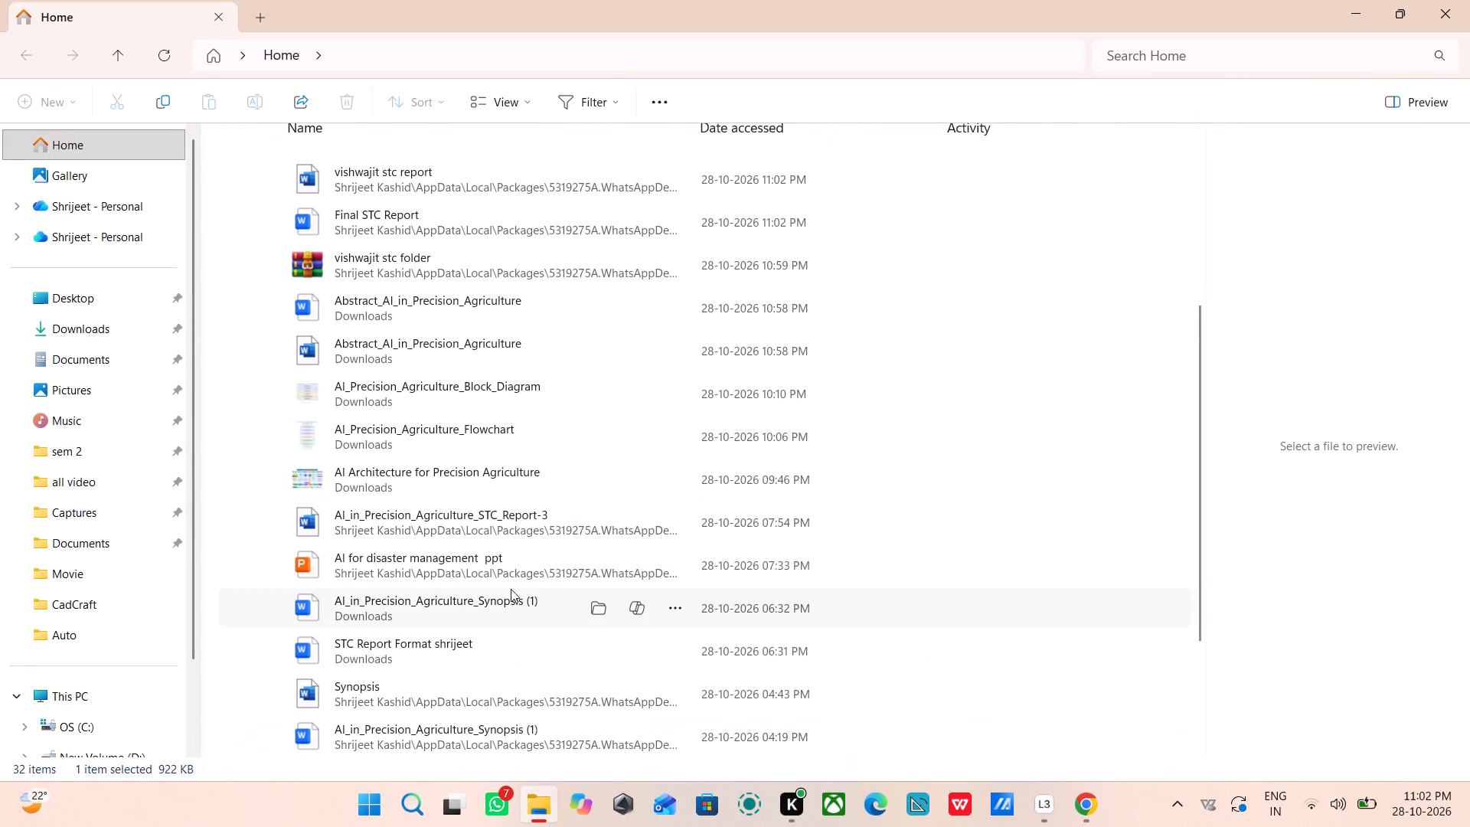
pyautogui.tripleClick(513, 531)
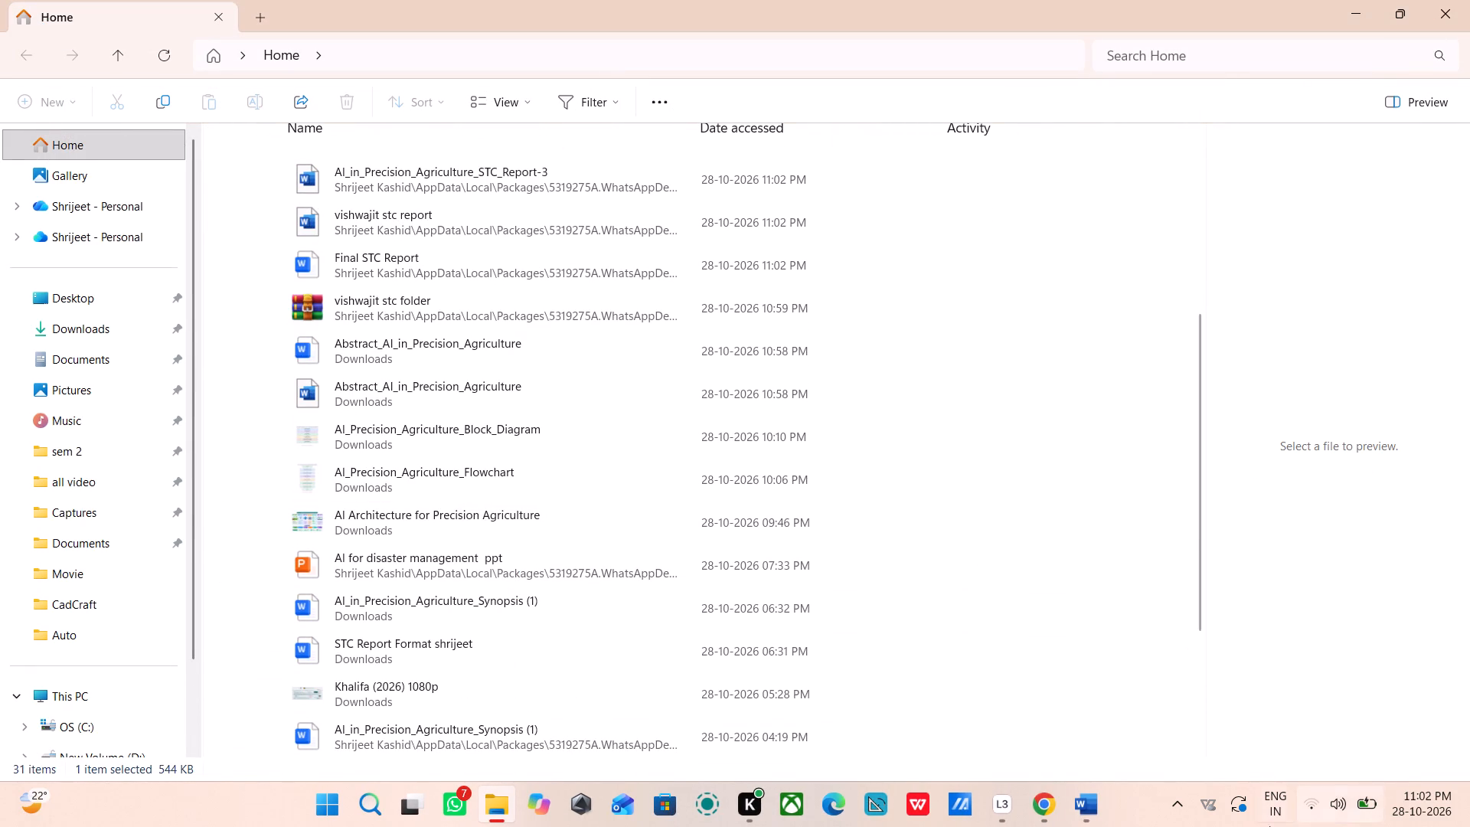
pyautogui.click(1080, 801)
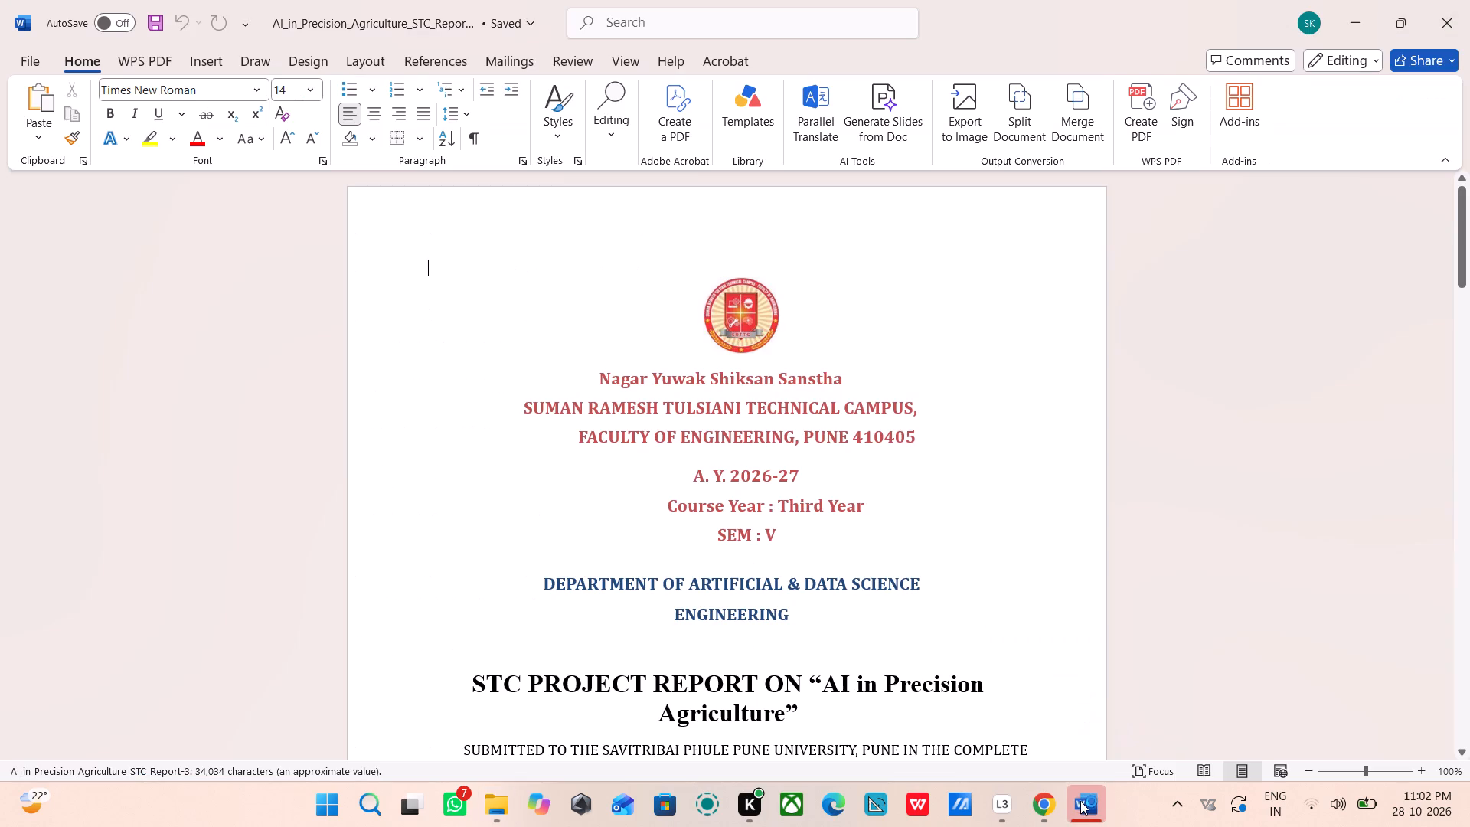
pyautogui.scroll(-2, 788, 528)
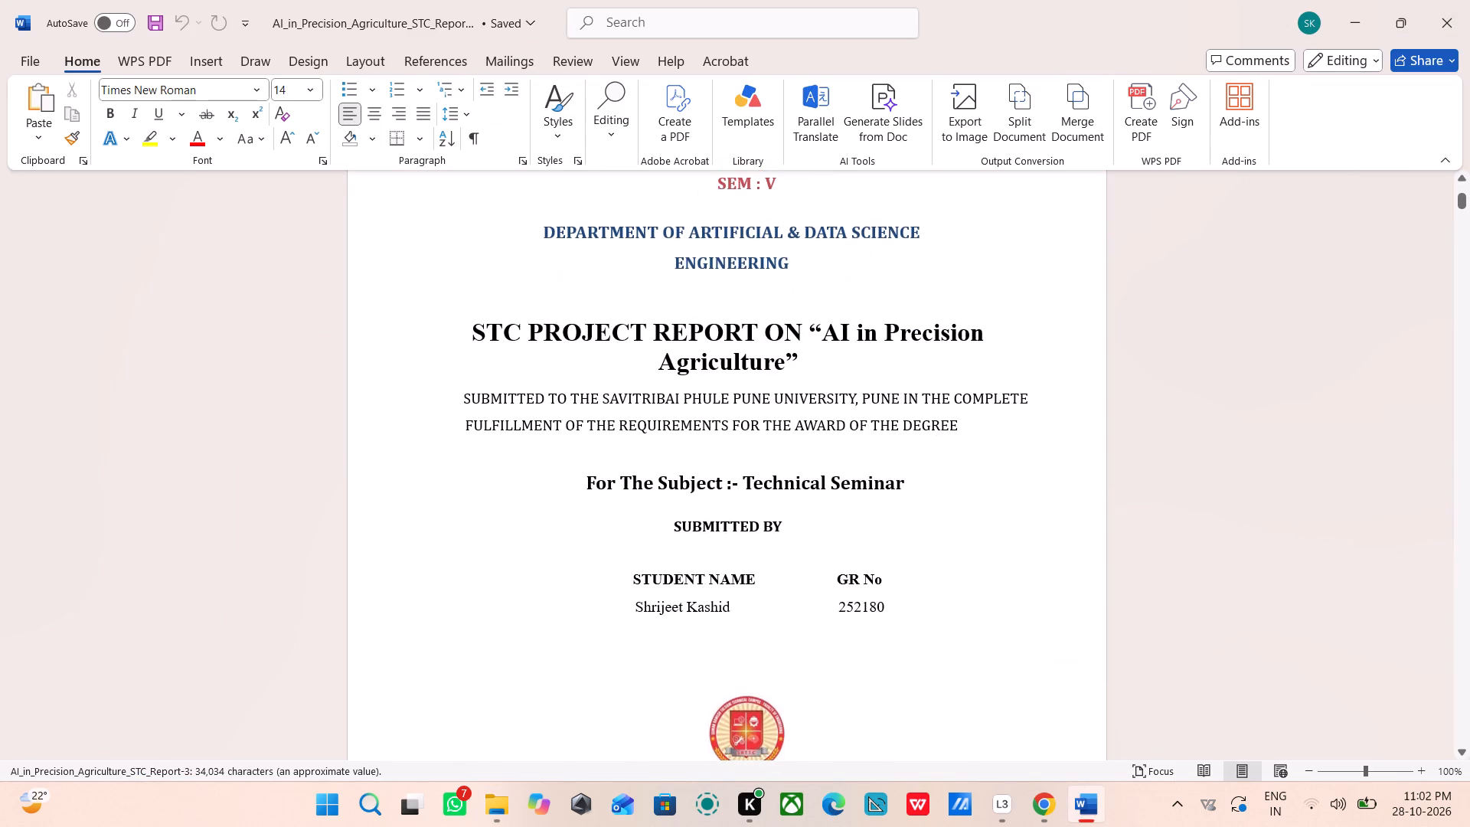
pyautogui.scroll(-5, 788, 528)
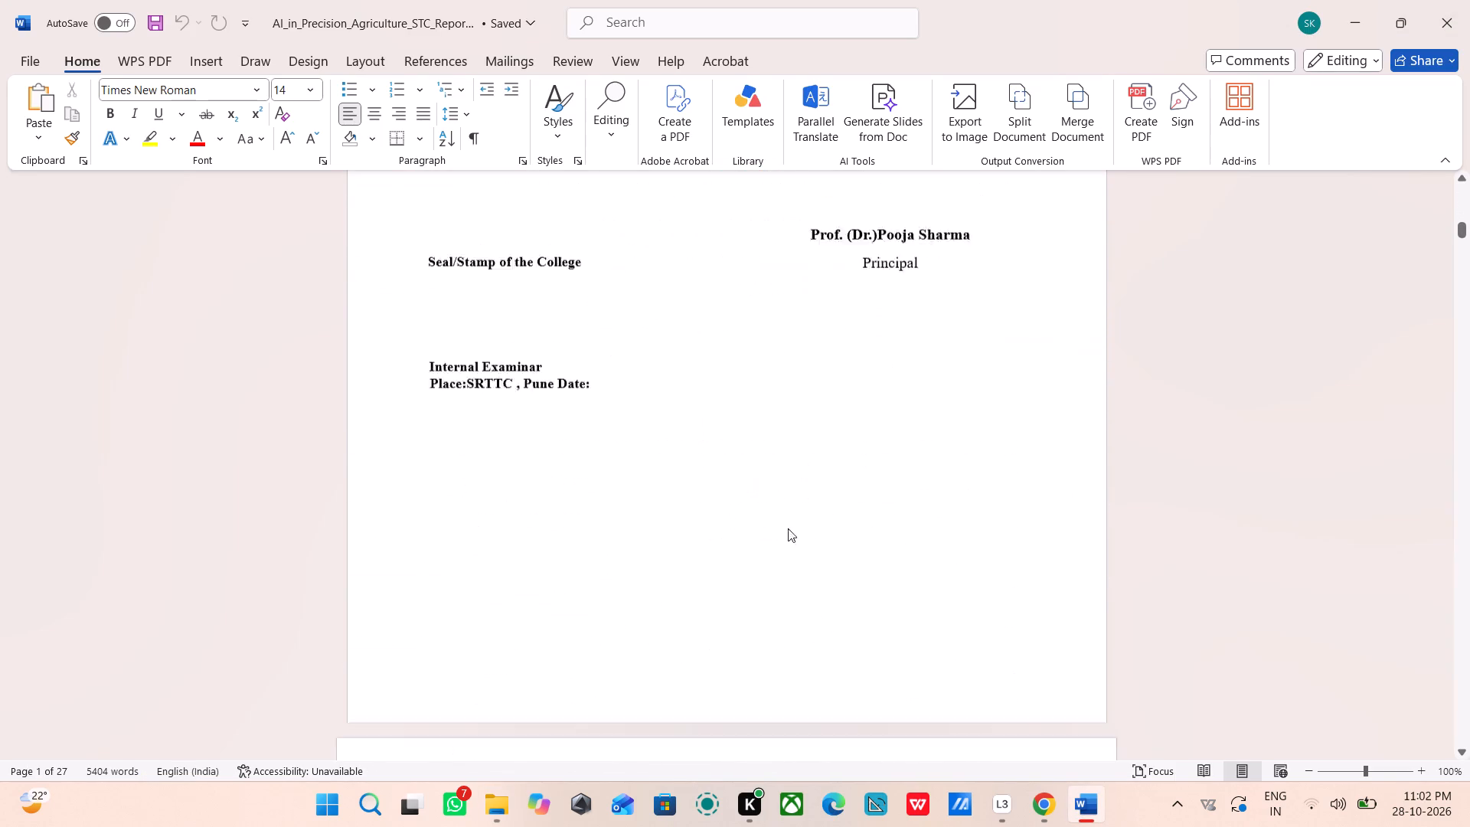
pyautogui.scroll(-11, 788, 528)
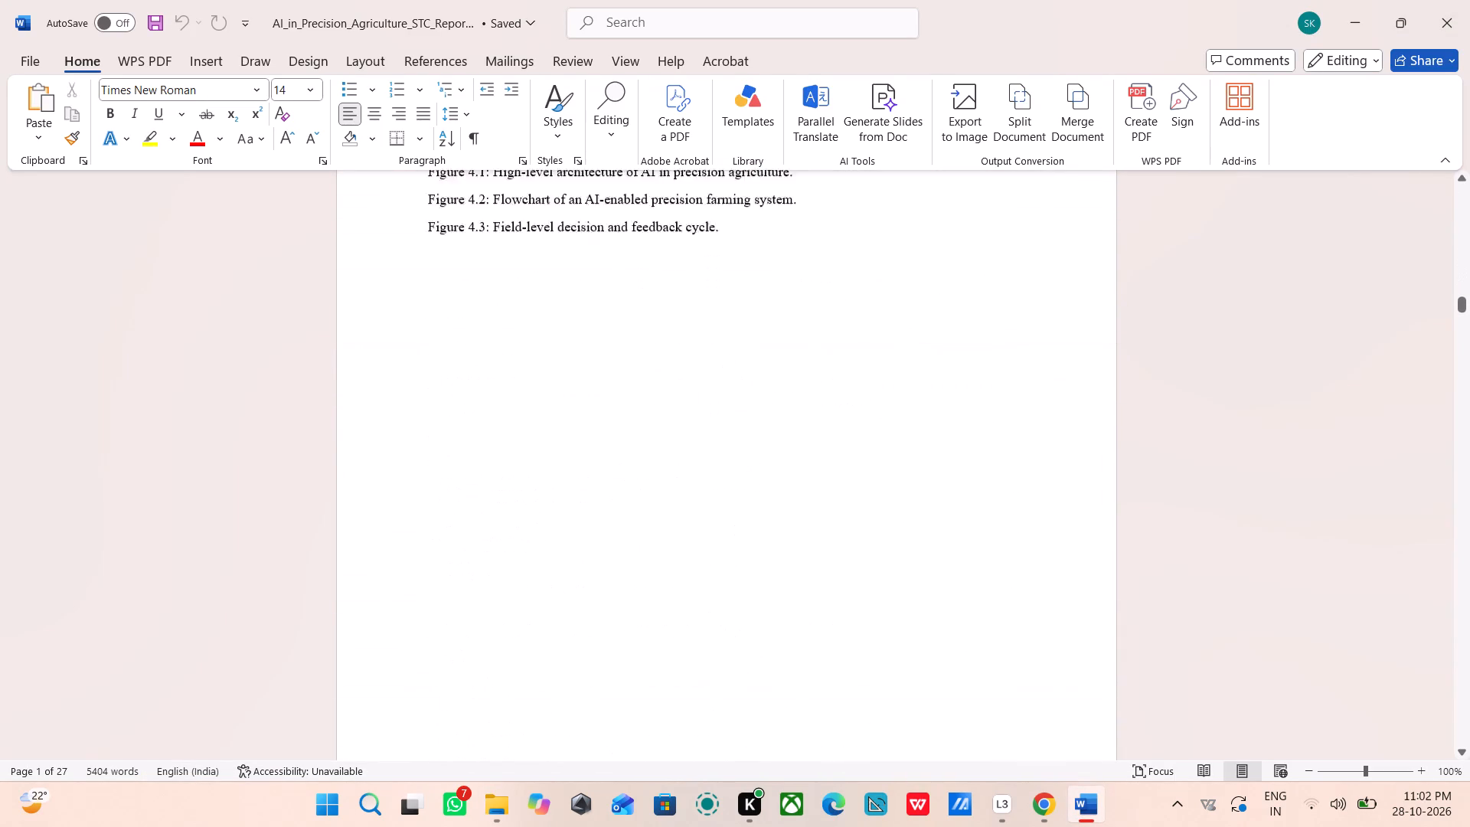
pyautogui.scroll(-10, 788, 528)
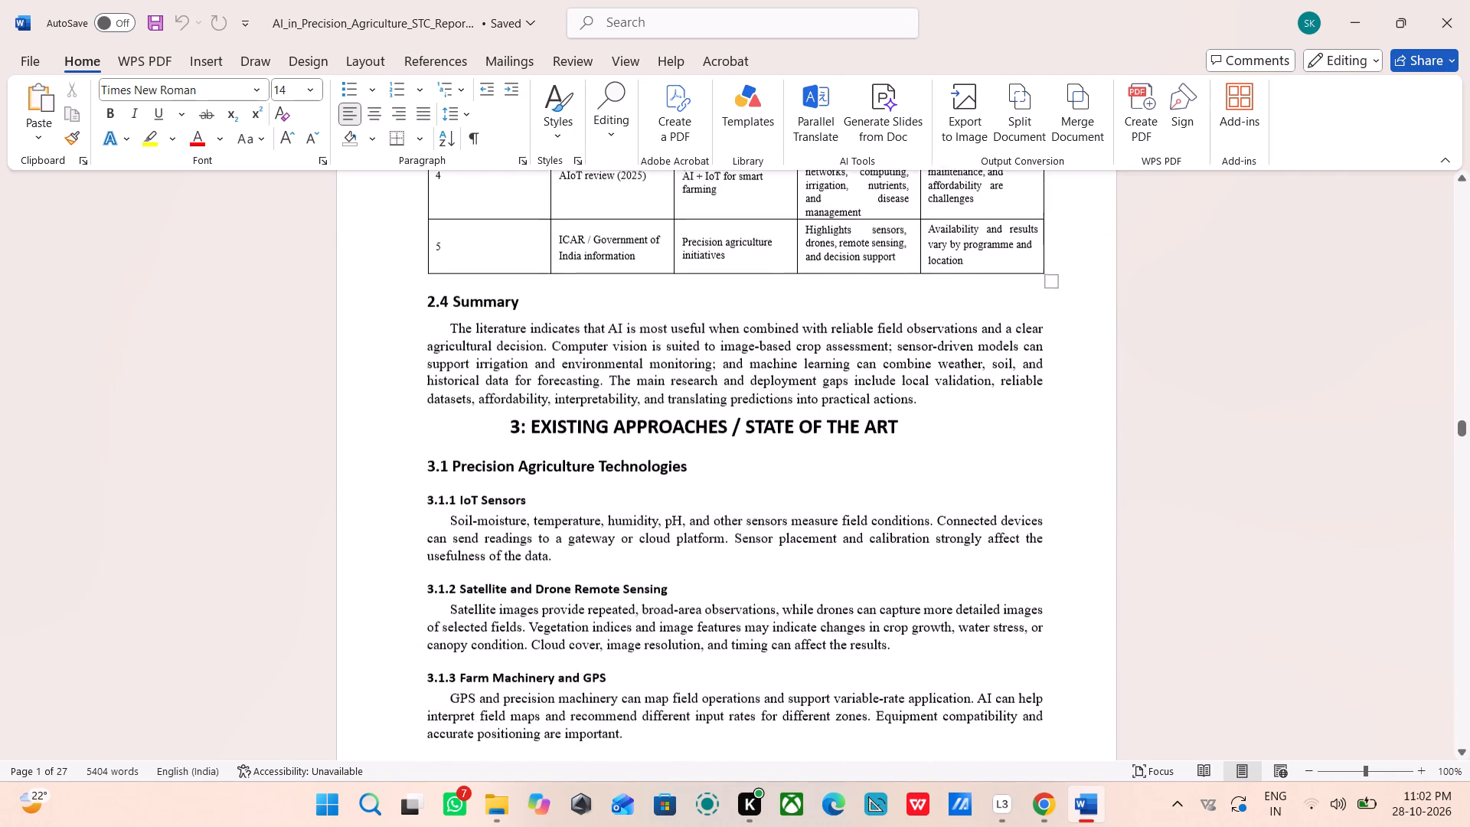
pyautogui.scroll(-6, 788, 528)
pyautogui.scroll(4, 788, 528)
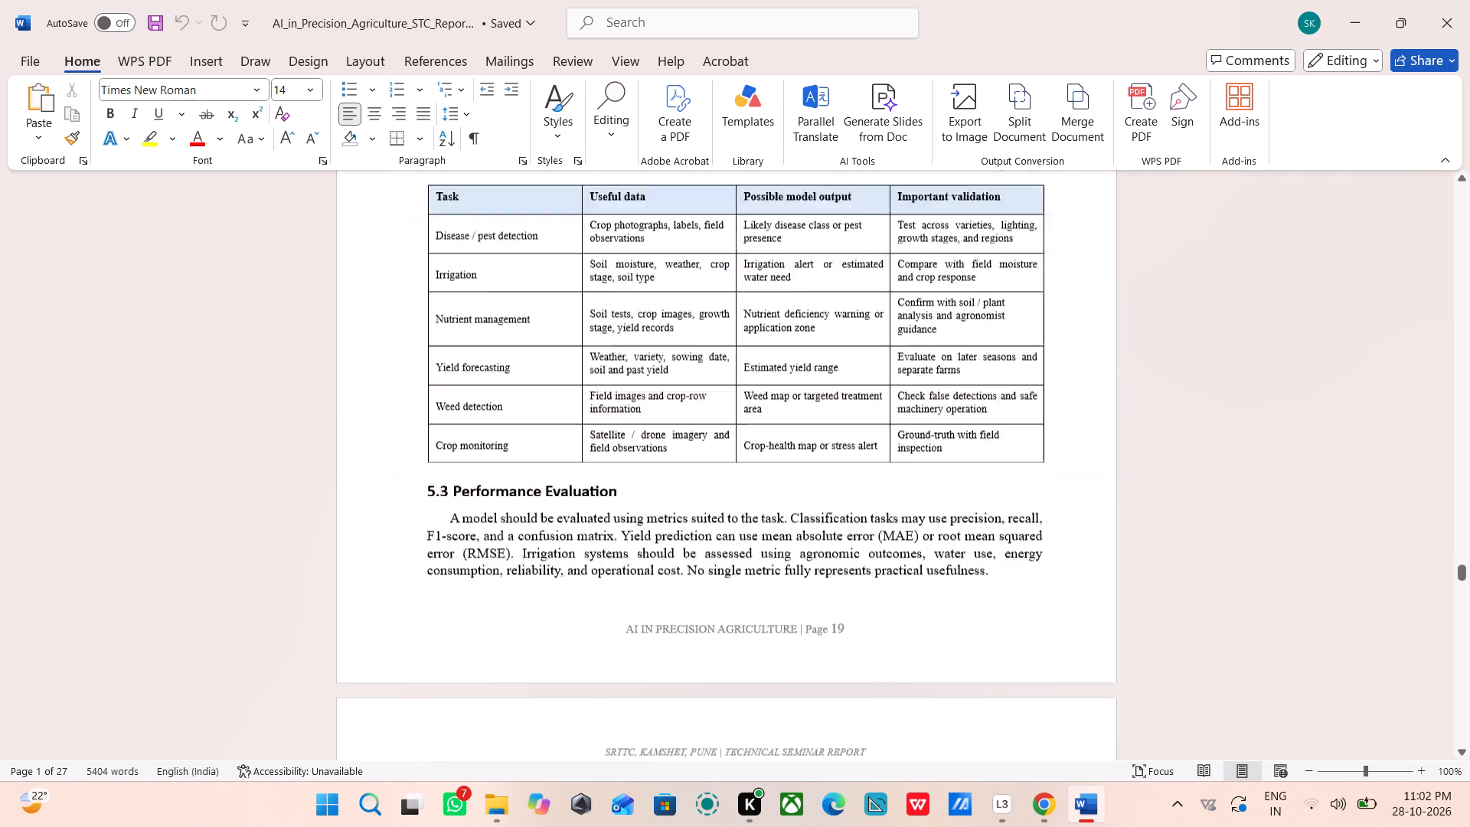
pyautogui.scroll(2, 788, 528)
pyautogui.scroll(-3, 788, 528)
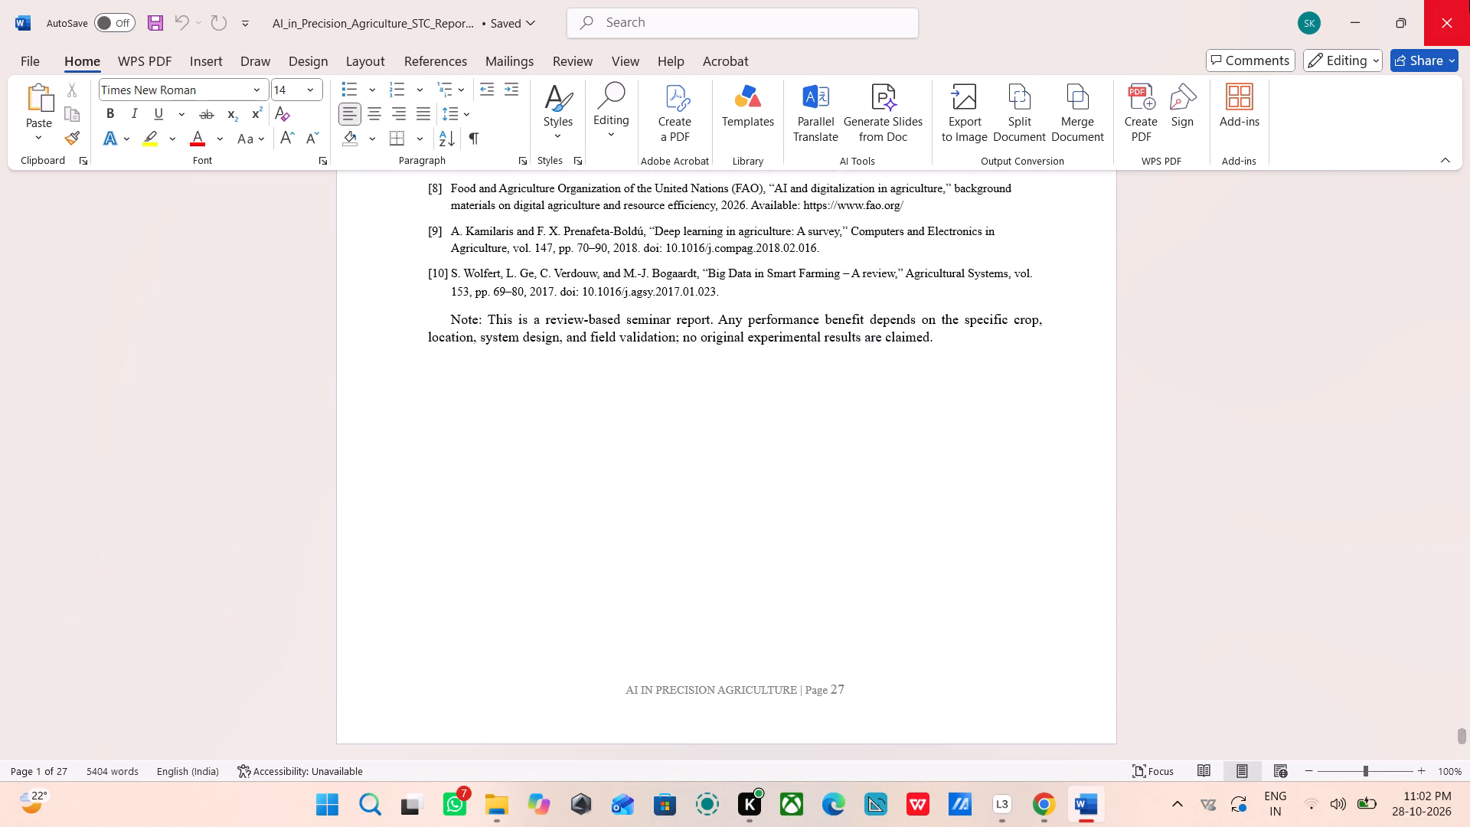
pyautogui.click(1469, 0)
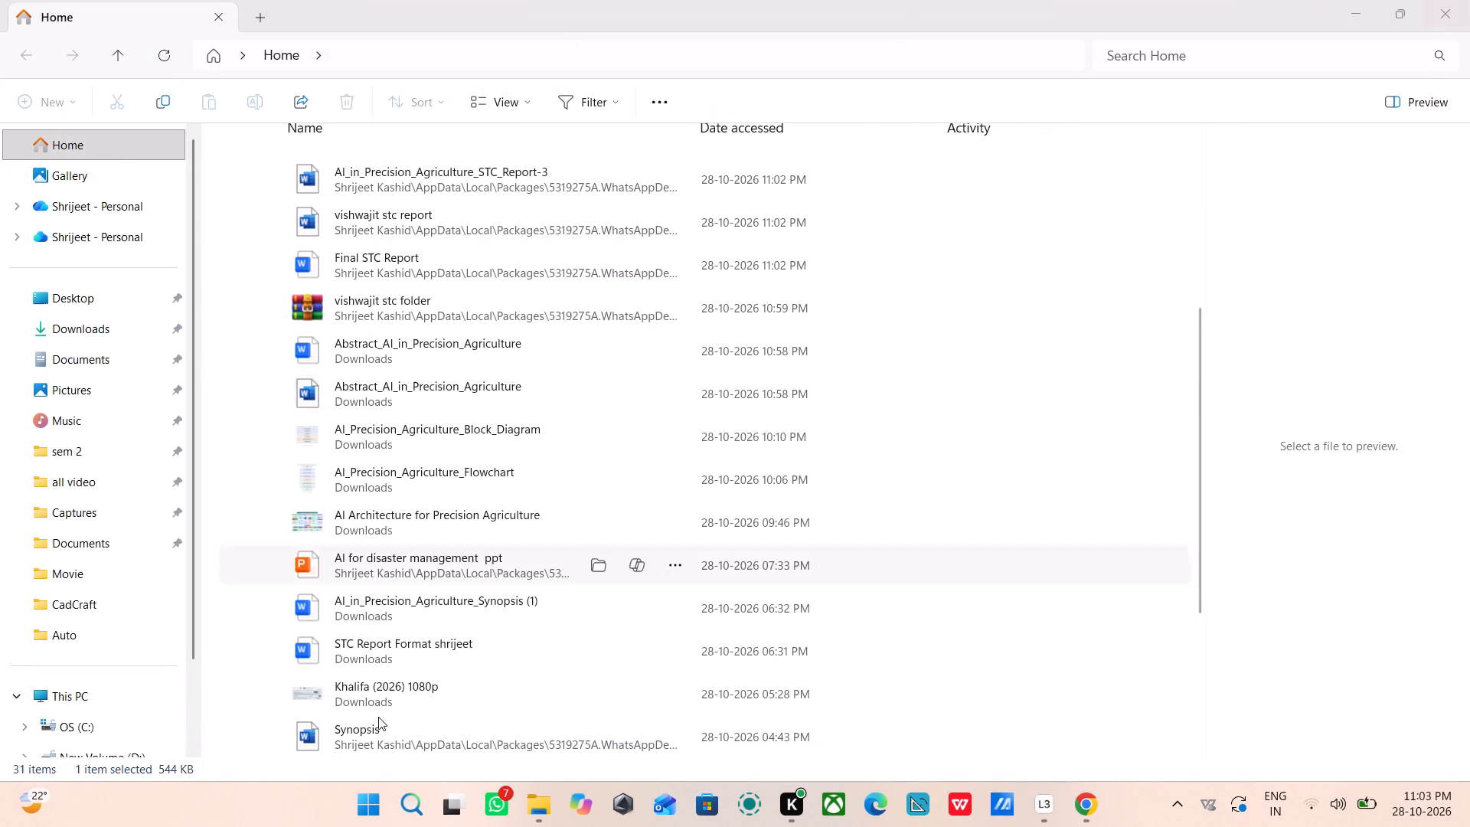
# Look through the recent files list for the seminar report documents, continuing the search in the Documents folder.
pyautogui.scroll(12, 395, 629)
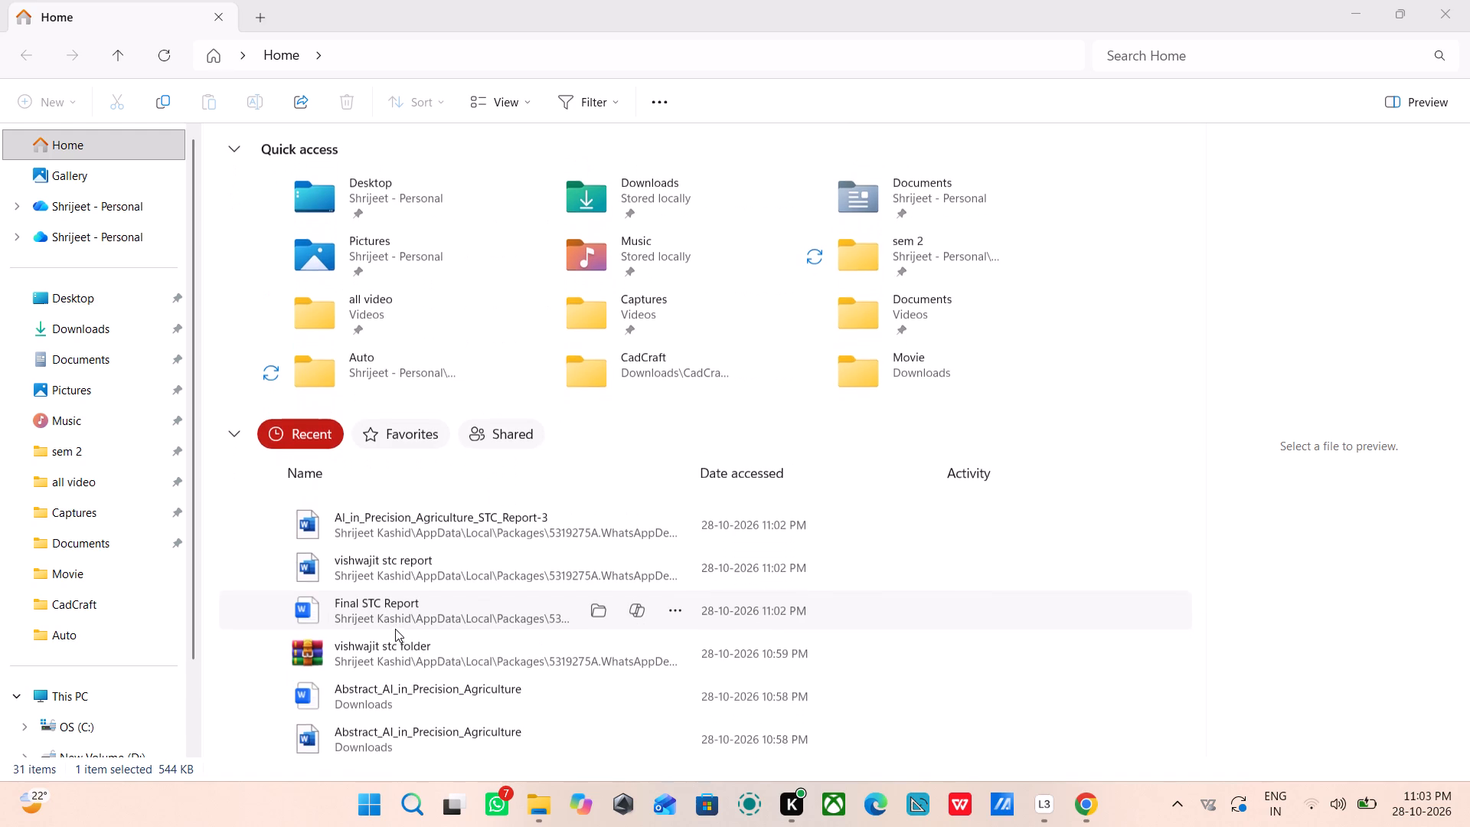
pyautogui.scroll(-2, 395, 629)
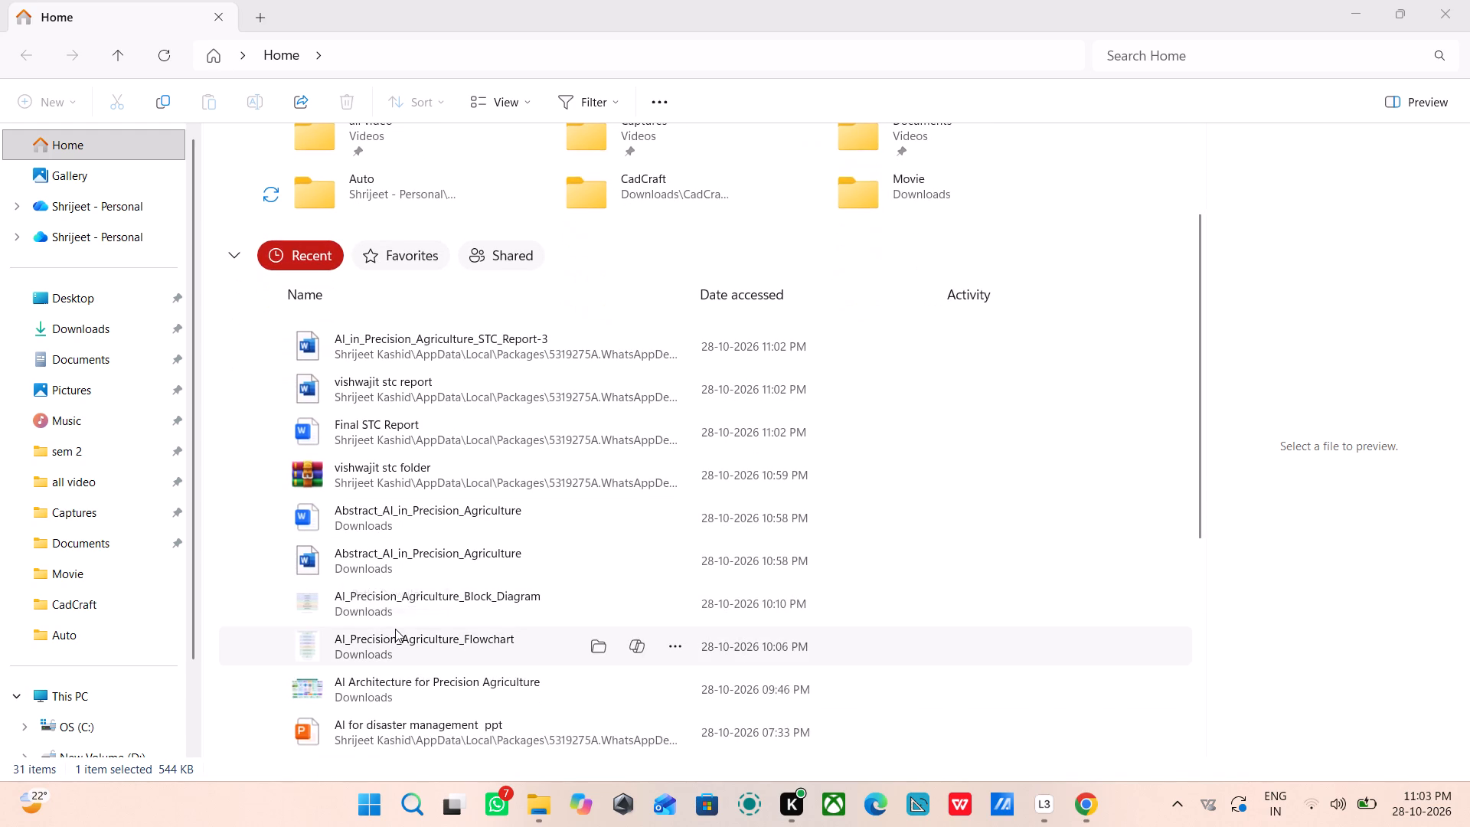
pyautogui.scroll(-2, 395, 629)
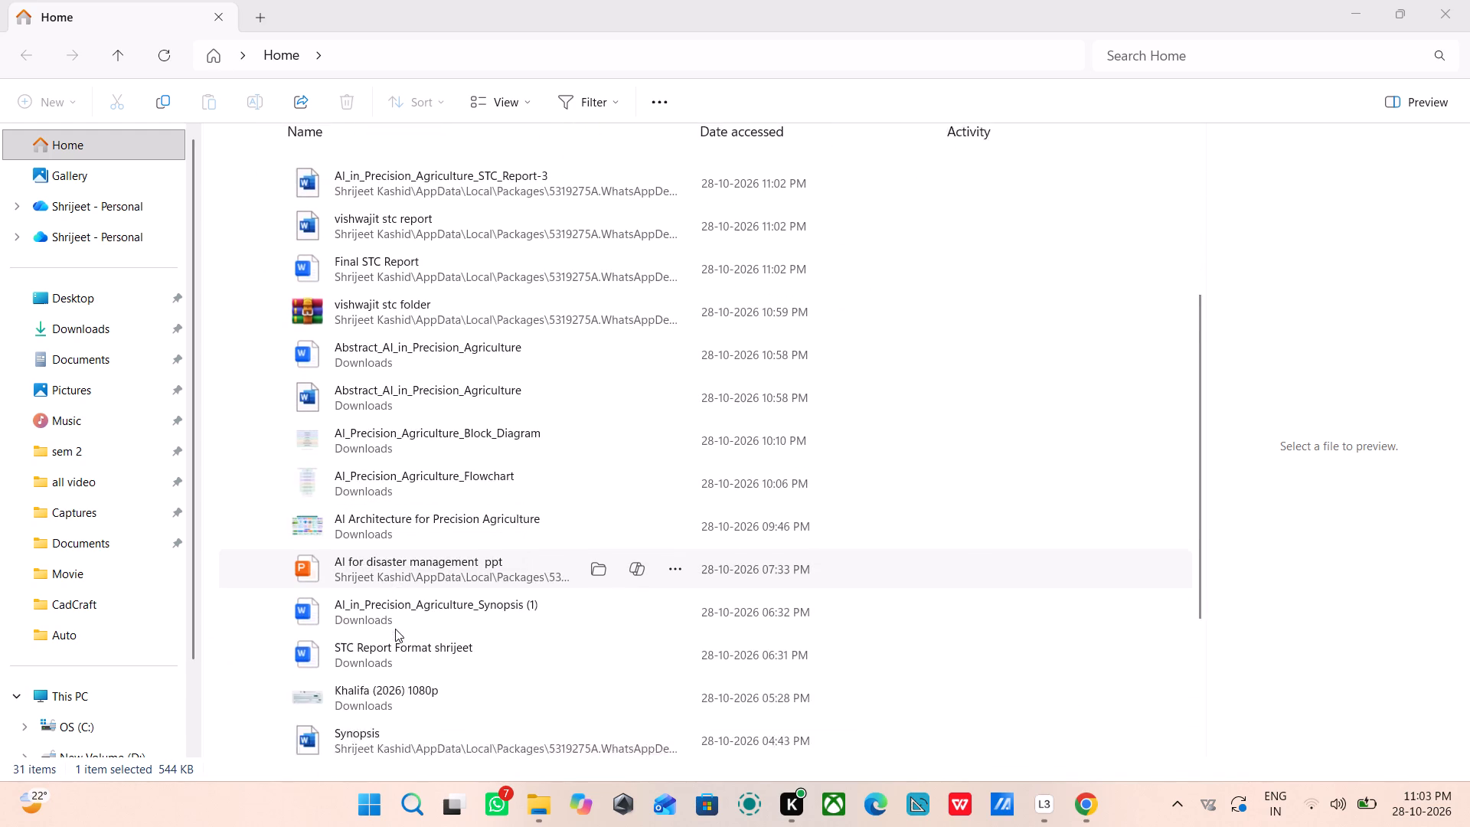
pyautogui.scroll(-1, 395, 629)
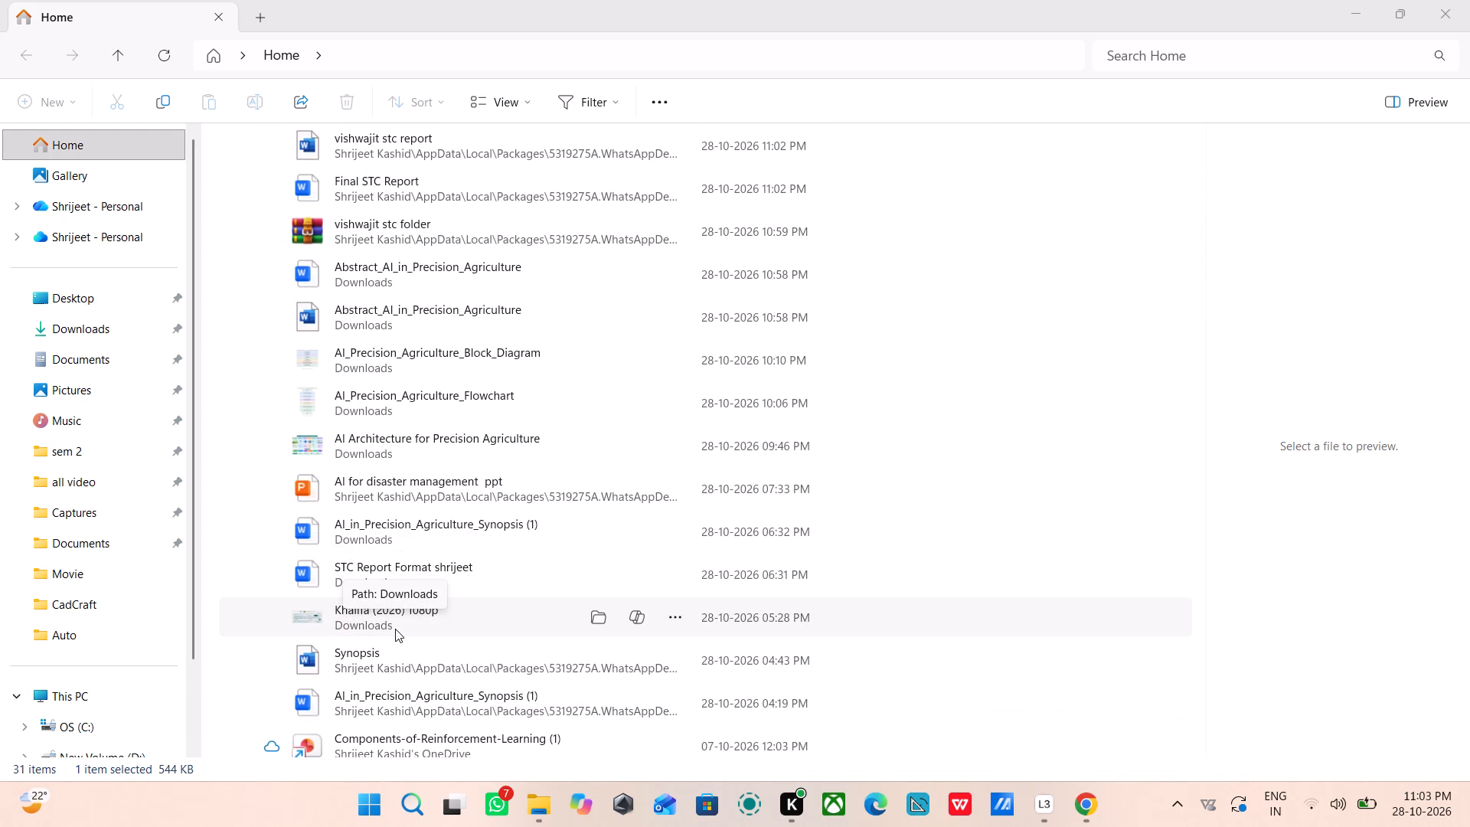
pyautogui.scroll(-1, 395, 629)
pyautogui.scroll(1, 395, 629)
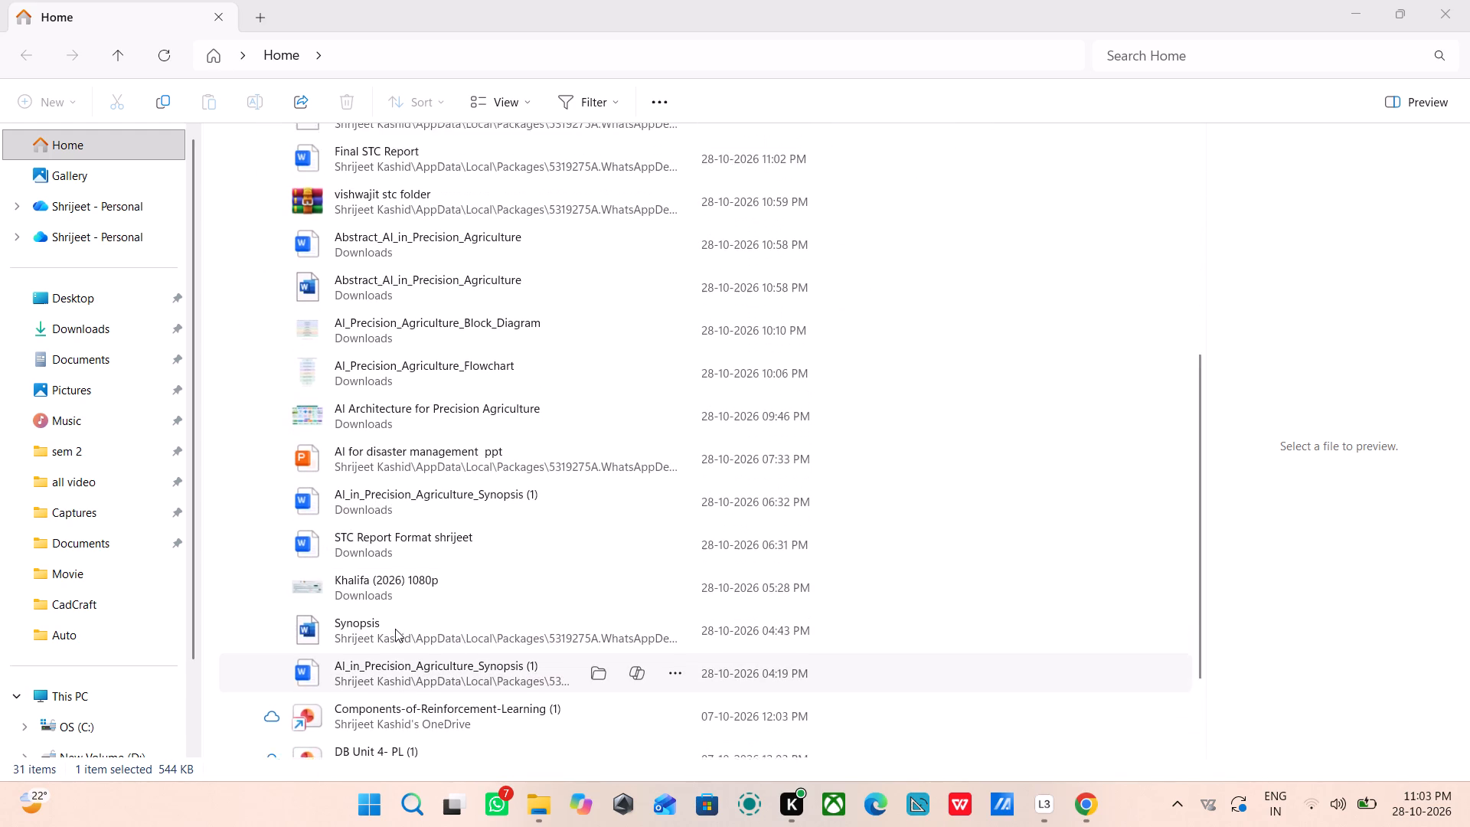
pyautogui.scroll(1, 395, 629)
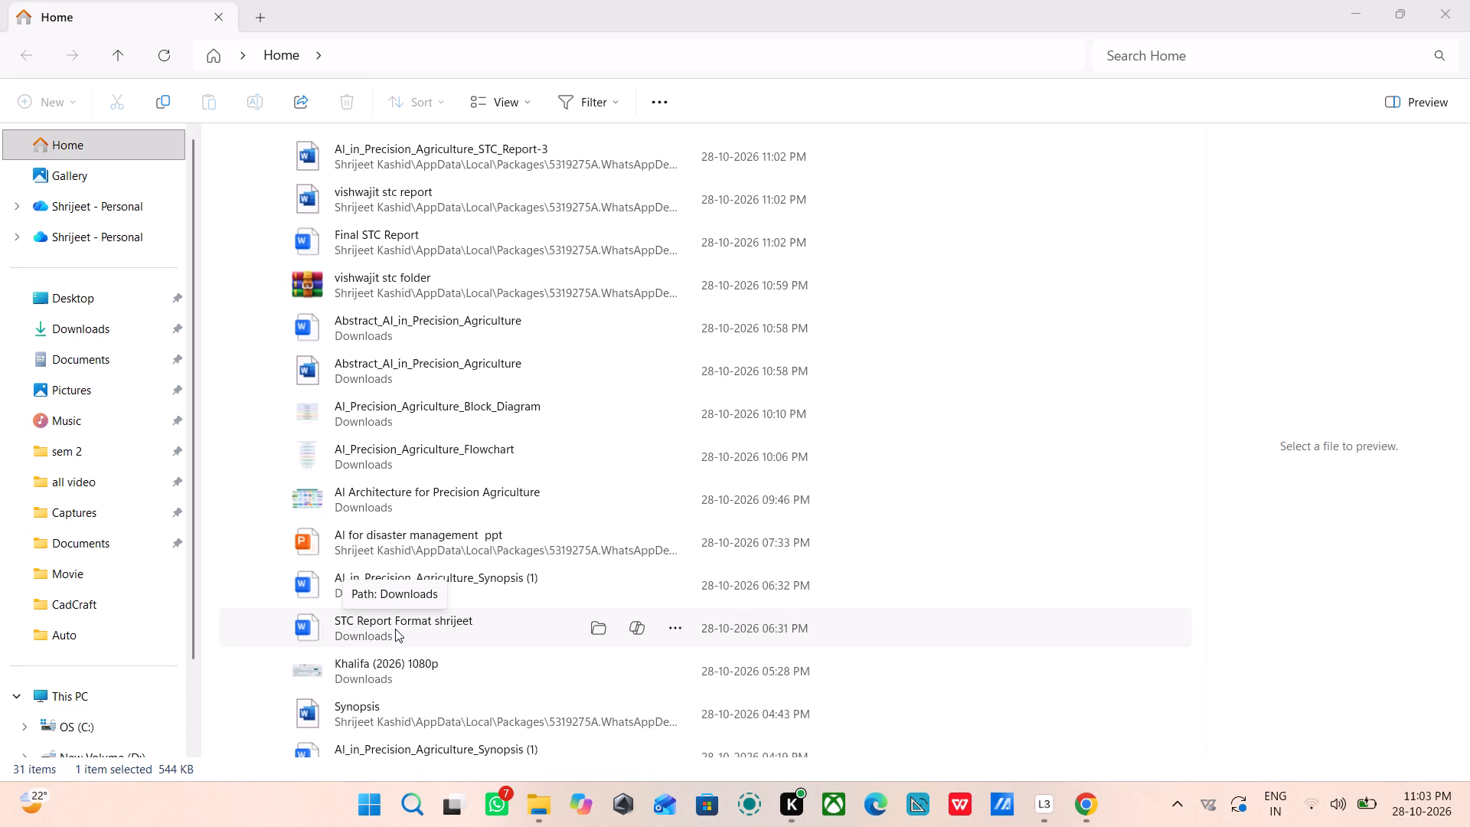
pyautogui.scroll(2, 395, 629)
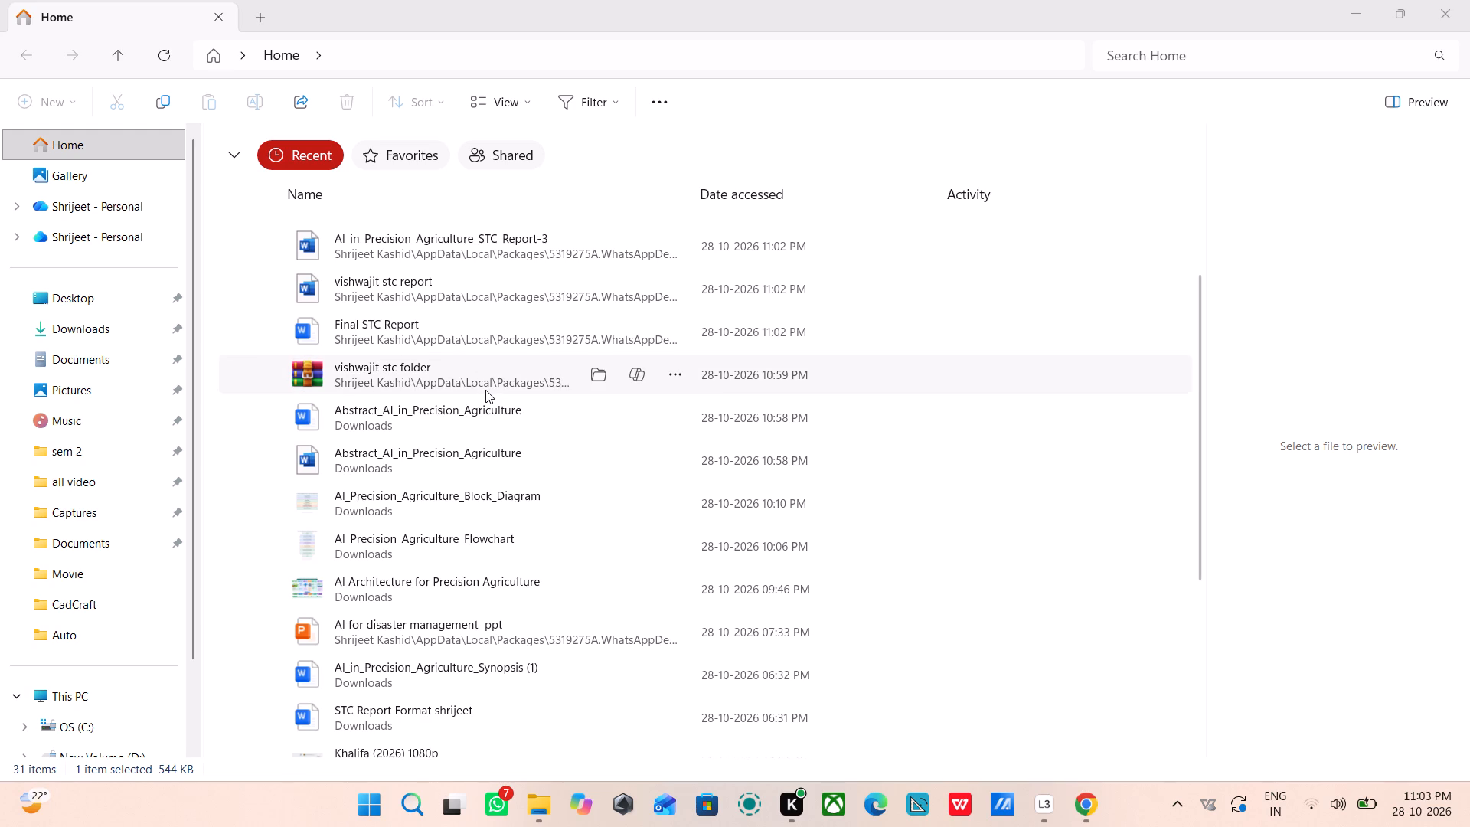
pyautogui.scroll(-1, 507, 420)
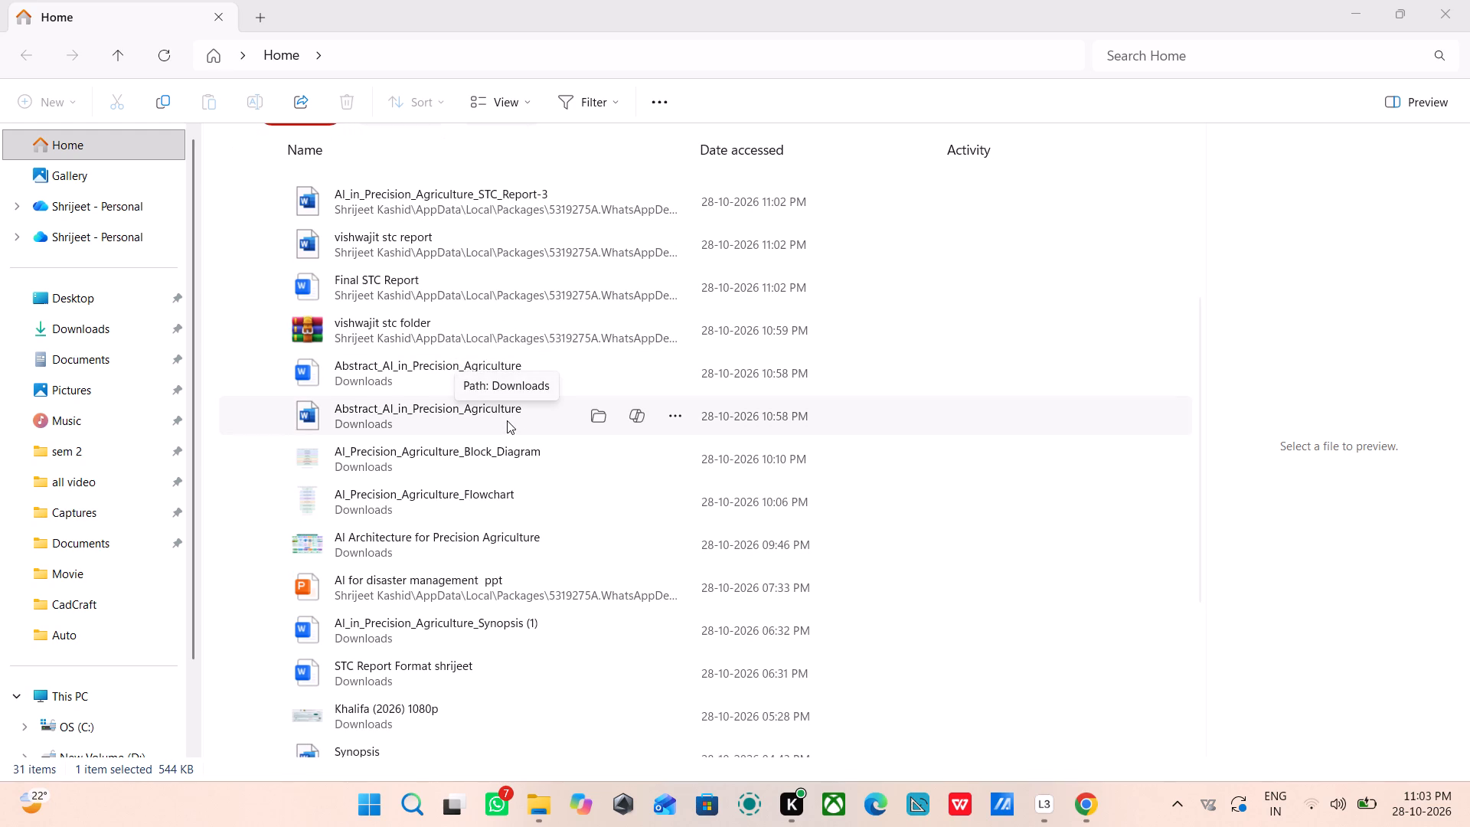
pyautogui.scroll(-2, 507, 420)
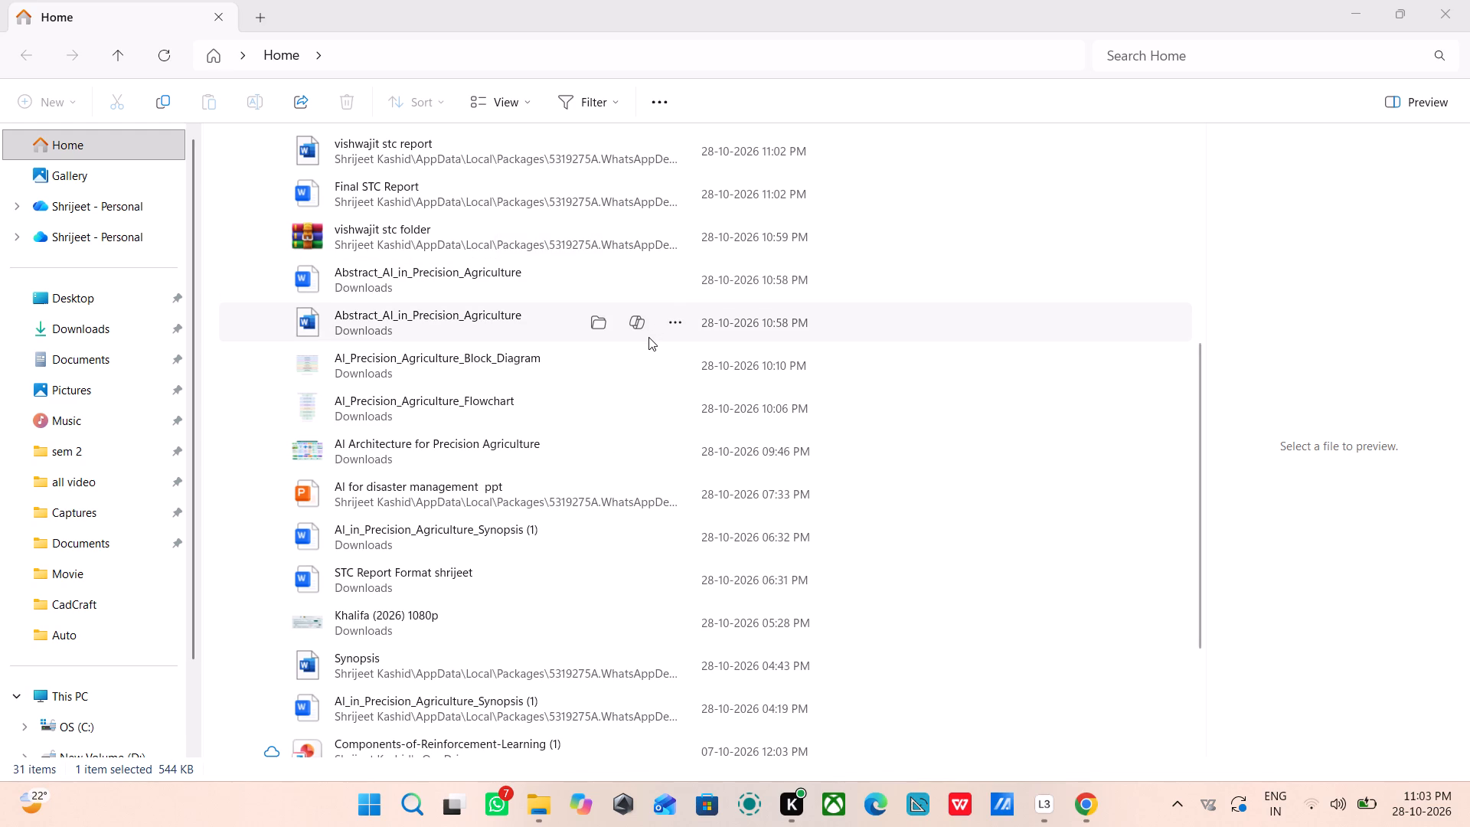
pyautogui.scroll(-1, 648, 337)
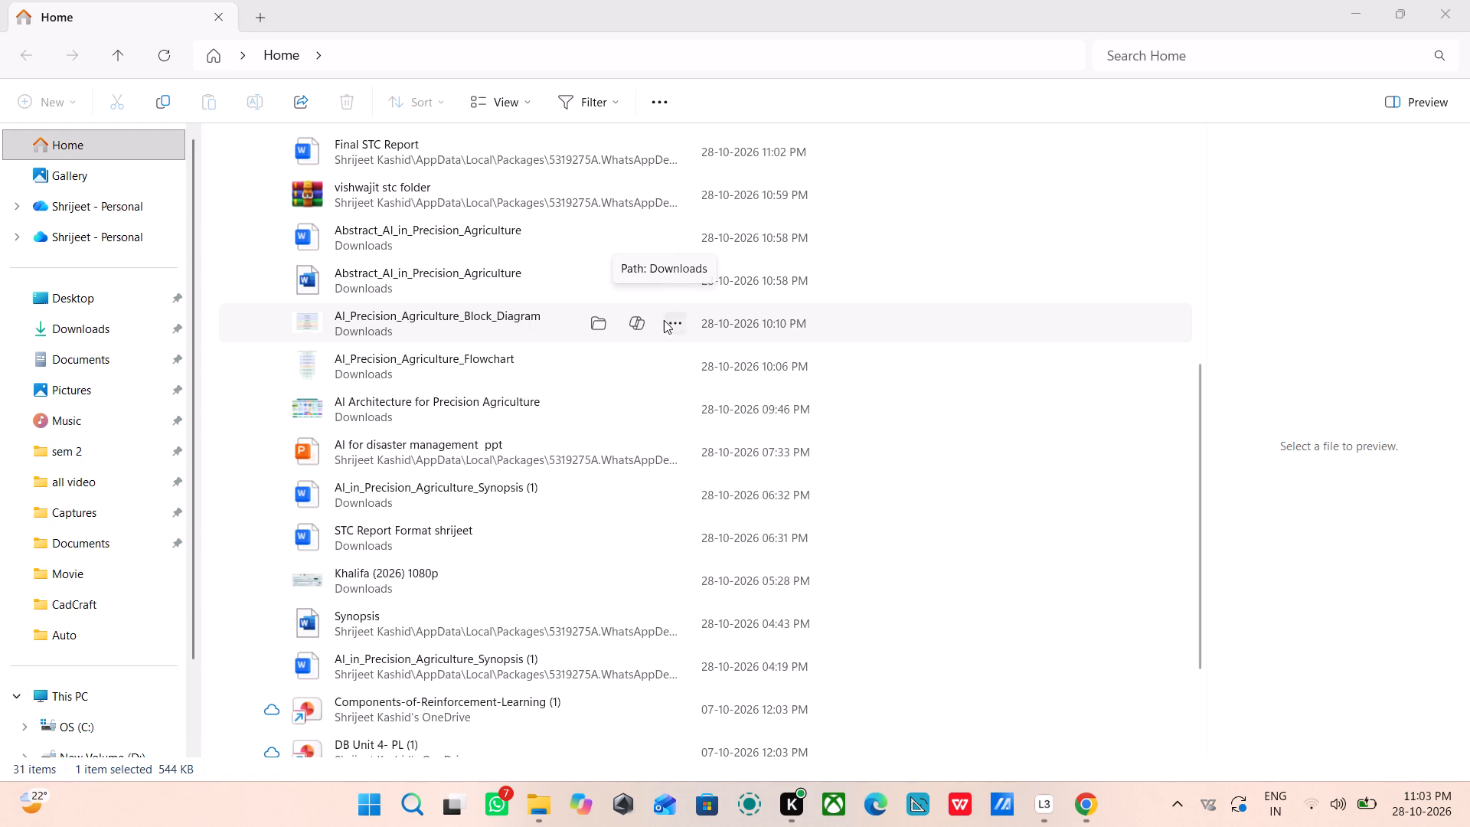
pyautogui.scroll(-1, 662, 362)
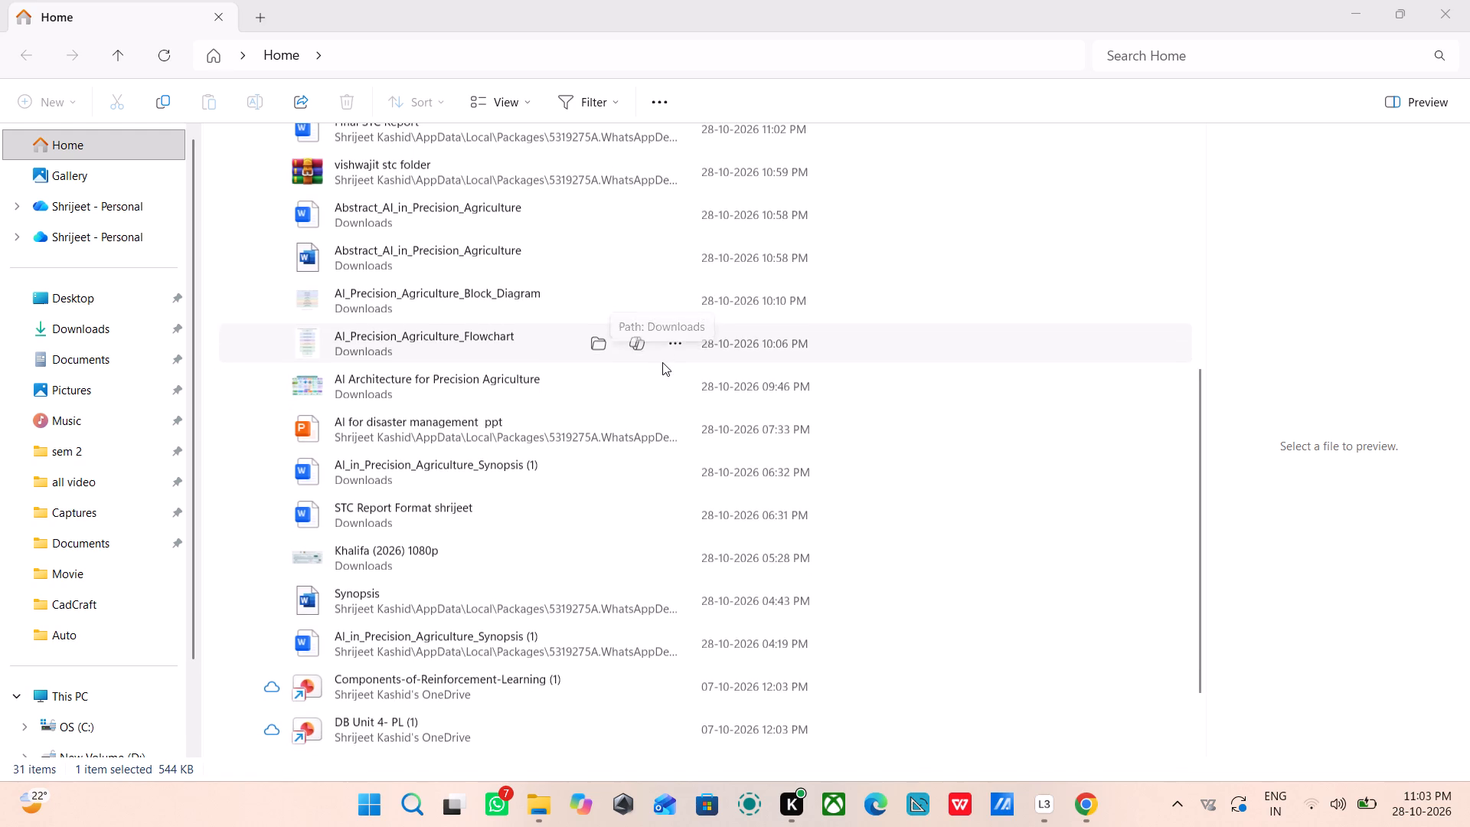
pyautogui.scroll(-2, 662, 362)
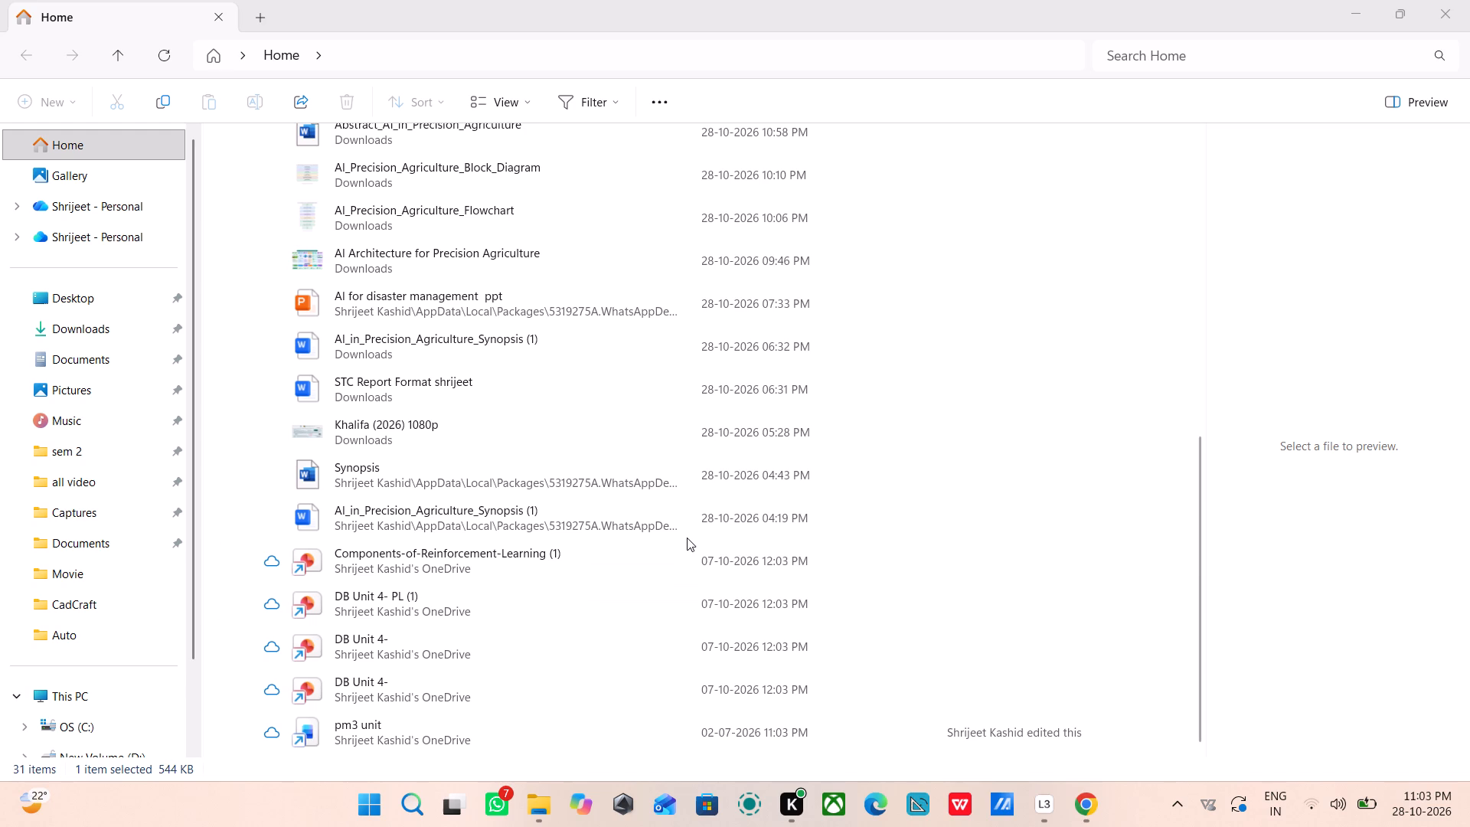
pyautogui.scroll(-3, 701, 573)
pyautogui.scroll(2, 528, 644)
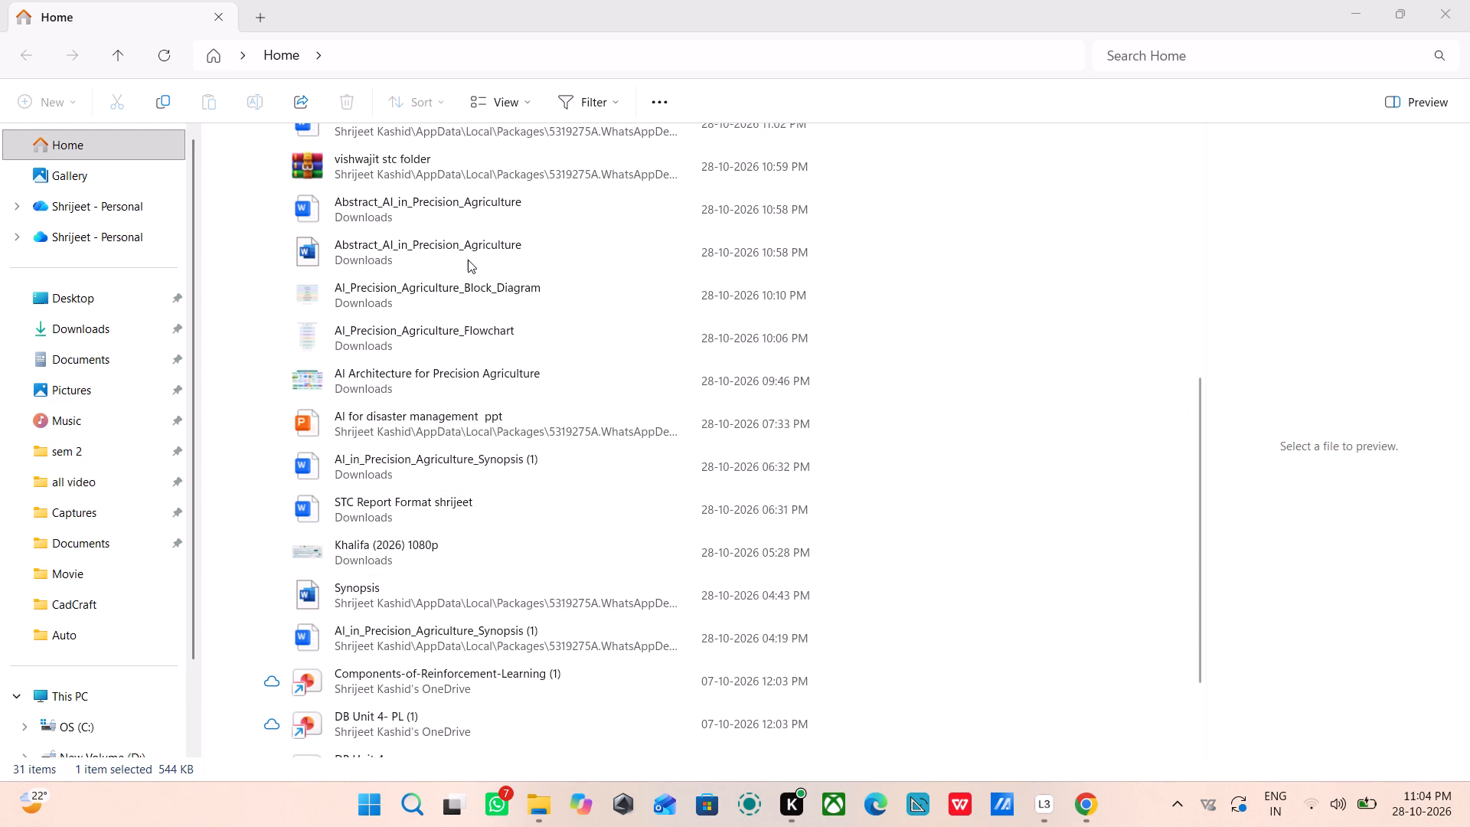
pyautogui.scroll(1, 468, 260)
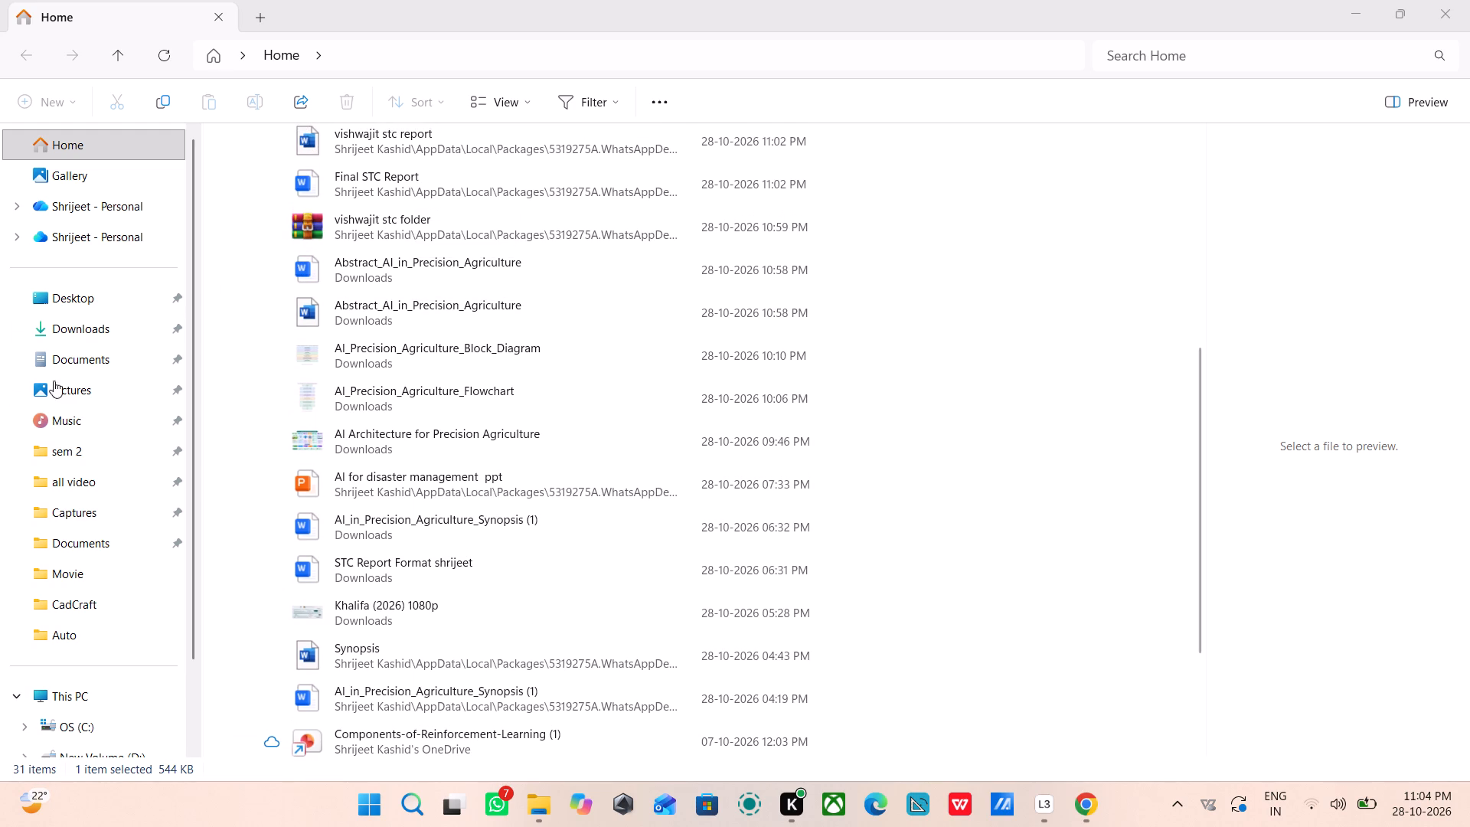
pyautogui.click(63, 368)
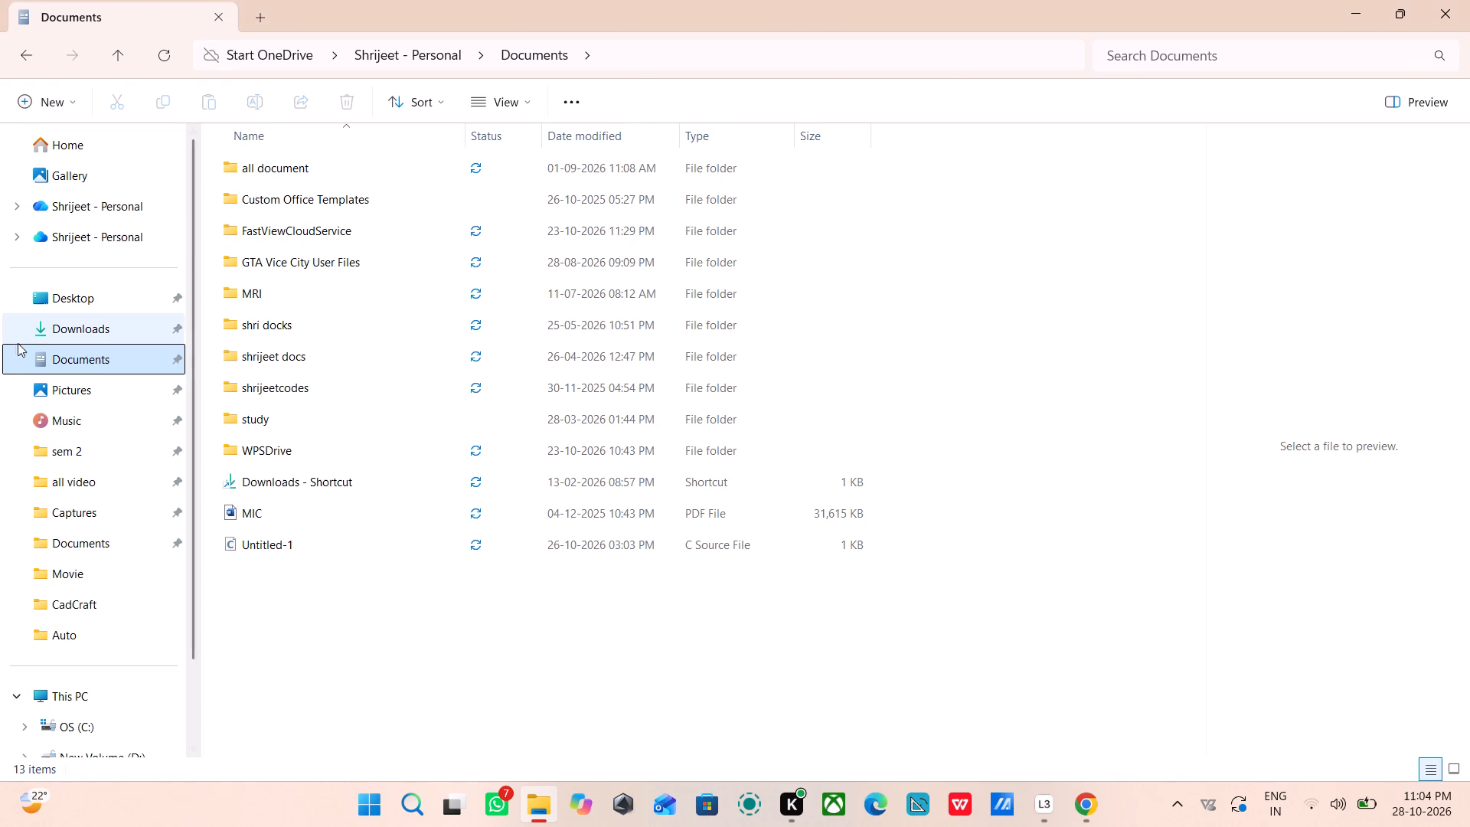
# Open the Downloads folder to look for the seminar report files.
pyautogui.click(77, 328)
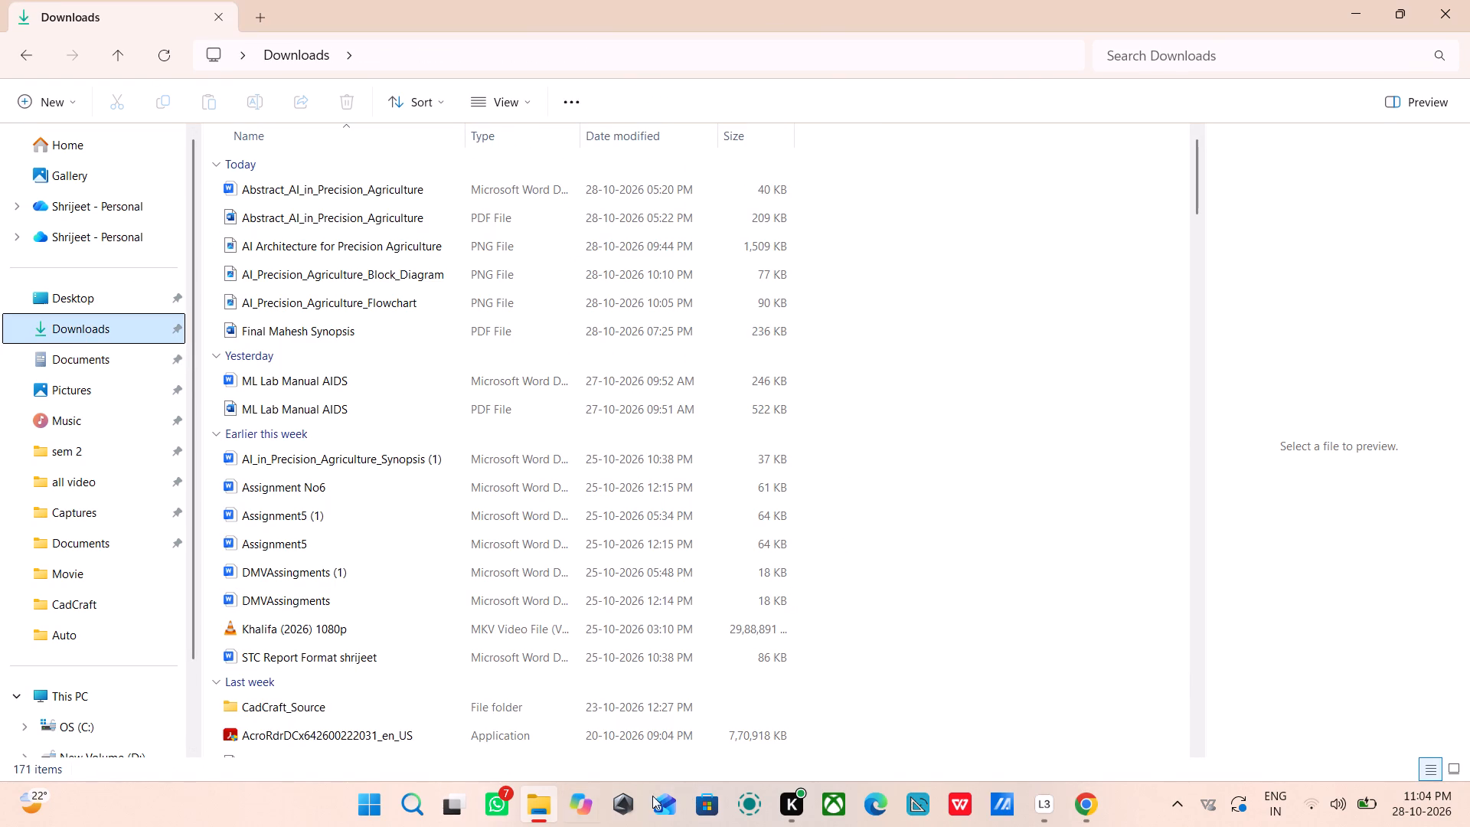
# Open the Abstract_AI_in_Precision_Agriculture document from Word's recent files, check its first page and close it.
pyautogui.click(411, 807)
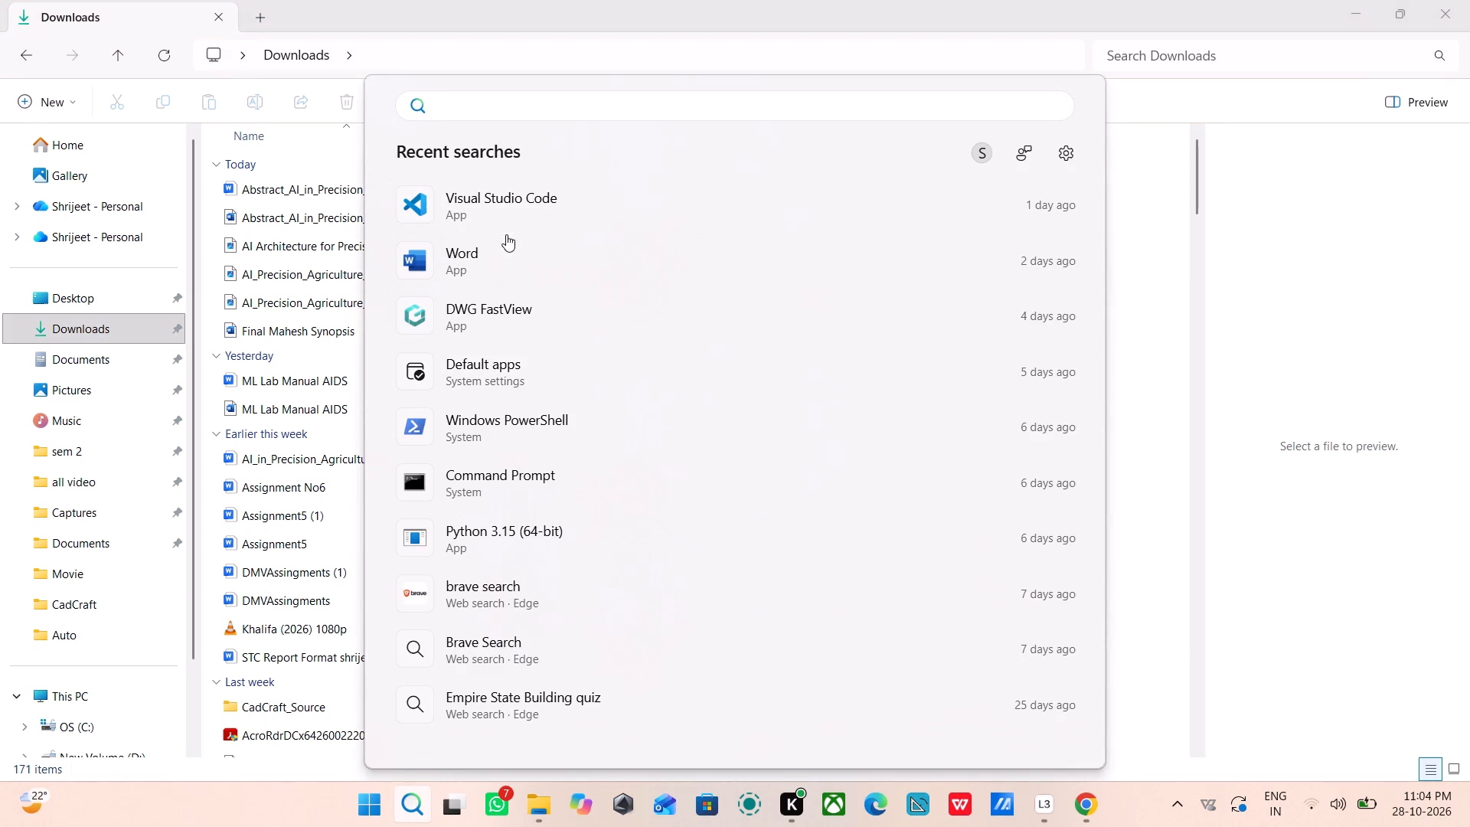
pyautogui.click(500, 263)
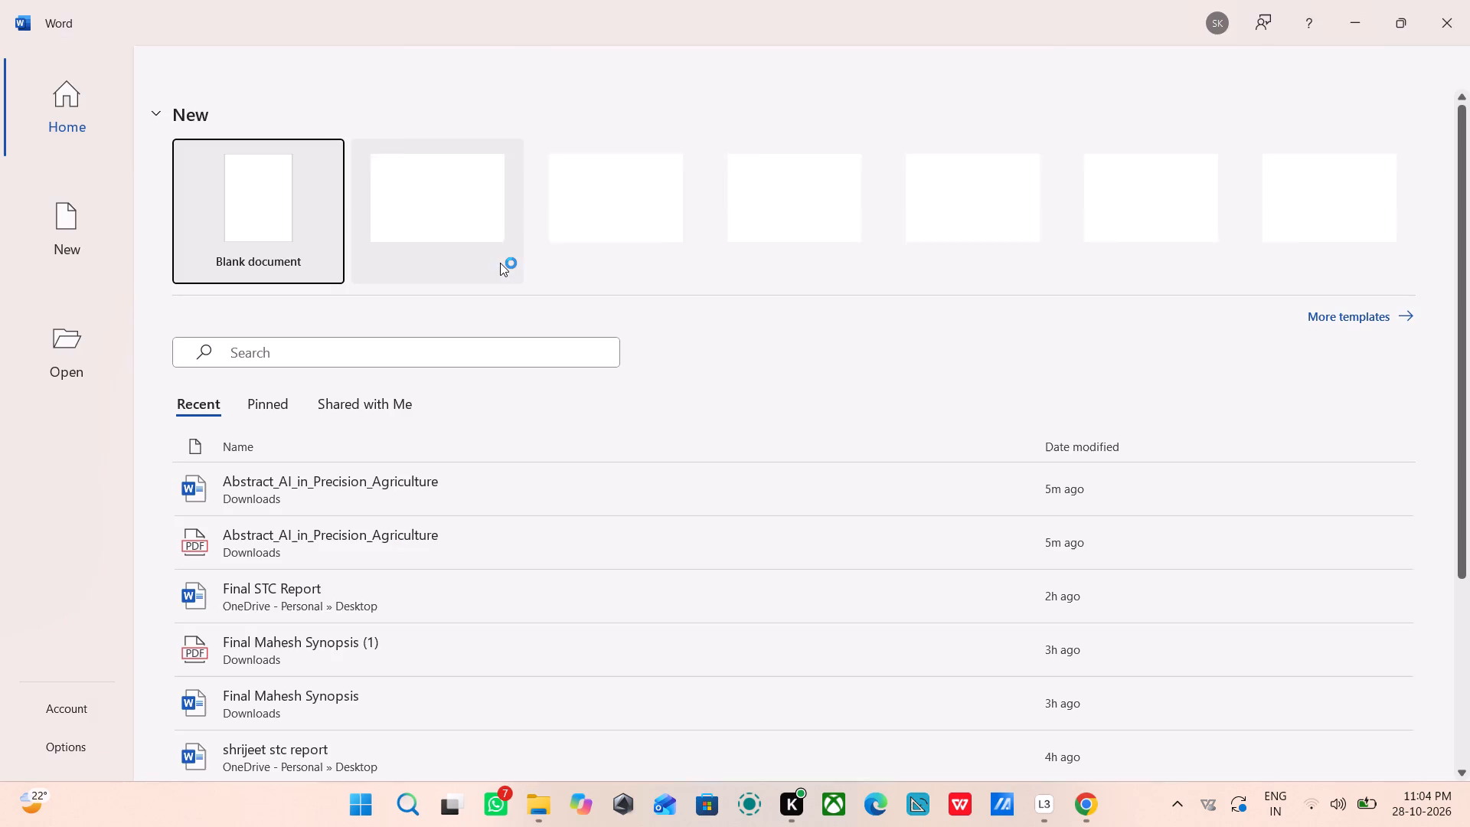
pyautogui.scroll(-1, 276, 387)
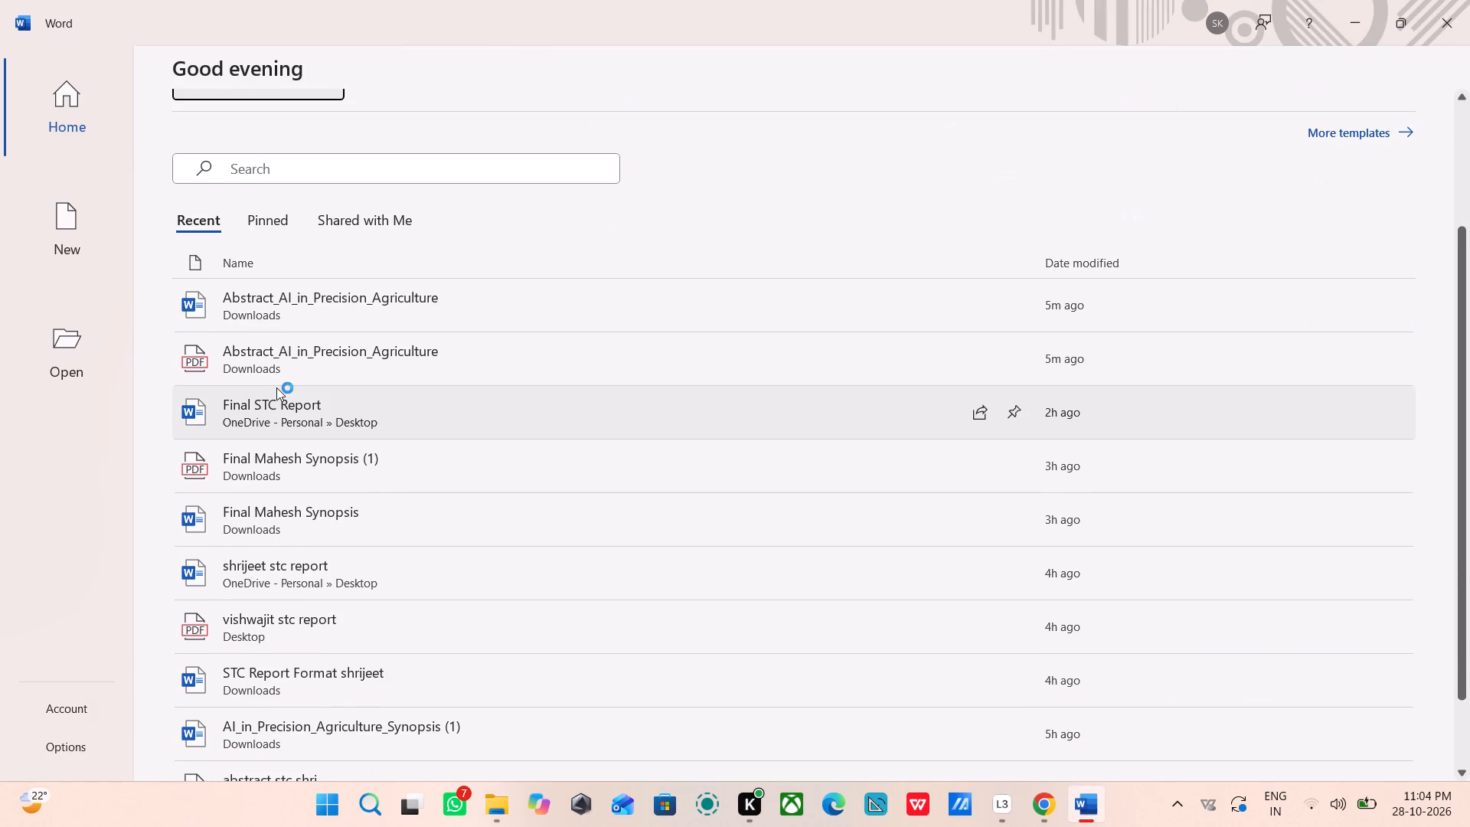
pyautogui.doubleClick(317, 309)
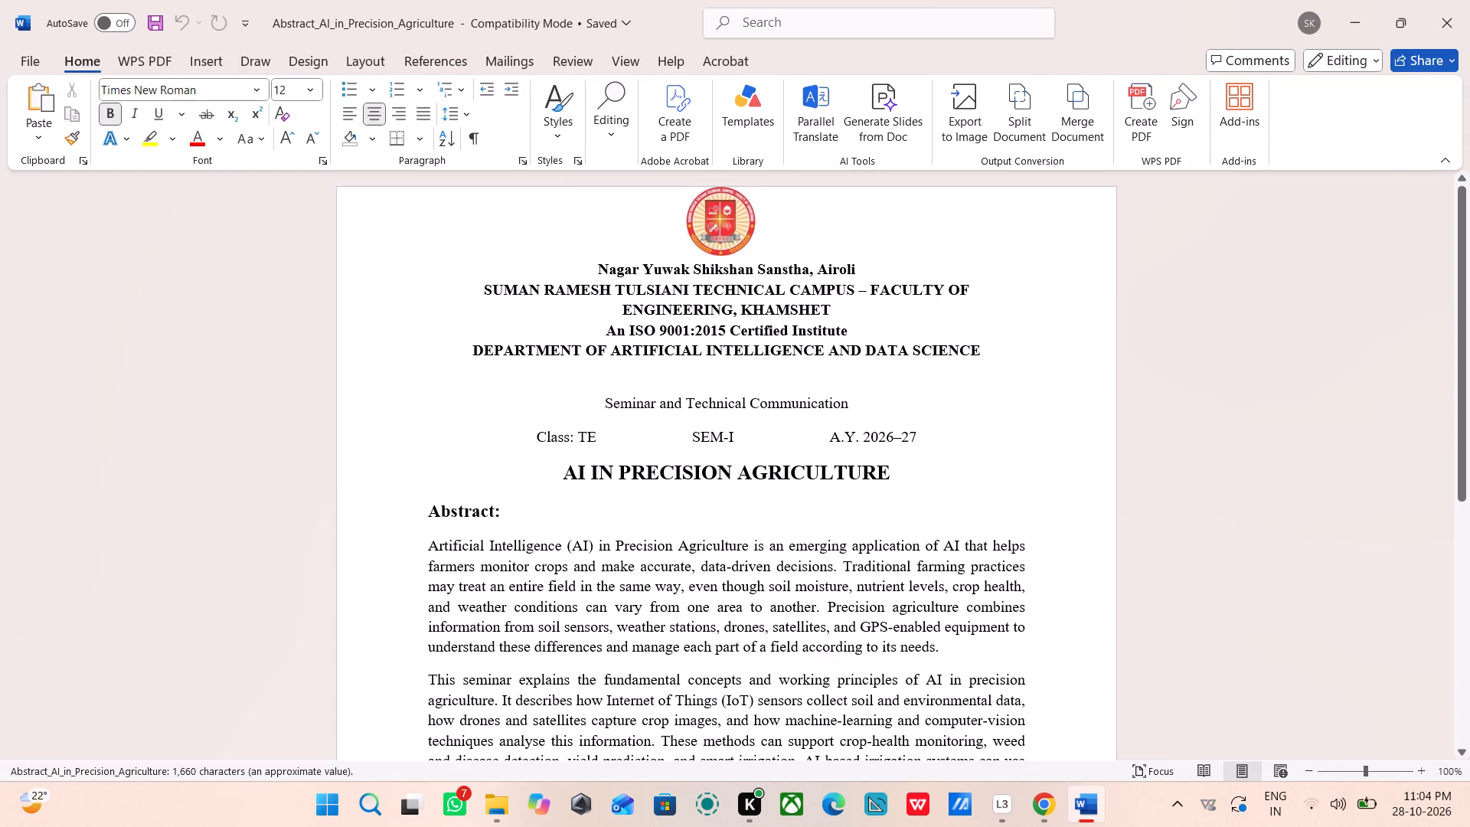
pyautogui.click(1469, 0)
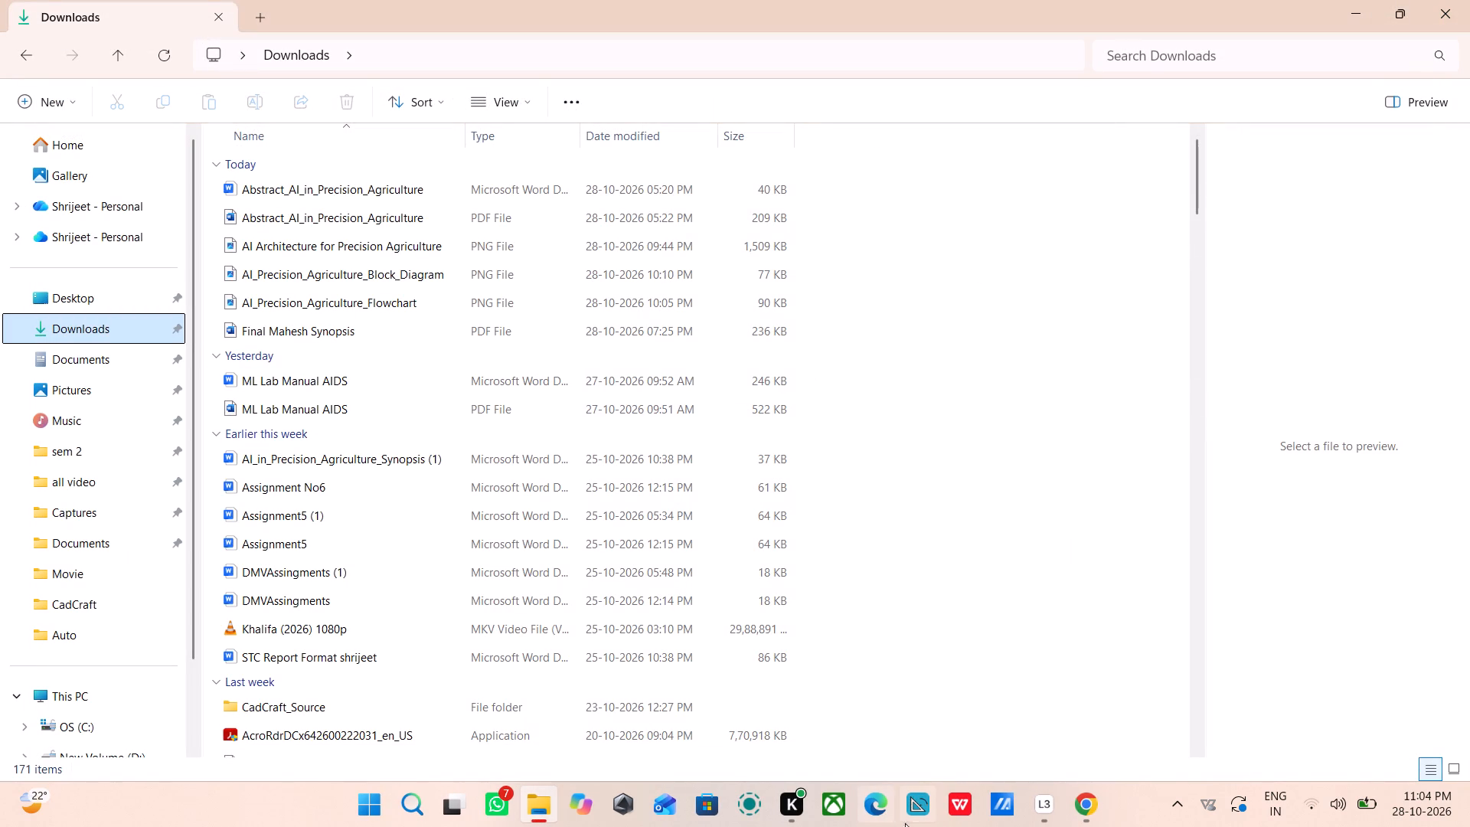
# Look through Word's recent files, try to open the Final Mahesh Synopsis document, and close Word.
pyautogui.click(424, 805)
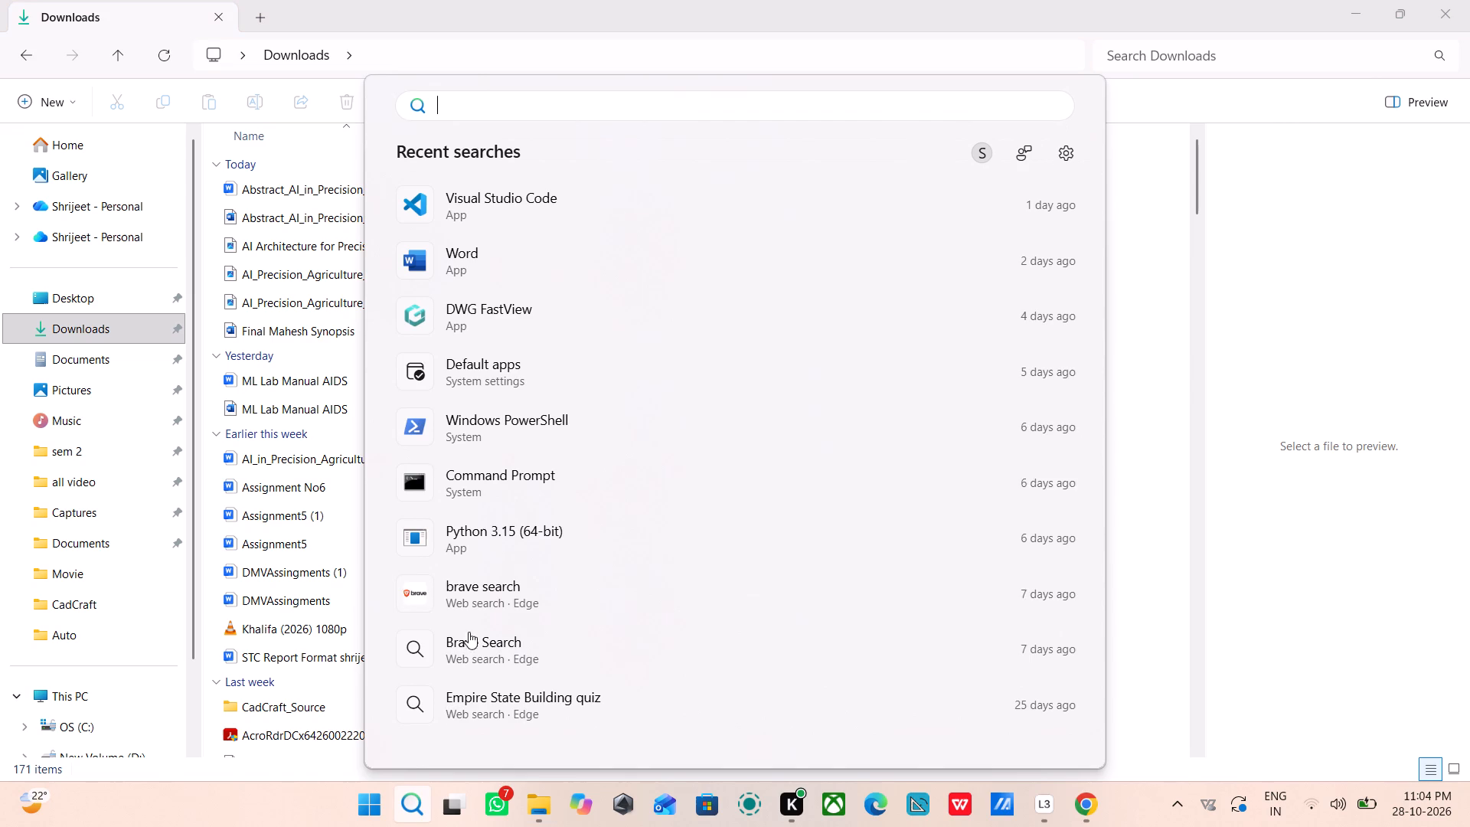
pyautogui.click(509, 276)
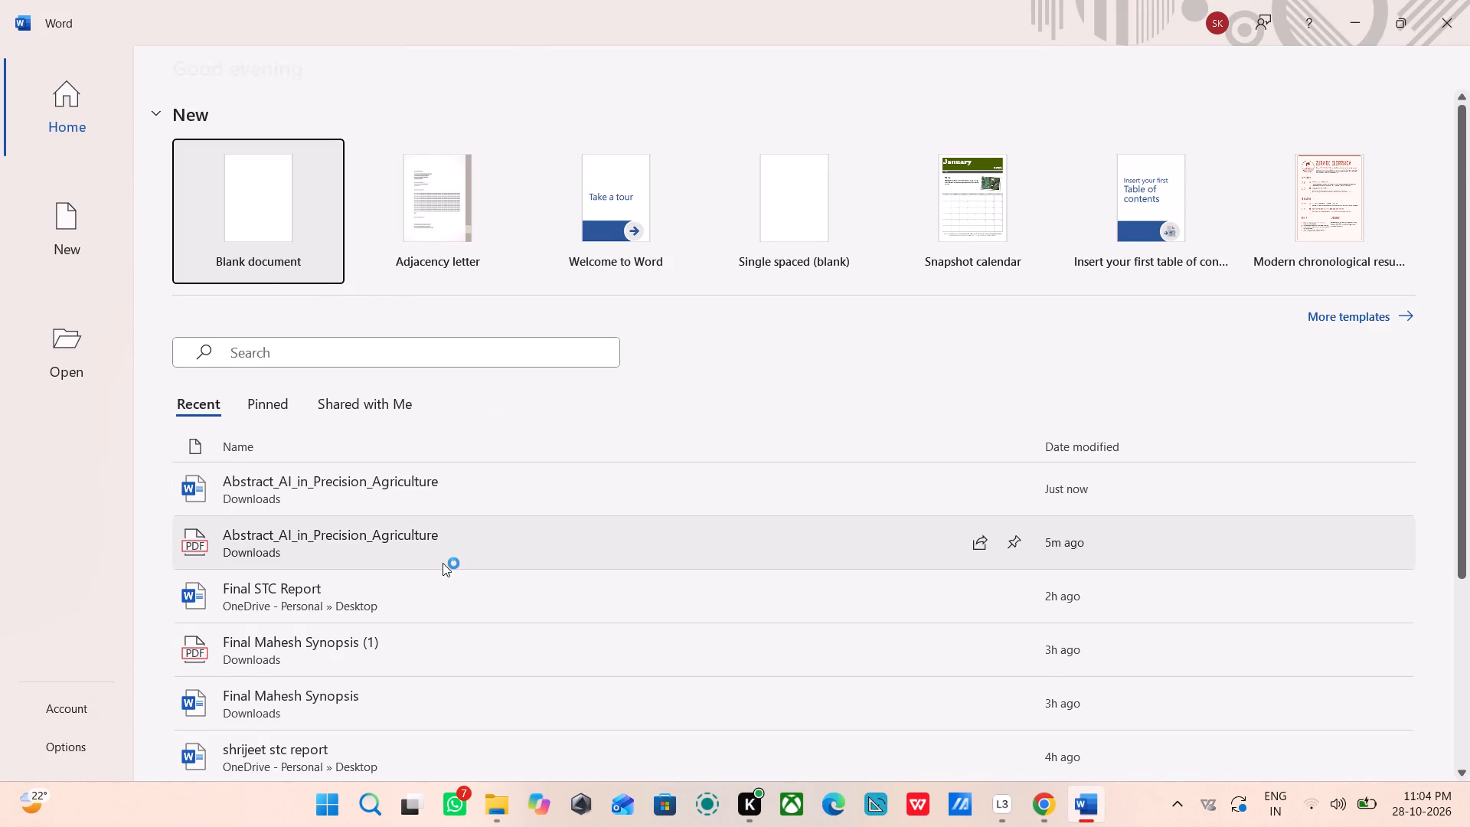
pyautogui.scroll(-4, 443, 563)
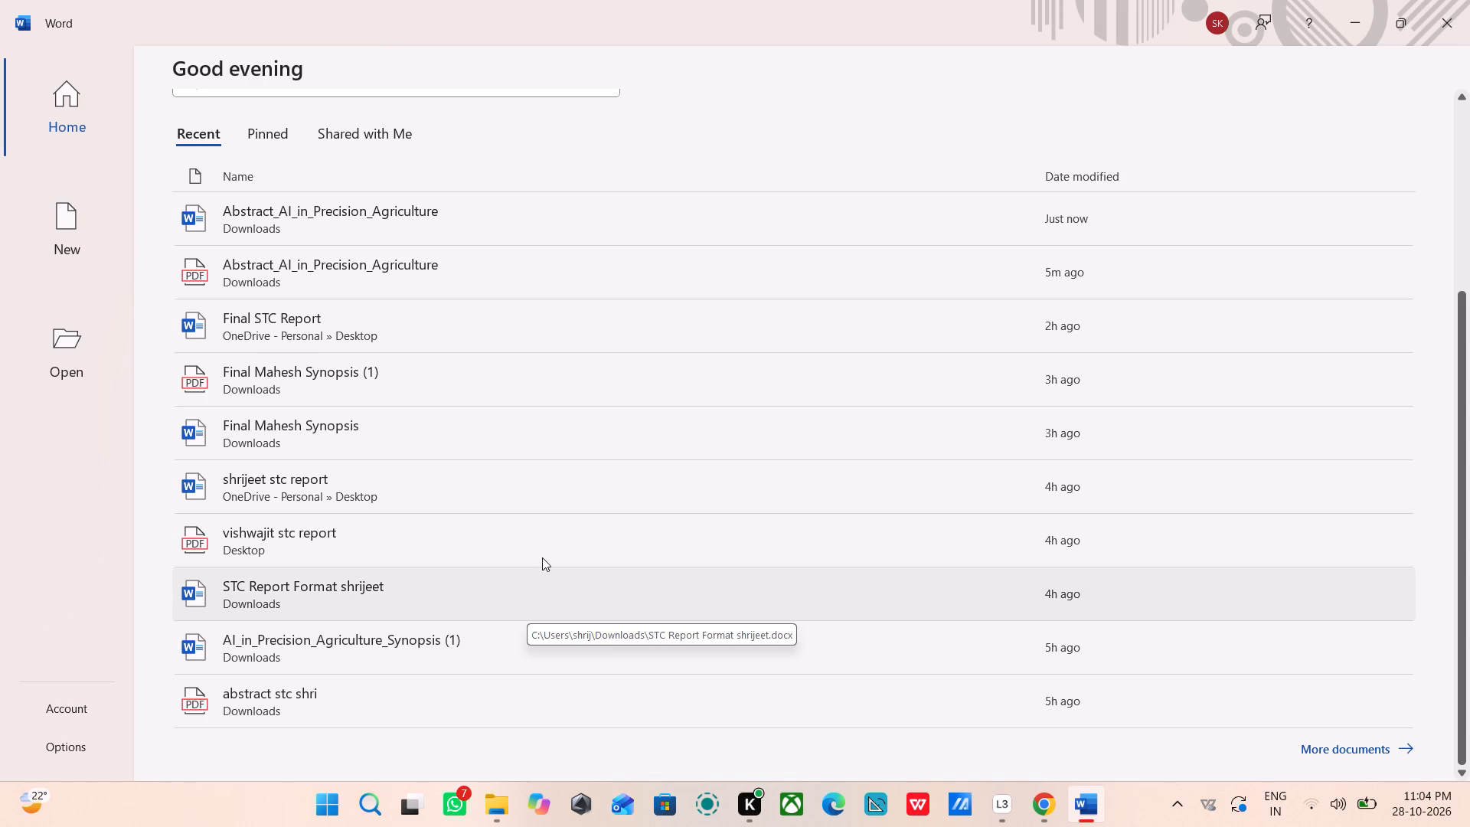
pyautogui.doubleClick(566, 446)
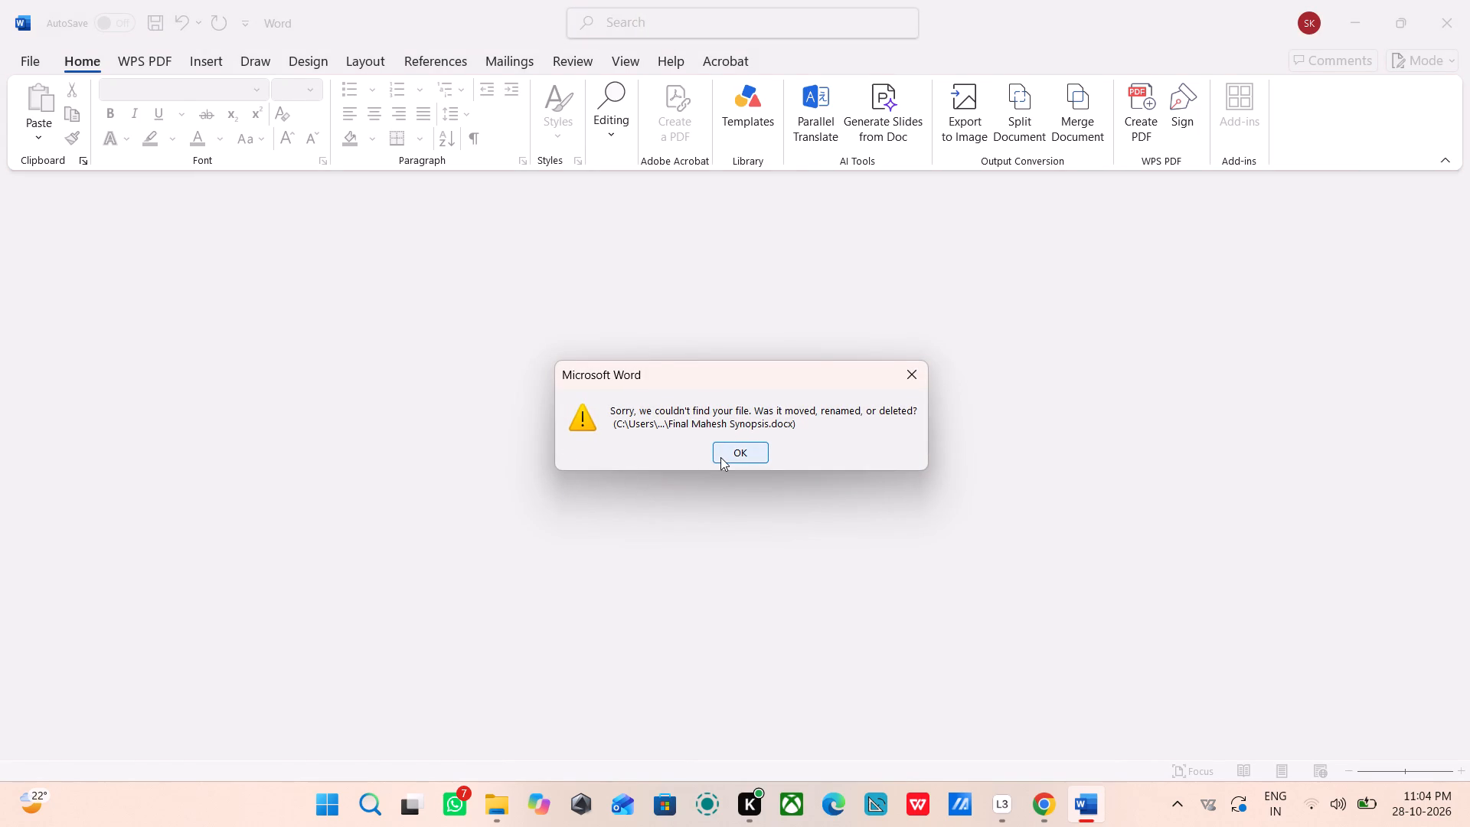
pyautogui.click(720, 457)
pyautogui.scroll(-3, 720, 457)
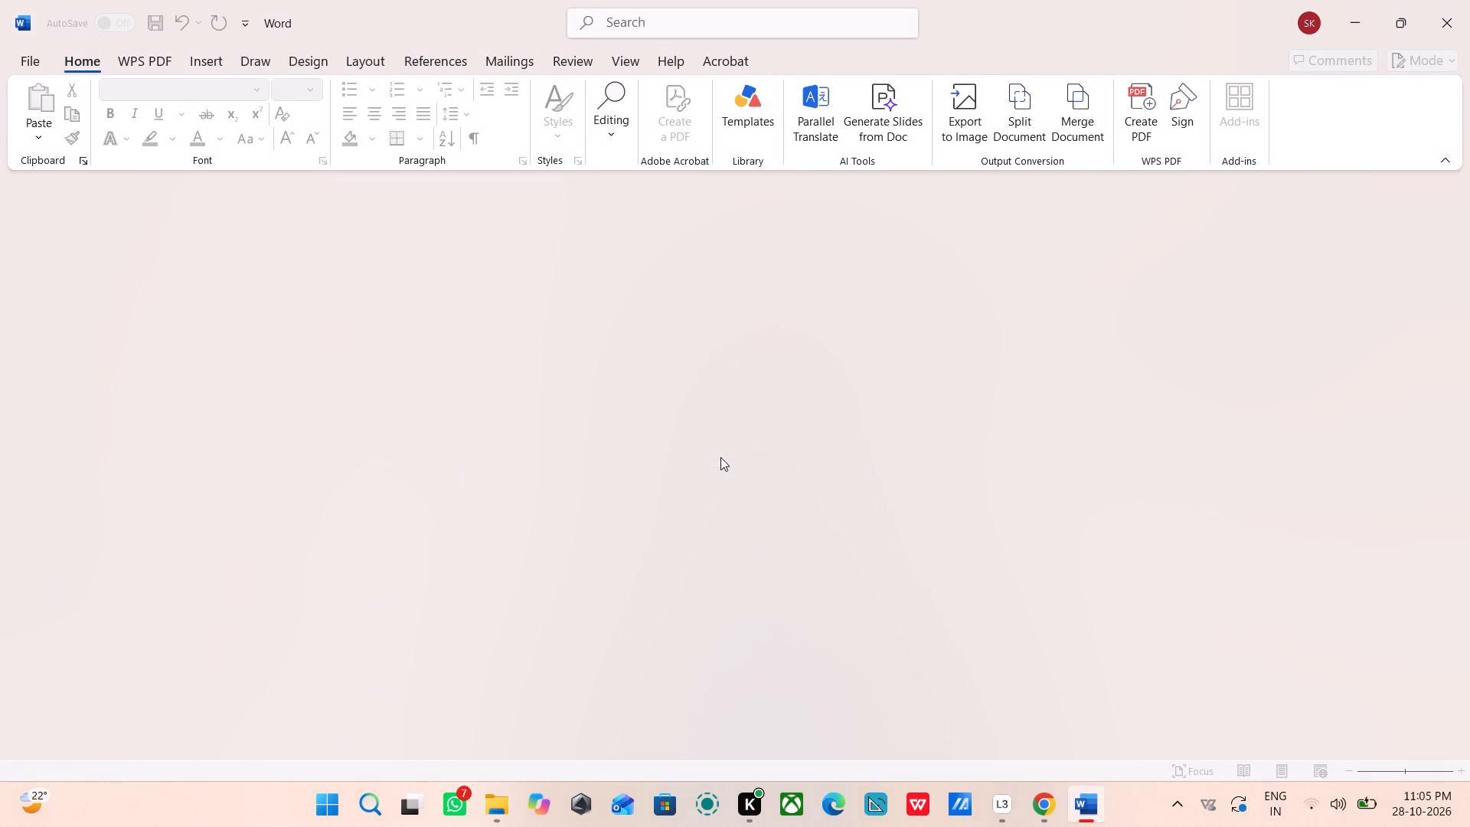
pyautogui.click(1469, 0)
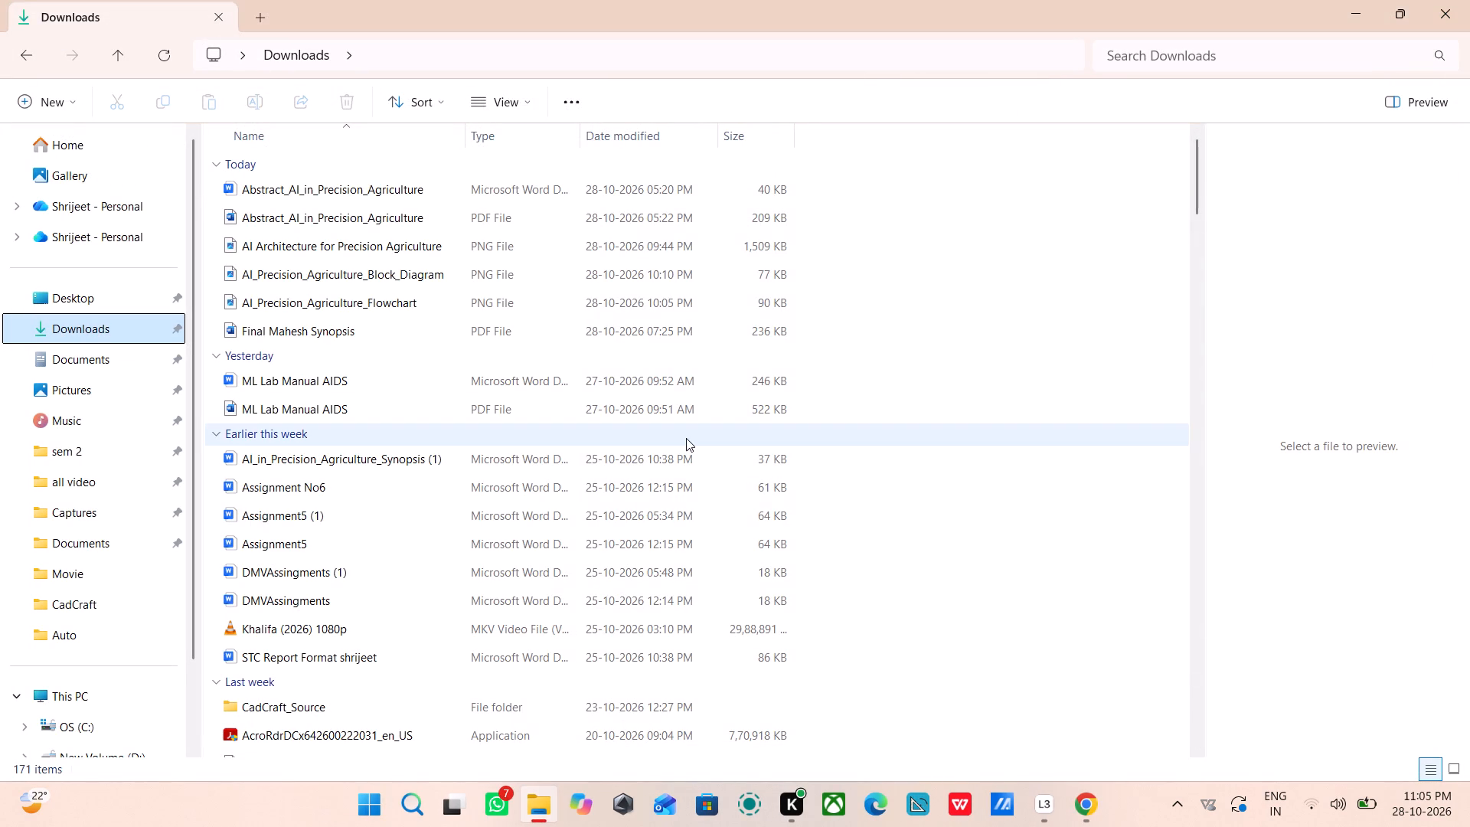
# Open the vishwajit stc report from Word's recent files and check its cover page.
pyautogui.click(430, 799)
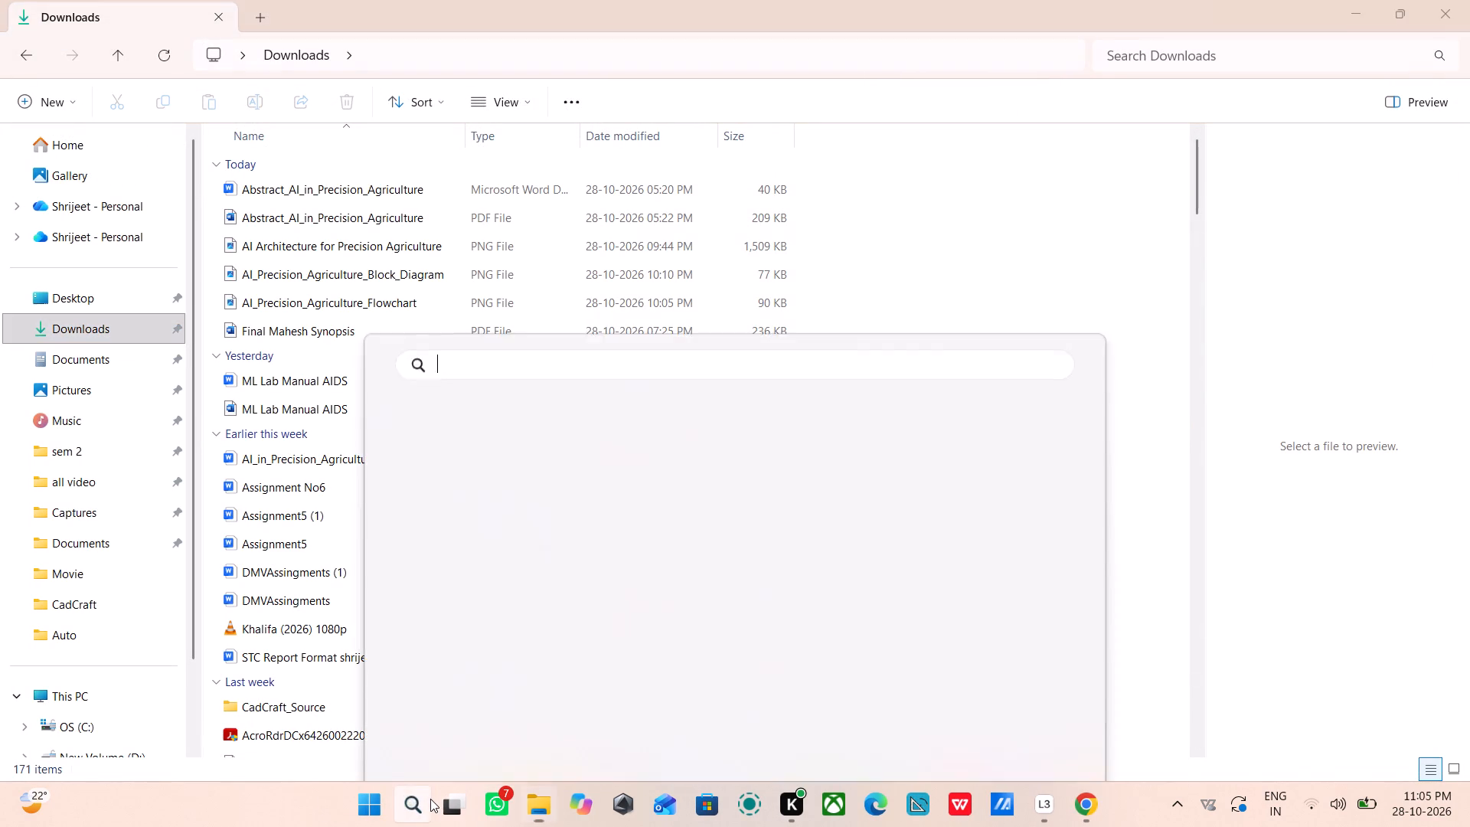
pyautogui.click(479, 276)
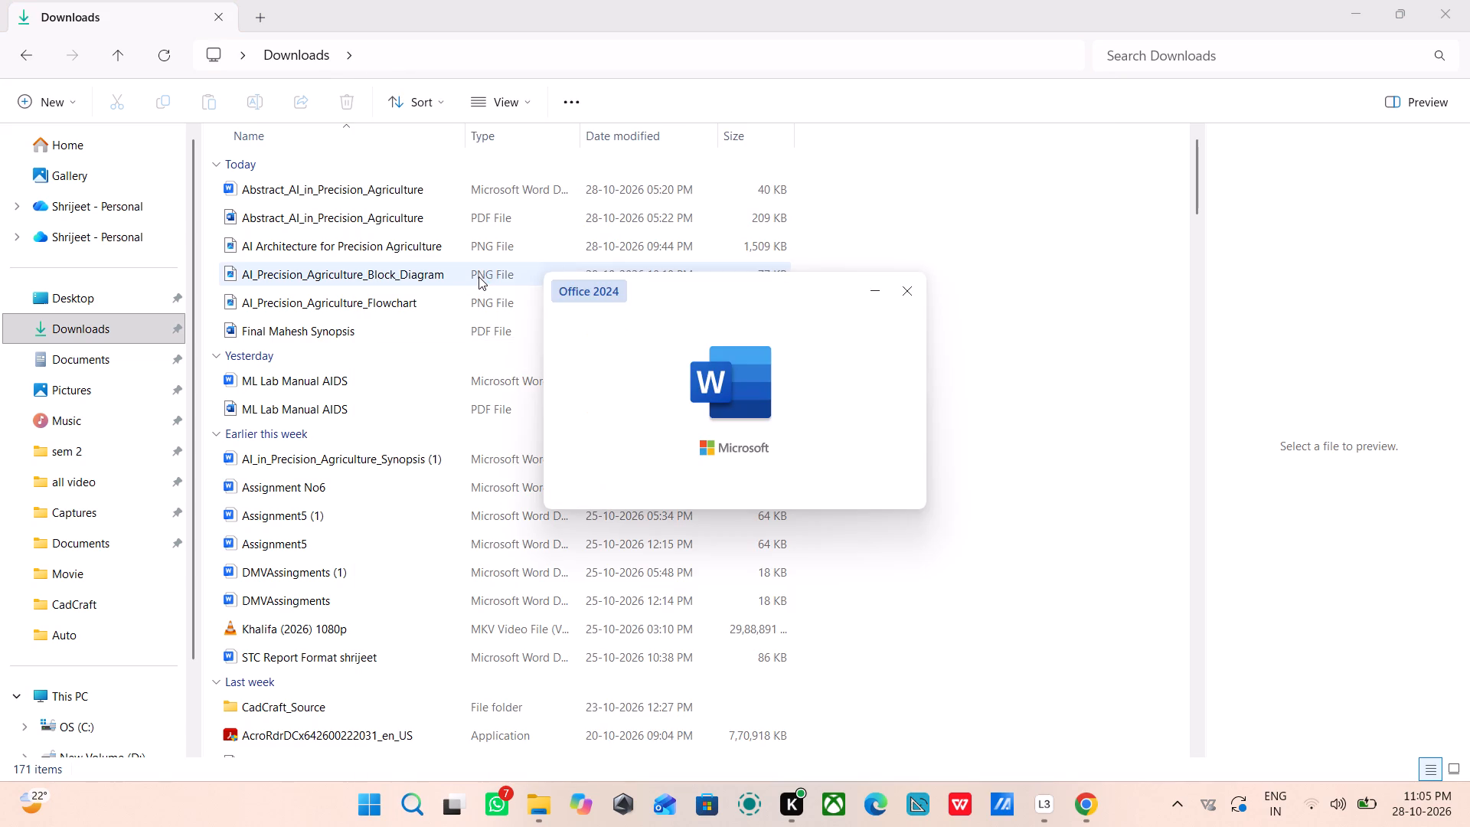
pyautogui.scroll(-5, 473, 444)
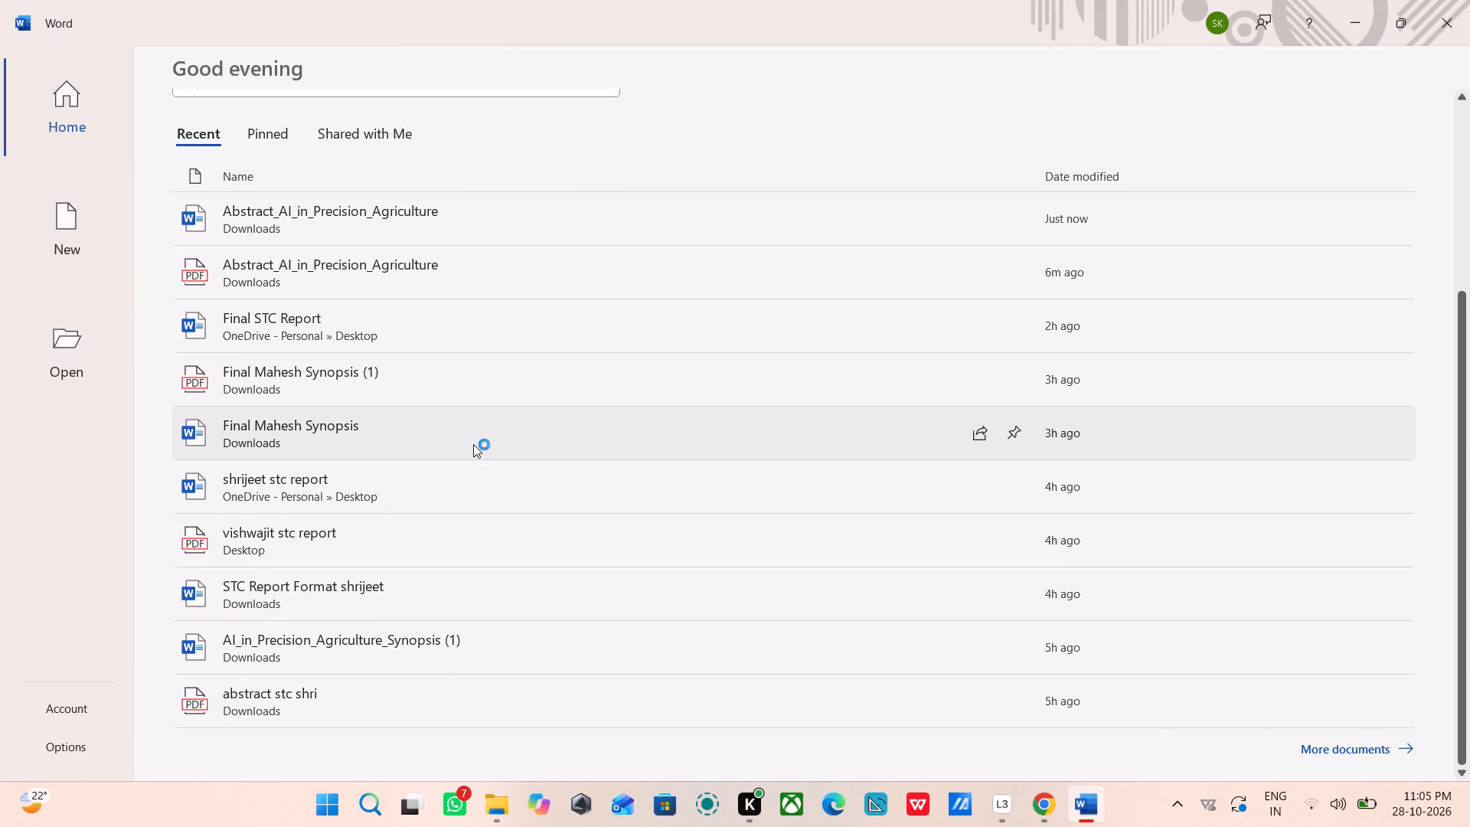
pyautogui.scroll(-1, 473, 444)
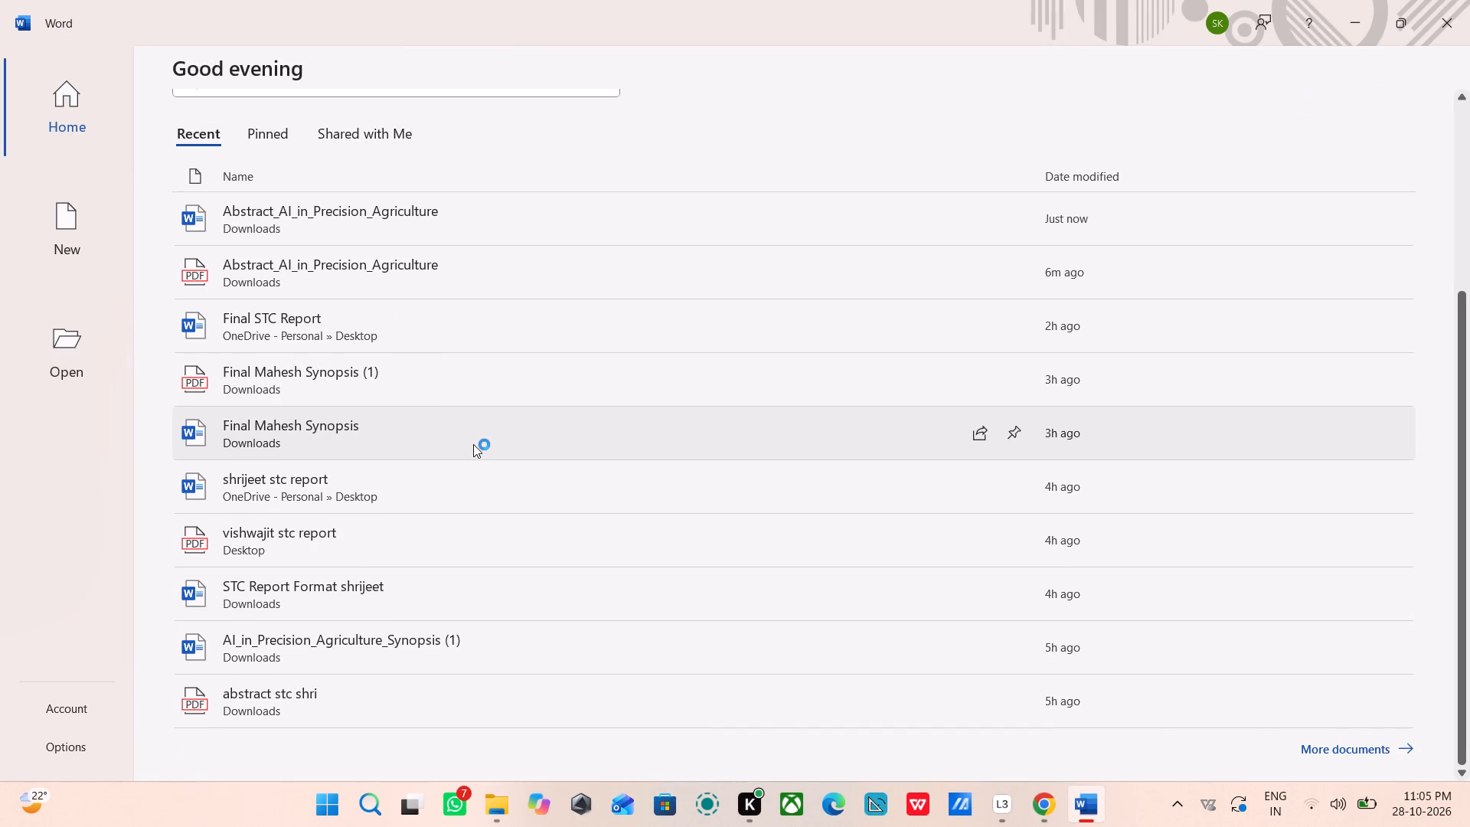
pyautogui.doubleClick(544, 541)
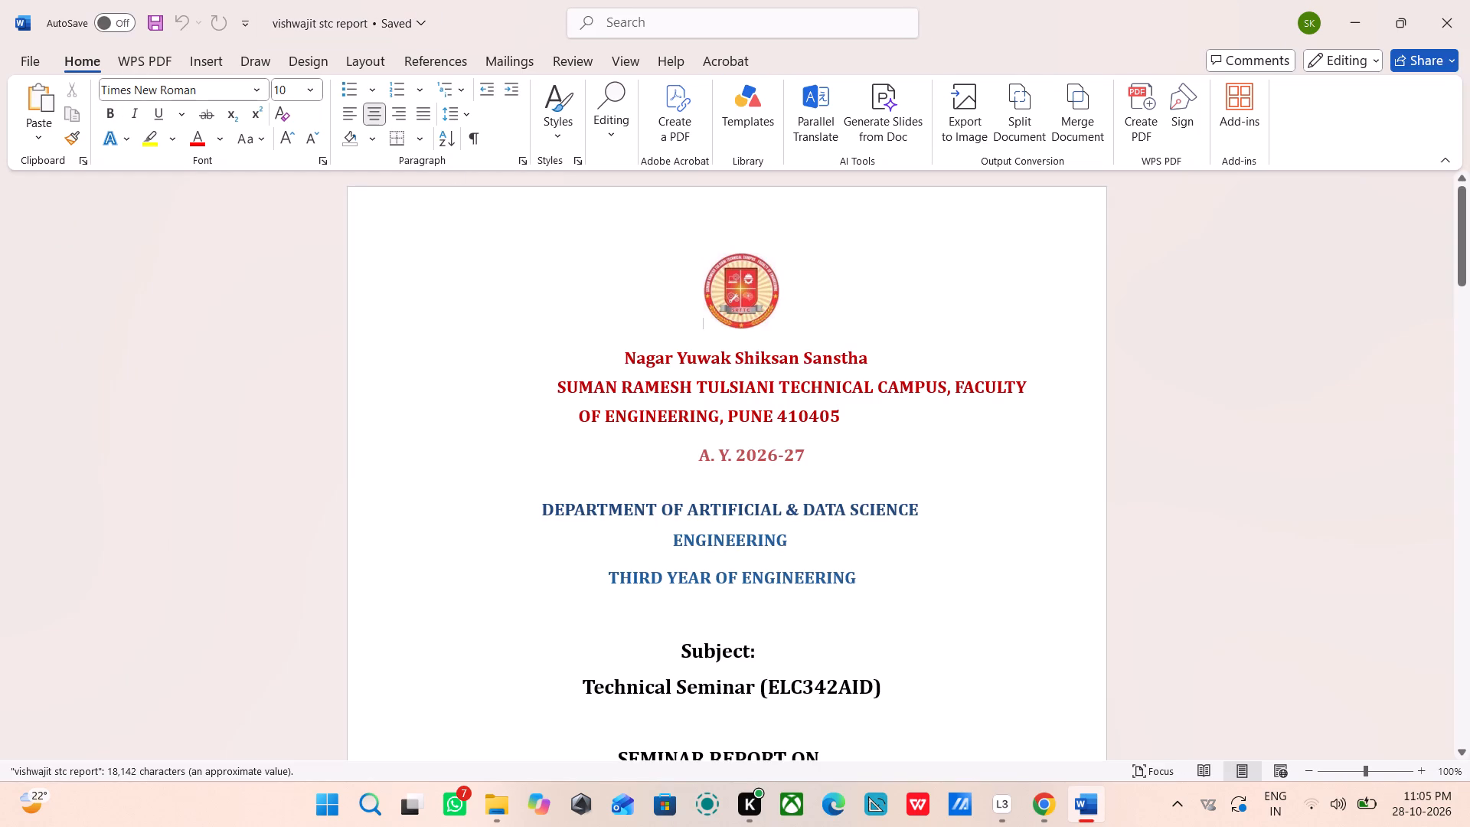
pyautogui.scroll(-1, 488, 361)
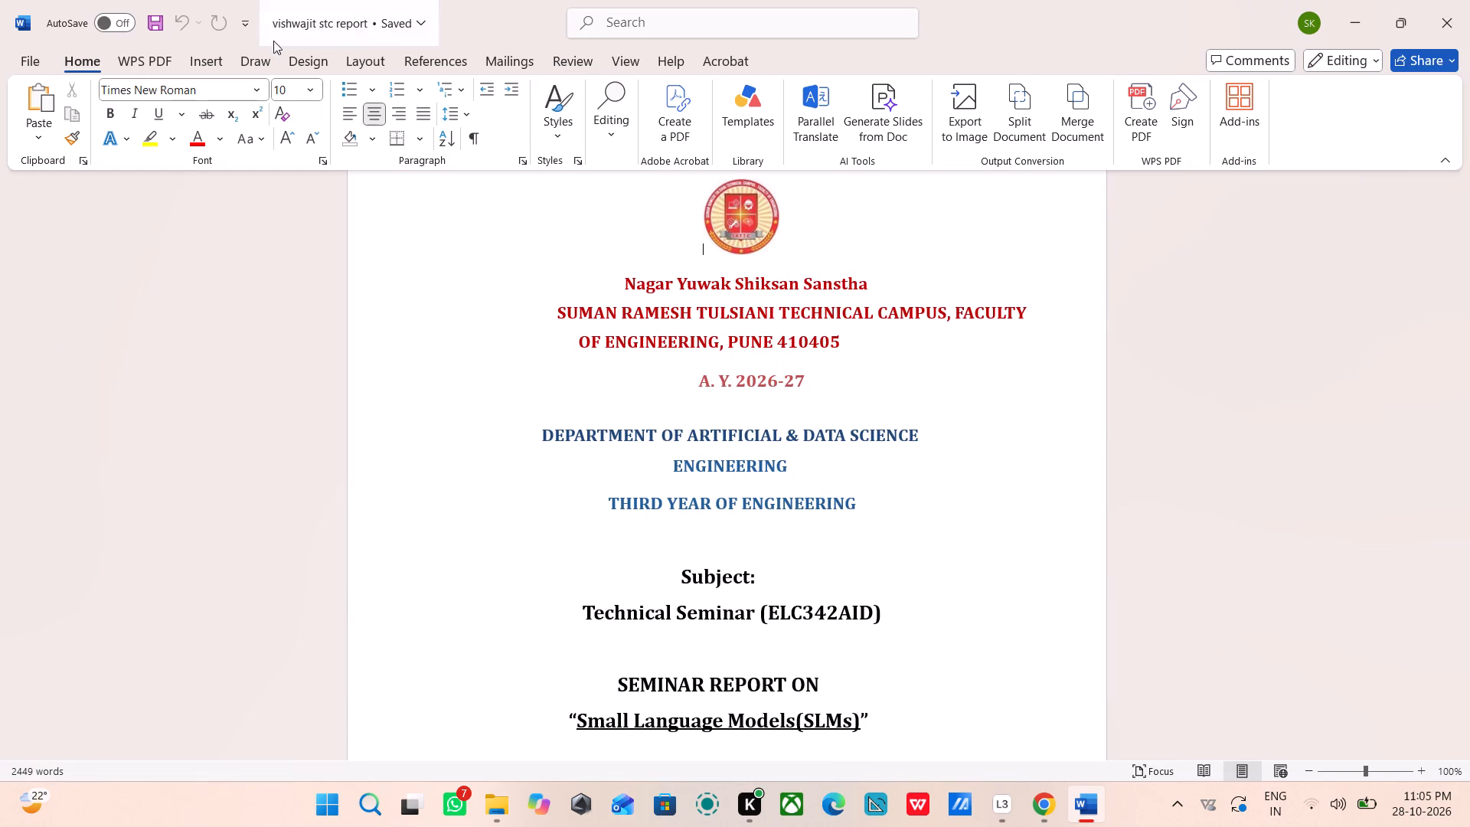
# Minimize the vishwajit stc report window to return to the Downloads folder.
pyautogui.click(83, 68)
pyautogui.moveTo(57, 5); pyautogui.dragTo(2, 16)
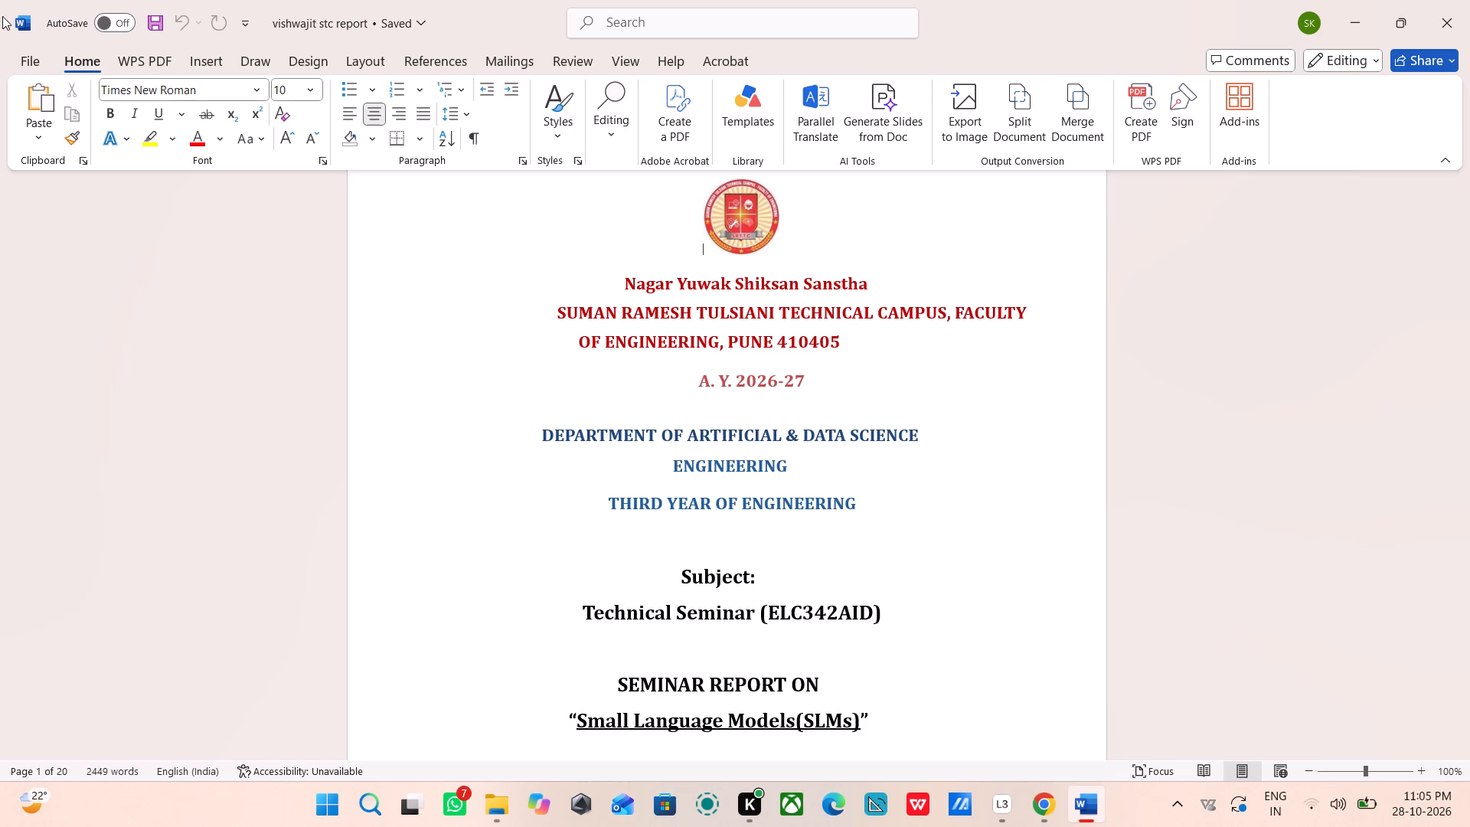
pyautogui.moveTo(2, 16); pyautogui.dragTo(11, 22)
pyautogui.click(11, 22)
pyautogui.moveTo(11, 22); pyautogui.dragTo(25, 29)
pyautogui.click(25, 29)
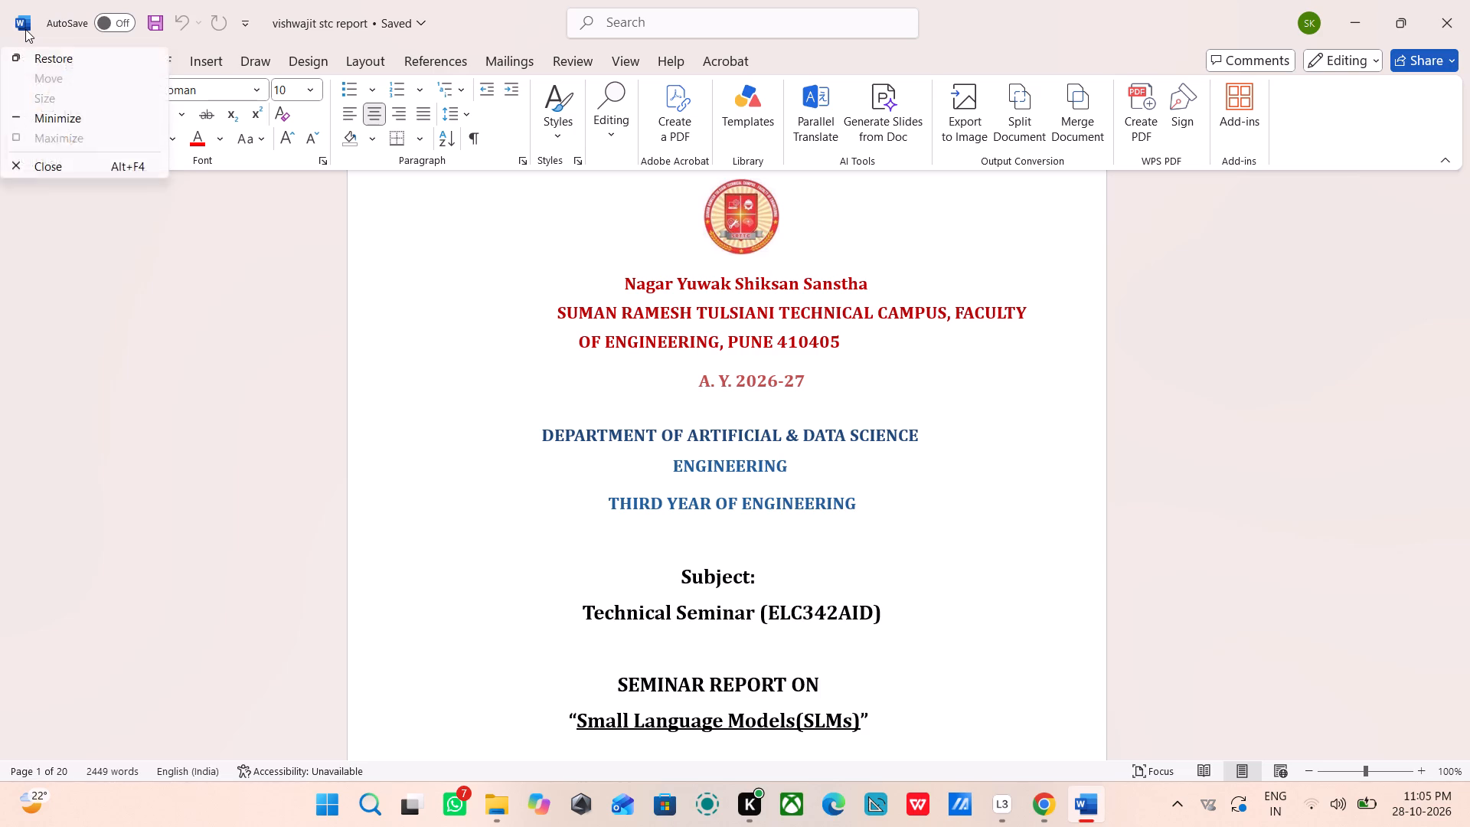
pyautogui.click(25, 29)
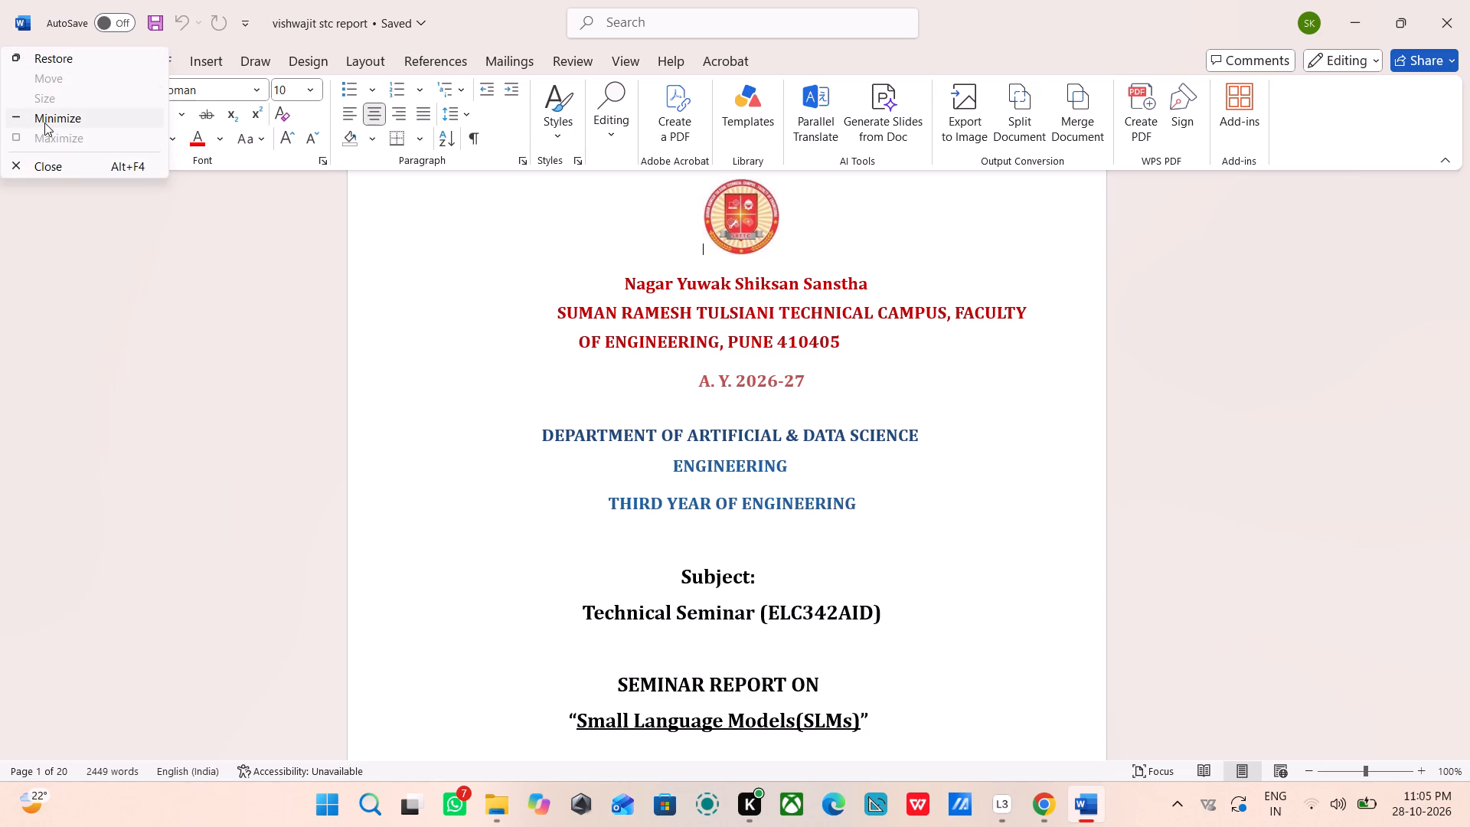
pyautogui.click(44, 123)
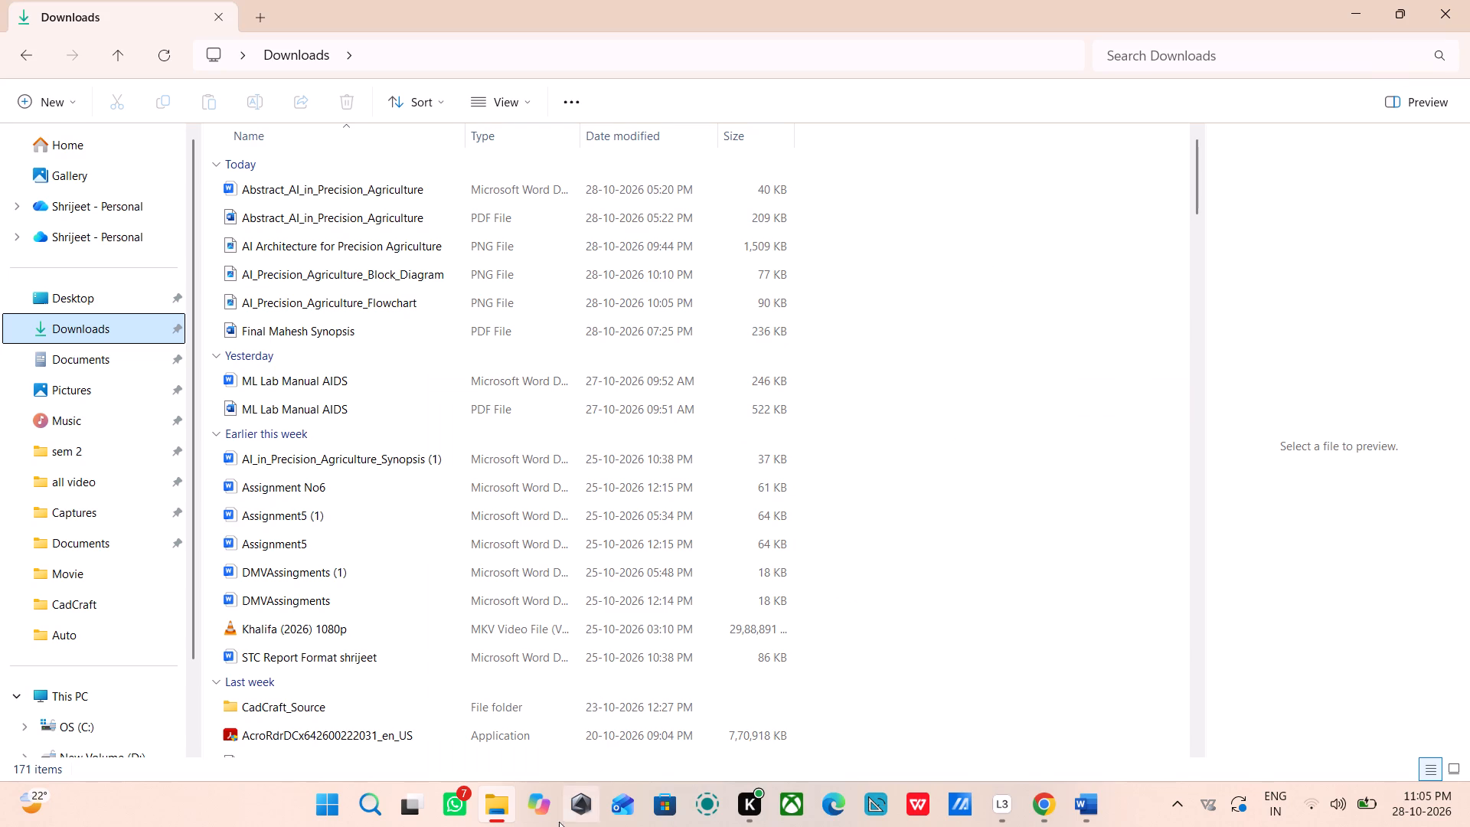
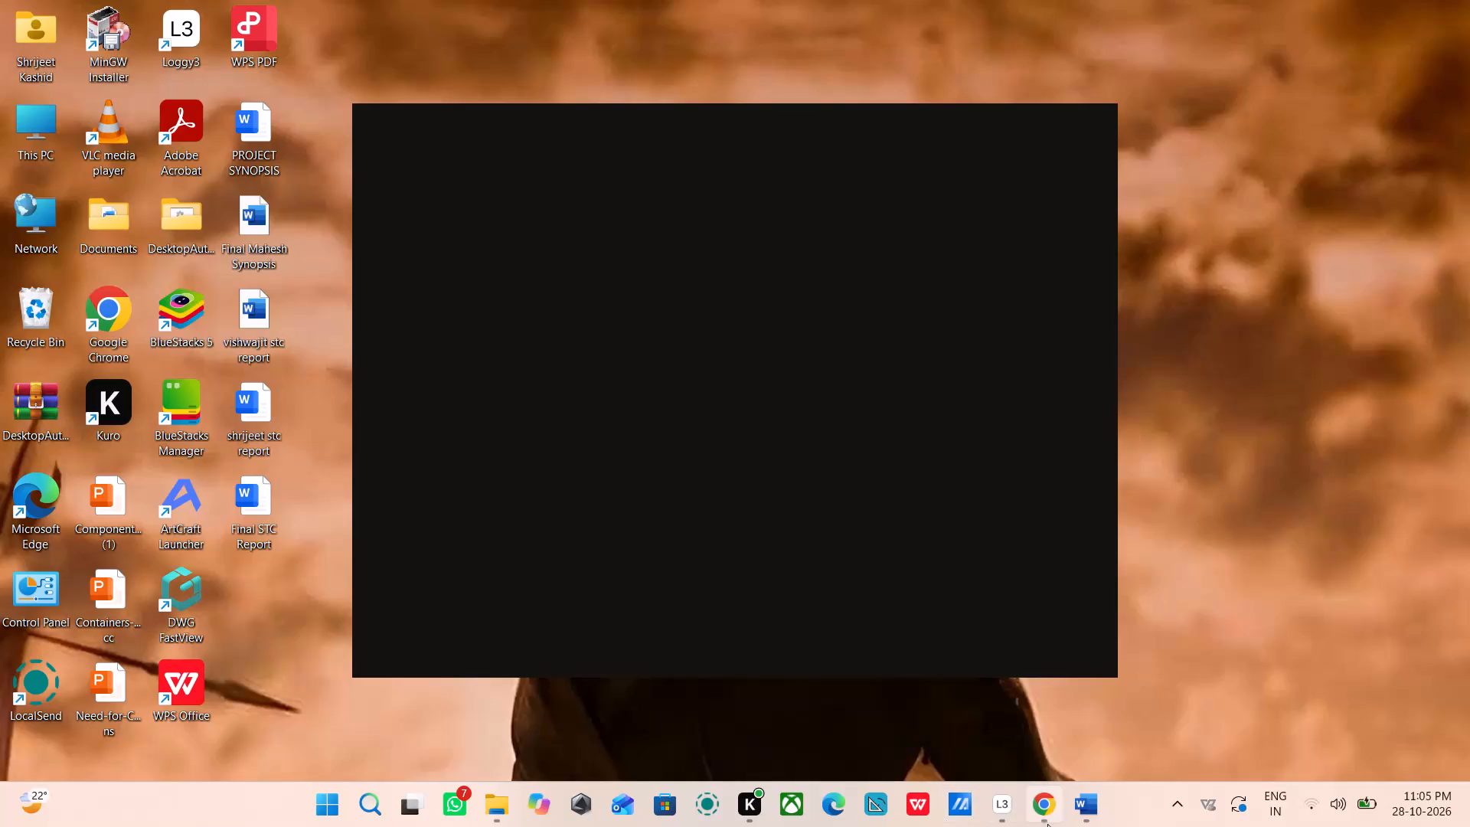
# Switch back to the vishwajit stc report in Word and look over its cover page.
pyautogui.click(1086, 802)
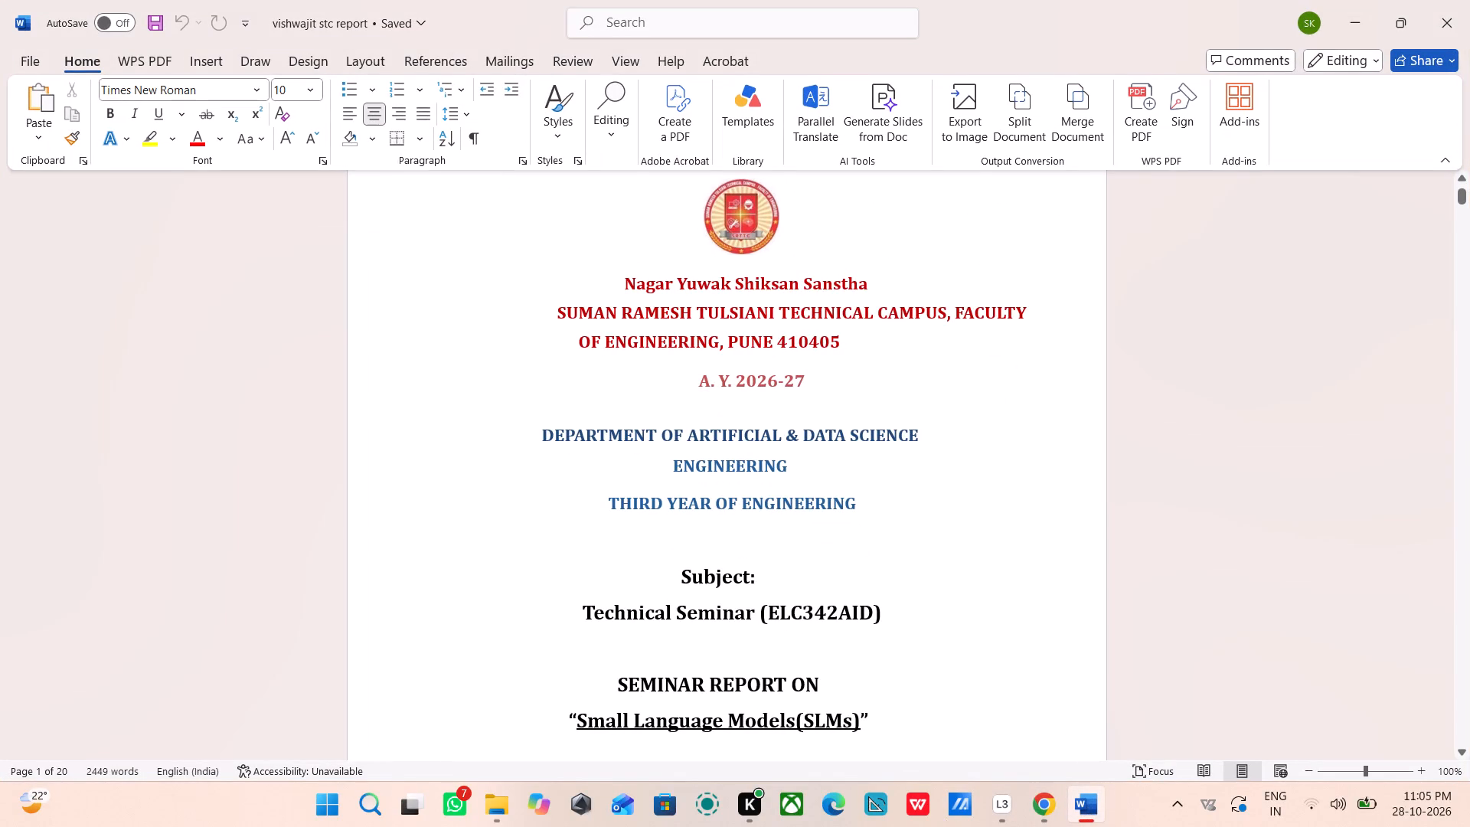
pyautogui.scroll(-3, 595, 495)
pyautogui.scroll(1, 595, 495)
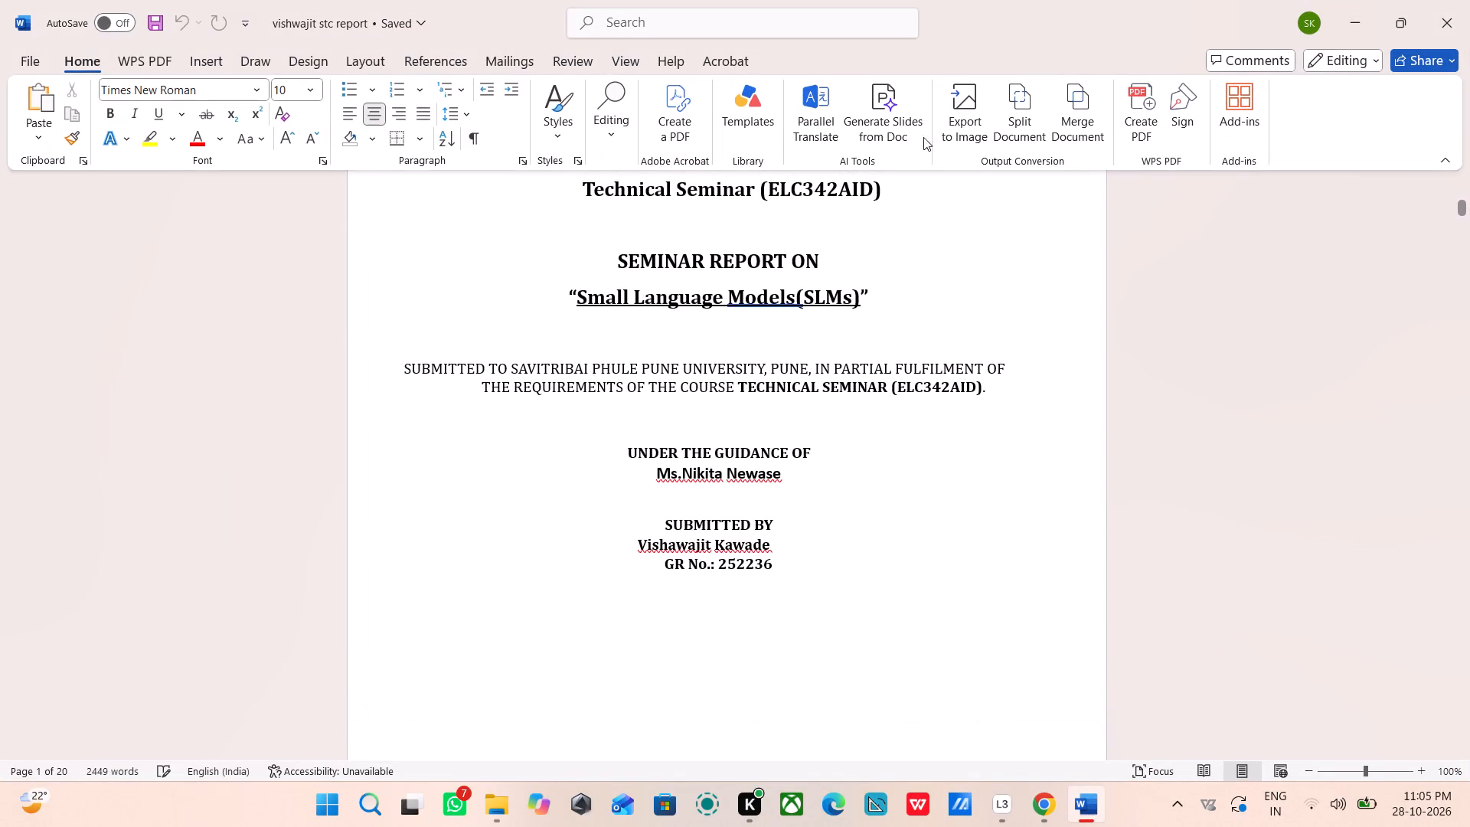
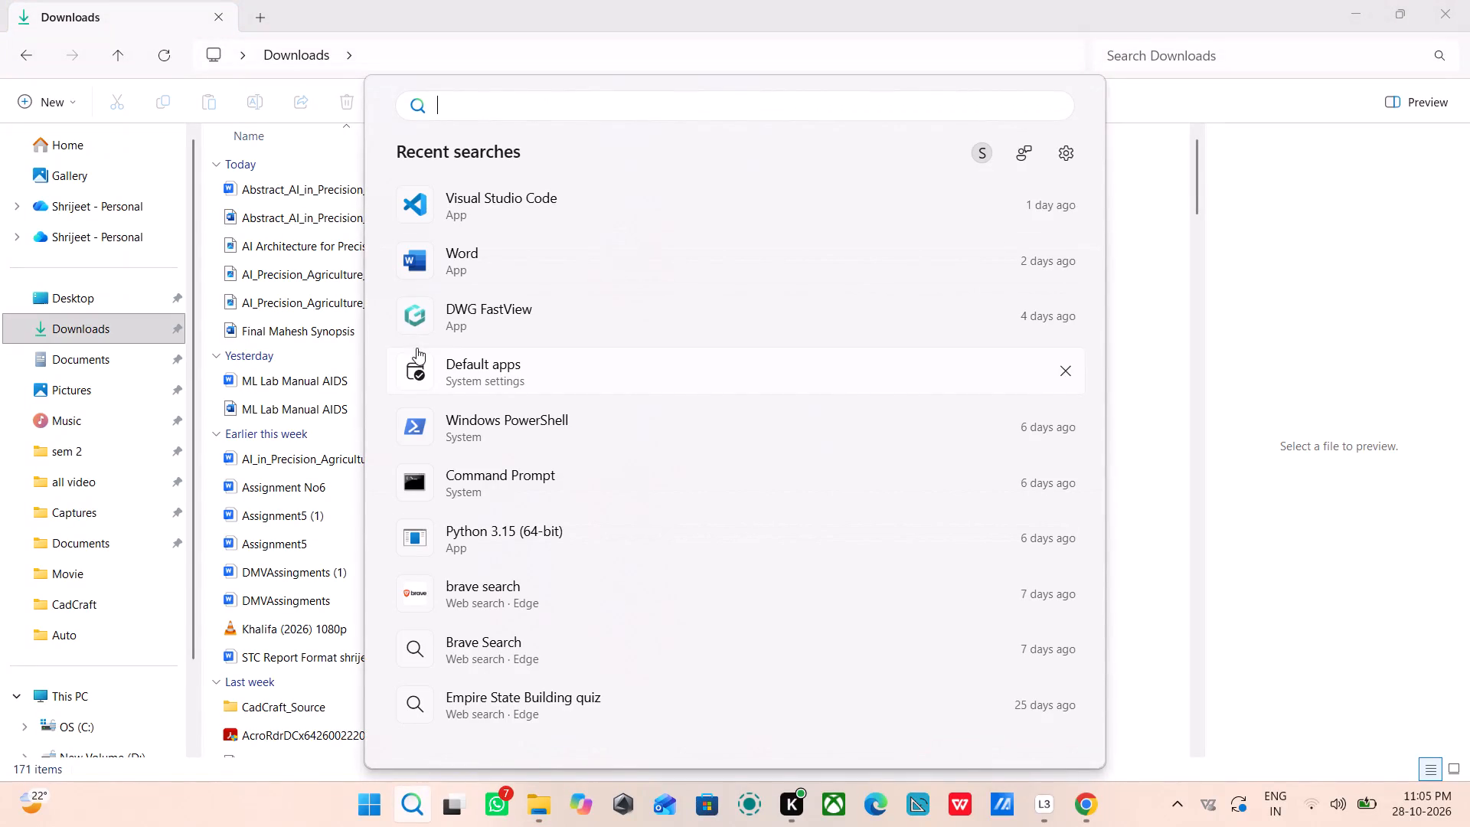
# Launch Word and look through the full list of recent documents for the report and synopsis files.
pyautogui.click(456, 243)
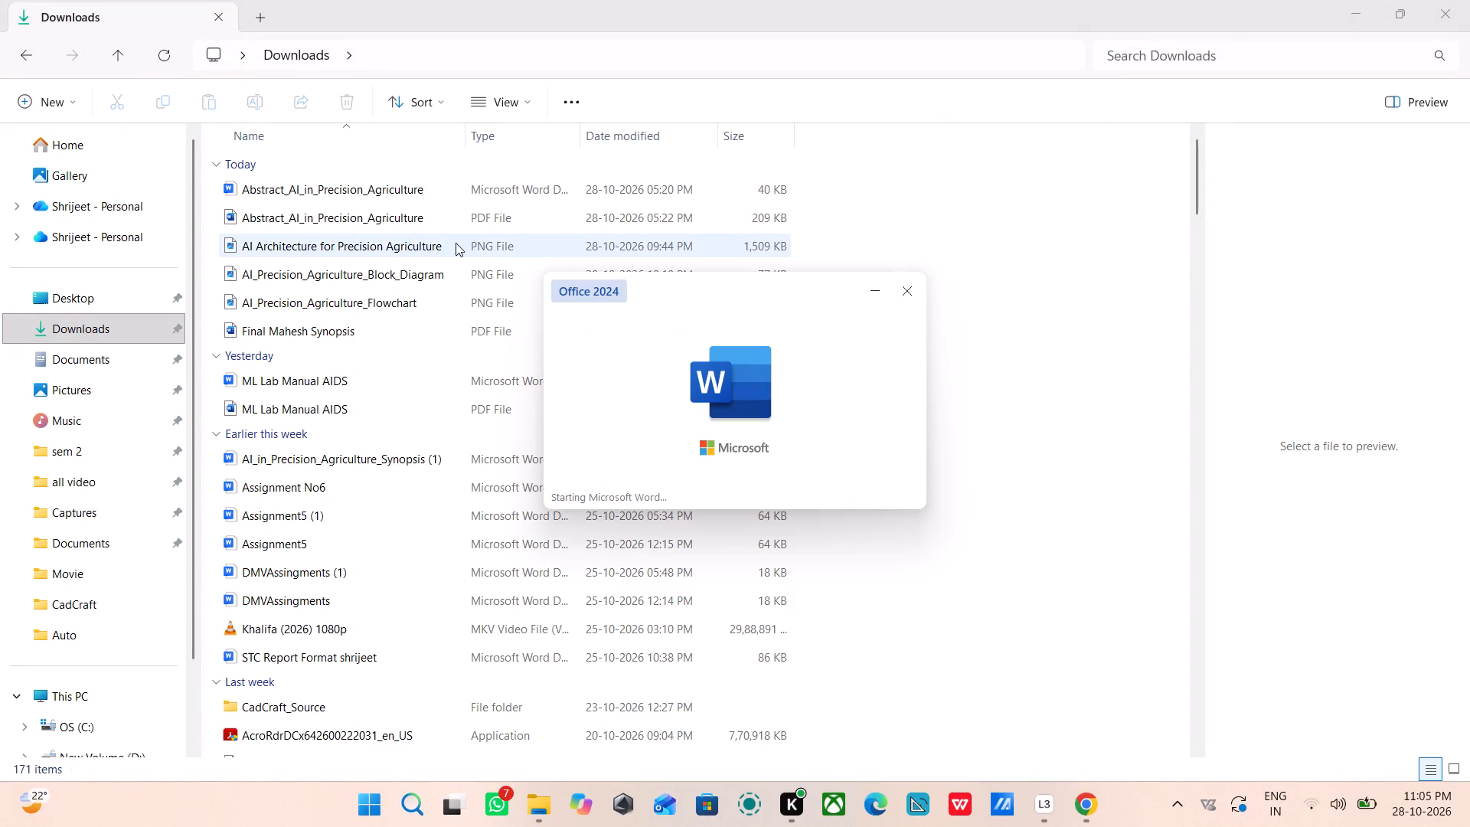
pyautogui.scroll(-1, 374, 394)
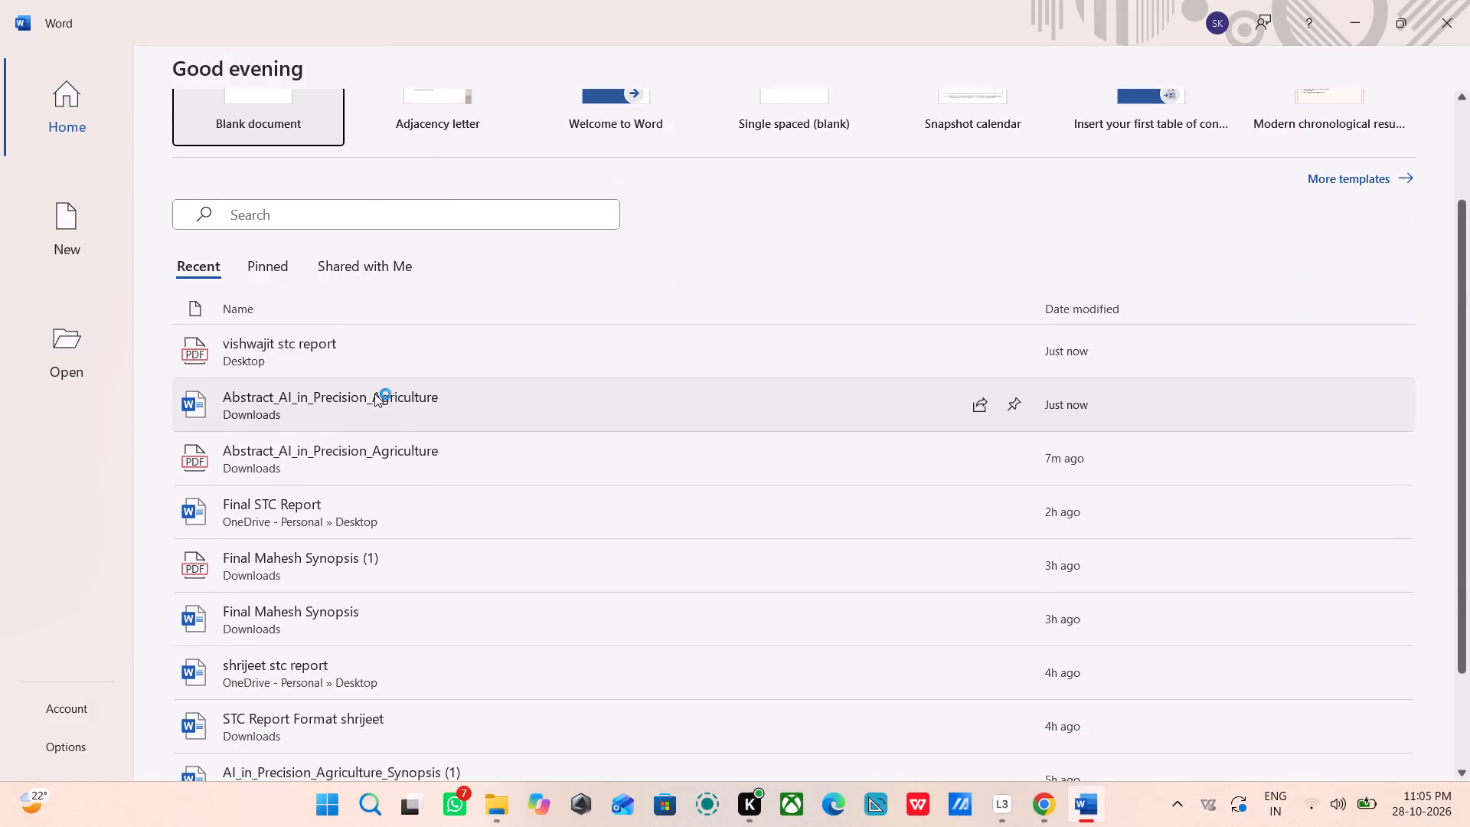
pyautogui.scroll(-5, 374, 394)
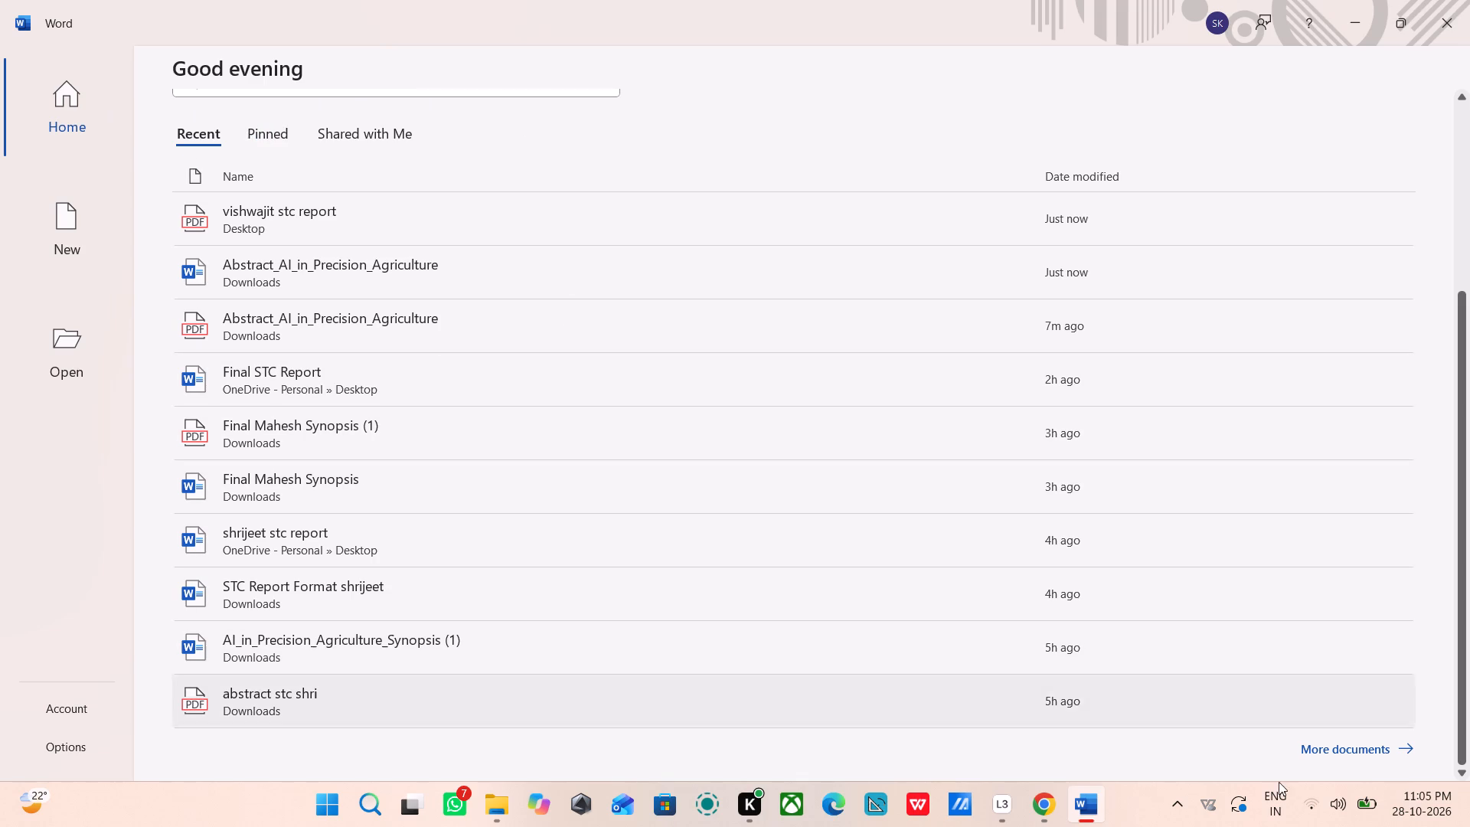
pyautogui.click(1406, 749)
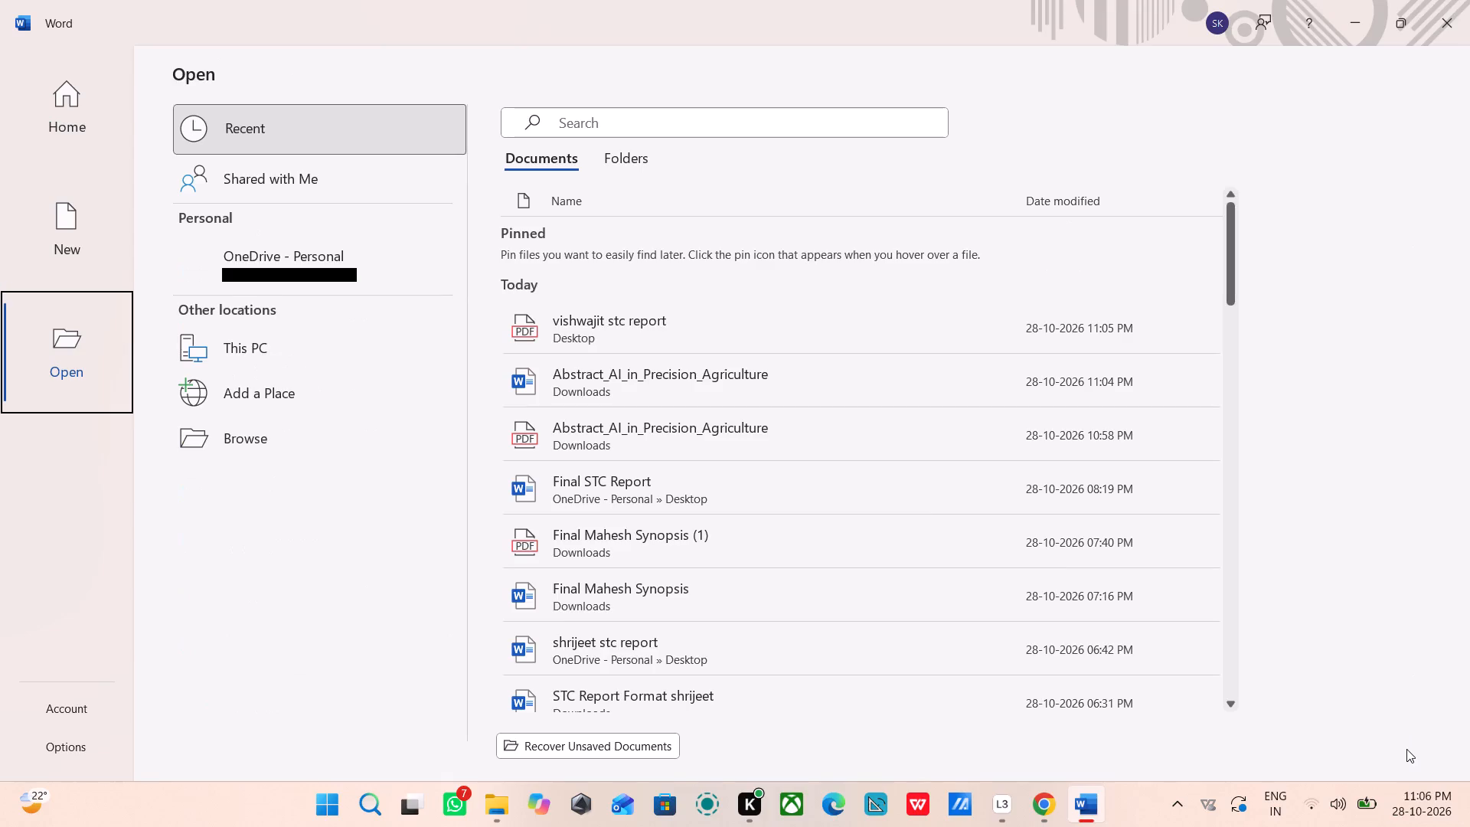
pyautogui.scroll(-5, 923, 498)
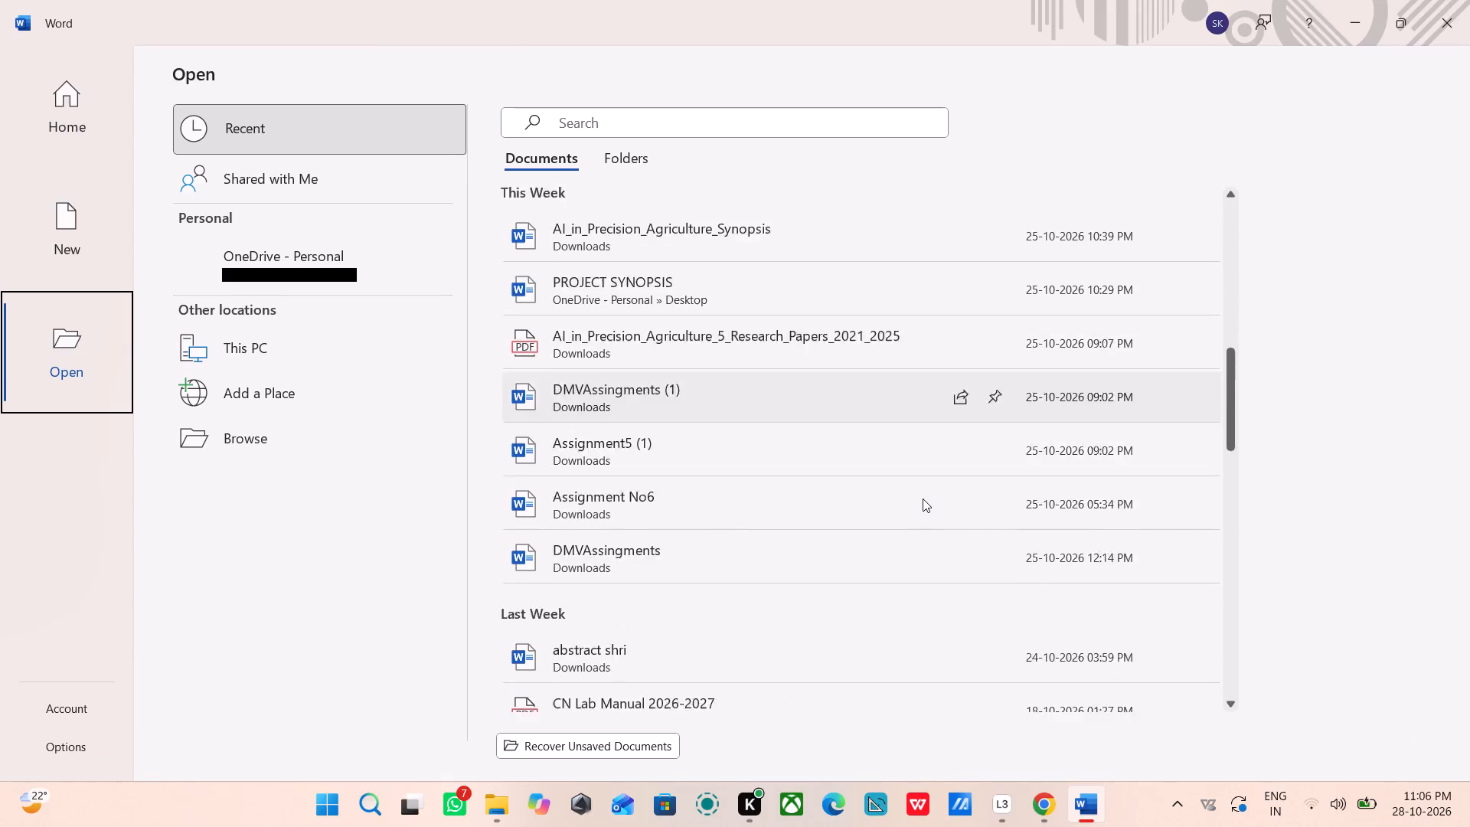
pyautogui.scroll(-2, 923, 498)
pyautogui.scroll(2, 923, 498)
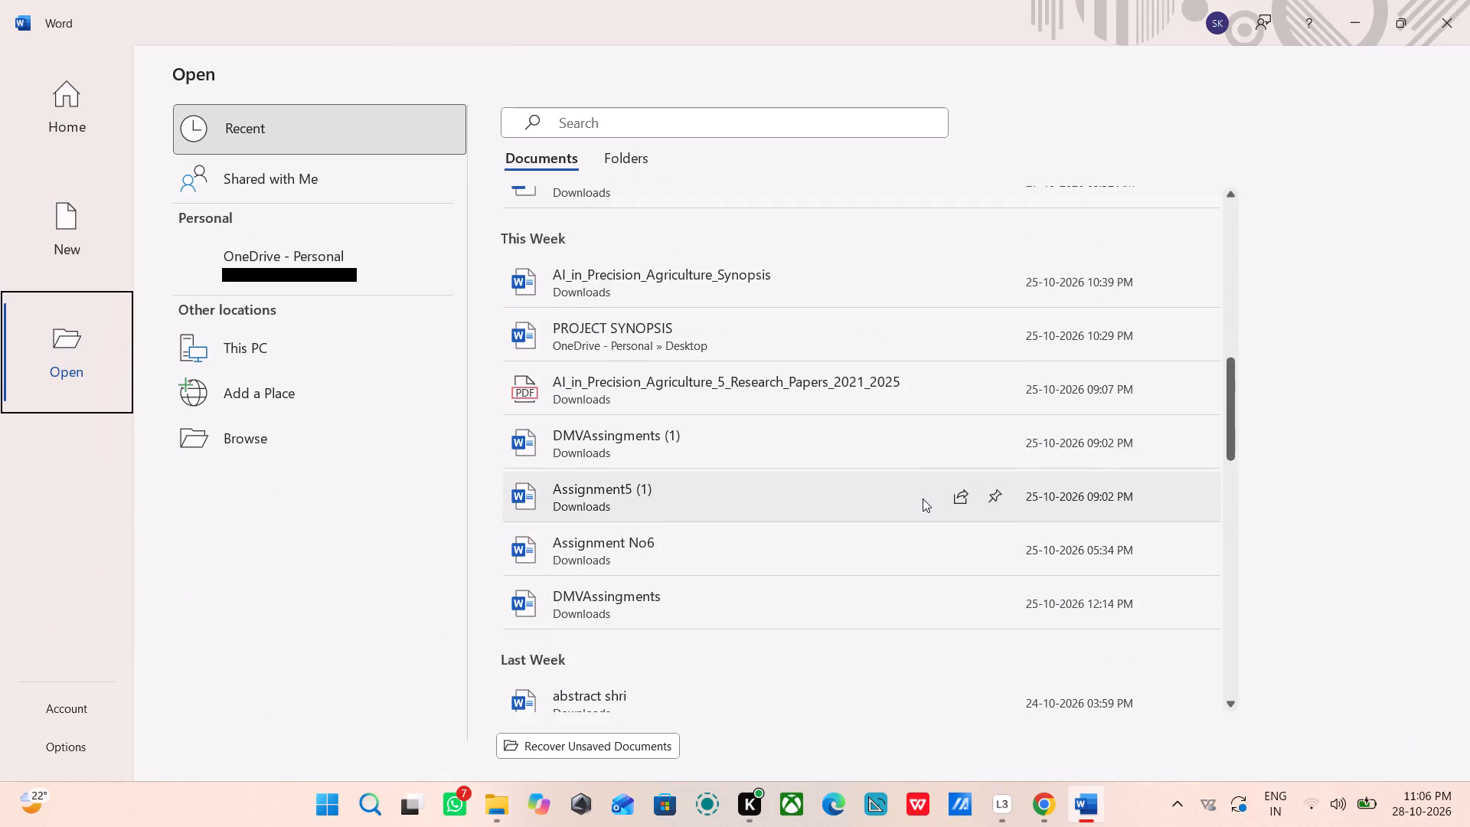
pyautogui.scroll(4, 923, 498)
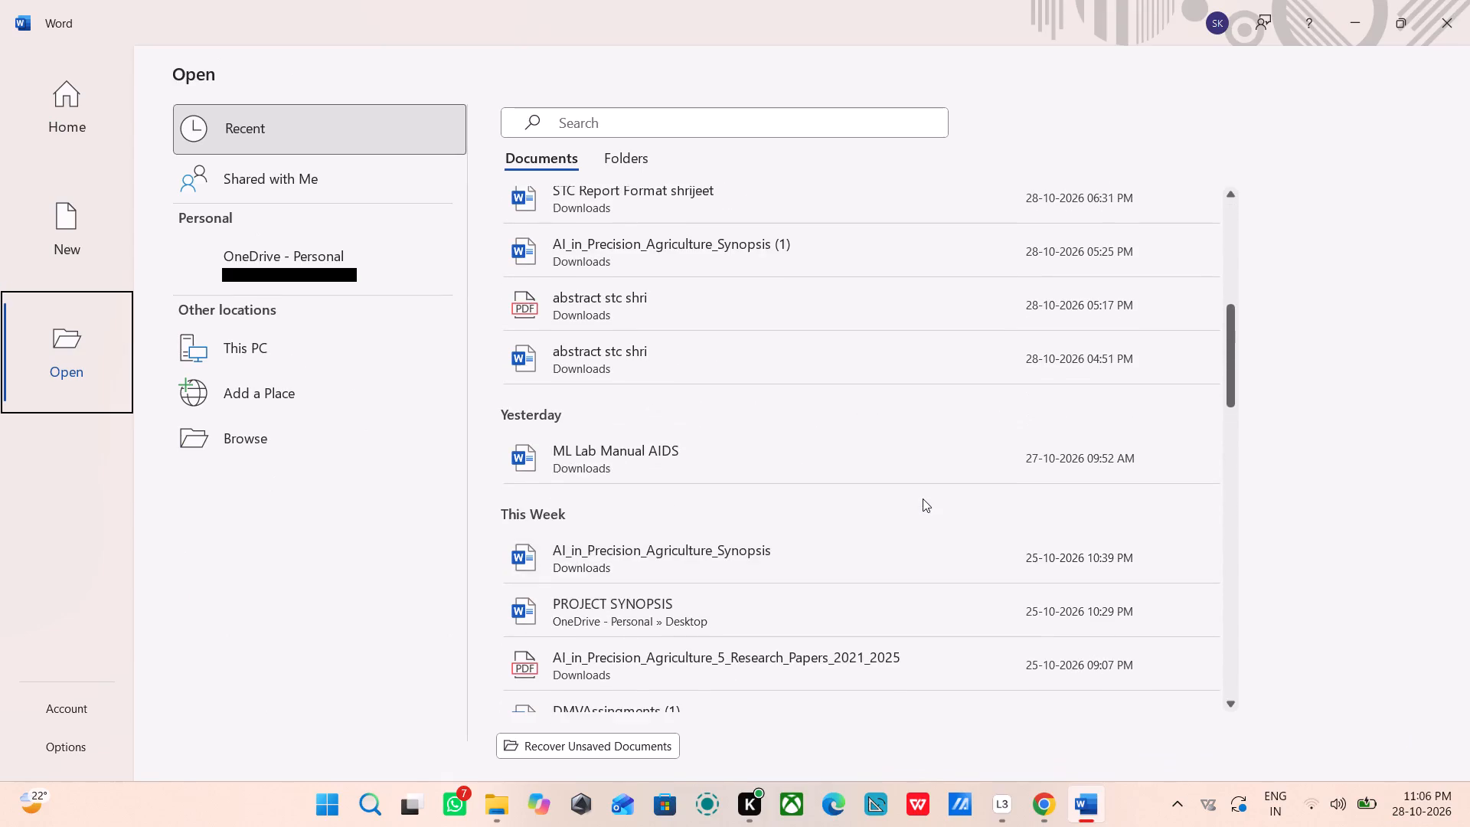
pyautogui.scroll(1, 923, 498)
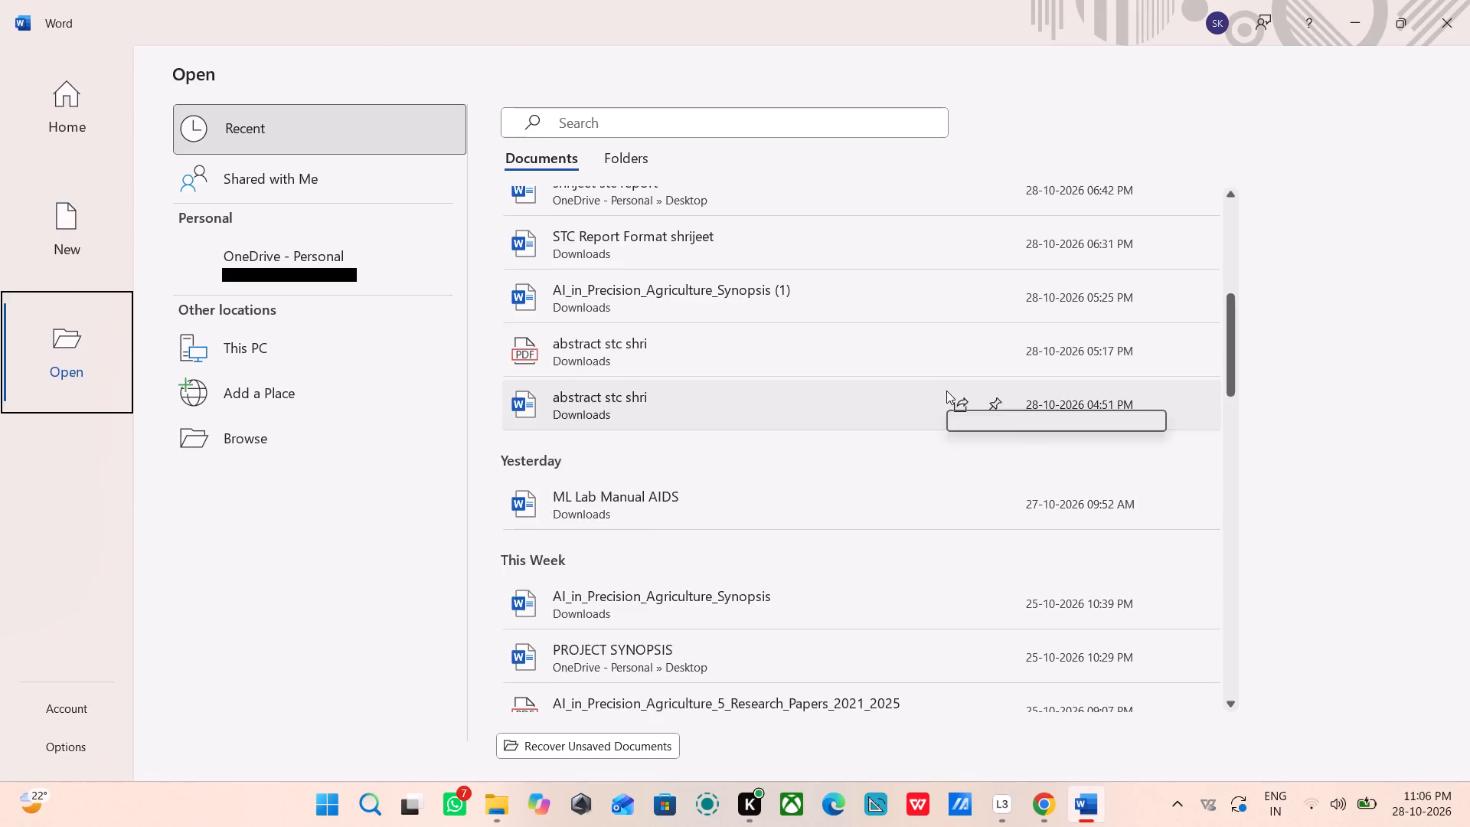
pyautogui.scroll(1, 946, 391)
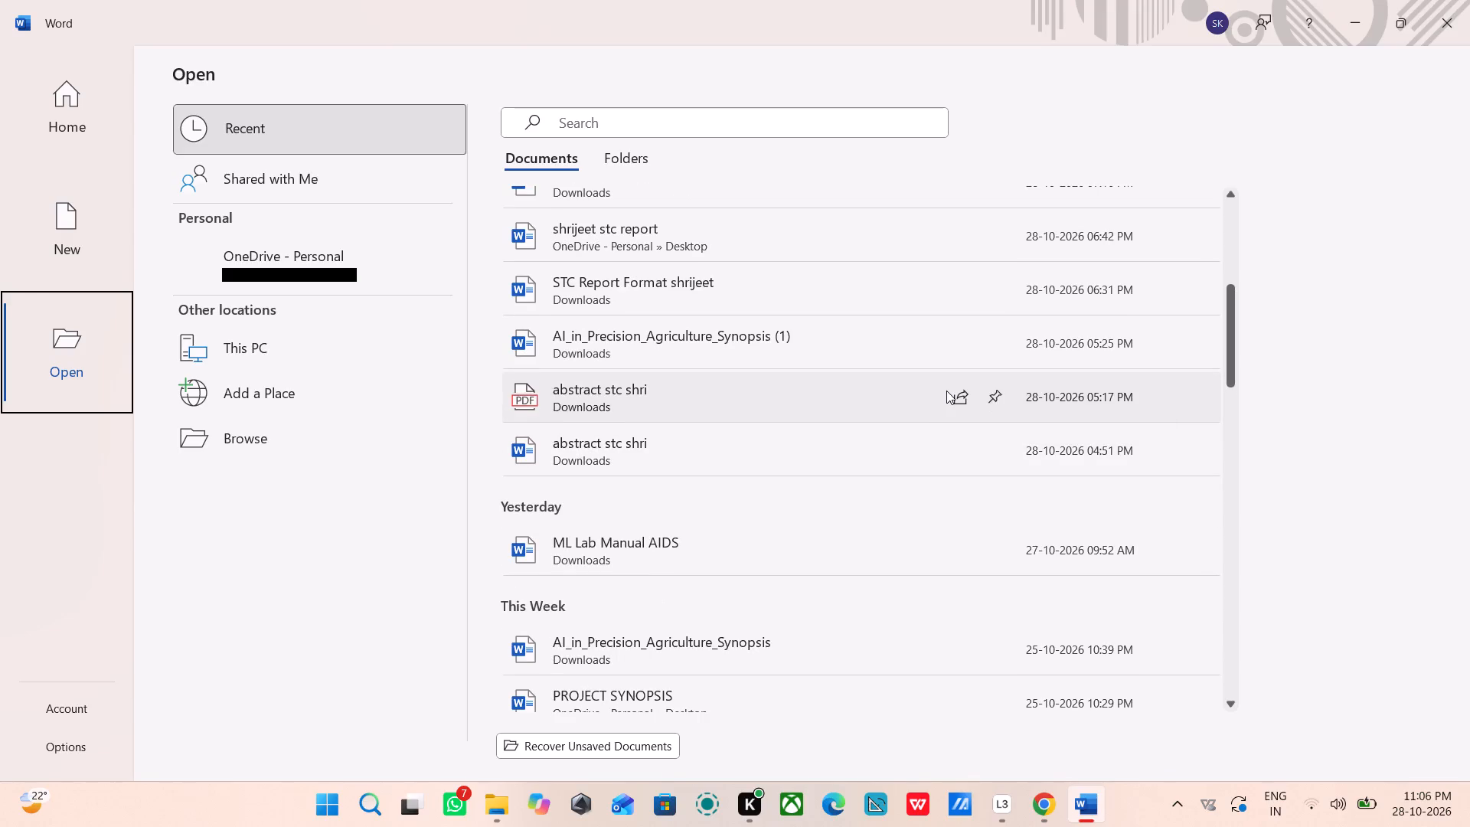
pyautogui.scroll(1, 964, 288)
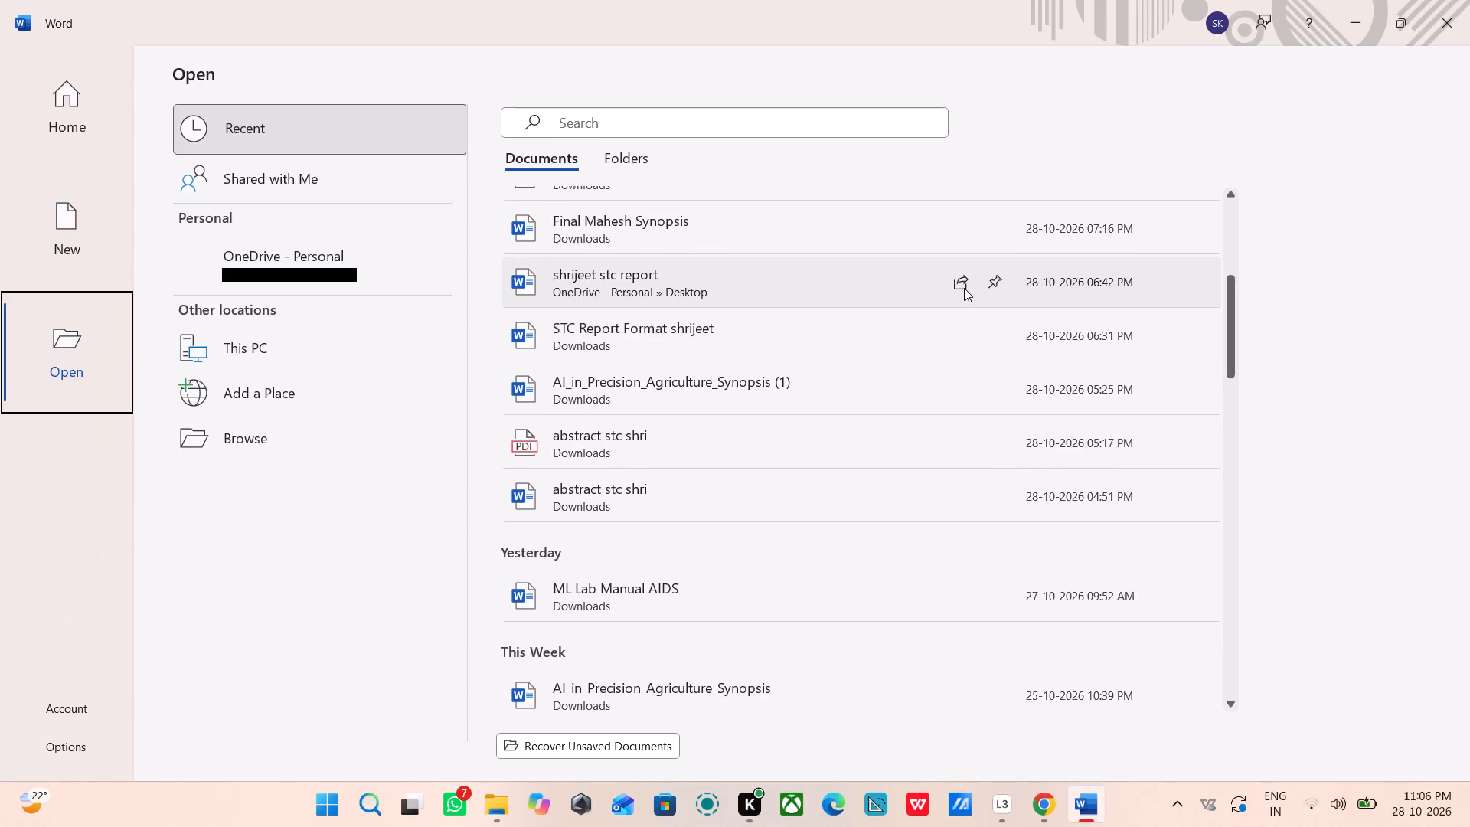
pyautogui.scroll(1, 964, 288)
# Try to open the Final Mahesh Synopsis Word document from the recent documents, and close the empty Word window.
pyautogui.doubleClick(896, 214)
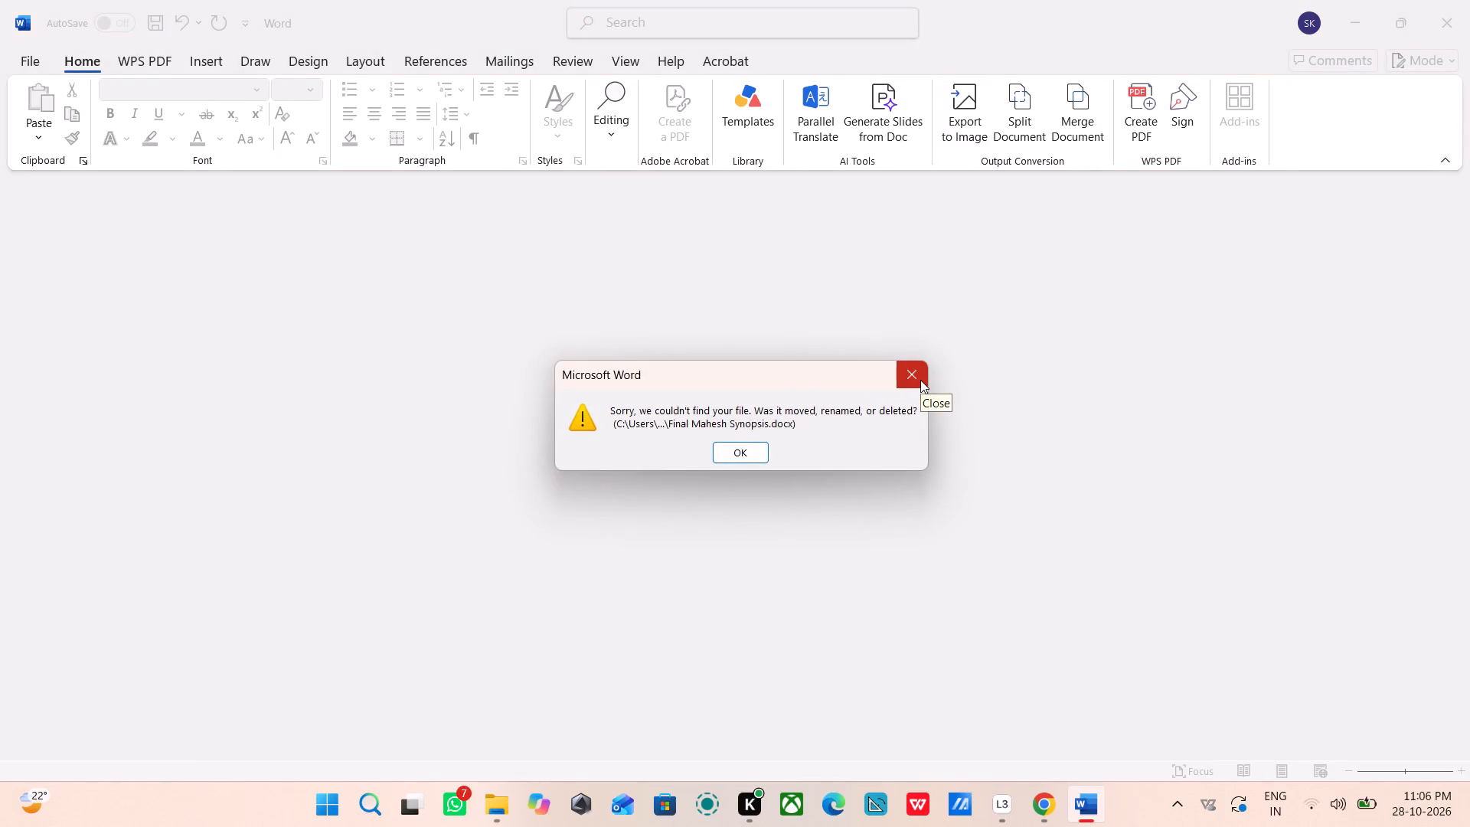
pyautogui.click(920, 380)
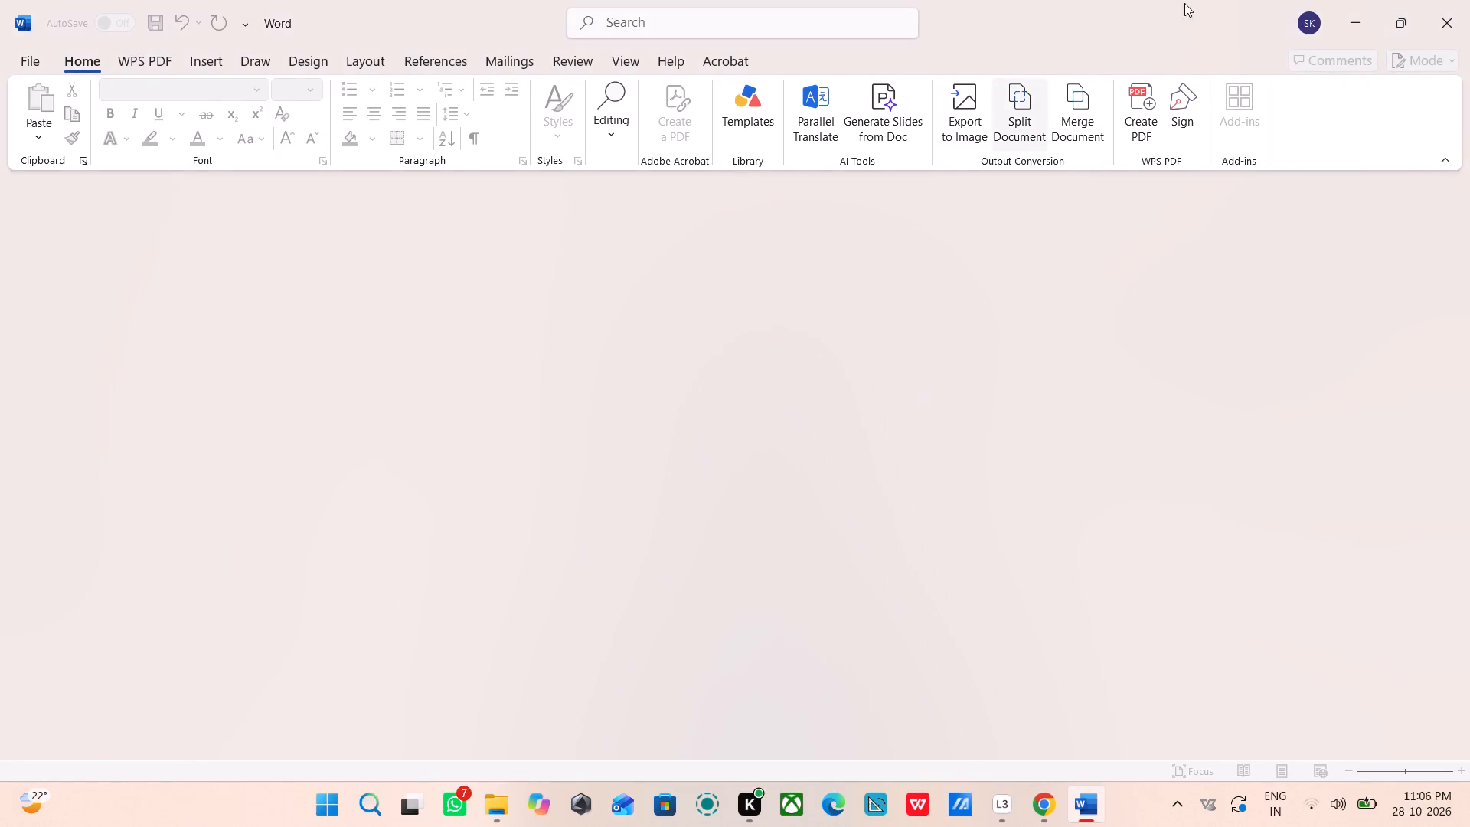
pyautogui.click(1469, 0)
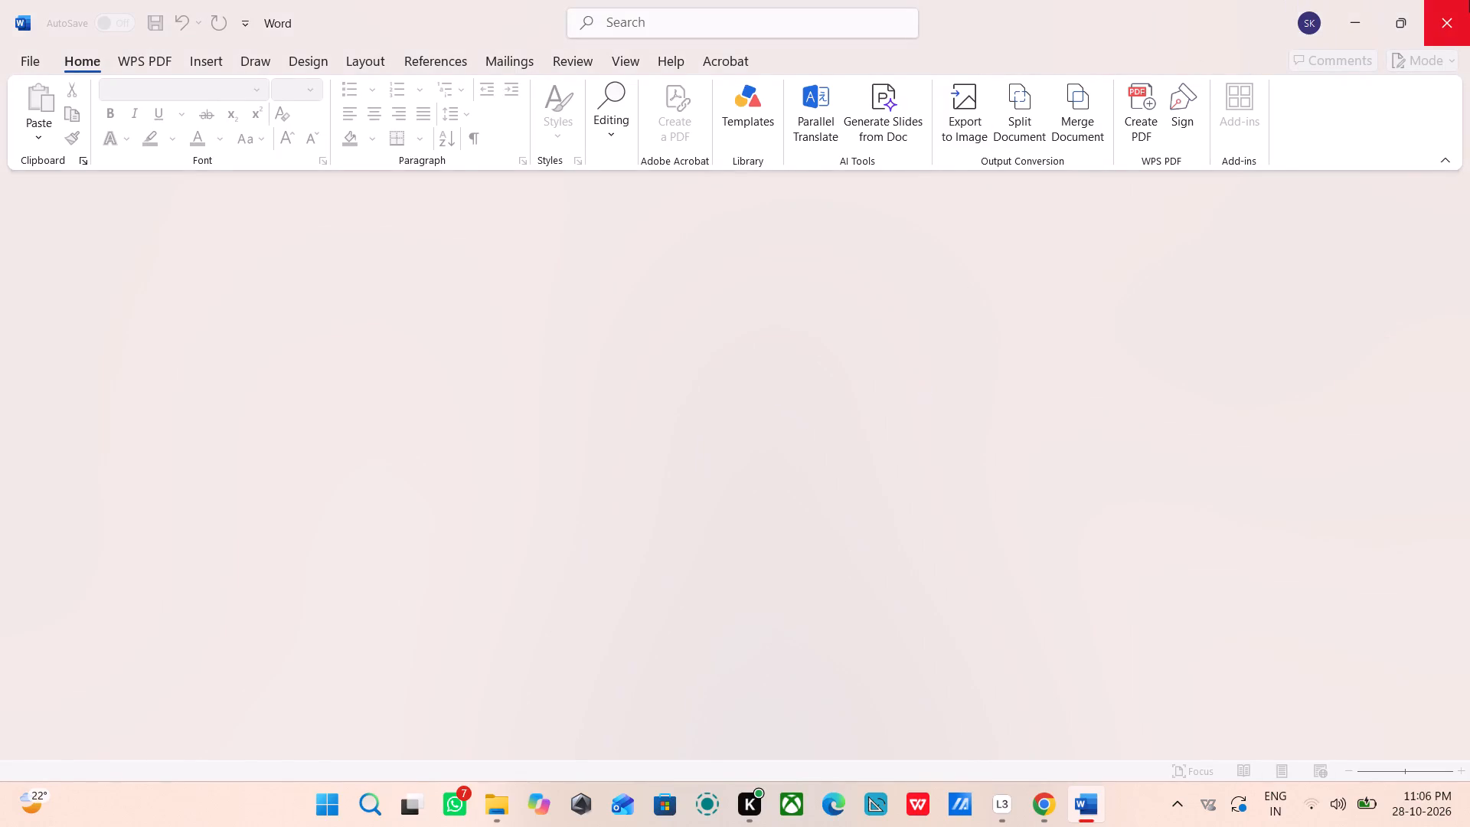
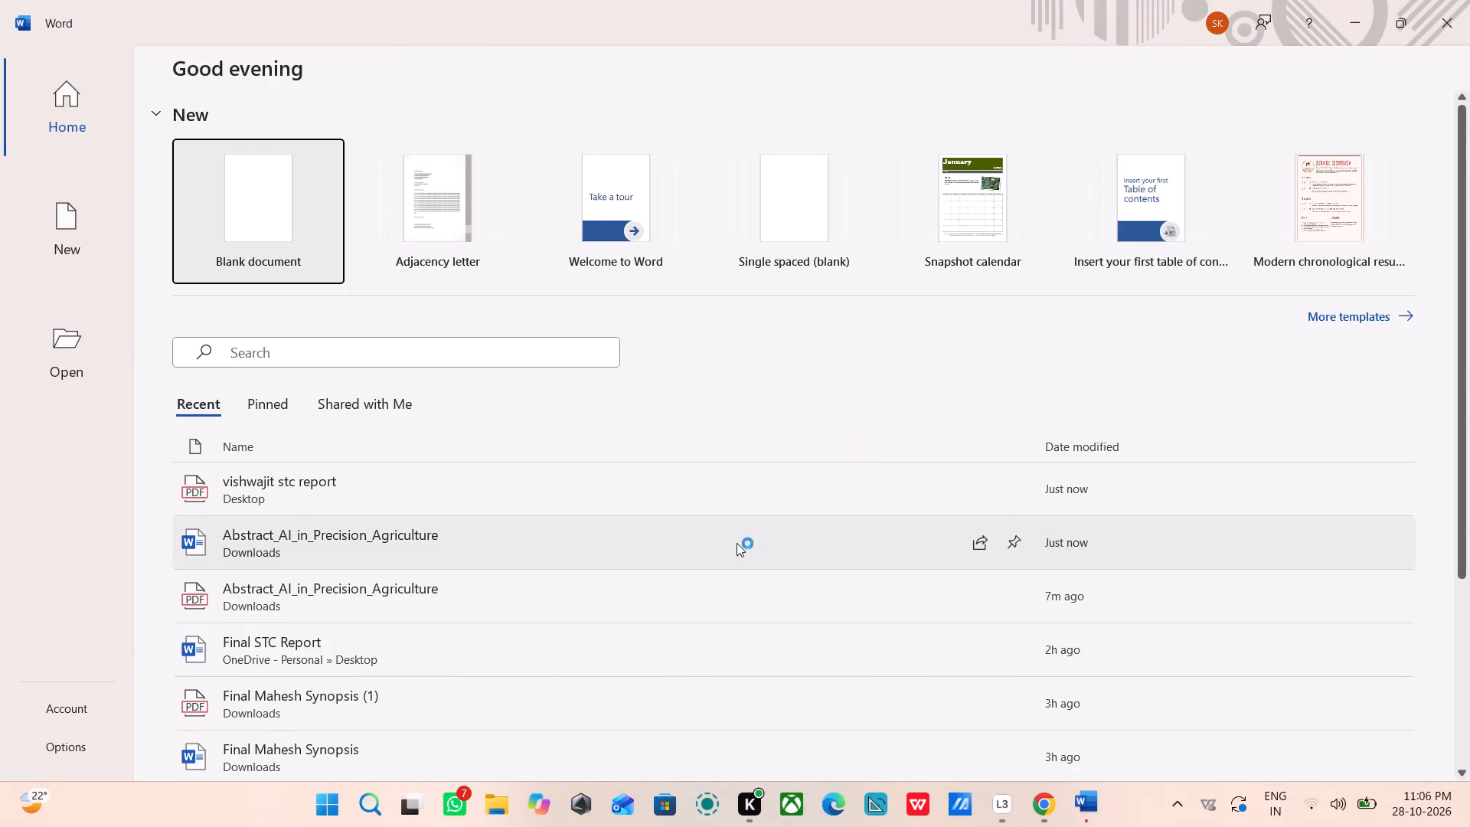
# Open the Final STC Report document from the recent documents.
pyautogui.scroll(-6, 717, 532)
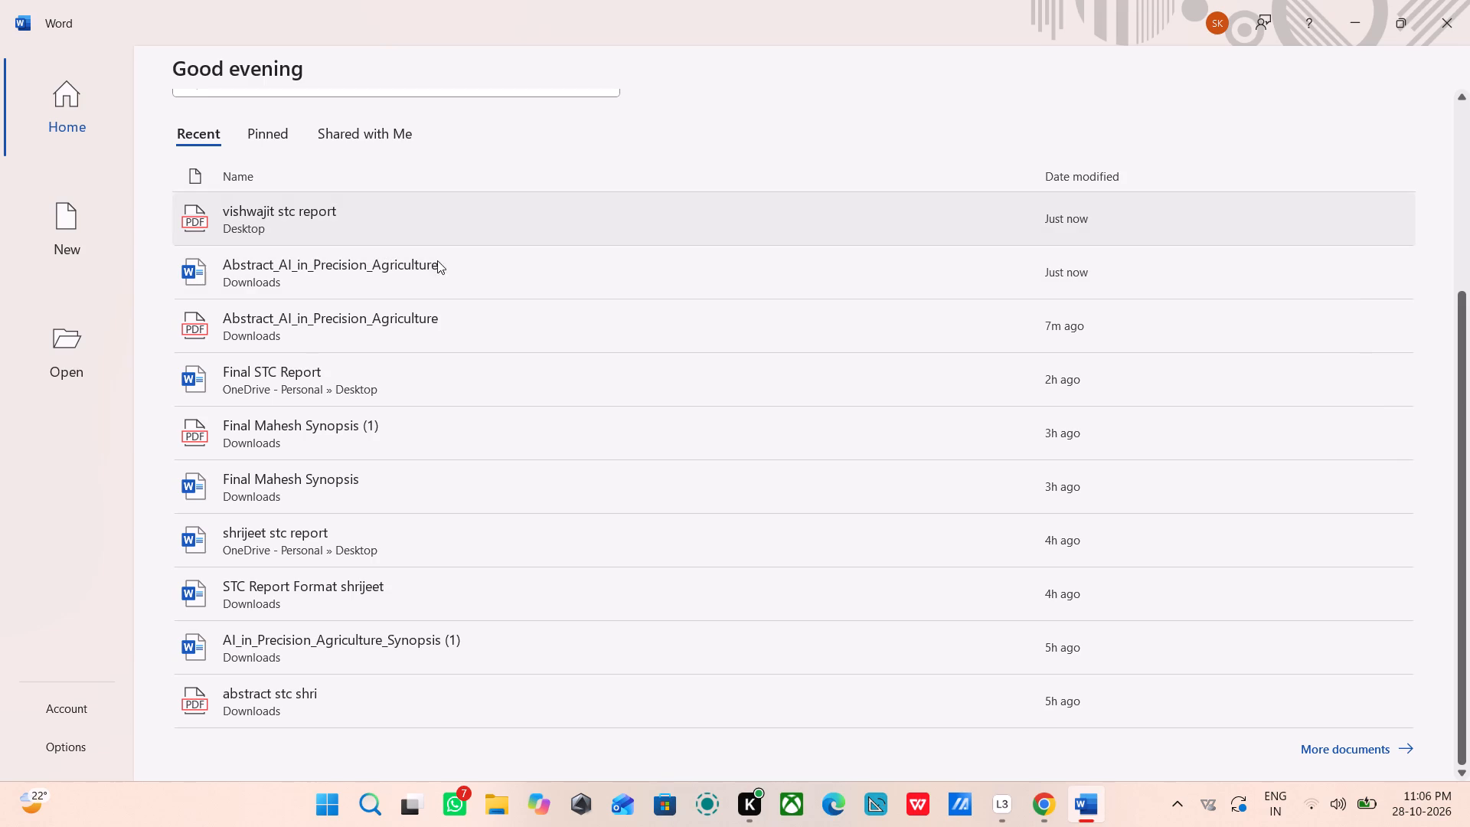
pyautogui.doubleClick(406, 393)
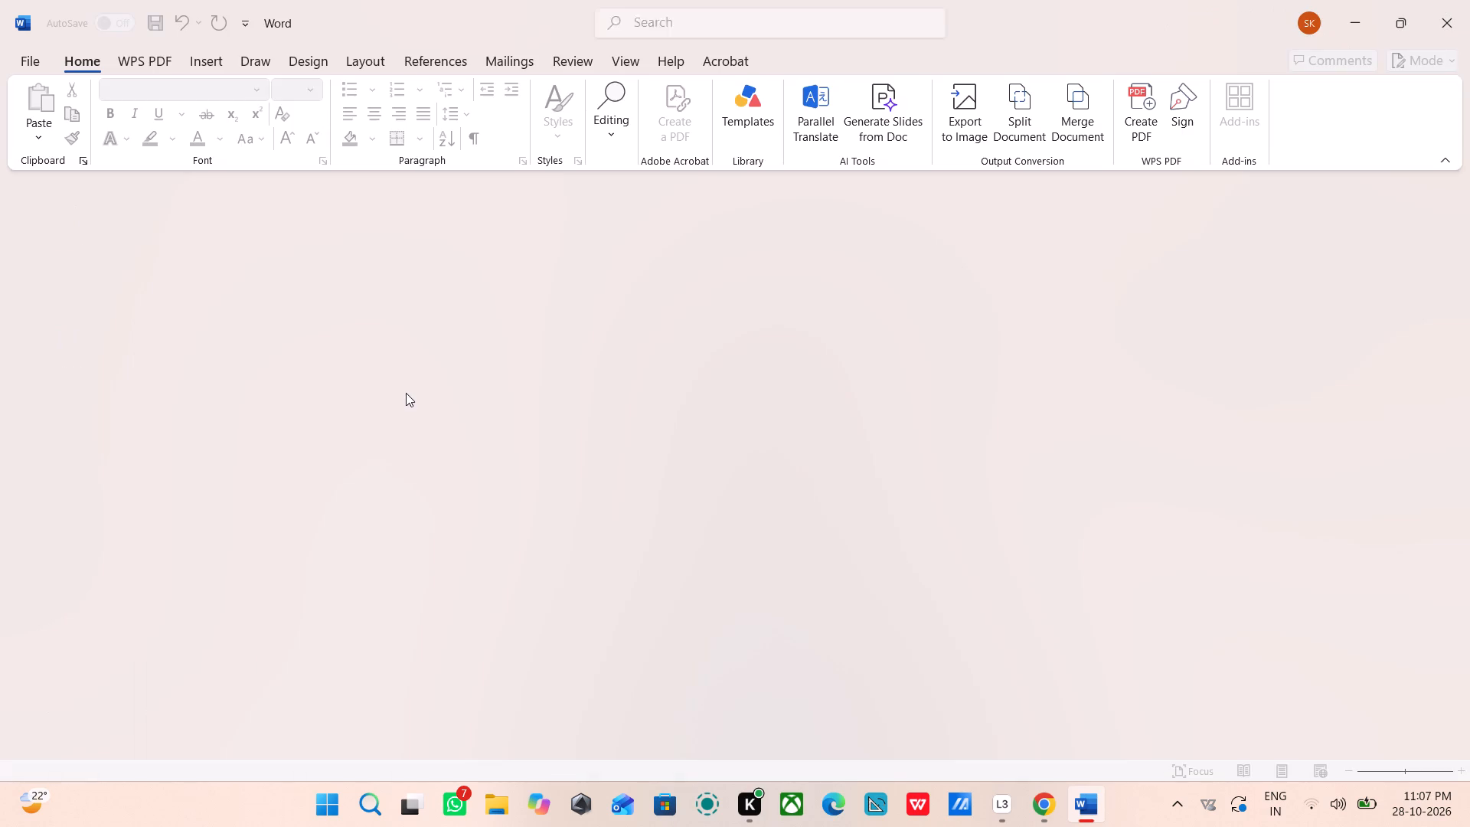
# Look through the report's title page, certificate, acknowledgements, table of contents and opening chapters.
pyautogui.scroll(-2, 633, 505)
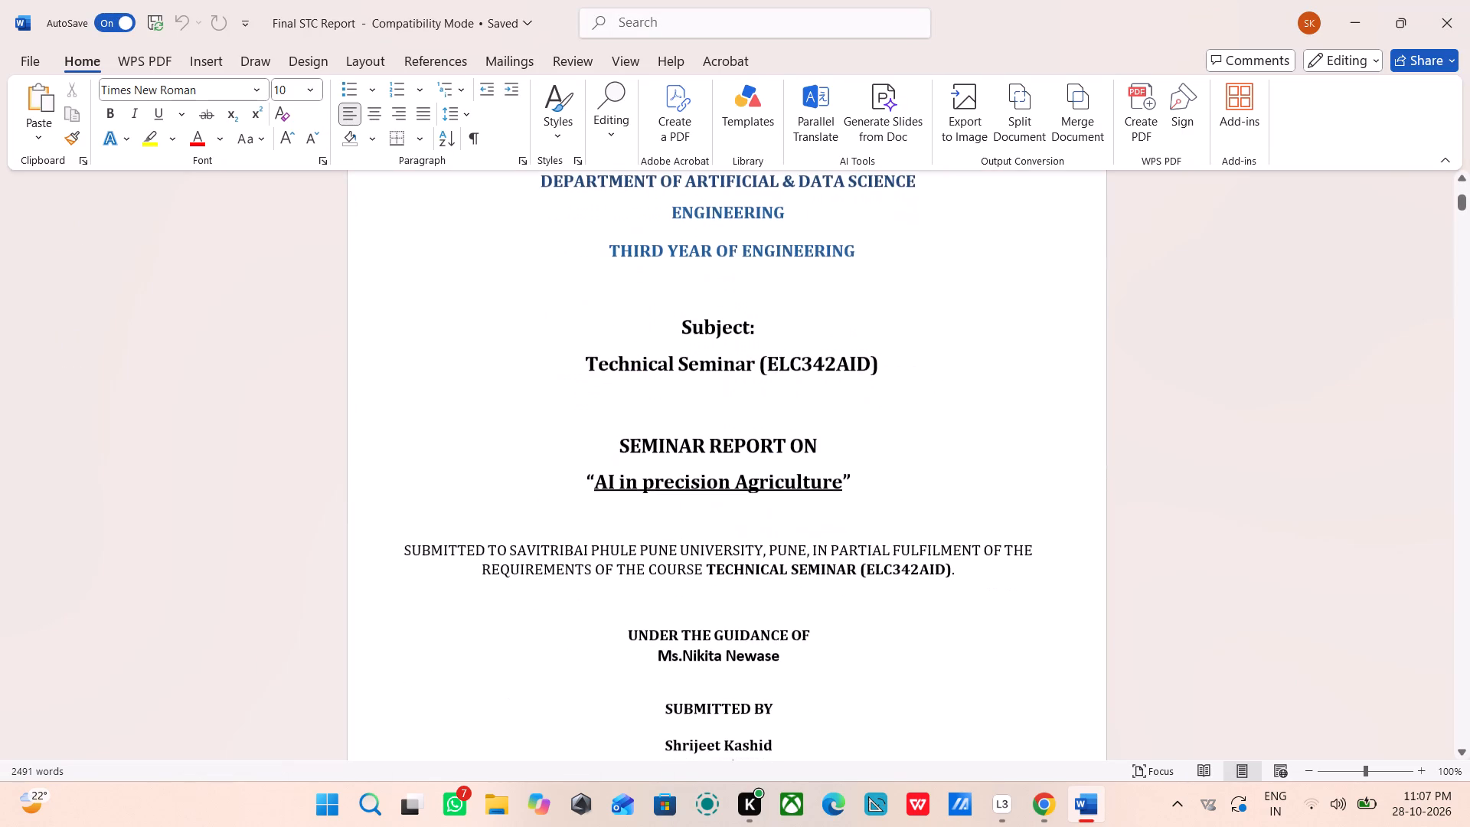
pyautogui.scroll(-3, 633, 505)
pyautogui.scroll(5, 633, 505)
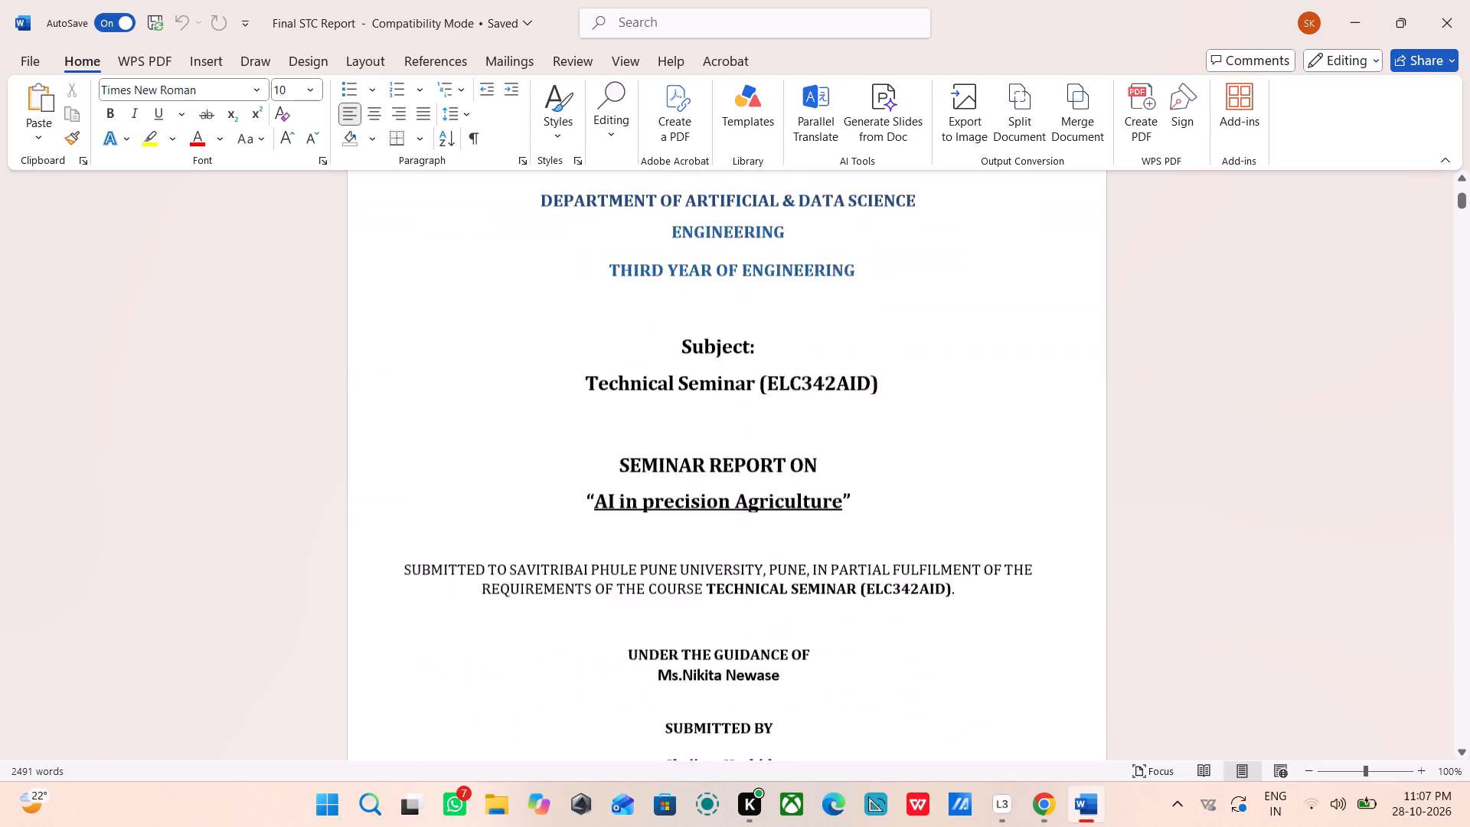
pyautogui.scroll(2, 633, 505)
pyautogui.scroll(-1, 633, 505)
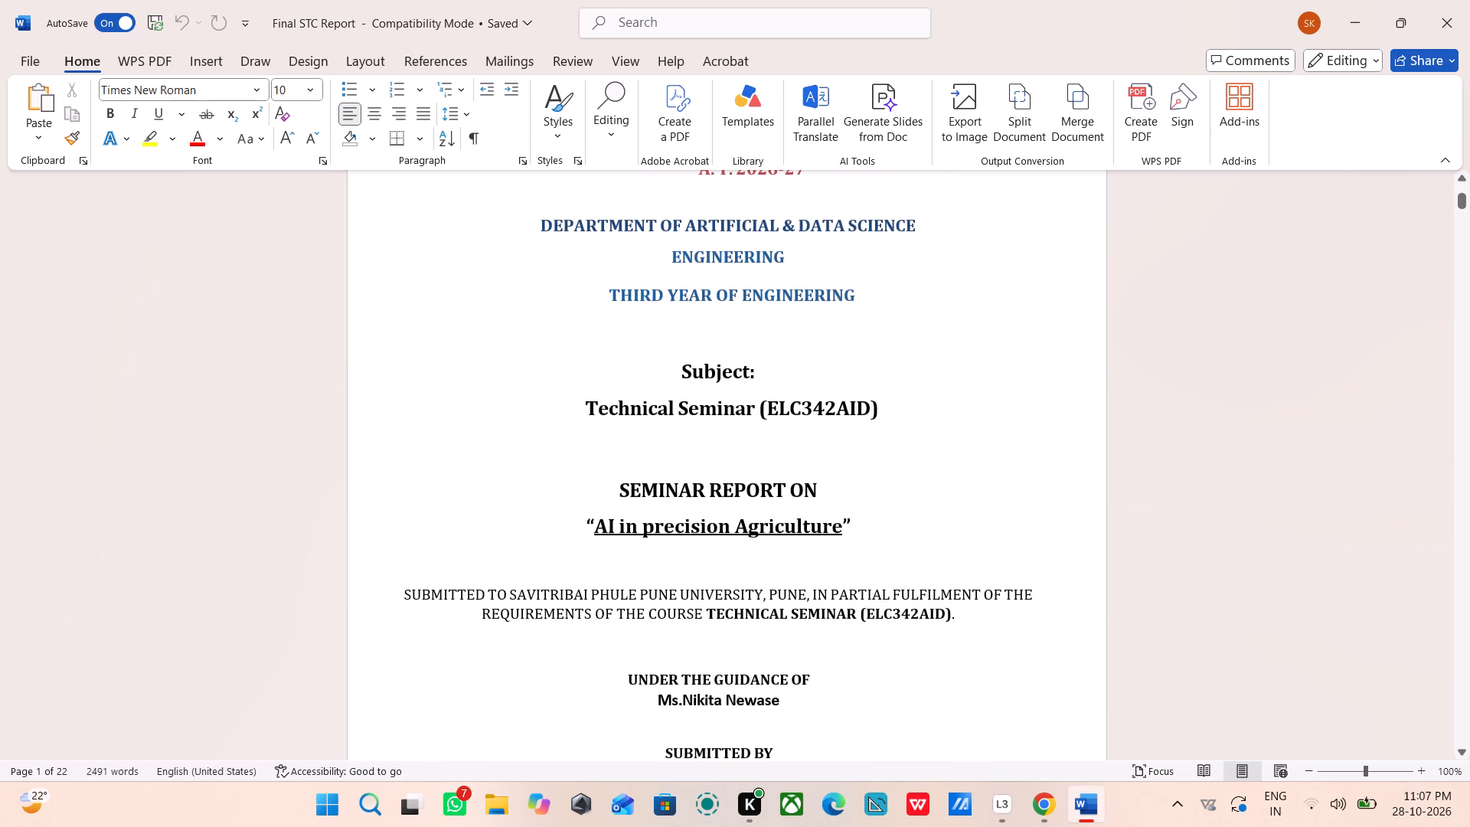
pyautogui.scroll(-8, 633, 505)
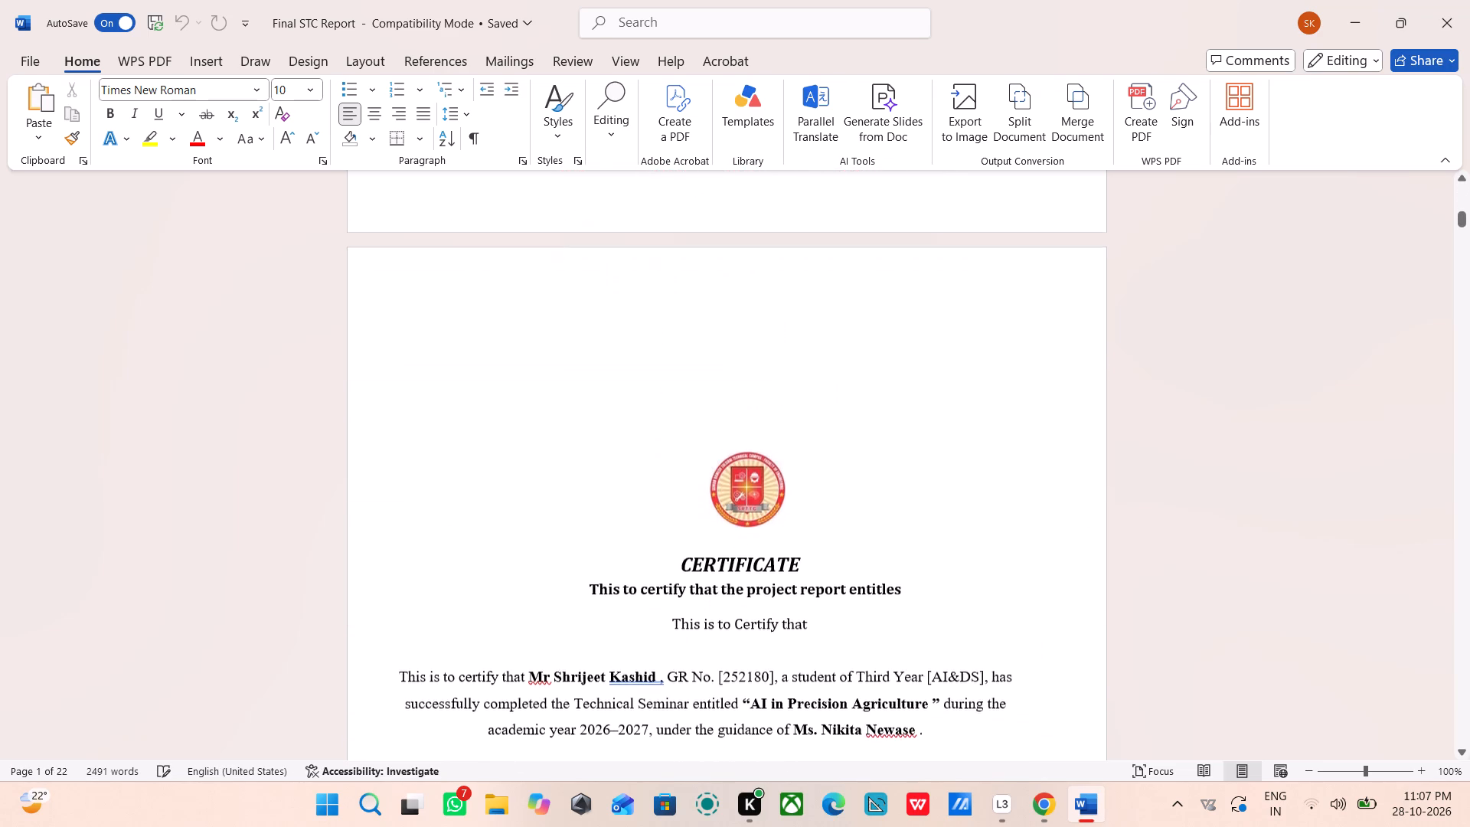
pyautogui.scroll(-4, 633, 505)
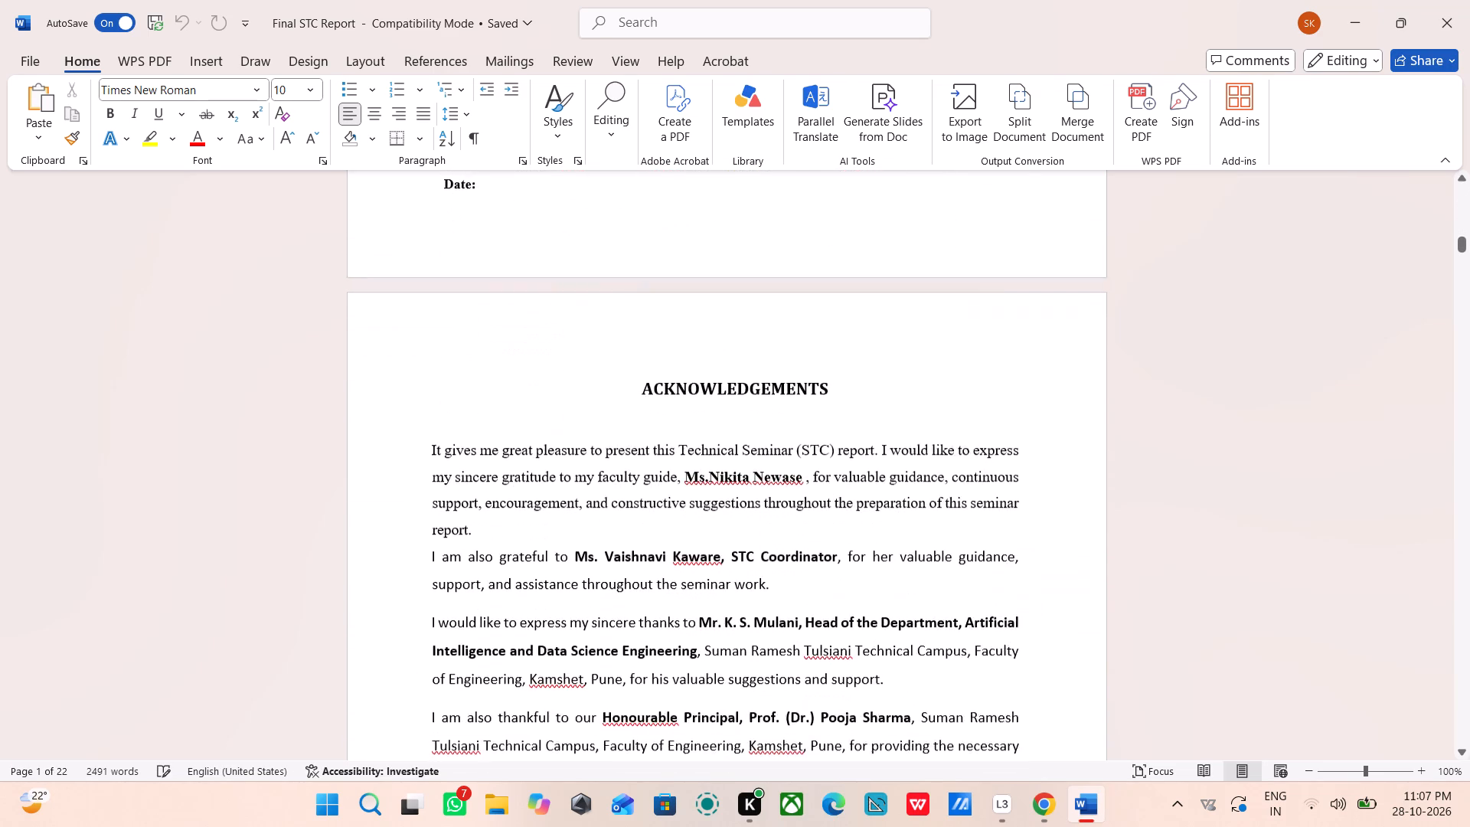
pyautogui.scroll(-5, 633, 505)
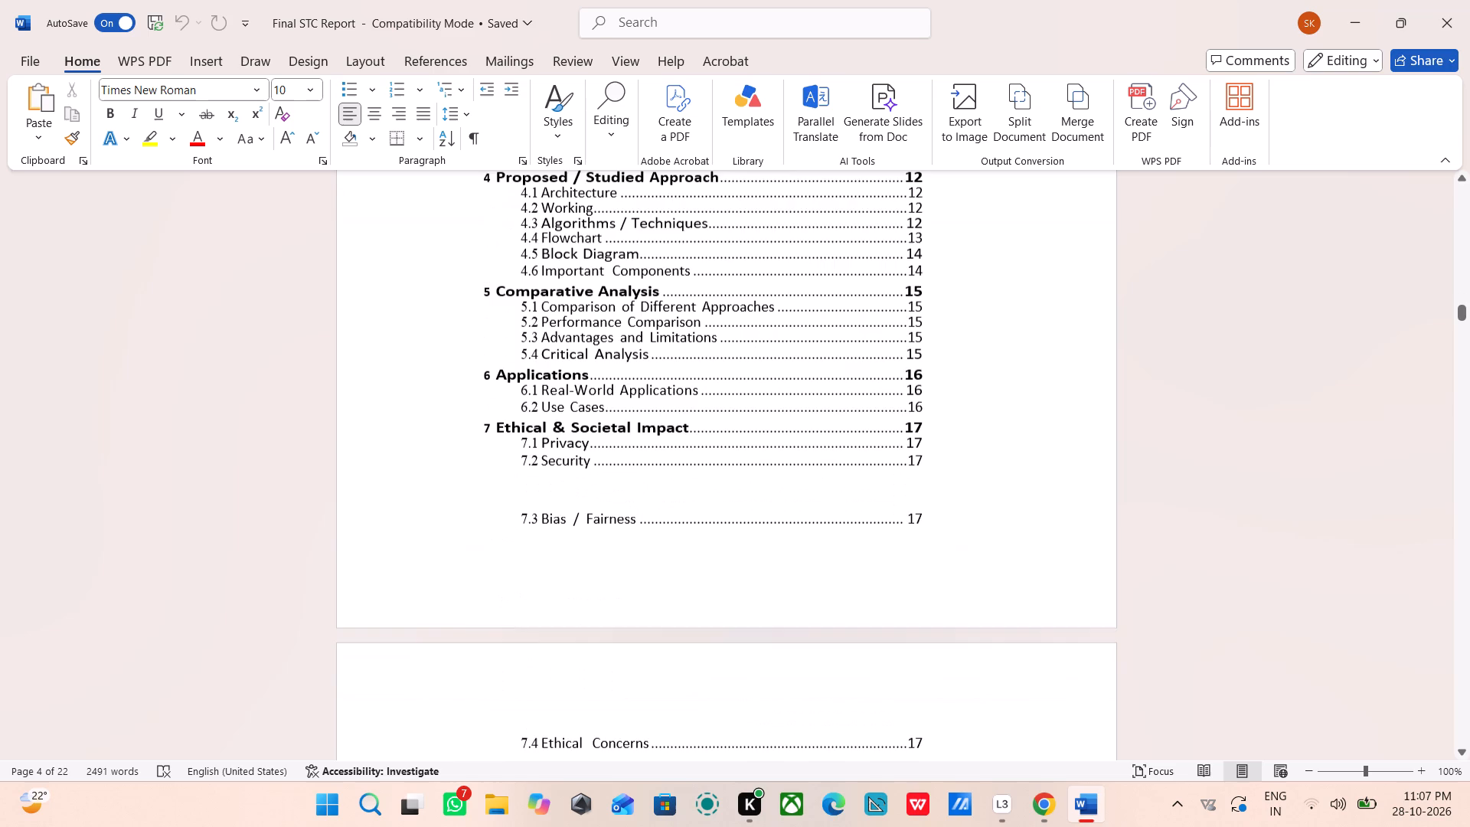
pyautogui.scroll(3, 633, 505)
pyautogui.scroll(-6, 633, 505)
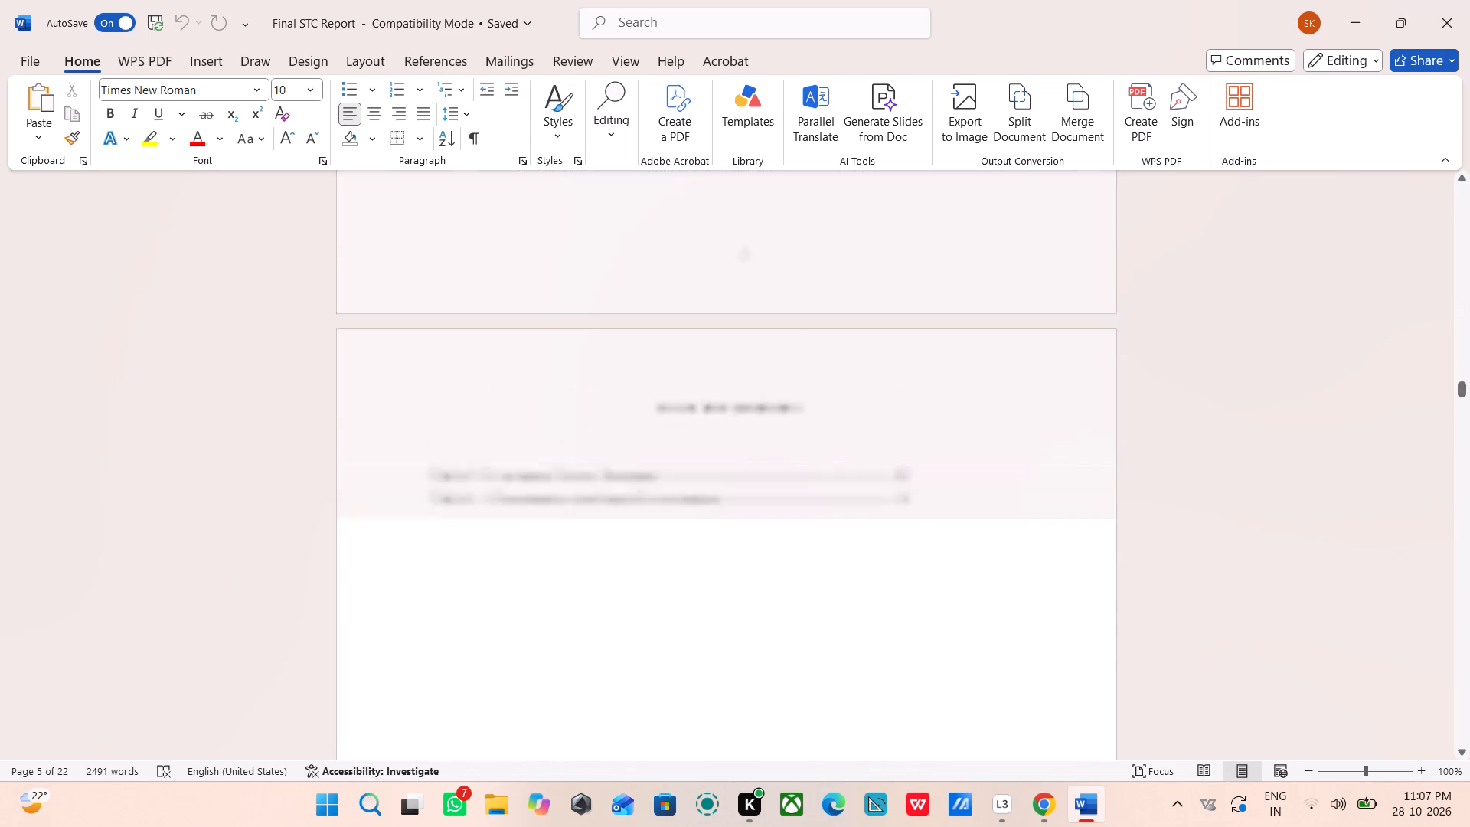
pyautogui.scroll(-2, 633, 505)
pyautogui.scroll(5, 633, 505)
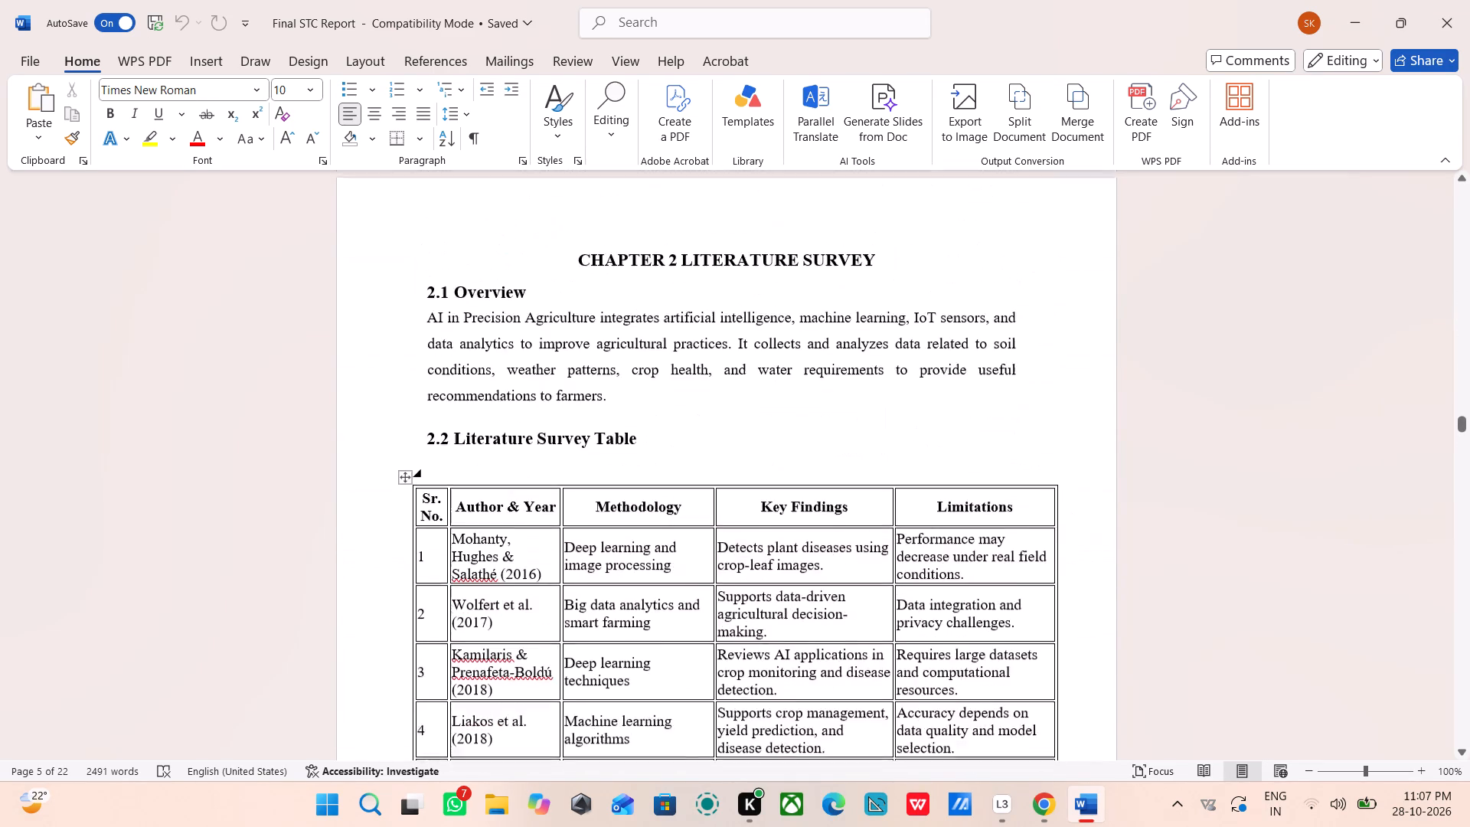
# Review the report's chapters from the literature survey through the architecture, block diagram and comparison table to the references.
pyautogui.scroll(-3, 633, 505)
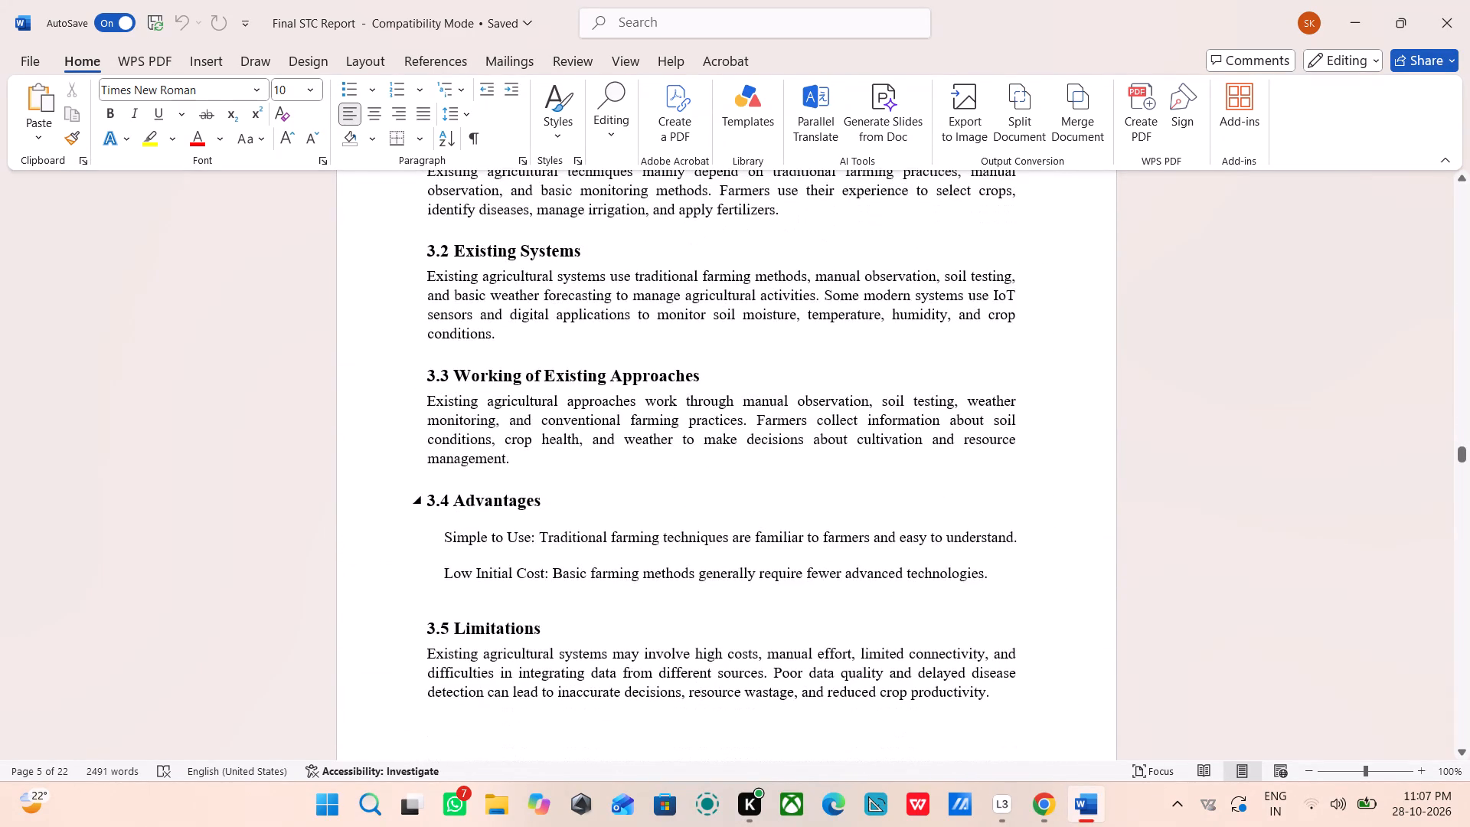
pyautogui.scroll(-6, 633, 505)
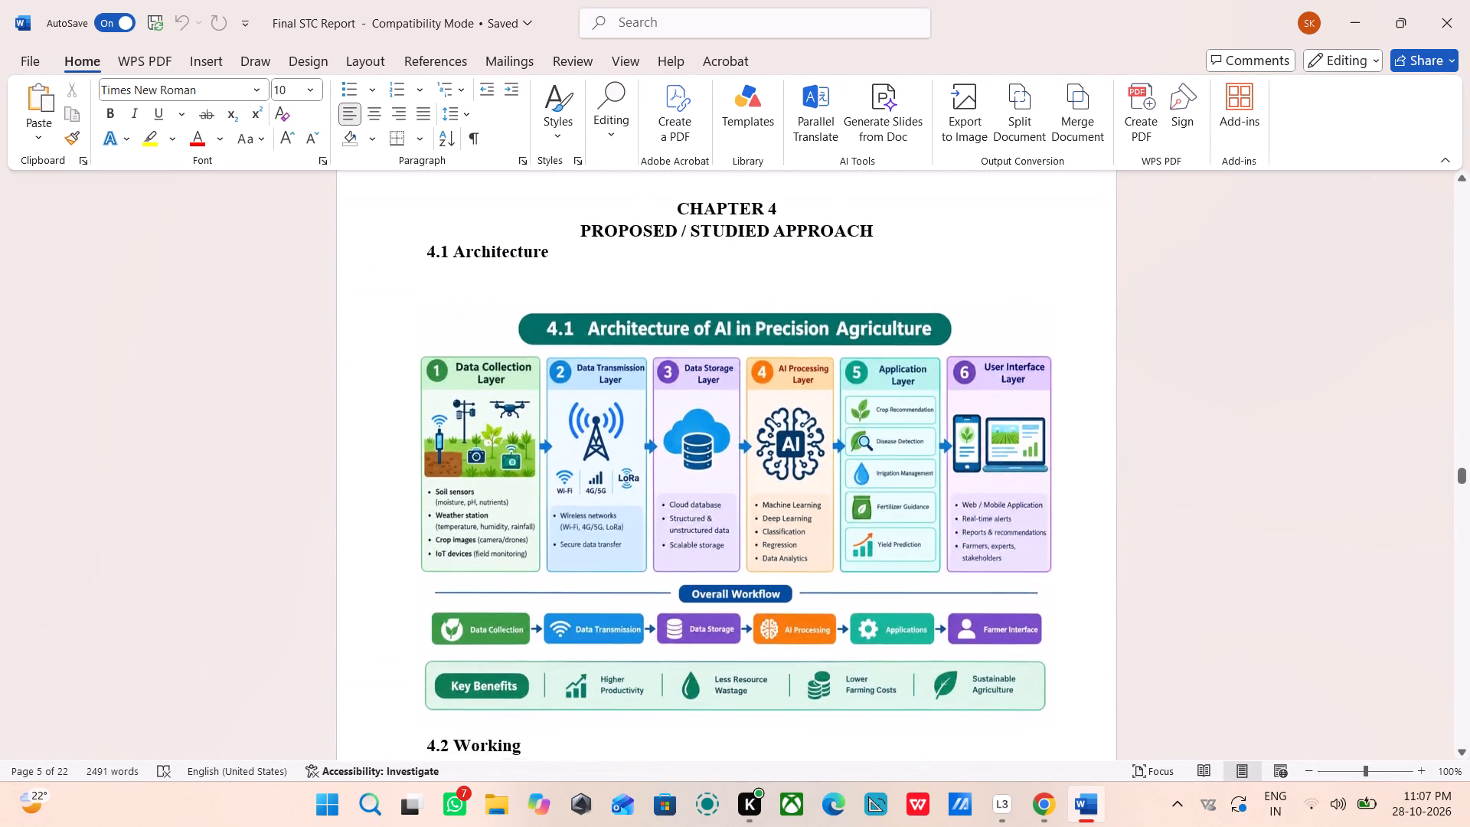
pyautogui.scroll(-6, 633, 505)
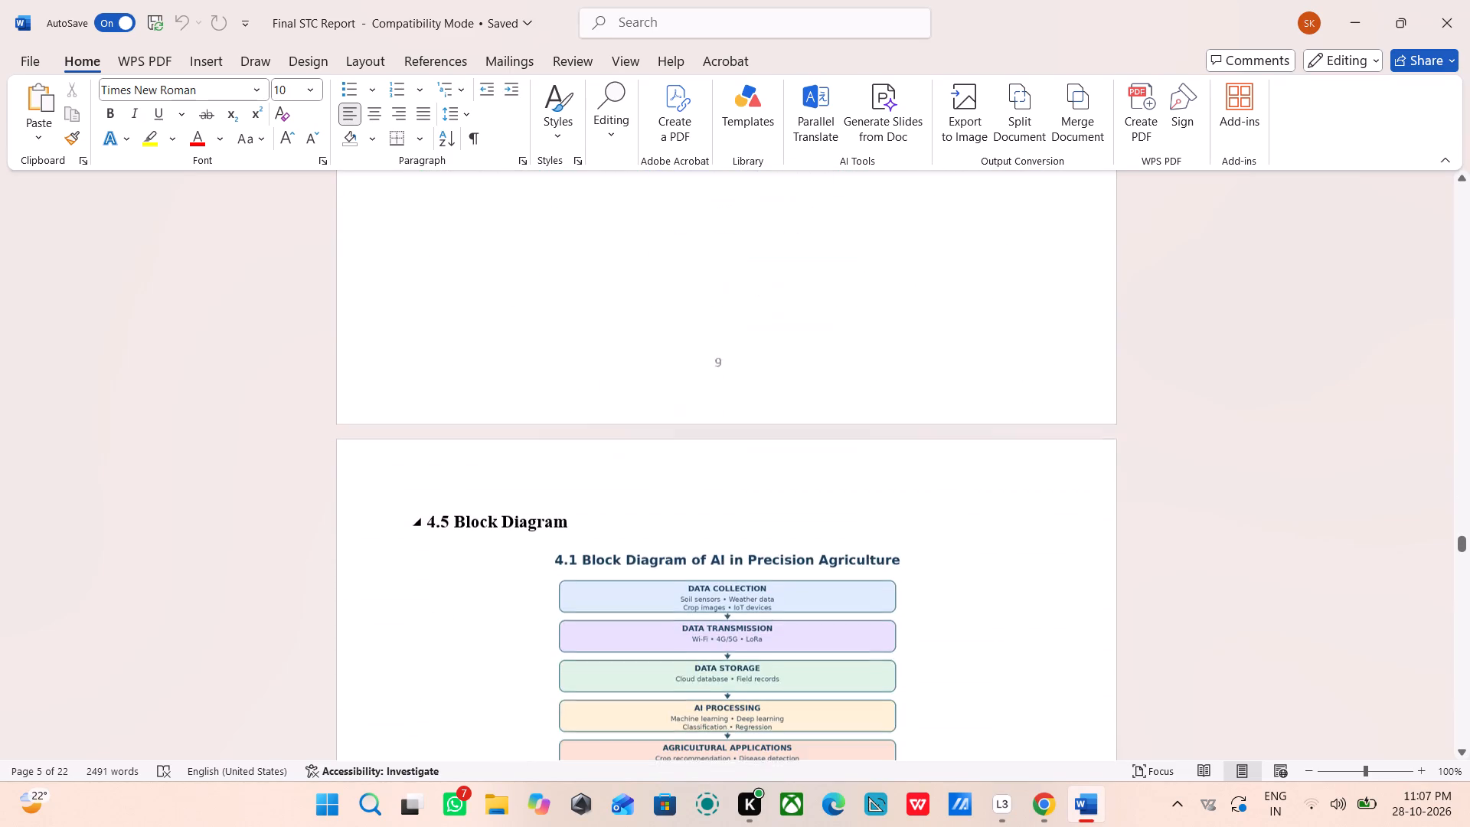
pyautogui.scroll(-4, 633, 505)
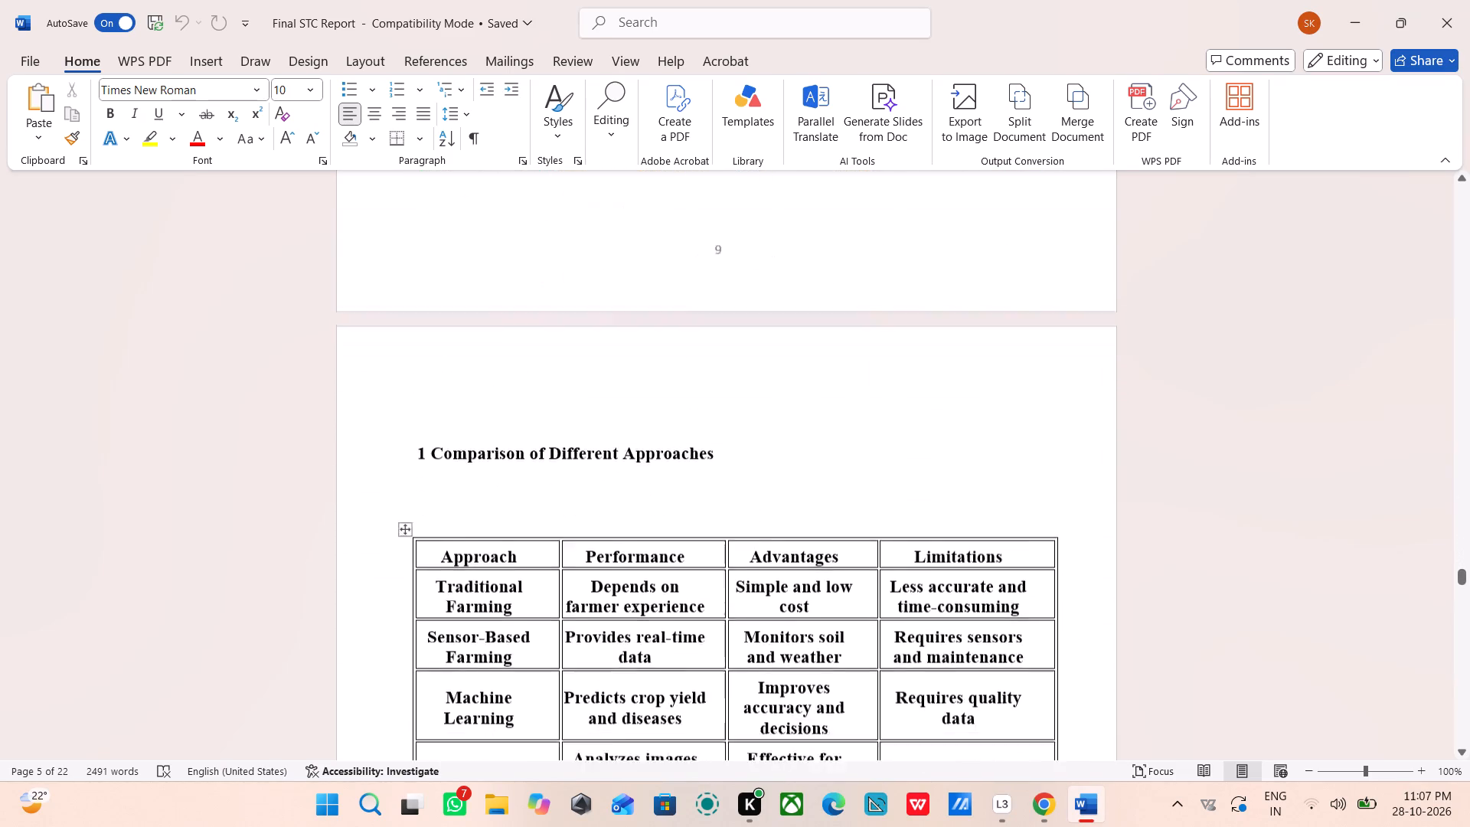
pyautogui.scroll(-9, 633, 505)
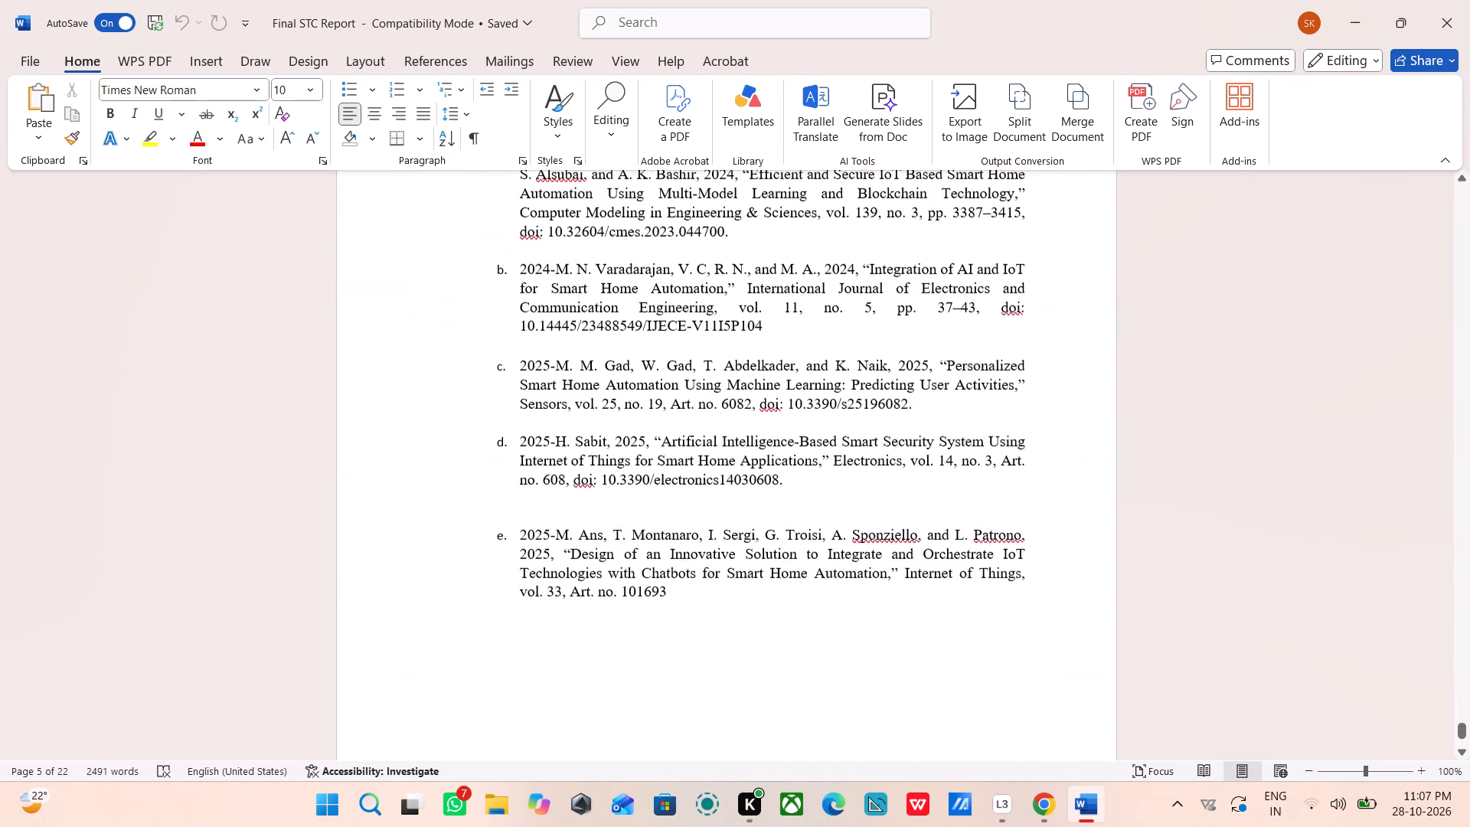
# Recheck Chapter 7 on ethical and societal impact, the future scope, the conclusion and the reference list.
pyautogui.scroll(3, 633, 505)
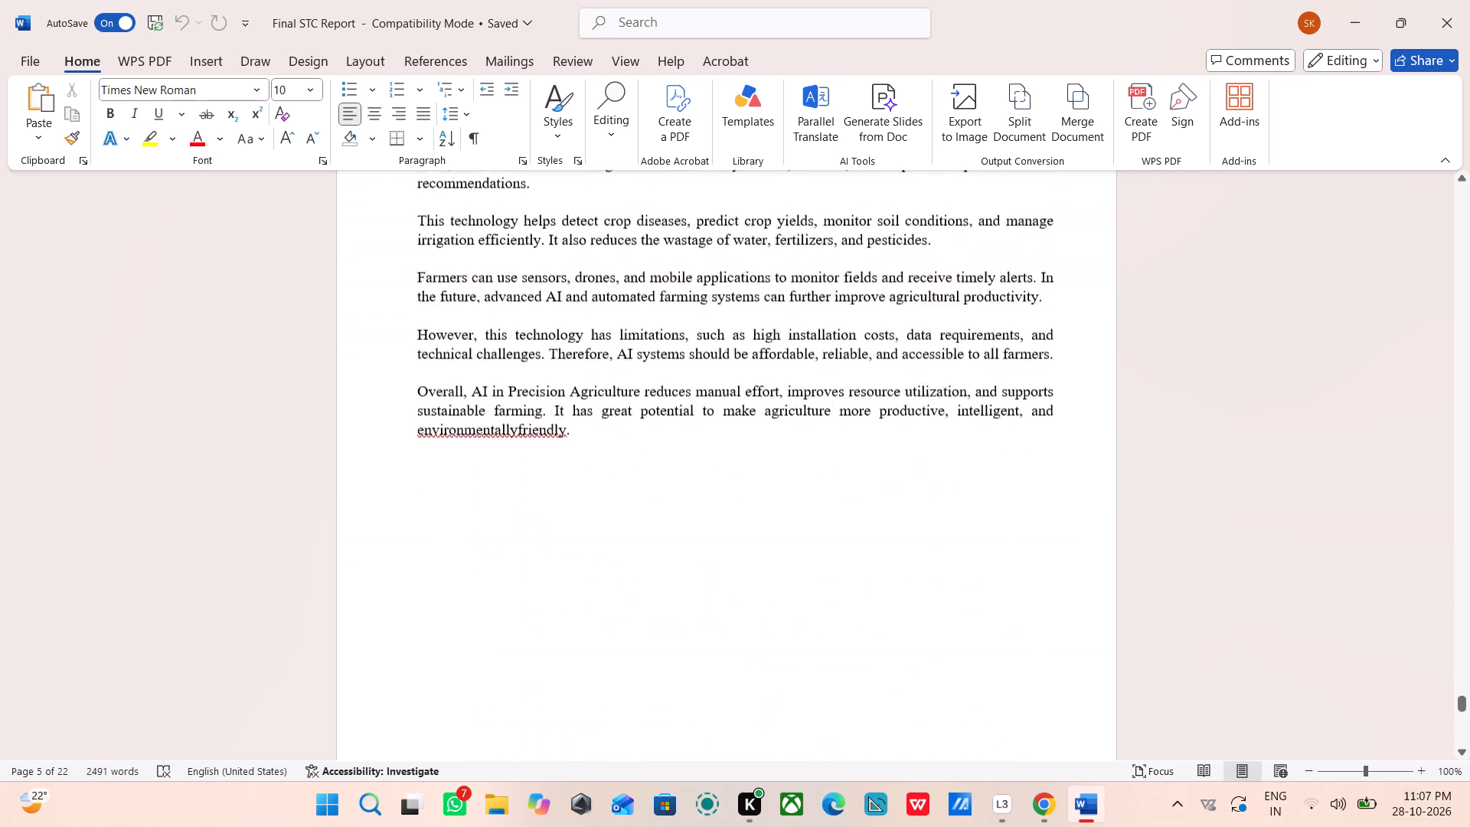
pyautogui.scroll(3, 633, 505)
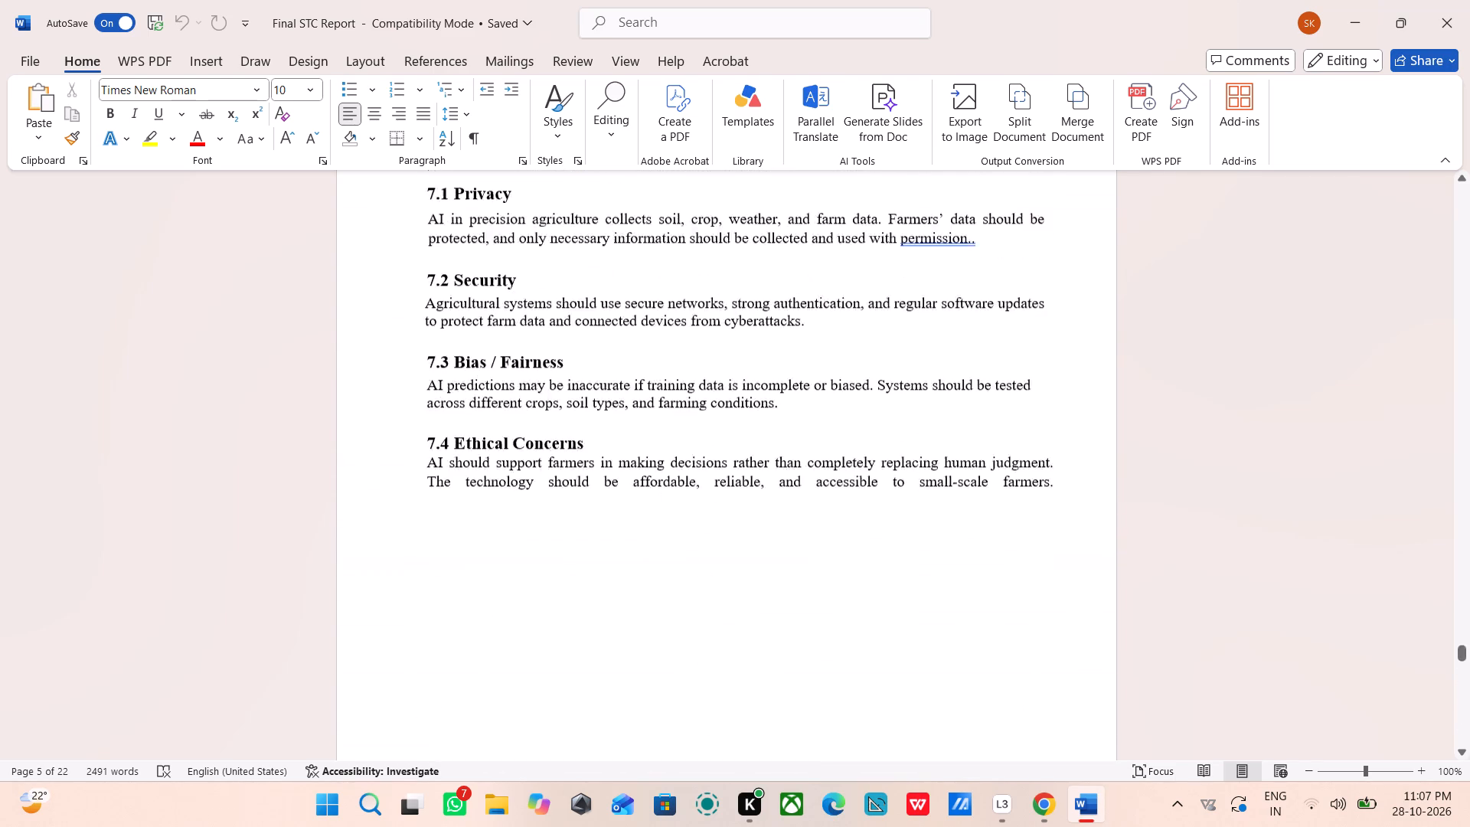
pyautogui.scroll(-2, 633, 505)
pyautogui.scroll(2, 633, 505)
pyautogui.scroll(-1, 633, 505)
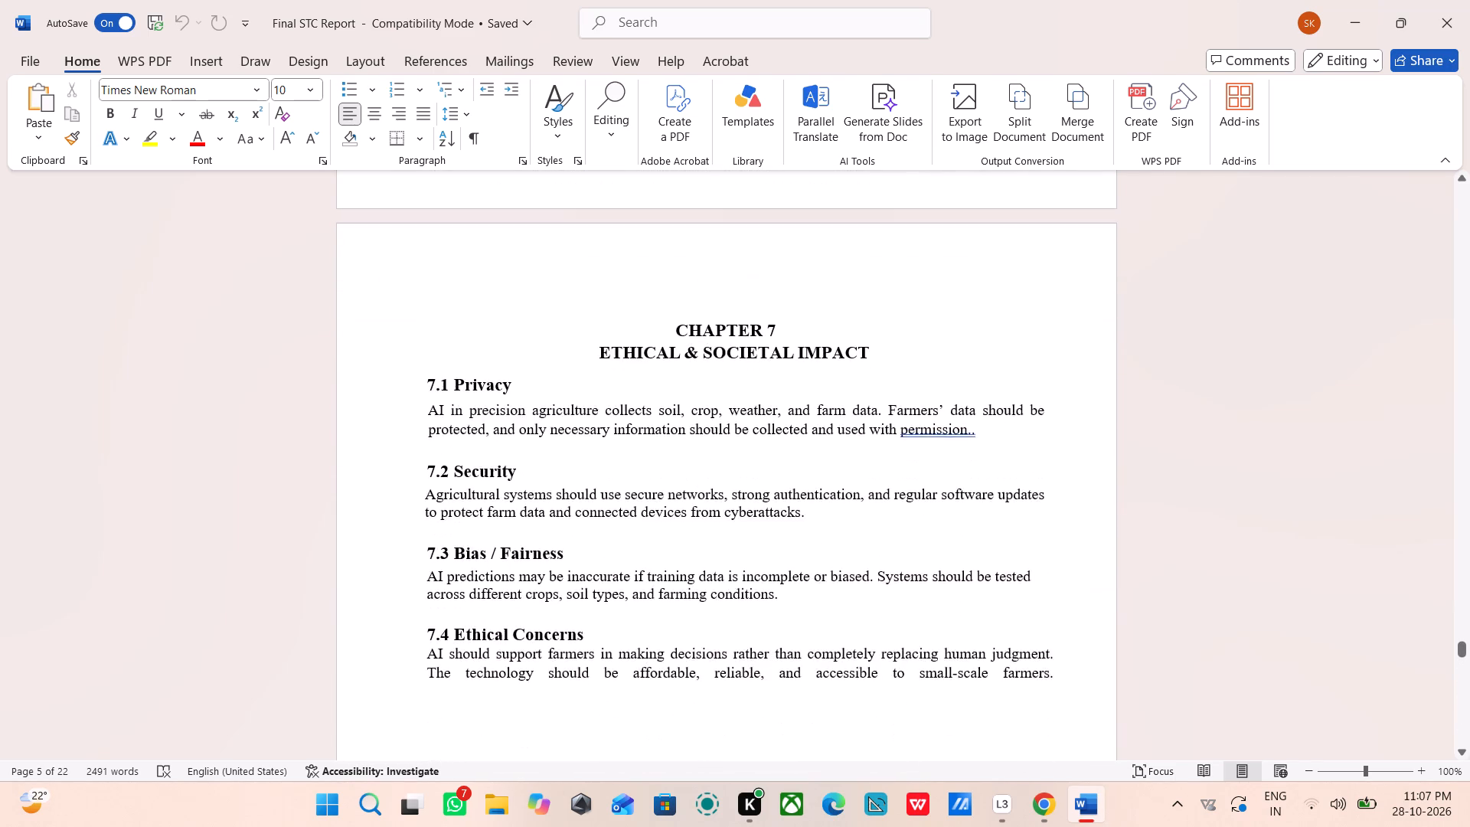
pyautogui.scroll(-4, 633, 505)
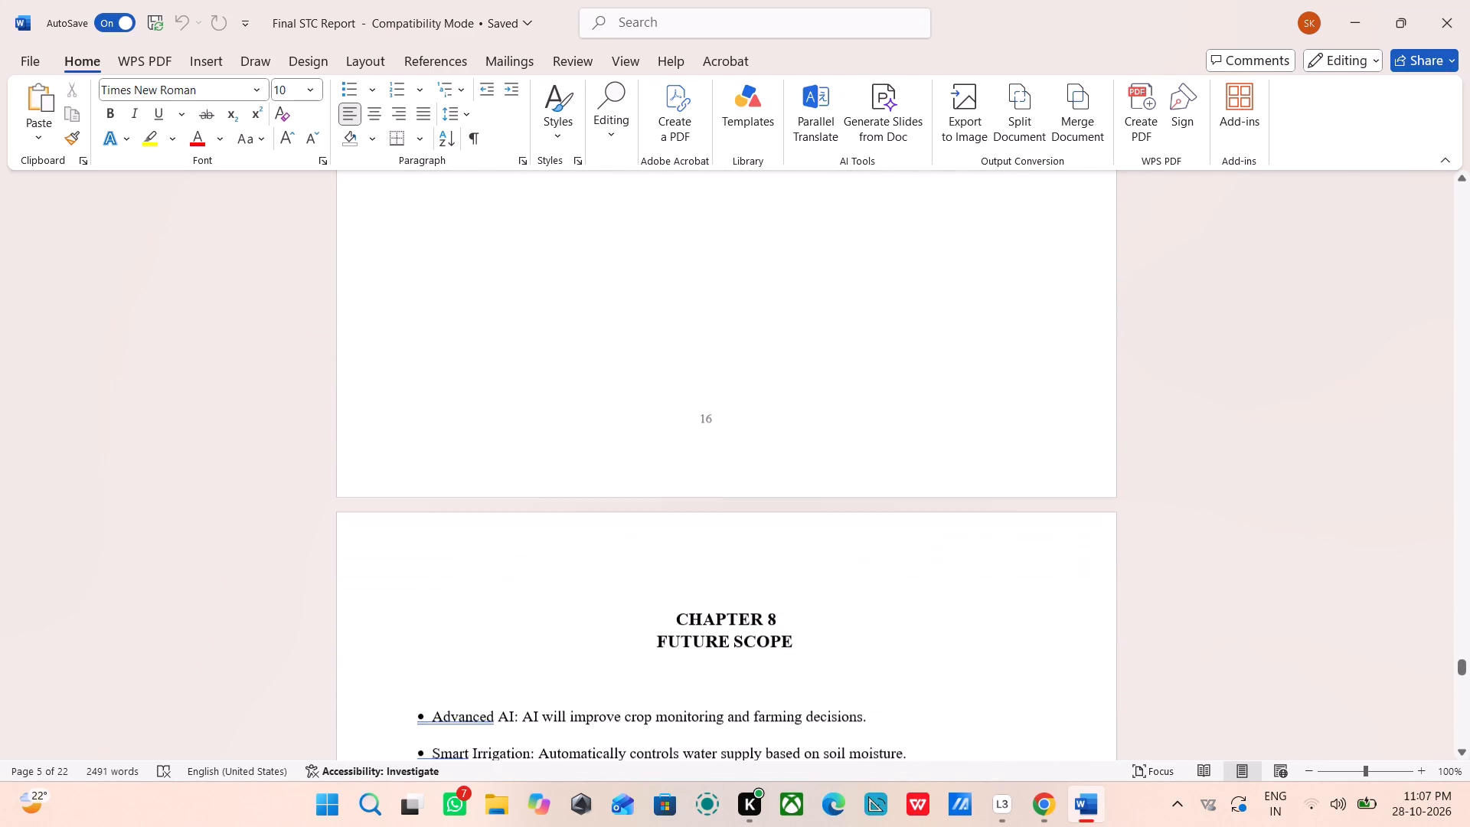
pyautogui.scroll(-3, 633, 505)
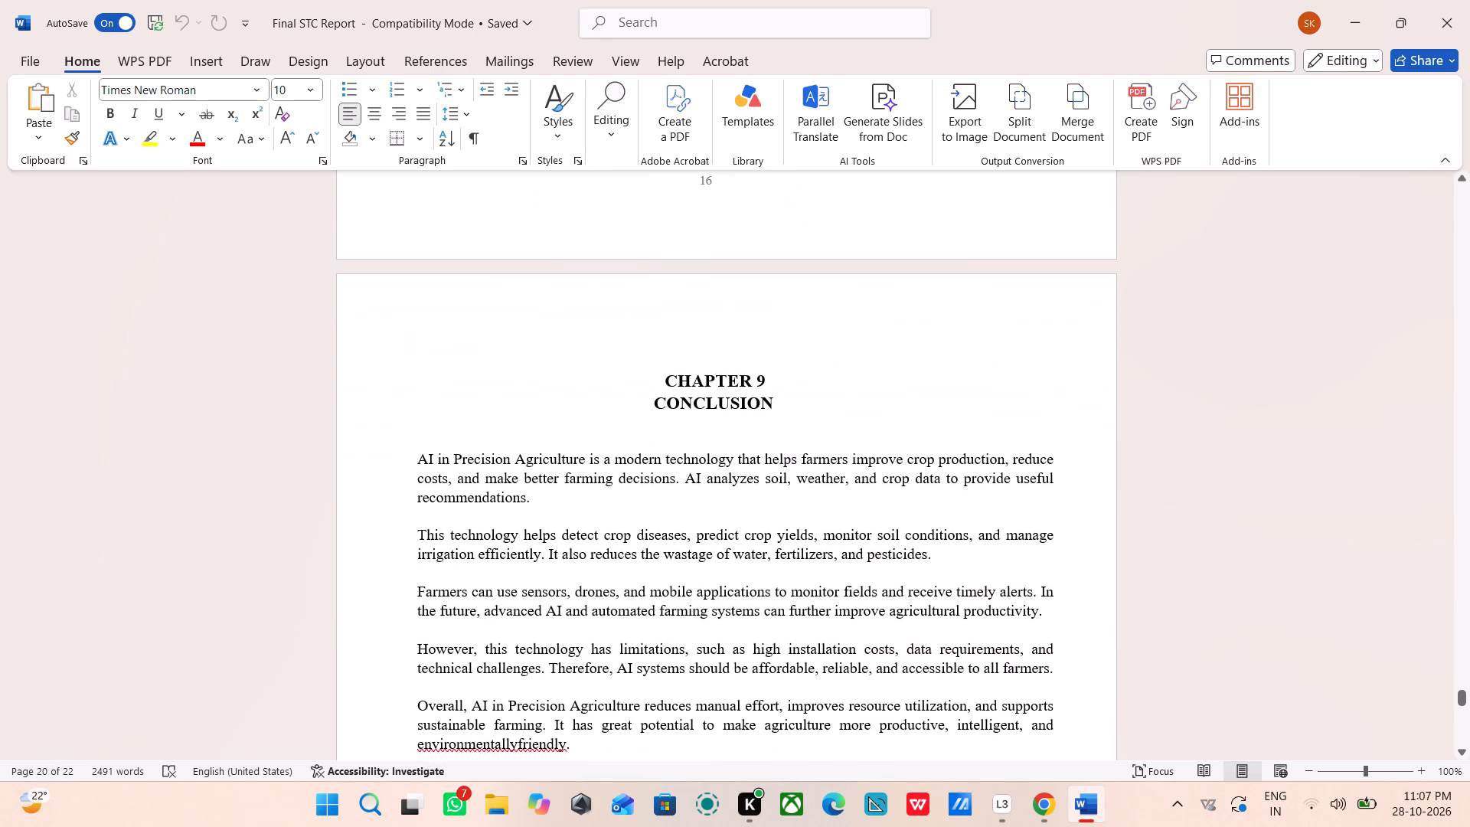
pyautogui.scroll(-1, 644, 400)
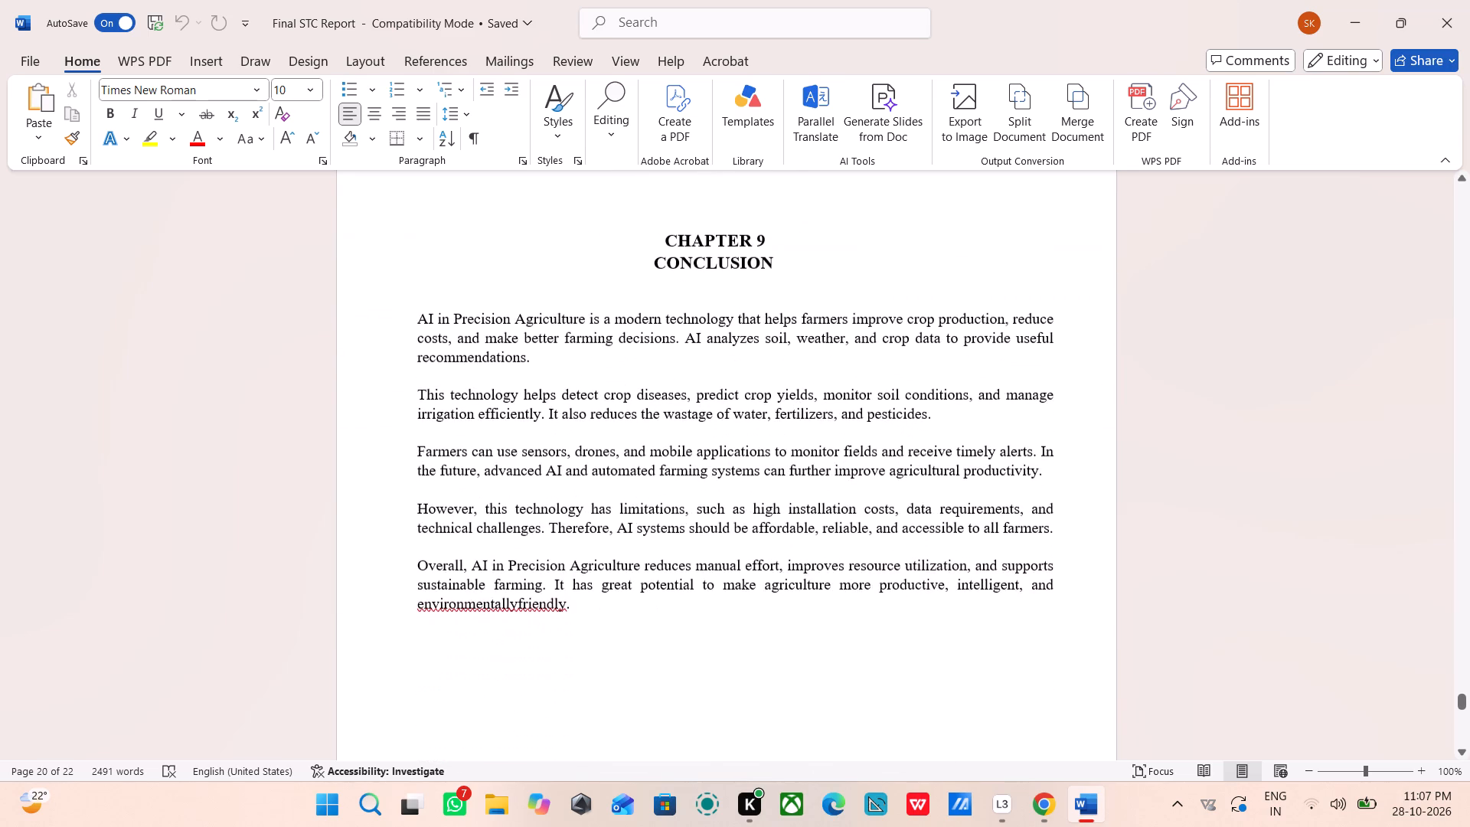
pyautogui.scroll(-3, 644, 400)
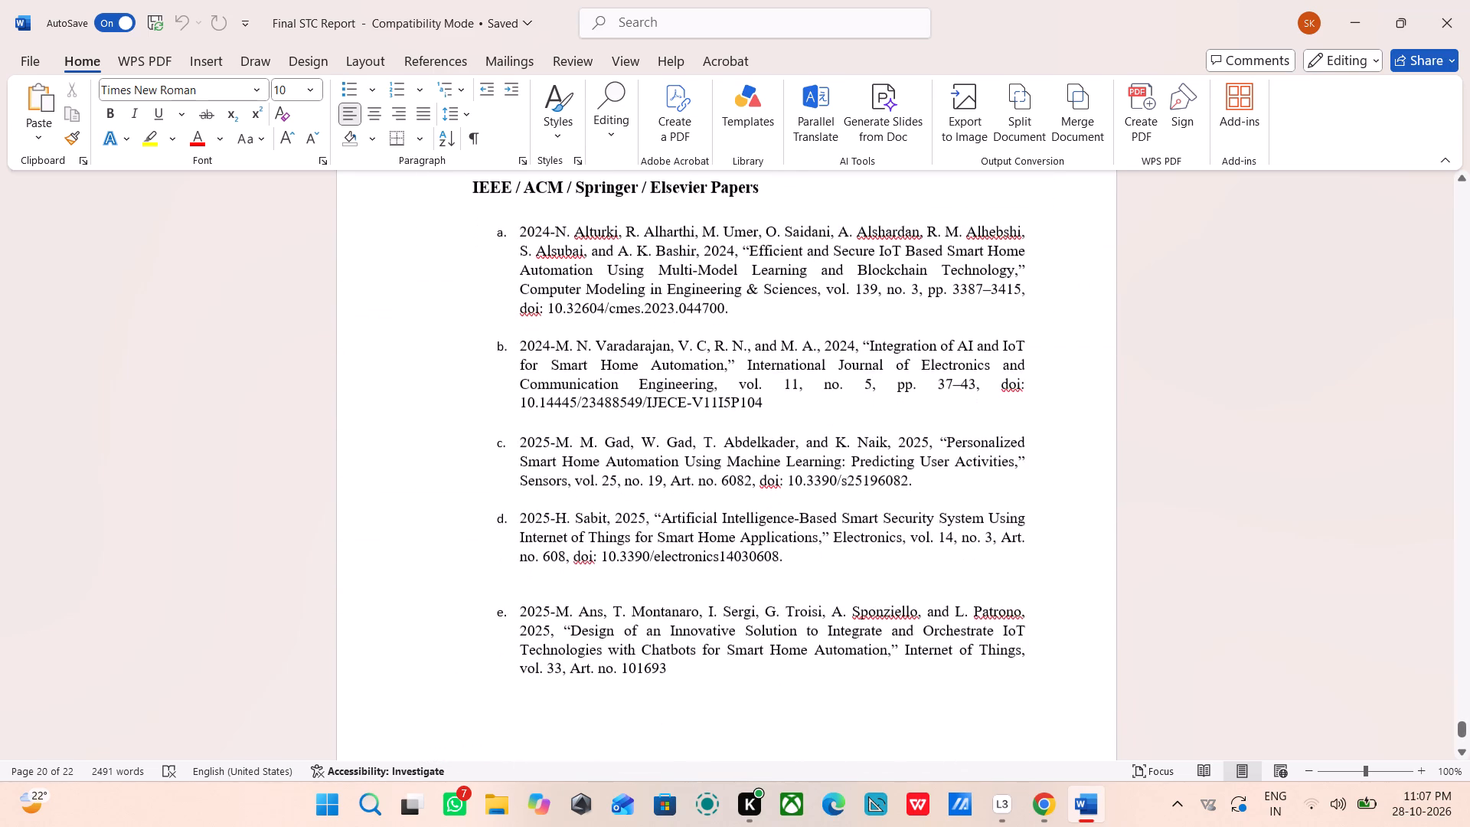
pyautogui.scroll(4, 644, 400)
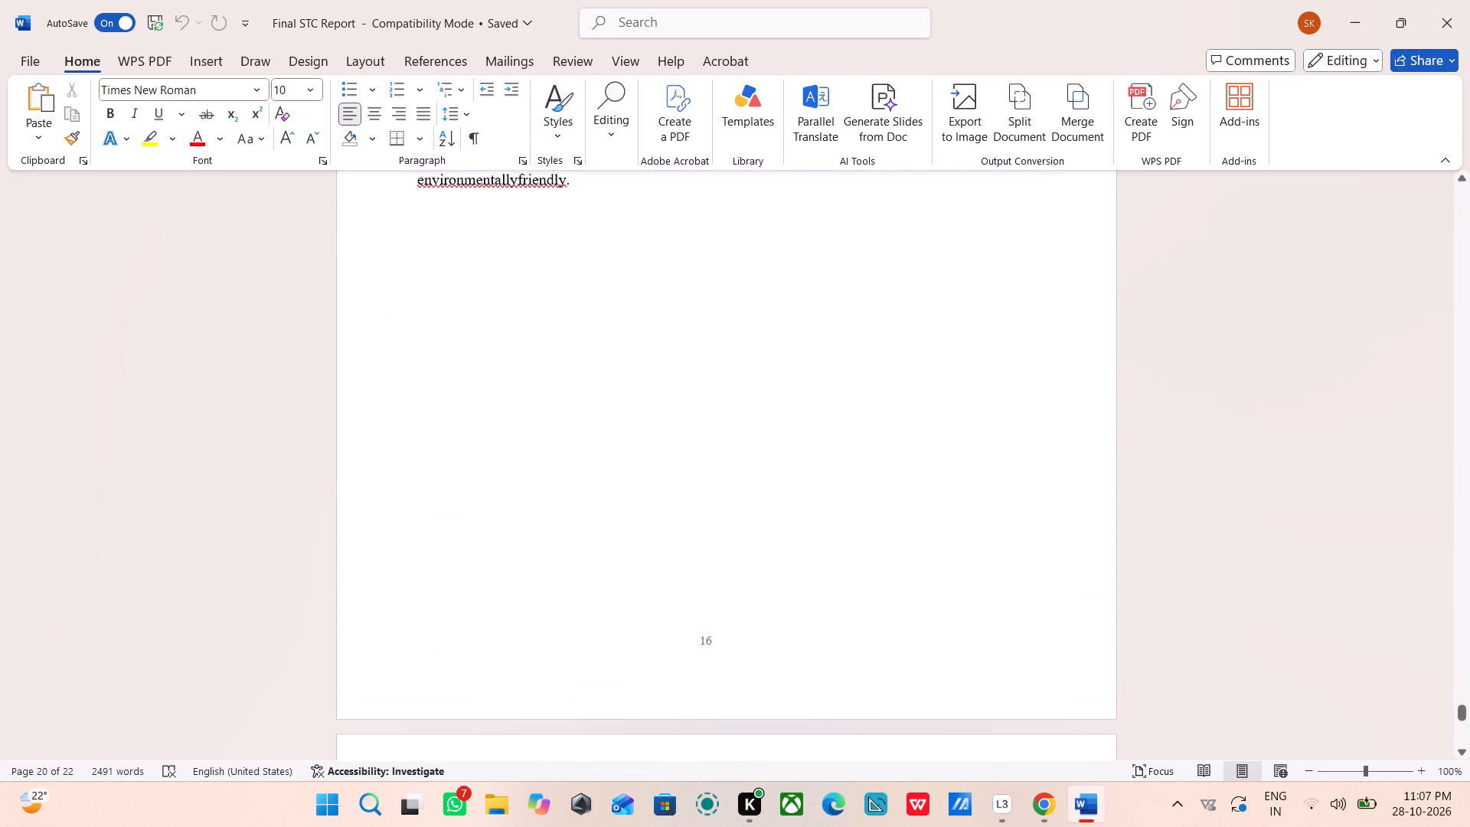
pyautogui.scroll(-2, 644, 400)
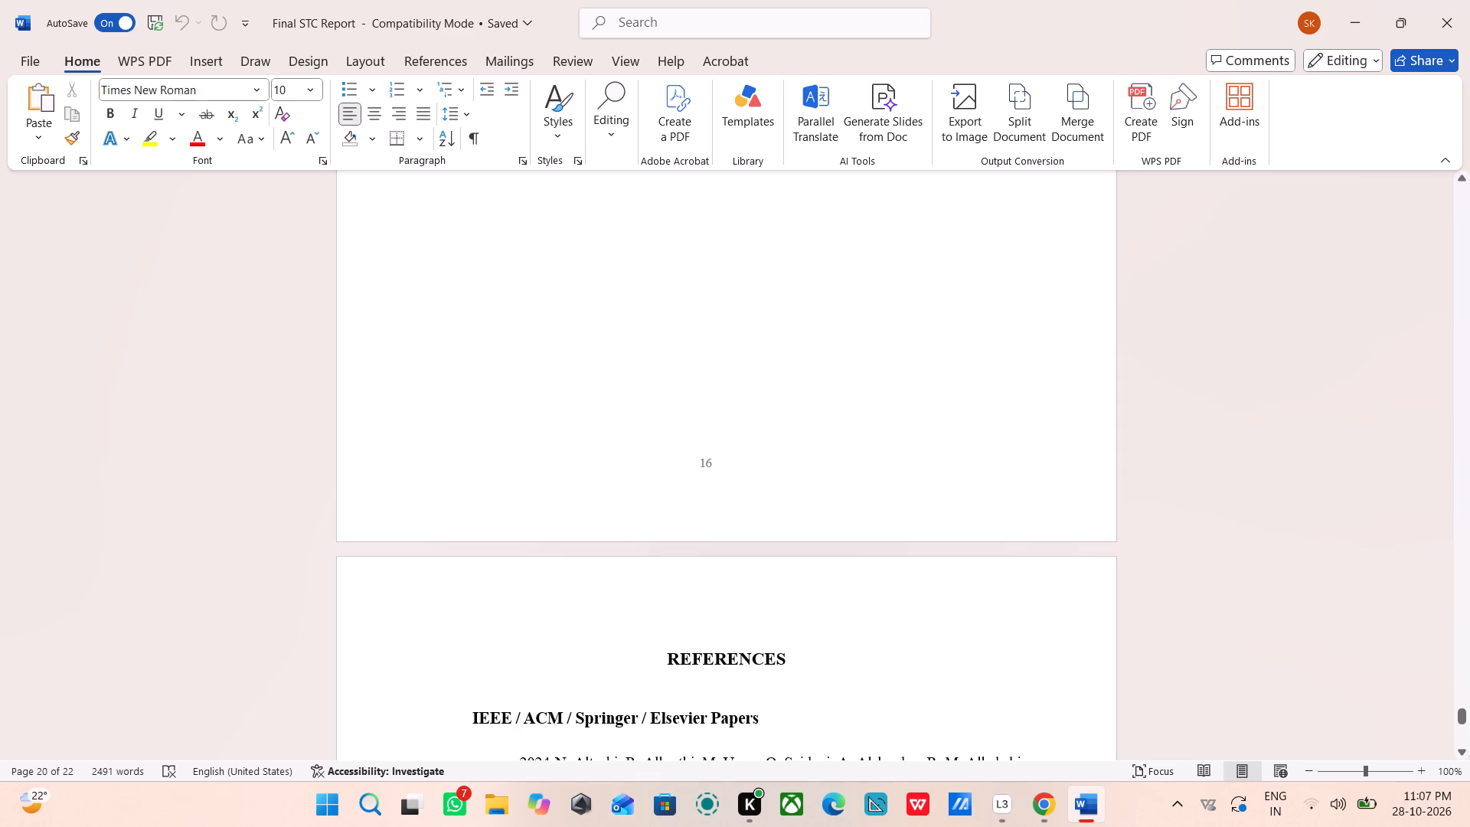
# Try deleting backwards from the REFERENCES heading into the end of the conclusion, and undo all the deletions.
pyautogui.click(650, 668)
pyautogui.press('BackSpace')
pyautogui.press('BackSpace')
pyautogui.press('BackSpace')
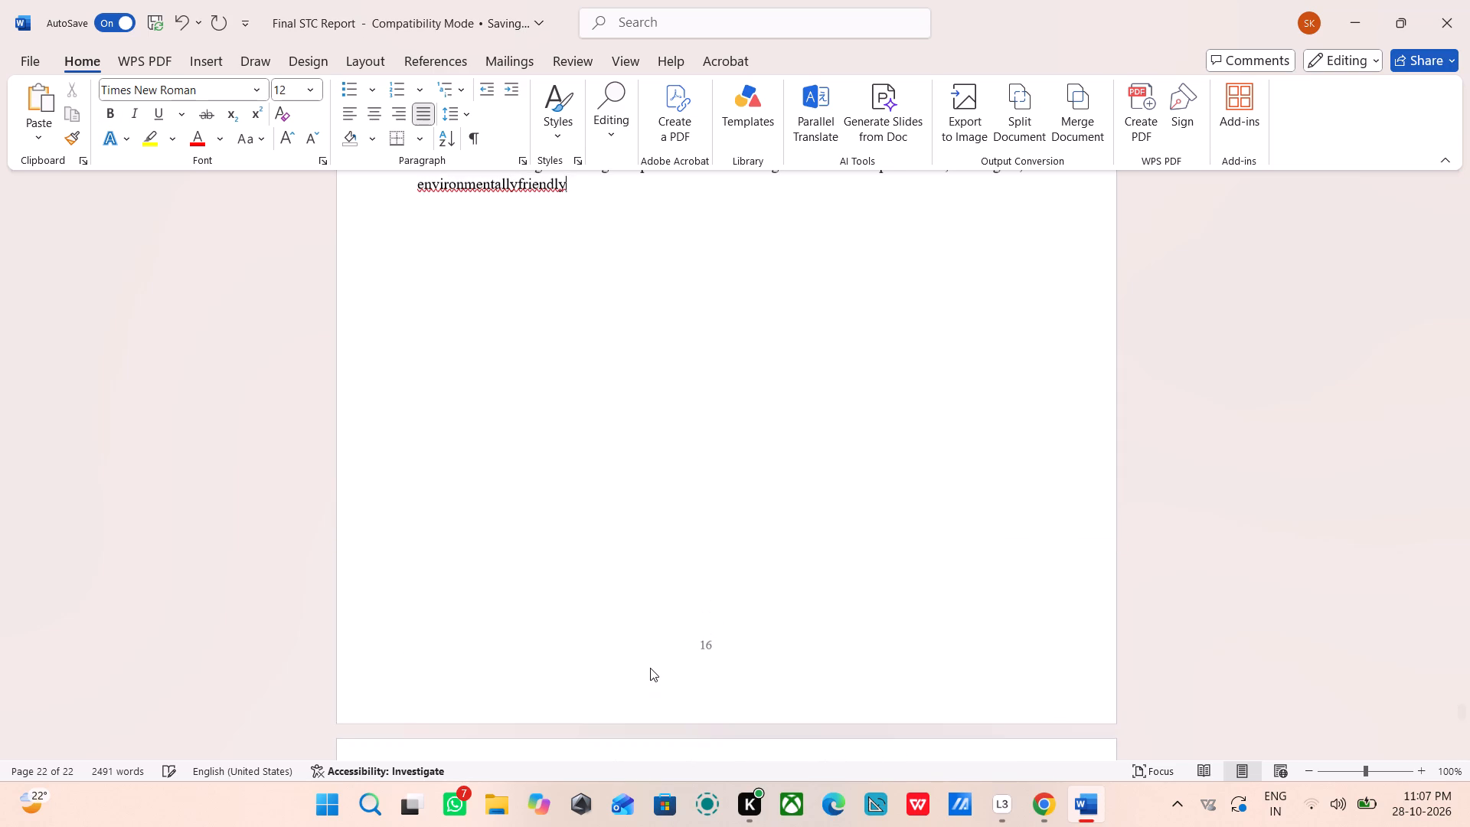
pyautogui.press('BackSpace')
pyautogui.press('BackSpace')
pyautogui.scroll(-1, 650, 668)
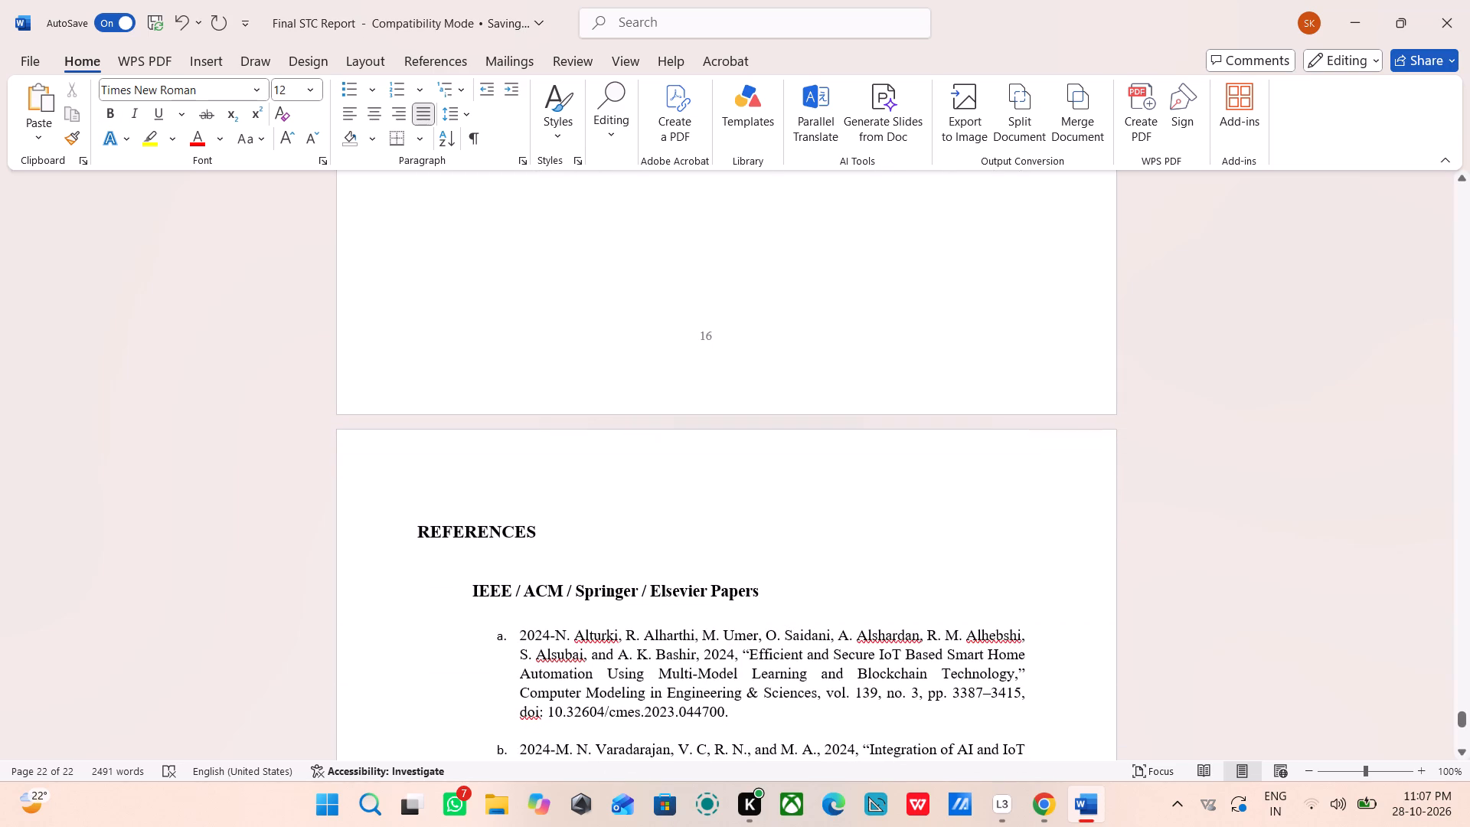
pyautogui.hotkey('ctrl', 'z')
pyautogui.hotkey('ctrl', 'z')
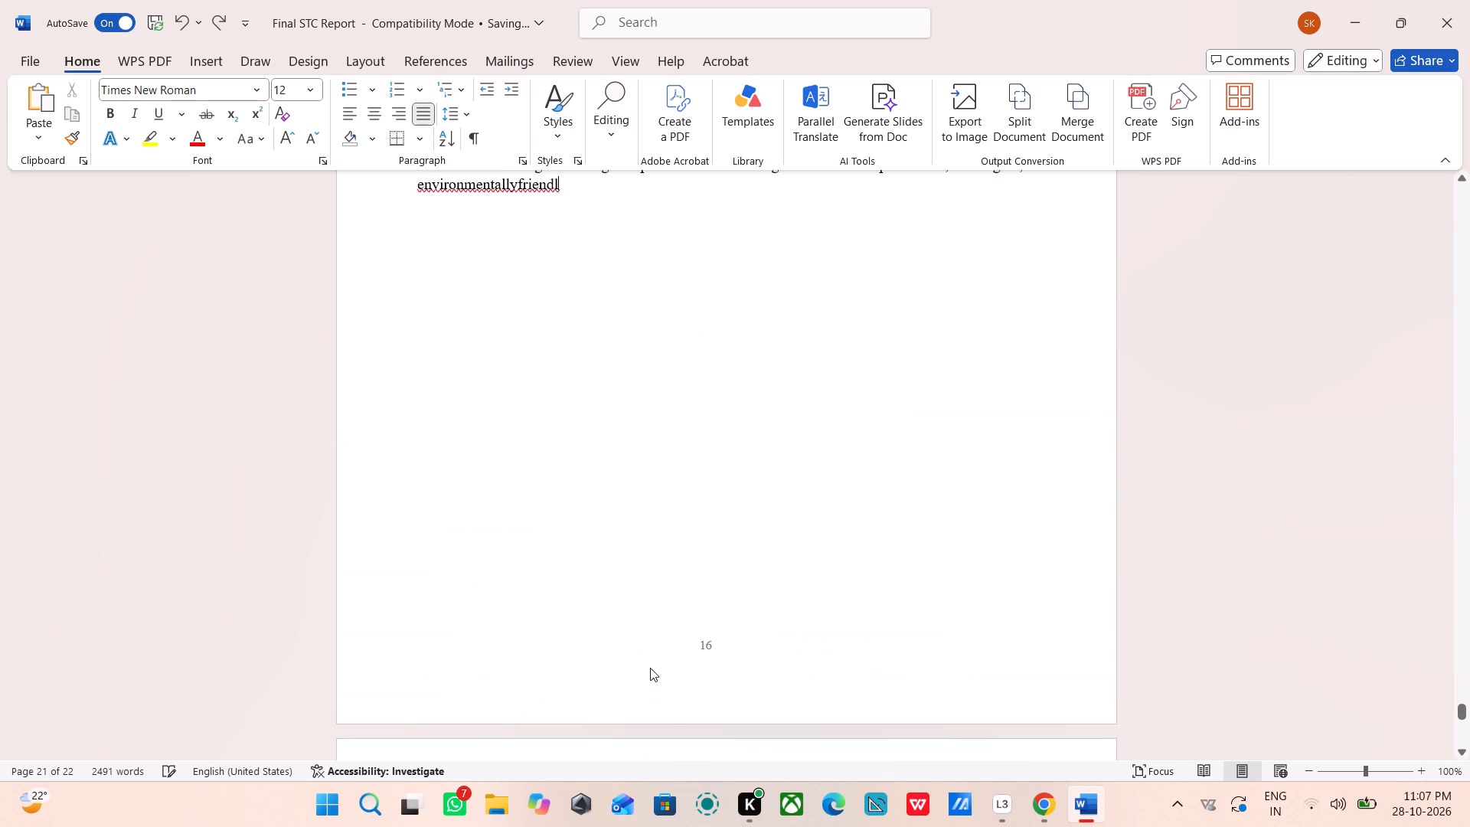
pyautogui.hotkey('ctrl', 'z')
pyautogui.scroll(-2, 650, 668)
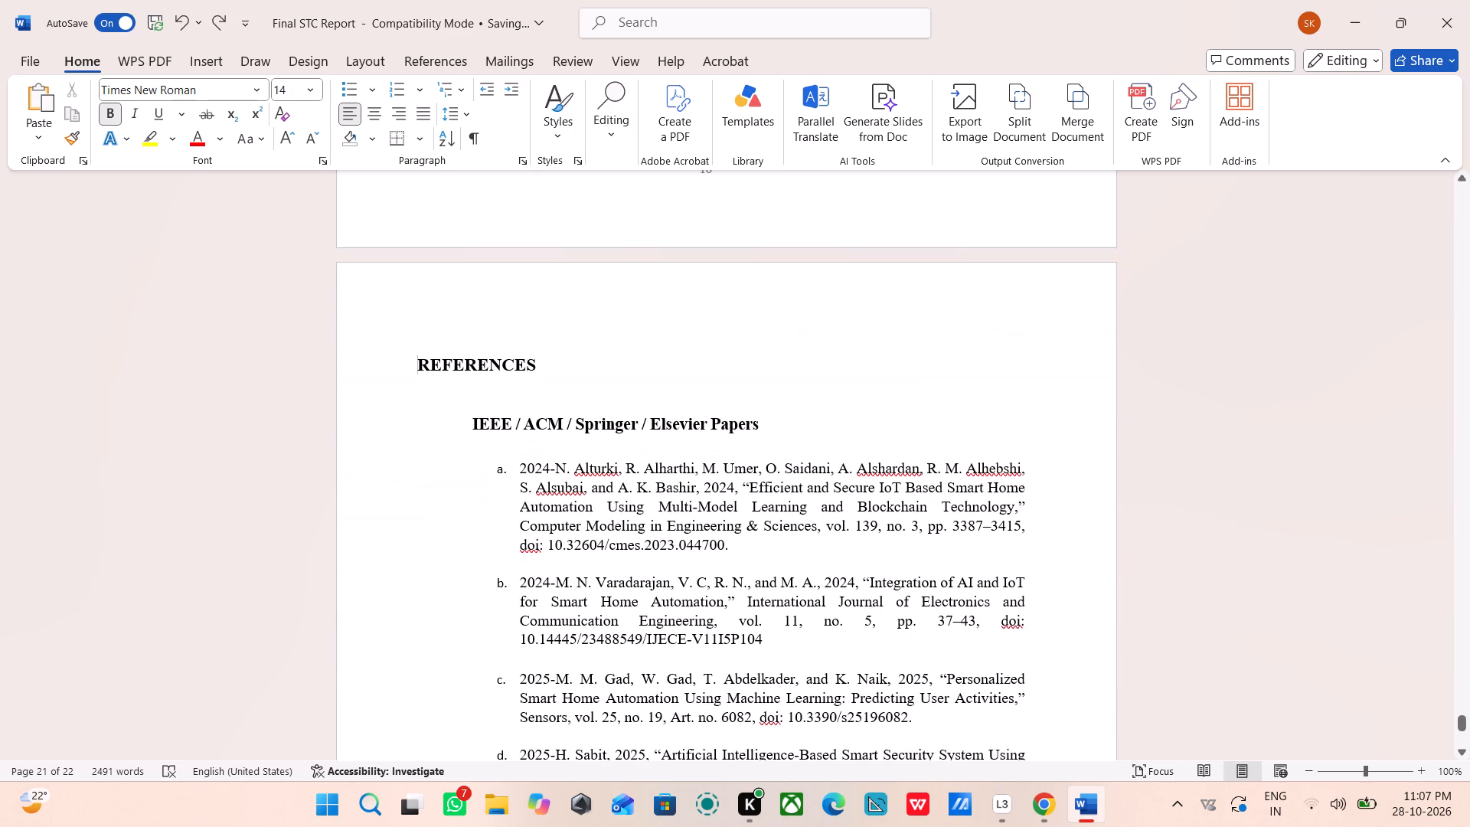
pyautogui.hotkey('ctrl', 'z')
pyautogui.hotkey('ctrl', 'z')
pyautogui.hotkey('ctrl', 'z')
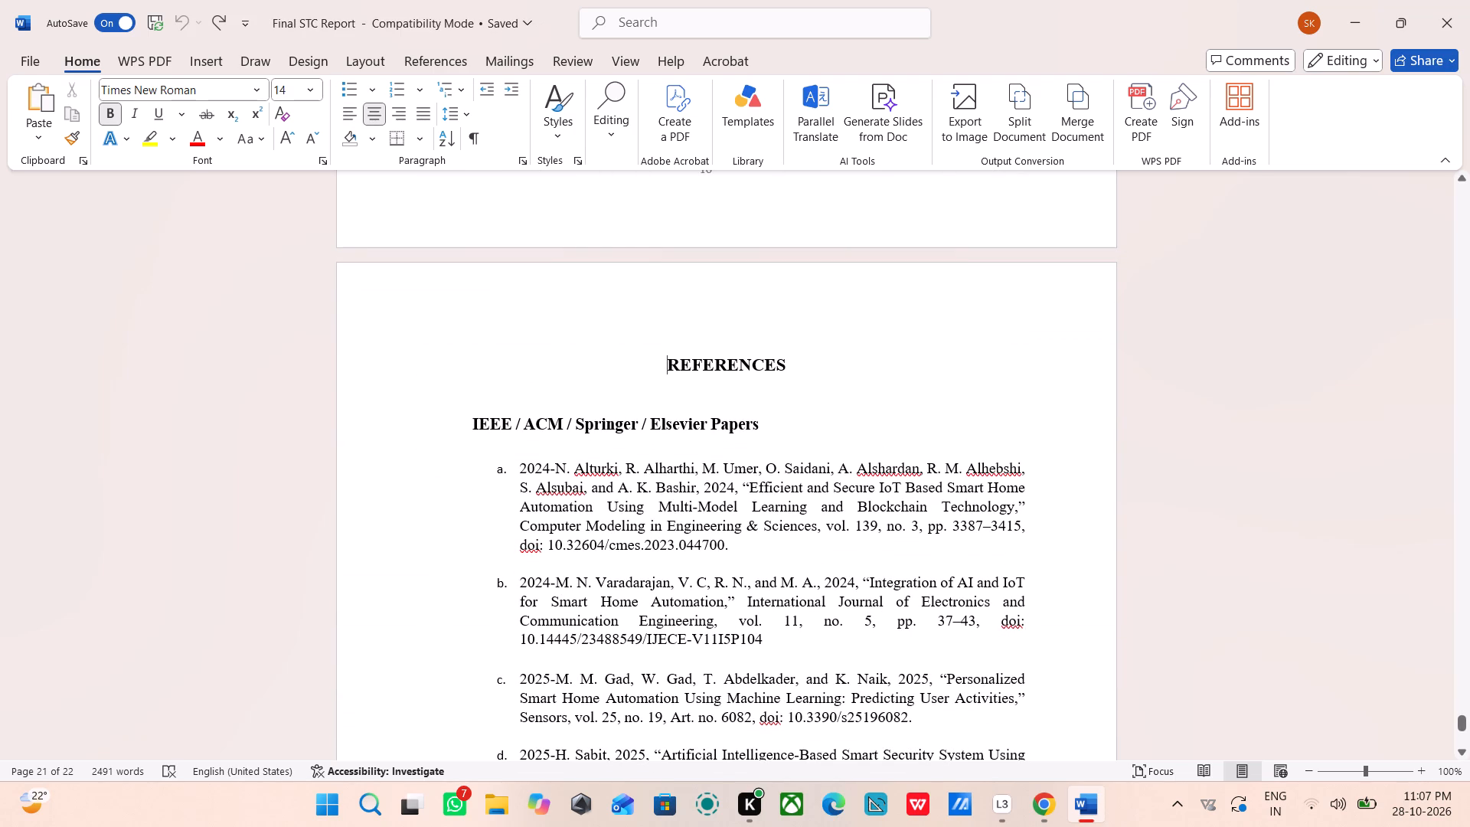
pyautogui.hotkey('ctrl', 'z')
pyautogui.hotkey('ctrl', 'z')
# Save the Final STC Report.
pyautogui.hotkey('ctrl', 's')
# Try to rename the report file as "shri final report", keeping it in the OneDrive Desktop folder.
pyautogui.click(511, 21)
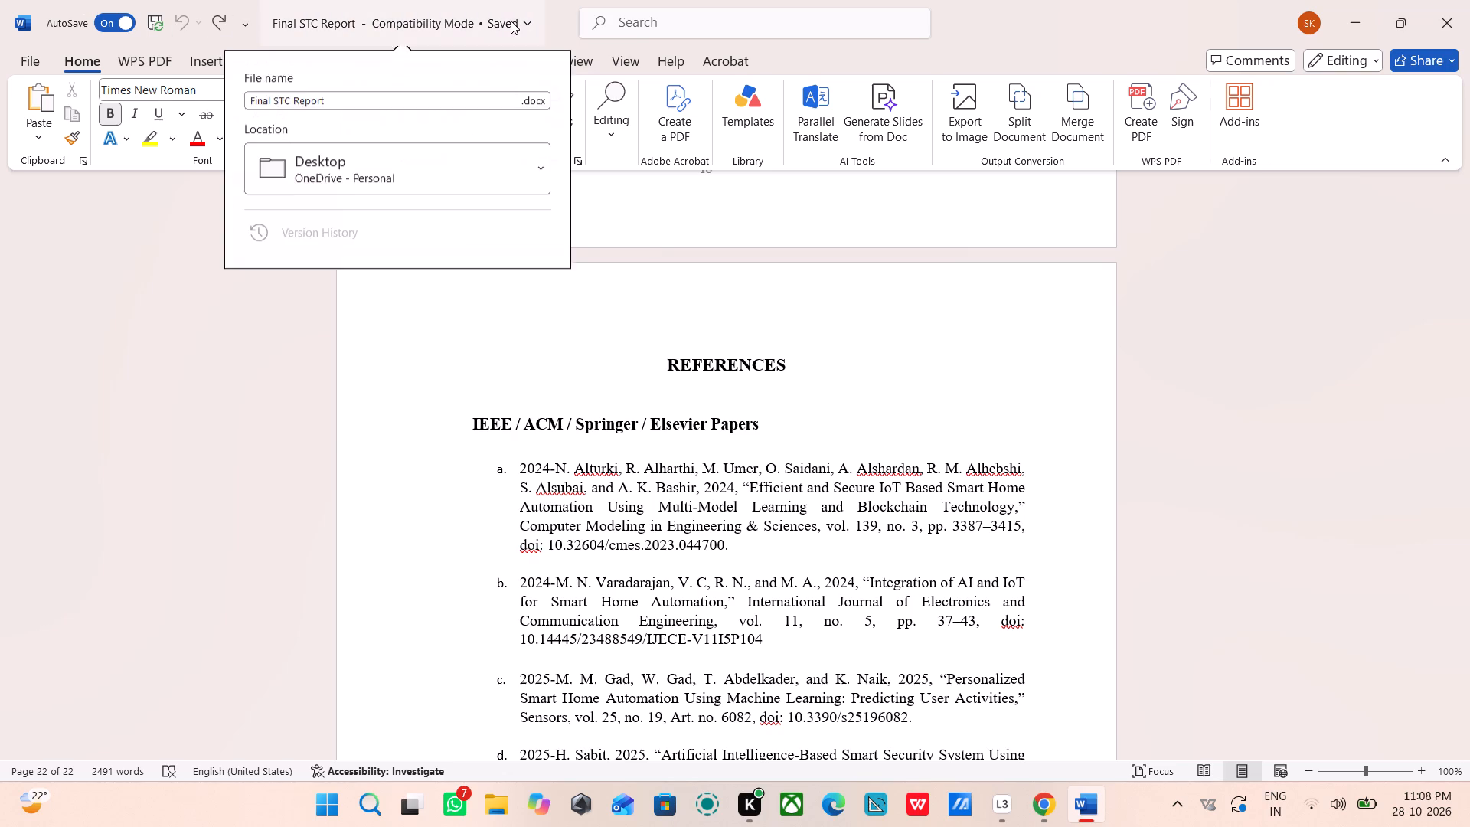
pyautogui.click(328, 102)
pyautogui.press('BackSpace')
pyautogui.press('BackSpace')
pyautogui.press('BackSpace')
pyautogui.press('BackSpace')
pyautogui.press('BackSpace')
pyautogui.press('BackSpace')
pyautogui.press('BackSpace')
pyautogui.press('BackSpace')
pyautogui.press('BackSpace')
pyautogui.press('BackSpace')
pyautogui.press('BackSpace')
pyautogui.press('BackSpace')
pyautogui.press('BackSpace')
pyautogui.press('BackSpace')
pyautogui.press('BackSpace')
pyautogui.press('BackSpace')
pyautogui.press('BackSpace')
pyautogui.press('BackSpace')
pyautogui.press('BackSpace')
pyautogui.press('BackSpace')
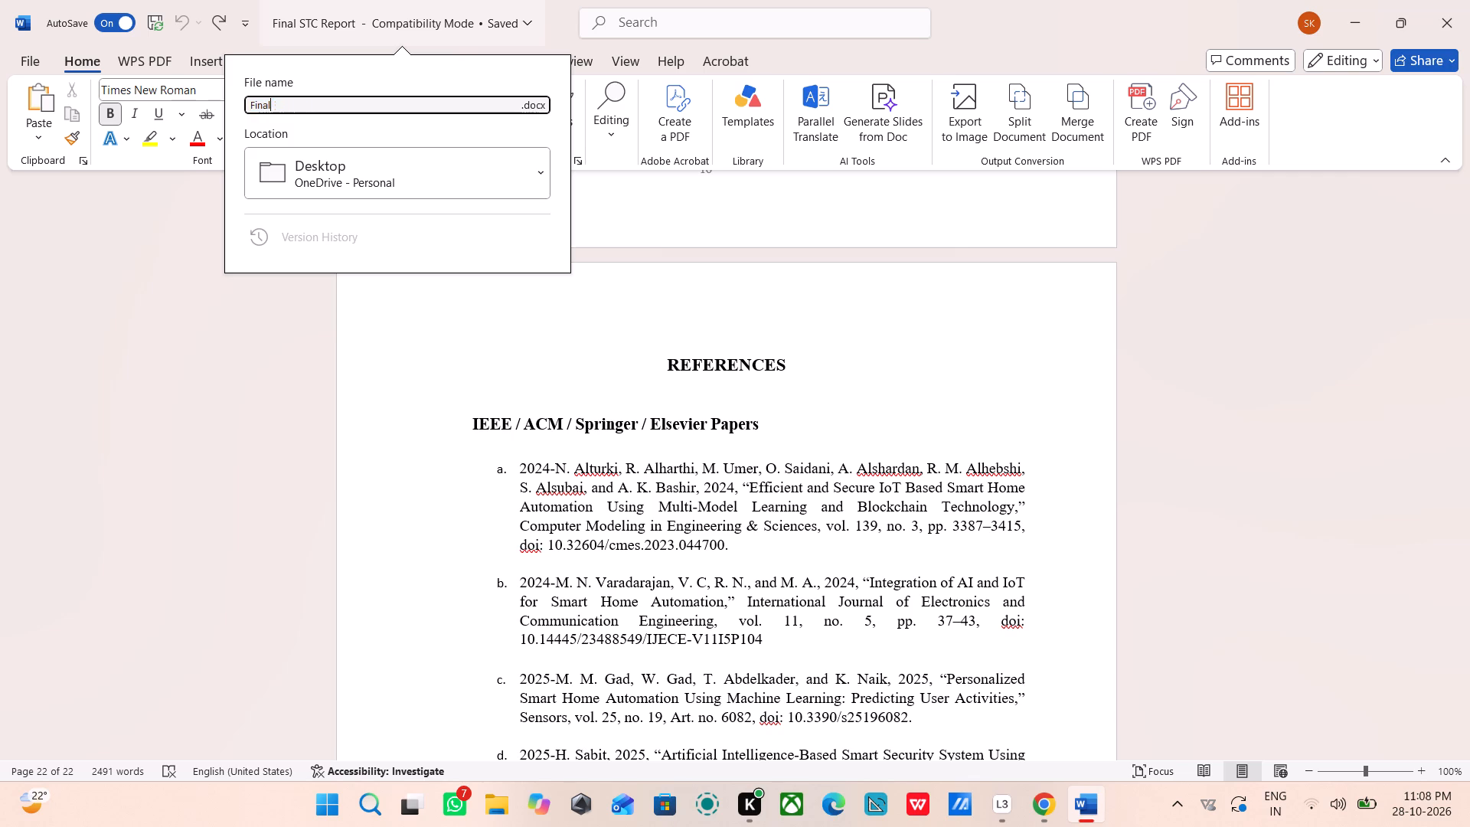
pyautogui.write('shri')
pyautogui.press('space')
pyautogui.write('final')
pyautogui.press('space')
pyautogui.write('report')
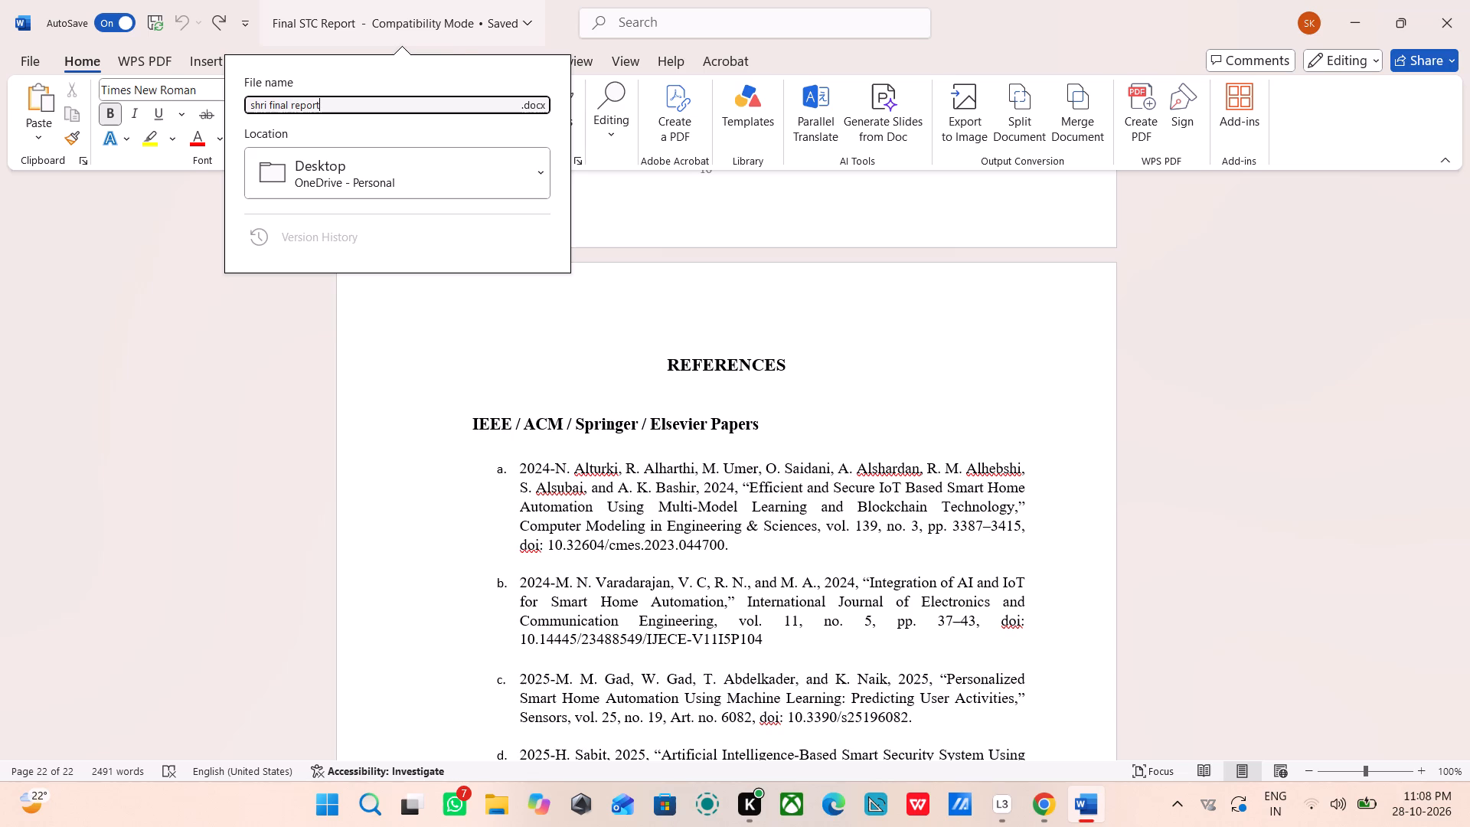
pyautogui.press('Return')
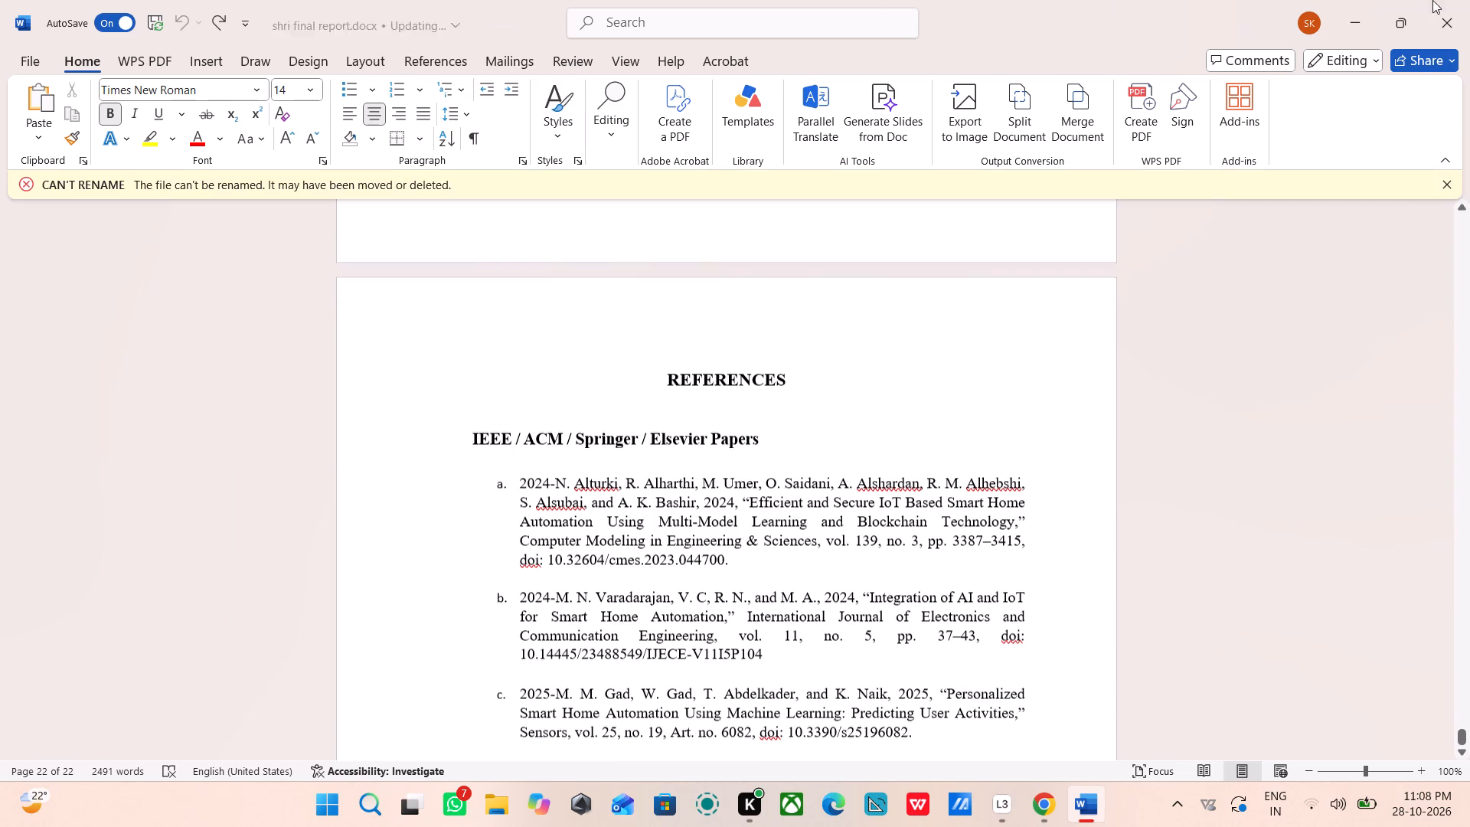
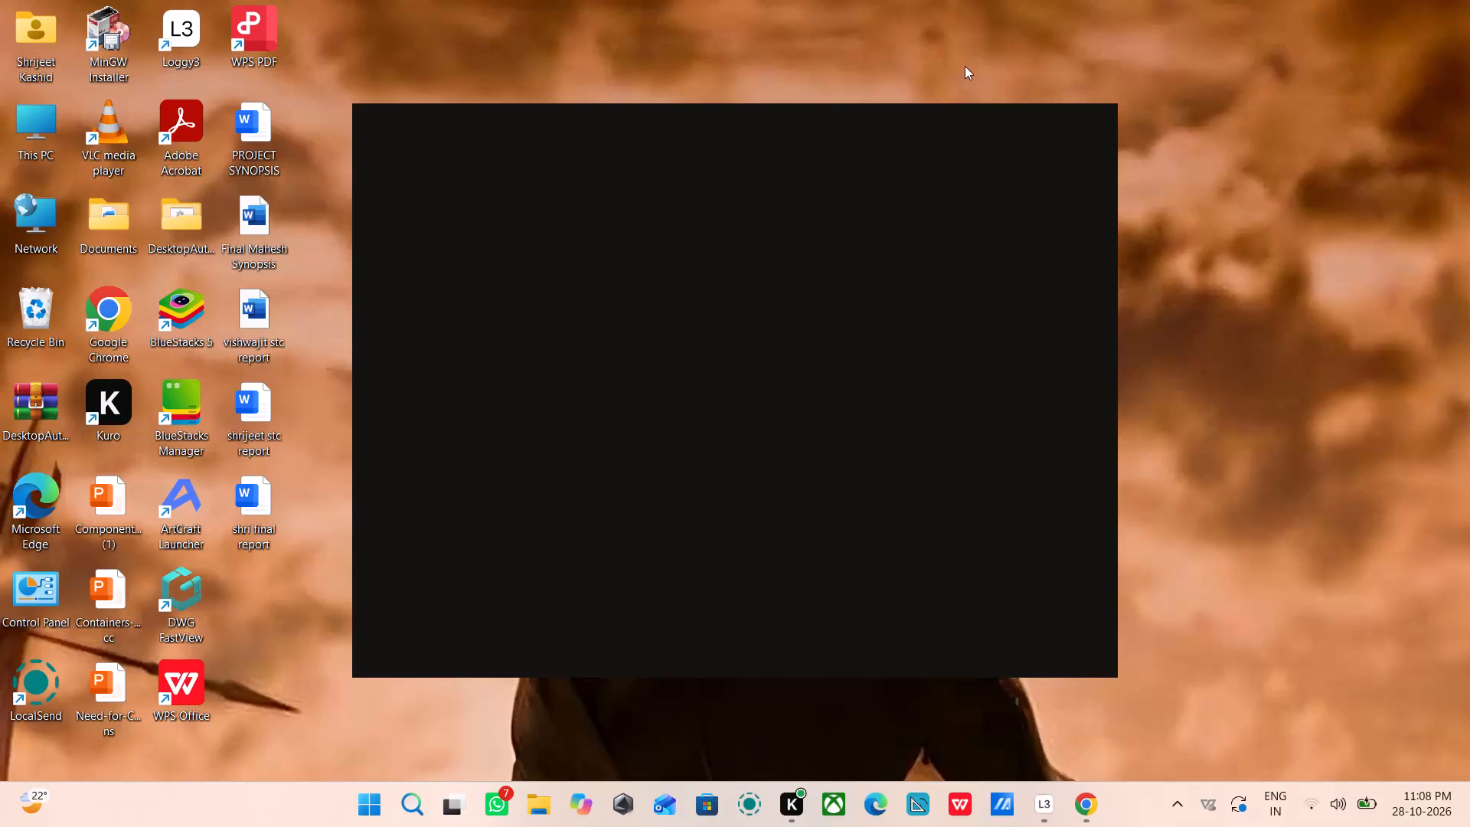
# Search the Downloads folder for "shri final", then shorten the search to "shri fi".
pyautogui.moveTo(965, 66); pyautogui.dragTo(965, 79)
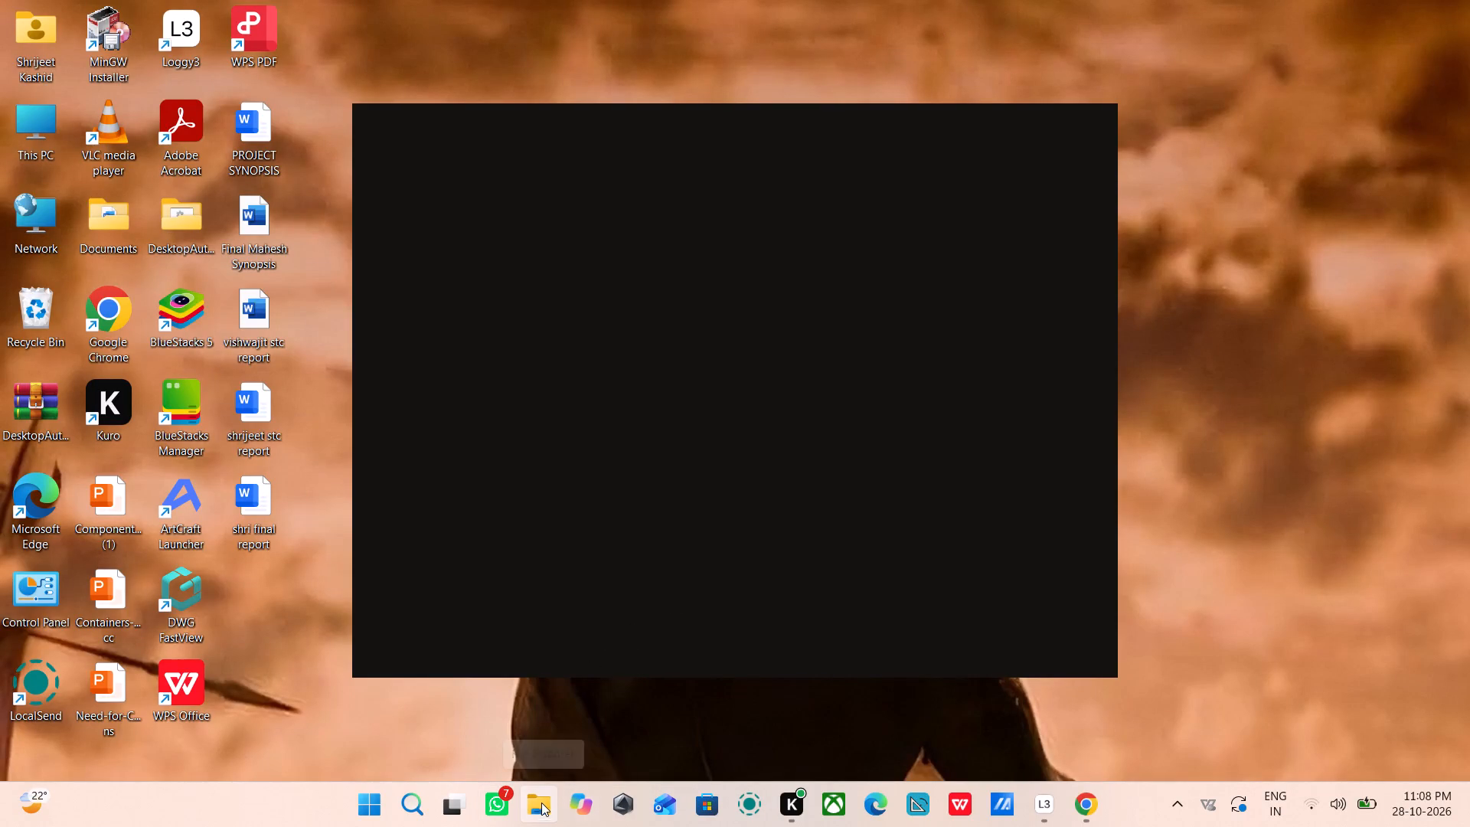
pyautogui.click(540, 801)
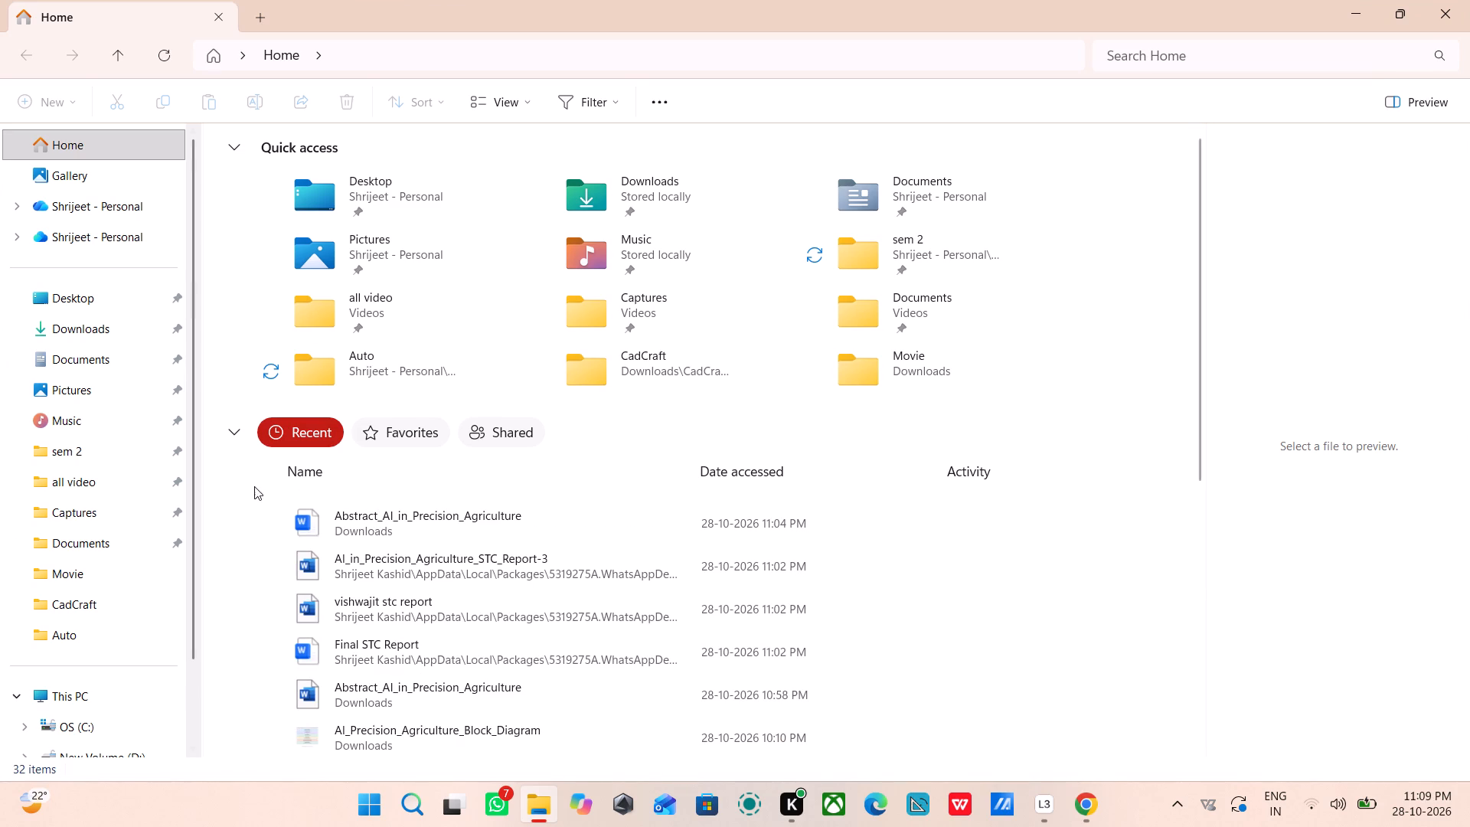
pyautogui.click(72, 319)
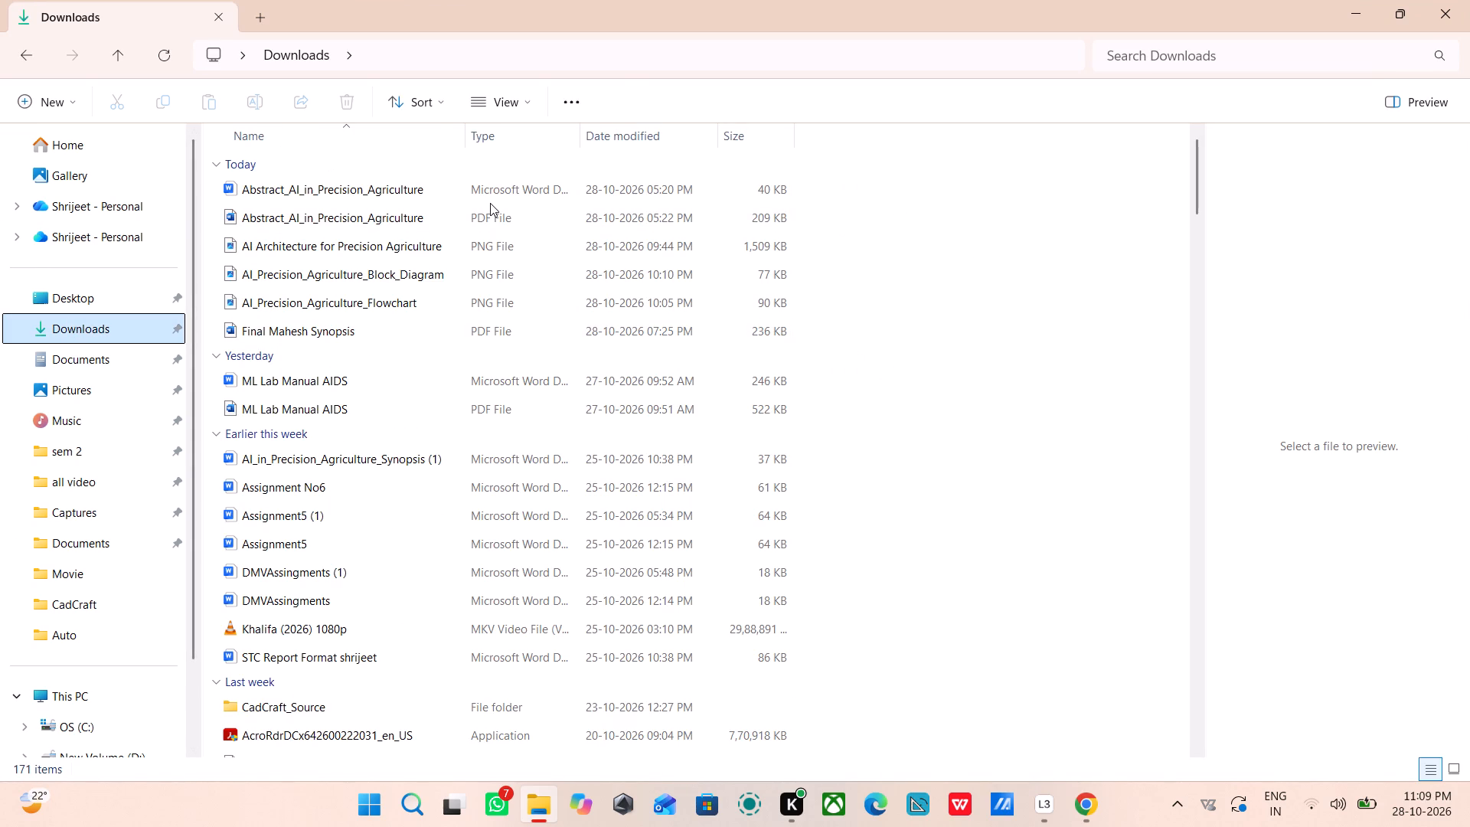
pyautogui.click(1171, 47)
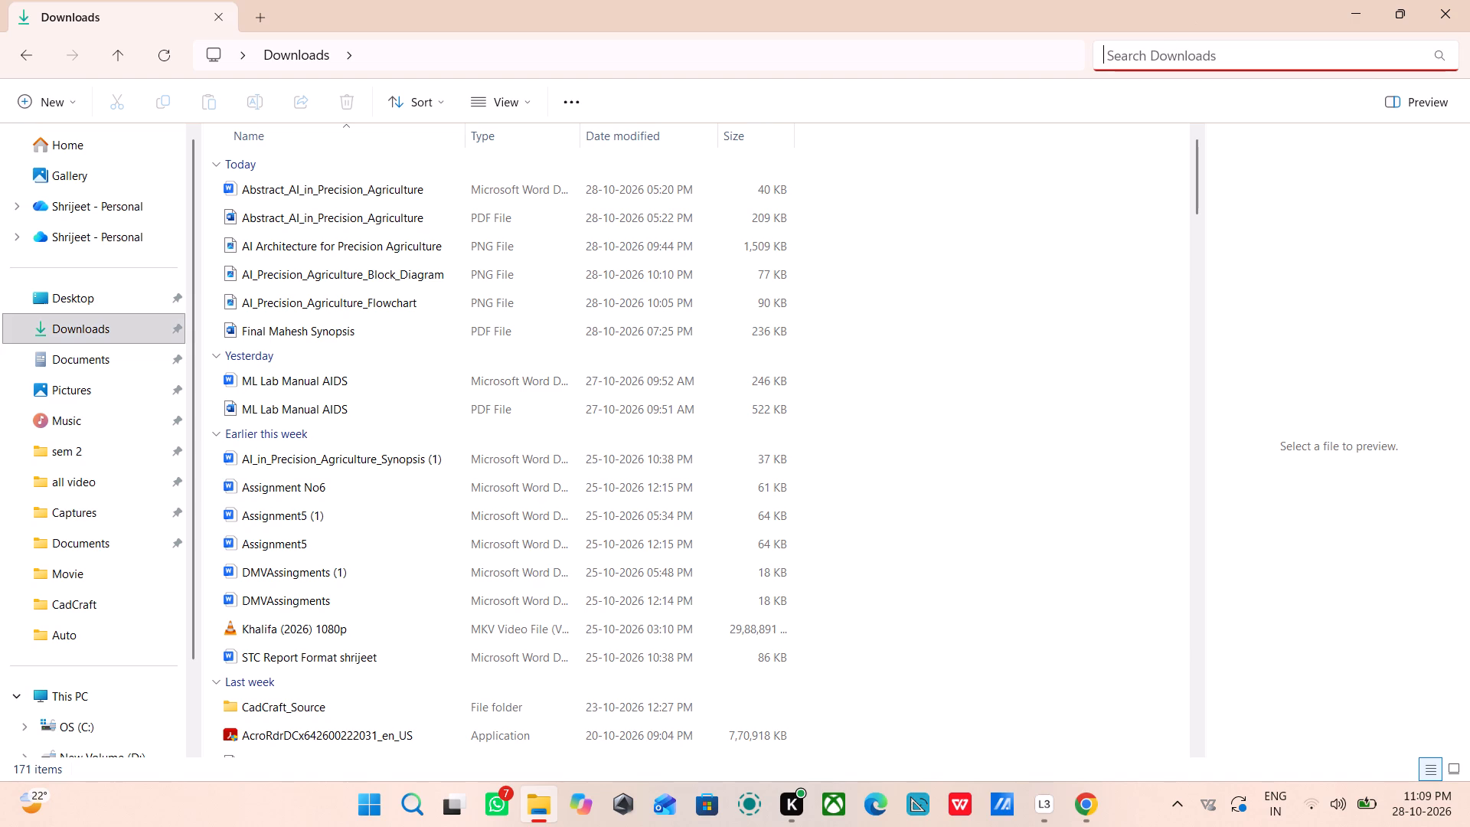
pyautogui.write('shri')
pyautogui.press('space')
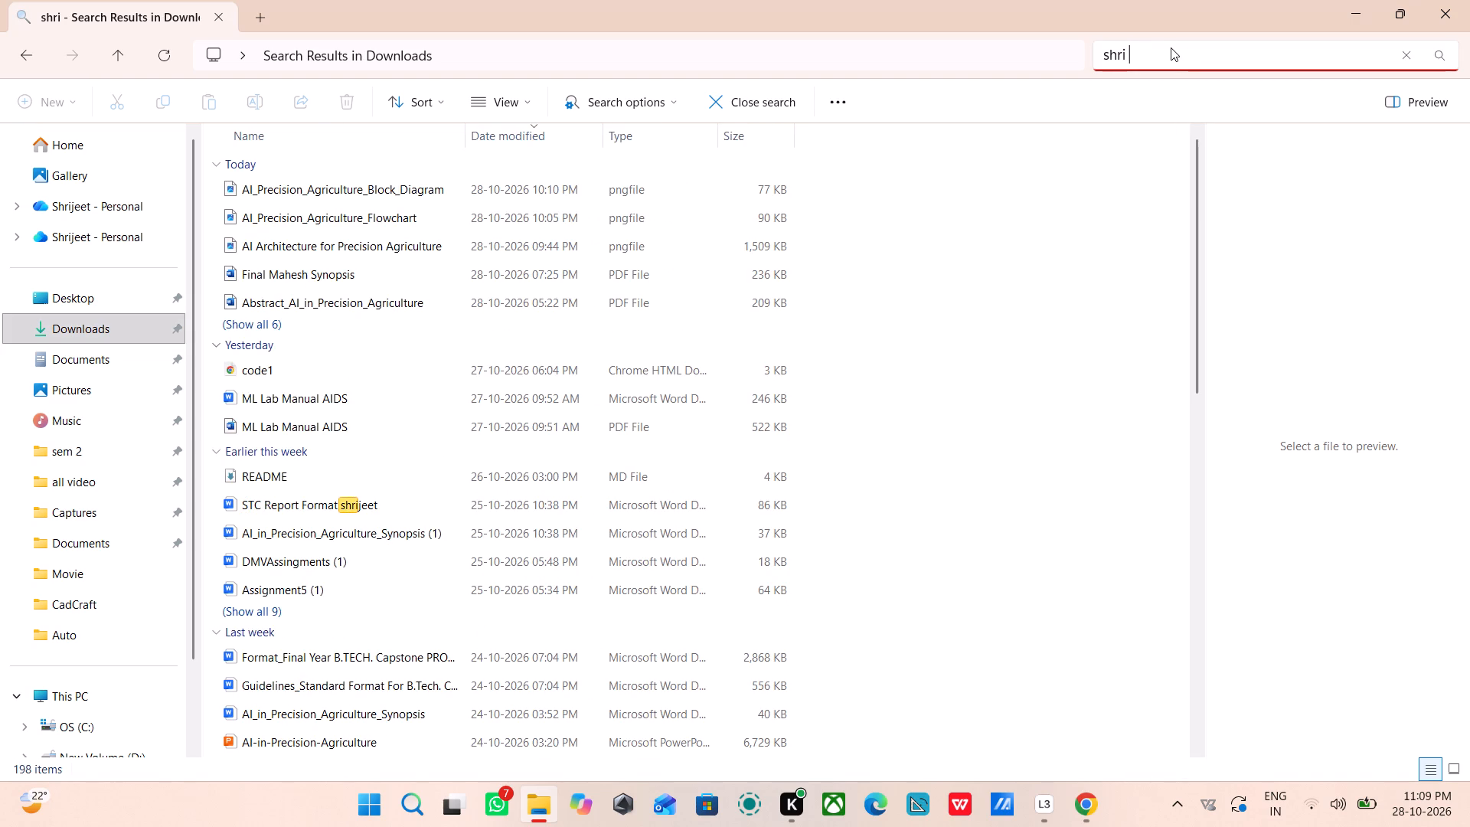
pyautogui.press('f')
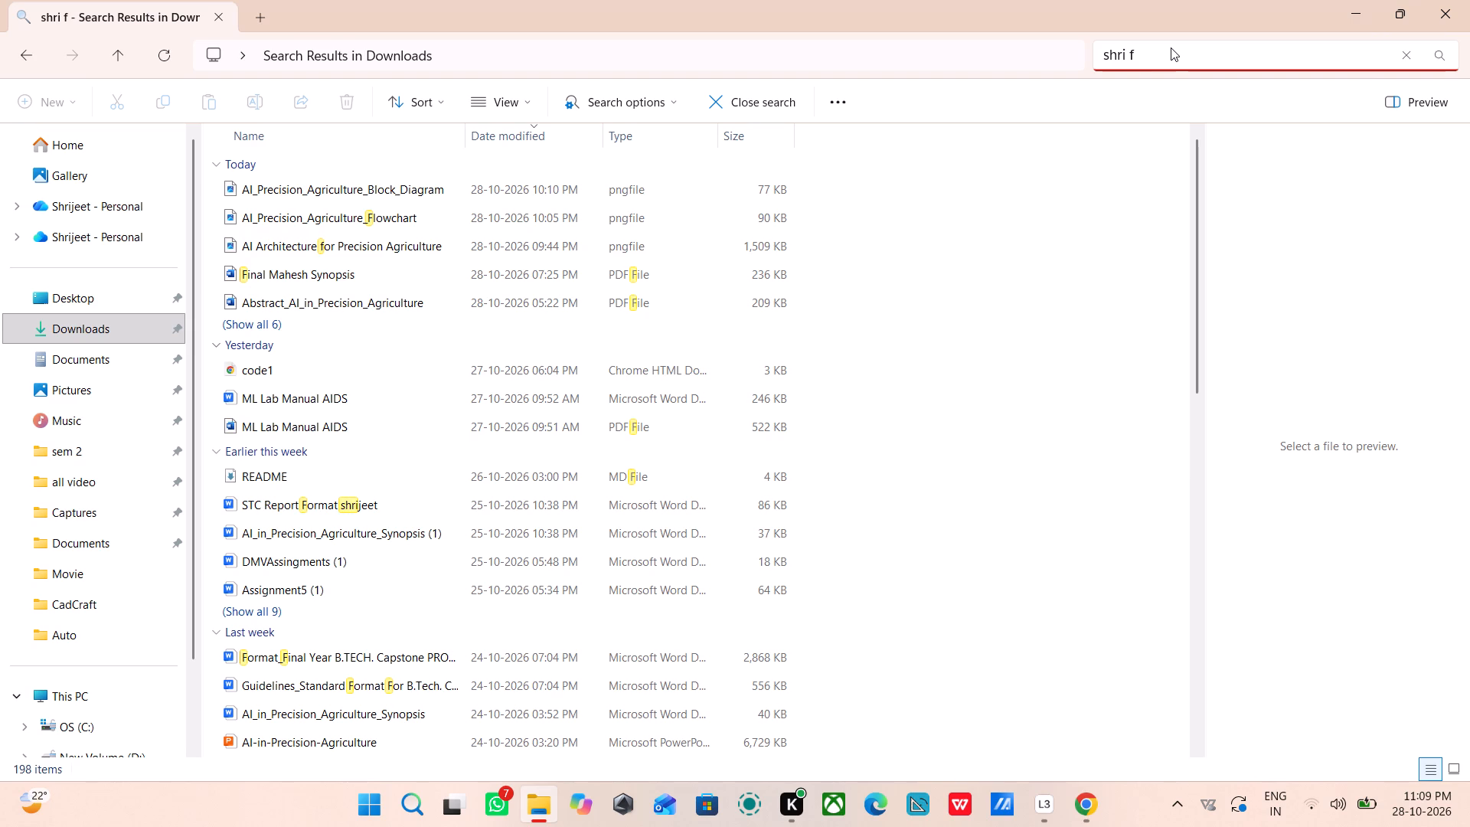
pyautogui.write('inal')
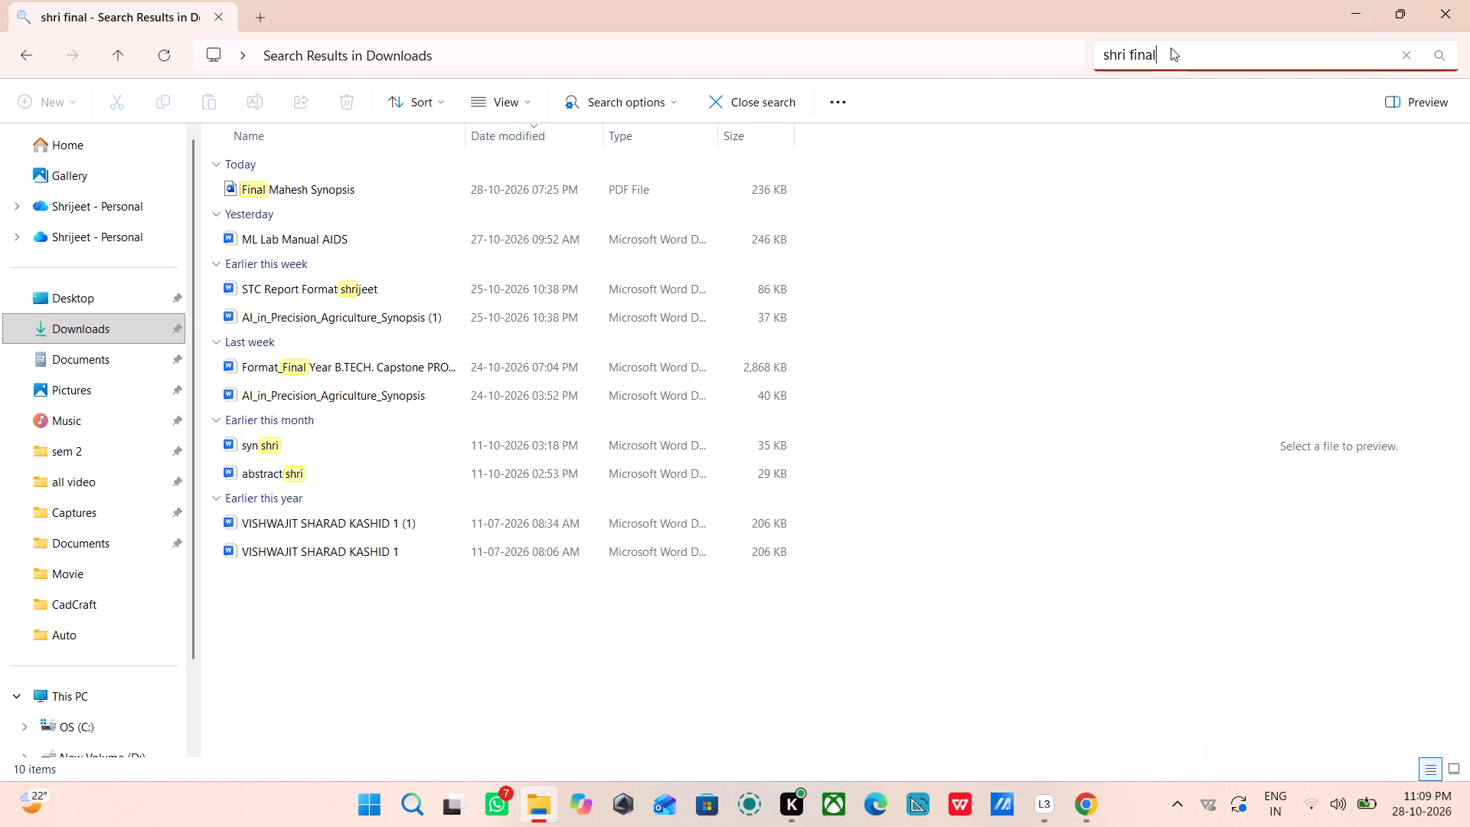
pyautogui.click(1162, 57)
pyautogui.press('space')
pyautogui.write('r')
pyautogui.press('BackSpace')
pyautogui.press('BackSpace')
pyautogui.press('BackSpace')
pyautogui.press('BackSpace')
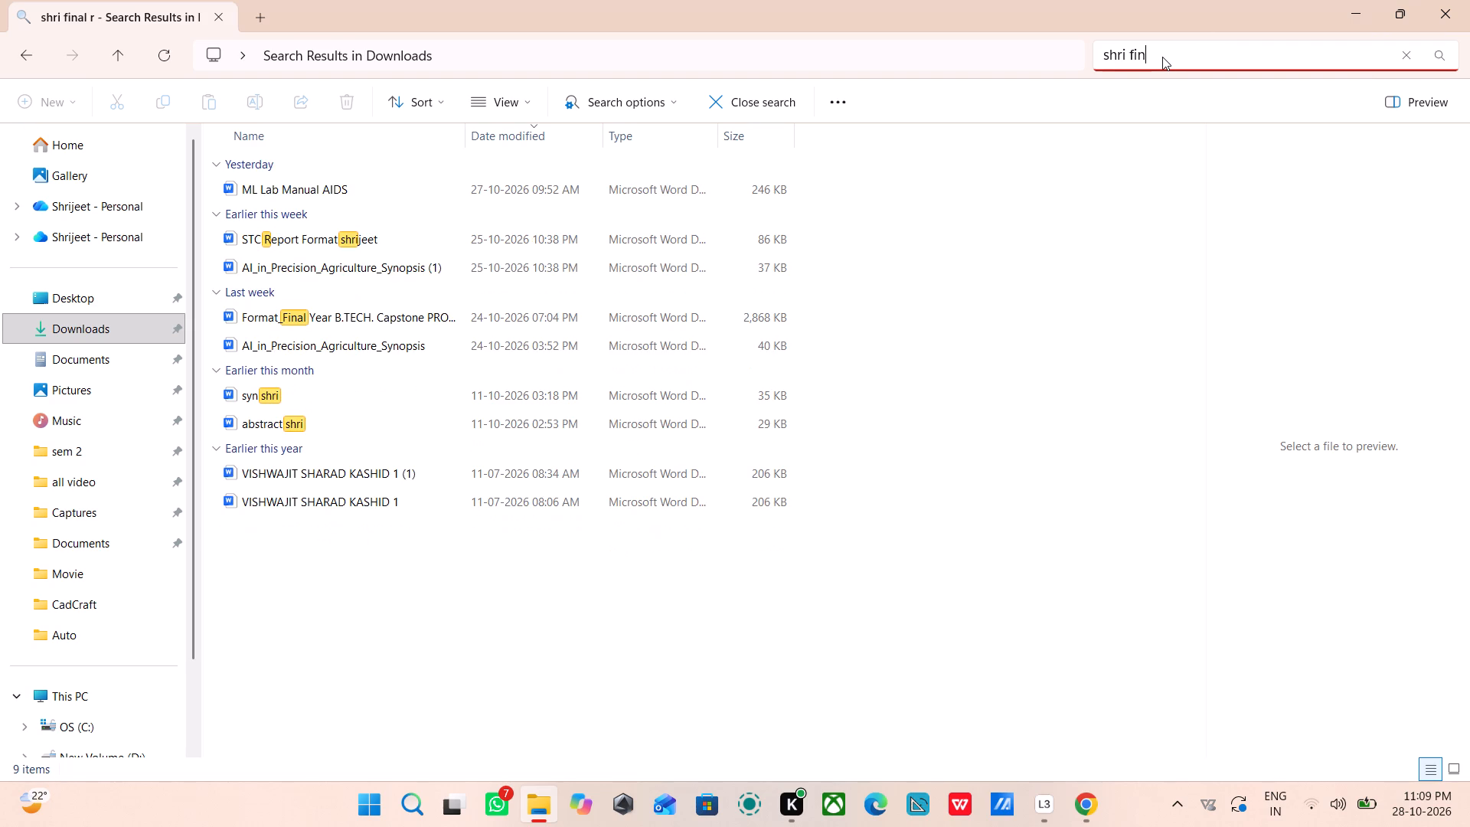
pyautogui.press('BackSpace')
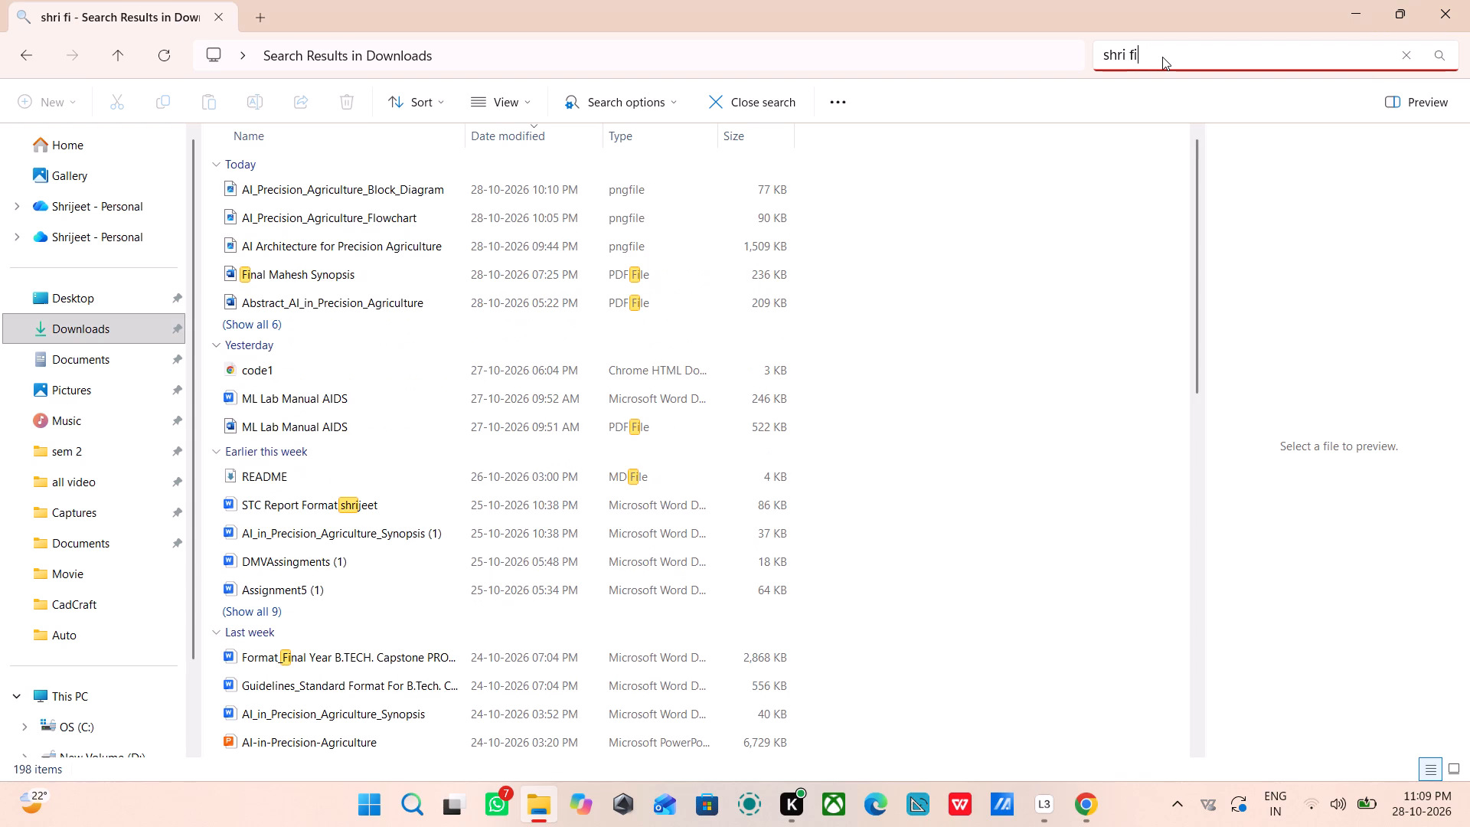
# Look through the Downloads search results for the renamed report file.
pyautogui.scroll(-2, 560, 316)
pyautogui.scroll(-1, 435, 472)
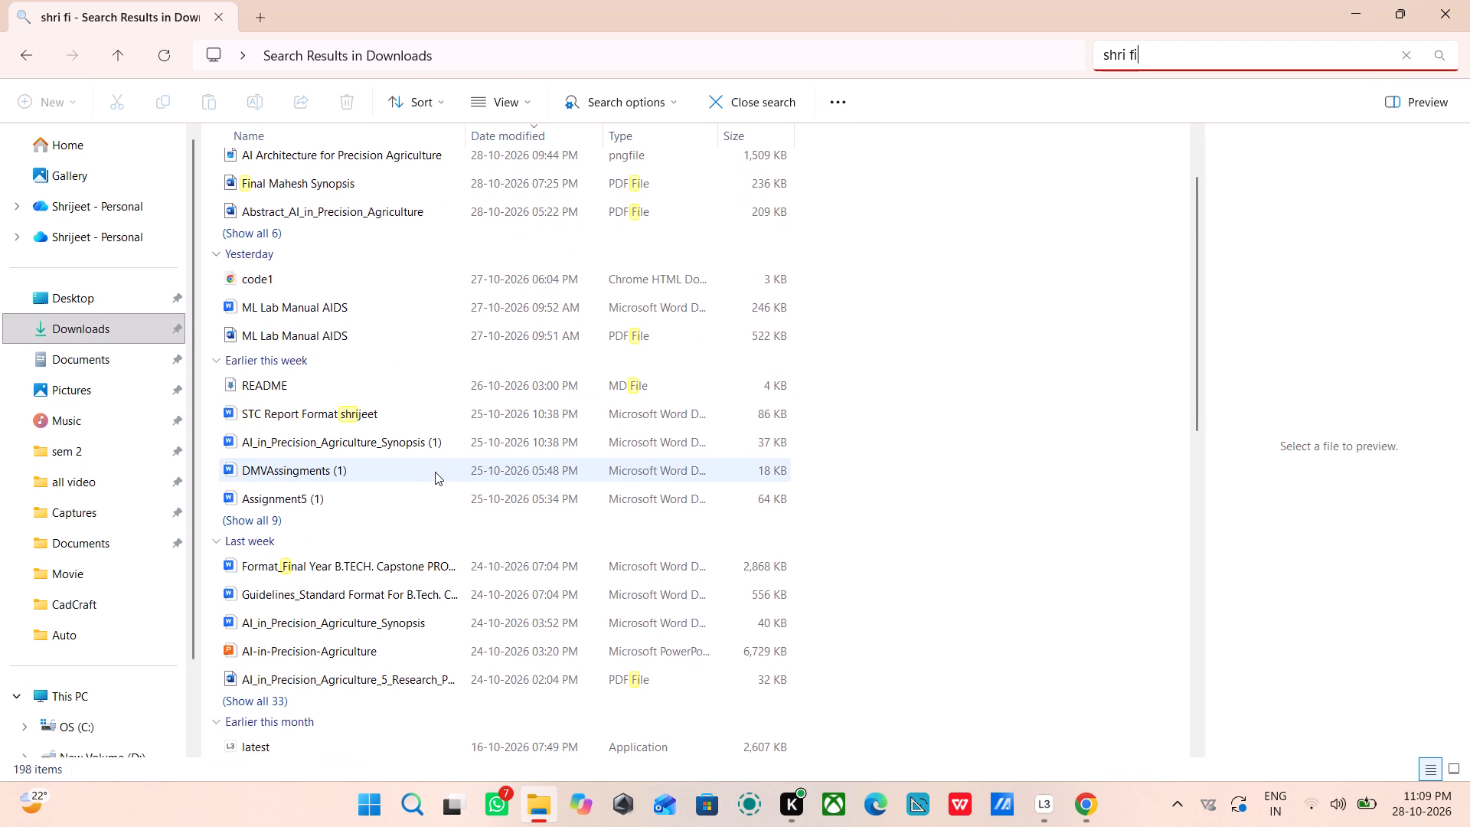
pyautogui.scroll(-2, 435, 472)
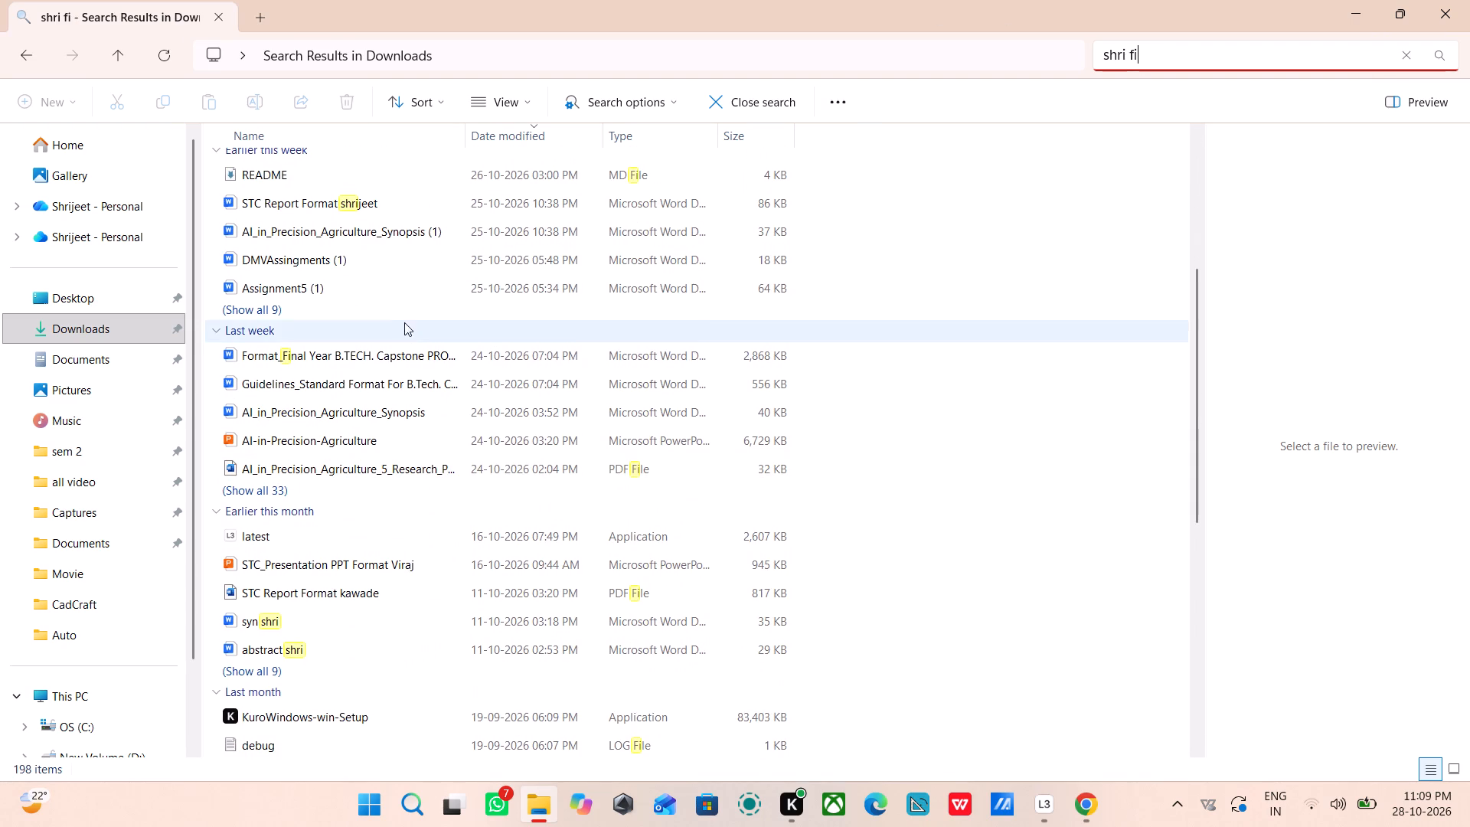
pyautogui.scroll(-4, 385, 367)
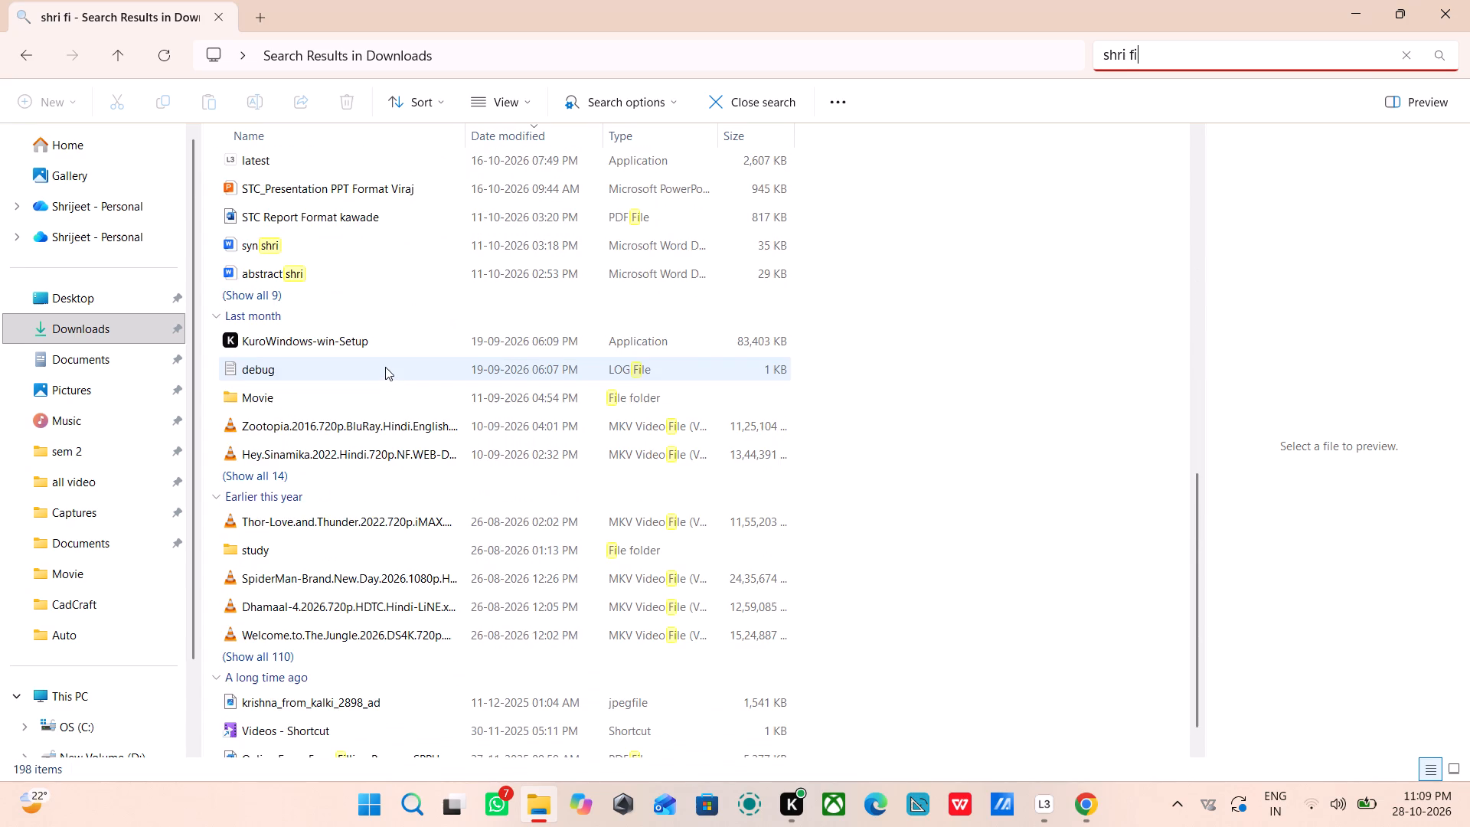
pyautogui.scroll(-2, 385, 367)
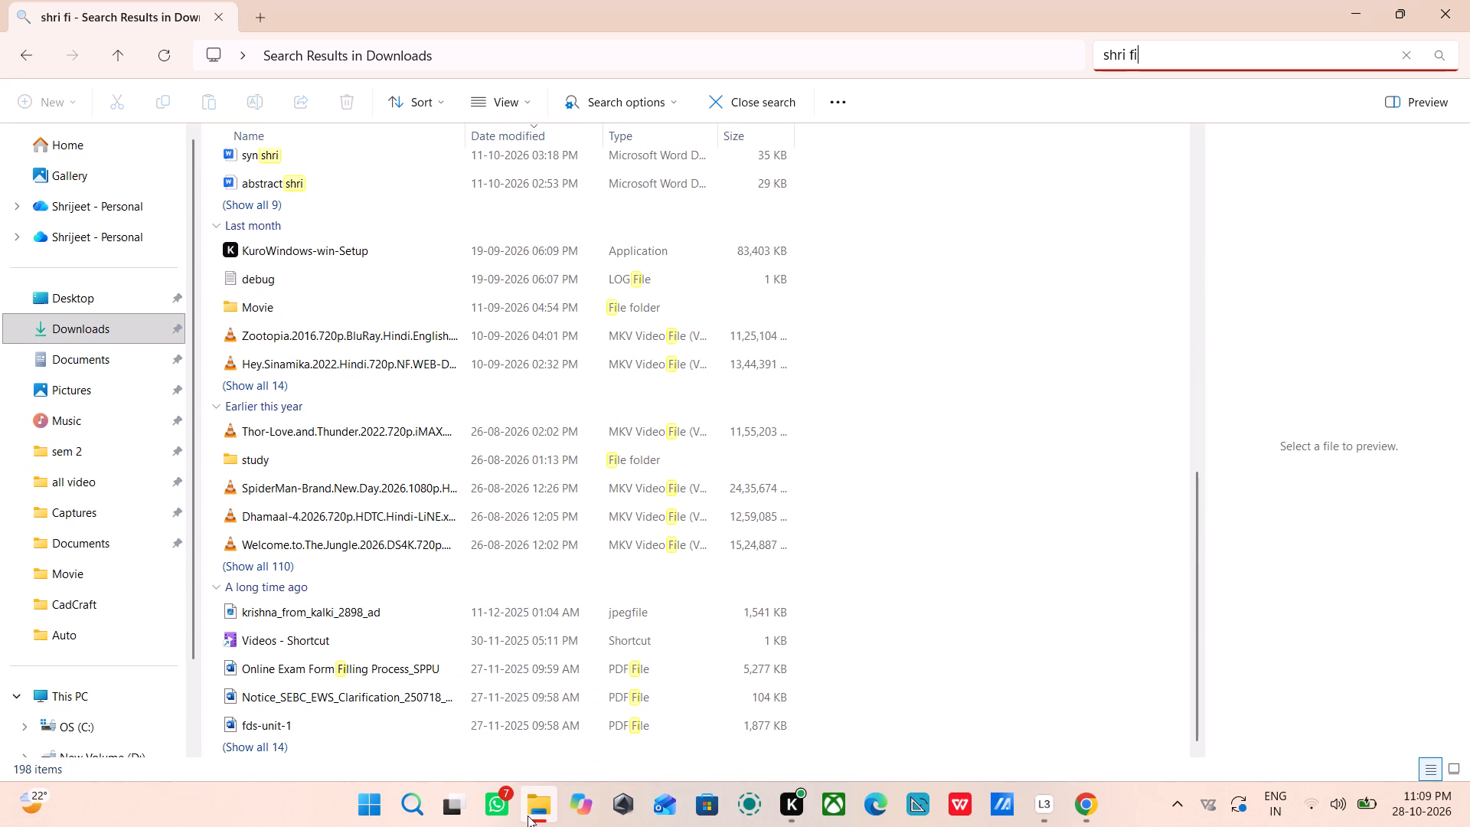
# Switch to Word and reopen the recent Final STC Report from the OneDrive Desktop folder.
pyautogui.click(416, 803)
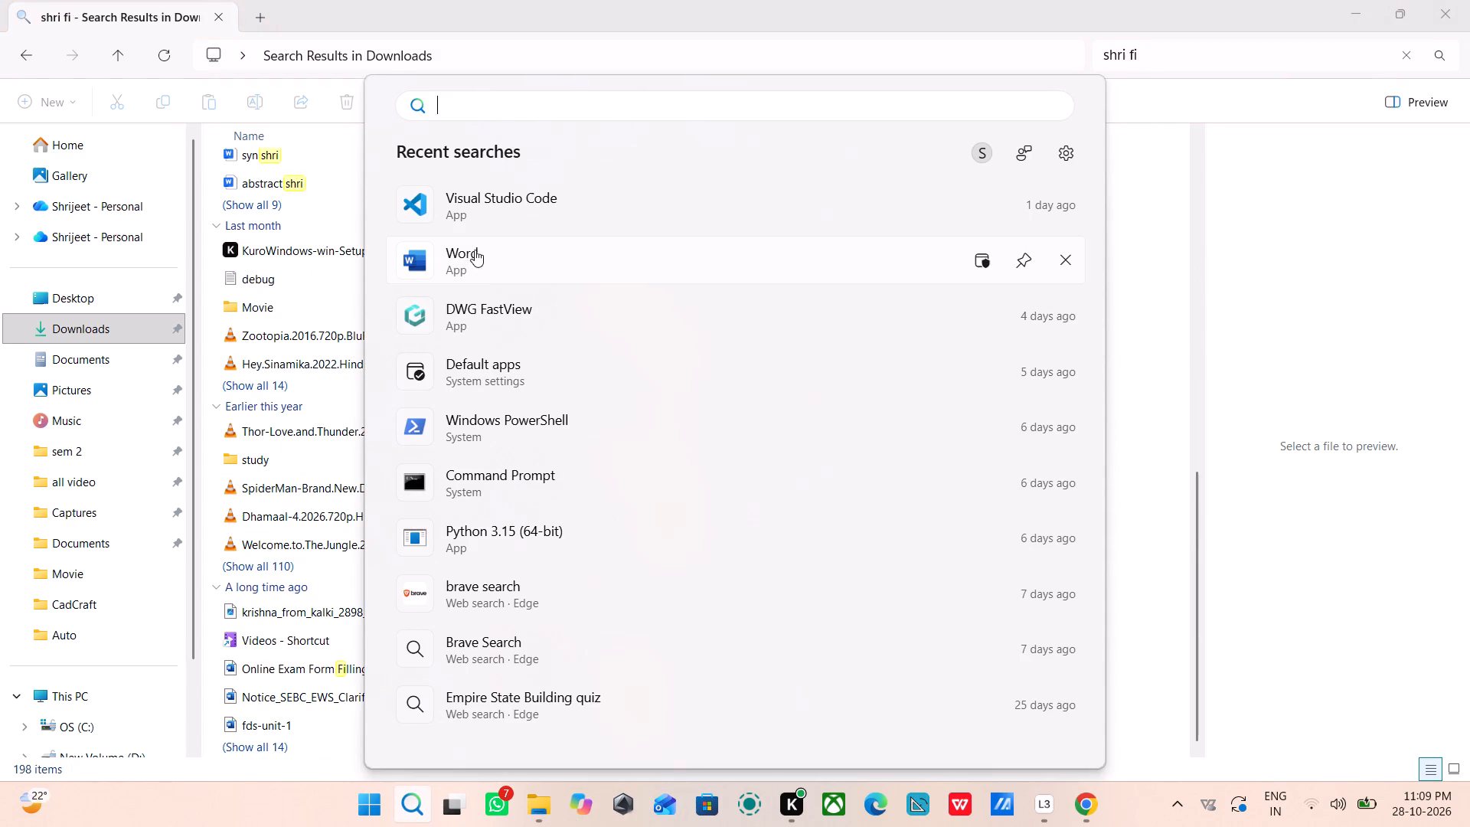
pyautogui.click(466, 260)
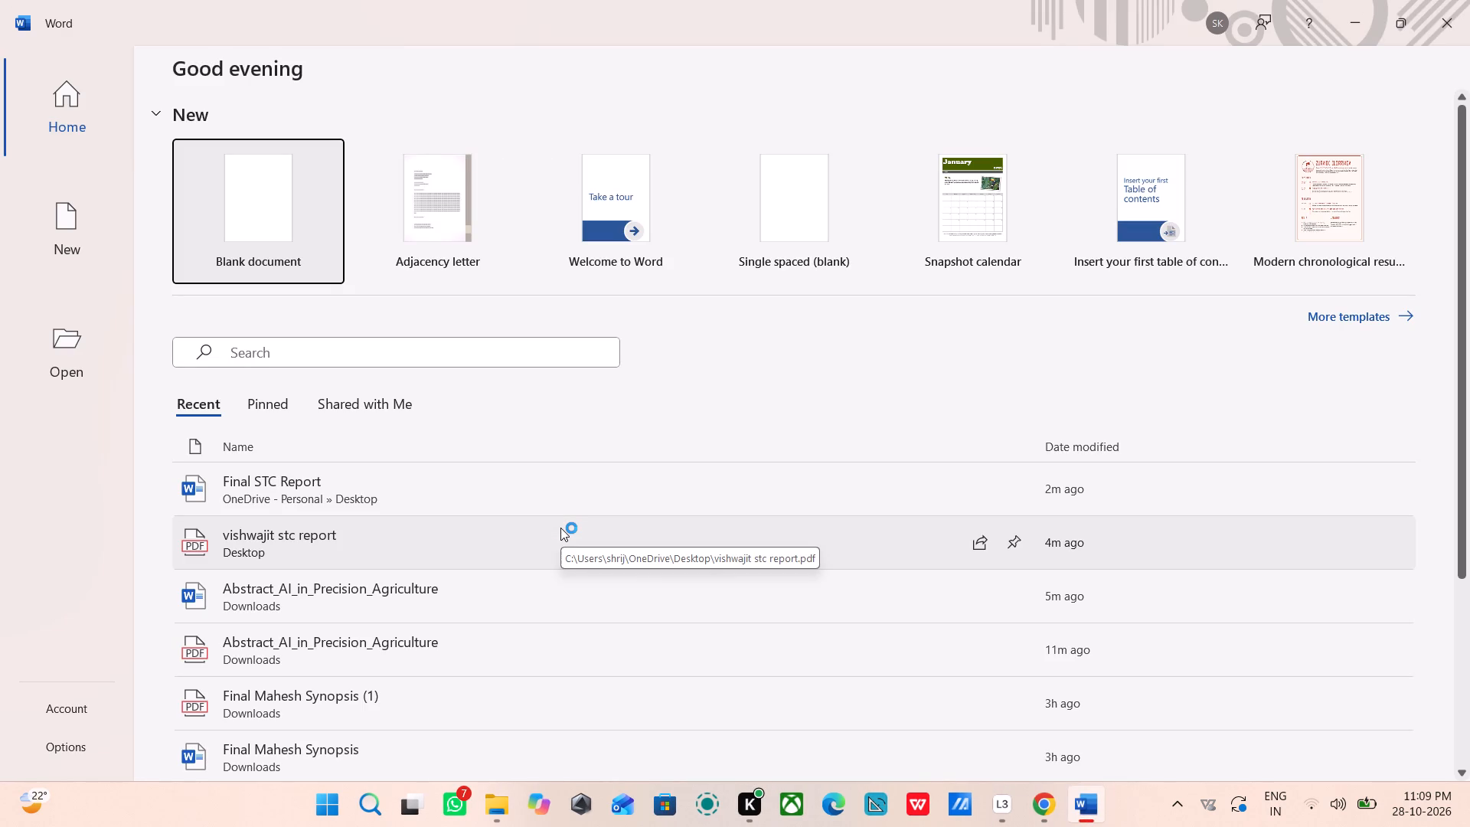
pyautogui.click(561, 505)
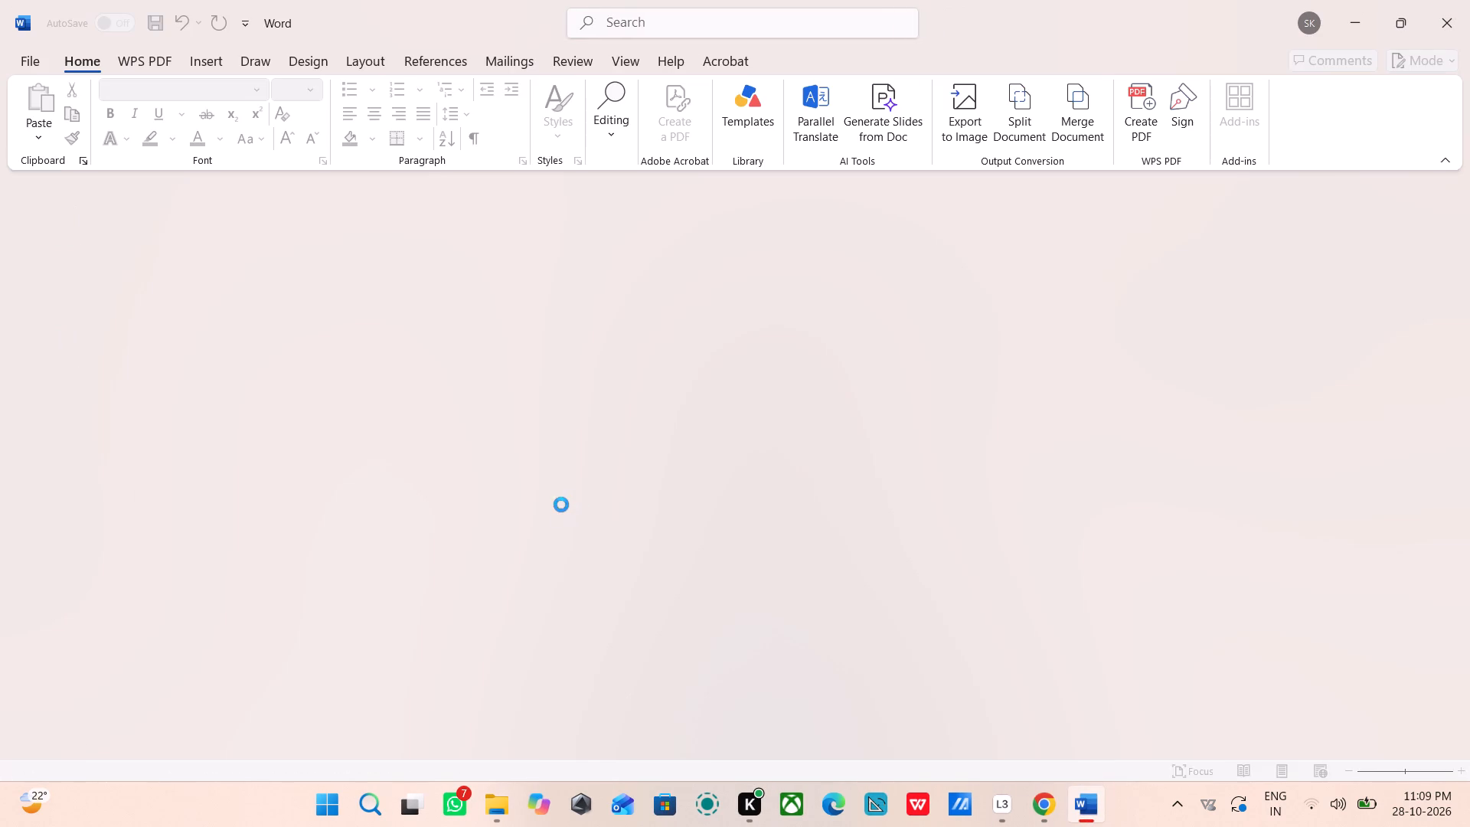
# Check the report's title page and certificate page, including the seminar title, guide, student details and signatories.
pyautogui.scroll(-4, 831, 421)
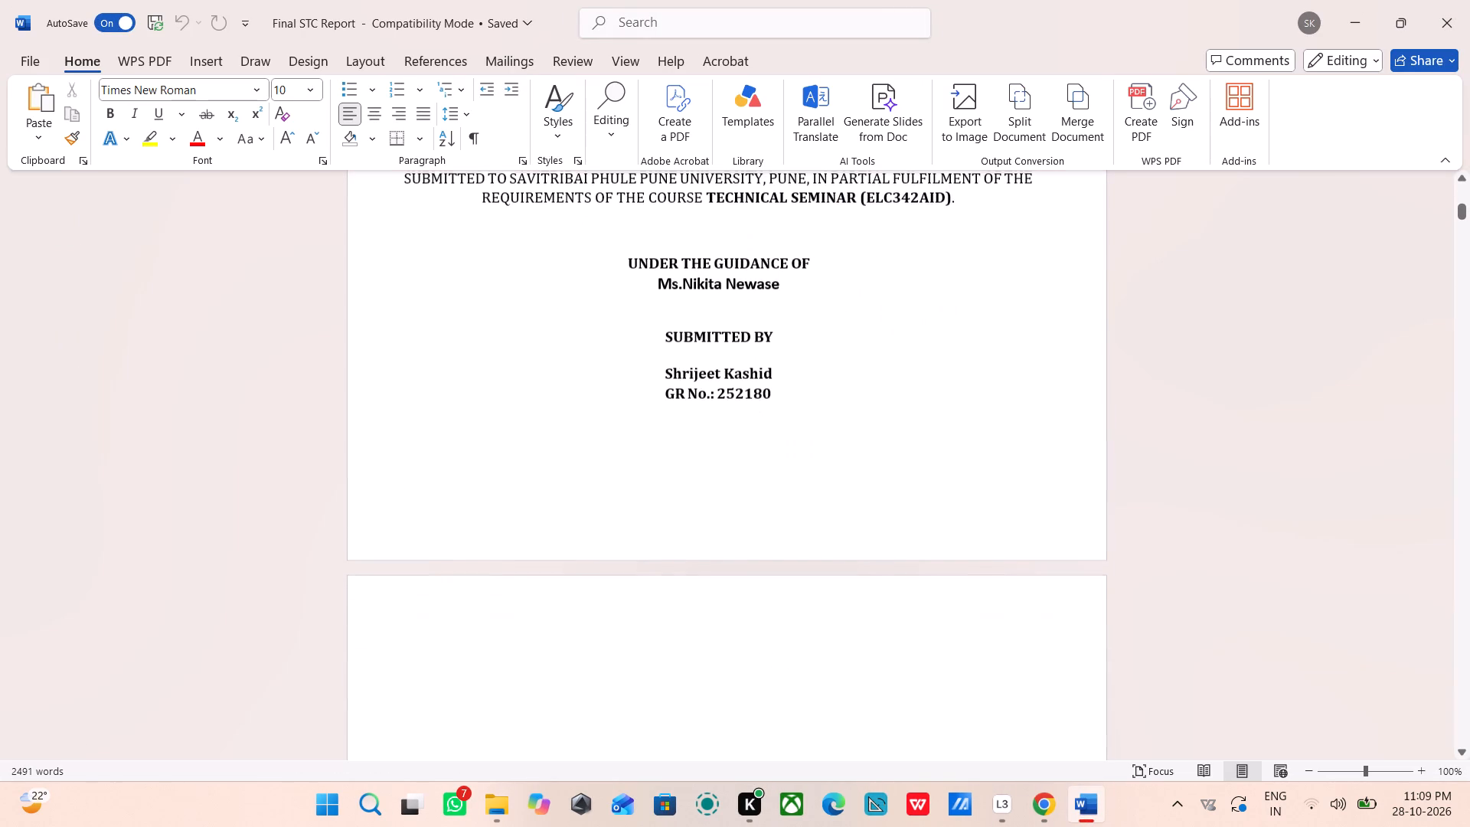
pyautogui.scroll(-1, 831, 421)
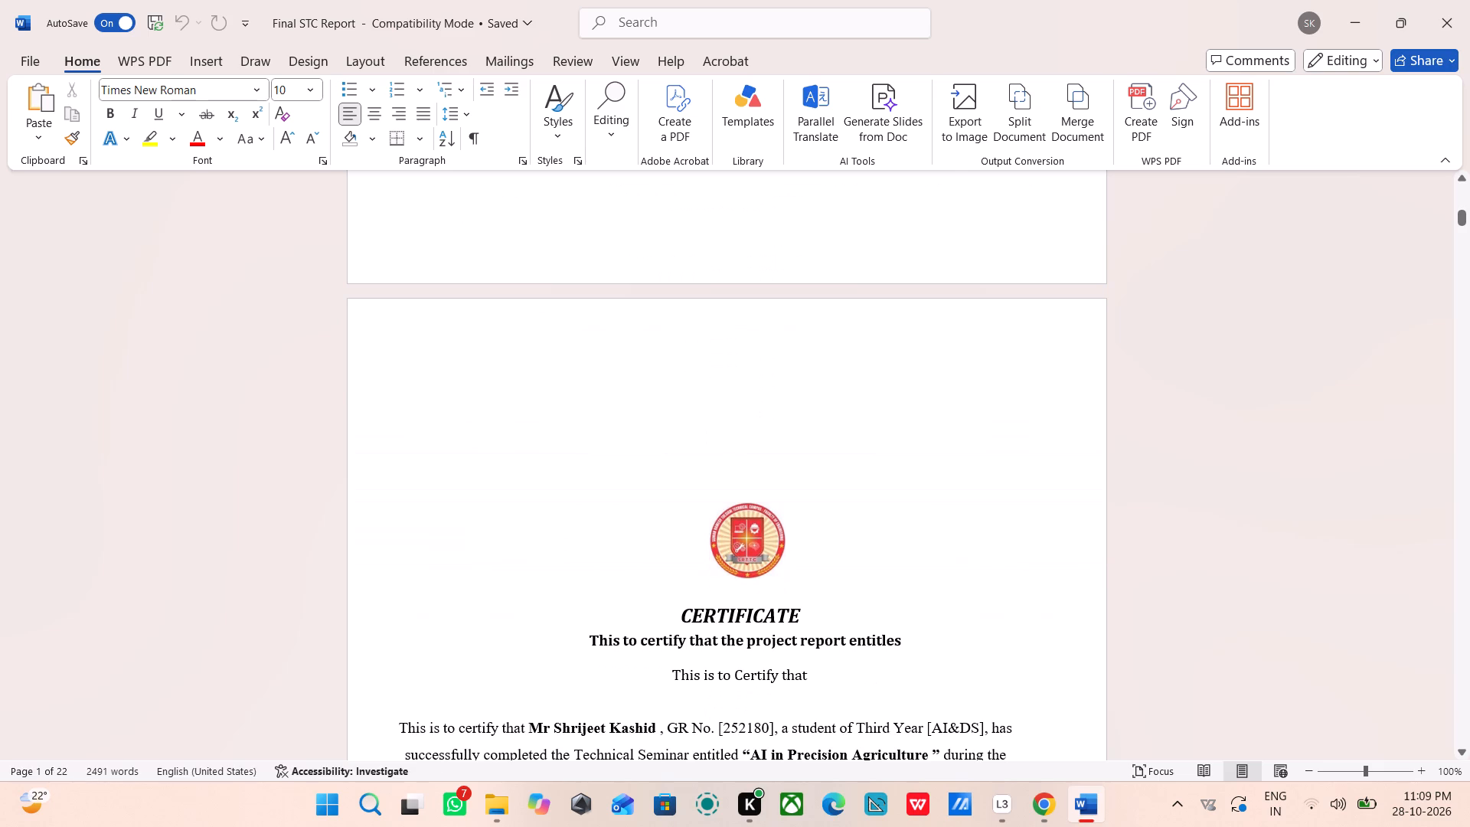
pyautogui.scroll(3, 831, 421)
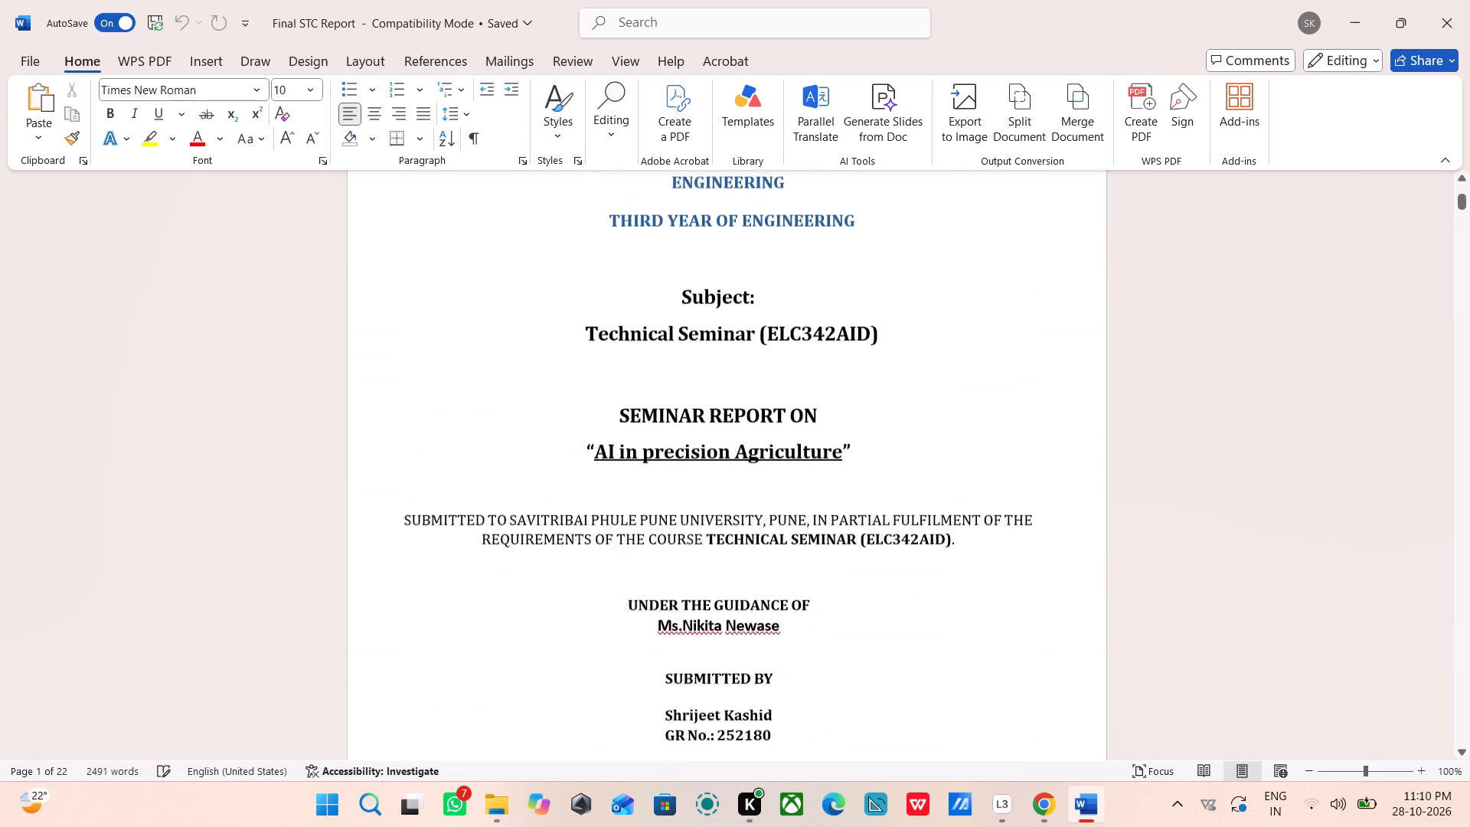
pyautogui.scroll(3, 831, 421)
pyautogui.scroll(-6, 831, 421)
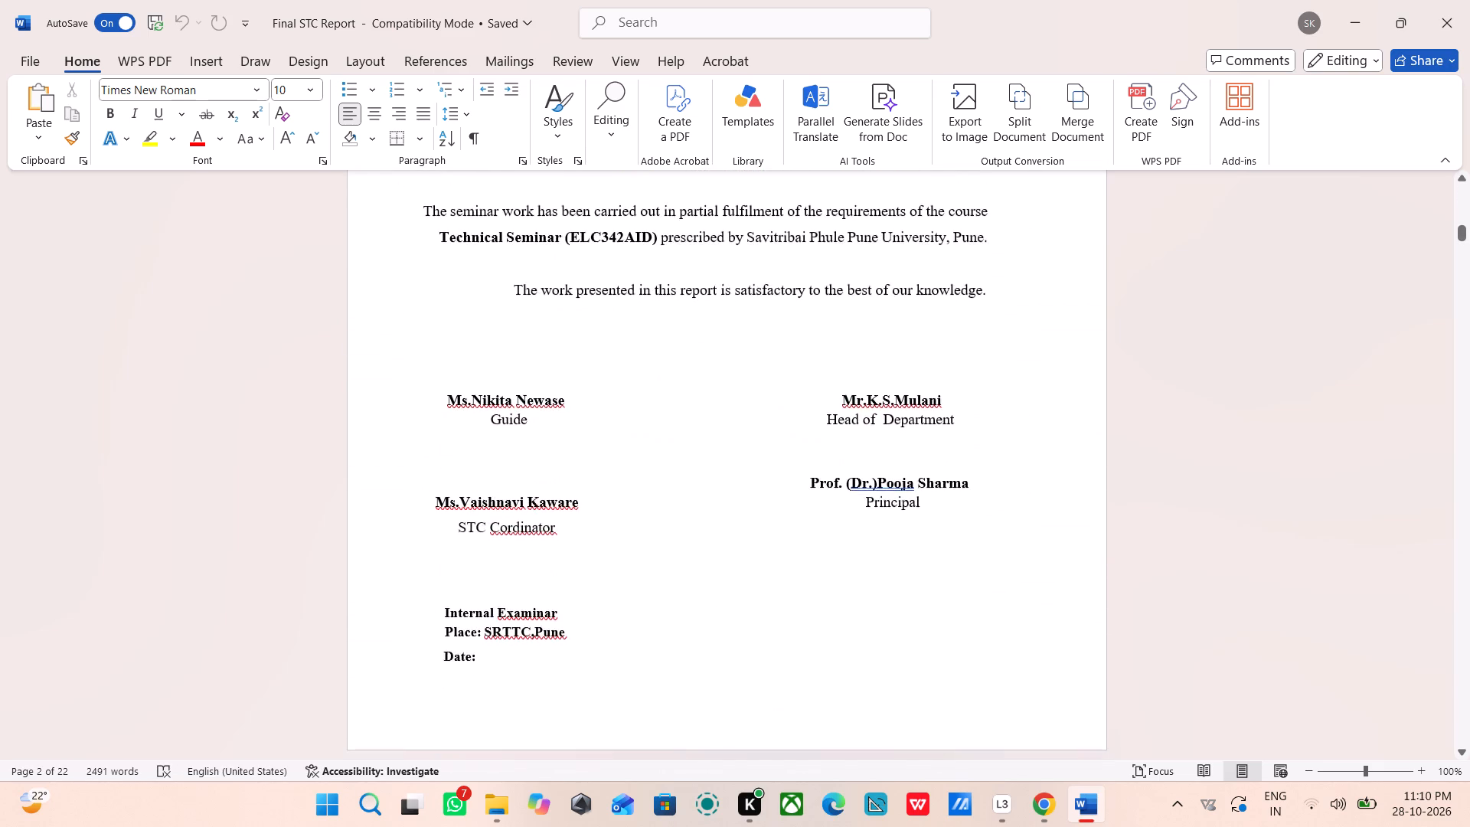
# Check the certificate's signature block and the acknowledgements page of the report.
pyautogui.scroll(-7, 831, 421)
pyautogui.scroll(1, 831, 421)
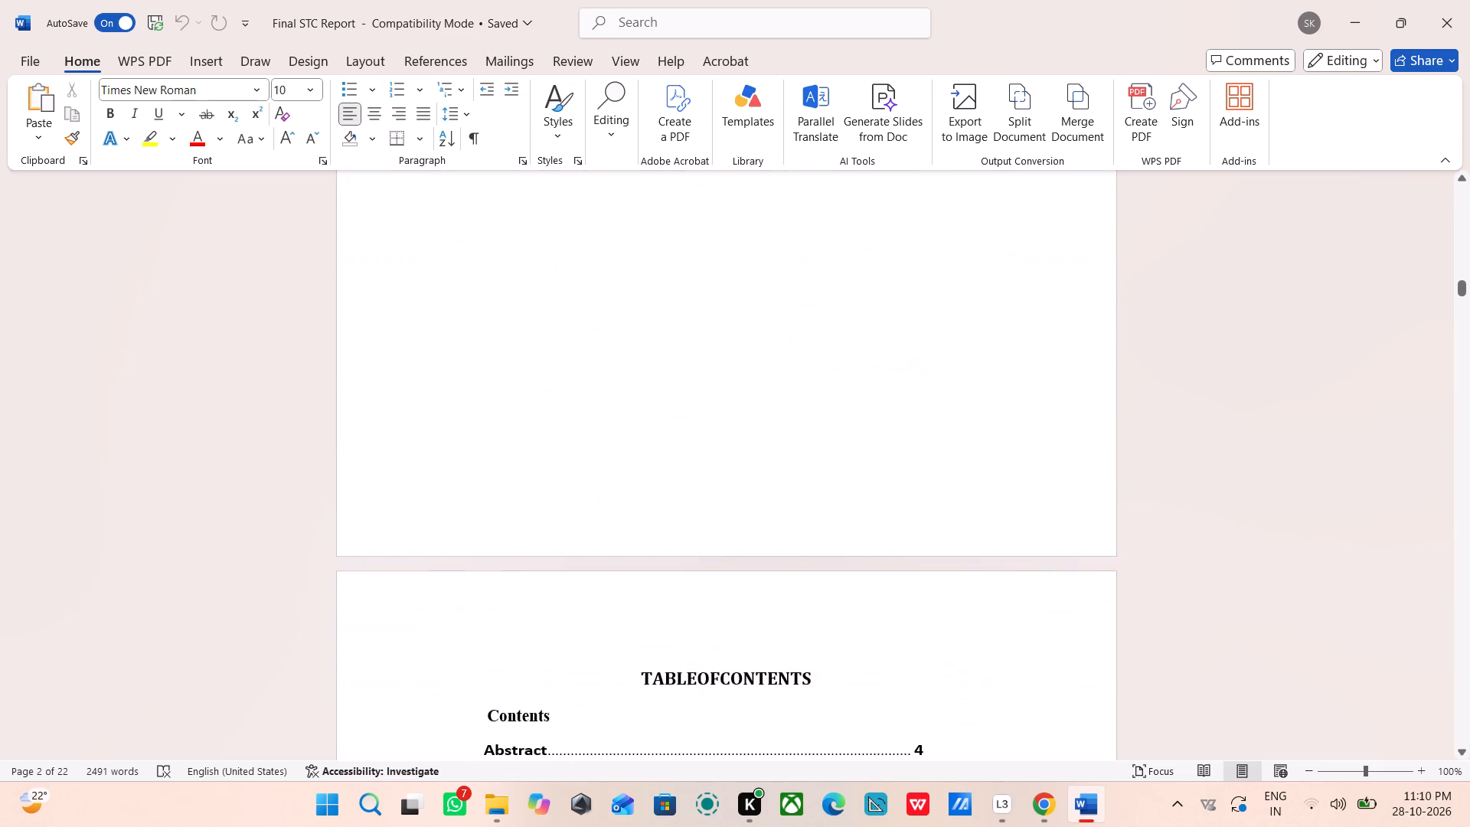
pyautogui.scroll(6, 831, 421)
pyautogui.scroll(-2, 831, 421)
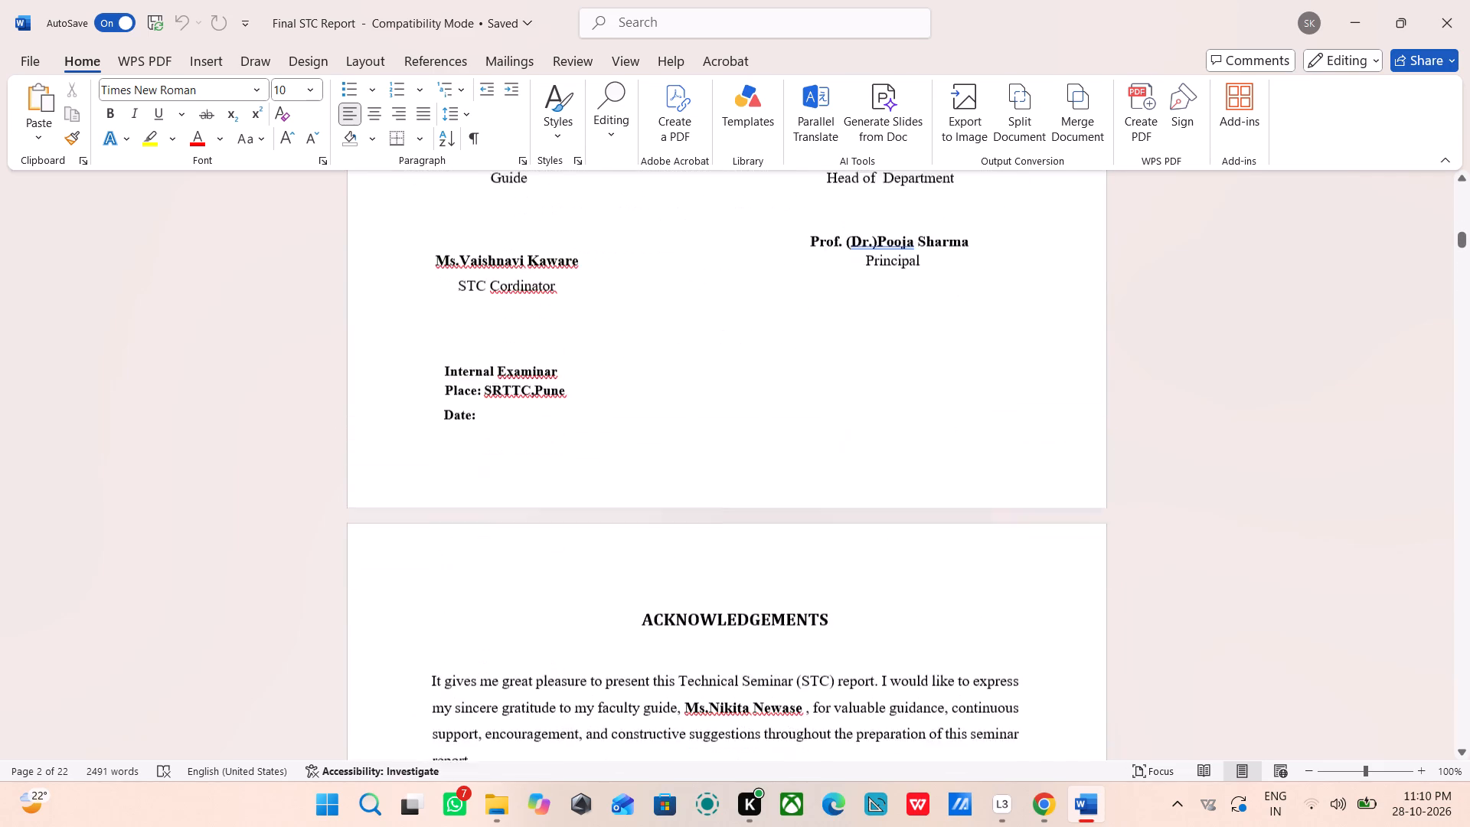
pyautogui.scroll(-4, 831, 421)
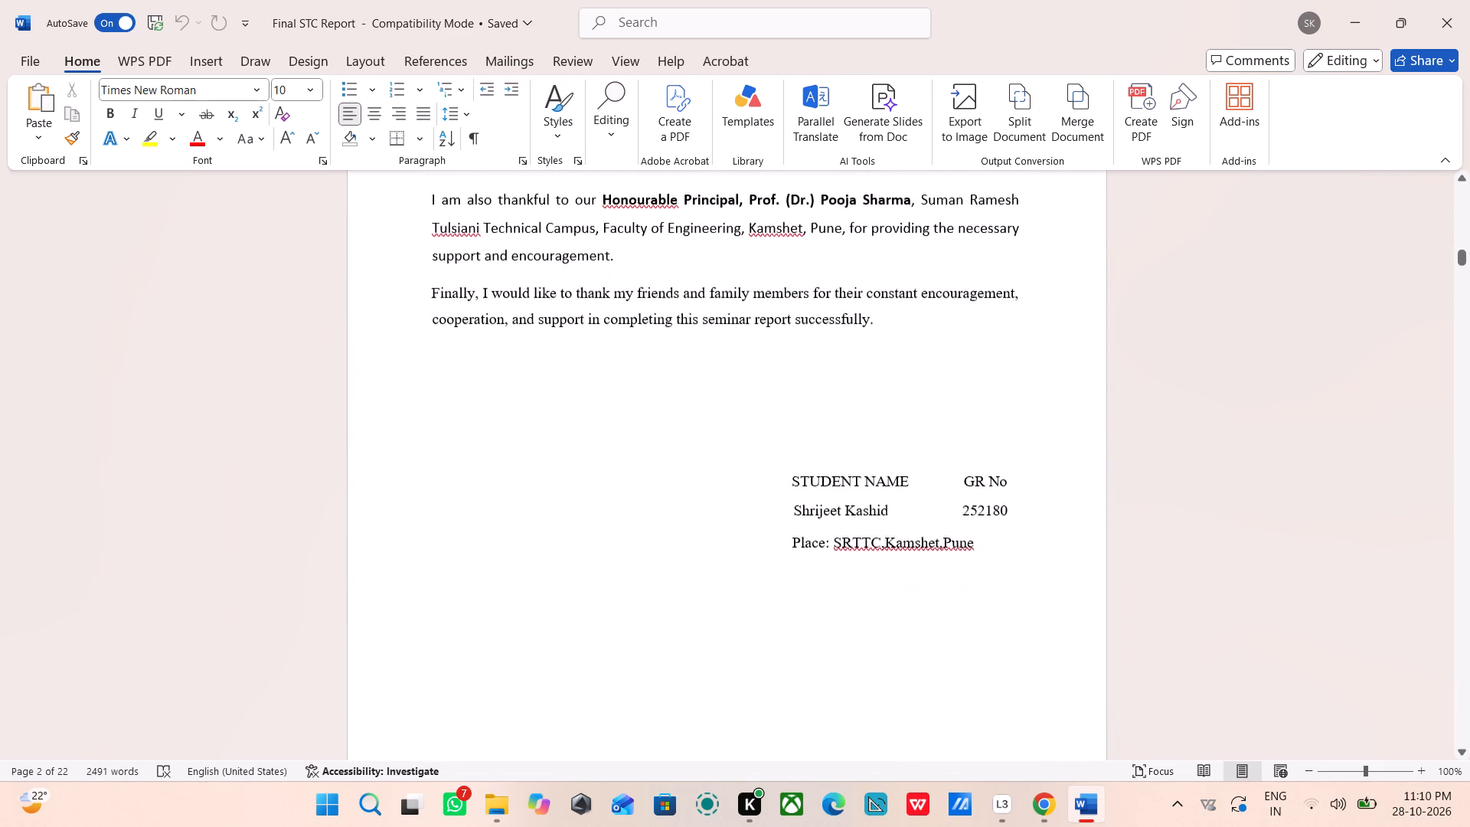
# Review the report from the abstract and list of tables through to the table comparing farming approaches.
pyautogui.scroll(-1, 831, 421)
pyautogui.scroll(-3, 812, 510)
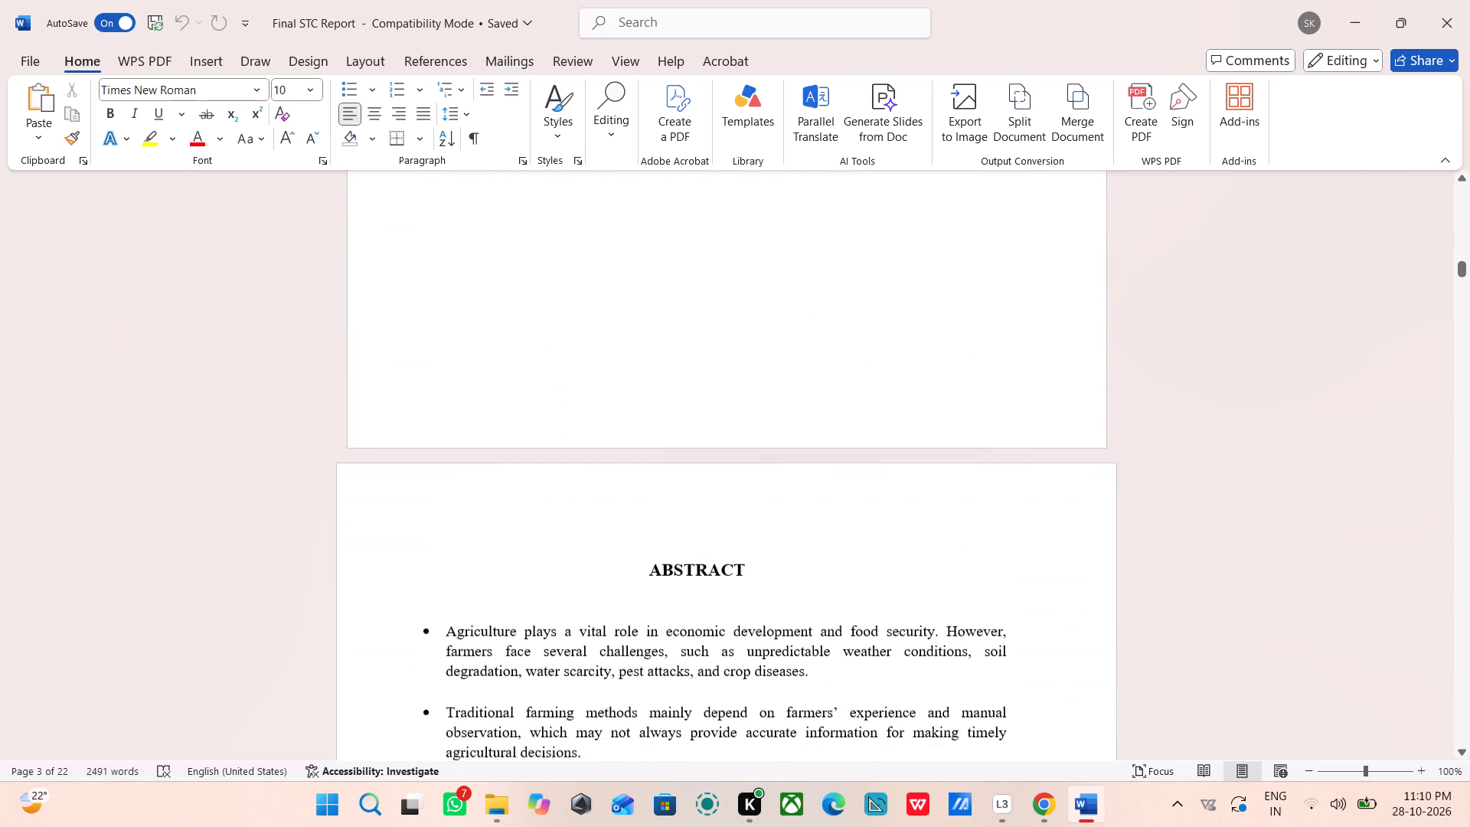
pyautogui.scroll(-7, 812, 510)
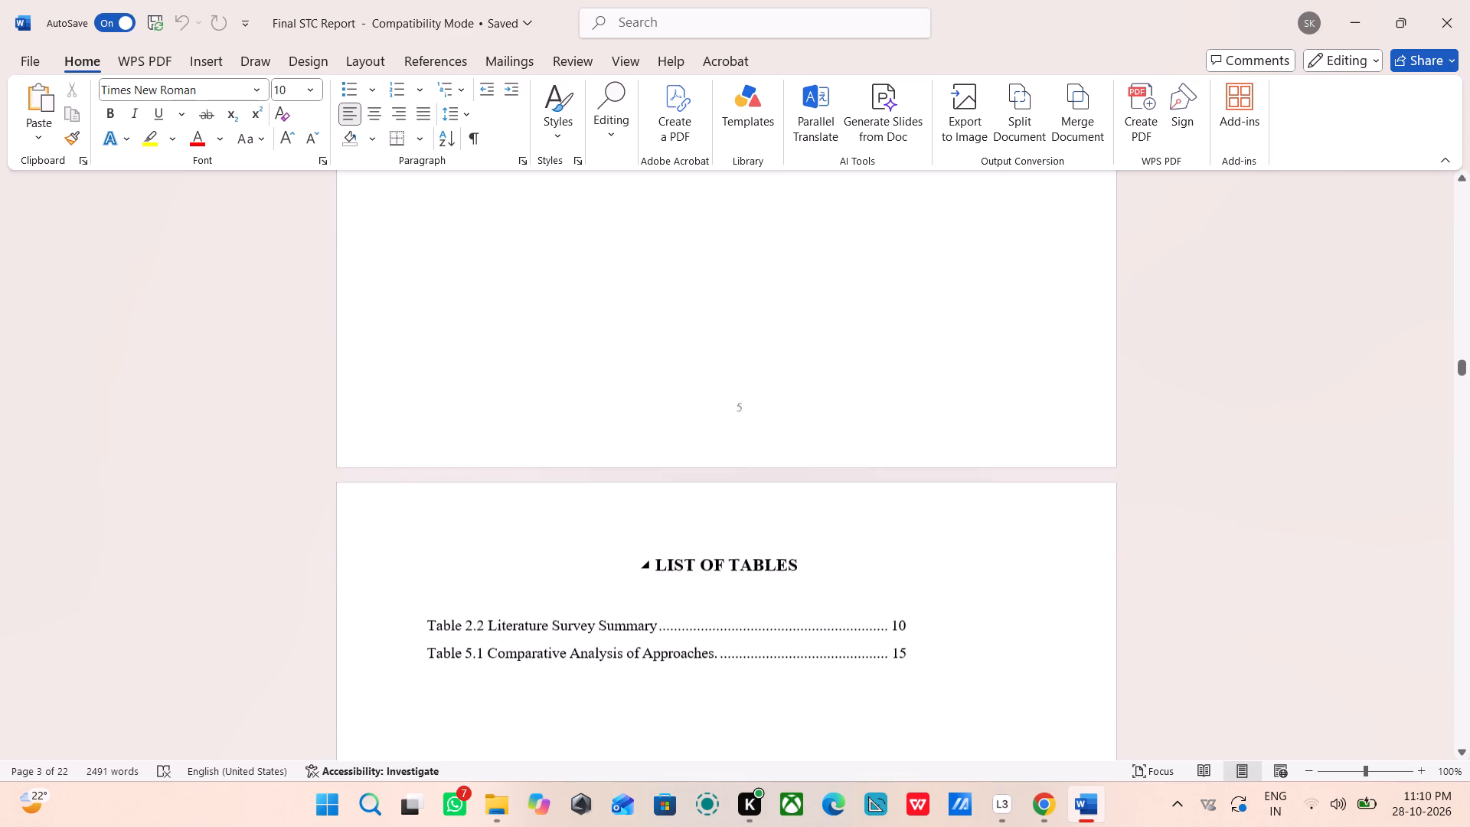
pyautogui.scroll(-17, 812, 510)
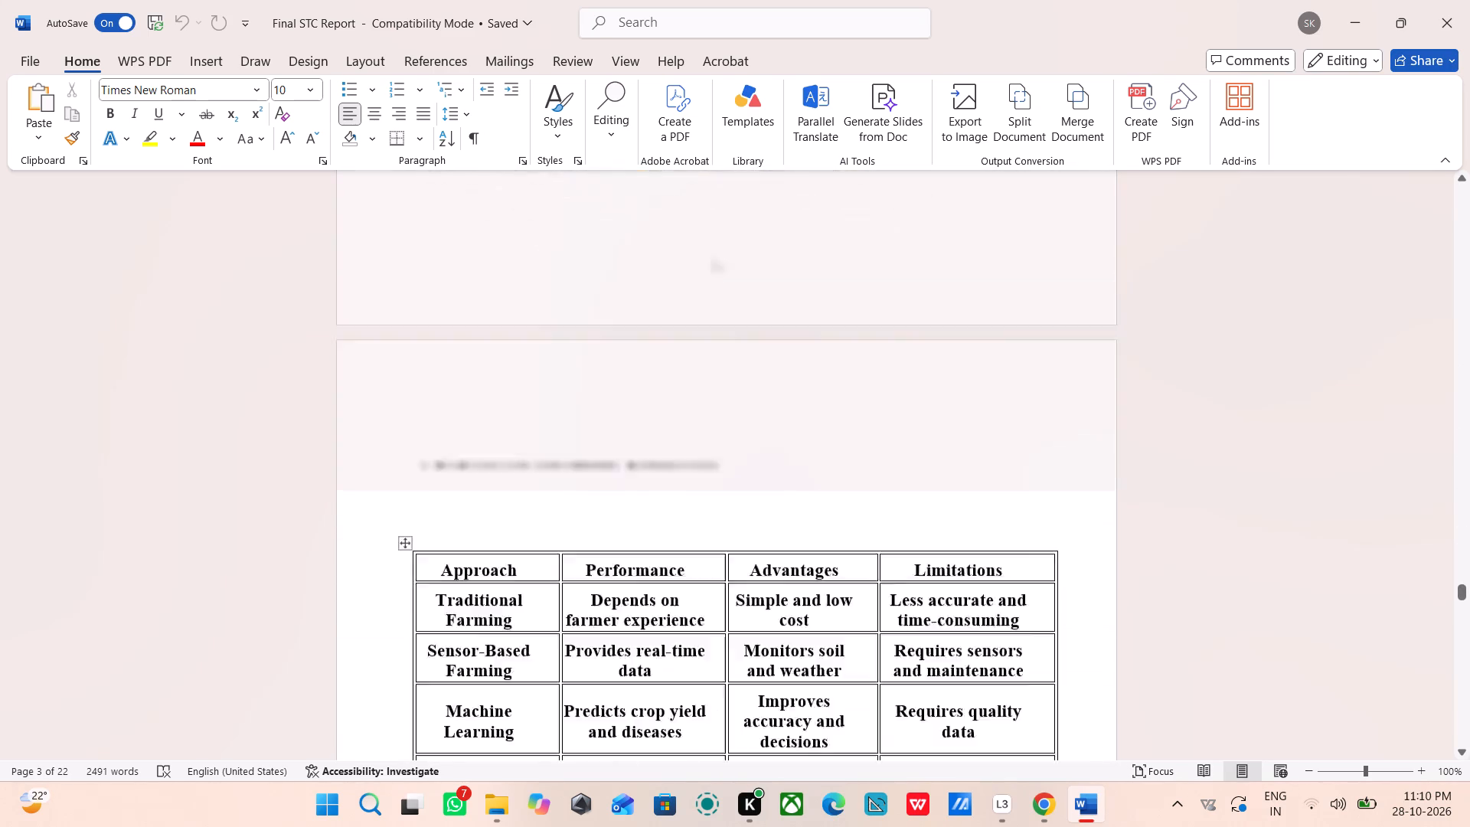
# Check the pages following the comparison table and go back to the Chapter 4 flowchart with its caption.
pyautogui.scroll(-9, 812, 510)
pyautogui.scroll(4, 812, 510)
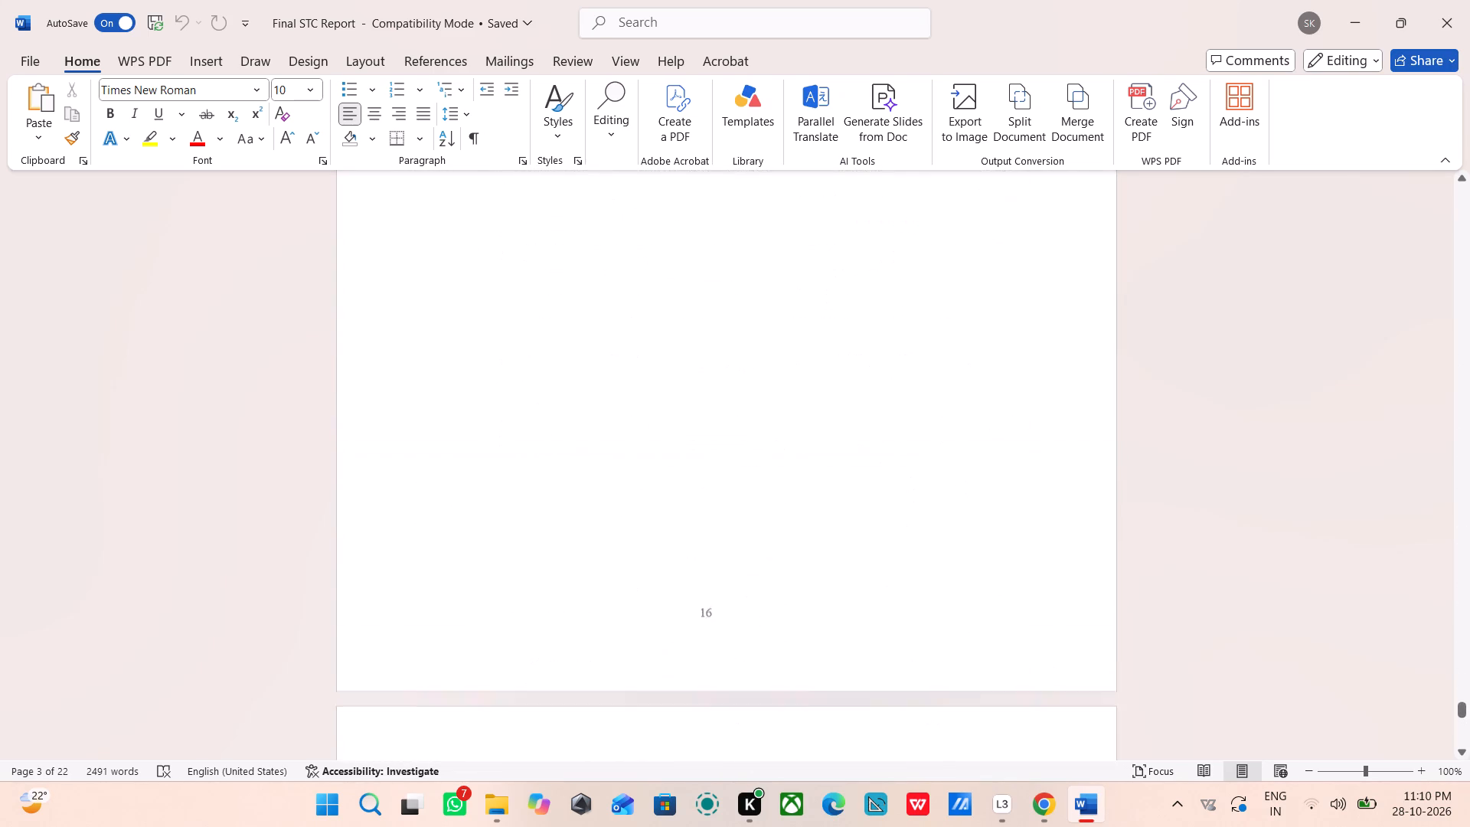
pyautogui.scroll(12, 812, 510)
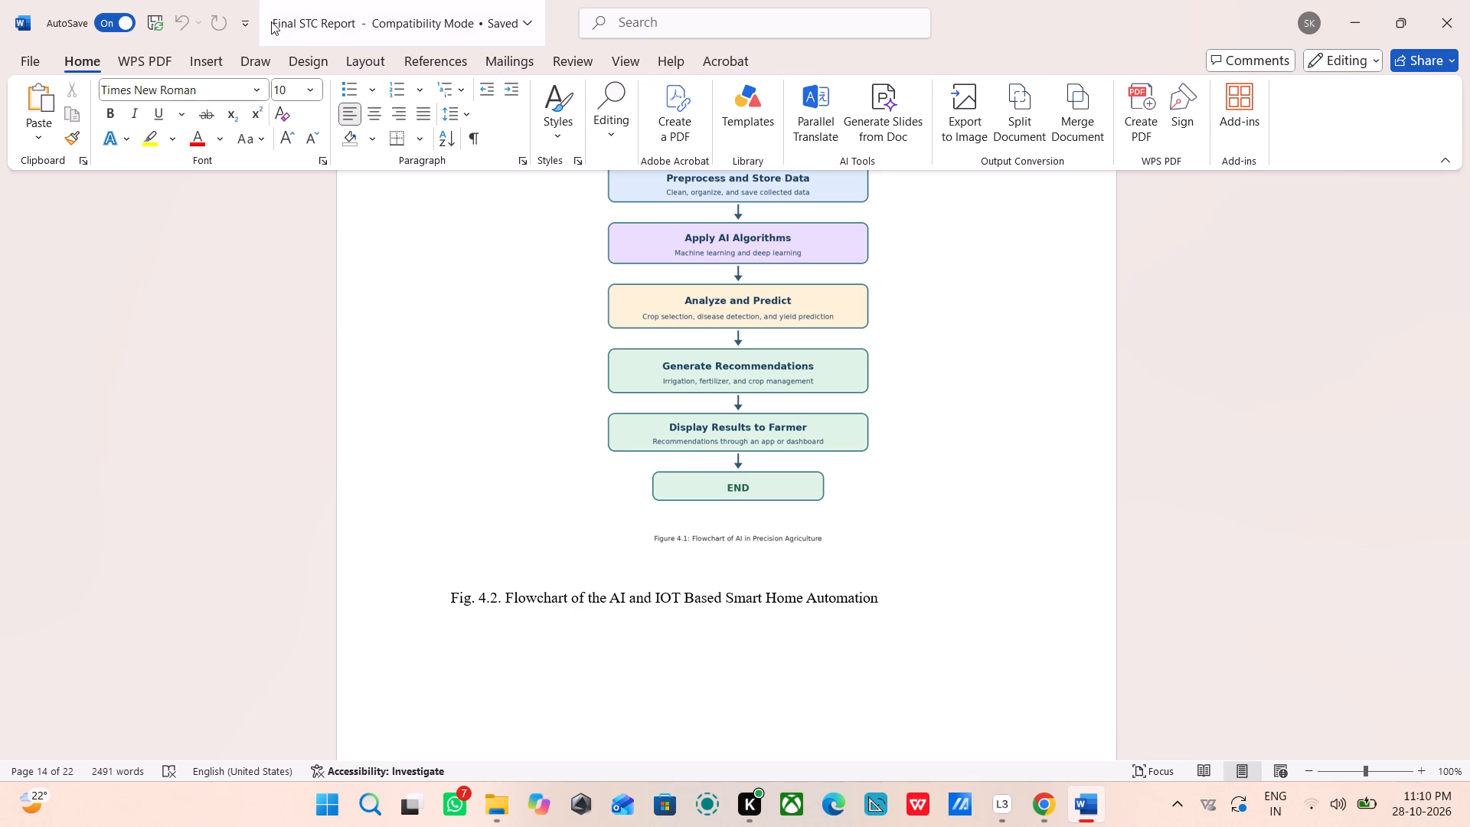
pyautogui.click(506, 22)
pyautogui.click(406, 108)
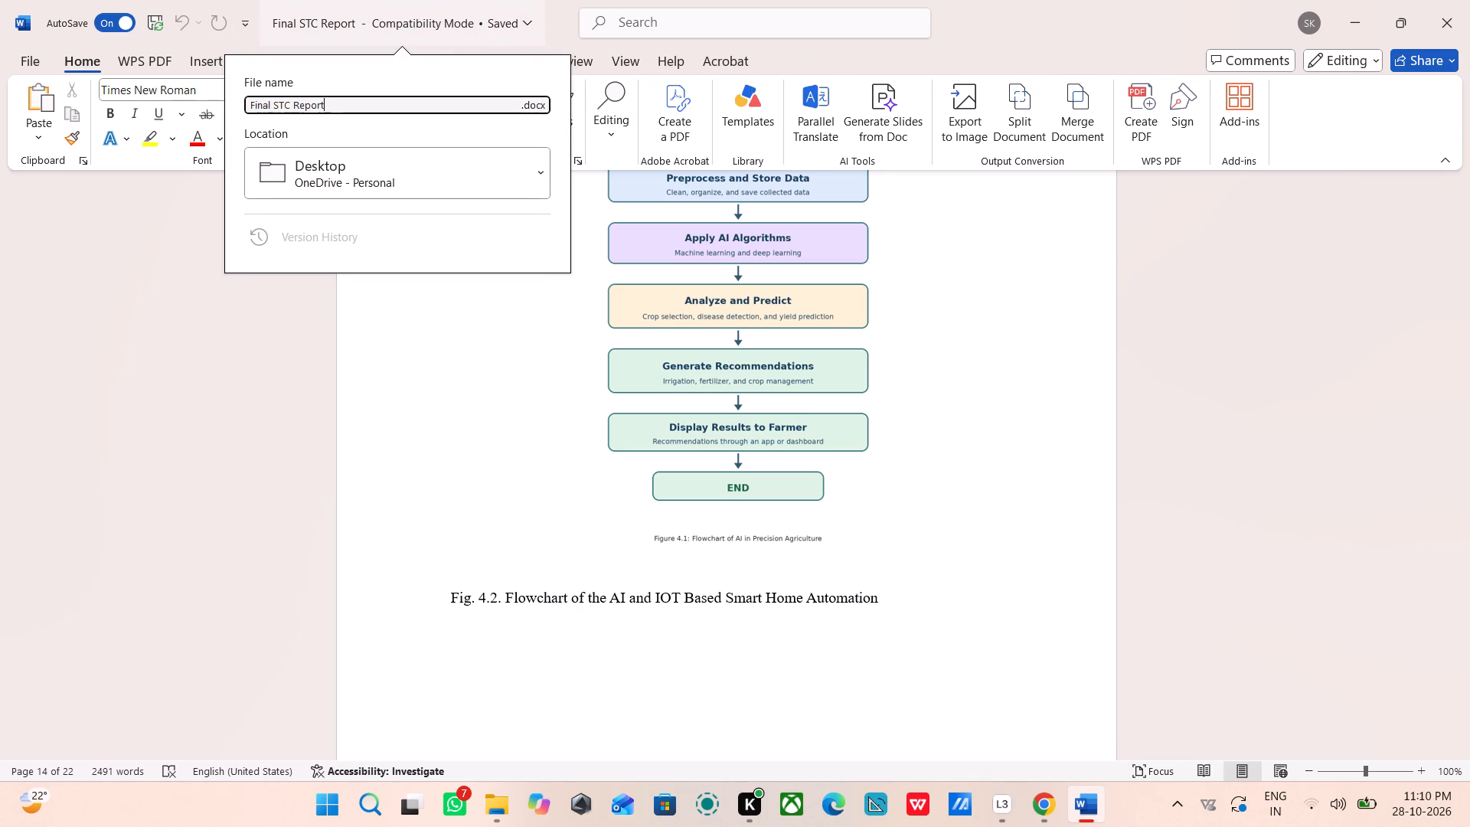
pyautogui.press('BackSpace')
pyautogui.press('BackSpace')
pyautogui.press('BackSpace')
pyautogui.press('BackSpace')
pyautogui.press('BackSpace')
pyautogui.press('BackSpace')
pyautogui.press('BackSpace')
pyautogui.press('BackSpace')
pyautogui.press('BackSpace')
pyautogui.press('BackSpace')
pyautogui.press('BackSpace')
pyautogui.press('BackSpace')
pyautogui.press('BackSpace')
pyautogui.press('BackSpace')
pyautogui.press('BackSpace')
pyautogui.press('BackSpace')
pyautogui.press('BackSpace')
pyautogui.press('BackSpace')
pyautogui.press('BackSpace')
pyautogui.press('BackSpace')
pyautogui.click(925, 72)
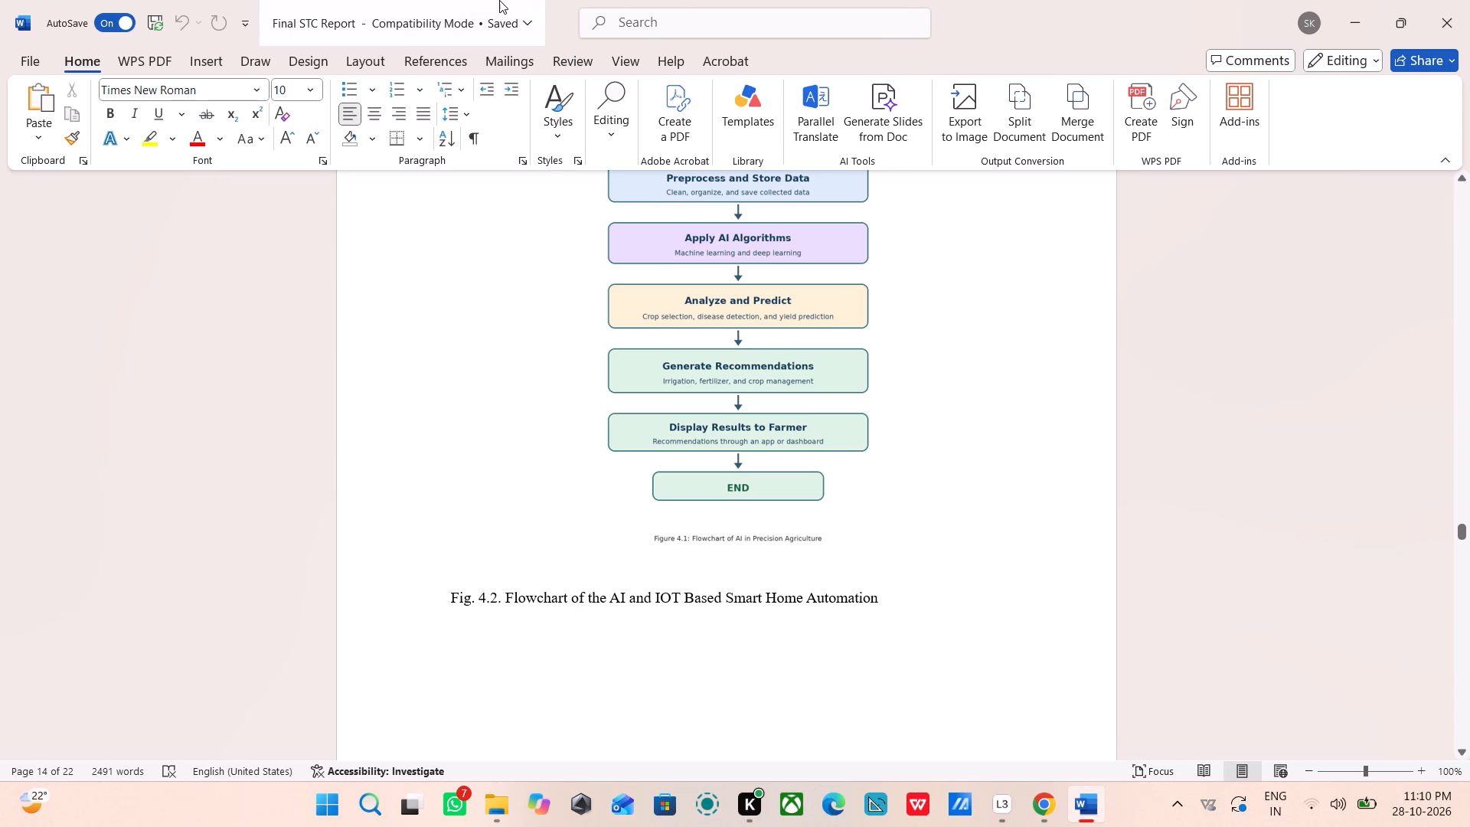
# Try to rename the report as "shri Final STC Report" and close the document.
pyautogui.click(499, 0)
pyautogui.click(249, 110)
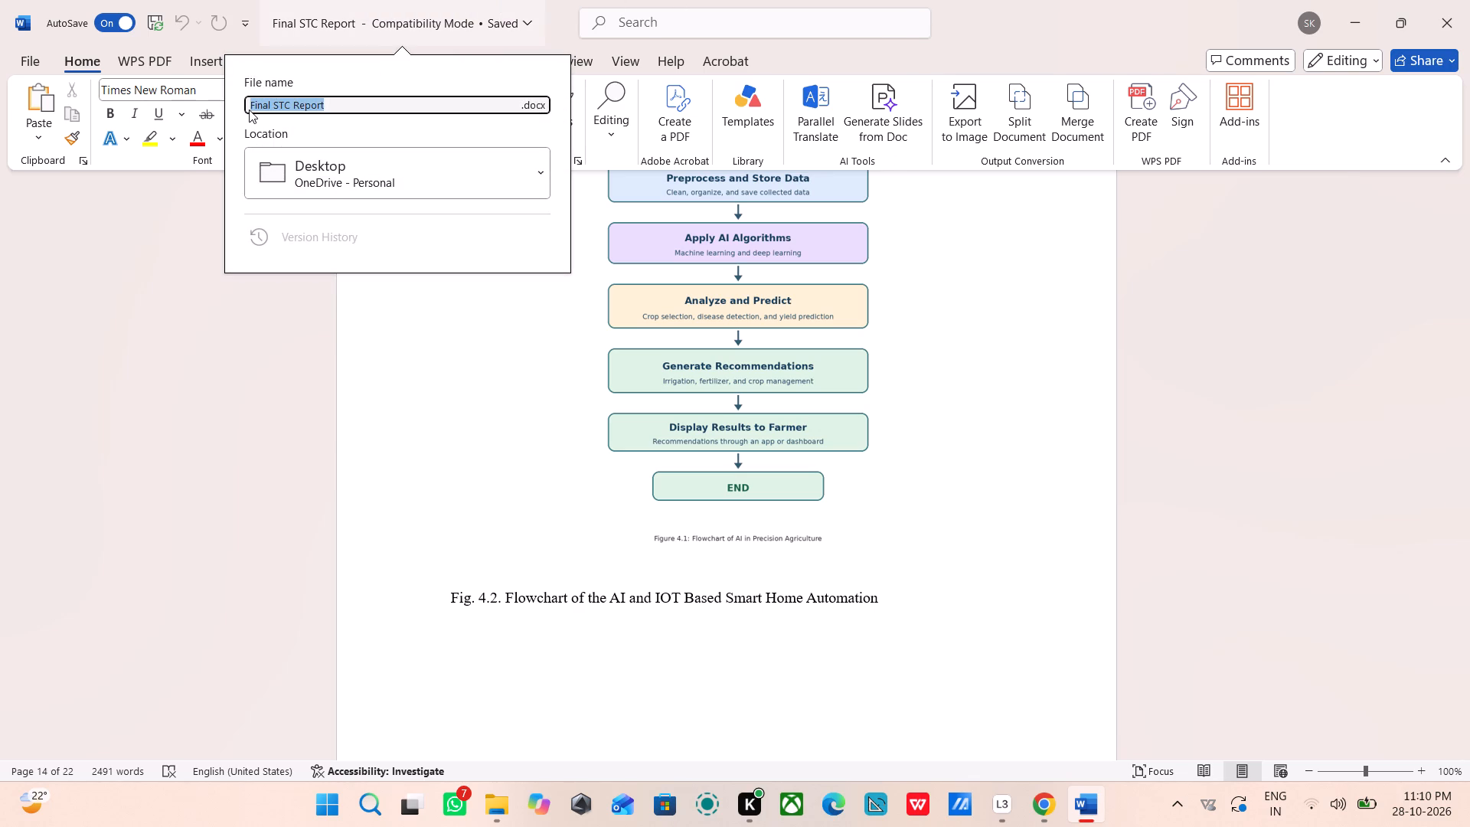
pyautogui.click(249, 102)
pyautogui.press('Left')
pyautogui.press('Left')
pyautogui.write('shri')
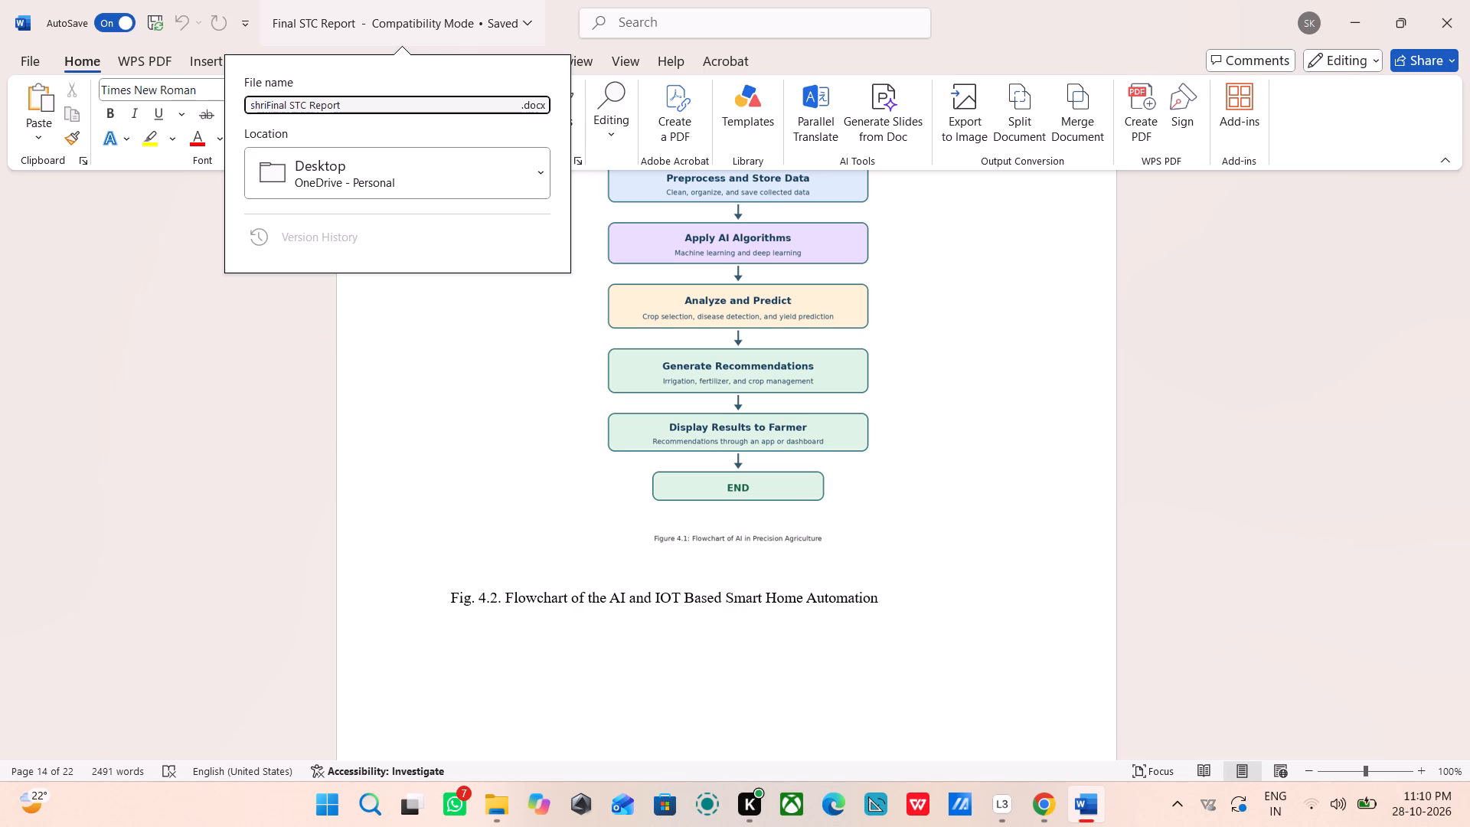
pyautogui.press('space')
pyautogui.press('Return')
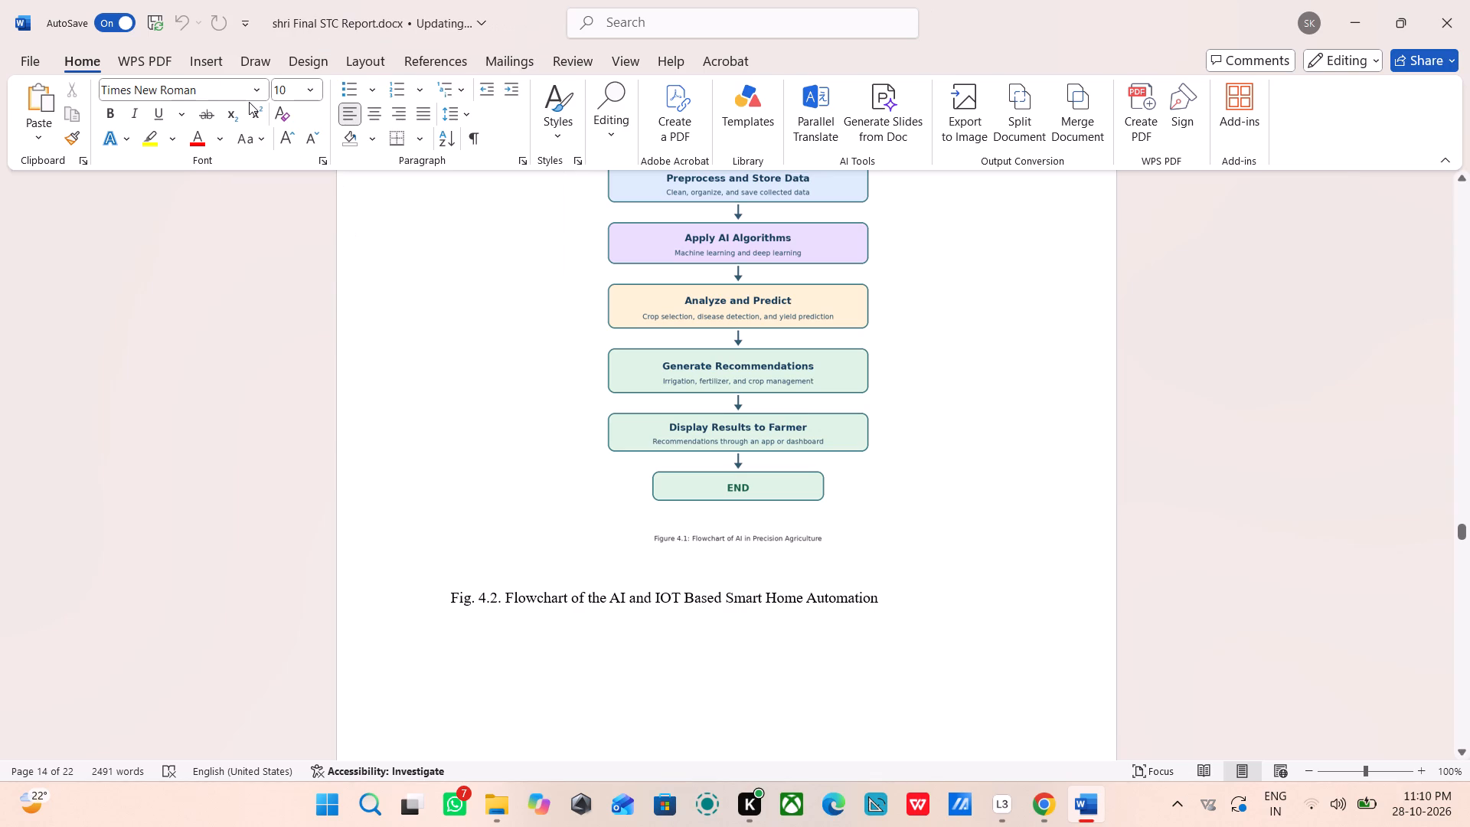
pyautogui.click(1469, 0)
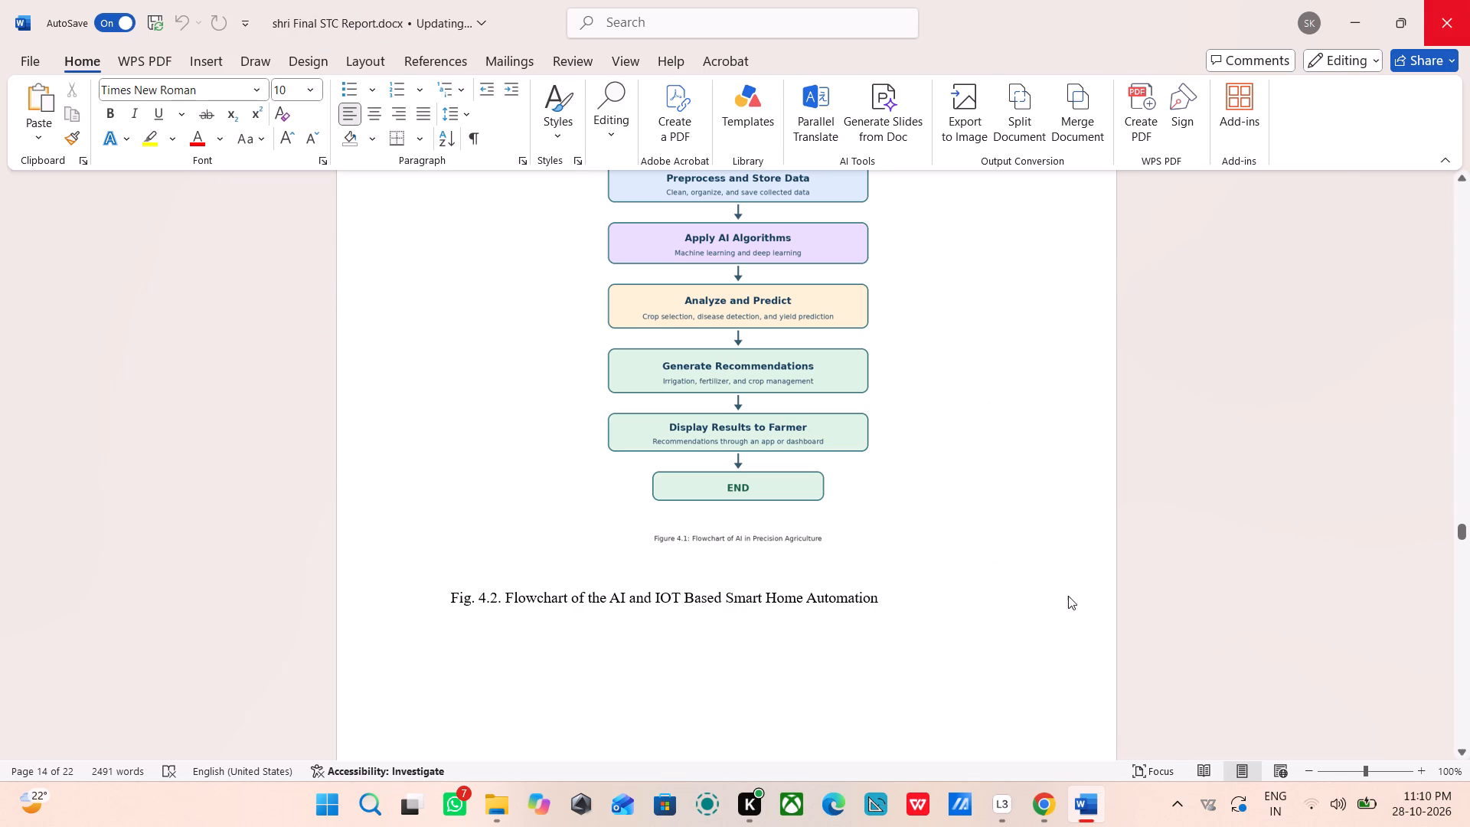
# Switch to File Explorer and search the Downloads folder for "shri final".
pyautogui.click(505, 793)
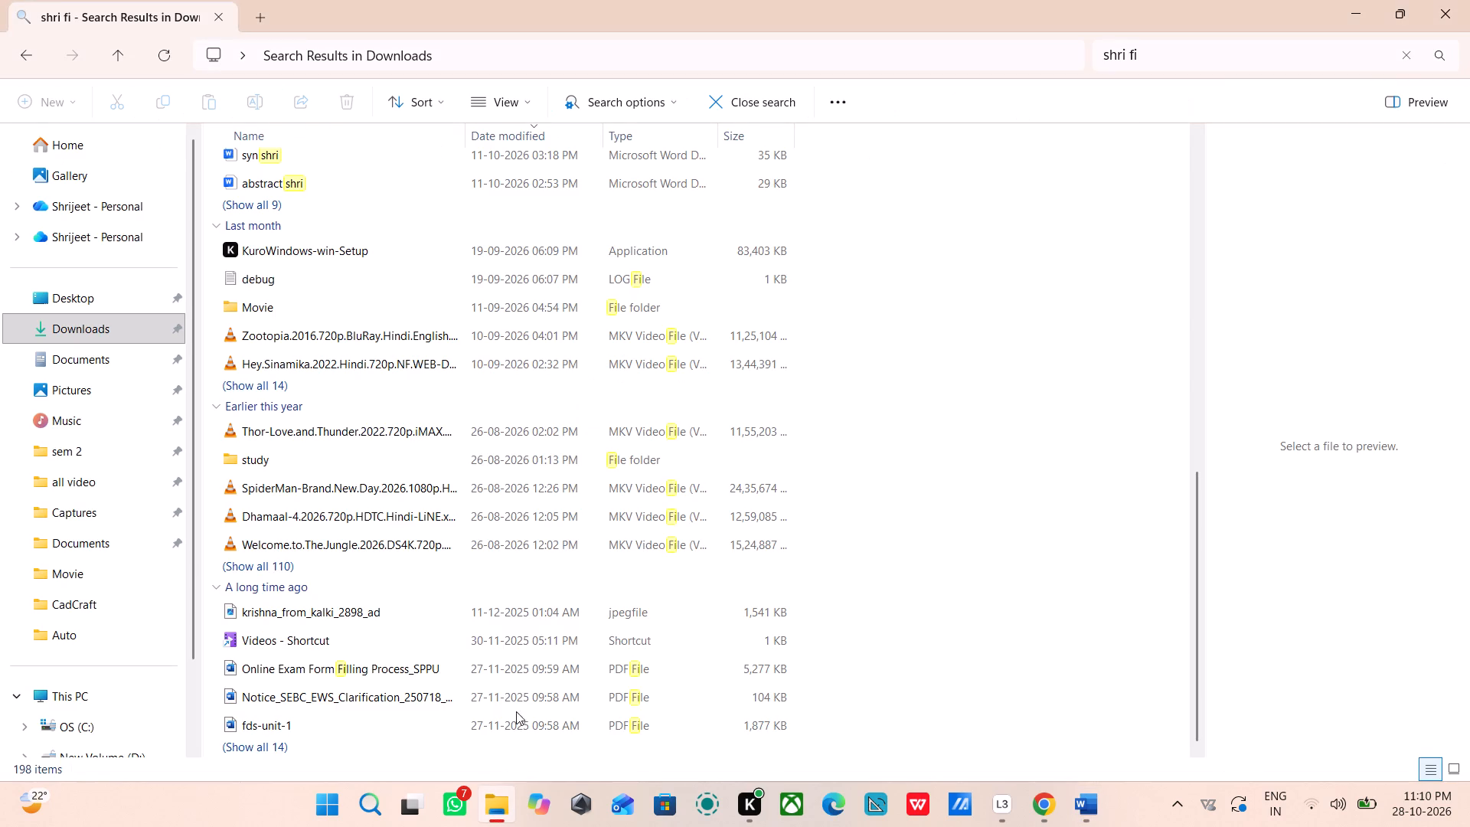
pyautogui.click(1153, 51)
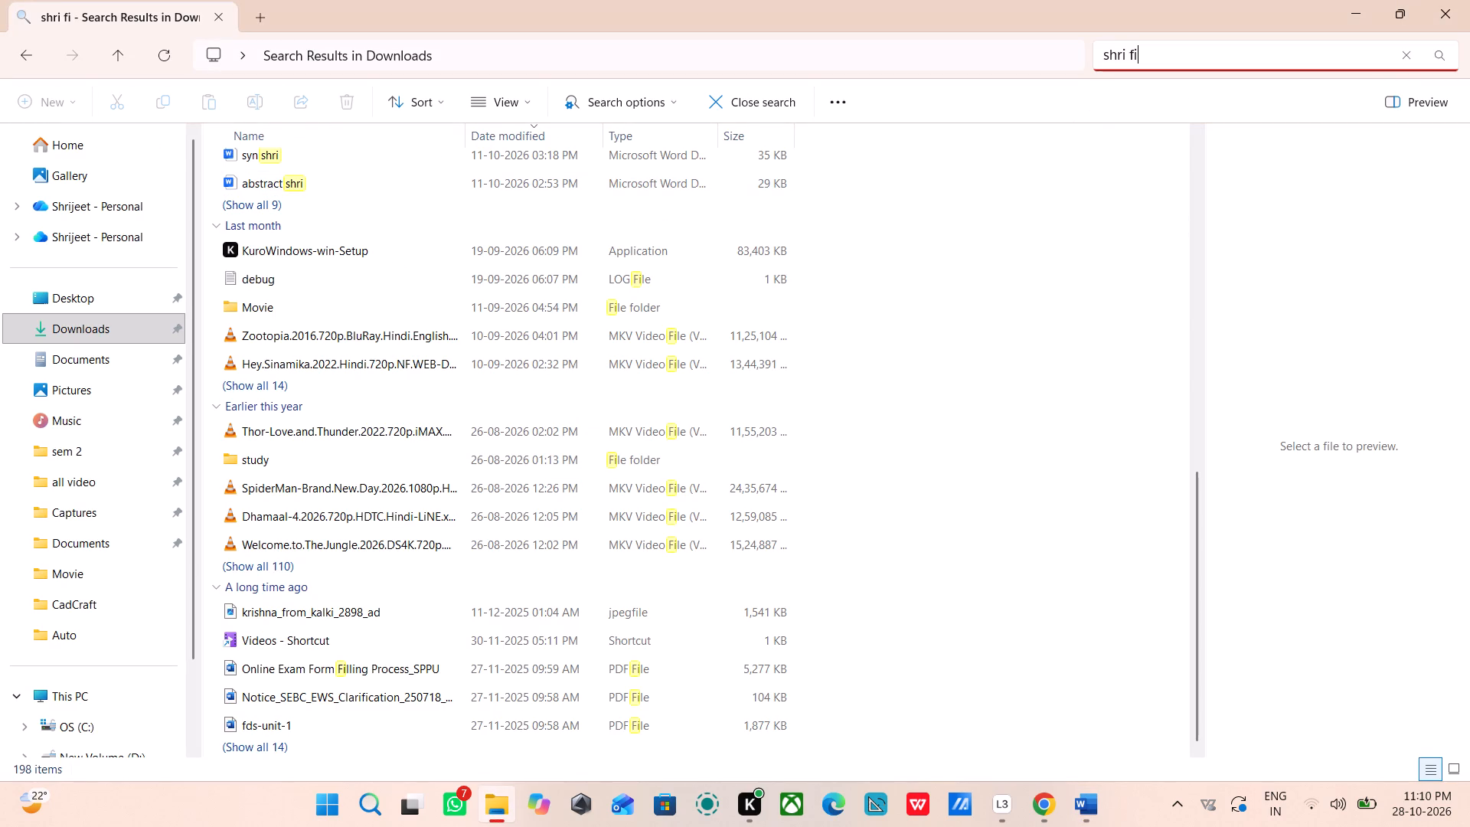
pyautogui.write('nal')
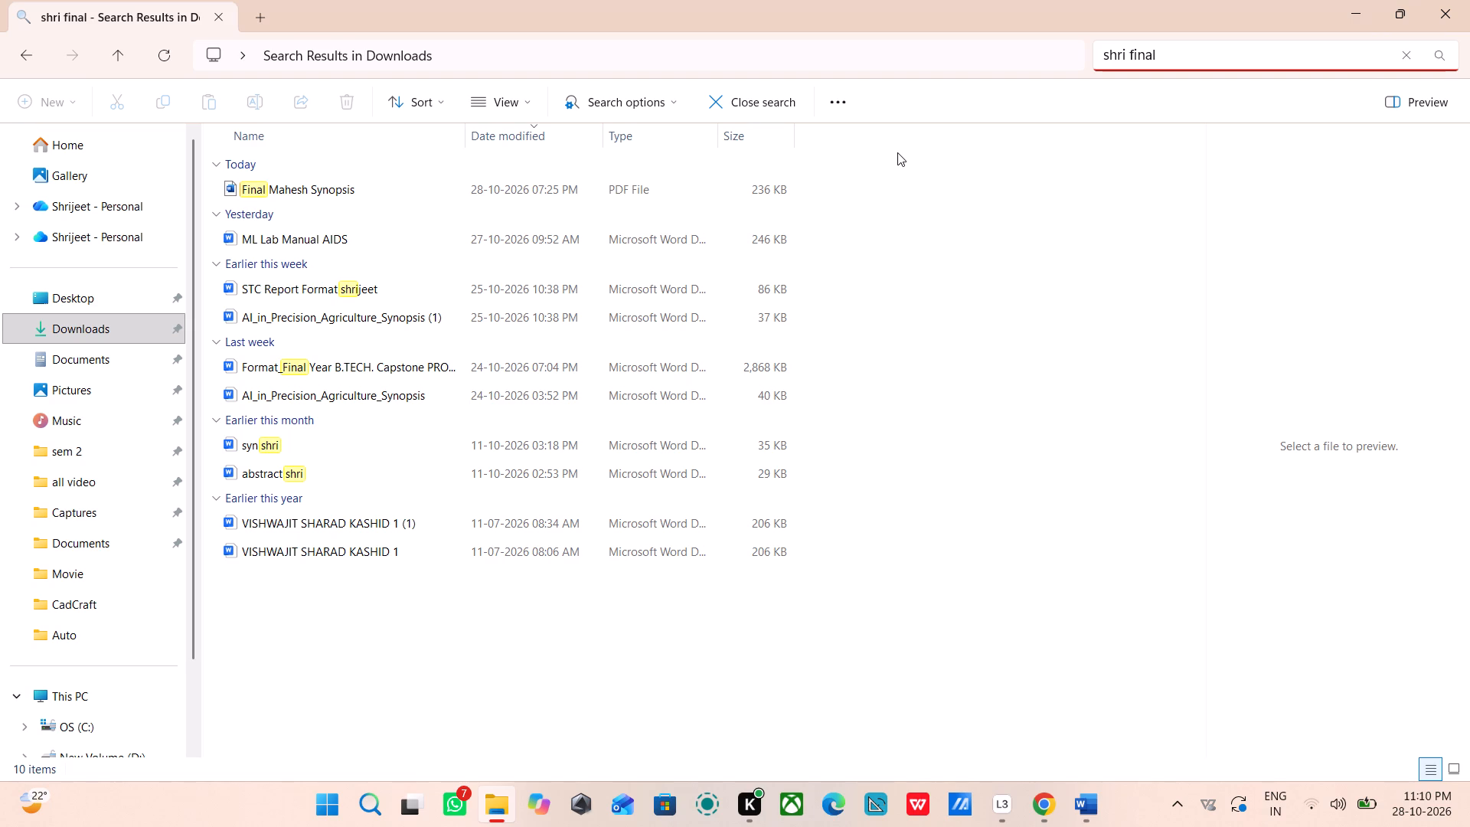
# Clear the search and search the Downloads folder for "shri final" again.
pyautogui.press('BackSpace')
pyautogui.press('BackSpace')
pyautogui.press('BackSpace')
pyautogui.press('BackSpace')
pyautogui.press('BackSpace')
pyautogui.press('BackSpace')
pyautogui.press('BackSpace')
pyautogui.press('BackSpace')
pyautogui.press('BackSpace')
pyautogui.press('BackSpace')
pyautogui.press('BackSpace')
pyautogui.press('BackSpace')
pyautogui.press('BackSpace')
pyautogui.press('BackSpace')
pyautogui.press('BackSpace')
pyautogui.press('BackSpace')
pyautogui.press('BackSpace')
pyautogui.press('BackSpace')
pyautogui.press('BackSpace')
pyautogui.press('BackSpace')
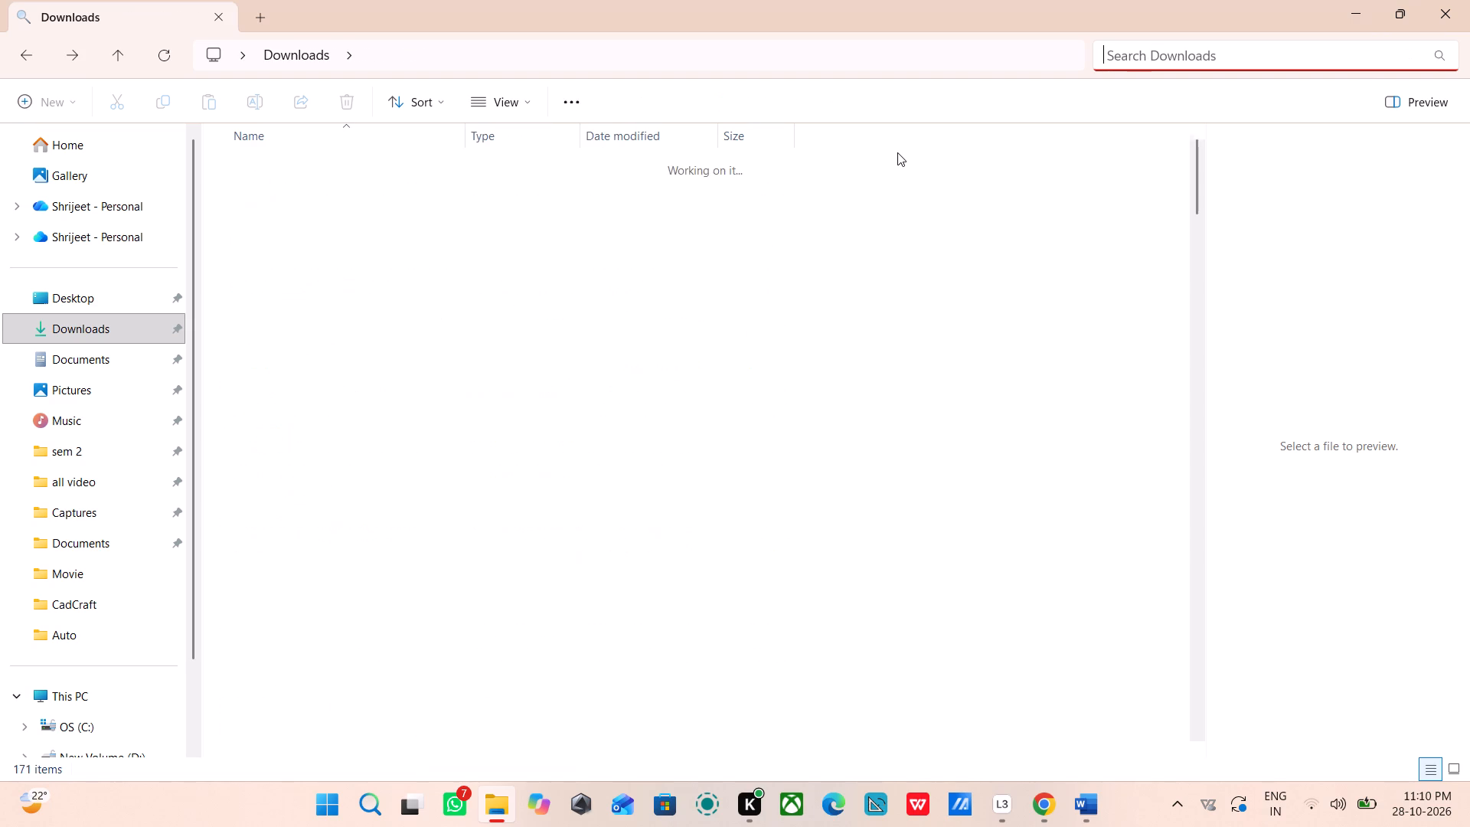
pyautogui.write('shri')
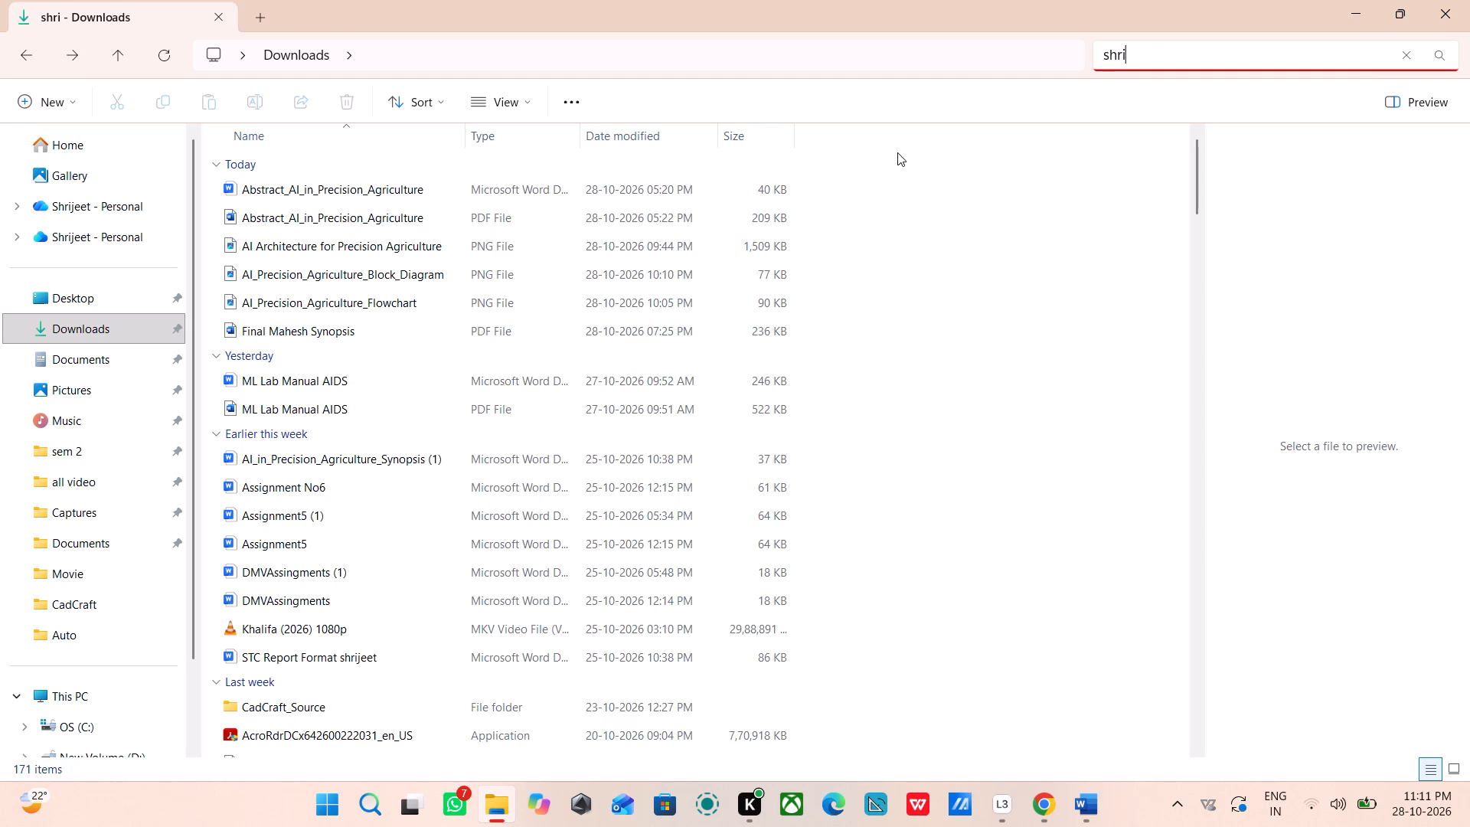
pyautogui.press('space')
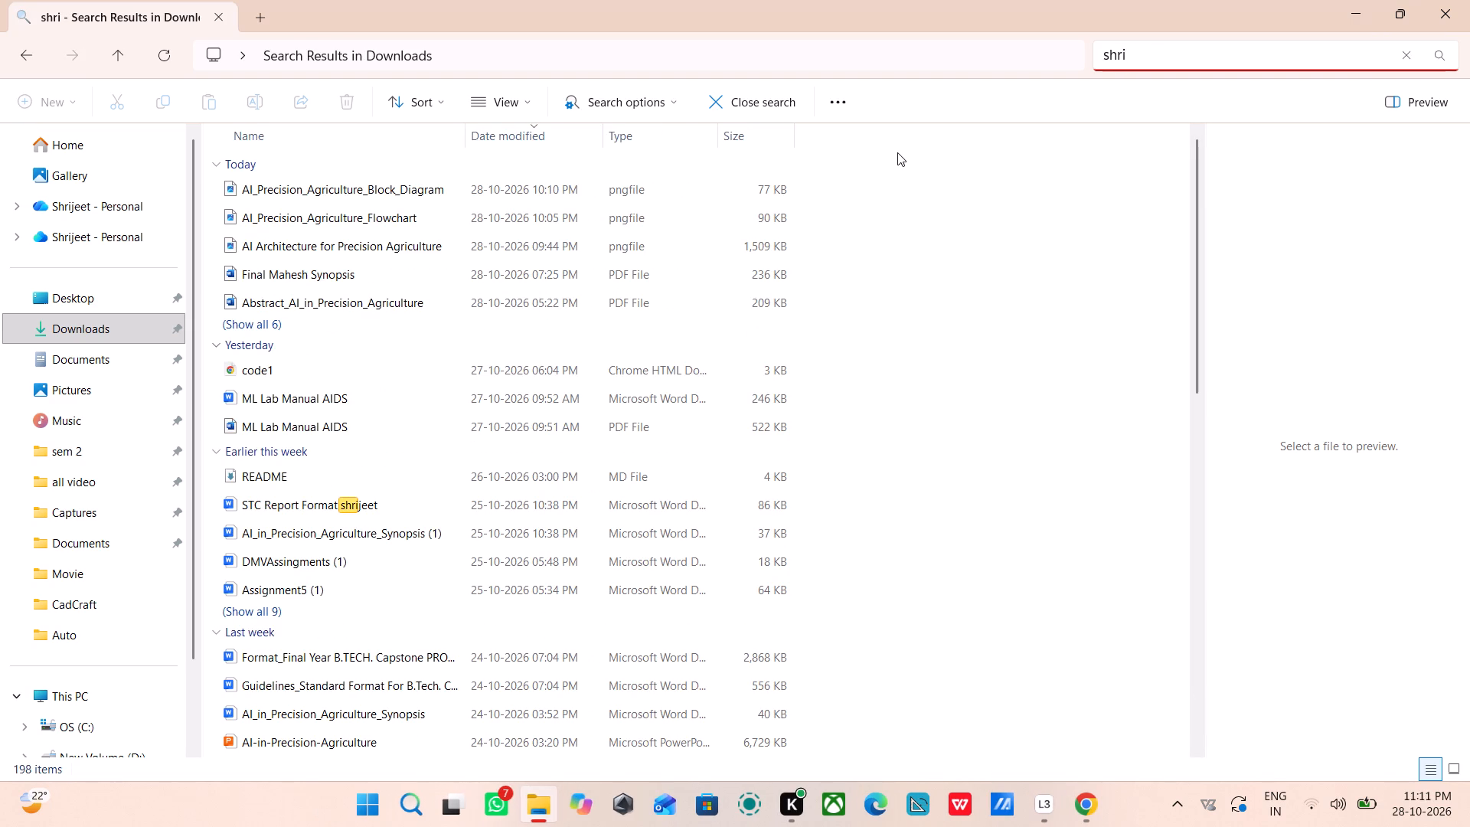
pyautogui.write('final')
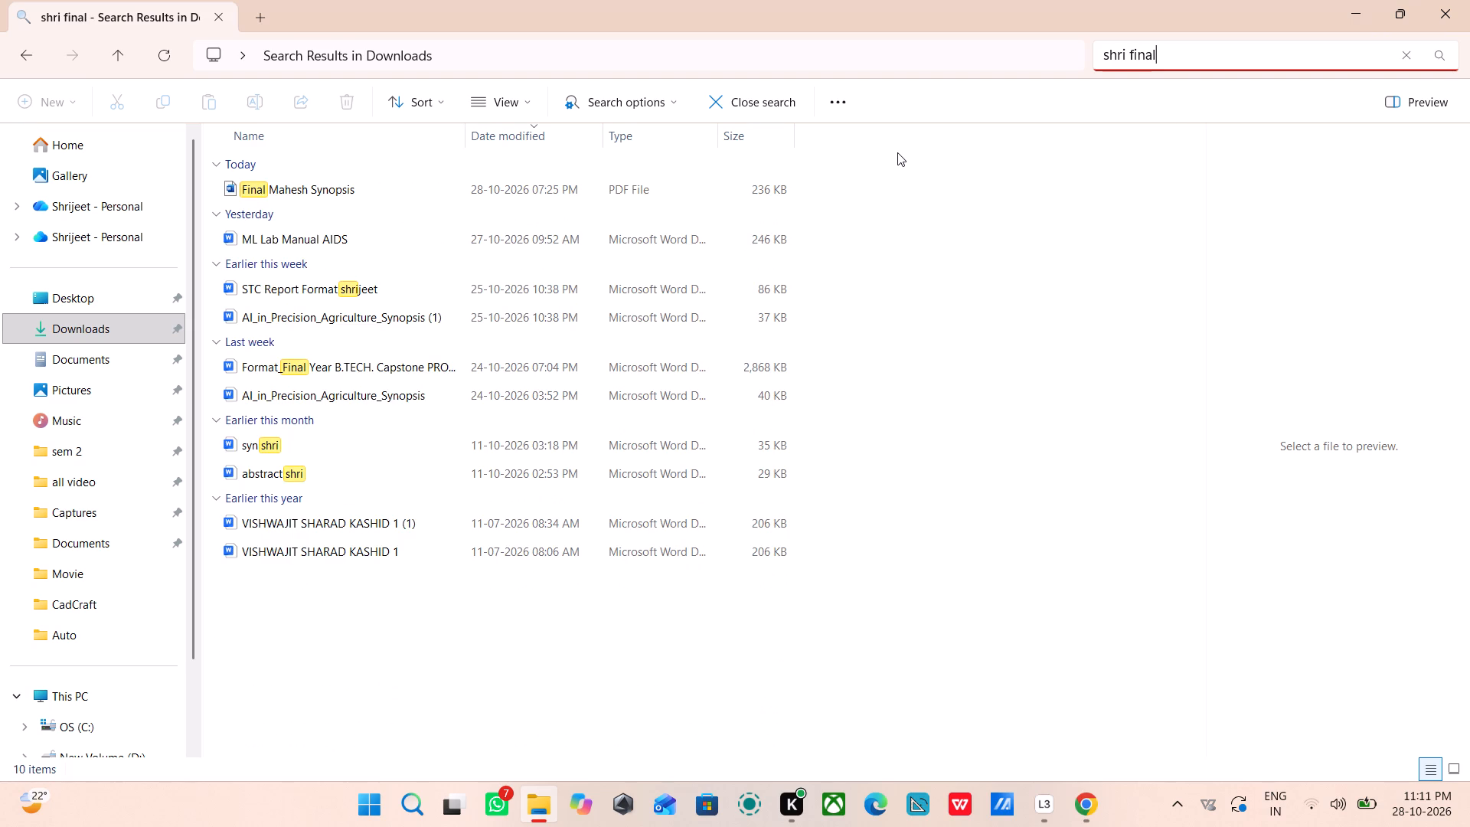
# Shorten the Downloads search term to "shri" to look for the report.
pyautogui.press('space')
pyautogui.write('r')
pyautogui.press('BackSpace')
pyautogui.press('BackSpace')
pyautogui.press('BackSpace')
pyautogui.press('BackSpace')
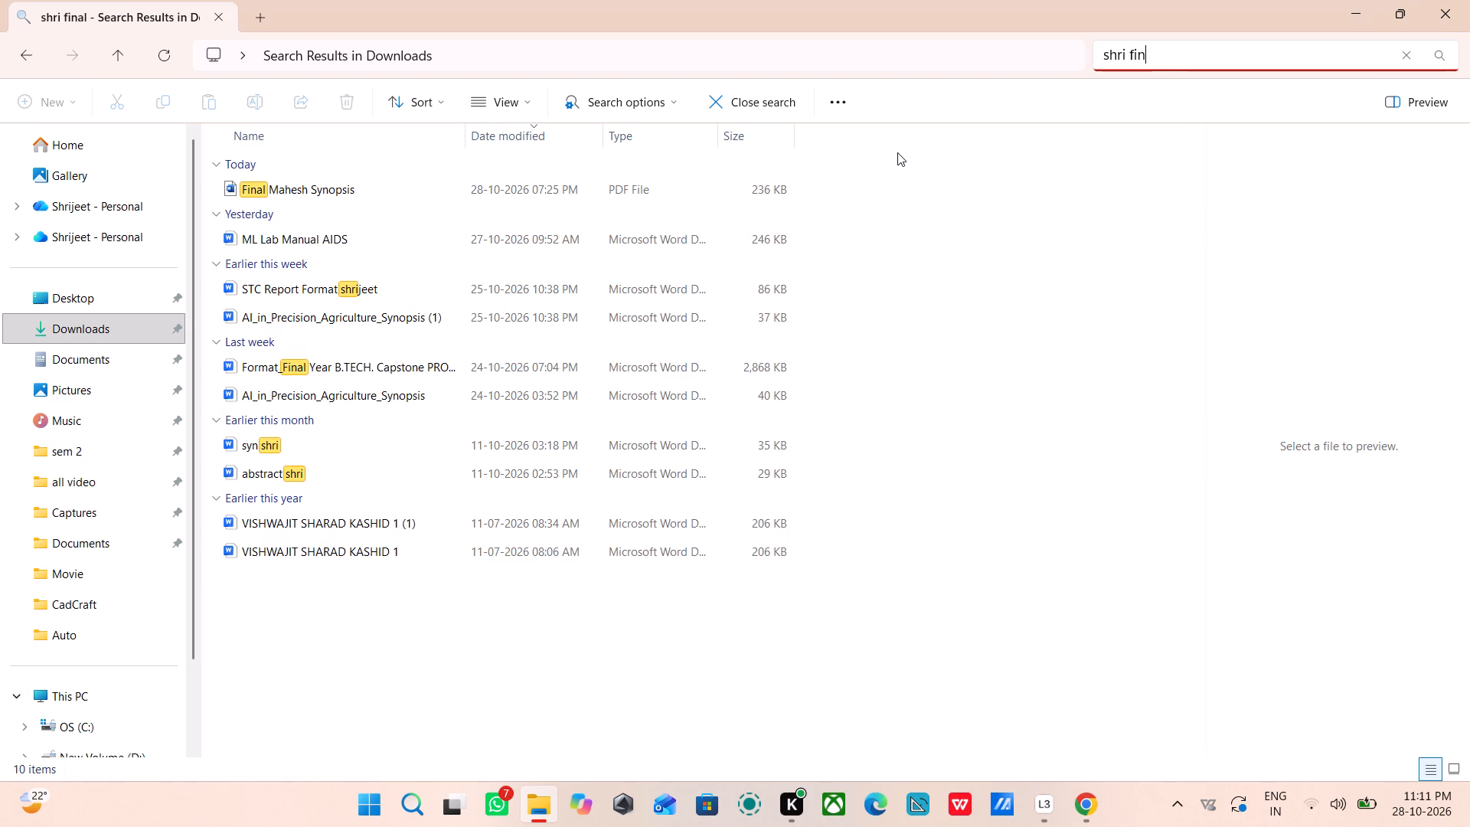
pyautogui.press('BackSpace')
pyautogui.press('BackSpace')
pyautogui.press('BackSpace')
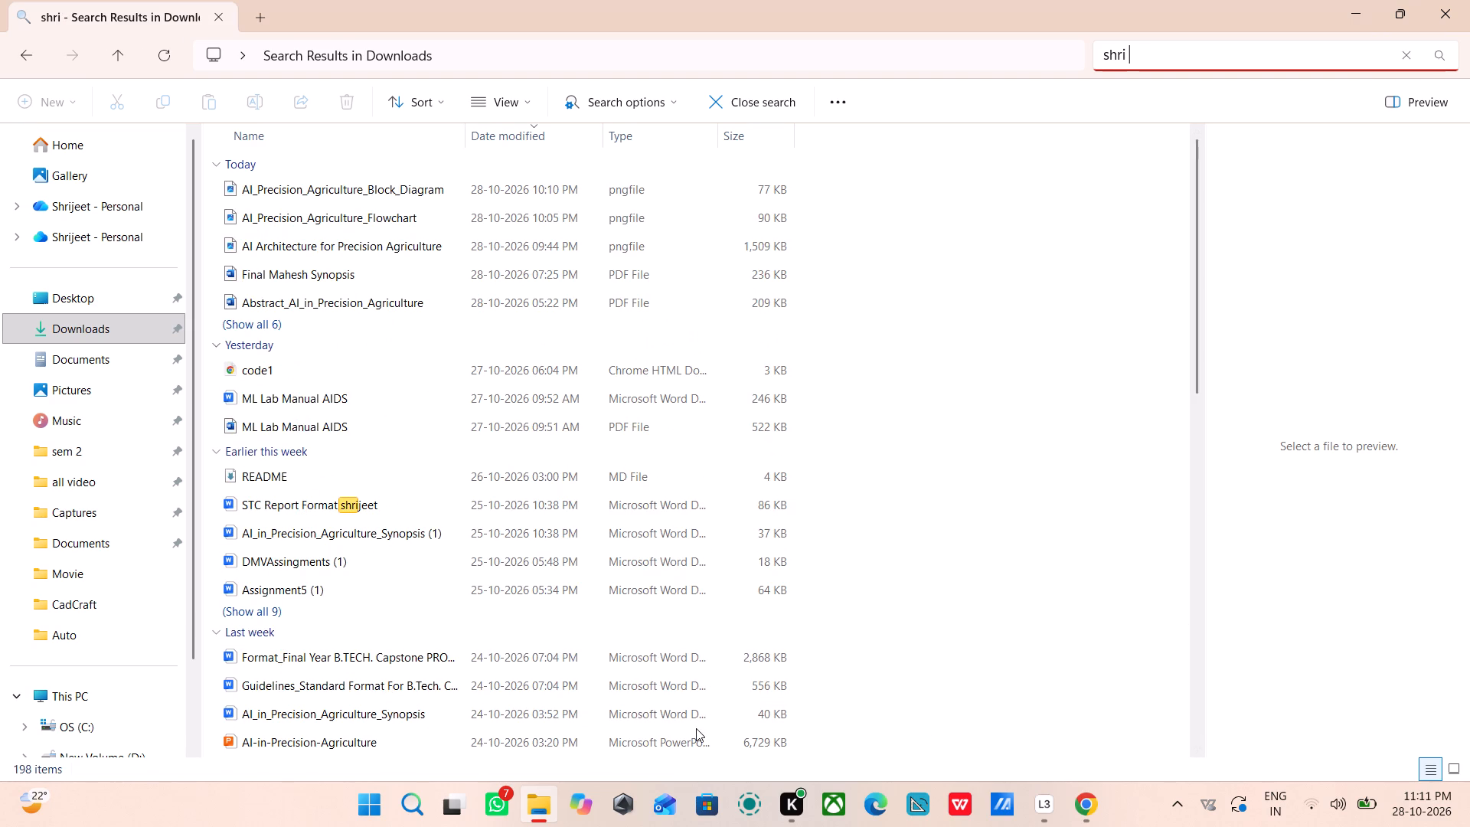
# Launch Word from the system search, reopen Final STC Report from the recent files and check its file name and location.
pyautogui.click(417, 813)
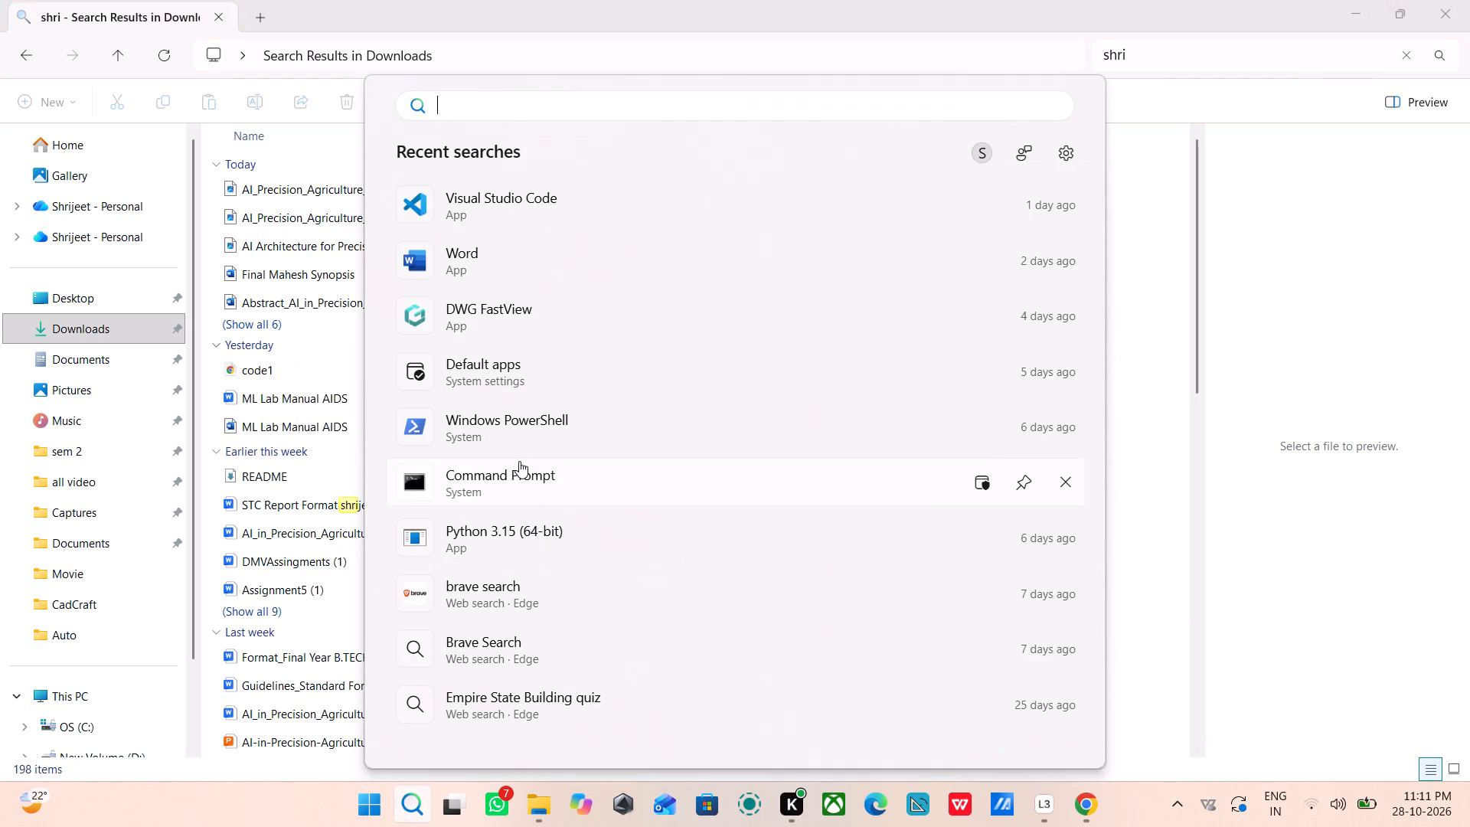
pyautogui.click(527, 281)
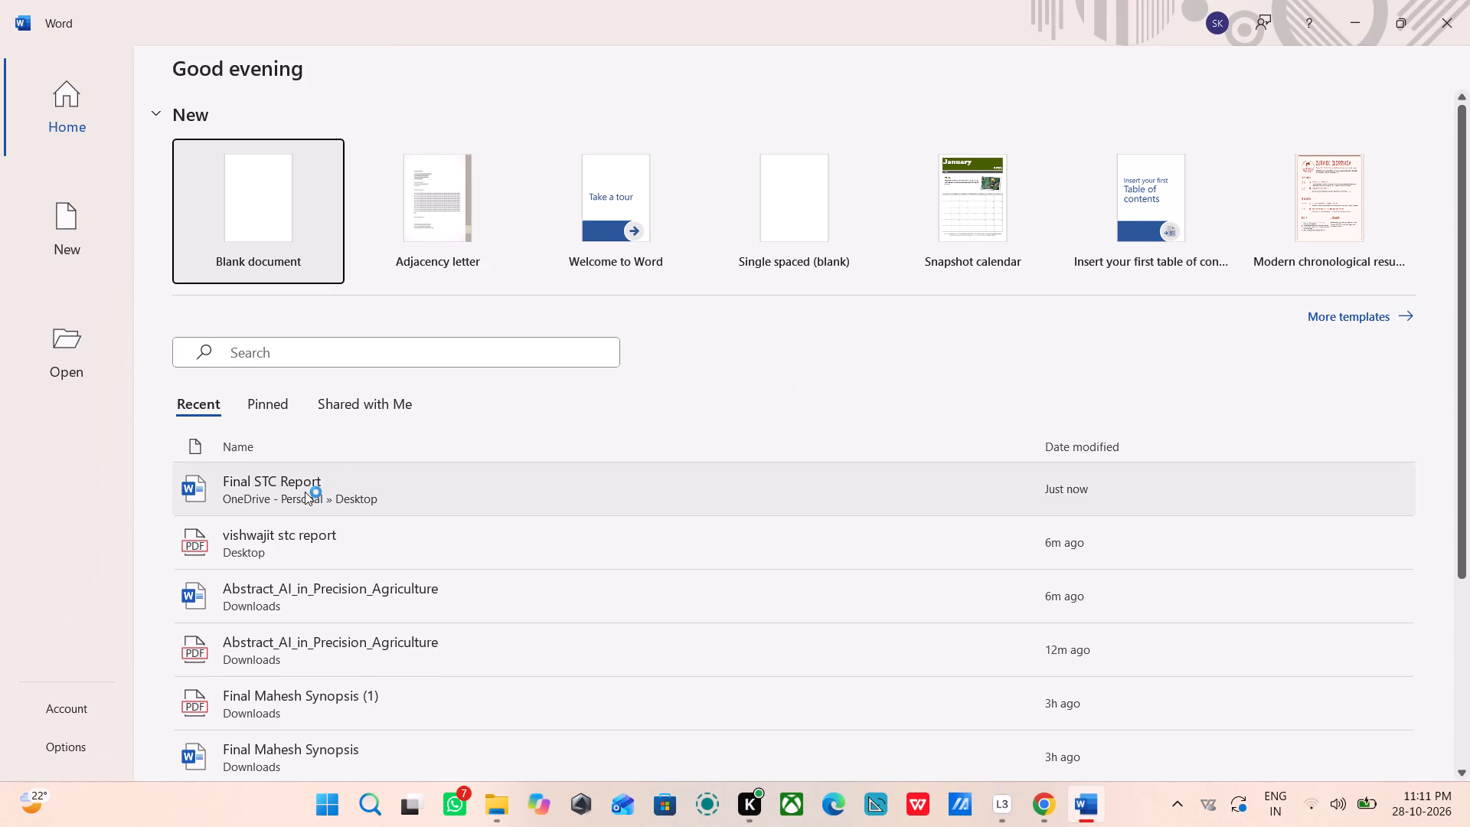
pyautogui.doubleClick(305, 492)
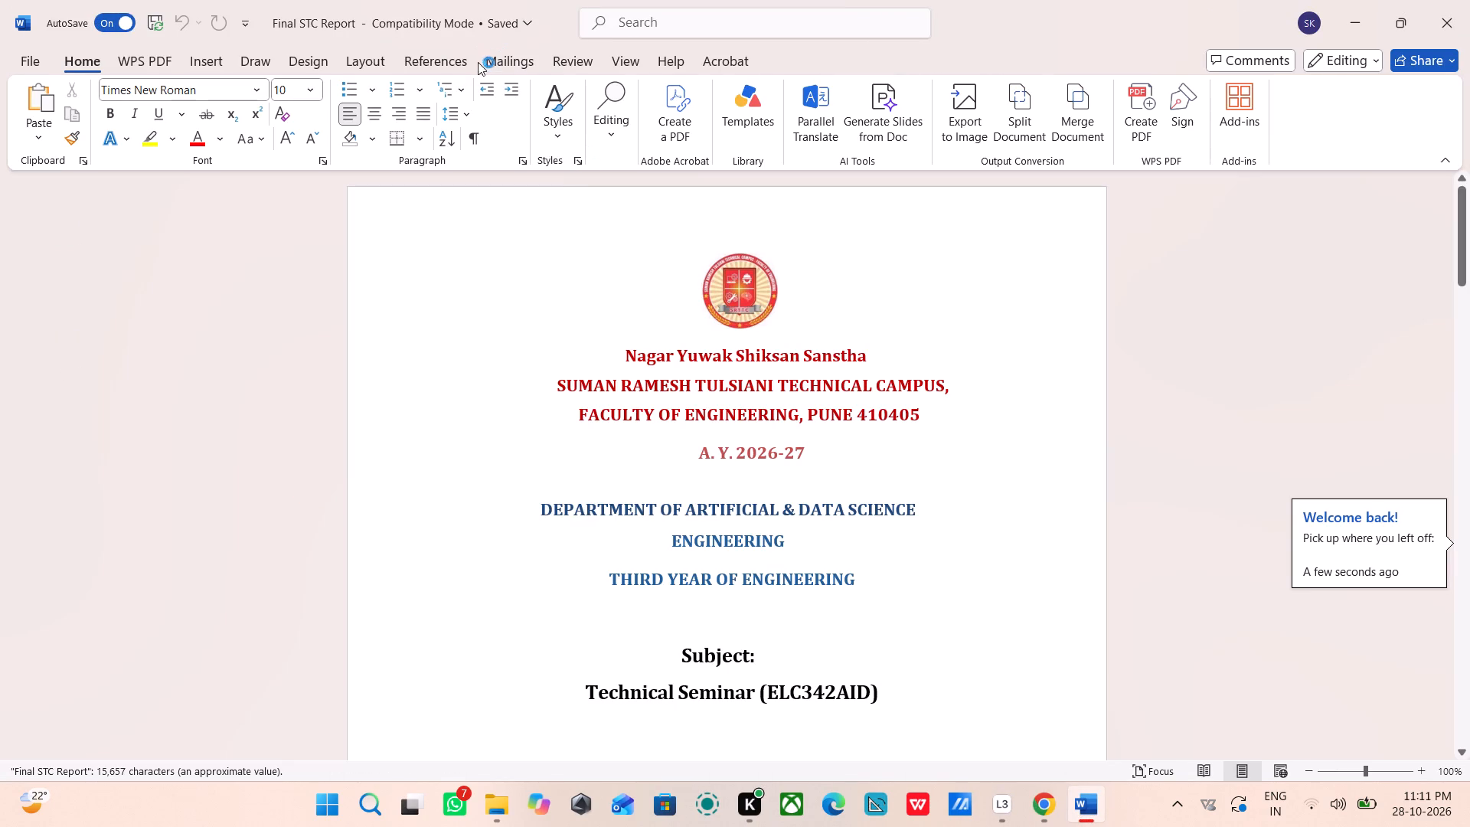
pyautogui.click(453, 37)
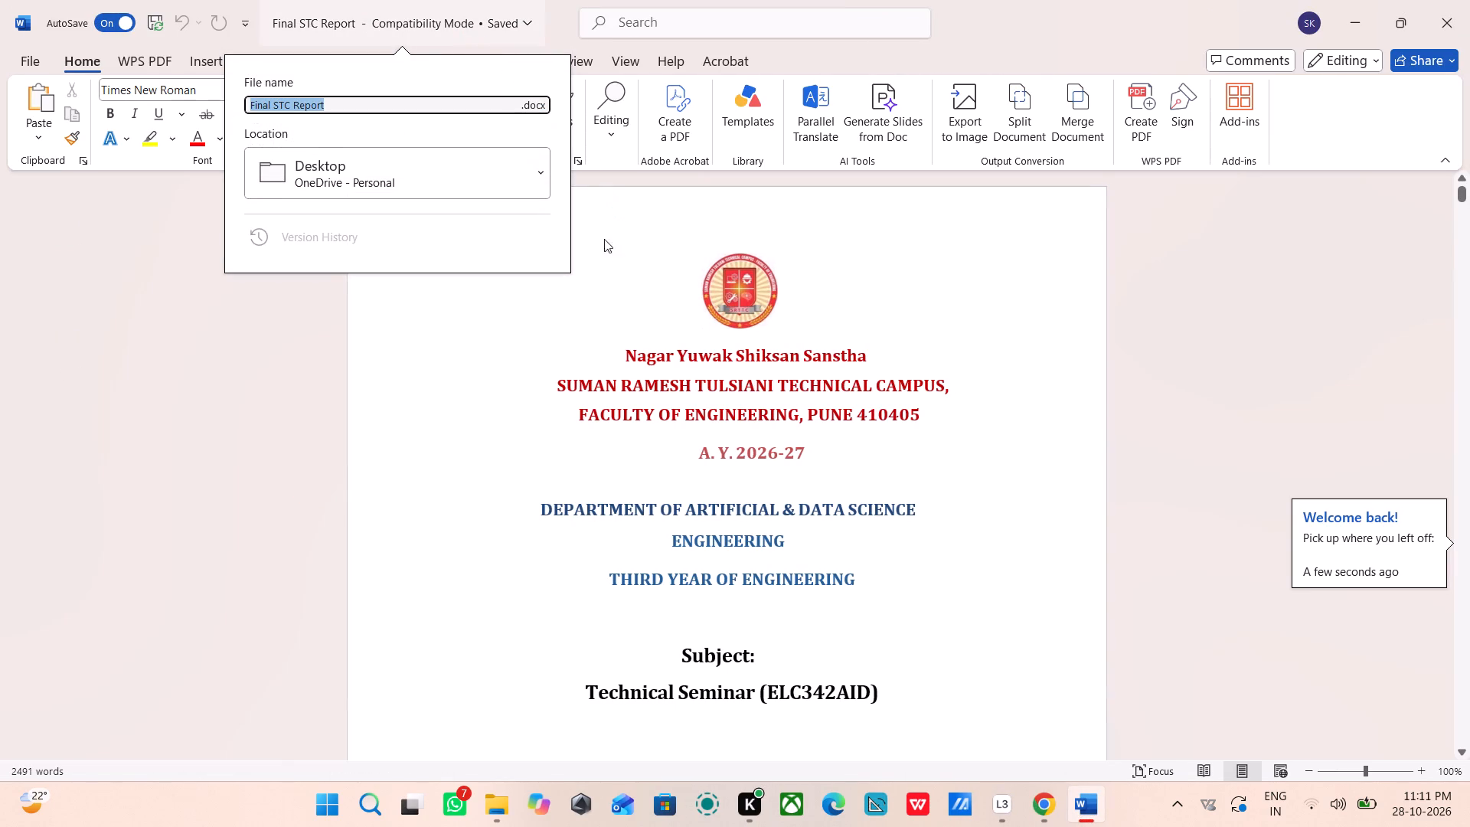
pyautogui.click(589, 298)
# Check the reopened report from the title page through to the table of contents.
pyautogui.scroll(-1, 589, 298)
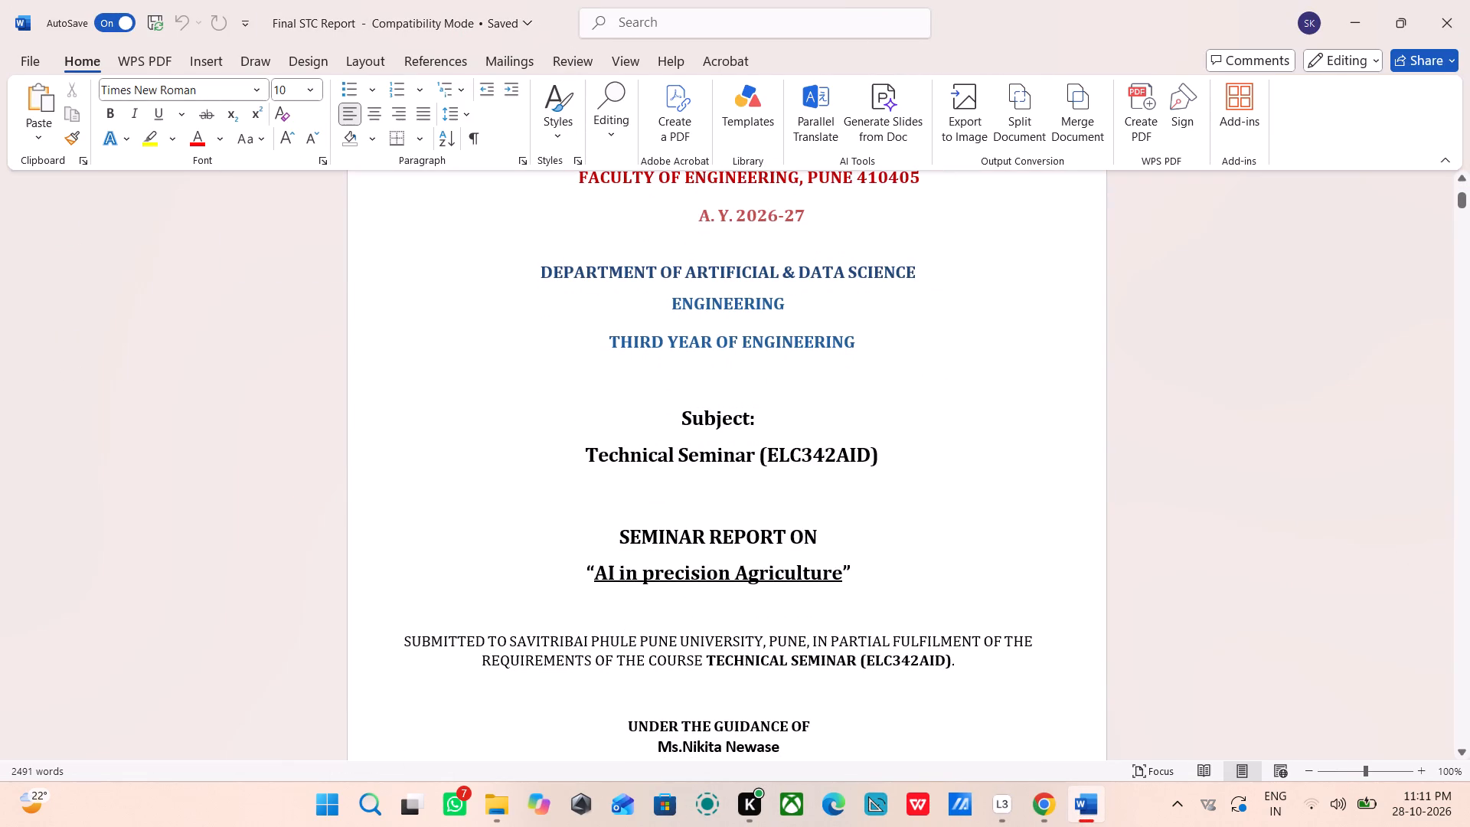
pyautogui.scroll(1, 589, 298)
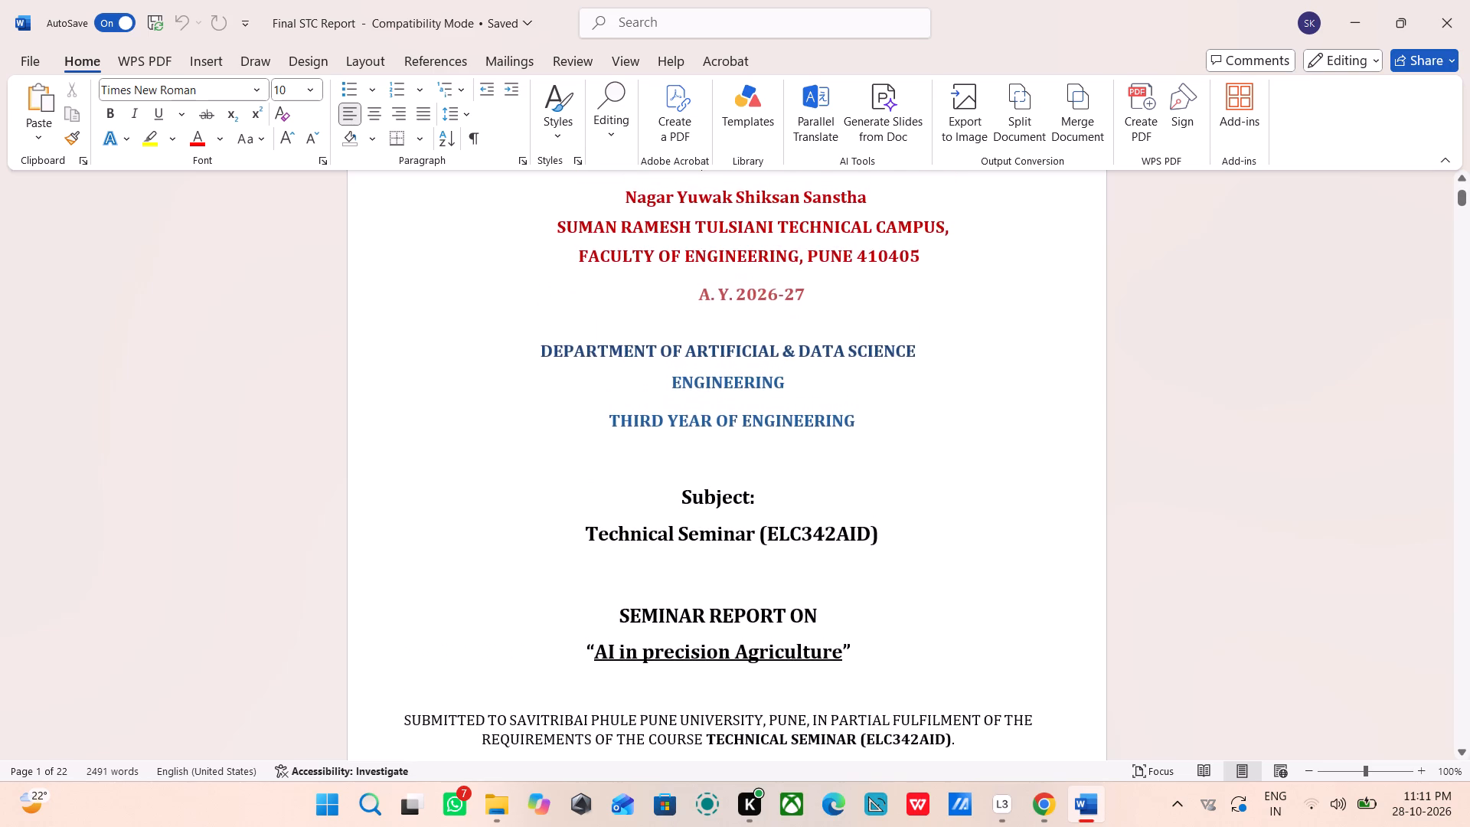
pyautogui.scroll(1, 589, 298)
pyautogui.scroll(-3, 589, 298)
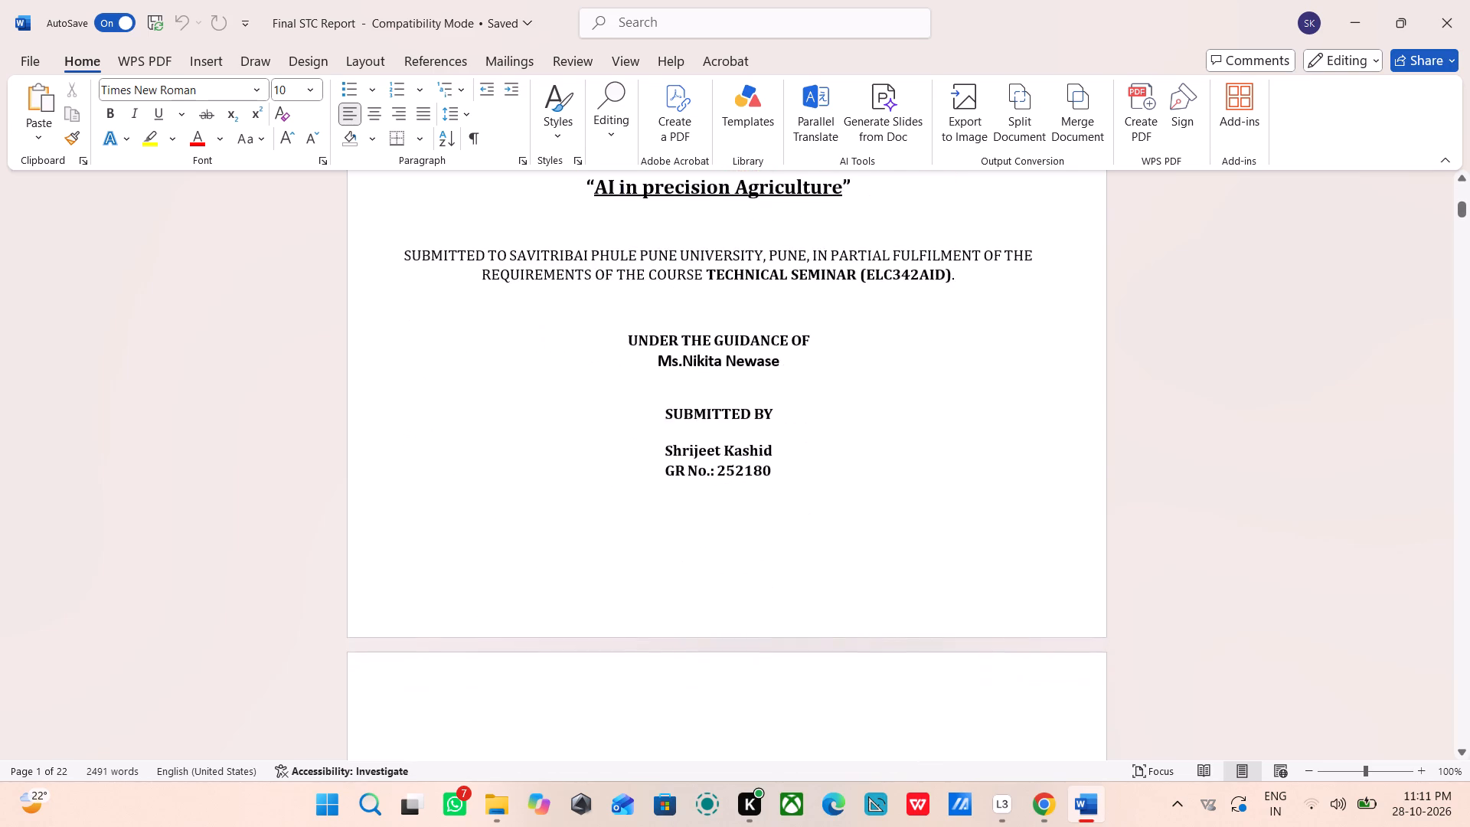
pyautogui.scroll(-4, 589, 298)
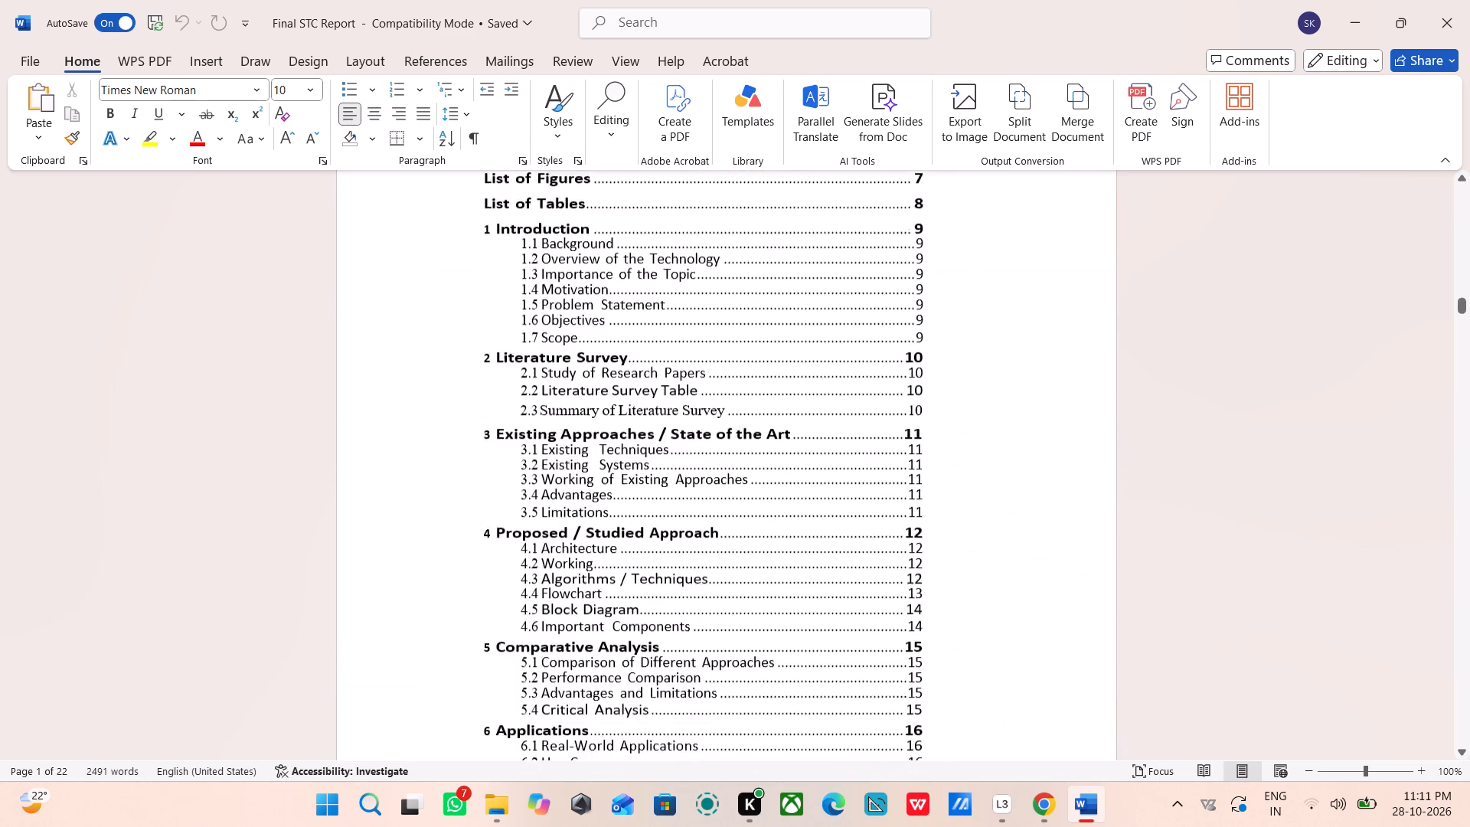
# Review the report's pages from the table of contents through the chapters to the closing paragraphs on AI in Precision Agriculture.
pyautogui.scroll(-4, 589, 298)
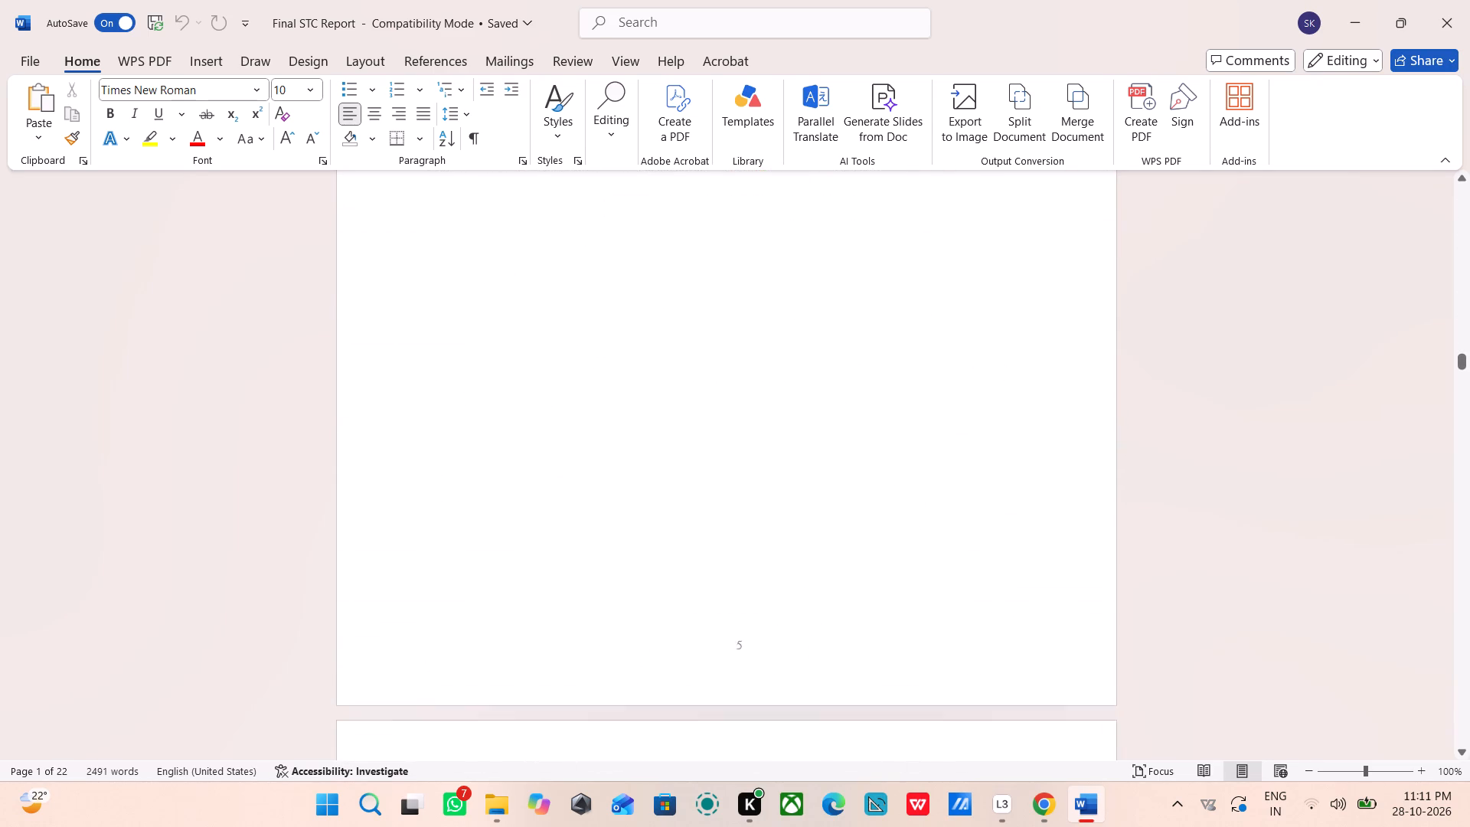
pyautogui.scroll(-9, 589, 298)
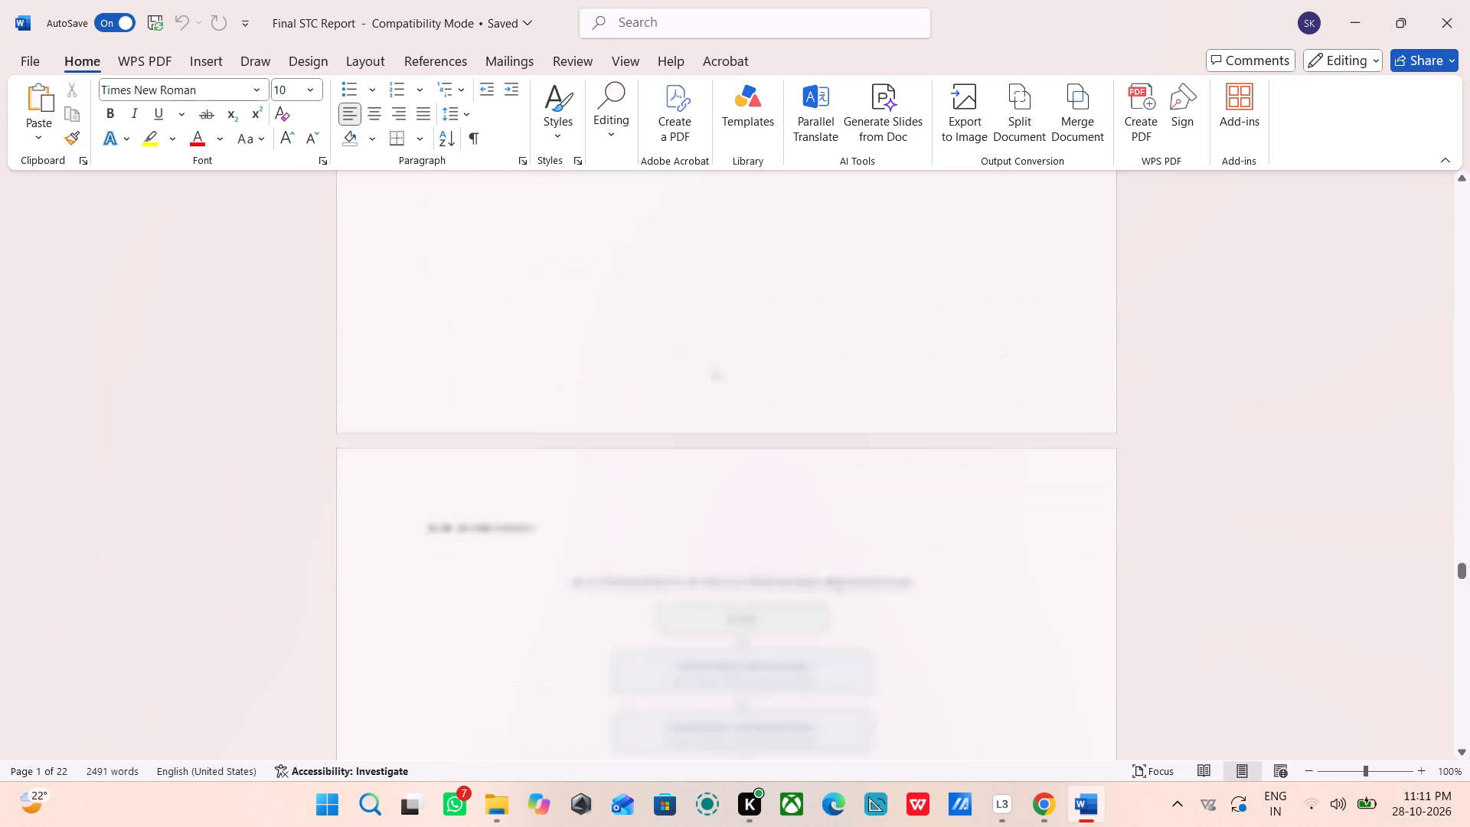
pyautogui.scroll(-5, 589, 298)
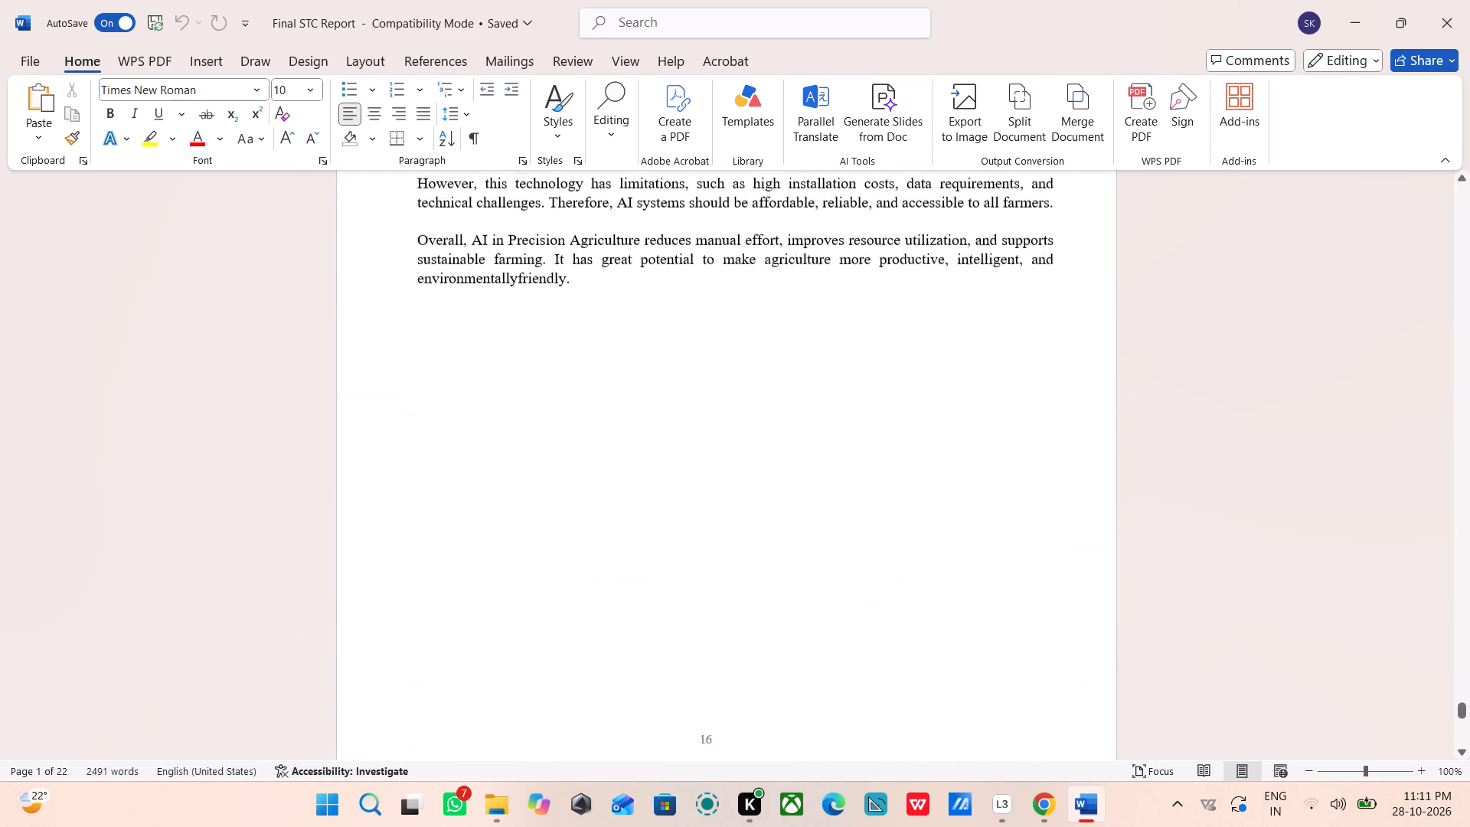
pyautogui.scroll(-1, 589, 298)
# Look back from Chapter 6 Applications through the comparison table and flowchart to the 4.1 Architecture diagram.
pyautogui.scroll(2, 589, 298)
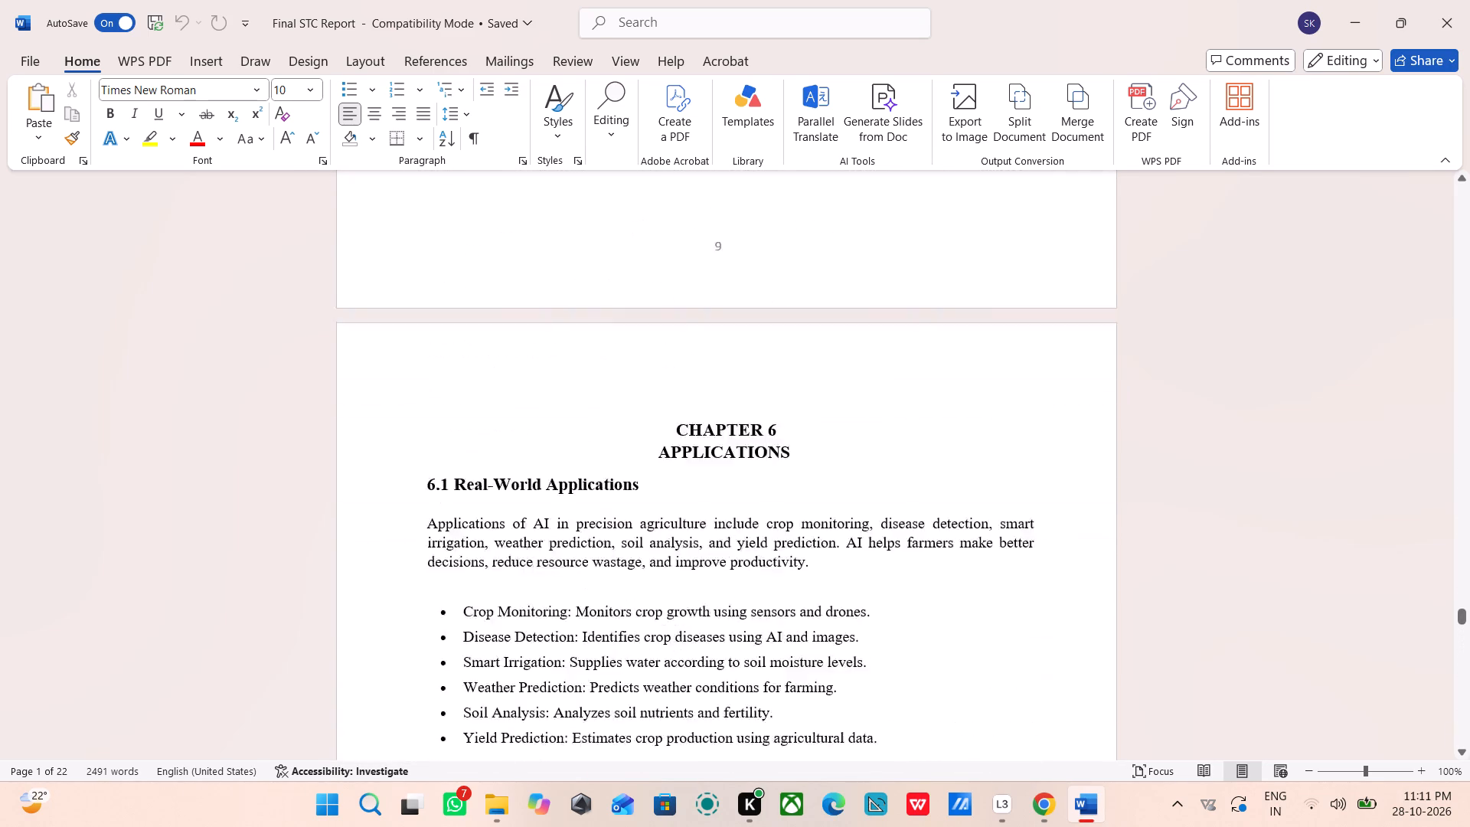
pyautogui.scroll(4, 589, 298)
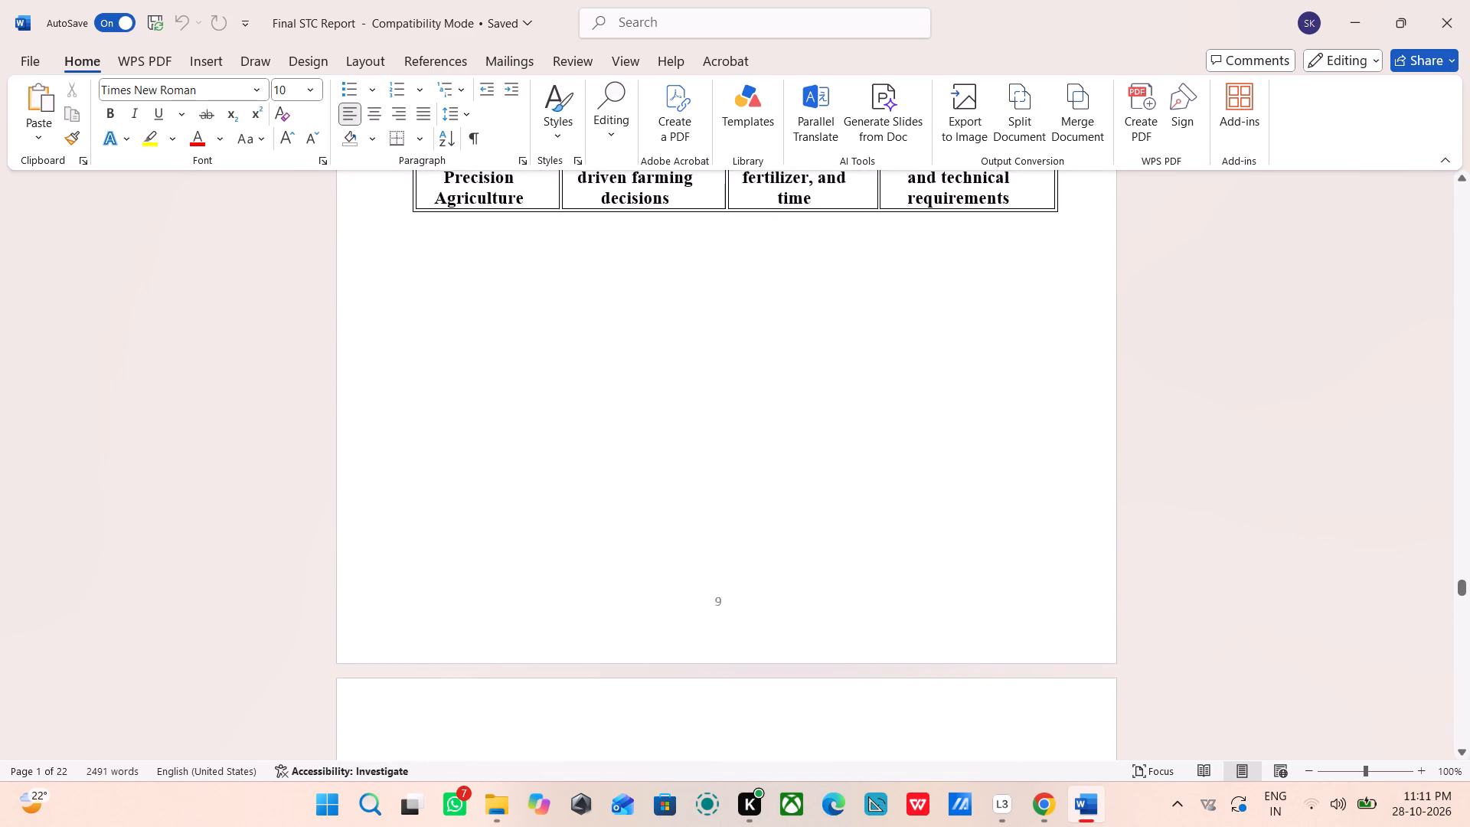
pyautogui.scroll(5, 589, 298)
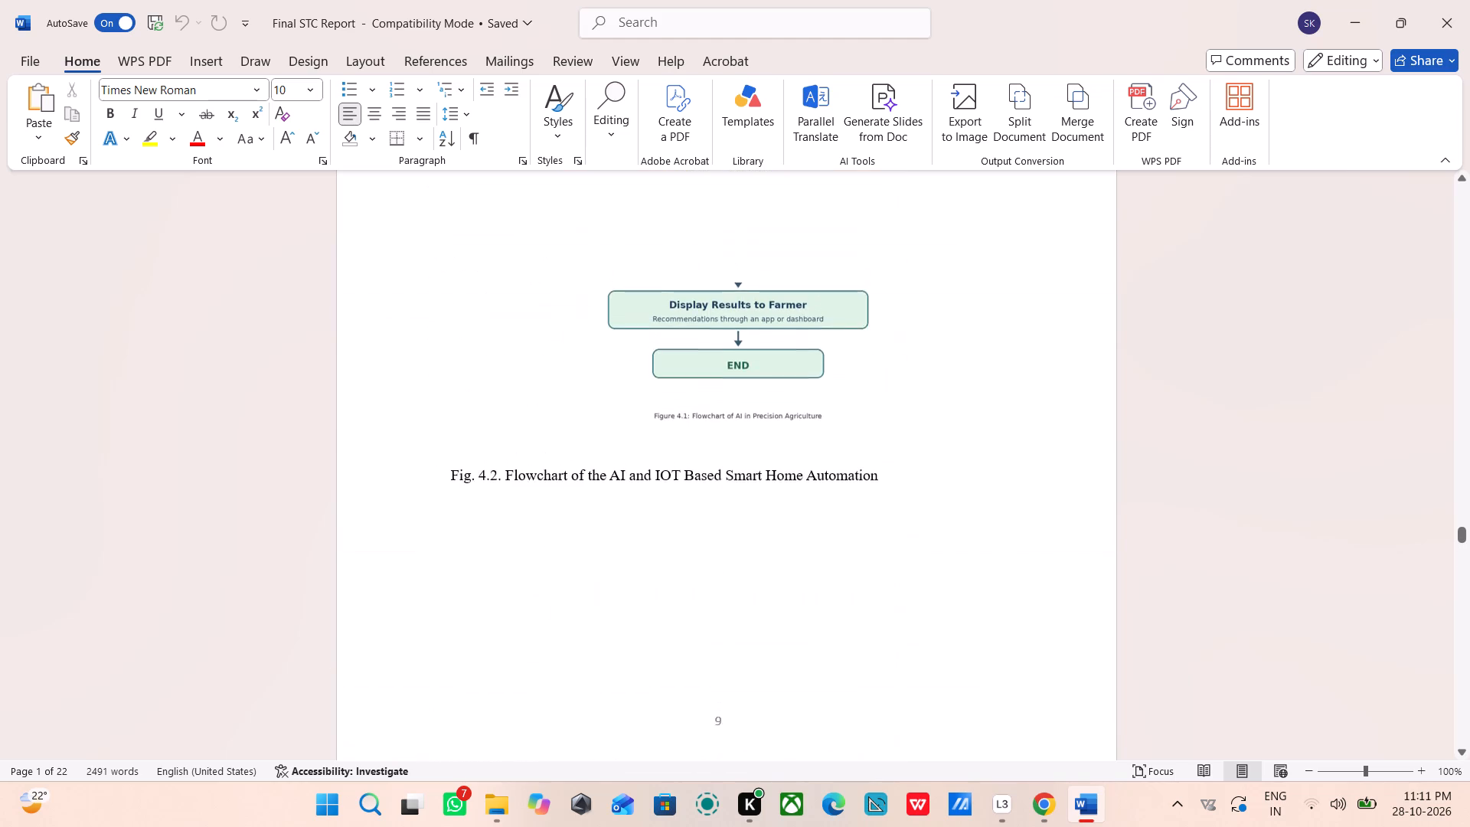
pyautogui.scroll(6, 589, 298)
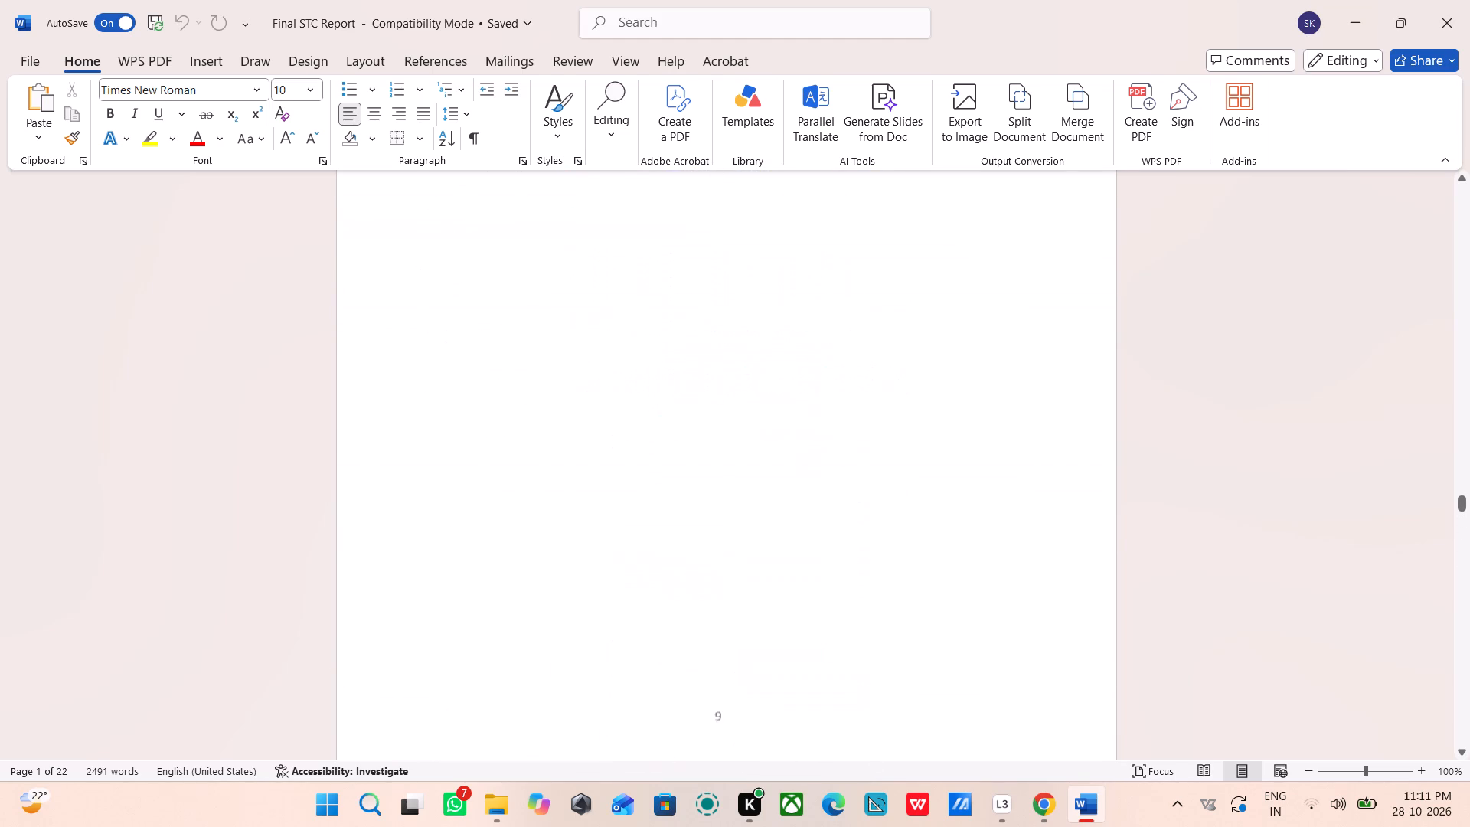
pyautogui.scroll(5, 589, 298)
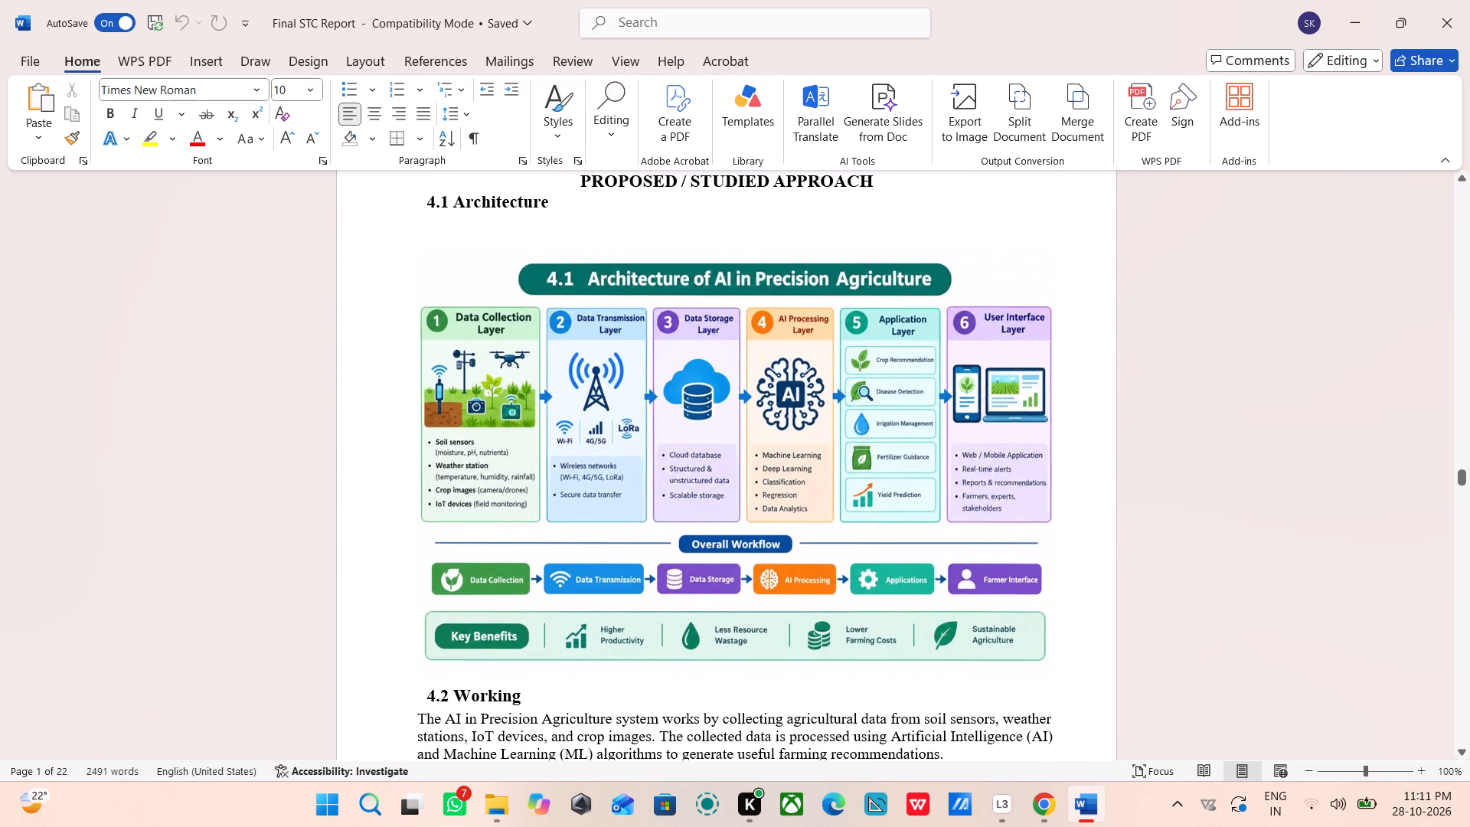
# Save the report.
pyautogui.hotkey('ctrl', 's')
pyautogui.hotkey('ctrl', 's')
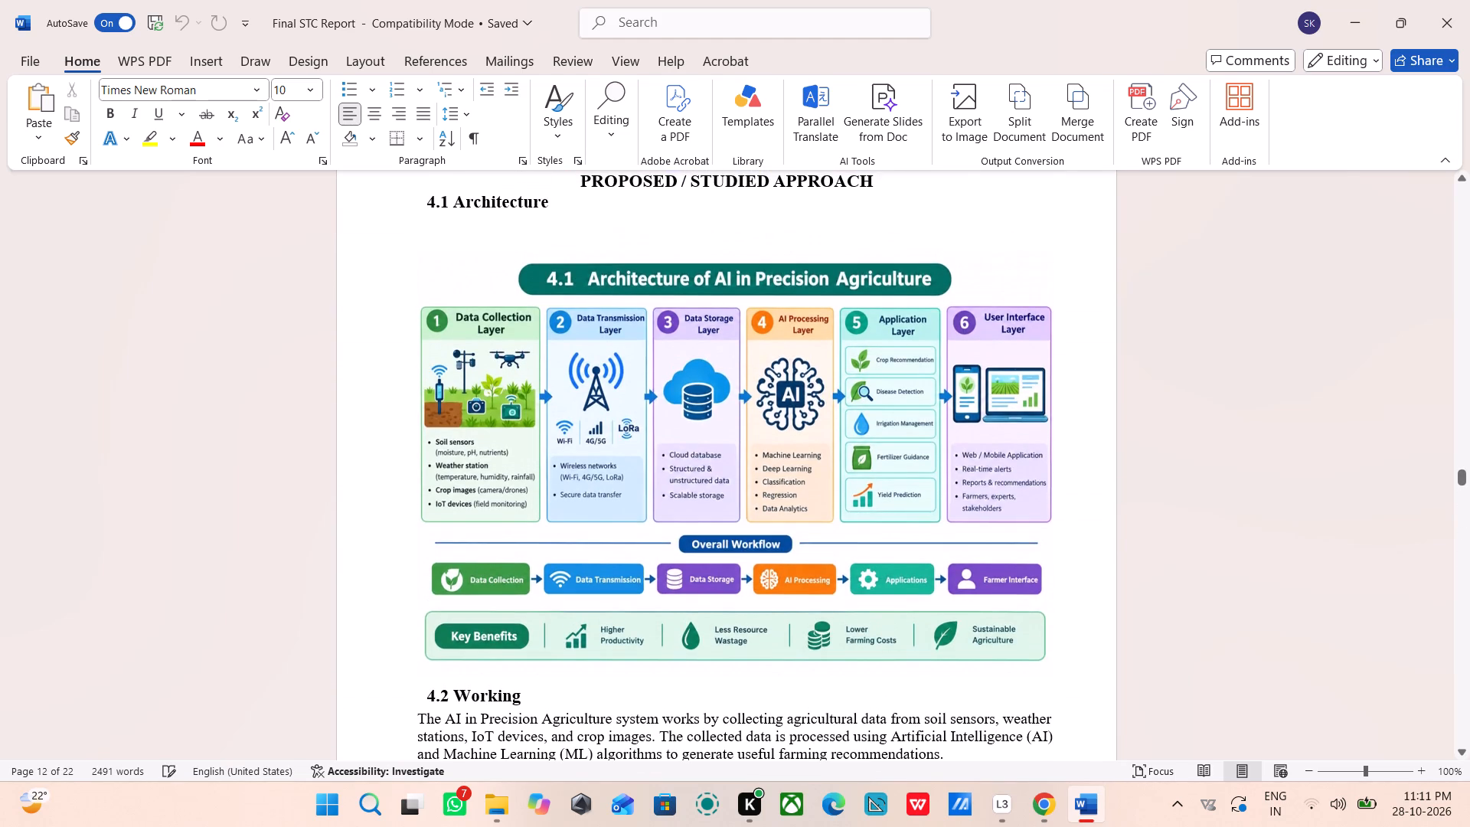
pyautogui.hotkey('ctrl', 's')
pyautogui.keyDown('ctrl'); pyautogui.click(589, 298); pyautogui.keyUp('ctrl')
pyautogui.hotkey('ctrl', 's')
pyautogui.hotkey('ctrl', 's')
pyautogui.hotkey('ctrl', 's')
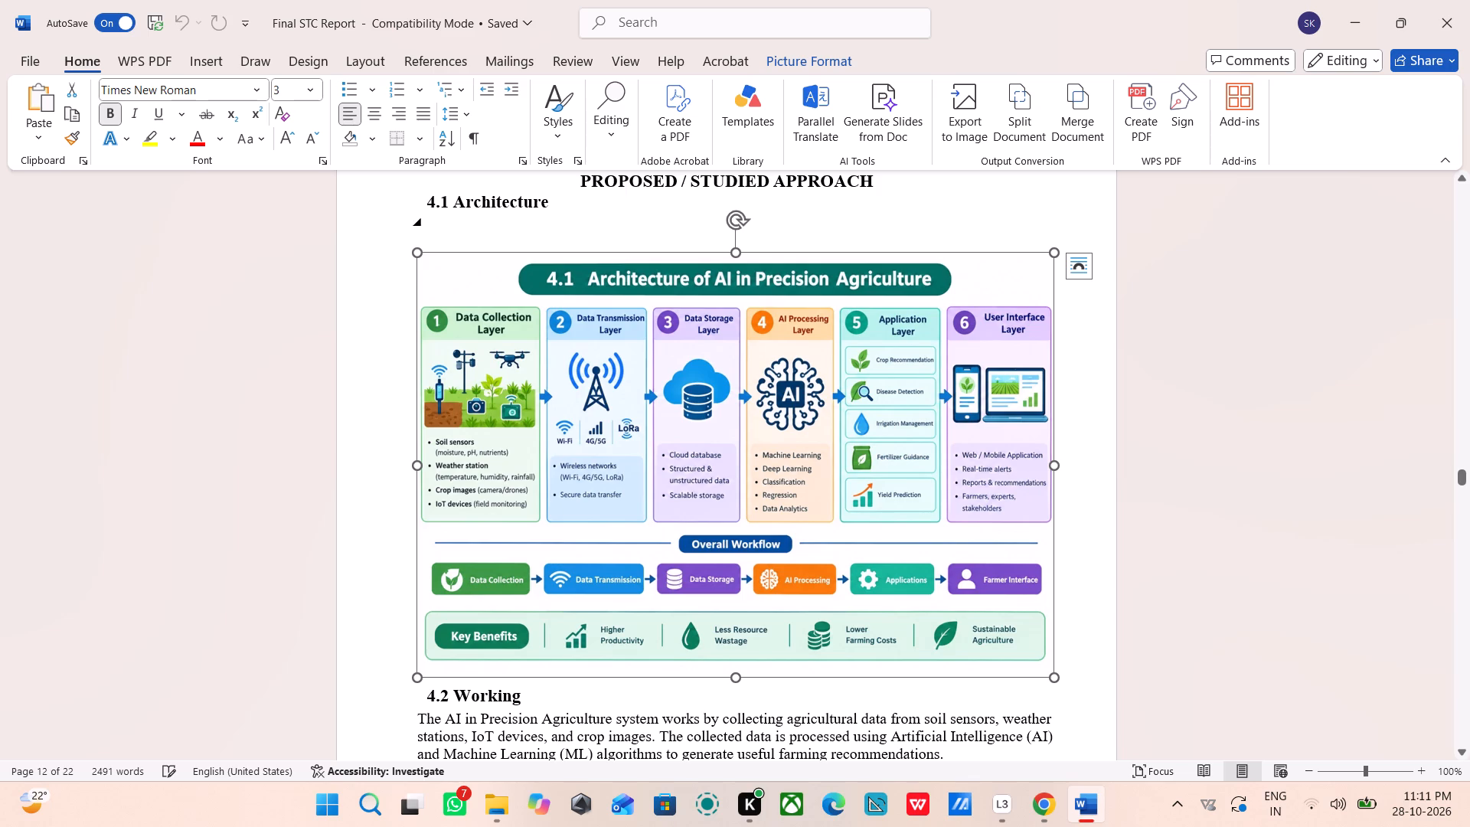
# Review the report from the 4.1 Architecture diagram through 7.4 Ethical Concerns to the end of the references.
pyautogui.click(571, 257)
pyautogui.scroll(1, 571, 257)
pyautogui.scroll(-1, 571, 257)
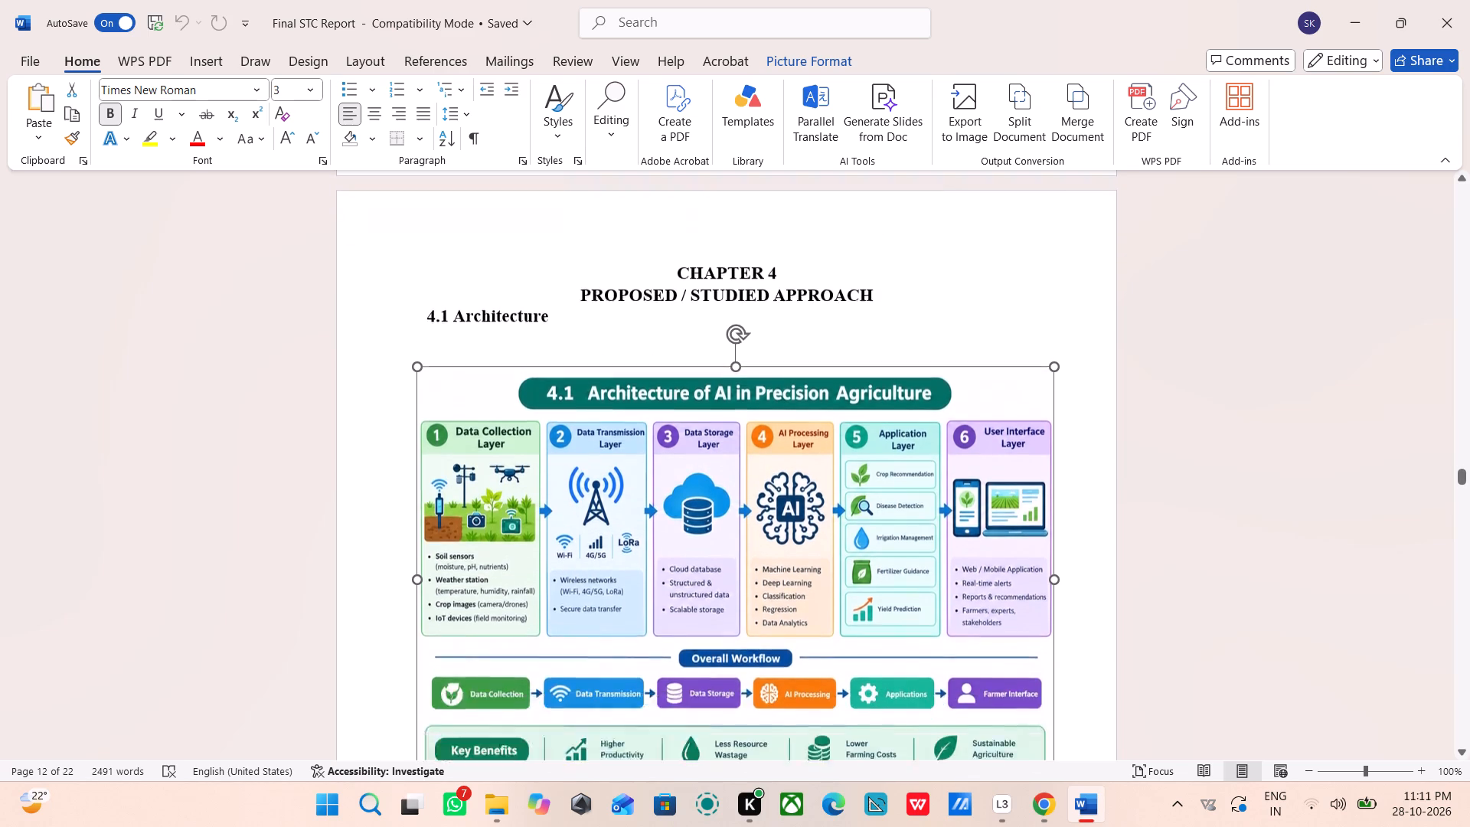
pyautogui.scroll(-16, 571, 257)
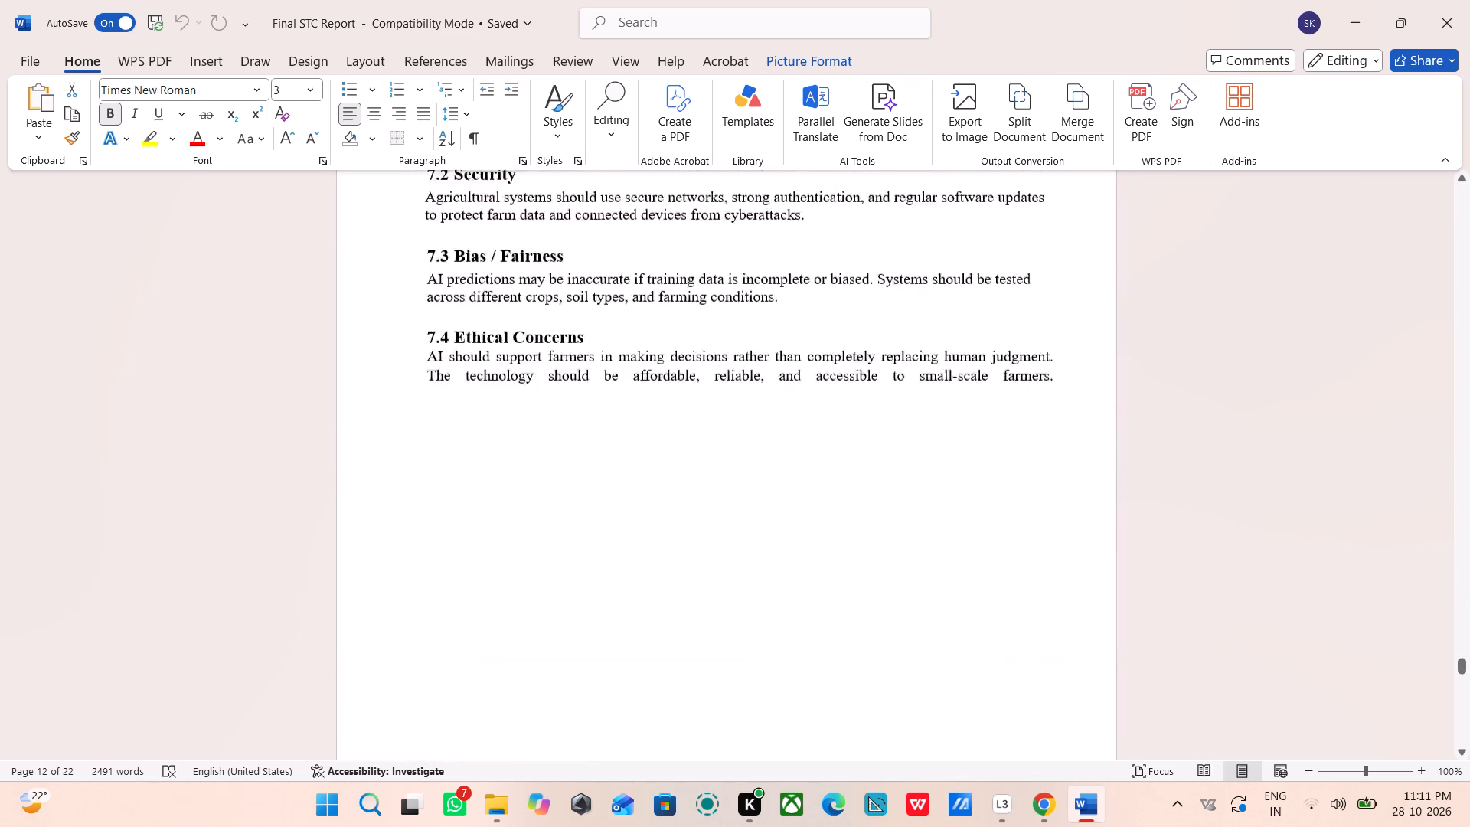
pyautogui.scroll(-6, 571, 257)
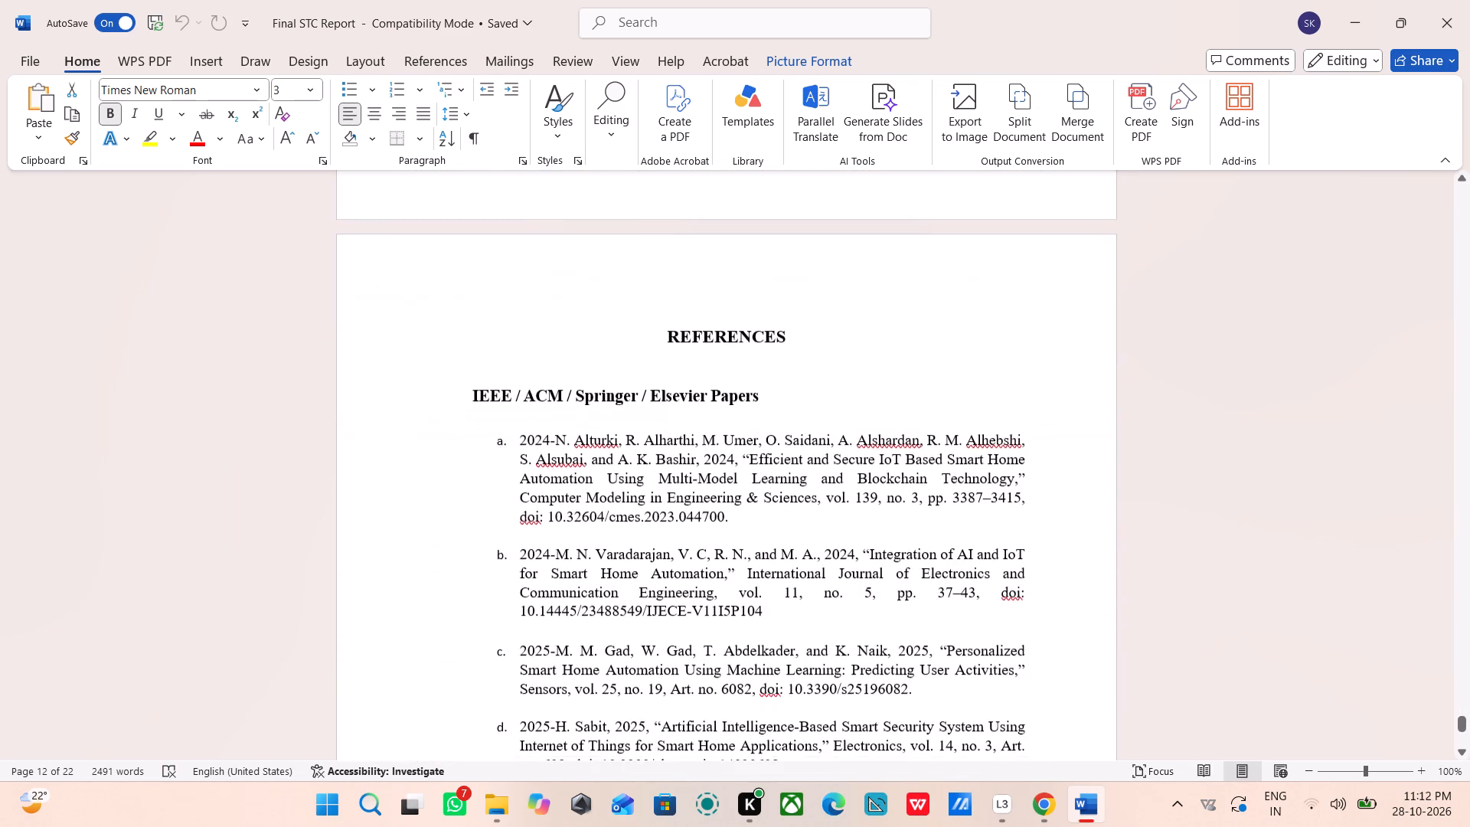
pyautogui.scroll(-10, 571, 257)
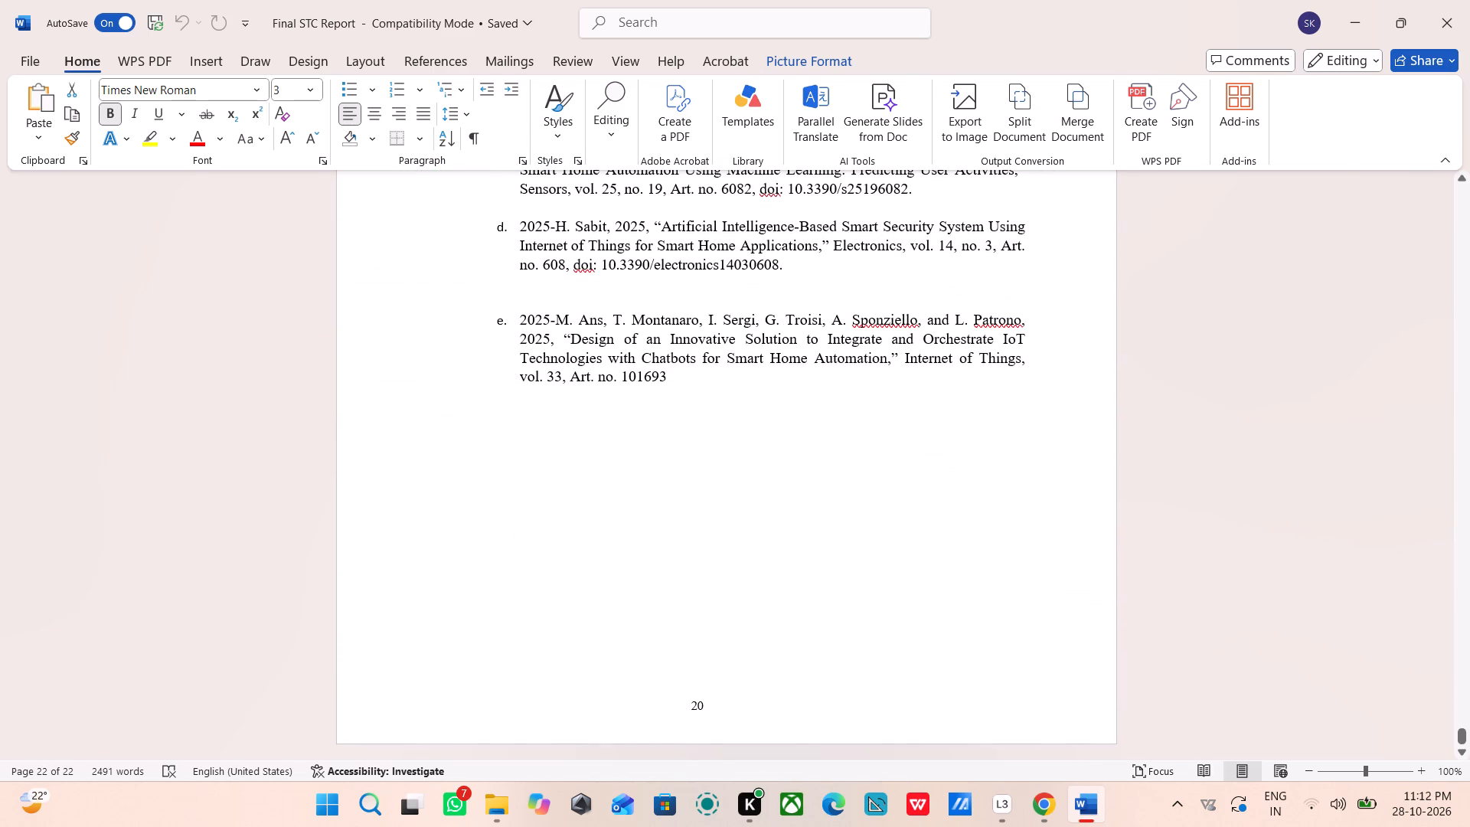
# Return to the title page and check the certificate, acknowledgements, abstract and table of contents pages in order.
pyautogui.scroll(20, 627, 559)
pyautogui.scroll(20, 627, 559)
pyautogui.scroll(4, 627, 559)
pyautogui.rightClick(627, 559)
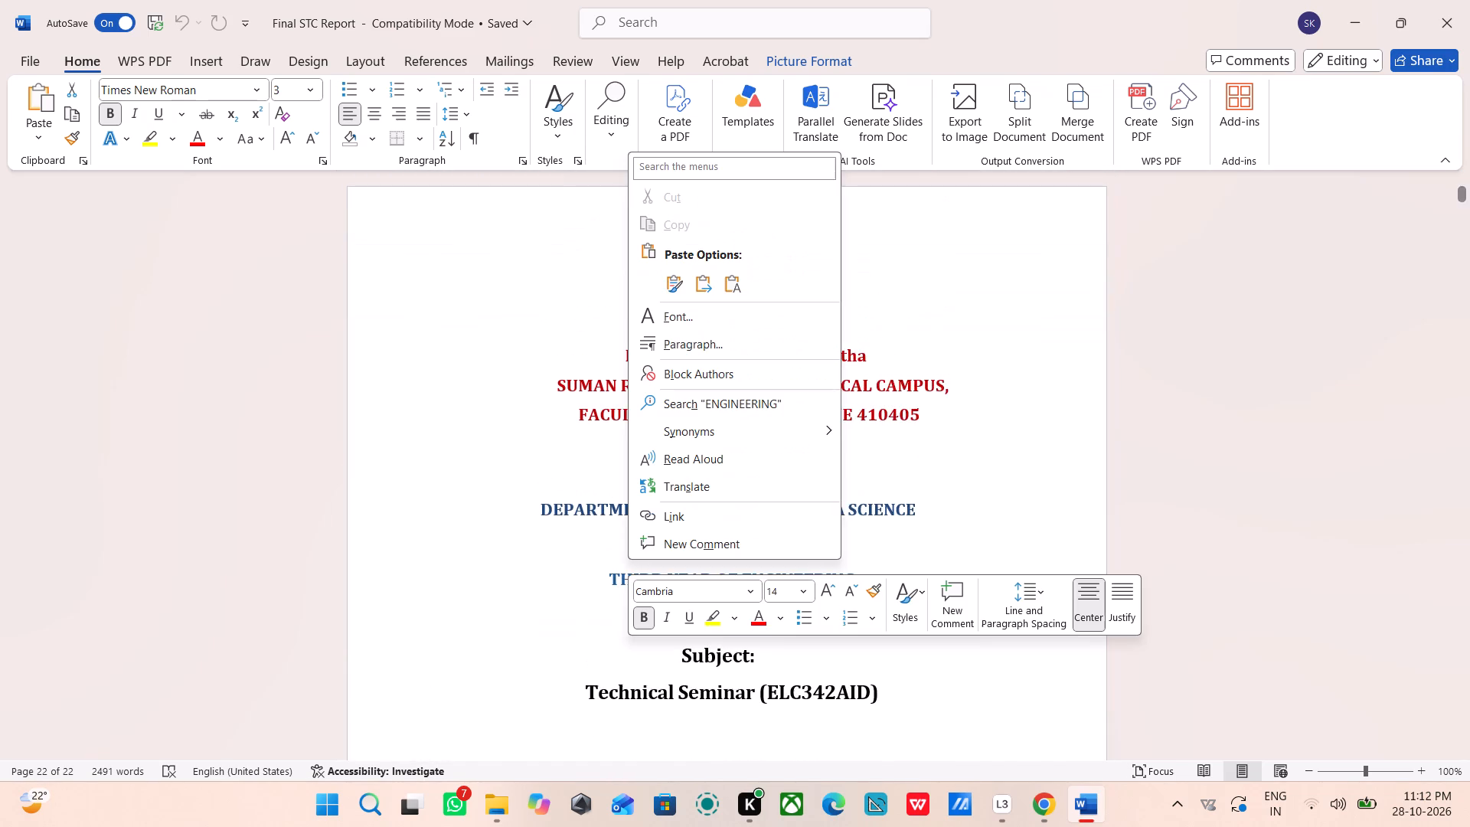
pyautogui.scroll(-2, 627, 559)
pyautogui.click(469, 462)
pyautogui.scroll(-3, 469, 462)
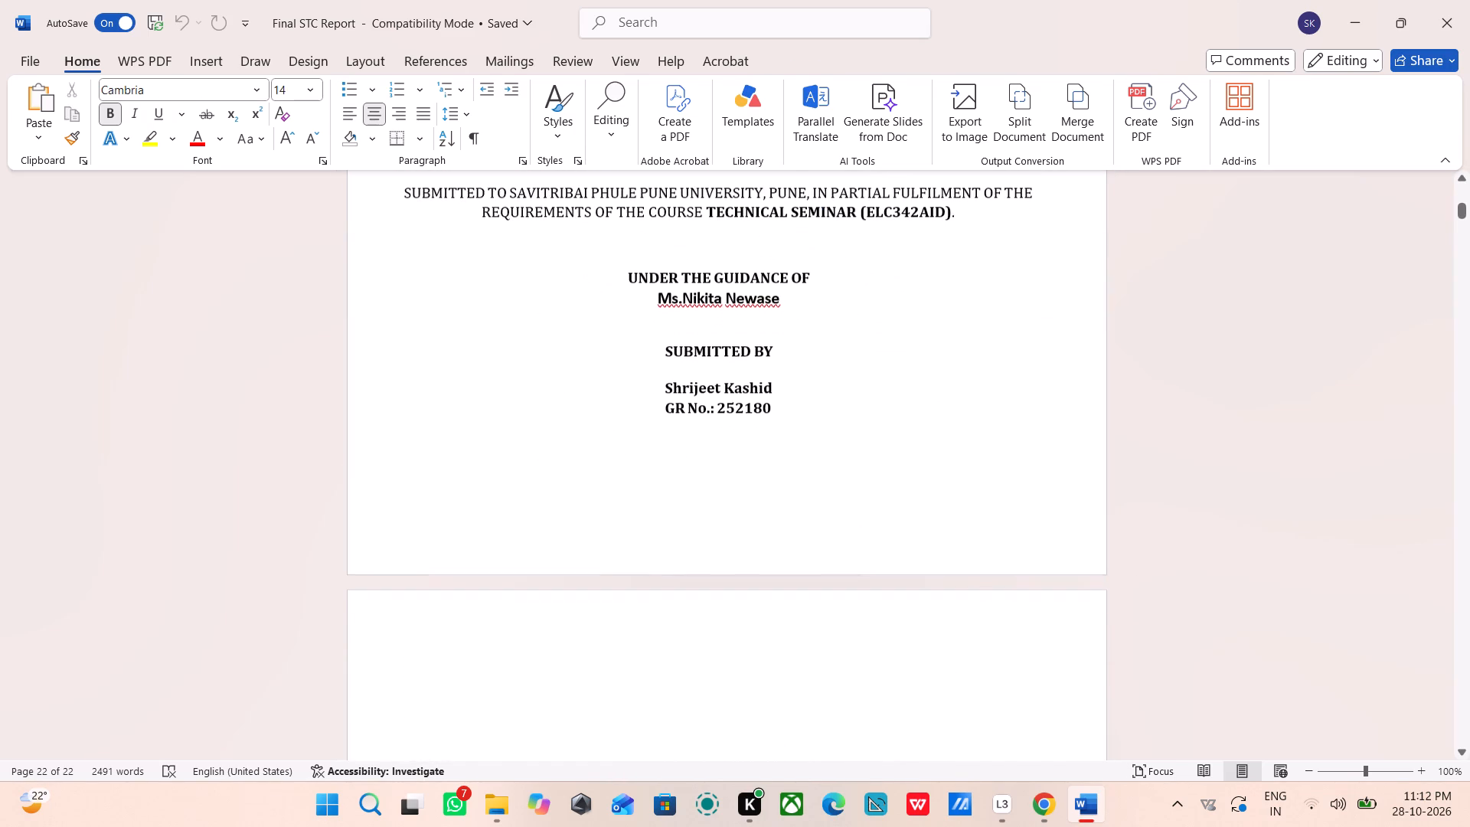
pyautogui.scroll(-1, 469, 462)
pyautogui.click(469, 462)
pyautogui.scroll(-3, 469, 462)
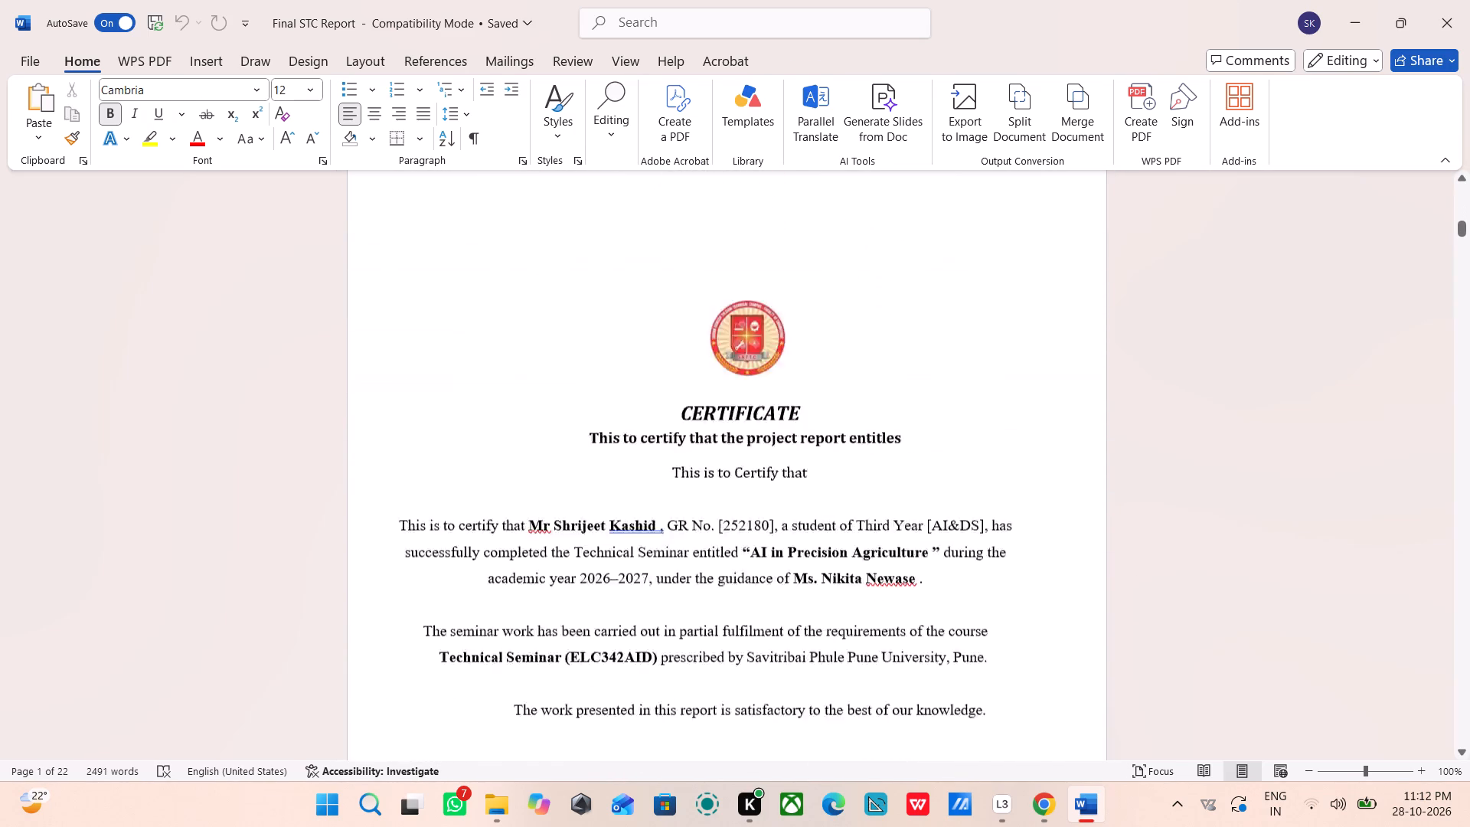
pyautogui.scroll(-4, 469, 462)
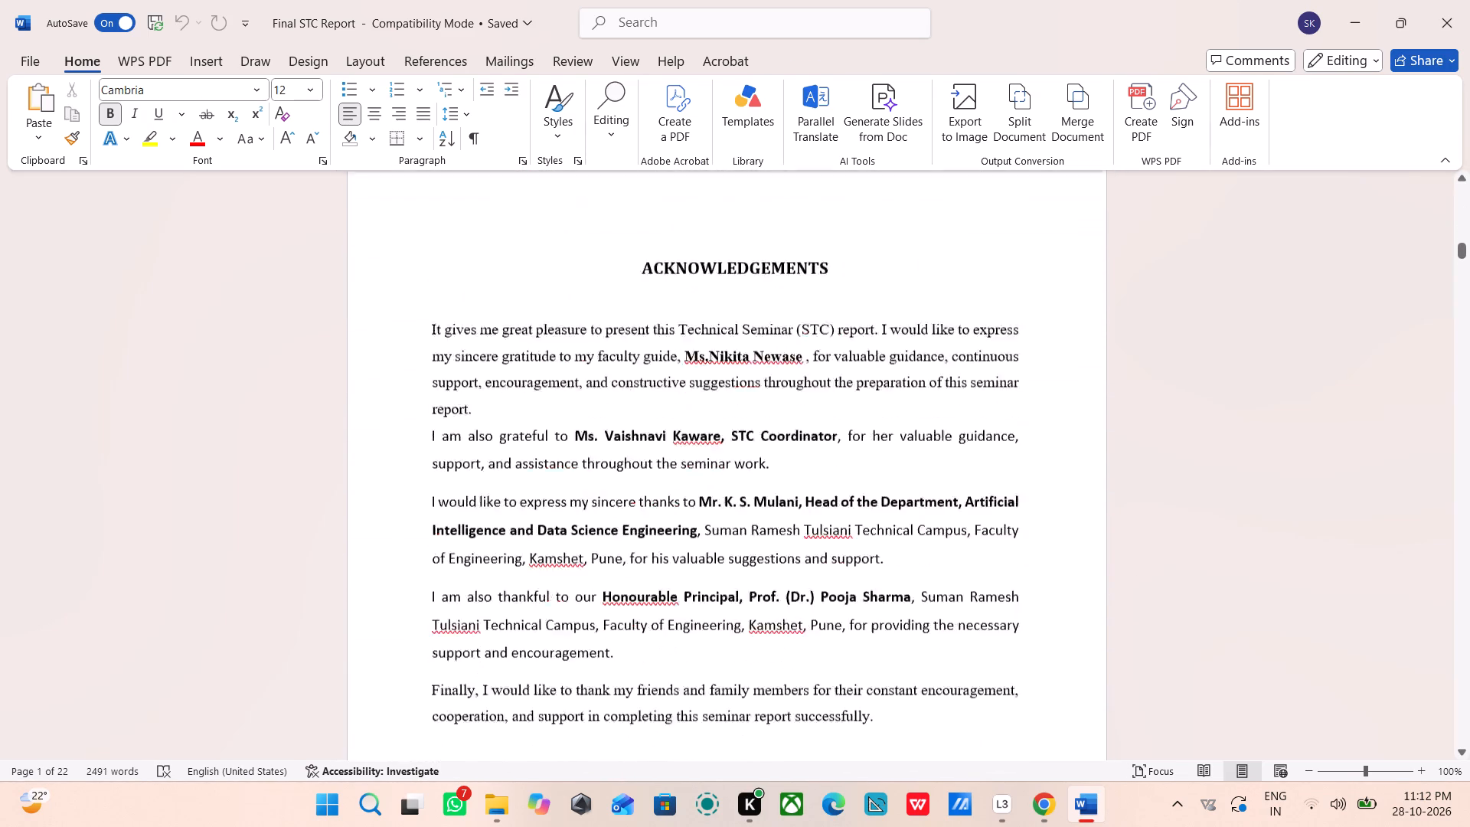
pyautogui.scroll(-4, 469, 462)
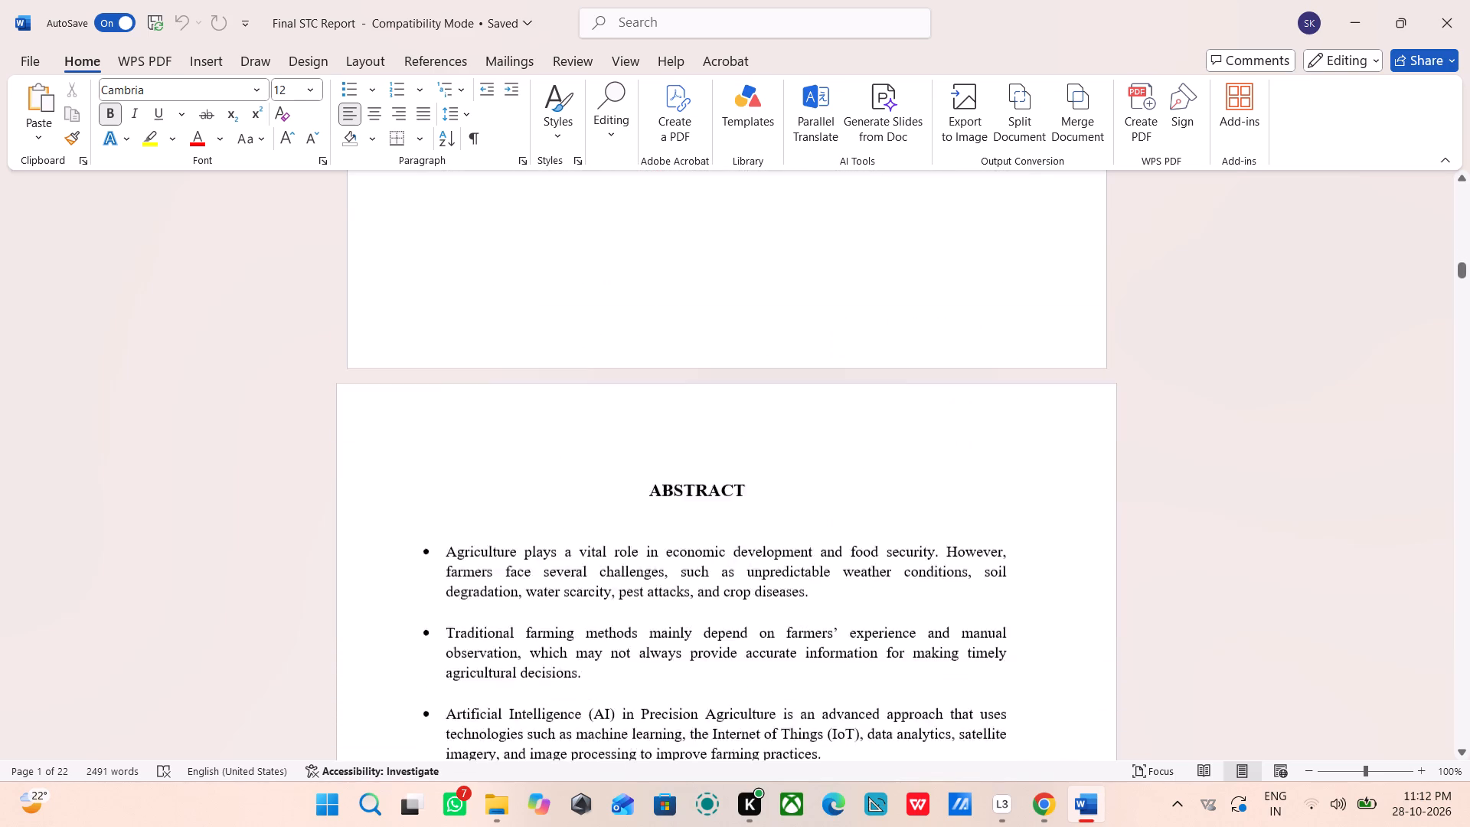
pyautogui.scroll(-3, 469, 462)
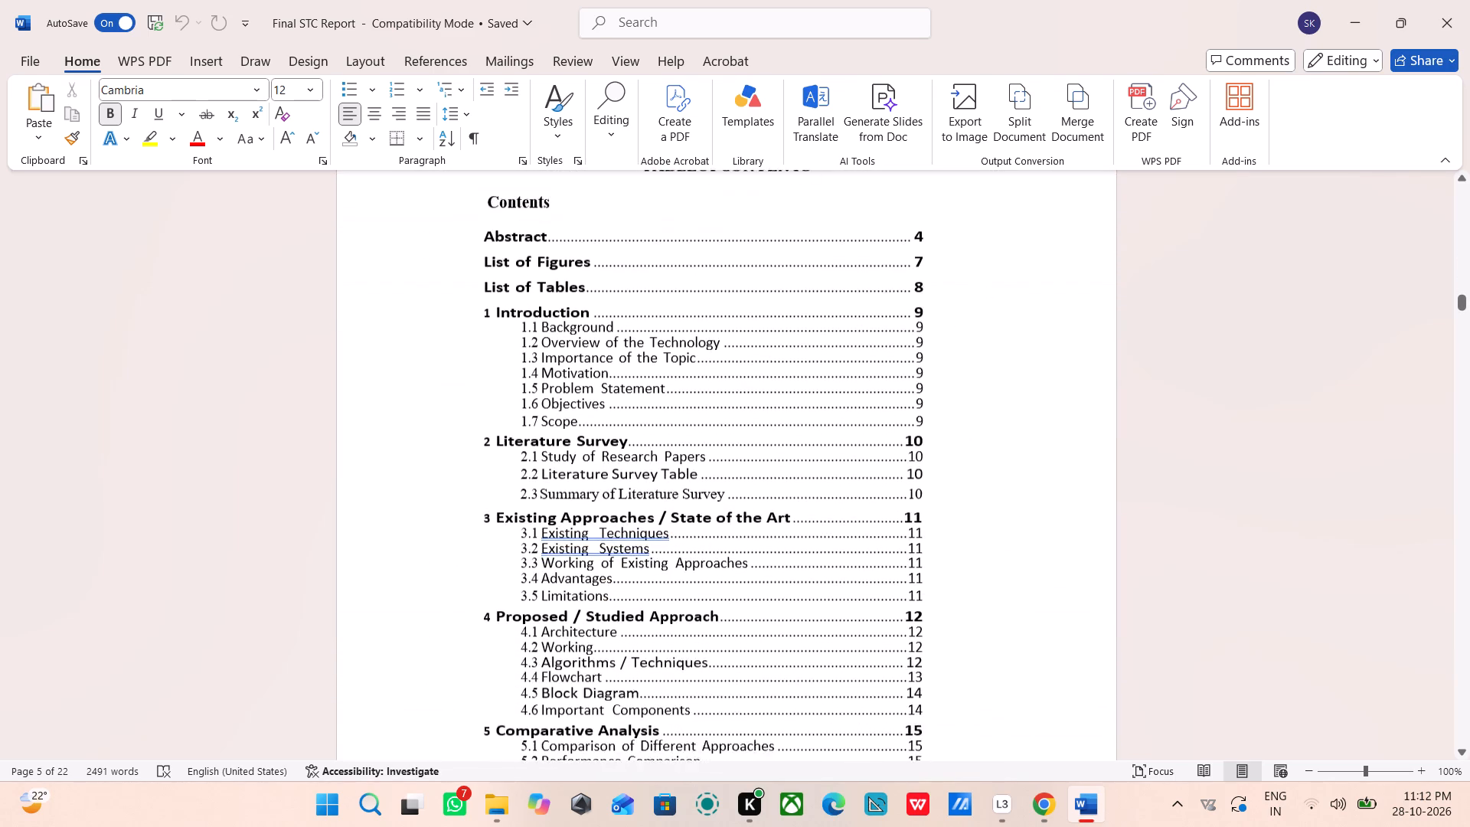
pyautogui.scroll(-3, 469, 462)
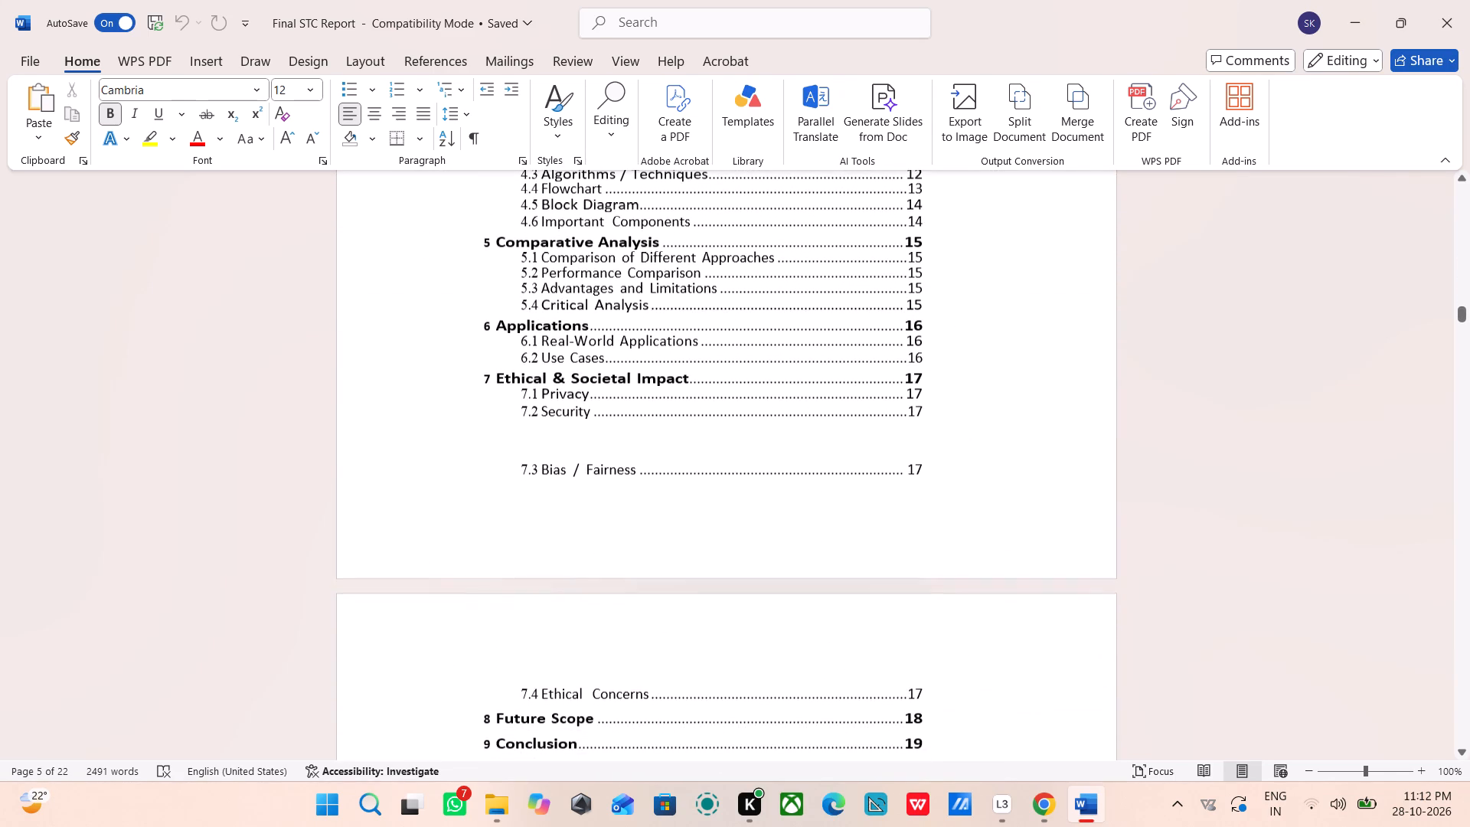
# Recheck the certificate, acknowledgements and abstract pages, including the student name, GR No and Place lines.
pyautogui.scroll(11, 469, 462)
pyautogui.scroll(-1, 469, 462)
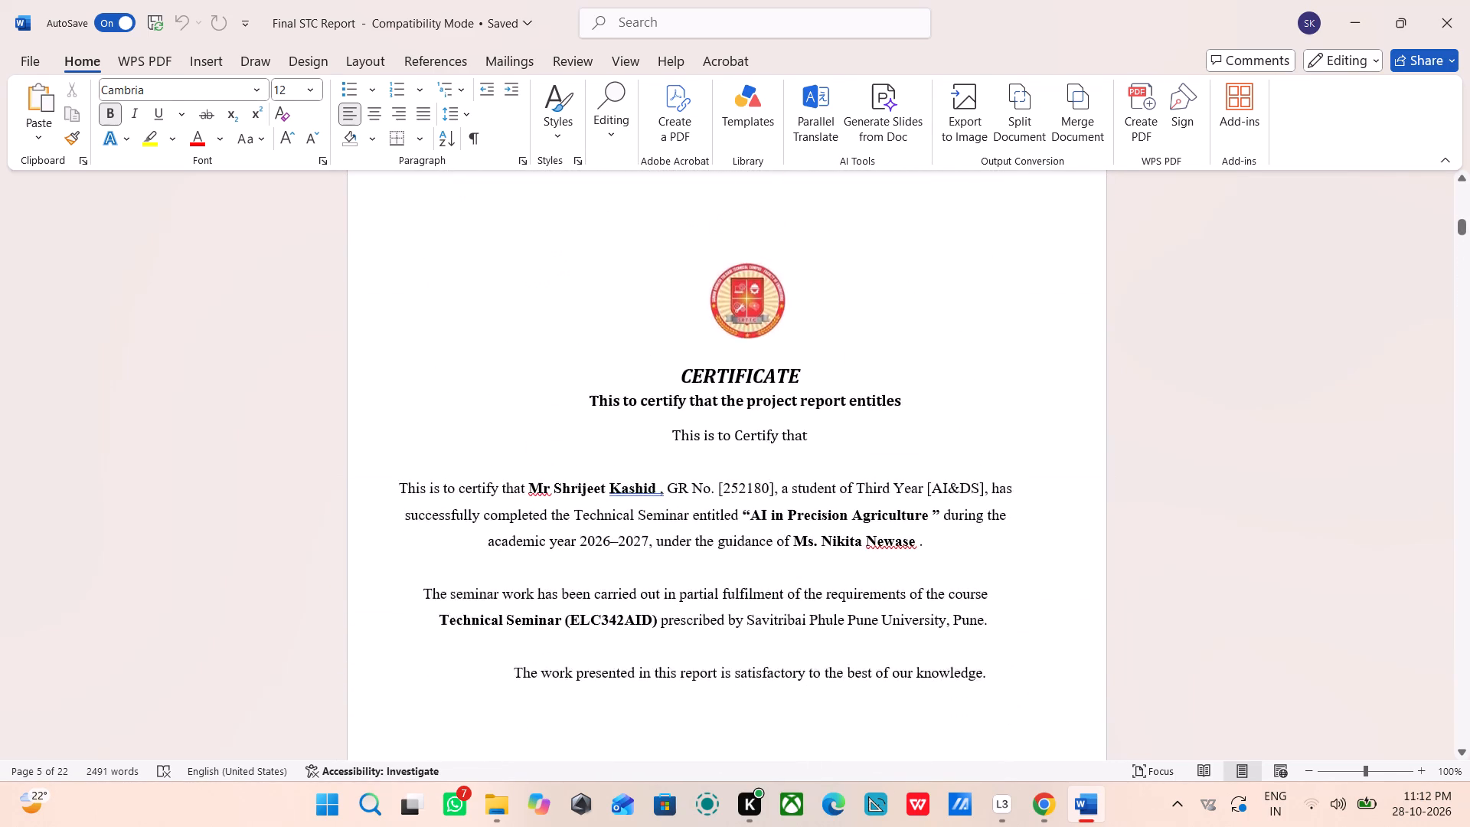
pyautogui.scroll(-2, 469, 462)
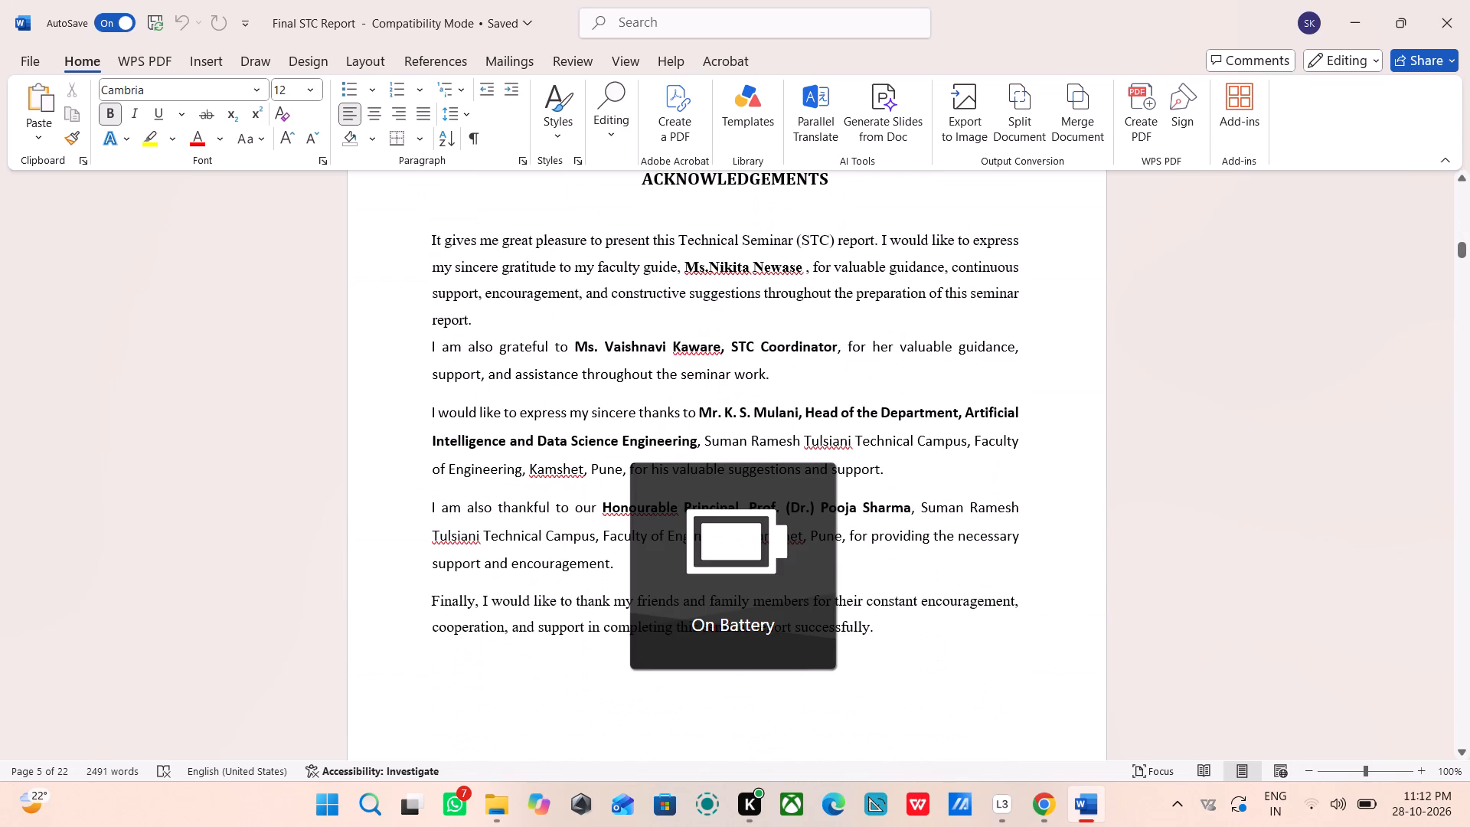
pyautogui.scroll(-3, 406, 561)
pyautogui.scroll(-18, 375, 629)
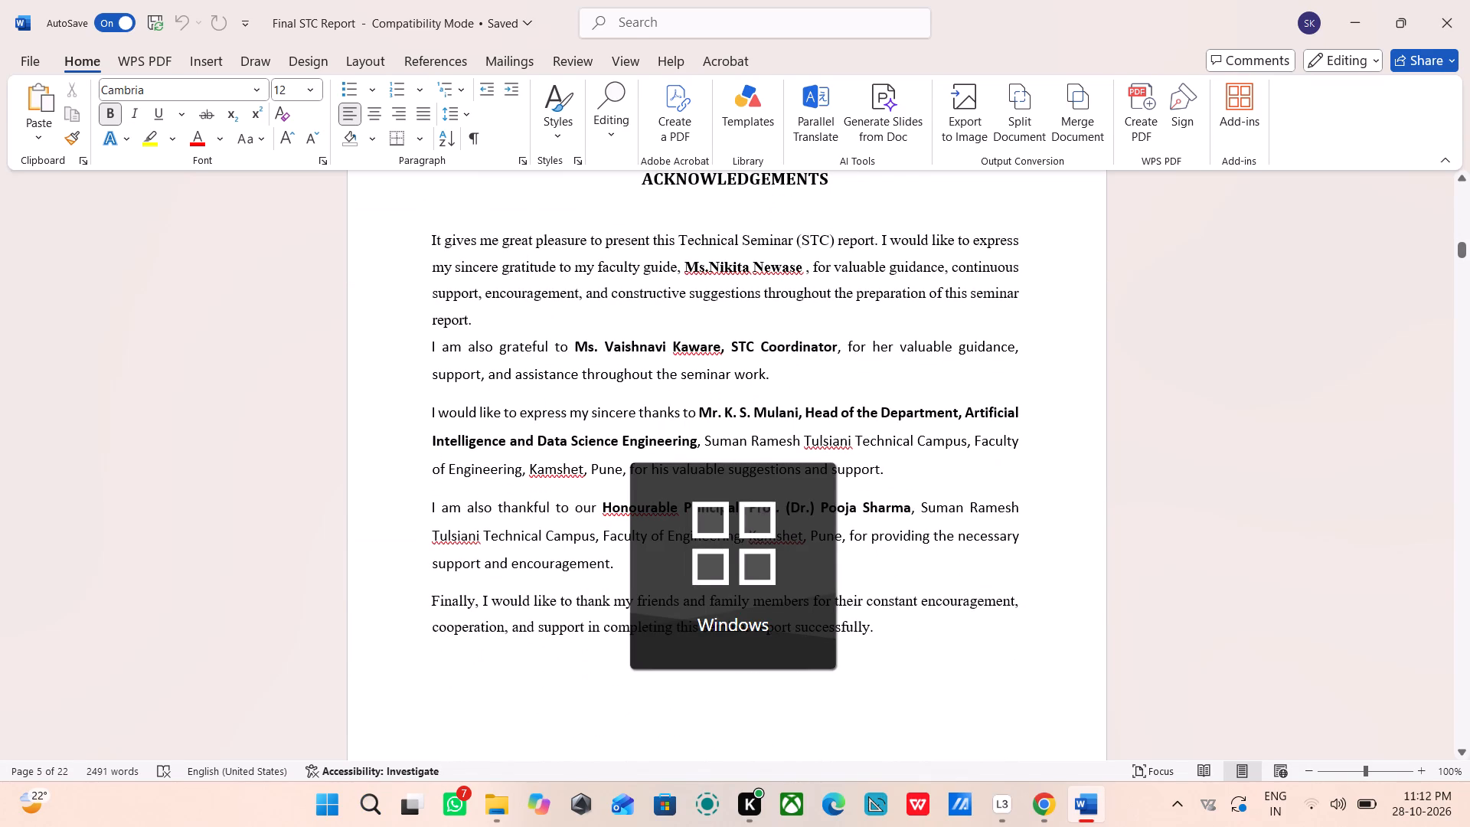
pyautogui.scroll(-1, 375, 629)
pyautogui.scroll(3, 376, 618)
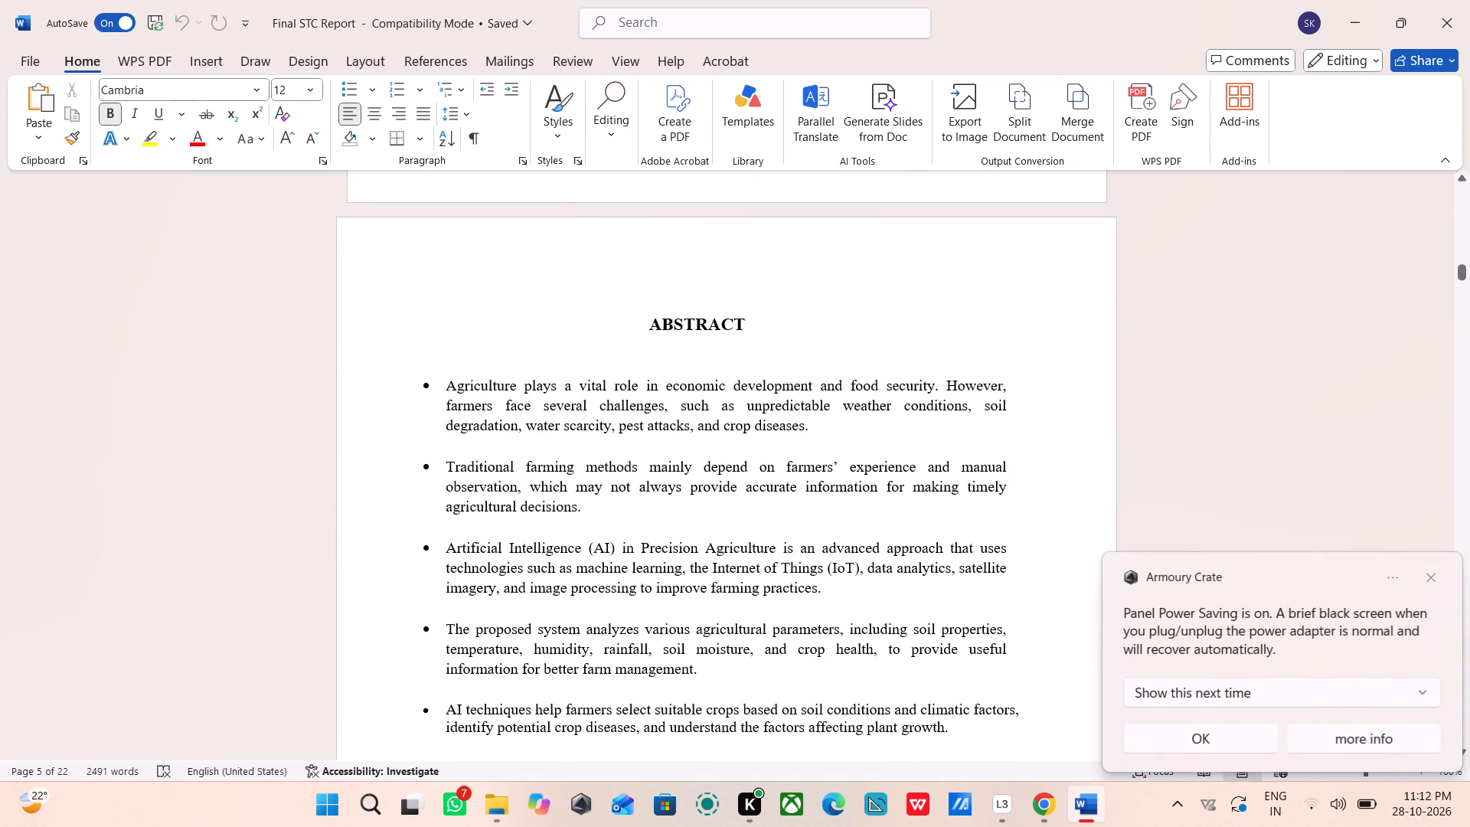
pyautogui.scroll(4, 376, 618)
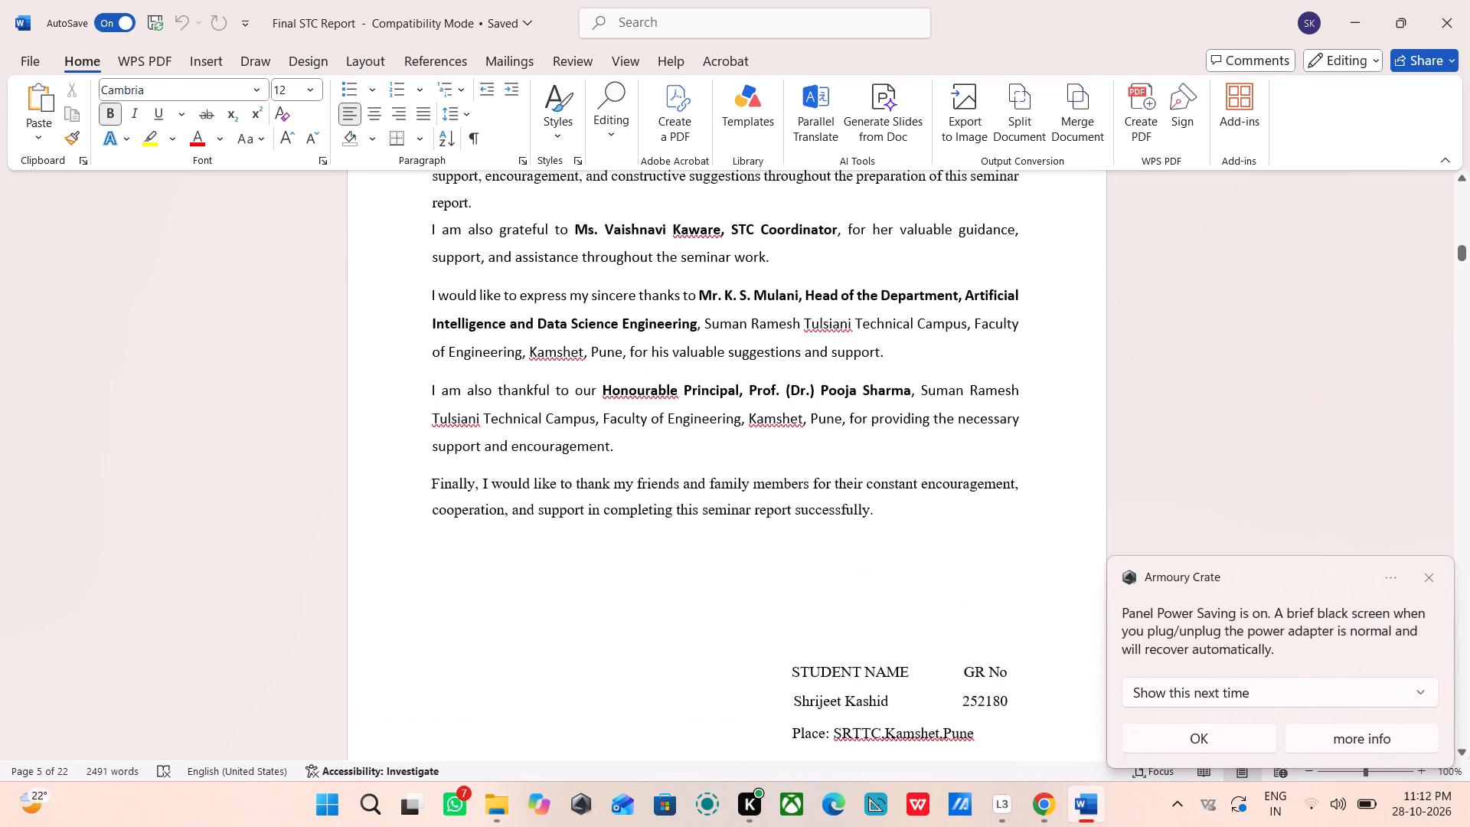
pyautogui.scroll(1, 525, 412)
pyautogui.scroll(-1, 525, 412)
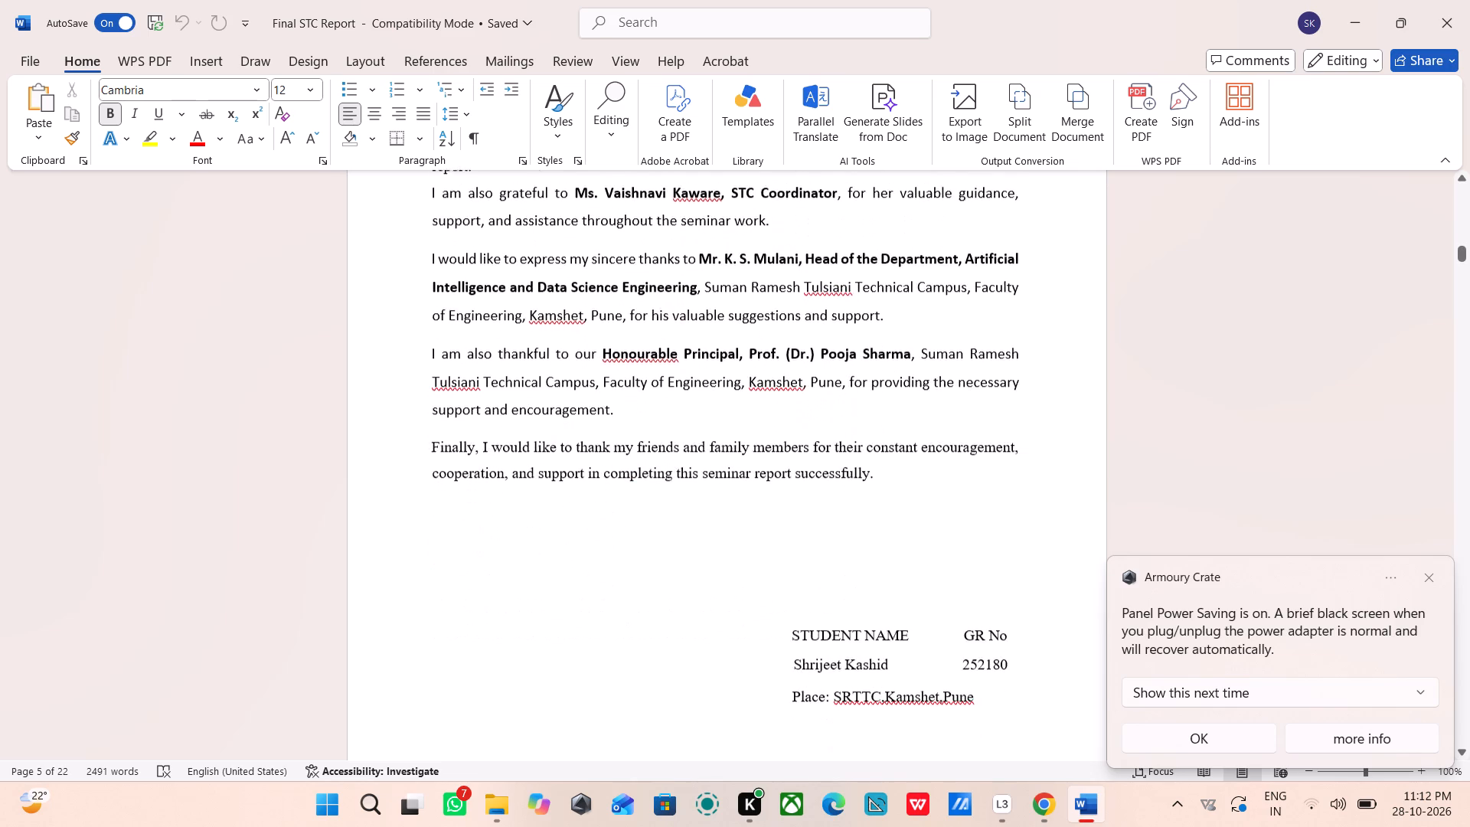
pyautogui.scroll(-1, 525, 412)
pyautogui.click(378, 740)
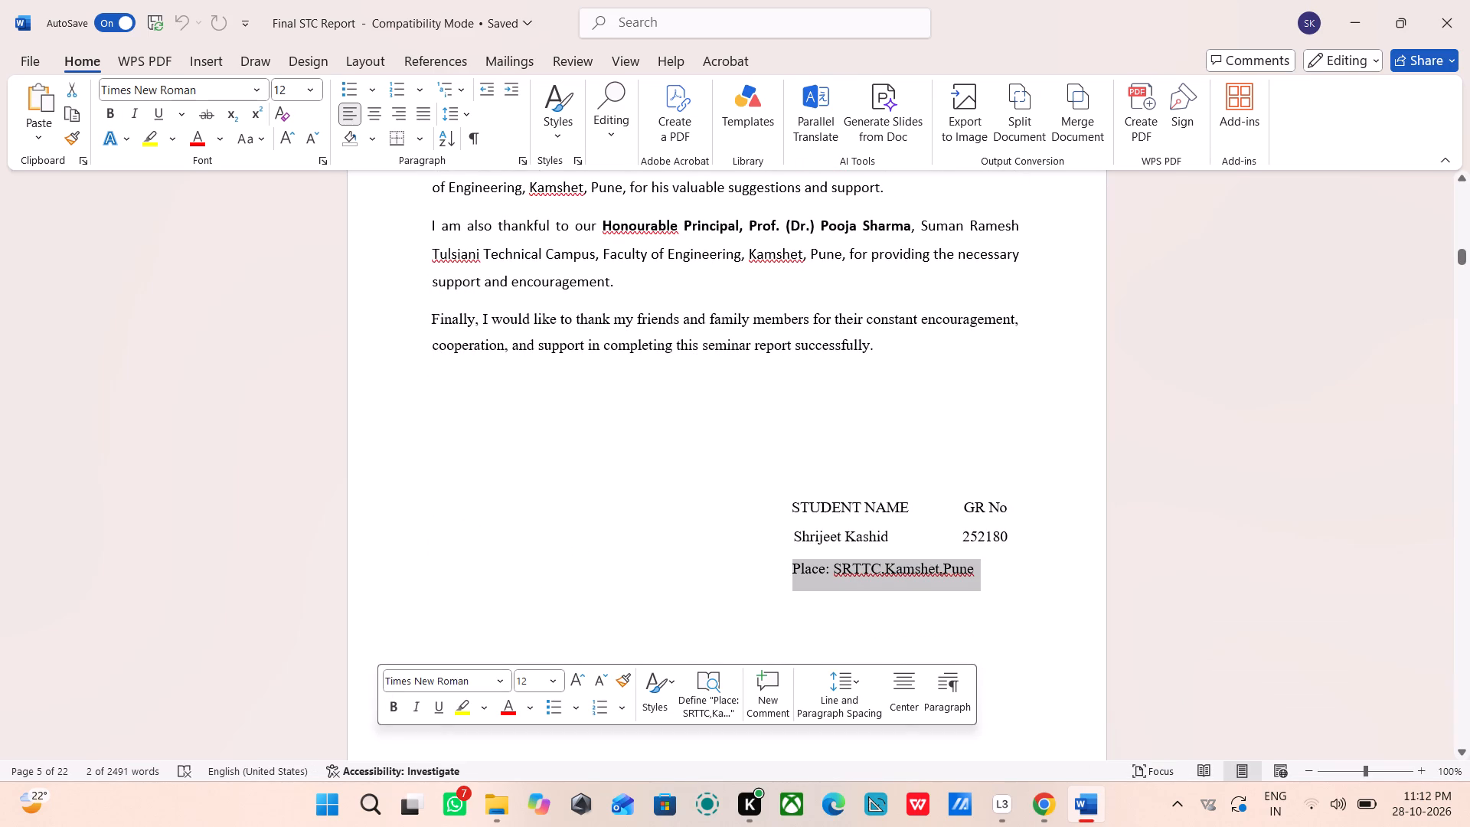
pyautogui.click(378, 610)
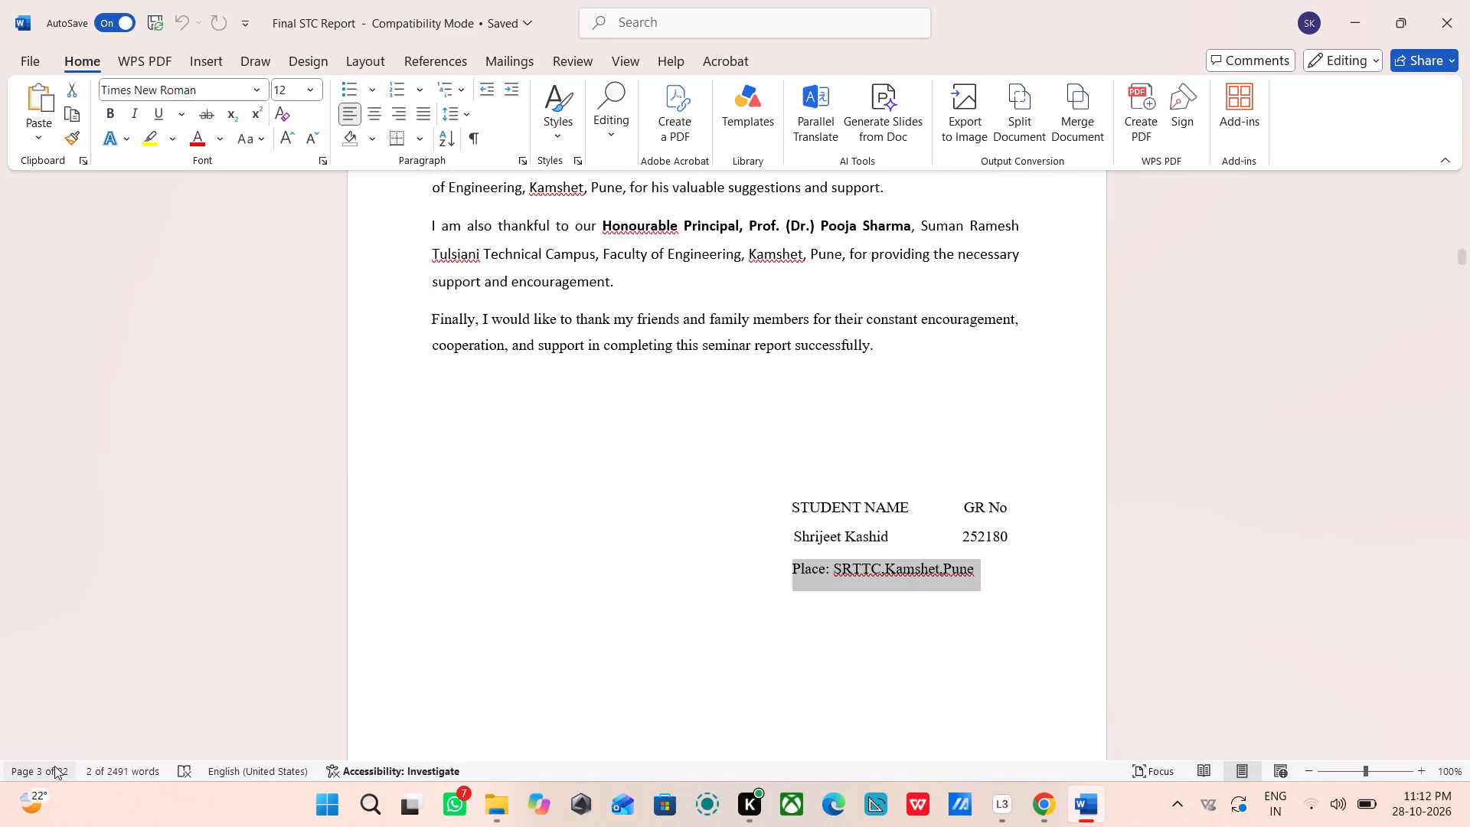
# Show the report's page thumbnails and look through them from the title page to the references.
pyautogui.click(54, 766)
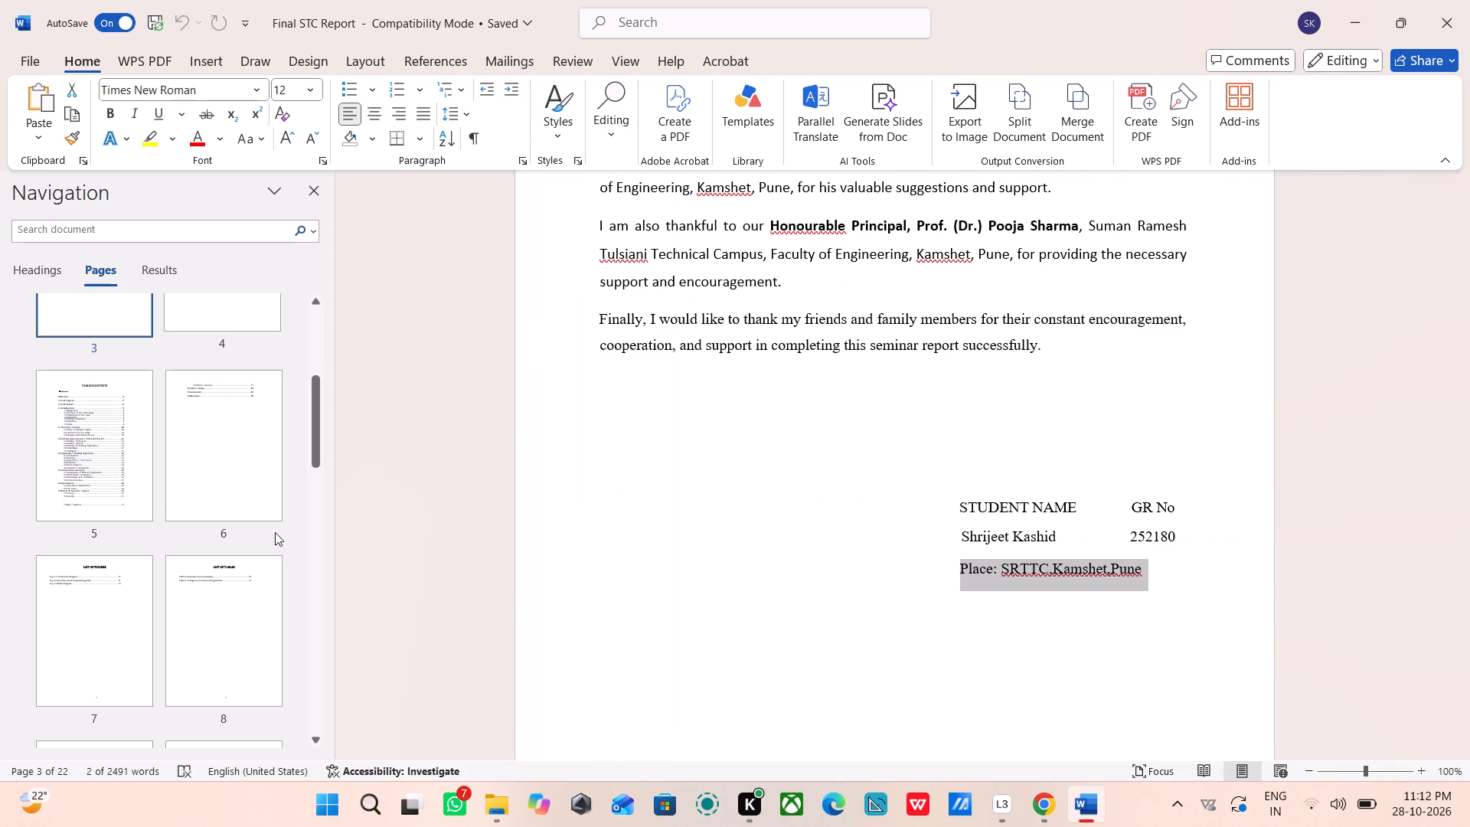
pyautogui.scroll(9, 96, 468)
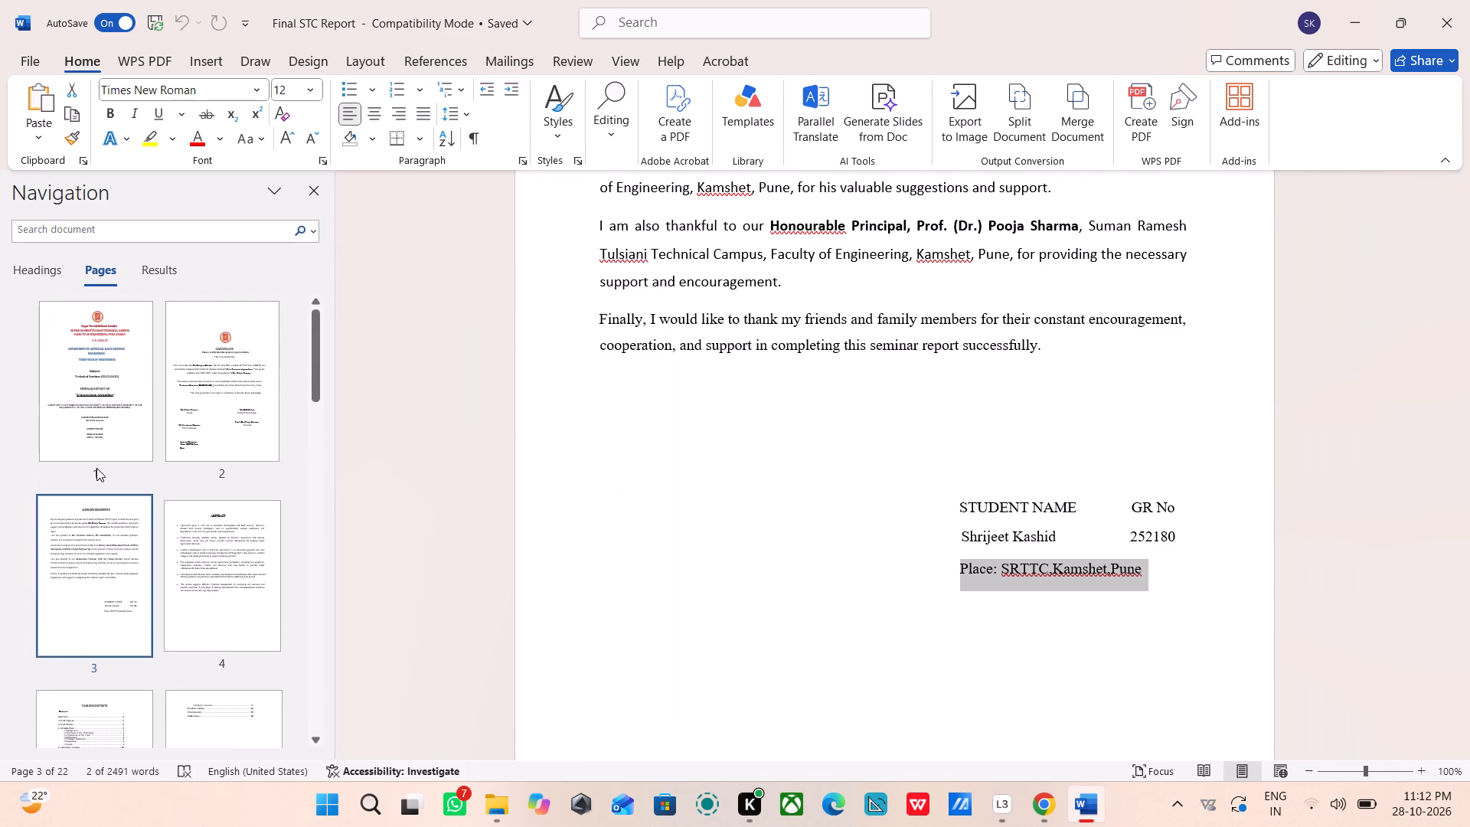
pyautogui.scroll(-3, 96, 468)
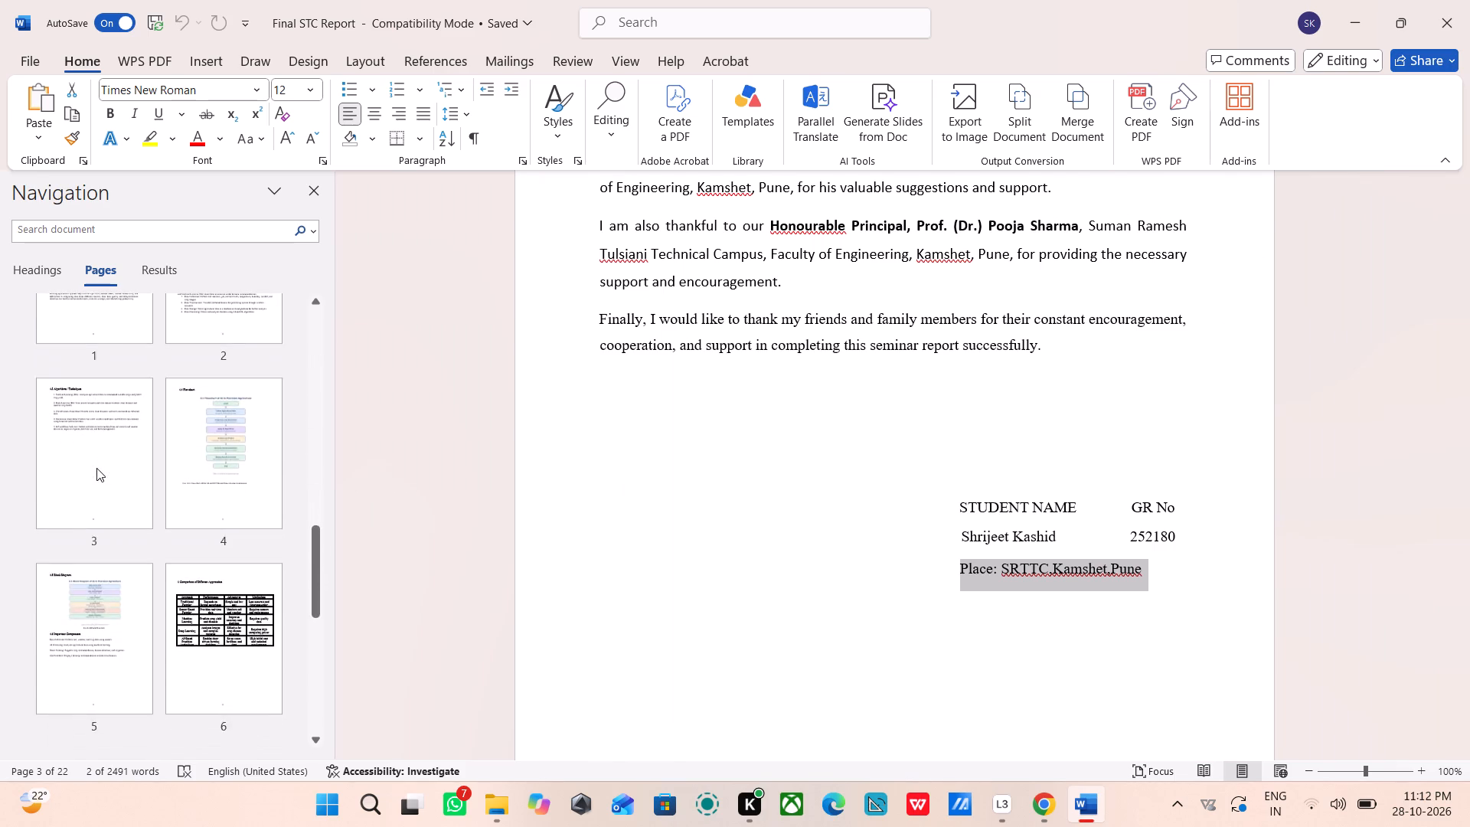
pyautogui.scroll(-3, 96, 468)
pyautogui.scroll(1, 96, 468)
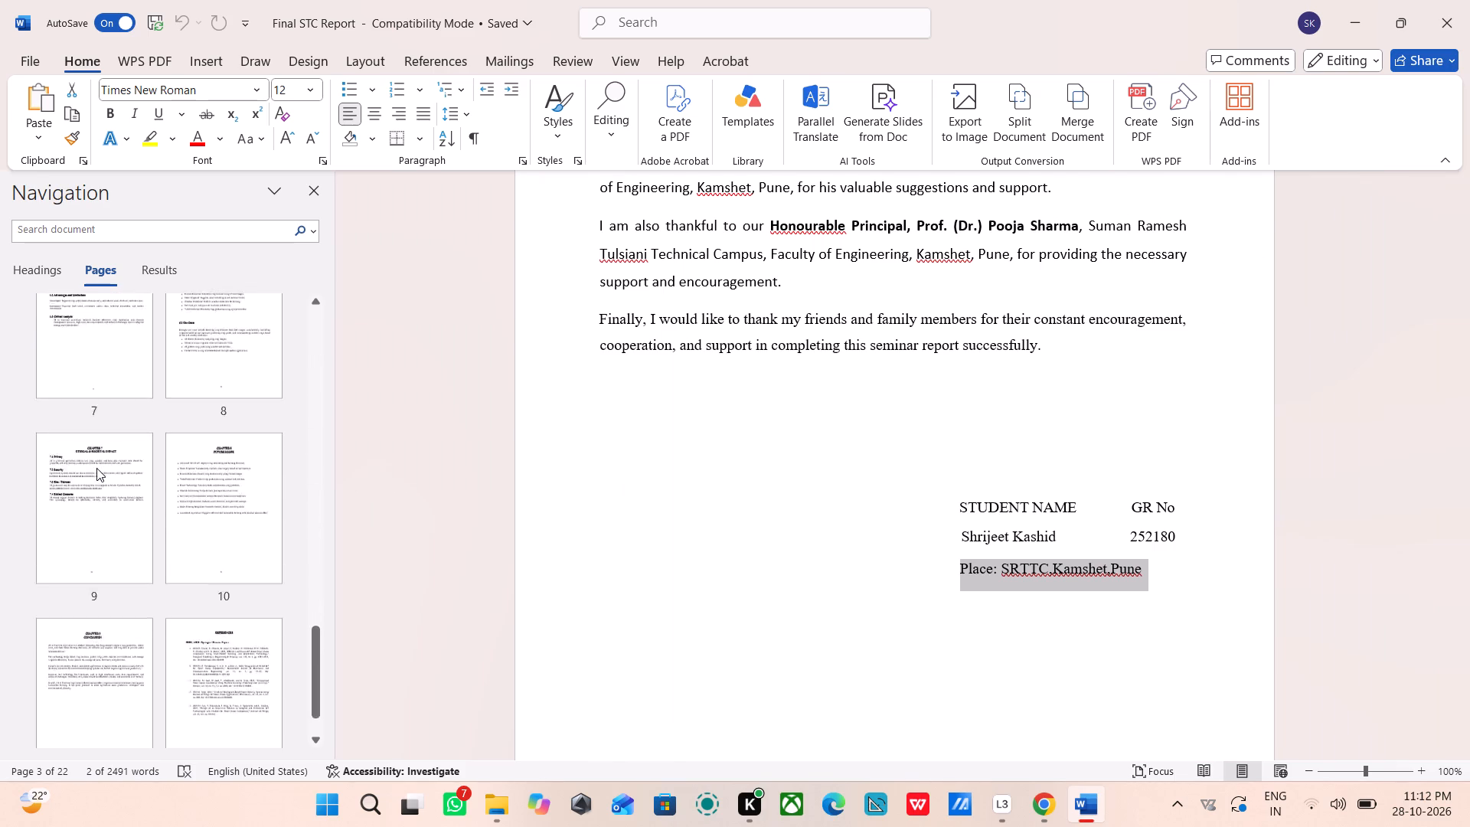
pyautogui.scroll(3, 96, 468)
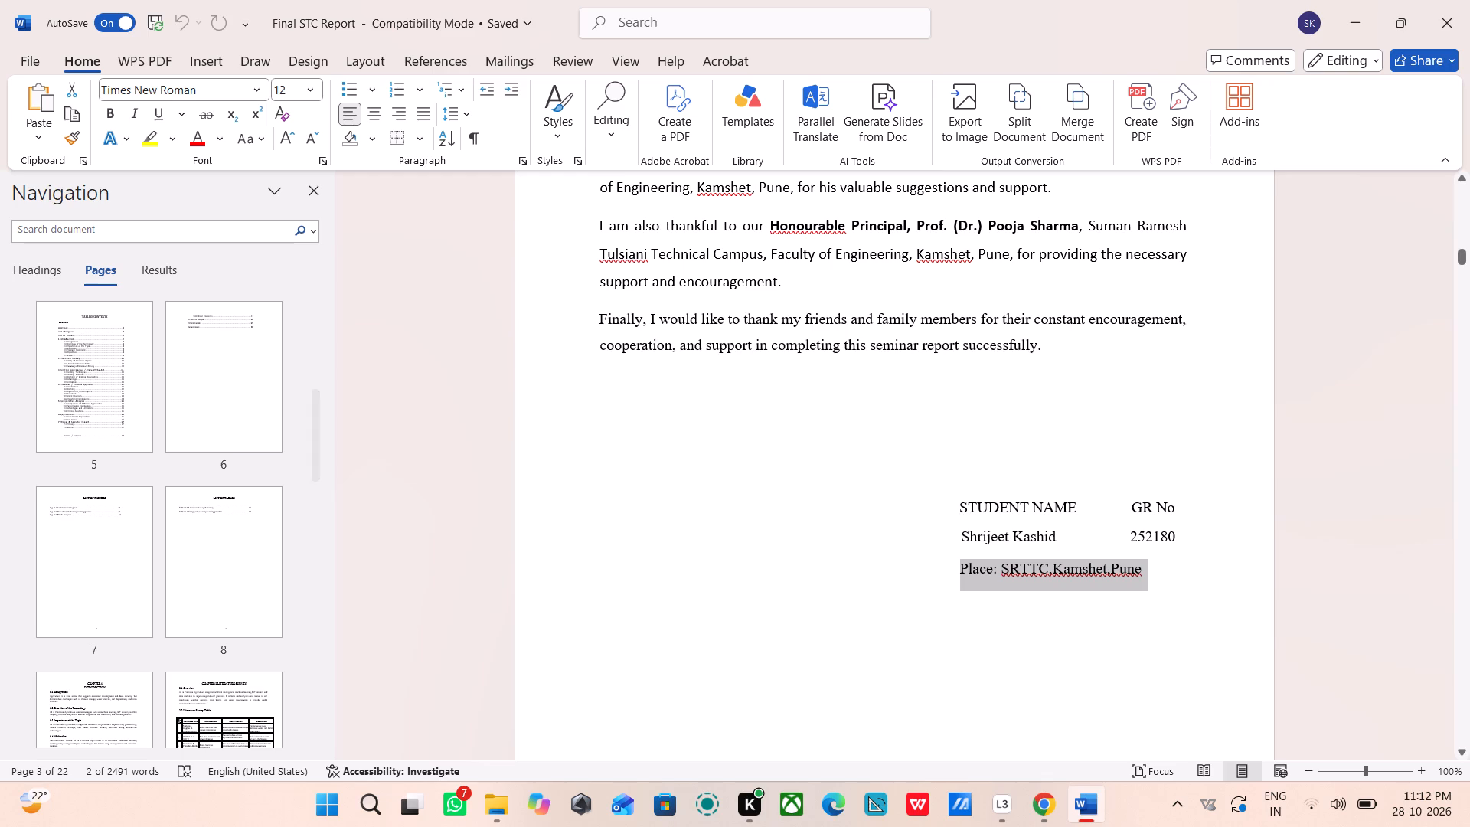
pyautogui.click(507, 400)
pyautogui.click(957, 566)
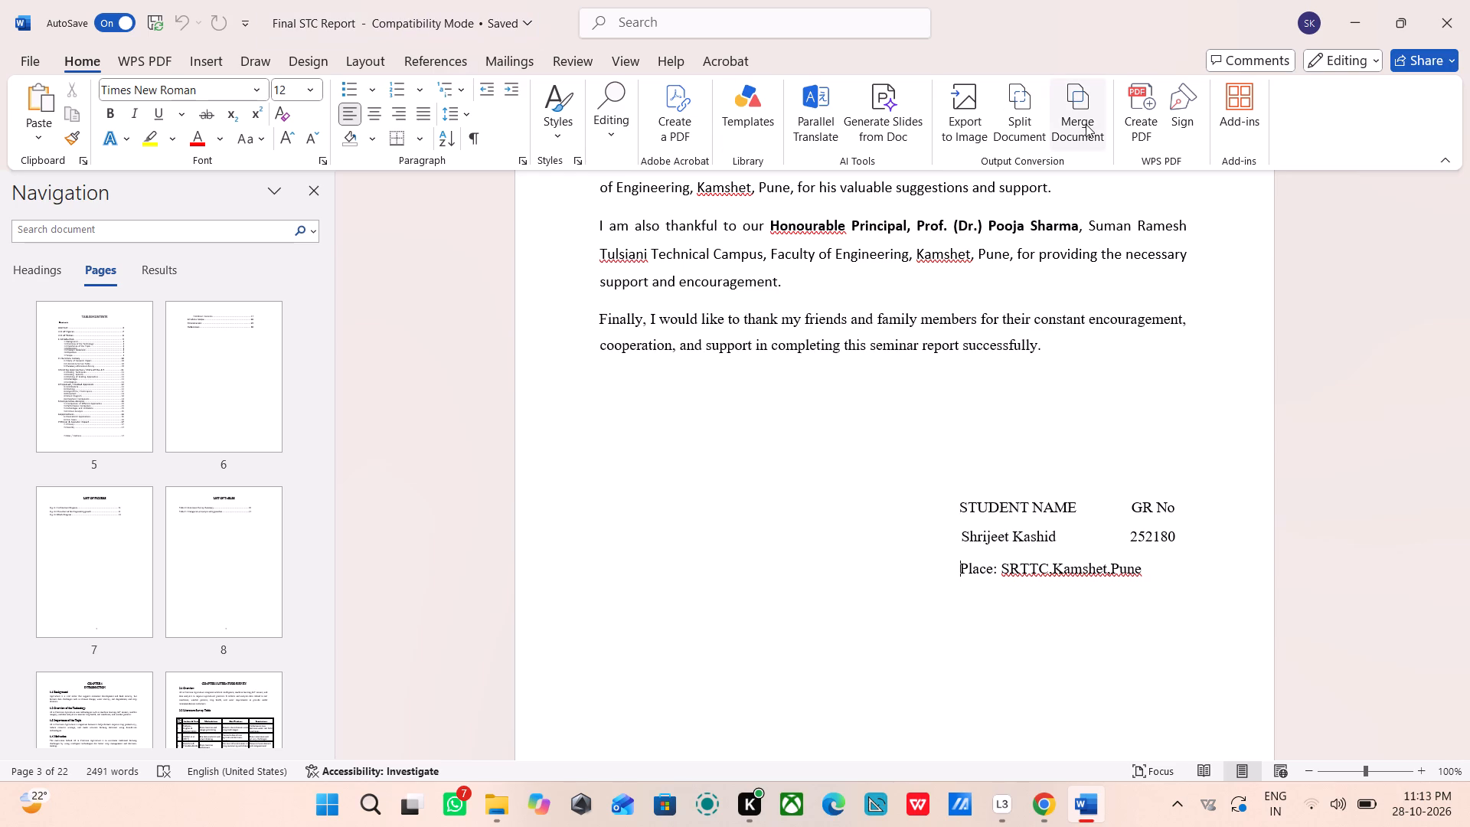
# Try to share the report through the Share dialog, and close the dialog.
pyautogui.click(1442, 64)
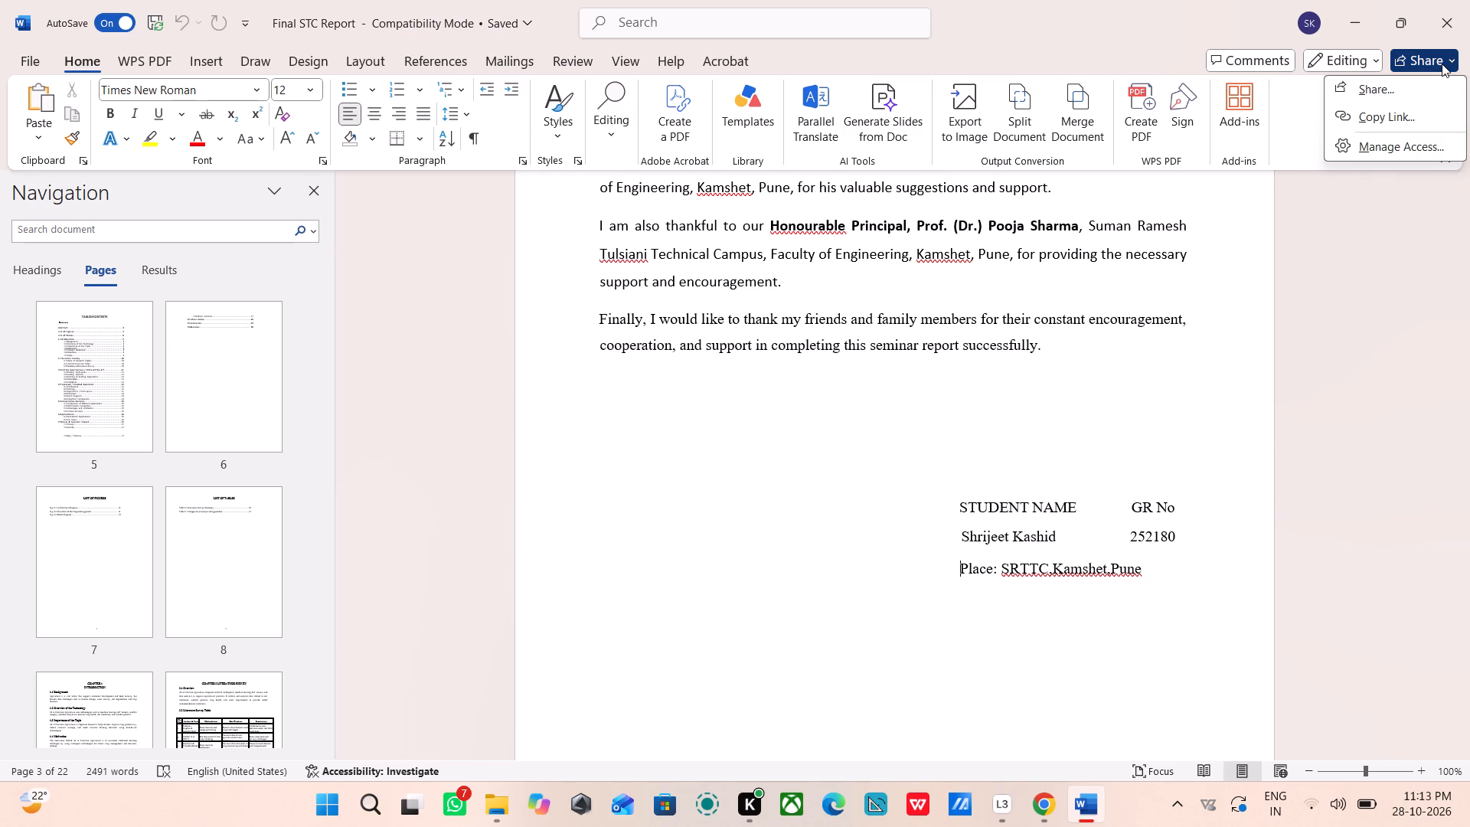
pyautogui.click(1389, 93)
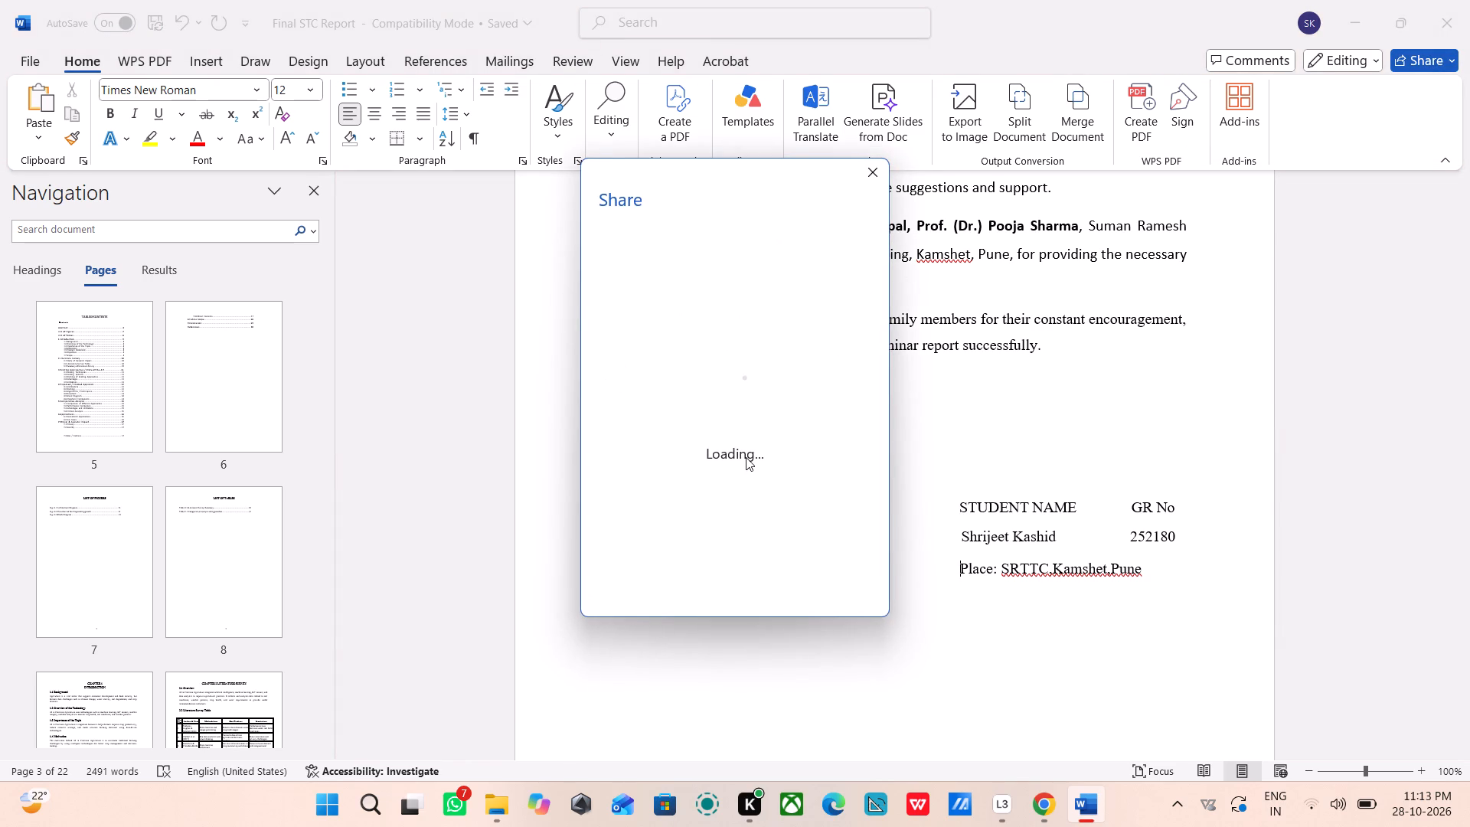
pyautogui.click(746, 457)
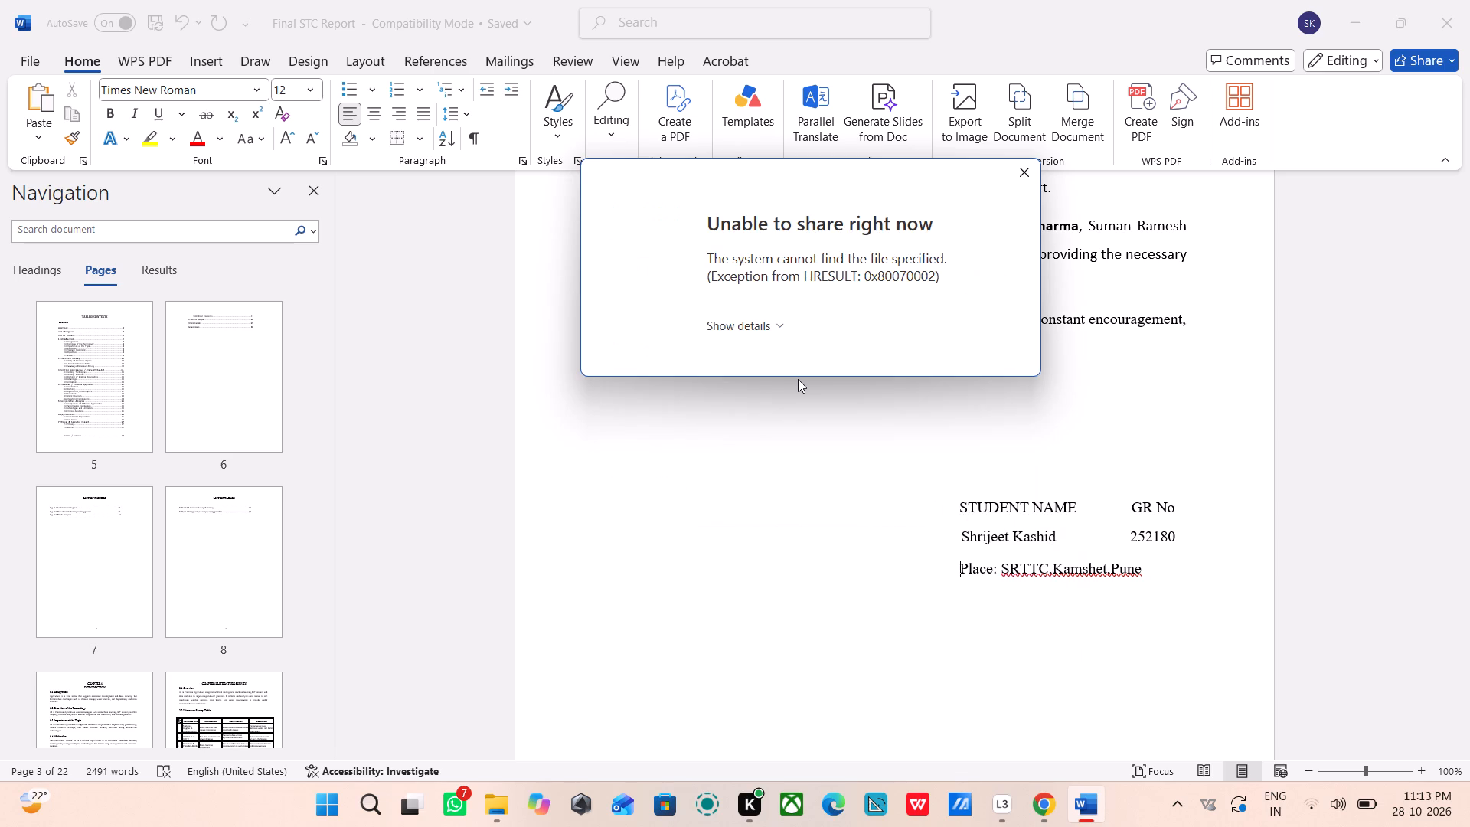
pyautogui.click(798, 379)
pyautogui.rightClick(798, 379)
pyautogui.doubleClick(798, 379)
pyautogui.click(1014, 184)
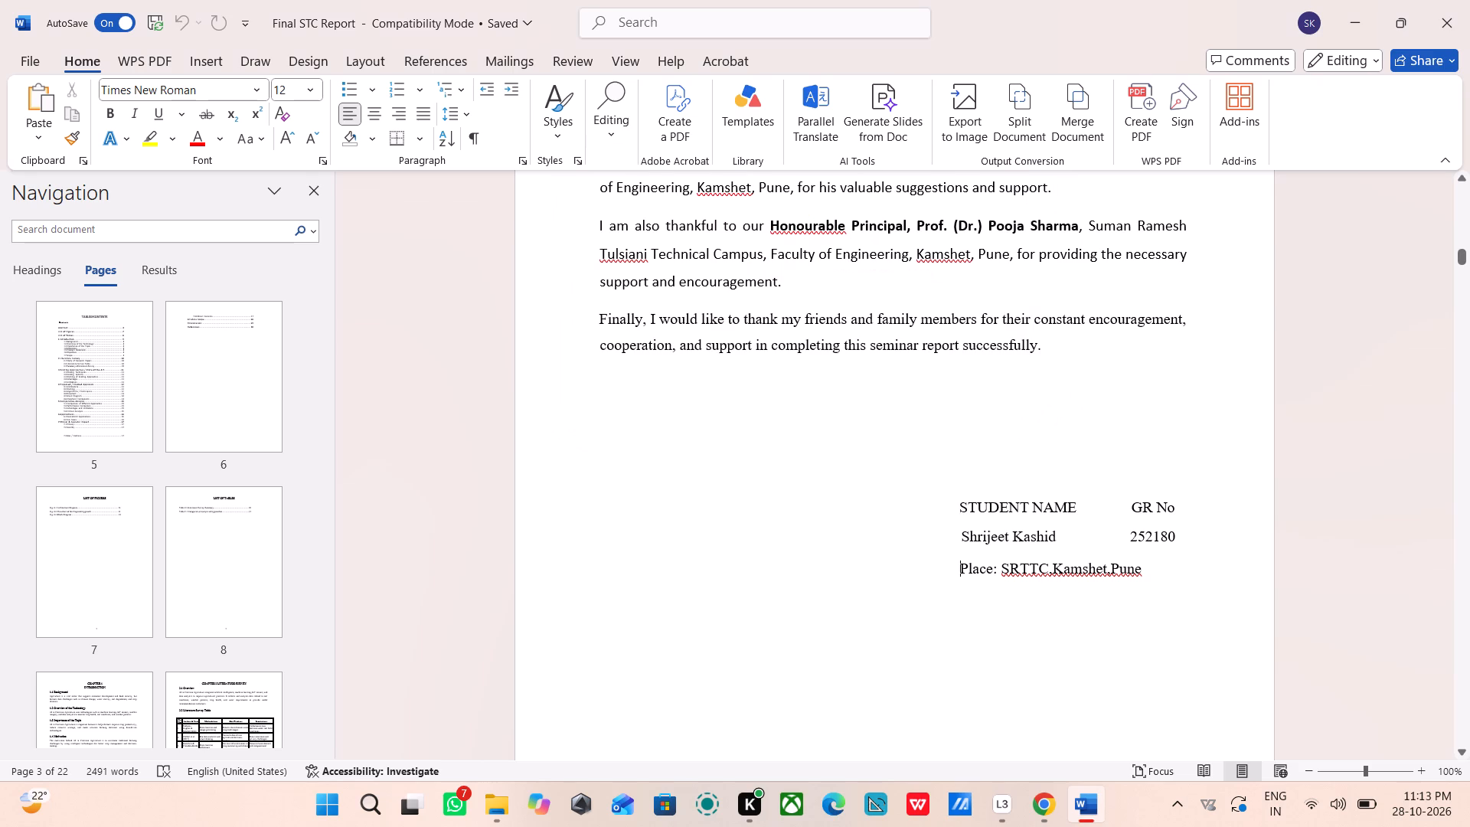
# Hide the page thumbnails and check the report from the acknowledgements through the abstract to the last table of contents entries.
pyautogui.scroll(-3, 1030, 574)
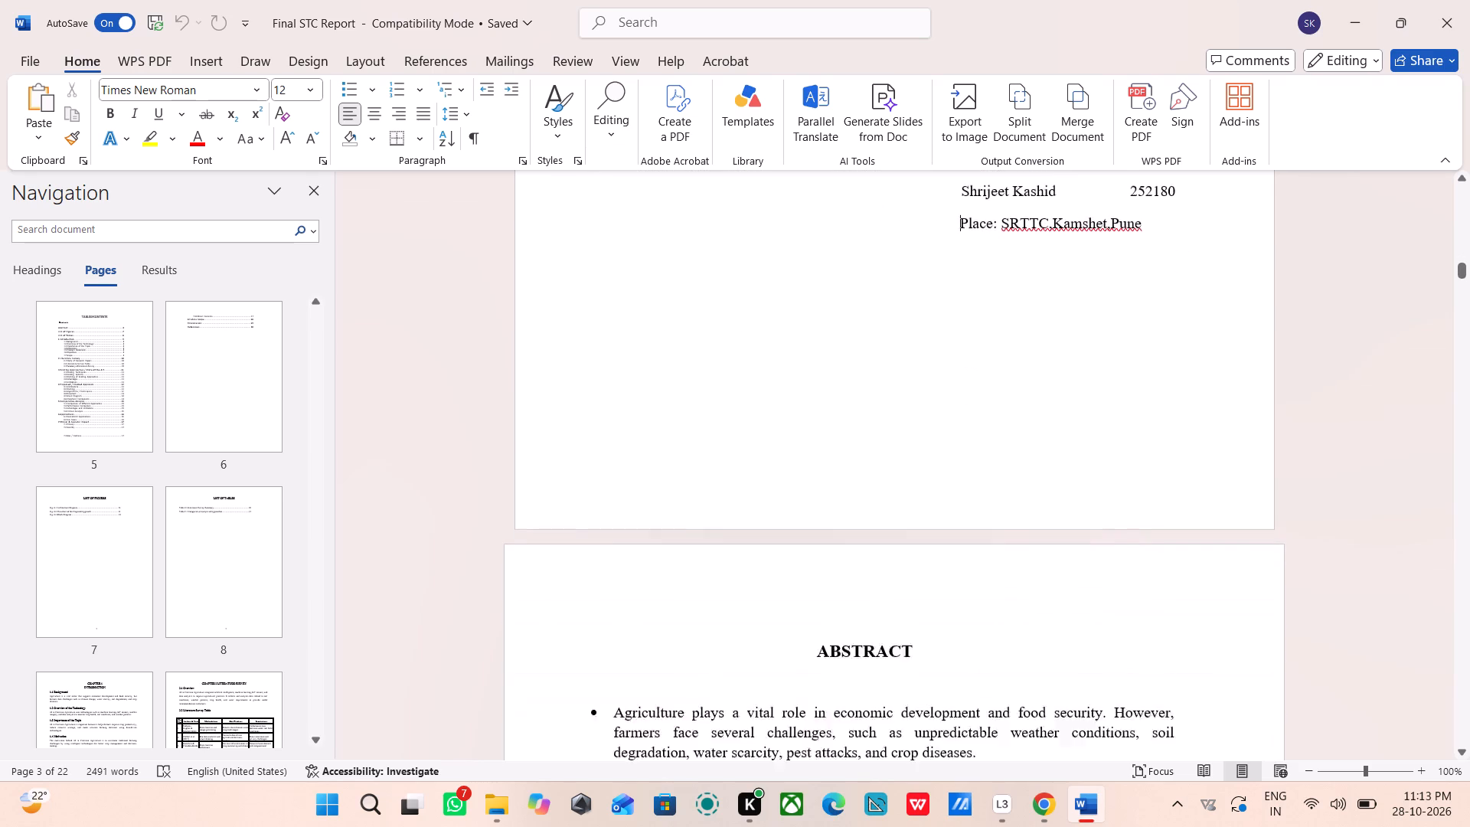
pyautogui.scroll(-2, 1030, 574)
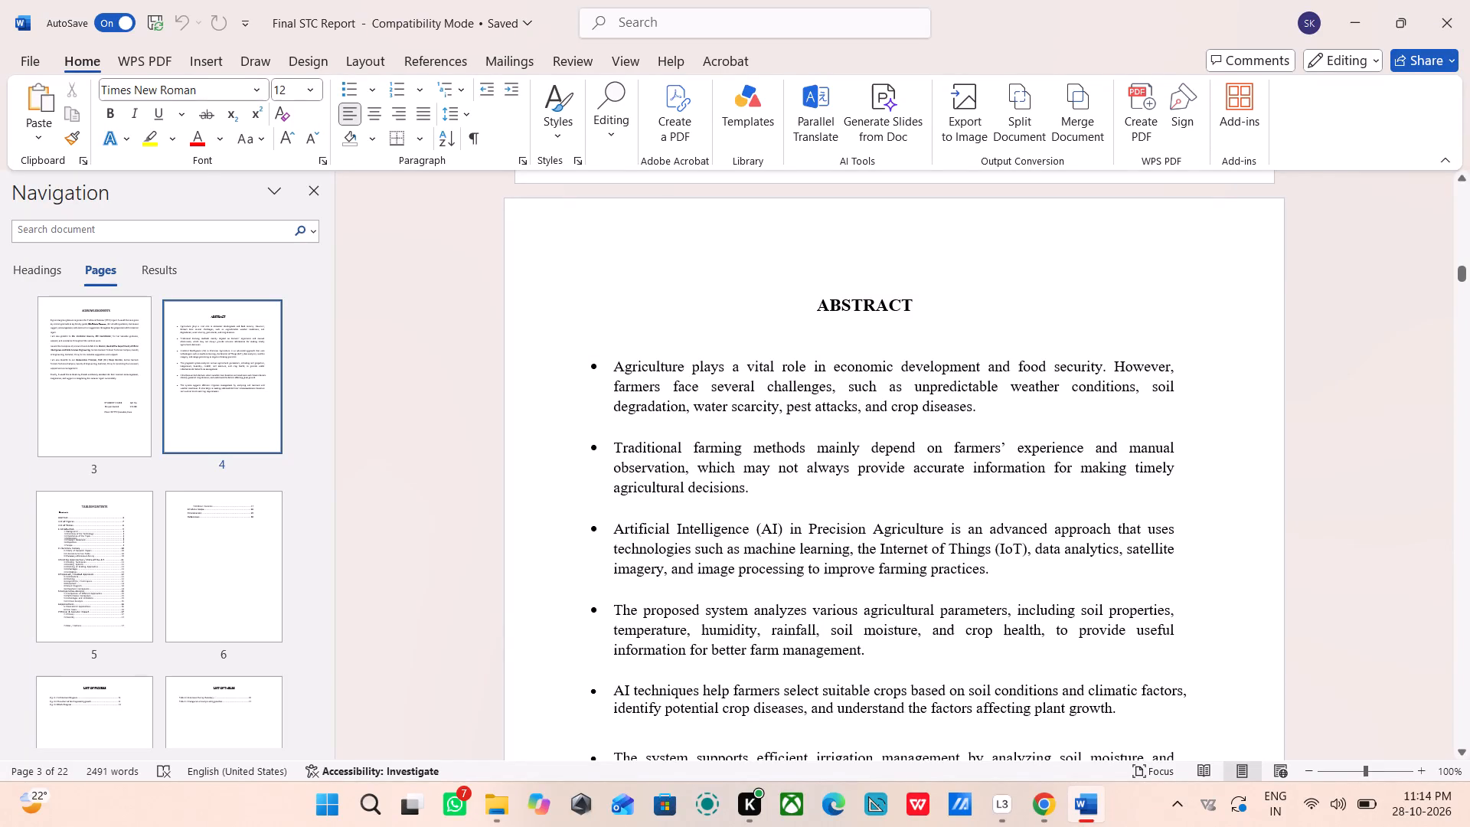
pyautogui.click(309, 200)
pyautogui.scroll(-5, 577, 417)
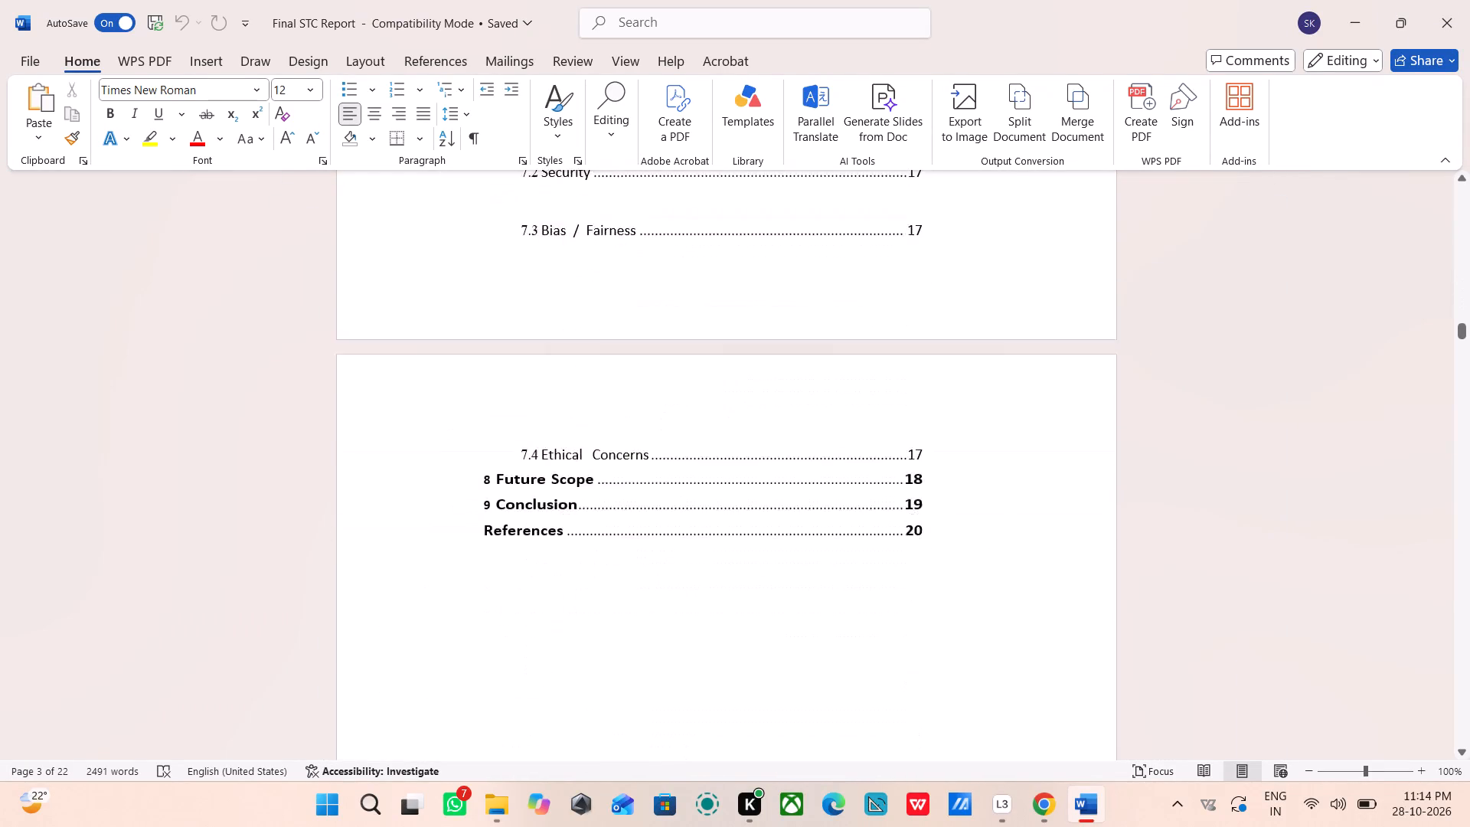
pyautogui.scroll(9, 577, 417)
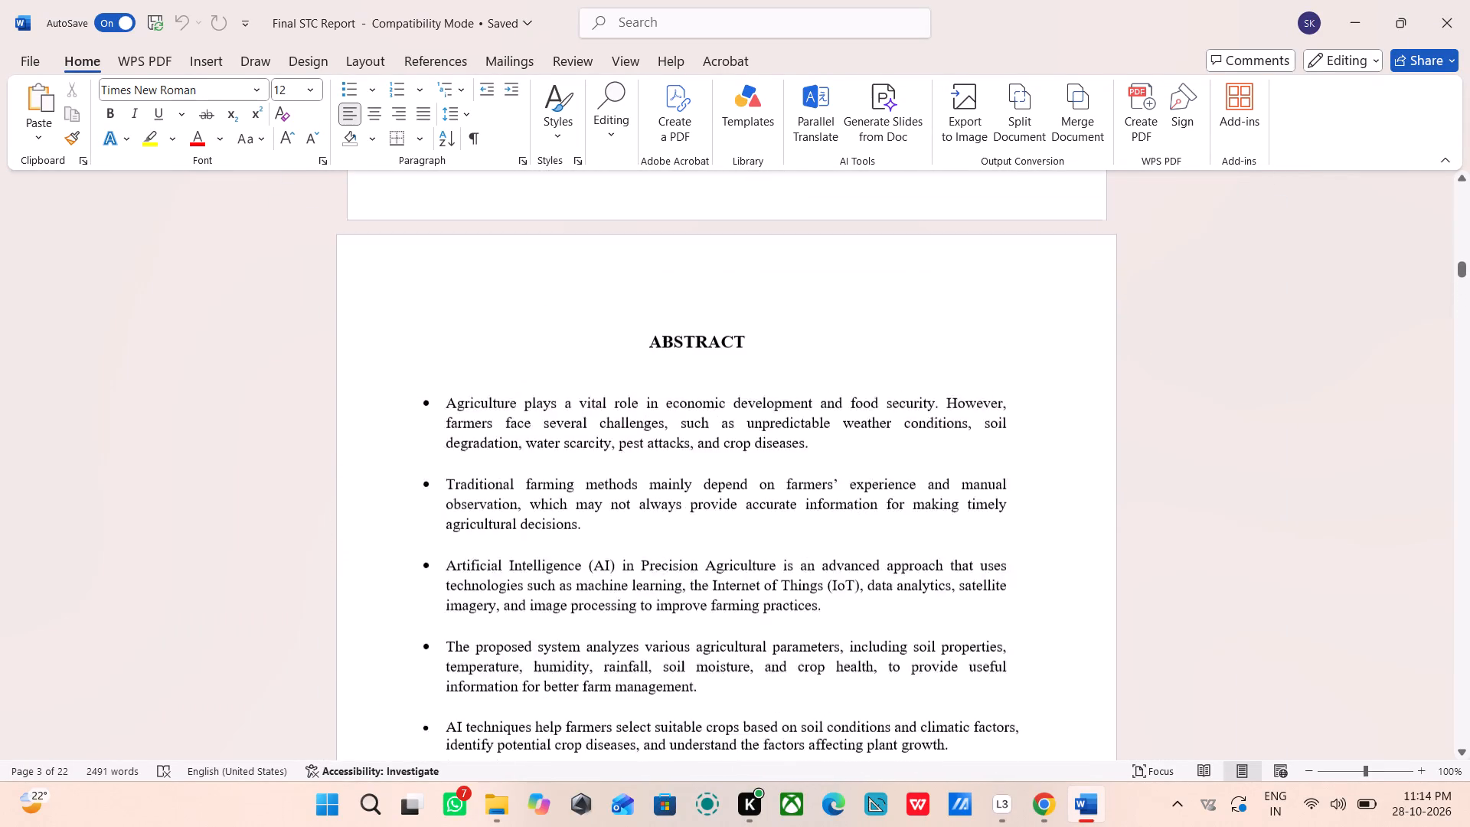
pyautogui.scroll(-3, 577, 417)
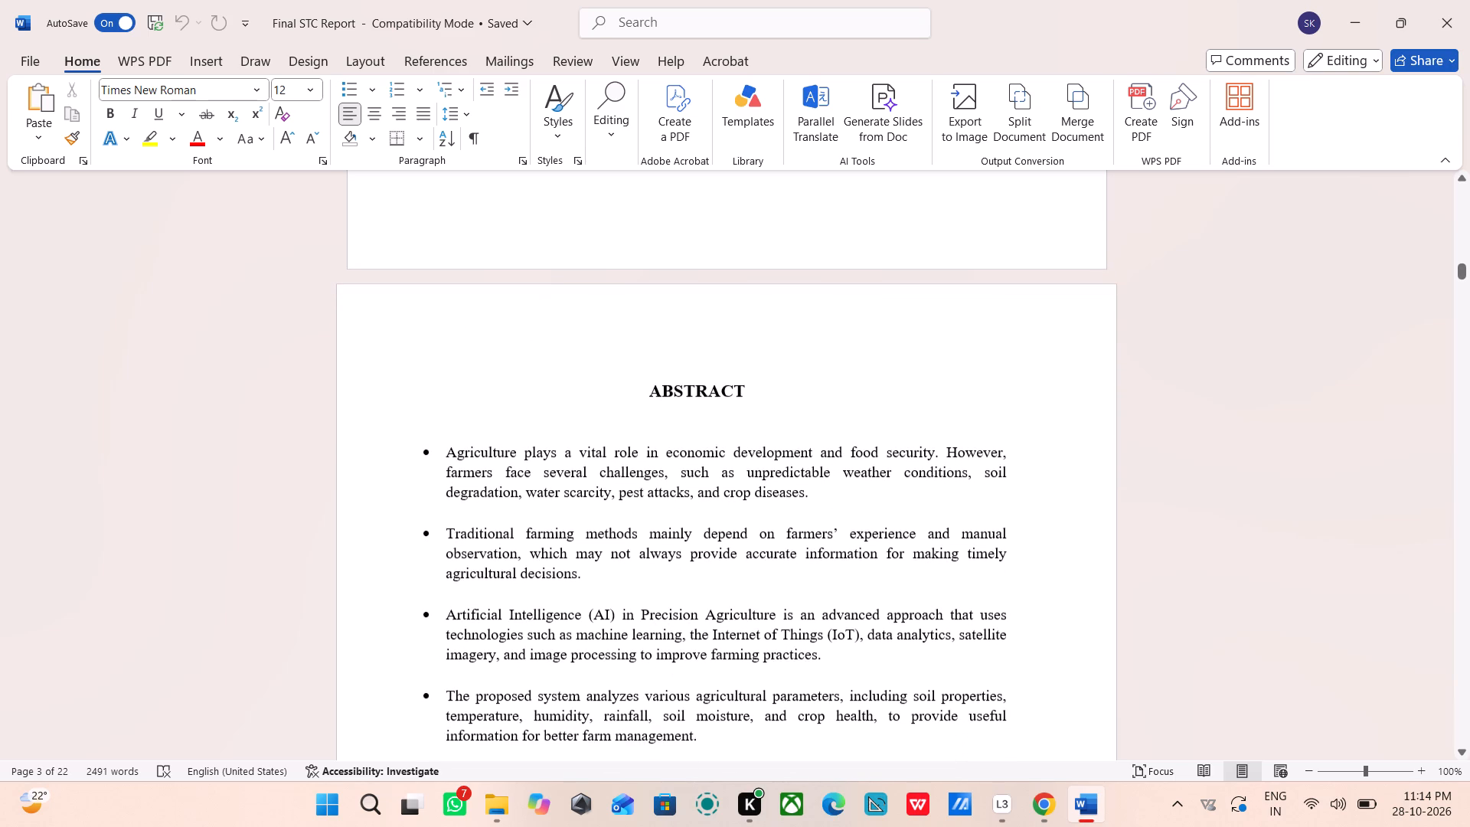
pyautogui.scroll(-6, 577, 417)
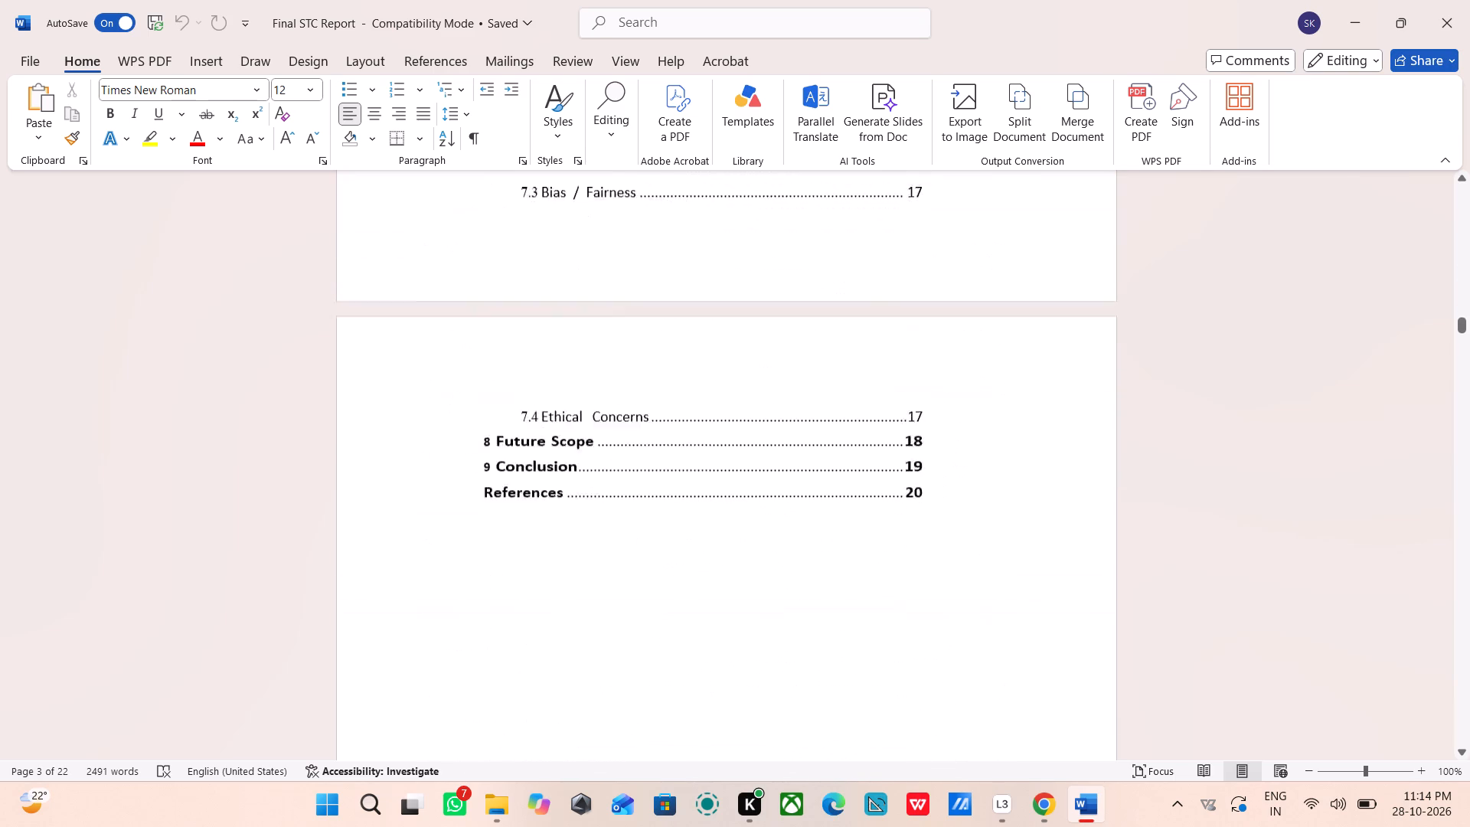
# Go back to the front pages and examine the certificate's signature block and the start of the acknowledgements.
pyautogui.scroll(-12, 577, 417)
pyautogui.scroll(18, 577, 417)
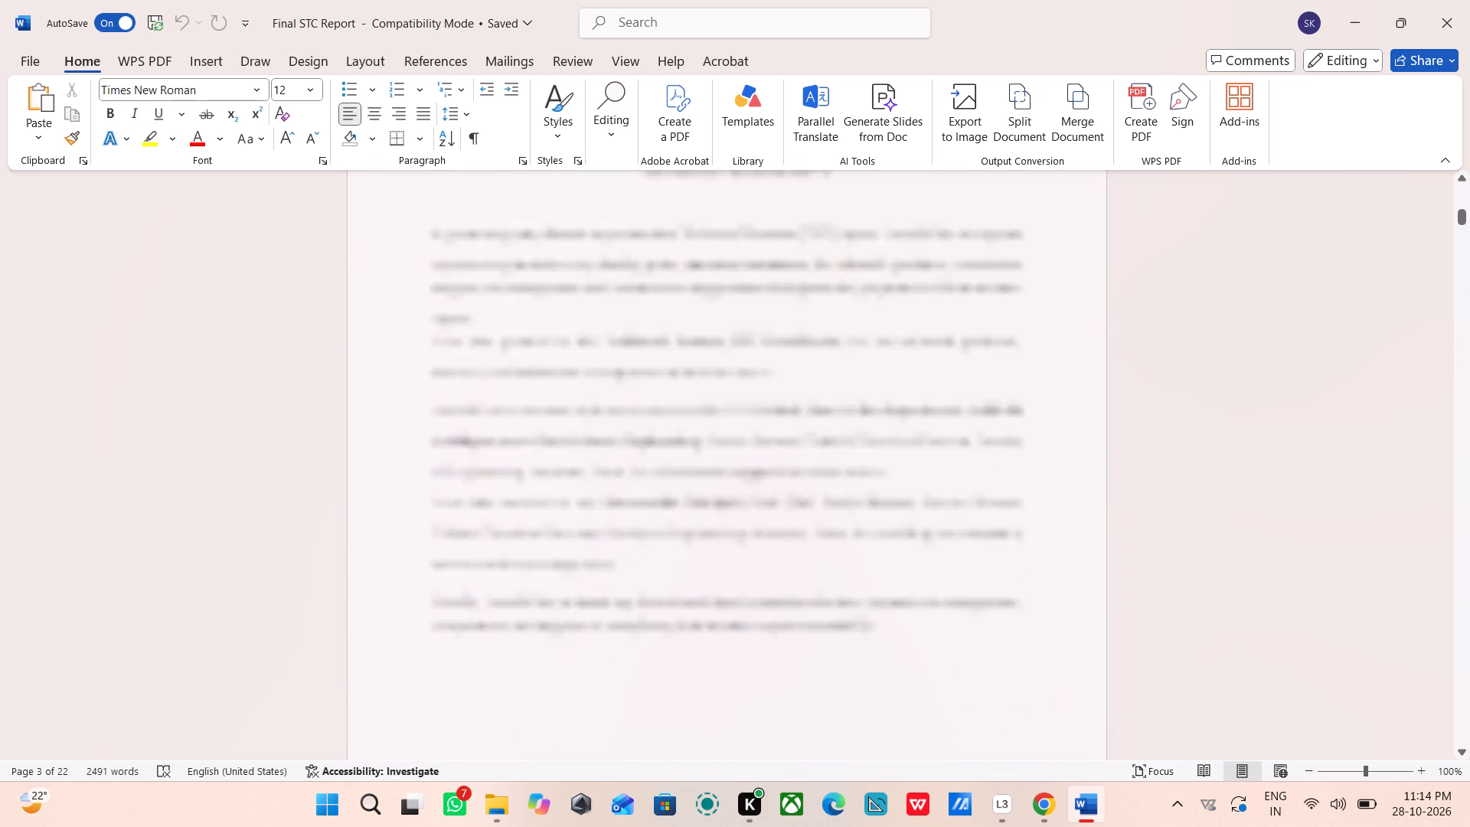
pyautogui.scroll(11, 577, 417)
pyautogui.scroll(-6, 577, 417)
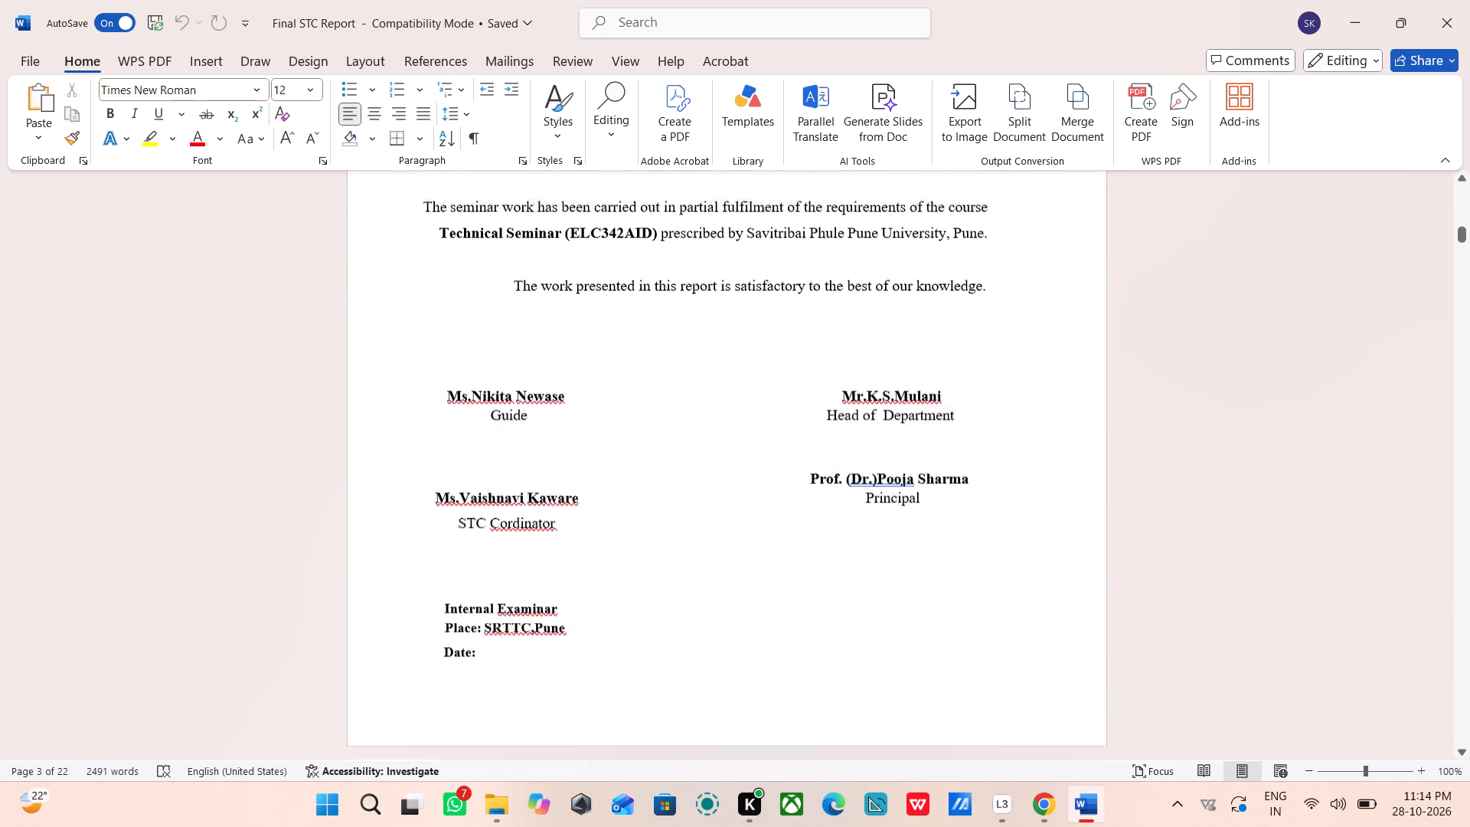
pyautogui.scroll(-2, 577, 417)
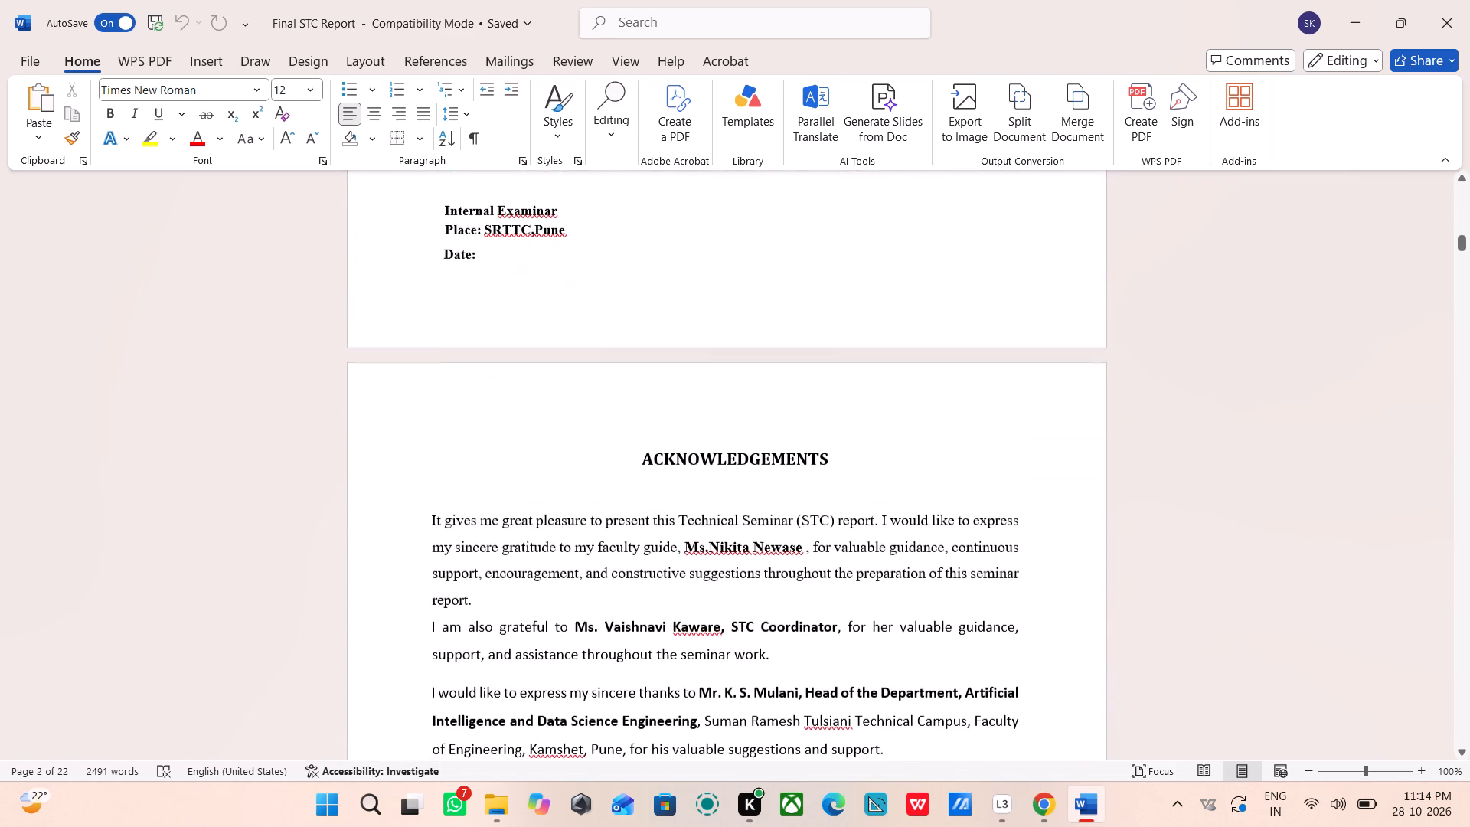
pyautogui.scroll(3, 577, 417)
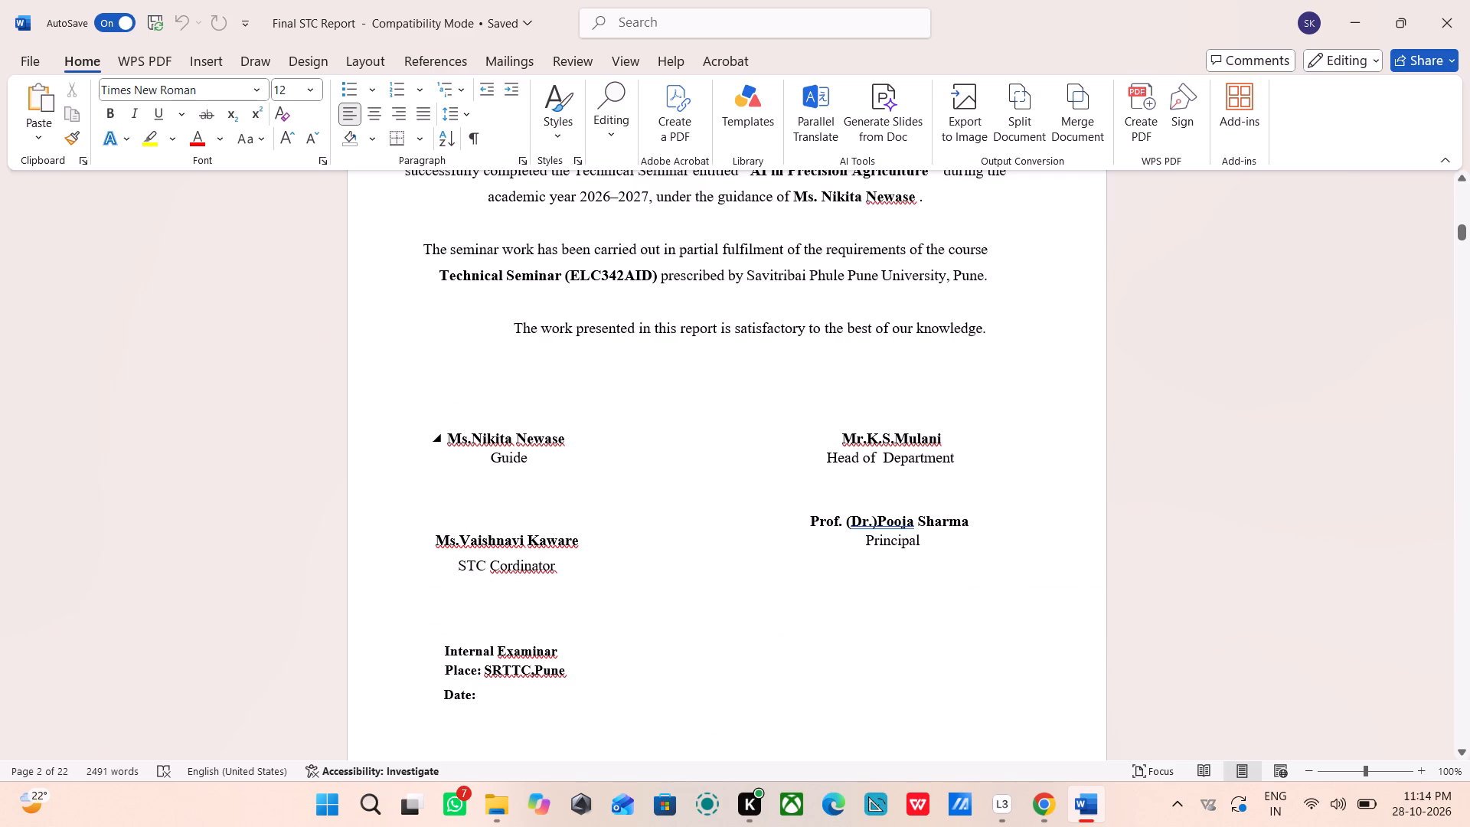
# Review the report's front pages from the certificate through the acknowledgements and abstract to the table of contents.
pyautogui.scroll(2, 518, 446)
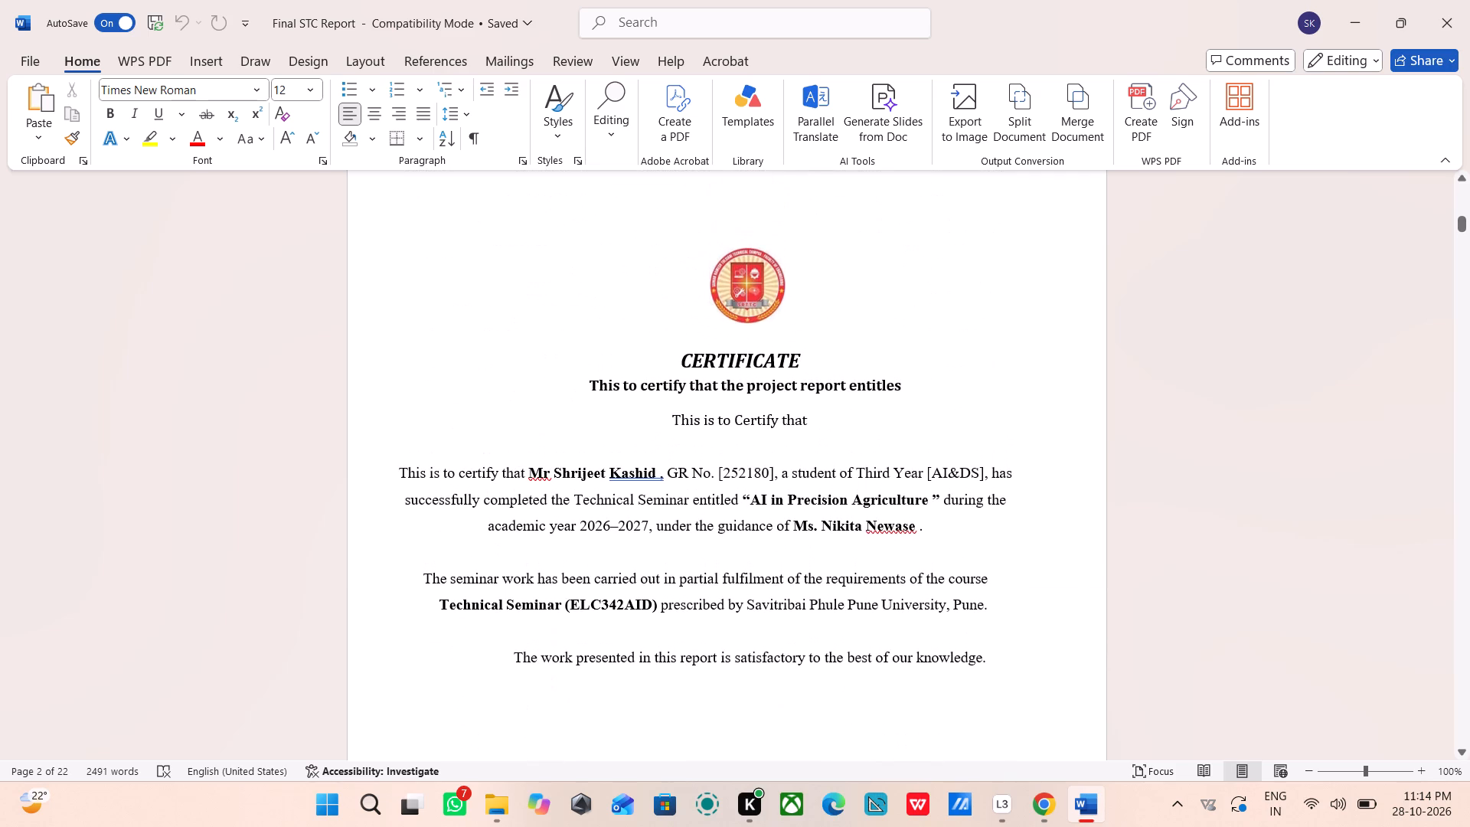
pyautogui.scroll(-4, 518, 446)
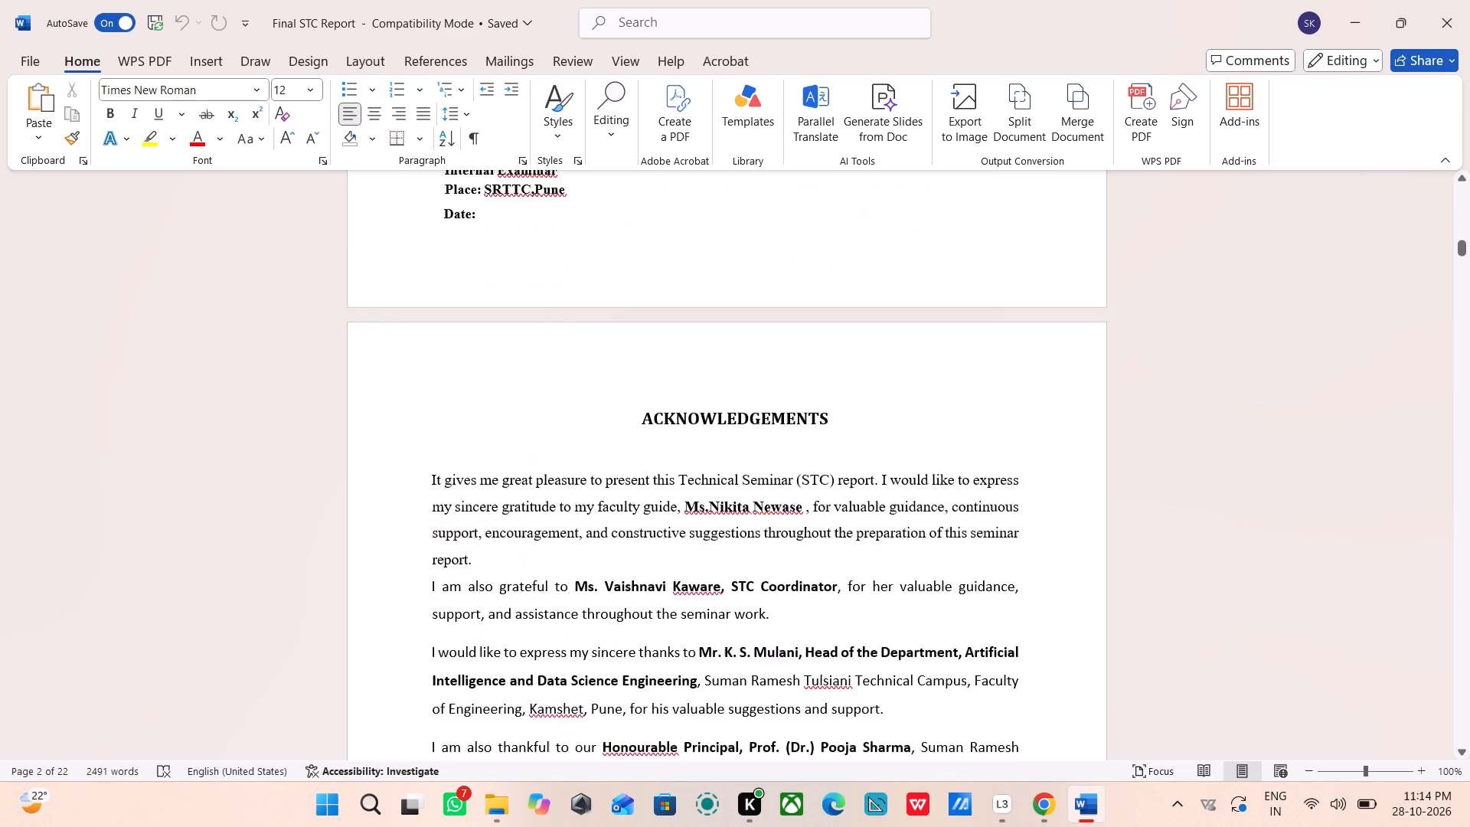
pyautogui.scroll(-3, 518, 446)
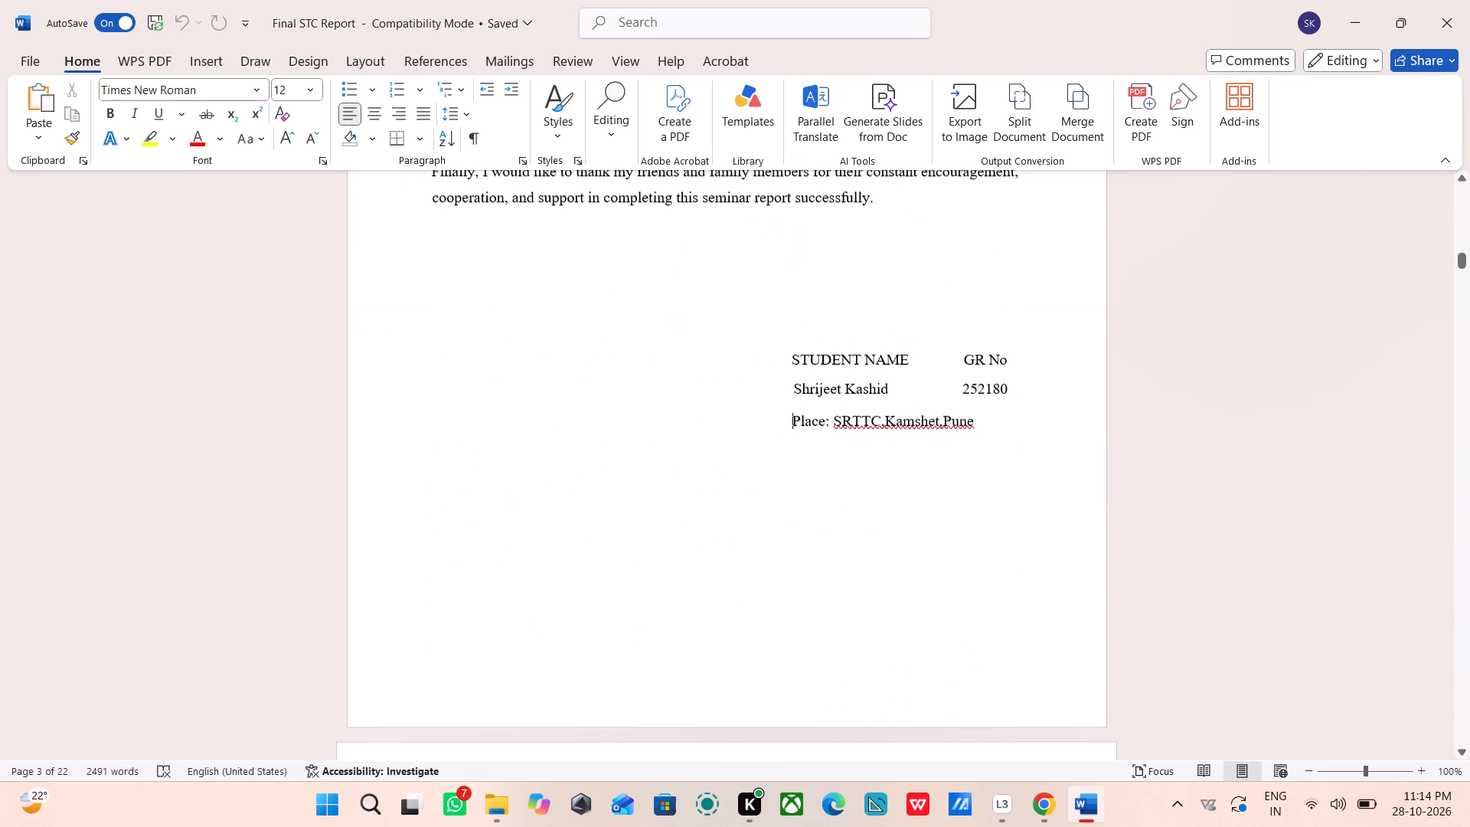
pyautogui.scroll(-5, 516, 440)
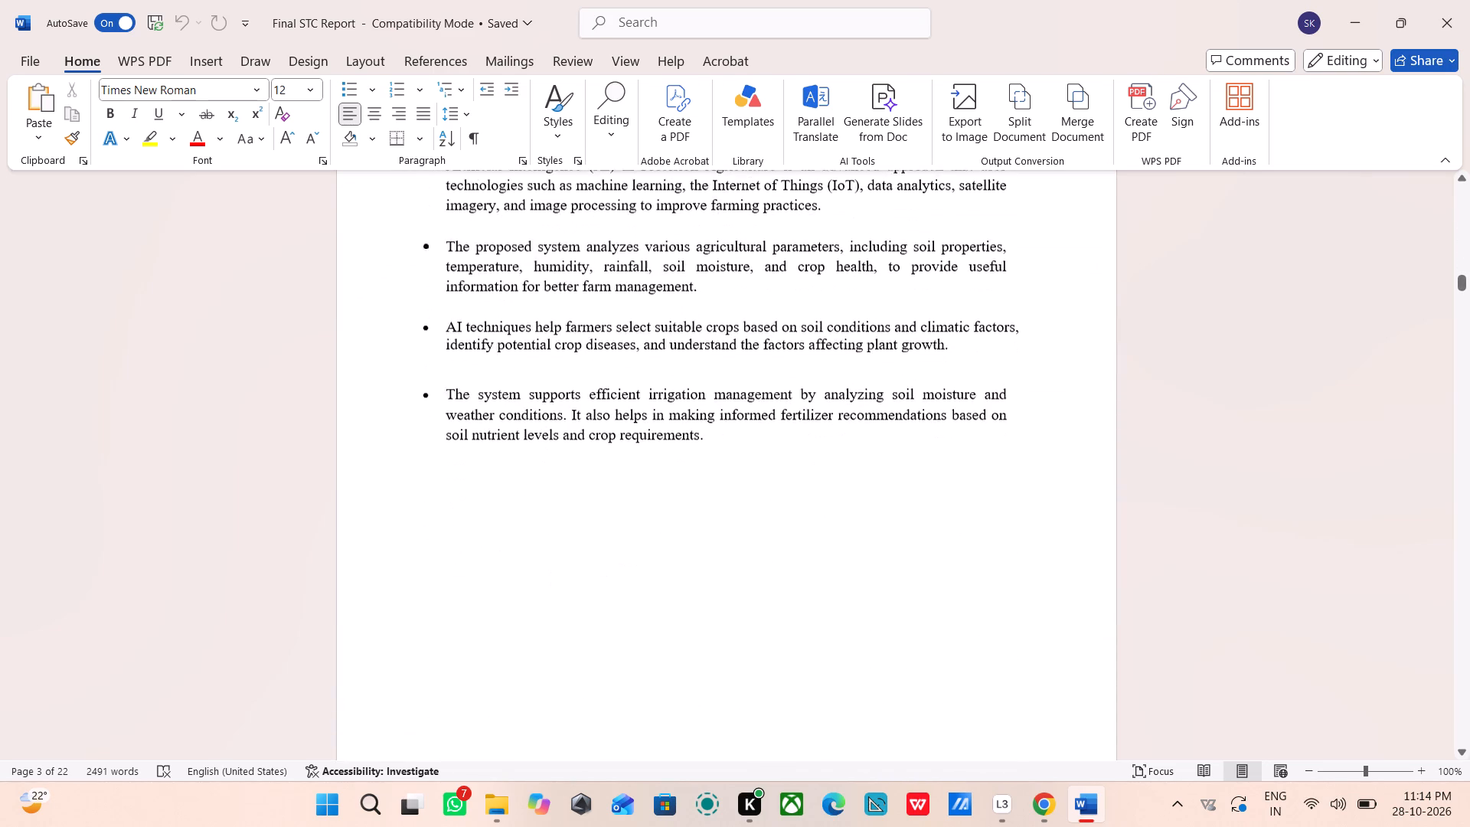
pyautogui.scroll(-1, 516, 440)
pyautogui.scroll(2, 516, 440)
pyautogui.scroll(-2, 516, 440)
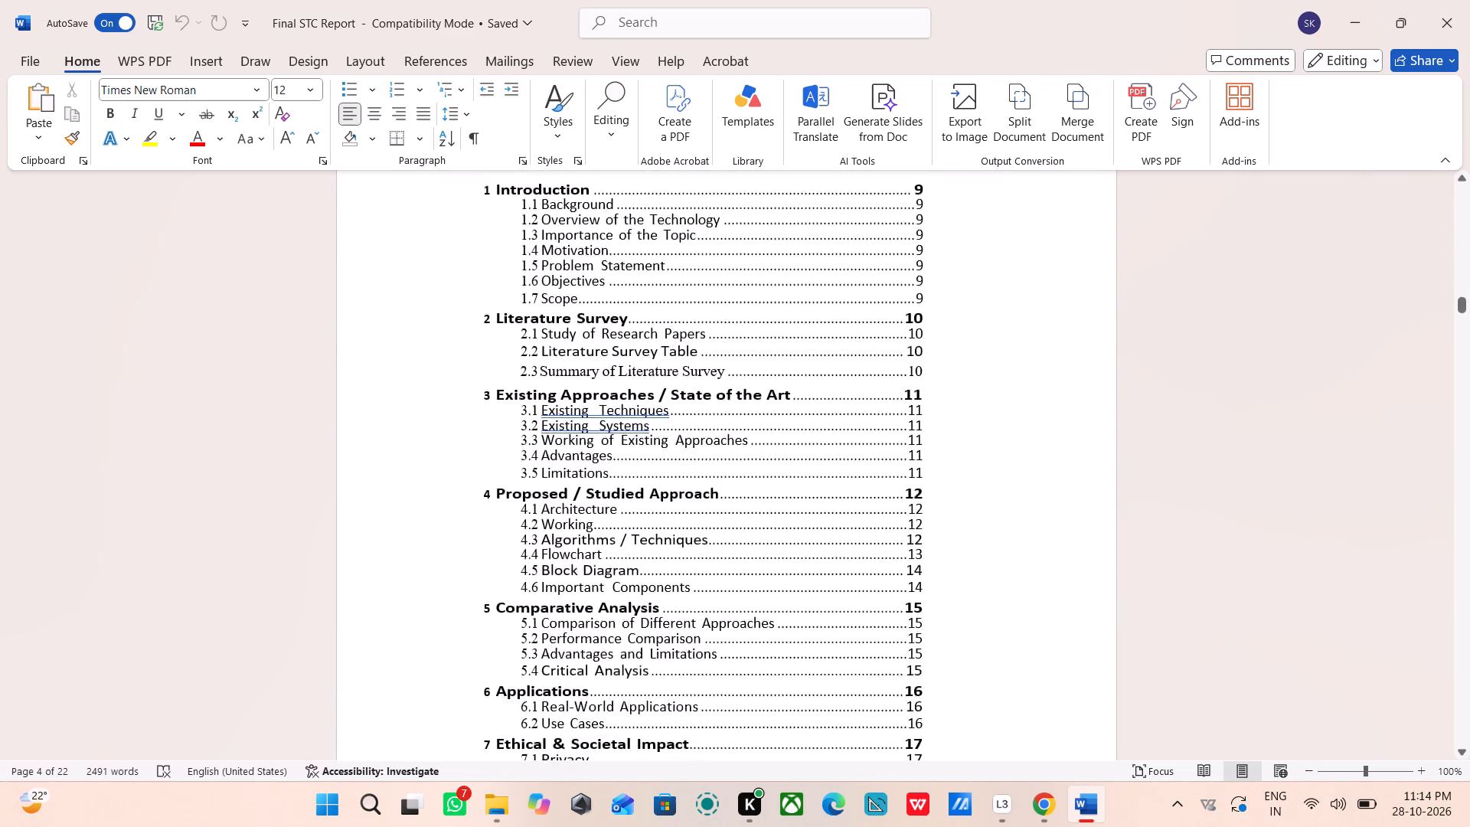
# Check the pages between the table of contents and the start of Chapter 1, and return to the last contents entries.
pyautogui.scroll(-8, 516, 440)
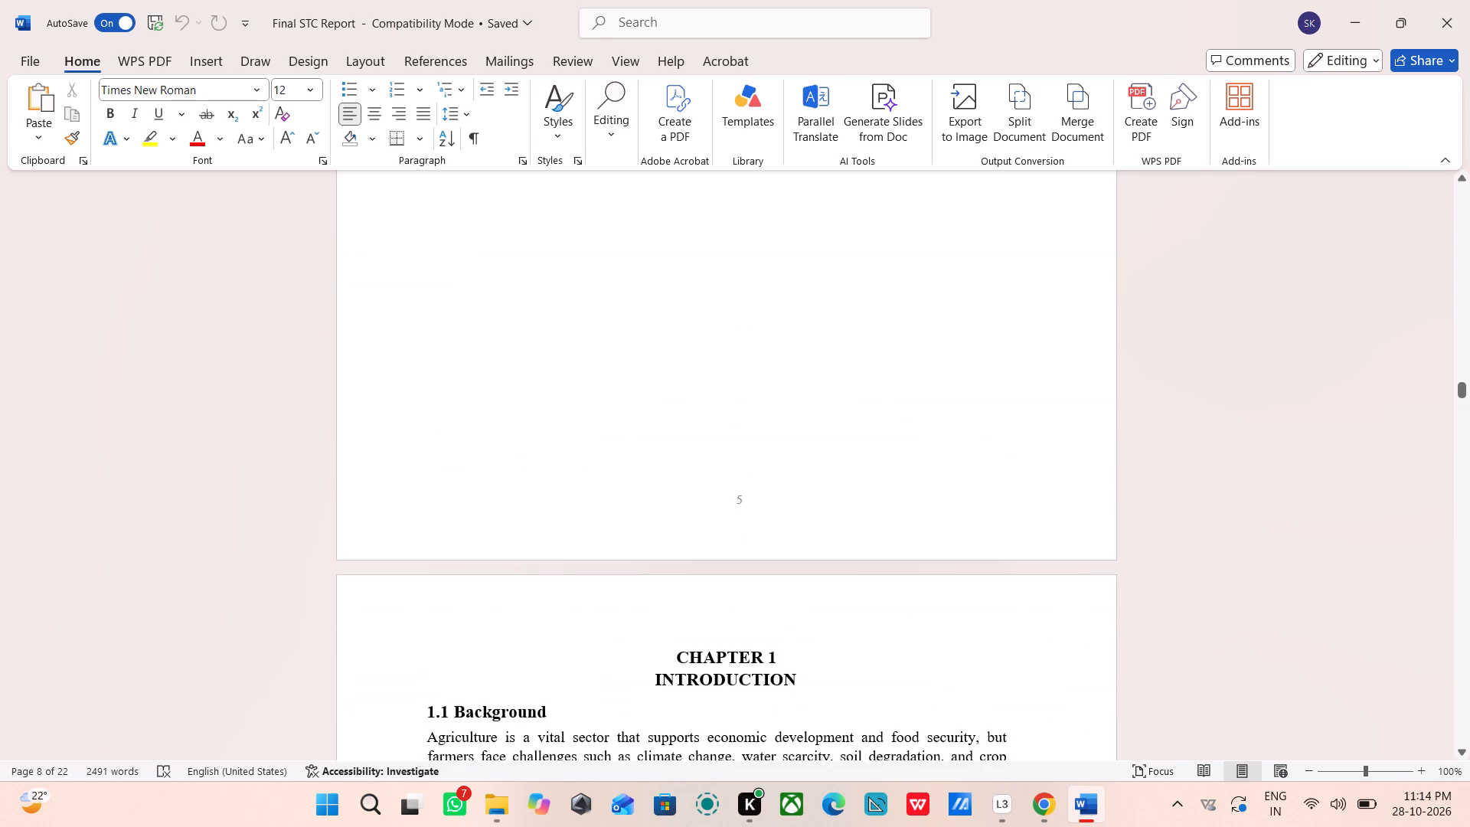
pyautogui.scroll(6, 516, 440)
pyautogui.scroll(4, 534, 534)
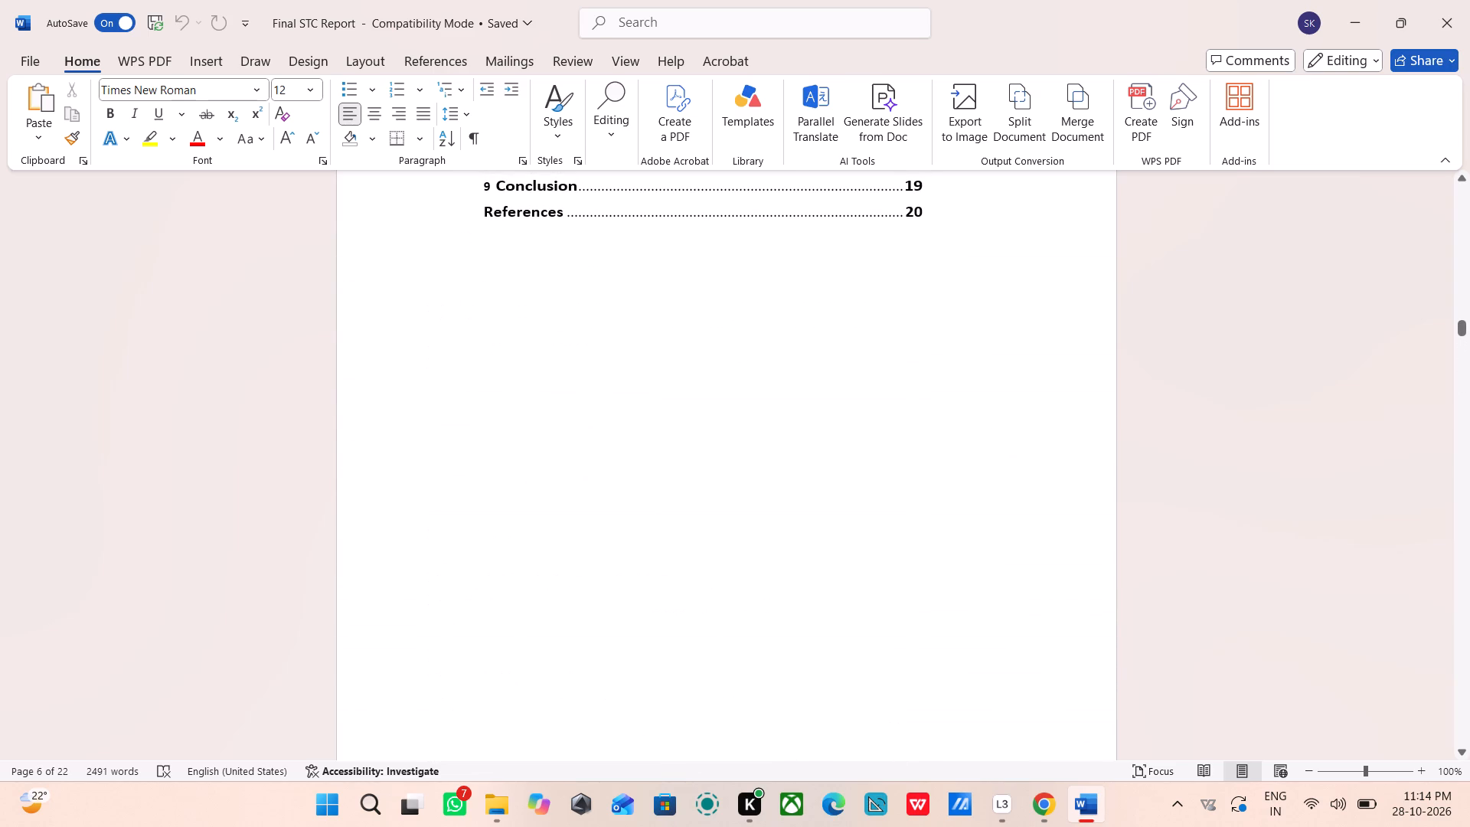
pyautogui.scroll(-2, 534, 534)
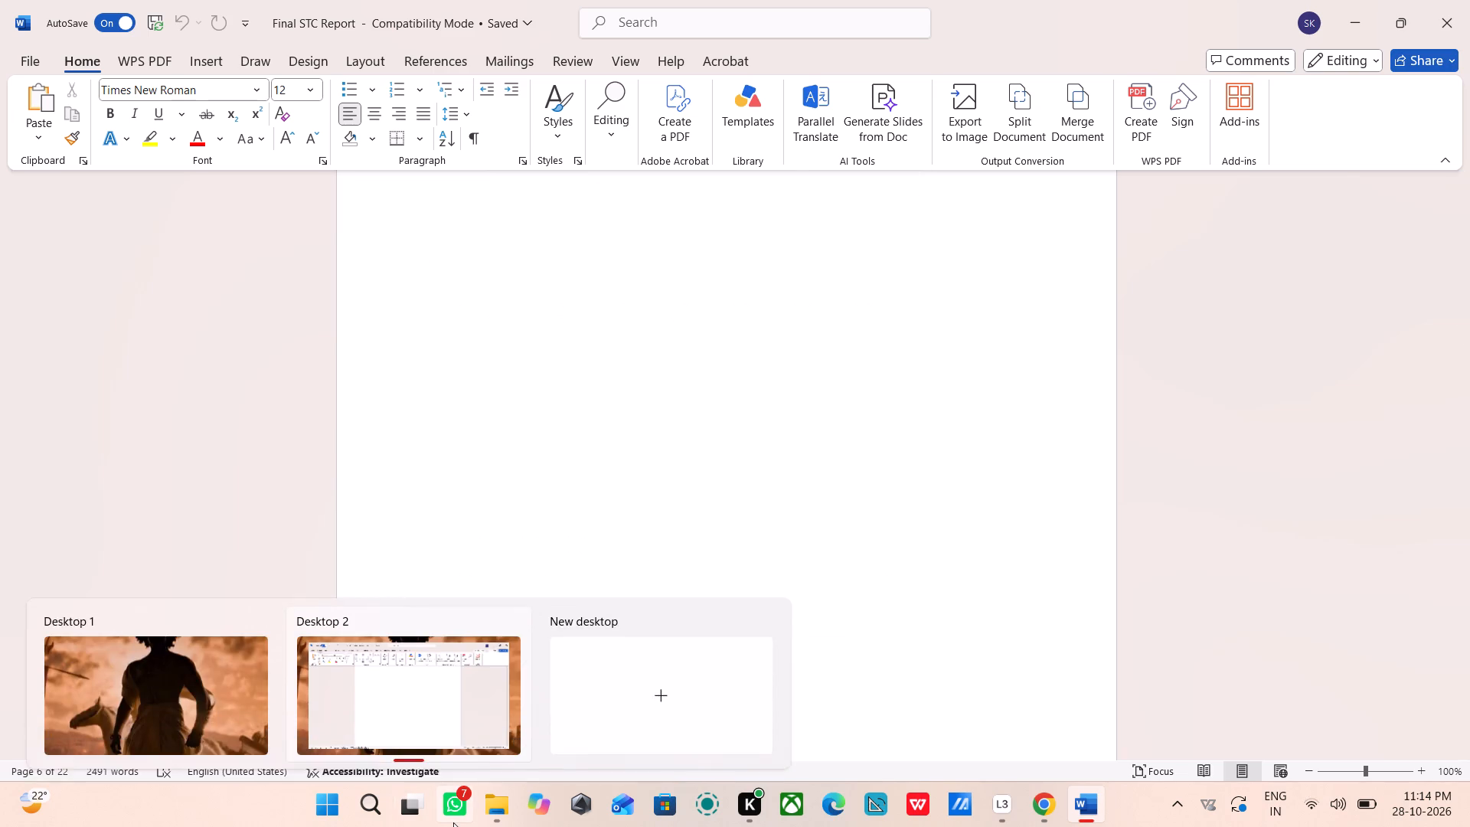
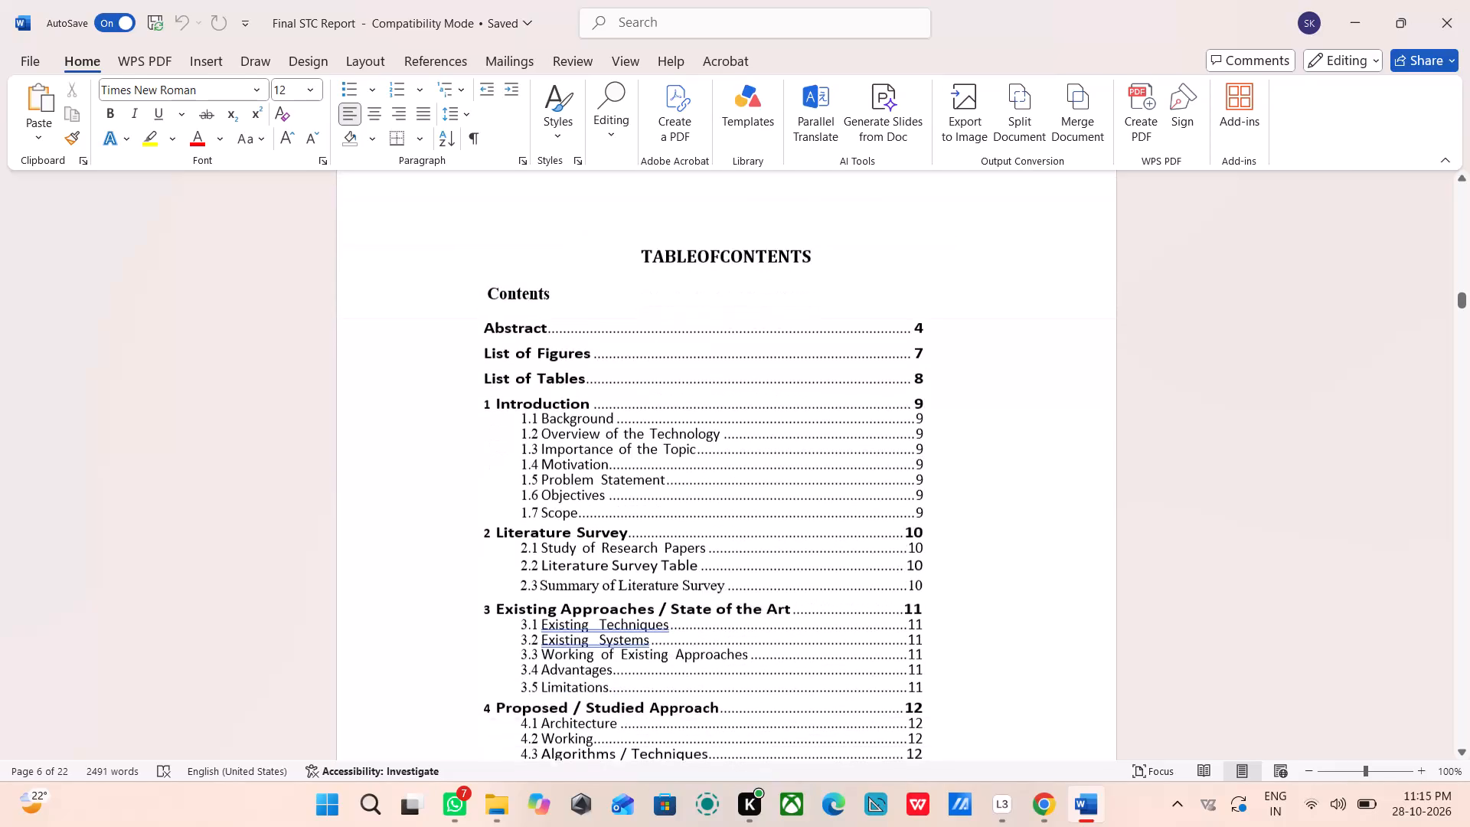
# Check the report from the table of contents through the lists of figures and tables to the end of the literature survey chapter.
pyautogui.scroll(-3, 769, 364)
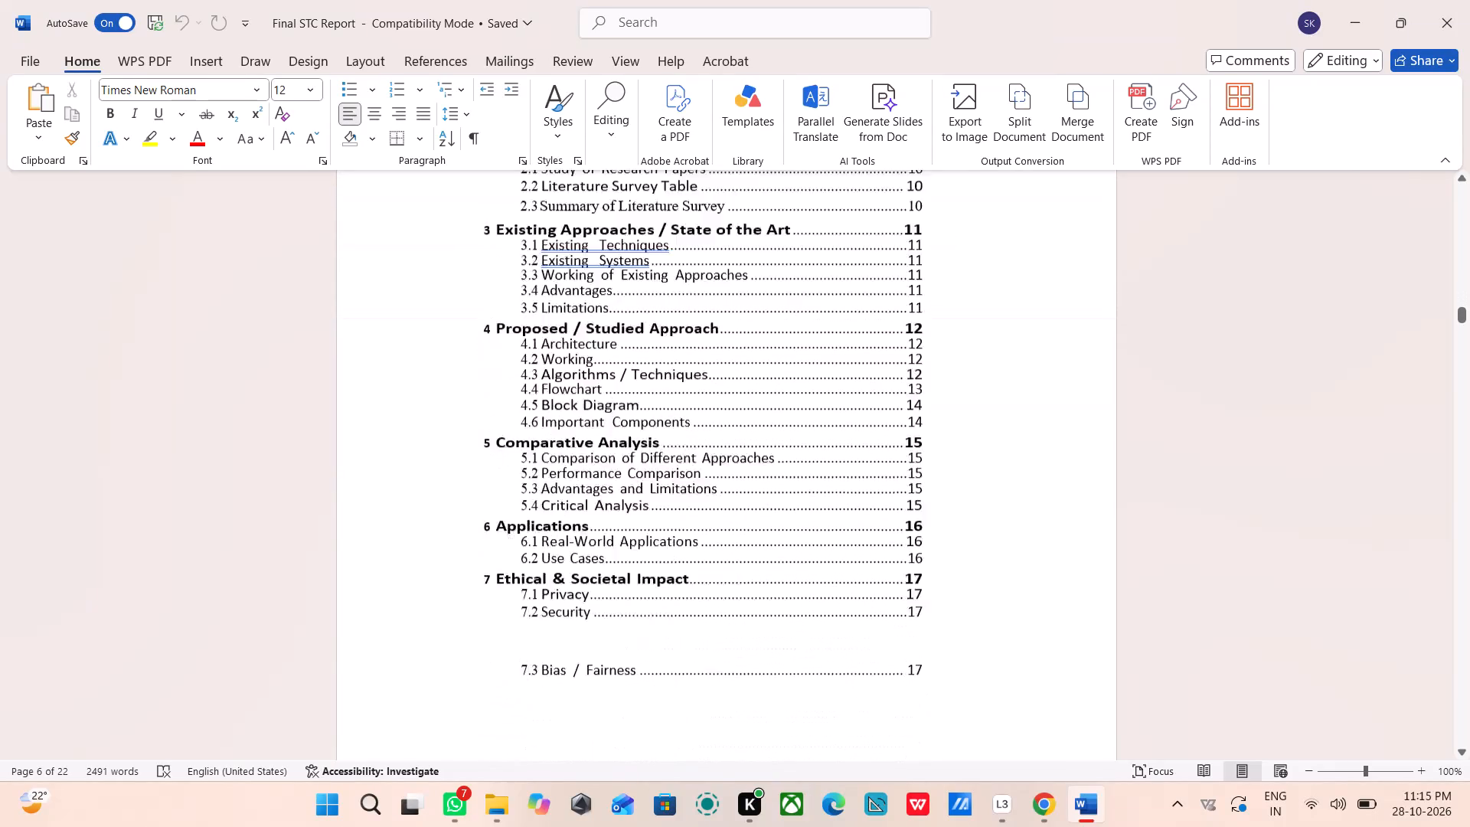
pyautogui.scroll(-2, 769, 364)
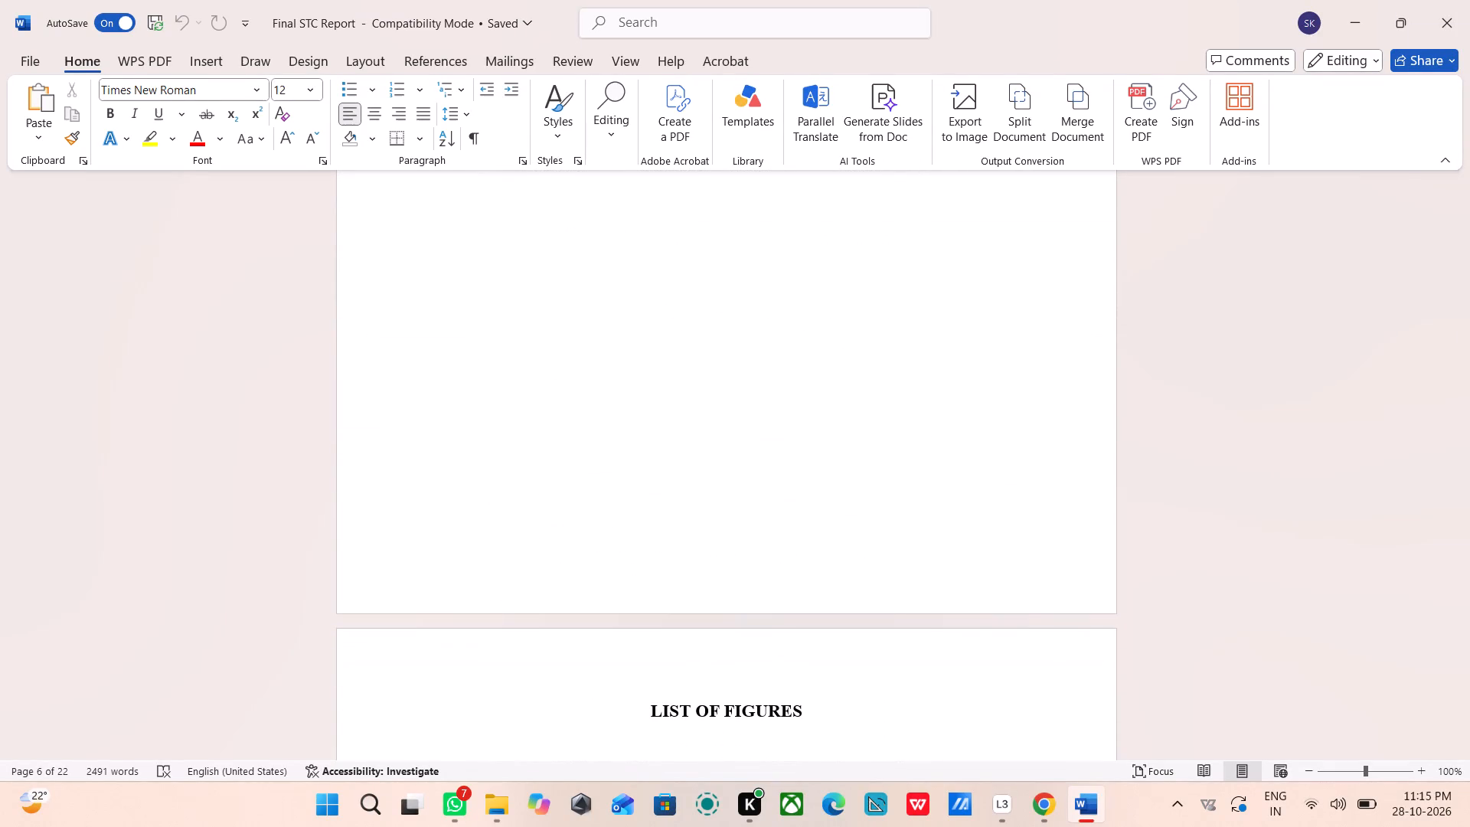
pyautogui.scroll(-9, 769, 364)
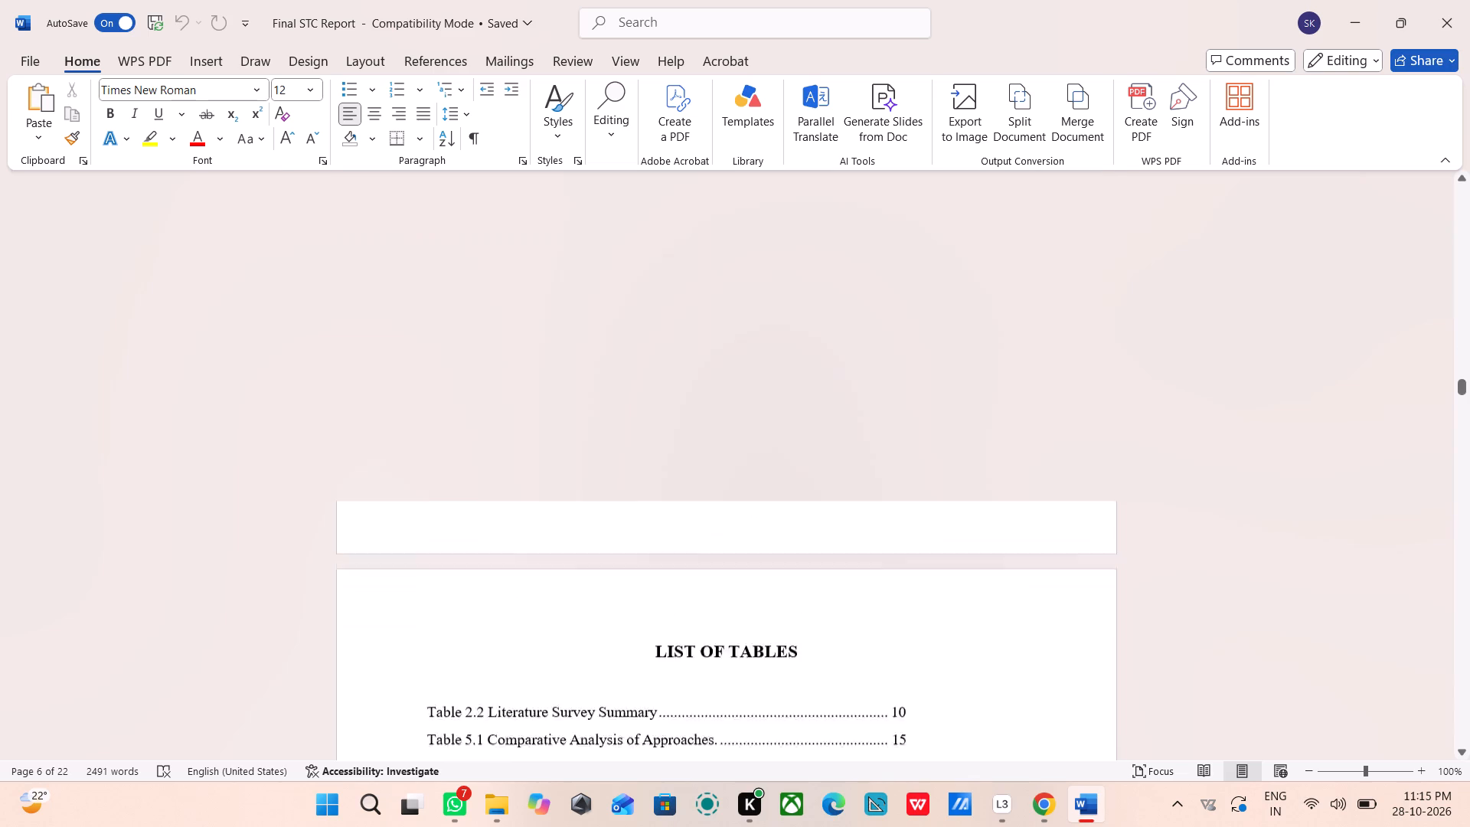
pyautogui.scroll(-3, 769, 364)
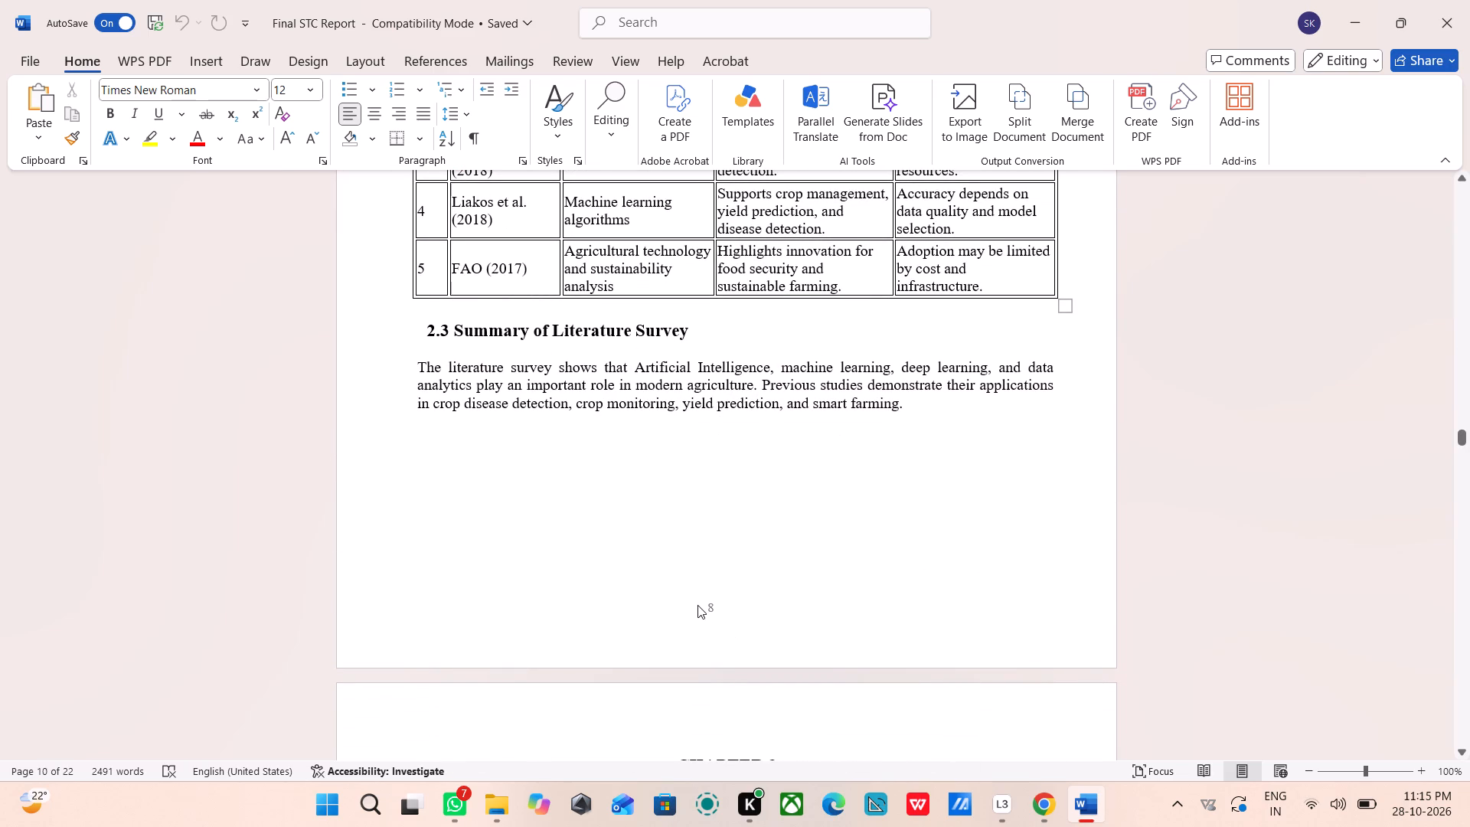
# Delete the page number from the footer of the List of Figures page.
pyautogui.scroll(12, 704, 605)
pyautogui.scroll(-1, 704, 605)
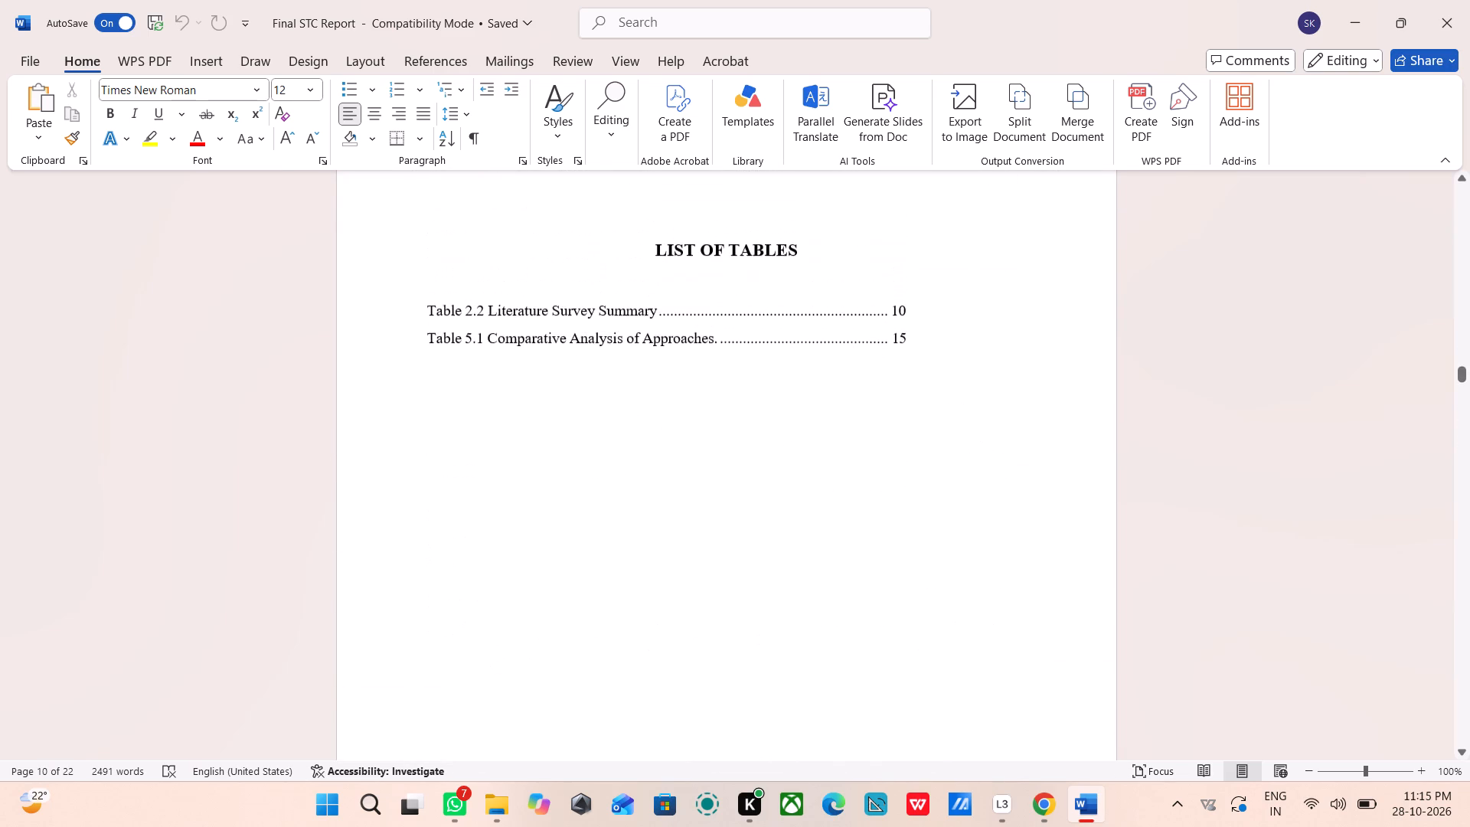
pyautogui.scroll(-2, 704, 605)
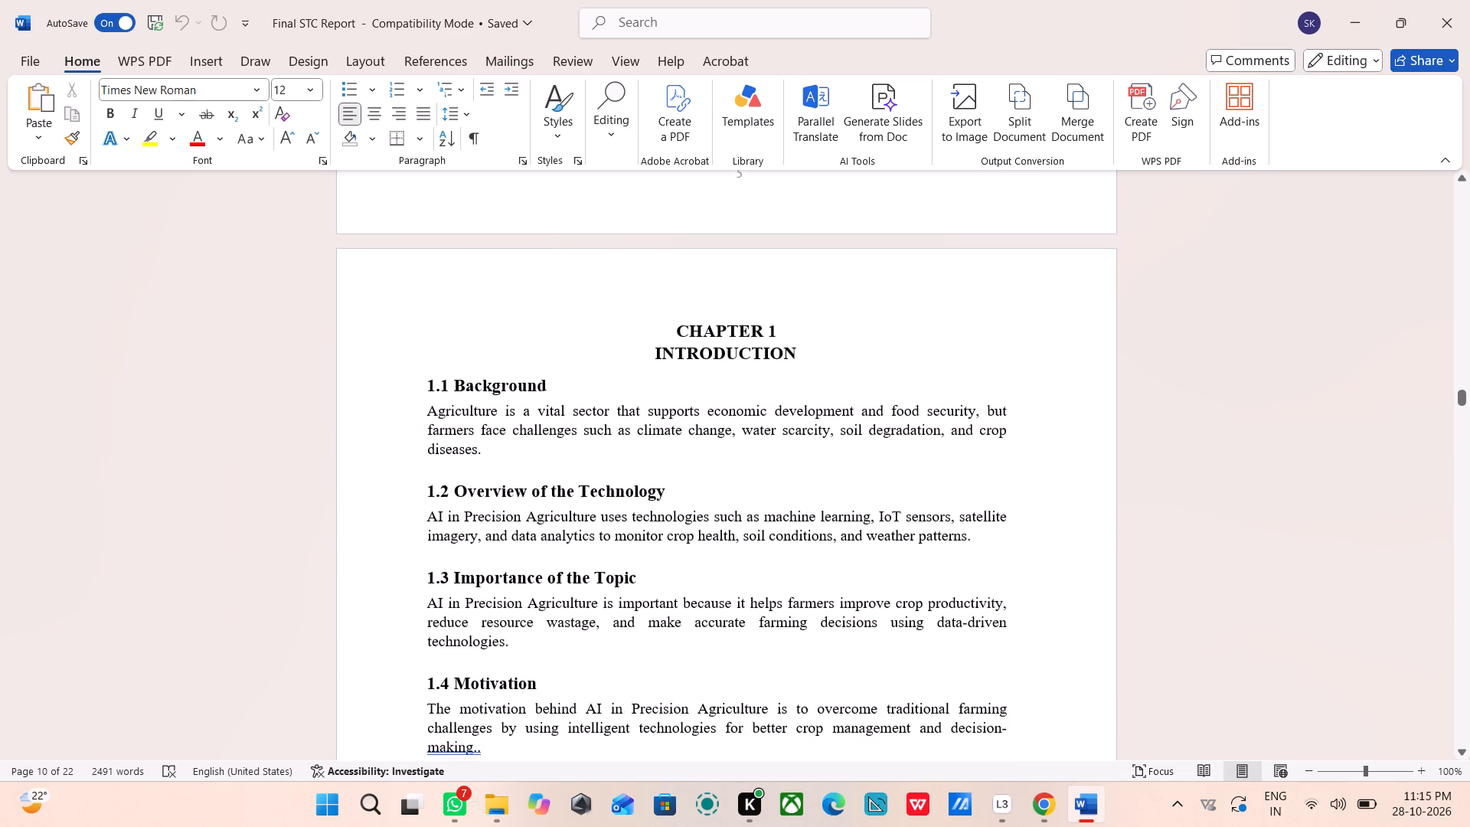
pyautogui.scroll(2, 704, 605)
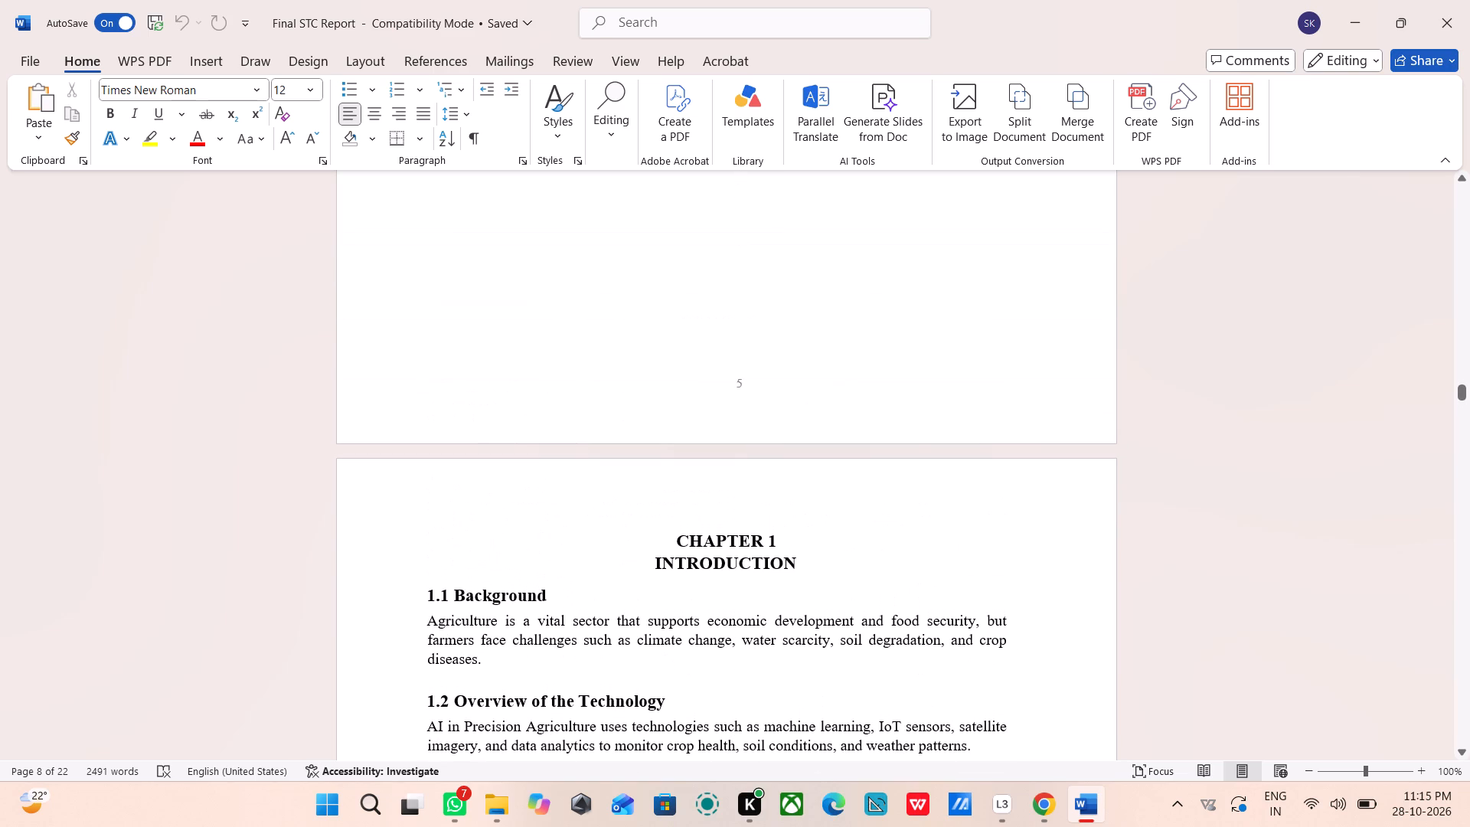
pyautogui.scroll(9, 704, 605)
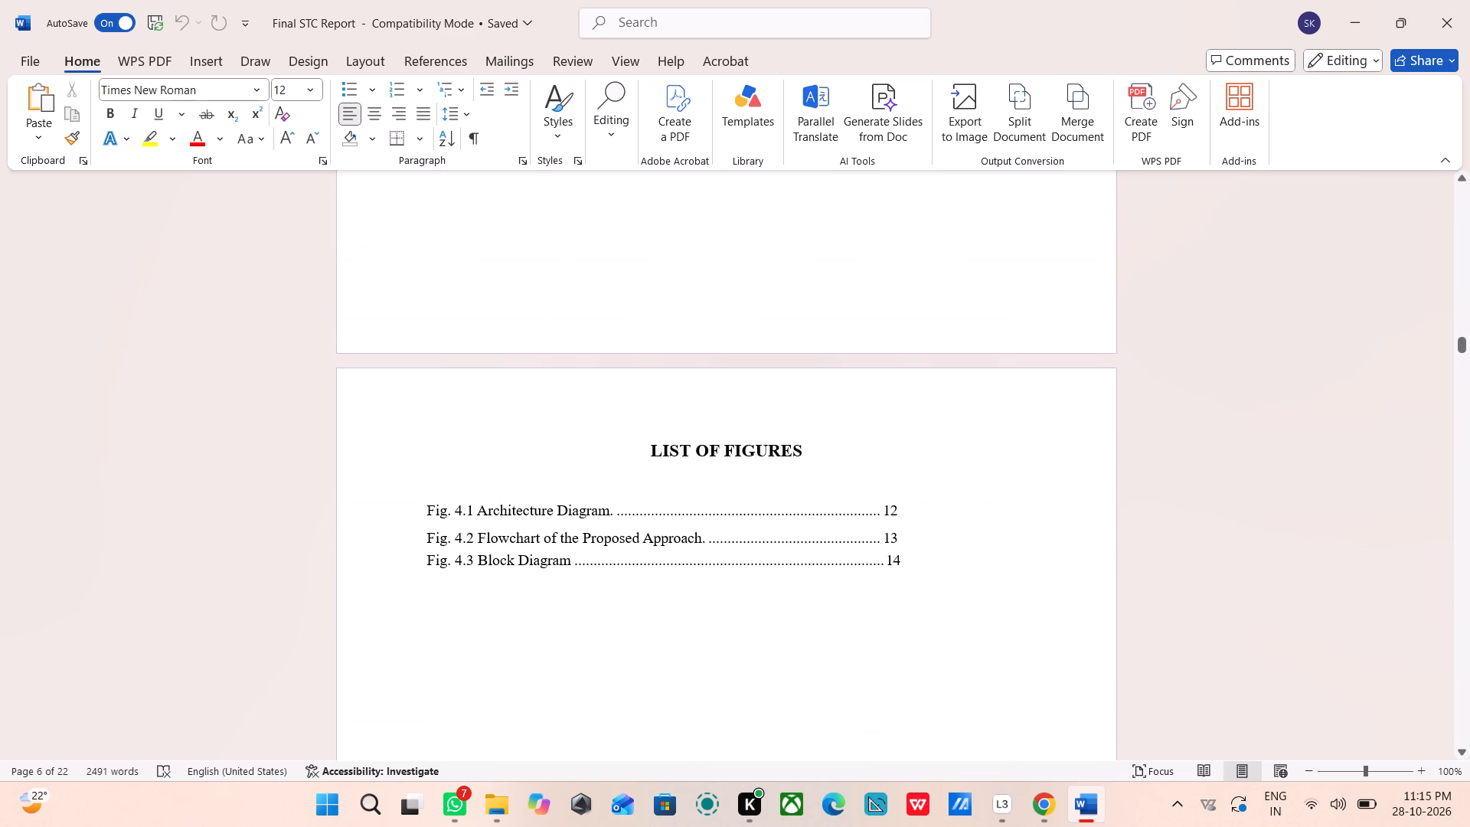
pyautogui.scroll(1, 704, 605)
pyautogui.scroll(-3, 704, 605)
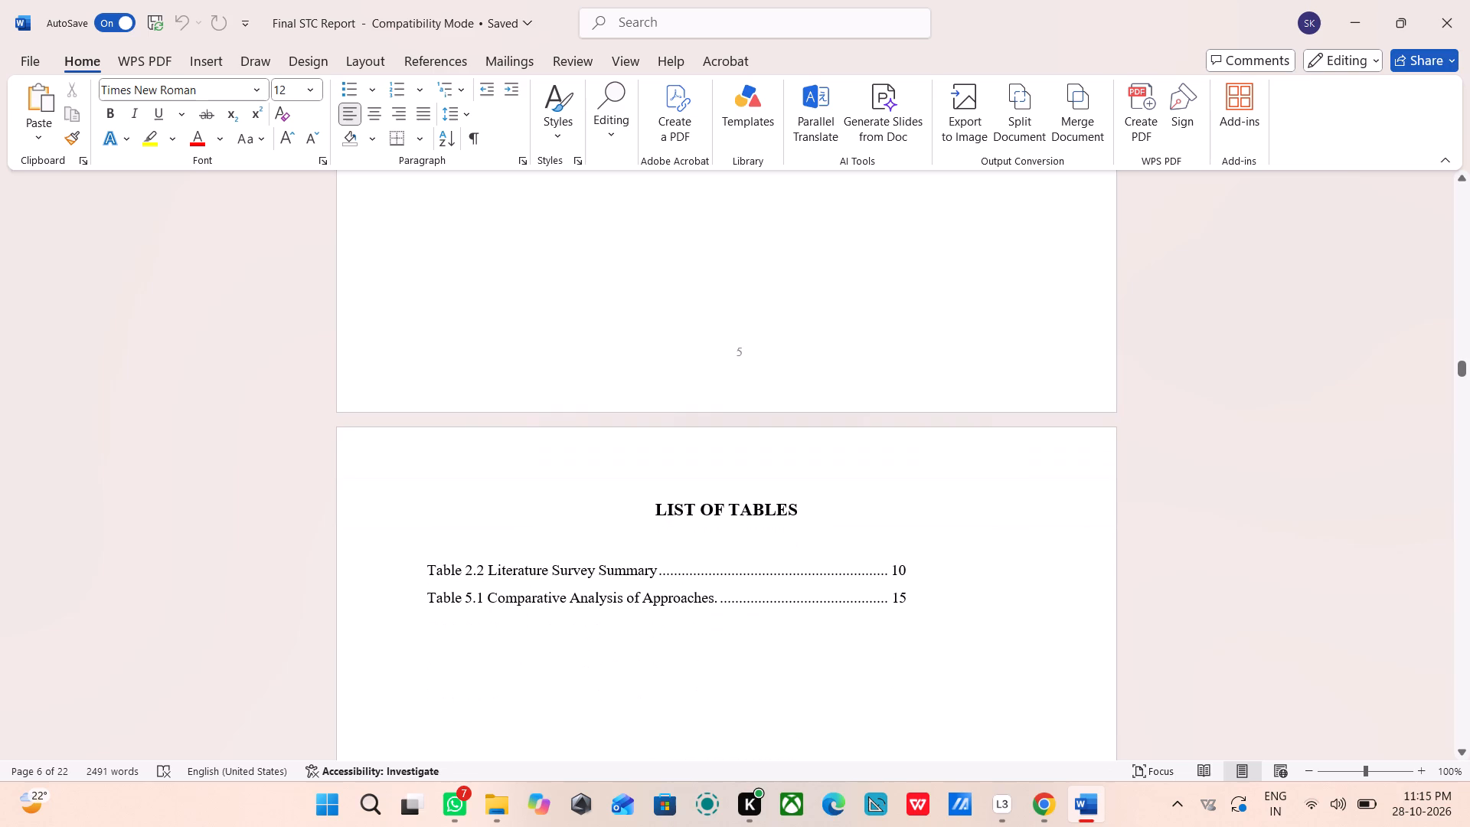
pyautogui.doubleClick(738, 349)
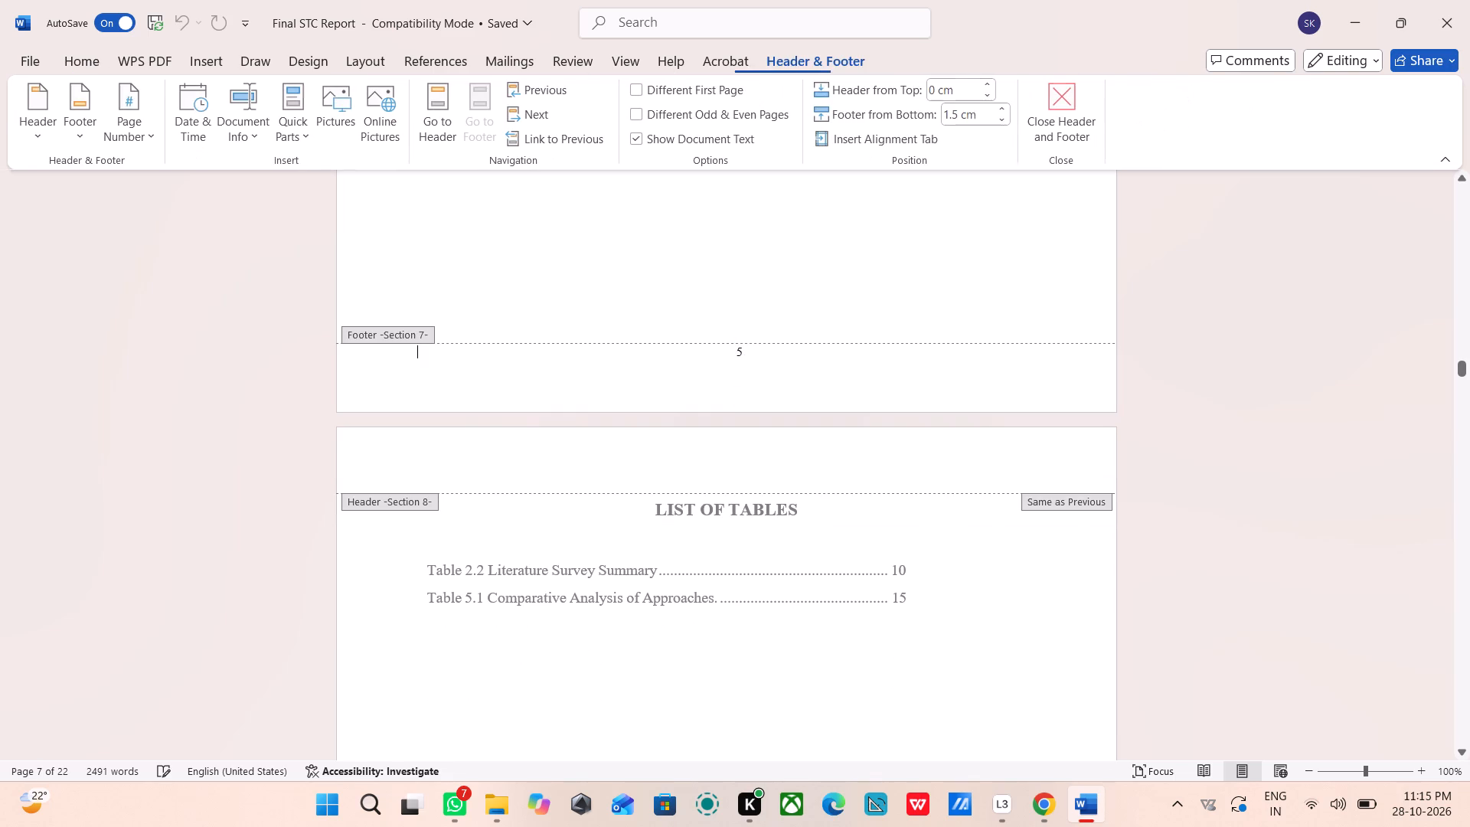
pyautogui.click(747, 356)
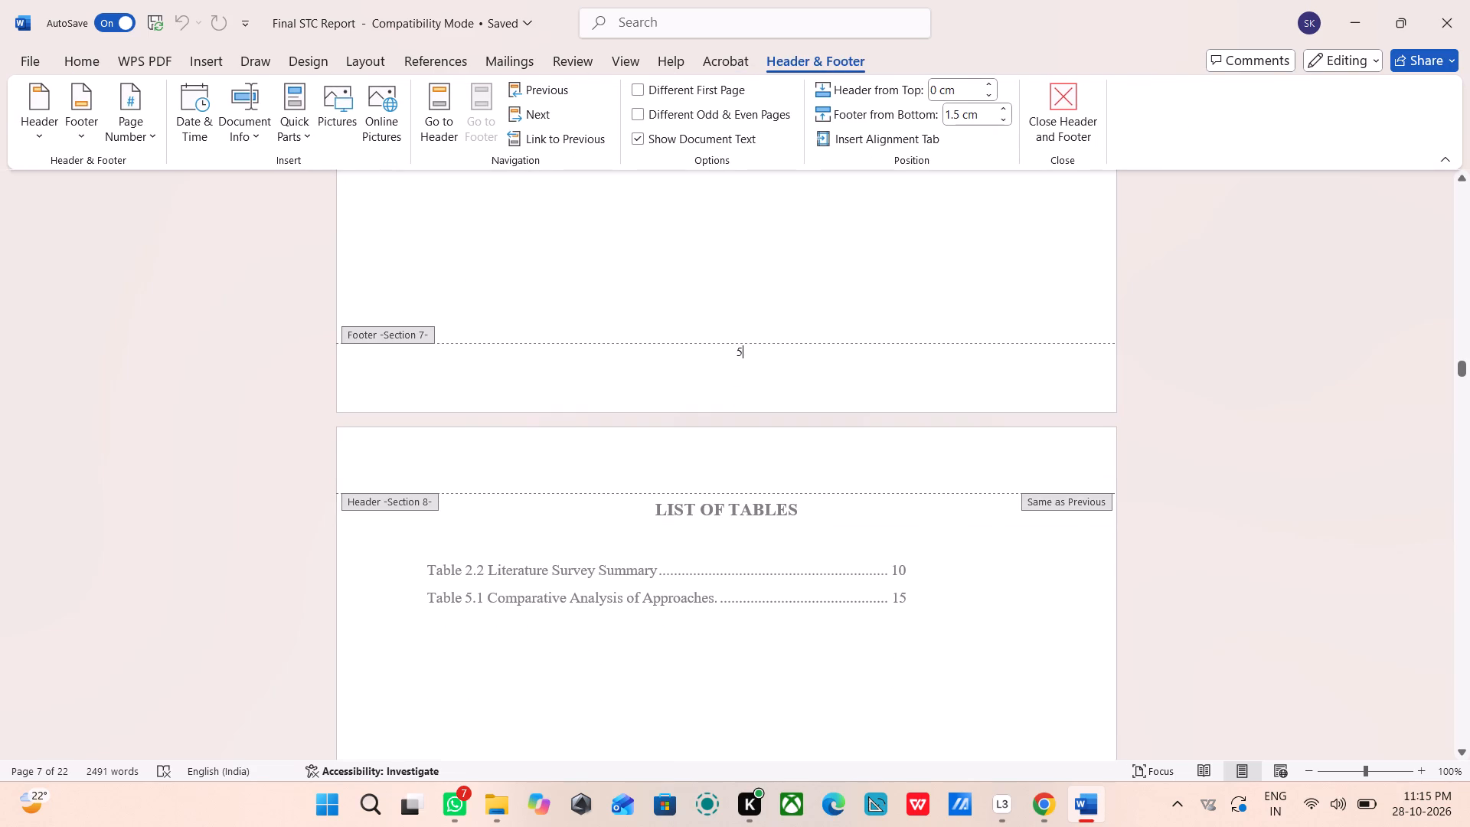
pyautogui.press('\\')
pyautogui.press('BackSpace')
pyautogui.press('BackSpace')
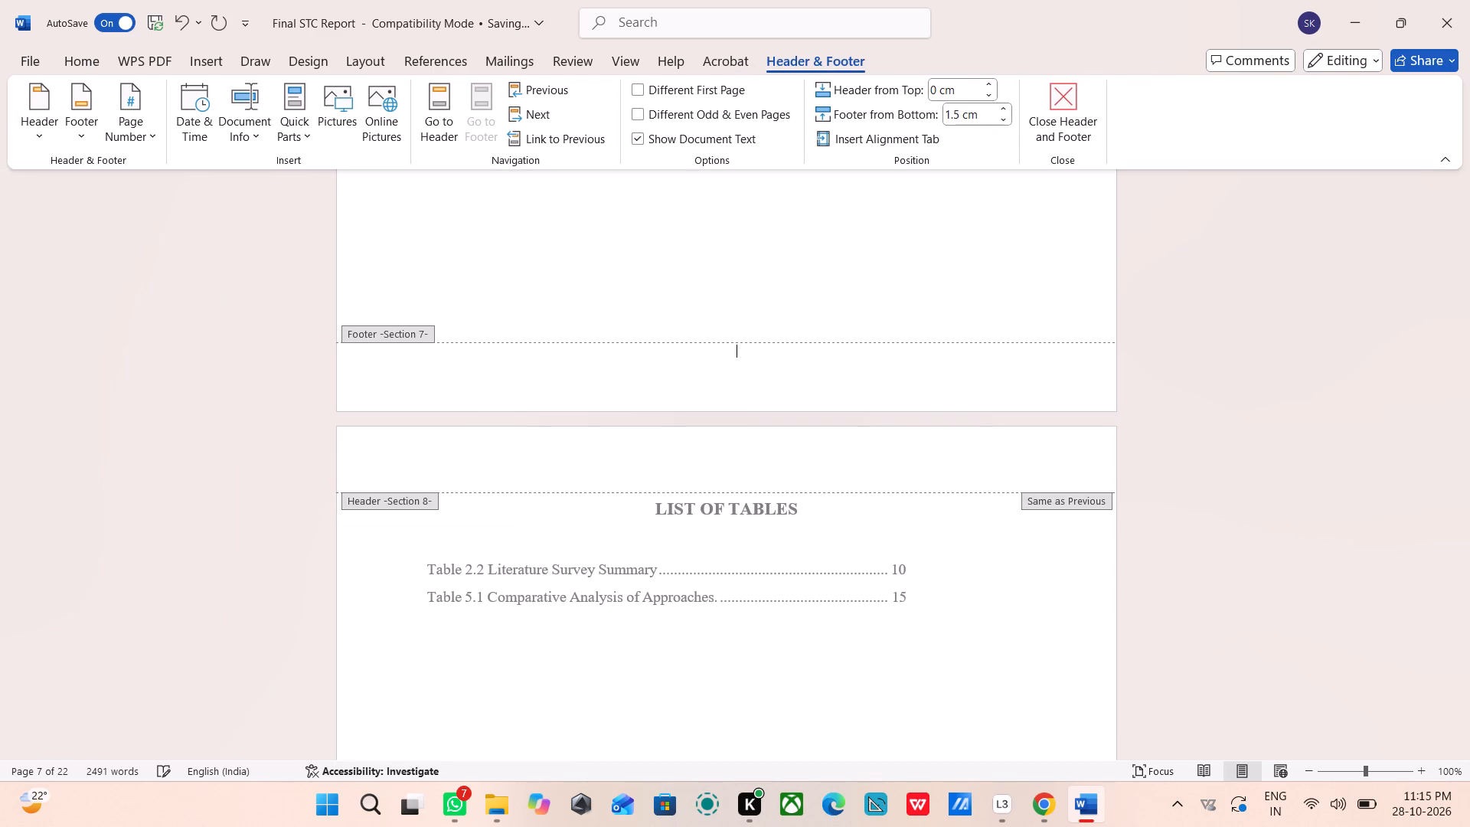
# Enter page number 1 in the footer of the Chapter 1 Introduction page.
pyautogui.scroll(-2, 826, 160)
pyautogui.scroll(-3, 743, 483)
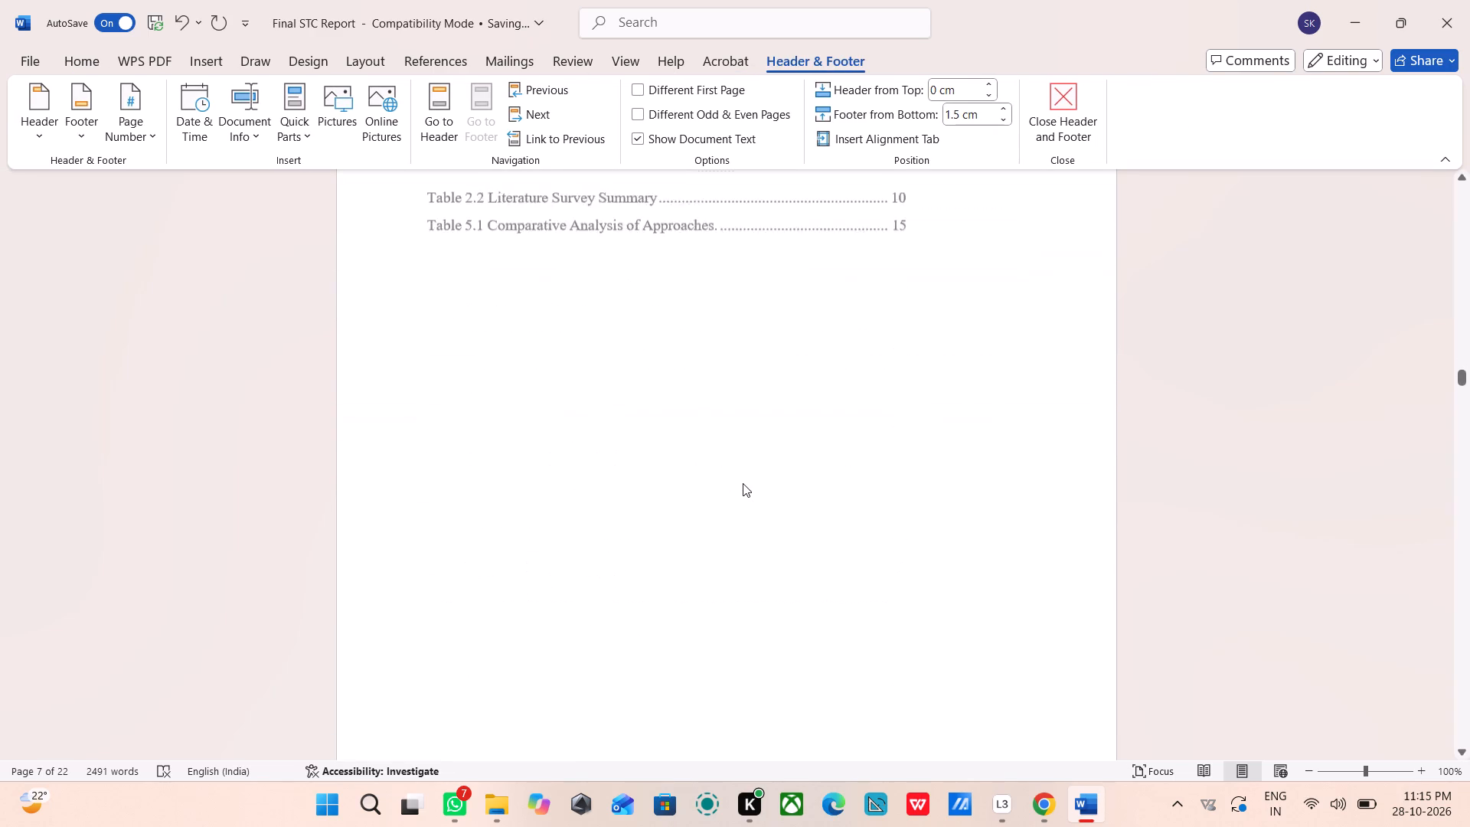
pyautogui.scroll(-4, 743, 483)
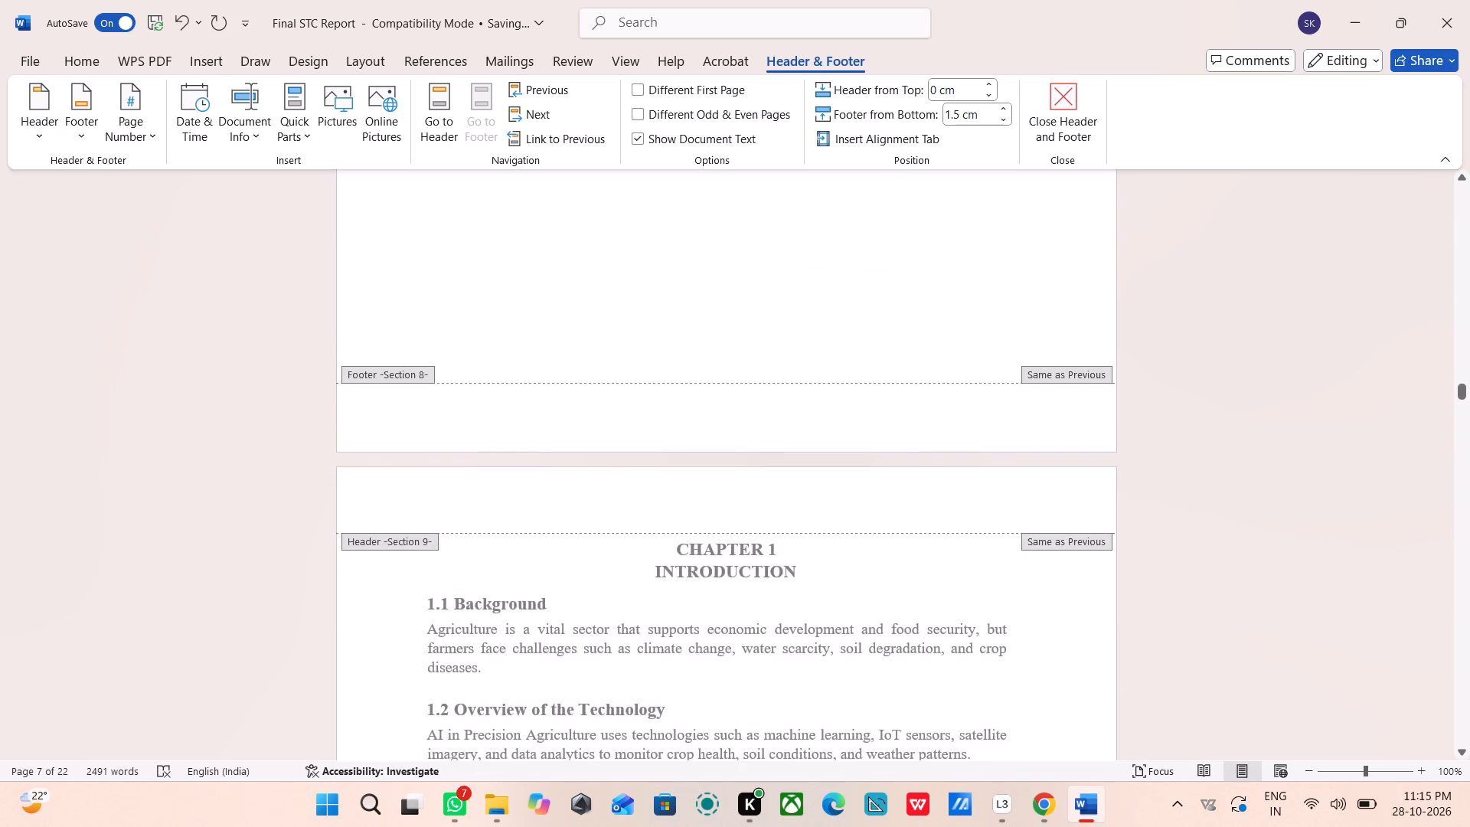
pyautogui.scroll(-6, 743, 483)
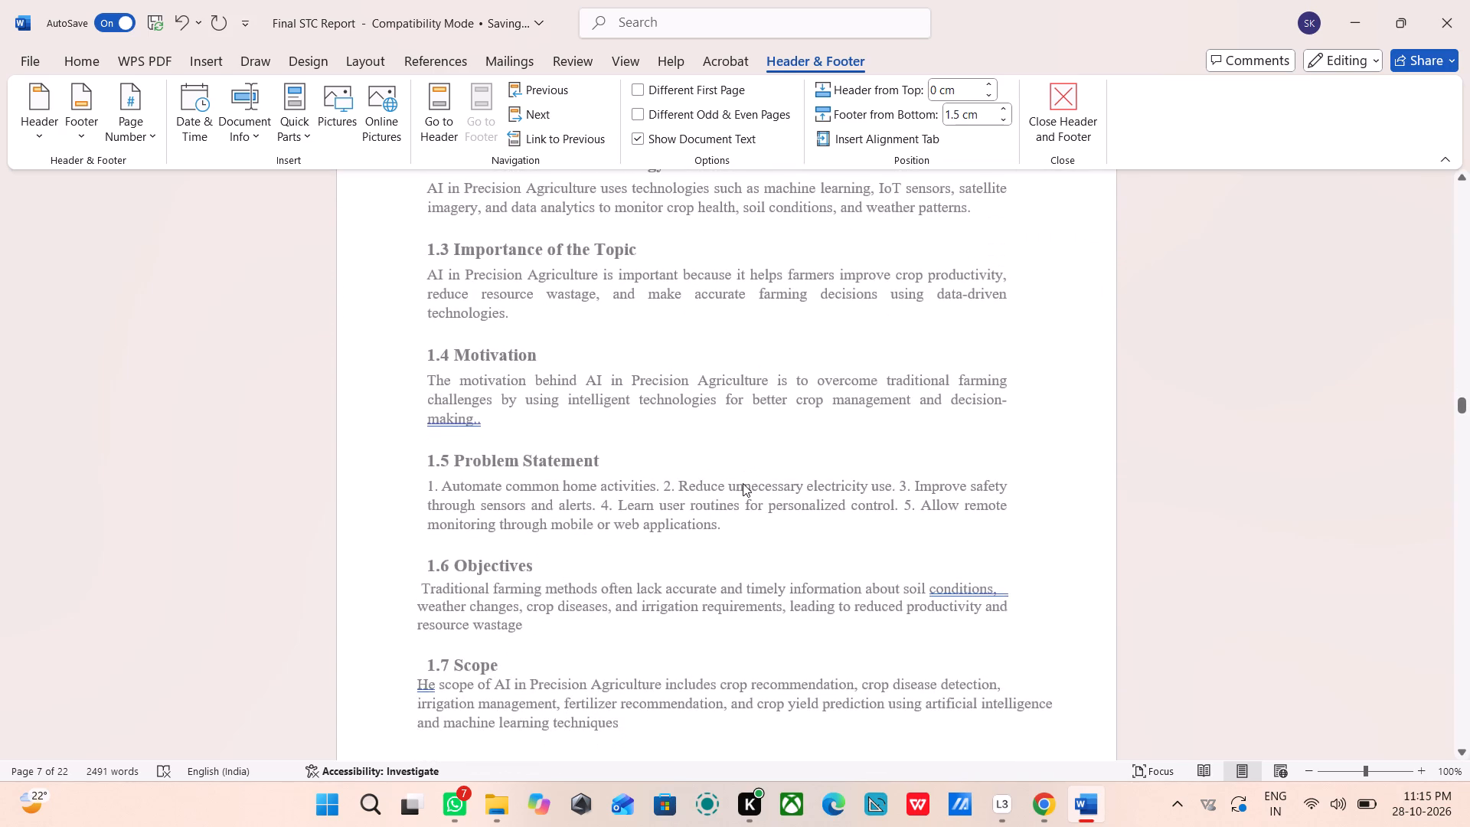
pyautogui.scroll(1, 743, 483)
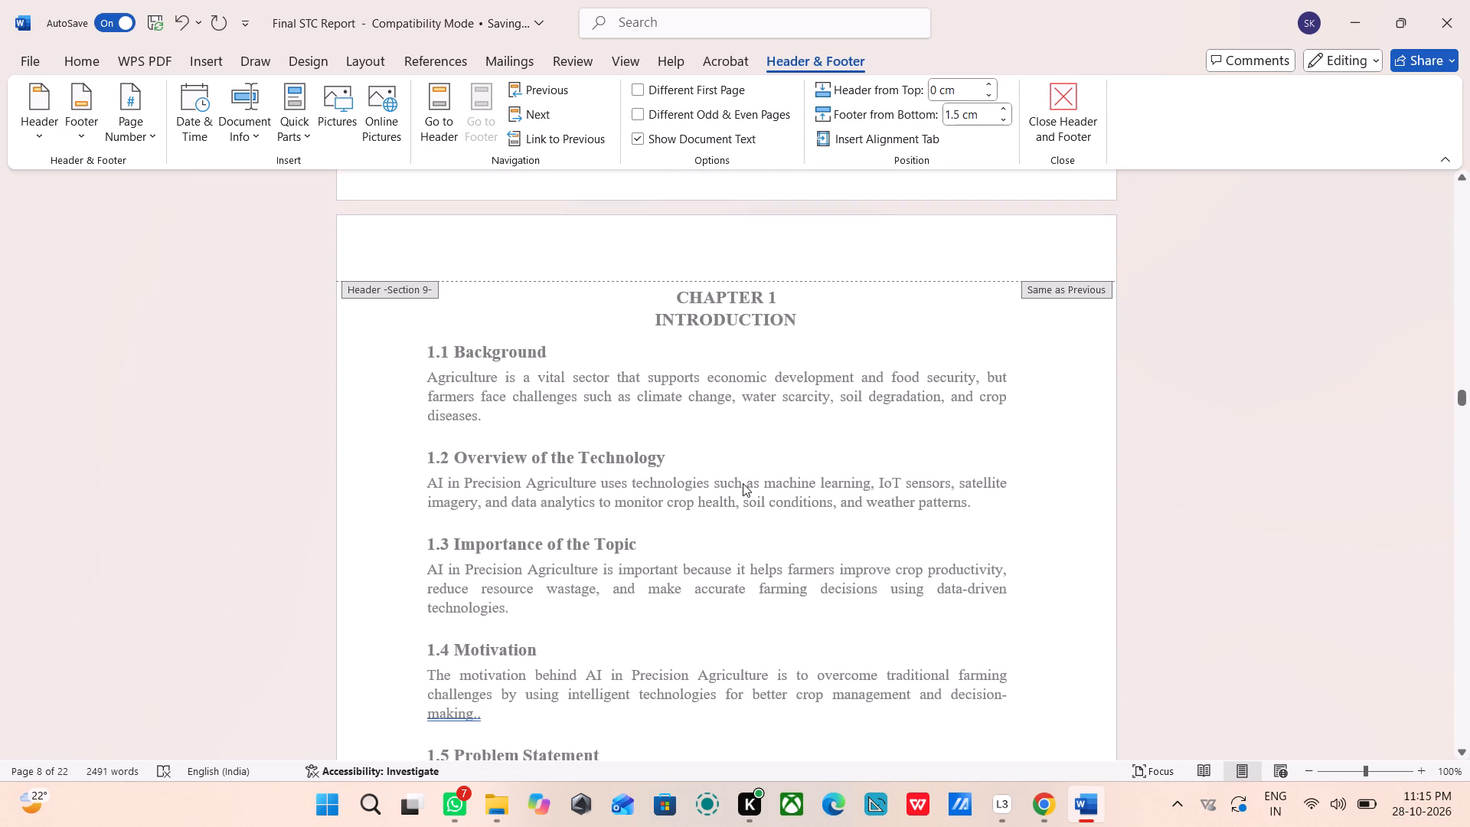
pyautogui.click(743, 483)
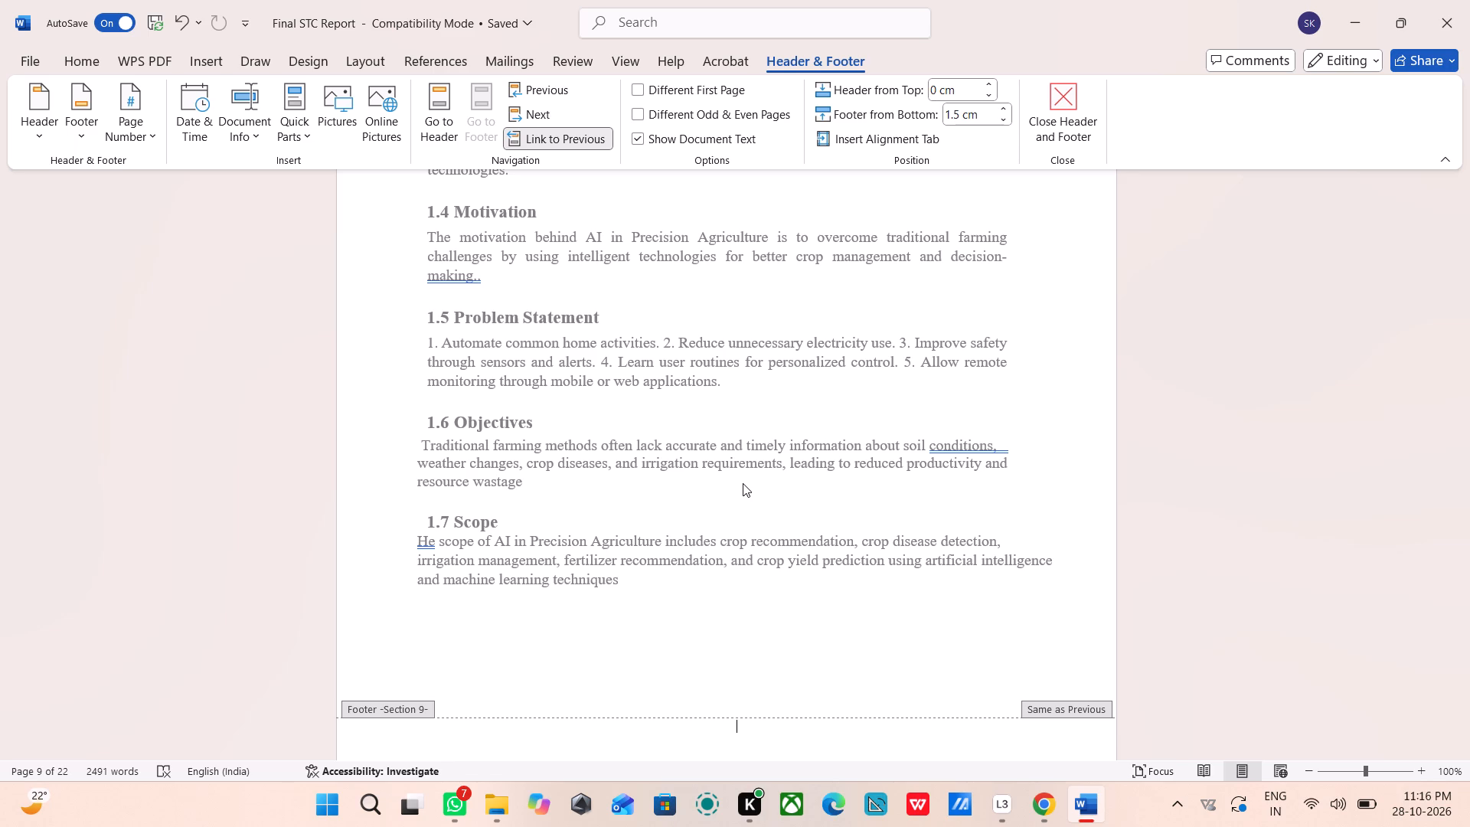
pyautogui.press('1')
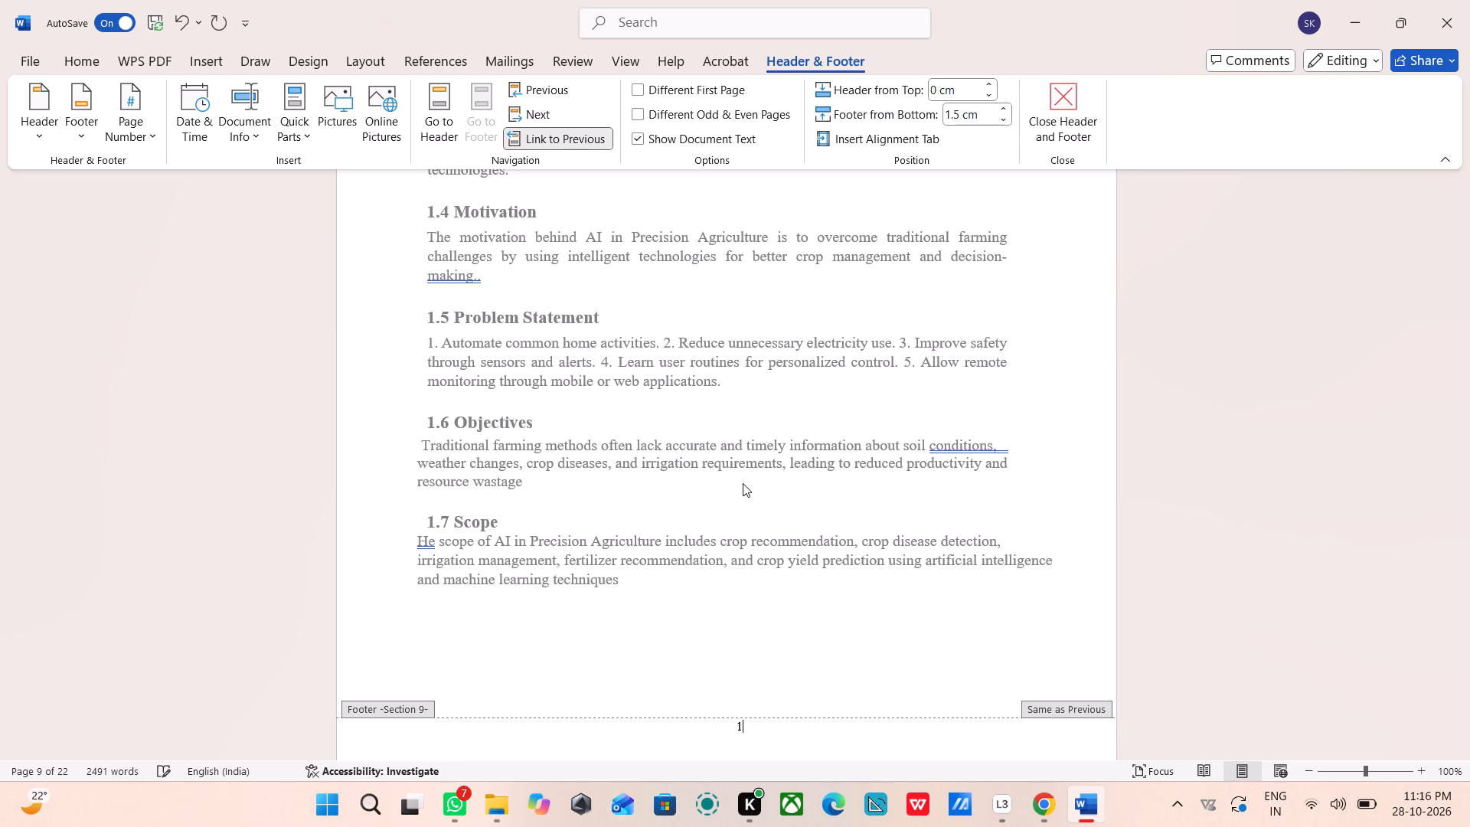
# Change the page number in the Chapter 2 Literature Survey footer to 2.
pyautogui.scroll(-4, 743, 483)
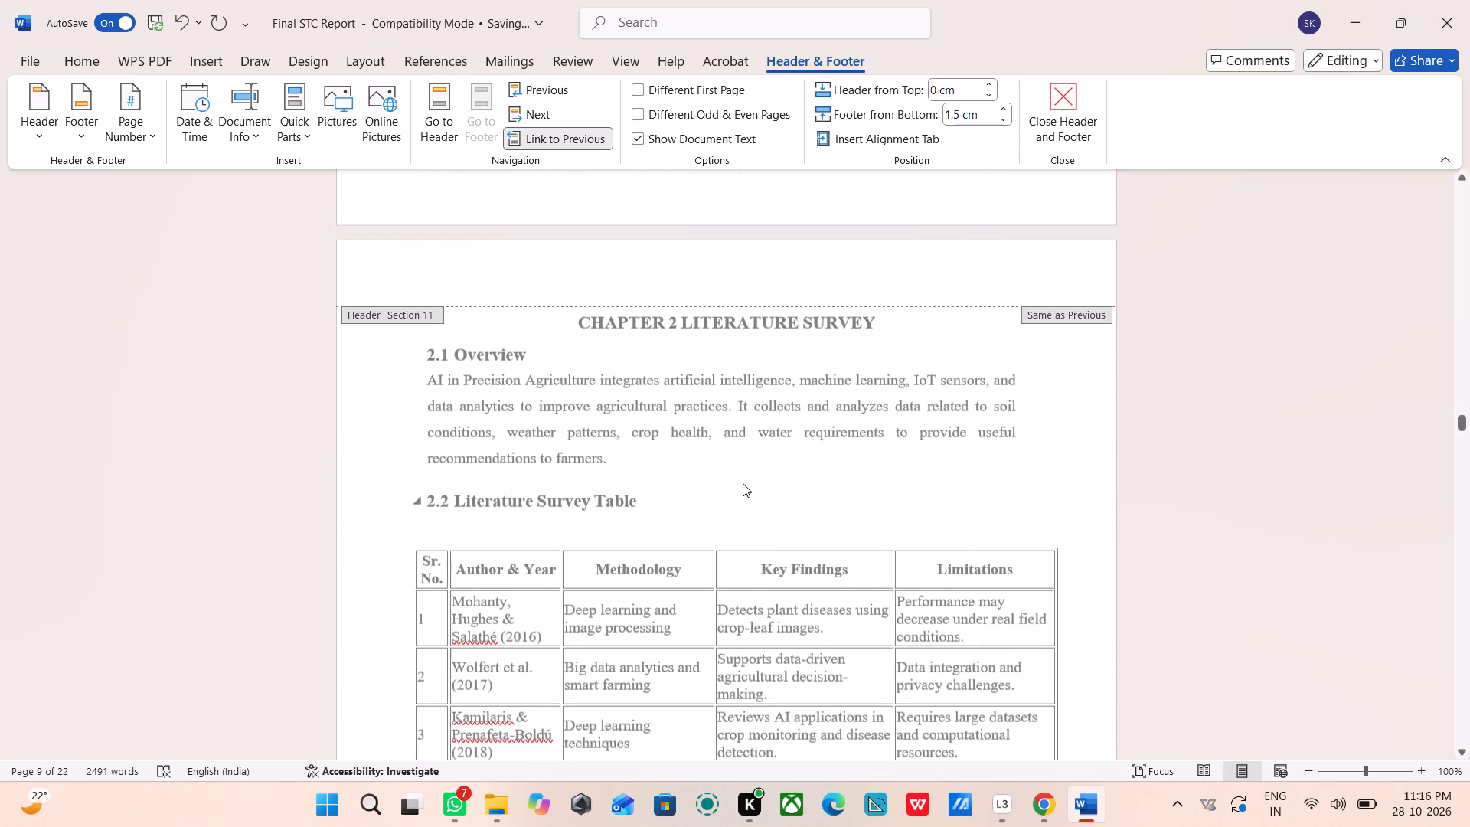
pyautogui.scroll(-3, 743, 483)
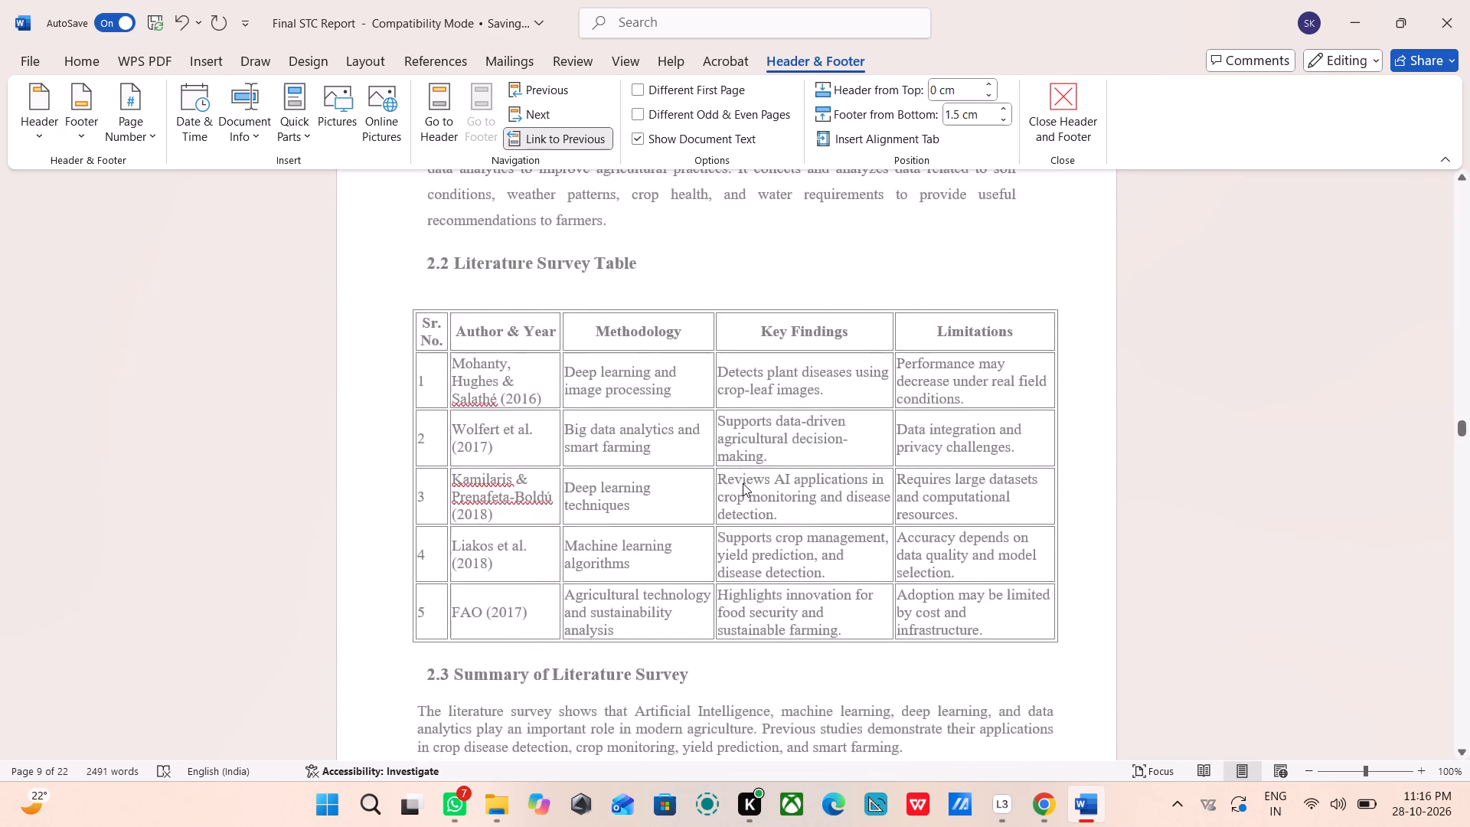
pyautogui.scroll(-2, 743, 483)
pyautogui.scroll(1, 743, 483)
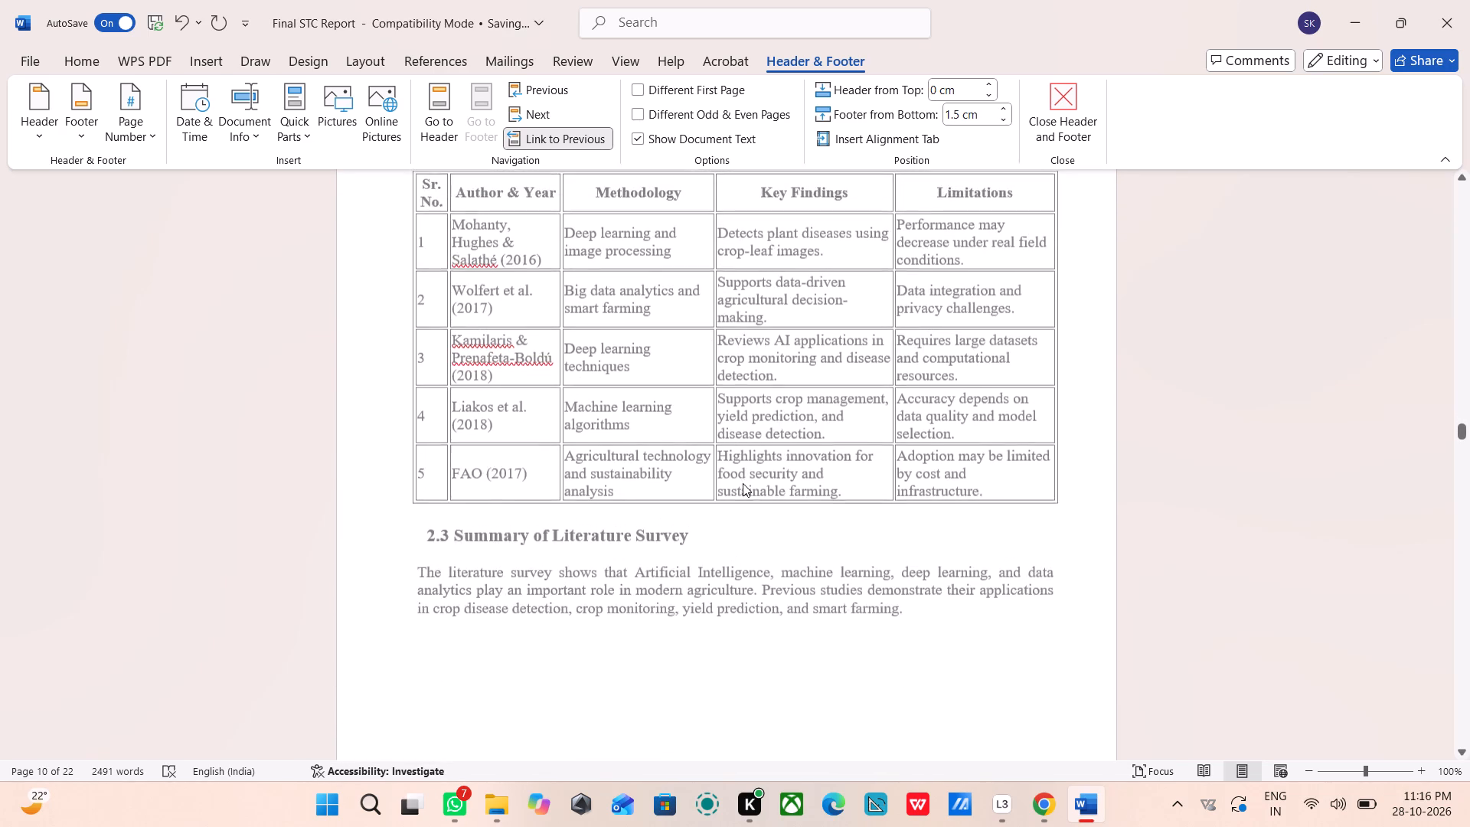
pyautogui.scroll(1, 743, 483)
pyautogui.scroll(-3, 743, 483)
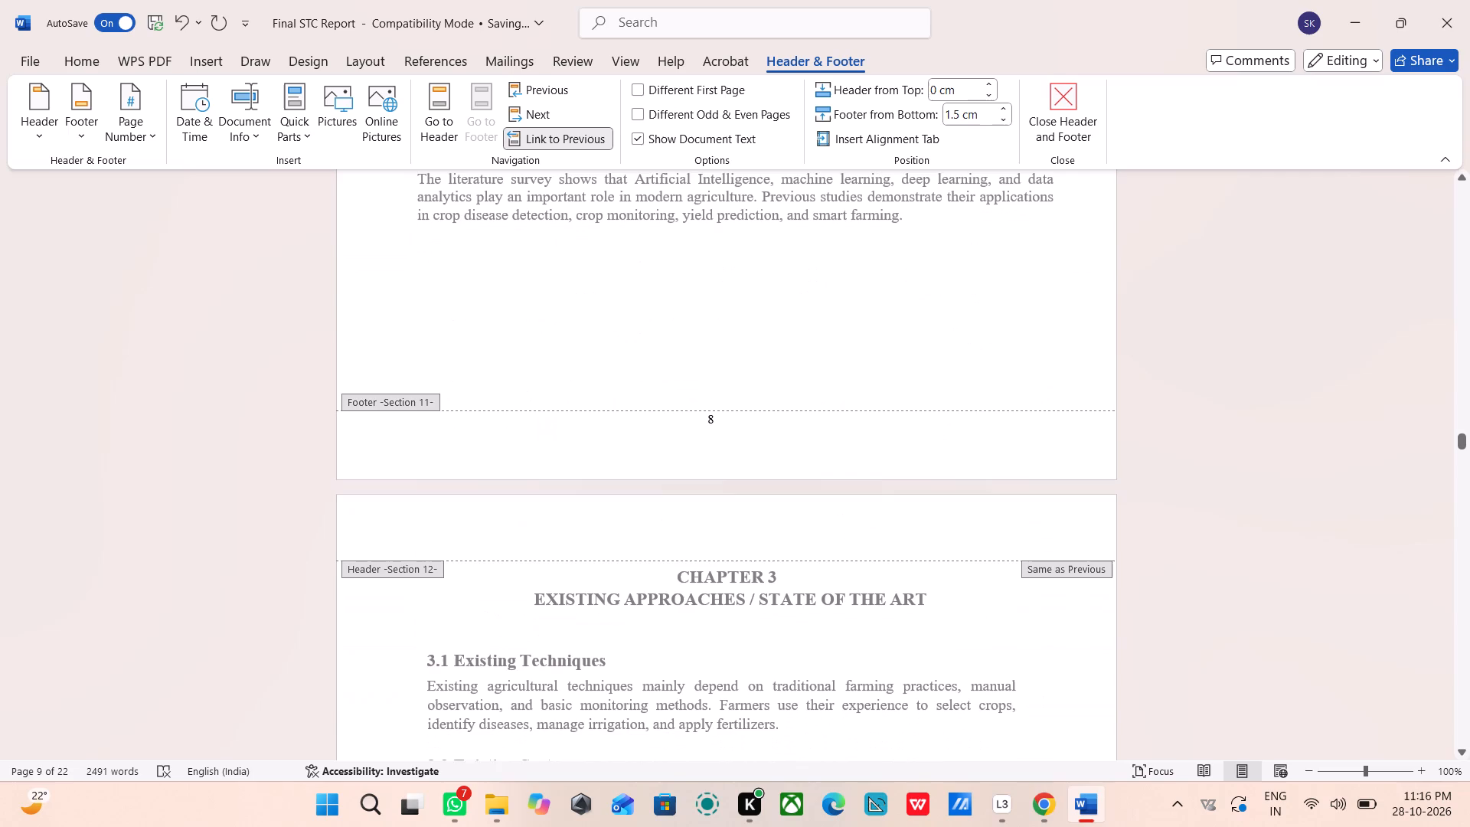
pyautogui.click(707, 413)
pyautogui.click(707, 413)
pyautogui.press('Right')
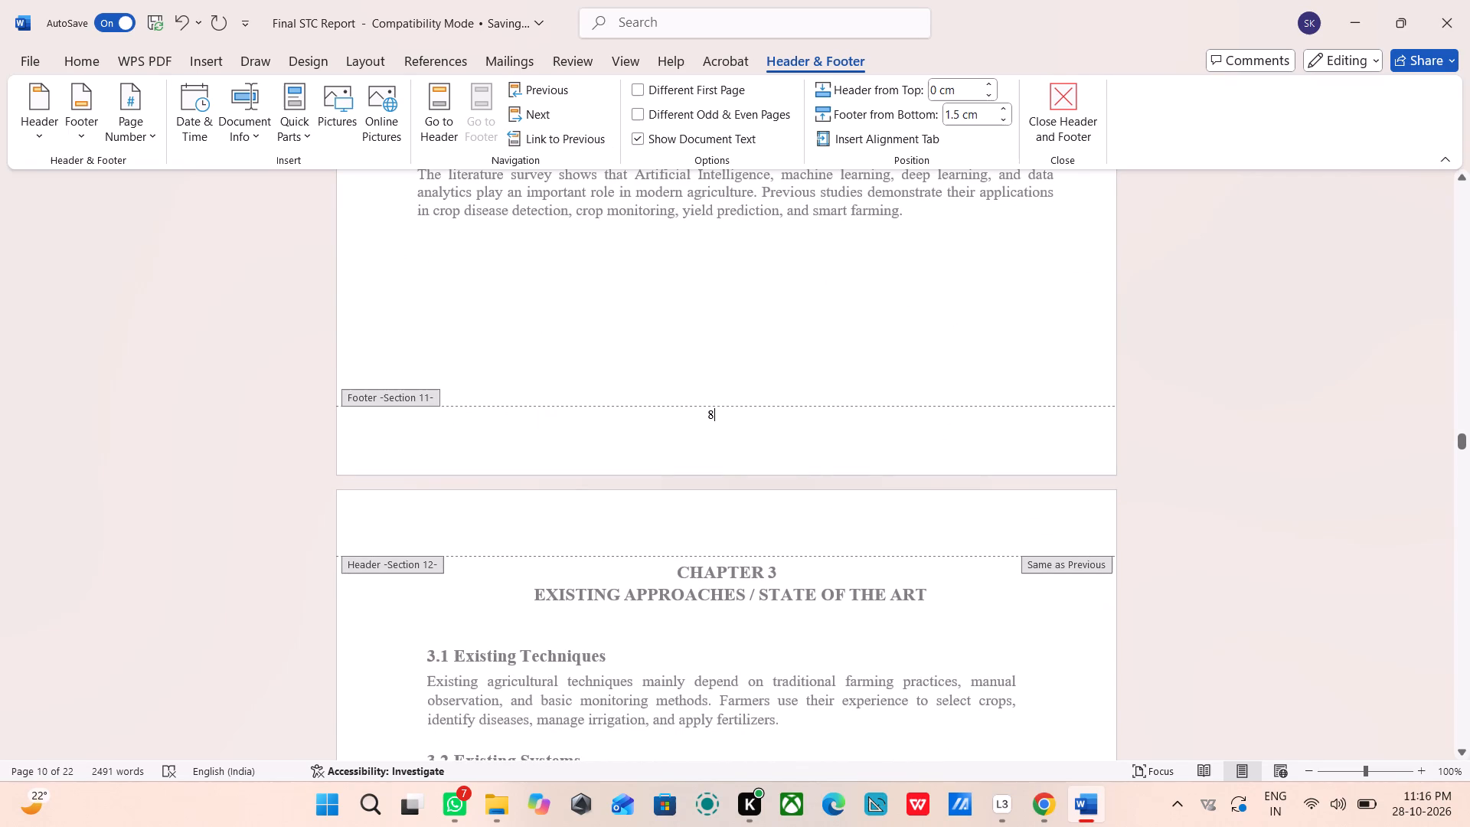
pyautogui.press('BackSpace')
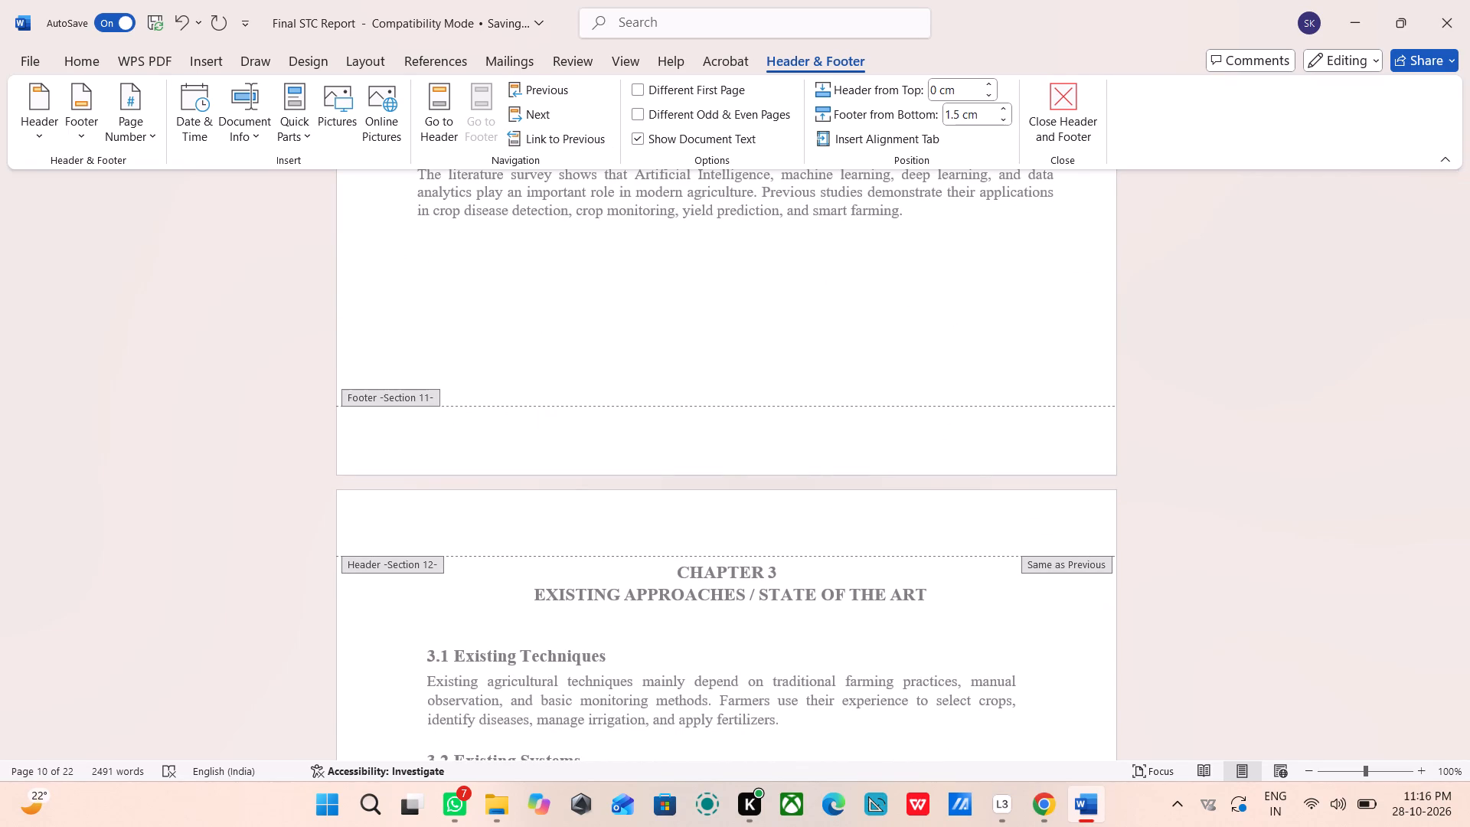
pyautogui.press('2')
# Replace the page number text box in the Chapter 3 footer with a plain 3, spaced over to the middle of the line.
pyautogui.scroll(-2, 707, 413)
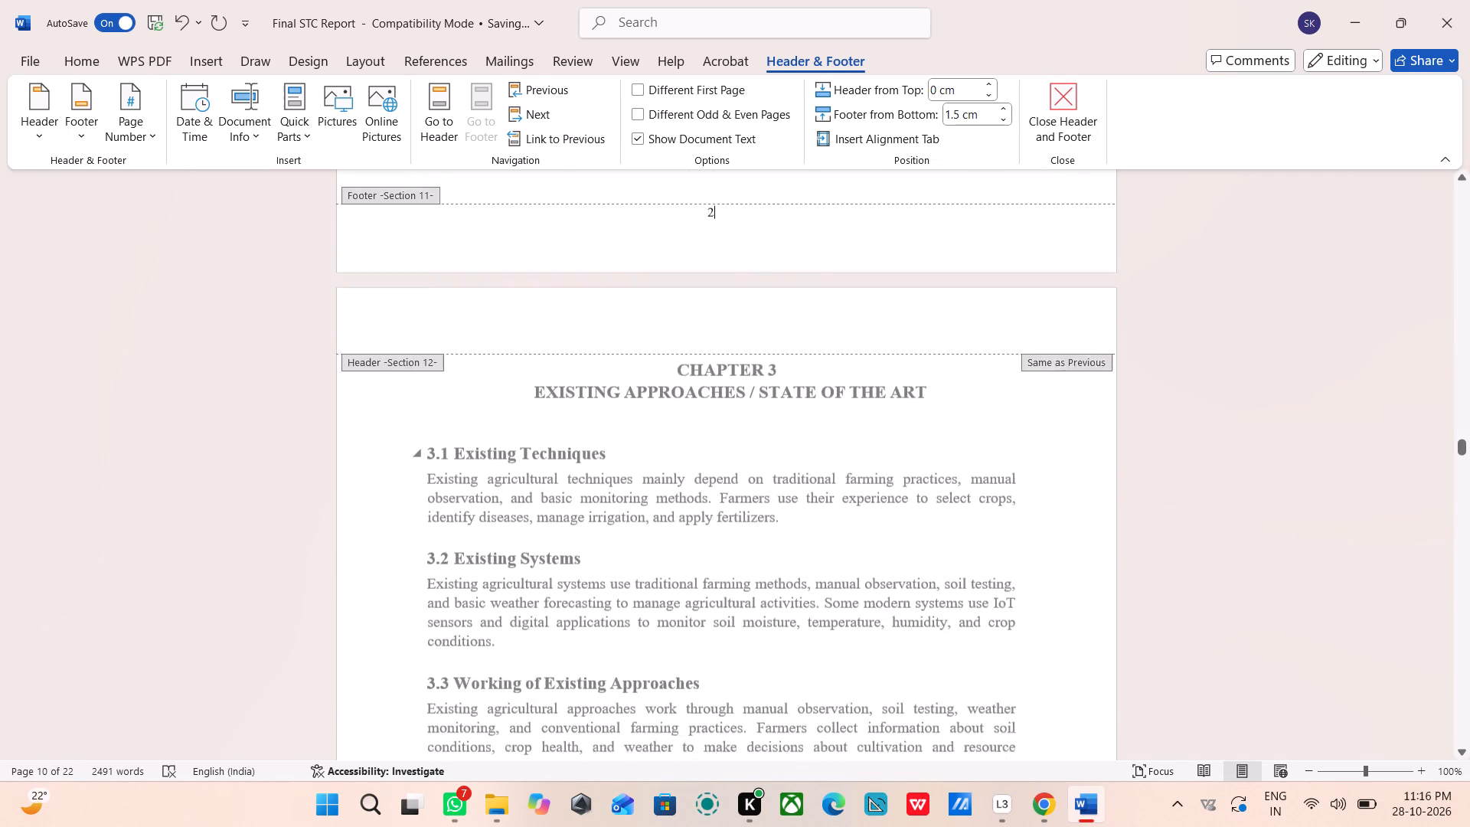
pyautogui.scroll(-2, 707, 413)
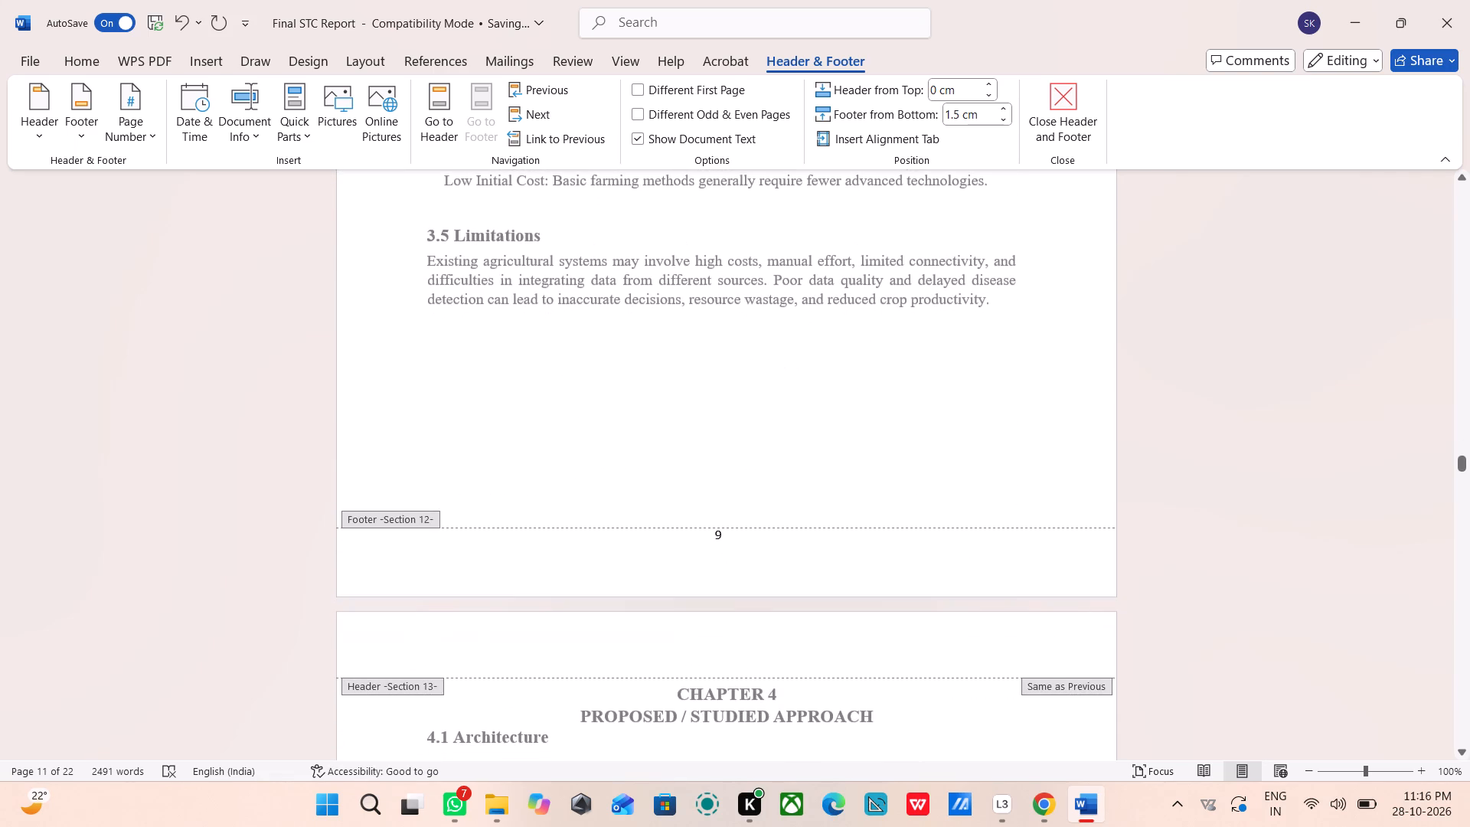
pyautogui.click(720, 540)
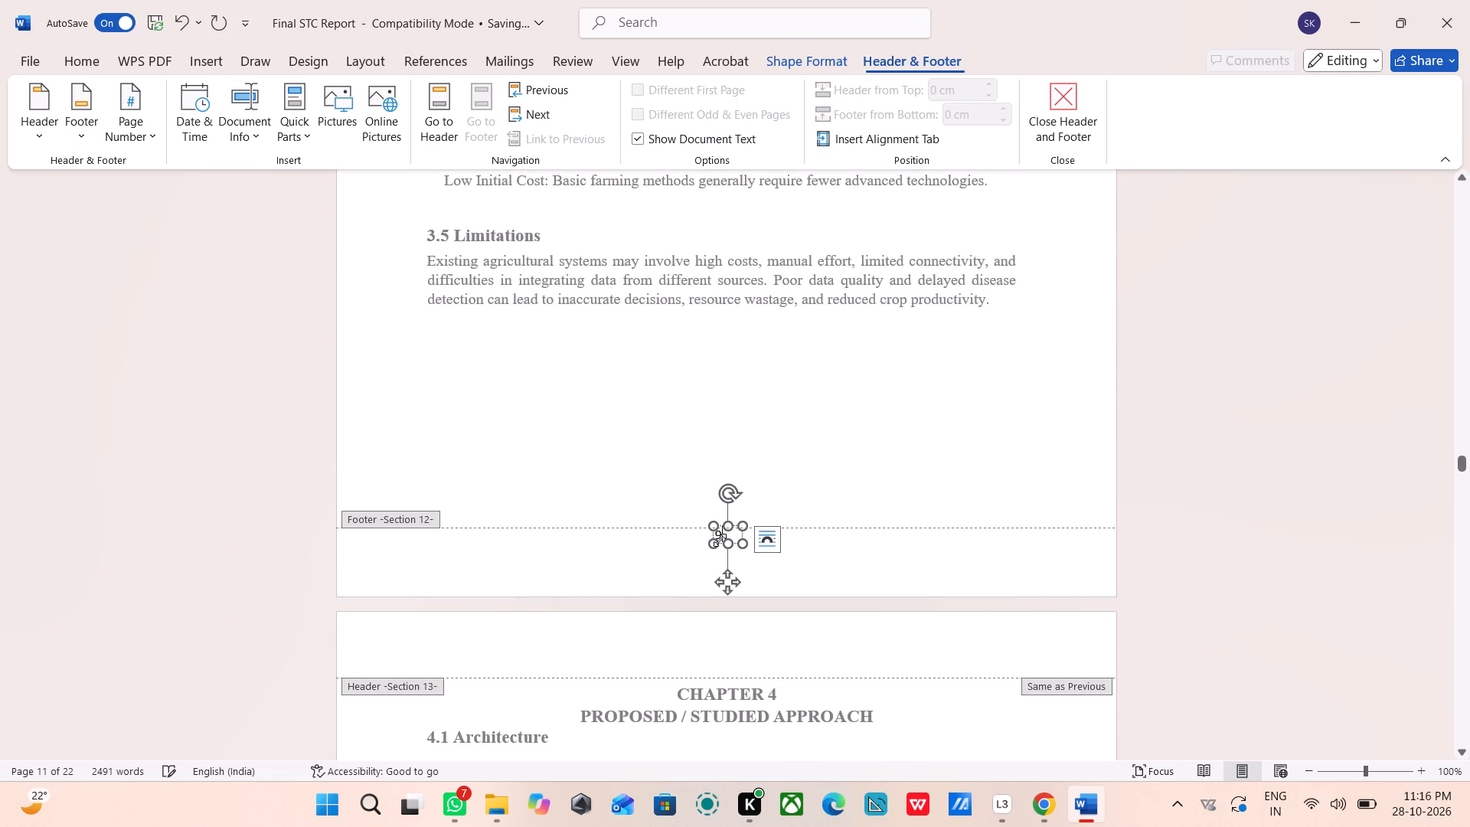
pyautogui.click(720, 540)
pyautogui.press('BackSpace')
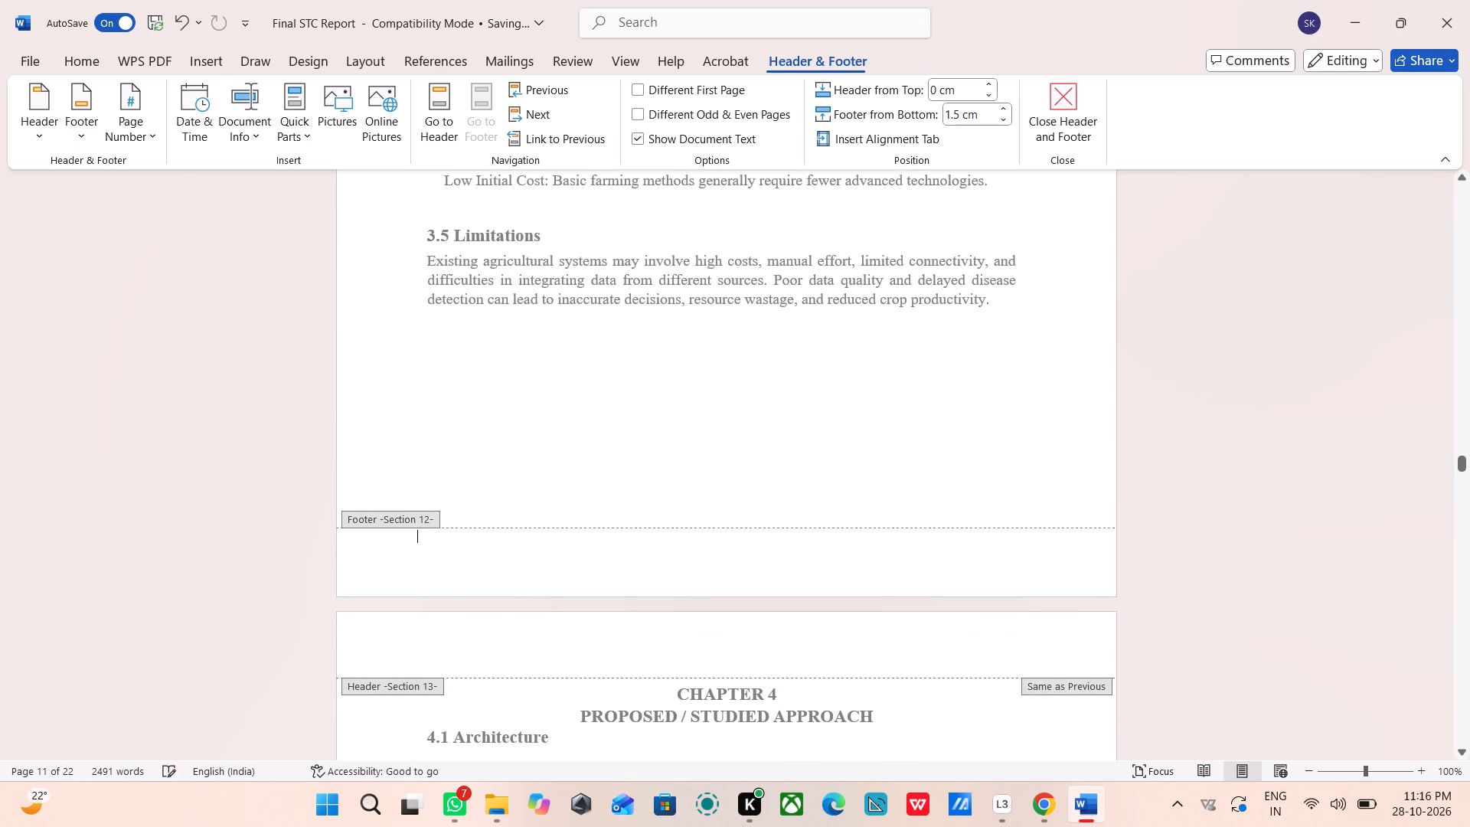
pyautogui.press('3')
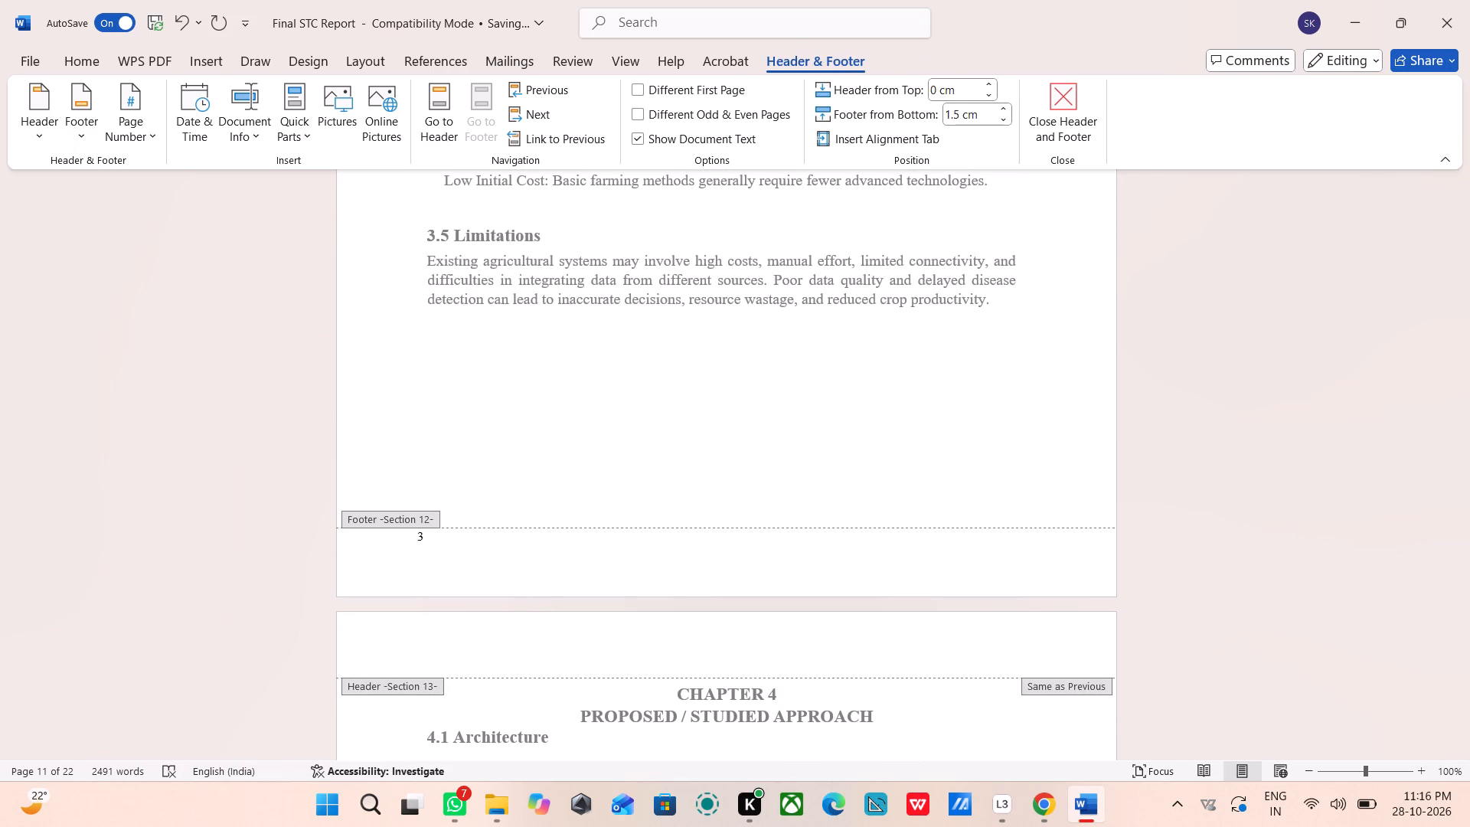
pyautogui.press('Left')
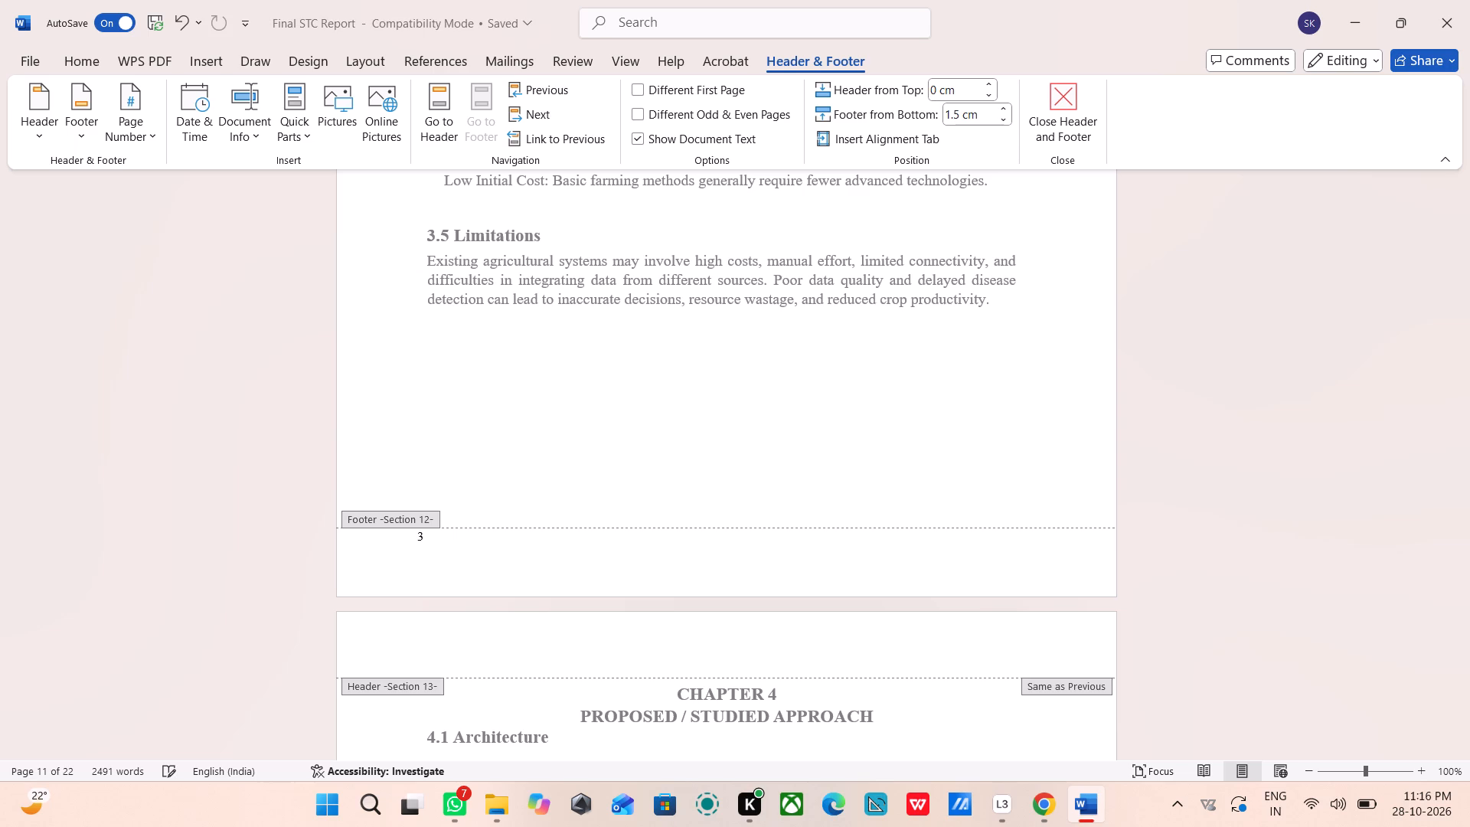
pyautogui.press('space')
pyautogui.press('space')
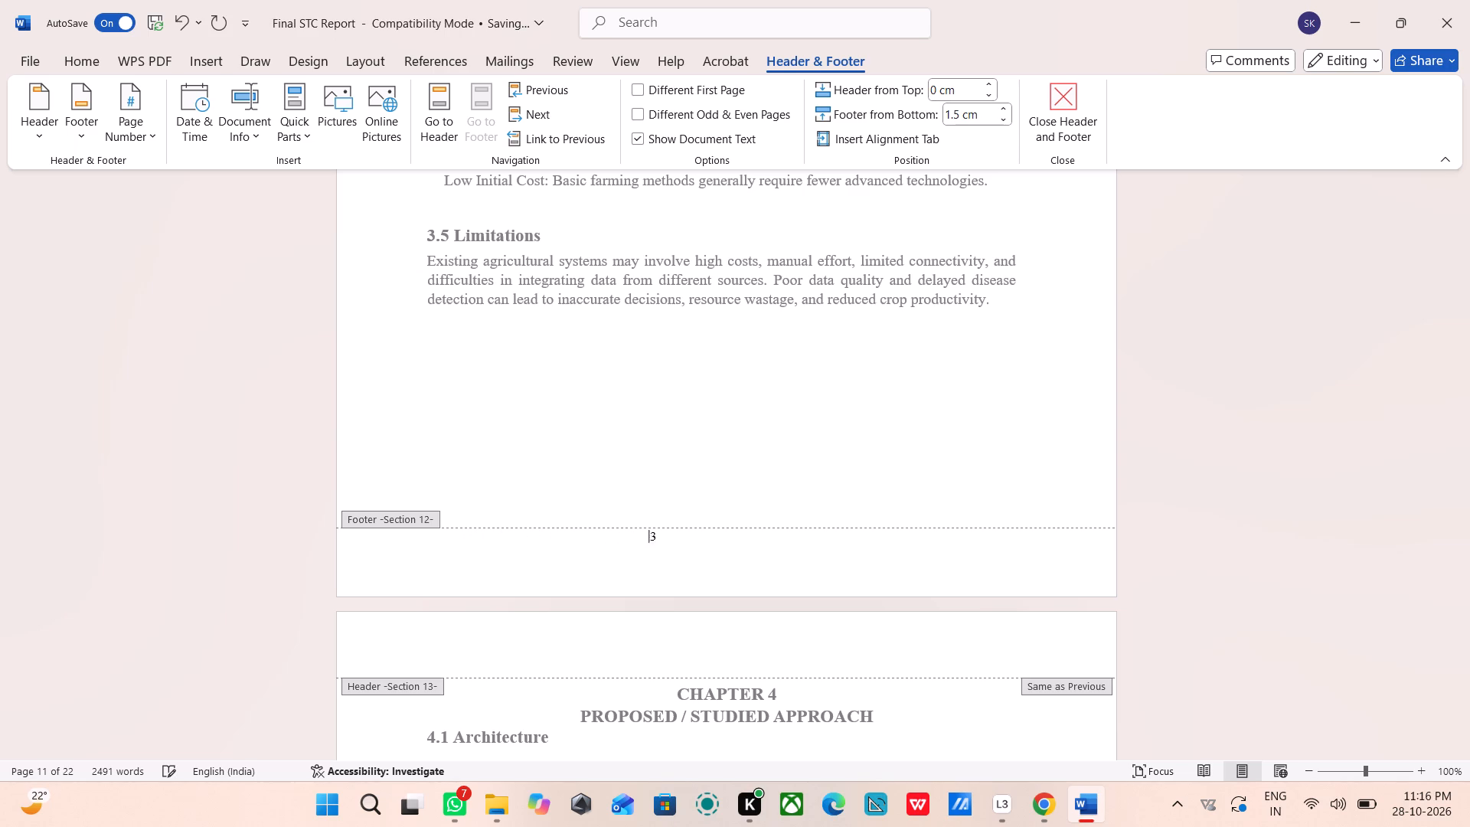
pyautogui.press('space')
pyautogui.press('space')
pyautogui.press('space')
pyautogui.press('BackSpace')
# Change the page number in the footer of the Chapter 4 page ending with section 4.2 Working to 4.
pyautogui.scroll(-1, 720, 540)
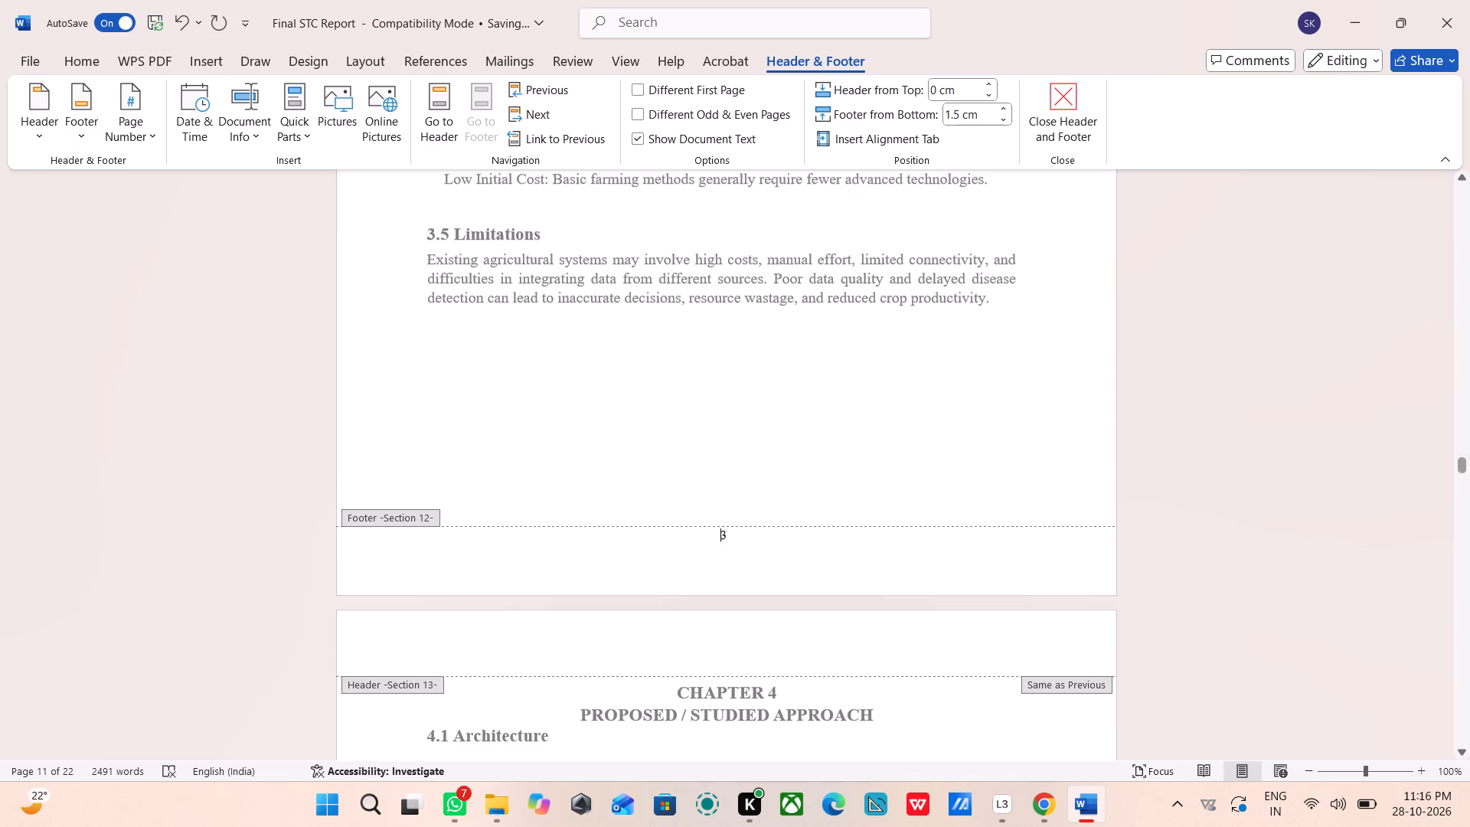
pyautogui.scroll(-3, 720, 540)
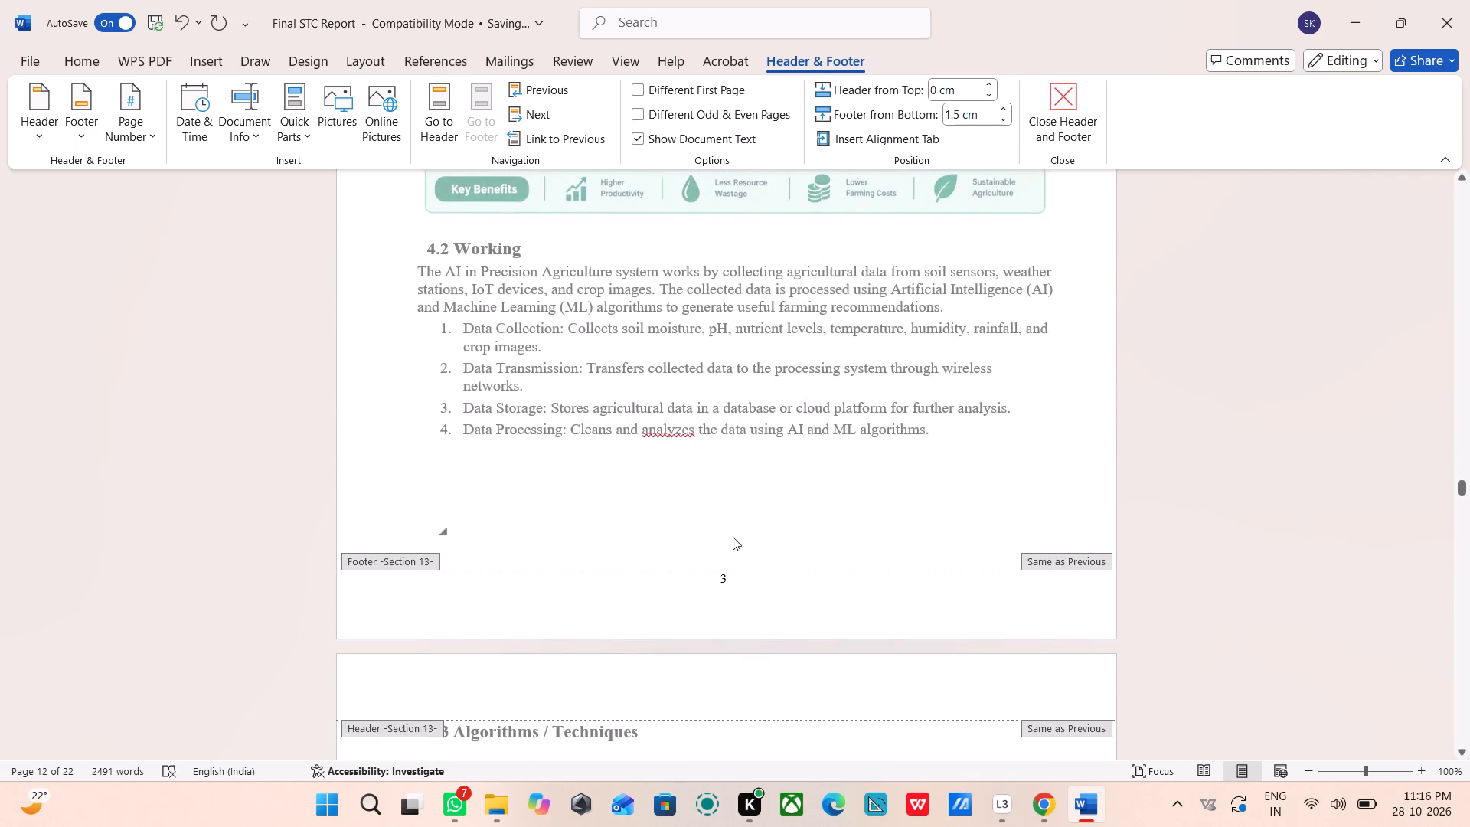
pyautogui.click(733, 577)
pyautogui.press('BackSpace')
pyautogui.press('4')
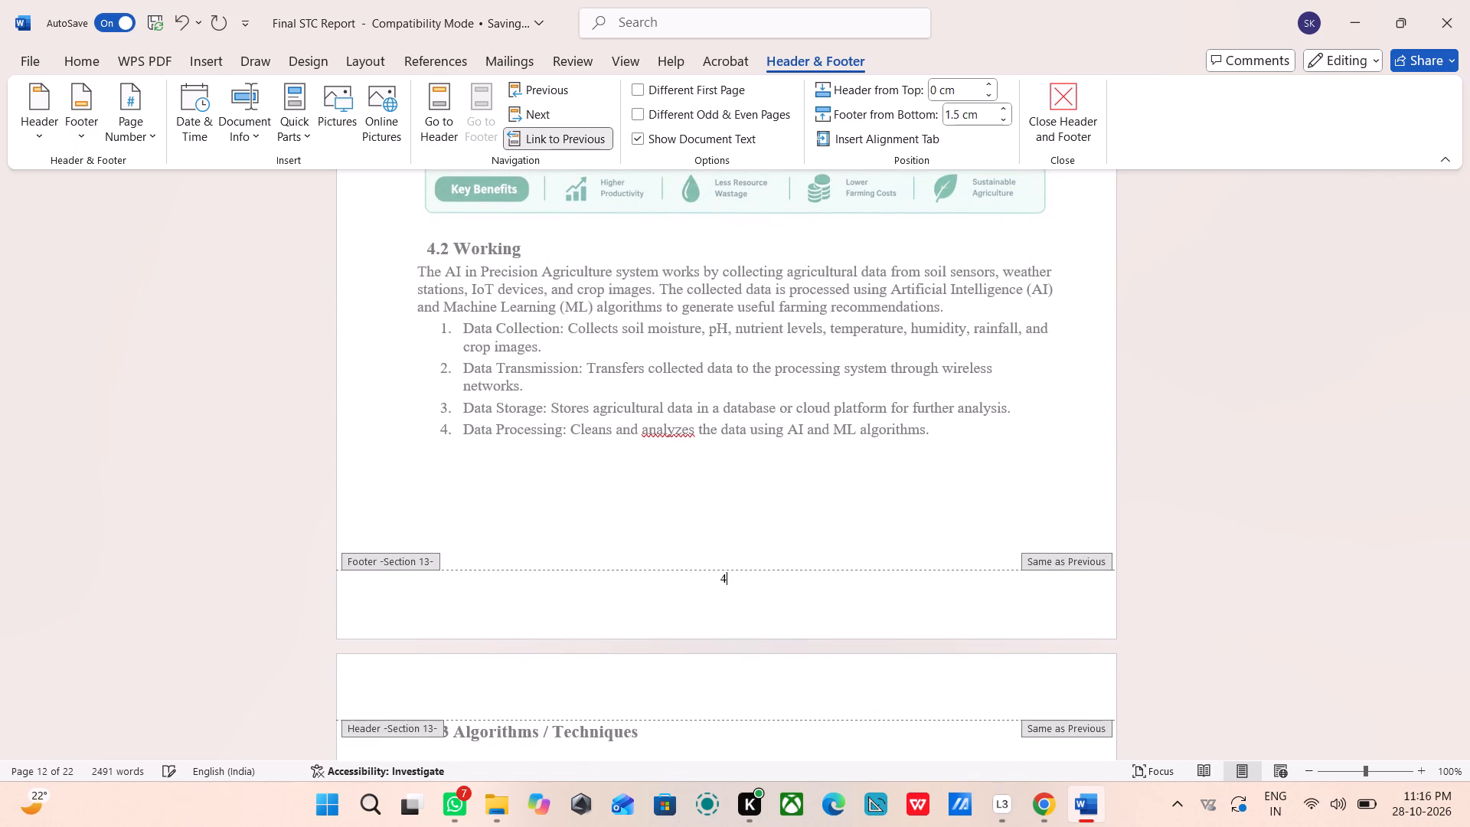
# Change the page number in the footer of the 4.3 Algorithms / Techniques page to 5.
pyautogui.scroll(-3, 733, 577)
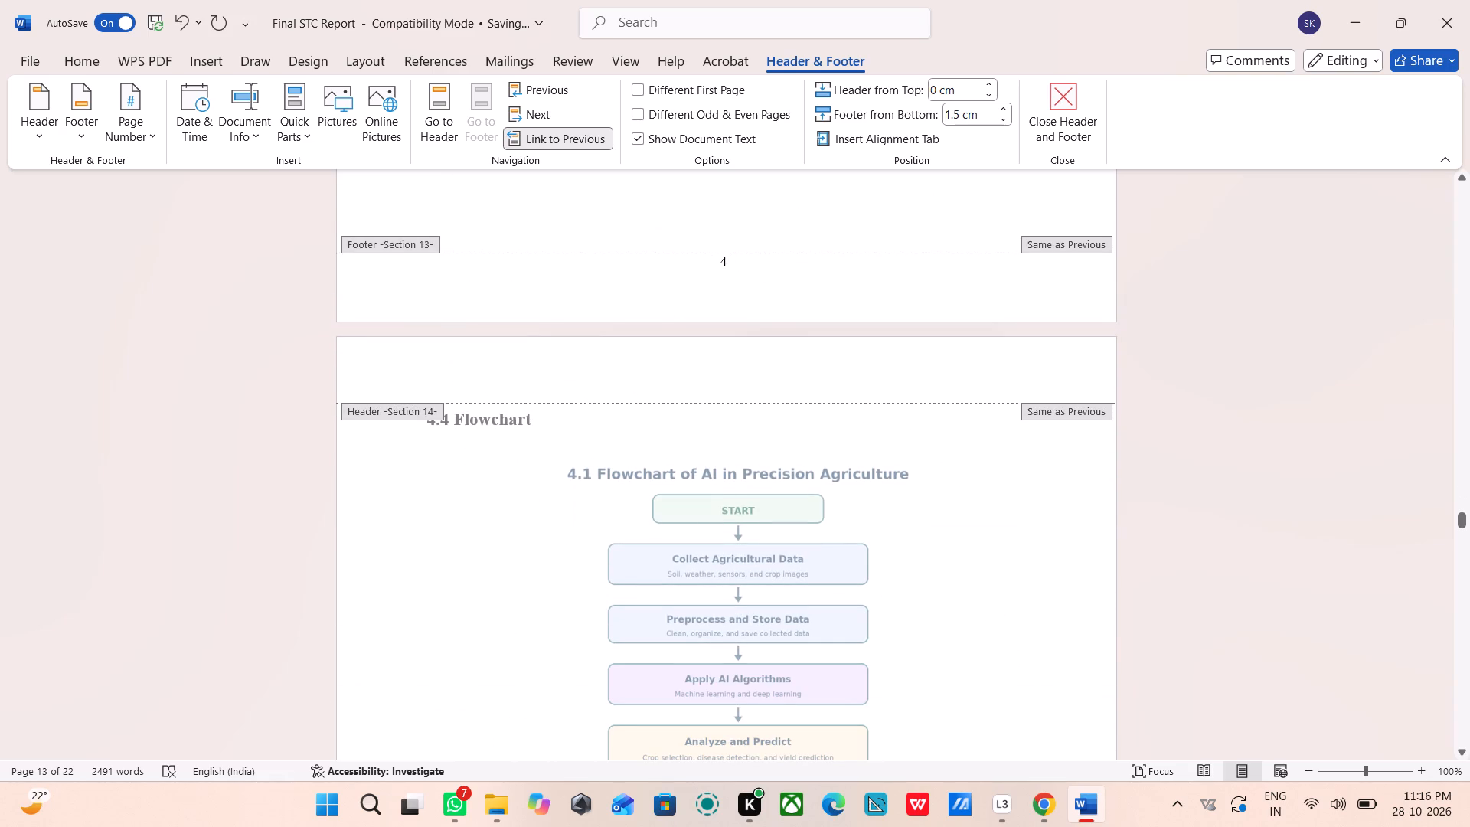
pyautogui.click(730, 264)
pyautogui.press('BackSpace')
pyautogui.press('5')
pyautogui.scroll(-1, 730, 264)
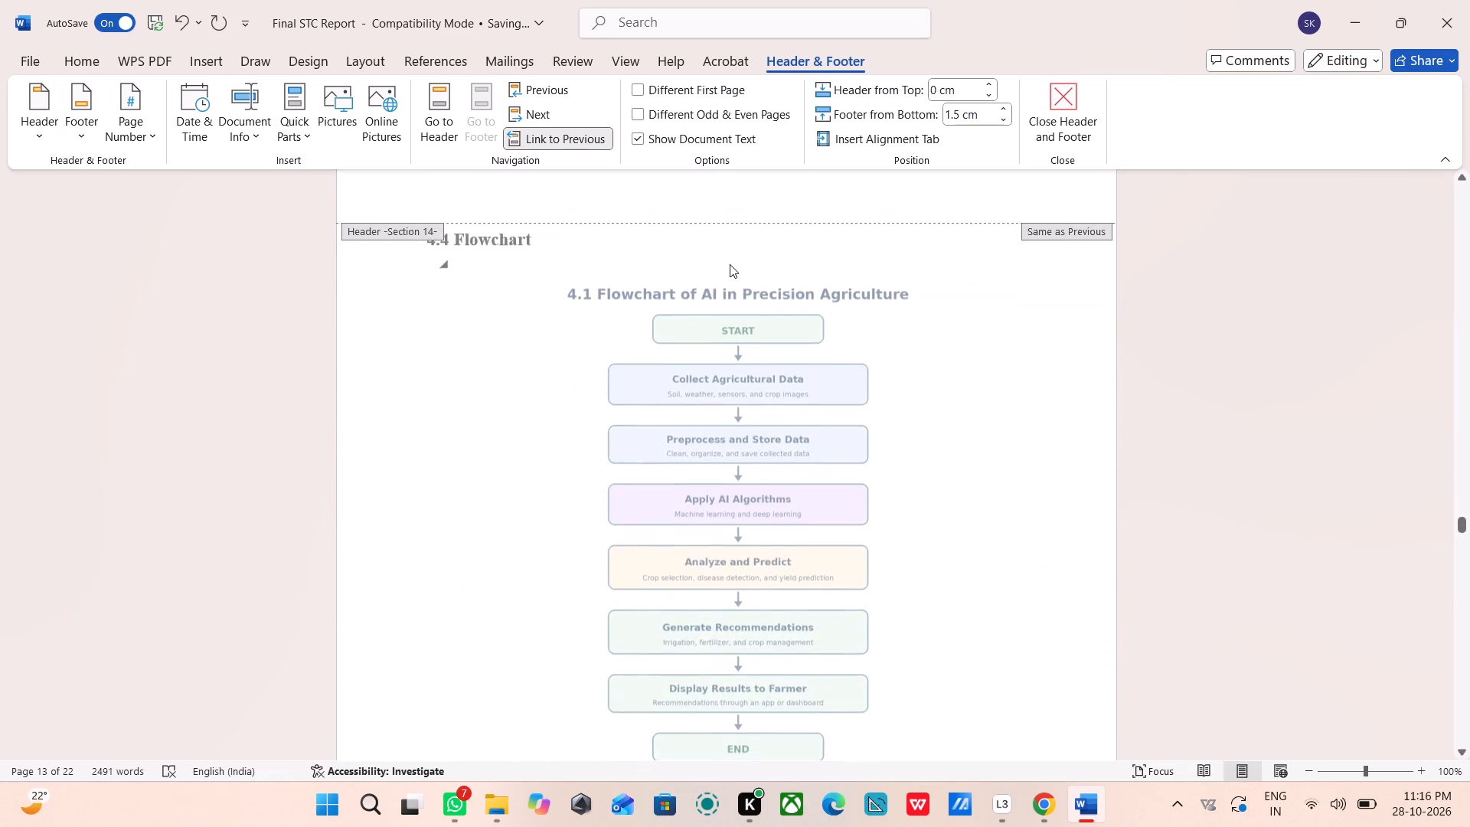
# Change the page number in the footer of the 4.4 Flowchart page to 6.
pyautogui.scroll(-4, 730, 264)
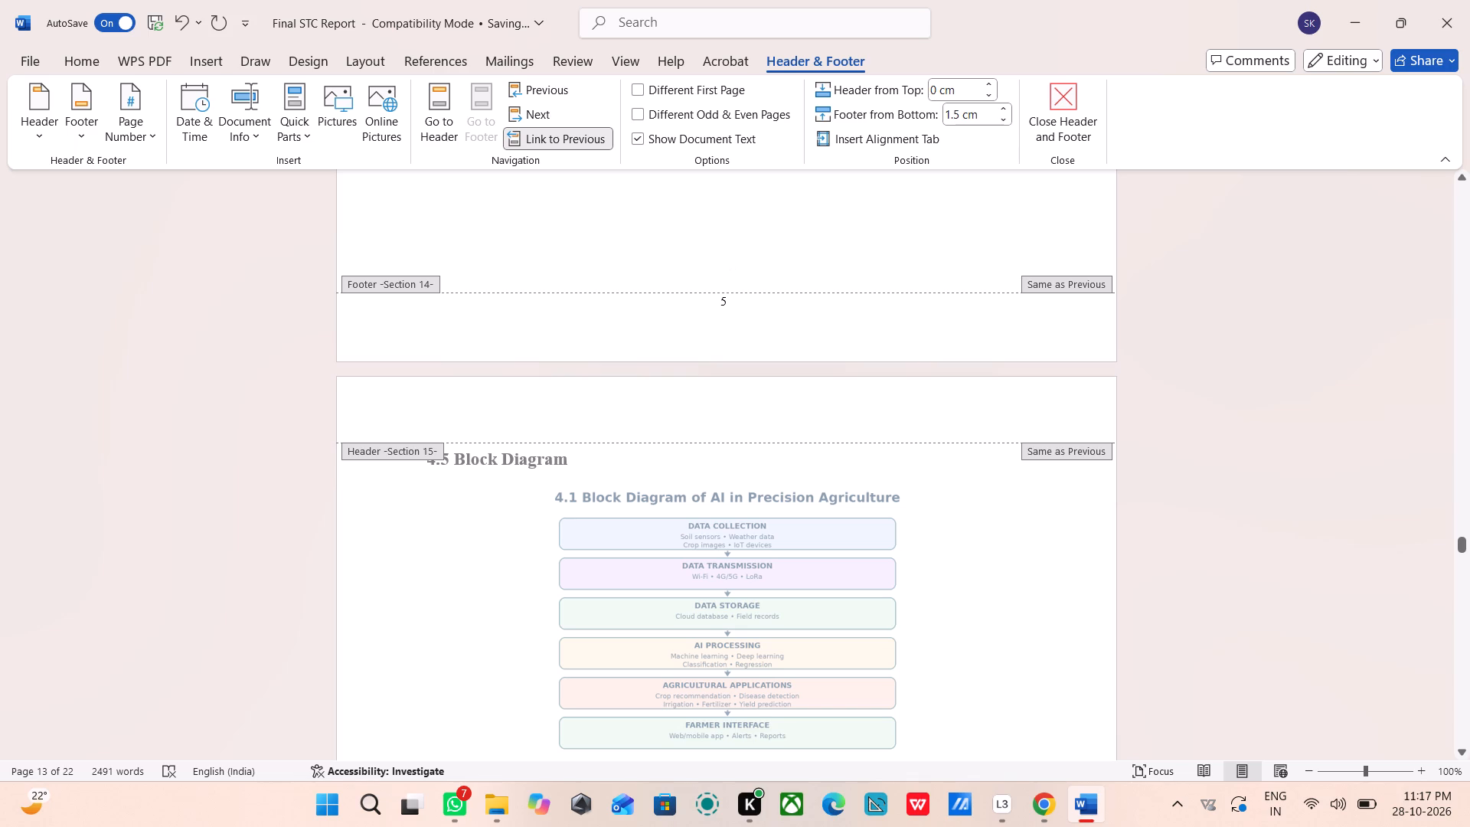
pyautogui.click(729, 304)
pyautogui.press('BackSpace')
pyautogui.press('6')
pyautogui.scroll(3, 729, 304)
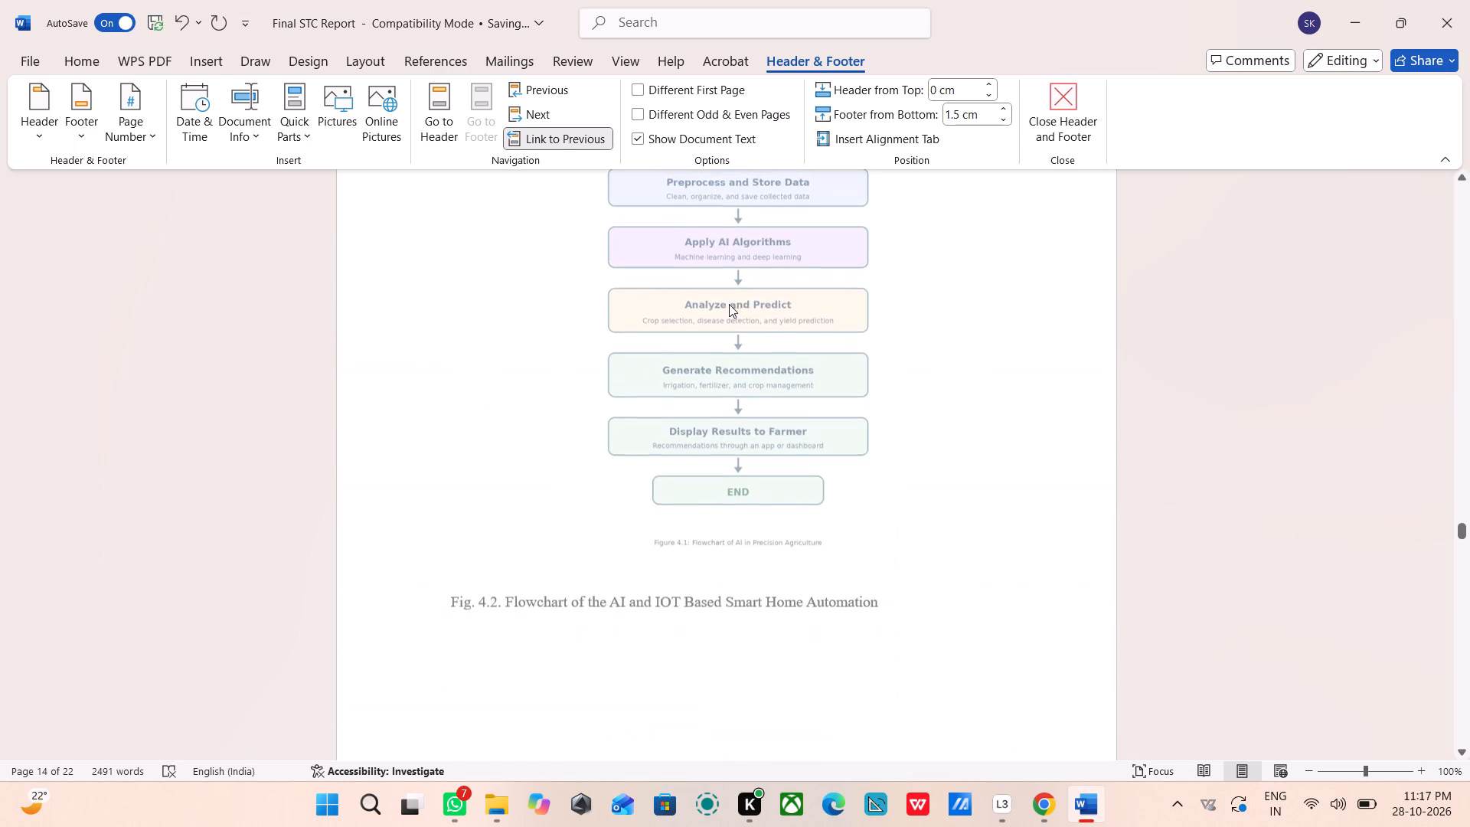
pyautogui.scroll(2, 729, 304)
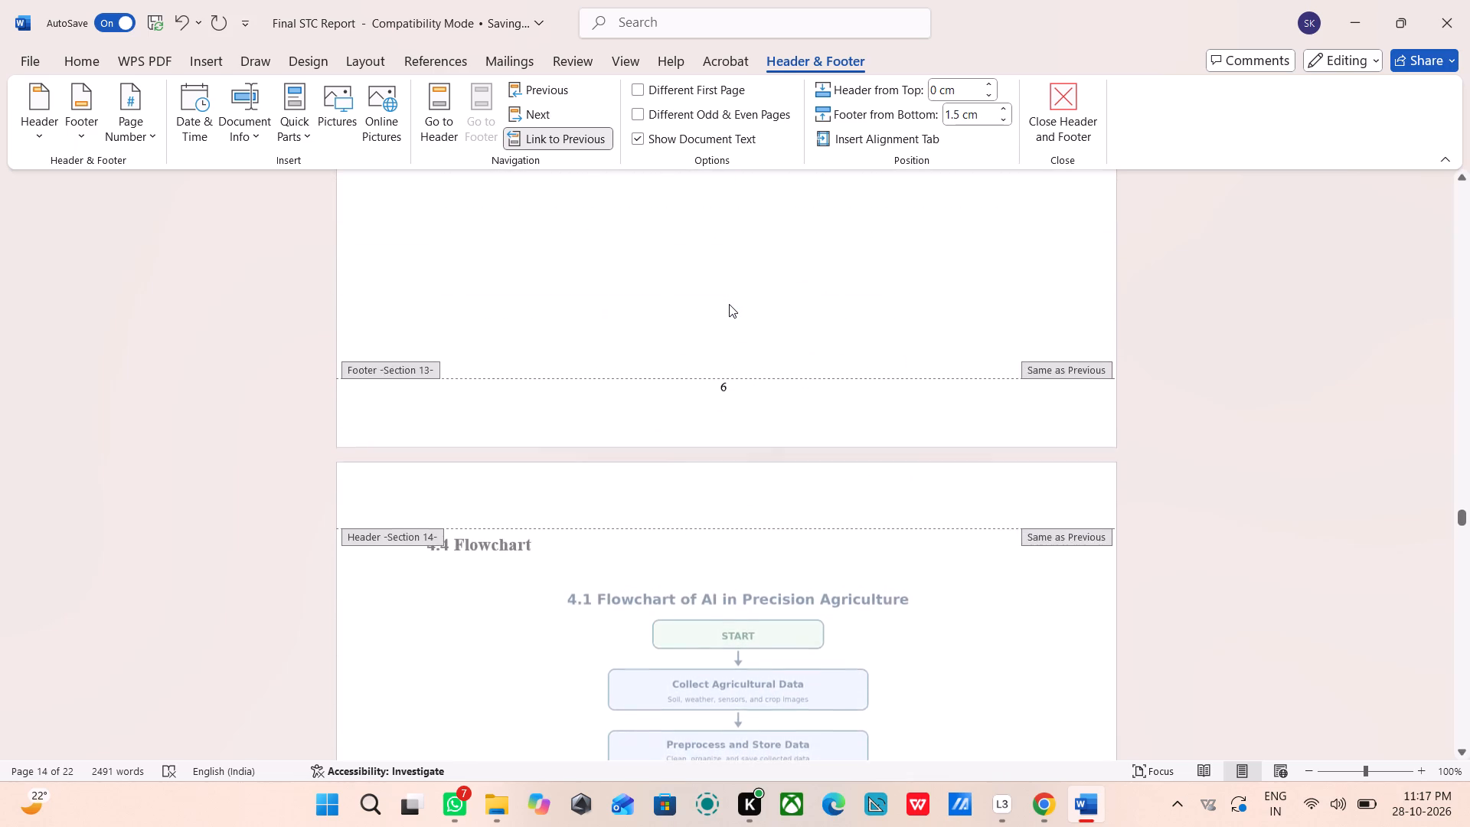
# Set the page number in the footer of the 4.4 Flowchart page to 7.
pyautogui.scroll(-2, 729, 304)
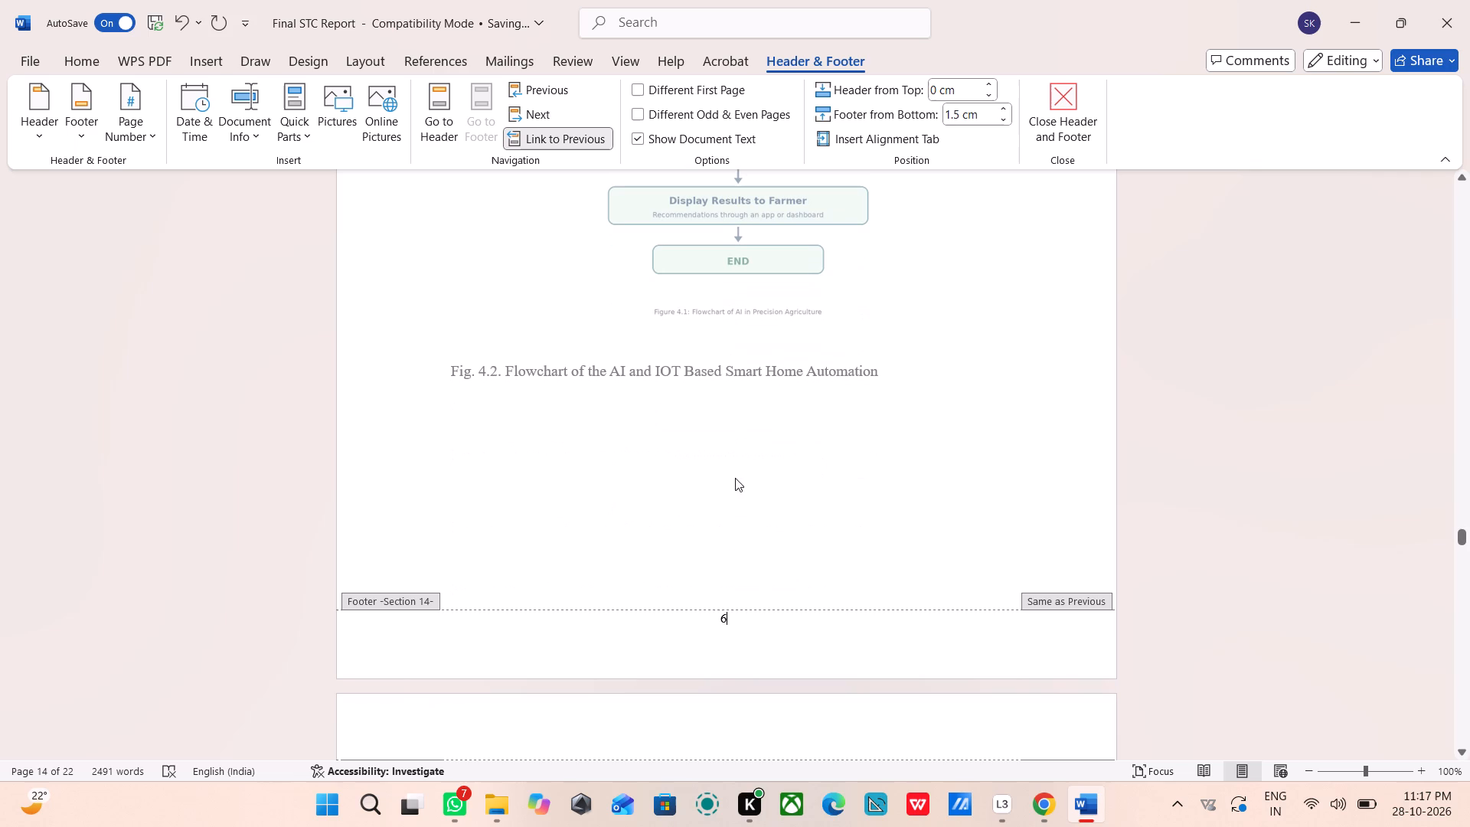
pyautogui.press('BackSpace')
pyautogui.press('7')
# Change the page number in the footer of the page with 4.5 Block Diagram and 4.6 Important Components to 8.
pyautogui.scroll(-3, 733, 518)
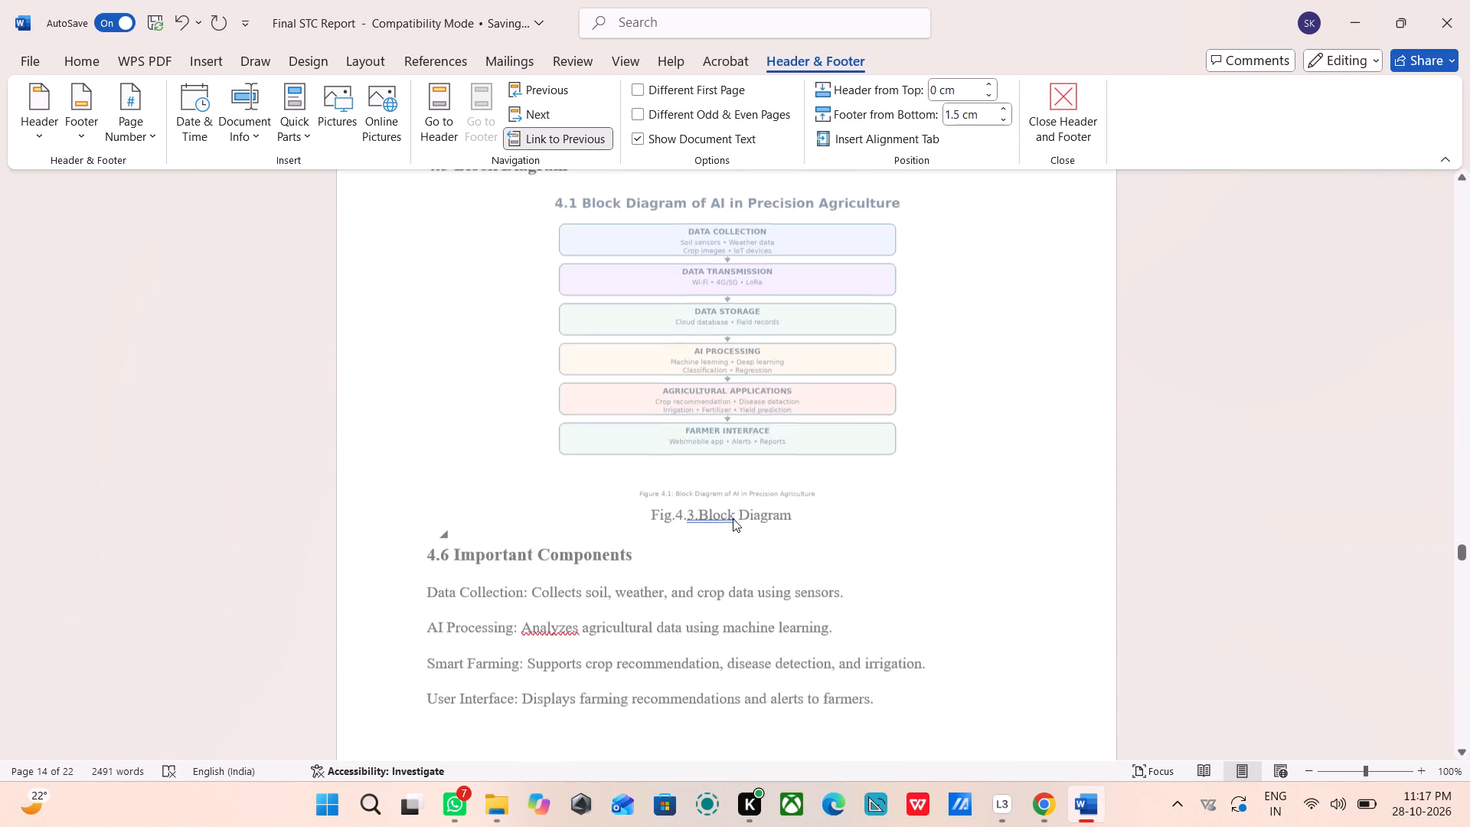
pyautogui.scroll(-2, 733, 518)
pyautogui.scroll(3, 733, 518)
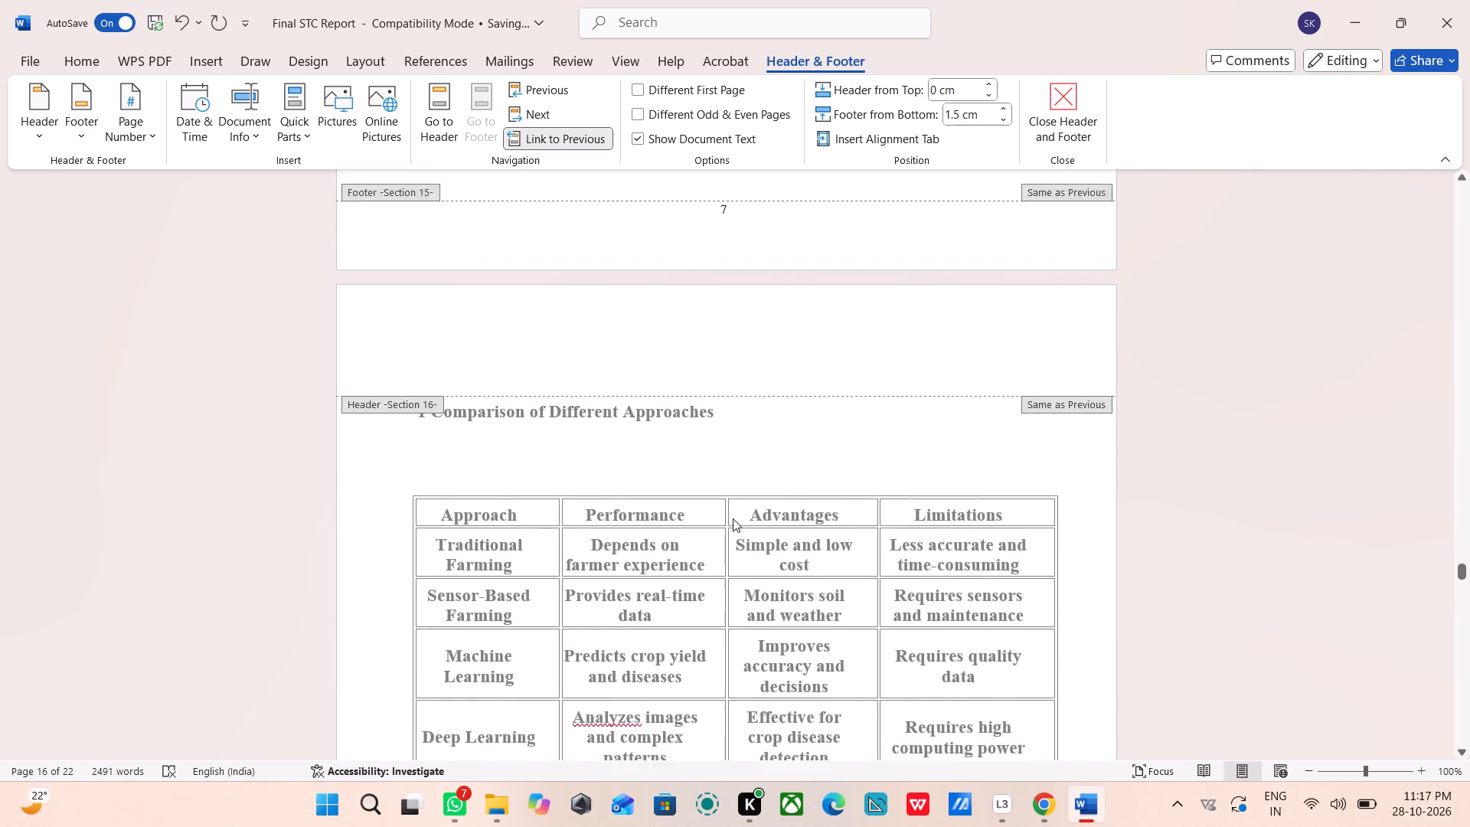
pyautogui.scroll(1, 733, 518)
pyautogui.scroll(2, 755, 296)
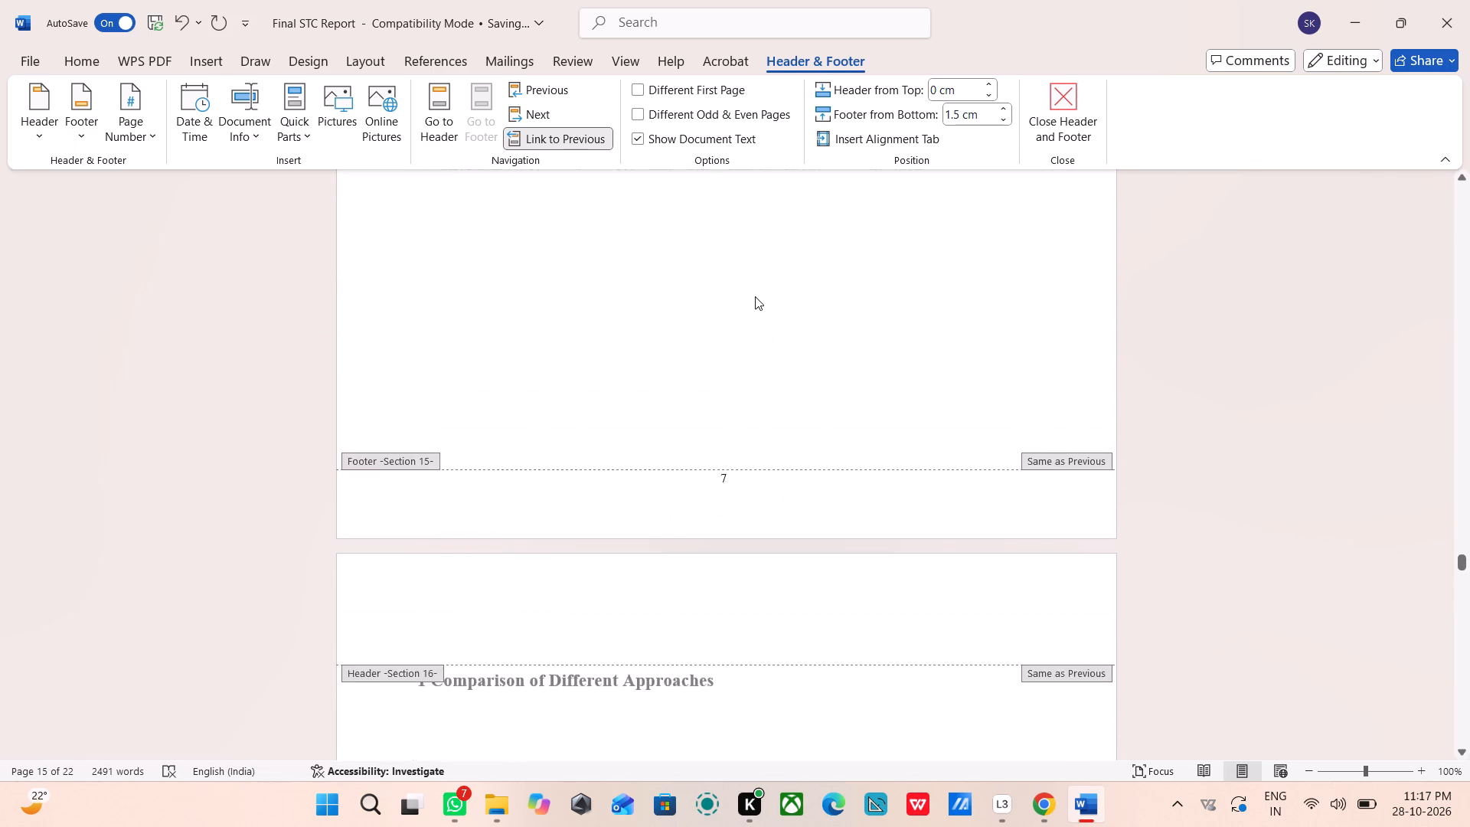
pyautogui.scroll(3, 755, 296)
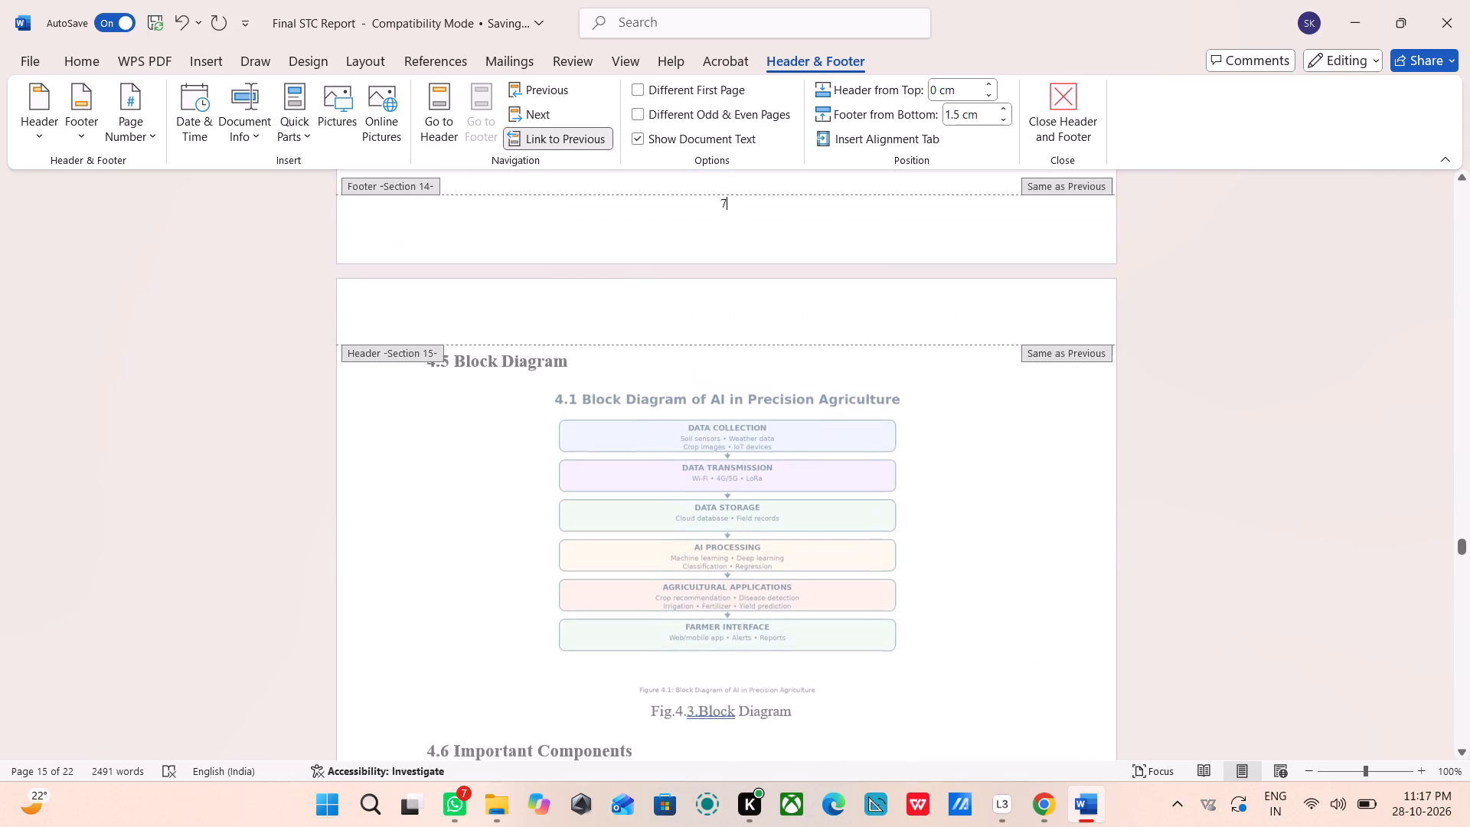
pyautogui.scroll(-3, 755, 296)
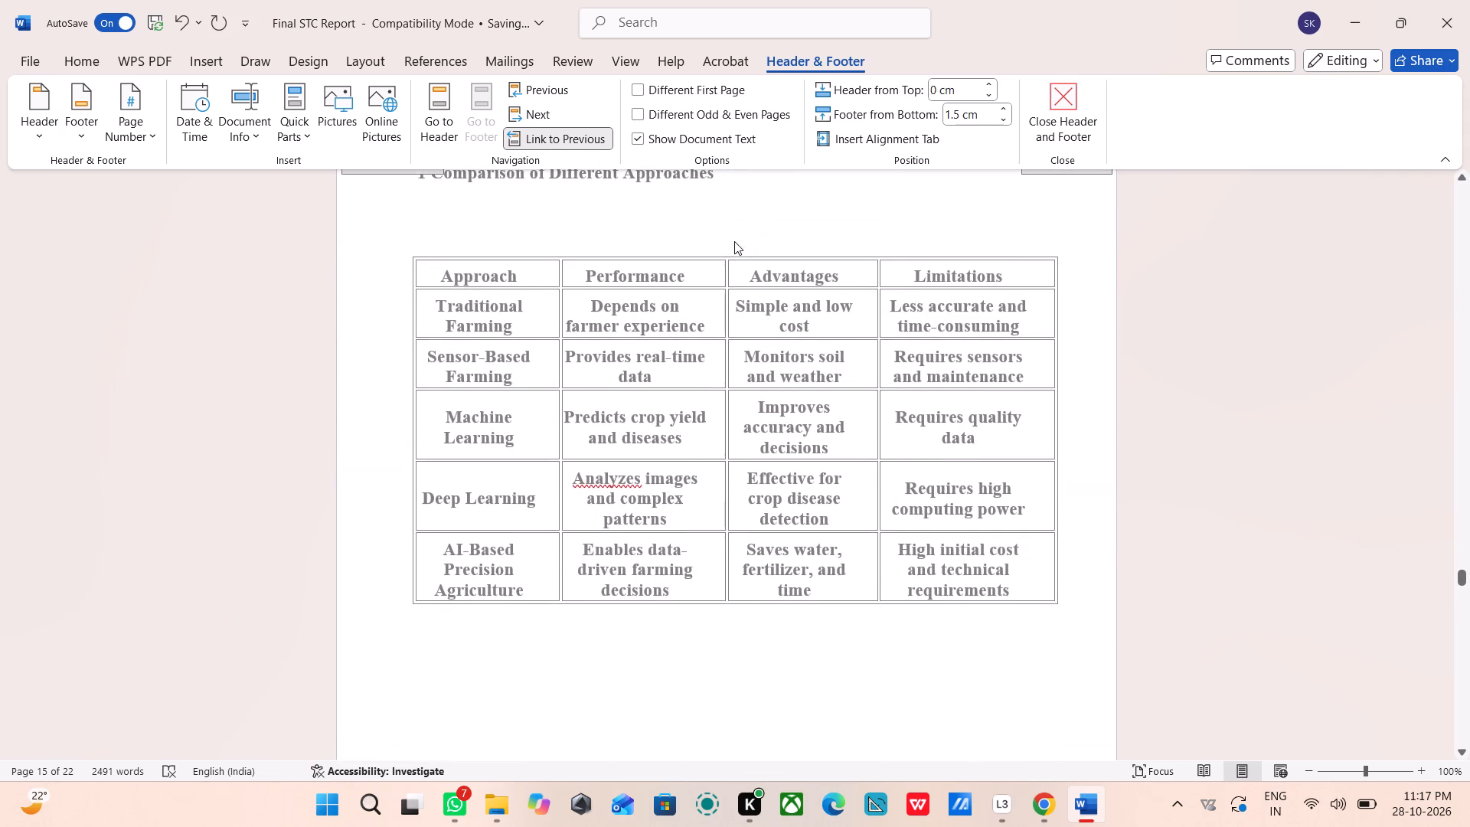
pyautogui.scroll(1, 734, 241)
pyautogui.click(734, 241)
pyautogui.scroll(1, 734, 241)
pyautogui.click(728, 252)
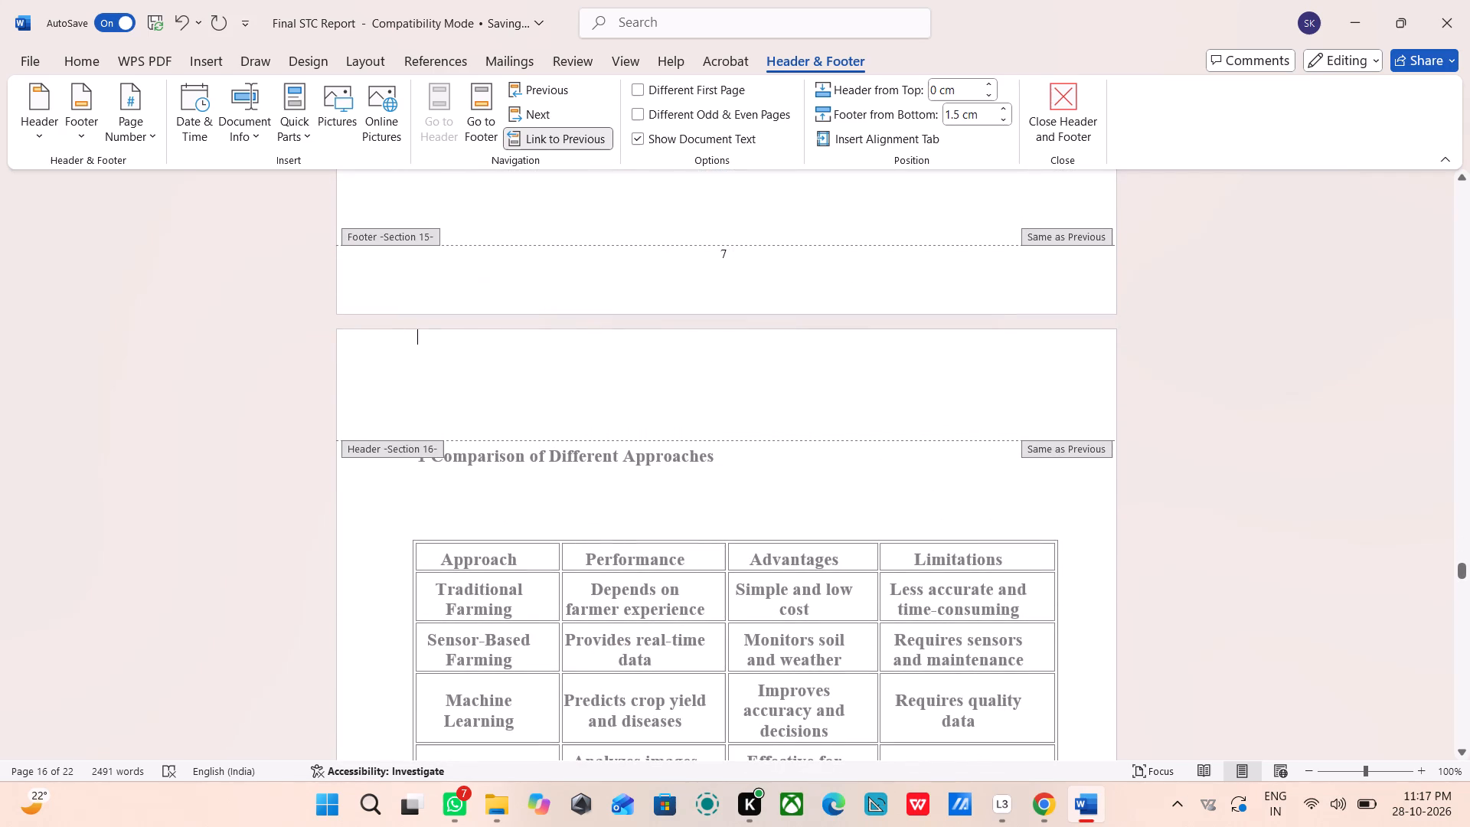
pyautogui.press('BackSpace')
pyautogui.press('8')
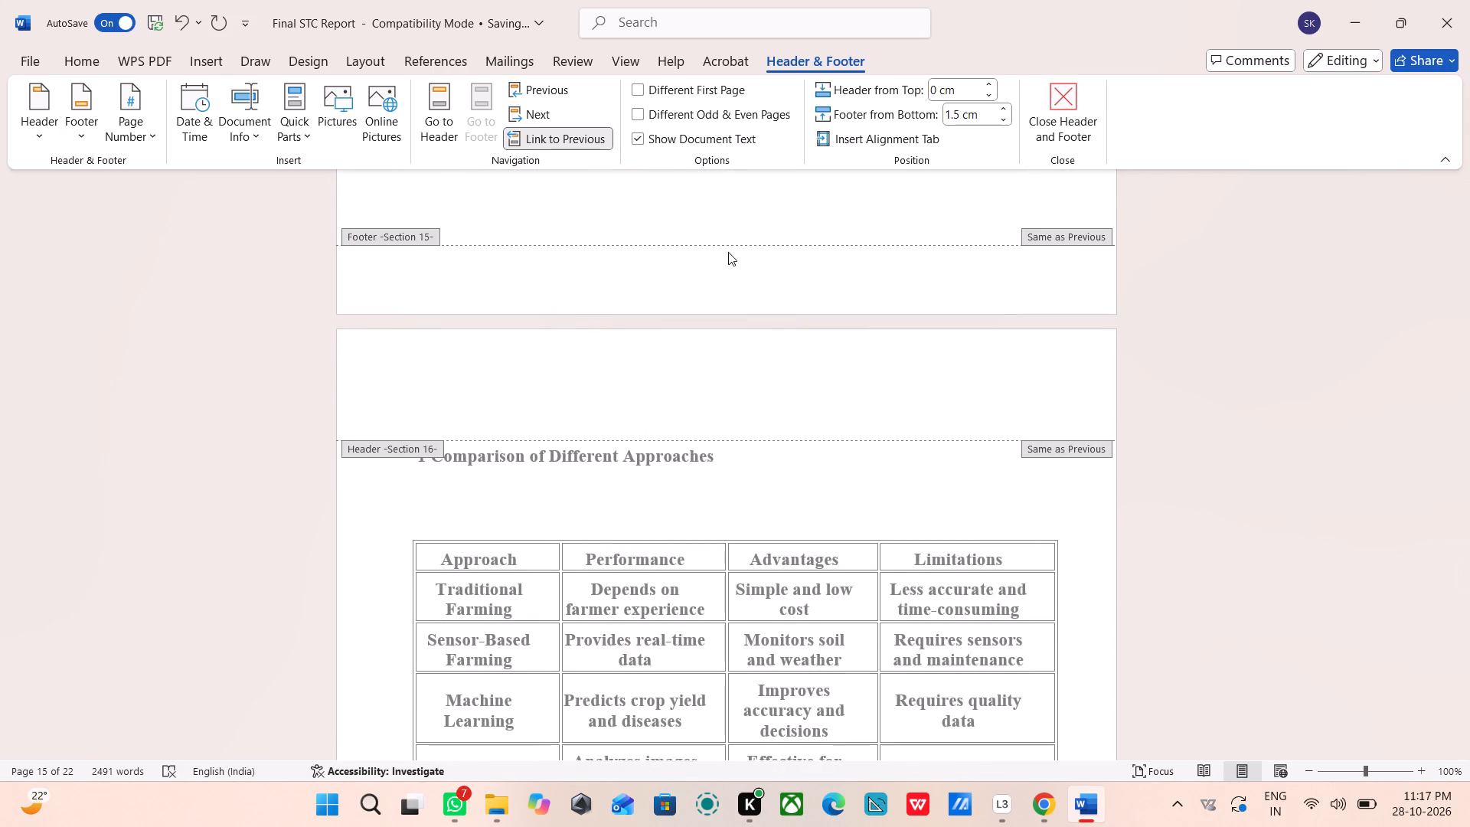
# Change the page number in the footer below the Comparison of Different Approaches table to 9.
pyautogui.scroll(-2, 728, 252)
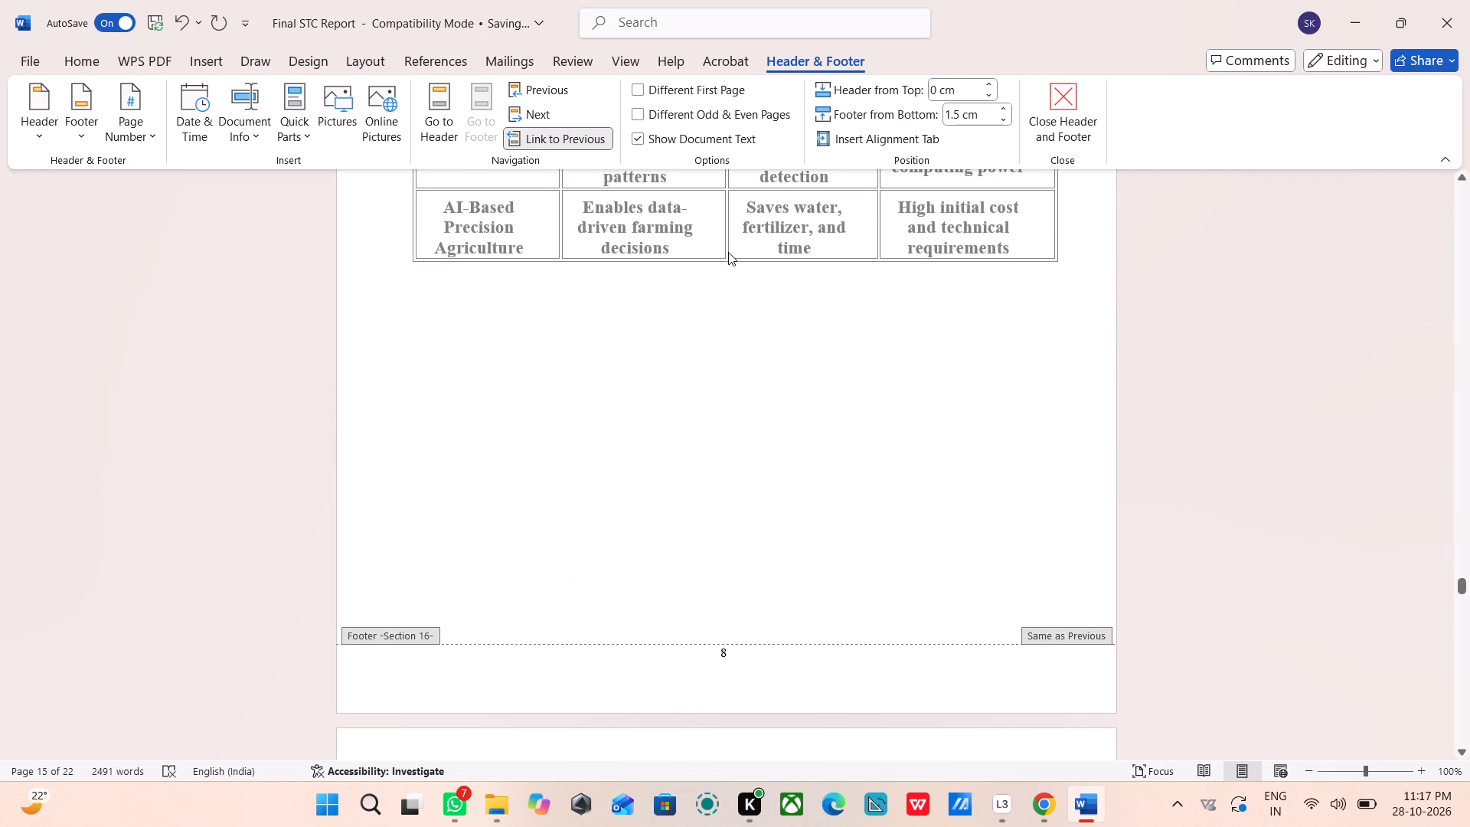
pyautogui.click(731, 659)
pyautogui.press('BackSpace')
pyautogui.press('9')
# Change the page number in the Chapter 5 Comparative Analysis footer to 10.
pyautogui.scroll(-2, 731, 659)
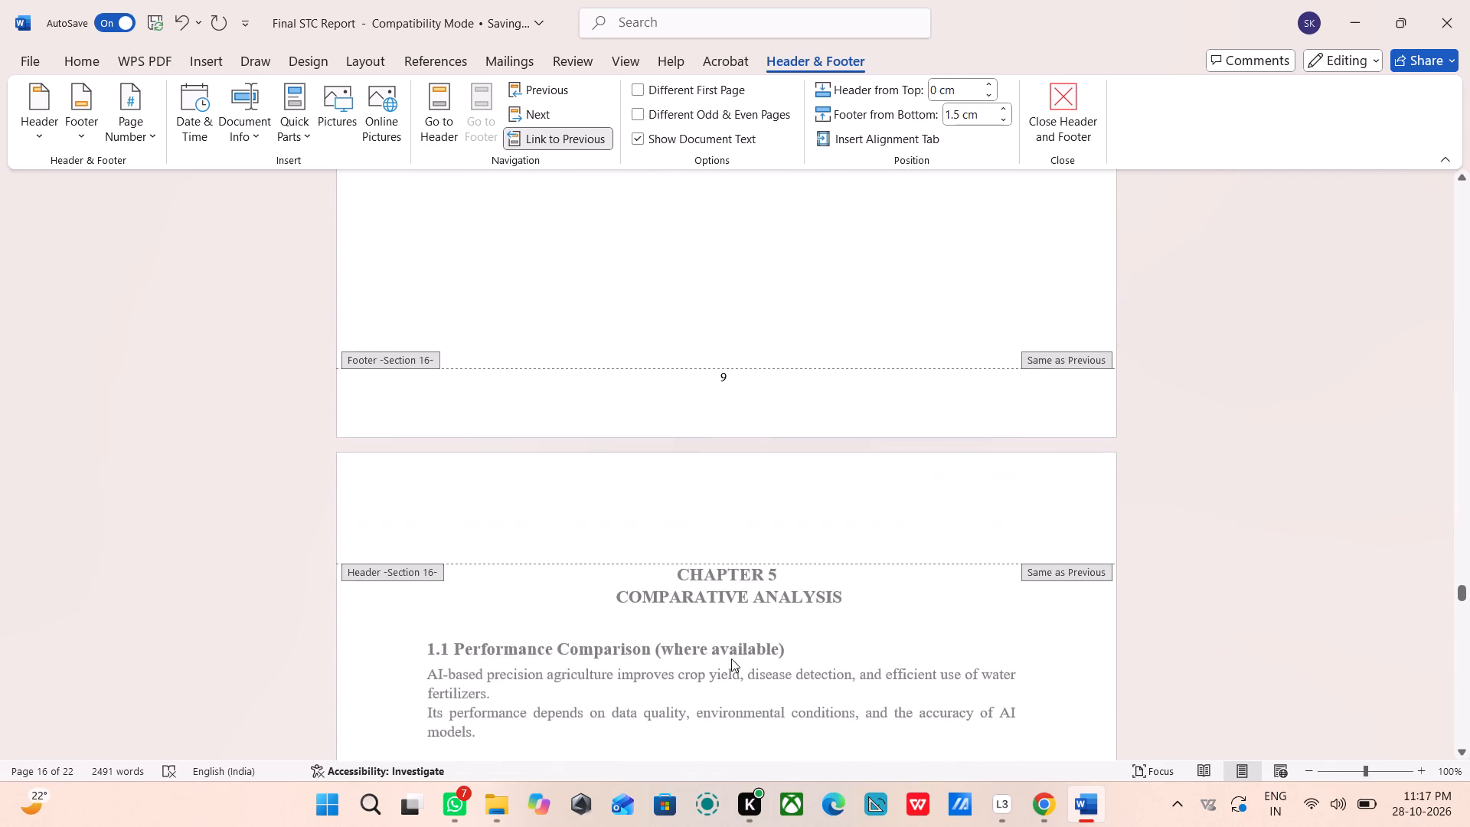
pyautogui.scroll(-4, 731, 659)
pyautogui.moveTo(750, 509); pyautogui.dragTo(737, 316)
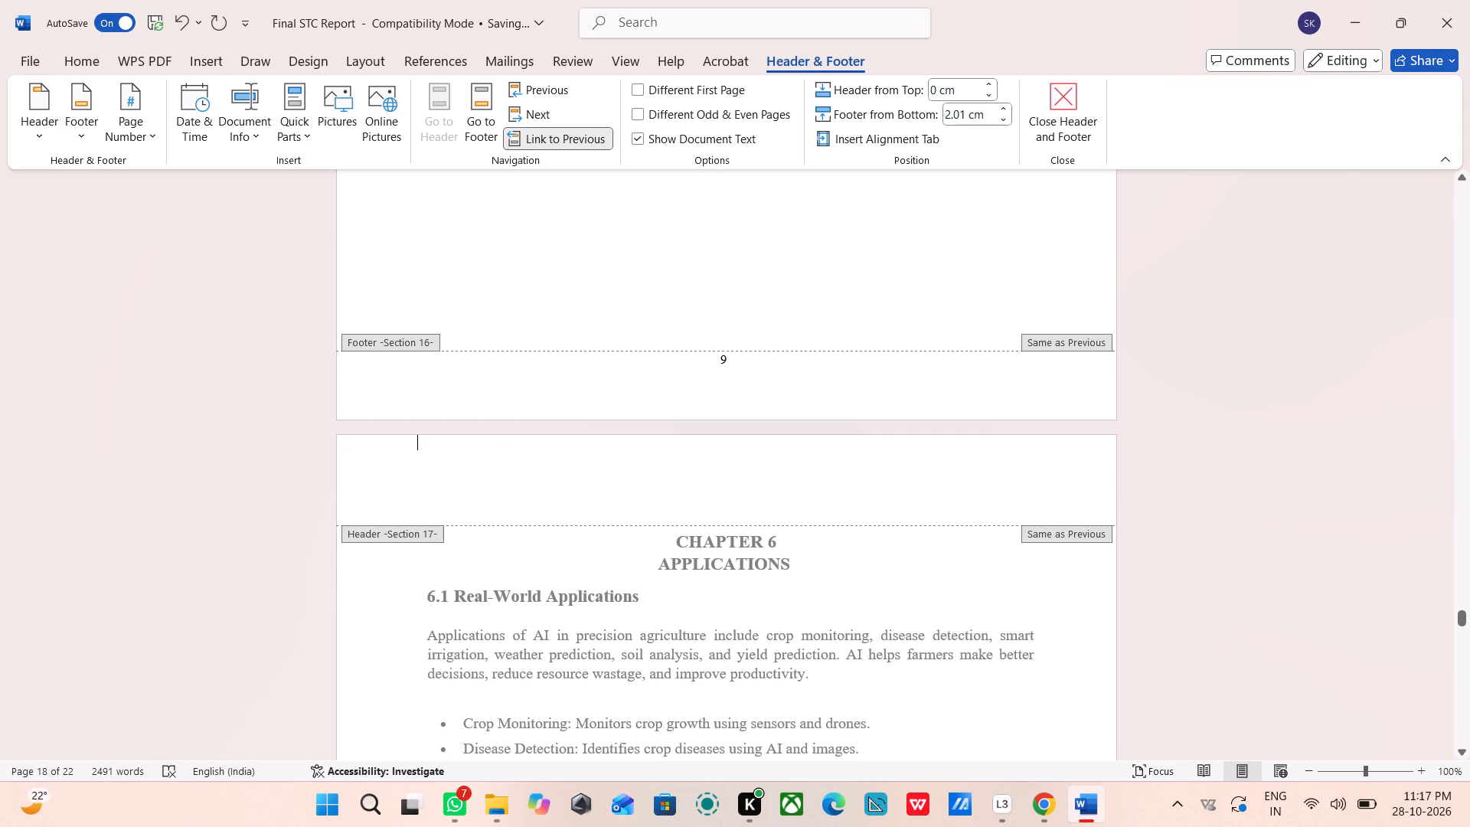
pyautogui.click(725, 365)
pyautogui.press('BackSpace')
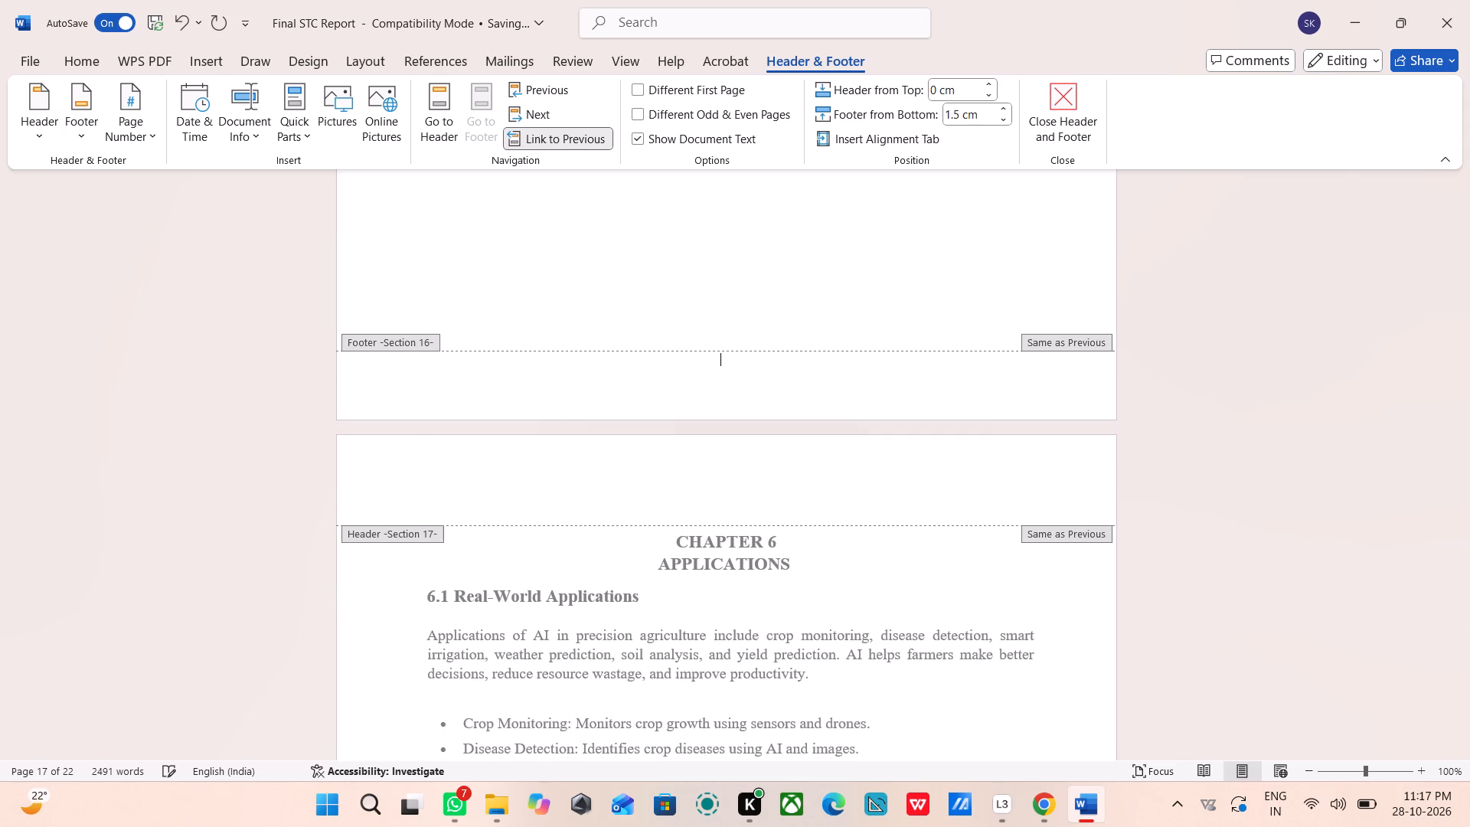
pyautogui.write('10')
# Change the page number in the text box of the Chapter 6 Applications footer to 11.
pyautogui.scroll(-1, 725, 365)
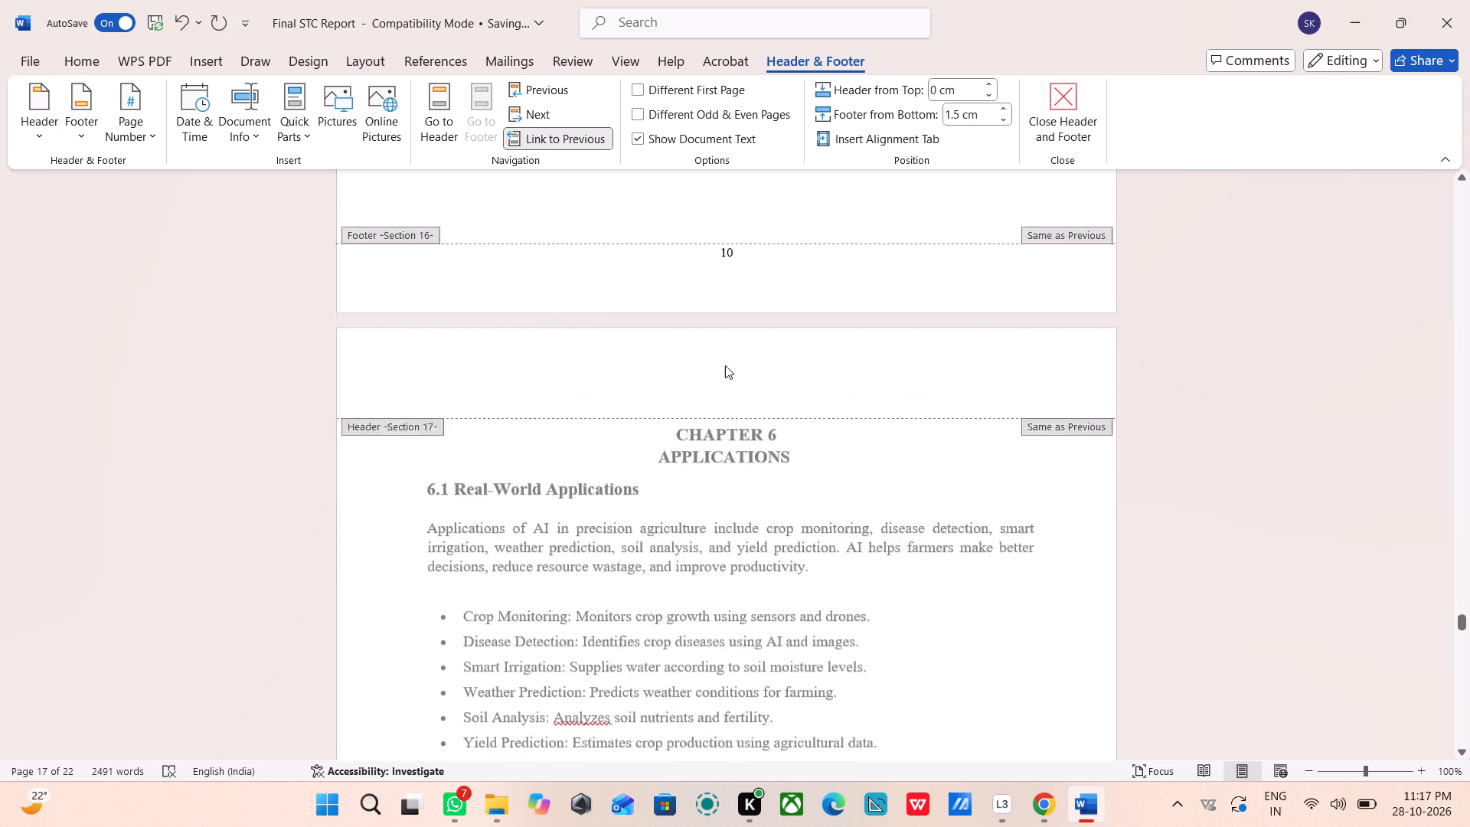
pyautogui.scroll(-3, 725, 365)
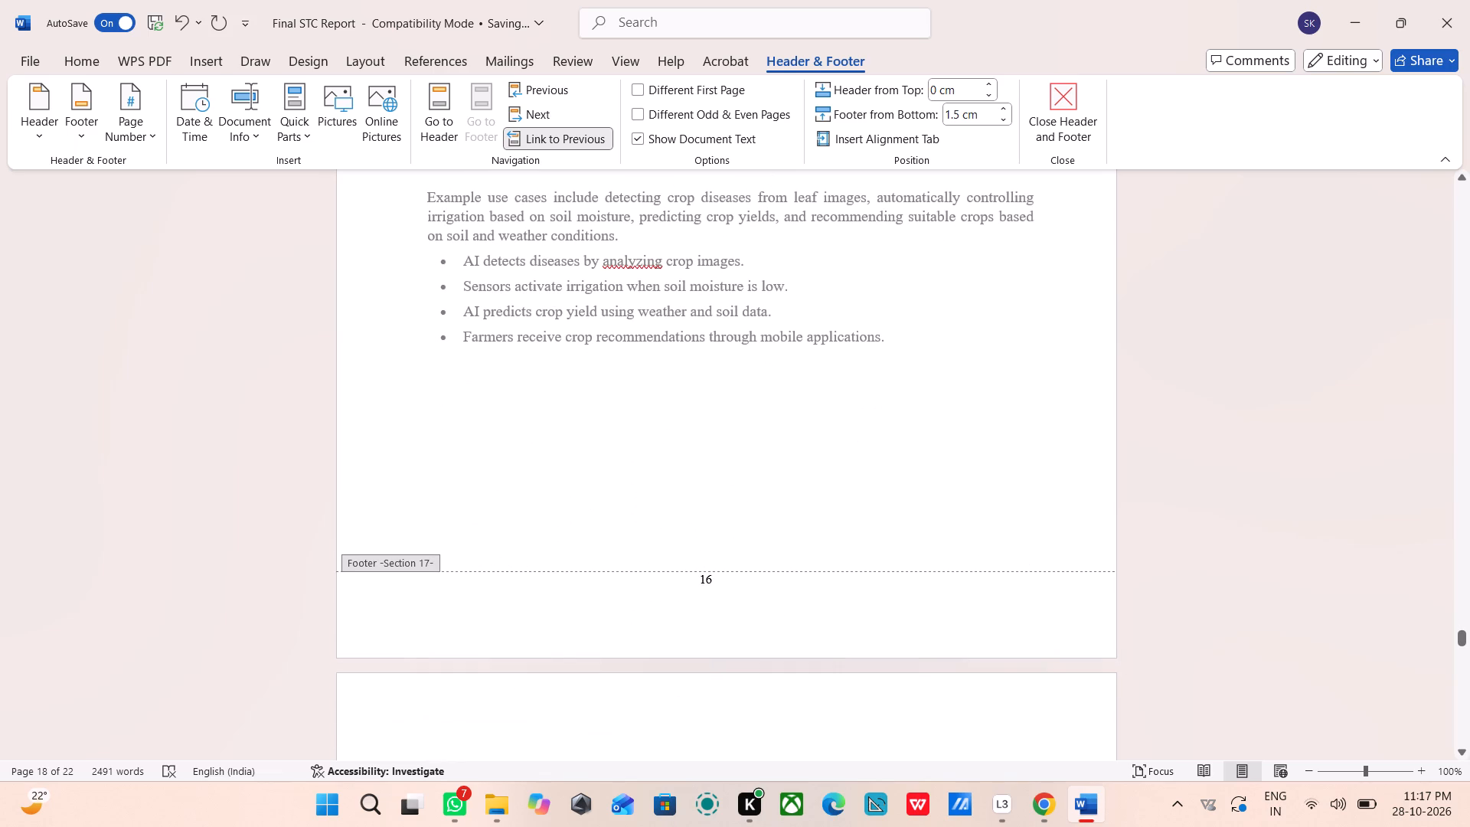
pyautogui.scroll(2, 729, 410)
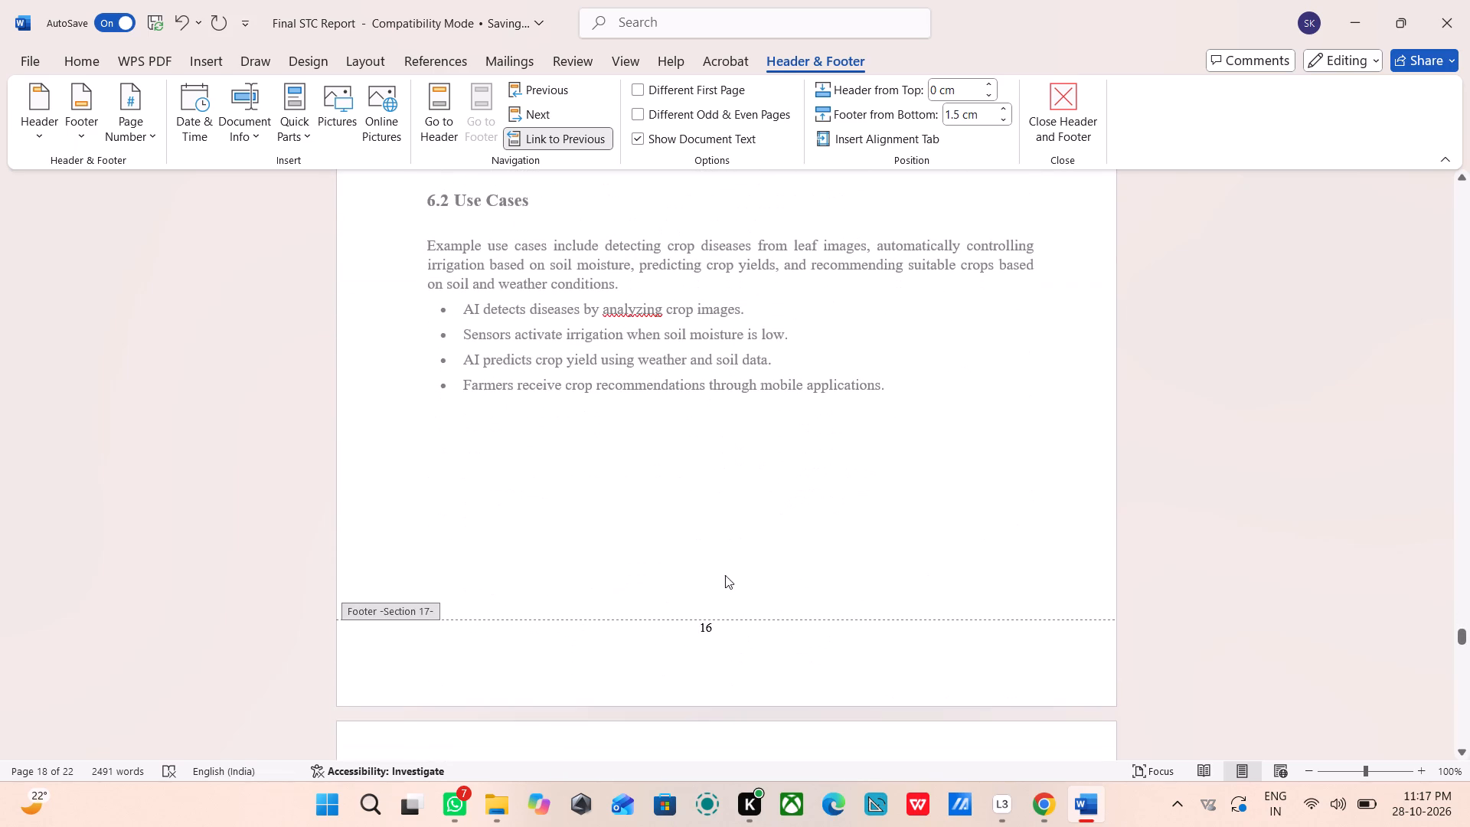
pyautogui.click(713, 626)
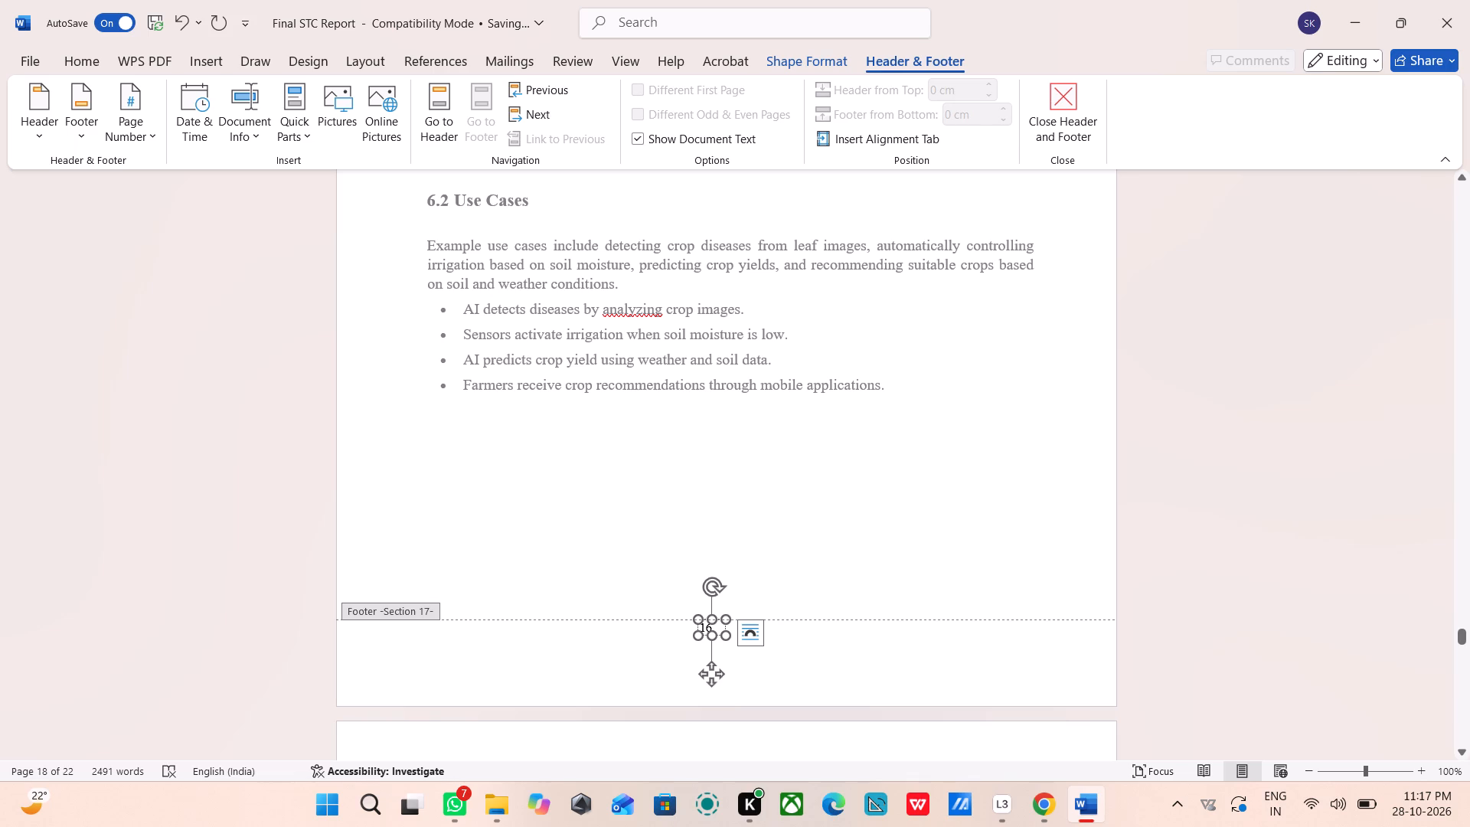
pyautogui.press('BackSpace')
pyautogui.press('1')
# Change the page number in the footer text box of the page ending with 7.4 Ethical Concerns to 12.
pyautogui.scroll(-4, 713, 626)
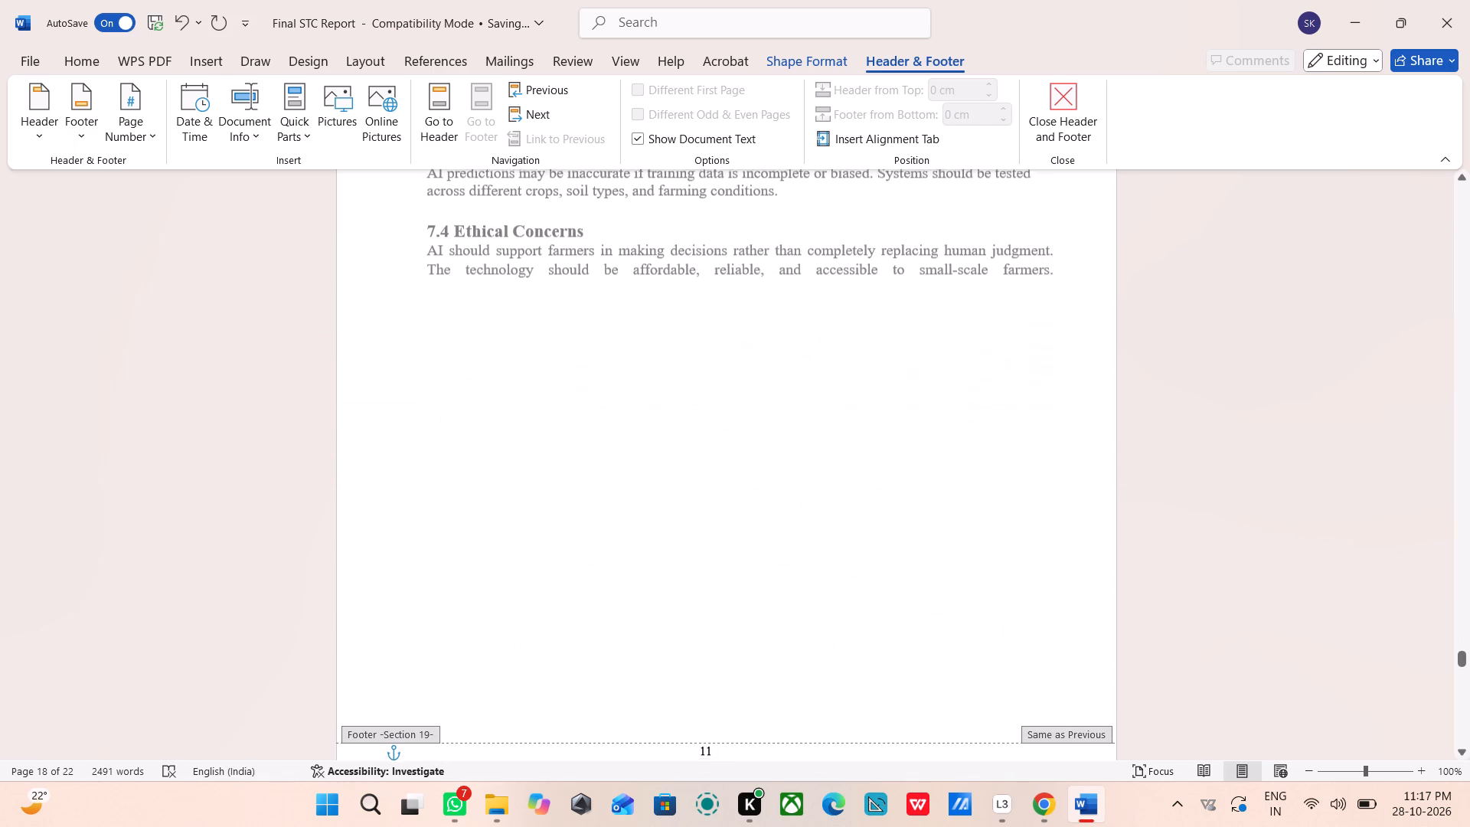
pyautogui.scroll(-1, 713, 626)
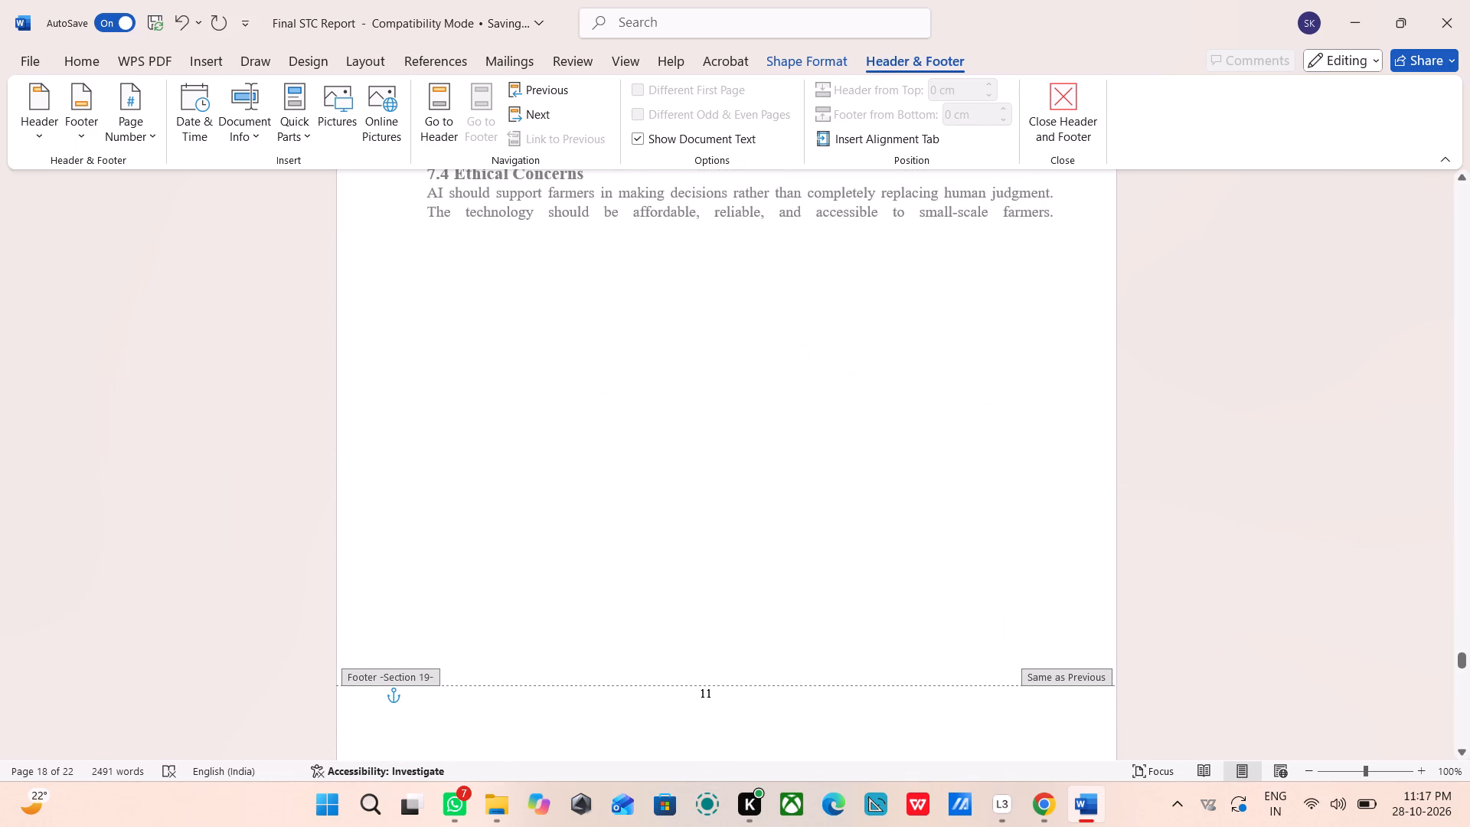
pyautogui.click(725, 691)
pyautogui.press('BackSpace')
pyautogui.press('BackSpace')
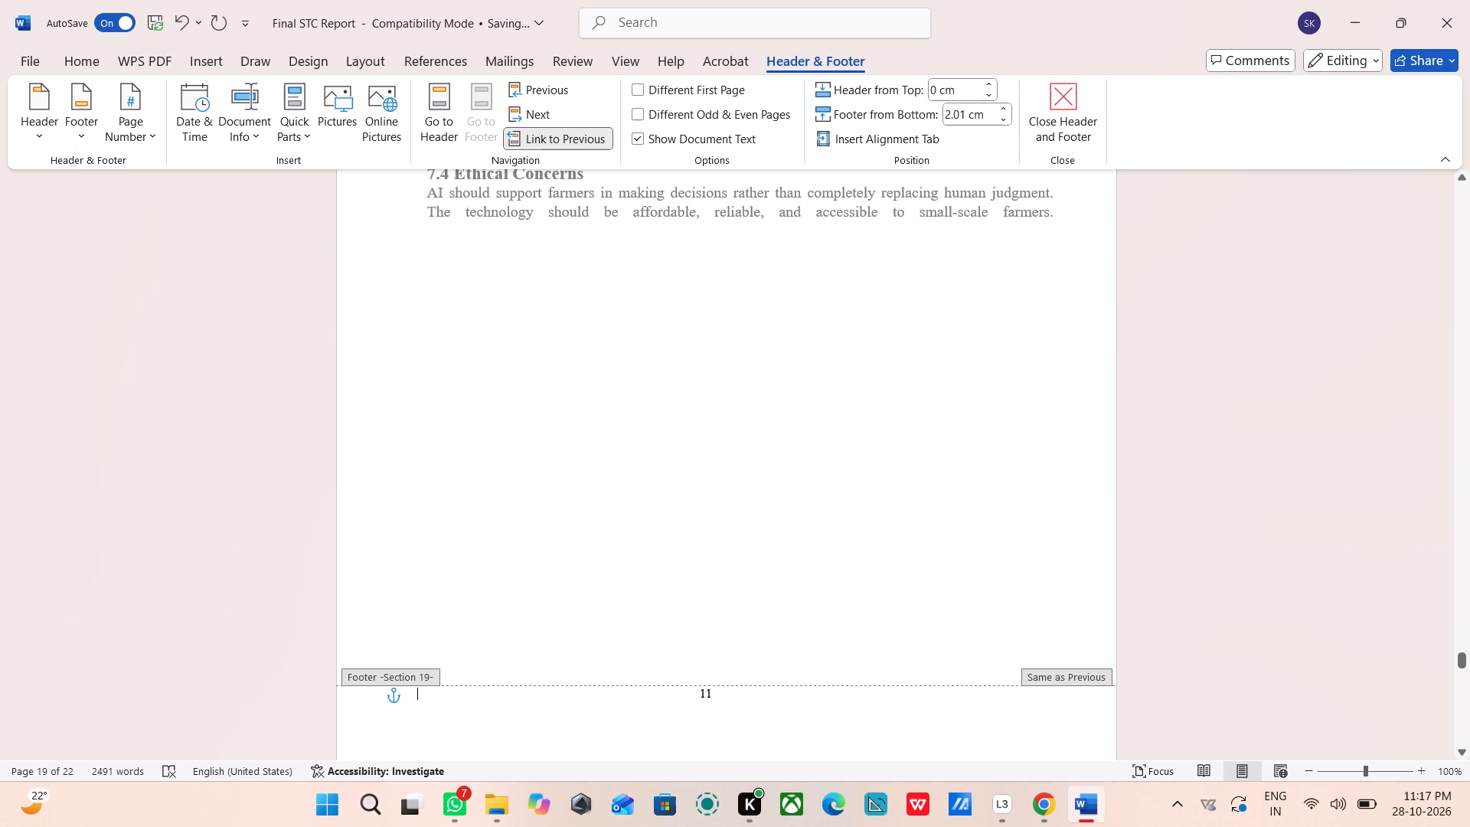
pyautogui.press('Left')
pyautogui.press('Left')
pyautogui.press('Left')
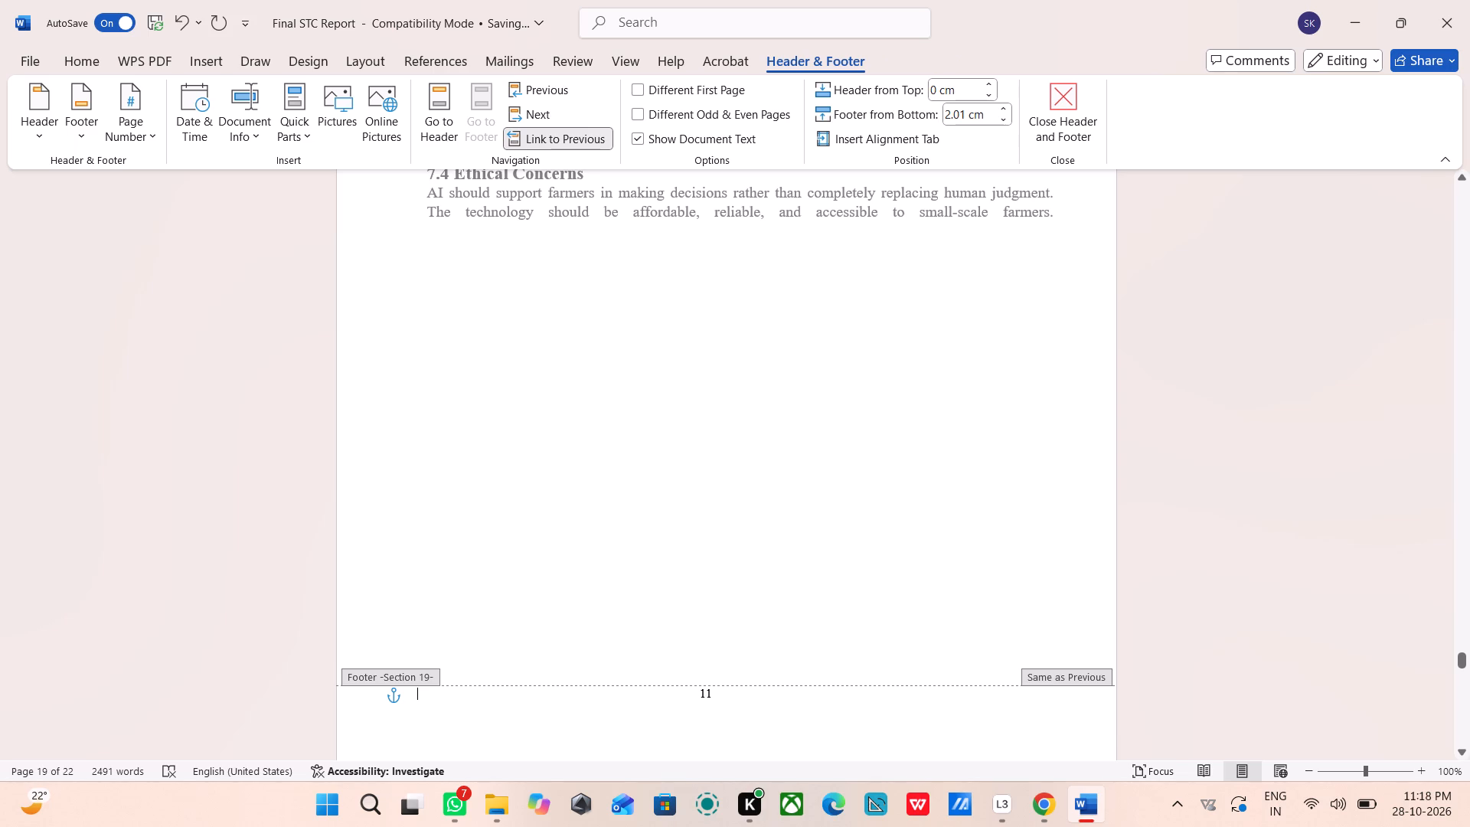
pyautogui.click(711, 695)
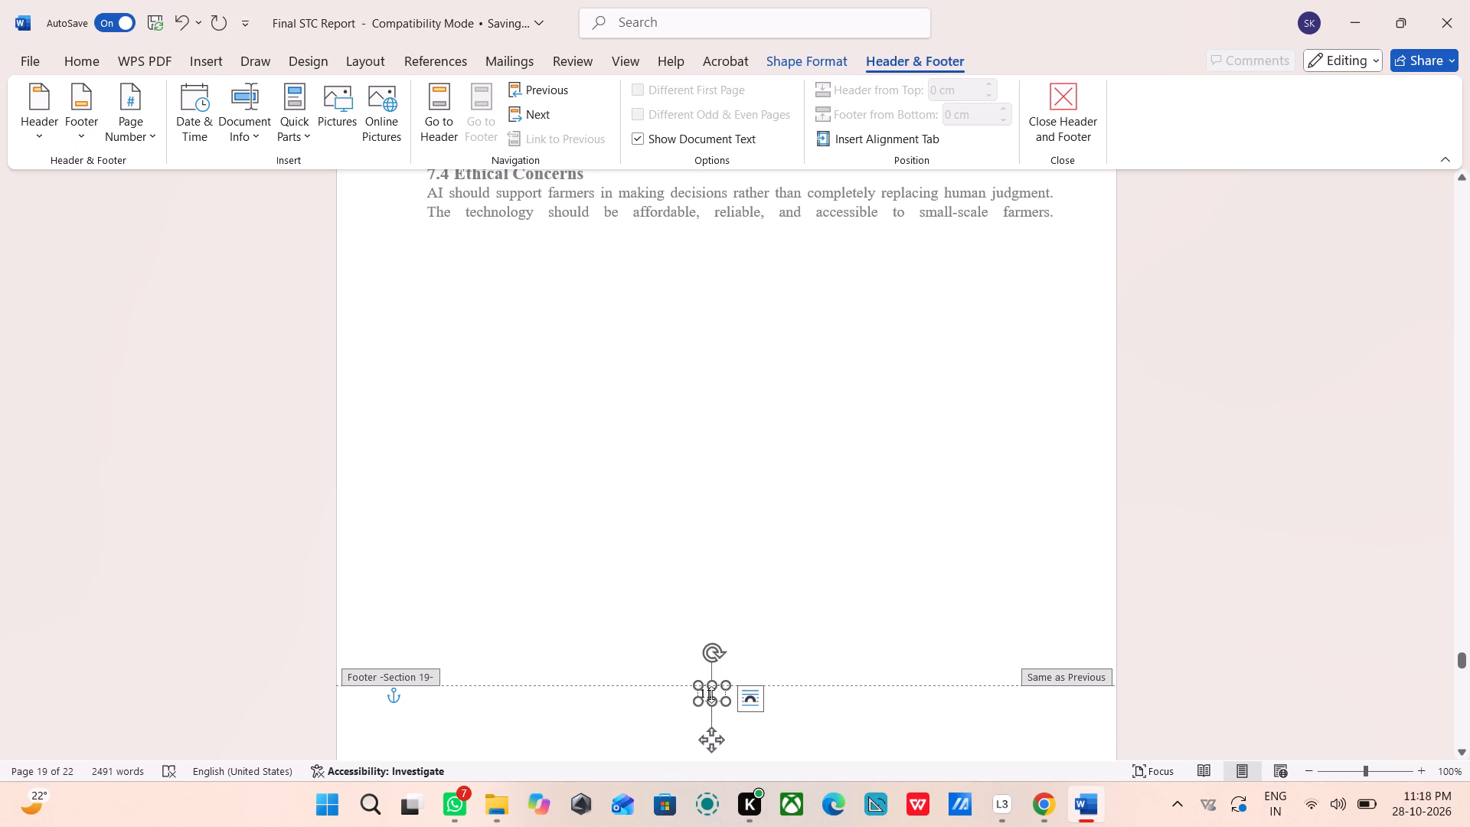
pyautogui.press('BackSpace')
pyautogui.press('2')
# Change the page number in the text box of the Chapter 8 Future Scope footer to 13.
pyautogui.scroll(-3, 711, 695)
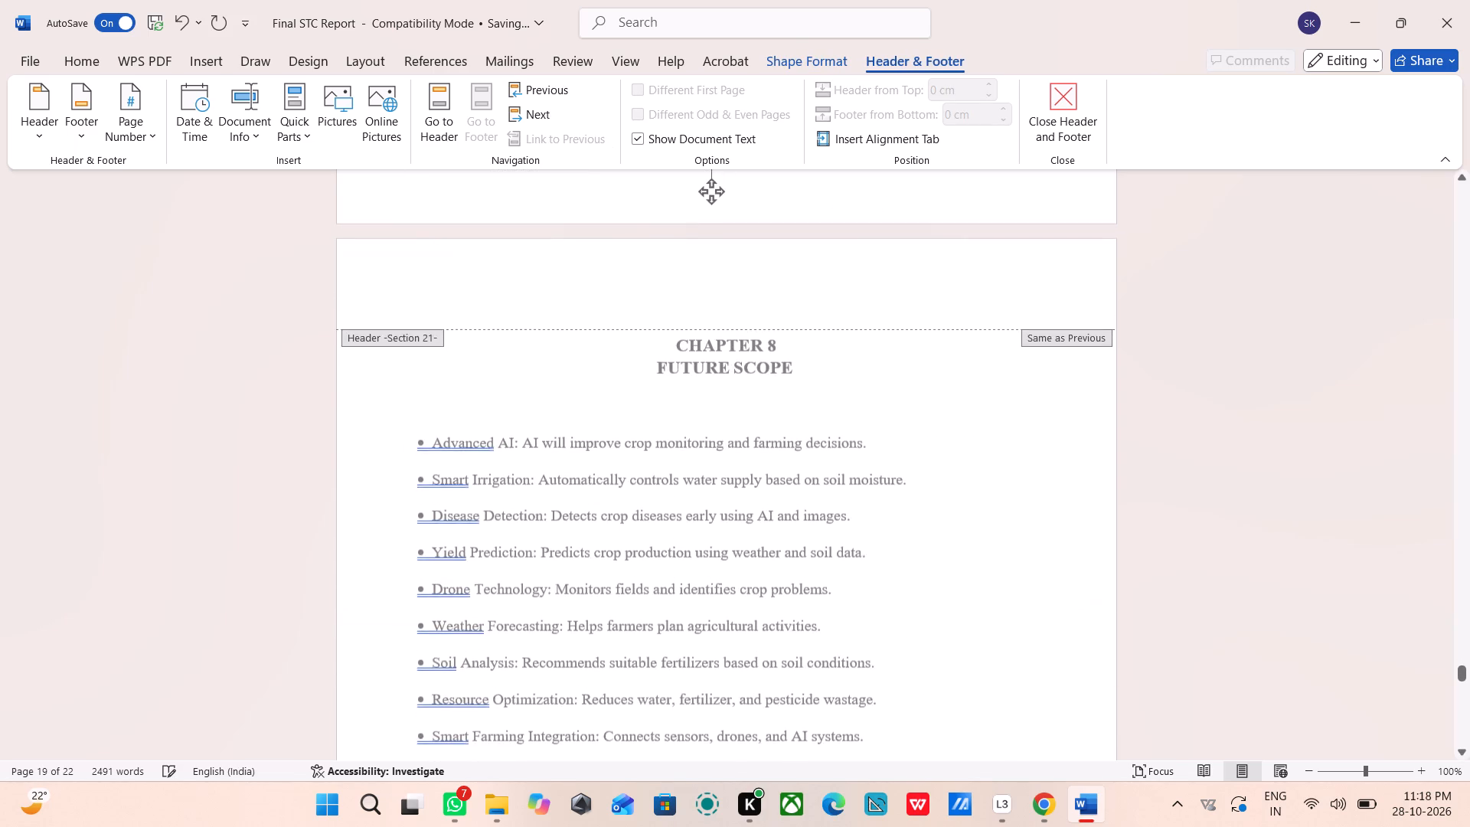
pyautogui.scroll(-3, 711, 695)
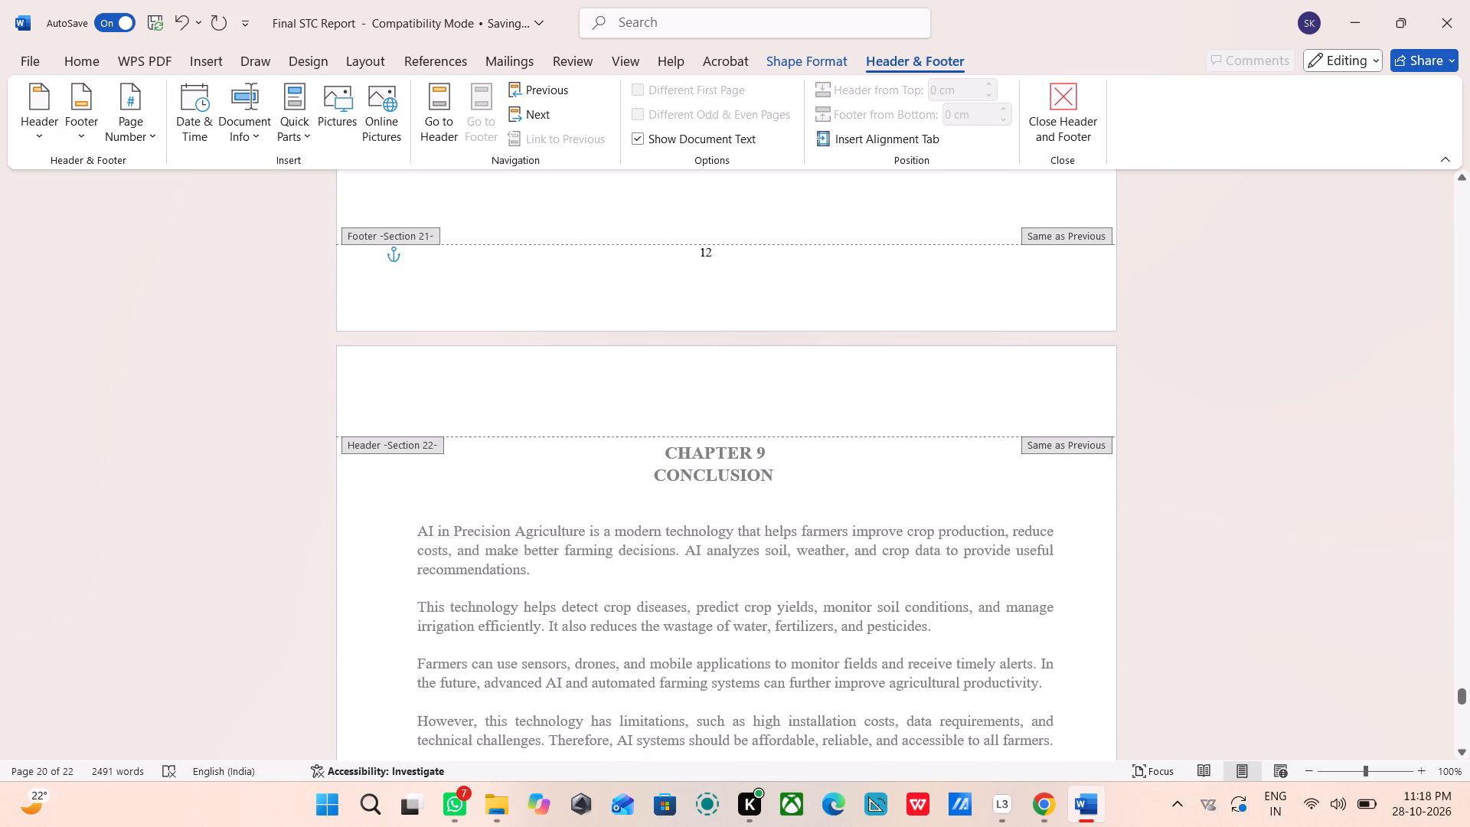
pyautogui.click(715, 251)
pyautogui.press('BackSpace')
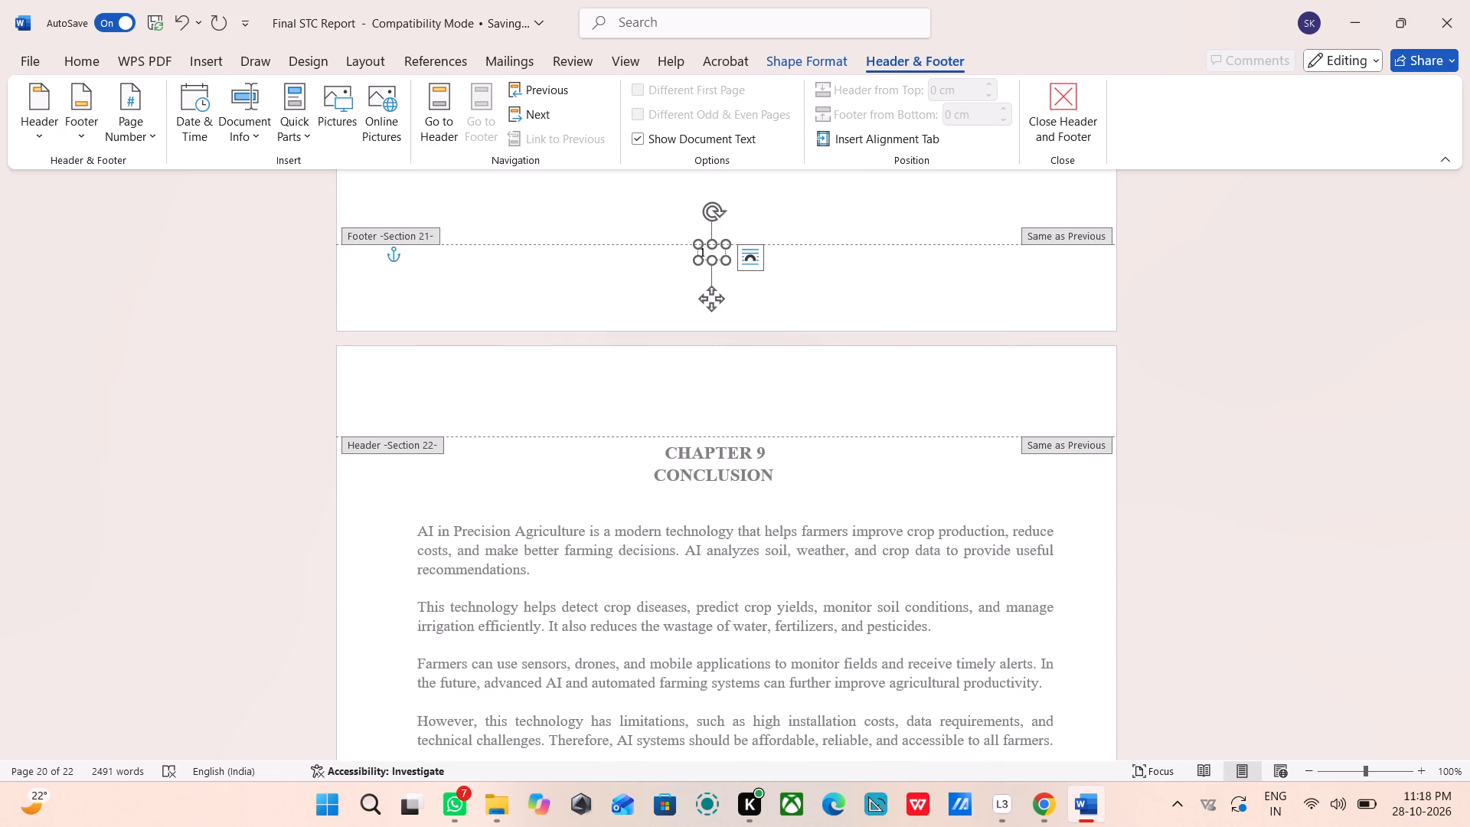
pyautogui.press('3')
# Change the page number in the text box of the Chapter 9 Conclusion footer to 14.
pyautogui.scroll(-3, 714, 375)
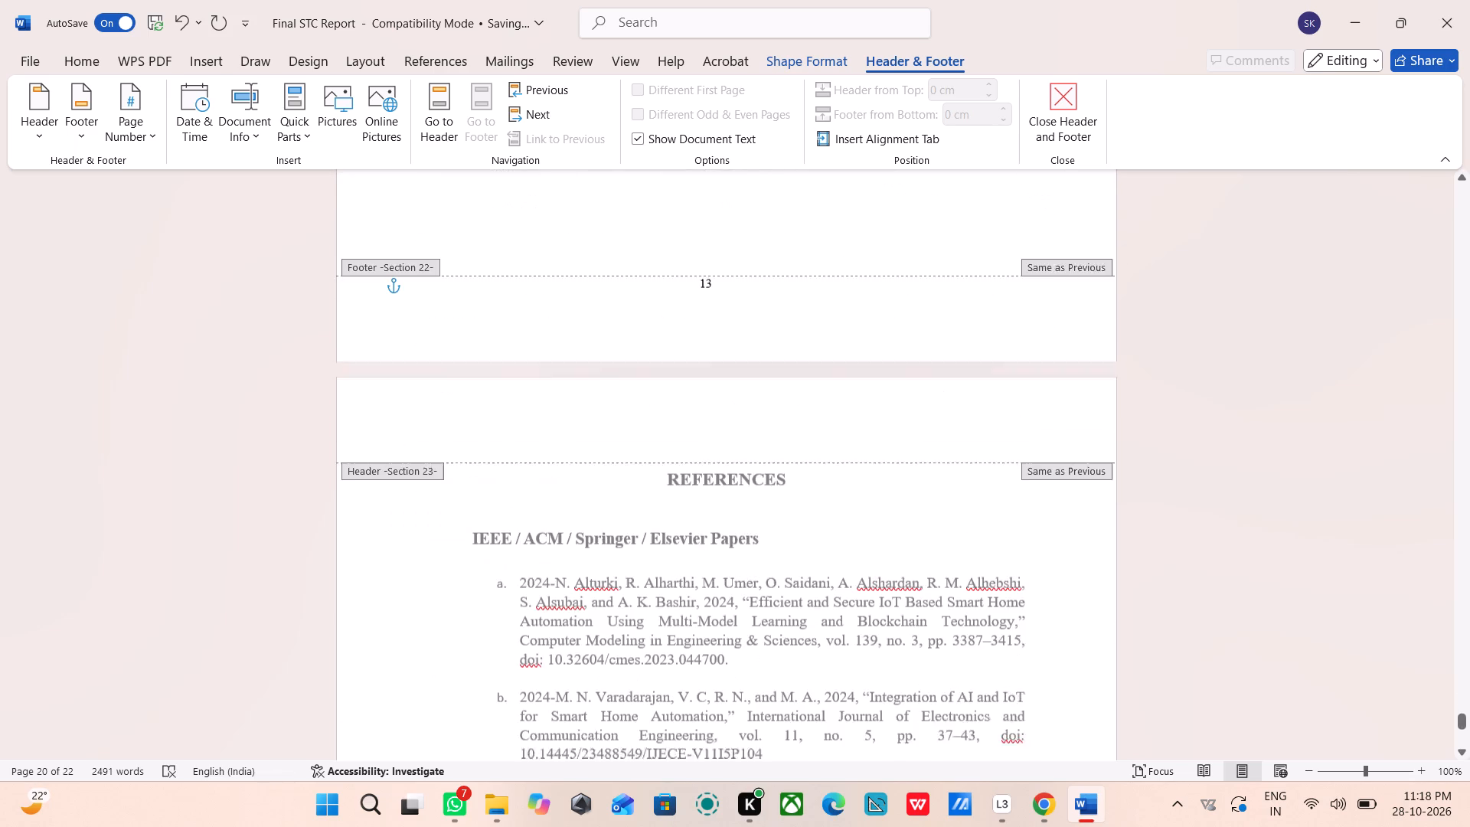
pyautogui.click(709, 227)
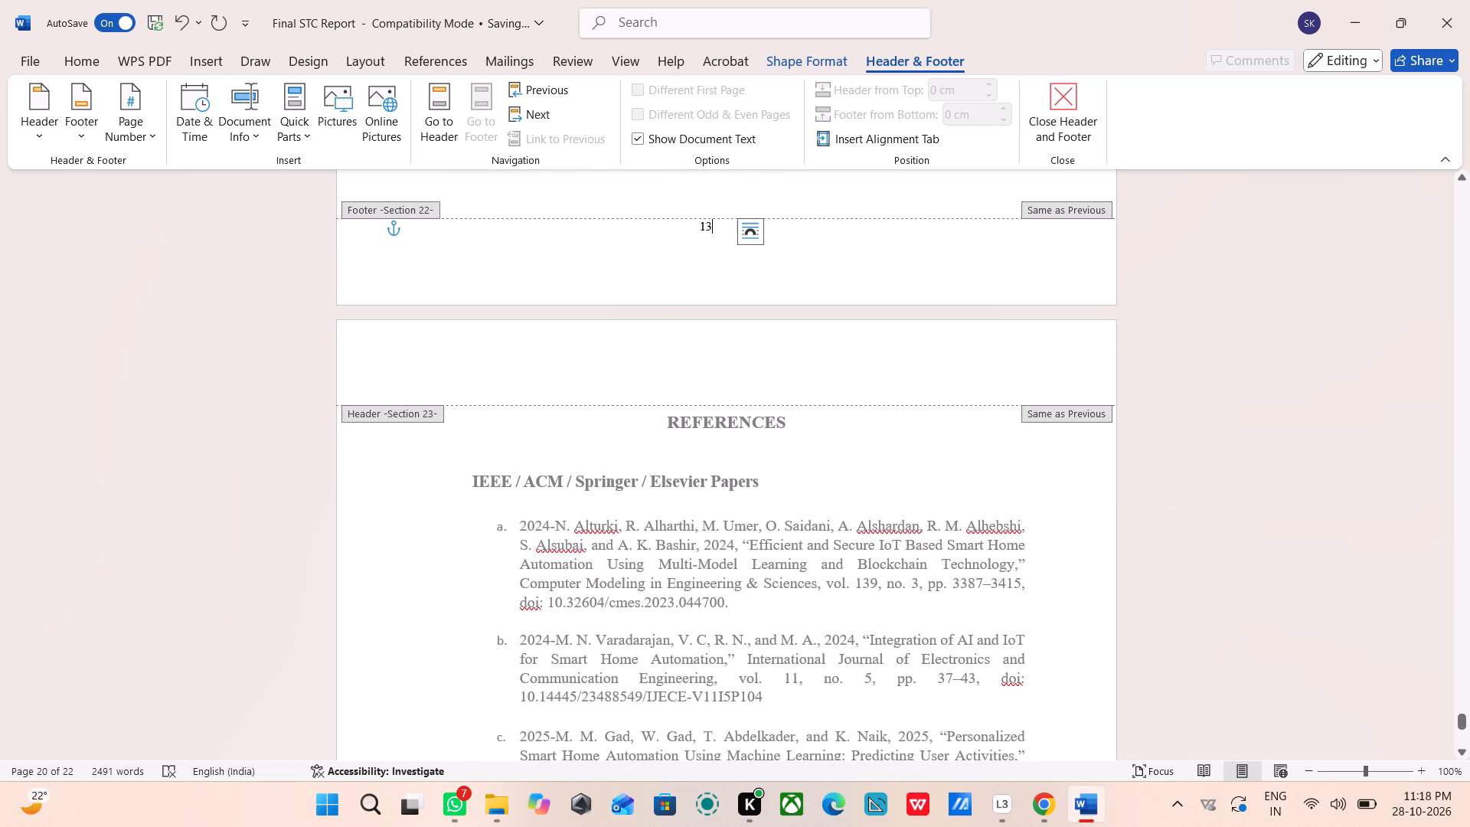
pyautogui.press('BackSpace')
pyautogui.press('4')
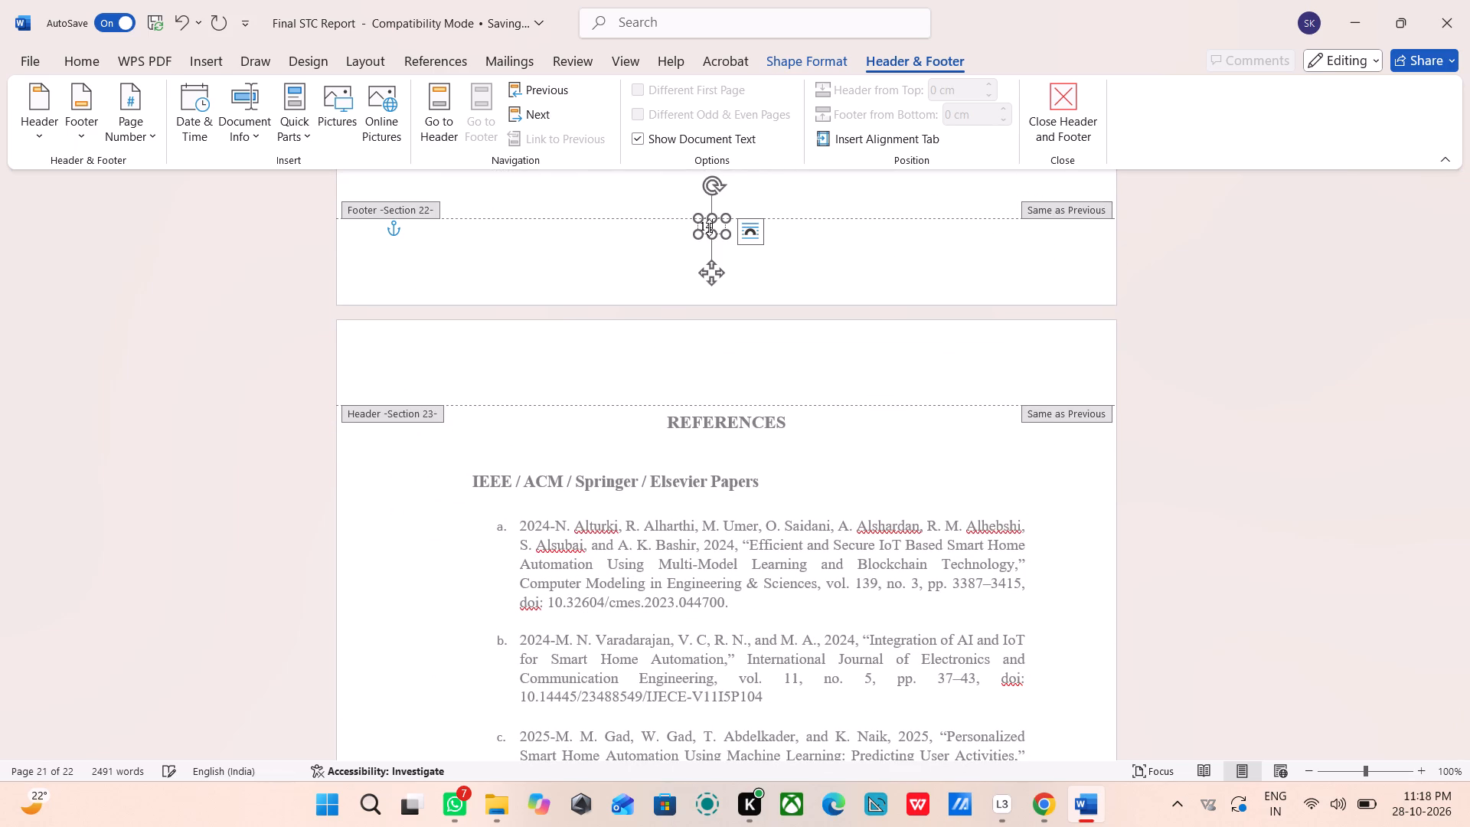
# Check the footer page numbers on the References page and back through Chapters 9, 8, 7 and 6.
pyautogui.scroll(-2, 709, 227)
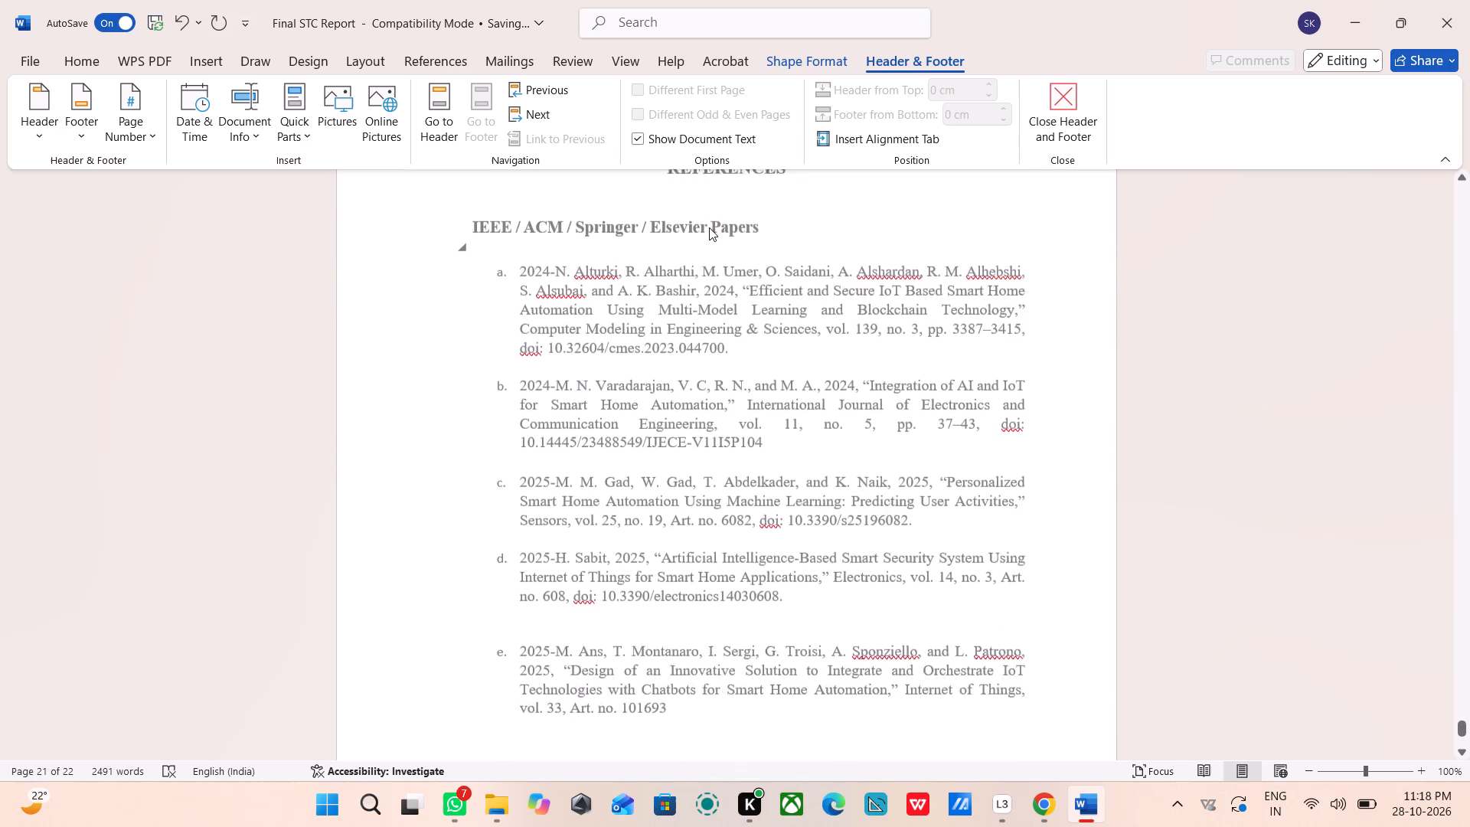
pyautogui.scroll(-5, 709, 227)
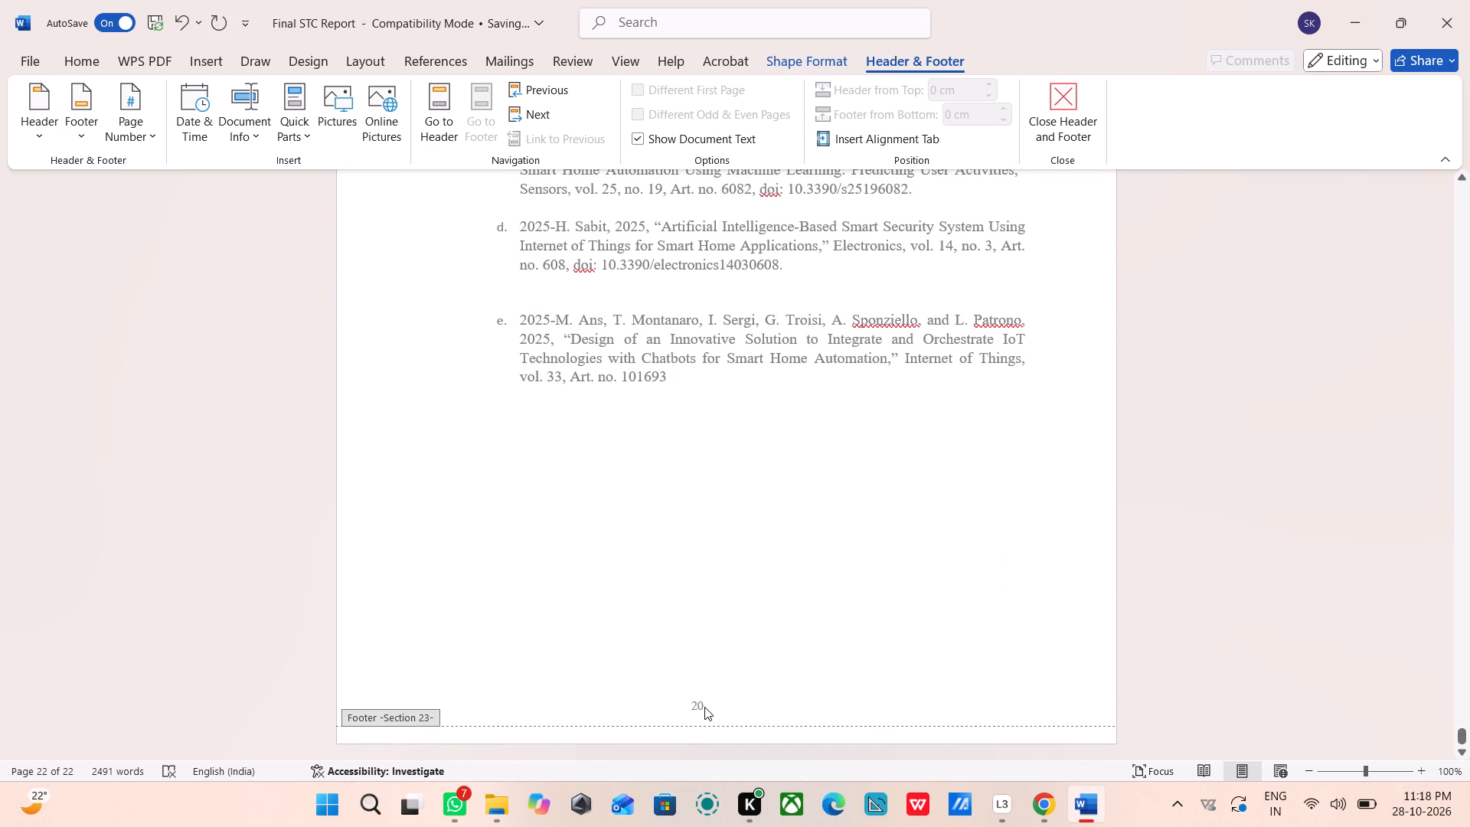
pyautogui.click(704, 711)
pyautogui.scroll(-4, 742, 684)
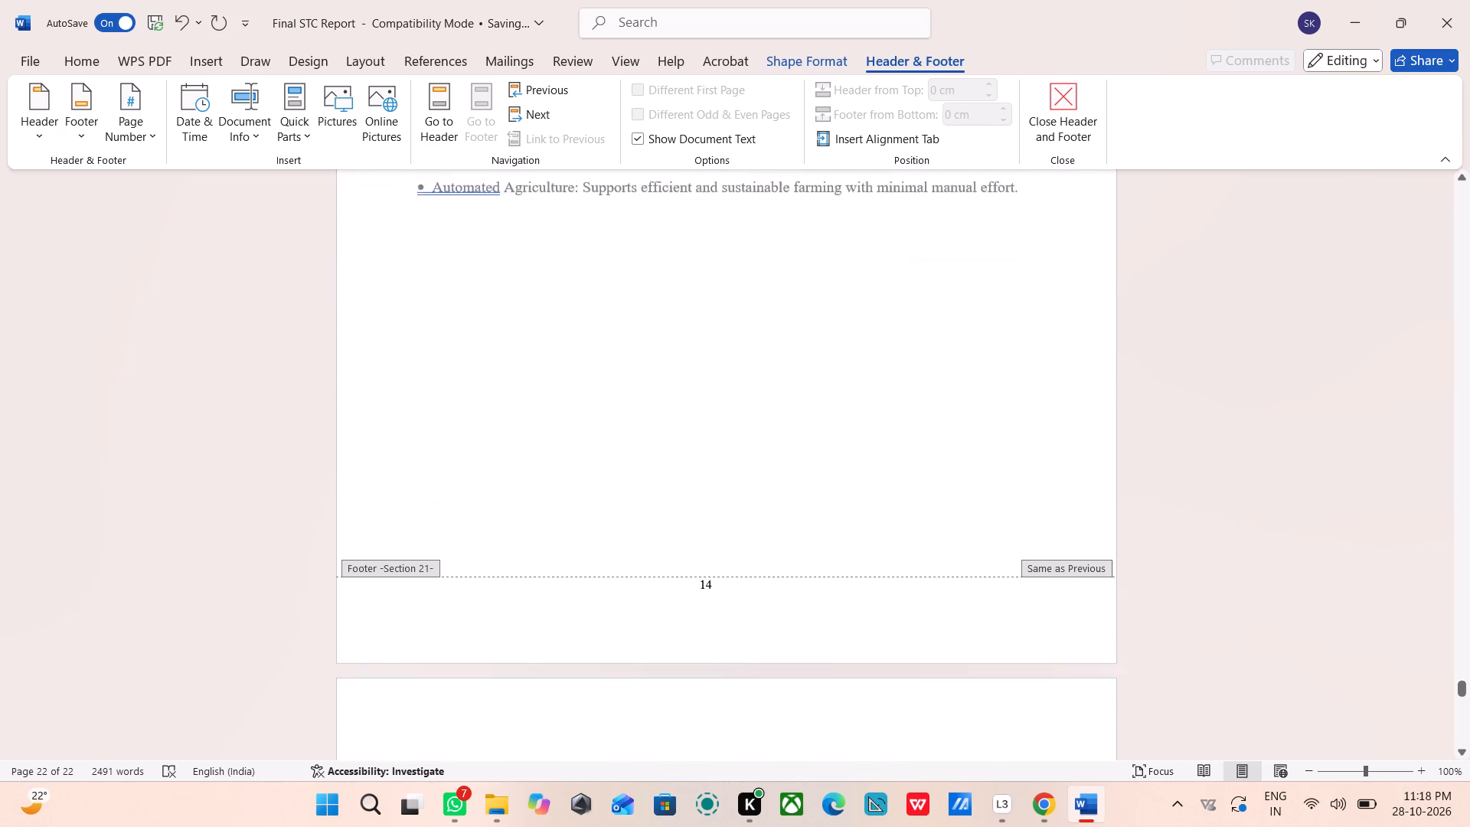
pyautogui.scroll(-4, 742, 684)
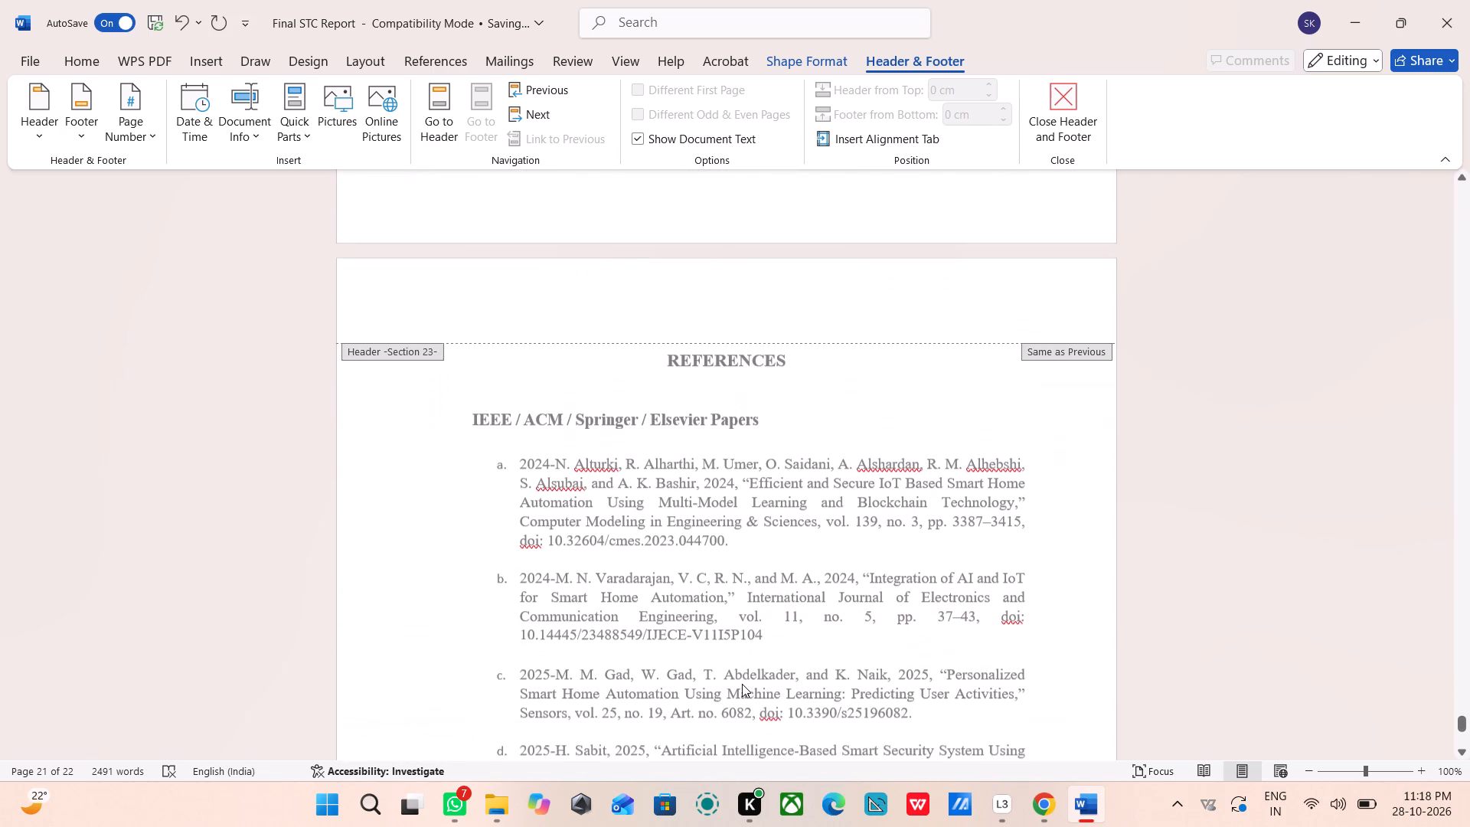
pyautogui.scroll(-3, 742, 684)
pyautogui.scroll(1, 742, 684)
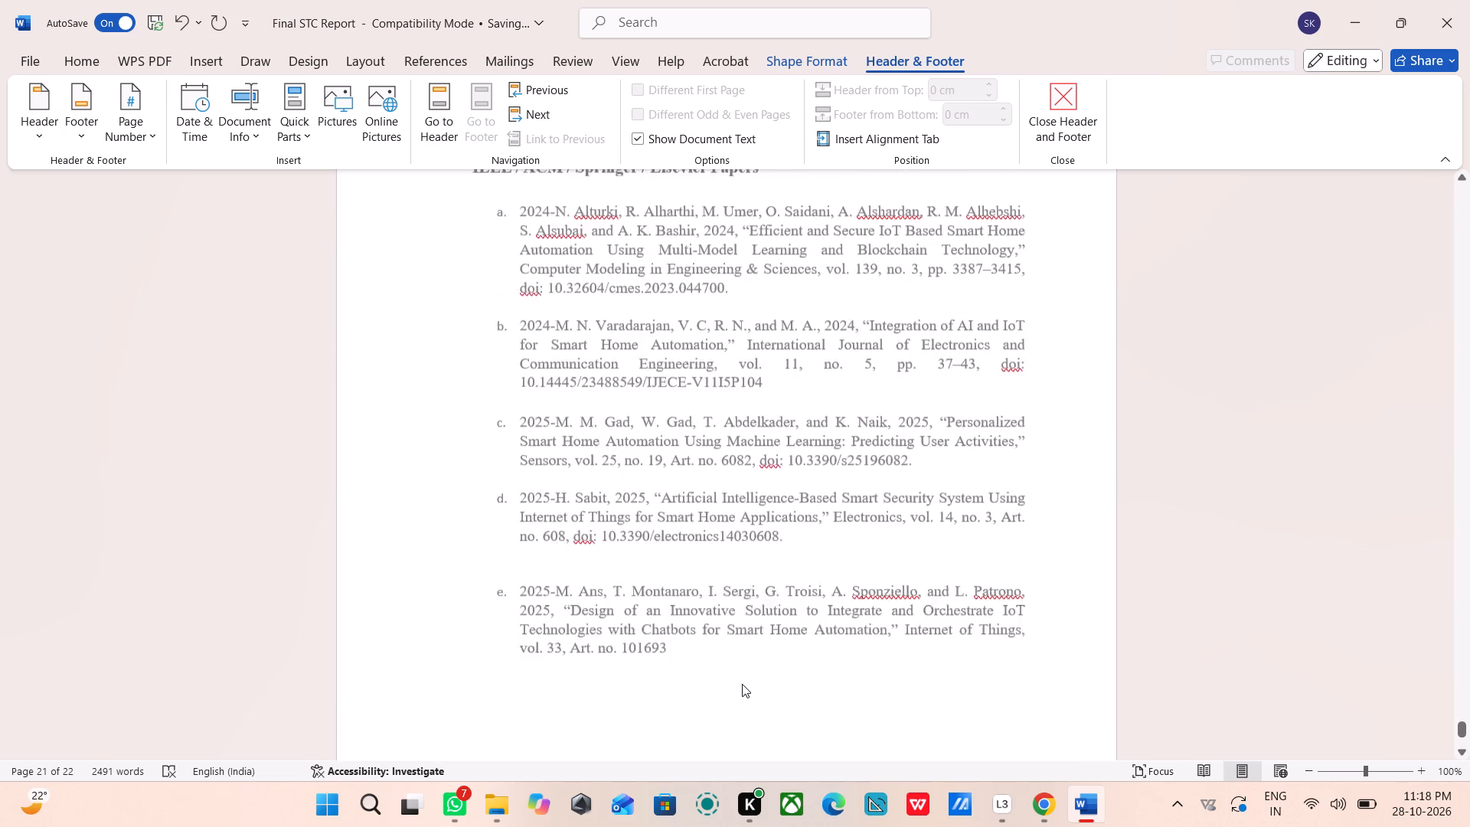
pyautogui.scroll(4, 742, 684)
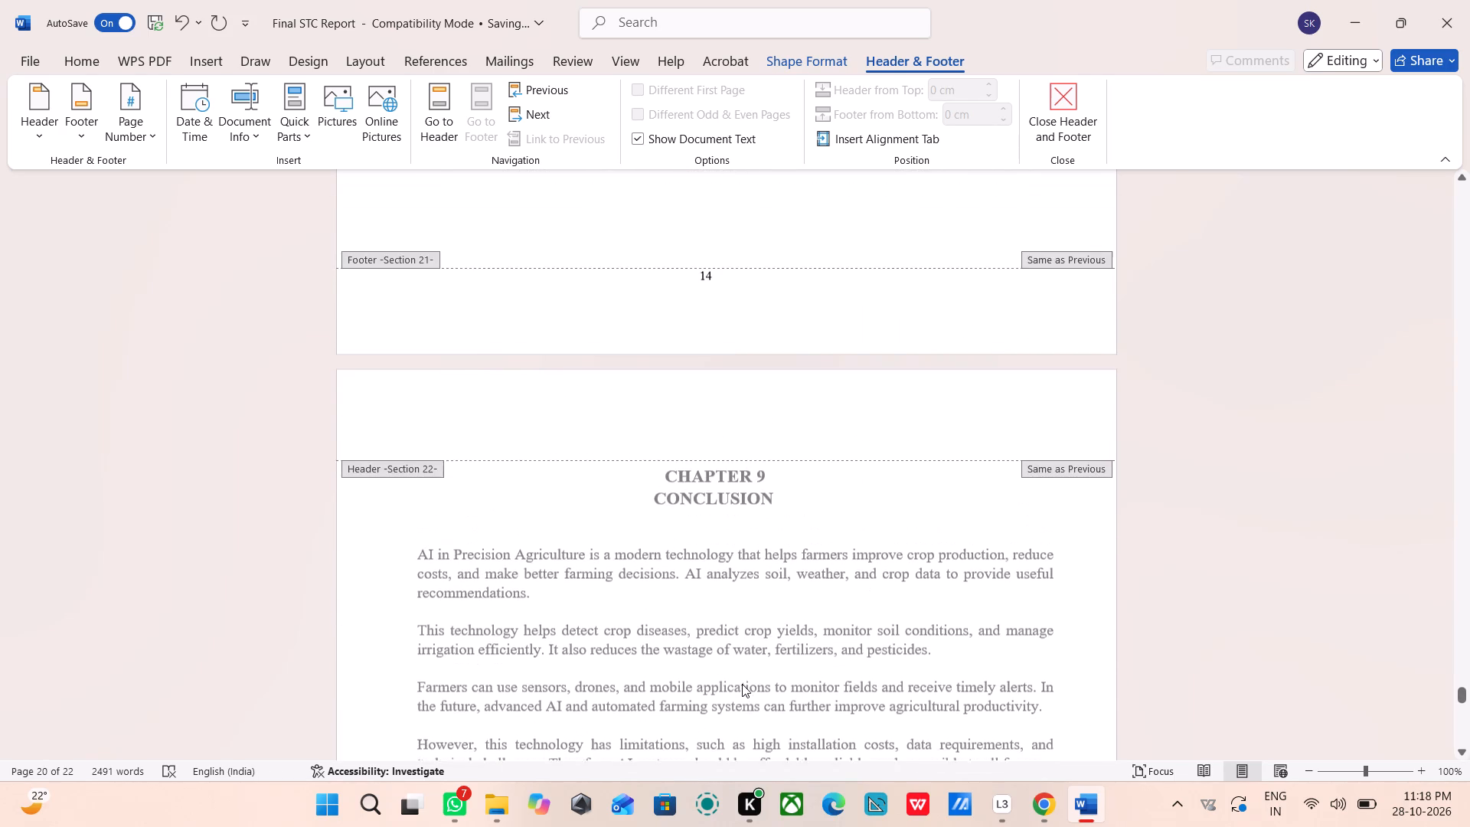
pyautogui.scroll(3, 742, 684)
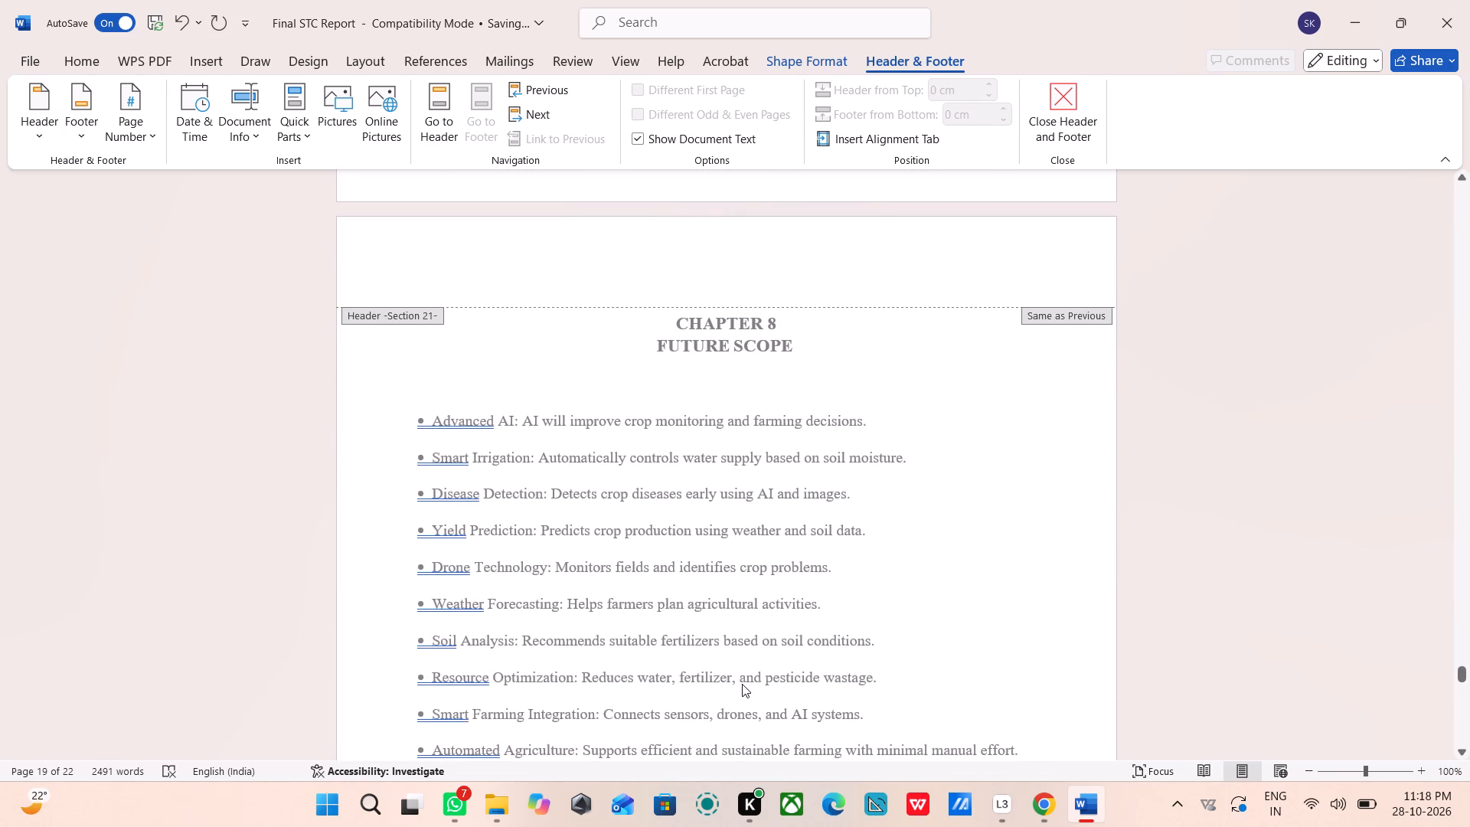
pyautogui.scroll(4, 742, 684)
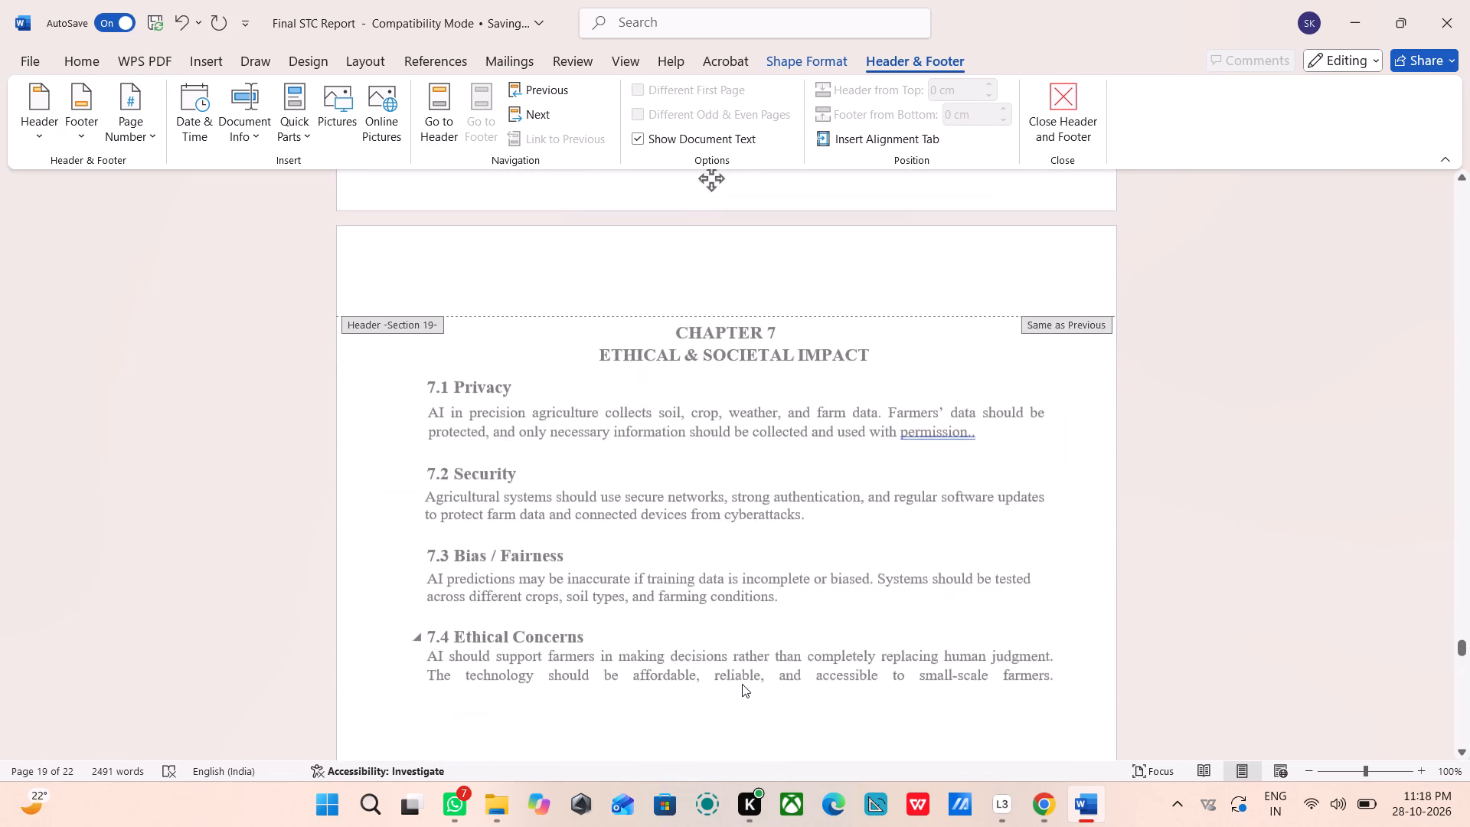
pyautogui.scroll(1, 742, 684)
pyautogui.scroll(1, 708, 600)
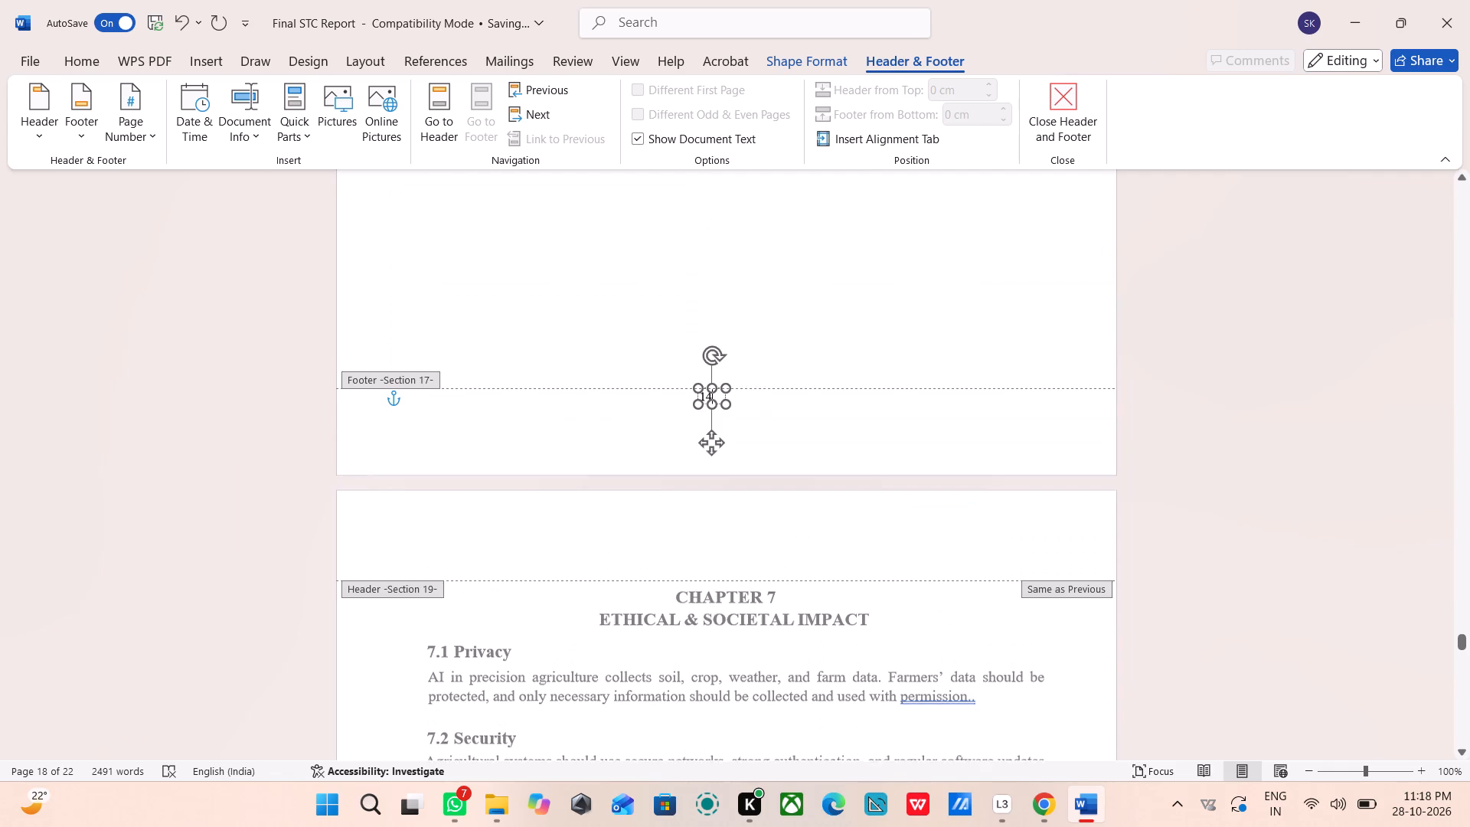
pyautogui.scroll(2, 708, 600)
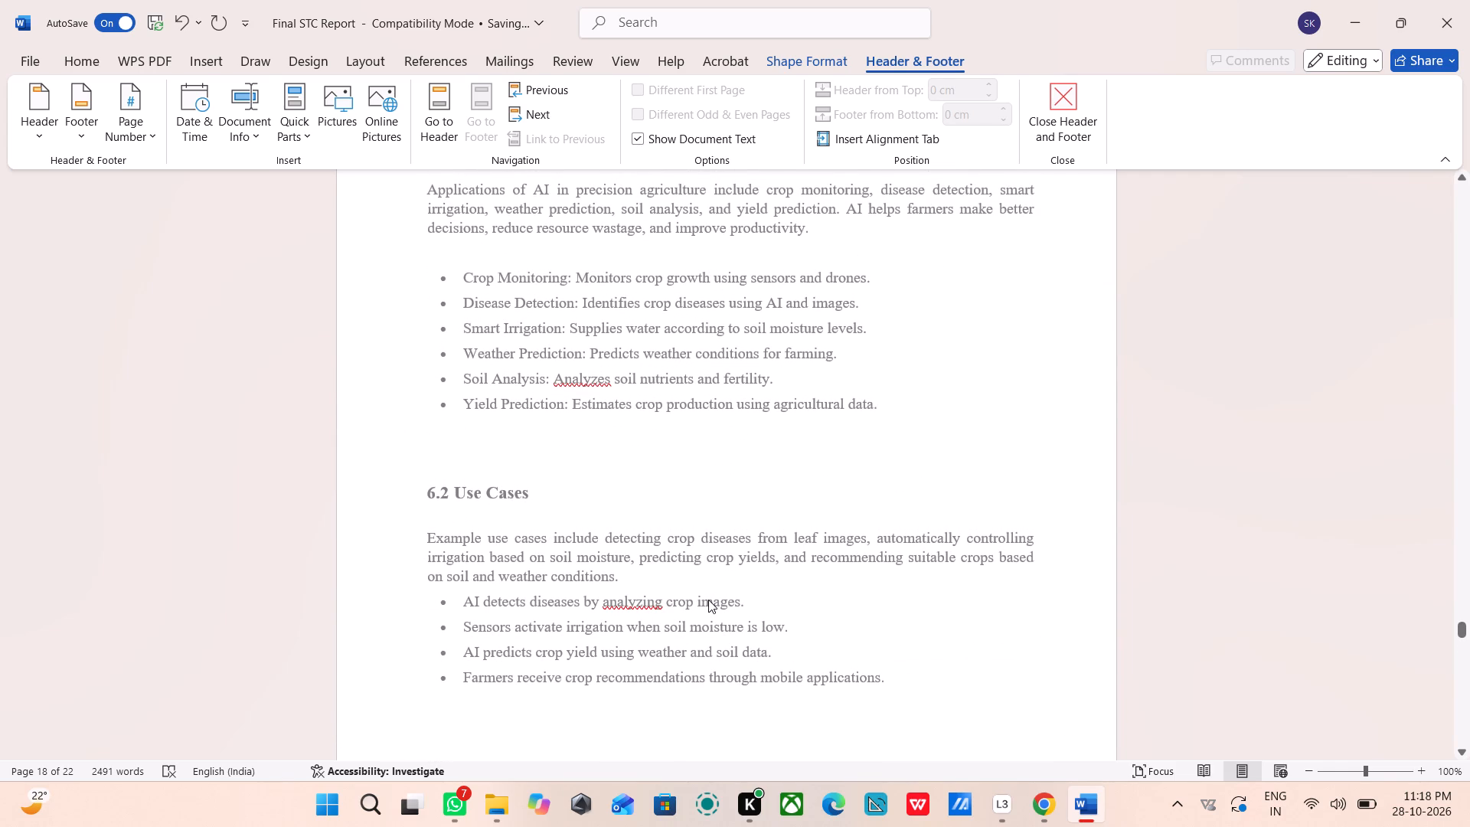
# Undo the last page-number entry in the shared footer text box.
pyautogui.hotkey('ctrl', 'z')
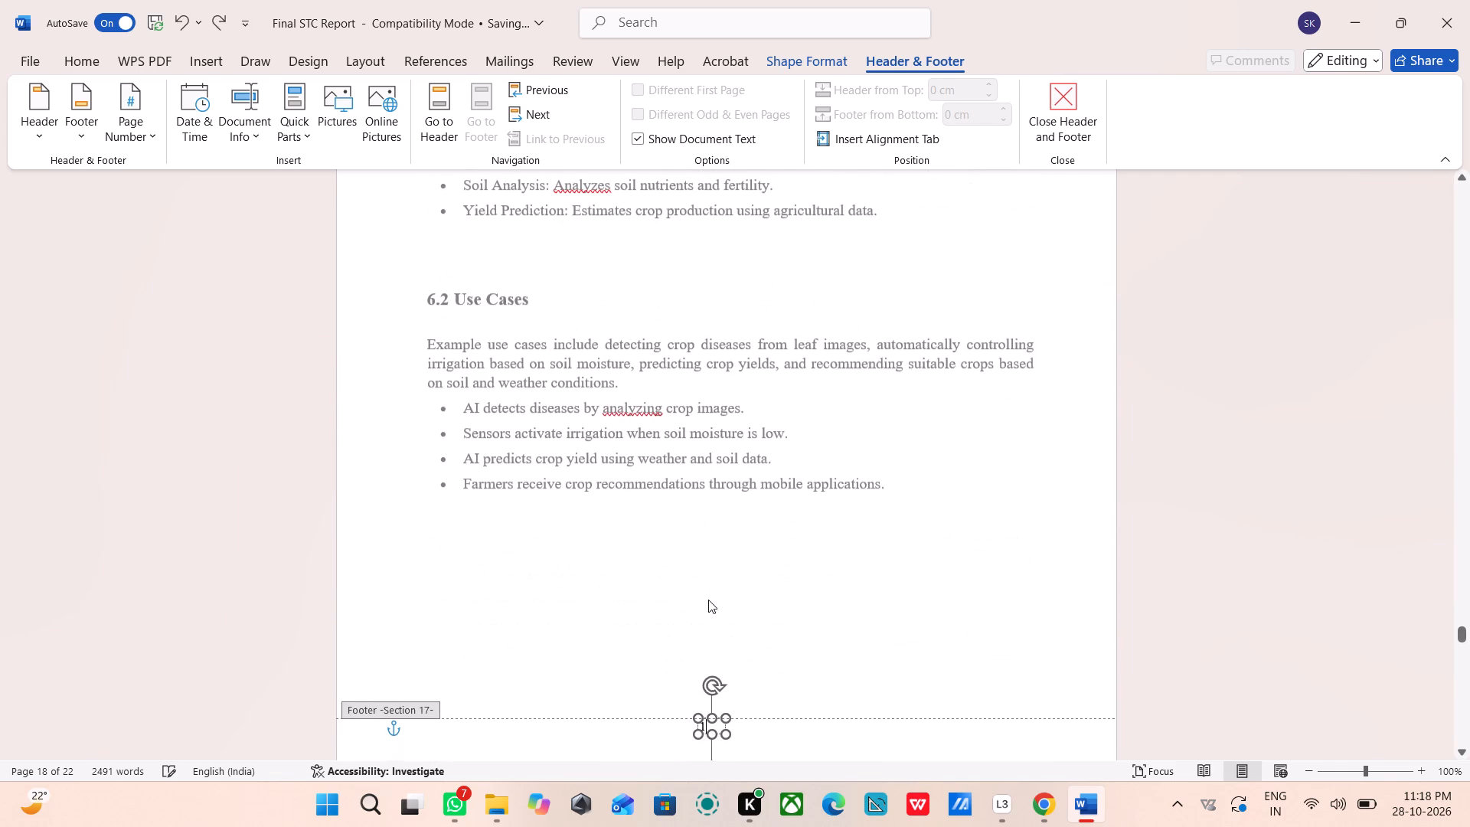
# Review the footer page numbers across the chapters, from Chapters 7 and 8 back to the front-matter pages.
pyautogui.scroll(-3, 708, 600)
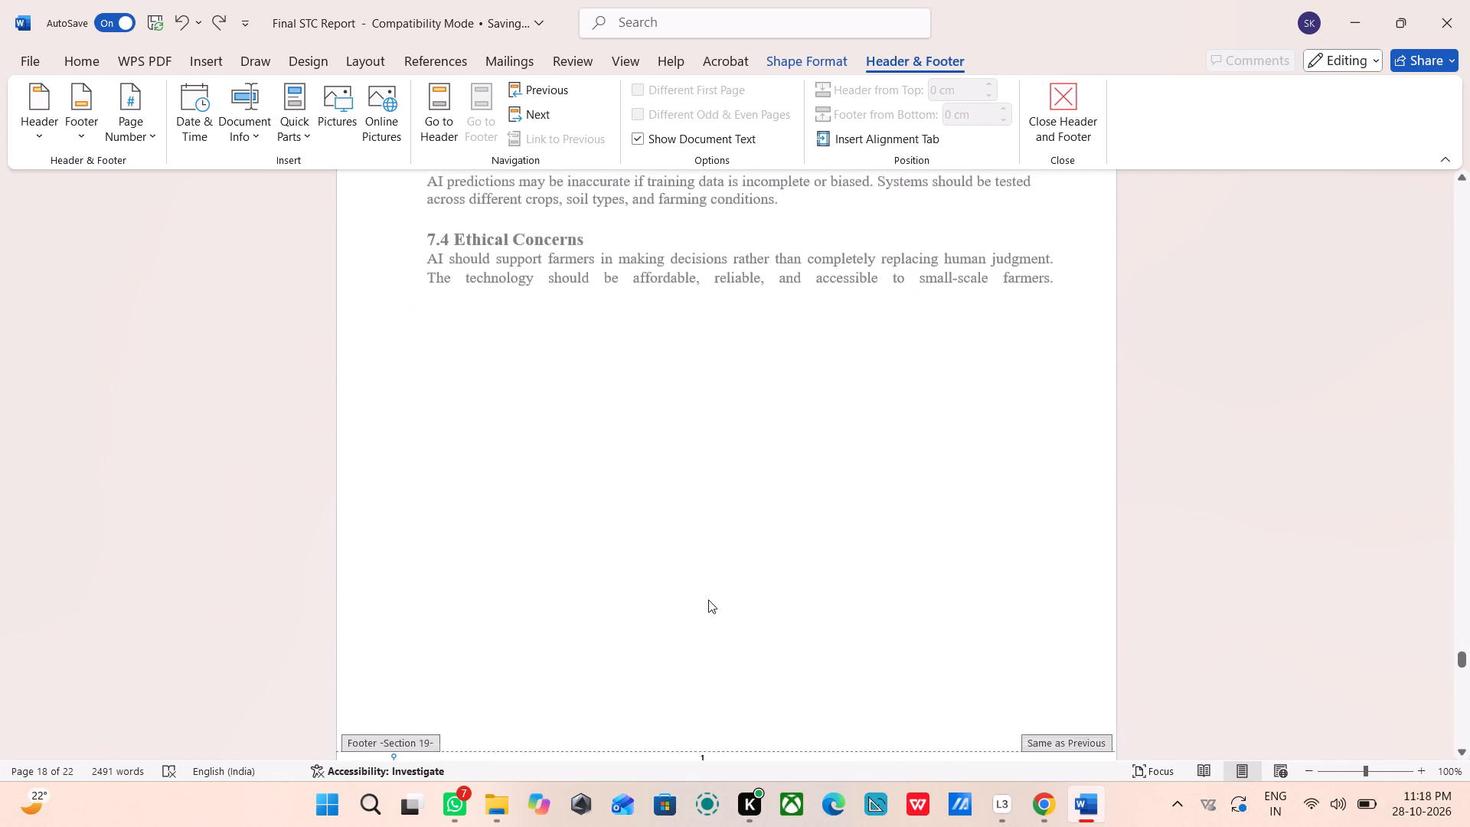
pyautogui.scroll(-1, 708, 600)
pyautogui.click(708, 600)
pyautogui.scroll(-1, 708, 600)
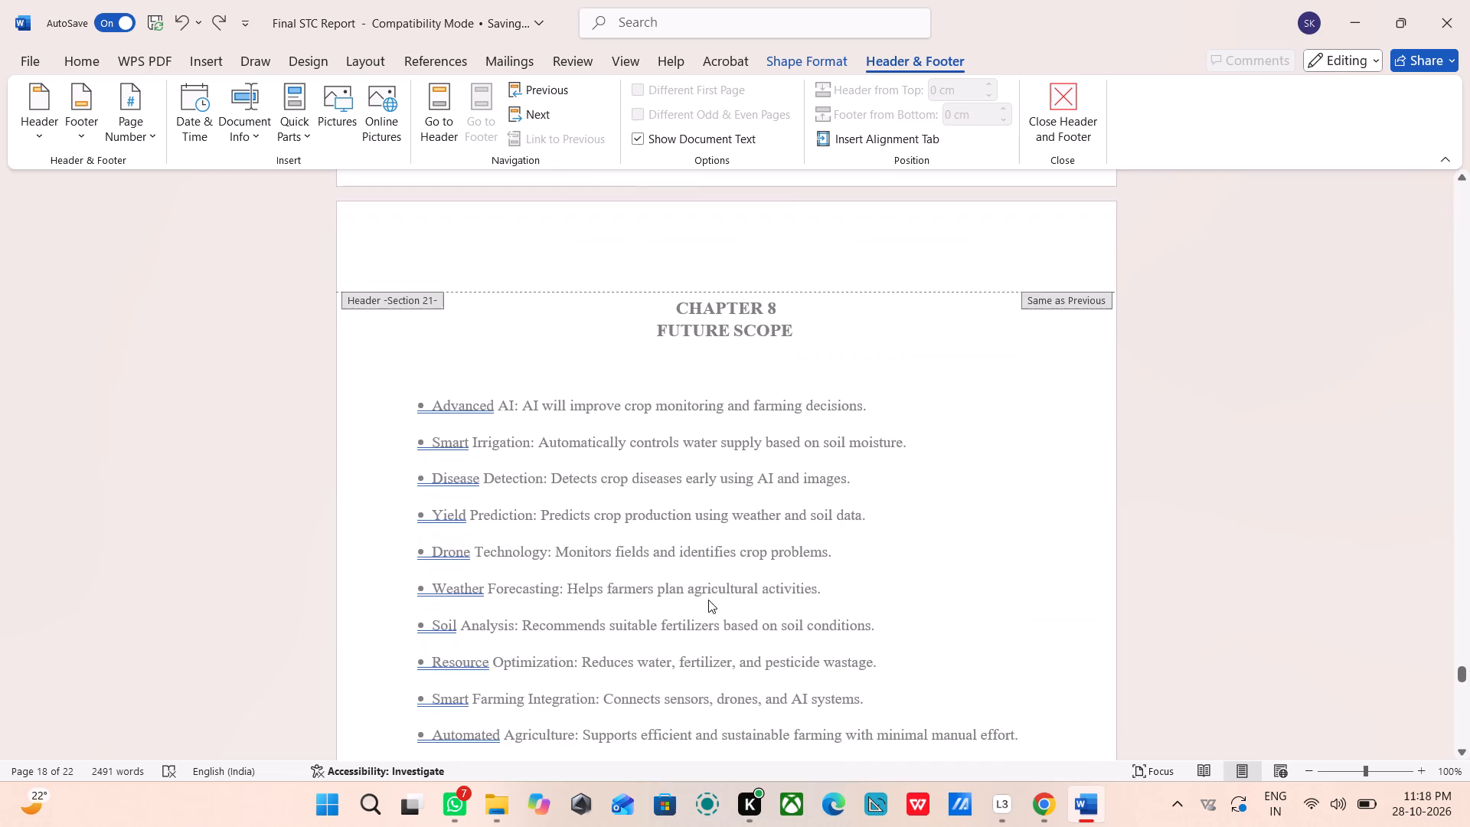
pyautogui.scroll(-1, 708, 600)
pyautogui.scroll(12, 708, 600)
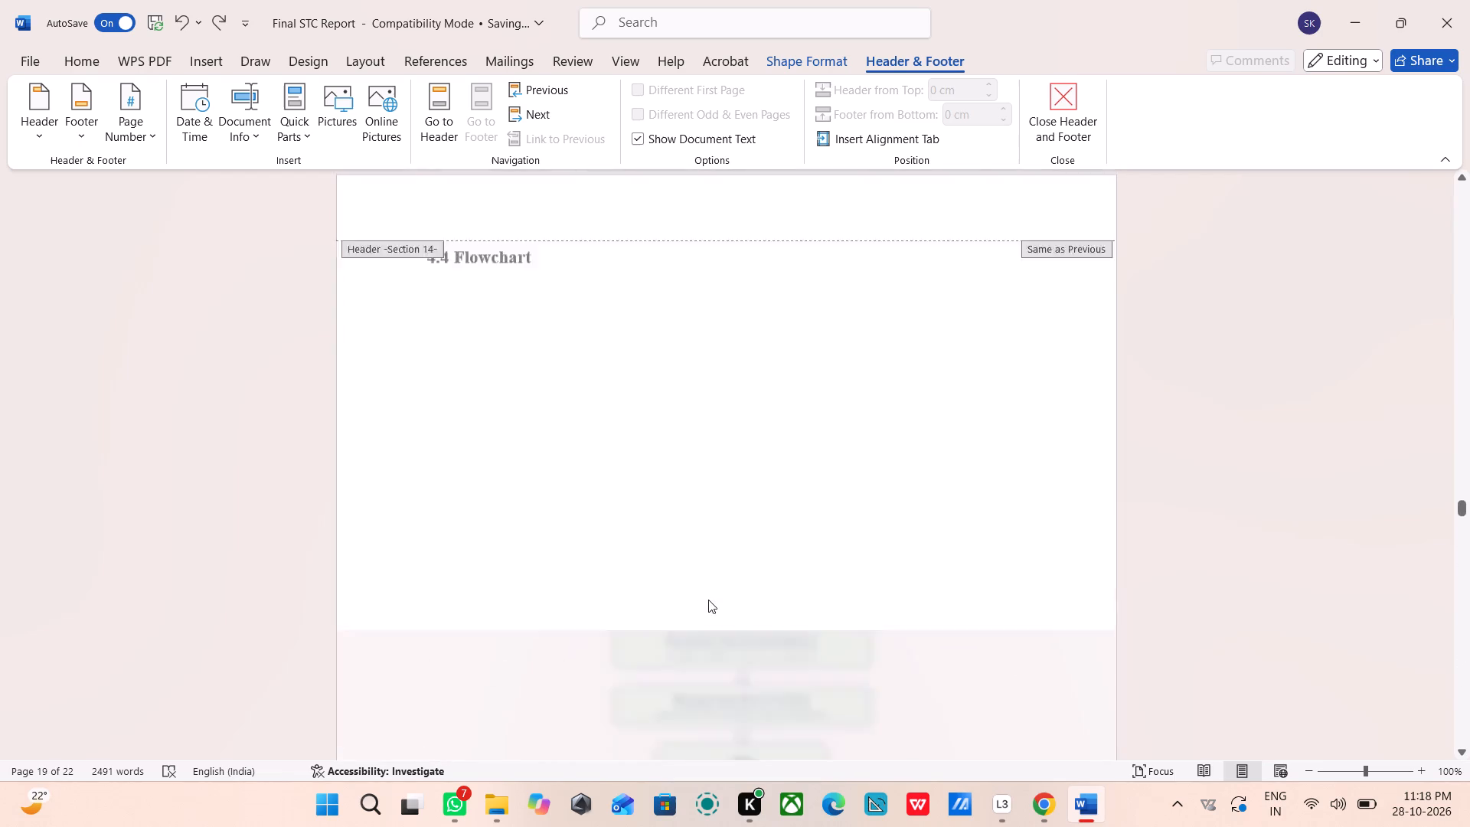
pyautogui.scroll(10, 708, 600)
pyautogui.scroll(-7, 708, 600)
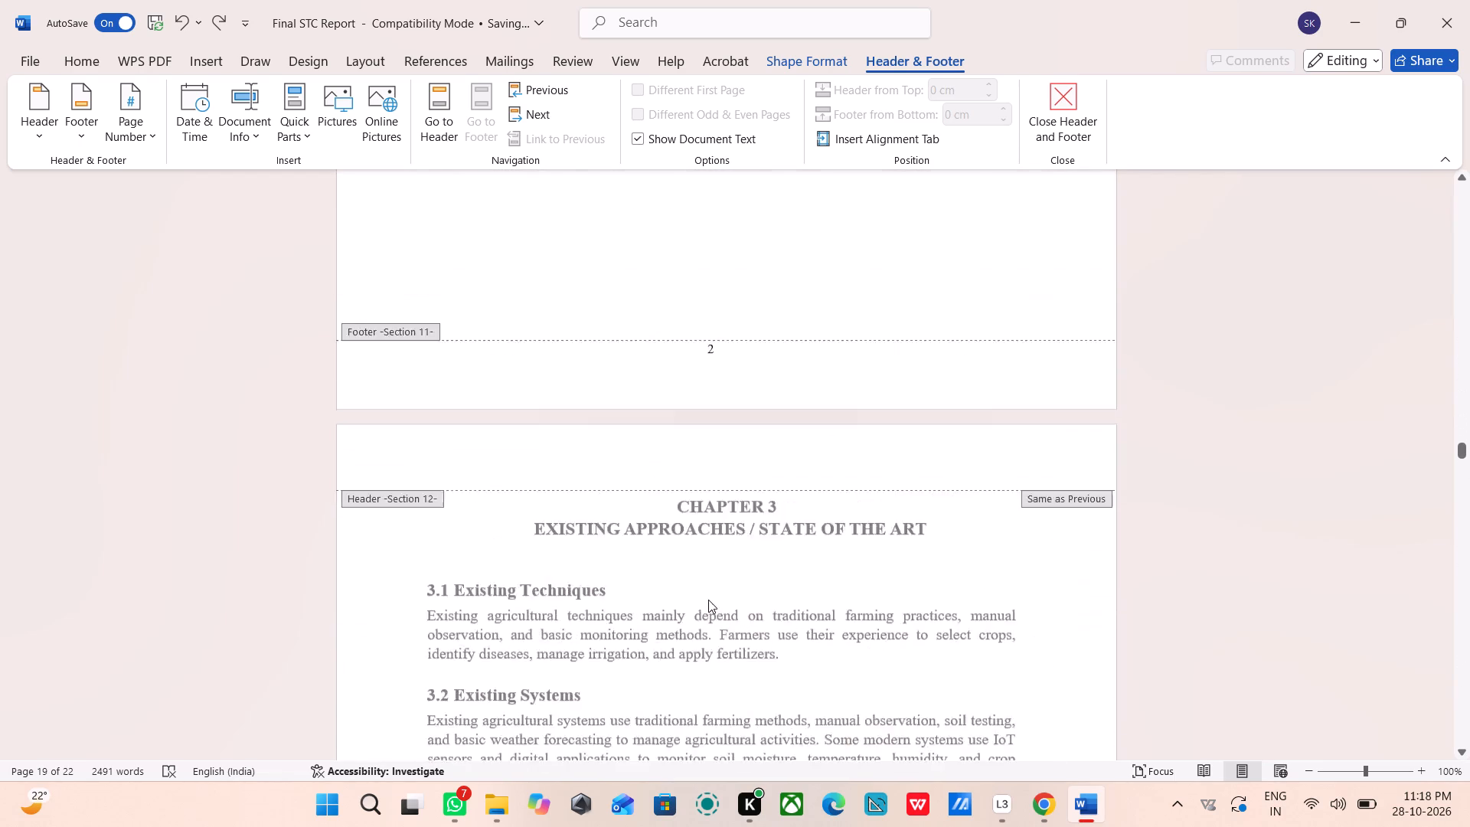
pyautogui.scroll(-3, 708, 600)
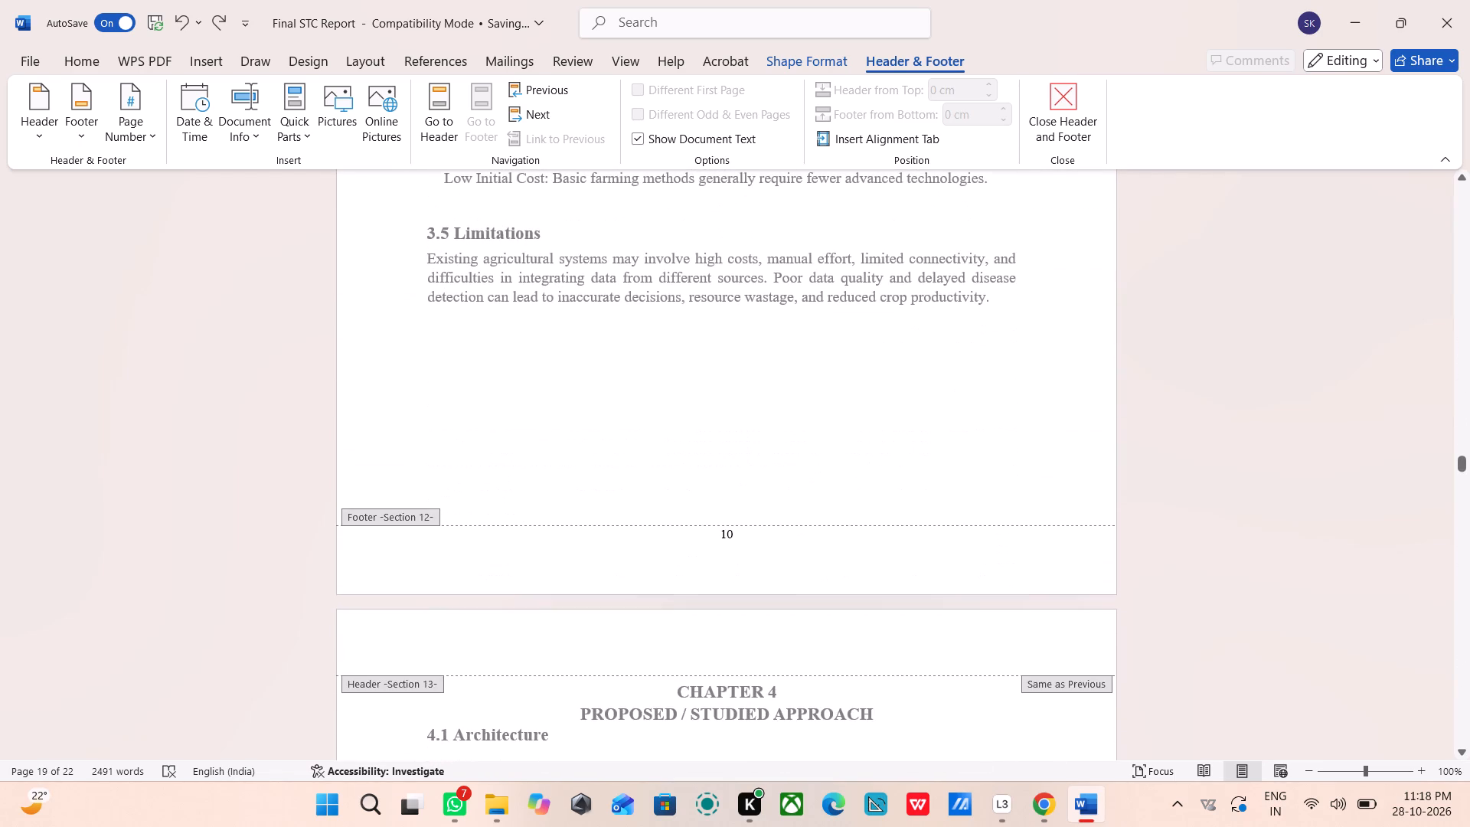
pyautogui.scroll(-1, 708, 600)
pyautogui.scroll(4, 708, 600)
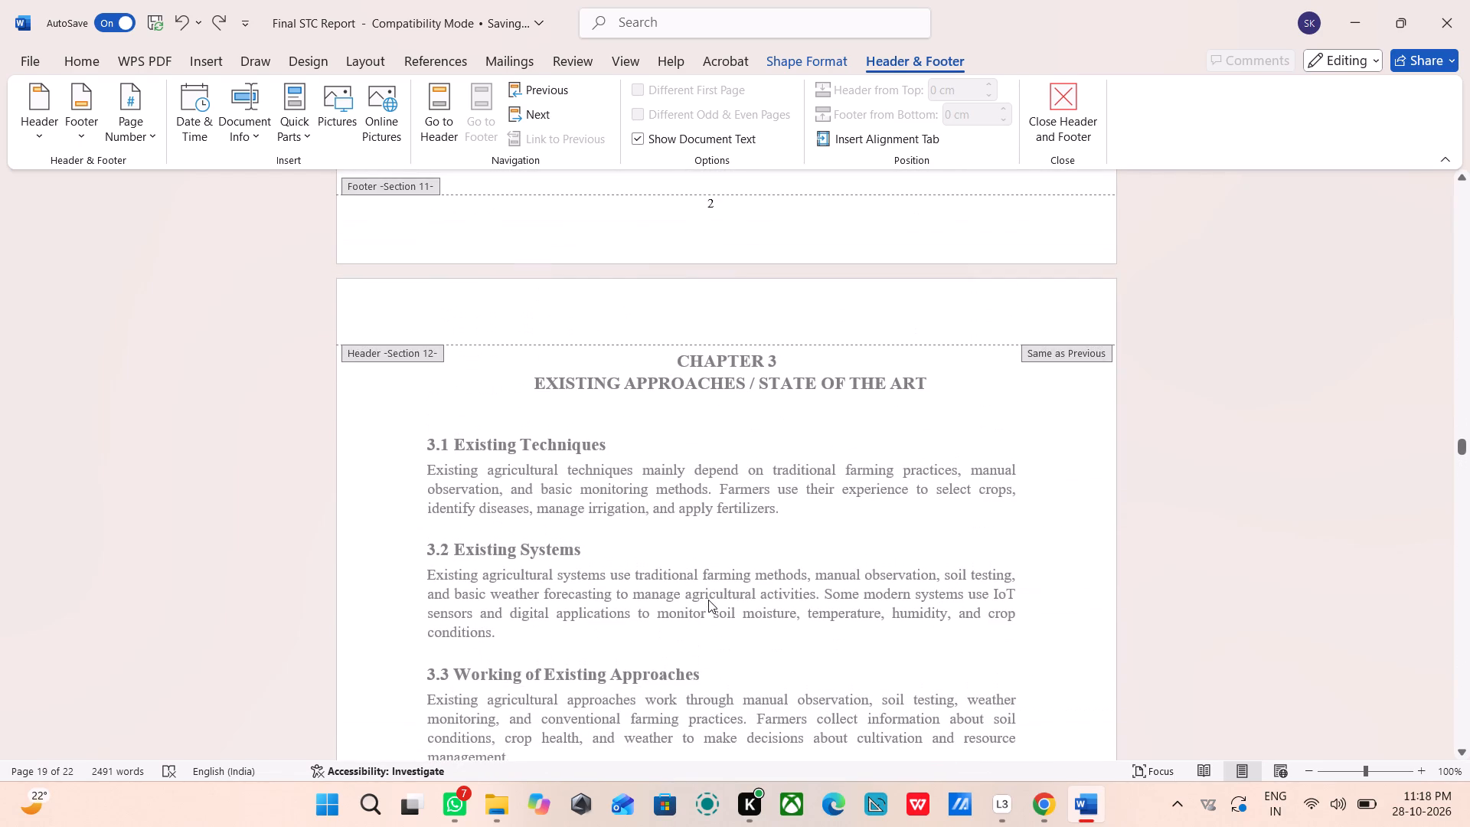
pyautogui.scroll(5, 708, 600)
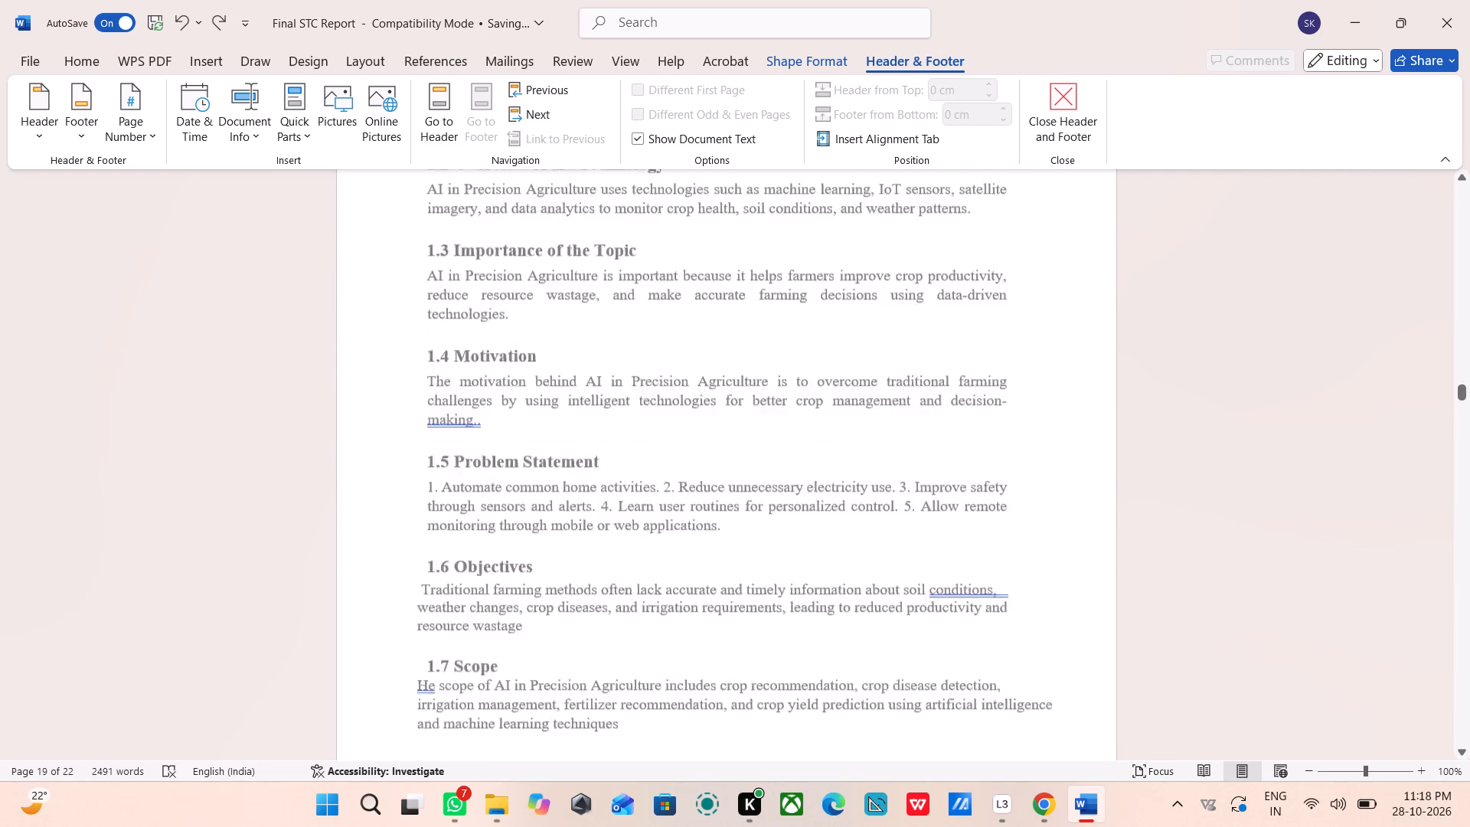
pyautogui.scroll(5, 708, 600)
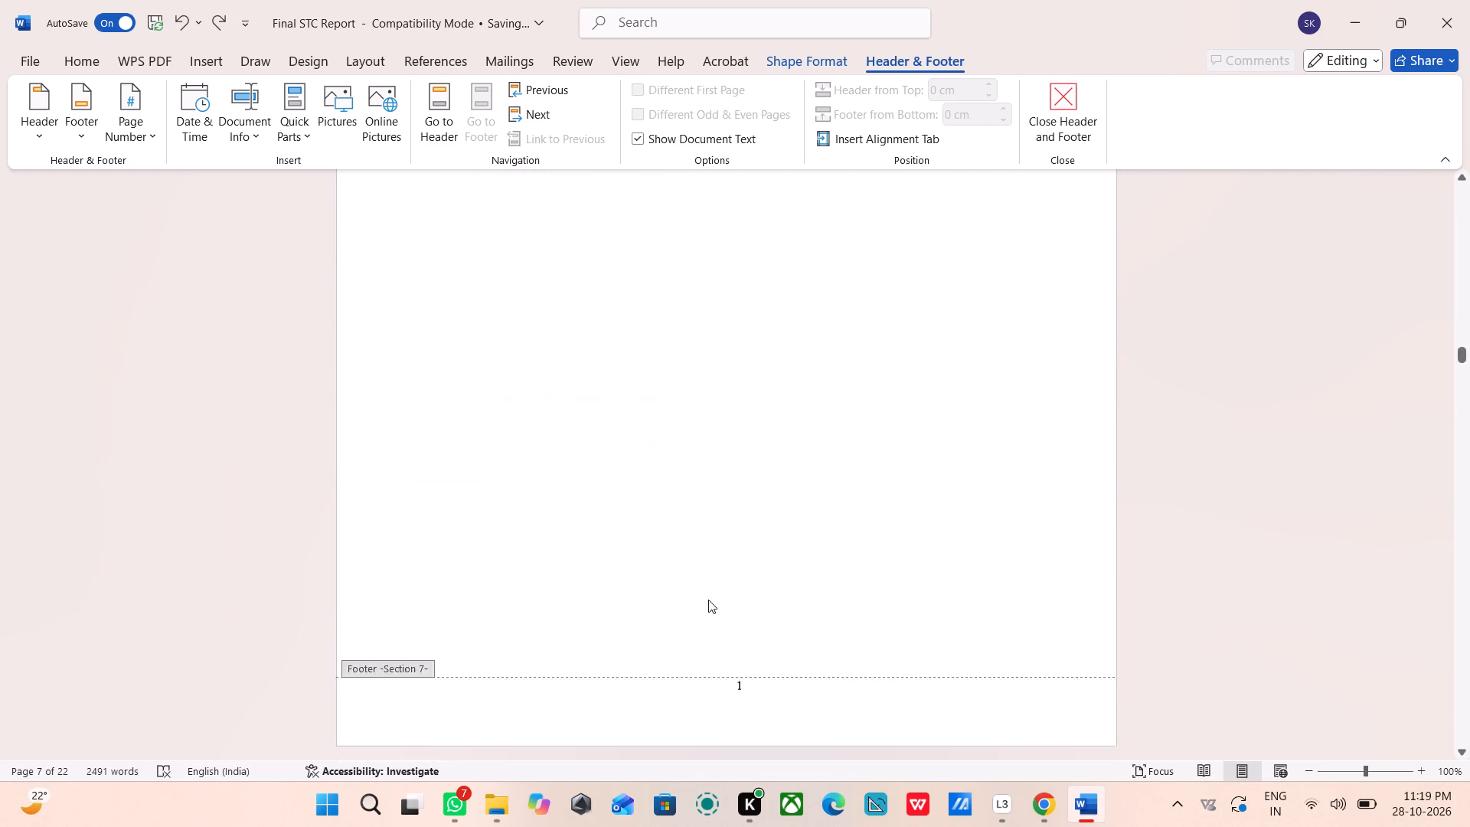
# Examine the List of Figures and List of Tables pages, including their footers and listed page numbers.
pyautogui.scroll(3, 708, 600)
pyautogui.scroll(-3, 708, 600)
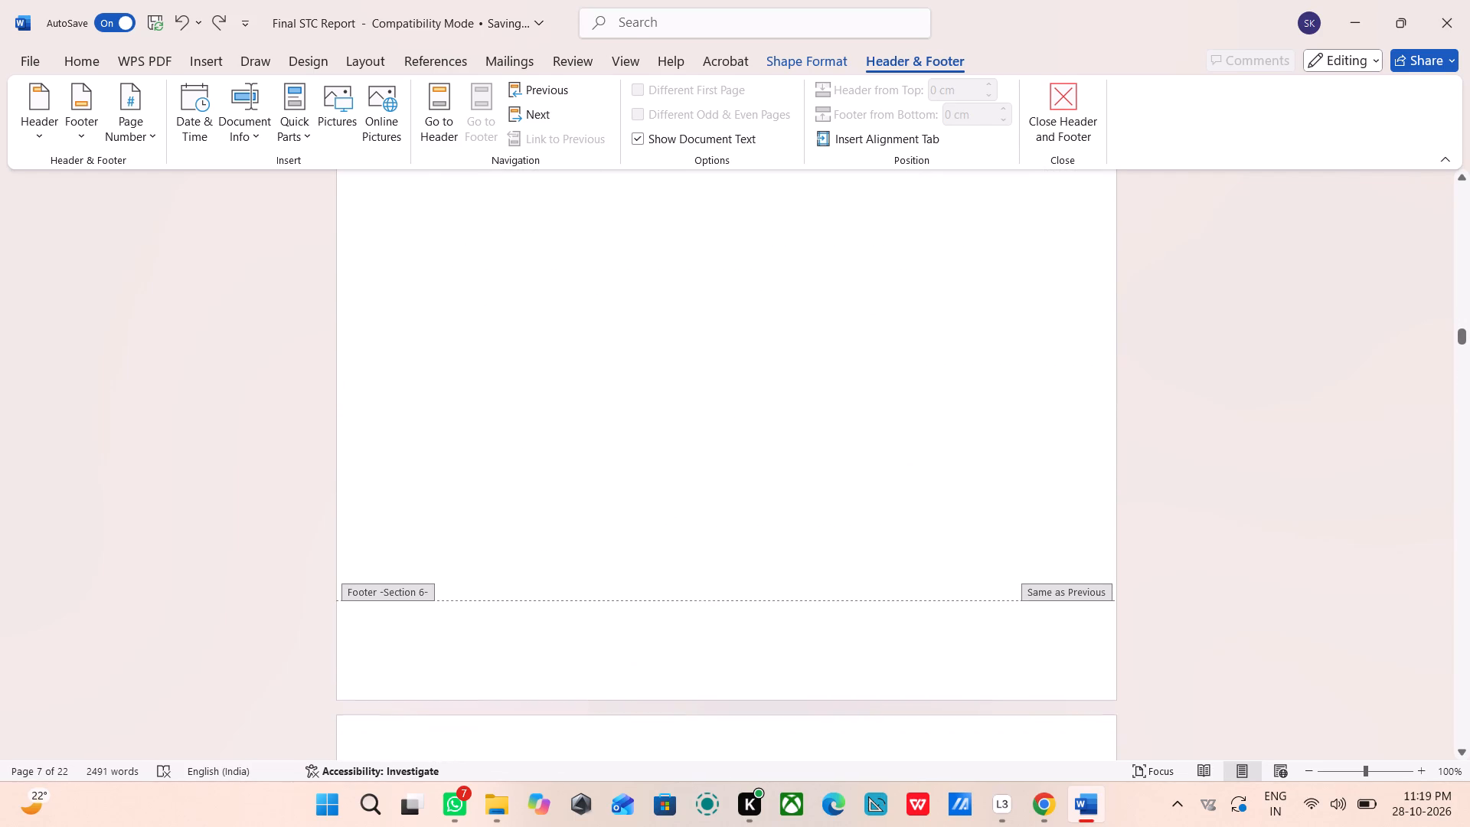
pyautogui.scroll(-4, 708, 600)
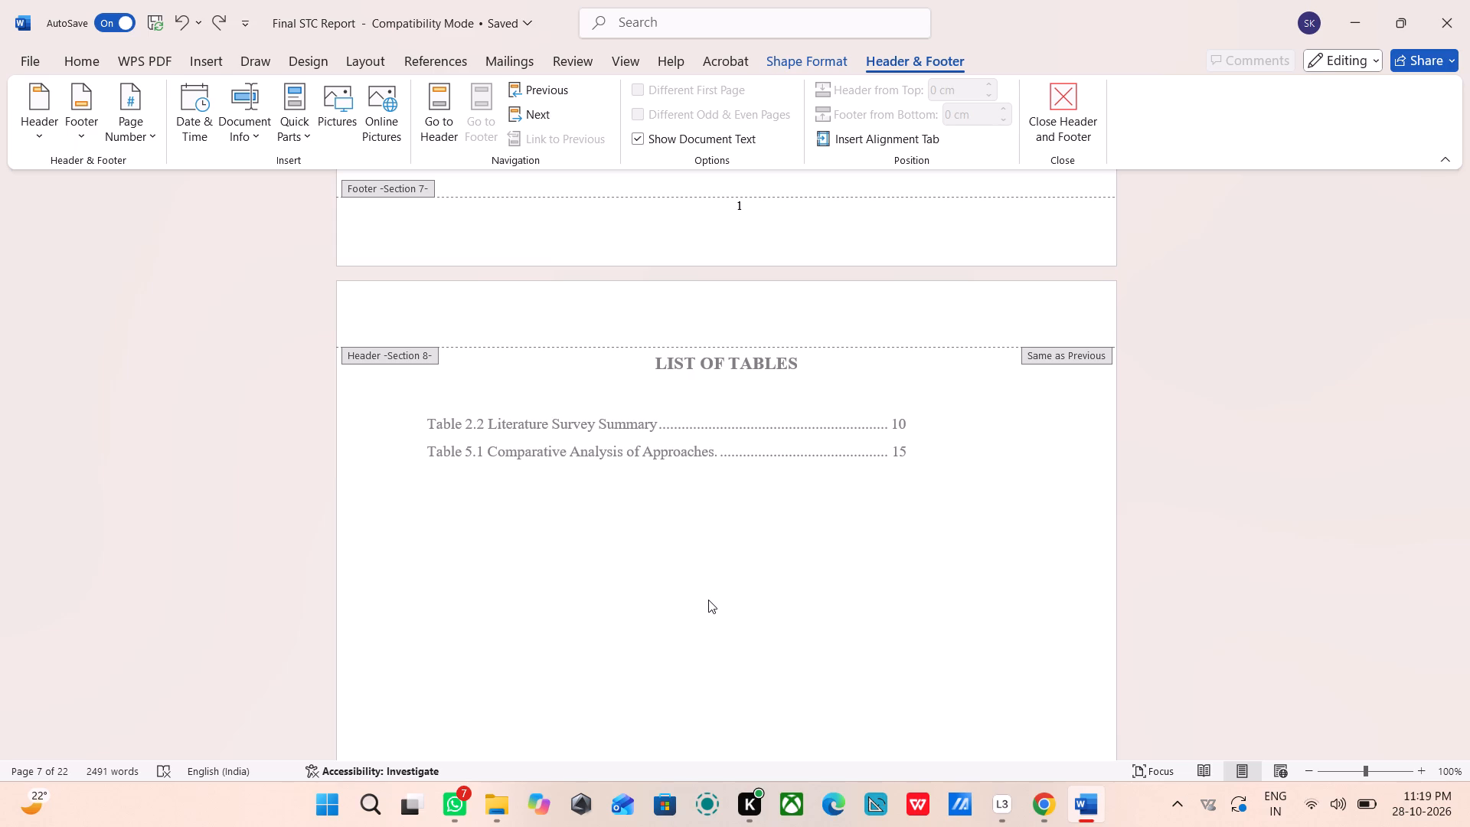
pyautogui.scroll(2, 726, 580)
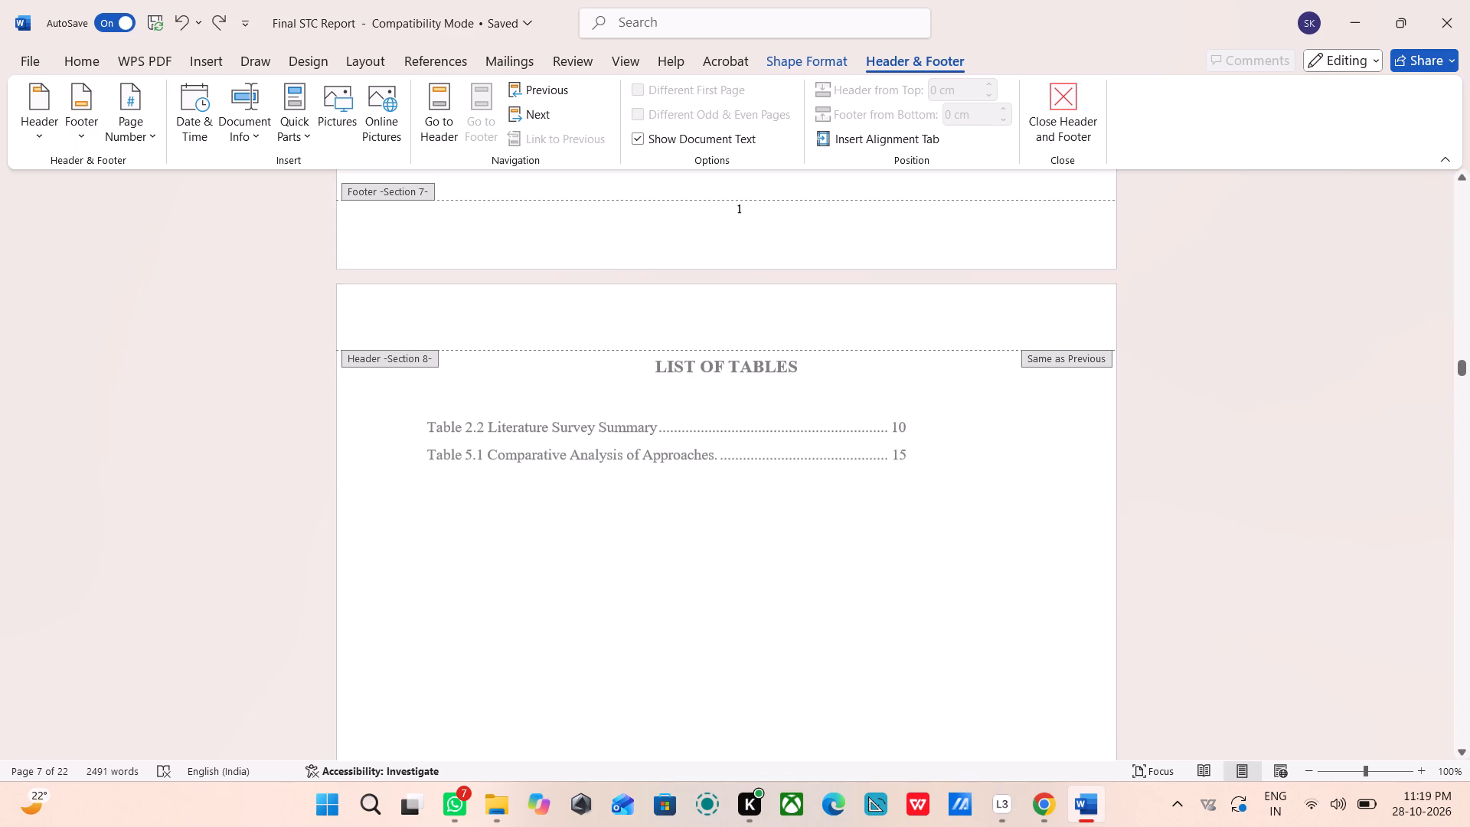
pyautogui.scroll(2, 726, 580)
pyautogui.scroll(-4, 726, 580)
pyautogui.scroll(6, 726, 580)
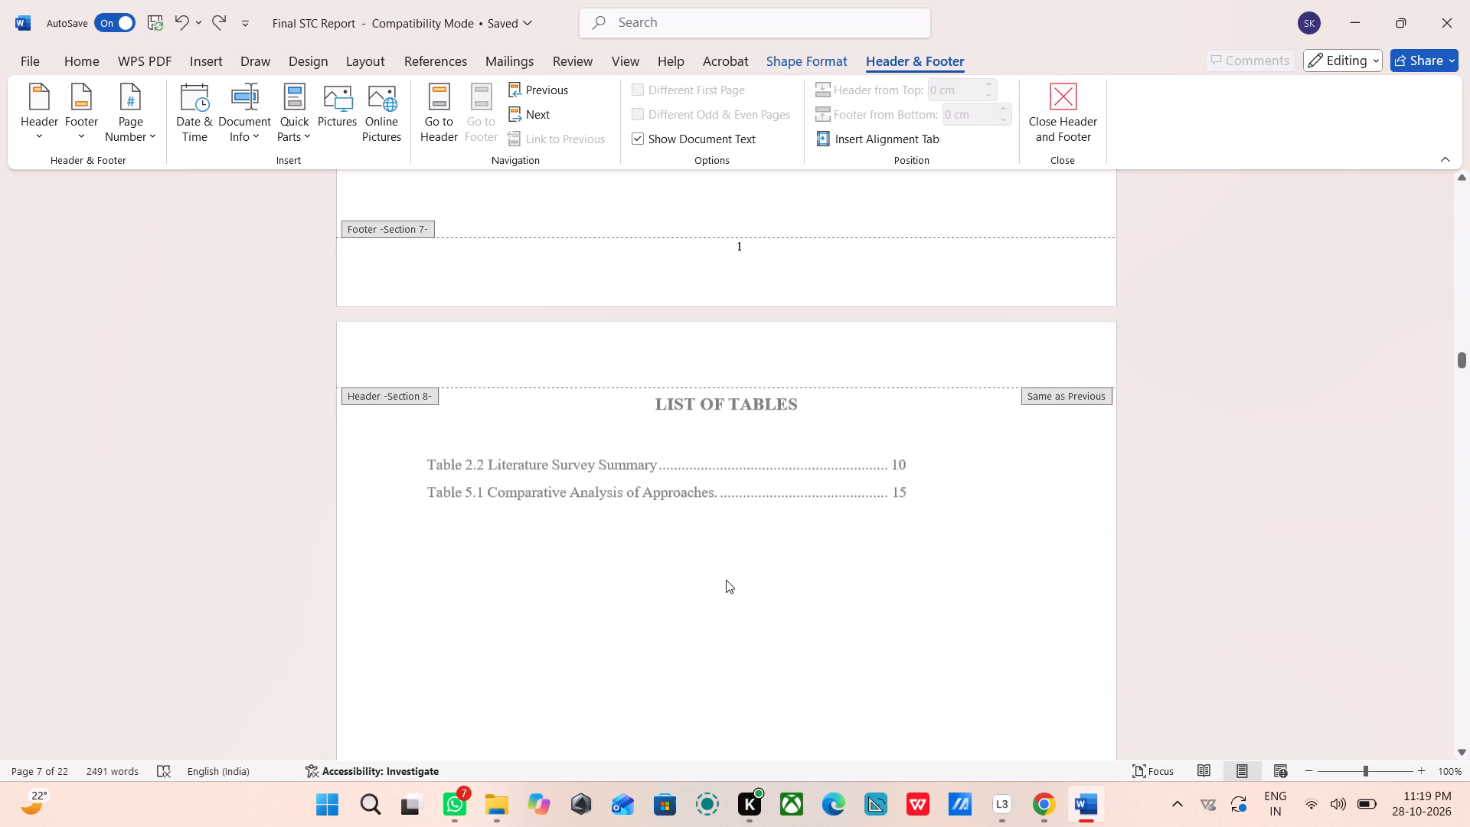
pyautogui.scroll(8, 726, 580)
pyautogui.scroll(-9, 726, 580)
pyautogui.scroll(2, 726, 580)
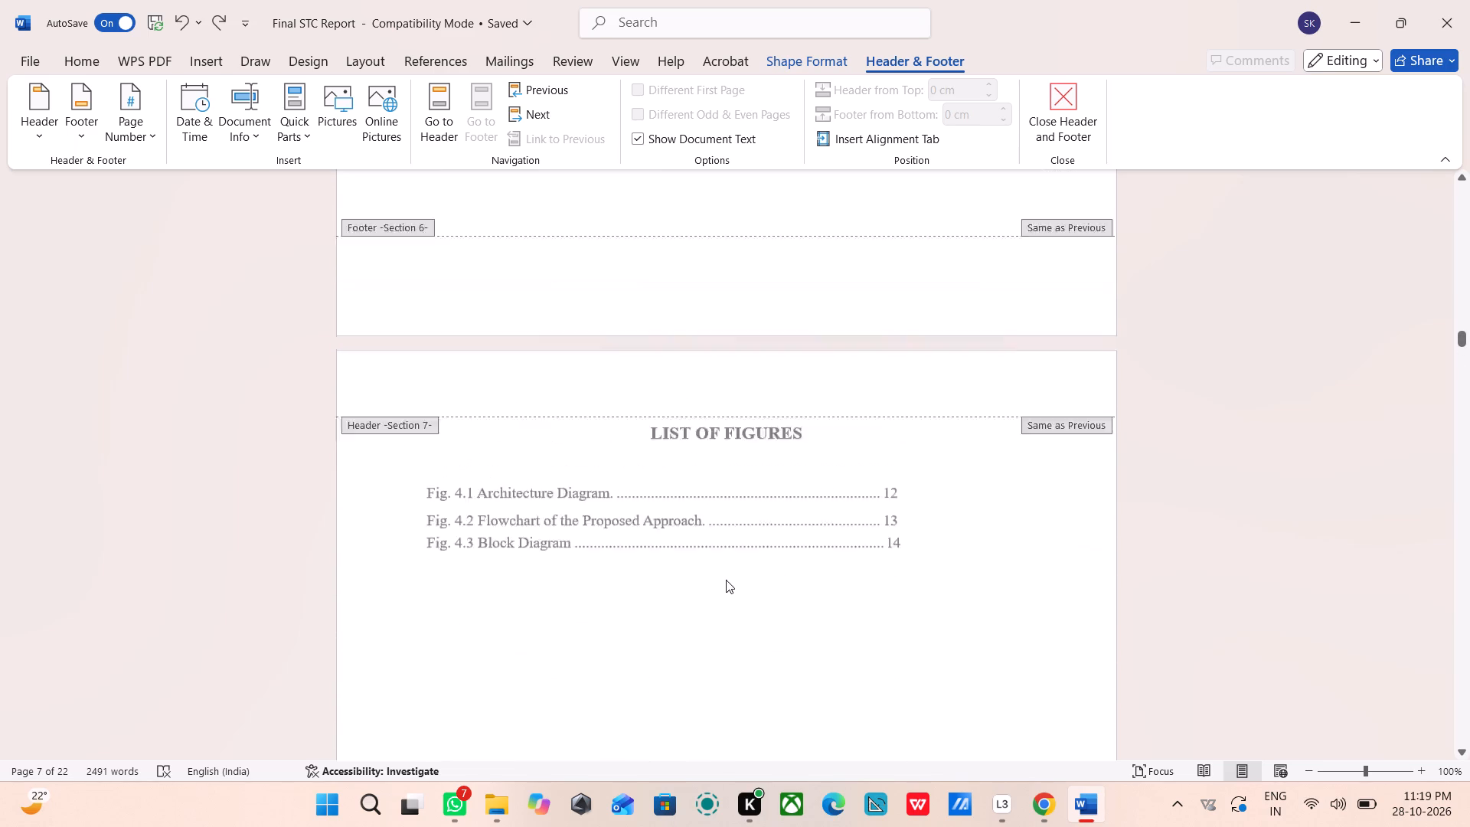
# Examine the Table of Contents entries and their page numbers, from Abstract through References.
pyautogui.scroll(6, 726, 580)
pyautogui.scroll(1, 719, 641)
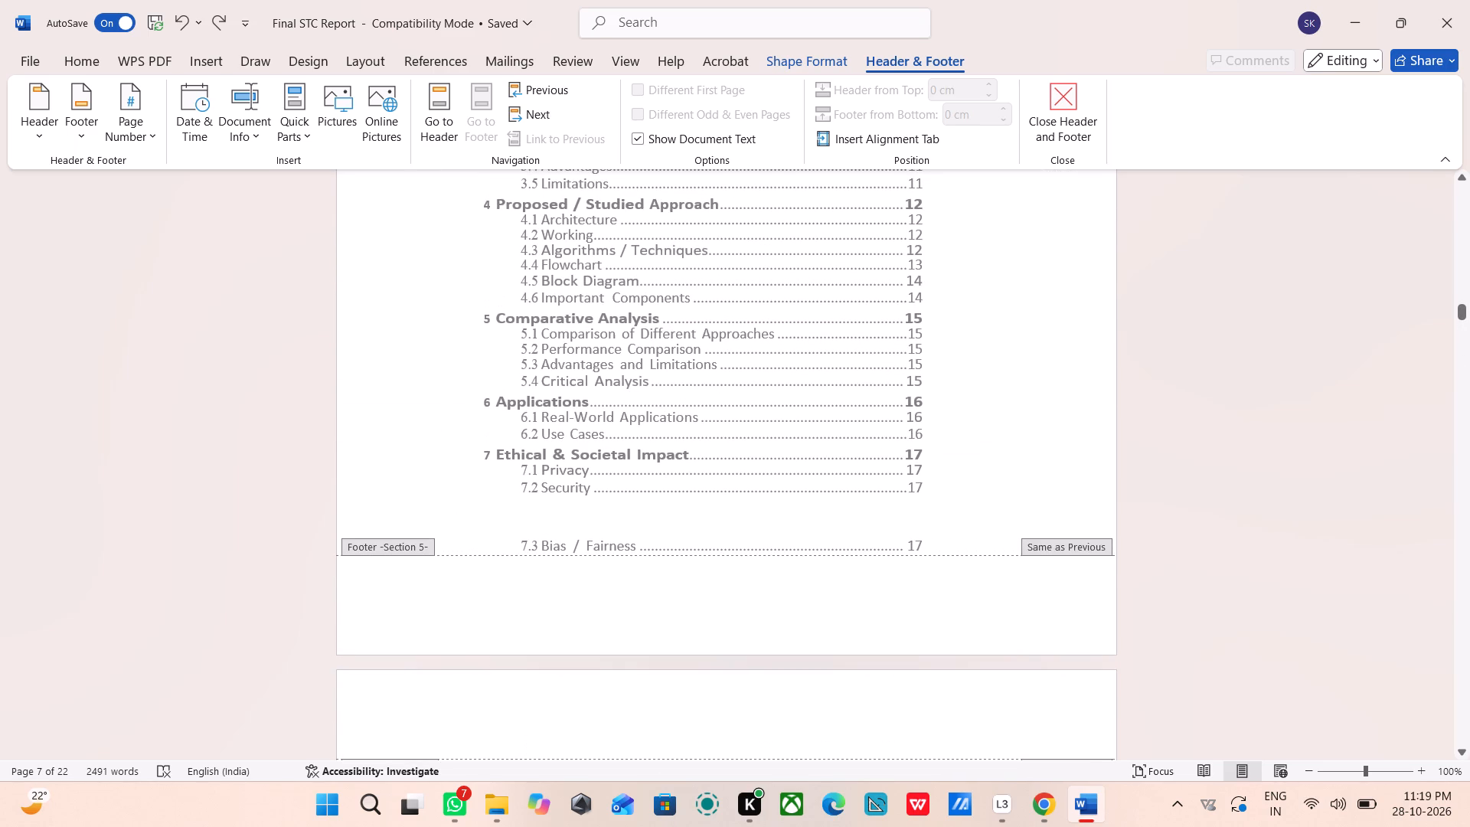
pyautogui.scroll(5, 718, 652)
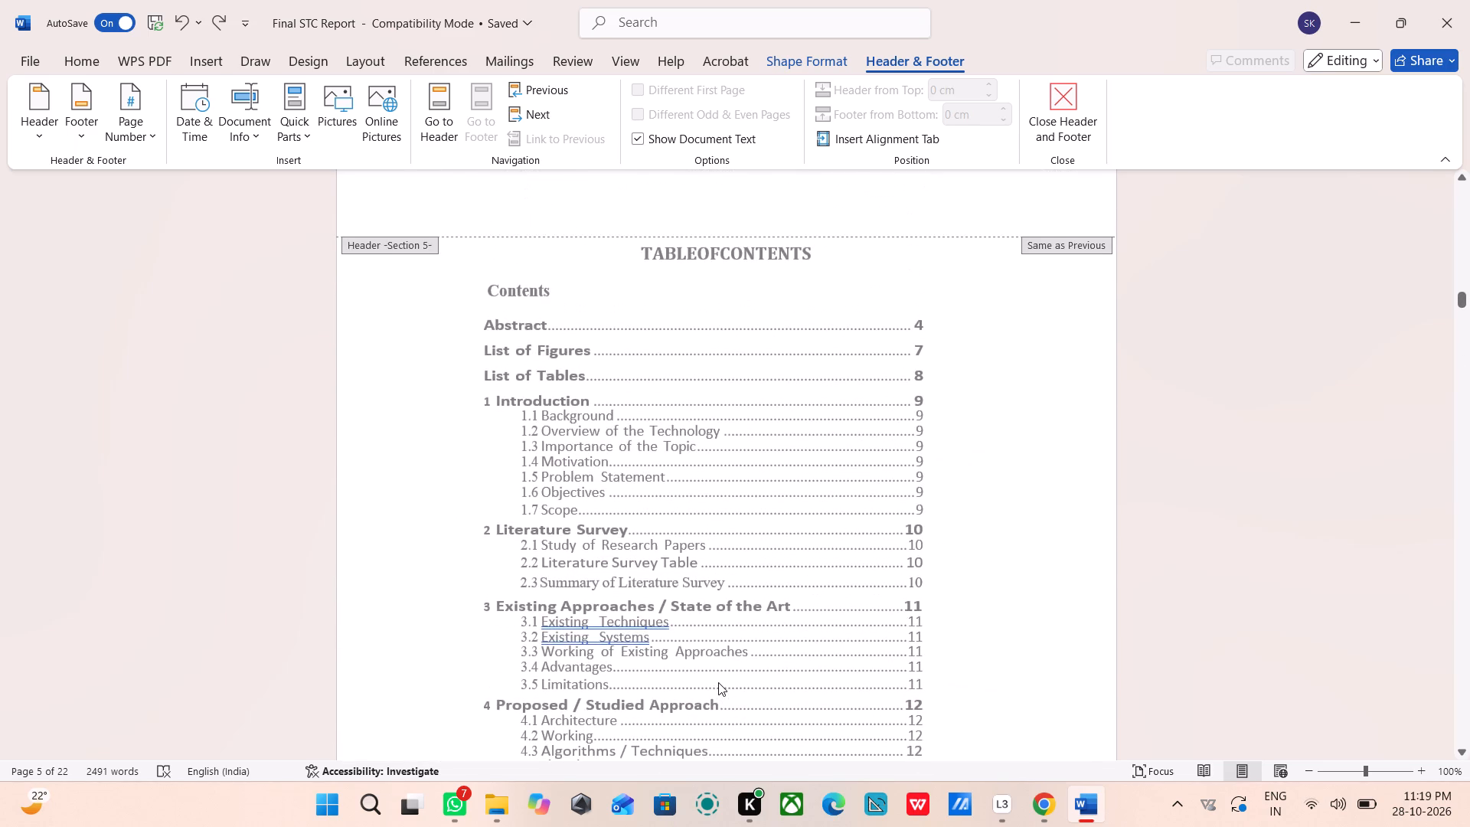
pyautogui.scroll(1, 718, 682)
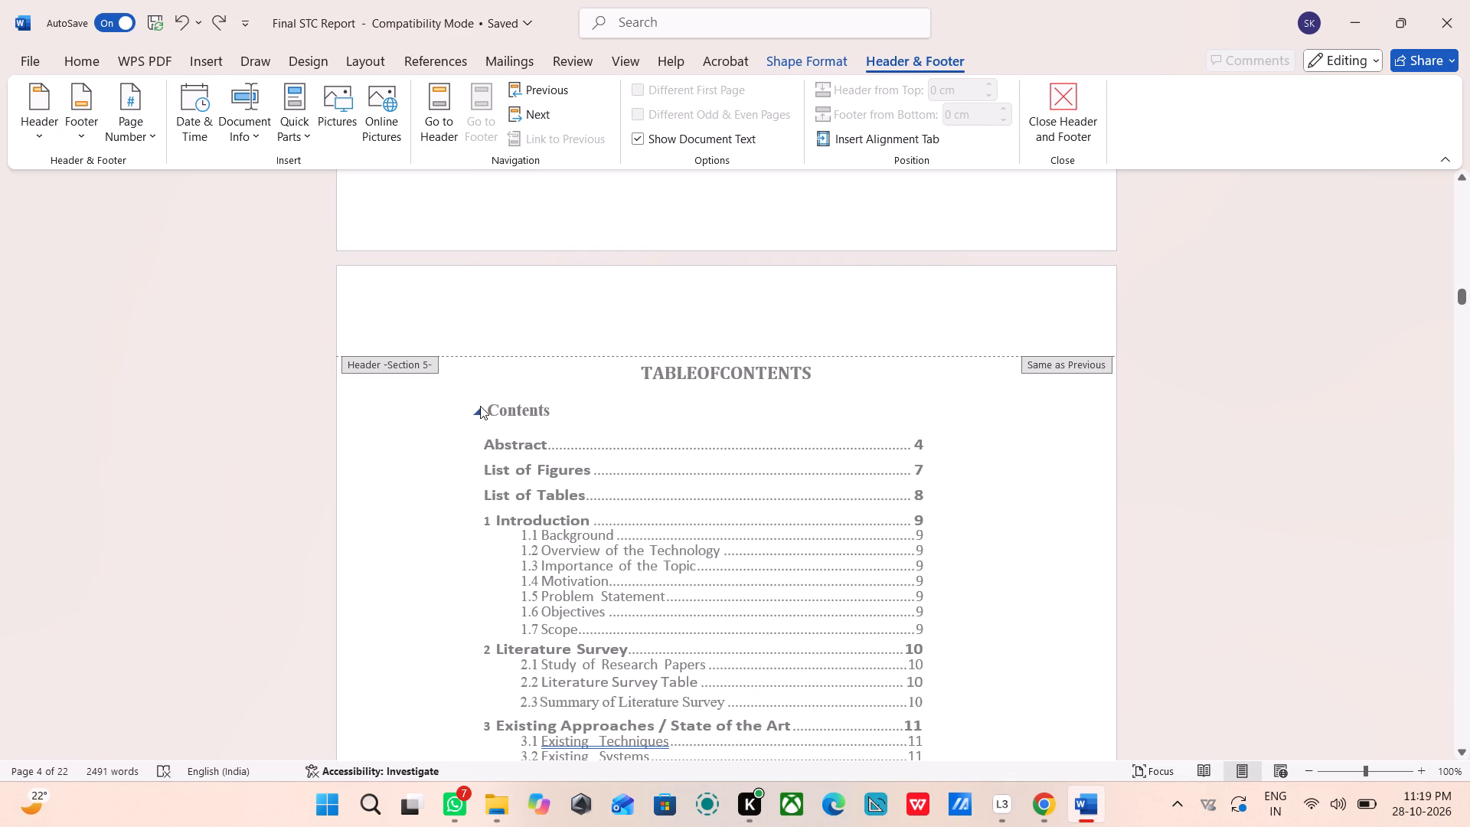
pyautogui.scroll(-3, 551, 605)
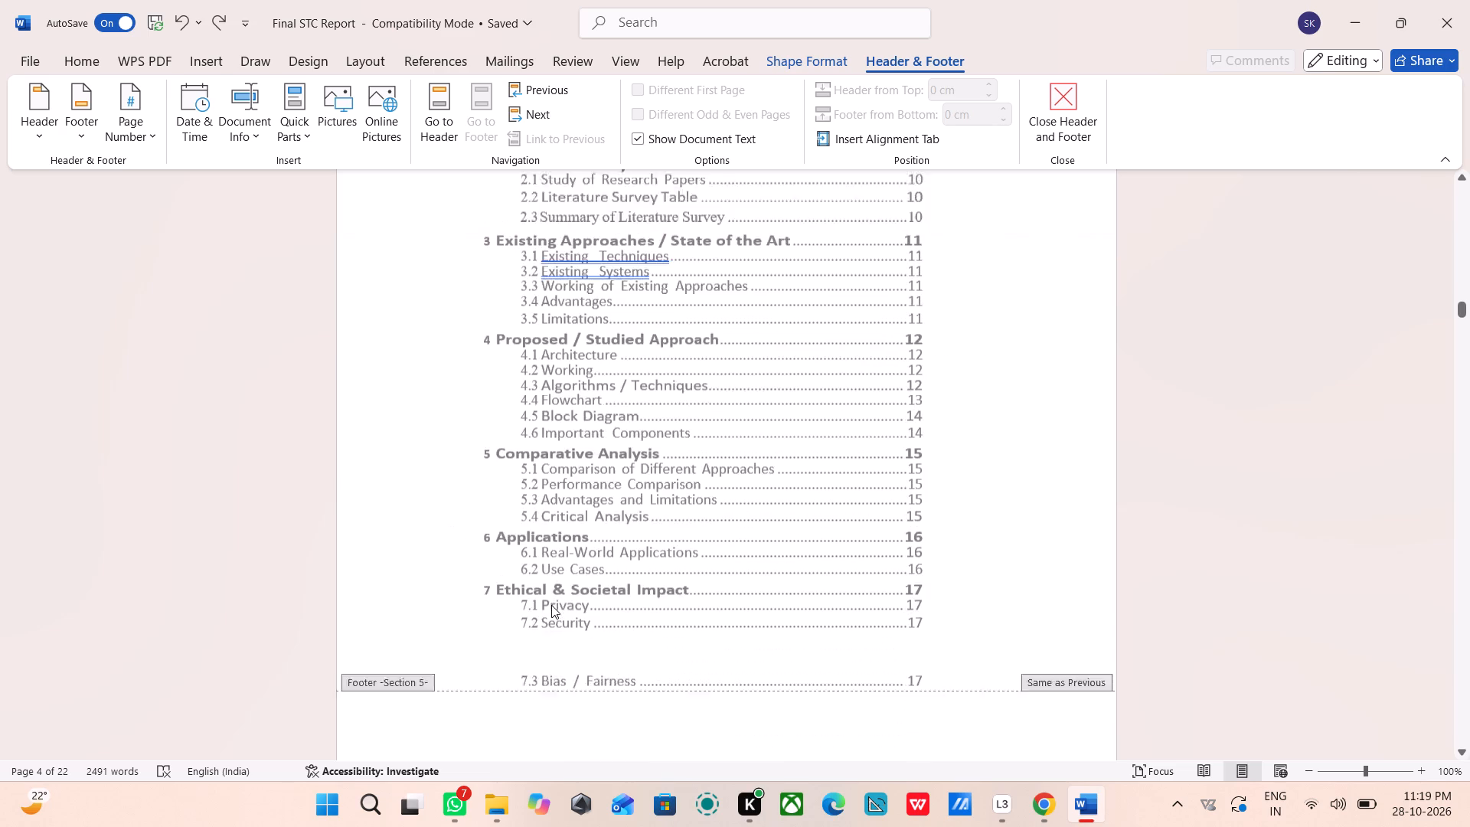
pyautogui.scroll(5, 551, 605)
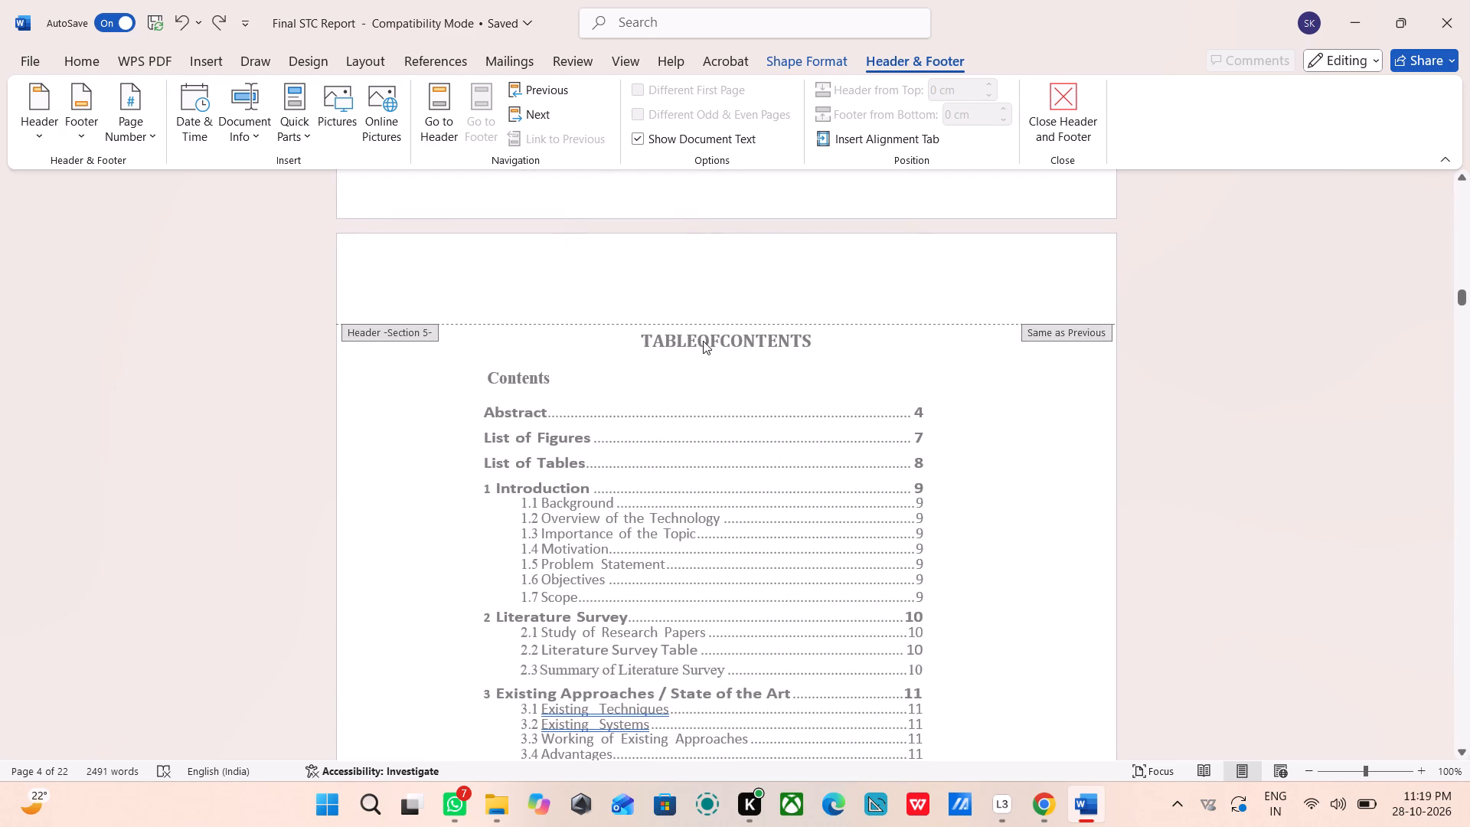
pyautogui.click(694, 345)
pyautogui.scroll(-3, 724, 419)
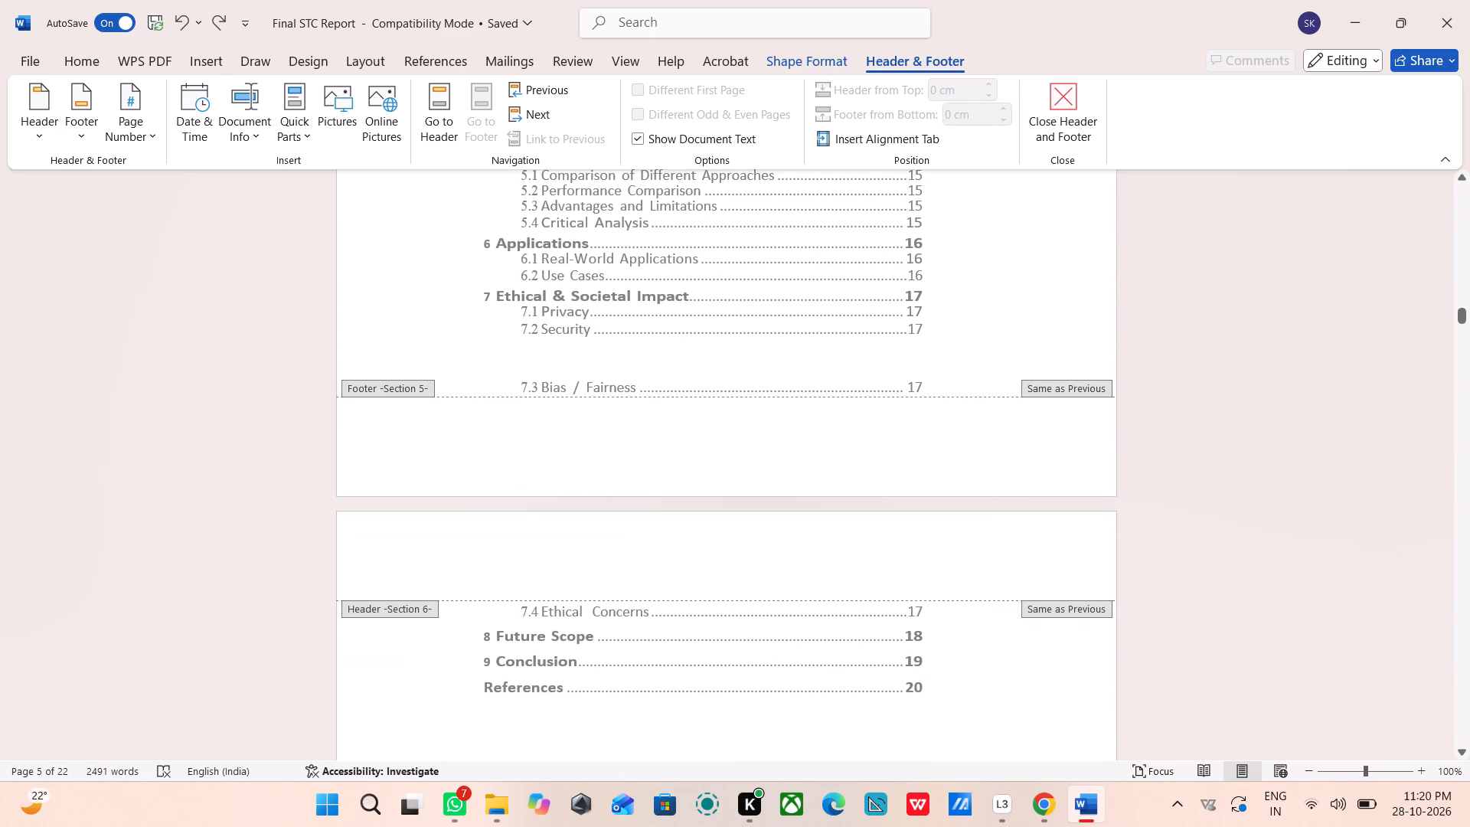
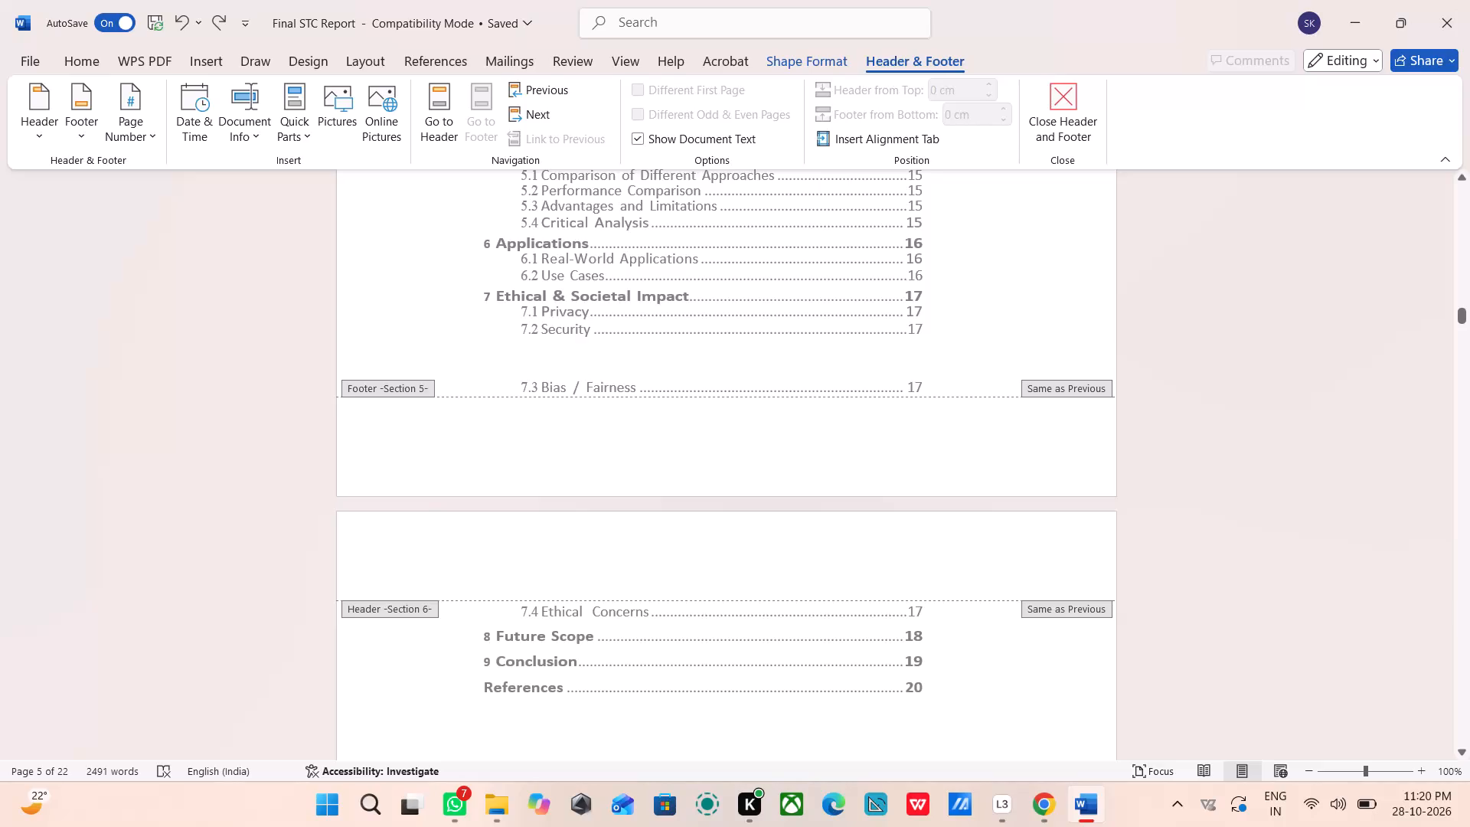
# Review the report pages from the table of contents through the lists of figures and tables to Chapter 1 Introduction.
pyautogui.scroll(-3, 724, 419)
pyautogui.hscroll(-1, 724, 419)
pyautogui.scroll(-1, 724, 419)
pyautogui.hscroll(-1, 724, 419)
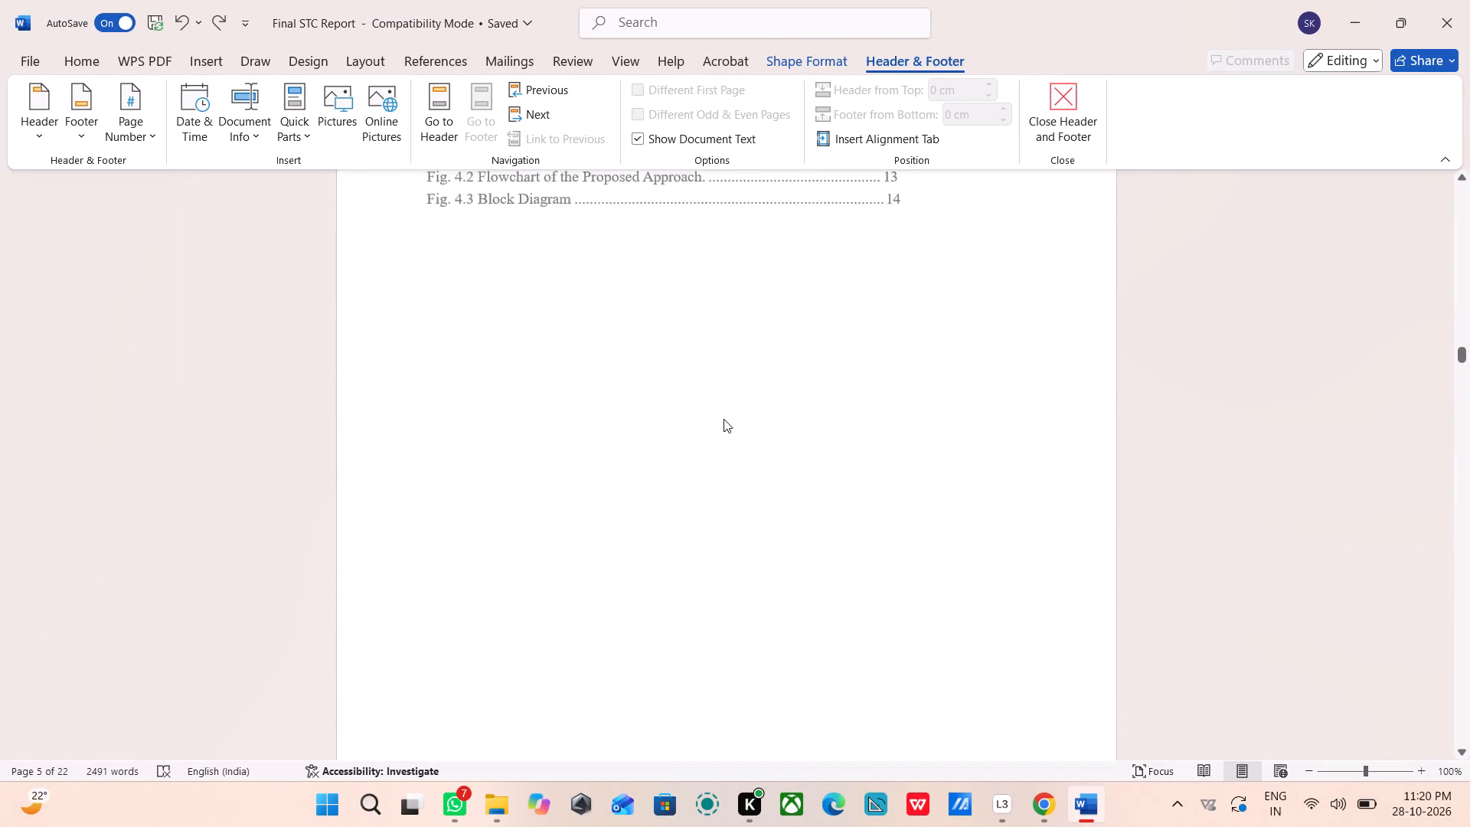
pyautogui.hscroll(-1, 724, 419)
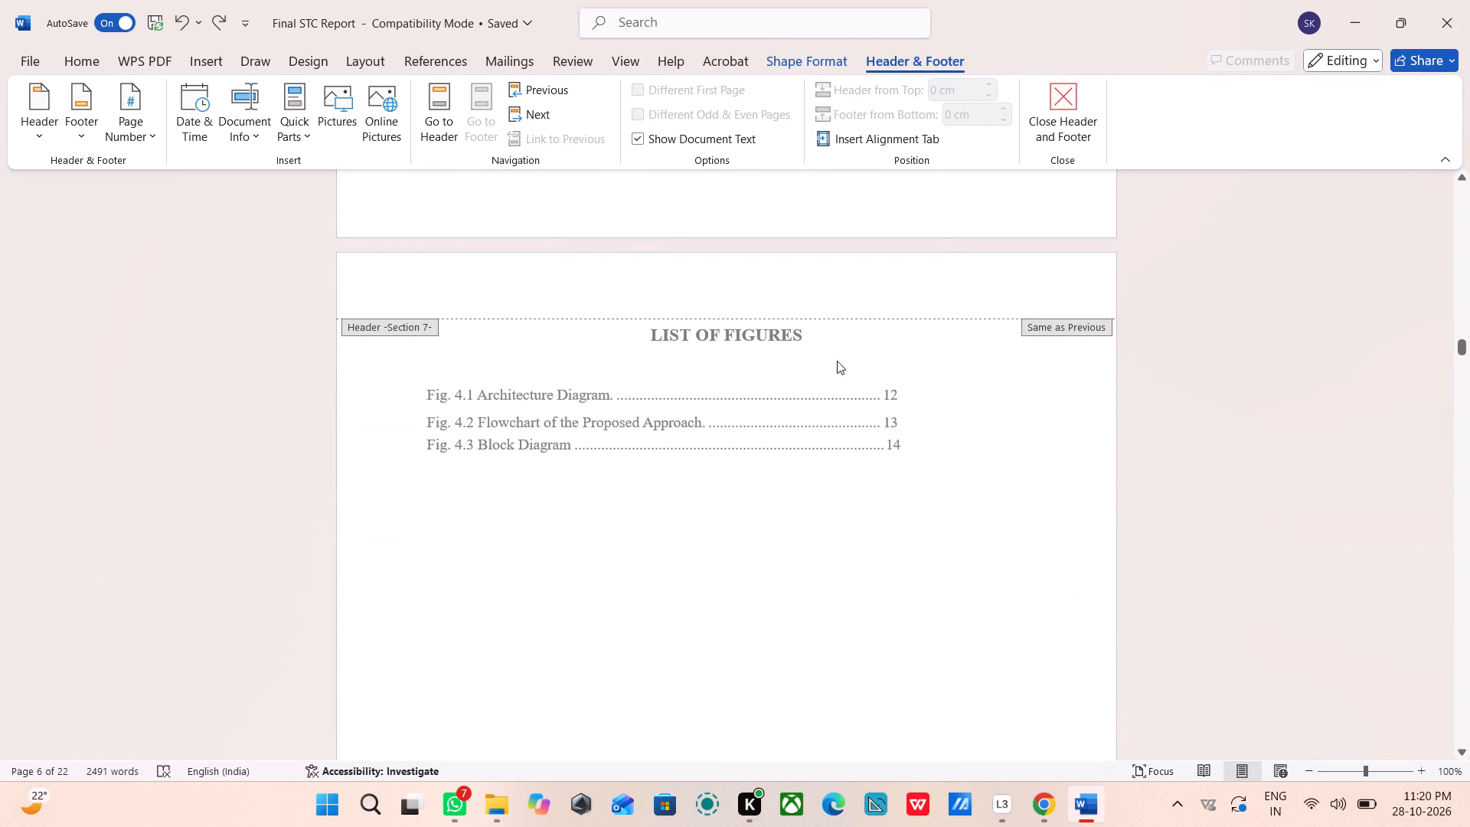
pyautogui.scroll(-6, 839, 423)
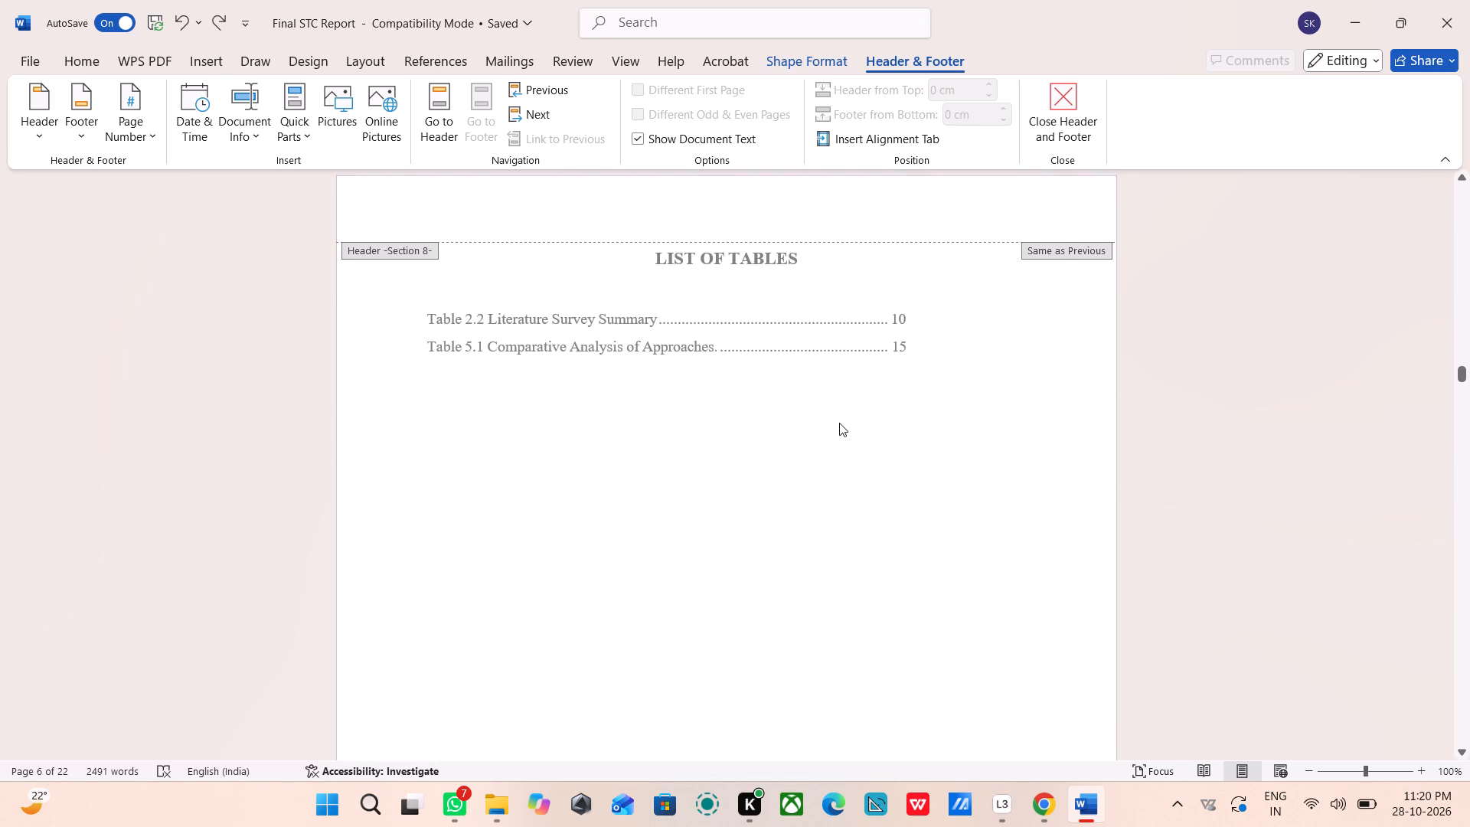
pyautogui.scroll(-7, 839, 423)
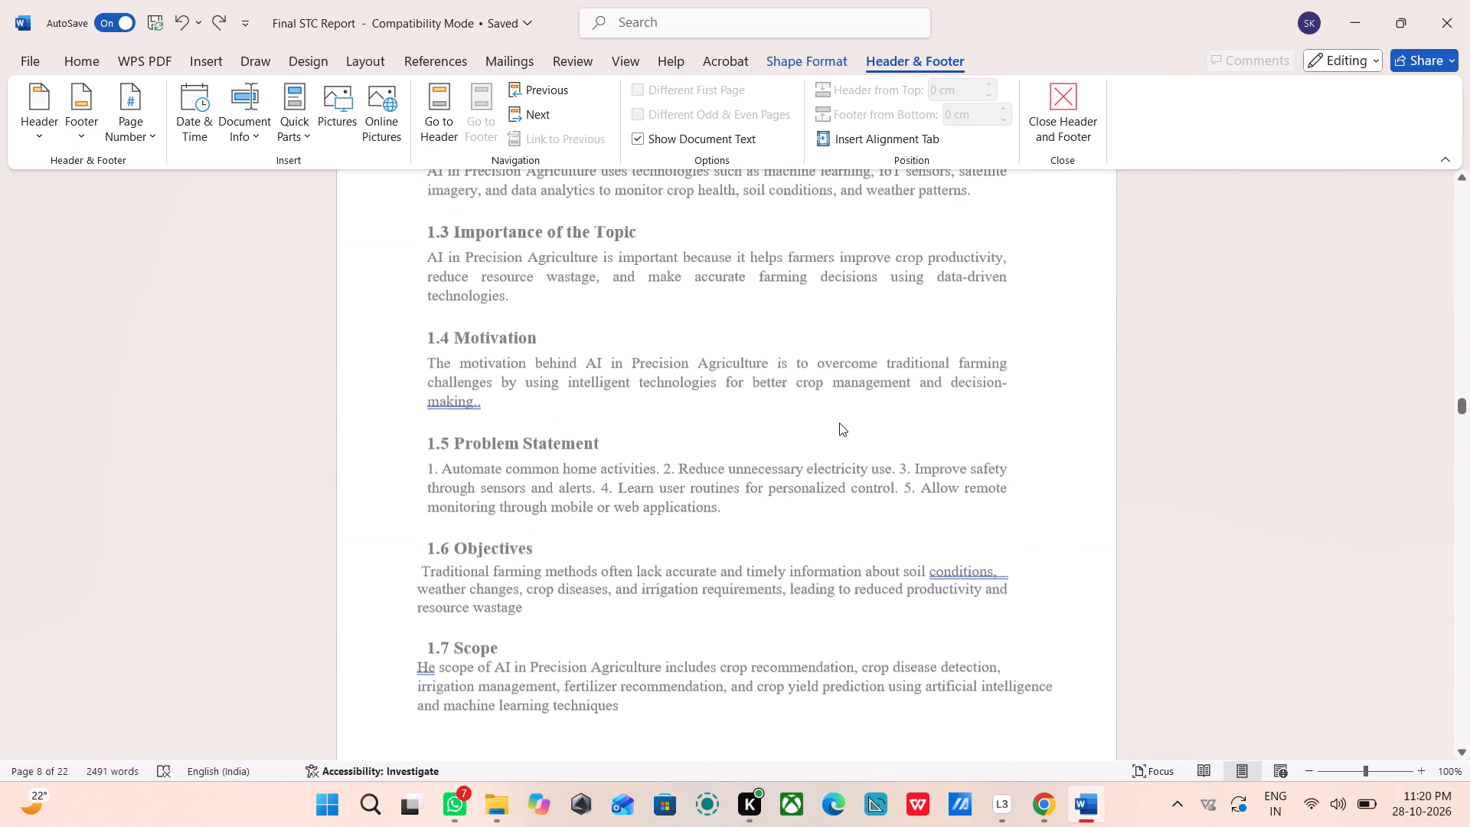
pyautogui.scroll(2, 839, 423)
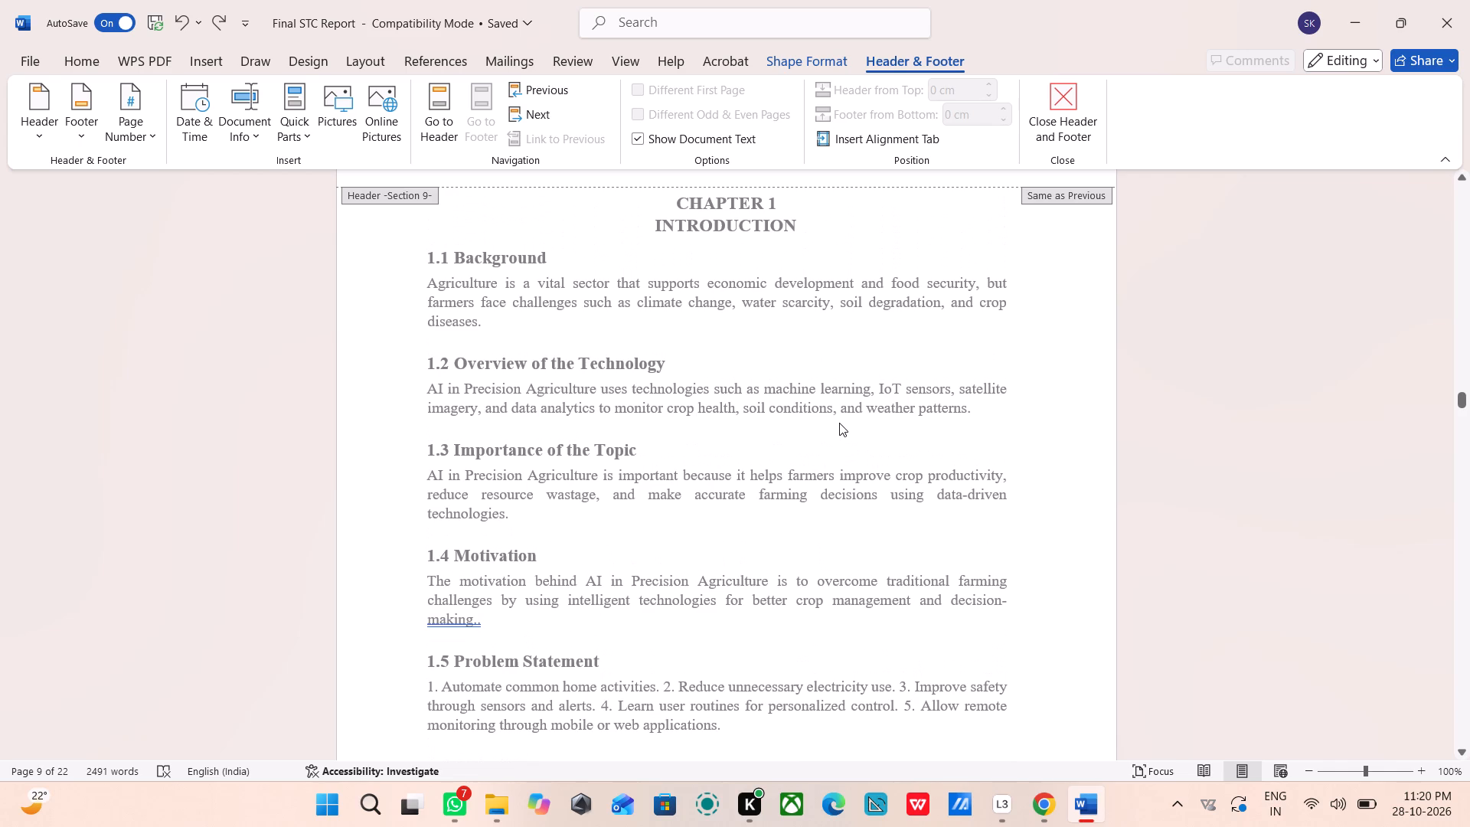
pyautogui.scroll(-3, 854, 450)
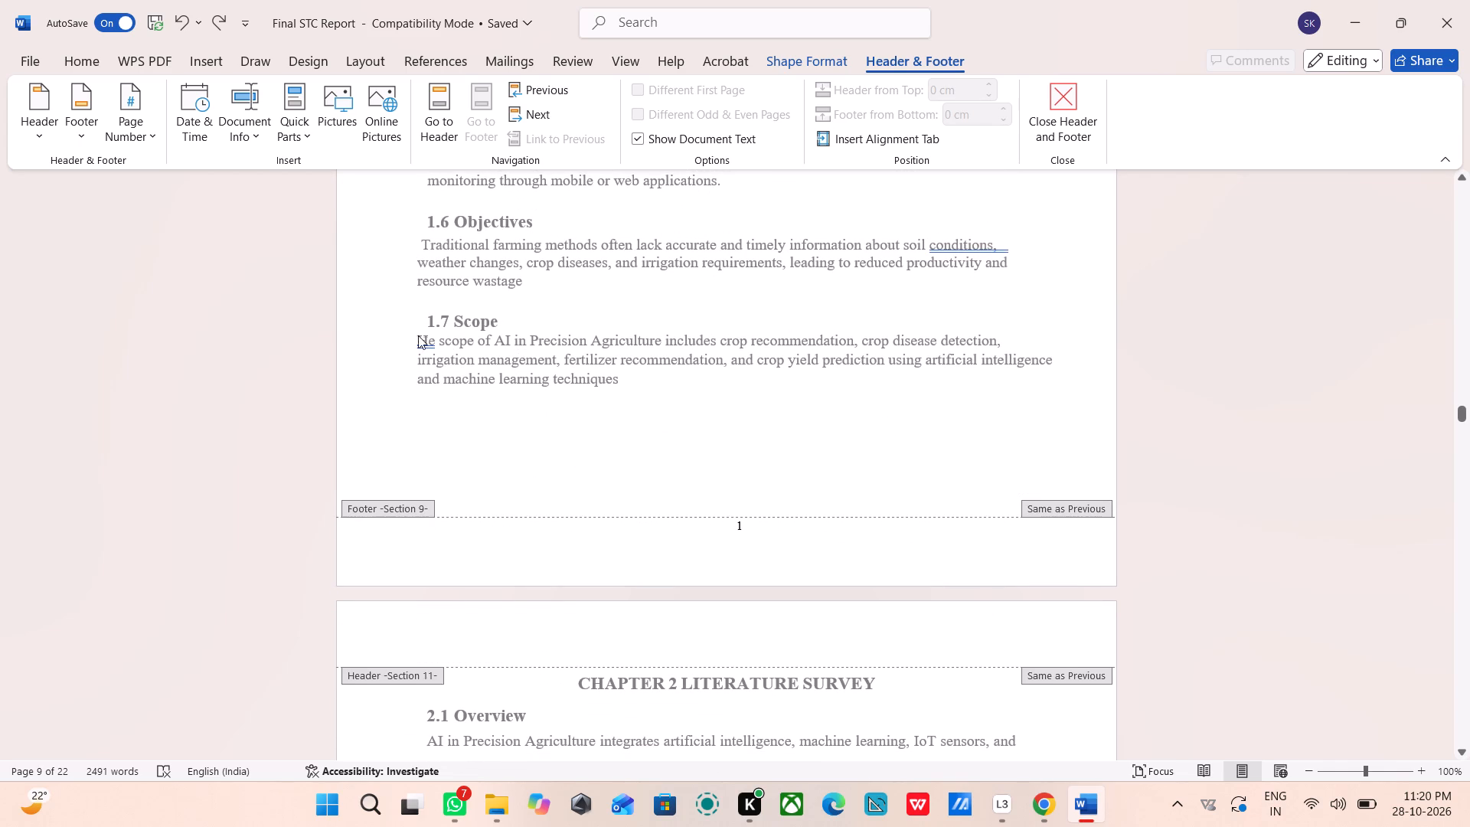
# Leave header and footer editing and return to the body text at section 1.7 Scope.
pyautogui.moveTo(412, 340); pyautogui.dragTo(551, 380)
pyautogui.doubleClick(471, 353)
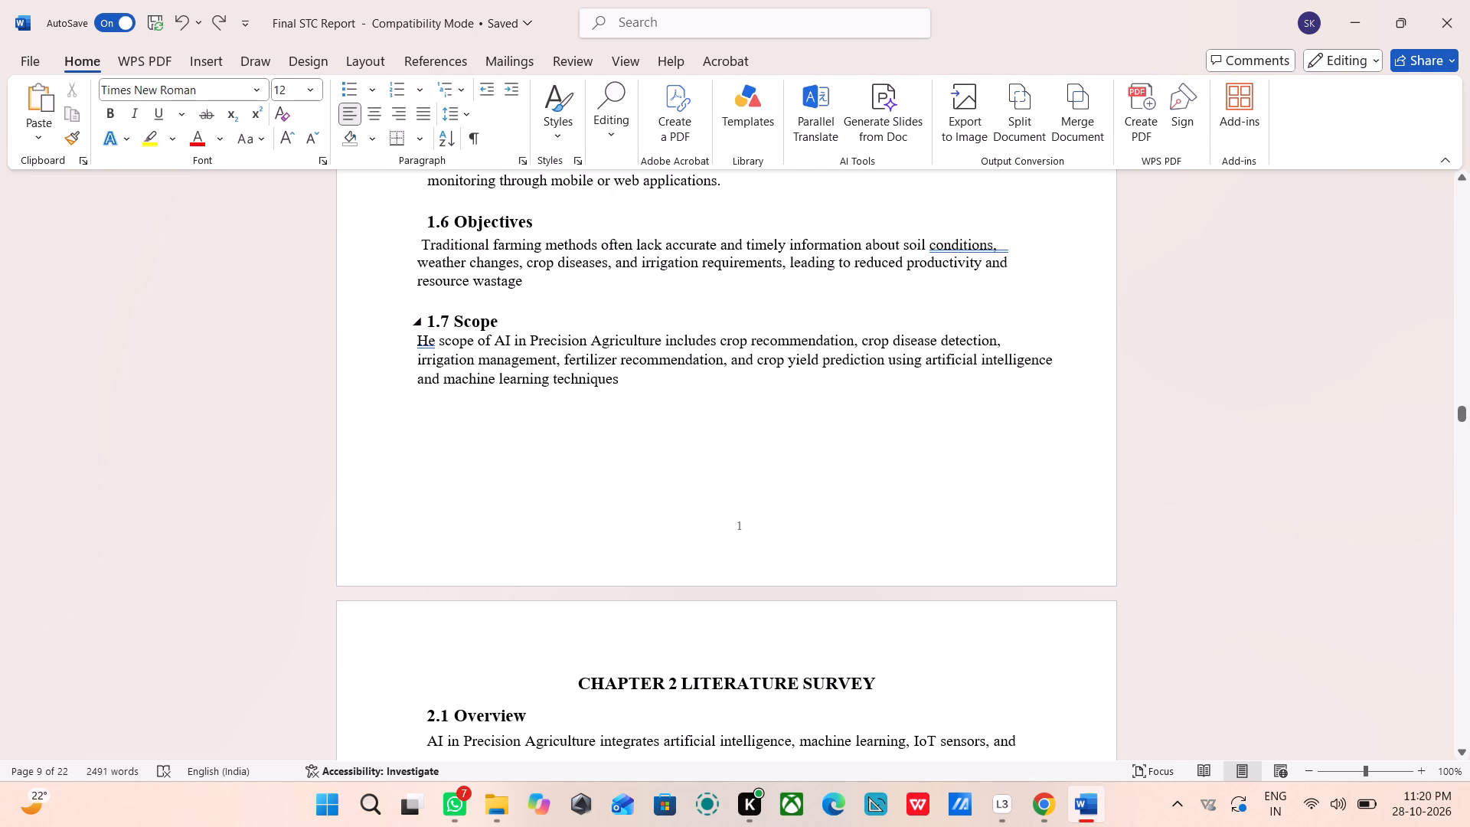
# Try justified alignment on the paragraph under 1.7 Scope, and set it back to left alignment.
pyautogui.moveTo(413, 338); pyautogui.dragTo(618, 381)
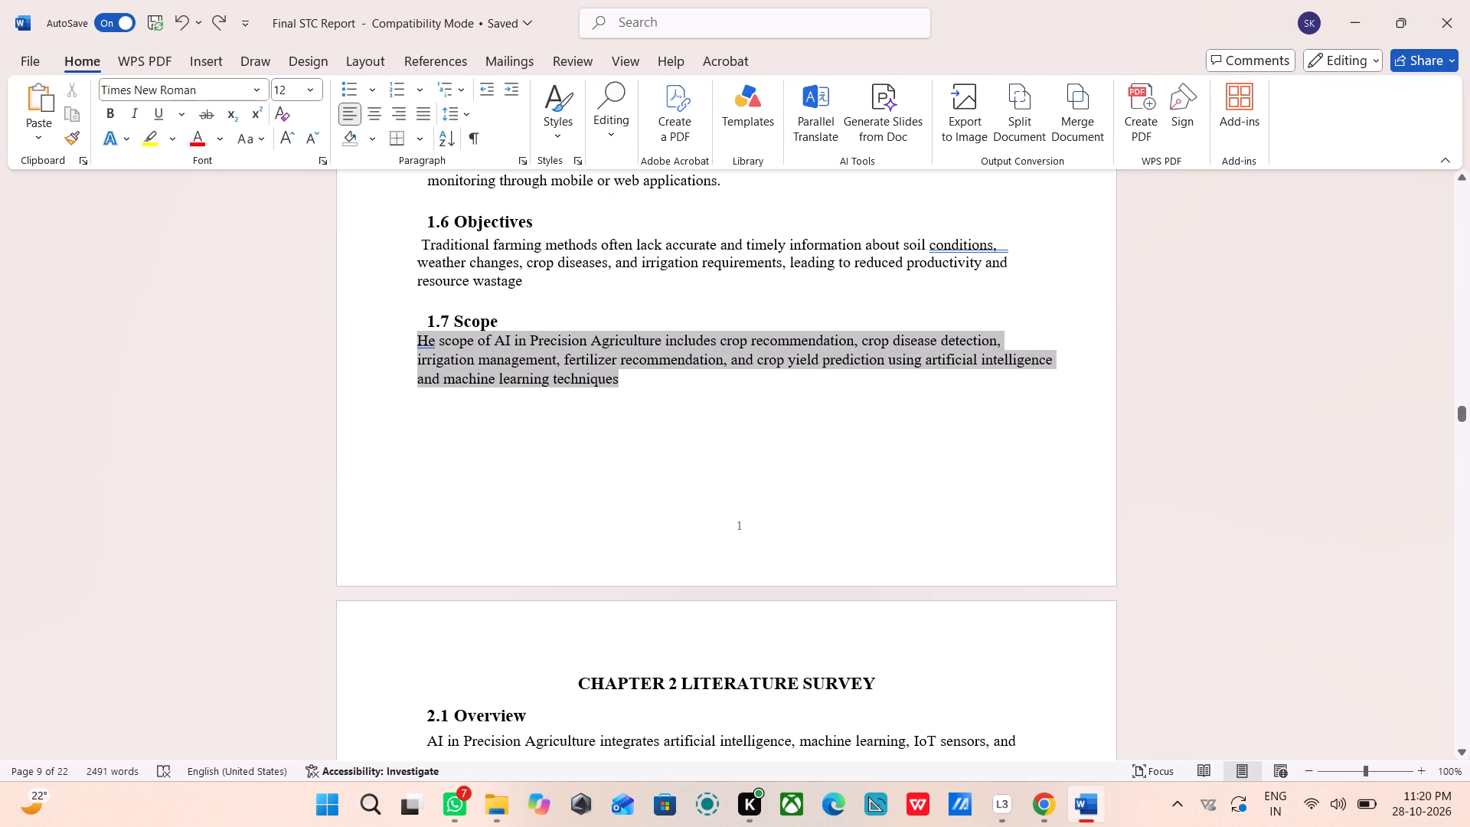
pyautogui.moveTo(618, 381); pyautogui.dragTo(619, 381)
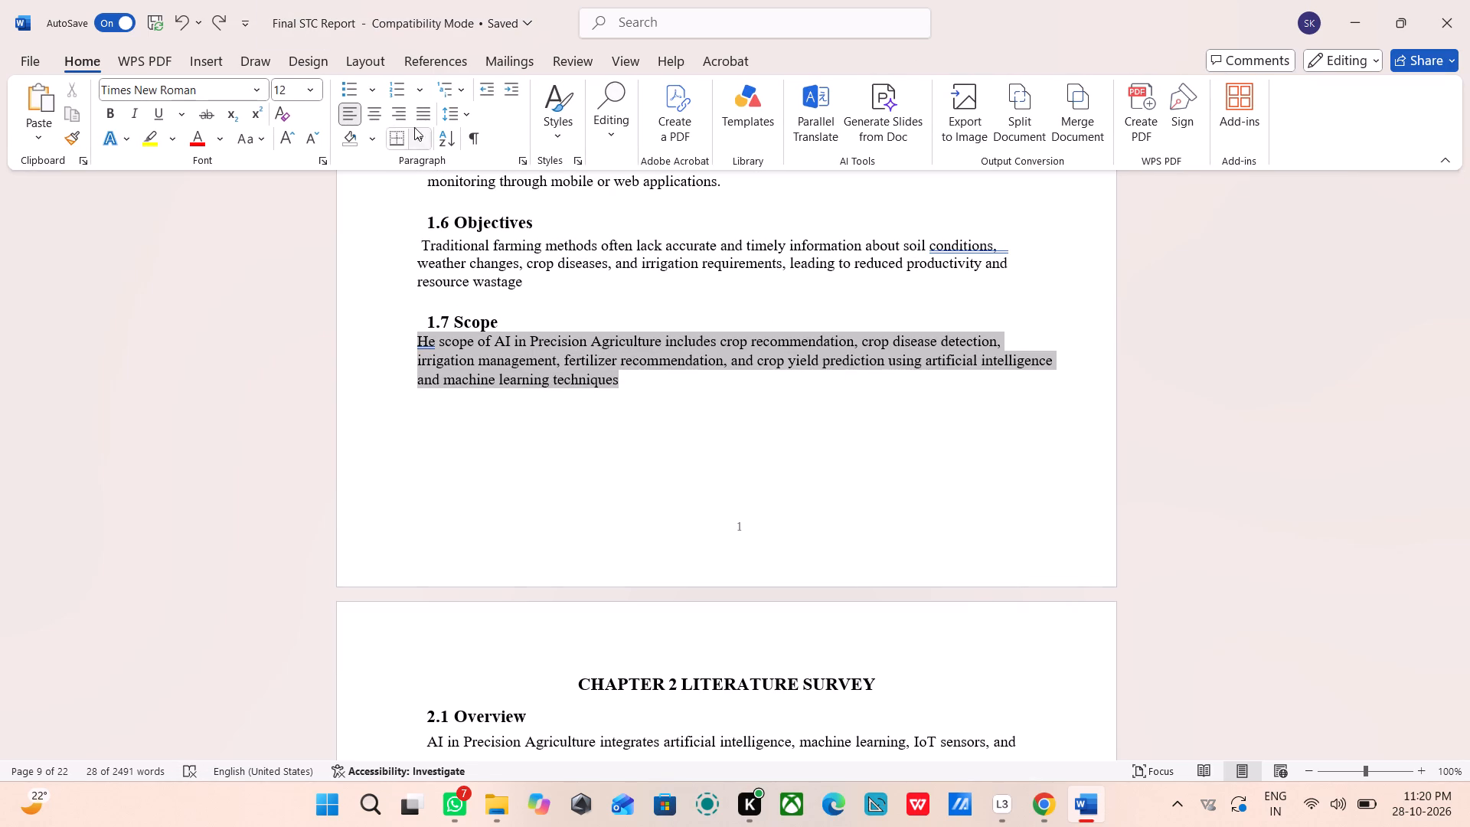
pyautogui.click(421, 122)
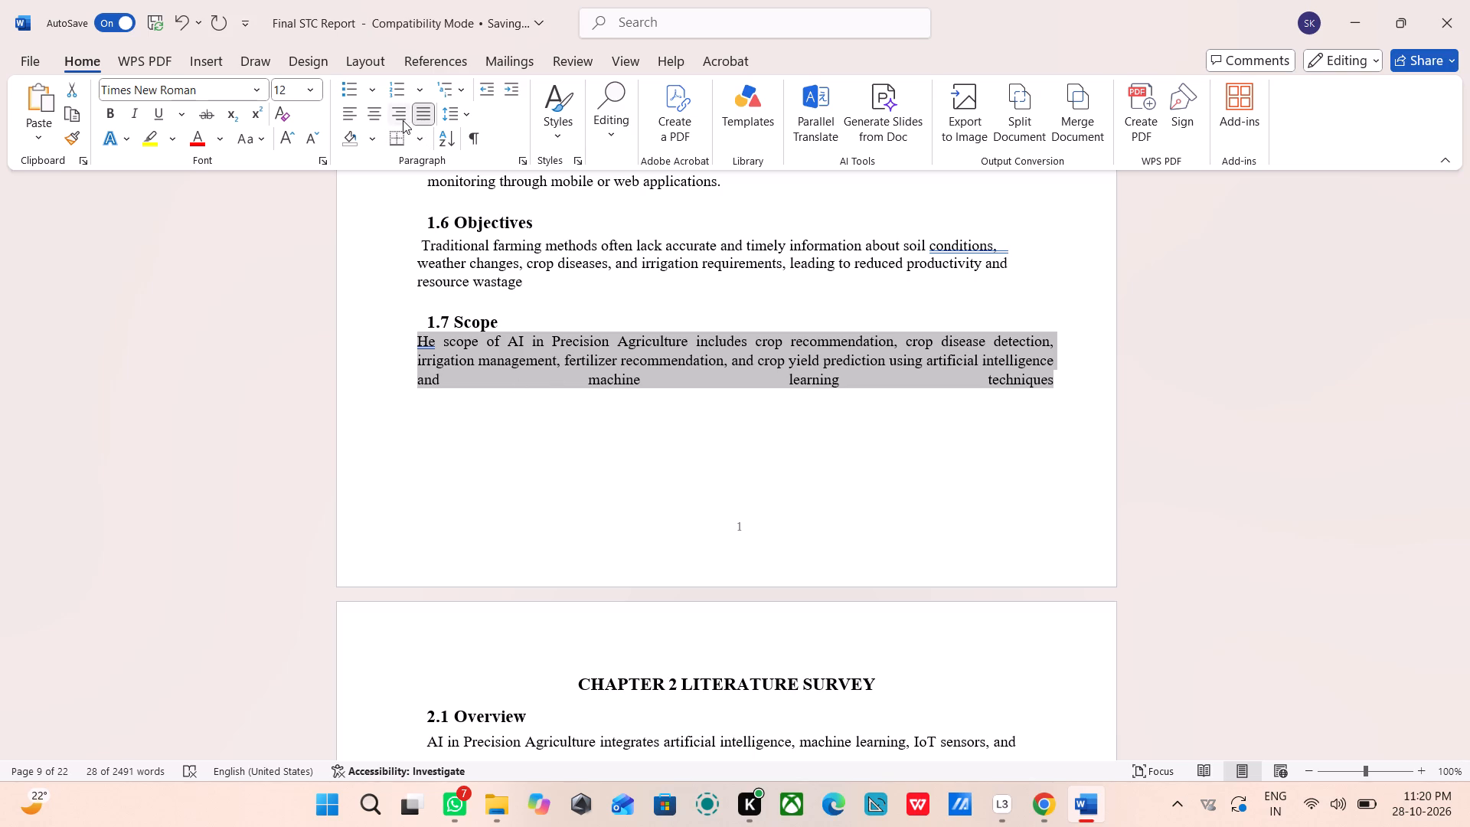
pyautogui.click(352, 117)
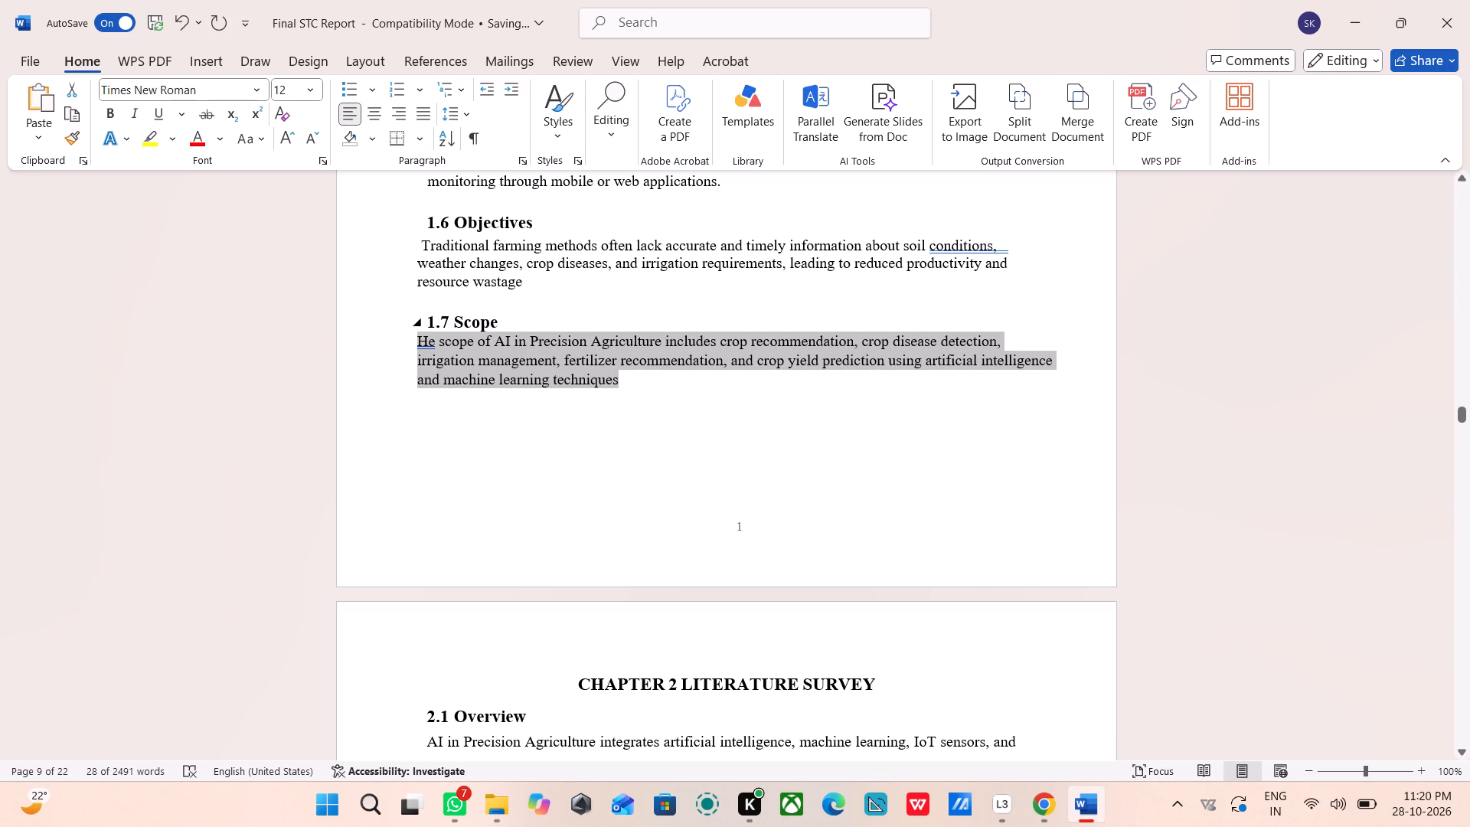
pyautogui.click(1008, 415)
# Break the word "intelligence" in the 1.7 Scope paragraph after "intel" with a hyphen, moving "igence" to a new line.
pyautogui.click(1014, 362)
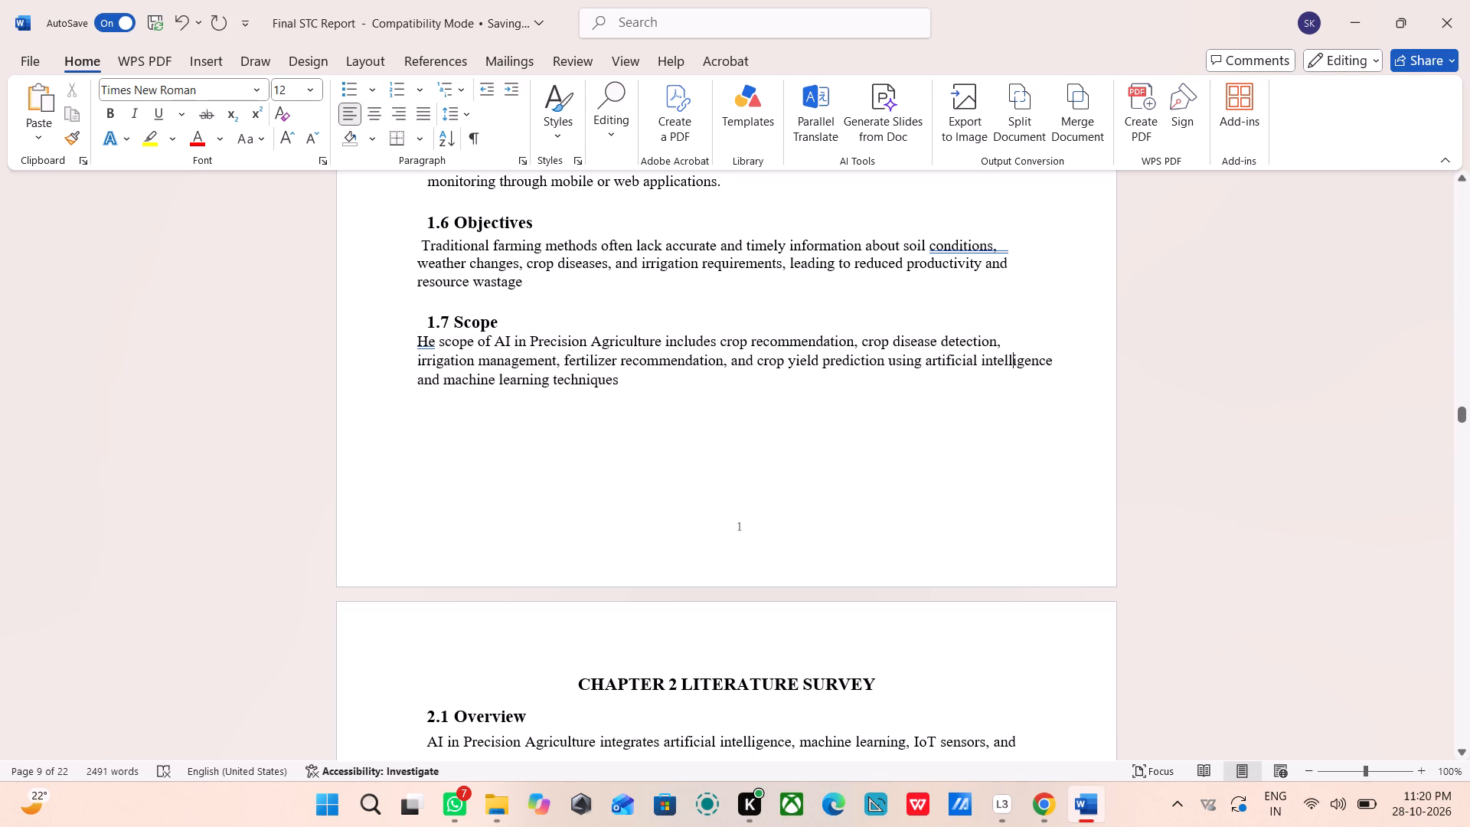
pyautogui.scroll(2, 1014, 362)
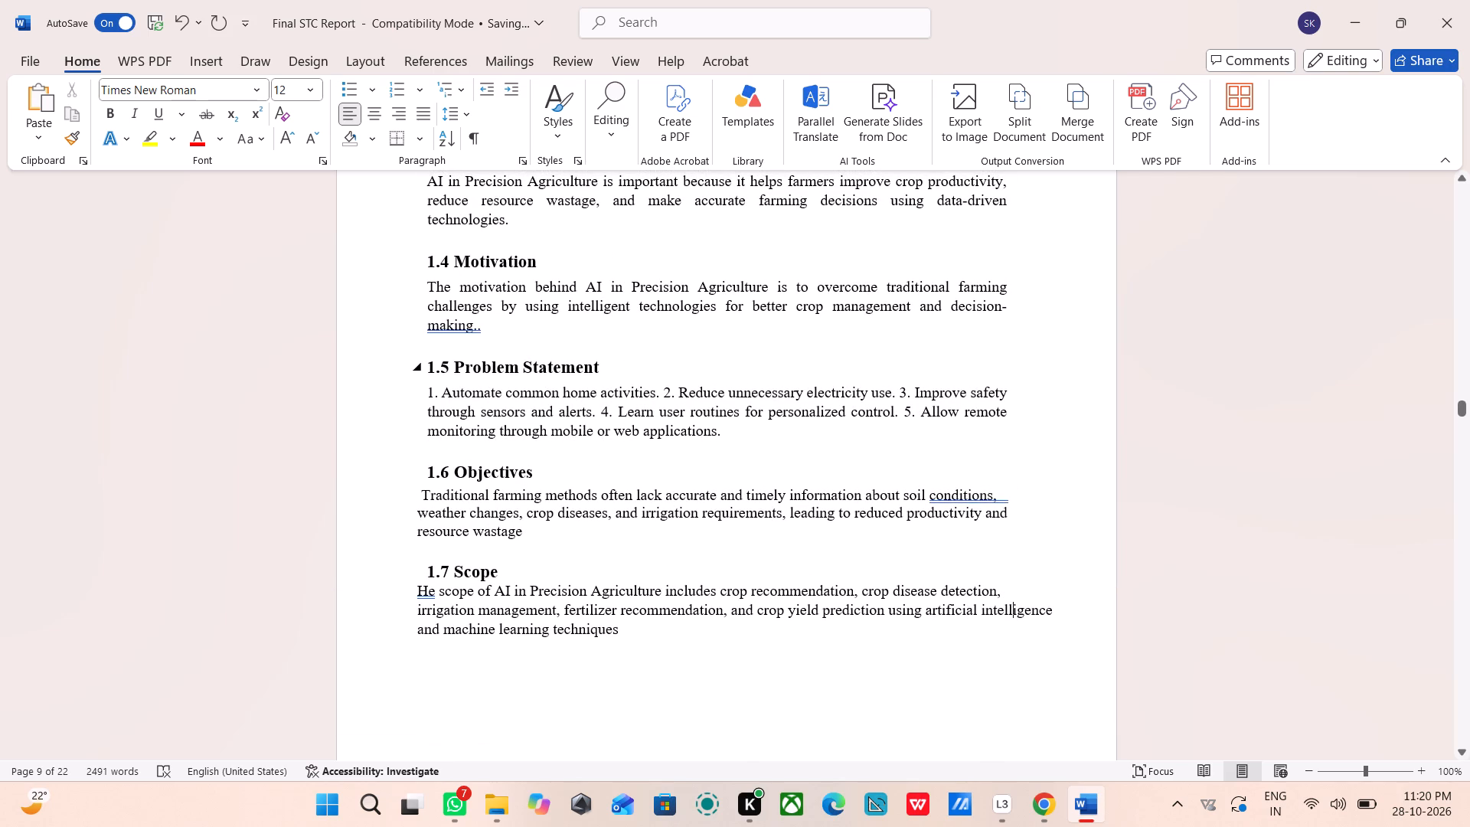
pyautogui.press('Return')
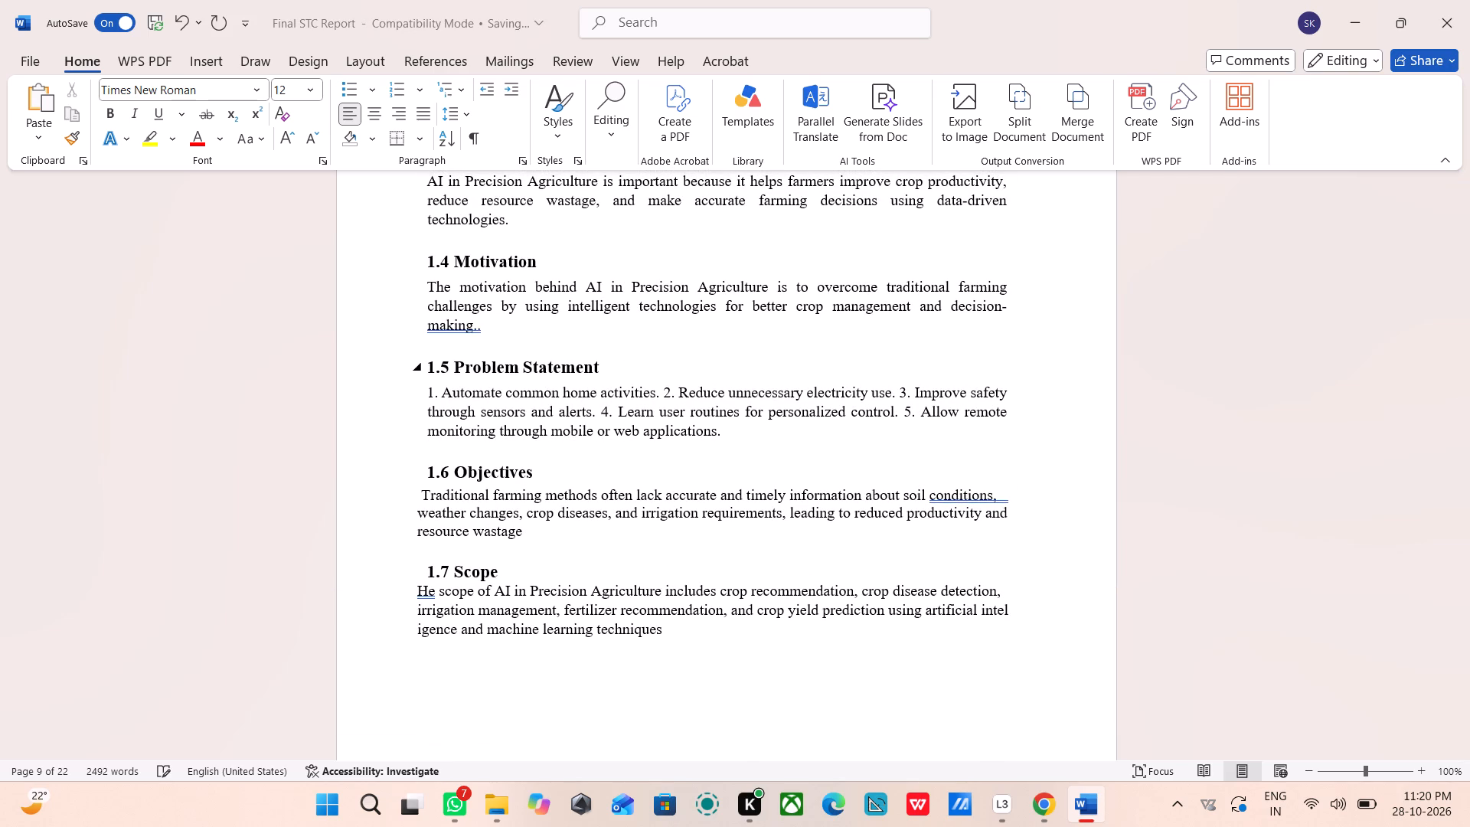
pyautogui.click(1010, 611)
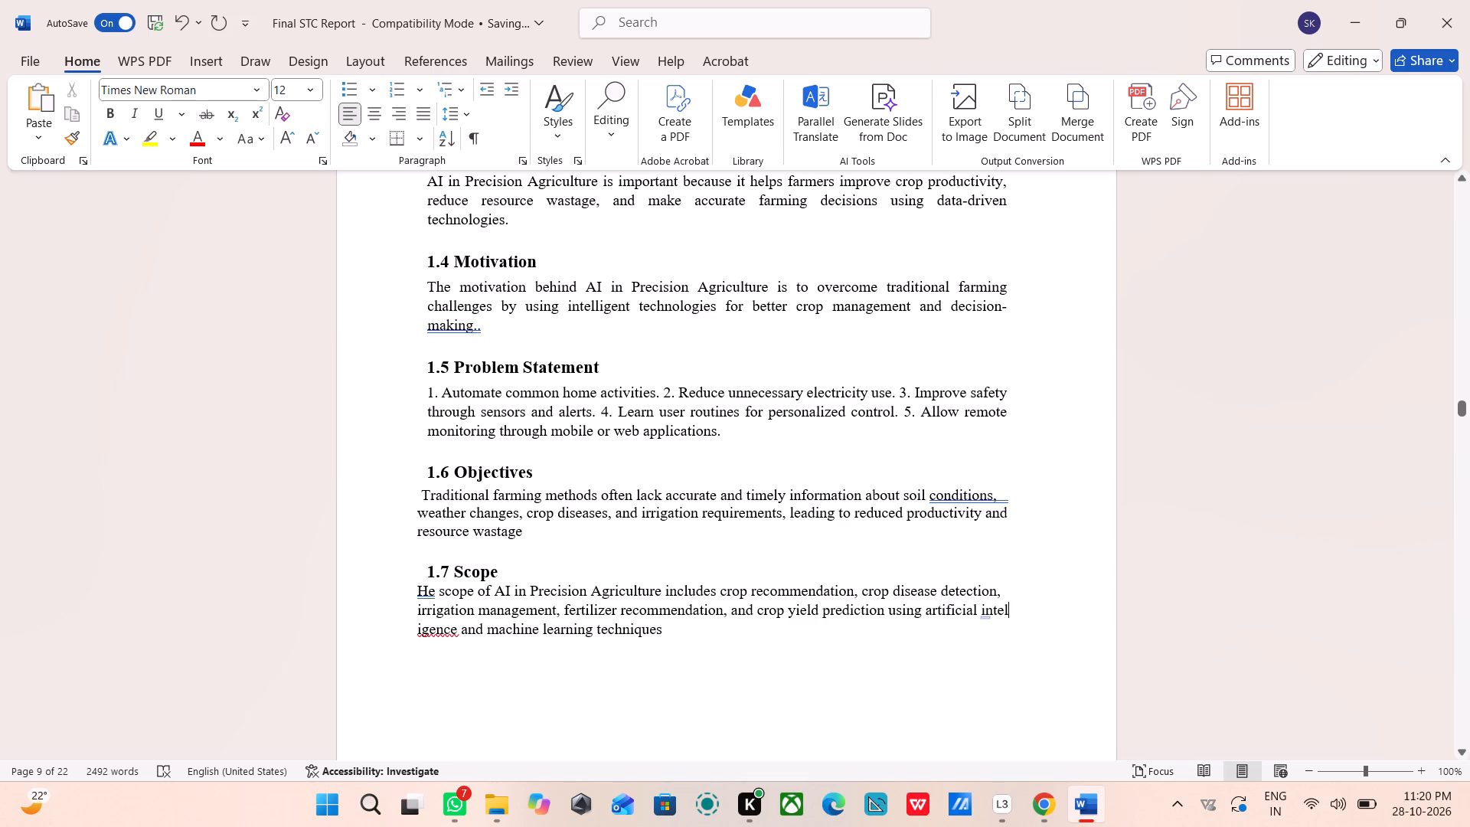
pyautogui.press('-')
pyautogui.click(791, 633)
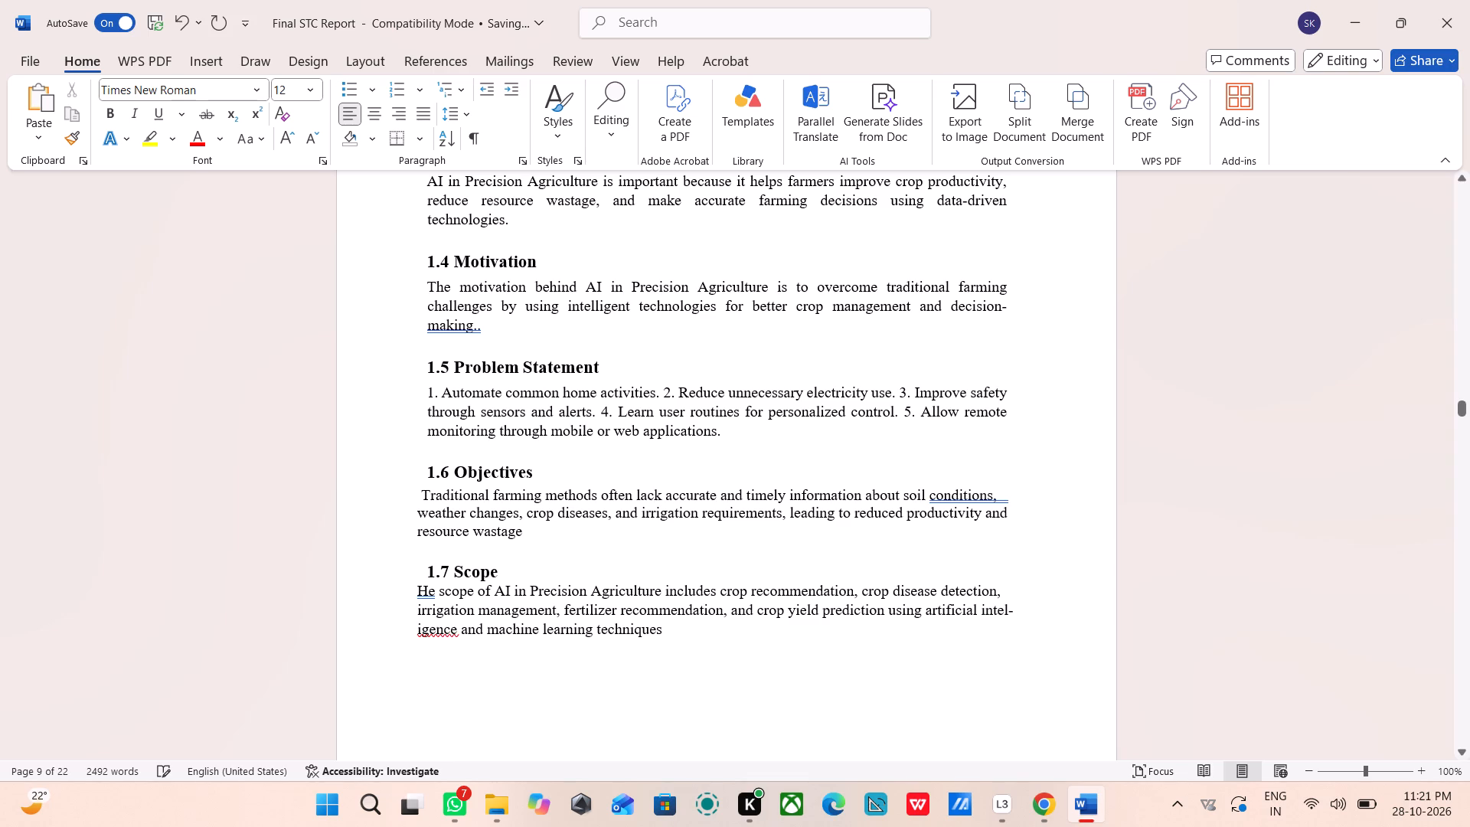
# Review the layout of Chapter 2 Literature Survey and Chapter 3 Existing Approaches up to the start of Chapter 4.
pyautogui.scroll(-2, 791, 633)
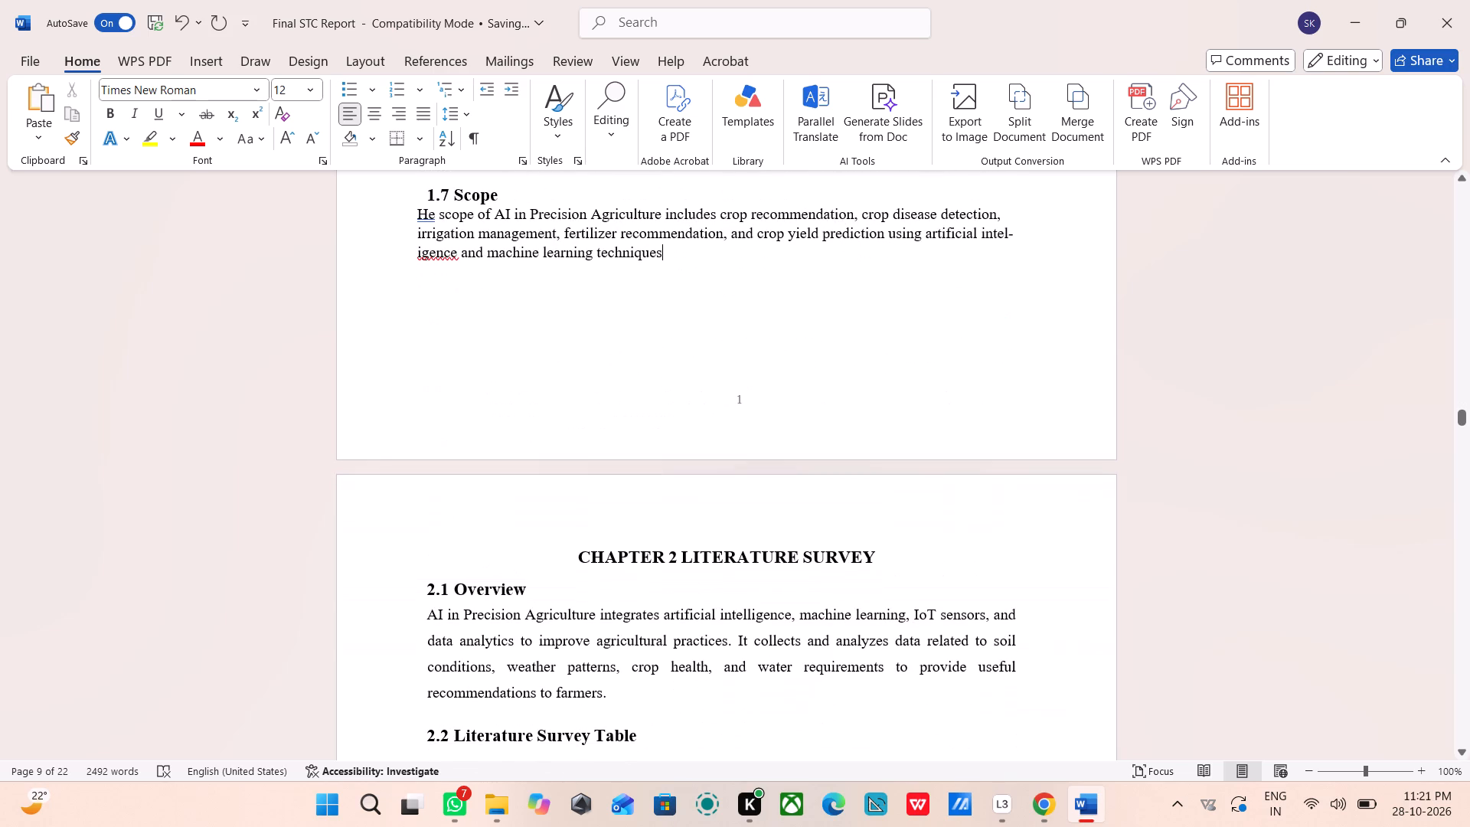
pyautogui.scroll(-3, 791, 633)
pyautogui.scroll(1, 791, 633)
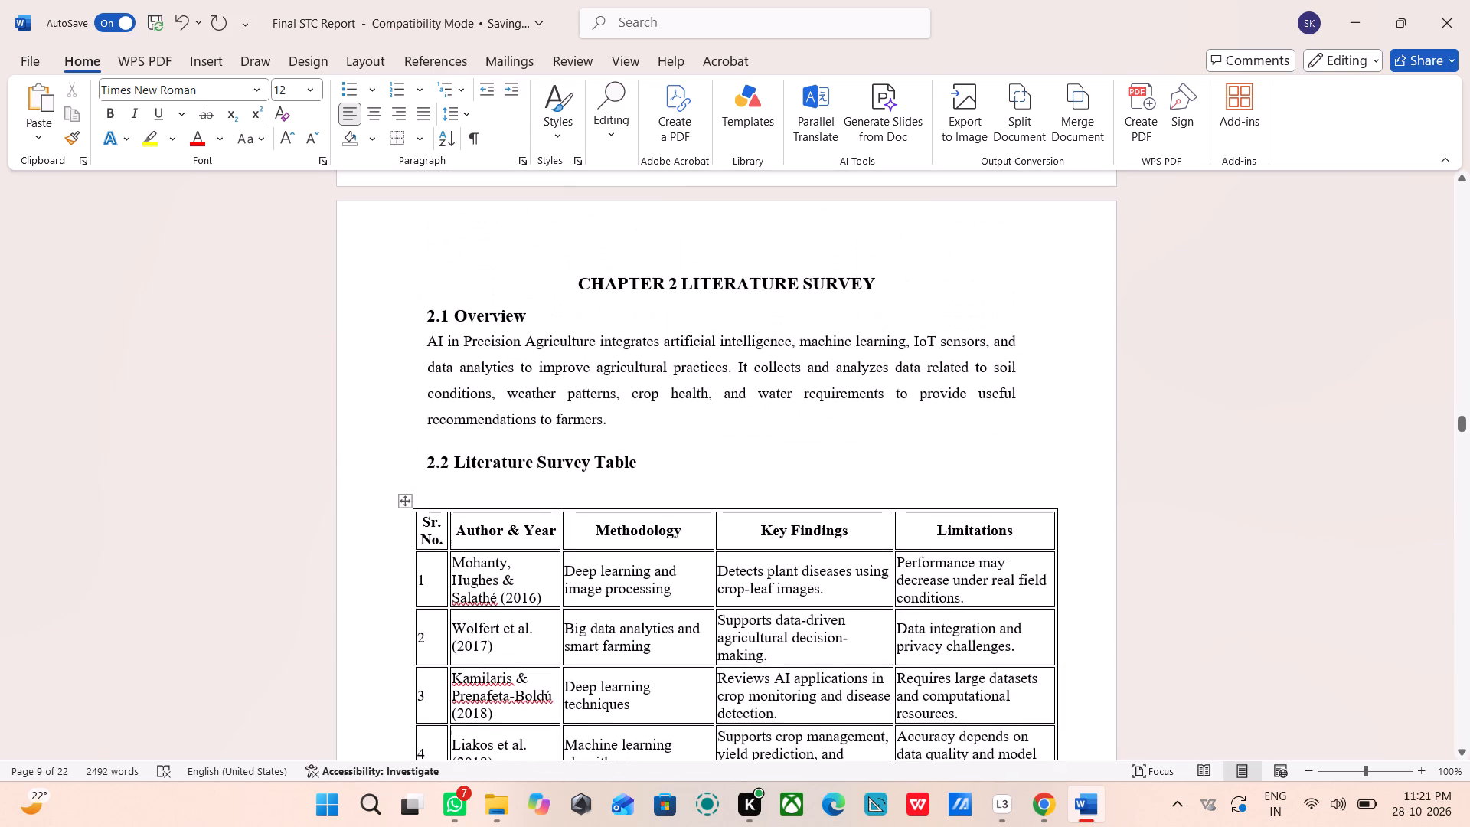
pyautogui.scroll(-3, 791, 633)
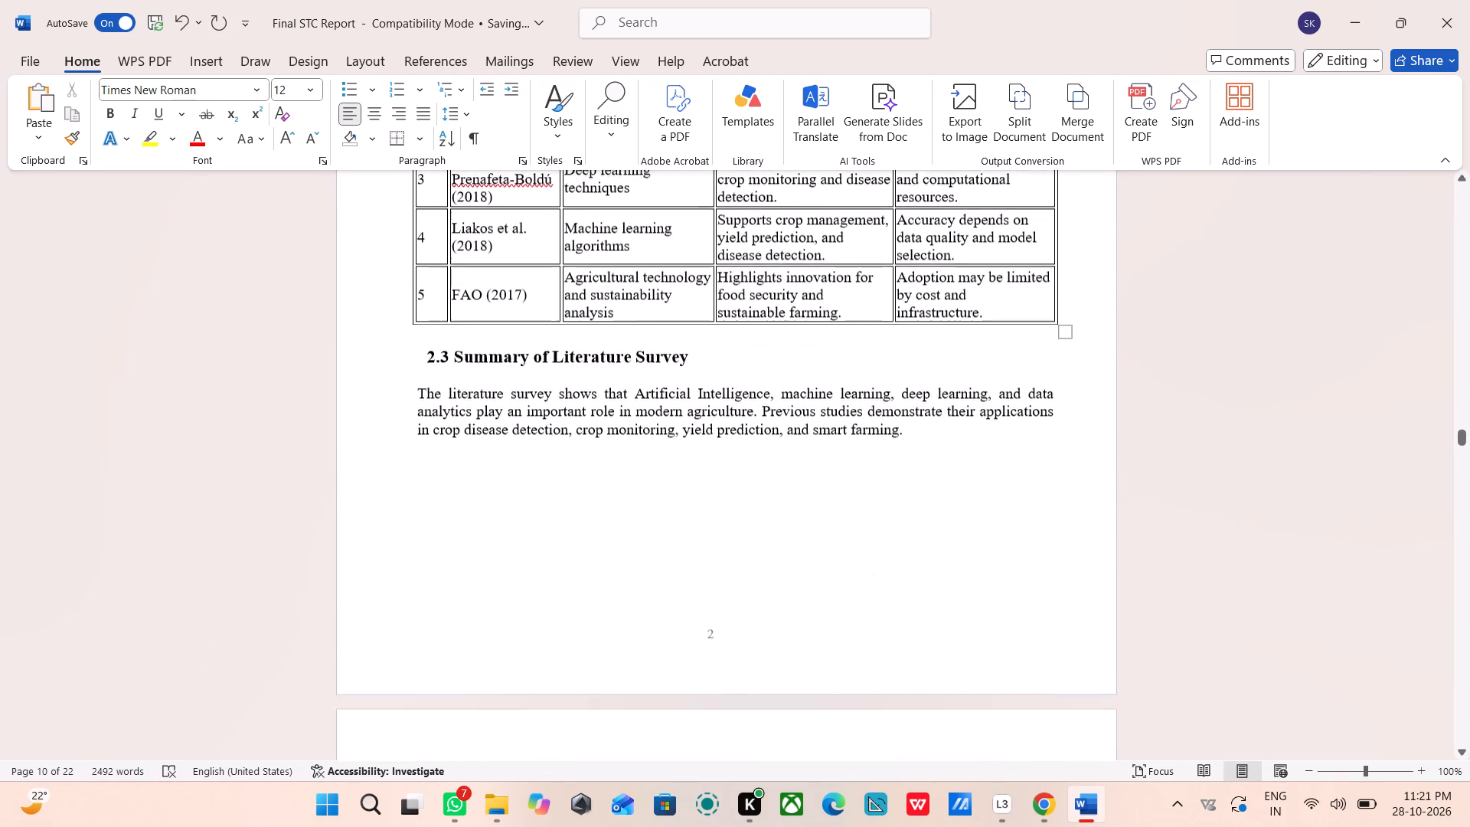
pyautogui.scroll(-5, 791, 633)
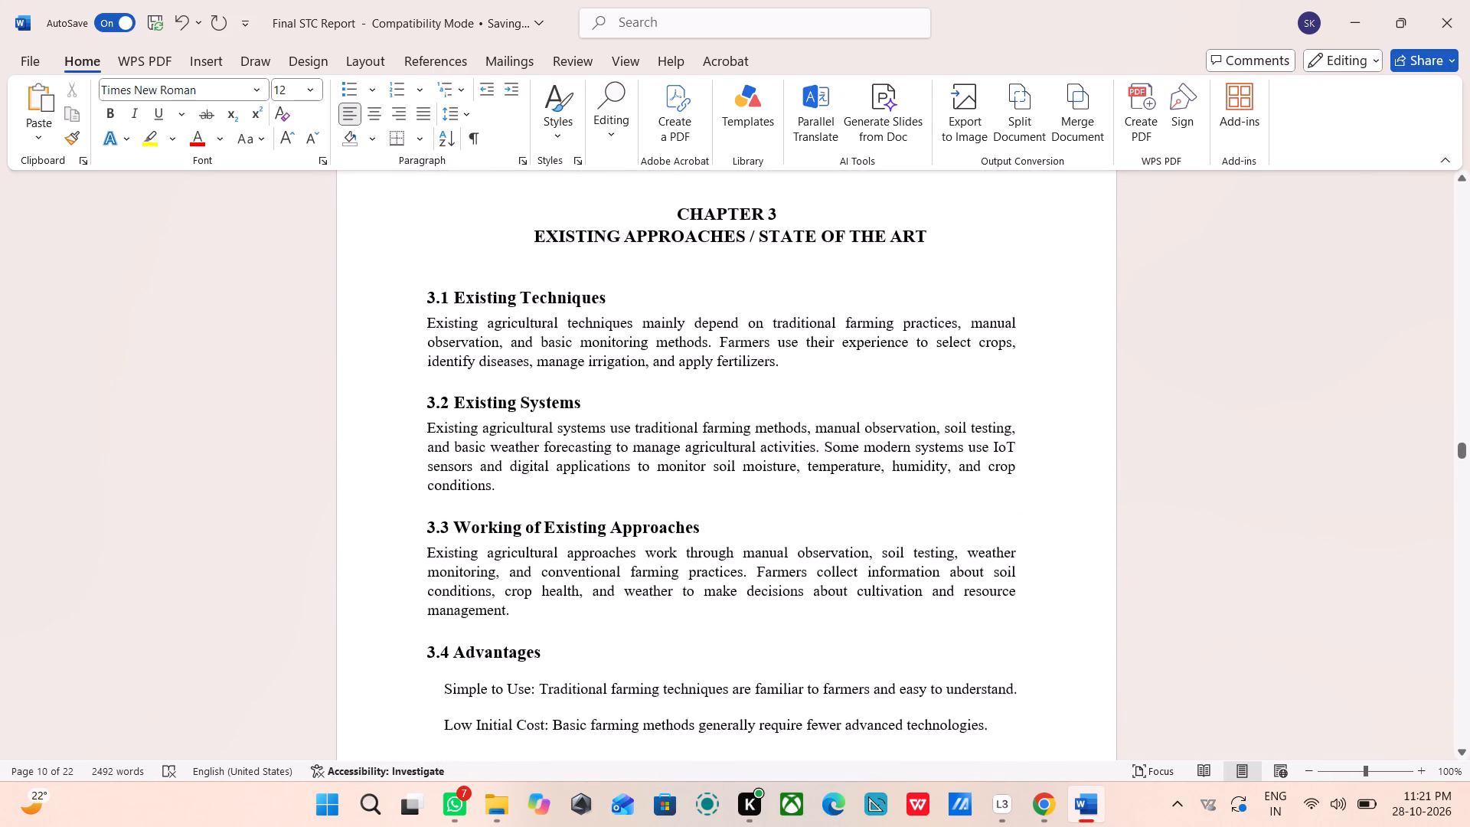
pyautogui.scroll(1, 791, 633)
pyautogui.scroll(-6, 791, 633)
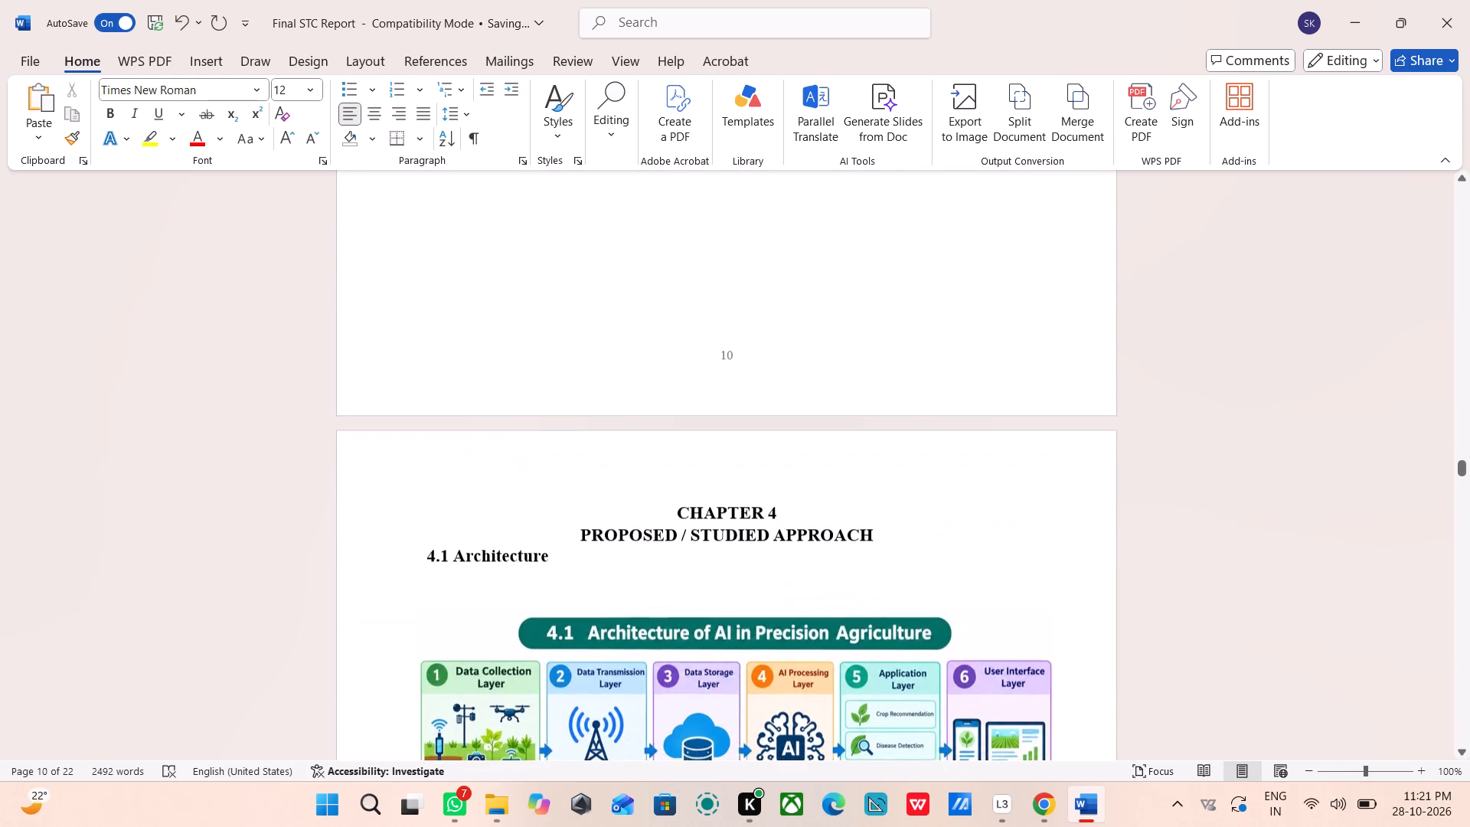
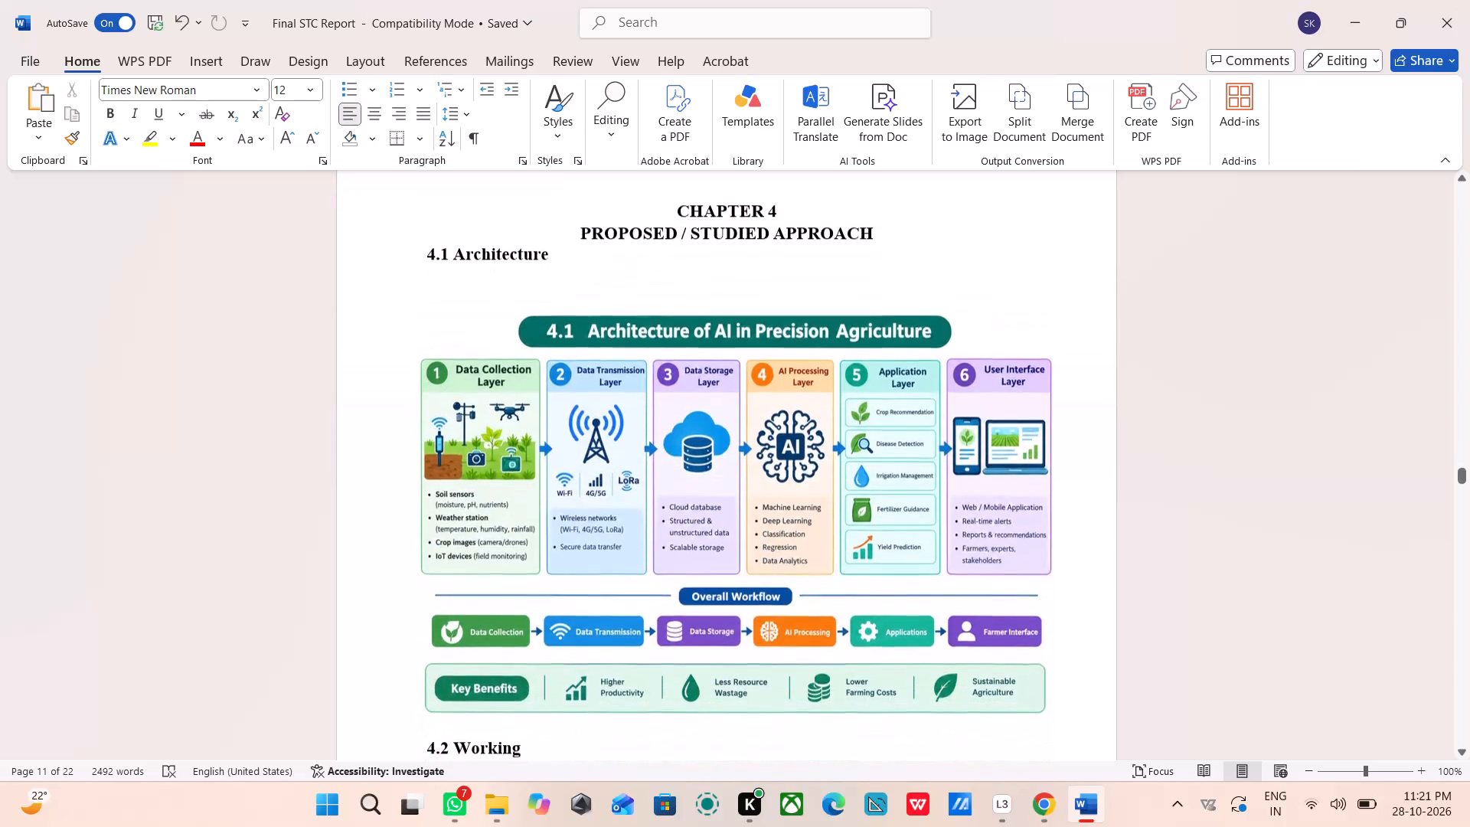
# Review the layout of the remaining Chapter 4 sections, from the architecture diagram through to the comparison of different approaches.
pyautogui.scroll(-5, 791, 633)
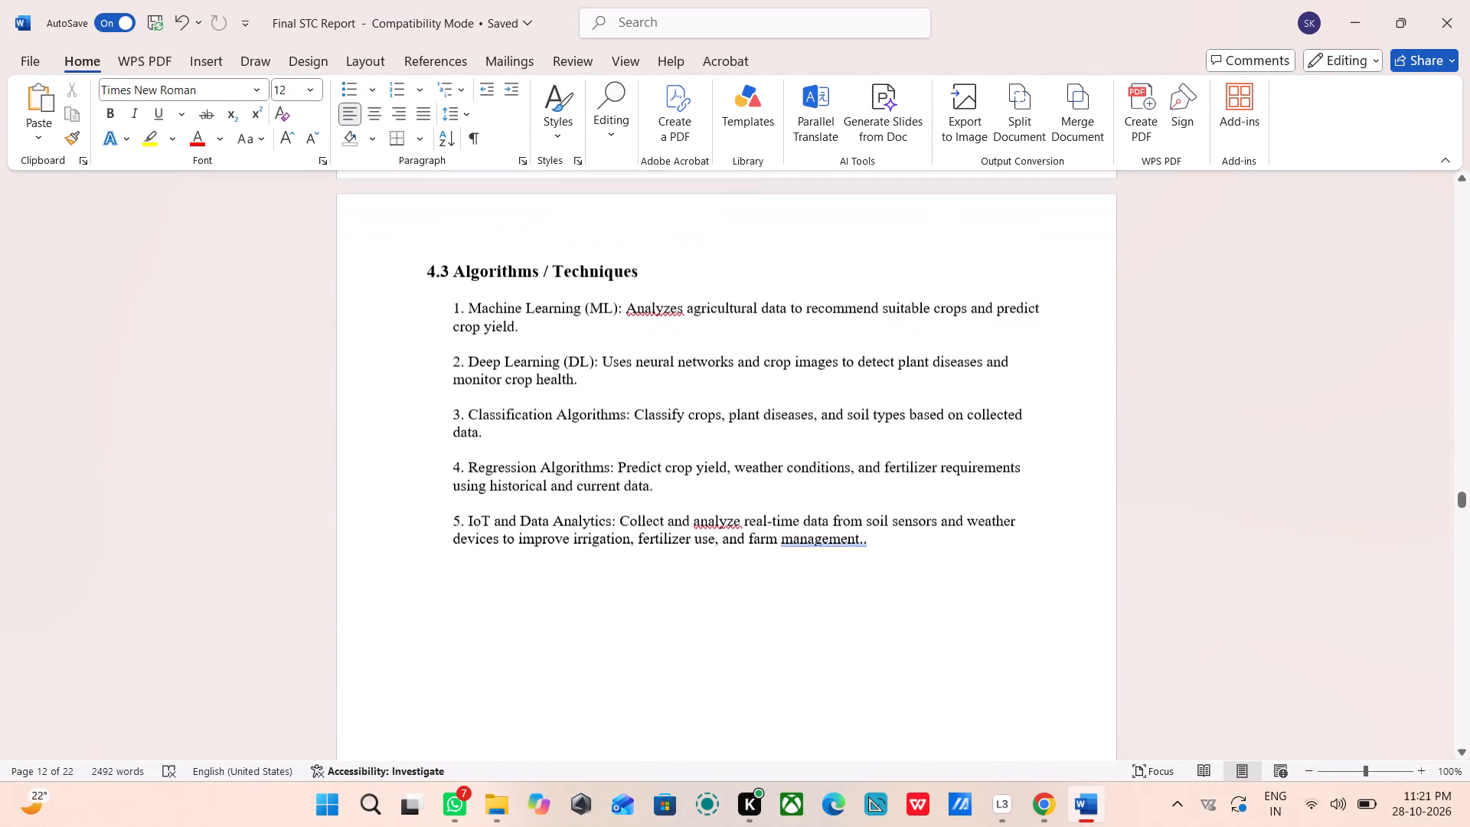
pyautogui.scroll(-7, 791, 633)
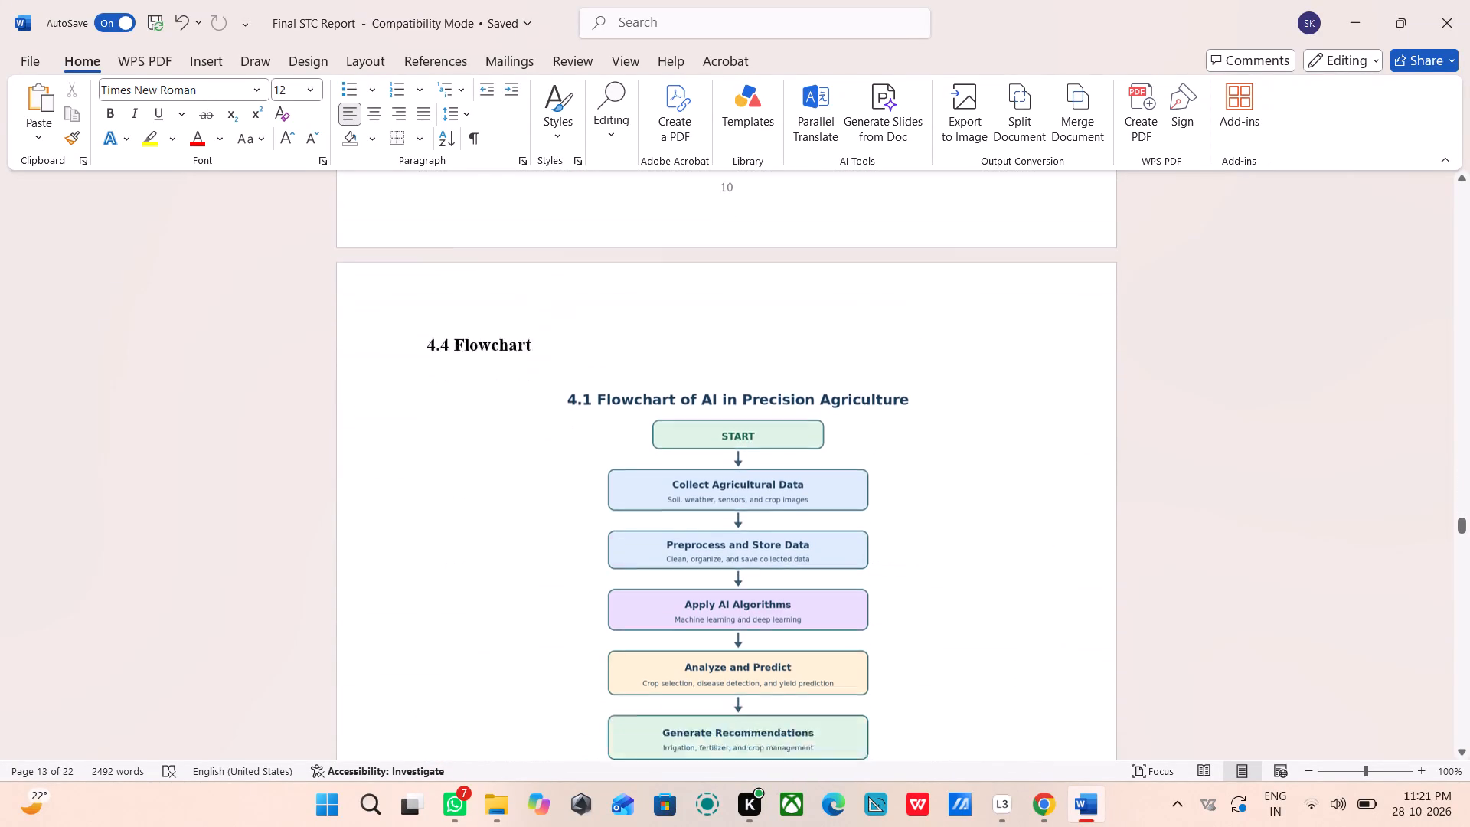
pyautogui.scroll(-3, 791, 633)
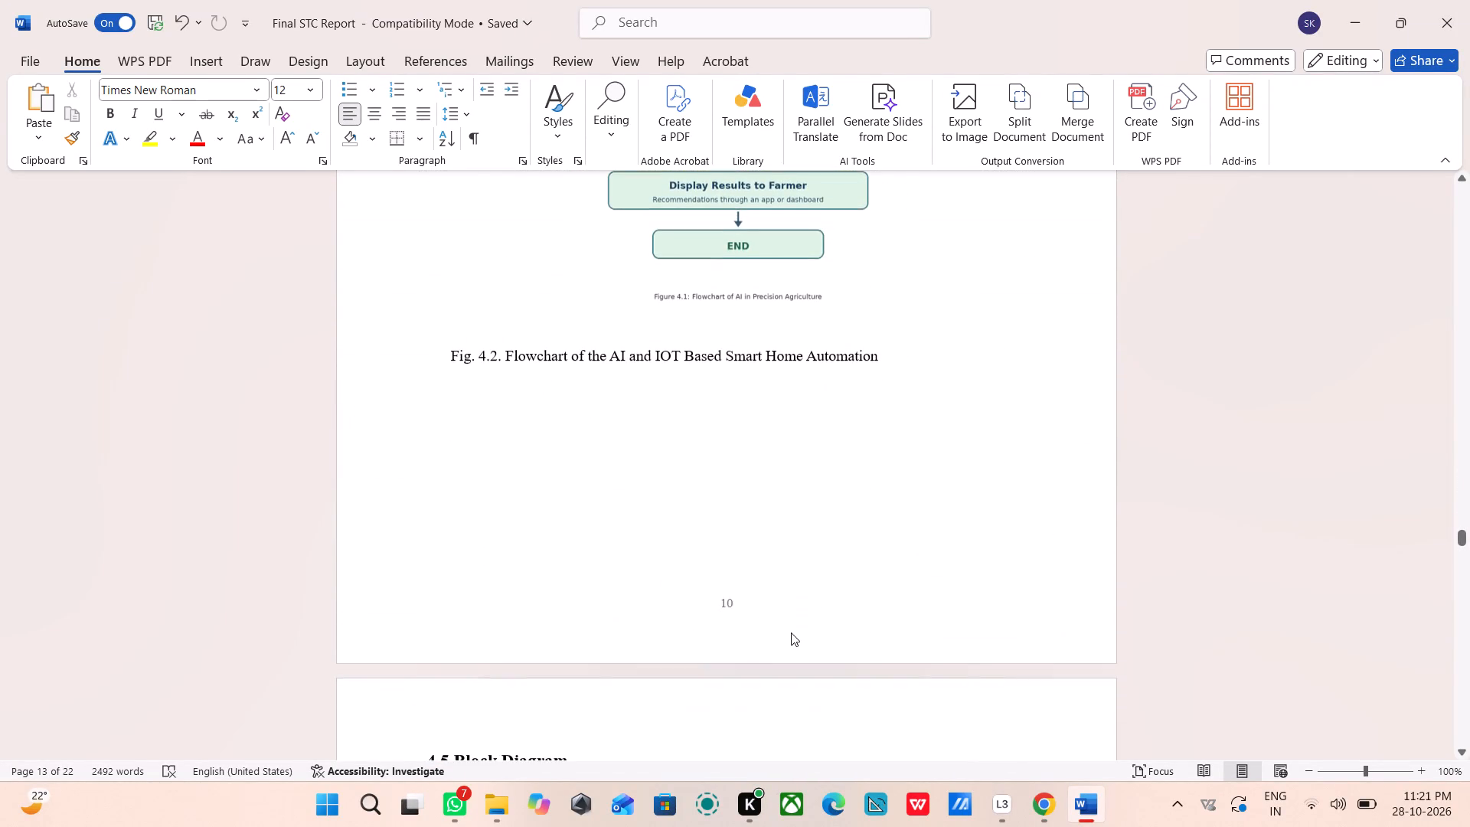
pyautogui.scroll(-4, 791, 633)
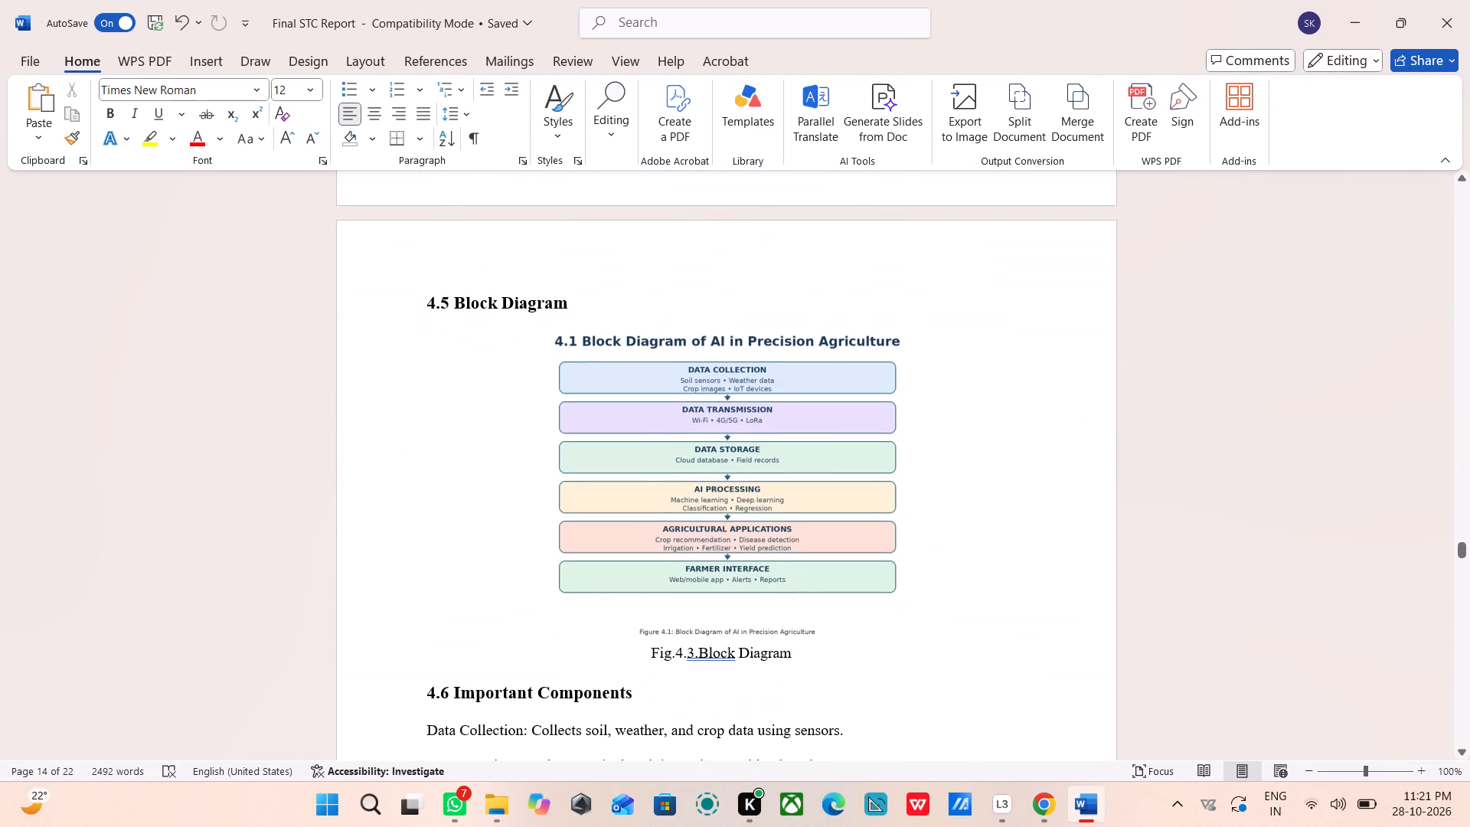
pyautogui.scroll(-3, 791, 633)
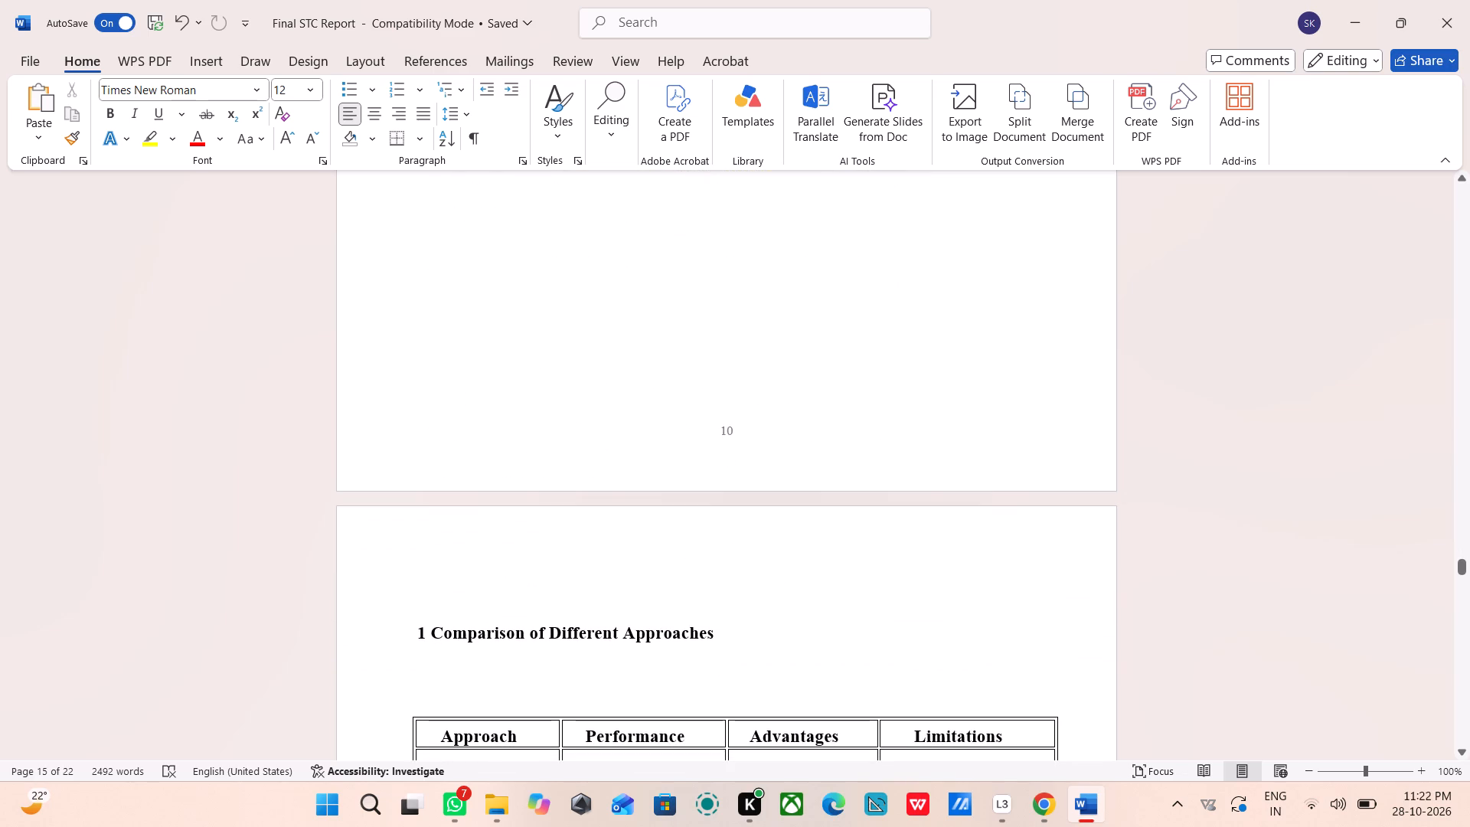
# Check the table of contents, List of Figures and List of Tables pages and their footer page numbers.
pyautogui.scroll(15, 791, 633)
pyautogui.scroll(6, 791, 633)
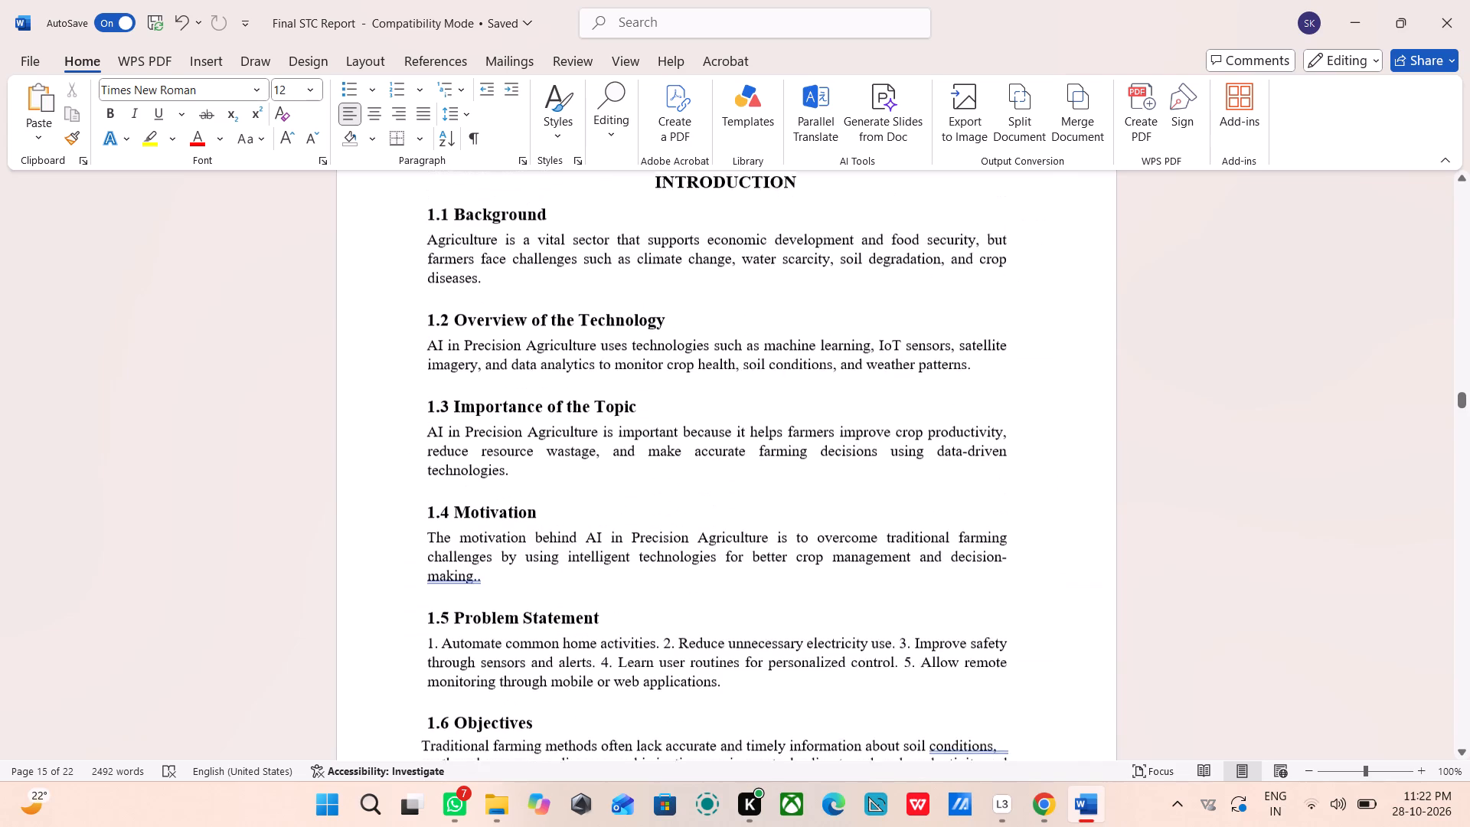
pyautogui.scroll(9, 791, 633)
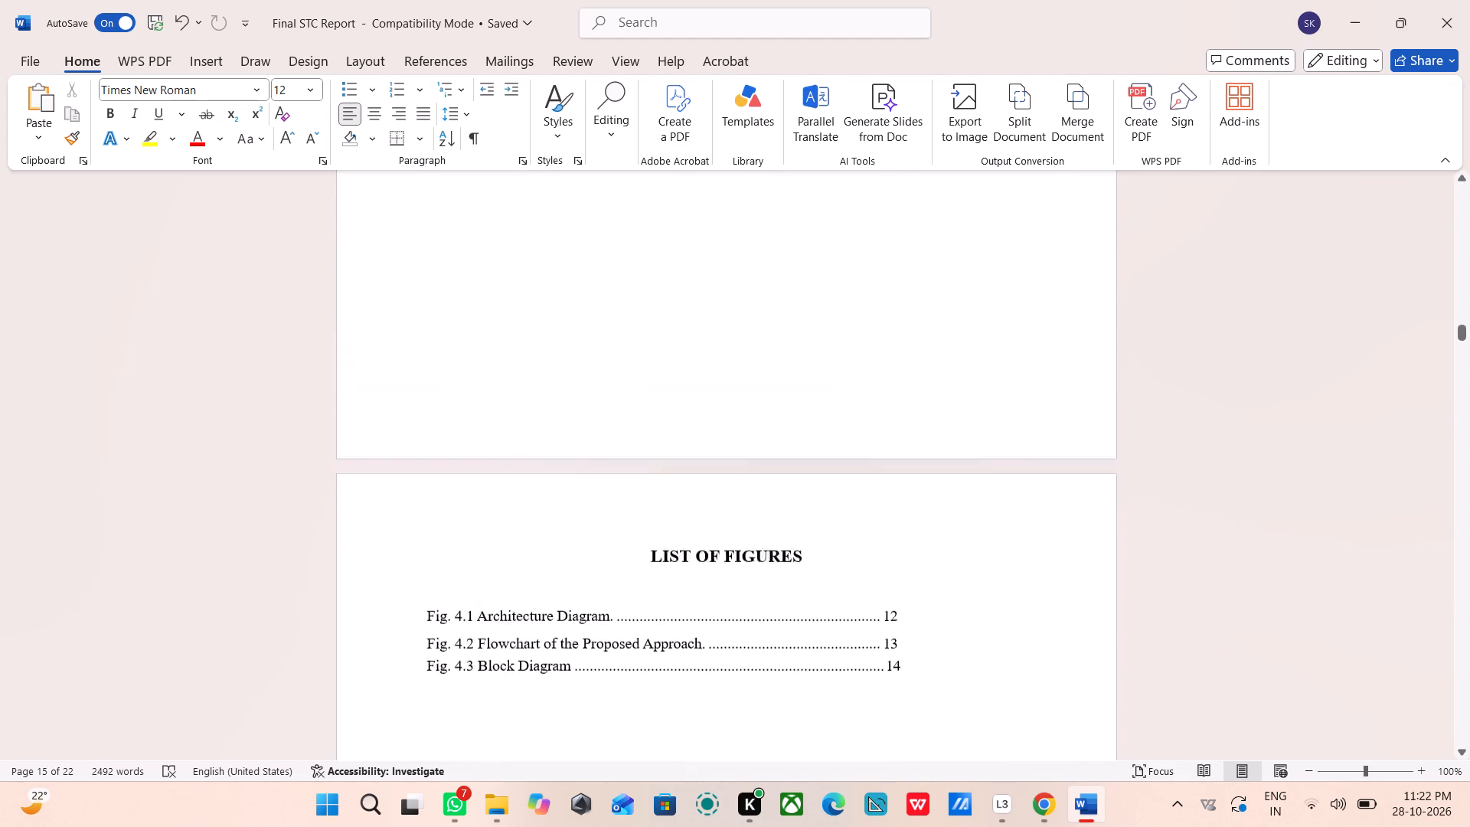
pyautogui.scroll(2, 791, 633)
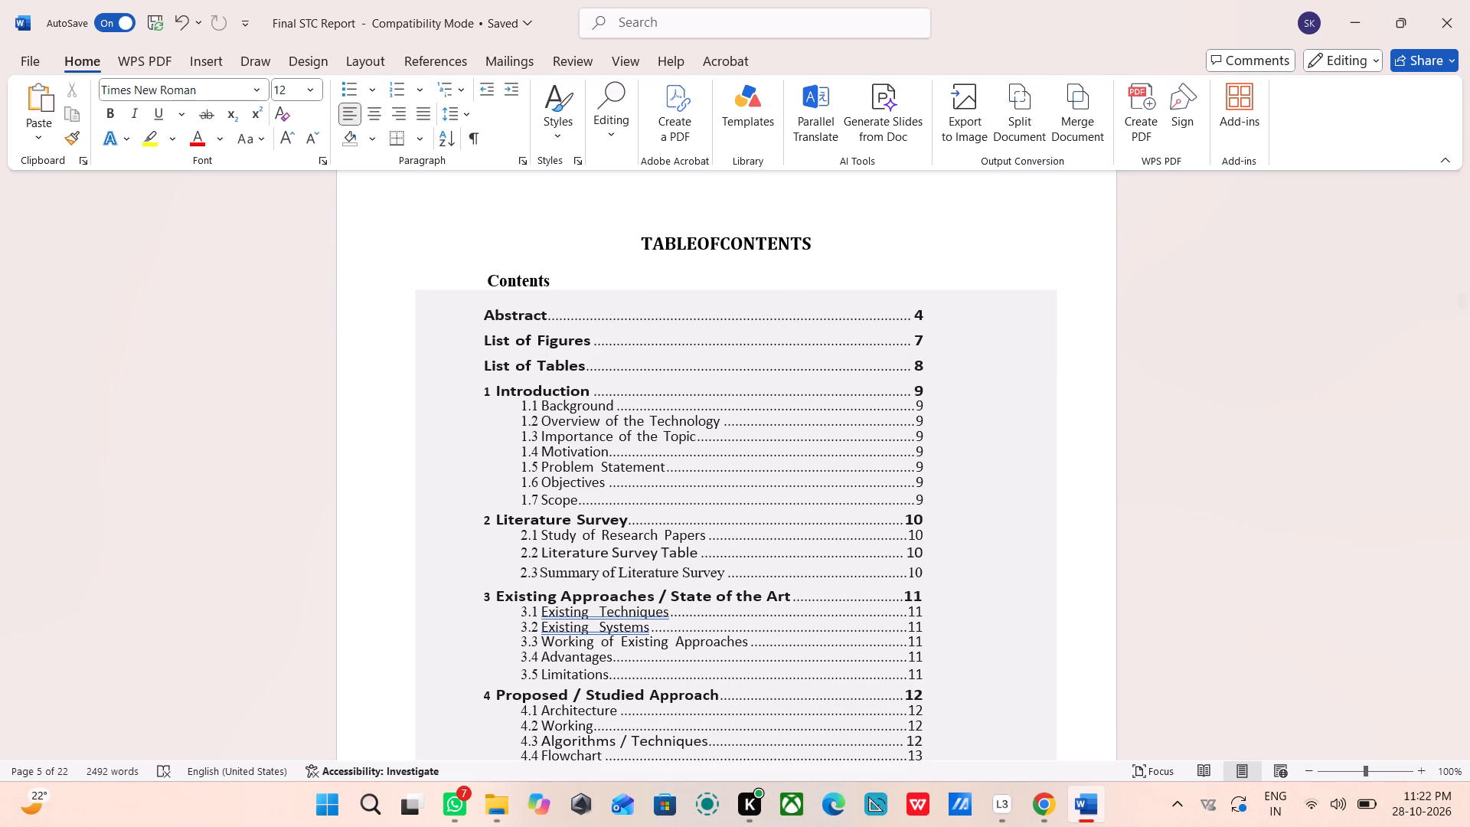
pyautogui.scroll(-8, 779, 463)
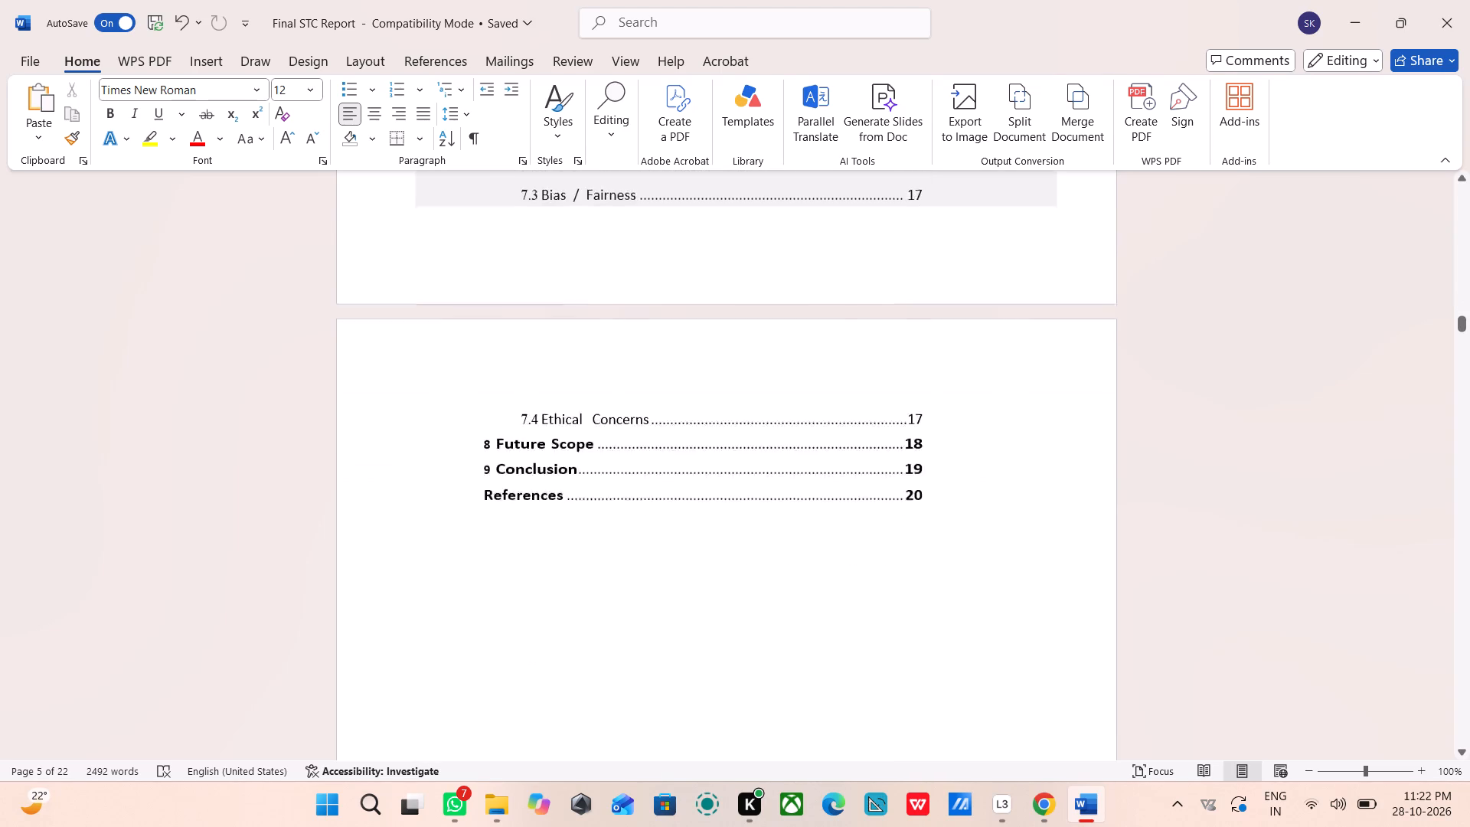
pyautogui.scroll(-8, 779, 463)
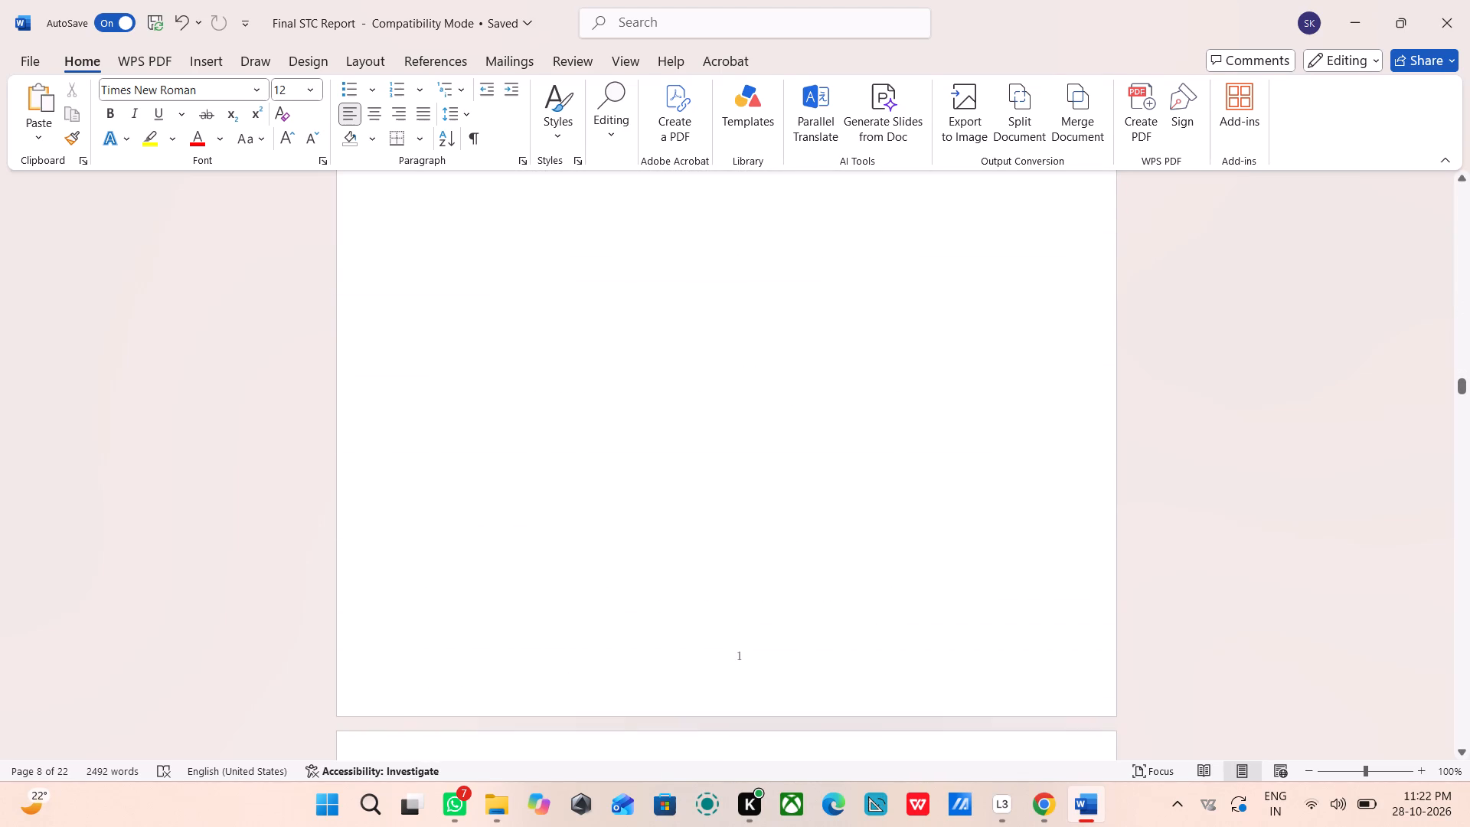
pyautogui.scroll(7, 779, 463)
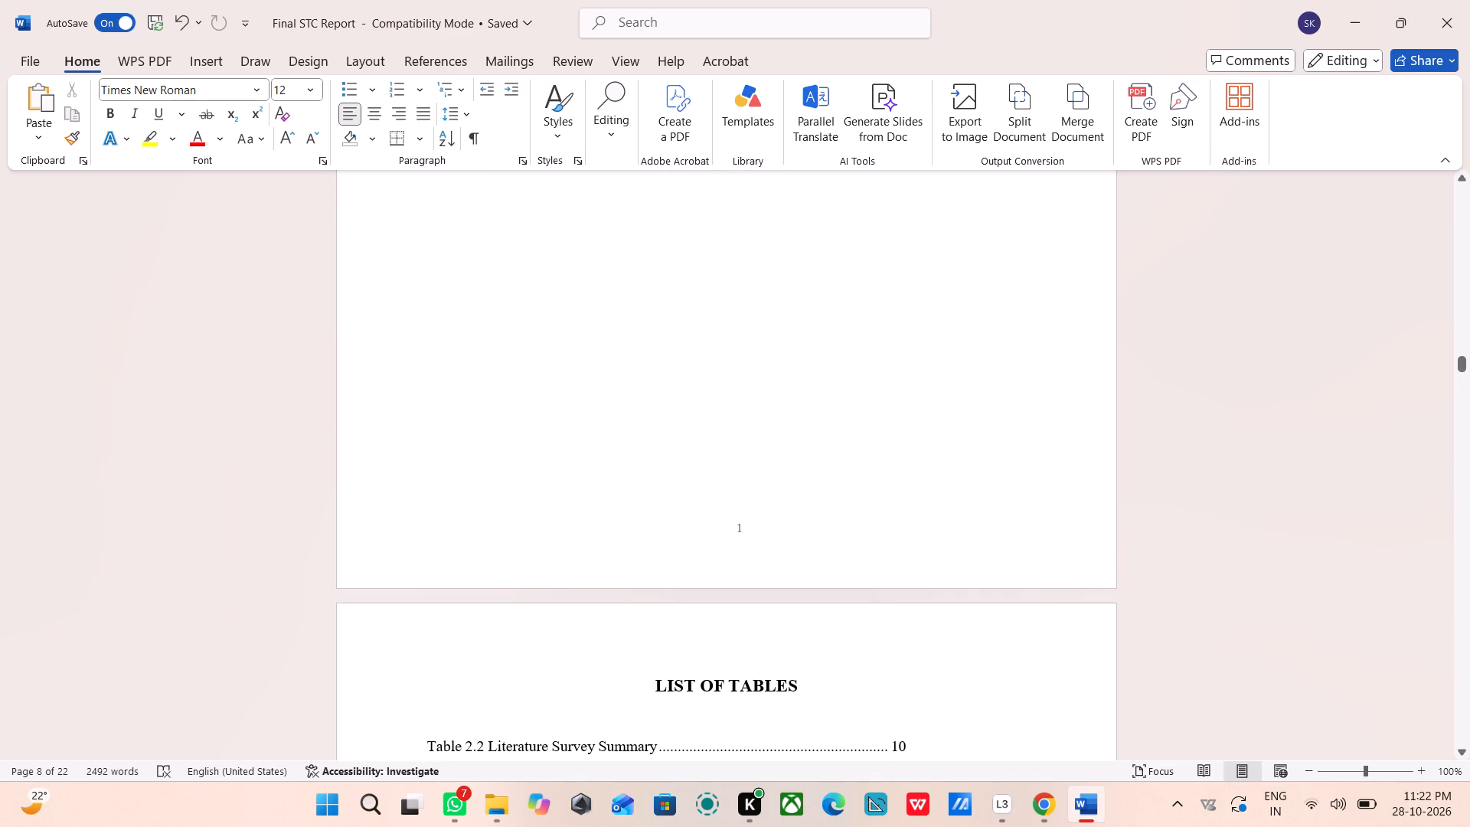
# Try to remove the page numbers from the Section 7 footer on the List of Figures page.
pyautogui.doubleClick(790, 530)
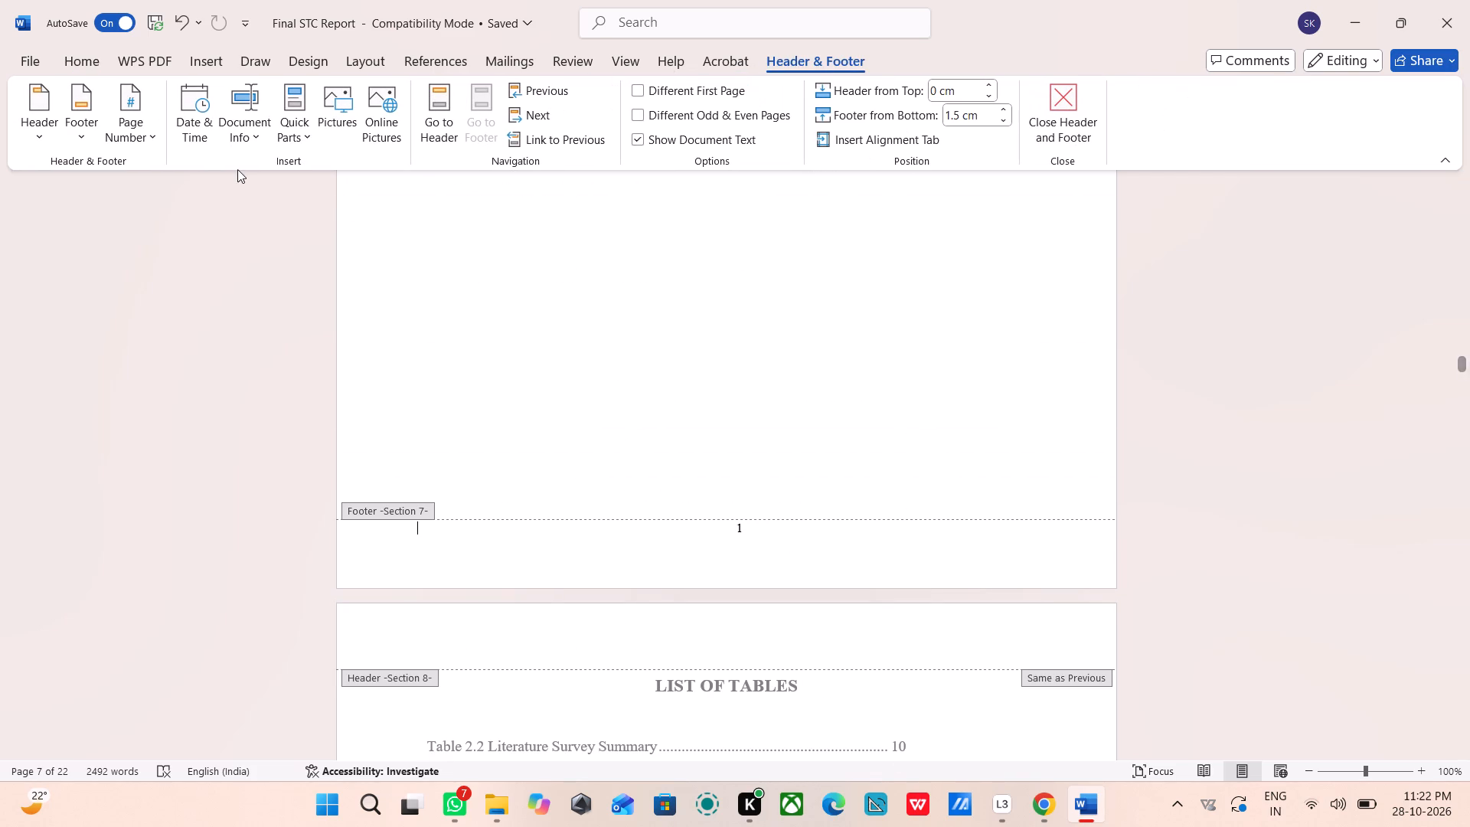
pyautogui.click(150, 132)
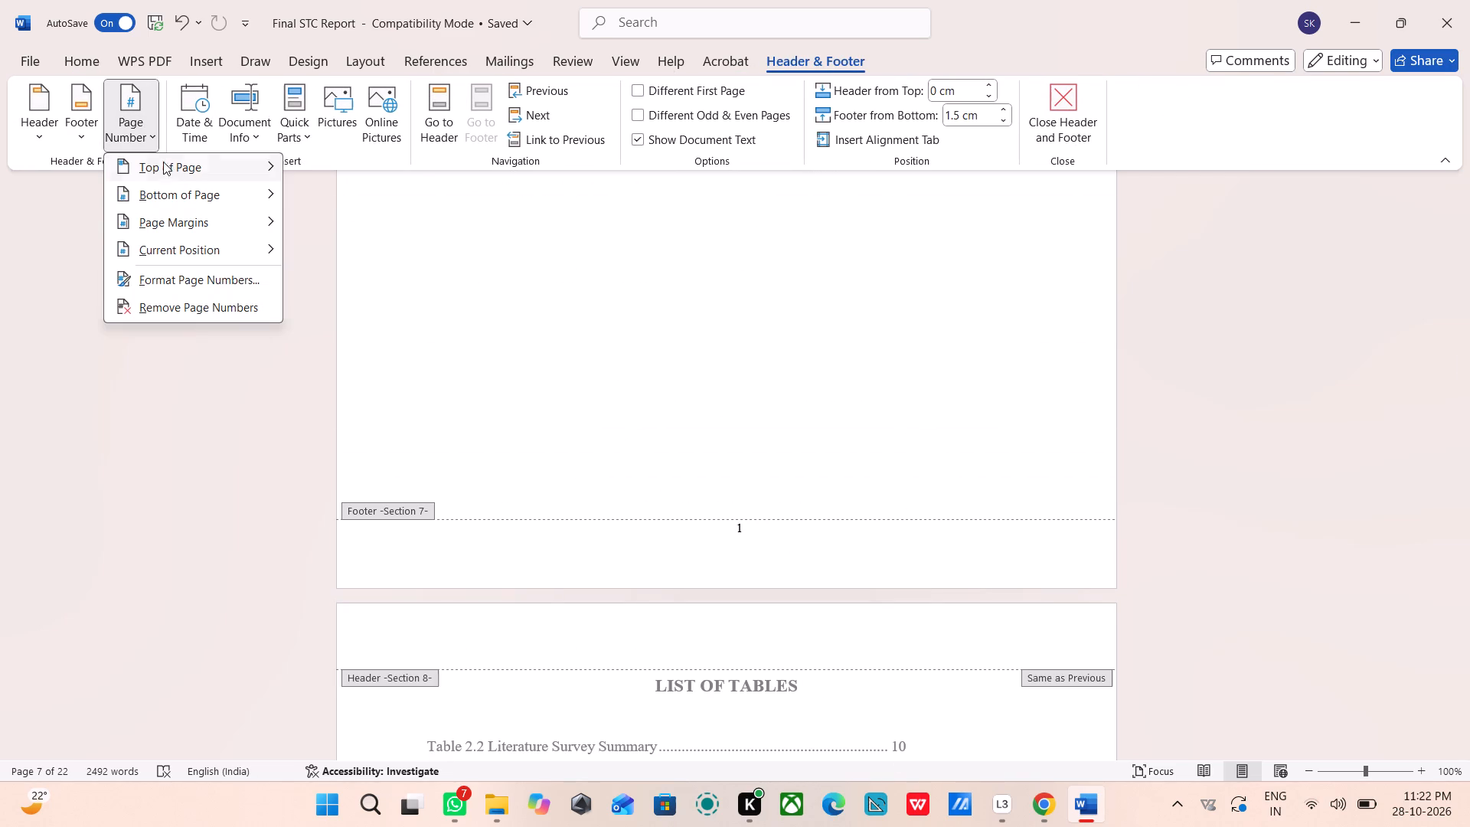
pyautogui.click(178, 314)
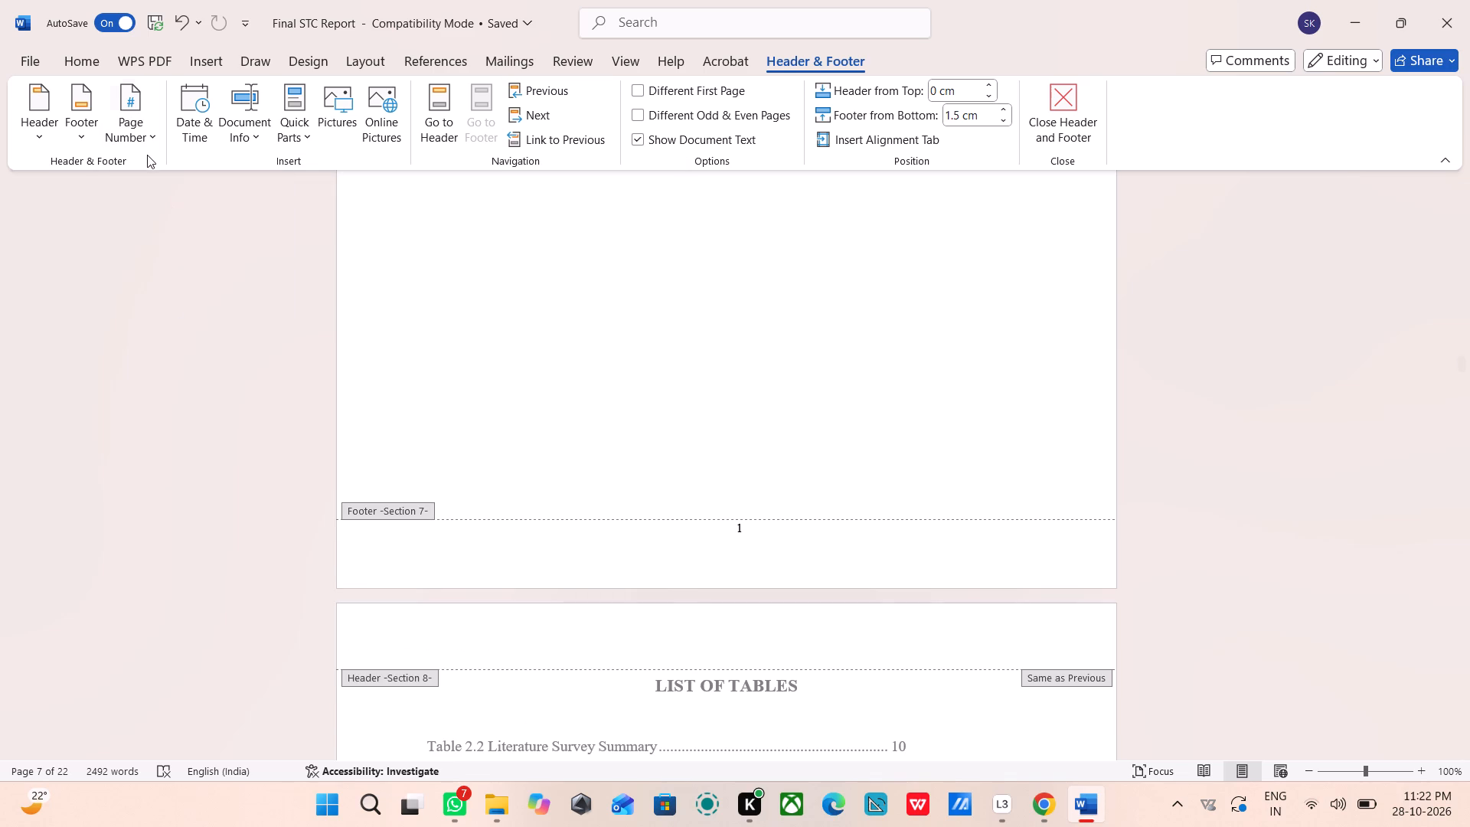
# Replace the page number in the Section 8 footer below the List of Tables with 2.
pyautogui.click(765, 535)
pyautogui.scroll(-3, 765, 535)
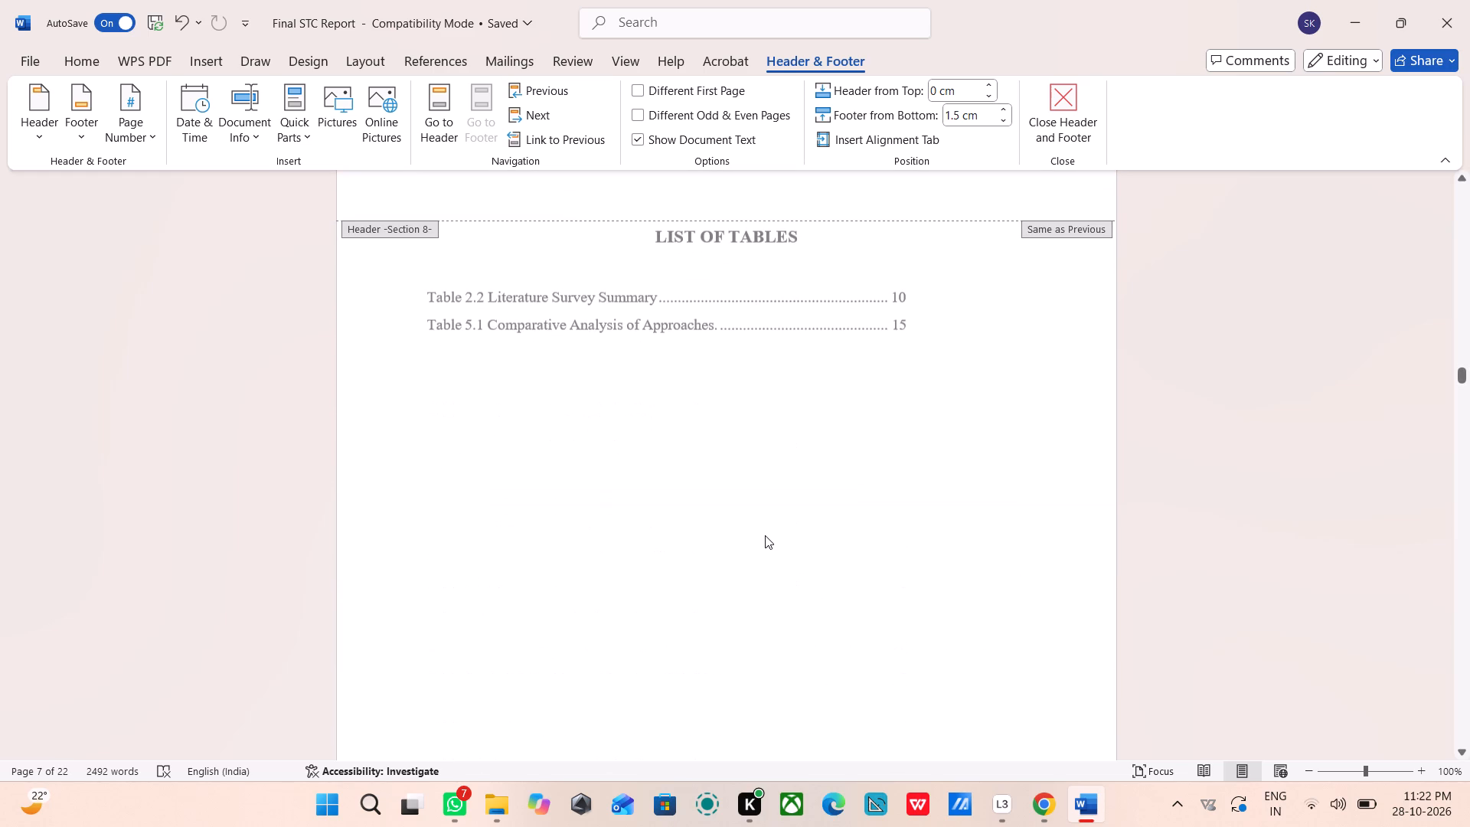
pyautogui.scroll(-4, 765, 535)
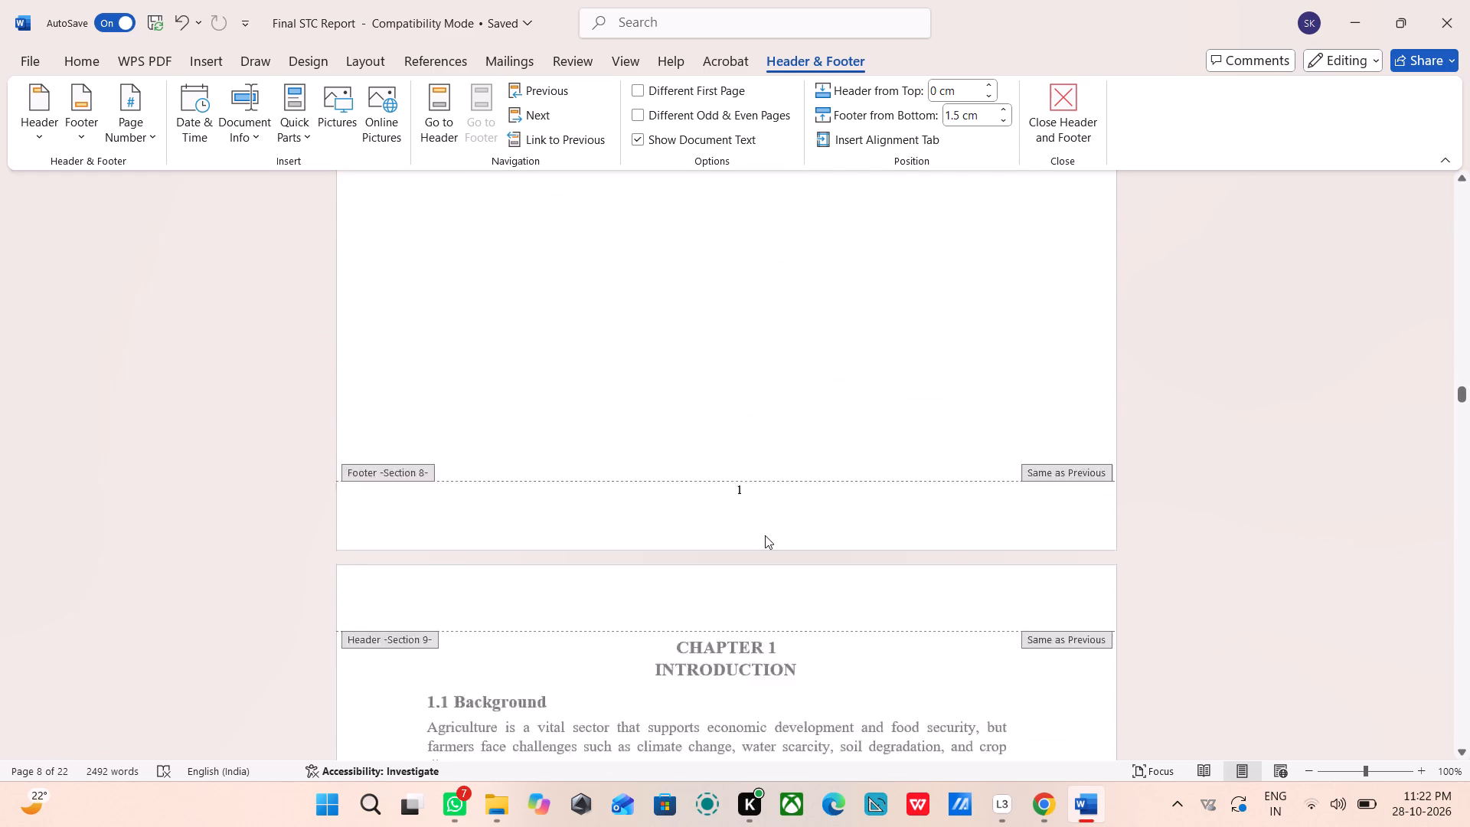
pyautogui.scroll(1, 765, 535)
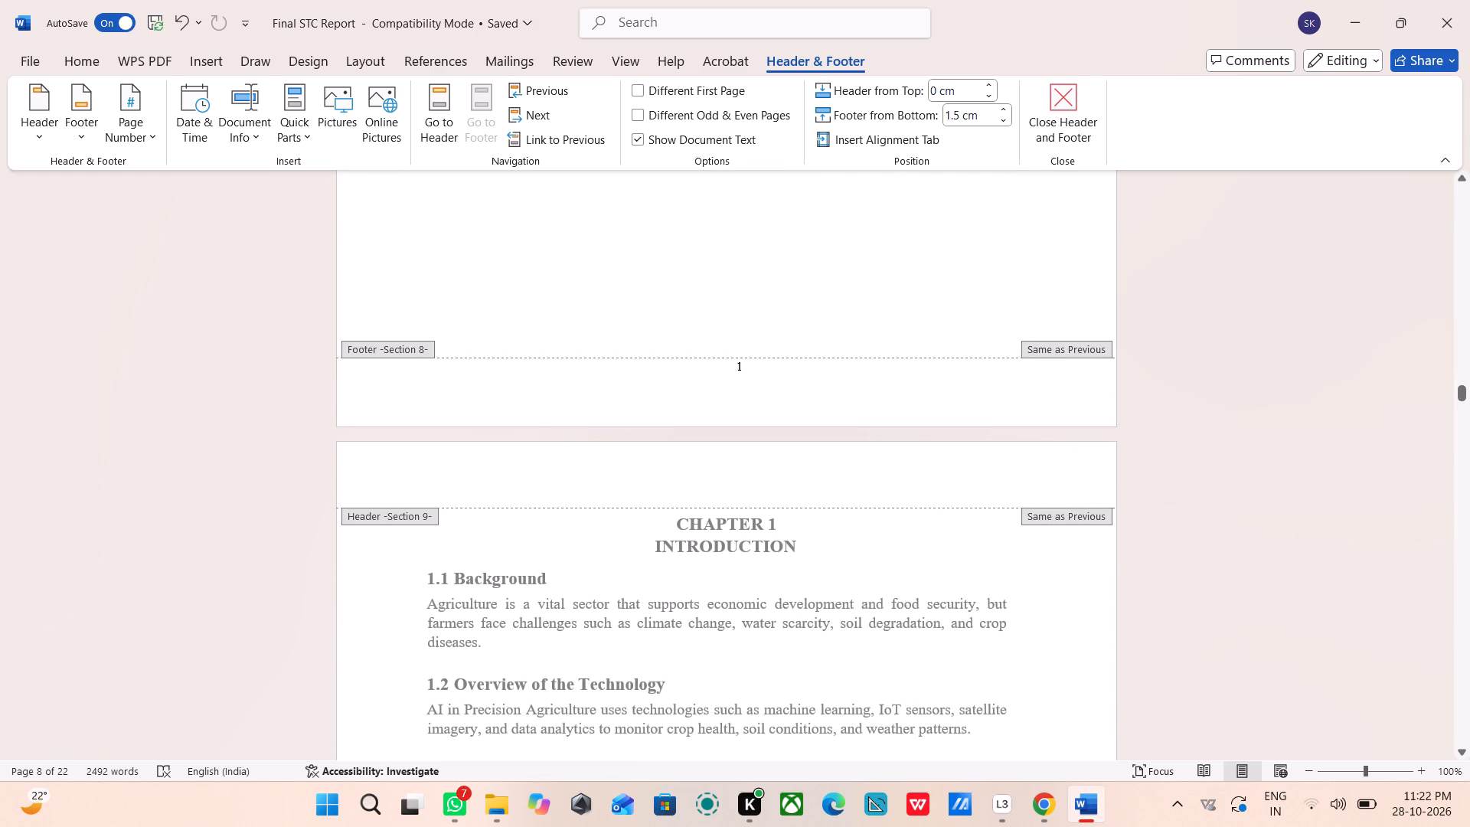
pyautogui.click(763, 368)
pyautogui.press('BackSpace')
pyautogui.press('2')
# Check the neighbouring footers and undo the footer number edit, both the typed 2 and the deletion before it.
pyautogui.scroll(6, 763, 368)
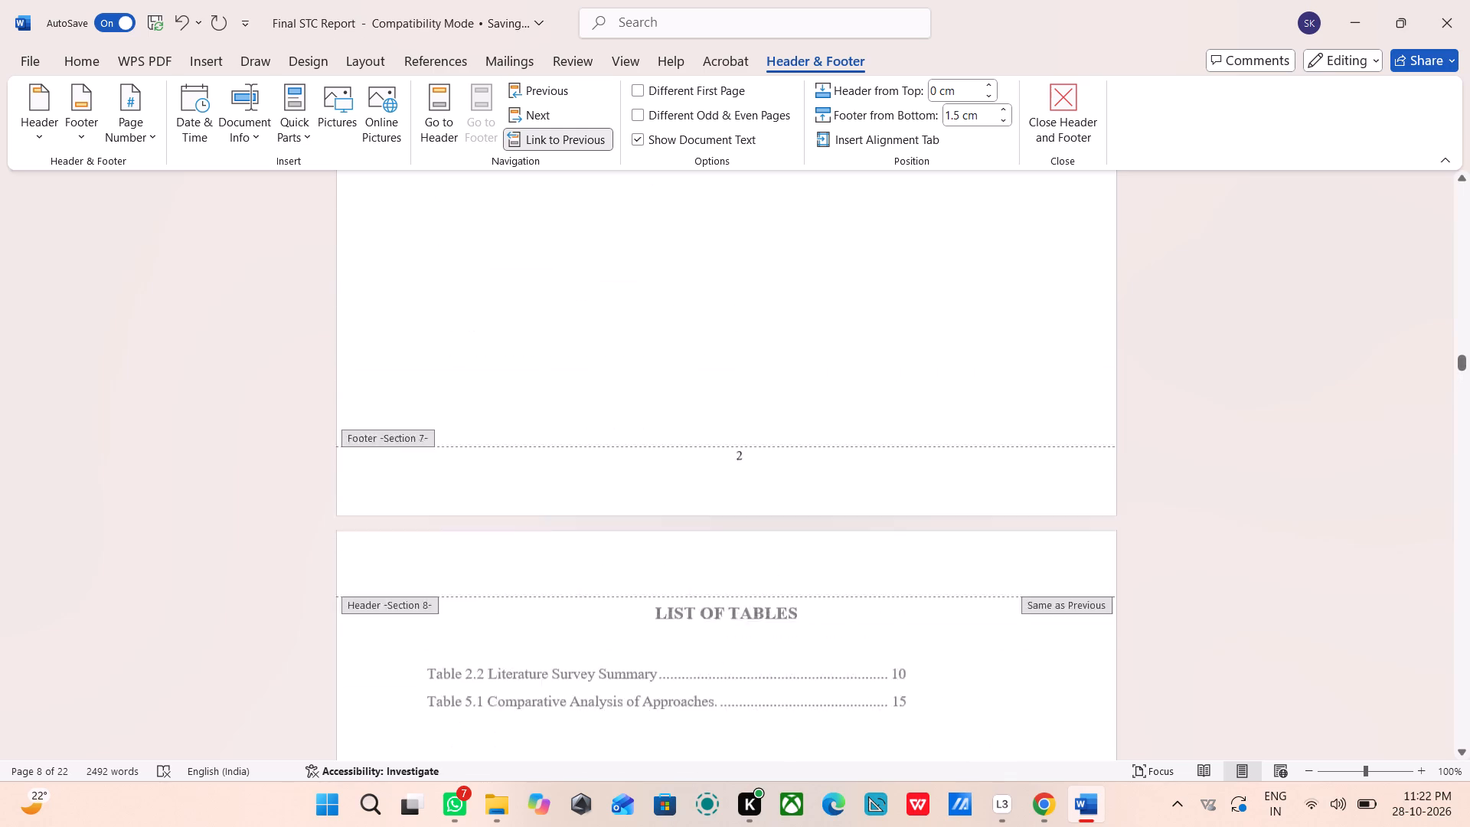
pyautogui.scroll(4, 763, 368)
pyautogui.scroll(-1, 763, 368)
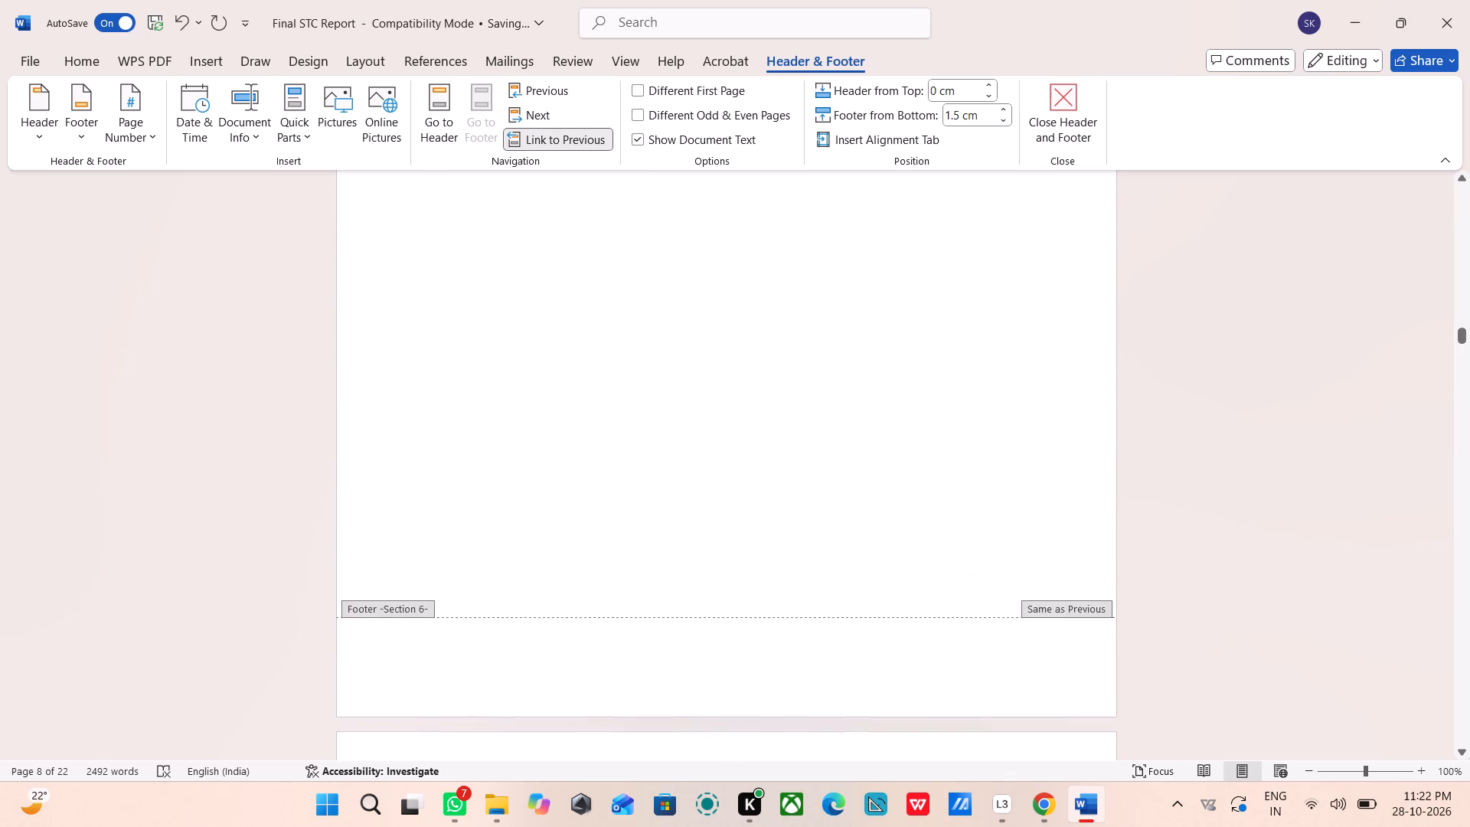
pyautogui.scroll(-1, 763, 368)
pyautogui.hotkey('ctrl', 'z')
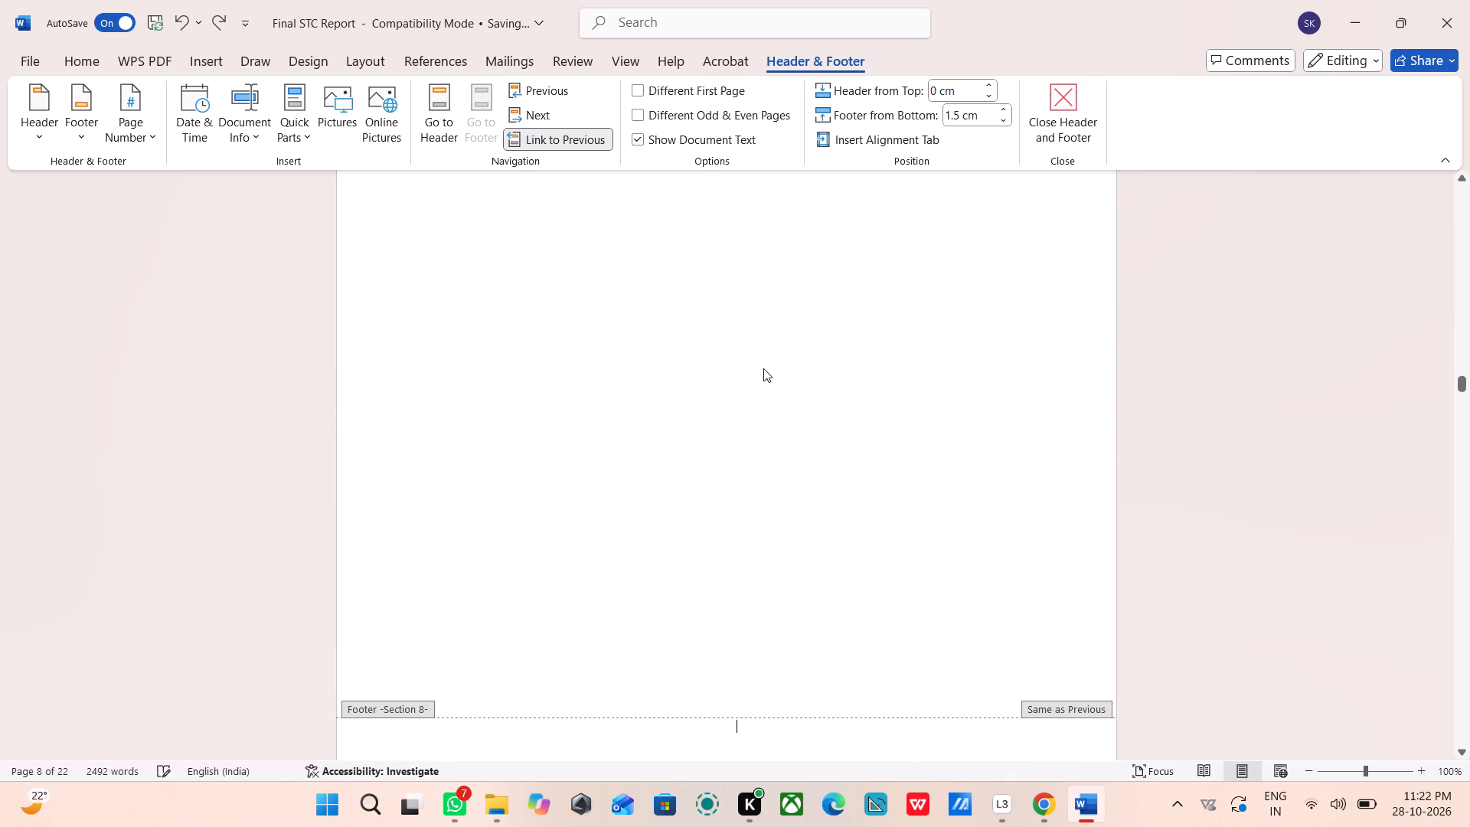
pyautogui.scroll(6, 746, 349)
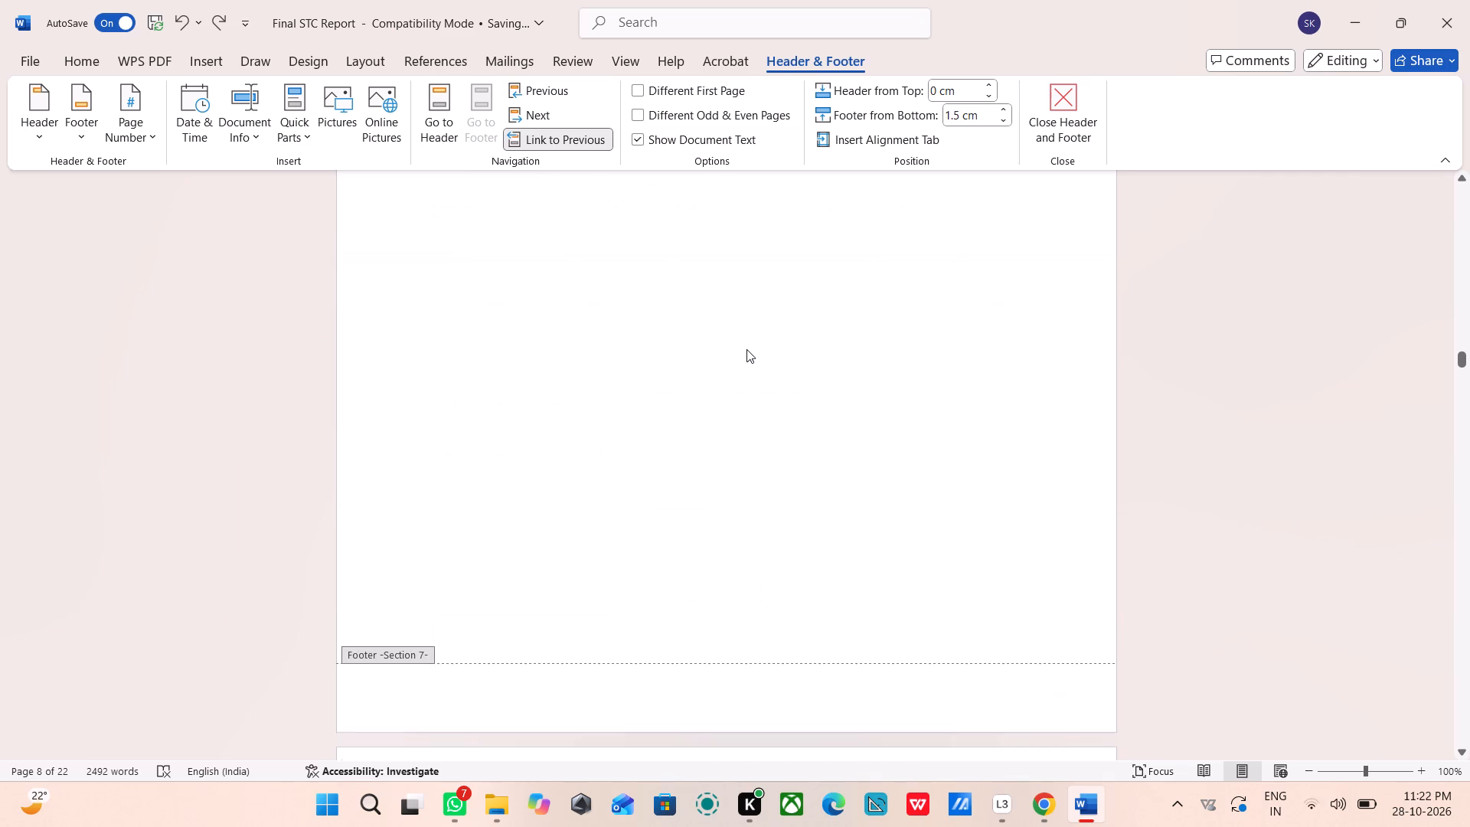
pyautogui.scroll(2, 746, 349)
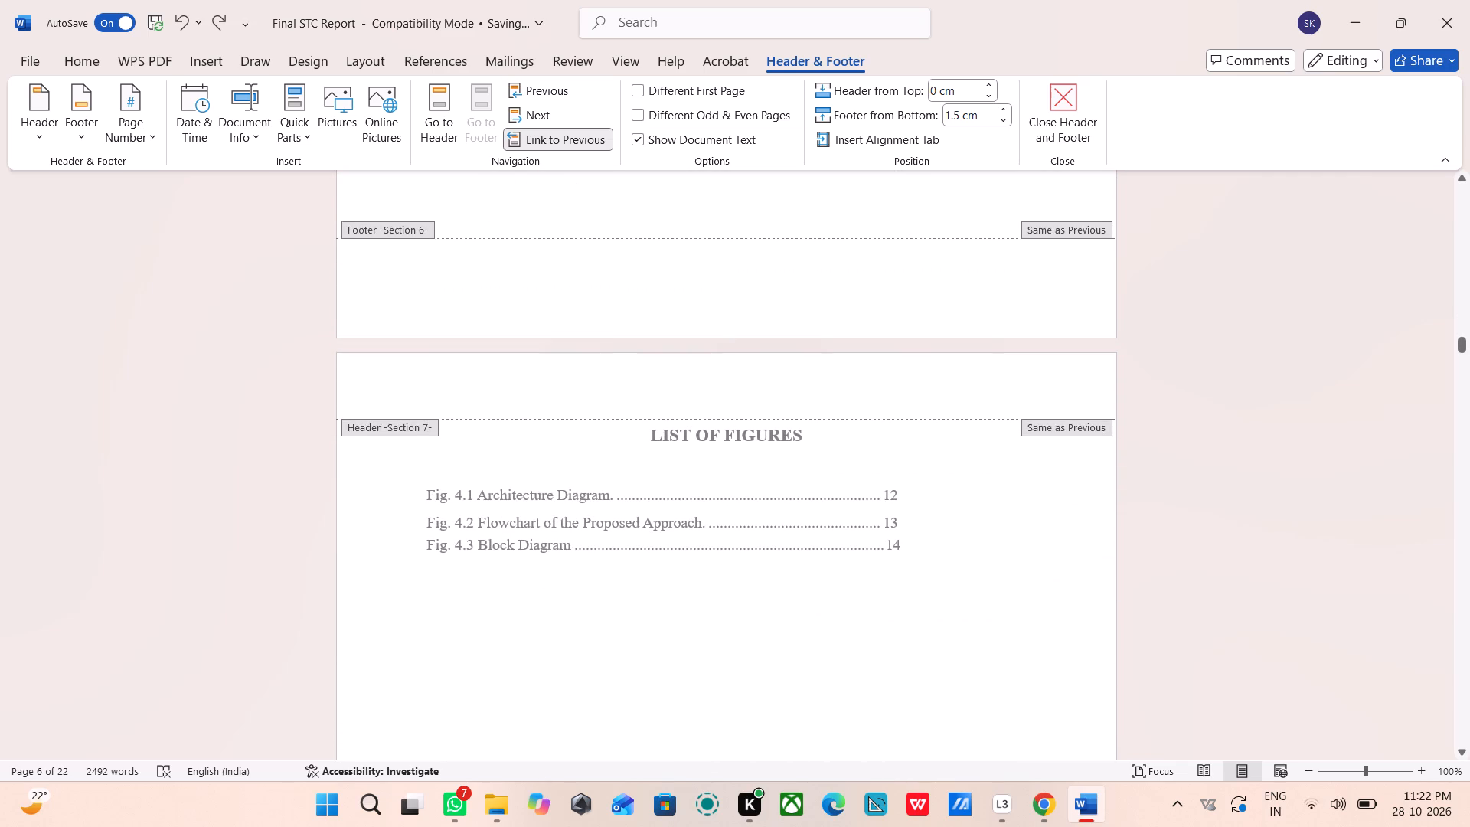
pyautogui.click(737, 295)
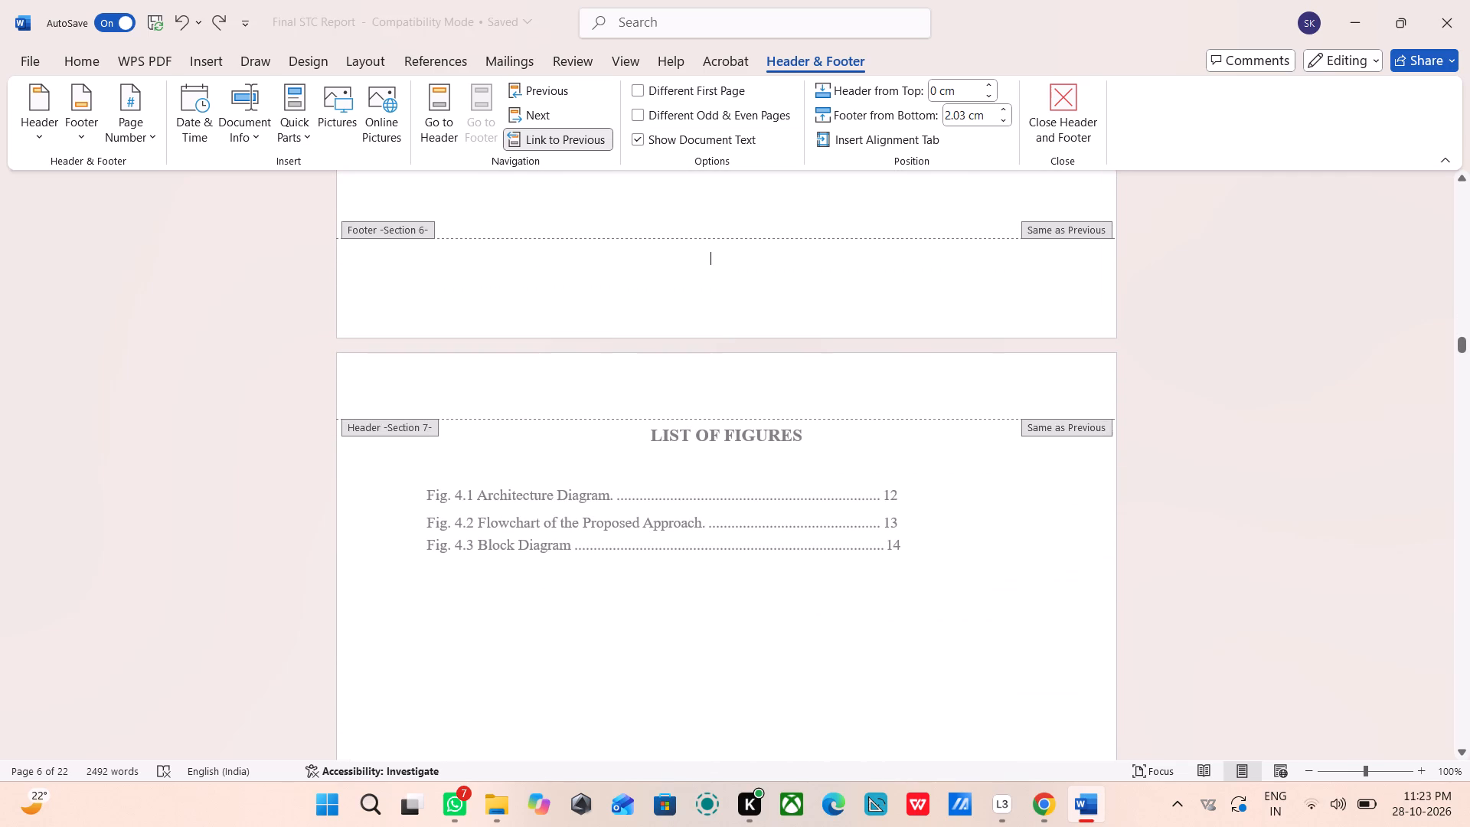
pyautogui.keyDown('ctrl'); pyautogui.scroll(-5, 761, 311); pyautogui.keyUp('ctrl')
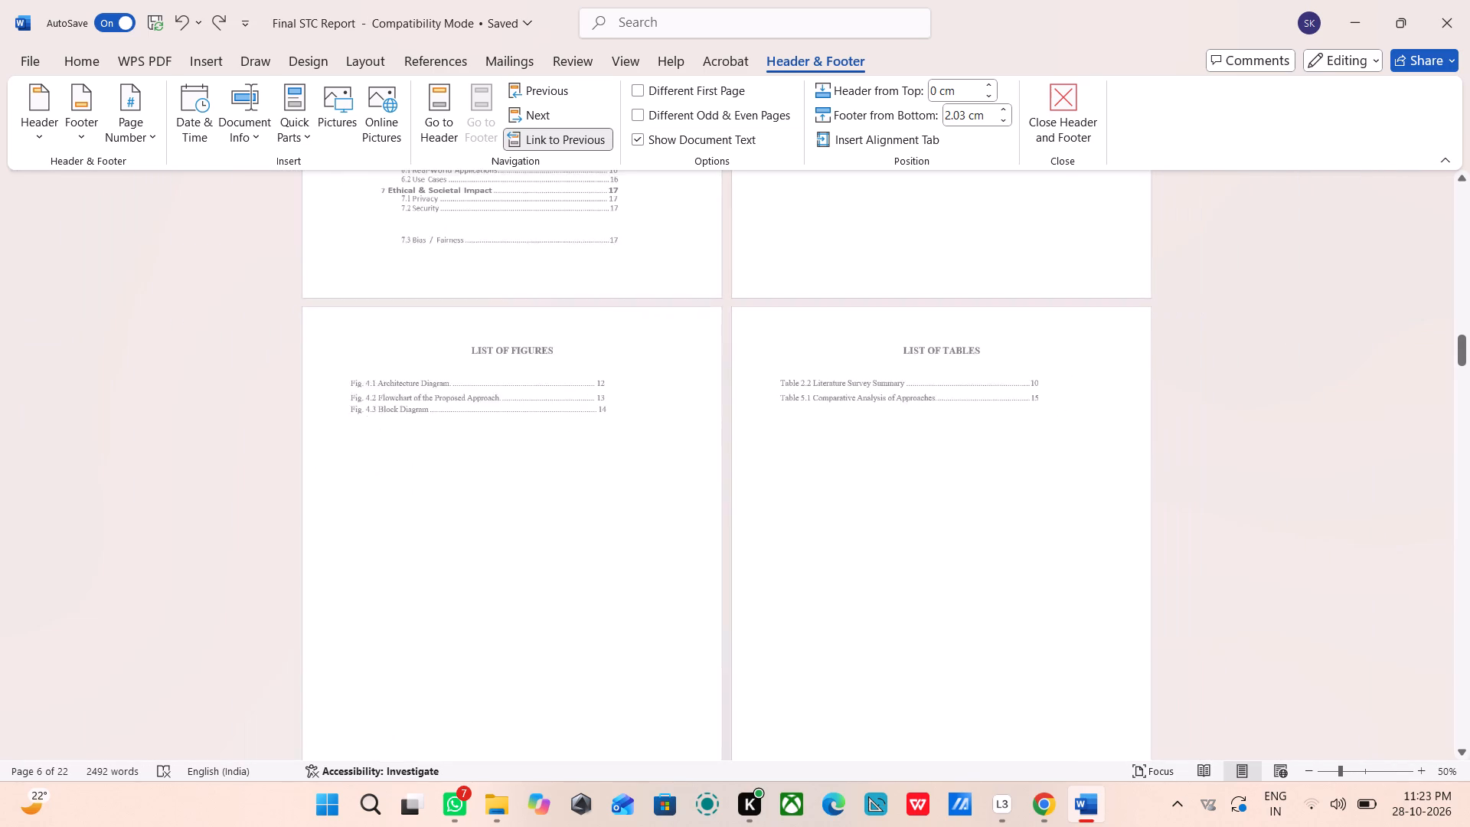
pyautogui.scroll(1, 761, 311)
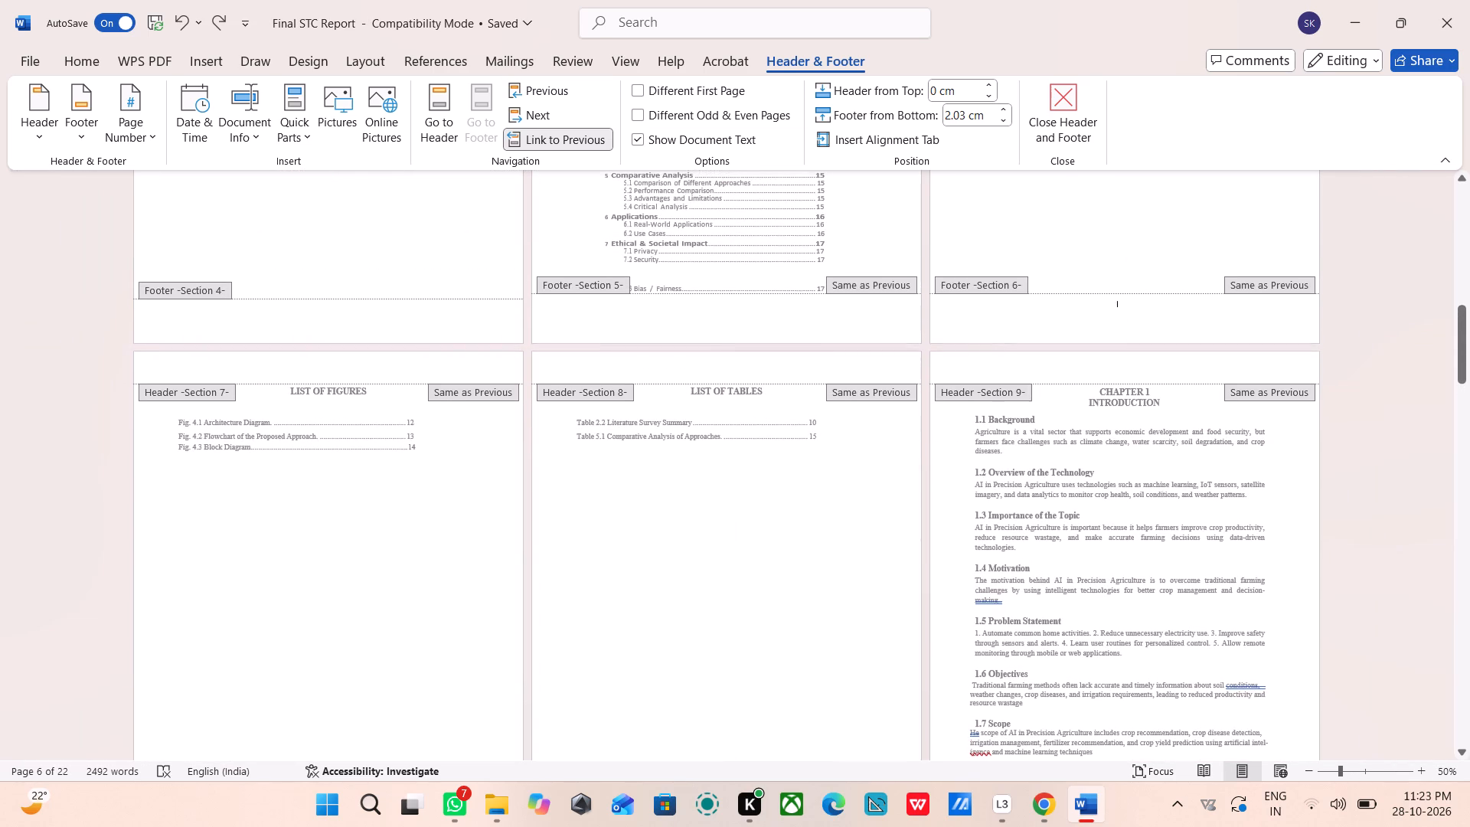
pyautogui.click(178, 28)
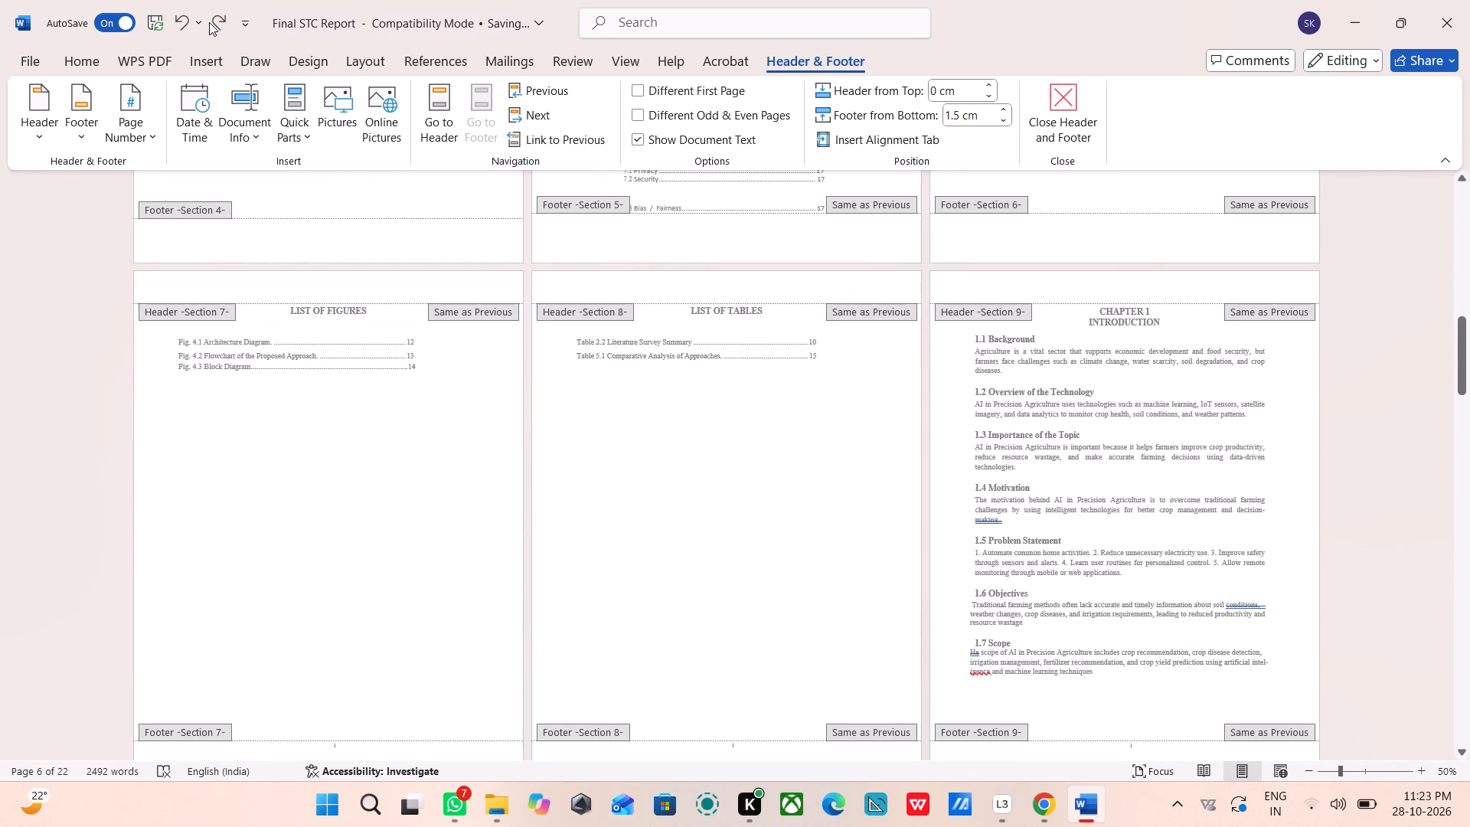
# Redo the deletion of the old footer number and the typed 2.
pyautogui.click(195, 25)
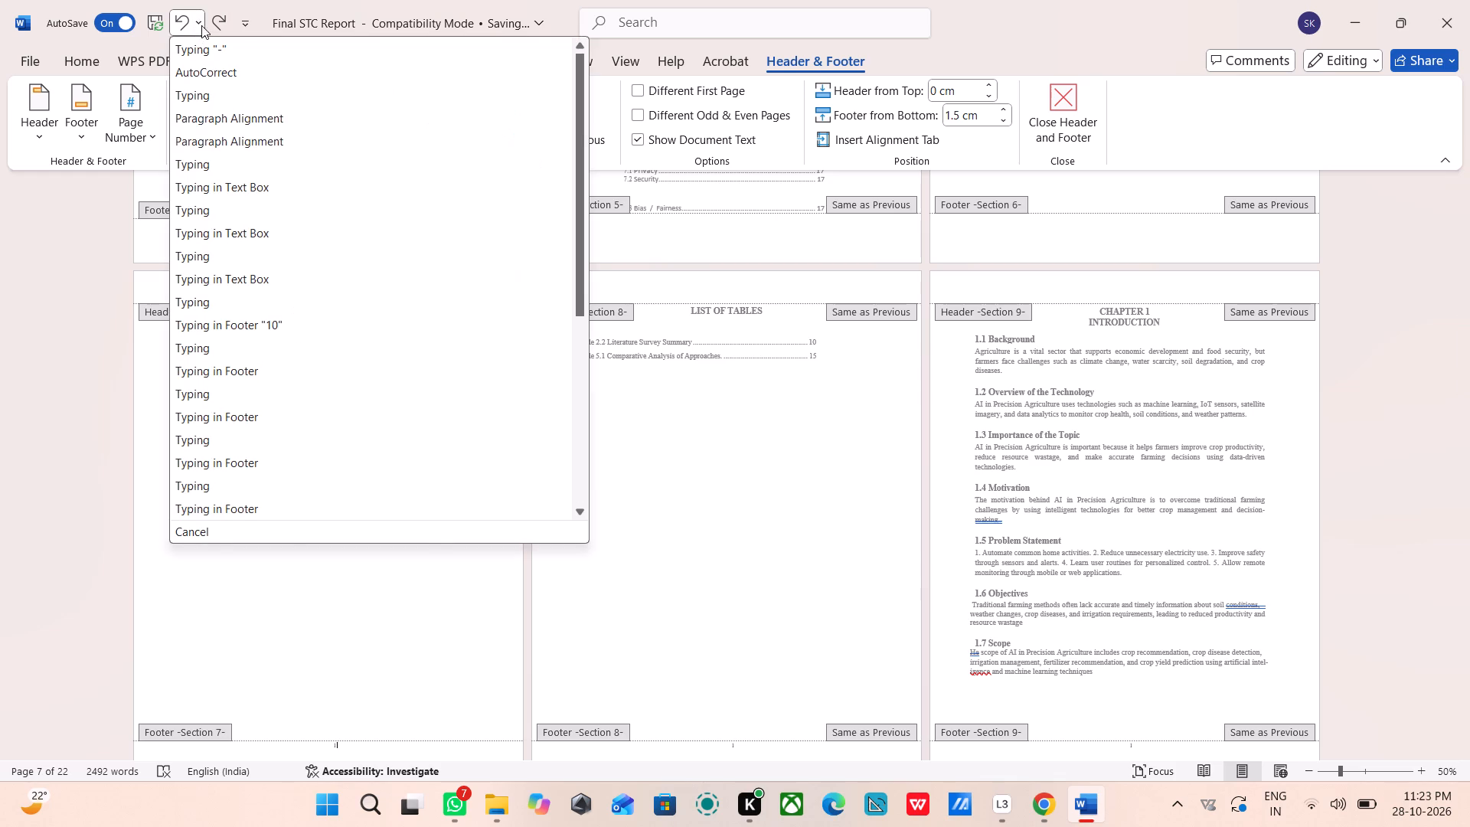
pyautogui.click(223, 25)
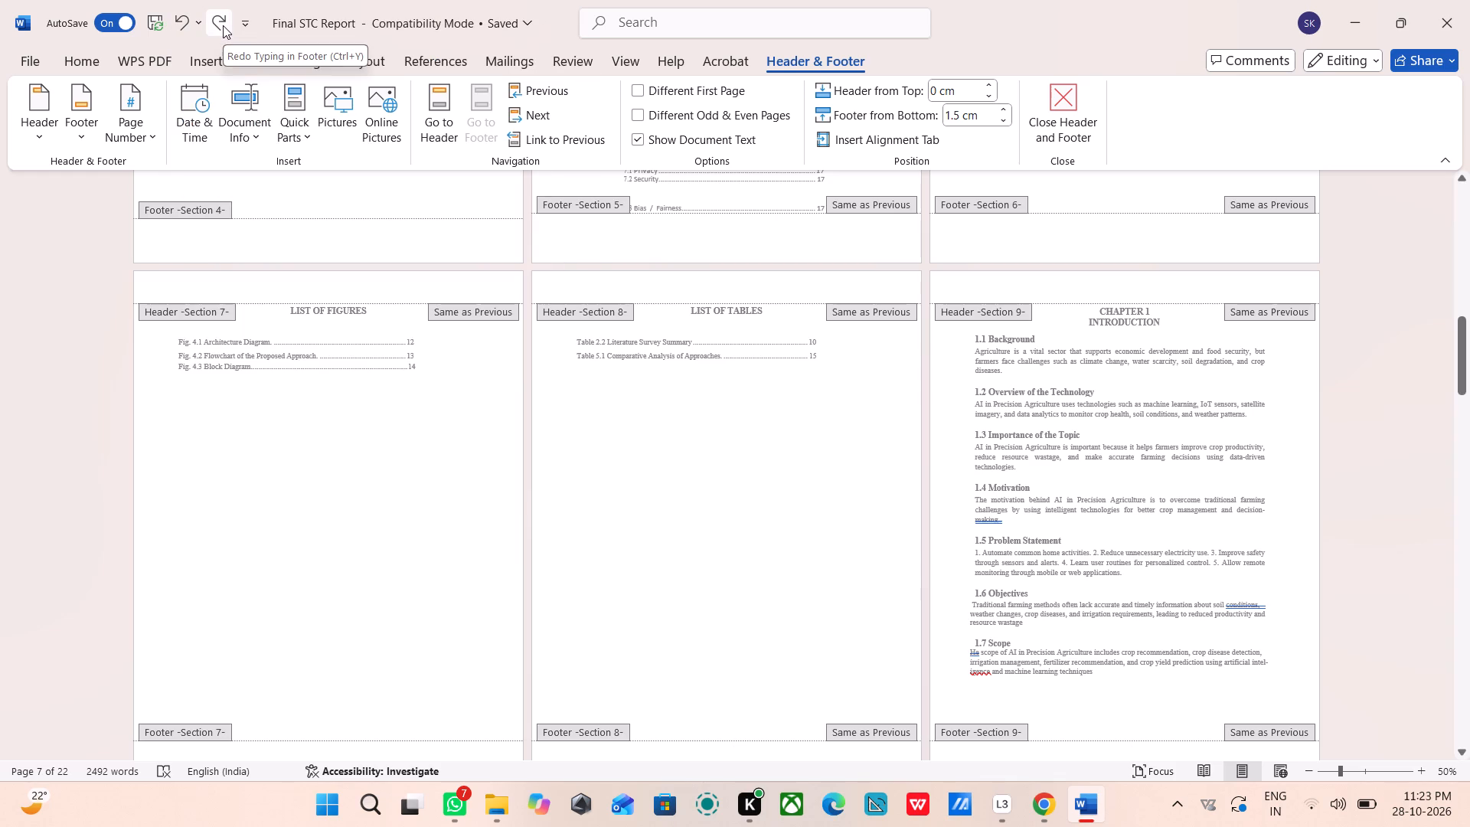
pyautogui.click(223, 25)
# Compare the footer page numbers across the front matter pages and the Chapter 1 page.
pyautogui.scroll(1, 1089, 266)
pyautogui.scroll(-1, 1089, 266)
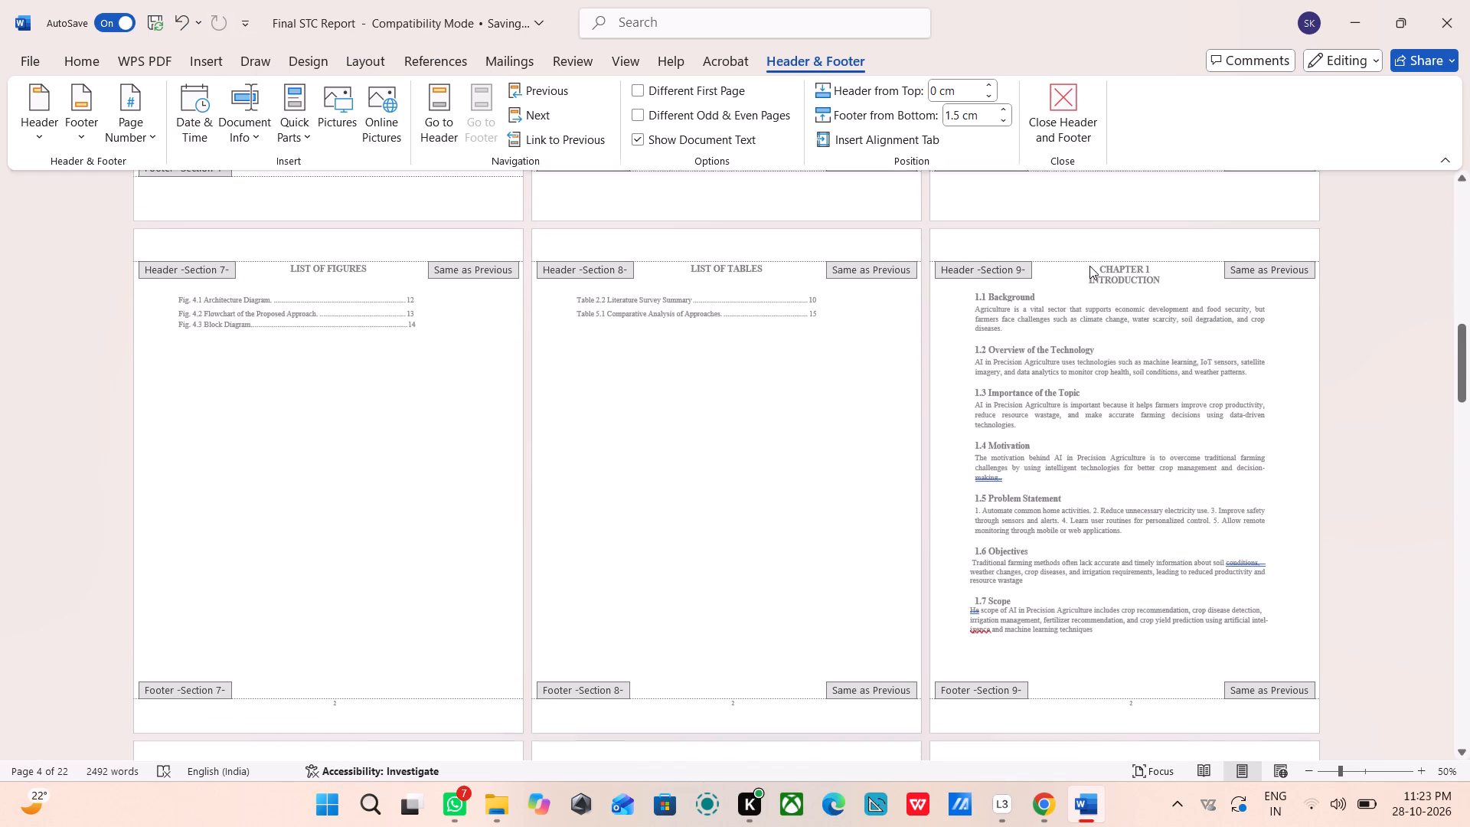
pyautogui.scroll(-1, 1089, 266)
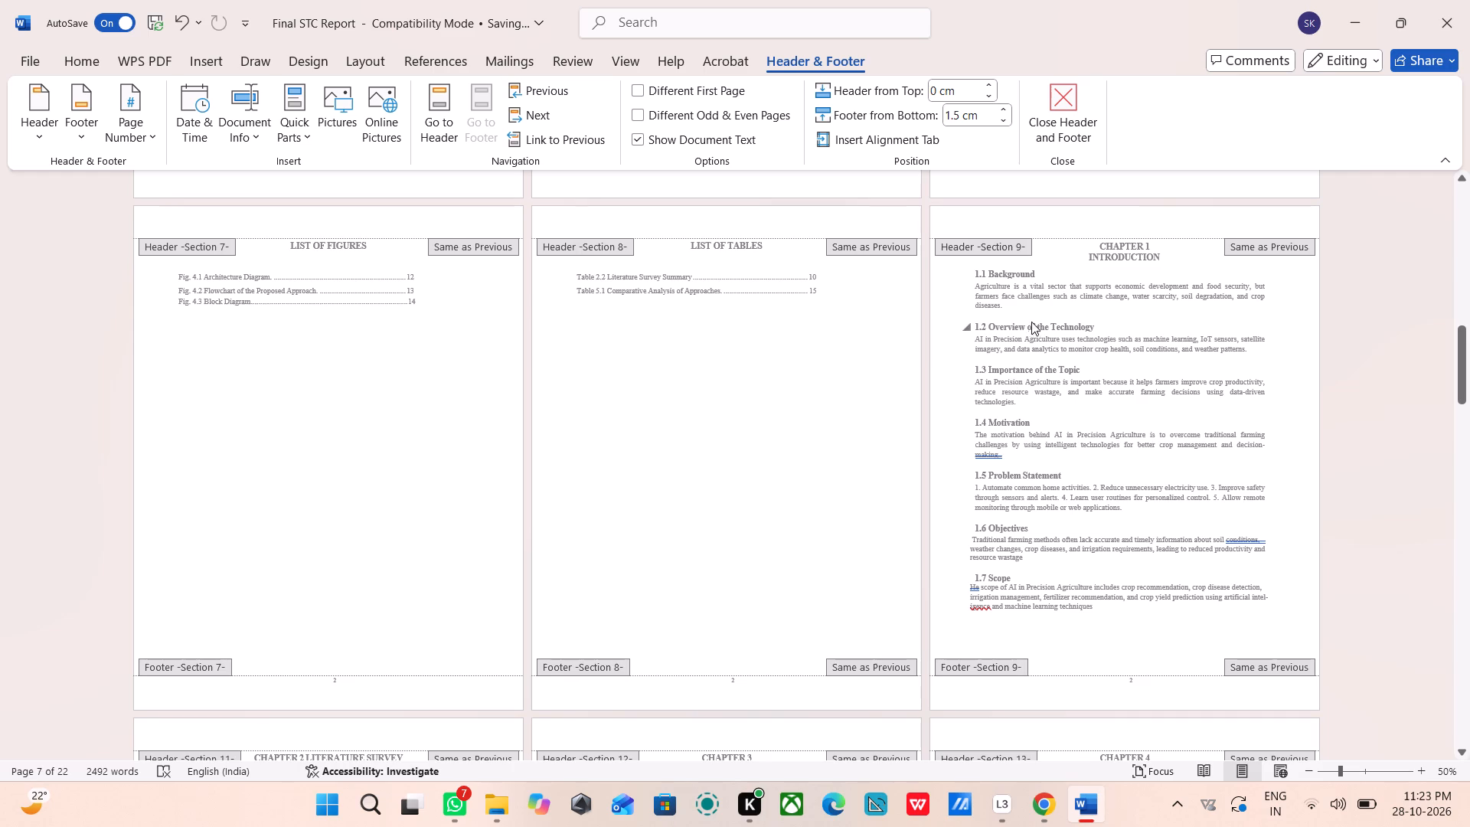
pyautogui.scroll(5, 1014, 312)
pyautogui.scroll(-1, 1014, 312)
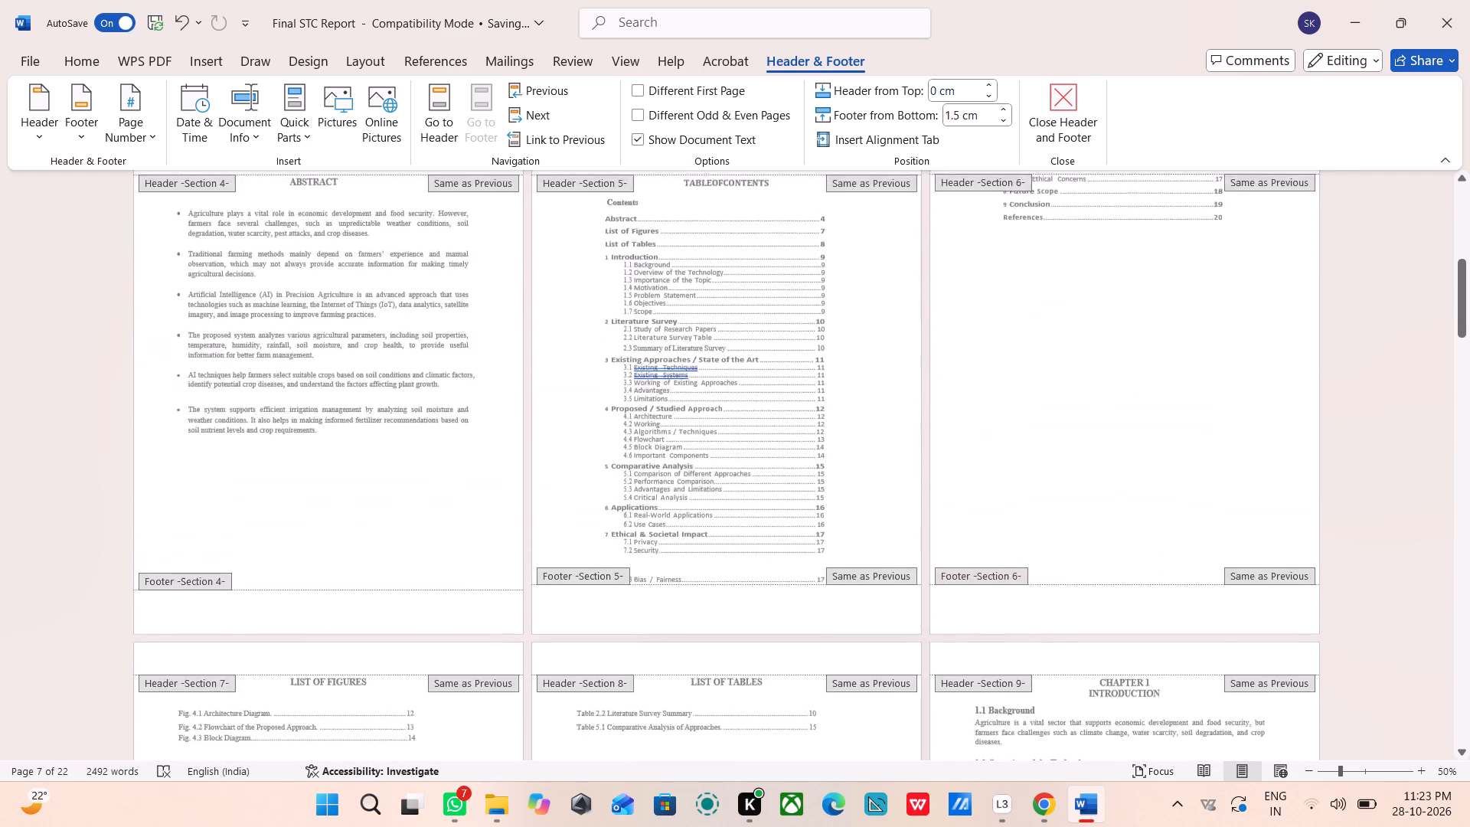
pyautogui.scroll(-1, 1014, 312)
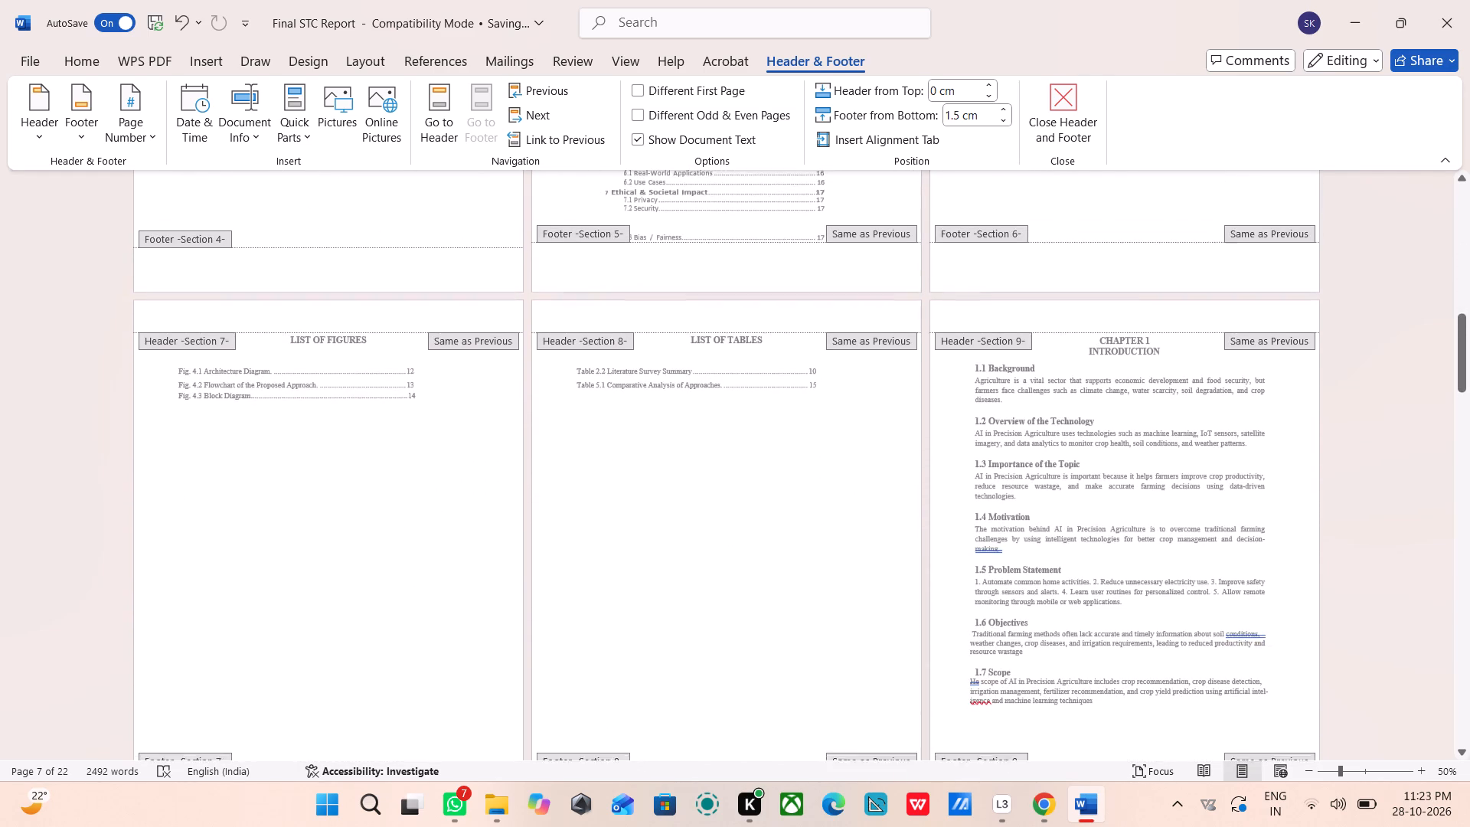
# Delete the typed 2 from the Section 7 footer below the List of Figures.
pyautogui.scroll(-1, 1014, 312)
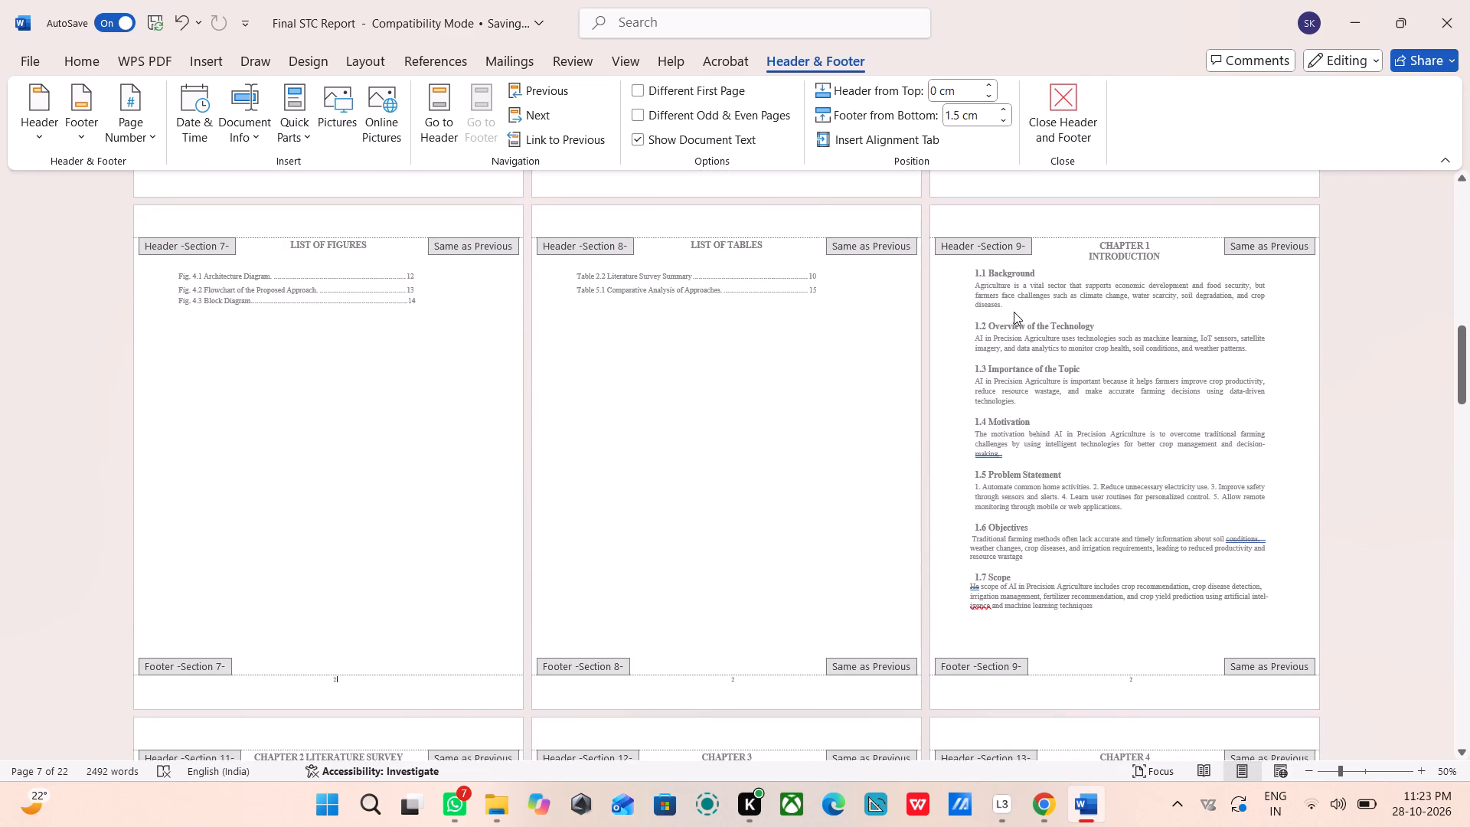
pyautogui.press('BackSpace')
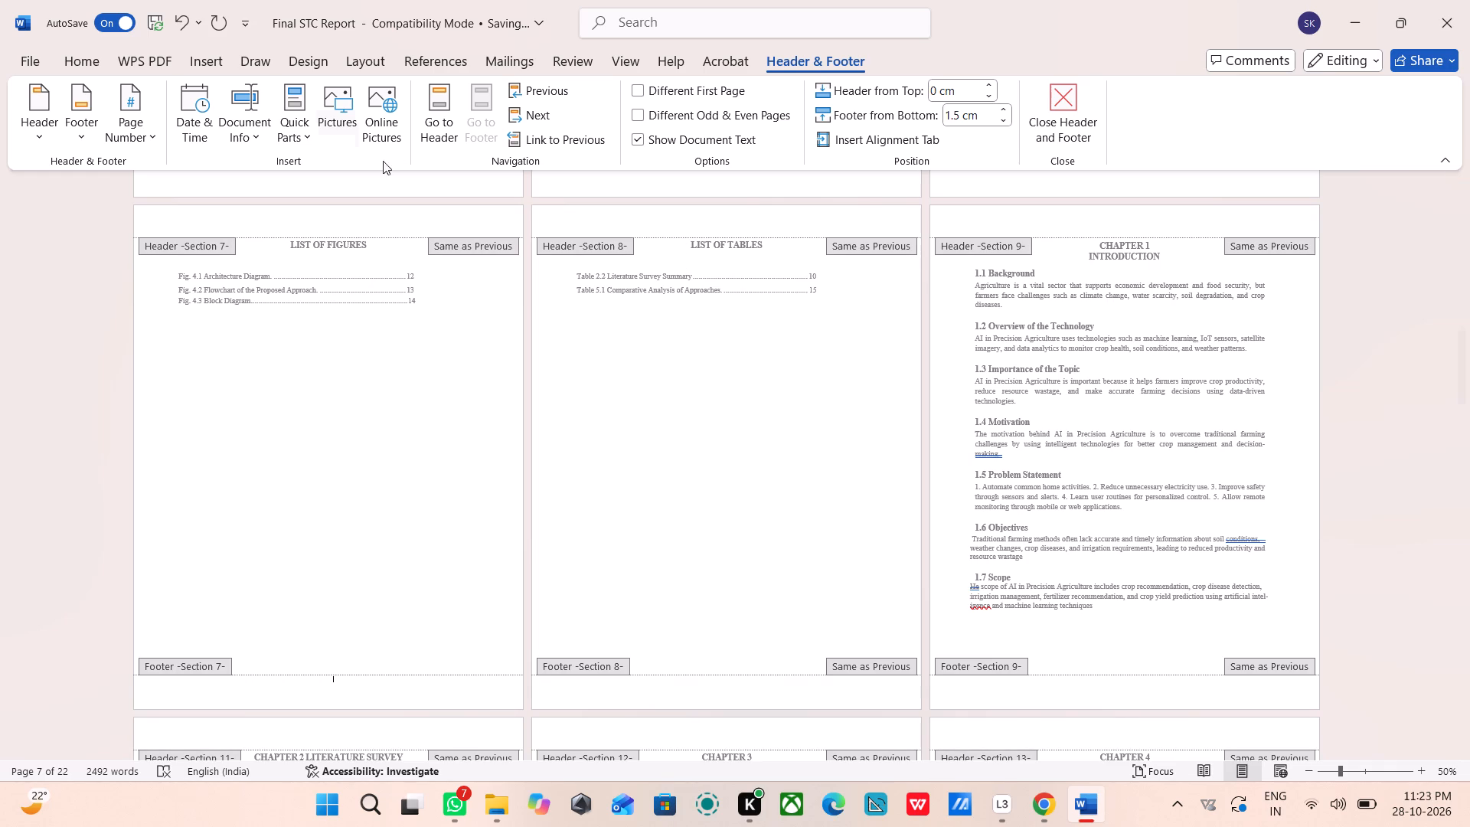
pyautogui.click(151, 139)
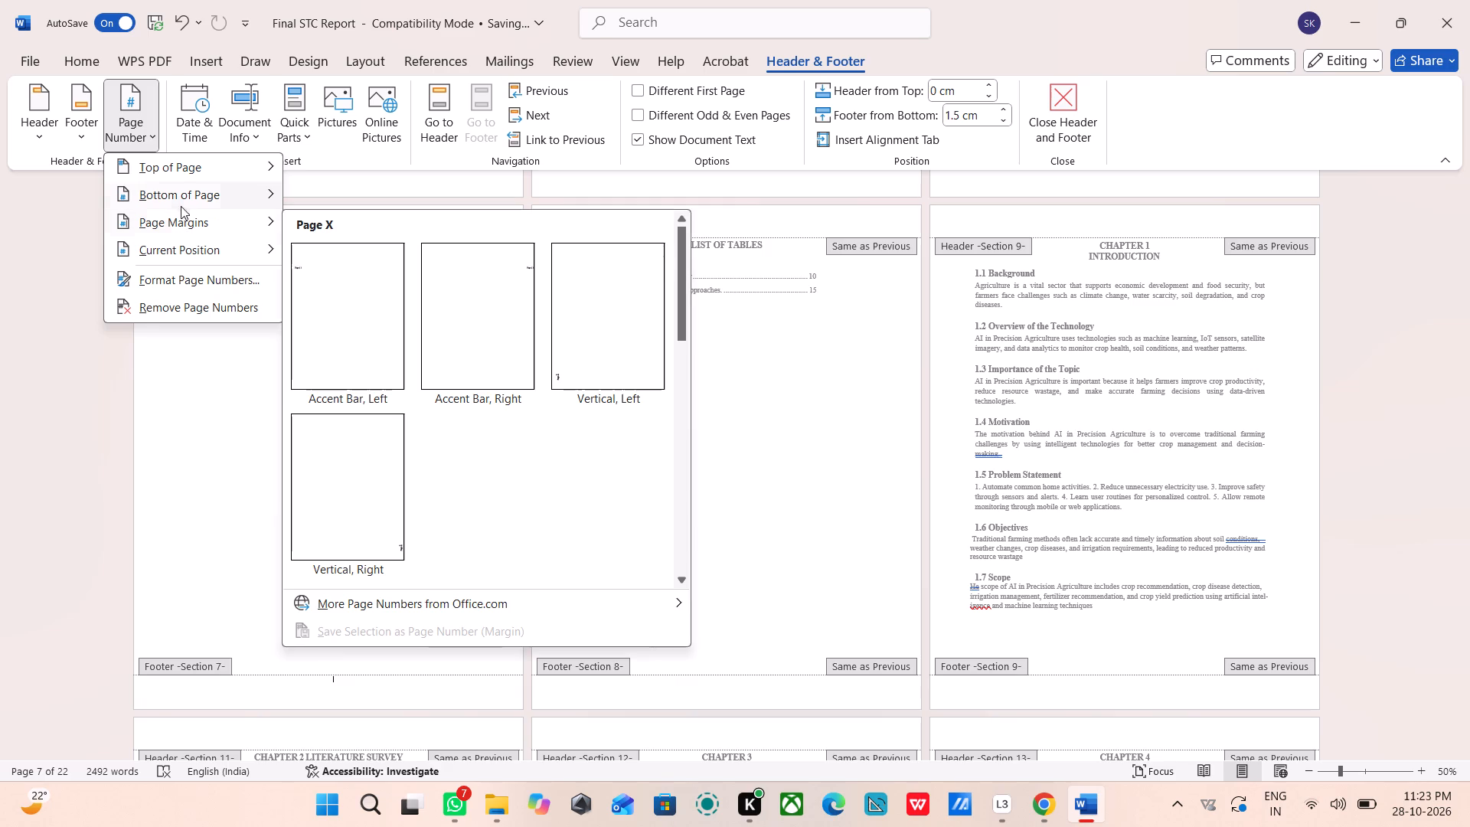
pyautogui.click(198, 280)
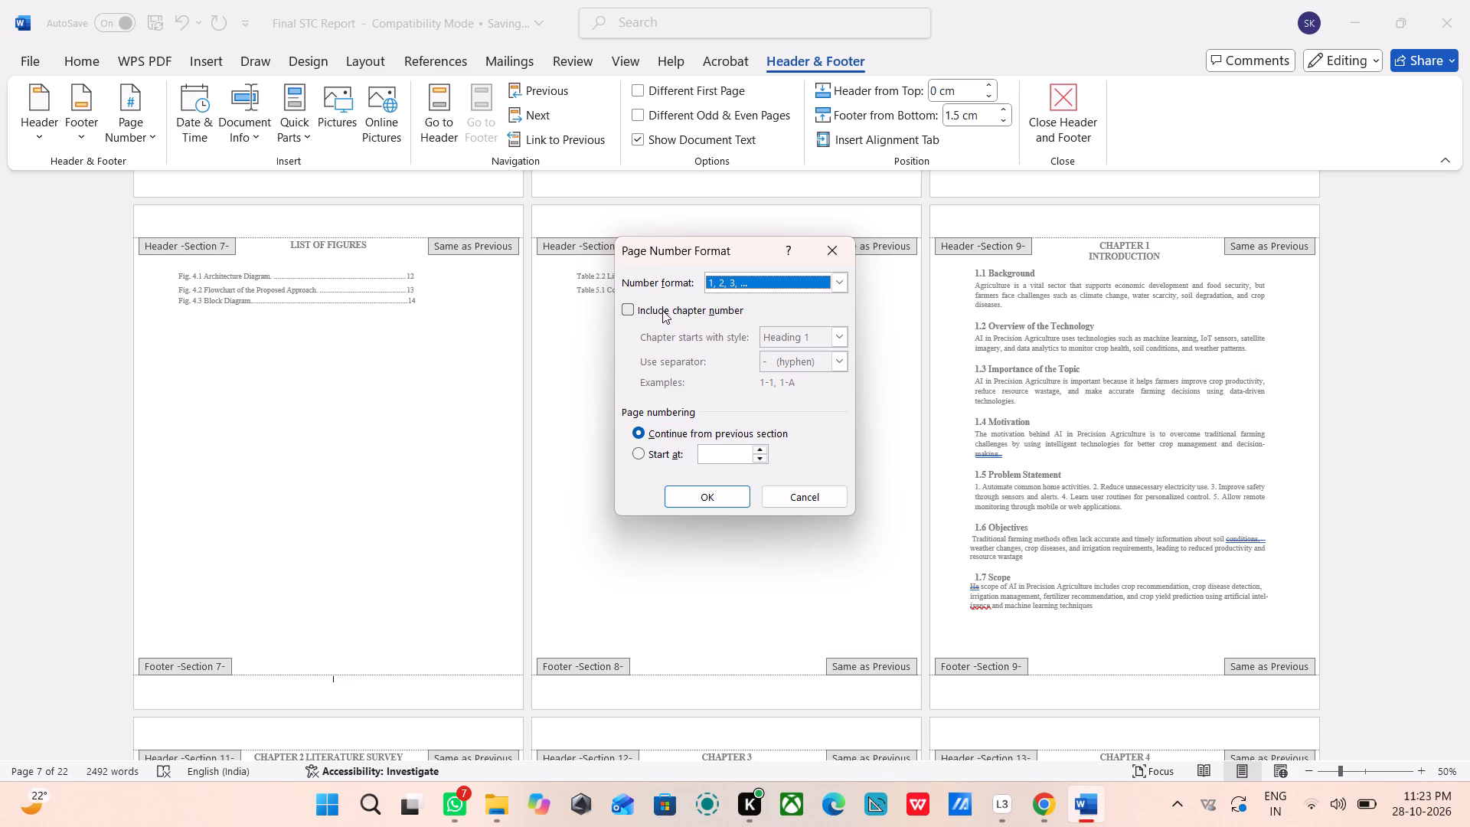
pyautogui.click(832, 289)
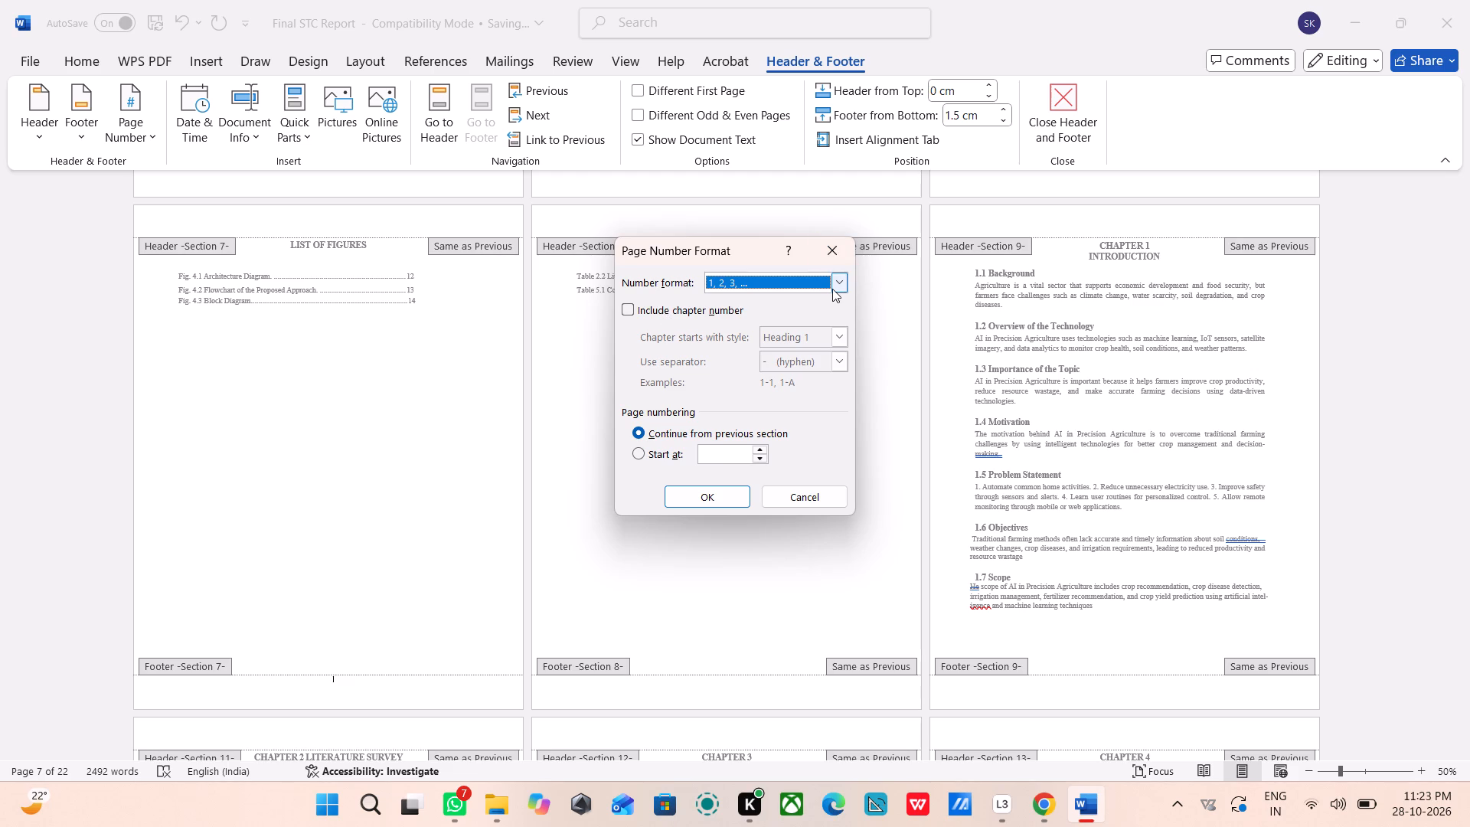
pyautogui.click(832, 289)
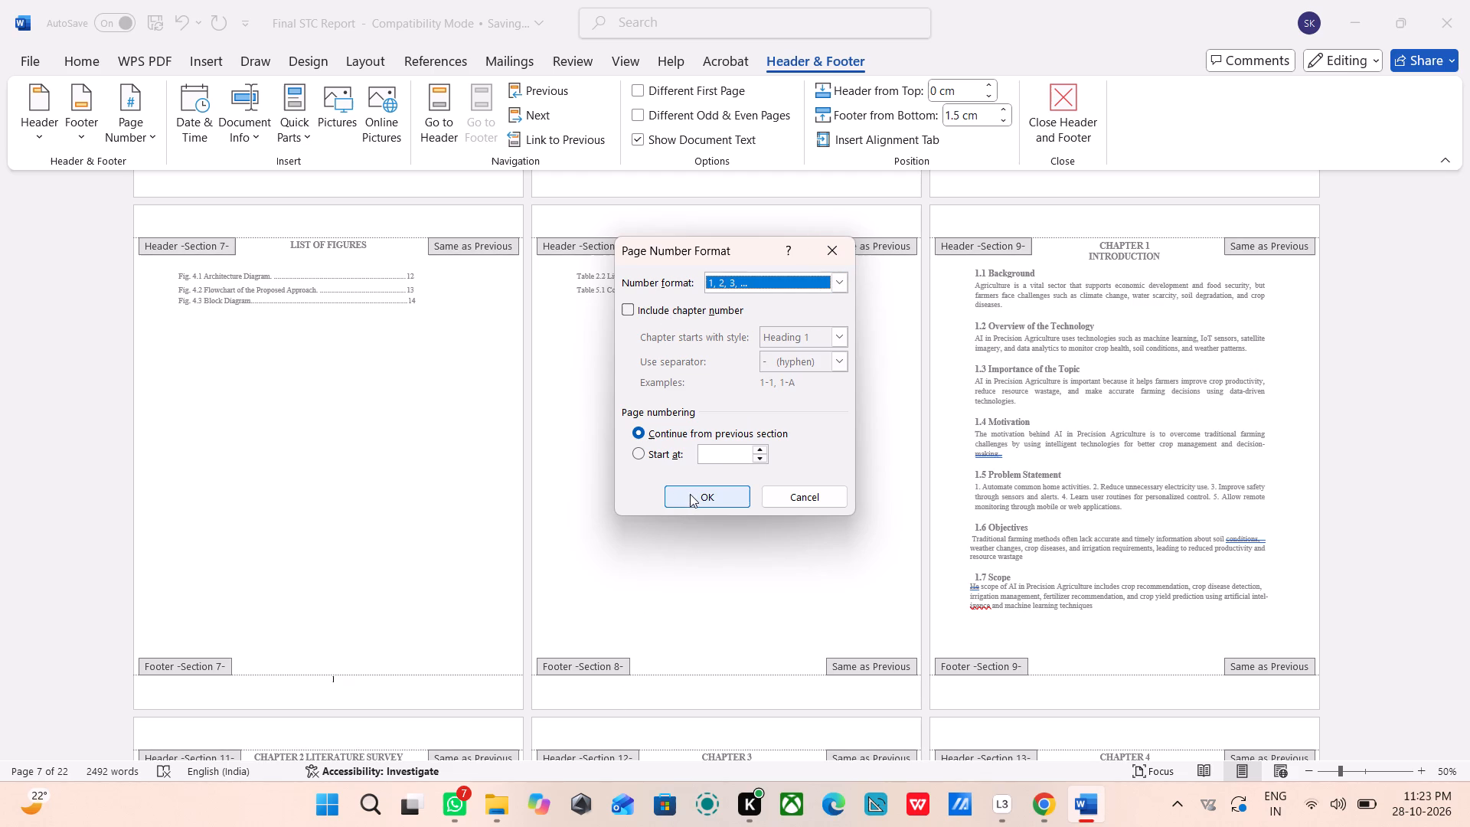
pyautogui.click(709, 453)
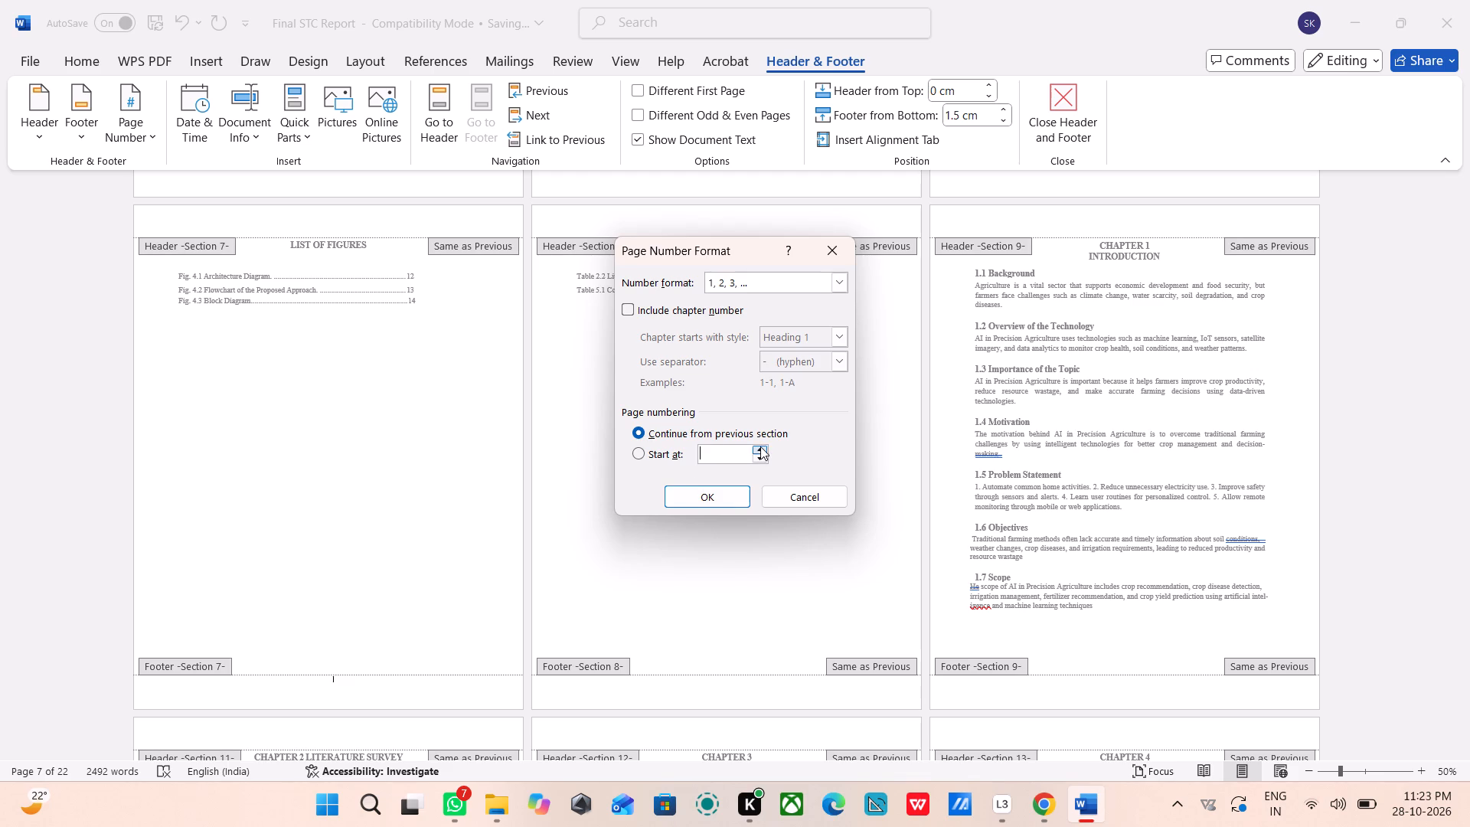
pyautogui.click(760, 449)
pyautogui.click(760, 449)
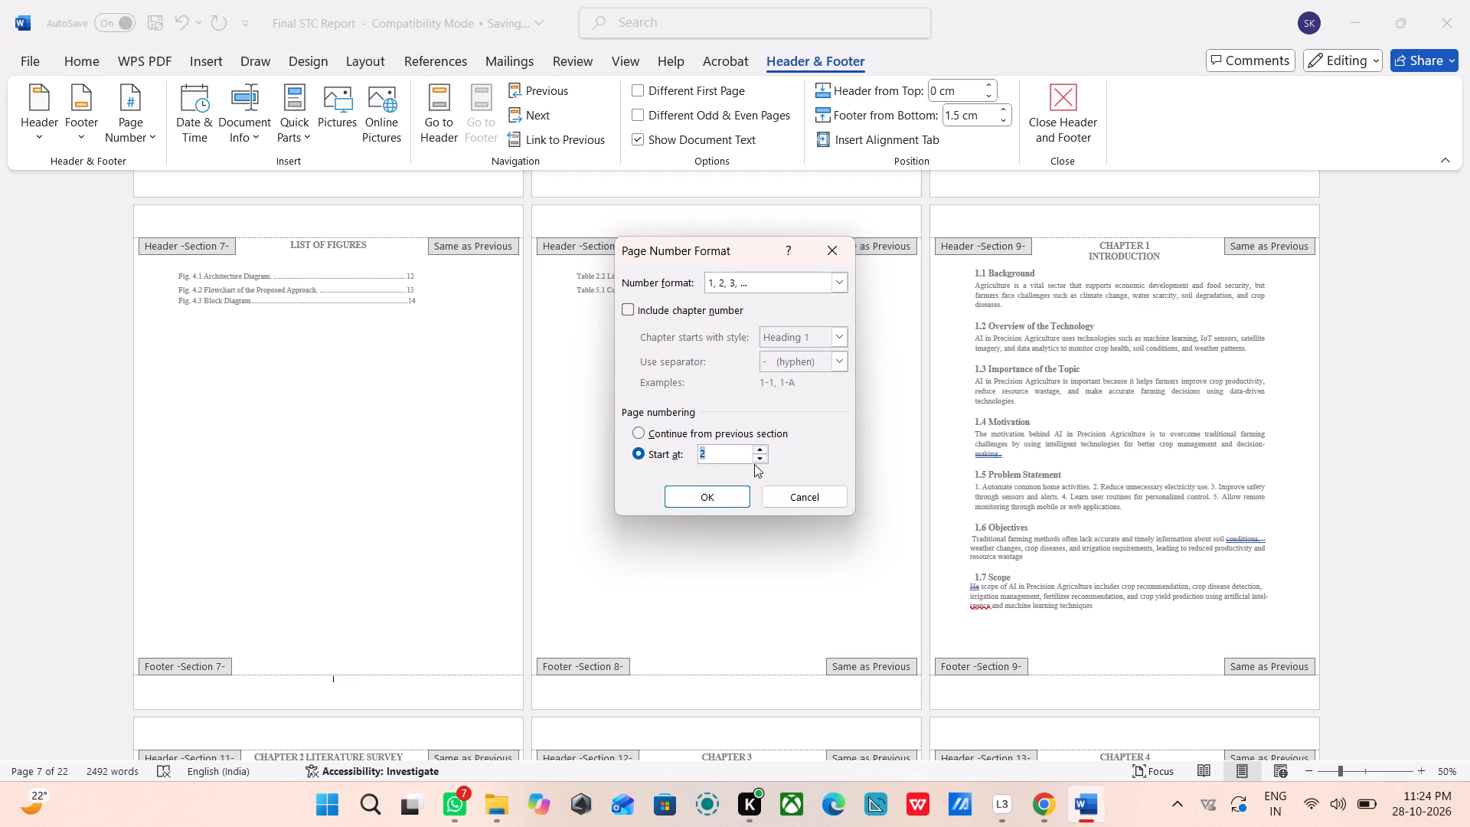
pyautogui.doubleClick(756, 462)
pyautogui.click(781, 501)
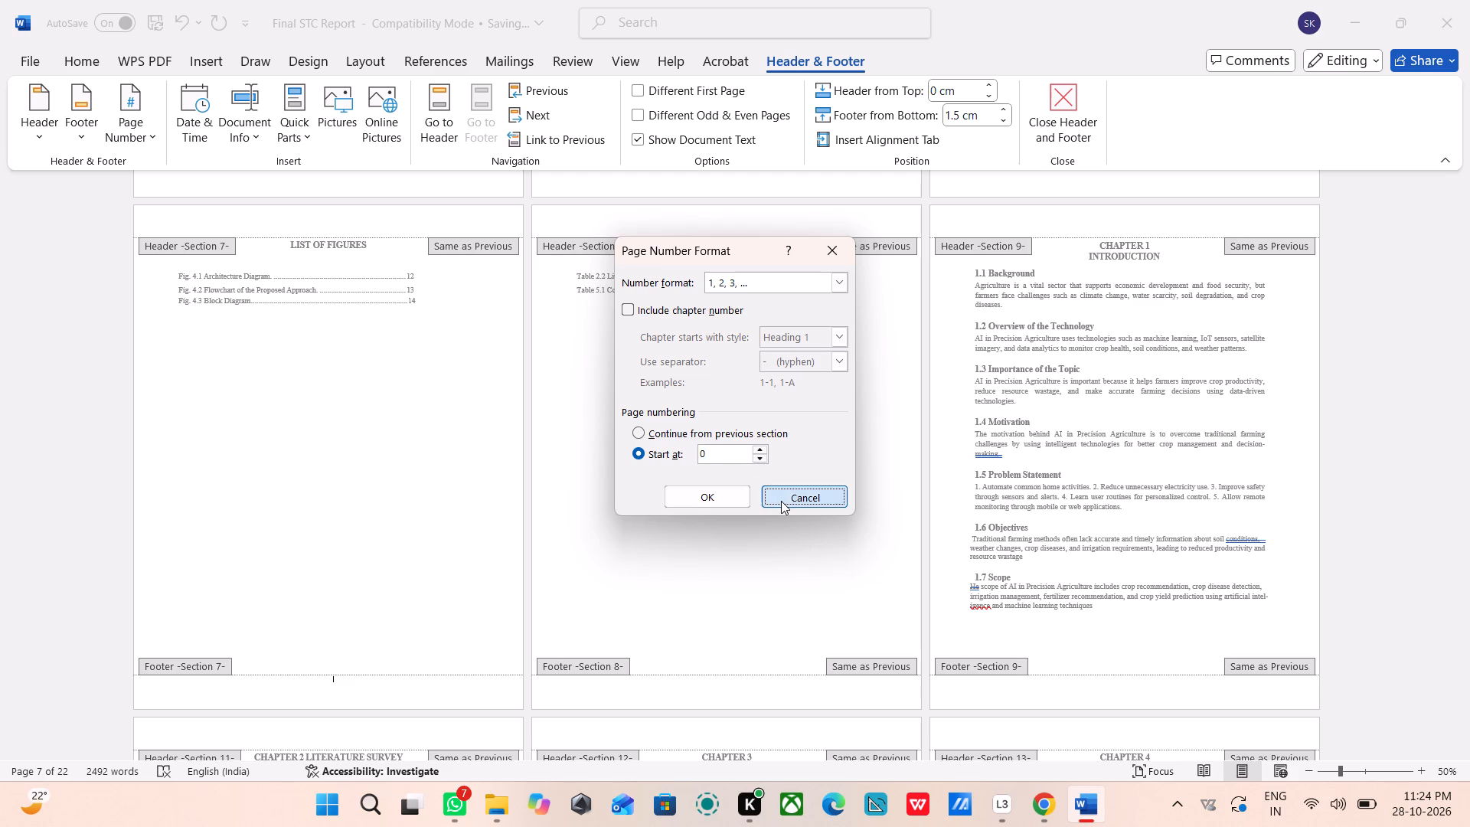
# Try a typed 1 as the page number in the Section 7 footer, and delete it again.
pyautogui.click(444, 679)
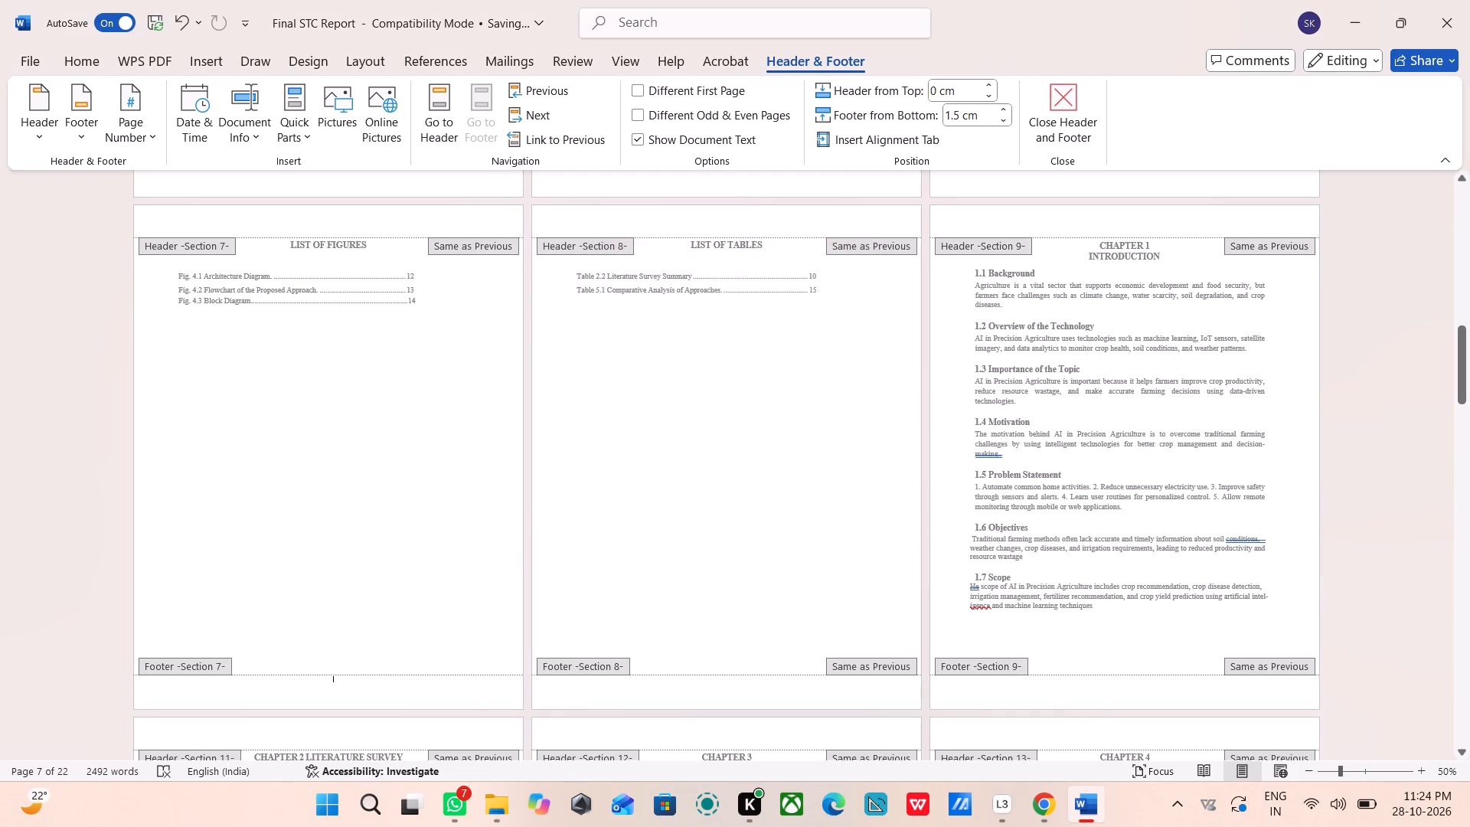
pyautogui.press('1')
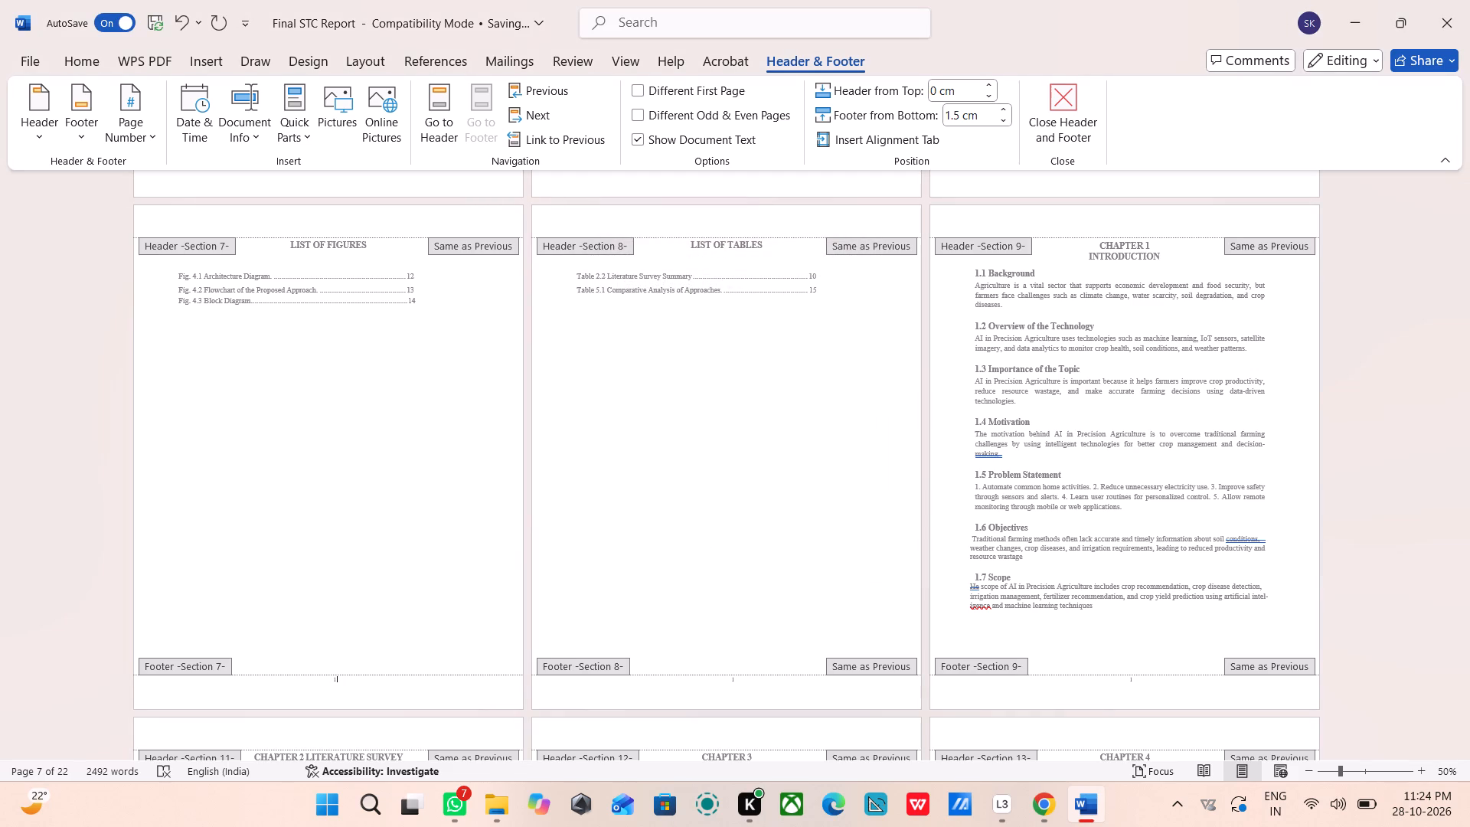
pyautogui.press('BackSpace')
# Insert an automatic bottom-of-page number in the Plain Number 2 style, starting from the Section 7 footer.
pyautogui.click(122, 92)
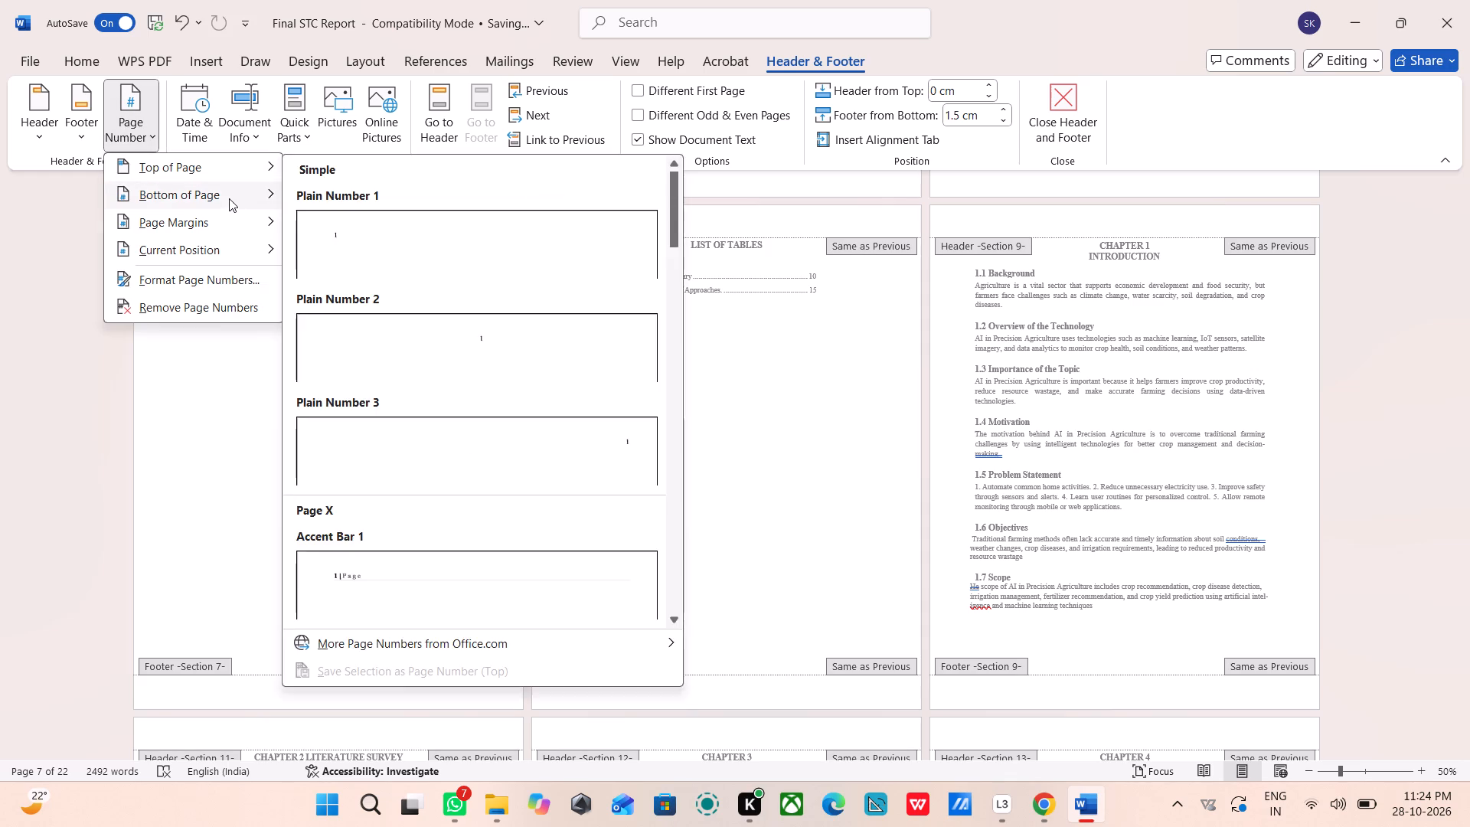
pyautogui.click(457, 371)
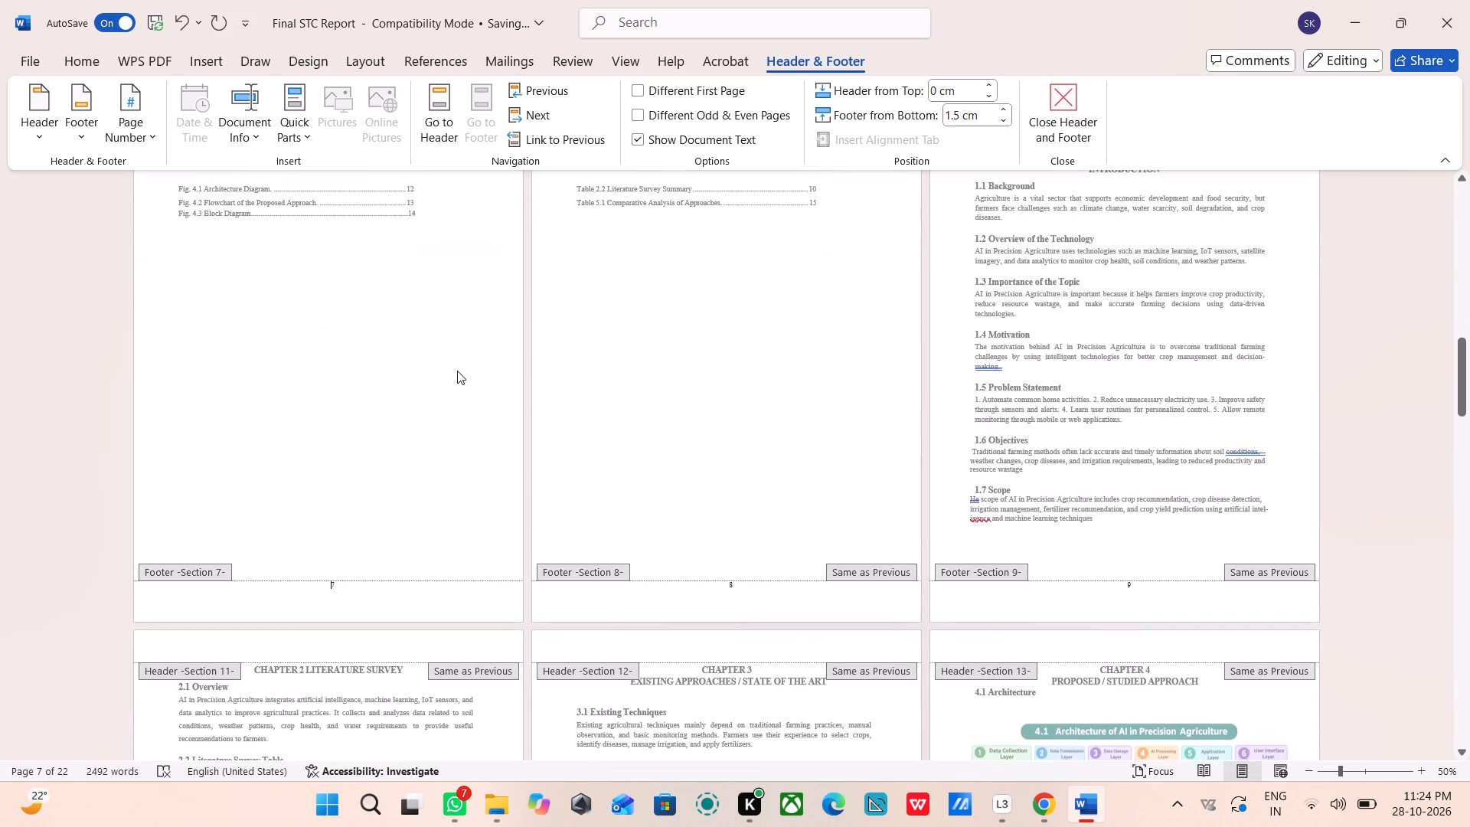
# Check the footer page numbers on the List of Figures, List of Tables and Chapter 1 pages against the earlier front matter footers.
pyautogui.scroll(7, 457, 371)
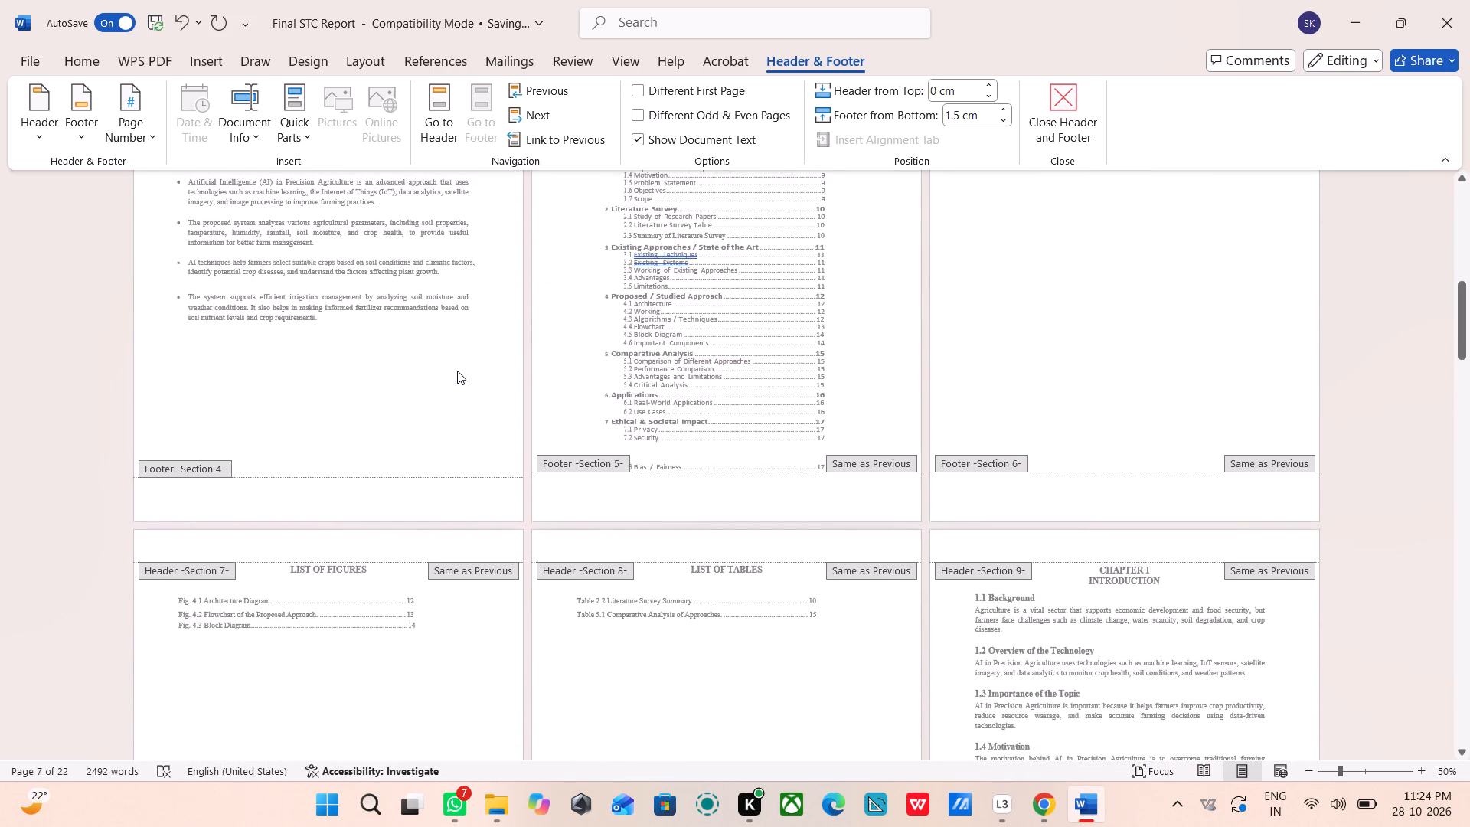
pyautogui.scroll(2, 457, 371)
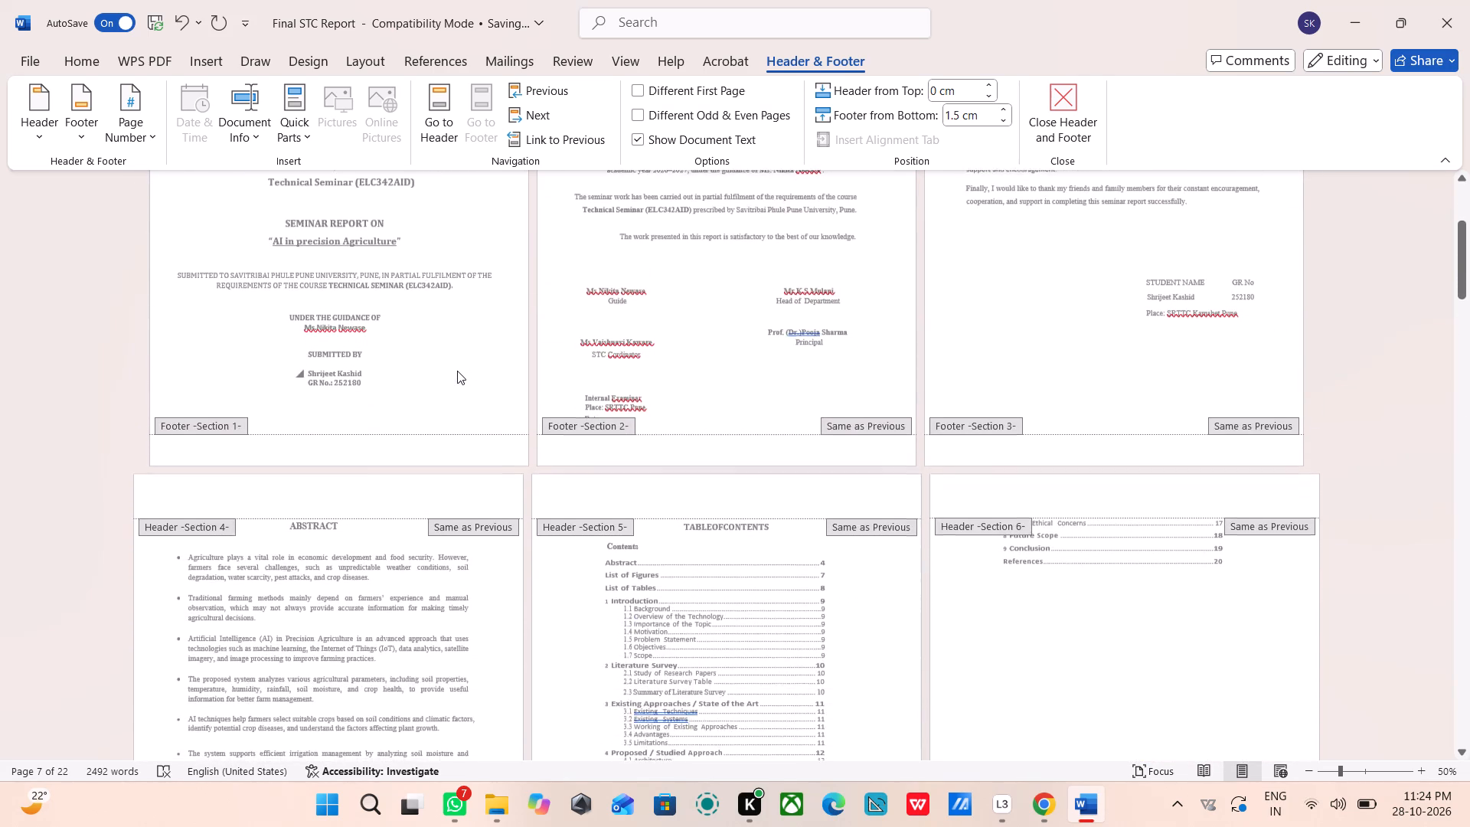
pyautogui.scroll(-6, 457, 371)
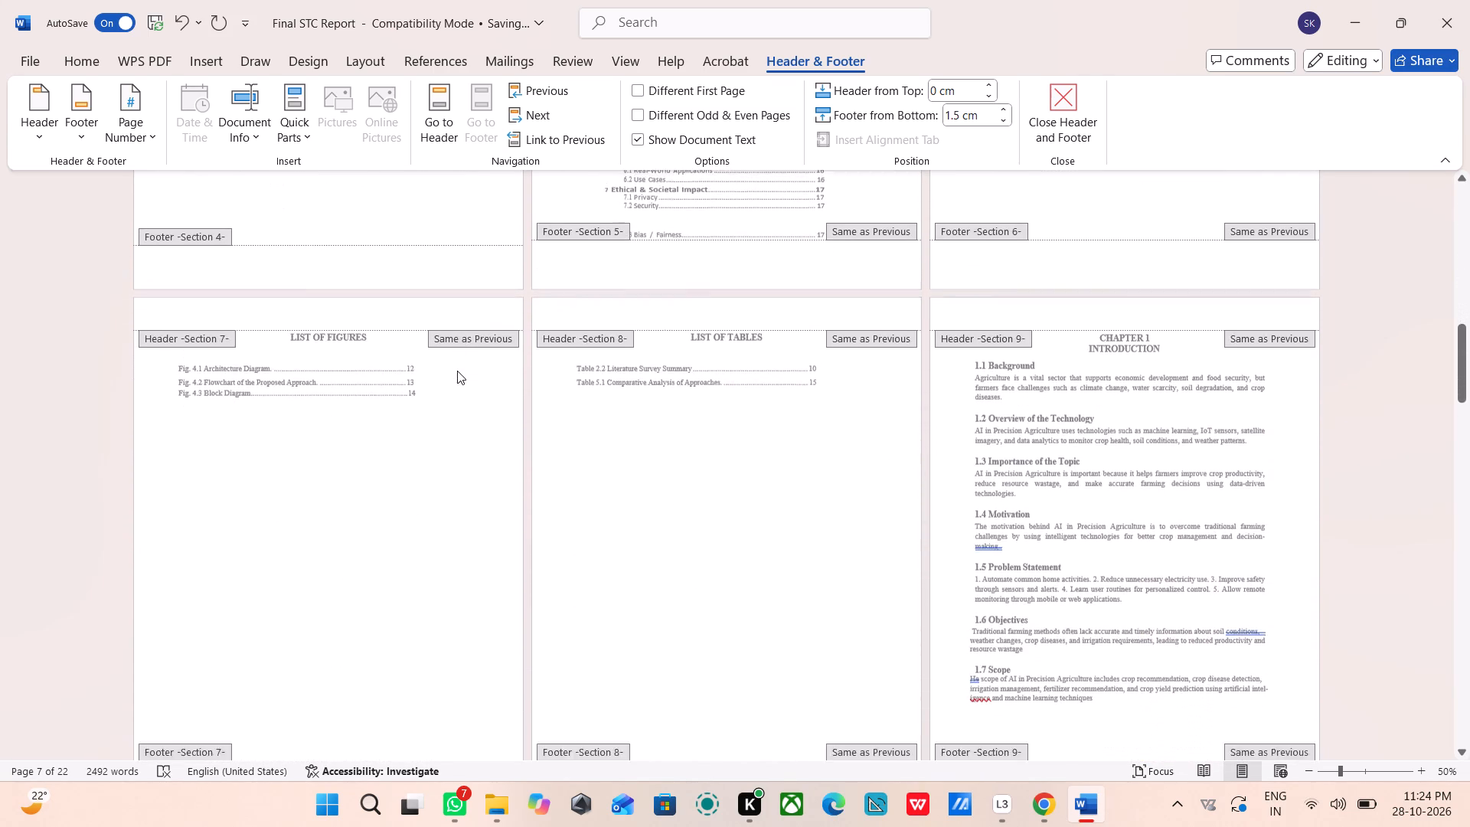
pyautogui.scroll(-1, 457, 371)
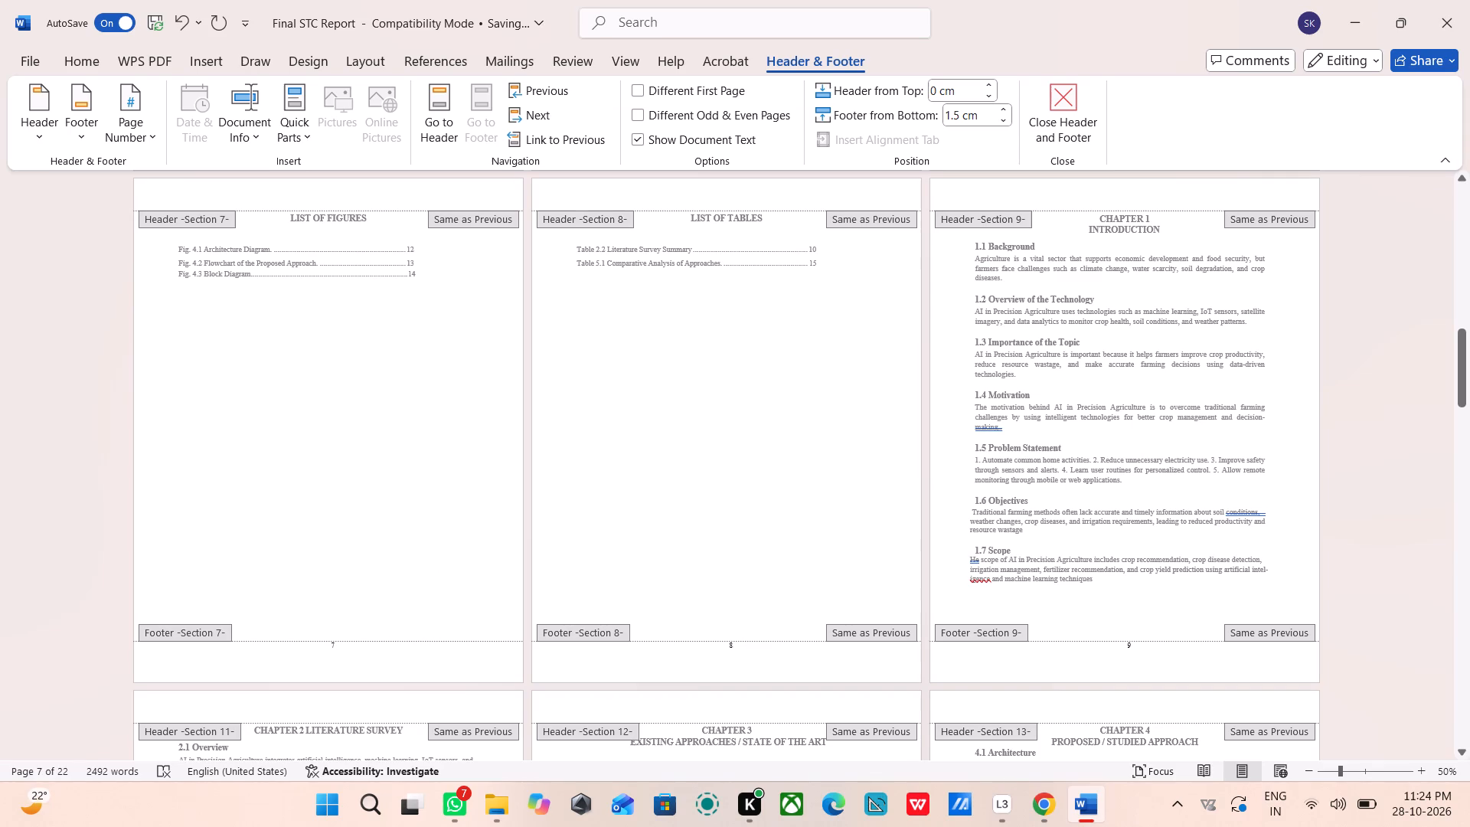
pyautogui.scroll(1, 358, 651)
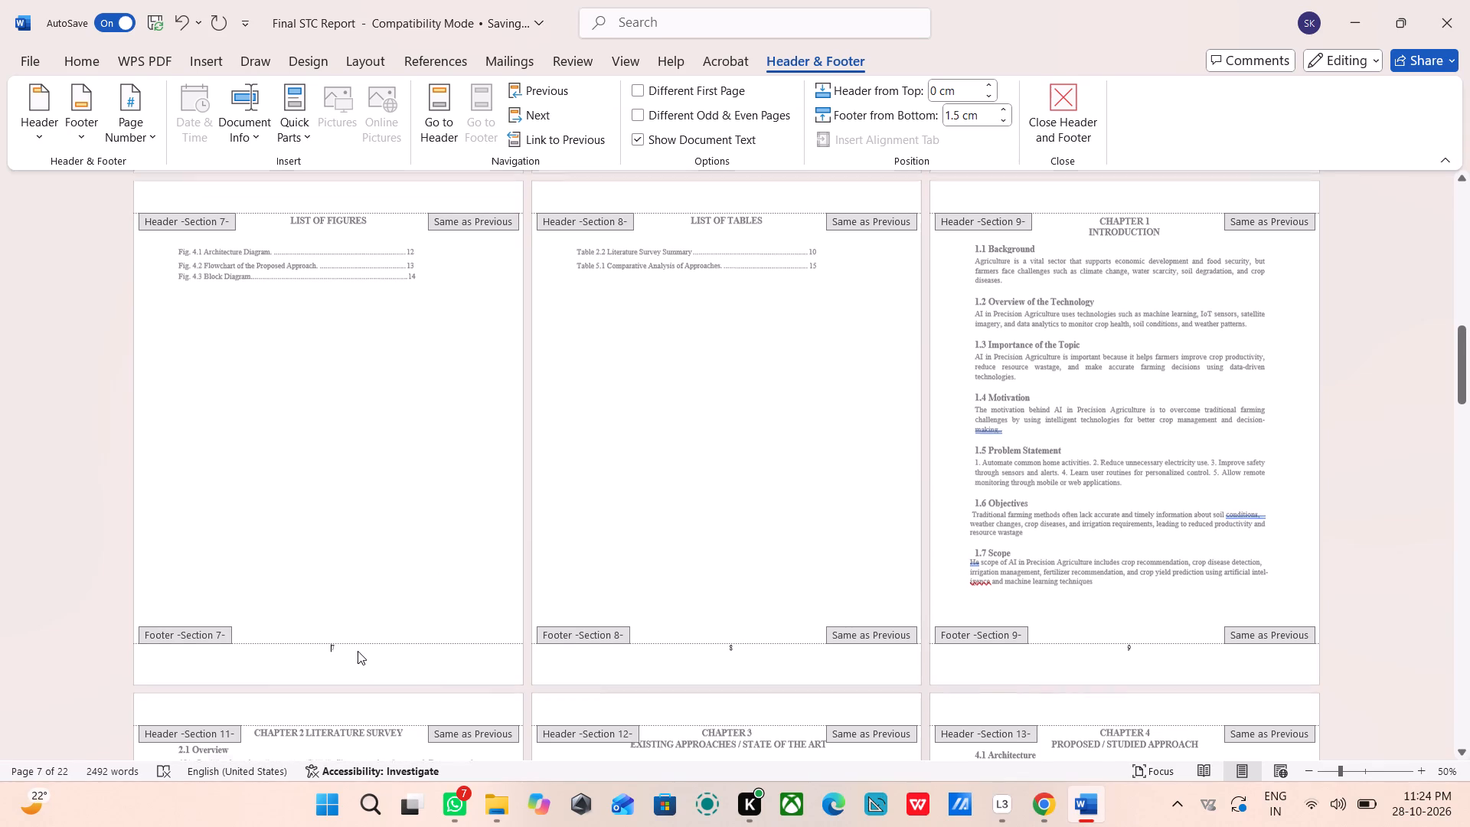
pyautogui.scroll(10, 358, 651)
pyautogui.scroll(-2, 358, 651)
pyautogui.scroll(2, 358, 651)
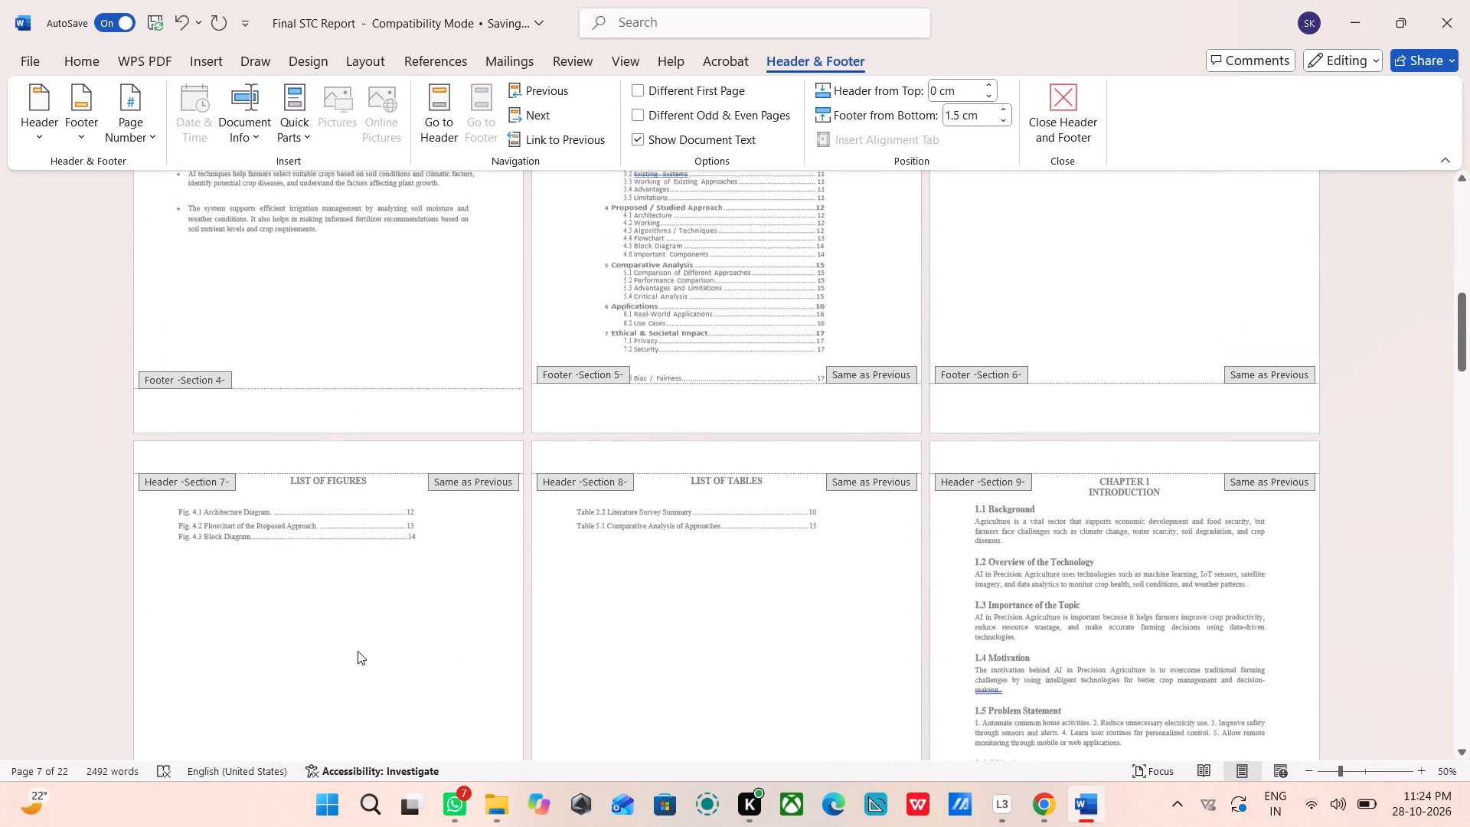
pyautogui.scroll(5, 358, 651)
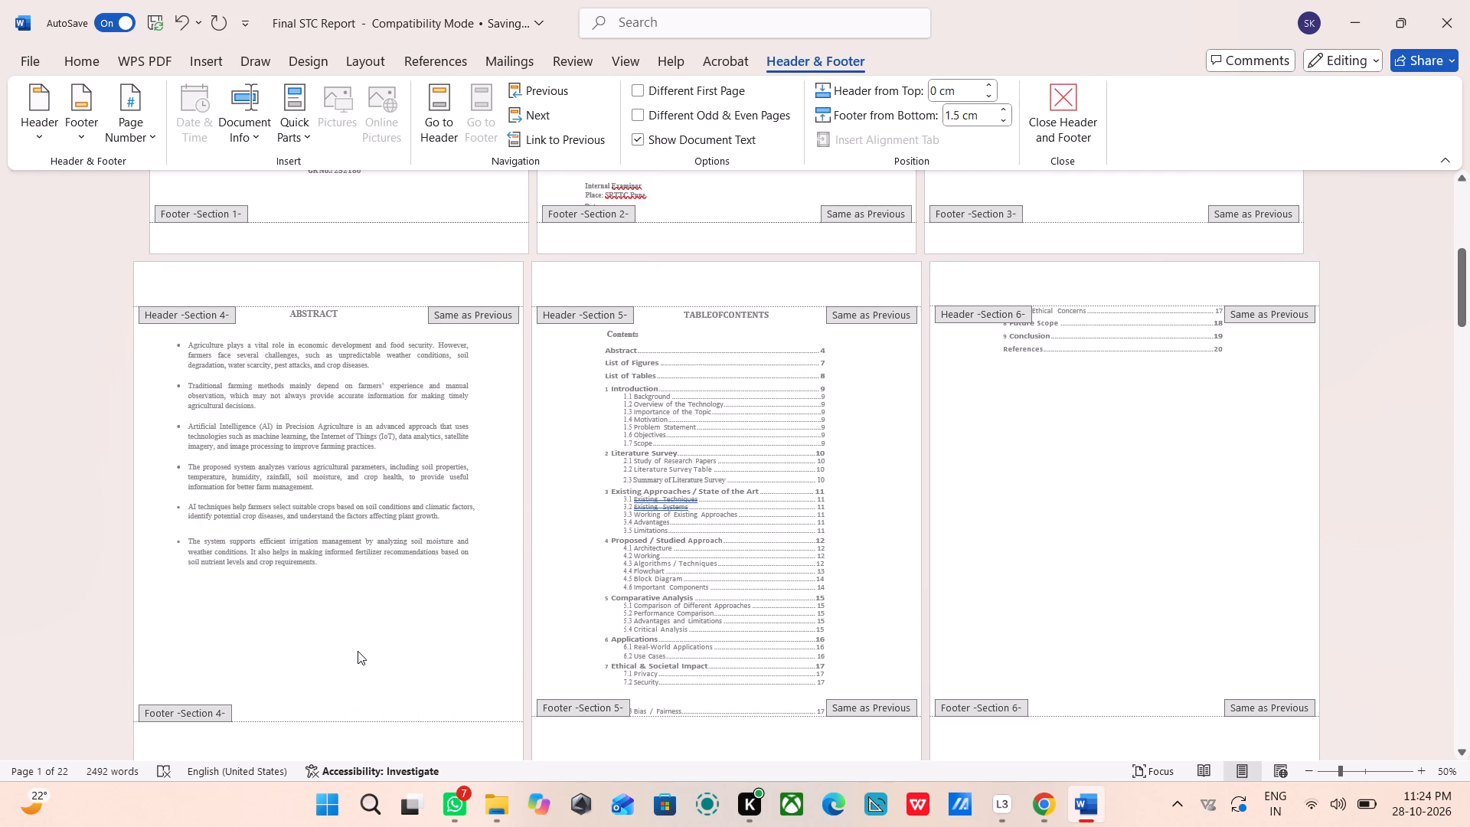
pyautogui.scroll(-3, 358, 651)
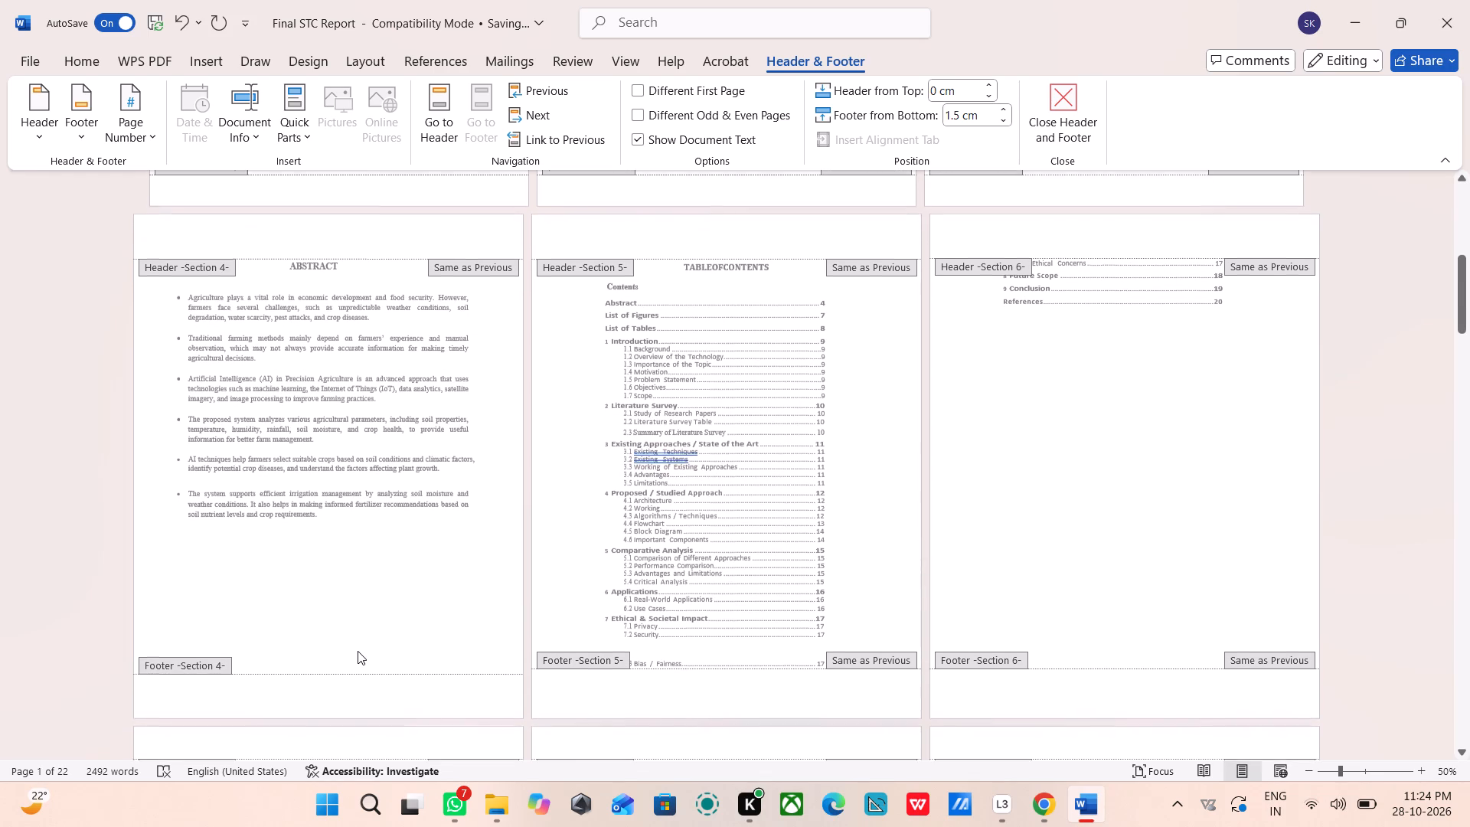
pyautogui.scroll(-4, 358, 651)
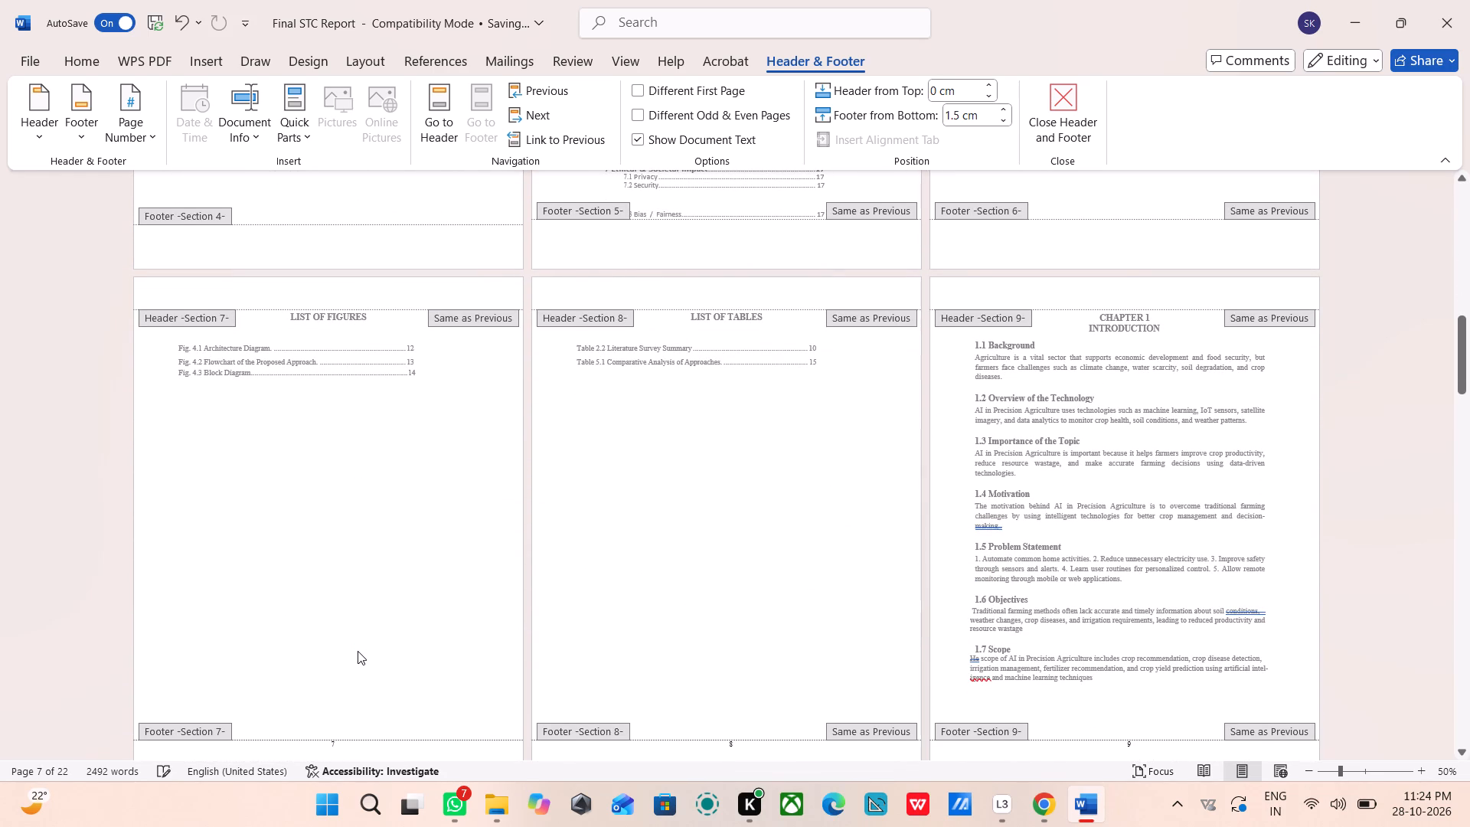
pyautogui.scroll(-1, 358, 651)
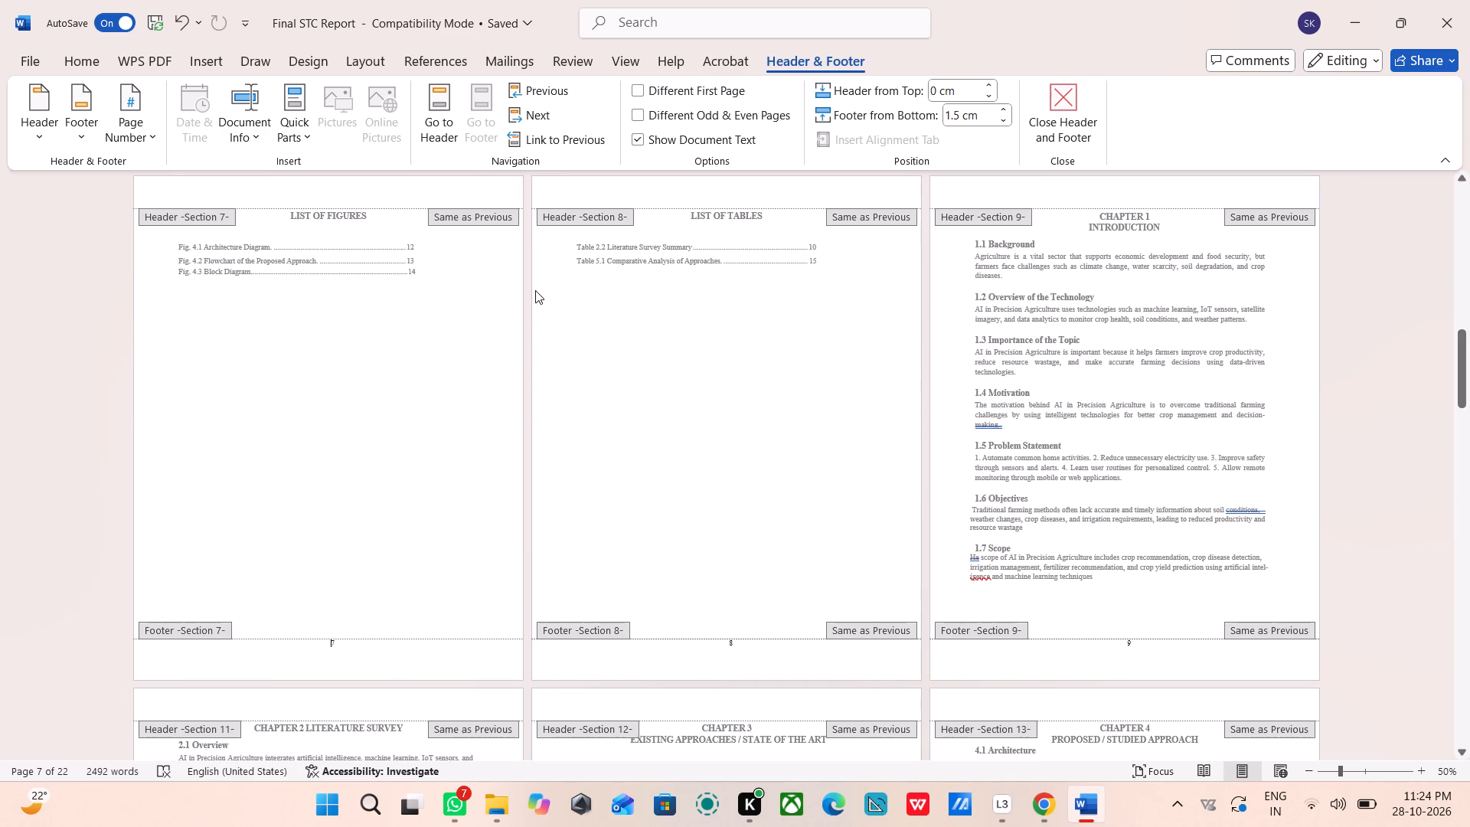
# Examine the section footers at several zoom levels, and review the contents listing and front matter pages back to the title page.
pyautogui.keyDown('ctrl'); pyautogui.scroll(4, 535, 290); pyautogui.keyUp('ctrl')
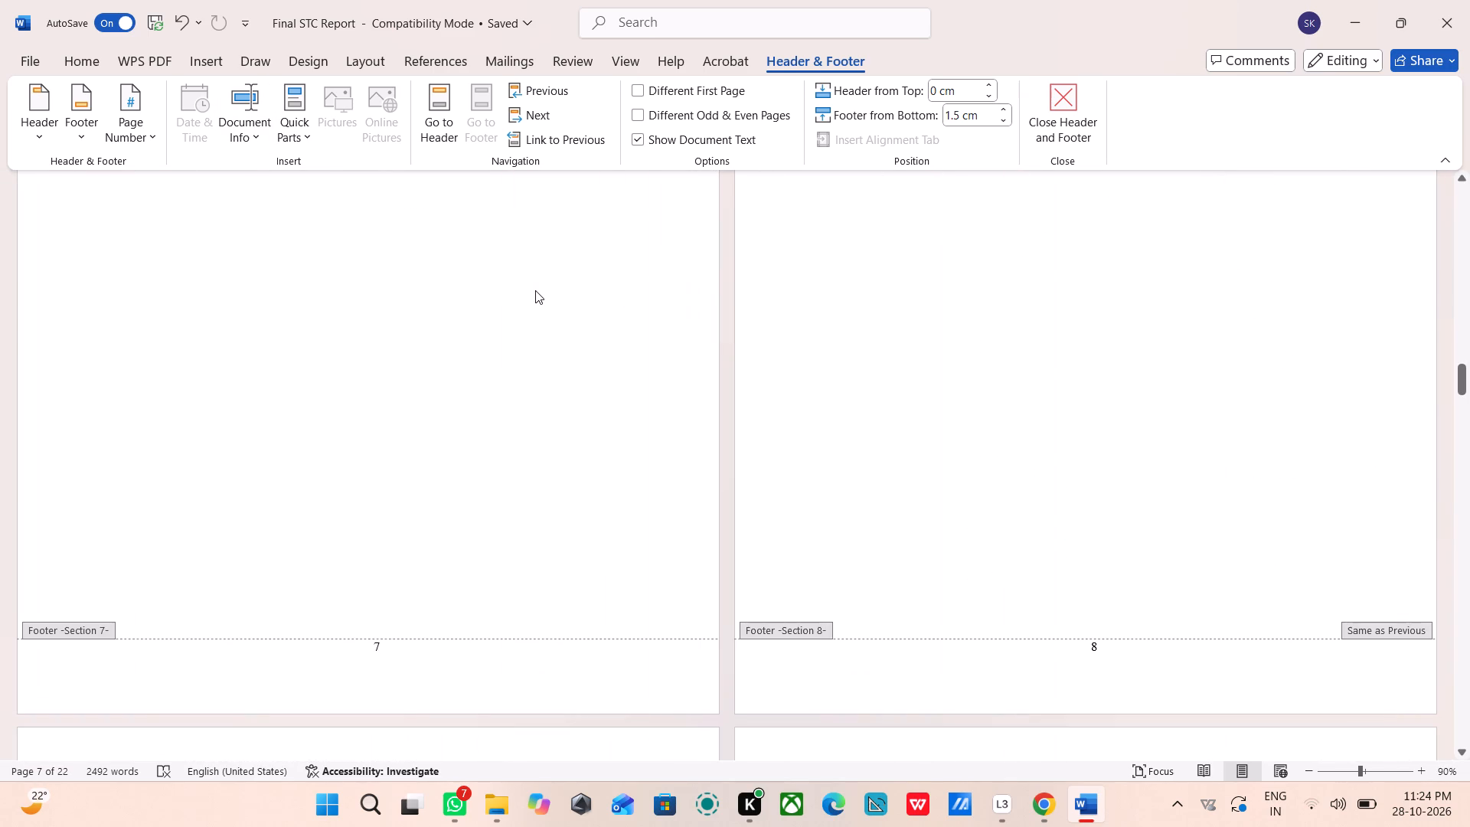
pyautogui.scroll(5, 537, 423)
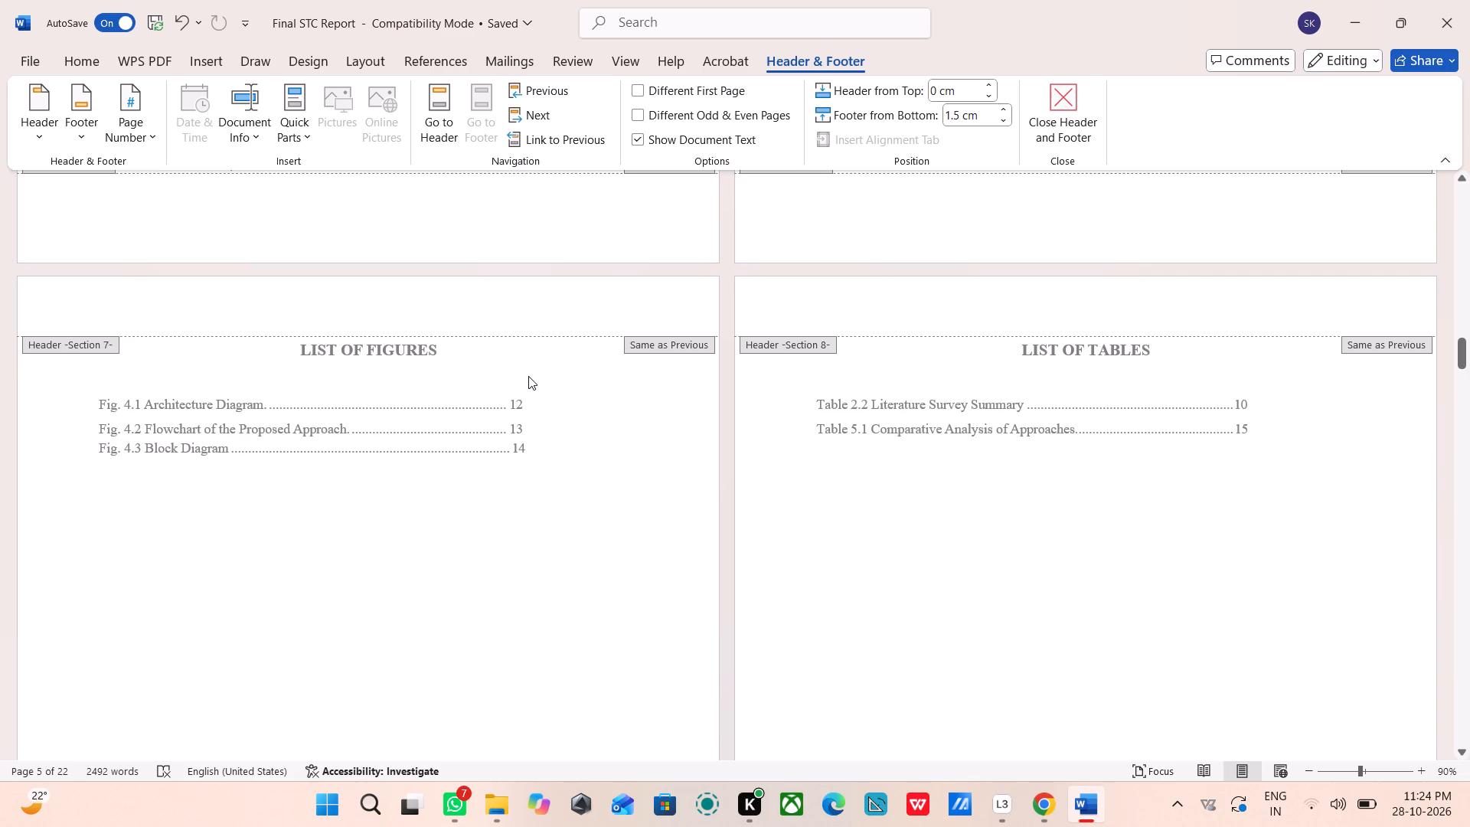
pyautogui.keyDown('ctrl'); pyautogui.scroll(-2, 529, 382); pyautogui.keyUp('ctrl')
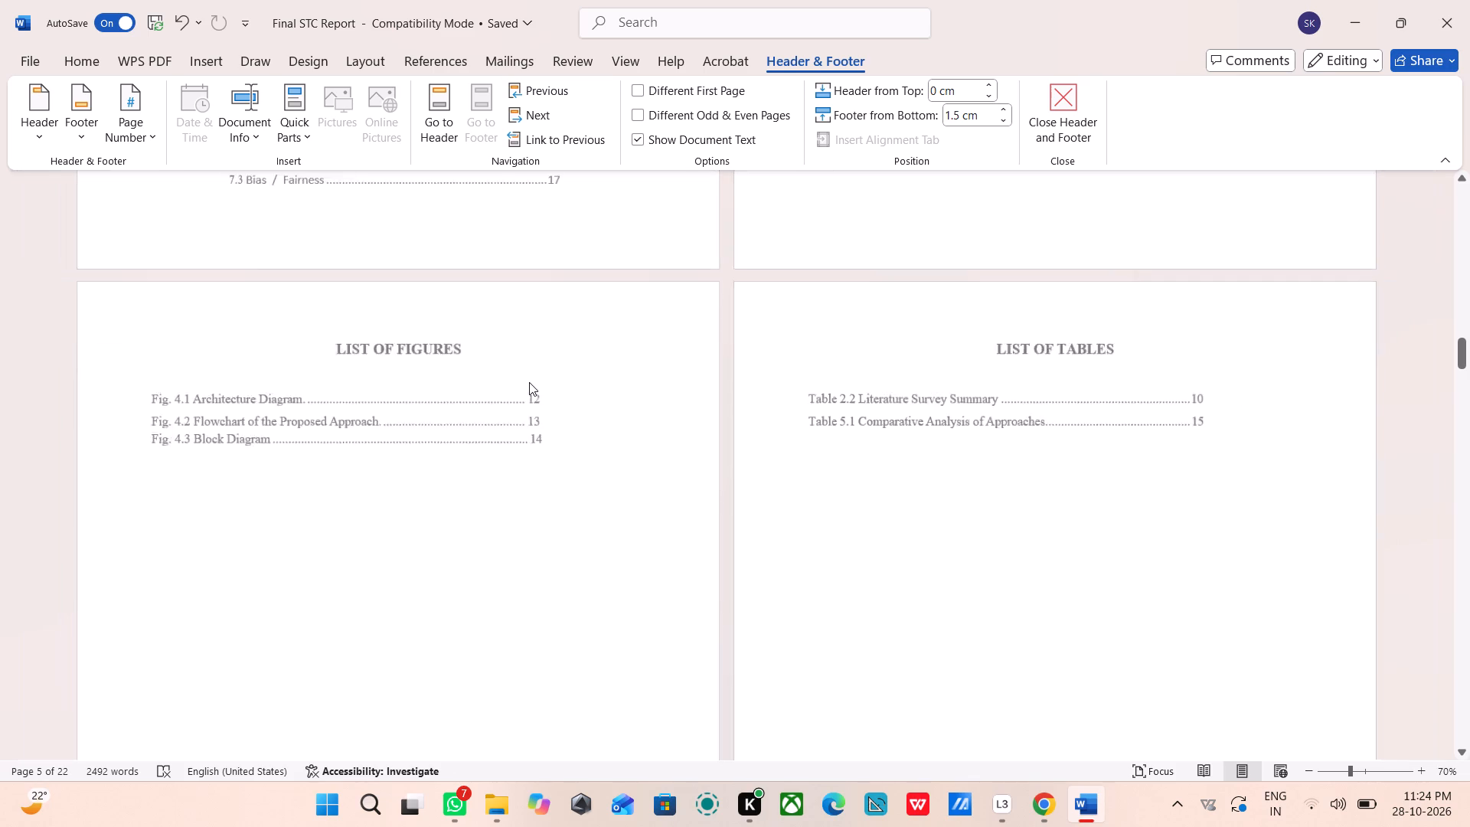
pyautogui.keyDown('ctrl'); pyautogui.scroll(-4, 529, 382); pyautogui.keyUp('ctrl')
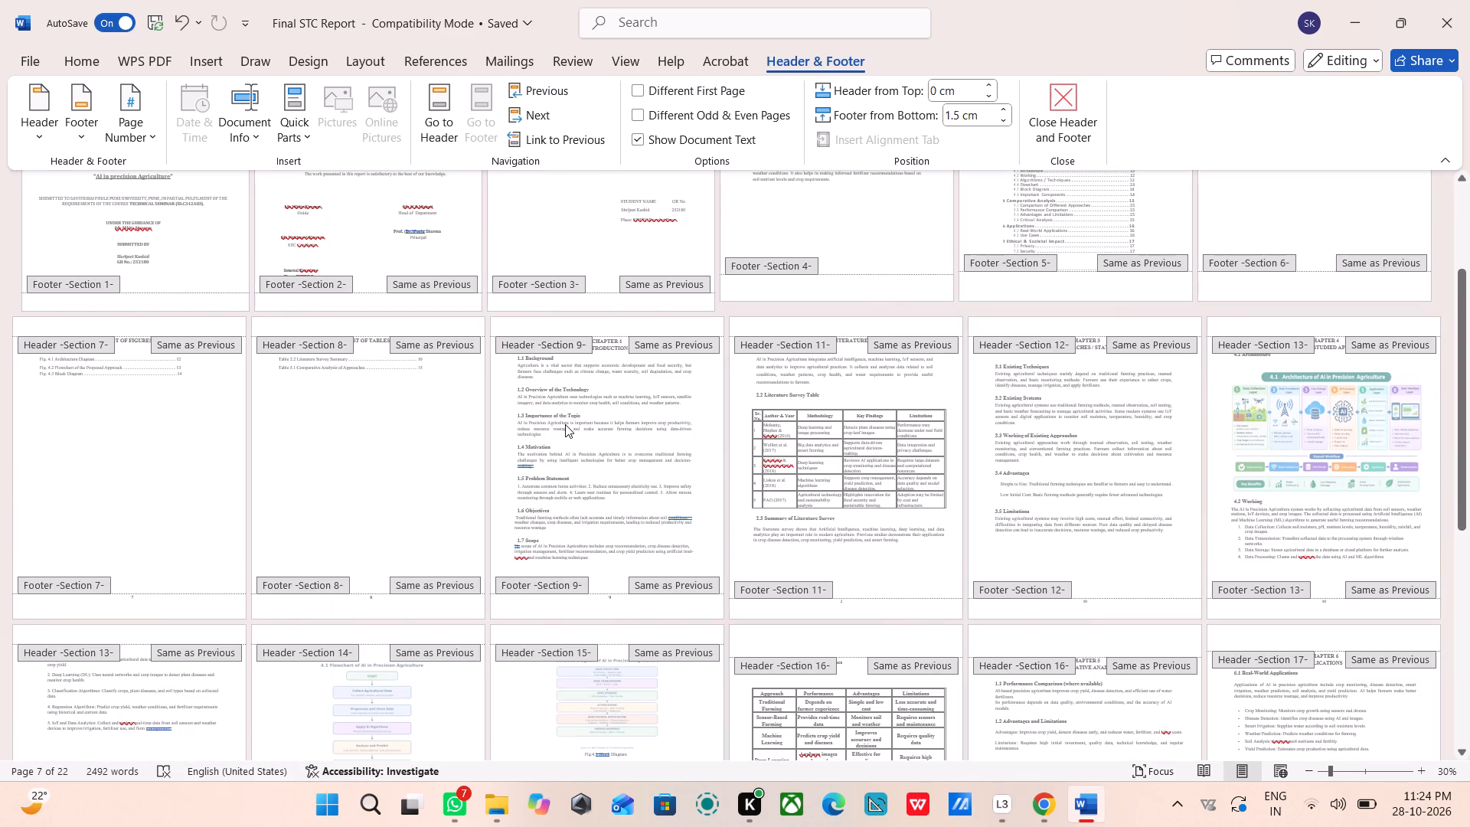
pyautogui.keyDown('ctrl'); pyautogui.scroll(3, 565, 424); pyautogui.keyUp('ctrl')
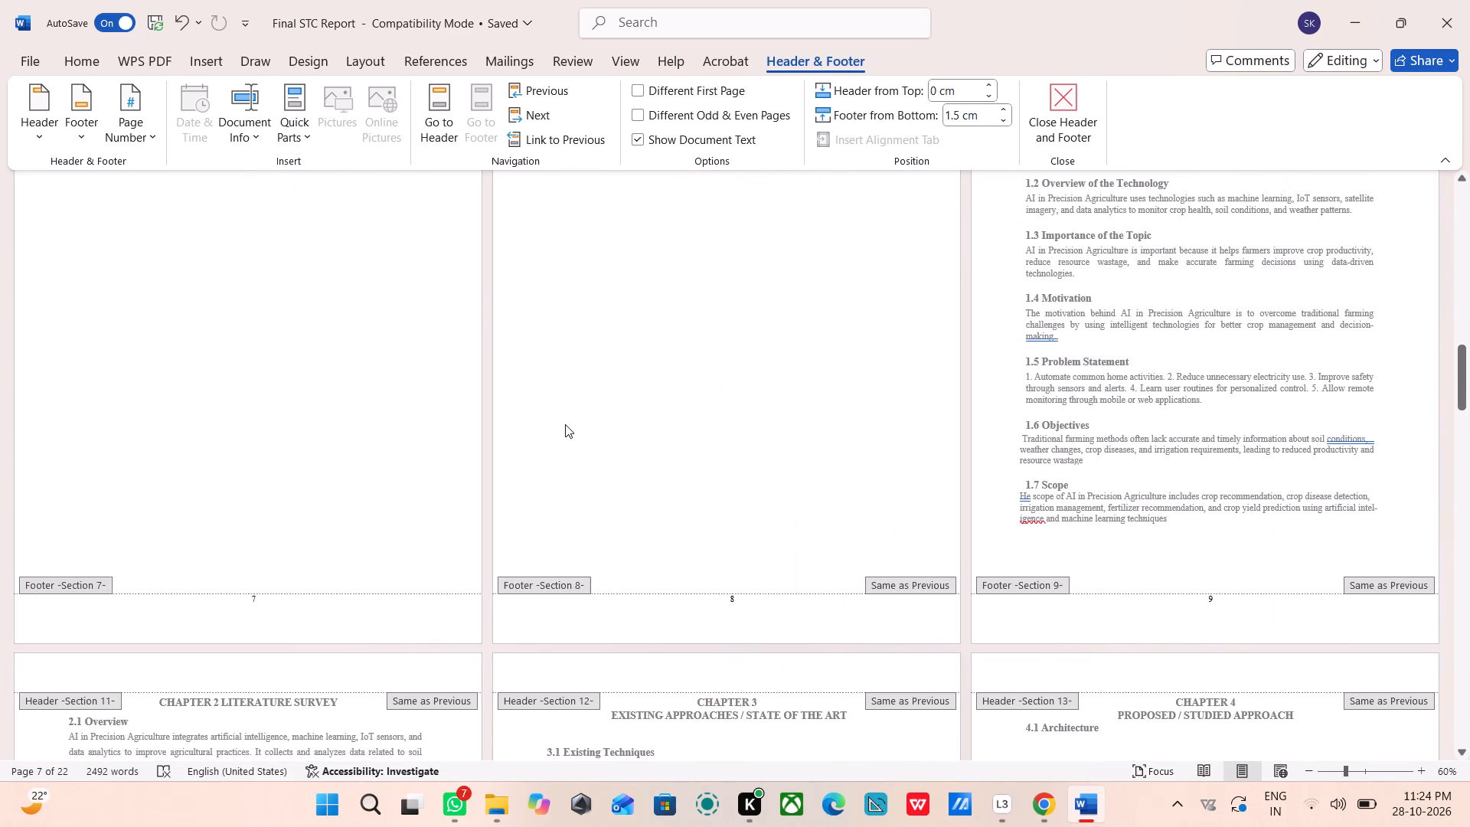
pyautogui.keyDown('ctrl'); pyautogui.scroll(2, 565, 424); pyautogui.keyUp('ctrl')
pyautogui.scroll(5, 565, 424)
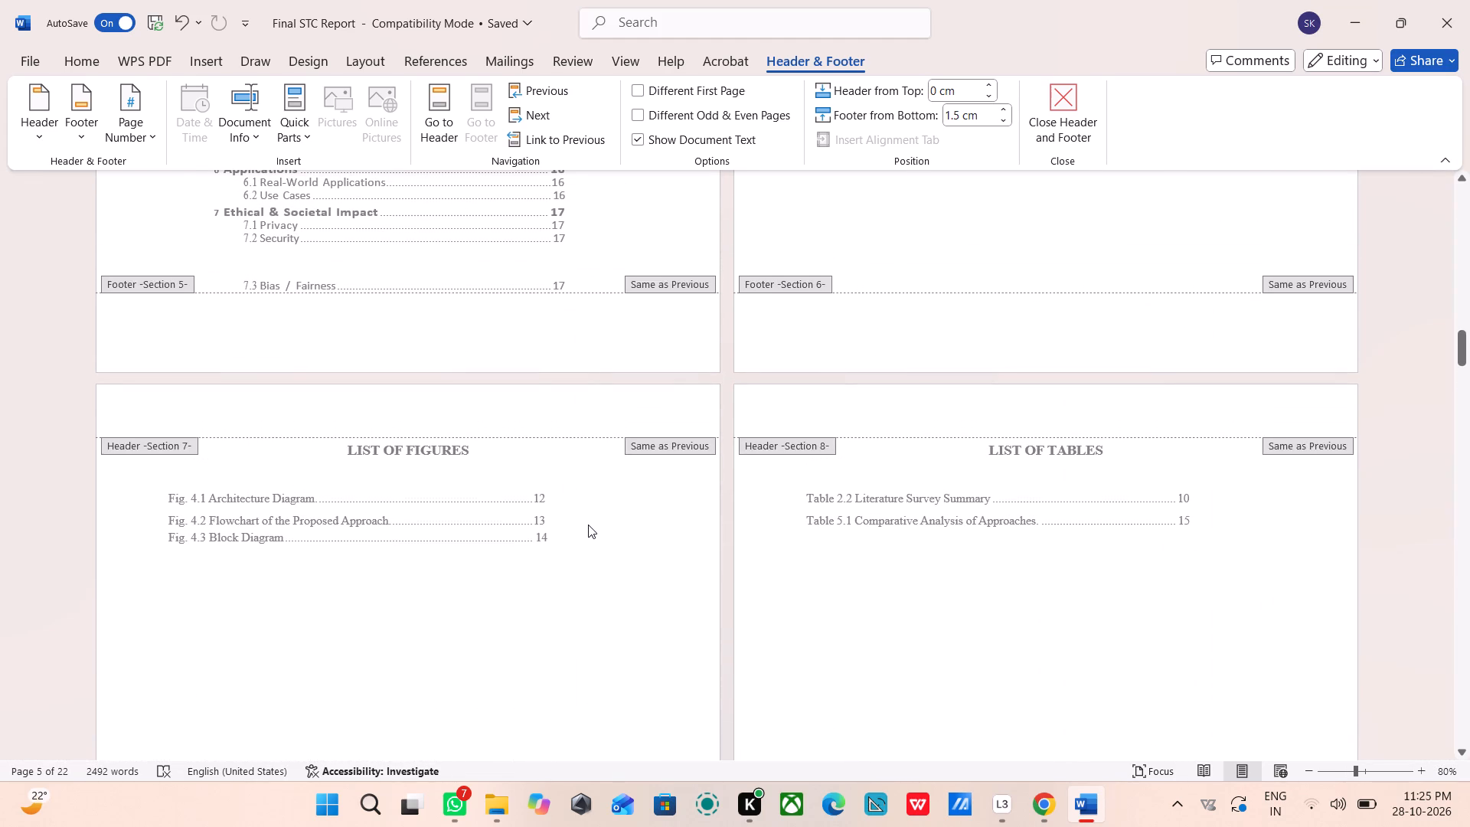
pyautogui.keyDown('ctrl'); pyautogui.scroll(-4, 579, 528); pyautogui.keyUp('ctrl')
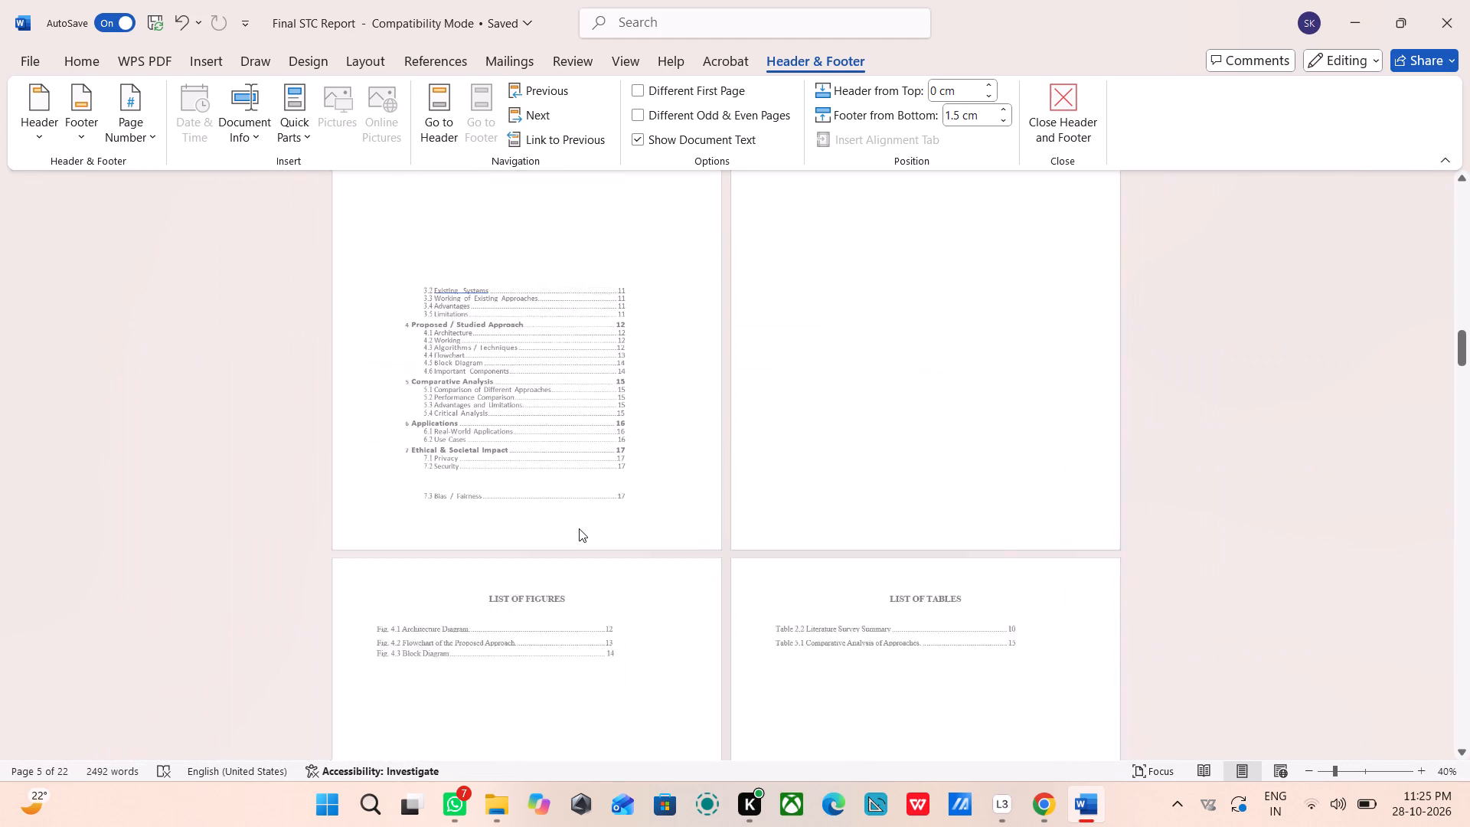
pyautogui.keyDown('ctrl'); pyautogui.scroll(2, 579, 528); pyautogui.keyUp('ctrl')
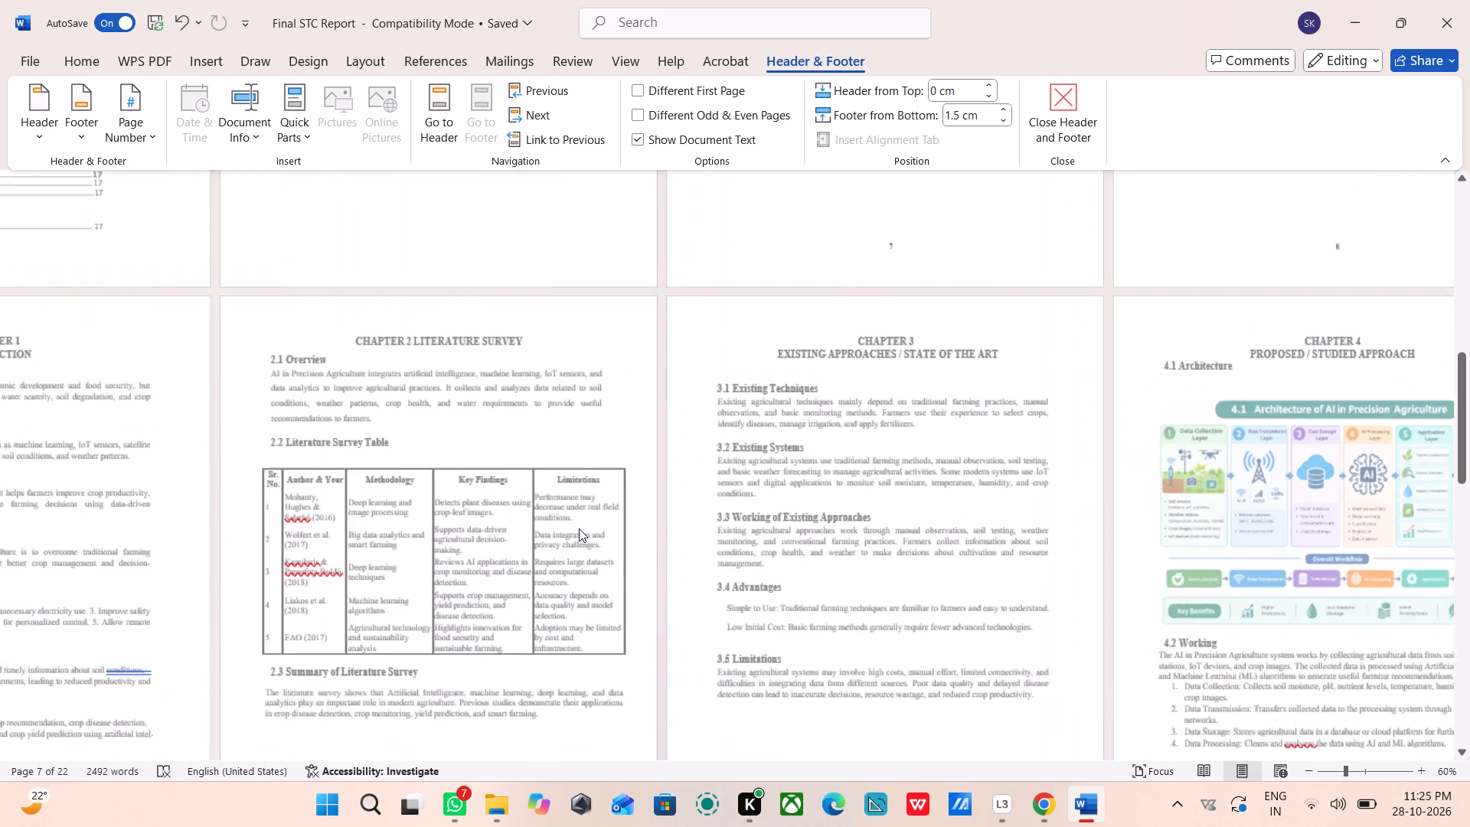
pyautogui.scroll(5, 579, 528)
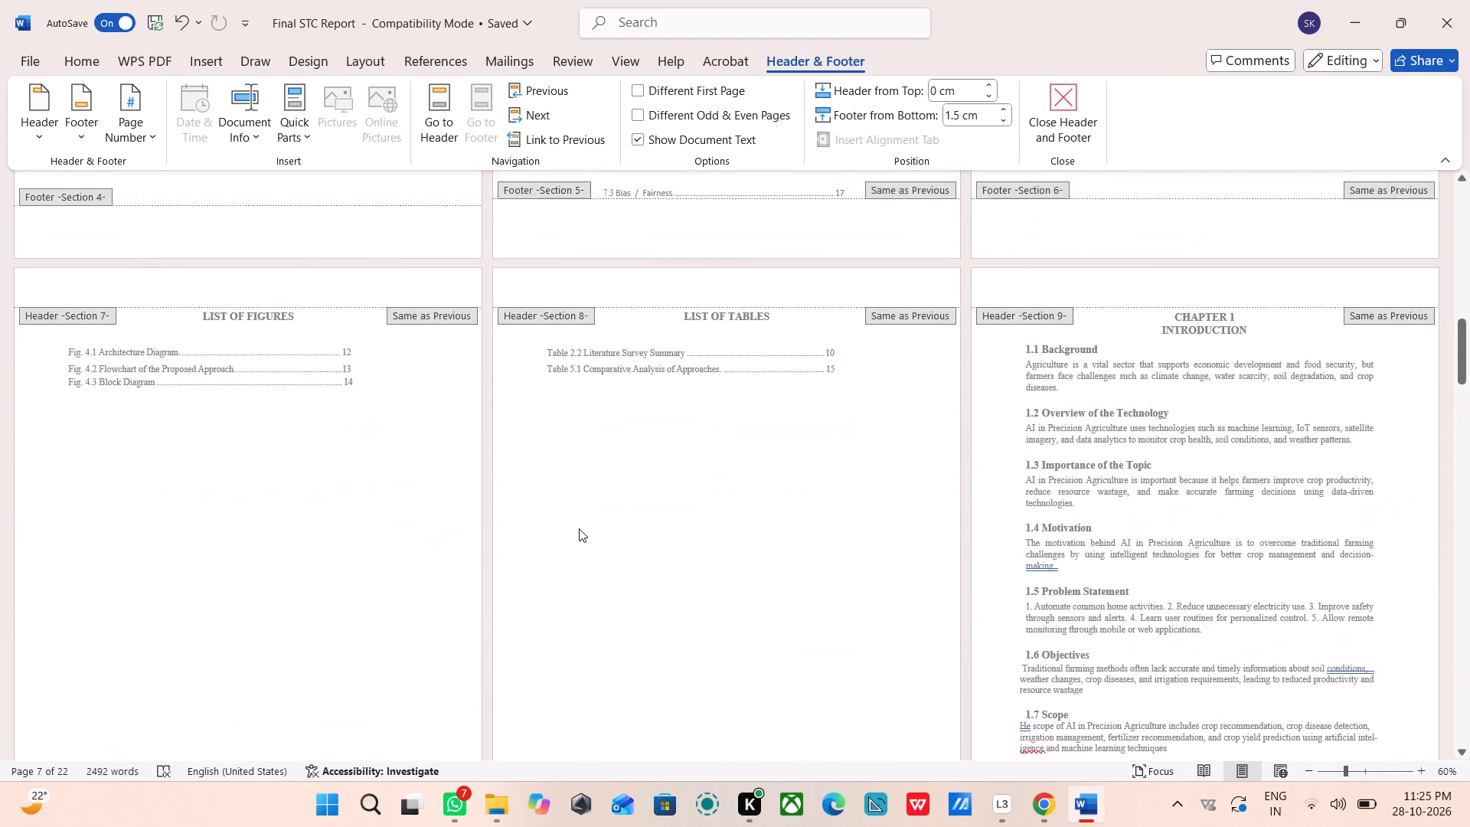
pyautogui.scroll(3, 579, 528)
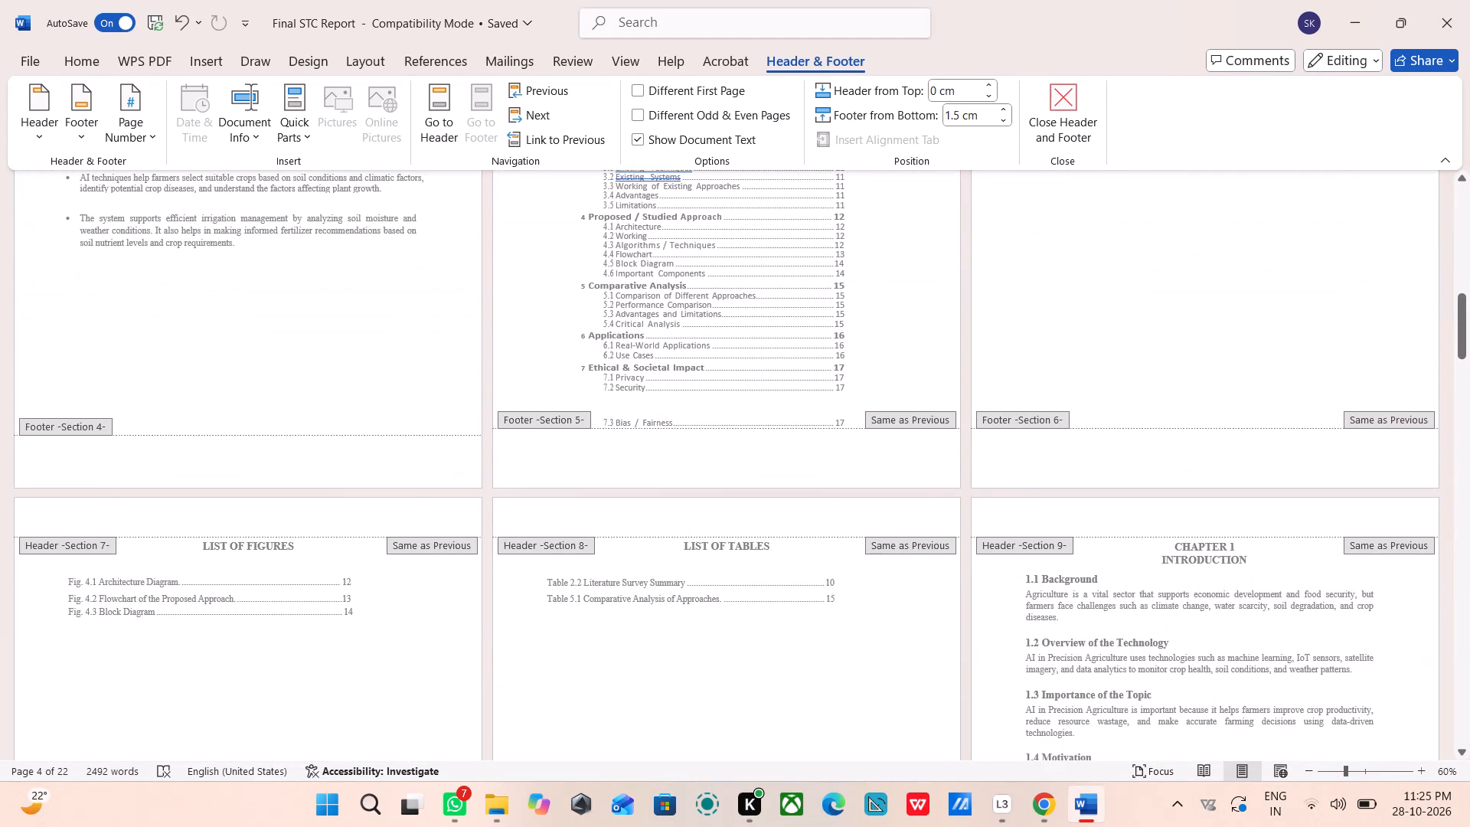
pyautogui.scroll(5, 612, 469)
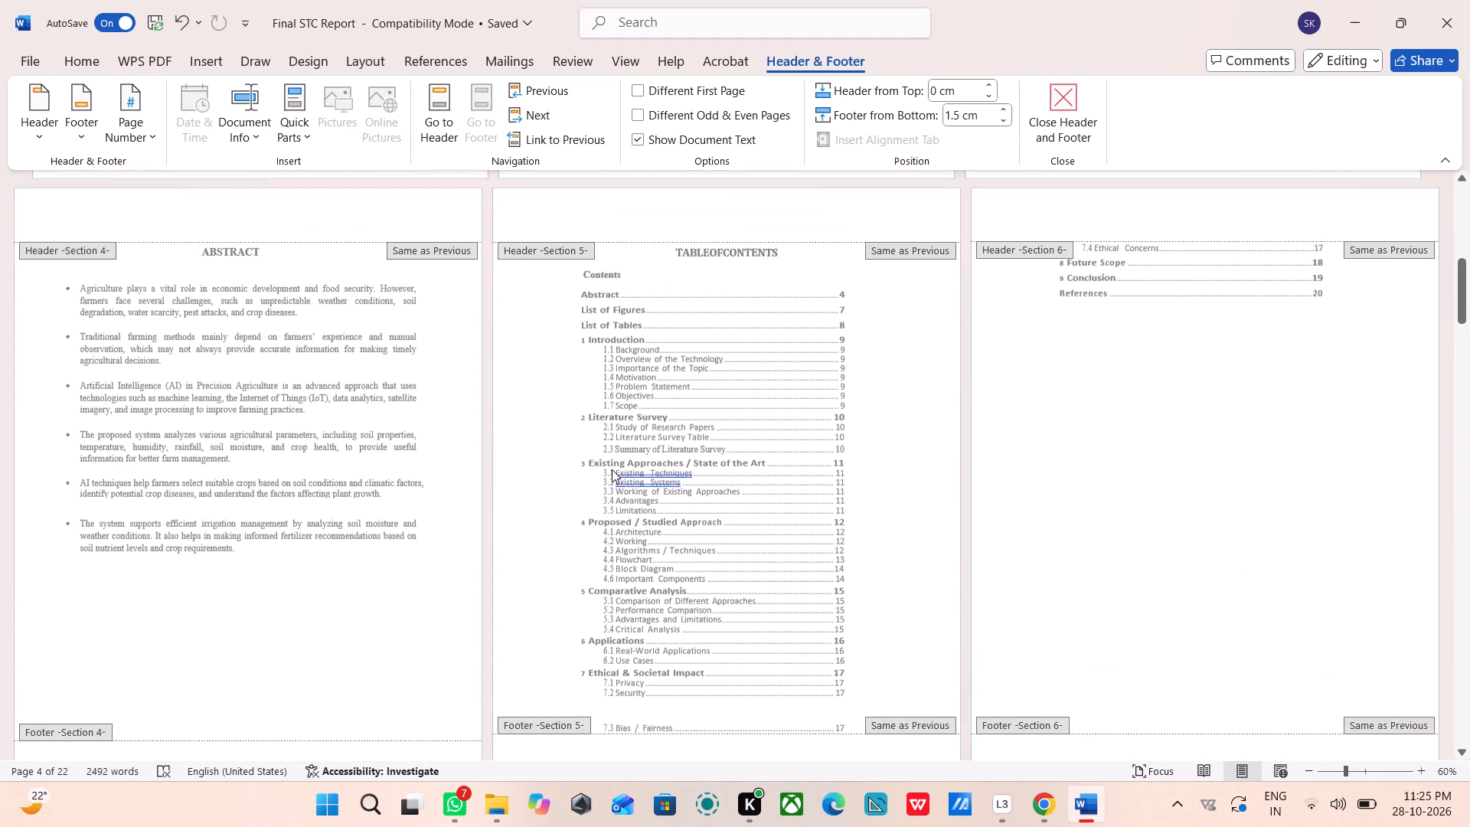
pyautogui.scroll(1, 612, 469)
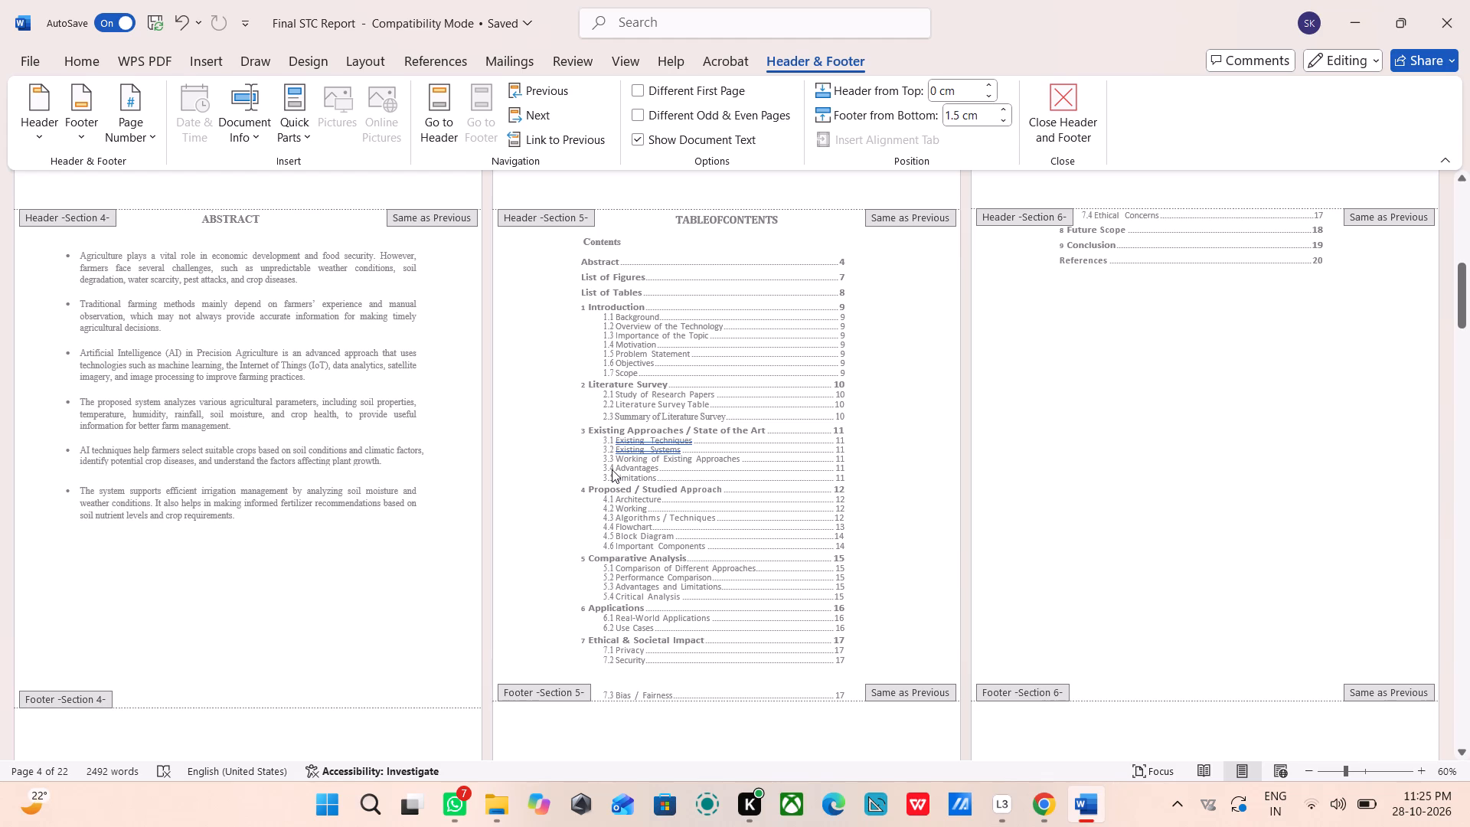
pyautogui.scroll(5, 612, 469)
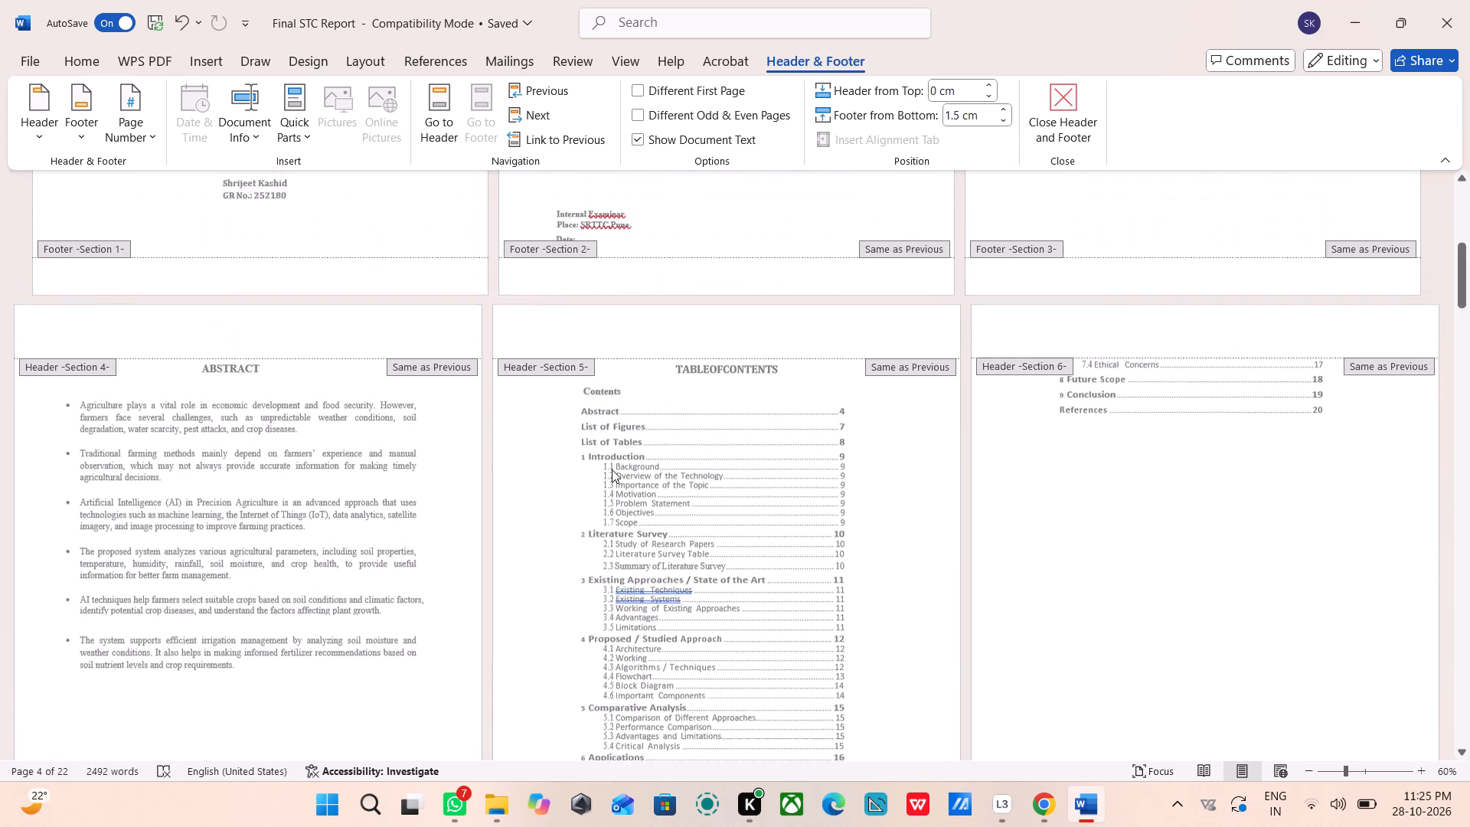
pyautogui.scroll(3, 612, 469)
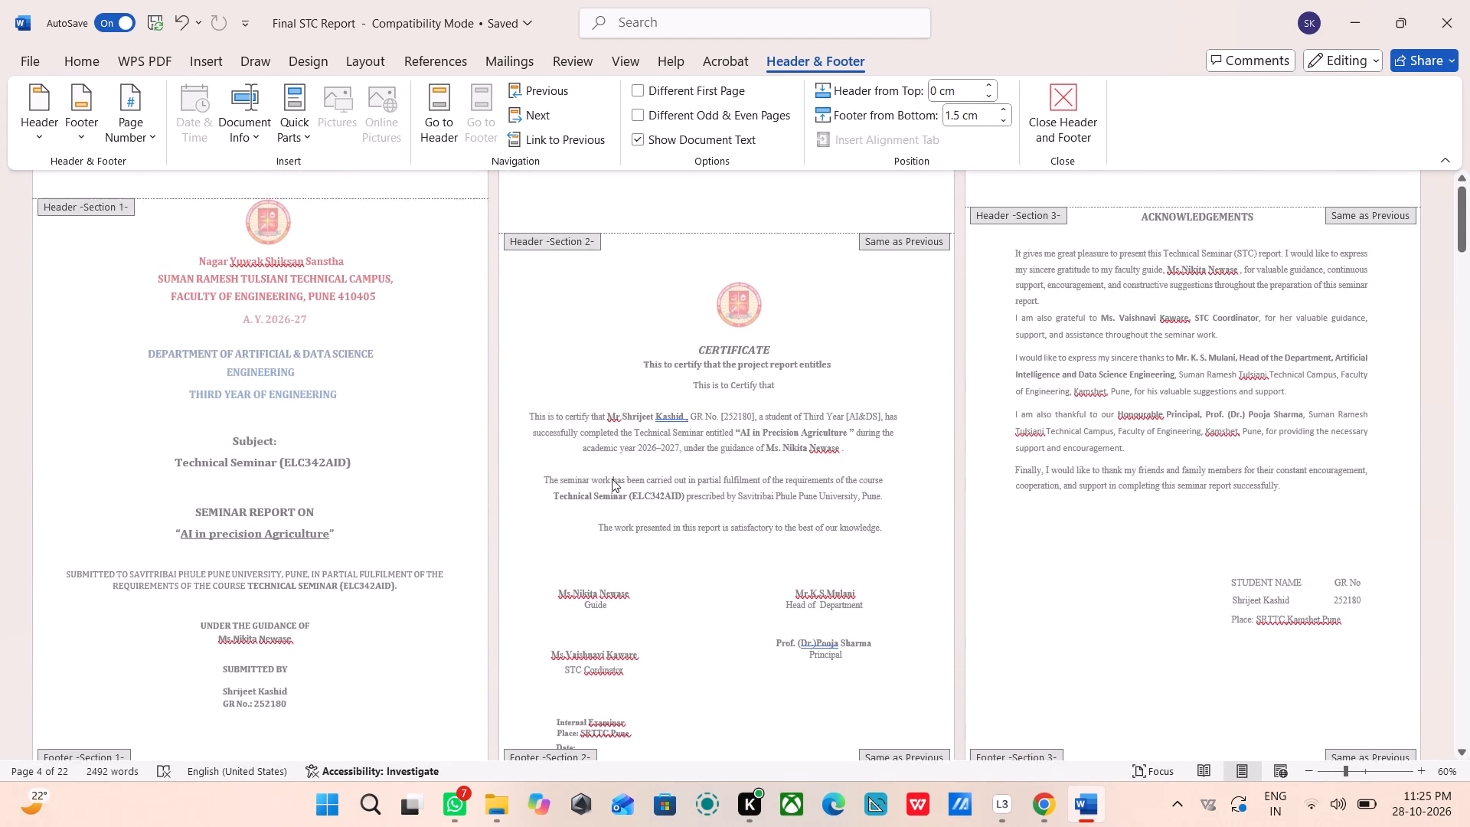
# Place the cursor in the Section 4 footer, on the page just before the table of contents.
pyautogui.scroll(-4, 612, 479)
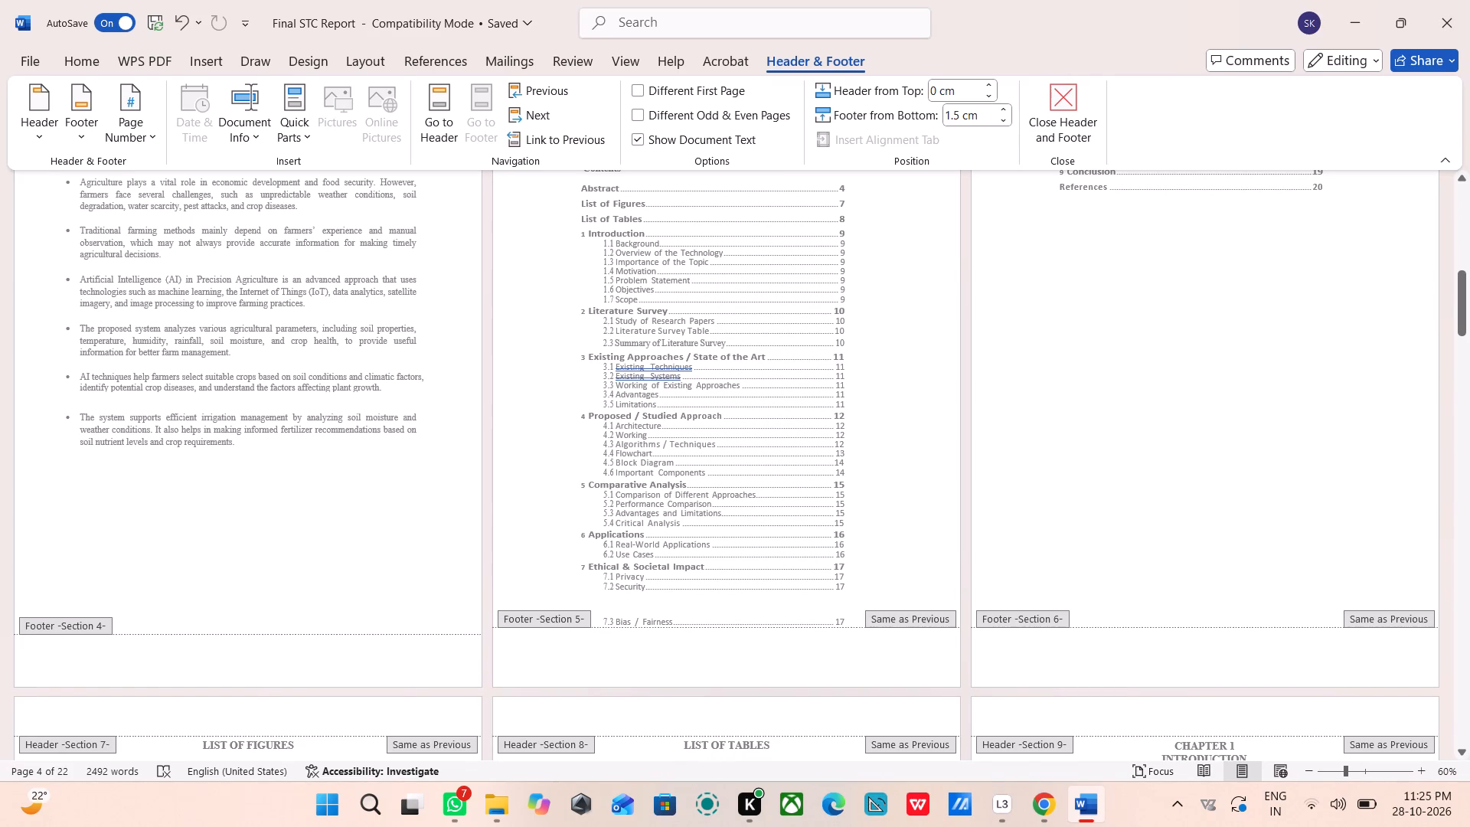
pyautogui.doubleClick(309, 663)
pyautogui.click(287, 655)
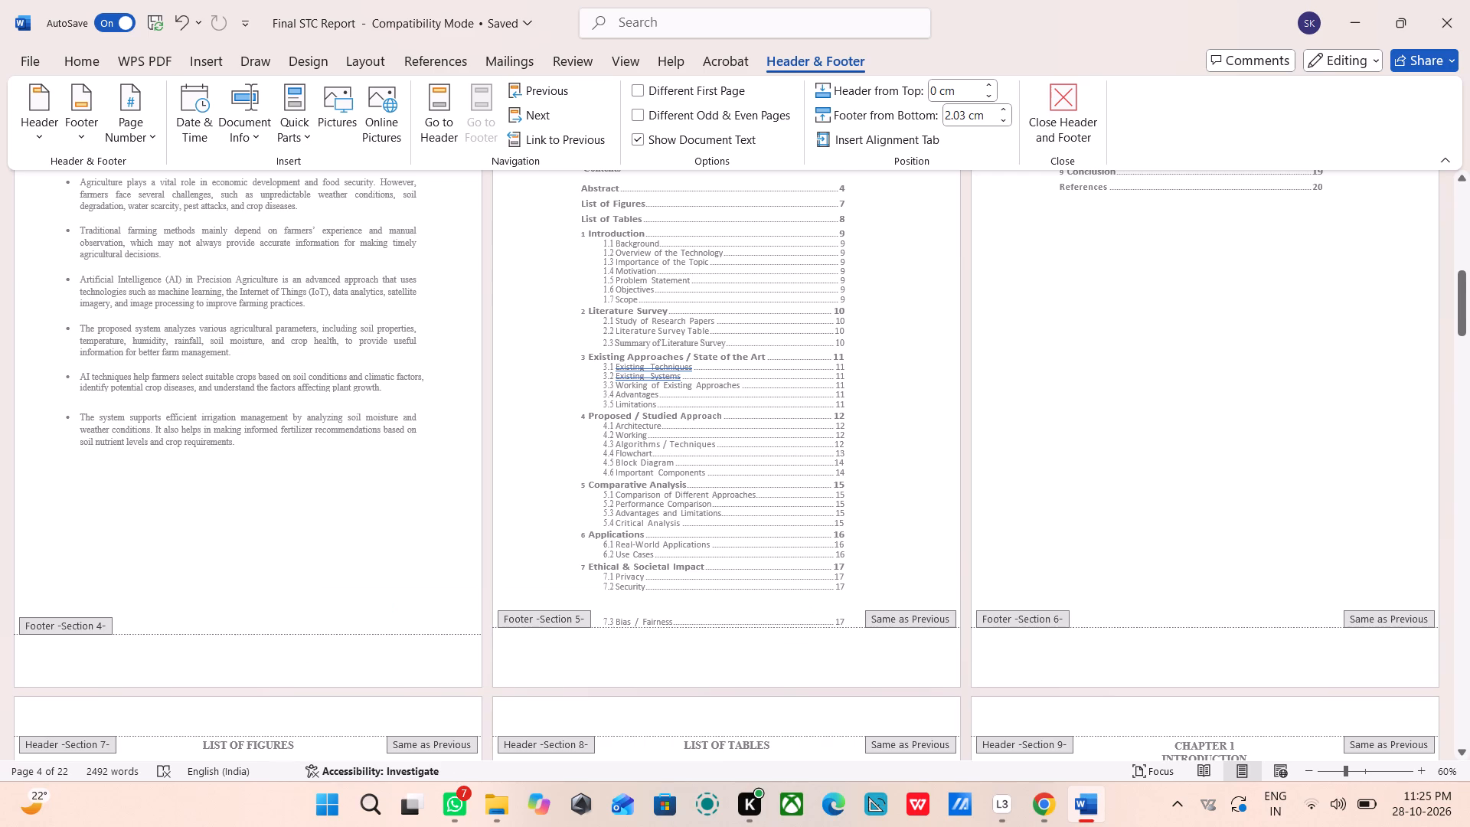
pyautogui.scroll(-1, 287, 655)
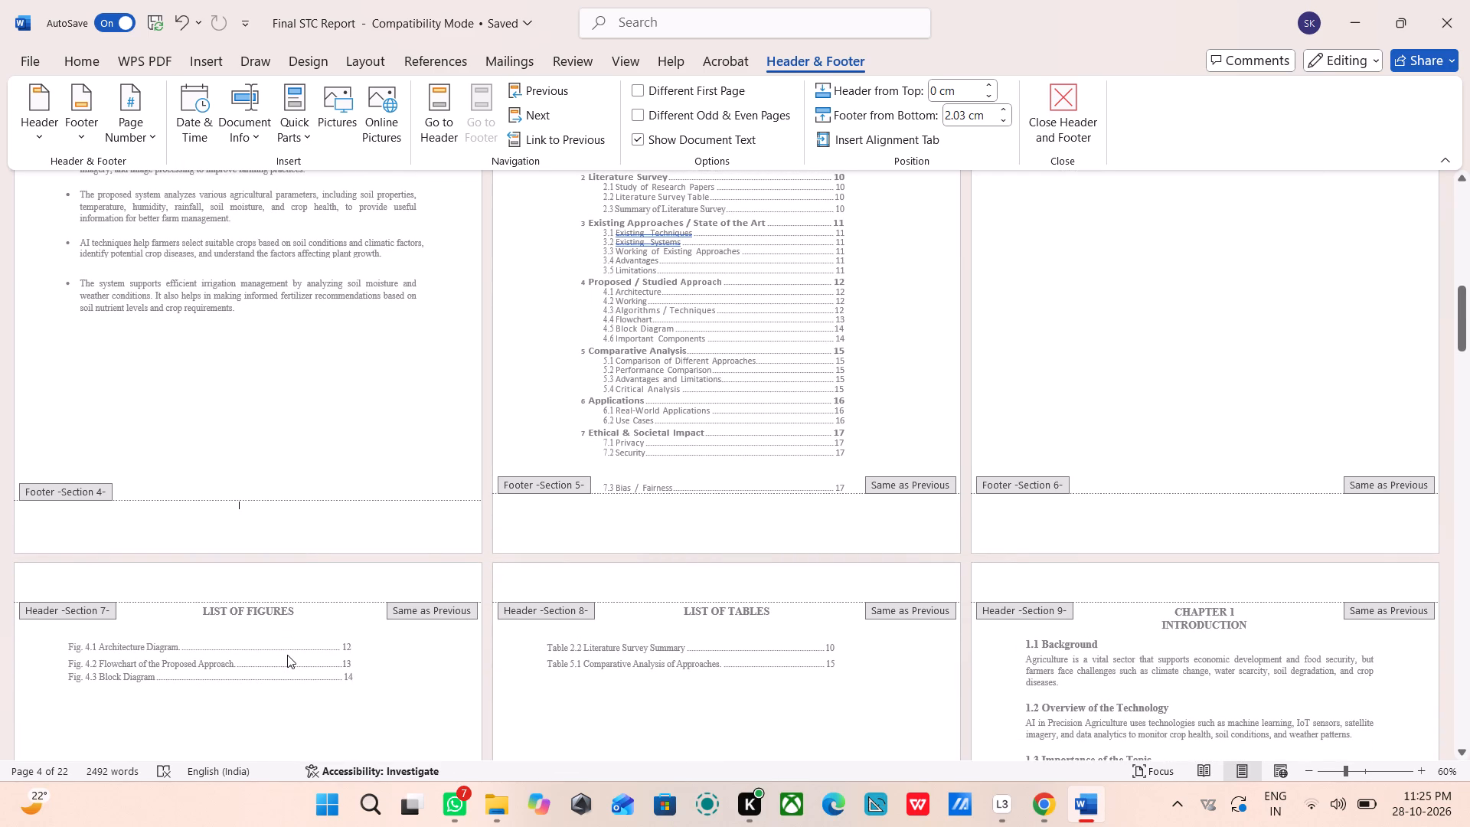
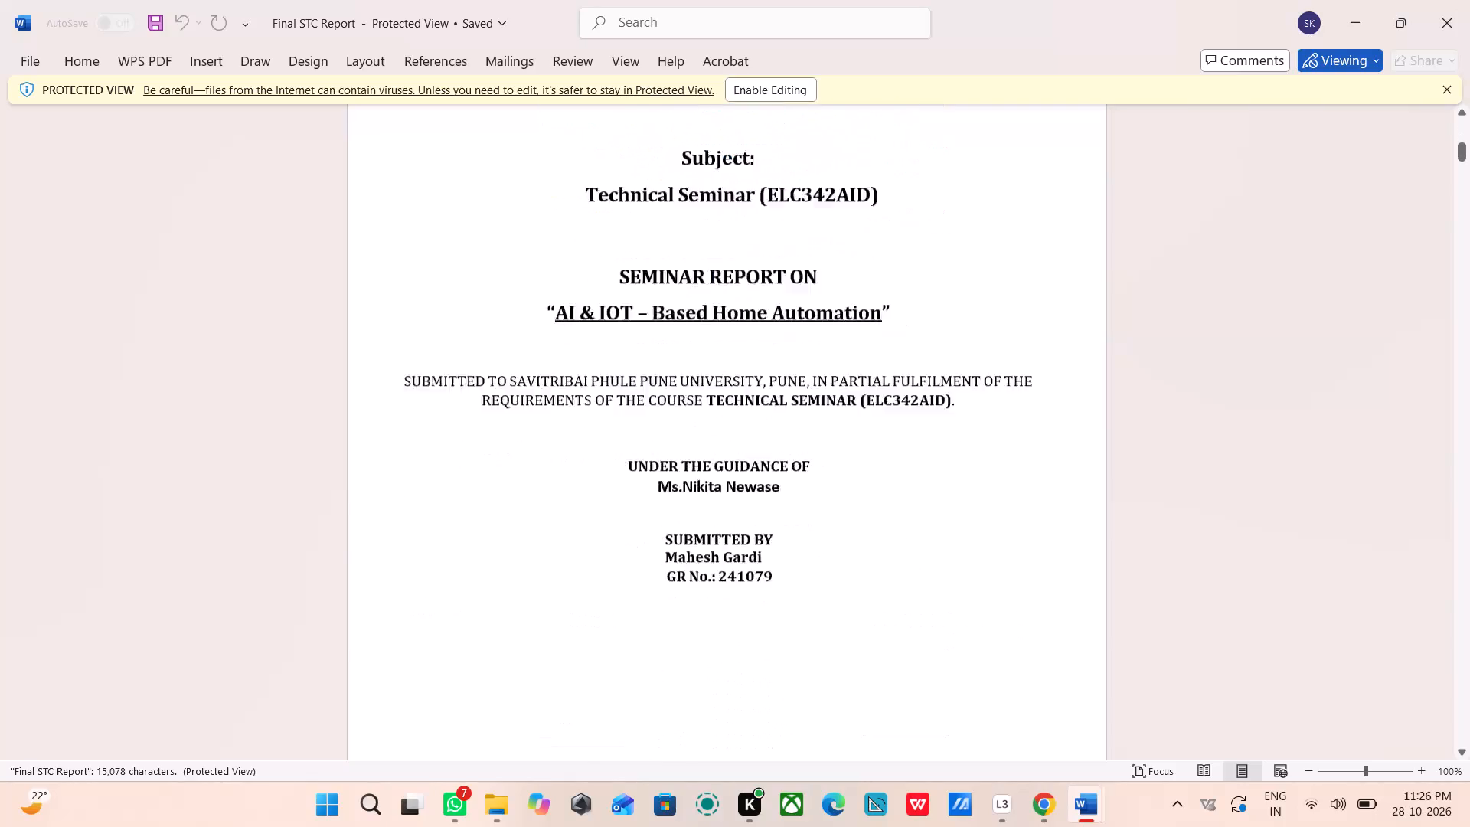
# Examine the footer page numbers in the AI & IoT home automation reference report, from the title page to the List of Figures.
pyautogui.scroll(-3, 536, 506)
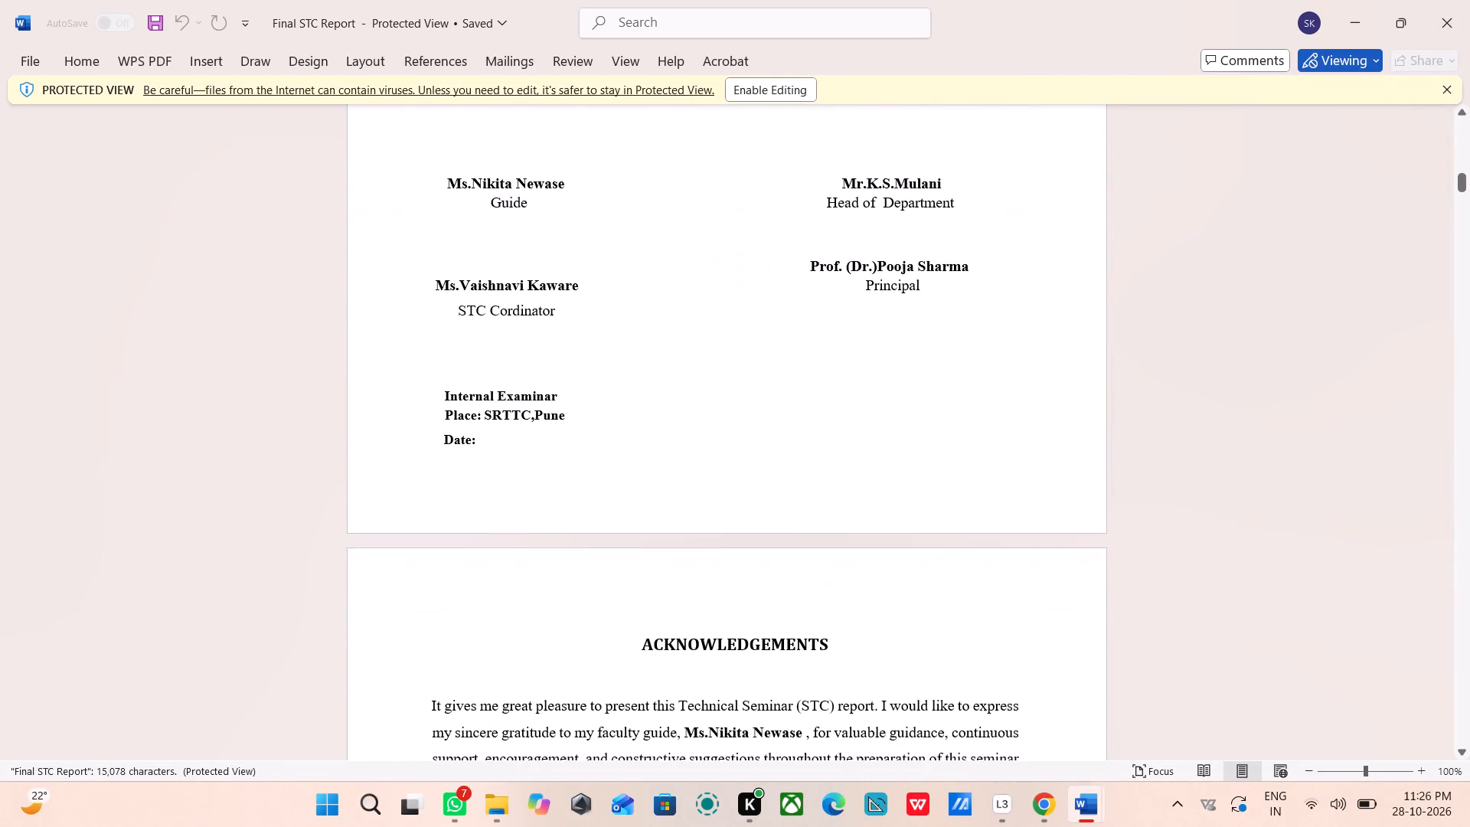
pyautogui.scroll(-3, 536, 506)
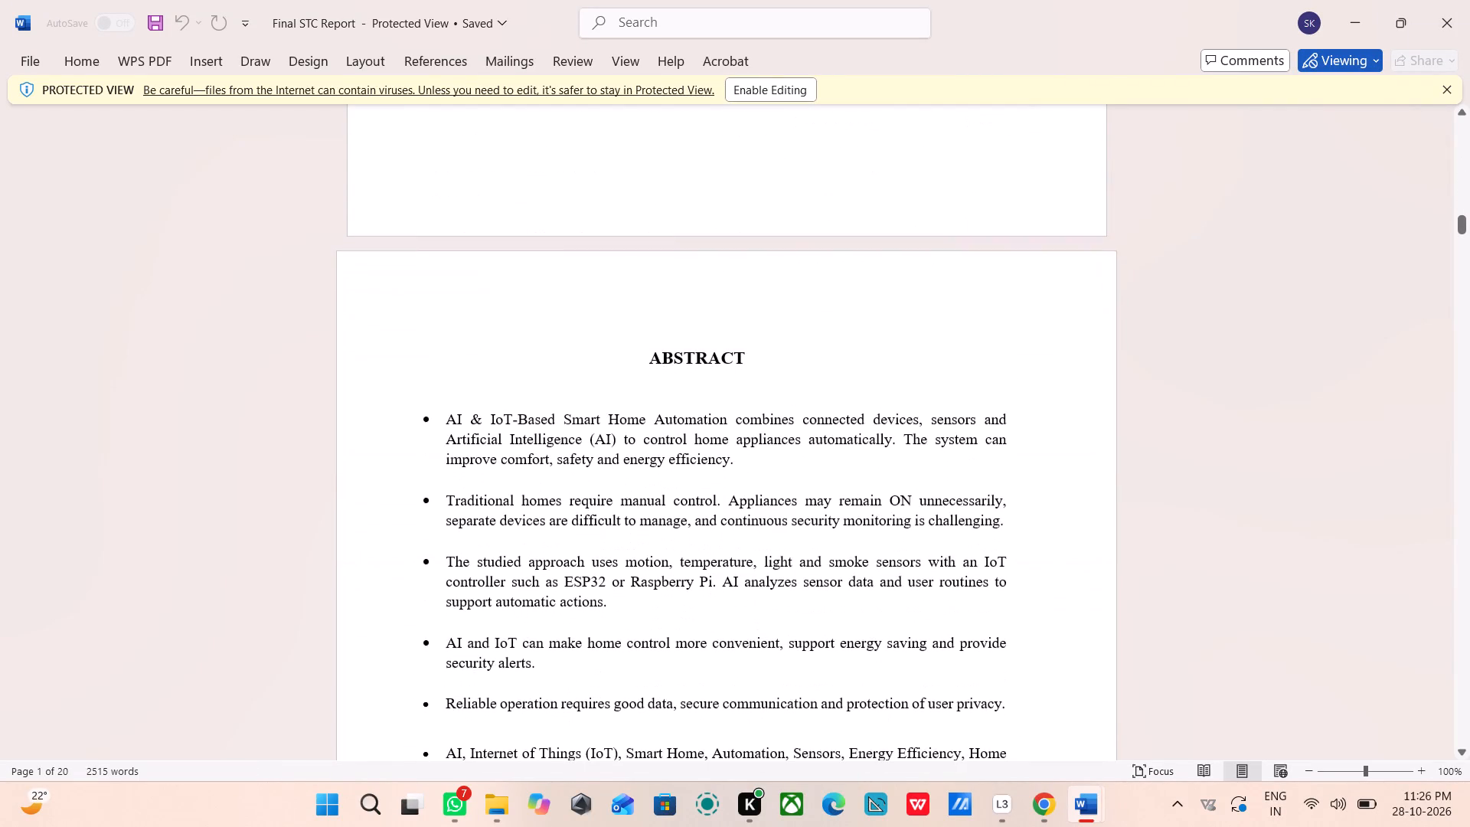
pyautogui.scroll(-3, 536, 506)
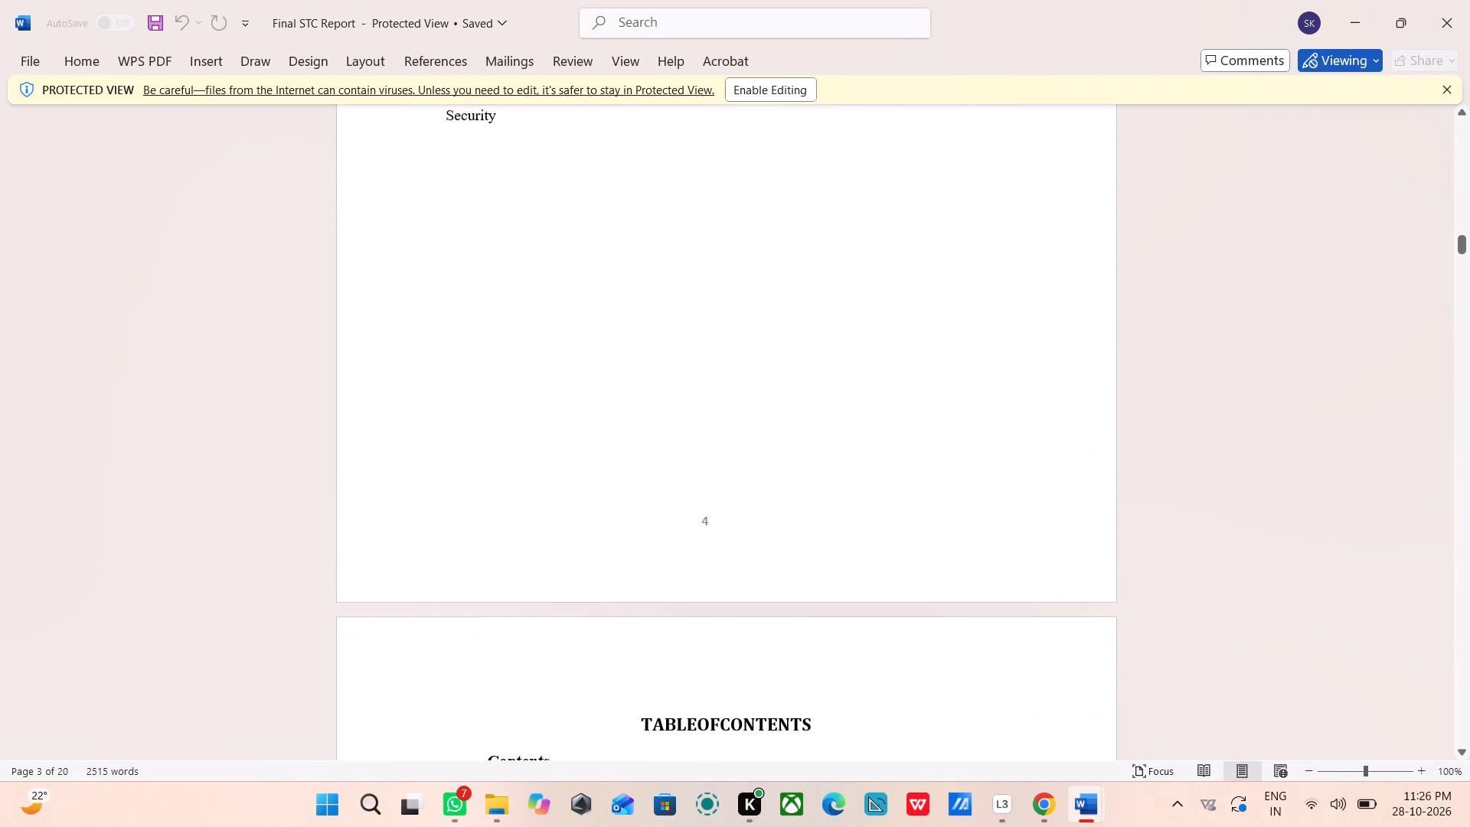
pyautogui.scroll(-5, 536, 506)
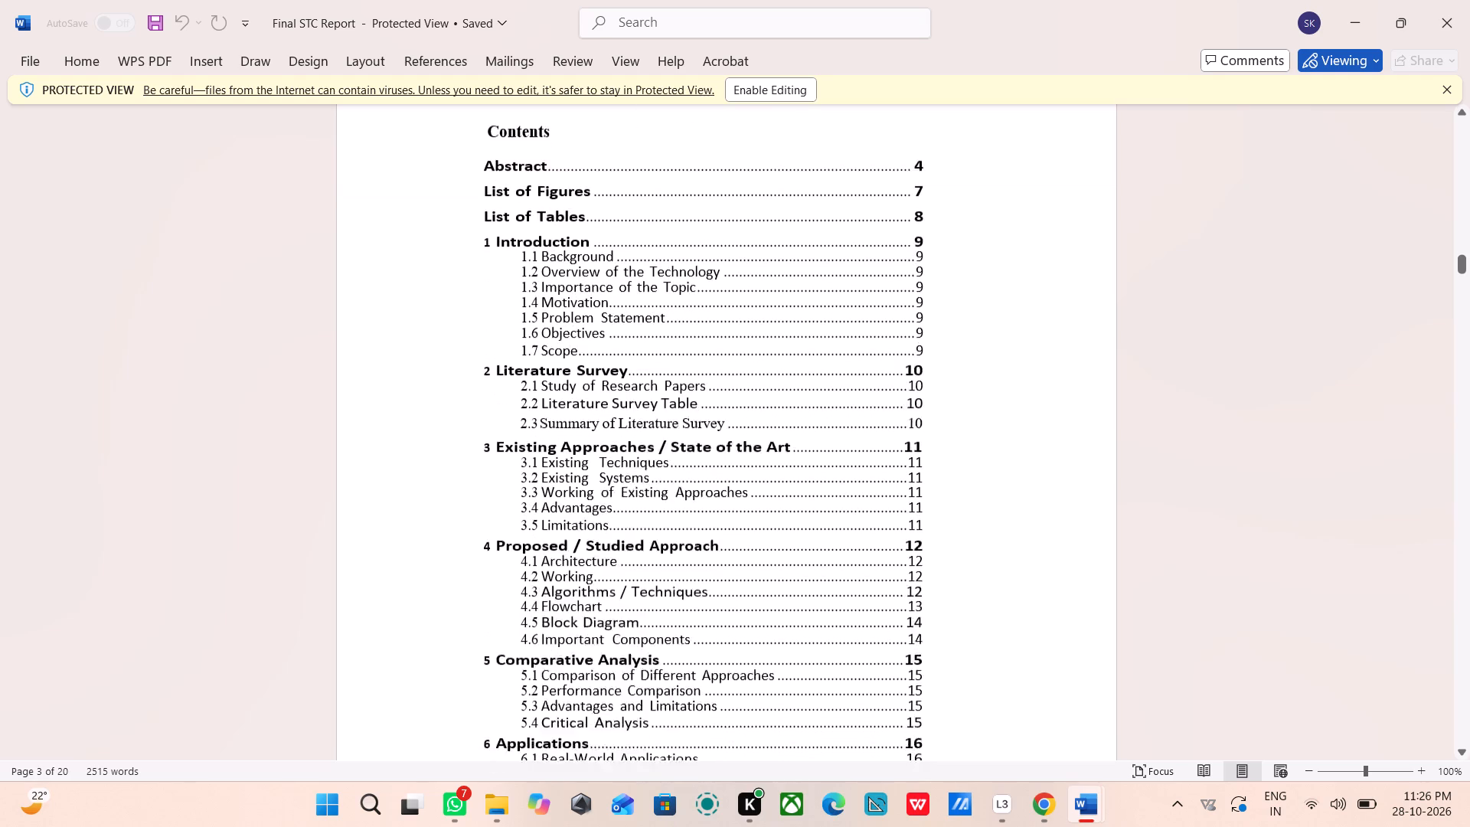
pyautogui.scroll(-4, 536, 506)
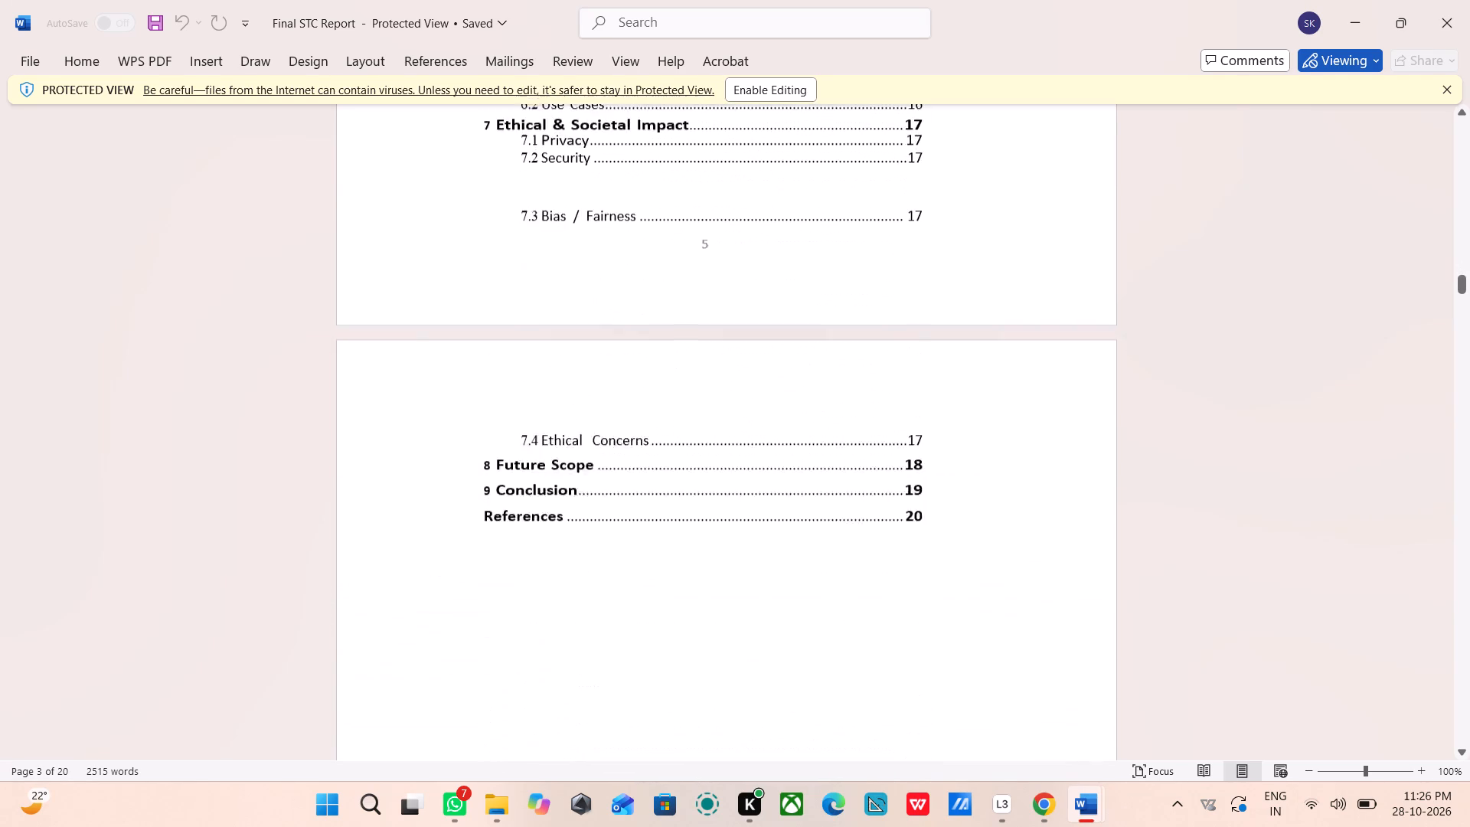
pyautogui.scroll(-2, 536, 506)
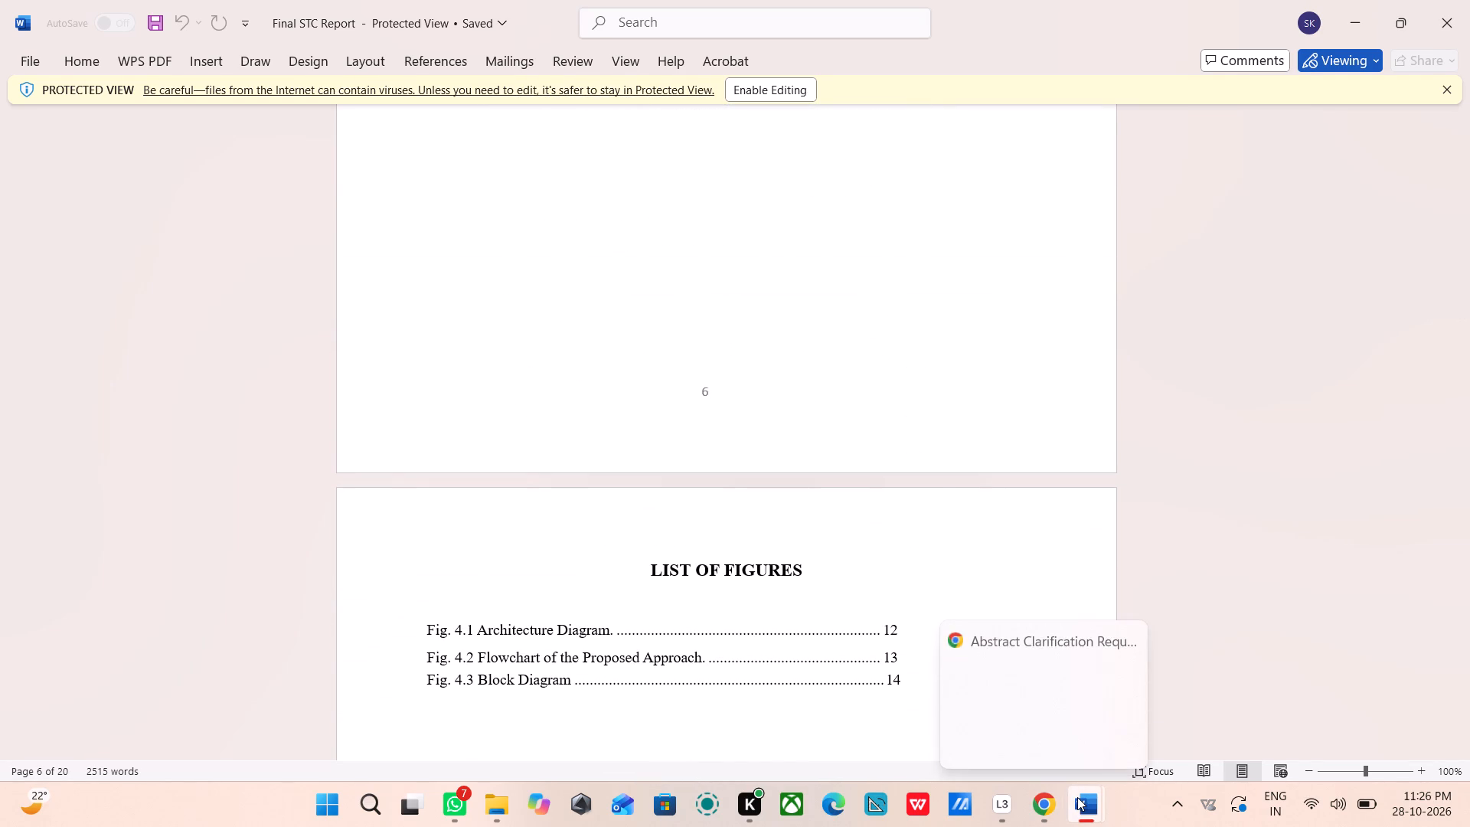
# Switch back to the editable Final STC Report on AI in agriculture, where the section footers are open.
pyautogui.click(1007, 710)
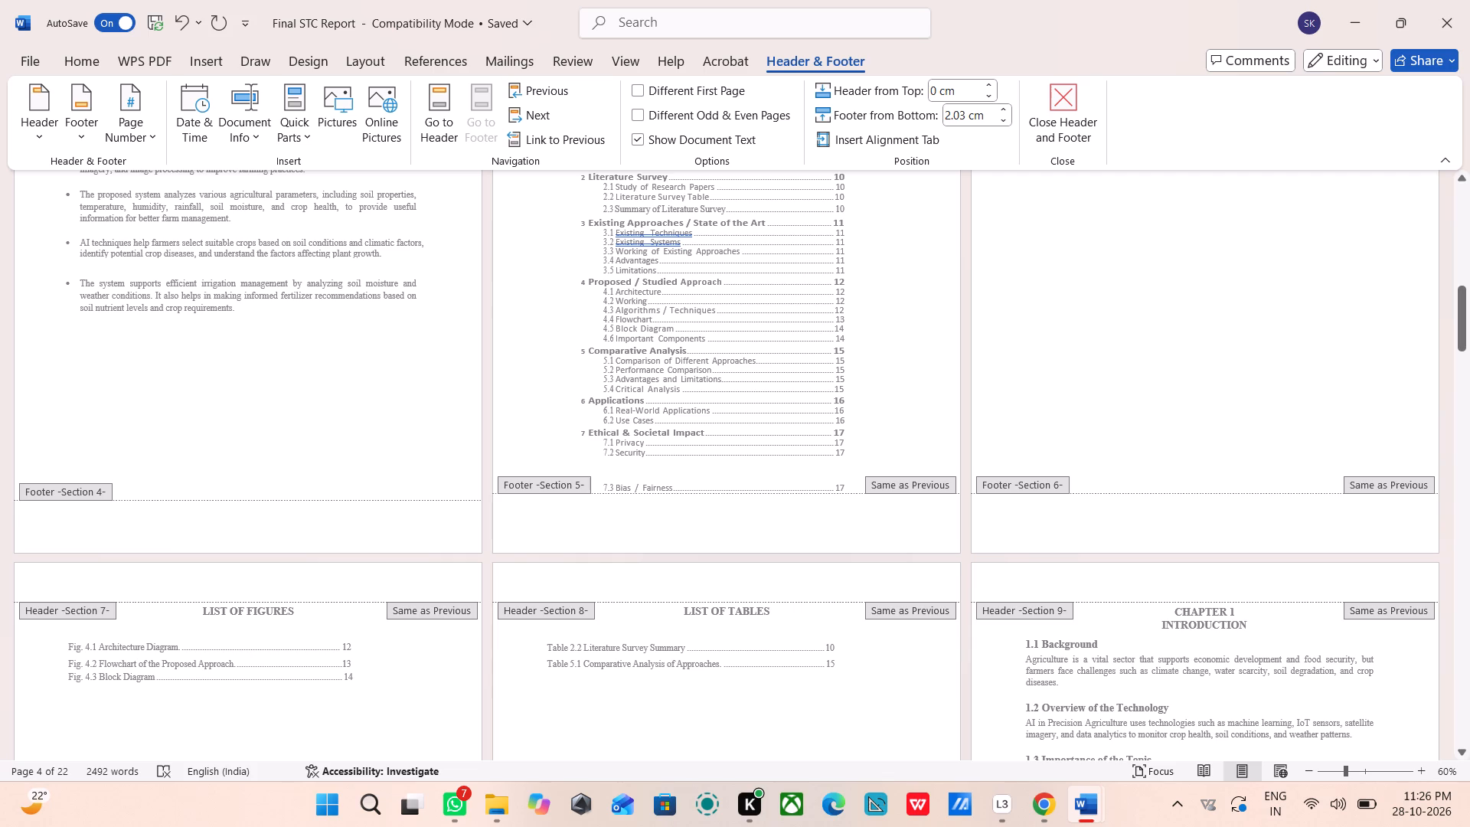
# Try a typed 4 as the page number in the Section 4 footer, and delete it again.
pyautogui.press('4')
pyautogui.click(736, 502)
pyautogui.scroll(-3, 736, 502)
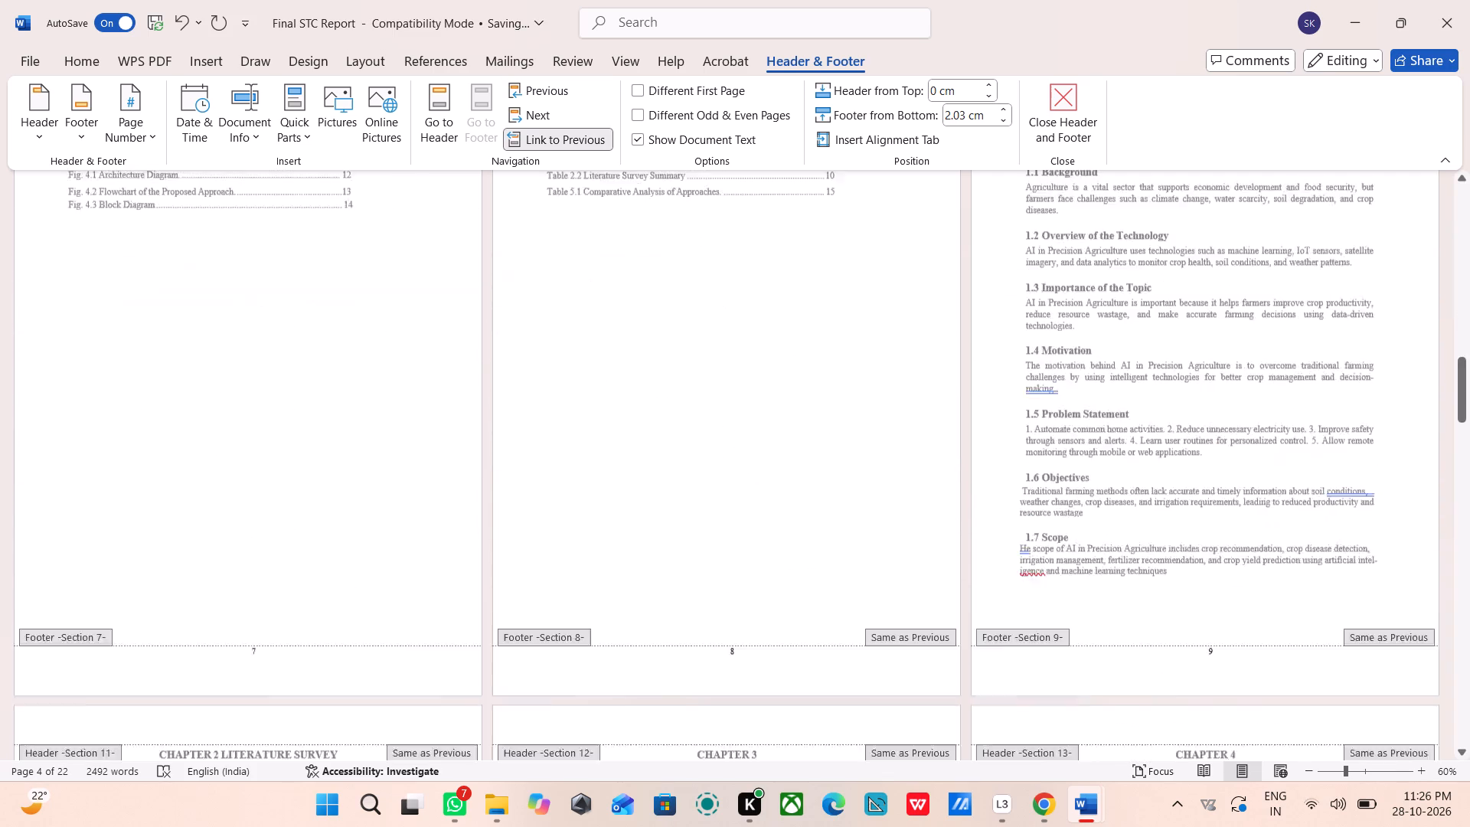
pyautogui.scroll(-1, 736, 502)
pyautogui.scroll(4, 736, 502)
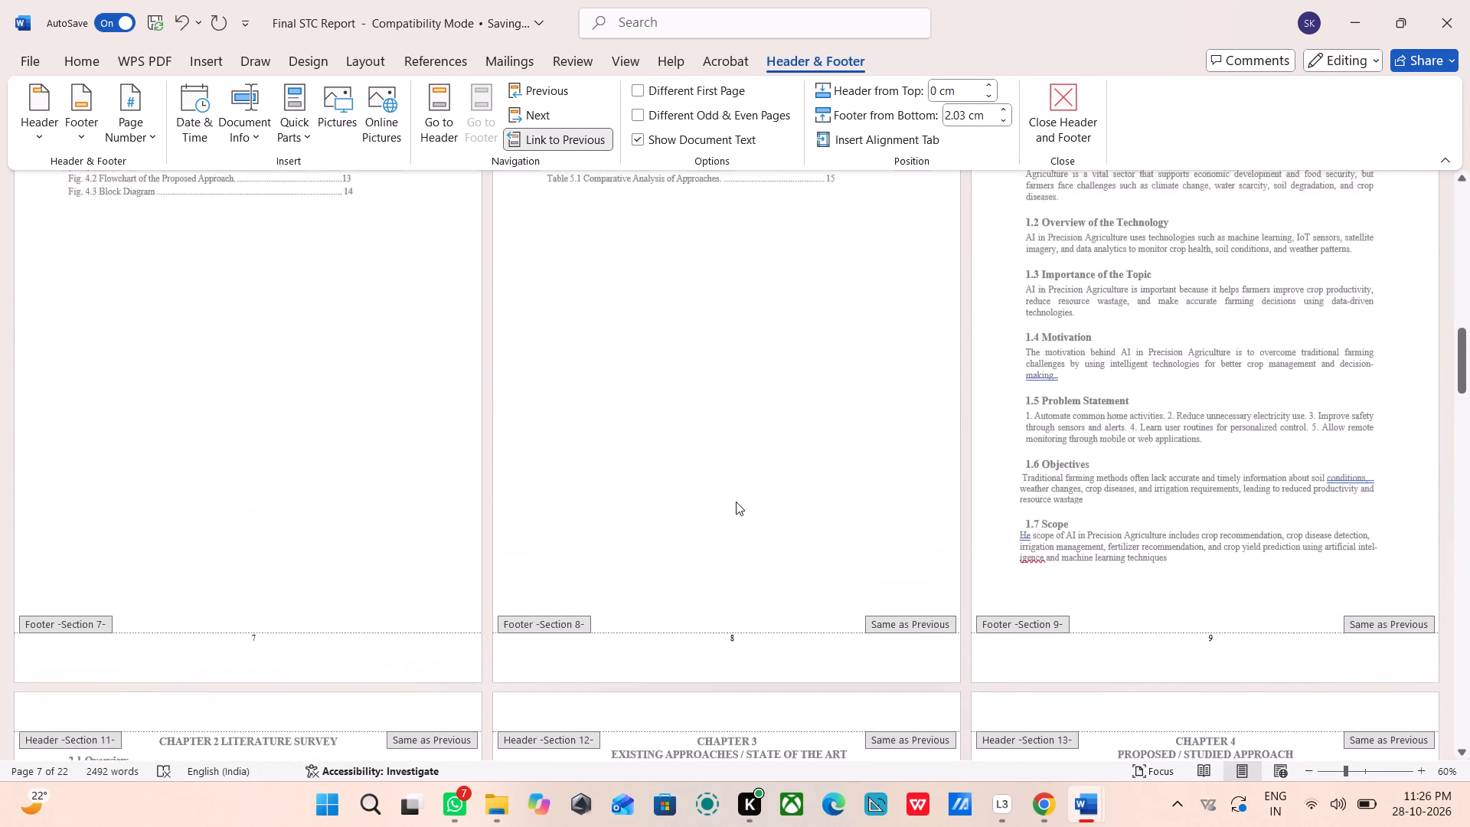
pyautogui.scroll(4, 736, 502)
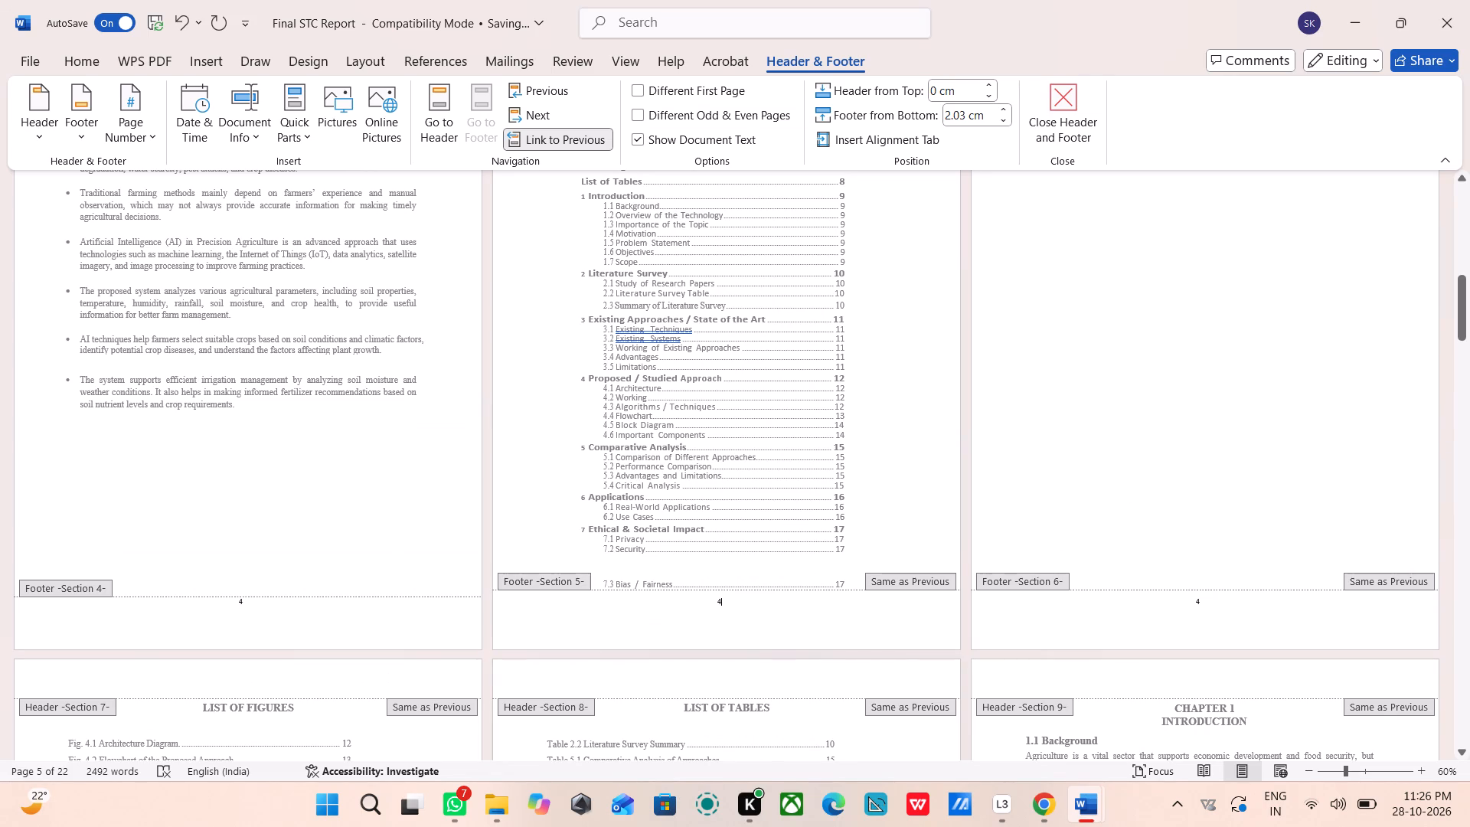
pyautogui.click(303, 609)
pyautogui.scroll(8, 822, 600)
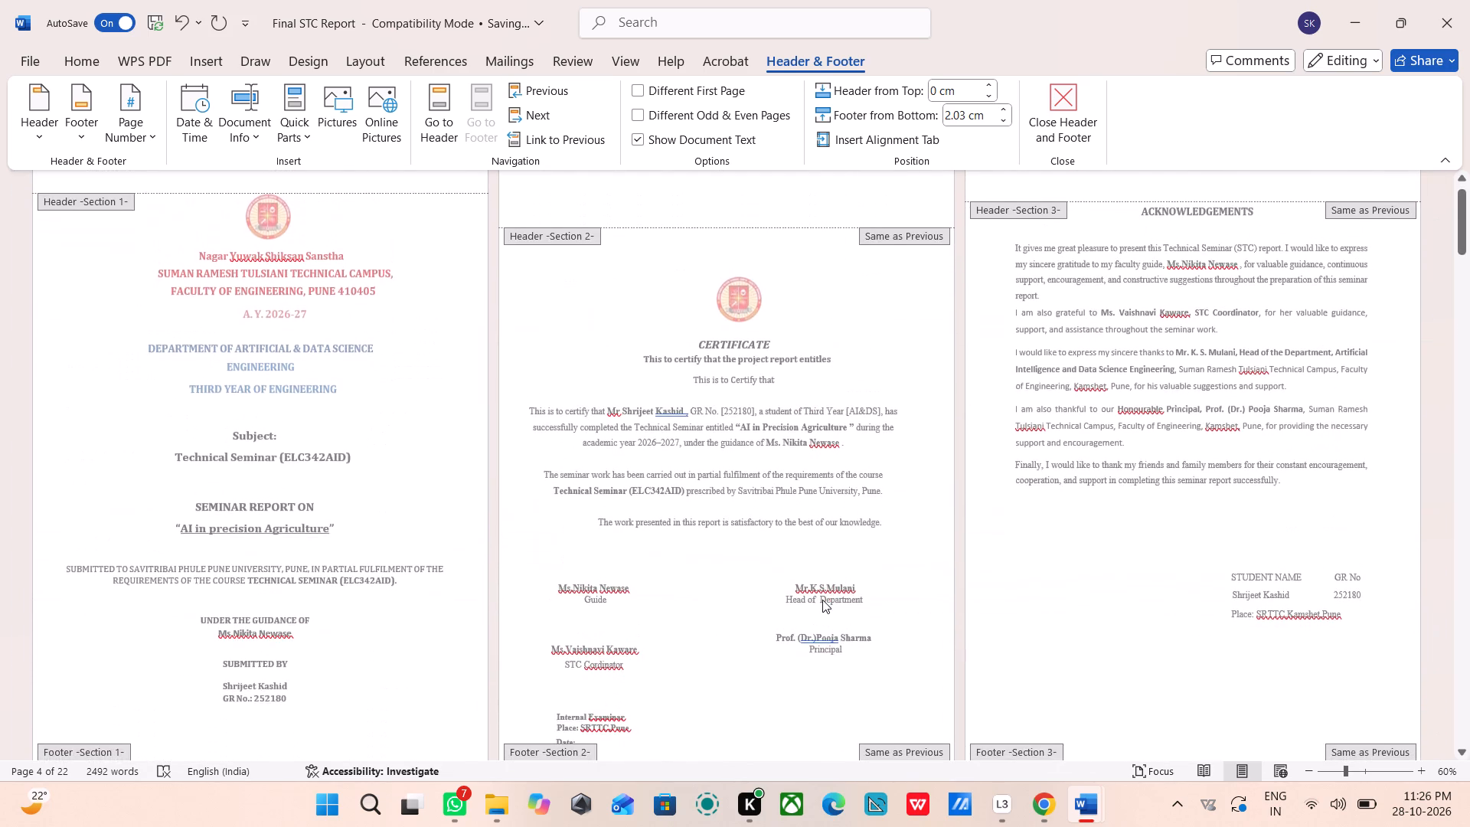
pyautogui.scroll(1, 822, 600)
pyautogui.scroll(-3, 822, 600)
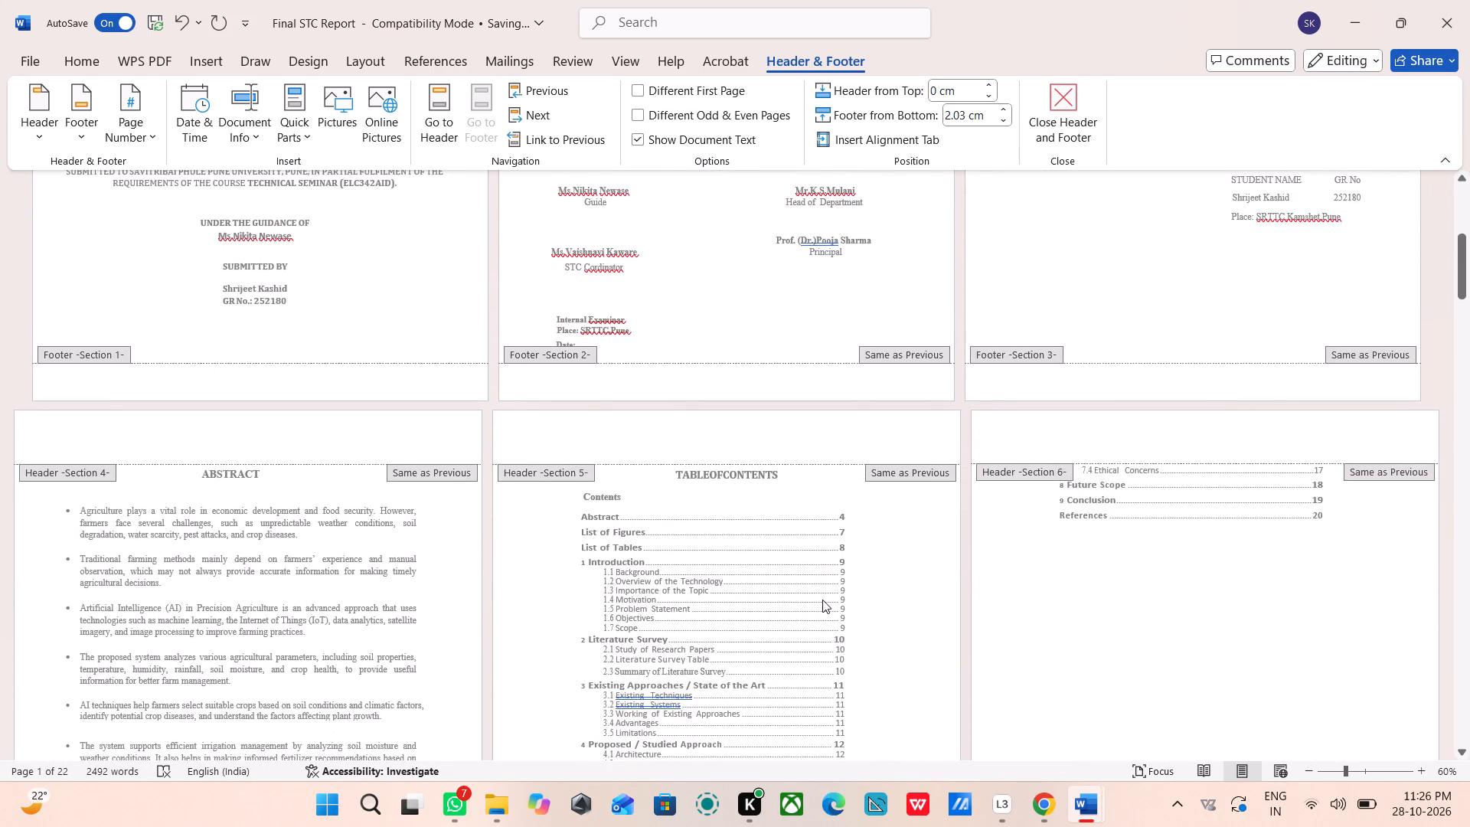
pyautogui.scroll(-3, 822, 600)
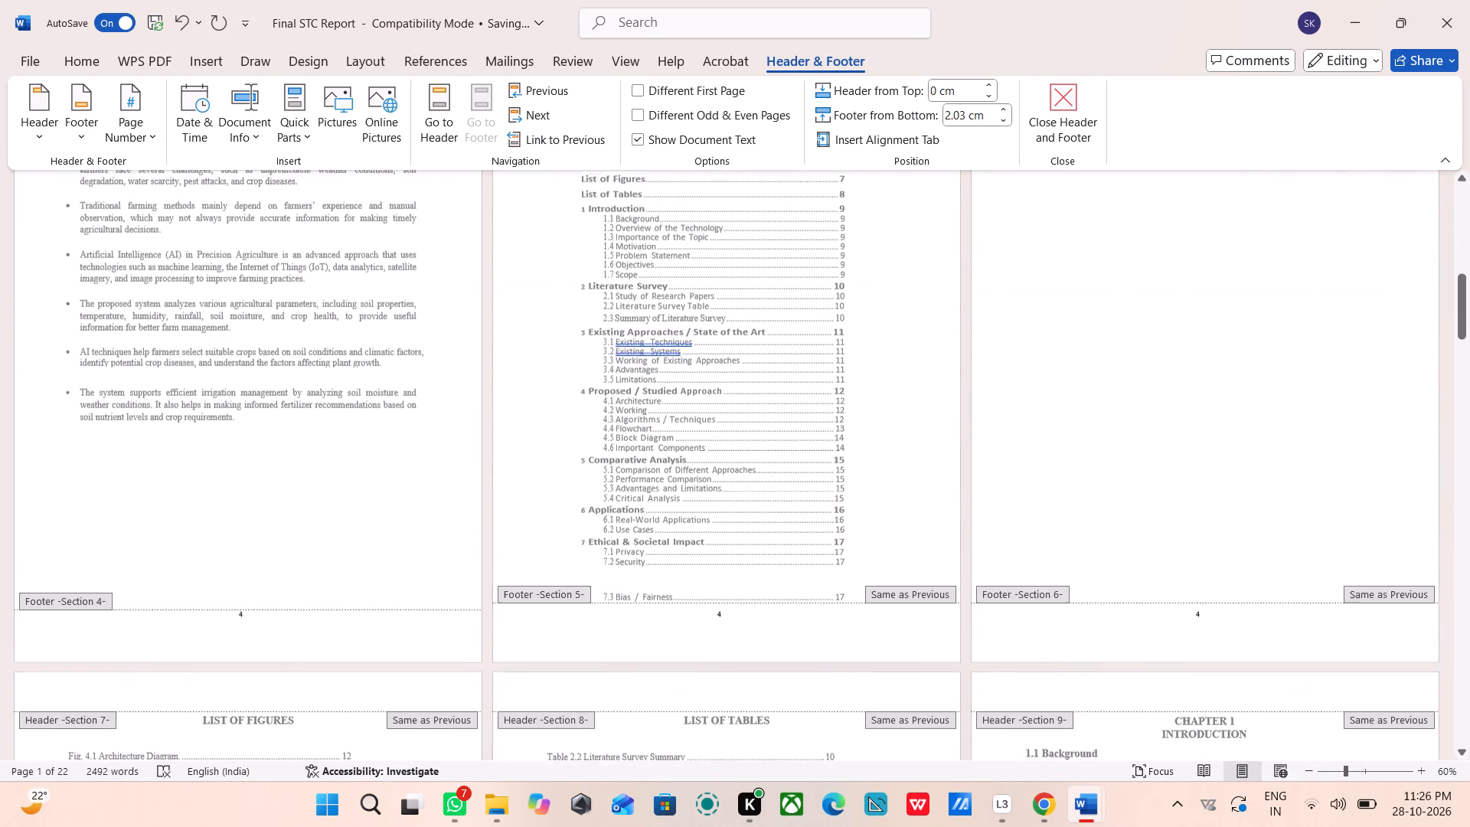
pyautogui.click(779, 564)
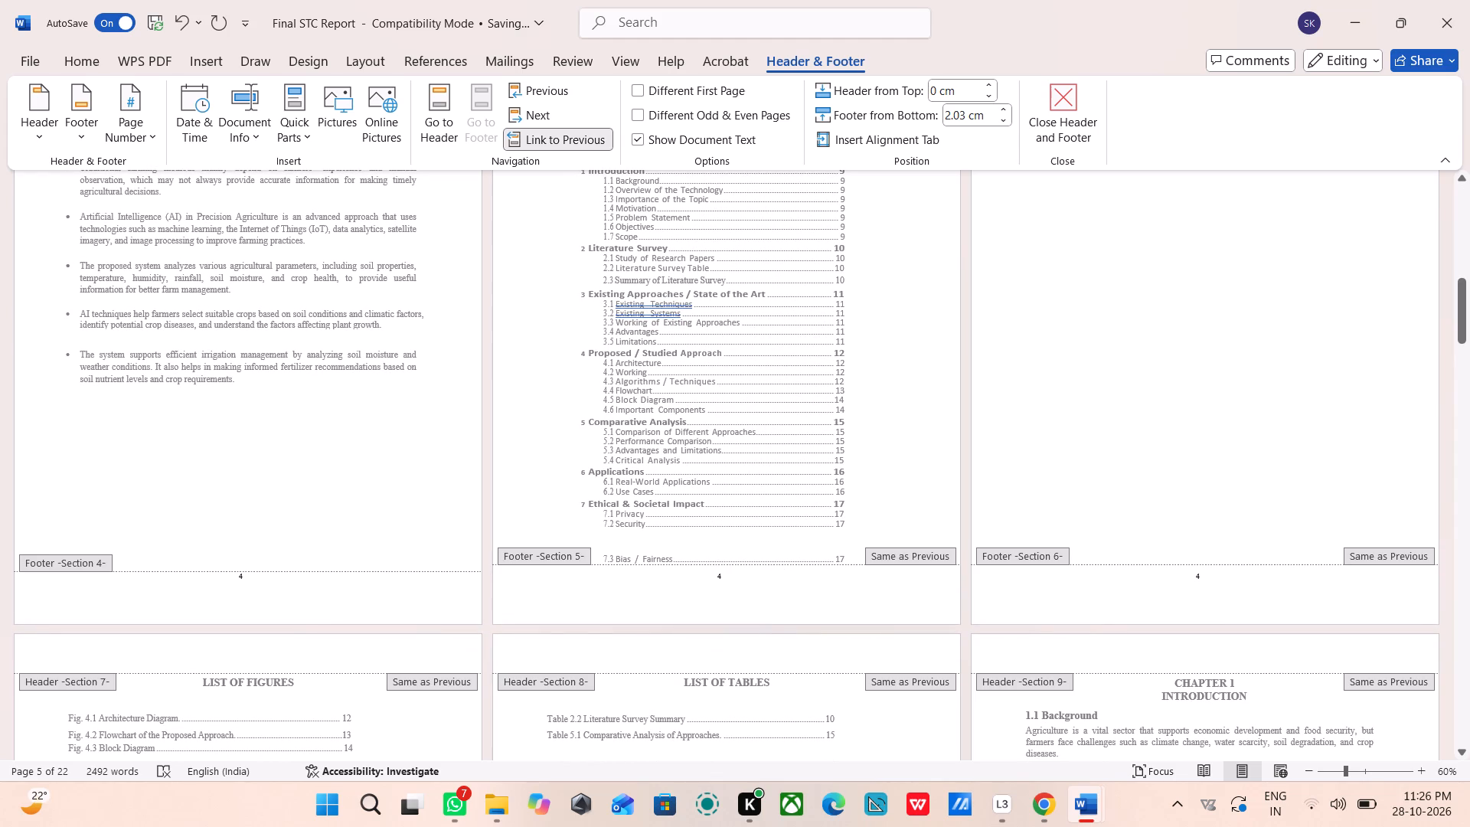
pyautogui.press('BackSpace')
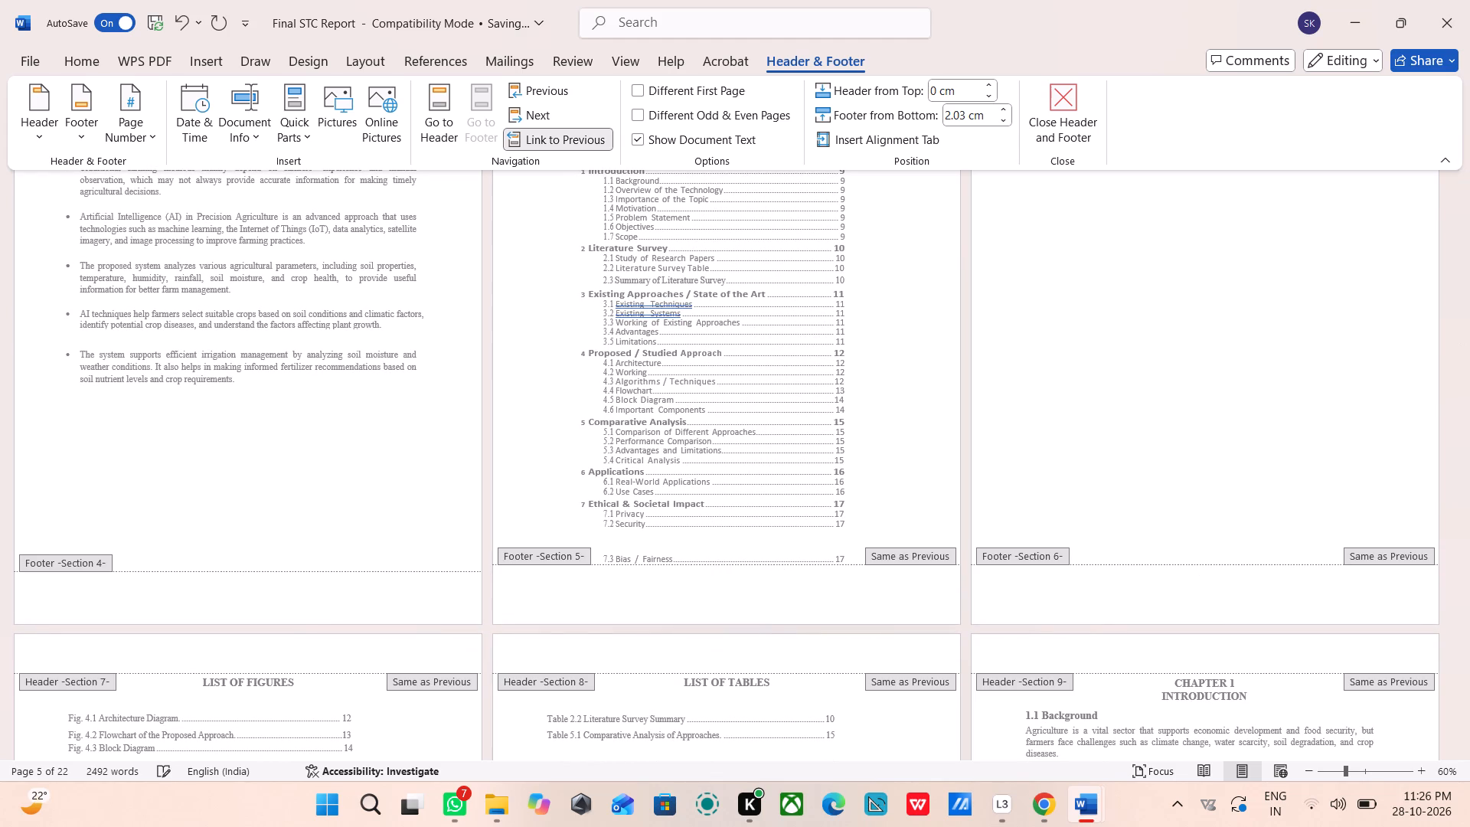
# Insert an automatic bottom-of-page number in the Plain Number 2 style, starting from the Section 4 footer.
pyautogui.doubleClick(230, 586)
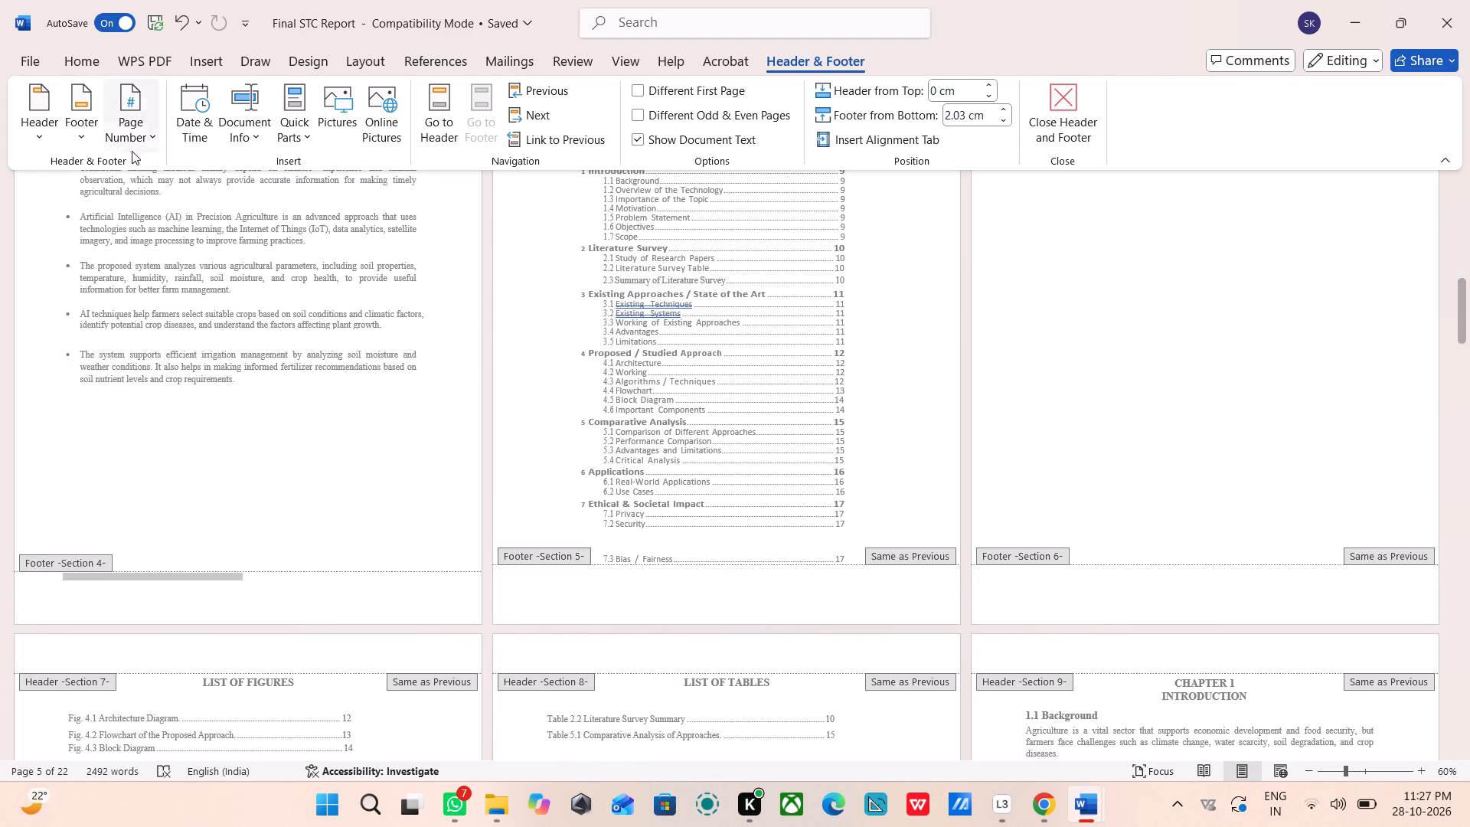
pyautogui.click(149, 143)
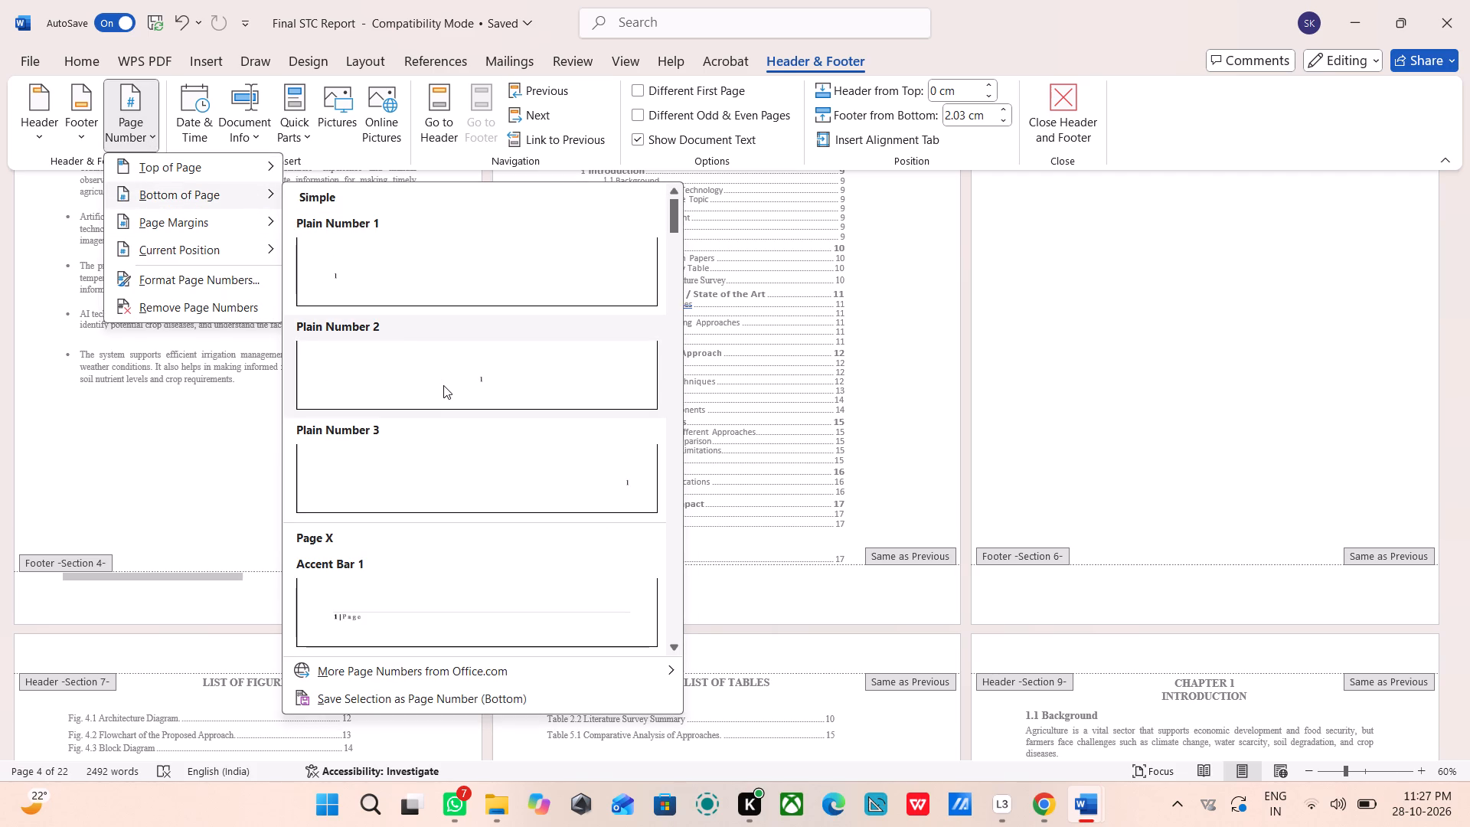
pyautogui.click(443, 386)
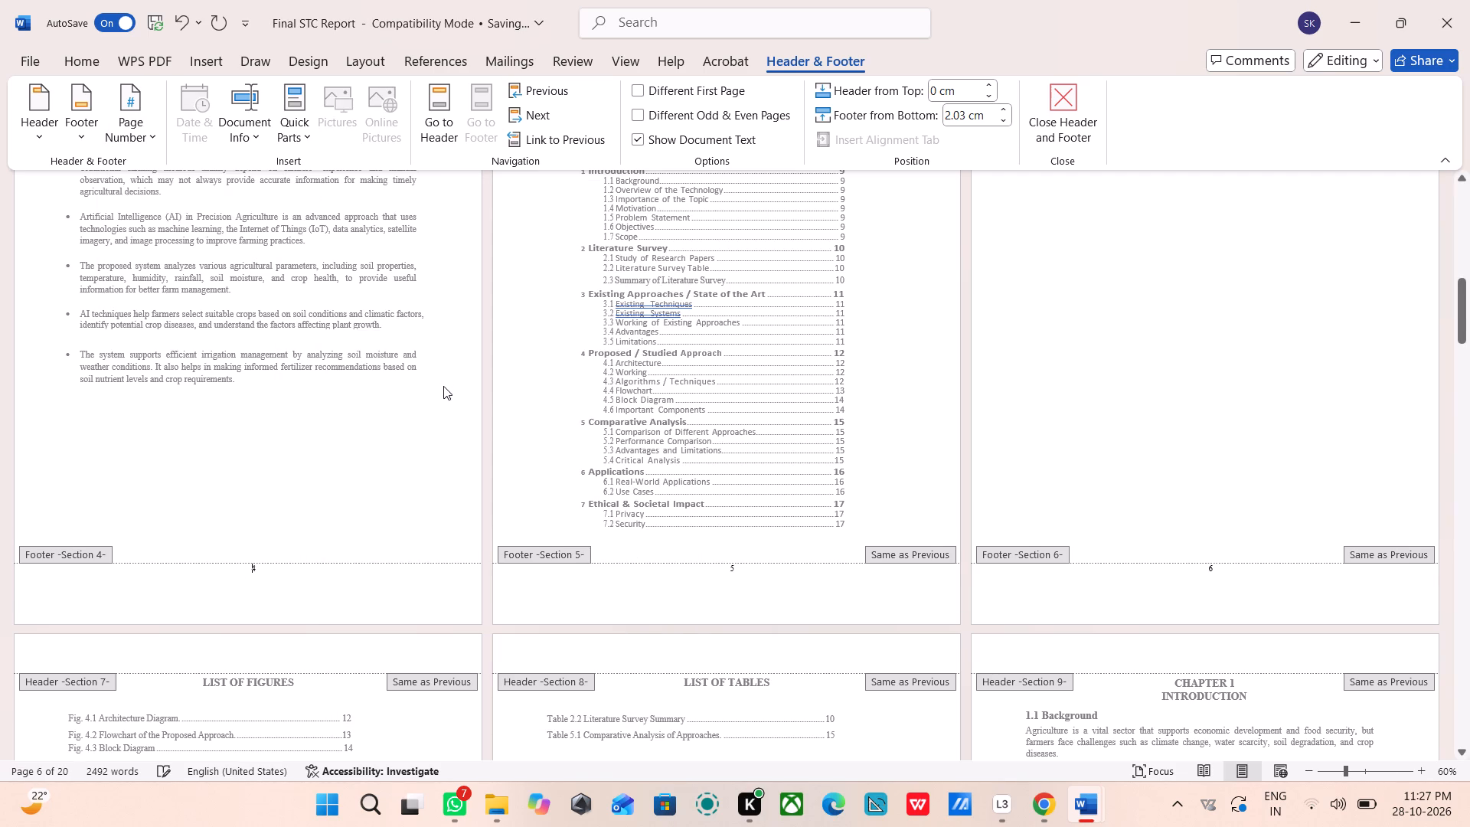
# Check the footer page numbers from the front matter pages through the List of Figures, List of Tables and Chapter 1.
pyautogui.scroll(6, 443, 386)
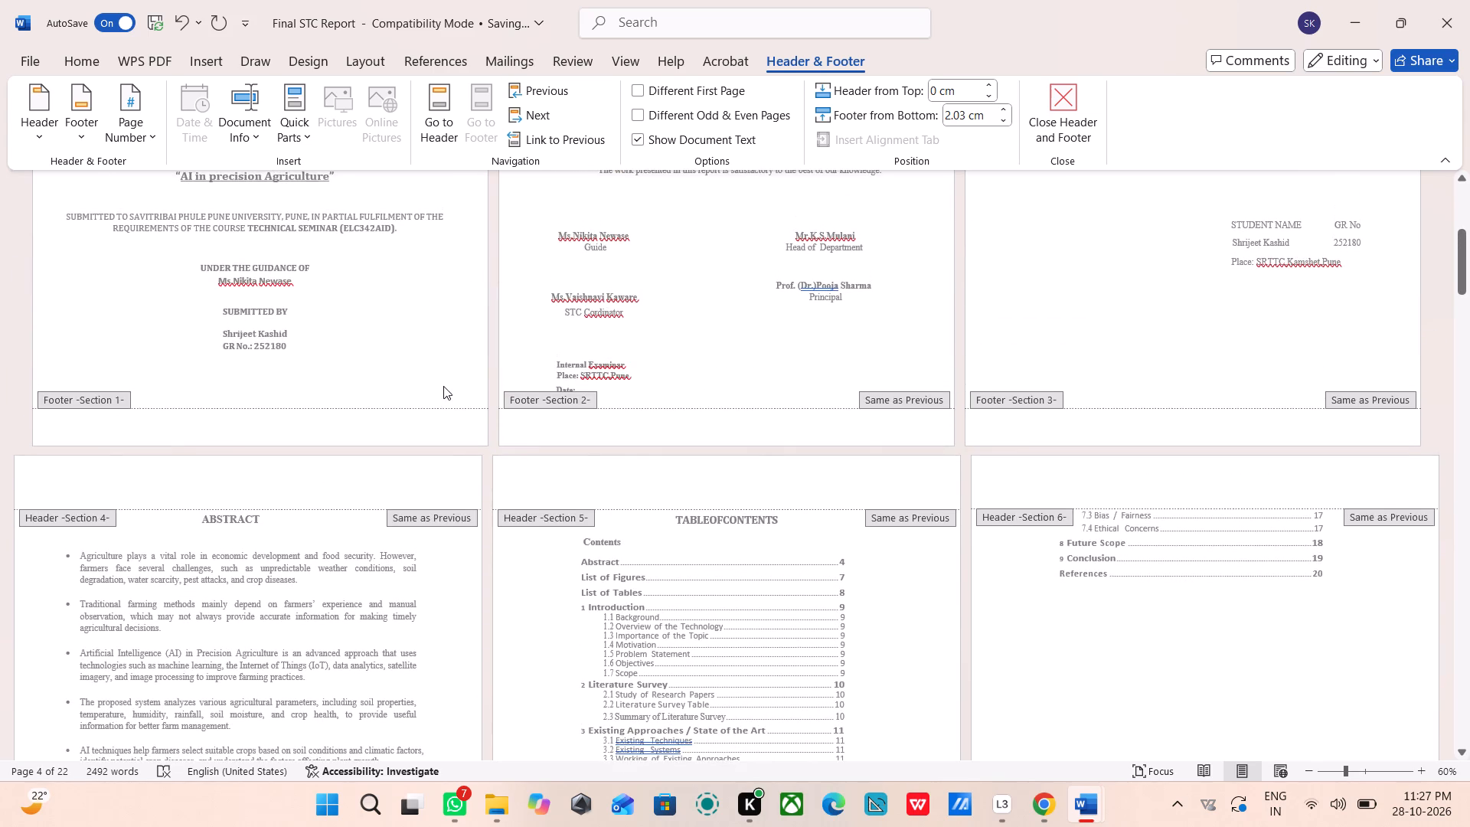
pyautogui.scroll(-3, 443, 386)
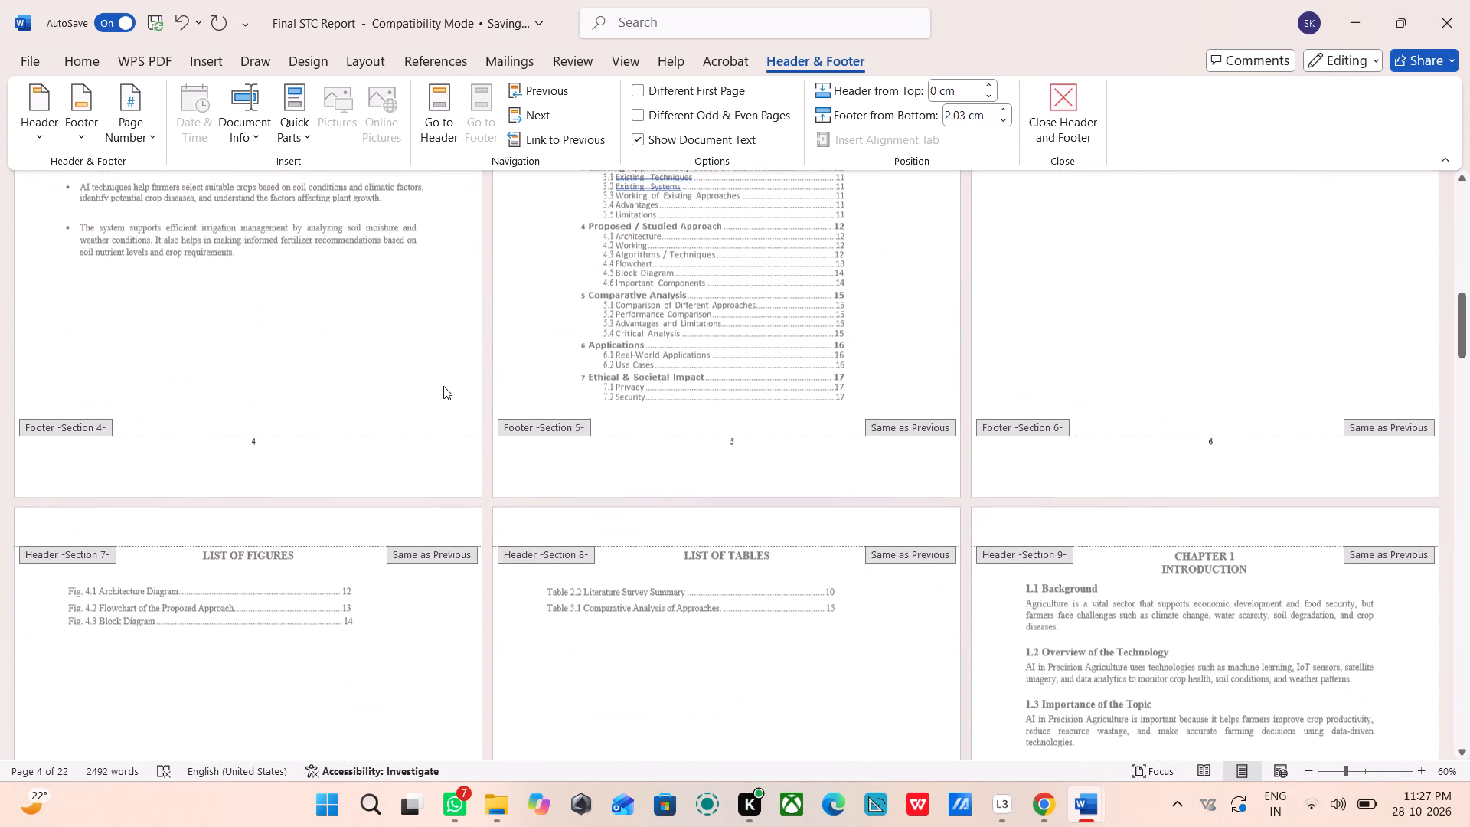
pyautogui.scroll(3, 443, 386)
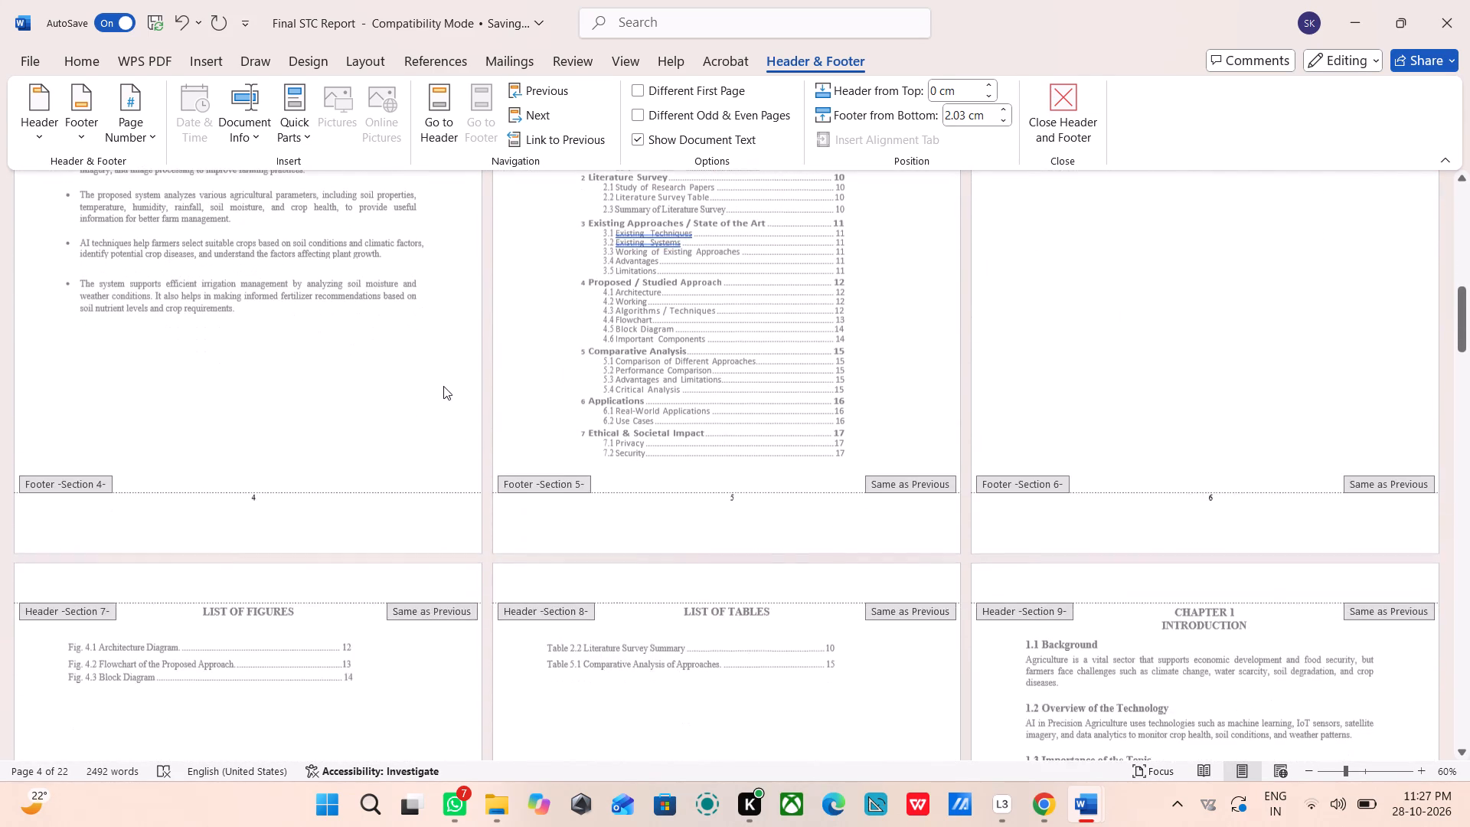
pyautogui.scroll(1, 443, 386)
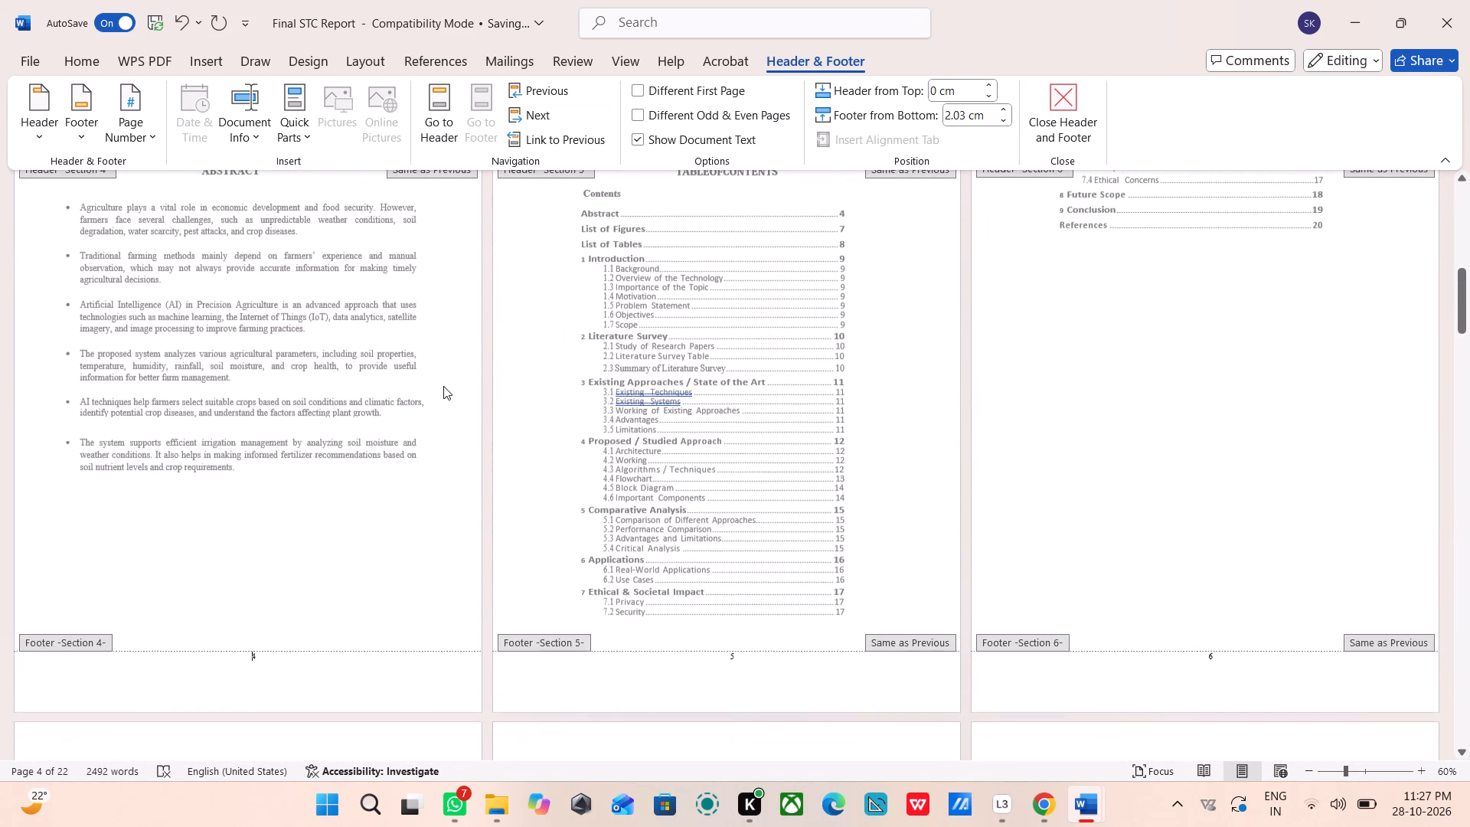
pyautogui.scroll(1, 443, 386)
pyautogui.scroll(-1, 443, 386)
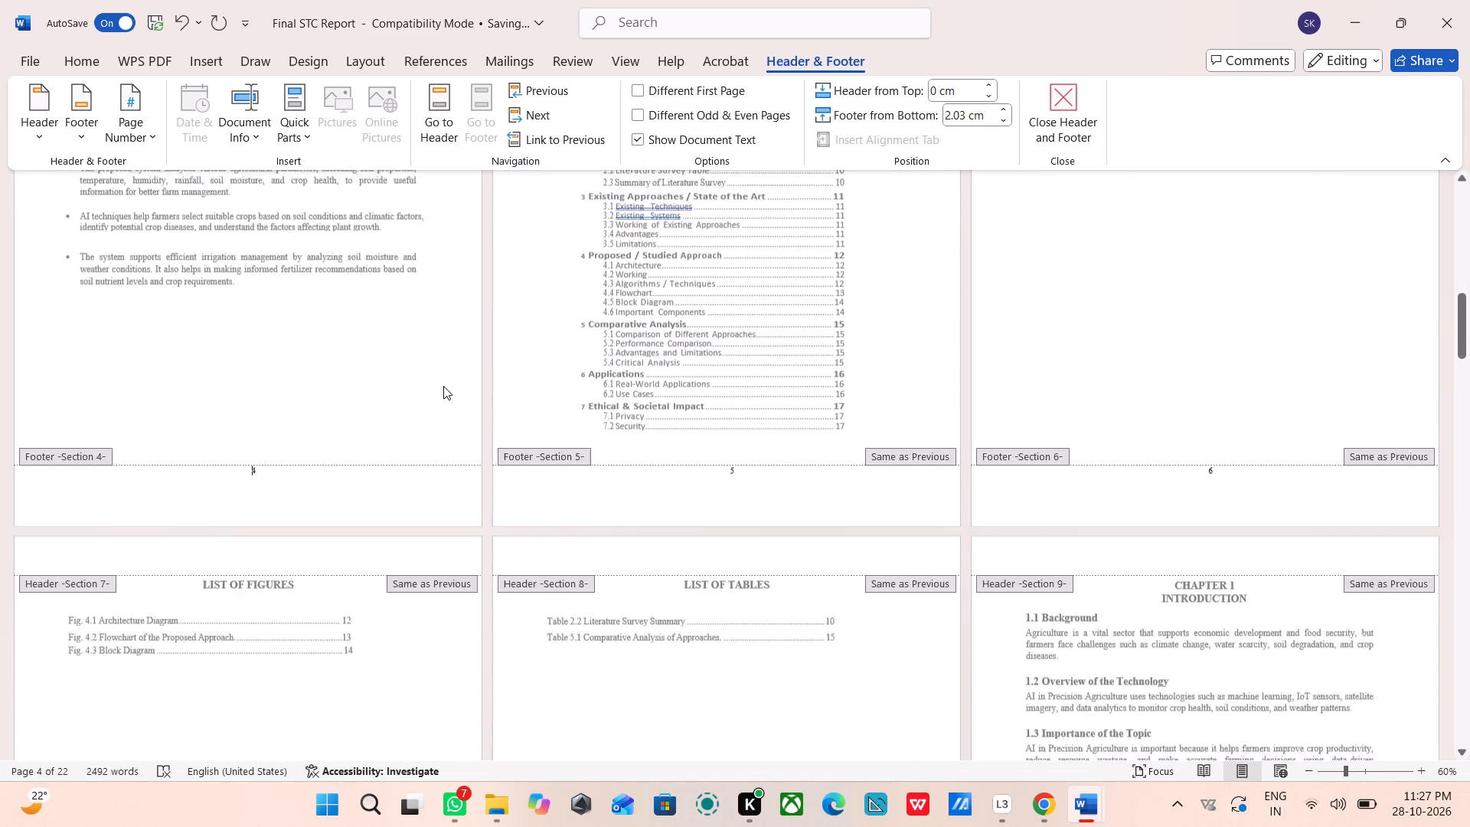
pyautogui.scroll(-4, 443, 386)
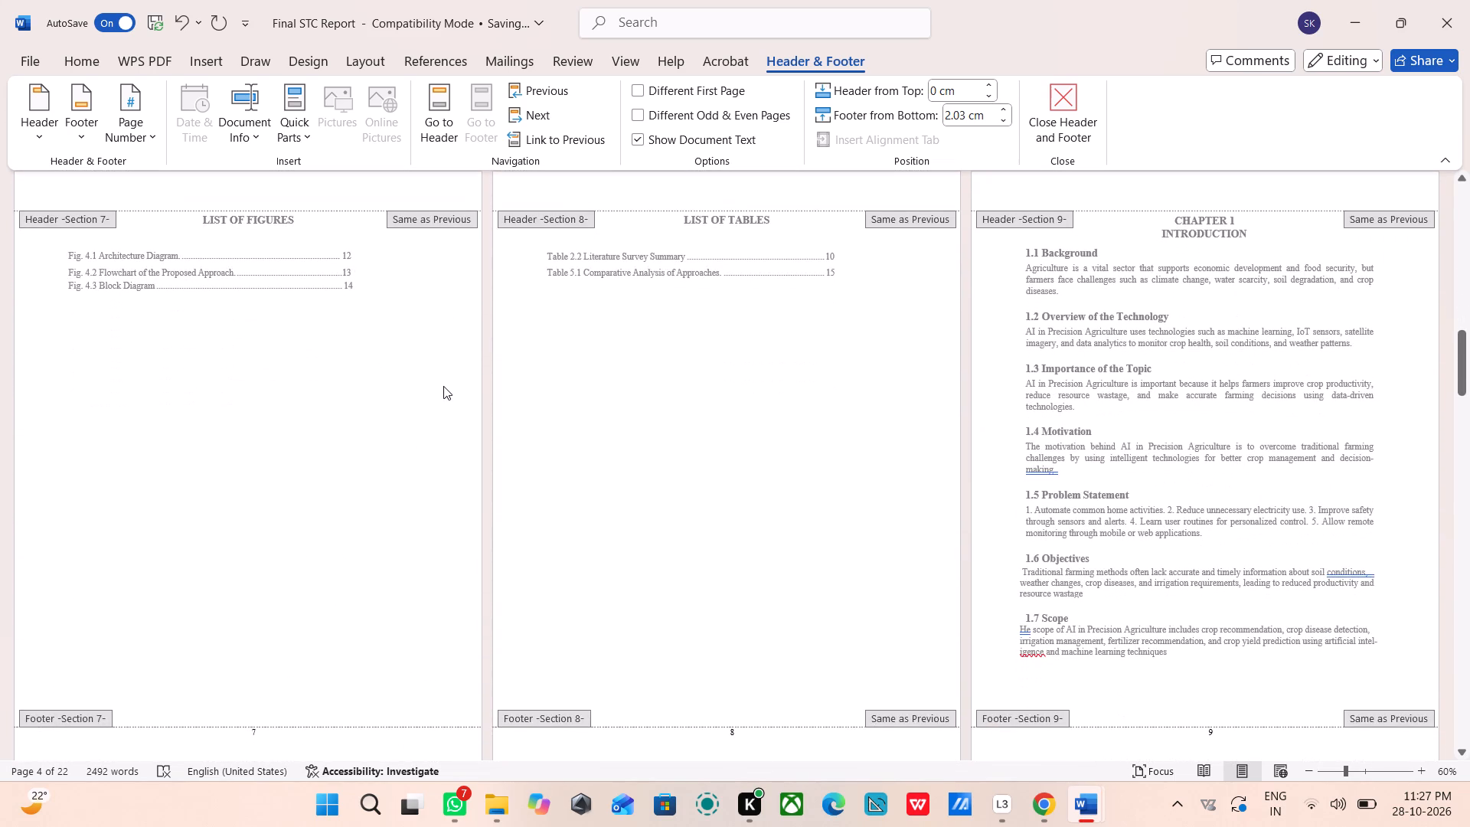
pyautogui.scroll(5, 443, 386)
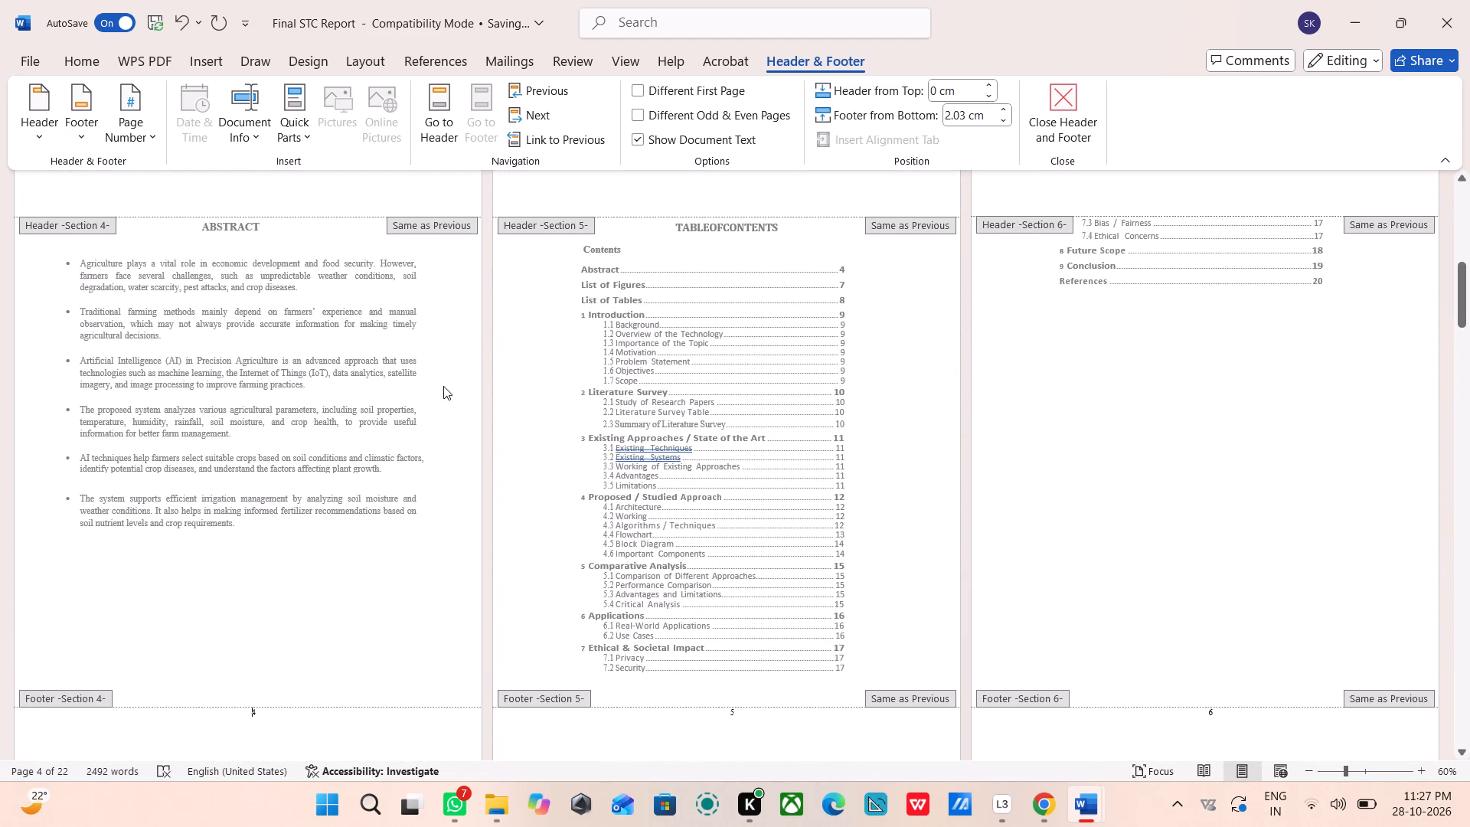
pyautogui.scroll(-4, 443, 386)
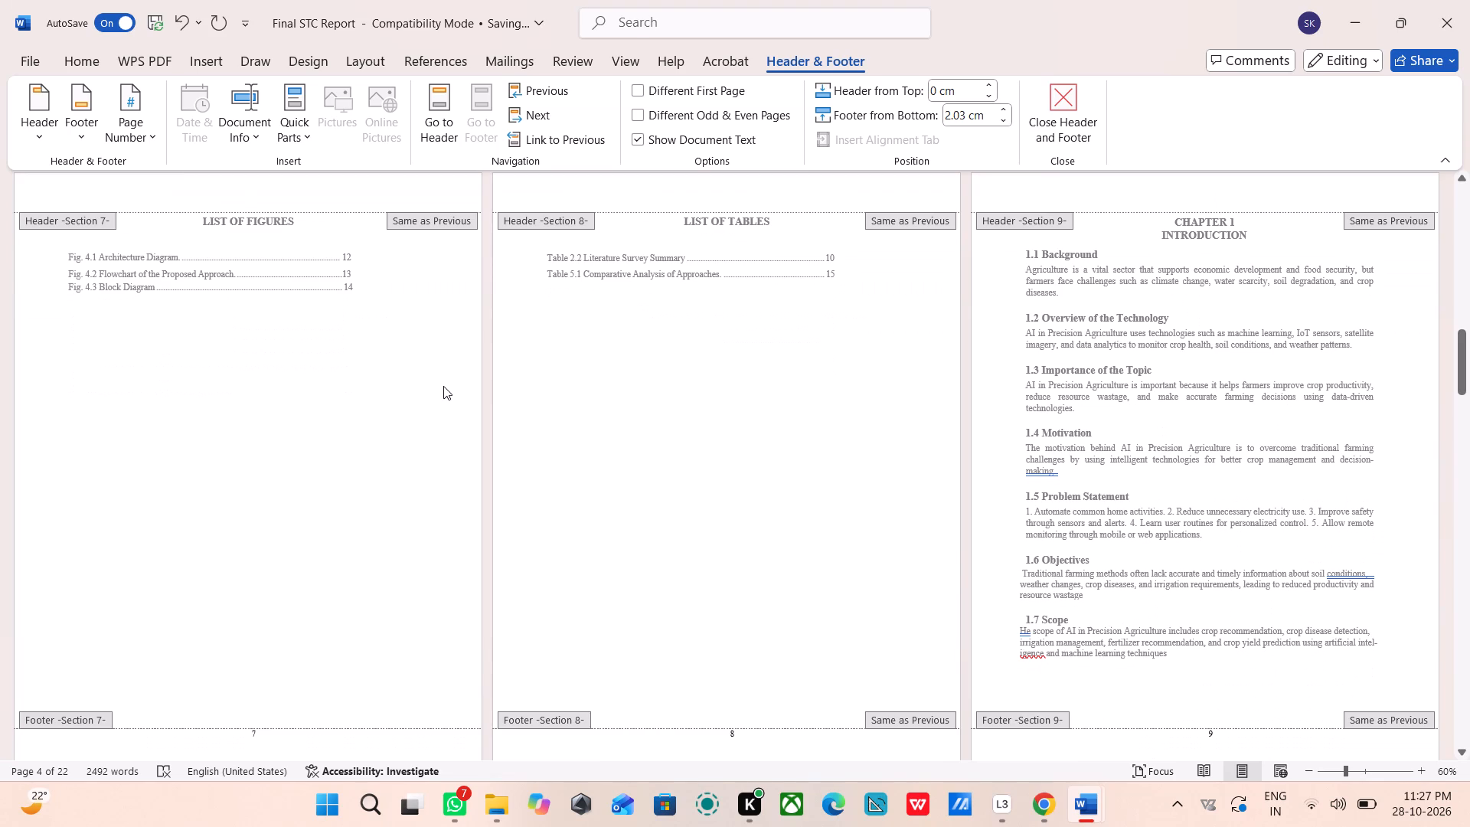
# Delete the manually typed page numbers from the Section 11 and Section 12 footers.
pyautogui.scroll(-5, 443, 386)
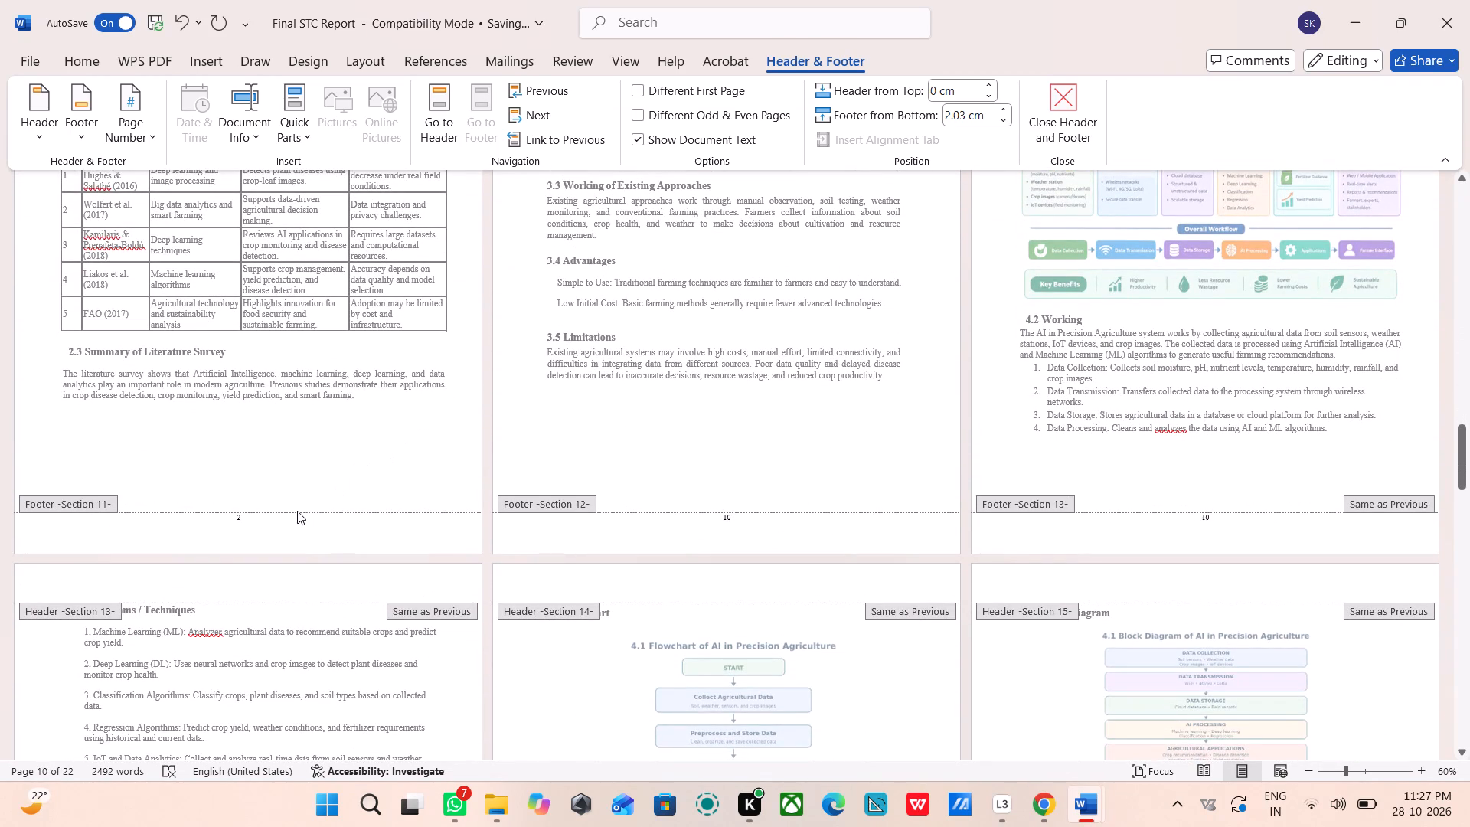
pyautogui.click(297, 512)
pyautogui.scroll(-3, 297, 512)
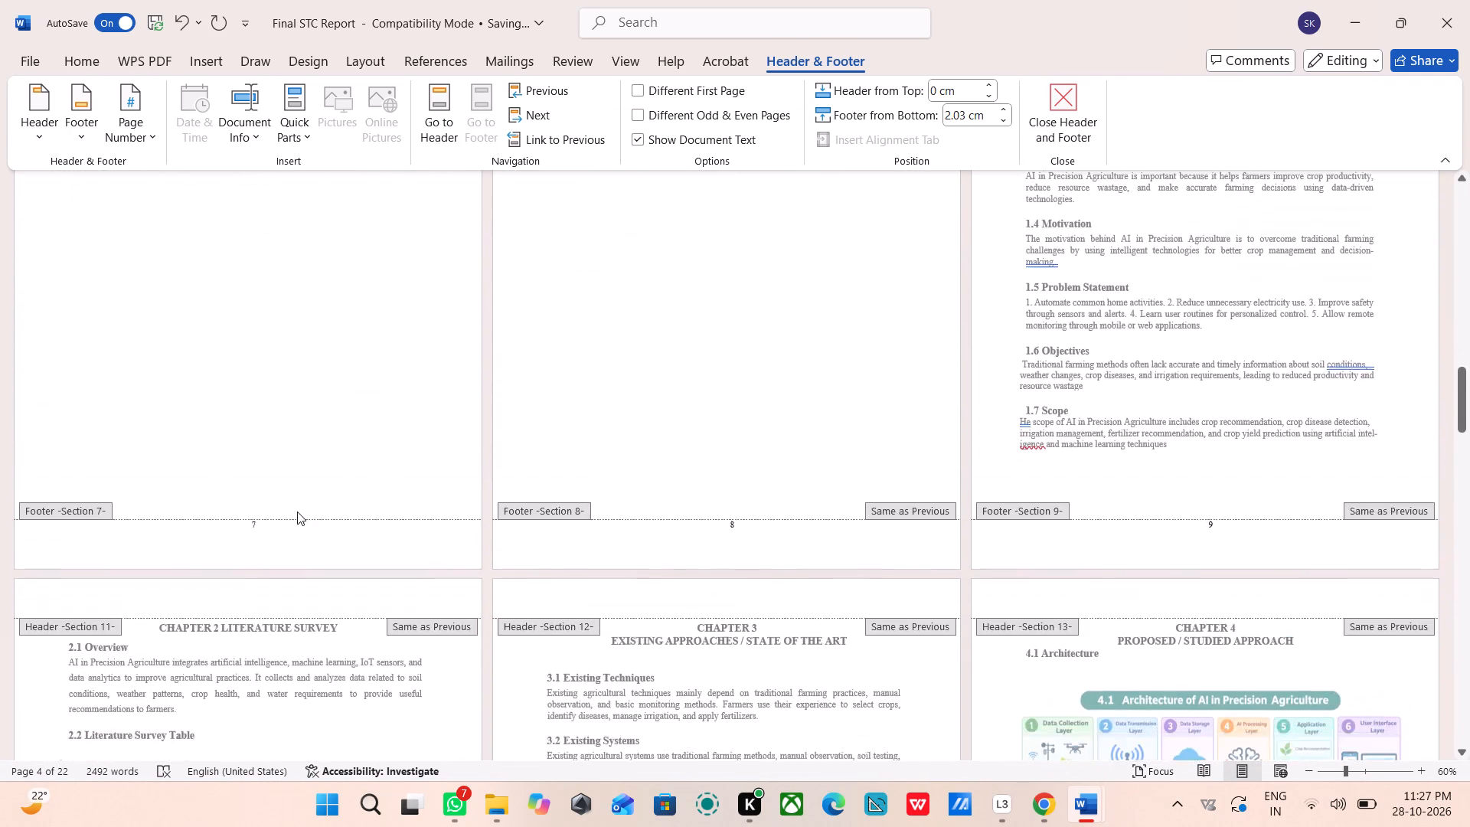
pyautogui.scroll(-4, 297, 512)
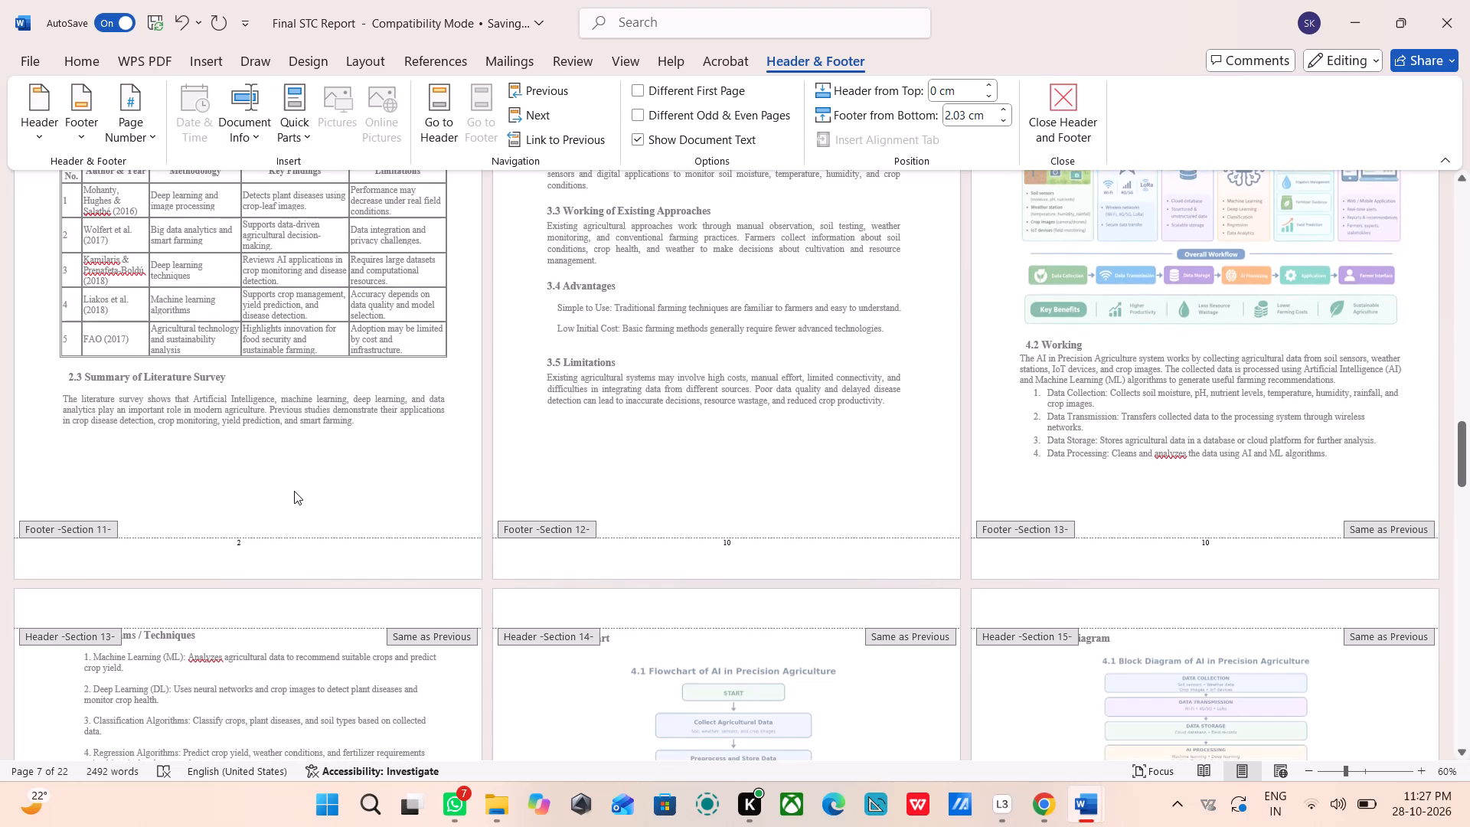
pyautogui.doubleClick(283, 558)
pyautogui.press('BackSpace')
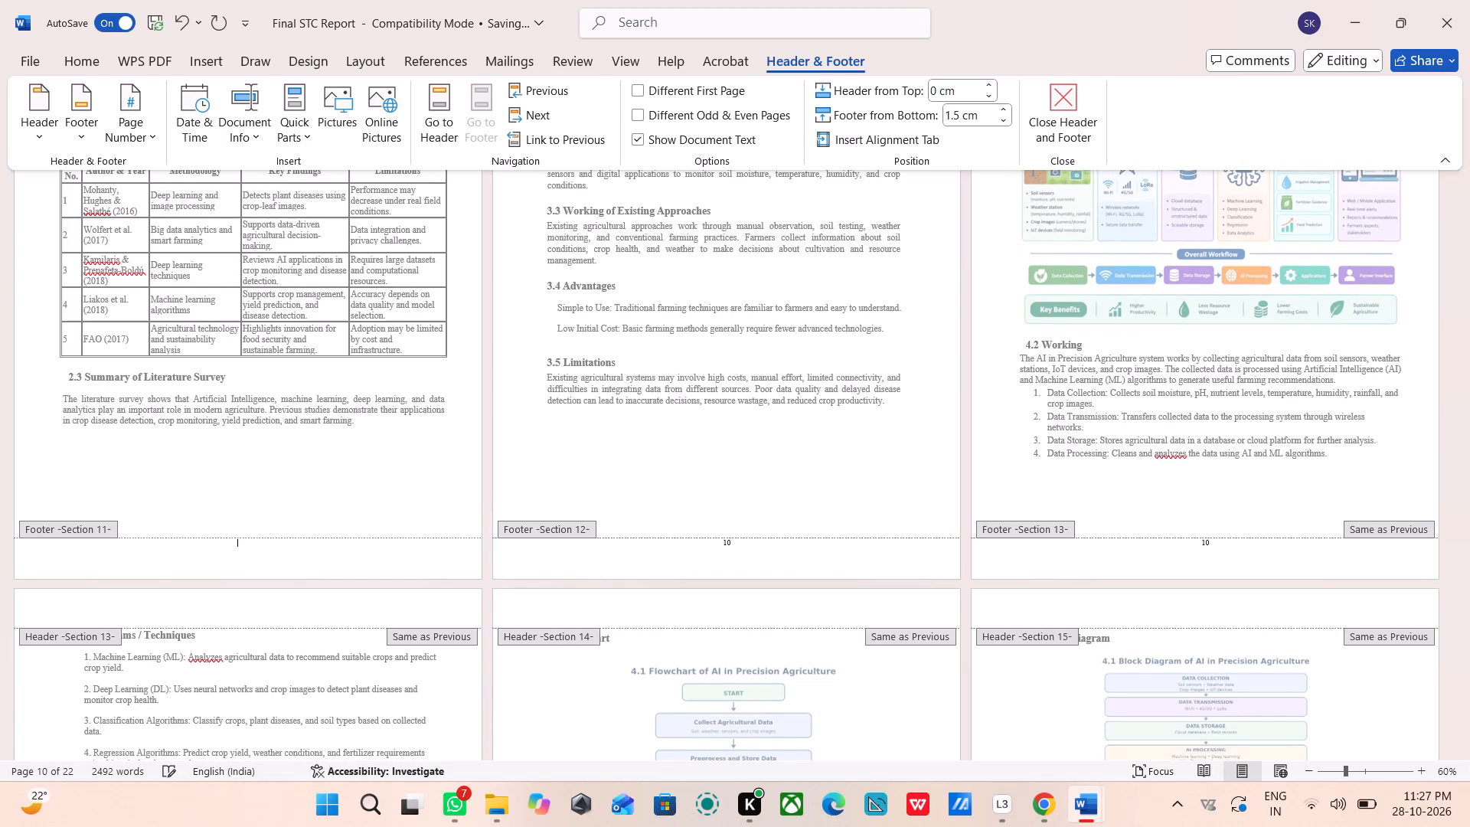
pyautogui.click(753, 547)
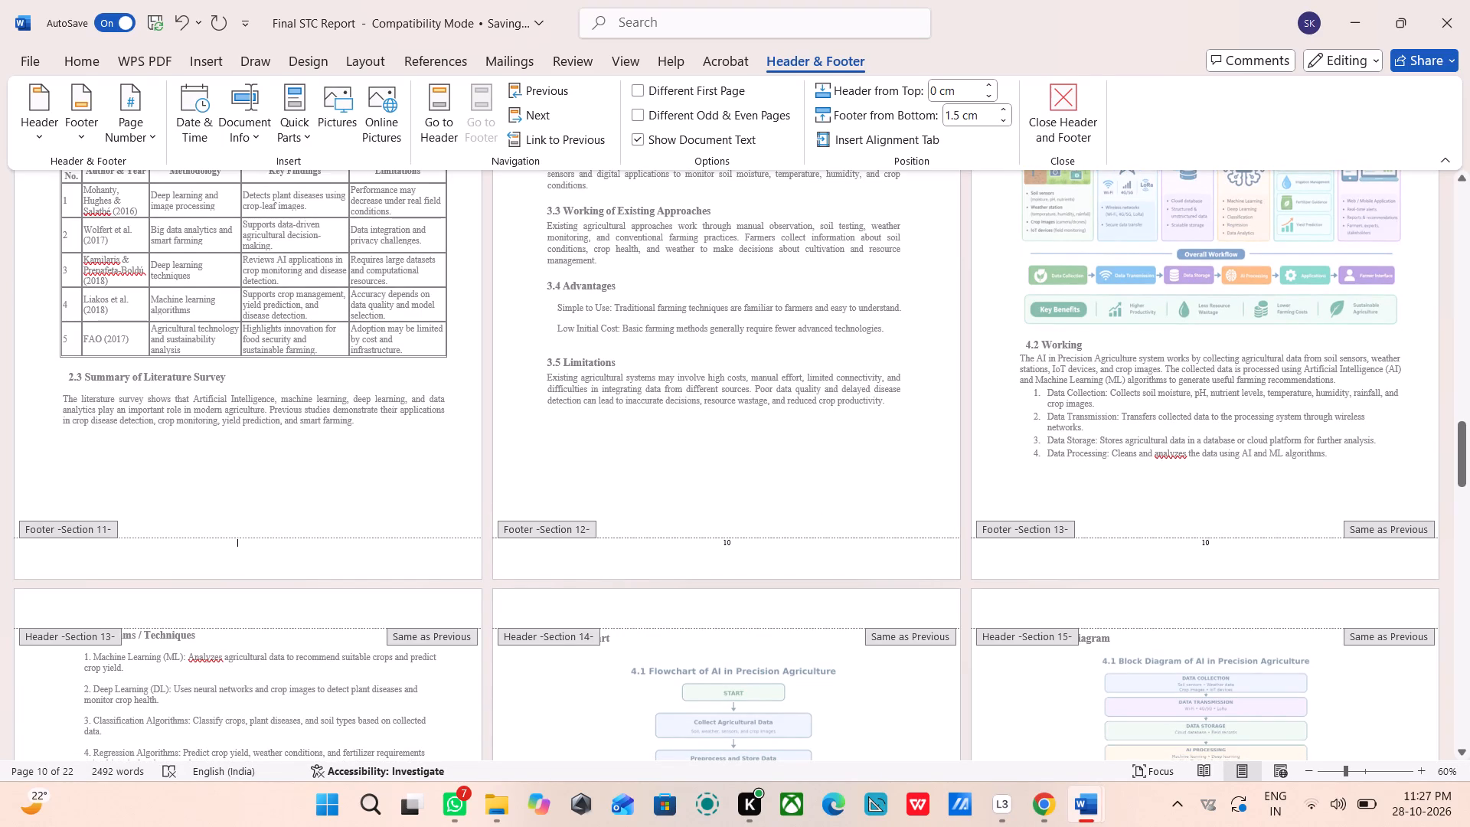
pyautogui.press('BackSpace')
pyautogui.press('BackSpace')
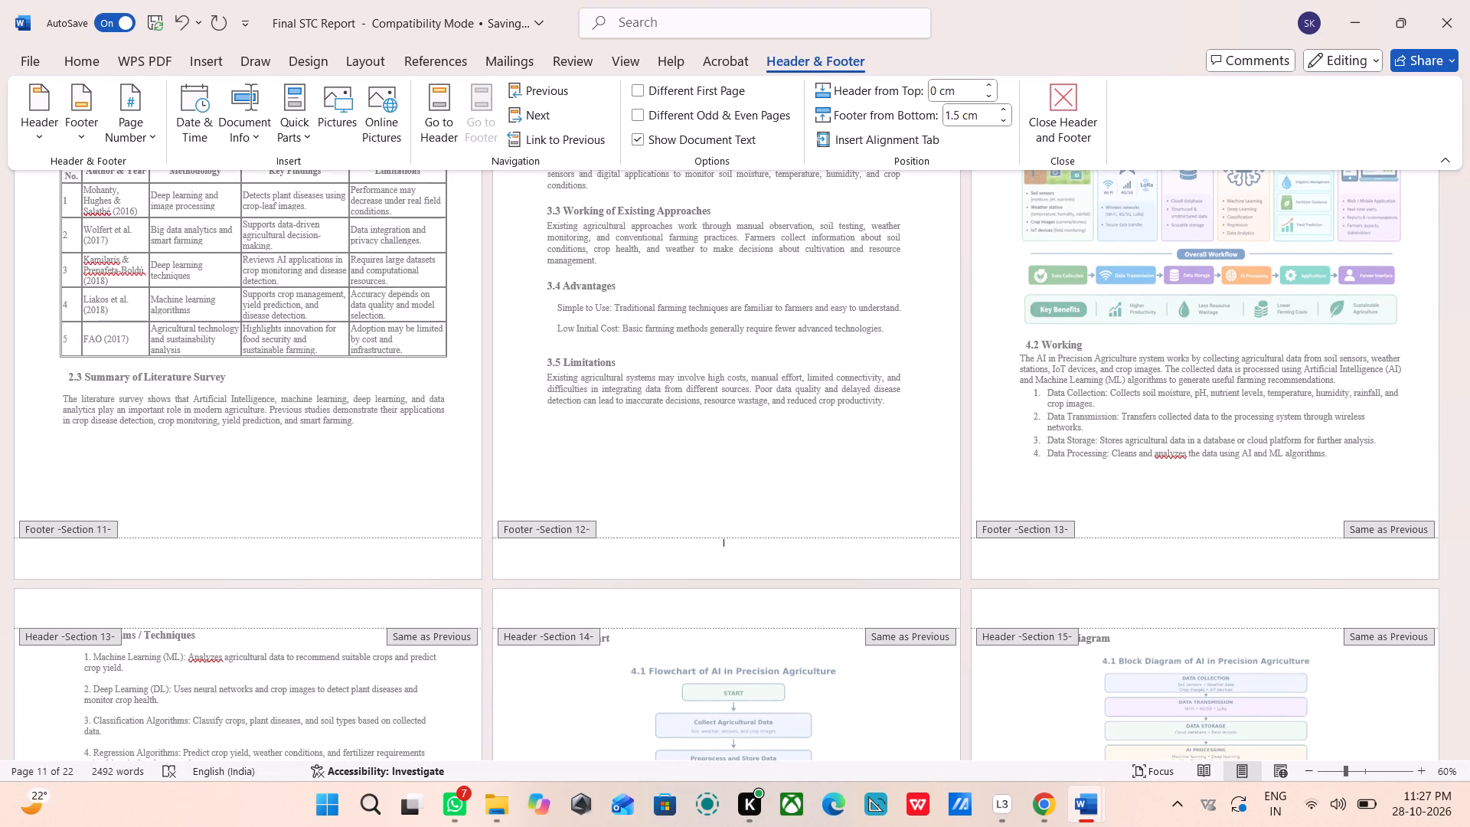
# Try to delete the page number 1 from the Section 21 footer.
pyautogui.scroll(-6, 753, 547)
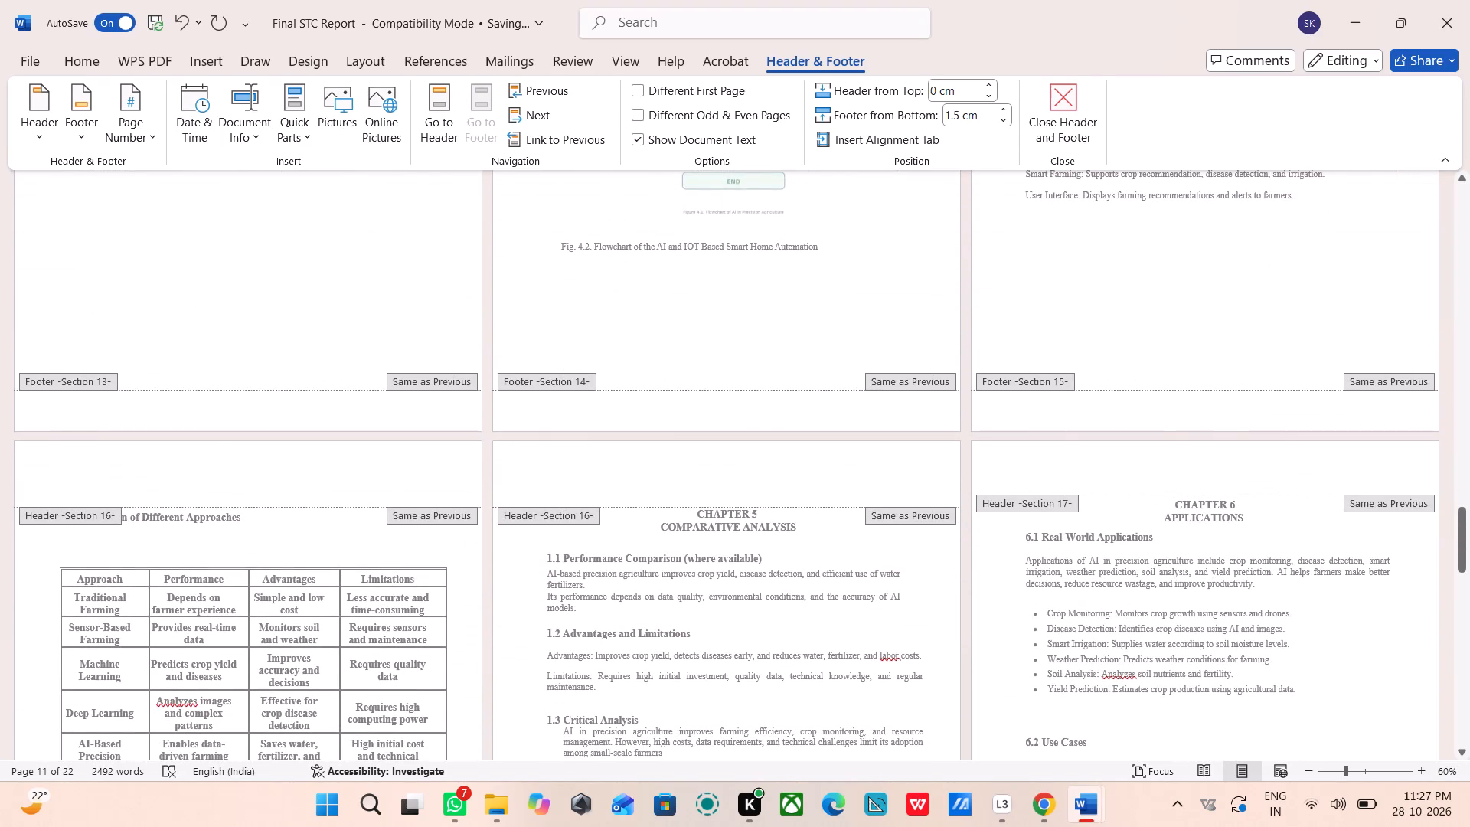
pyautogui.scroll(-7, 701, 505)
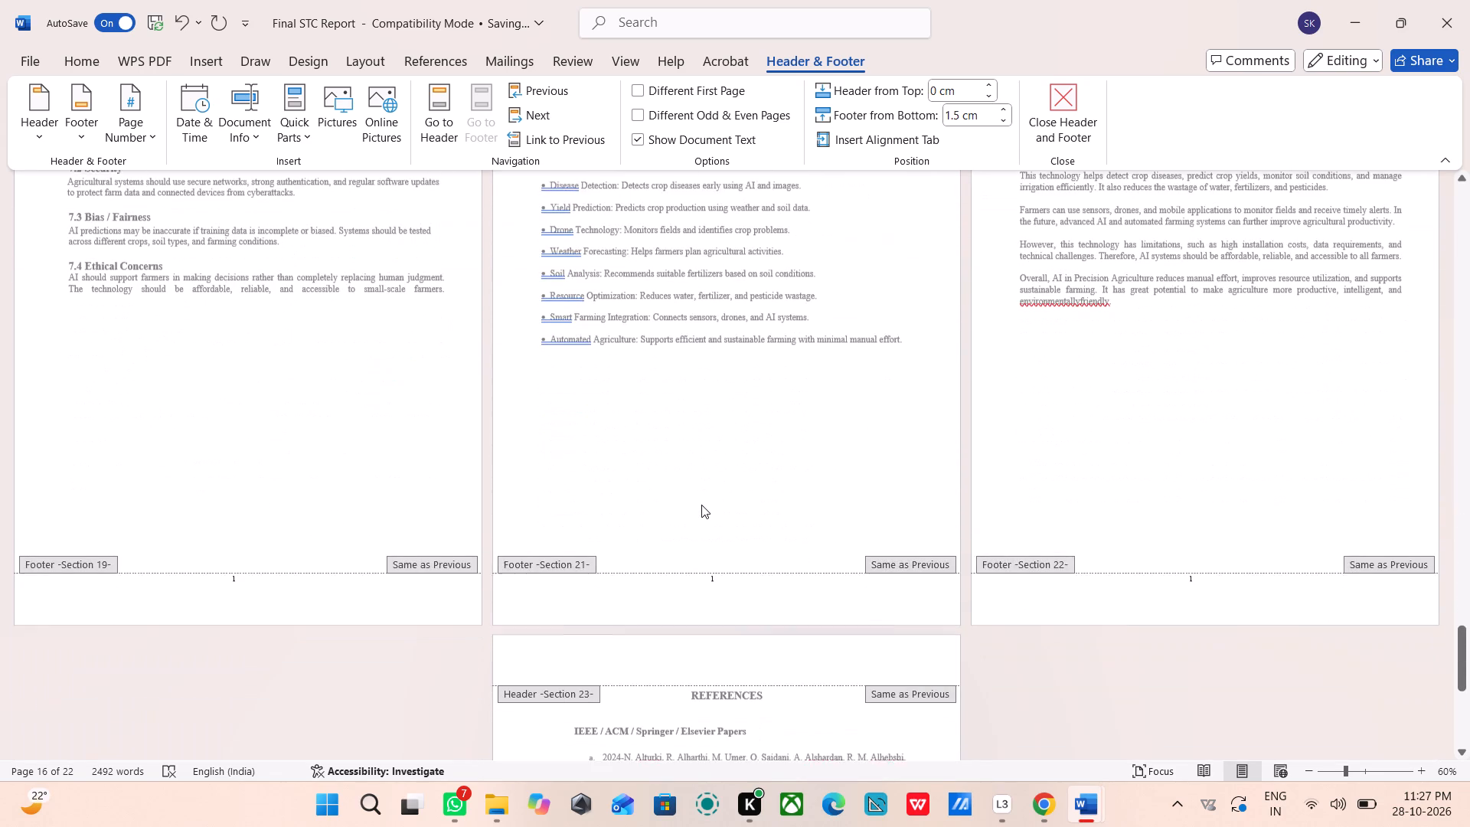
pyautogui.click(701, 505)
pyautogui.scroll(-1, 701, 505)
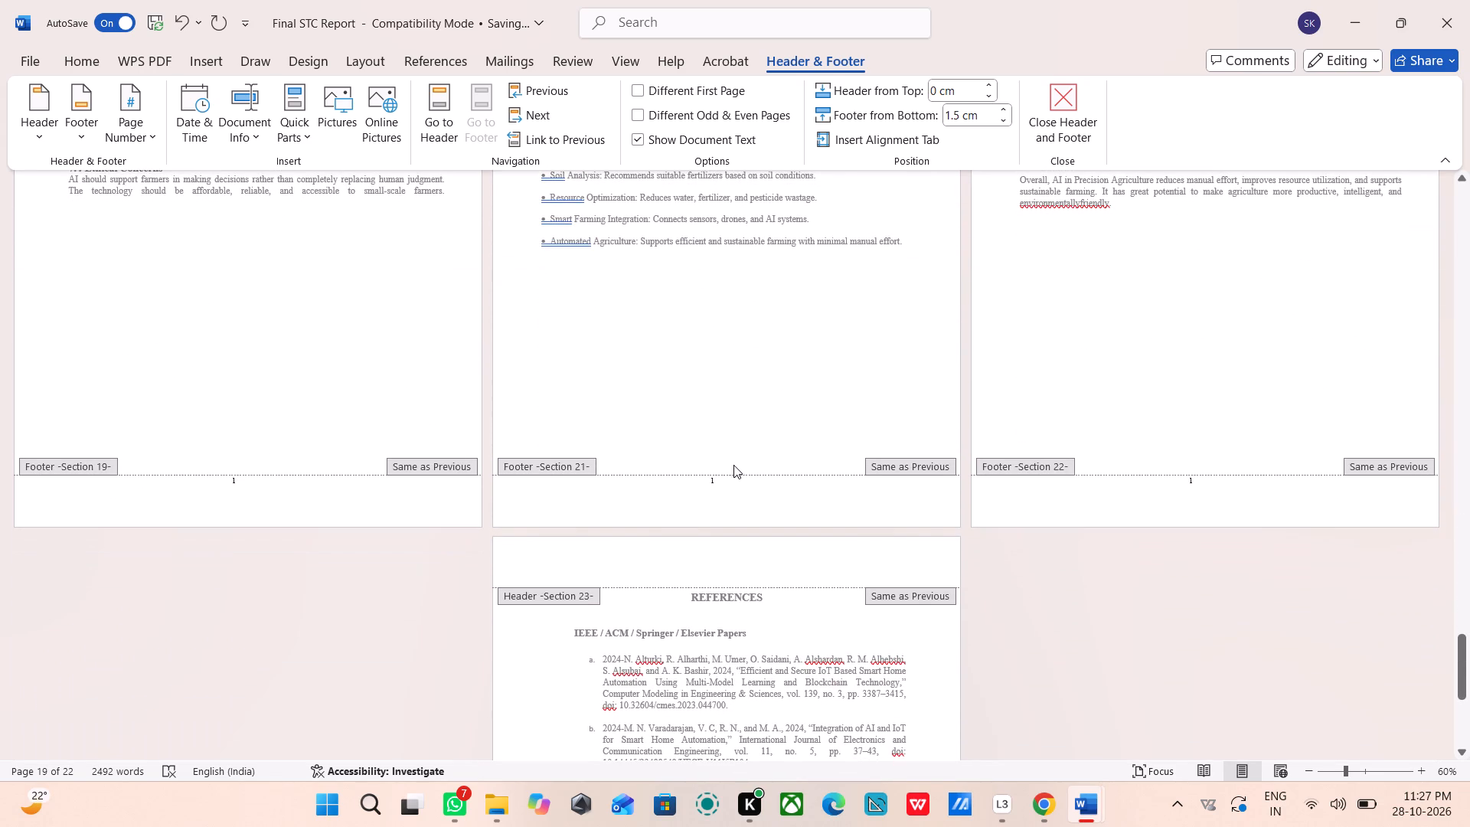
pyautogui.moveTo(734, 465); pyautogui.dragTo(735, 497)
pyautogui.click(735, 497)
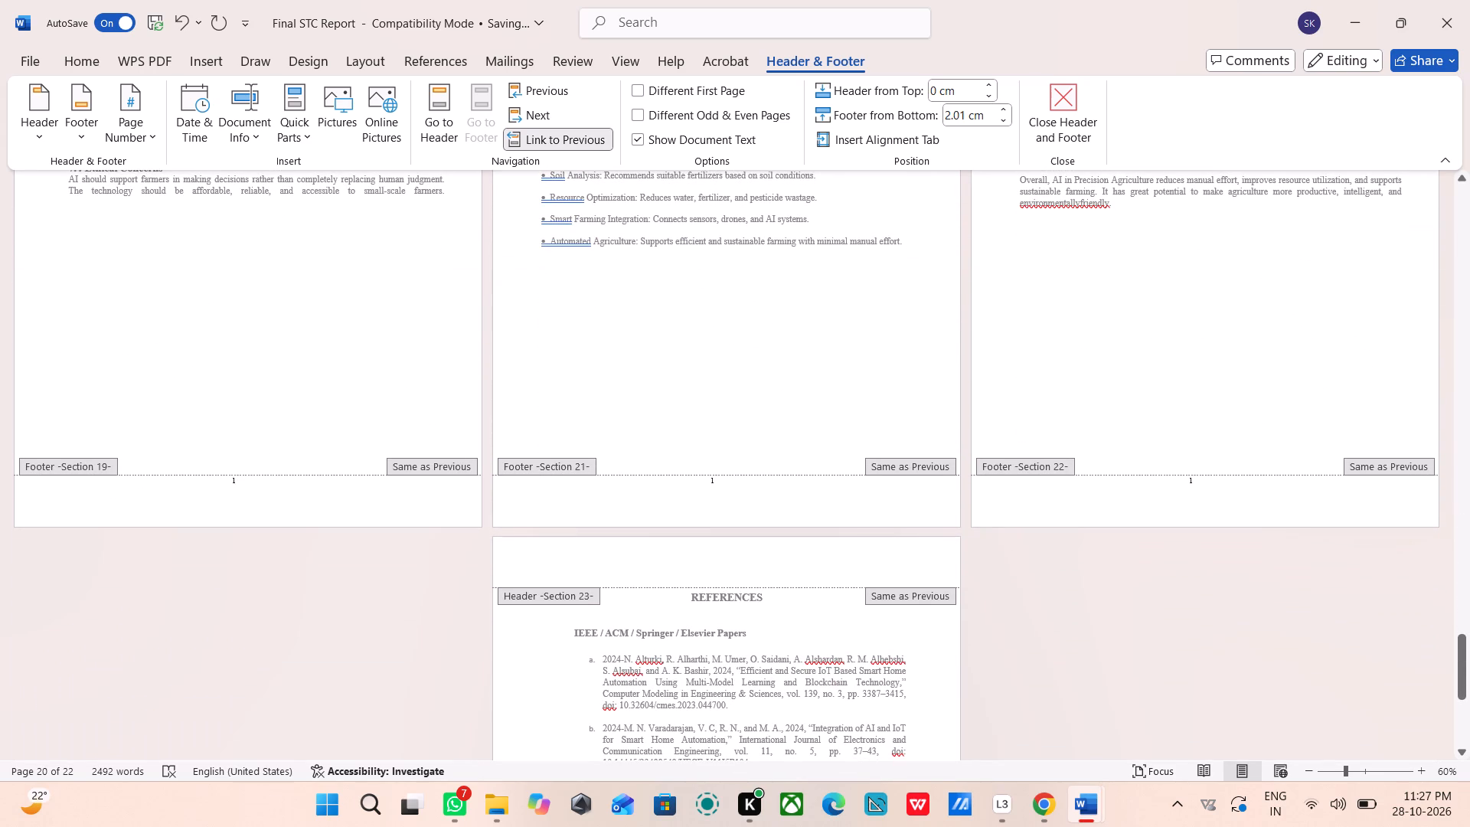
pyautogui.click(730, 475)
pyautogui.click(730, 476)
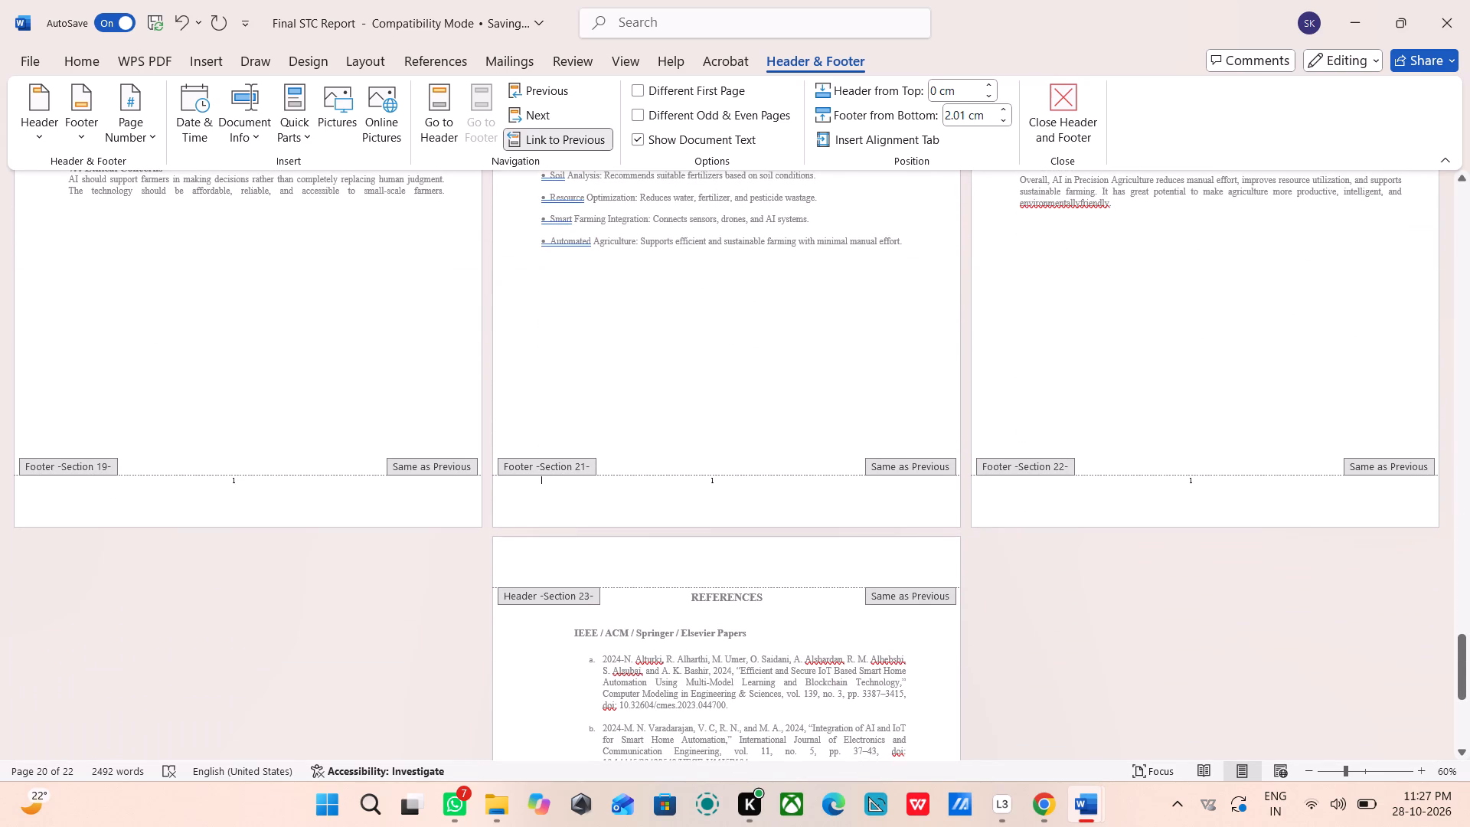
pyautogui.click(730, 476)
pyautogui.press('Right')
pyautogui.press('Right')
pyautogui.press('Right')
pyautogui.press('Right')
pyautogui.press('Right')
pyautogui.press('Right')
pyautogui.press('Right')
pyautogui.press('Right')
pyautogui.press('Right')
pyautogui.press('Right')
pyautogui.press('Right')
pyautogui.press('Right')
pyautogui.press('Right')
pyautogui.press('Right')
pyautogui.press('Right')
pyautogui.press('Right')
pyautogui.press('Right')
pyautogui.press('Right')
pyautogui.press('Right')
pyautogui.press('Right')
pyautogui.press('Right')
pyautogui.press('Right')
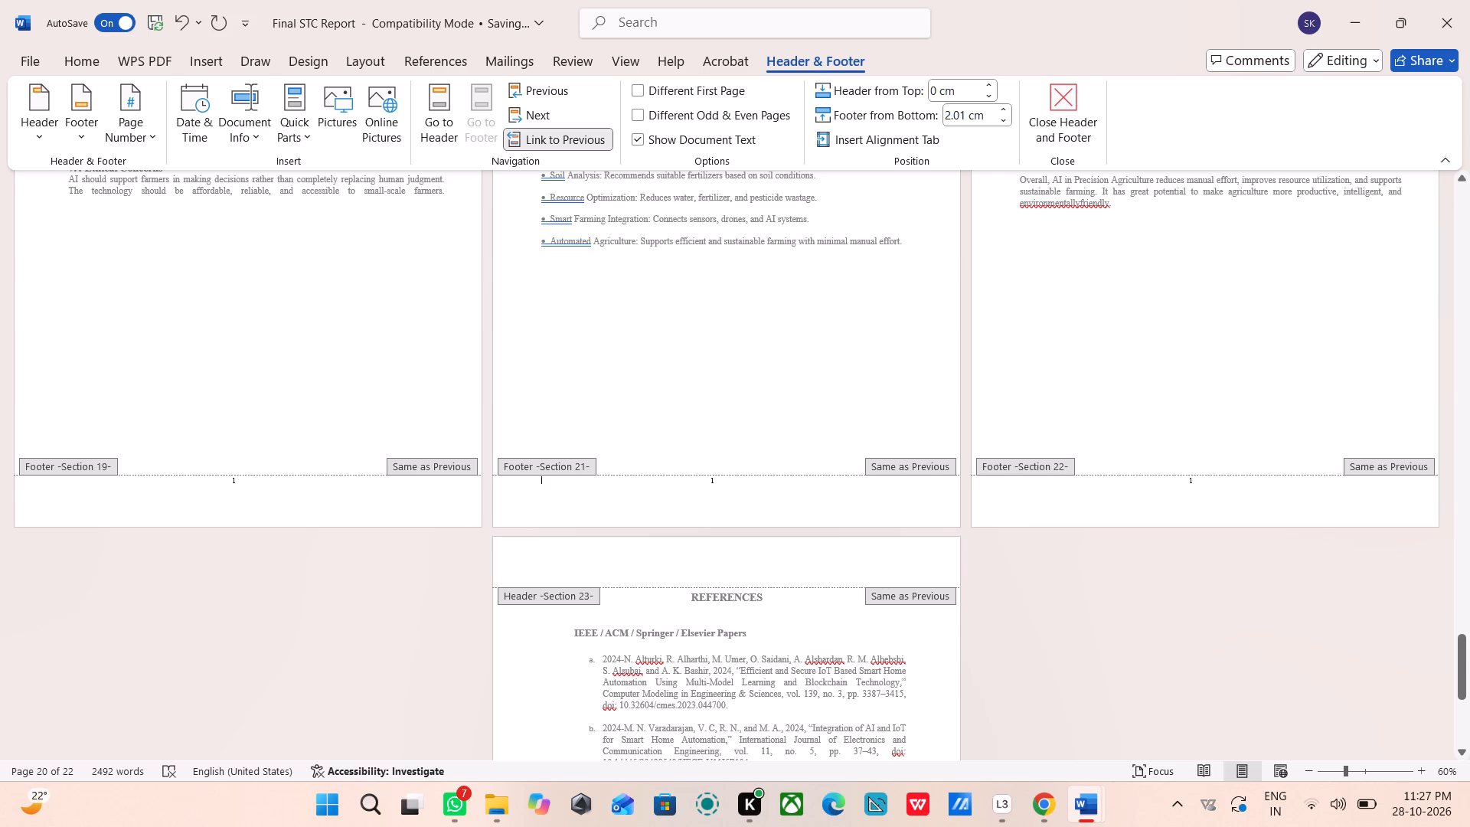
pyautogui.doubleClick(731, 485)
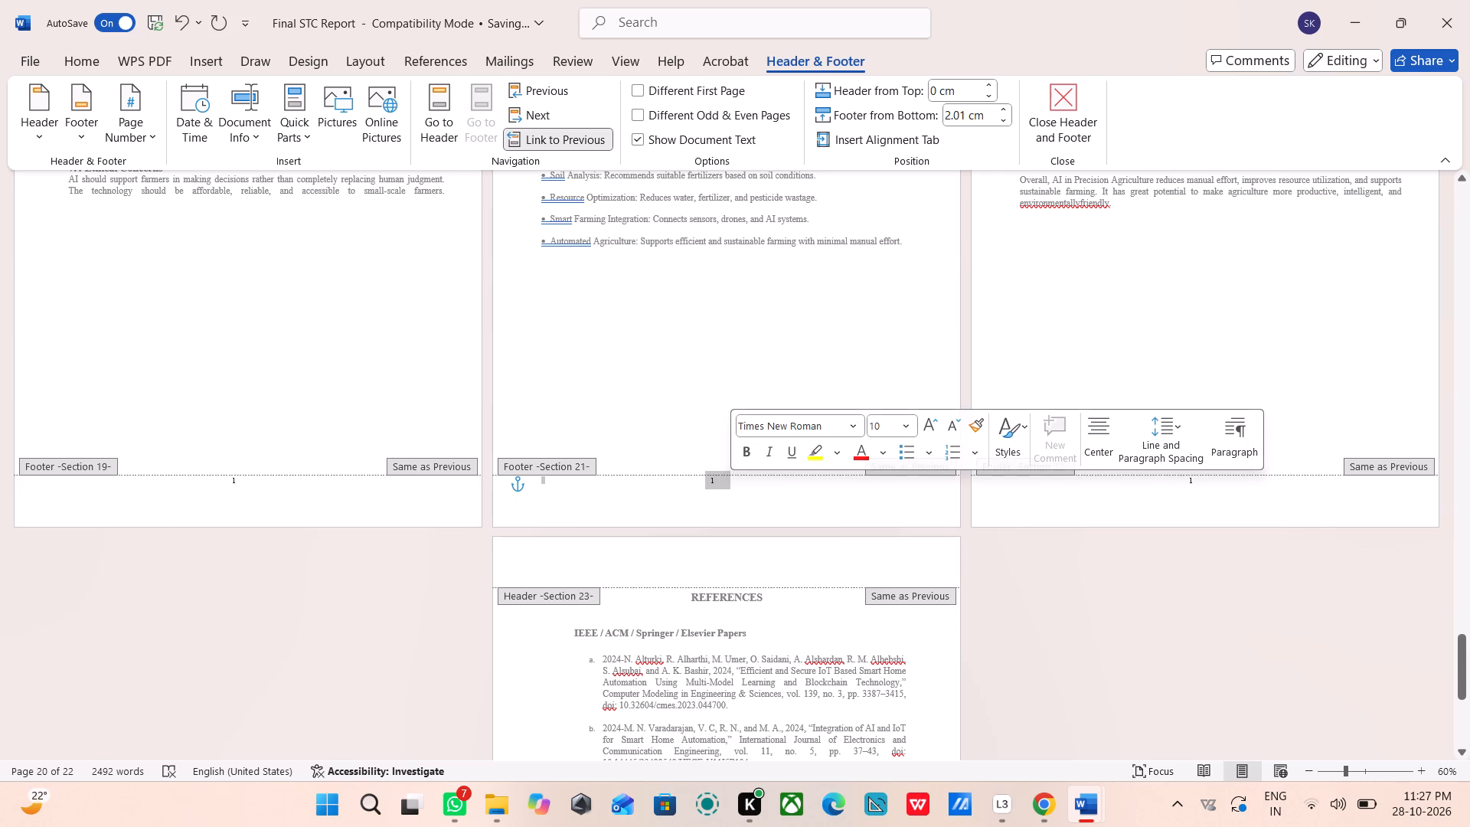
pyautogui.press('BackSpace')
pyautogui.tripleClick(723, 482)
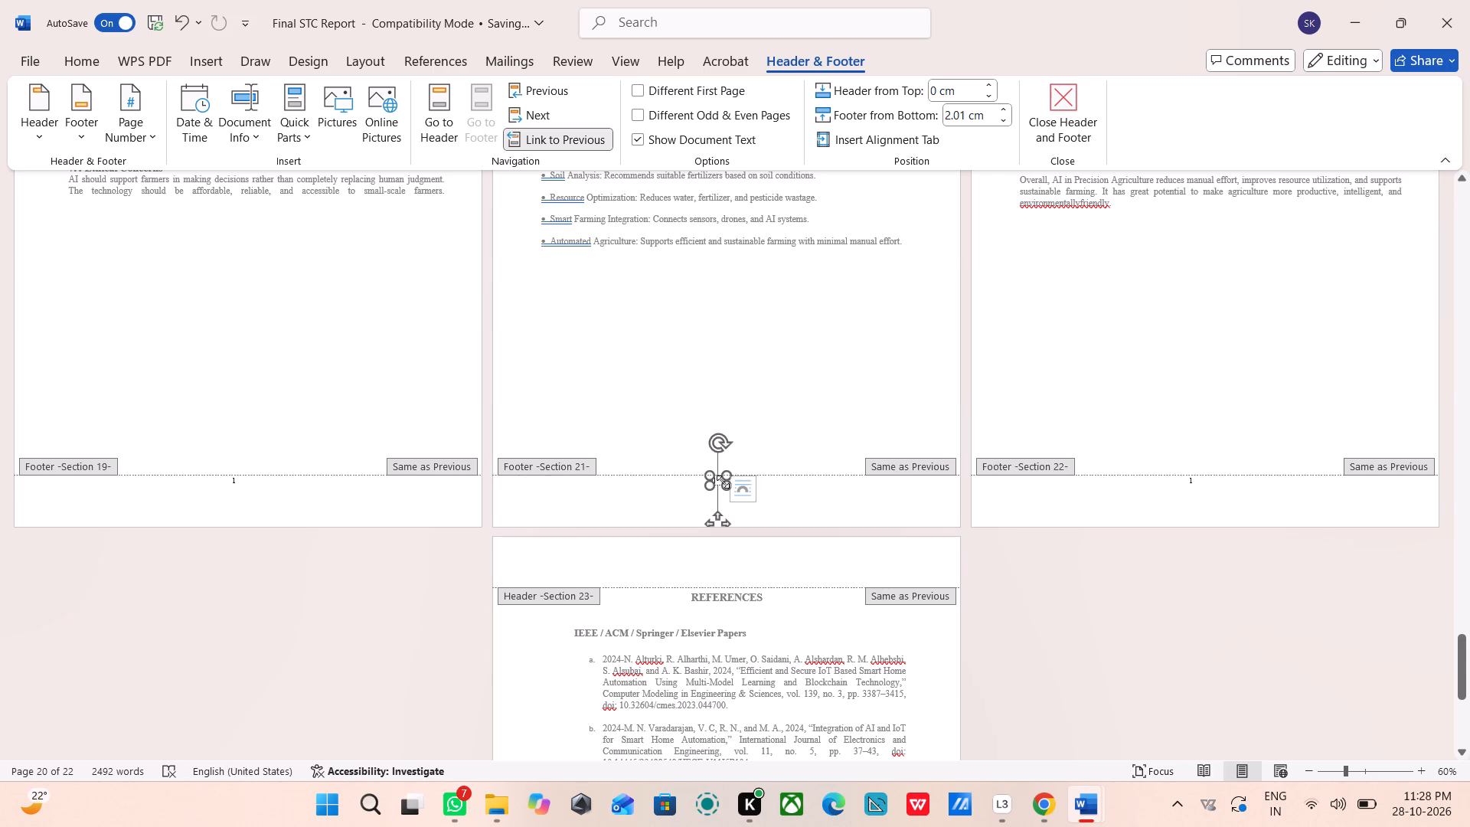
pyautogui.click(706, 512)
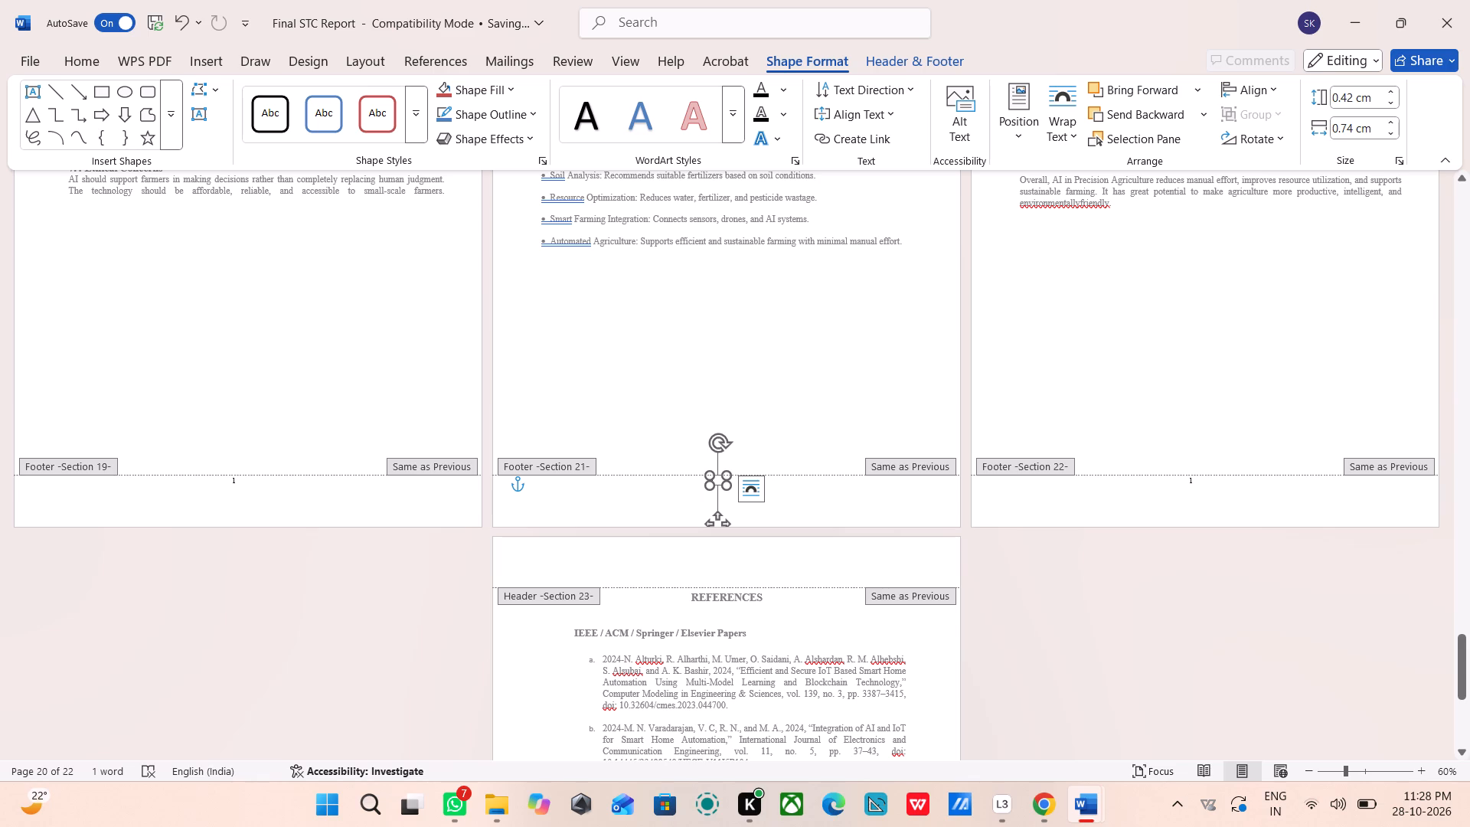
# Delete the text box holding the page number 1 from the Section 19 footer.
pyautogui.doubleClick(403, 515)
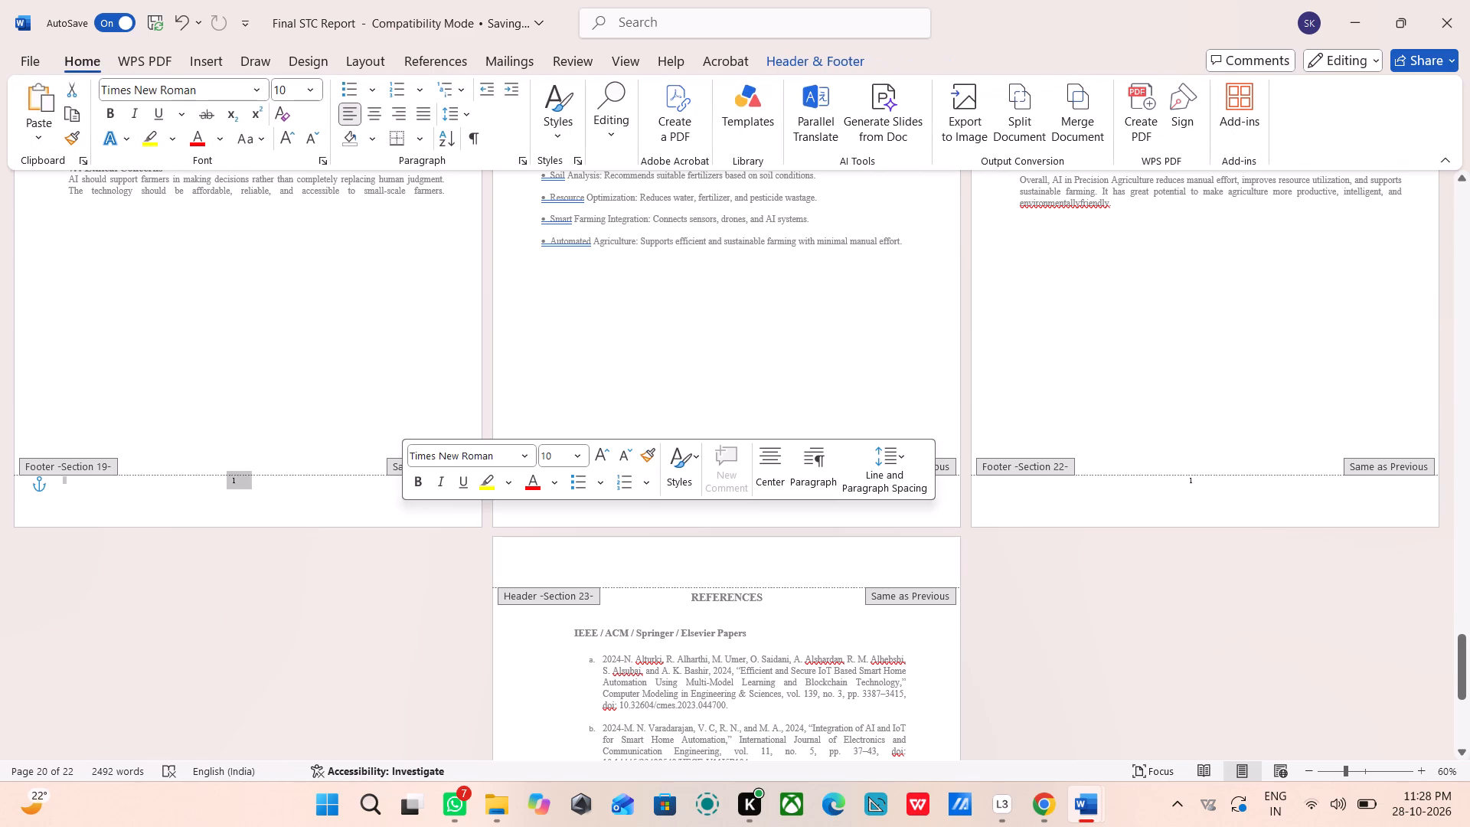
pyautogui.press('BackSpace')
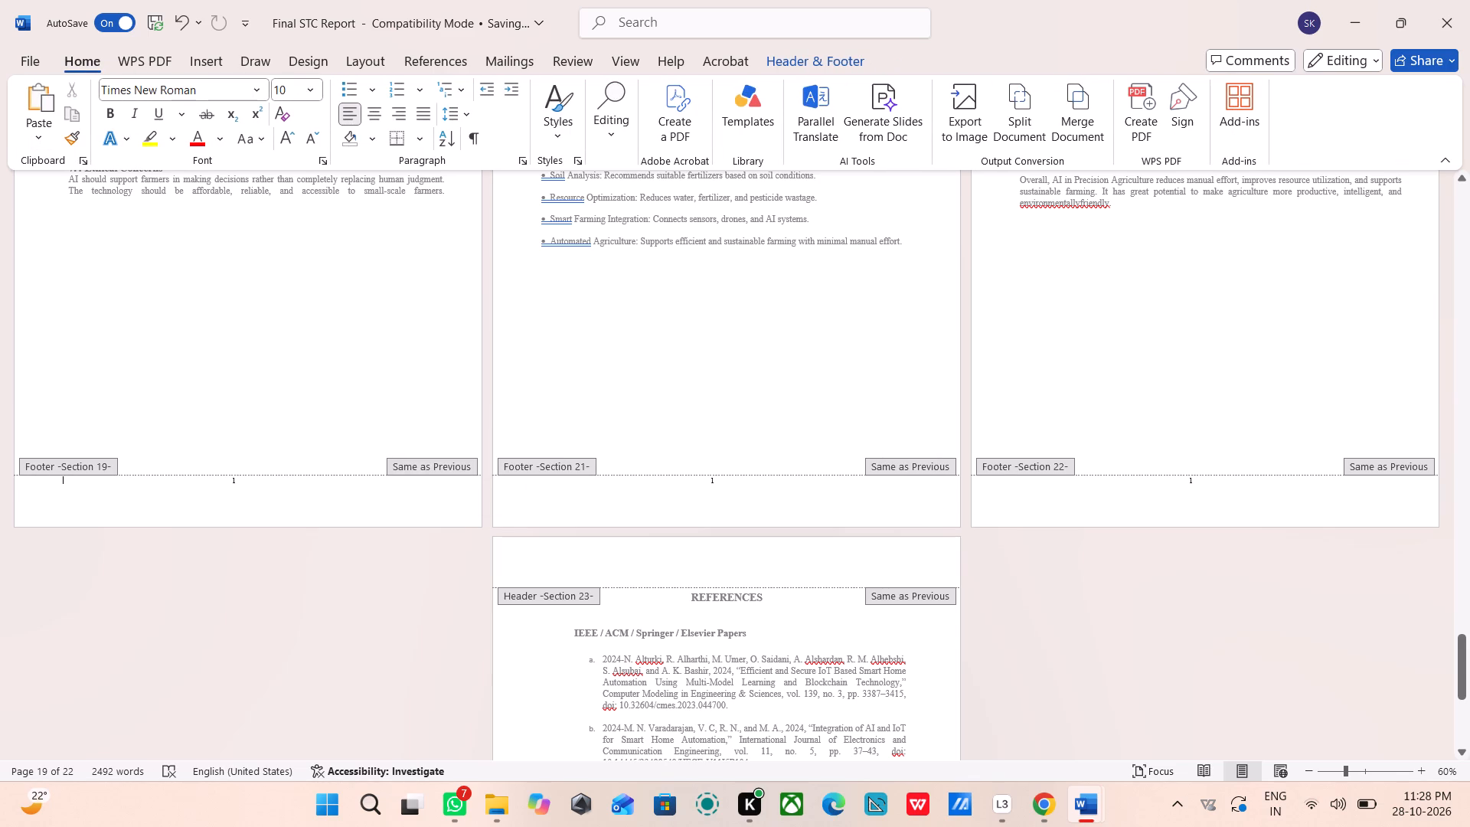
pyautogui.press('Right')
pyautogui.press('Right')
pyautogui.press('Right')
pyautogui.press('Right')
pyautogui.press('Right')
pyautogui.press('Right')
pyautogui.press('Right')
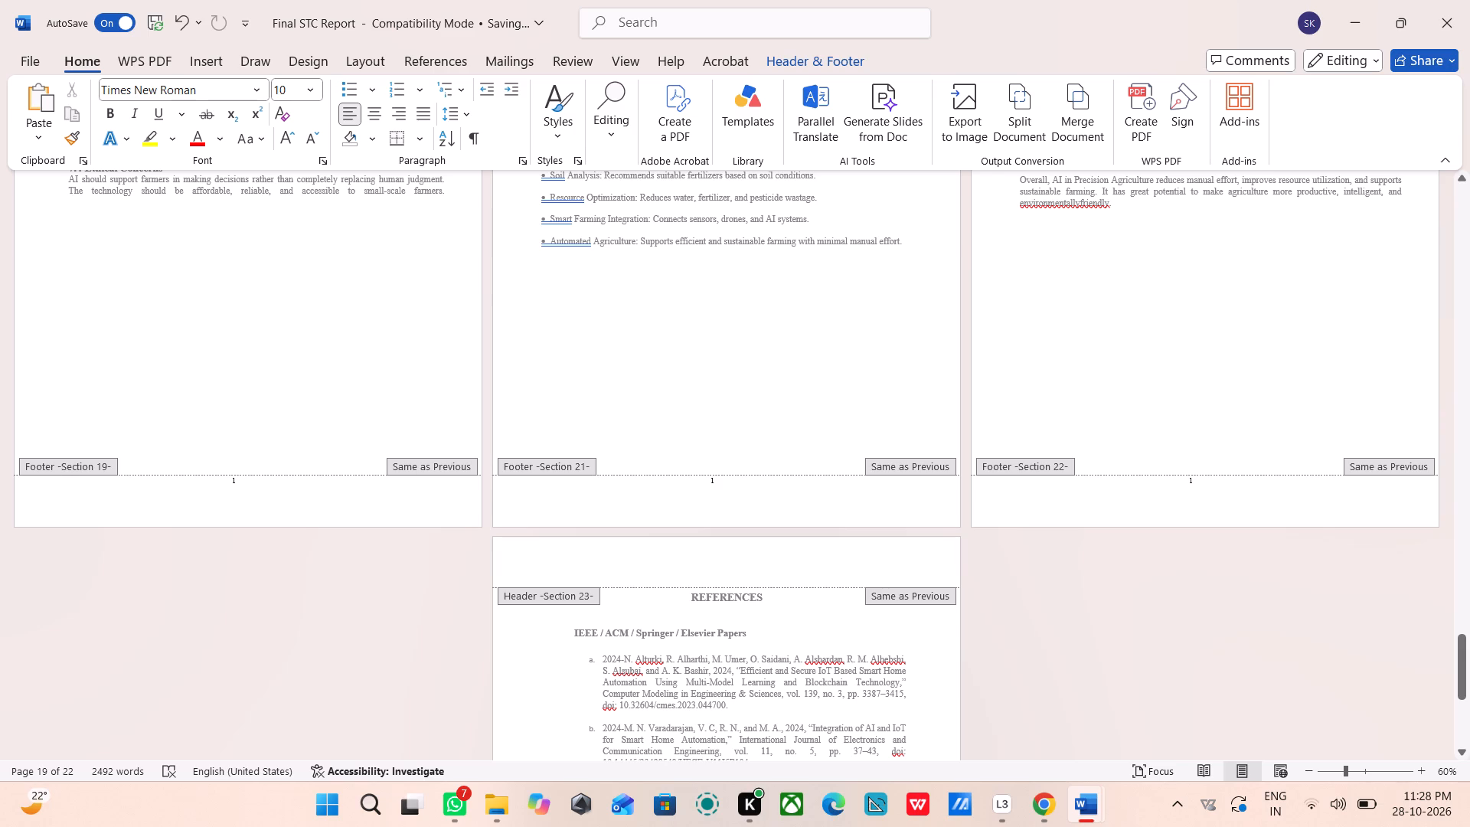
pyautogui.click(246, 485)
pyautogui.click(237, 482)
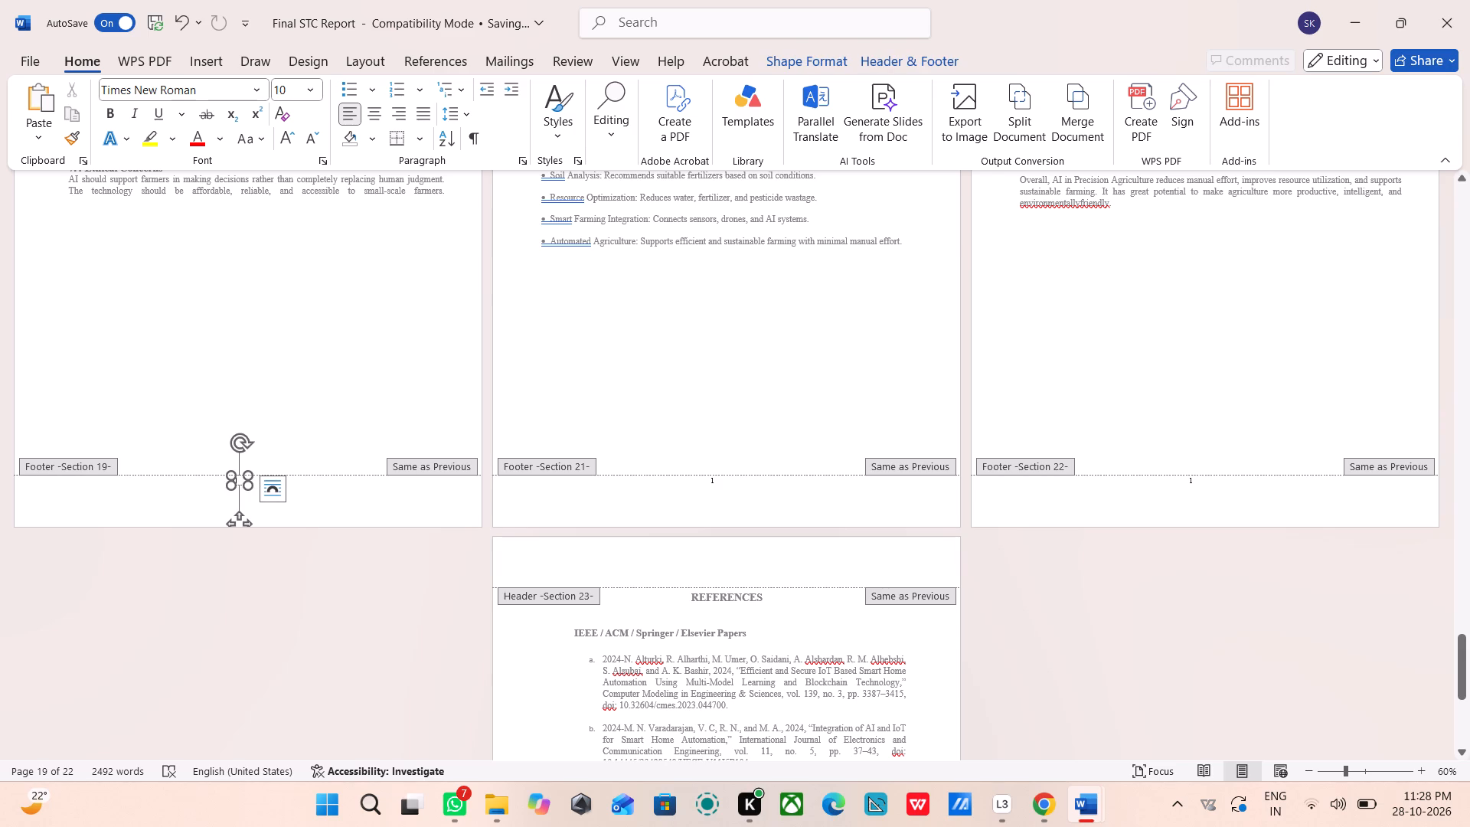
pyautogui.click(215, 502)
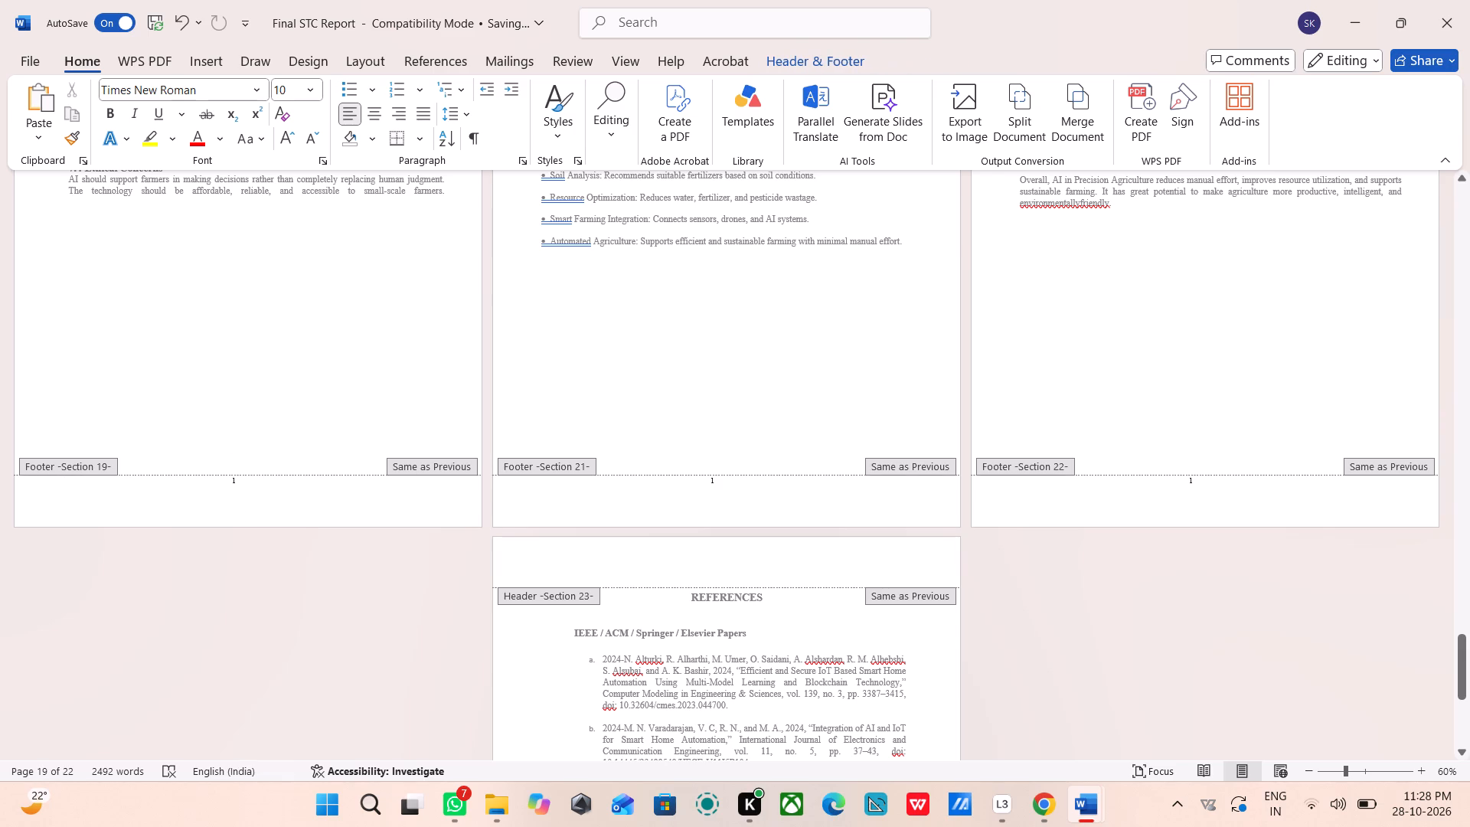
pyautogui.click(234, 479)
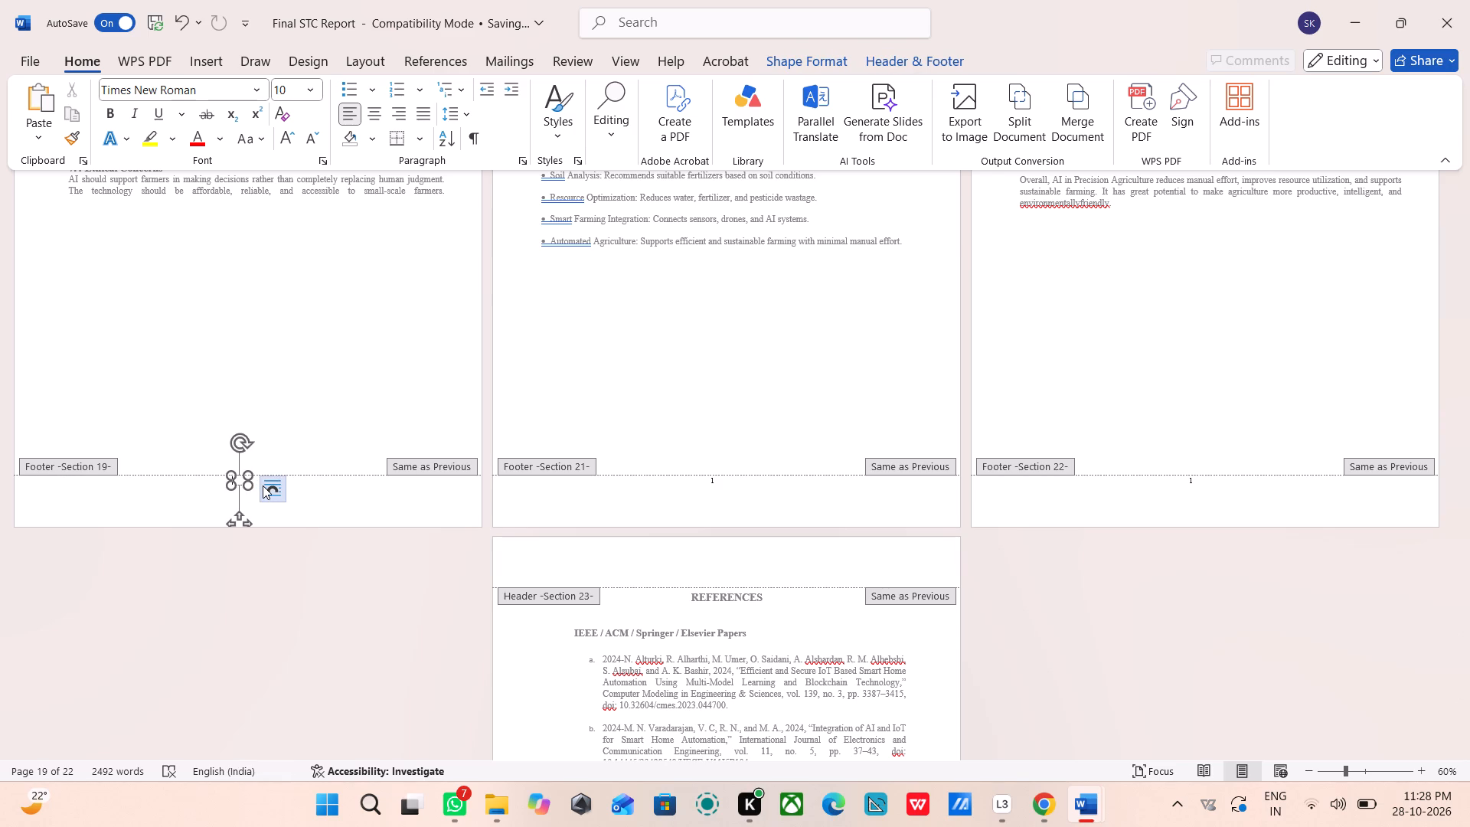
pyautogui.press('Delete')
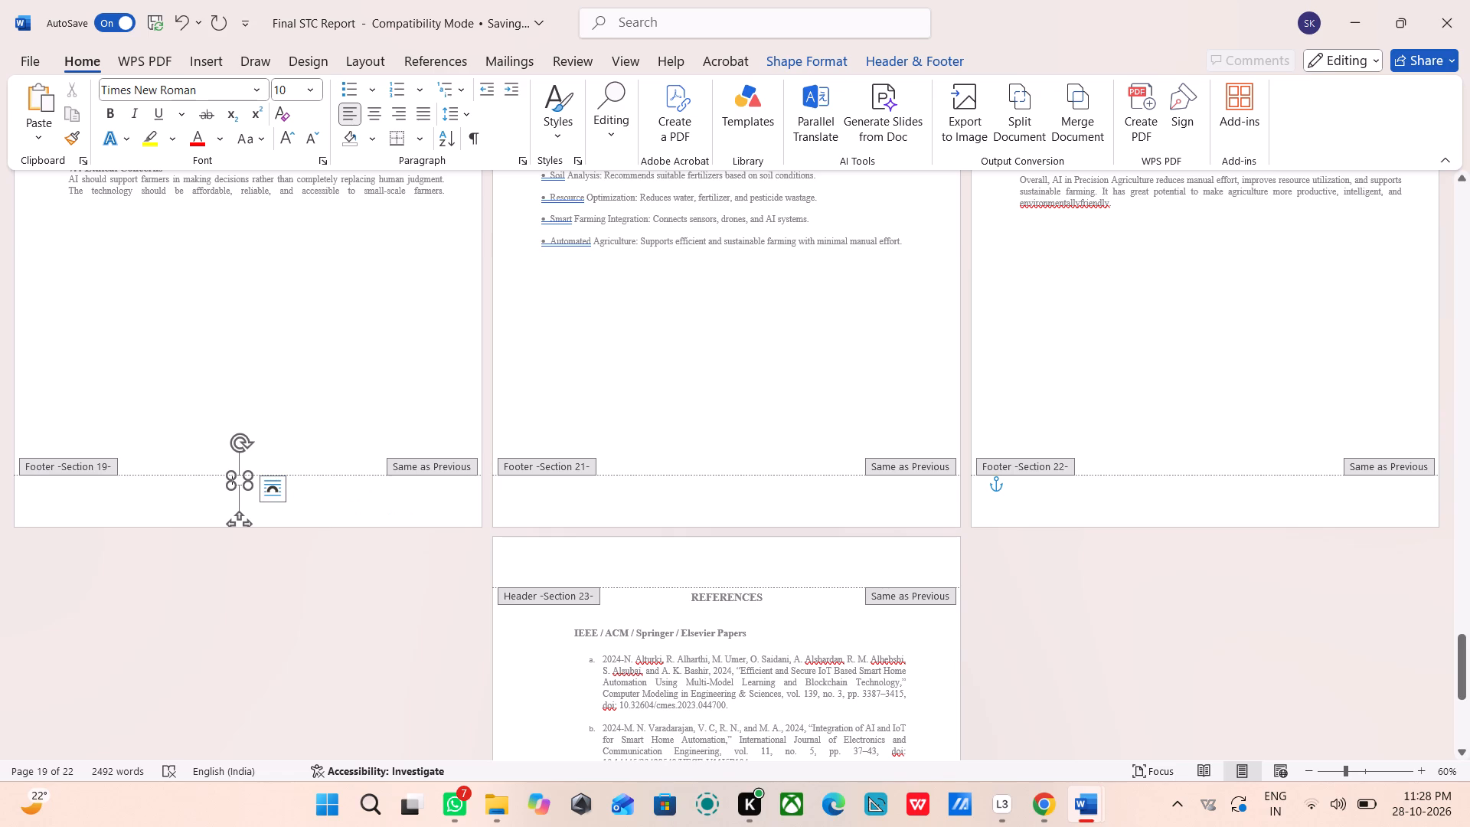
# Delete the manually typed page number 20 at the bottom of the References page.
pyautogui.click(645, 522)
pyautogui.scroll(-5, 645, 522)
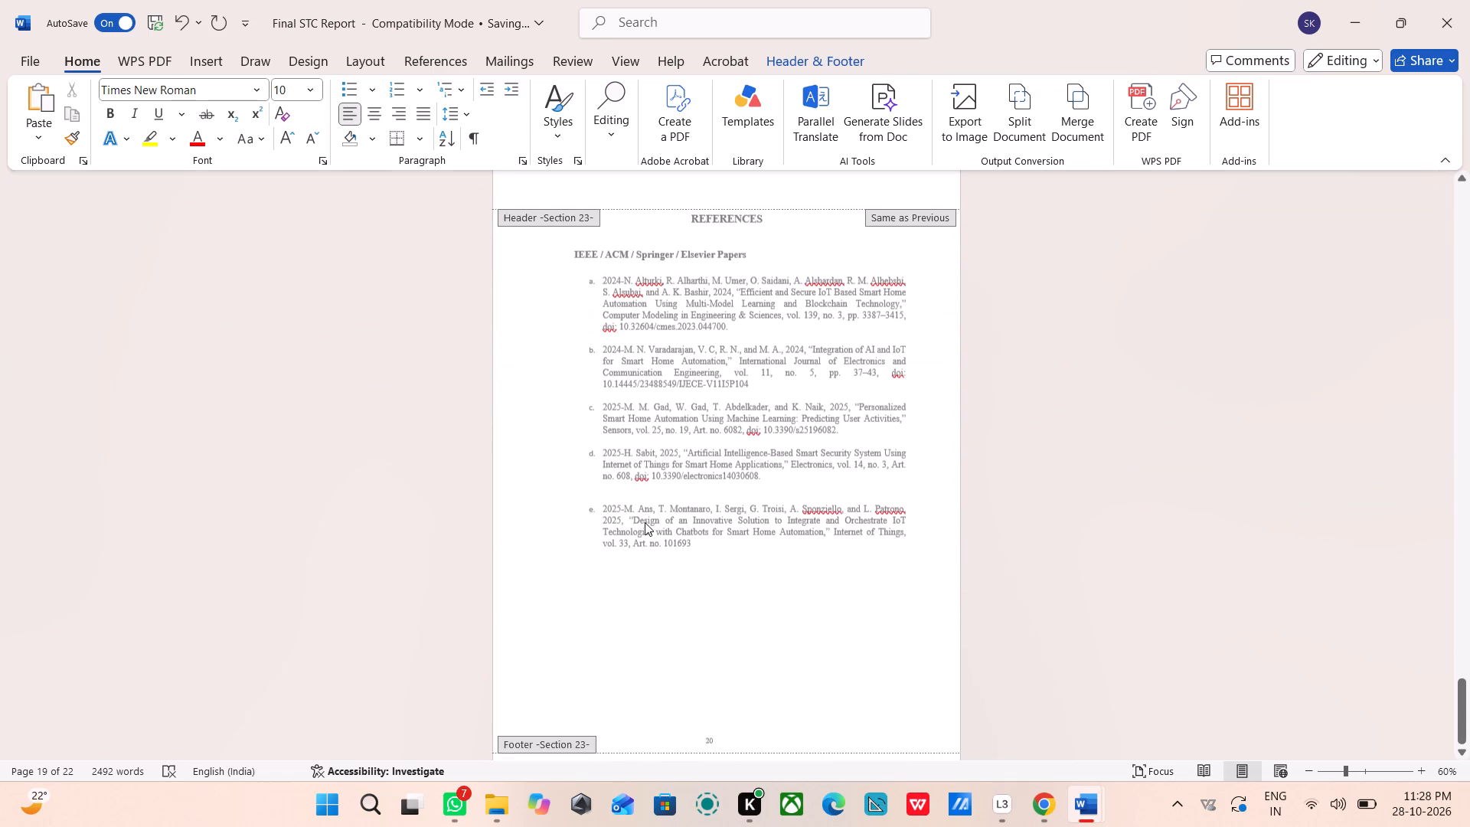
pyautogui.scroll(-2, 645, 522)
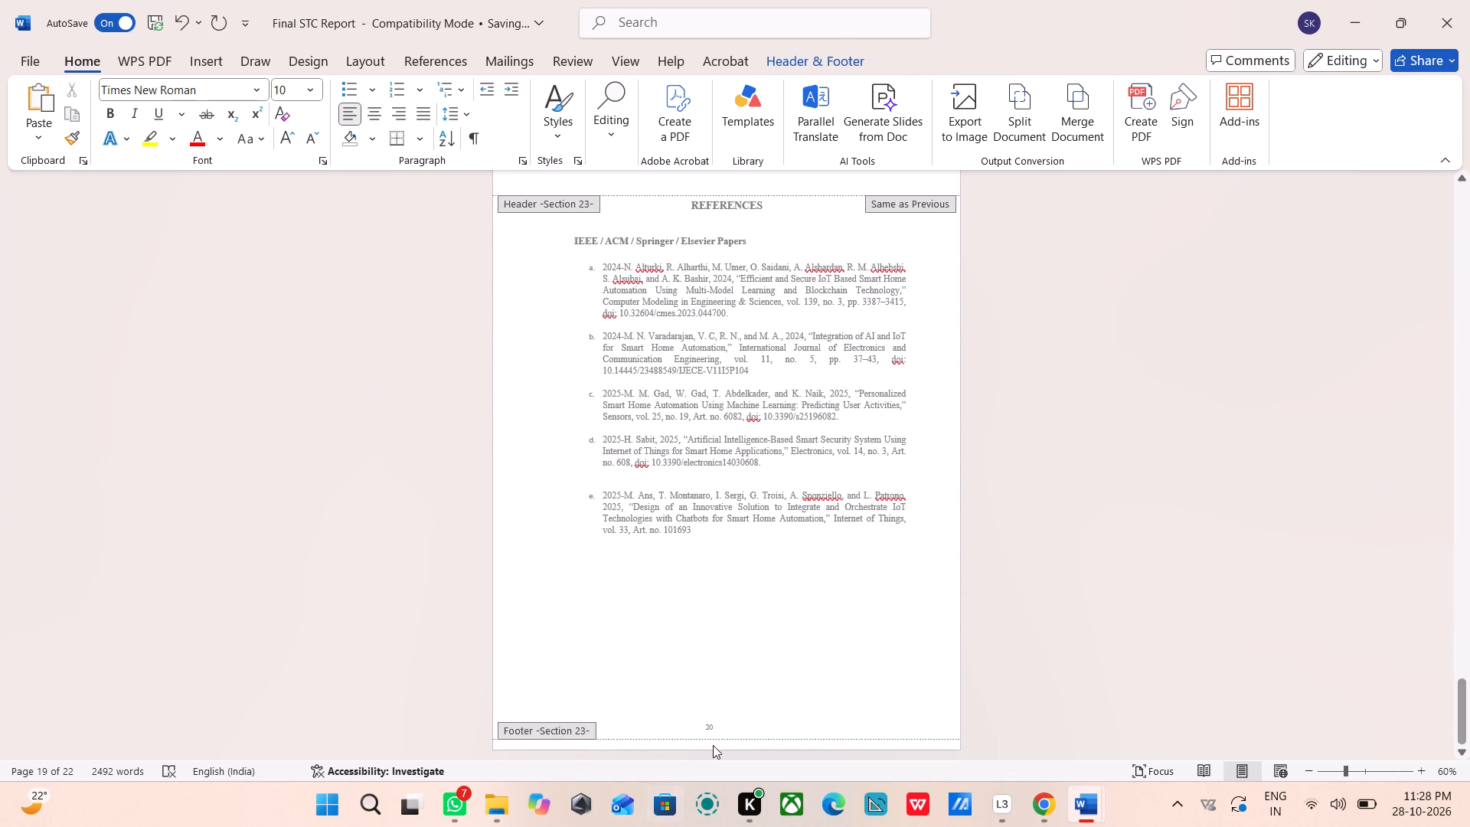
pyautogui.doubleClick(709, 726)
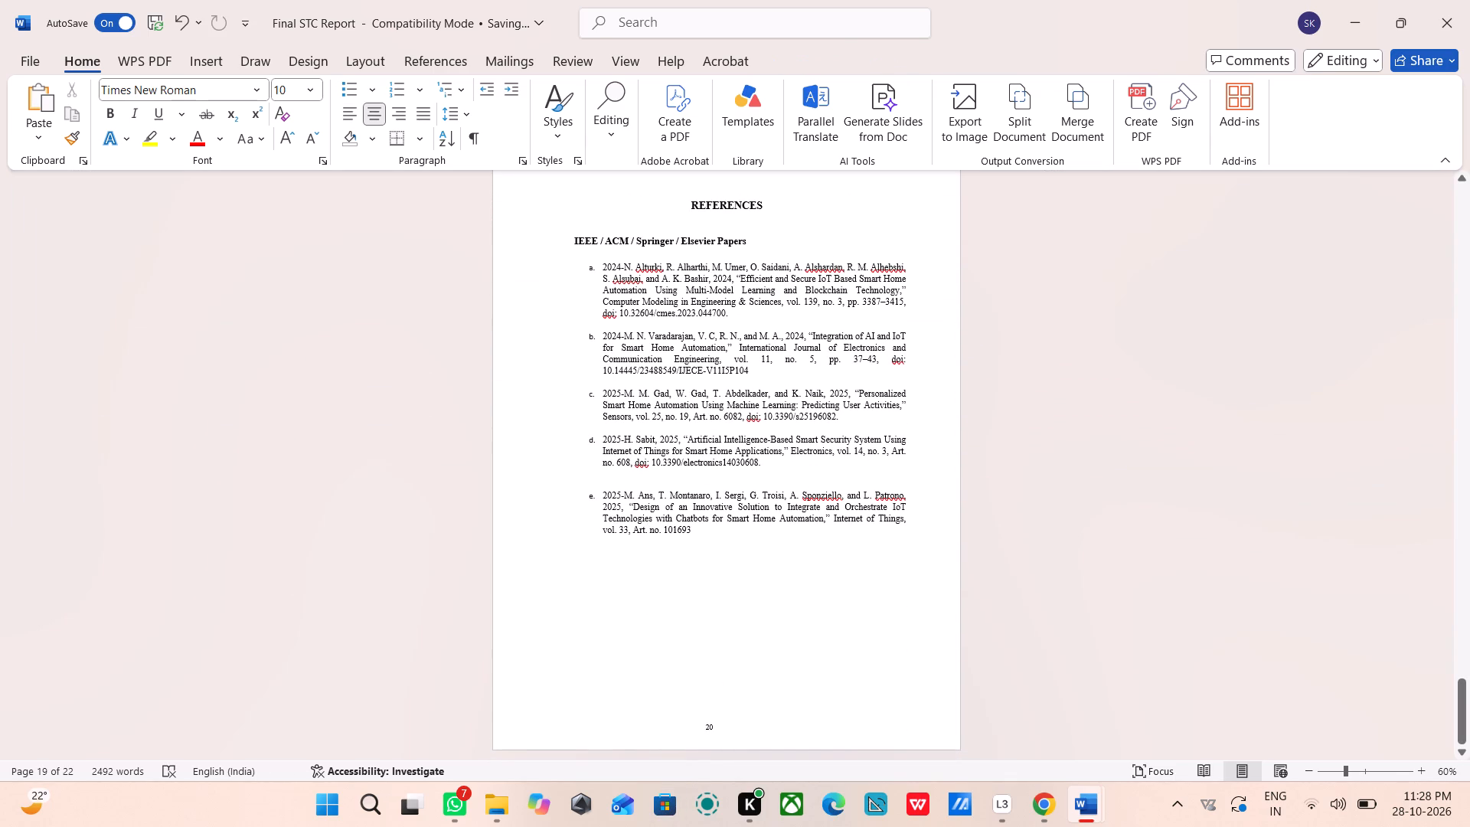
pyautogui.press('Right')
pyautogui.press('BackSpace')
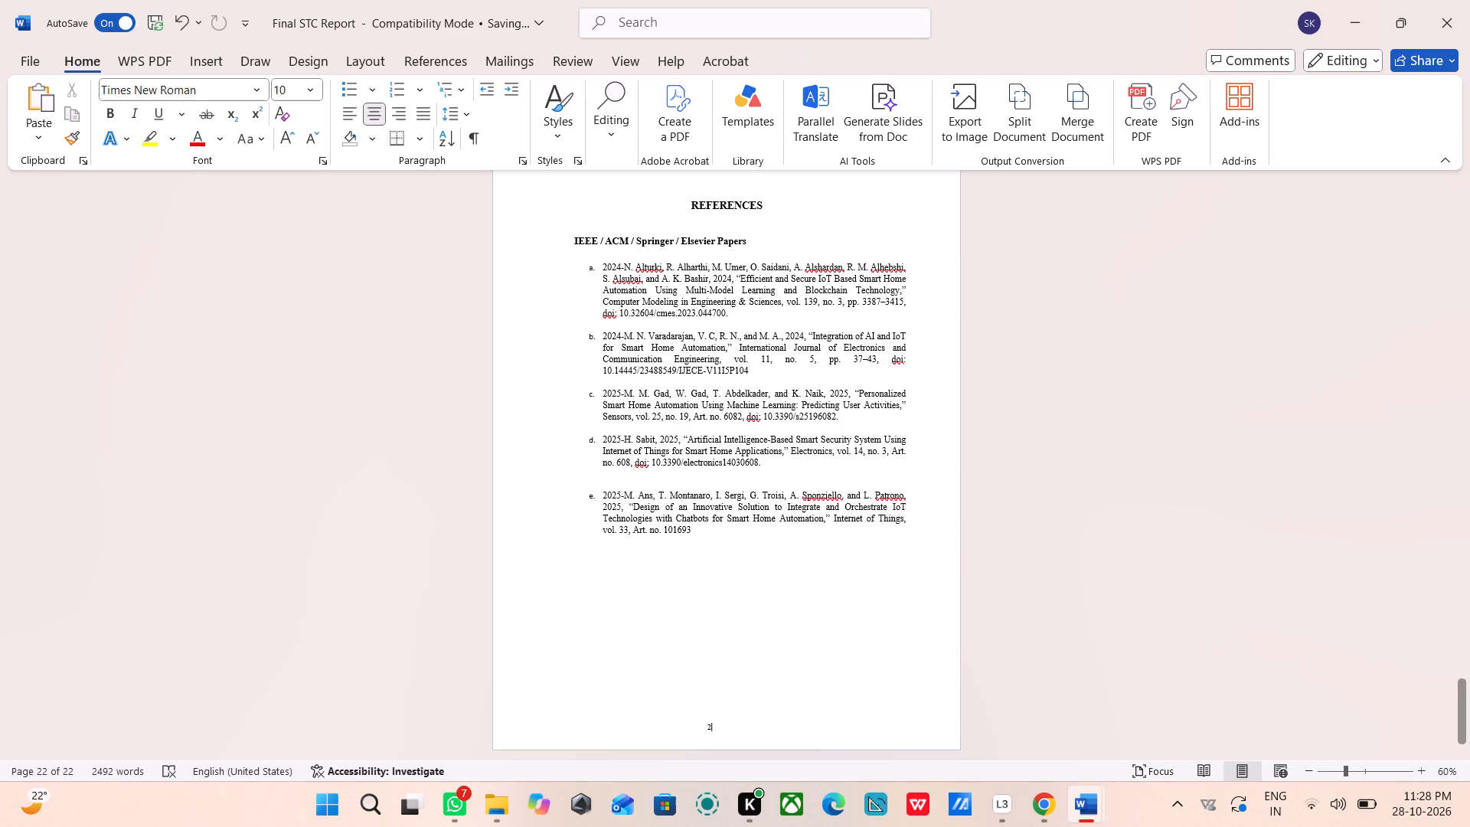
pyautogui.press('BackSpace')
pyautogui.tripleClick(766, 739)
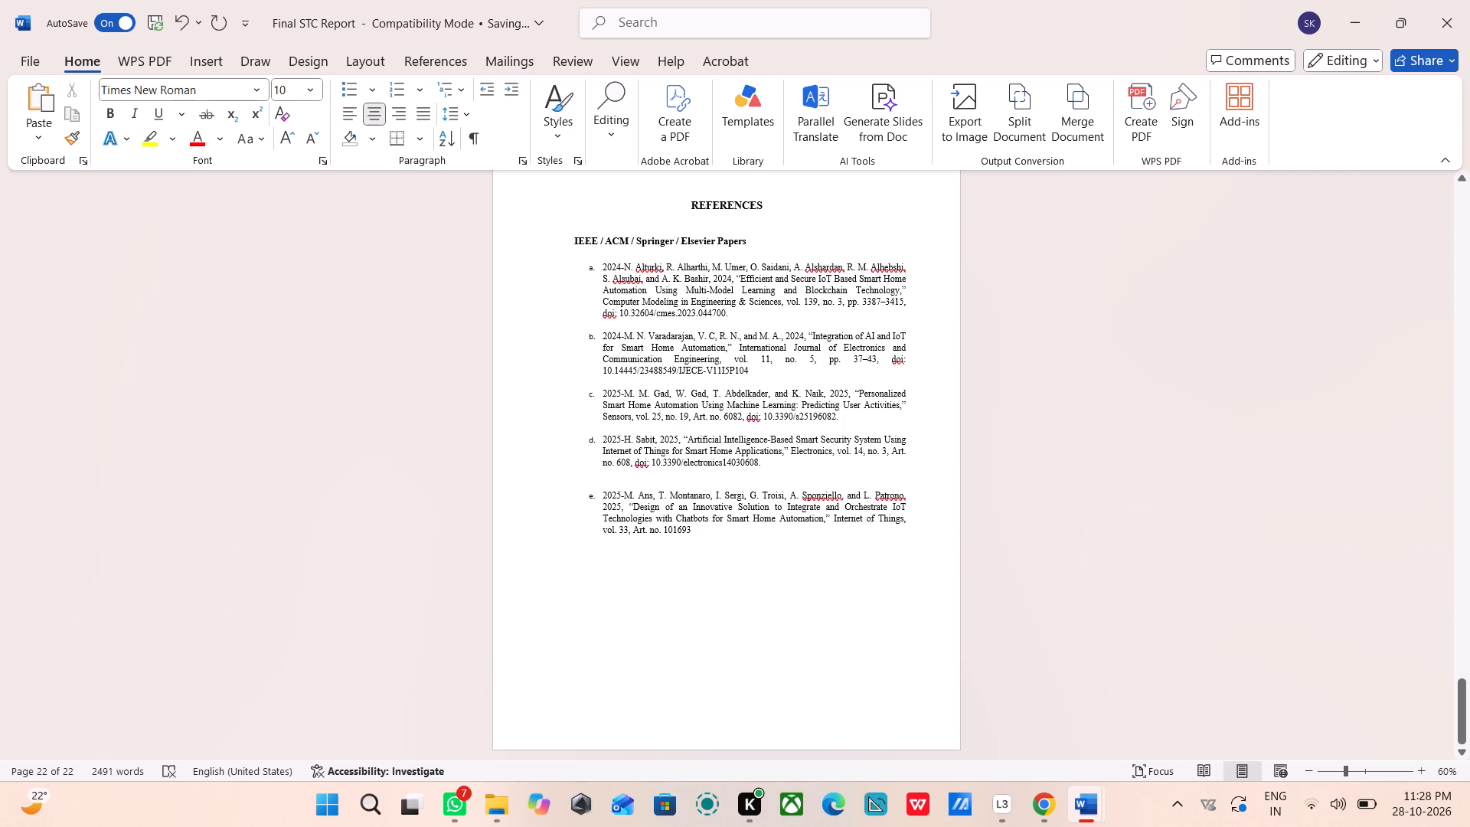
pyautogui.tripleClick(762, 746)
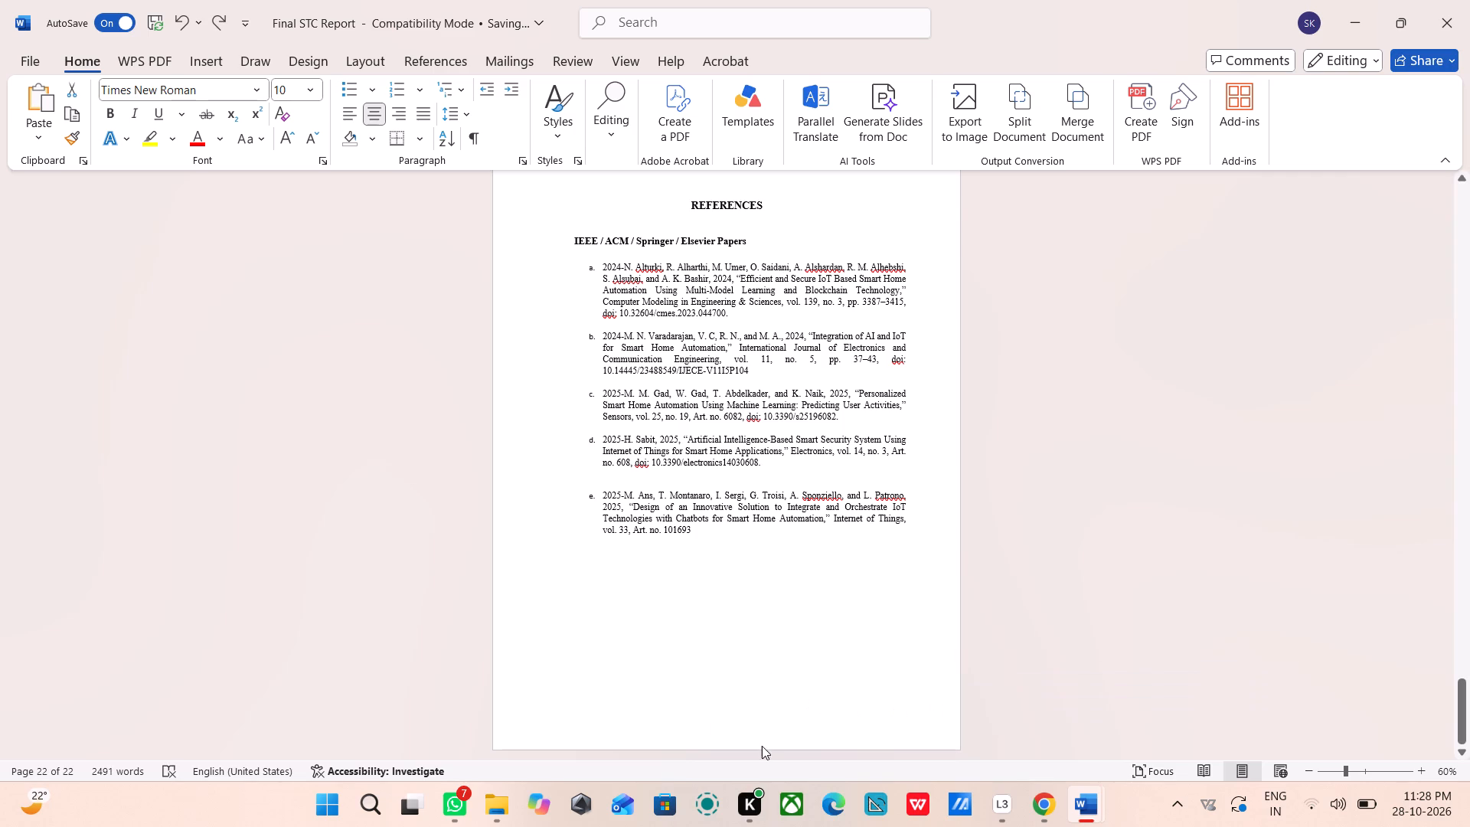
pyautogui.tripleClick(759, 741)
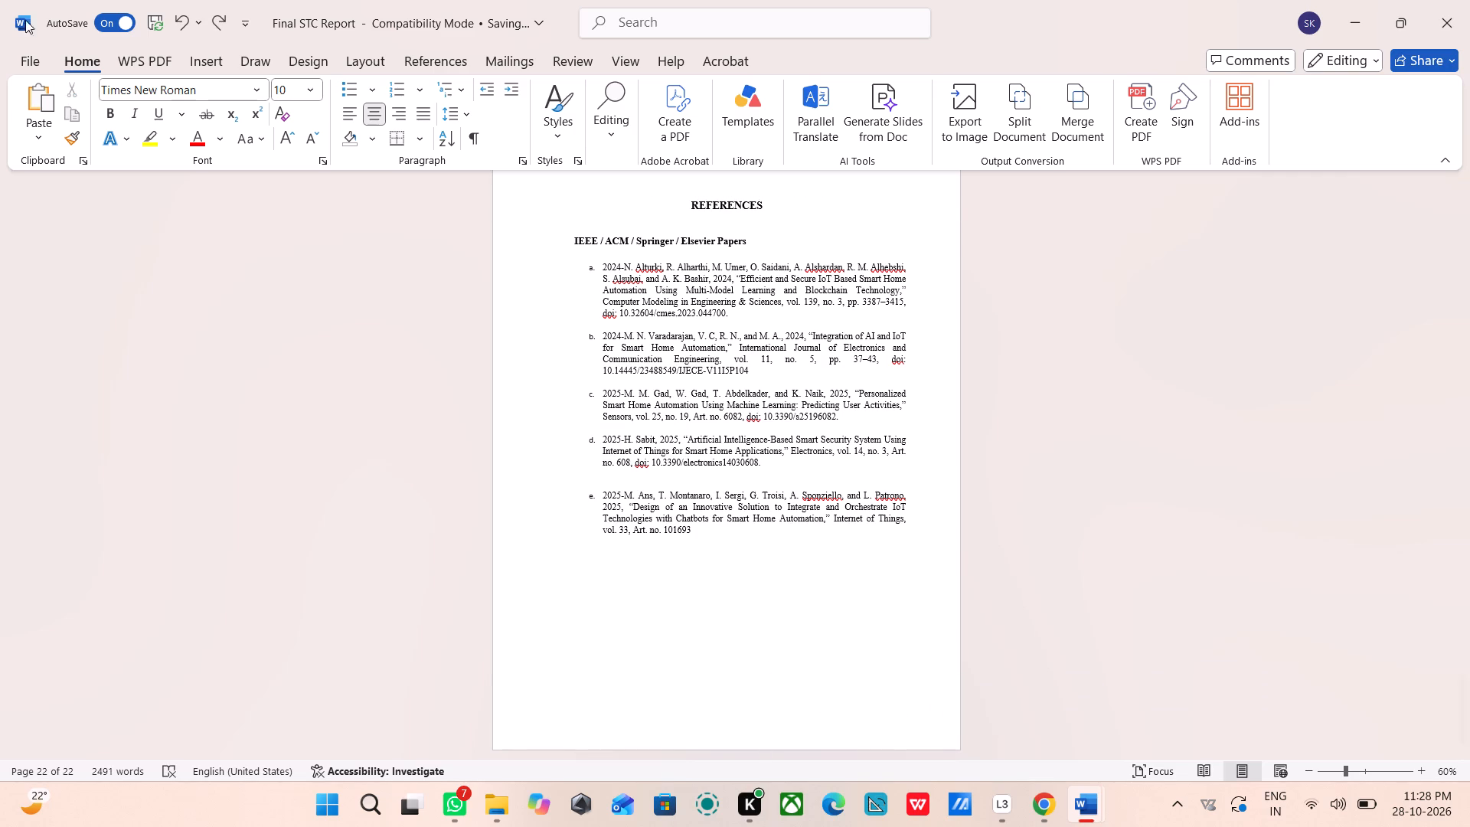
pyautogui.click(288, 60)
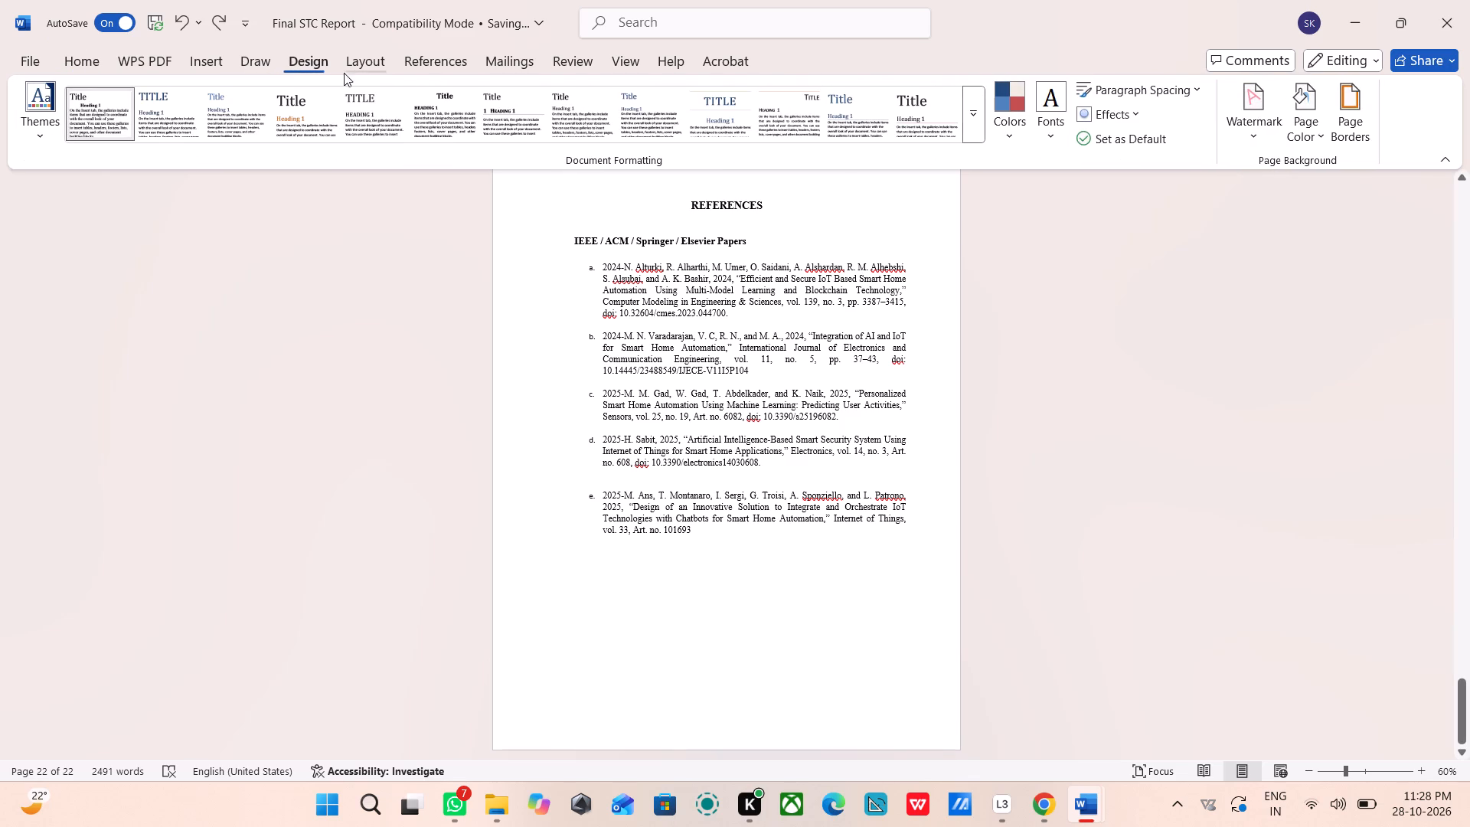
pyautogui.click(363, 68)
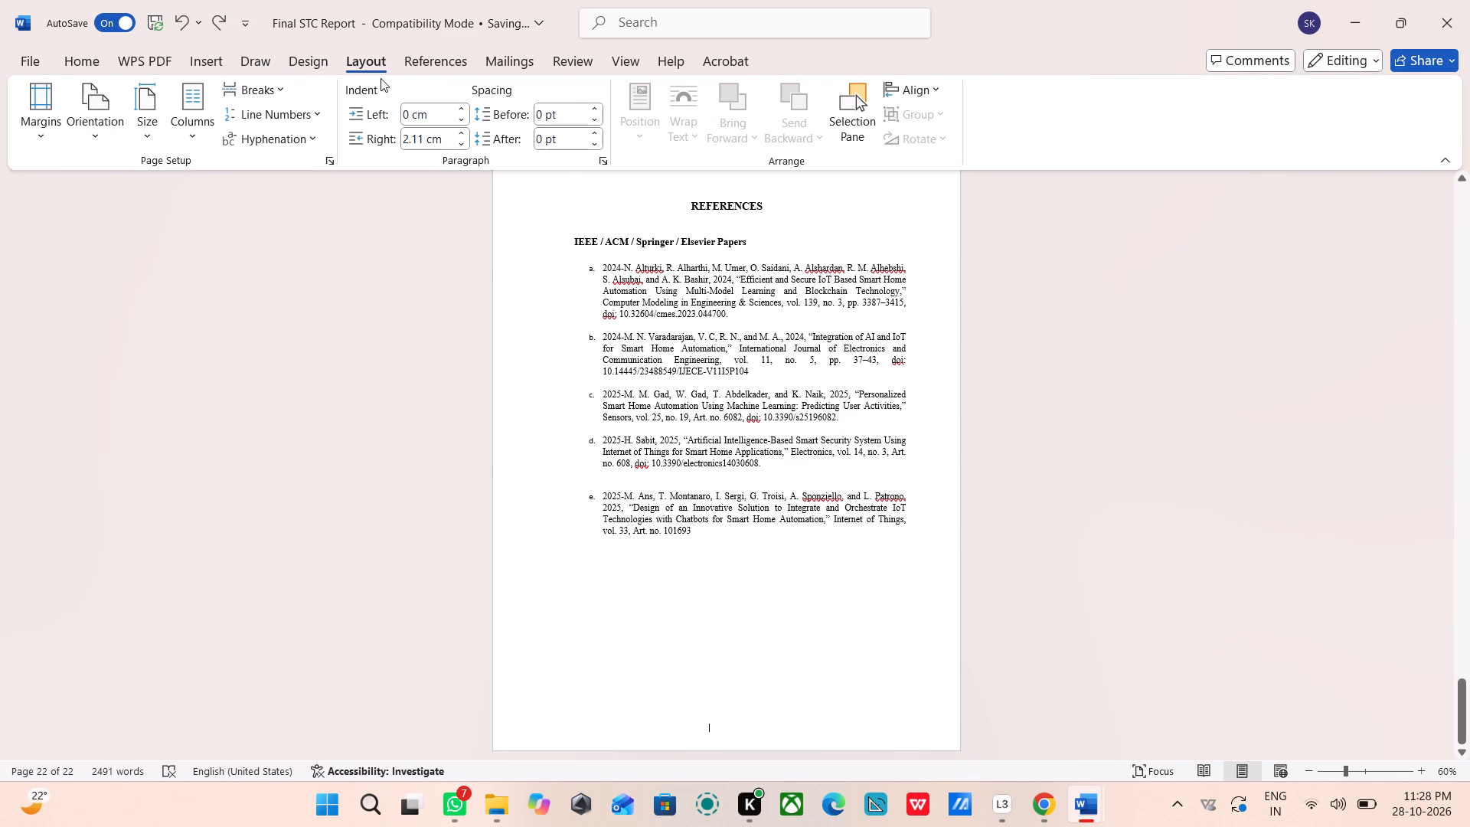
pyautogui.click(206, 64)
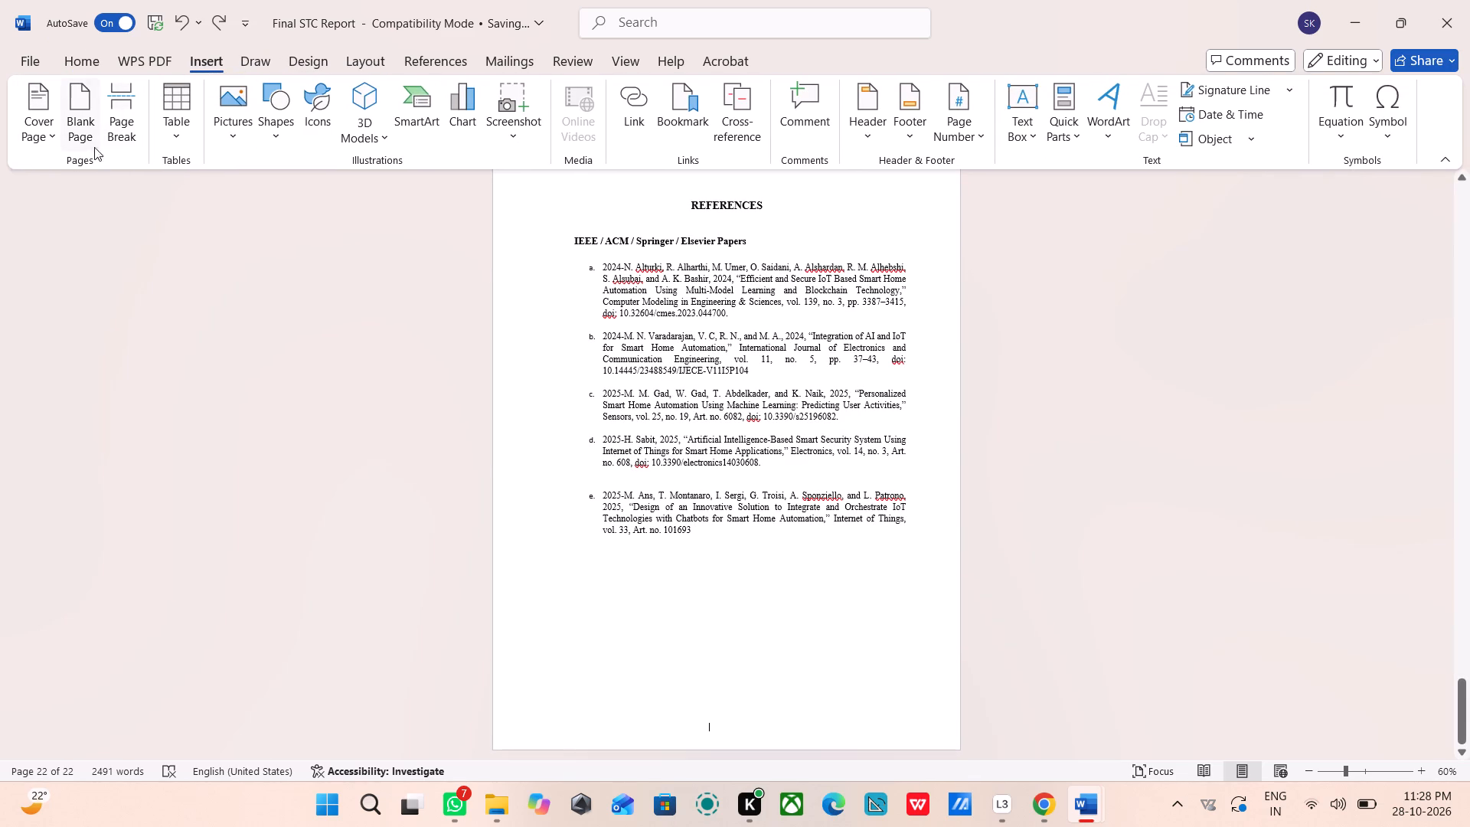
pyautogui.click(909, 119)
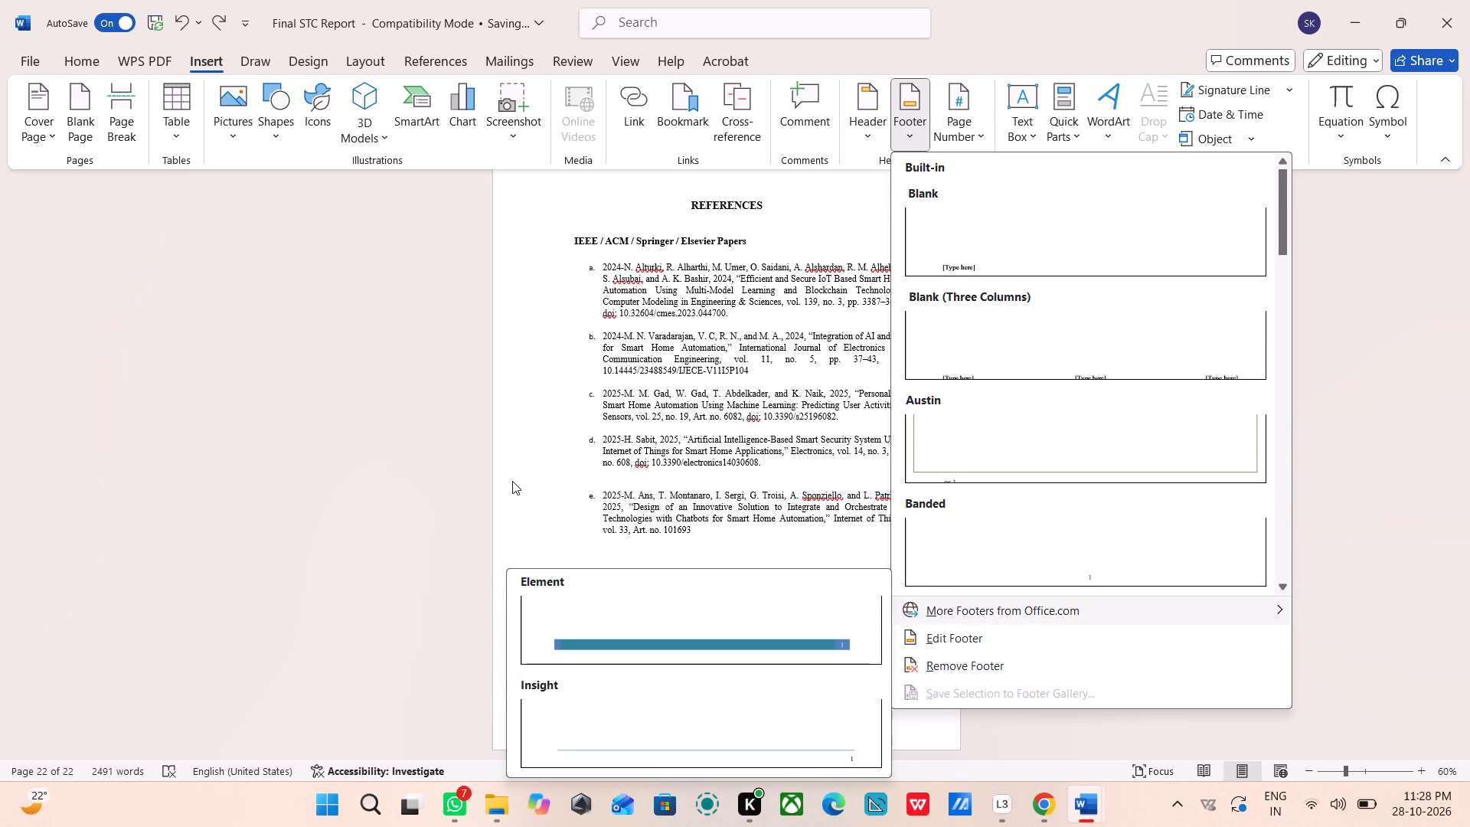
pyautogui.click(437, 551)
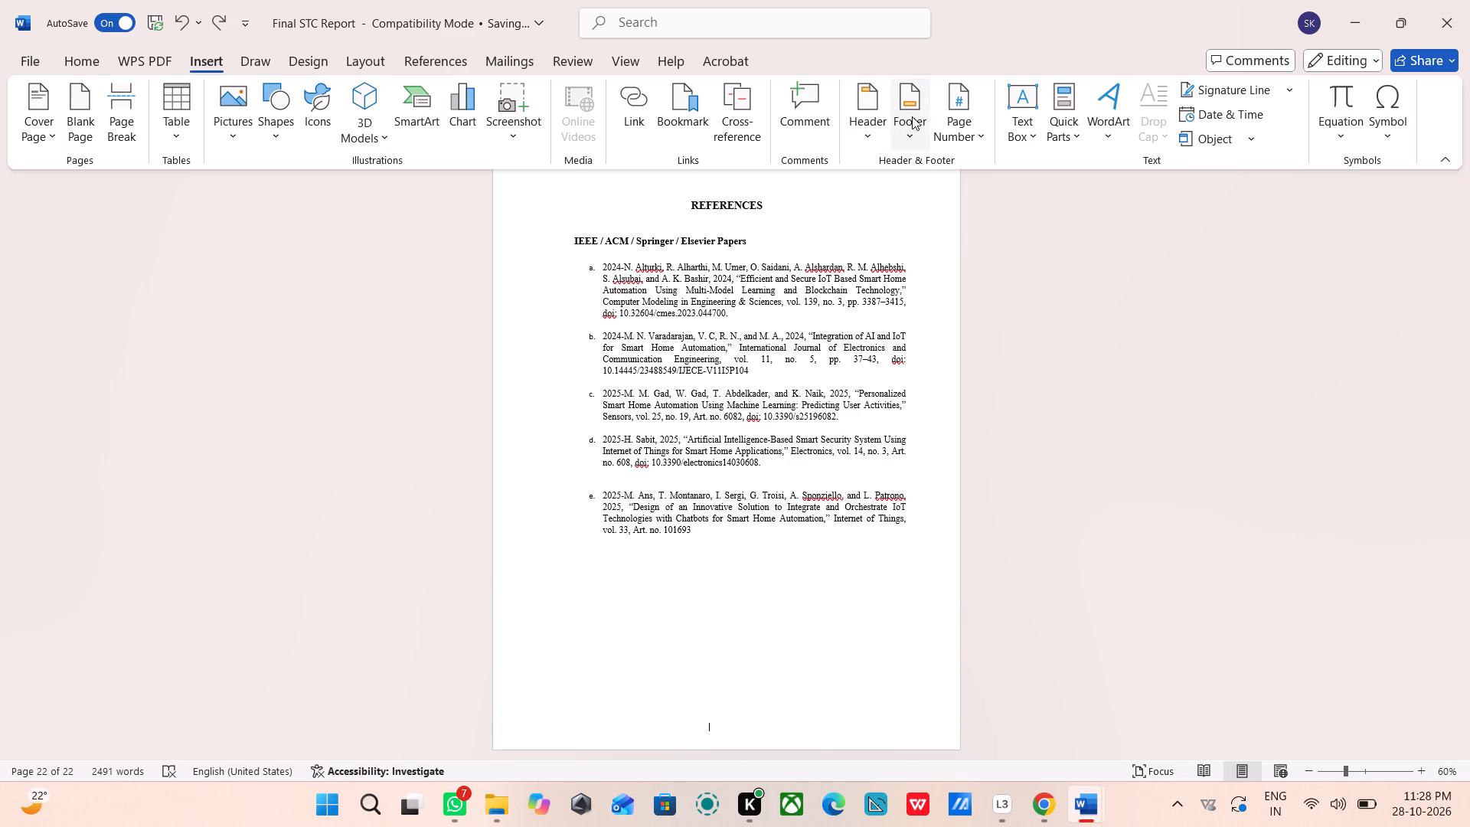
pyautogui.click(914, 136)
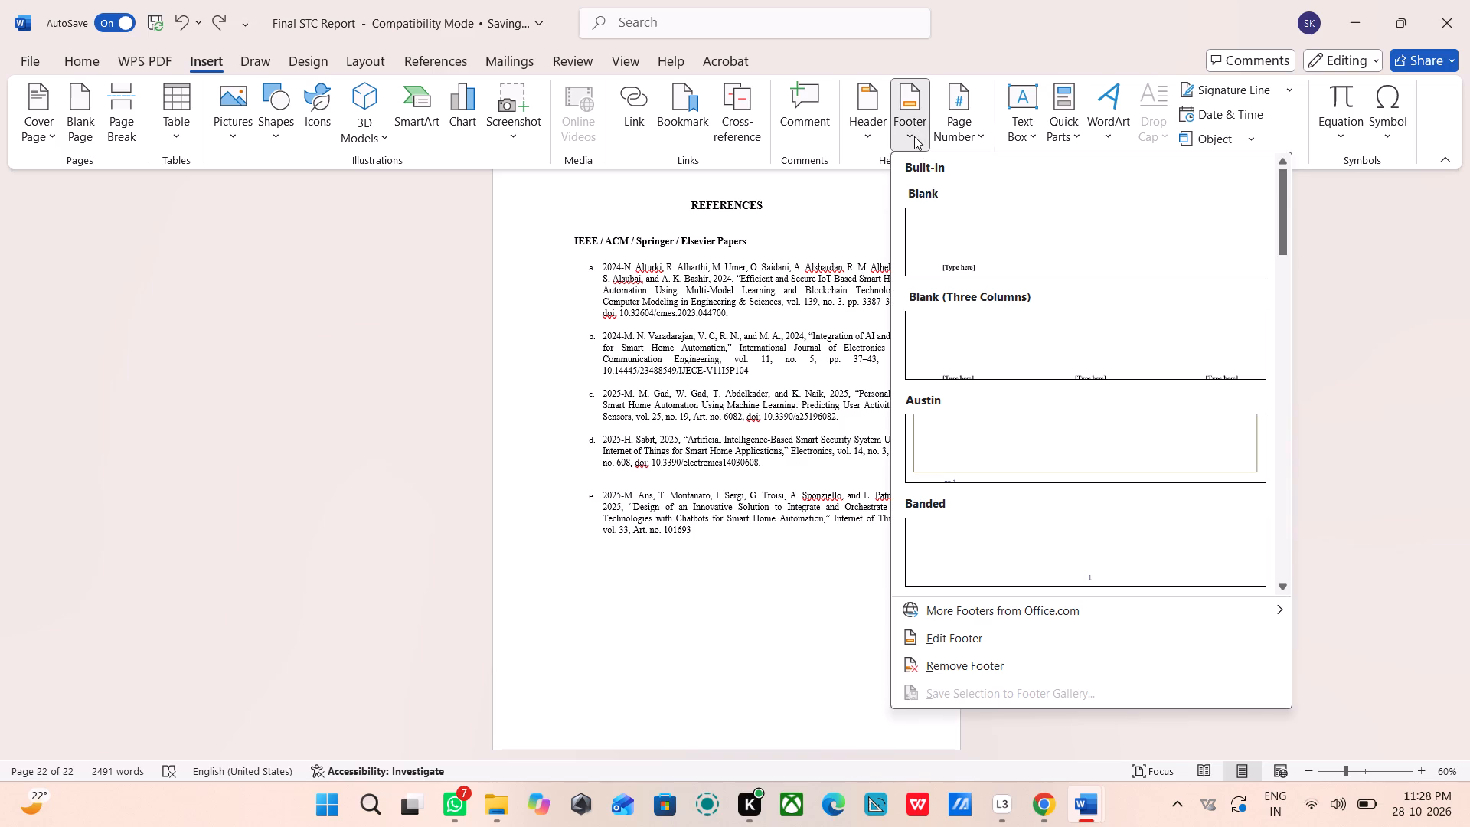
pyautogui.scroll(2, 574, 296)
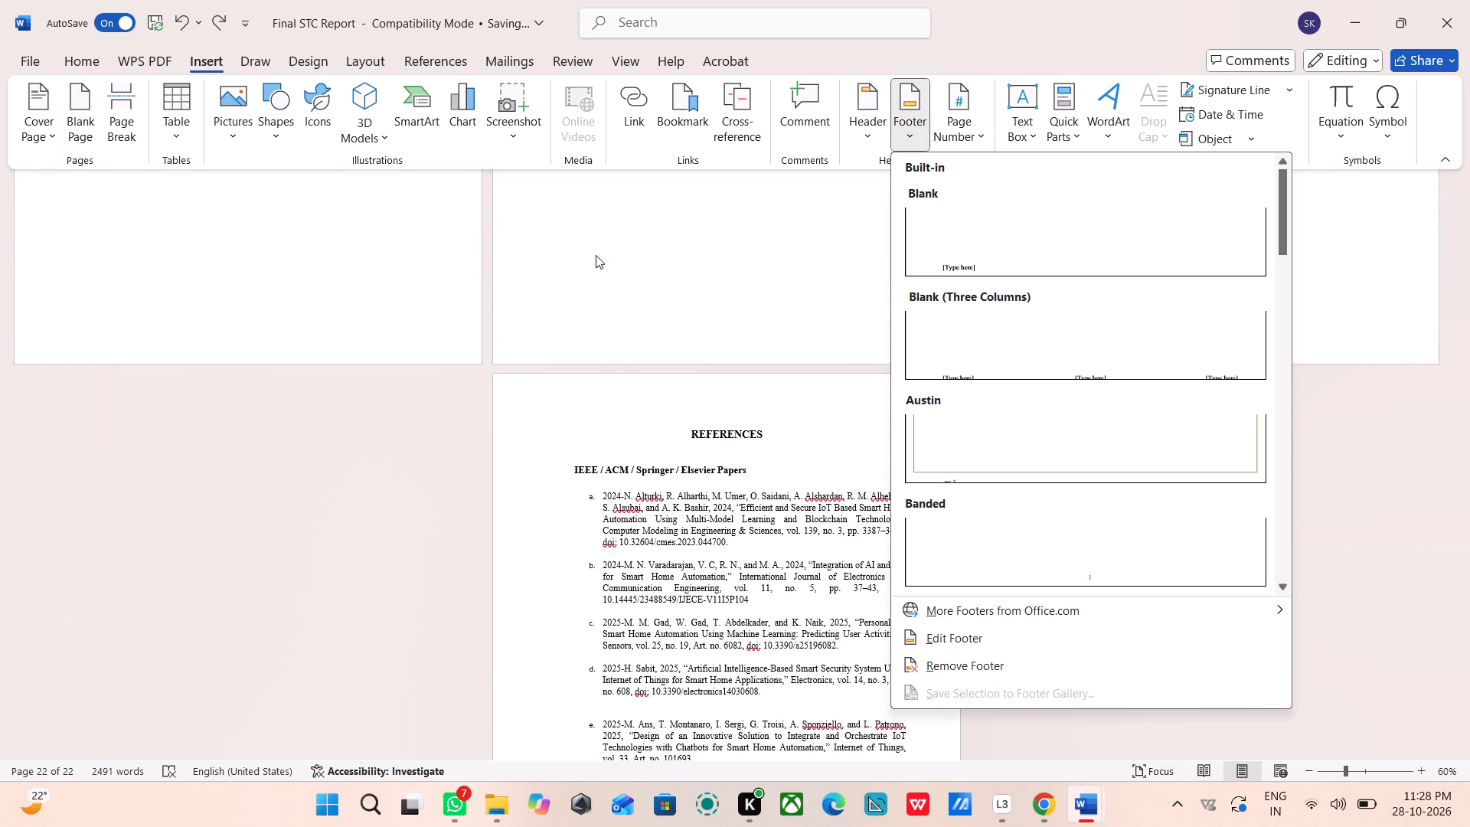
# Check the Section 21 and Section 23 footers at the end of the report for leftover page numbers.
pyautogui.tripleClick(594, 323)
pyautogui.scroll(-2, 612, 376)
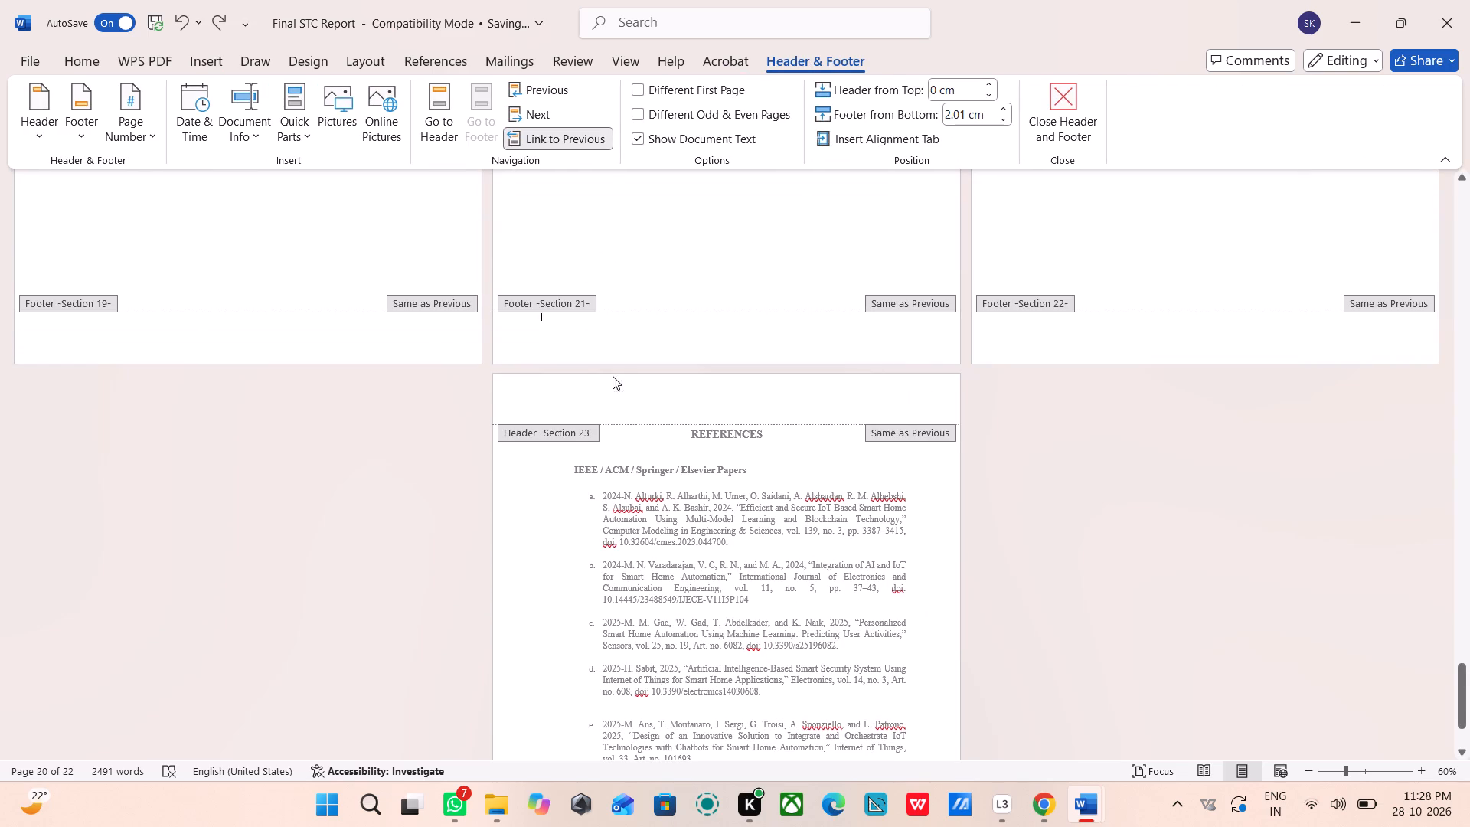
pyautogui.scroll(-9, 612, 376)
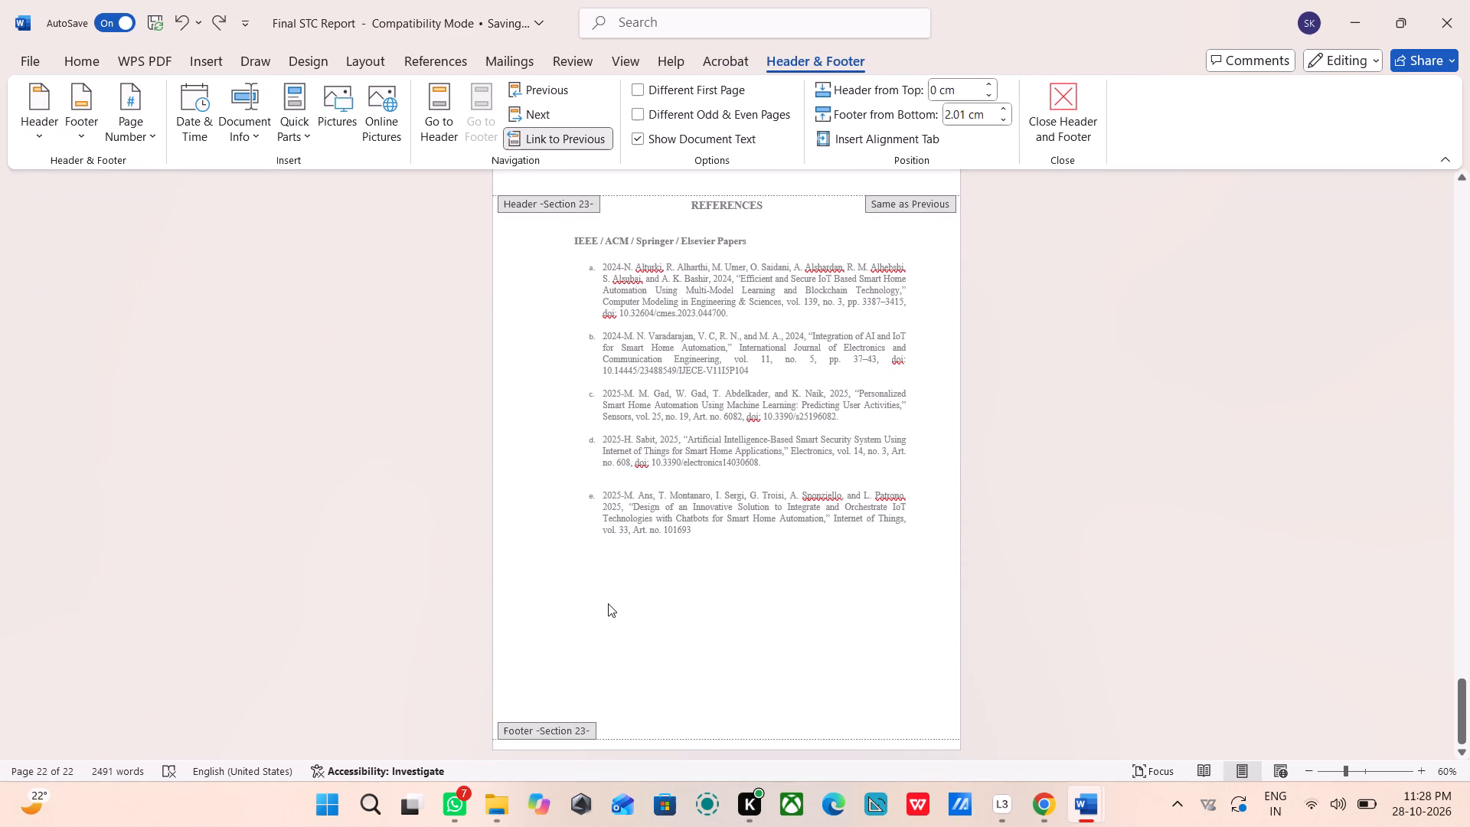
pyautogui.scroll(1, 593, 692)
pyautogui.click(668, 737)
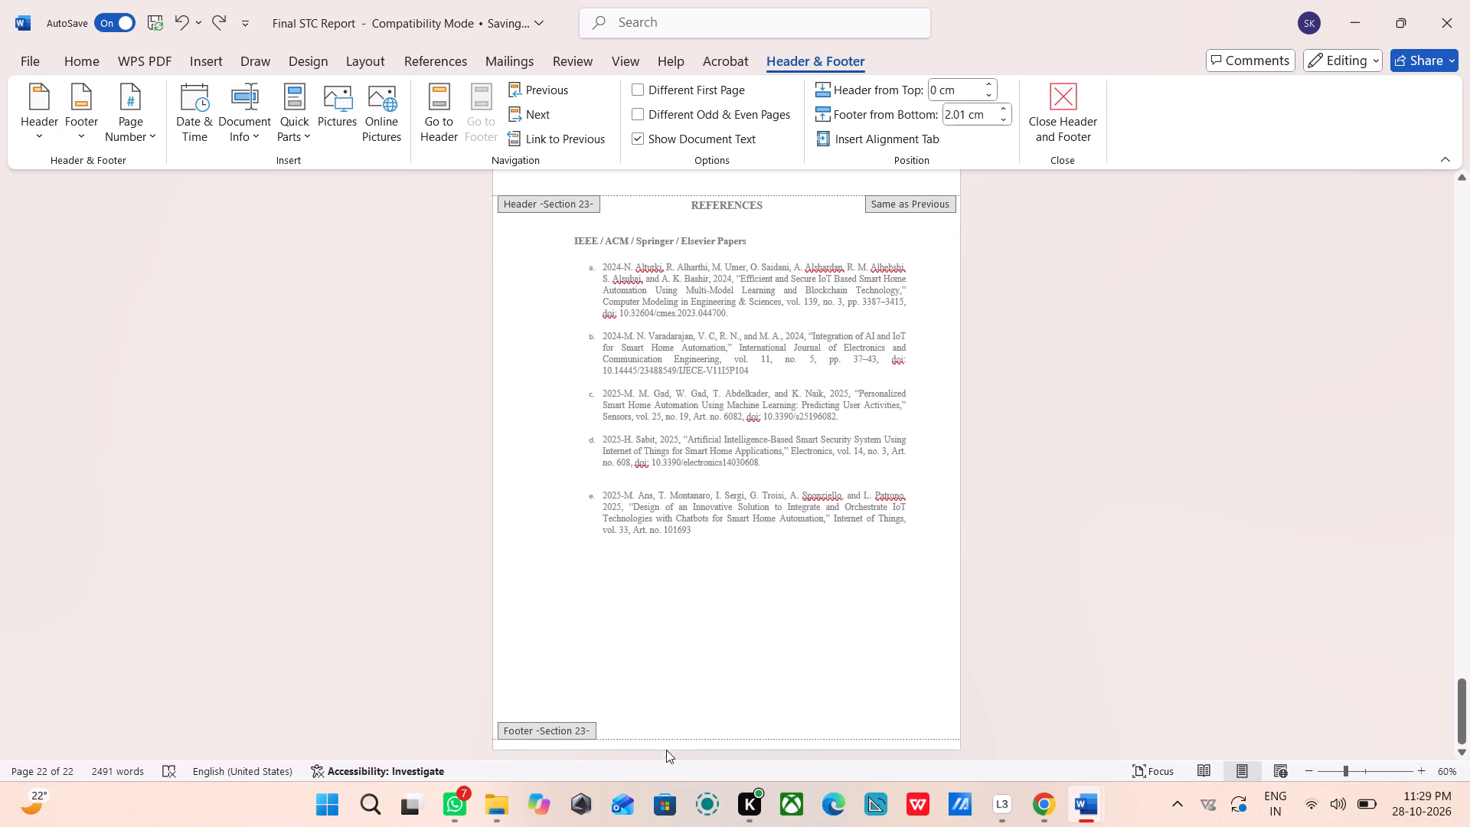
pyautogui.click(665, 747)
pyautogui.click(672, 743)
pyautogui.scroll(6, 672, 743)
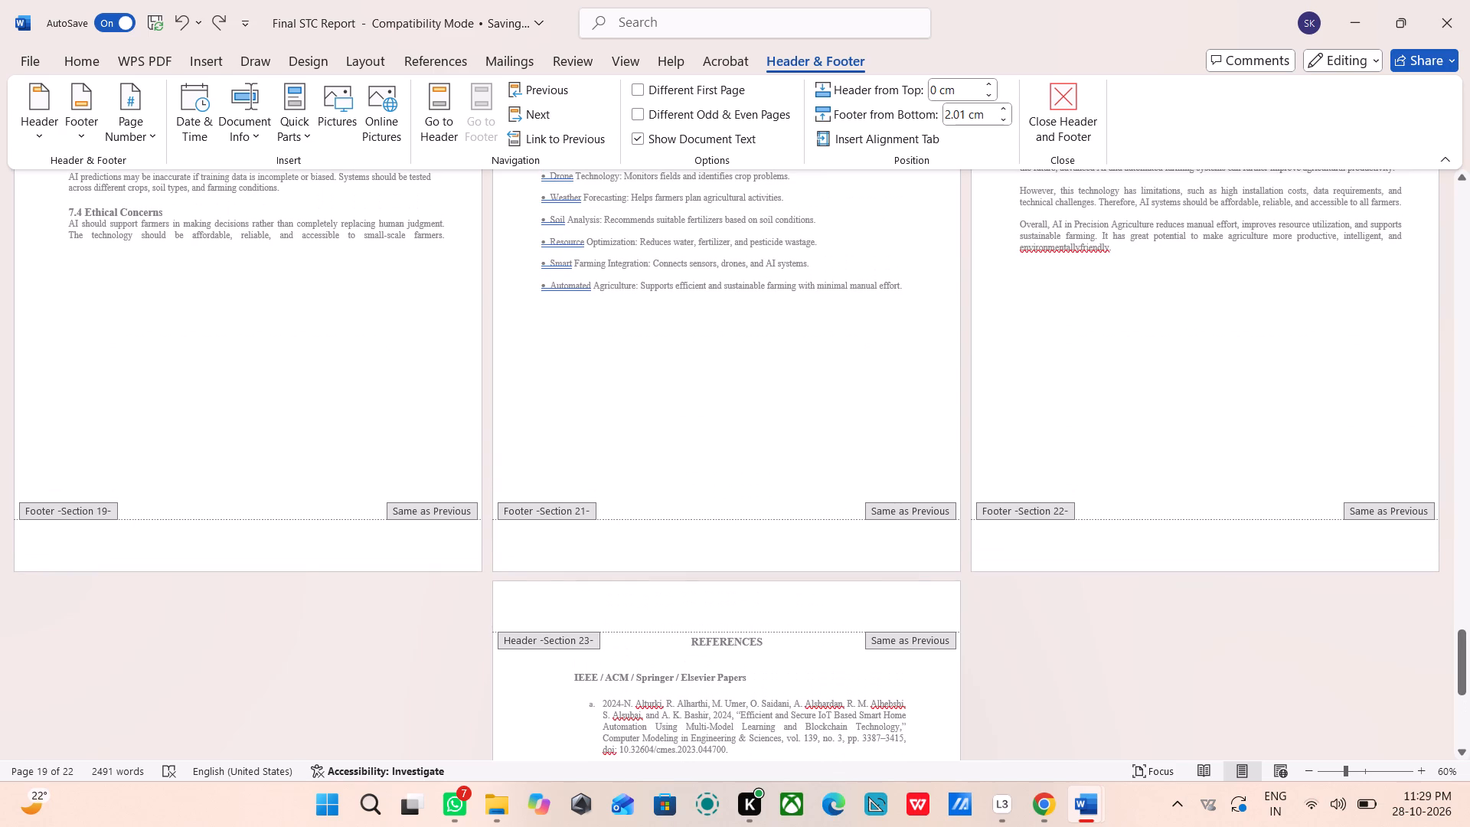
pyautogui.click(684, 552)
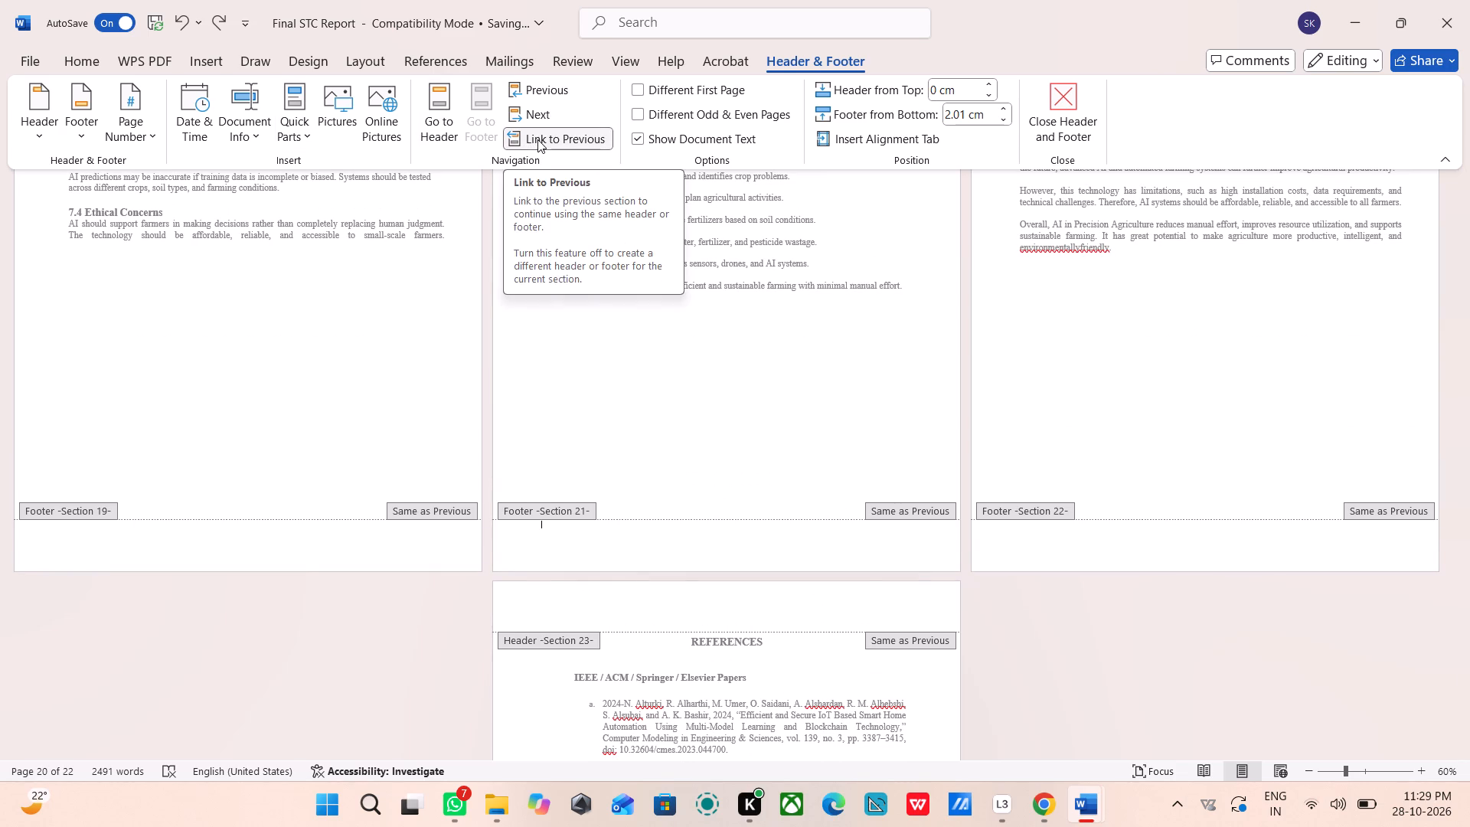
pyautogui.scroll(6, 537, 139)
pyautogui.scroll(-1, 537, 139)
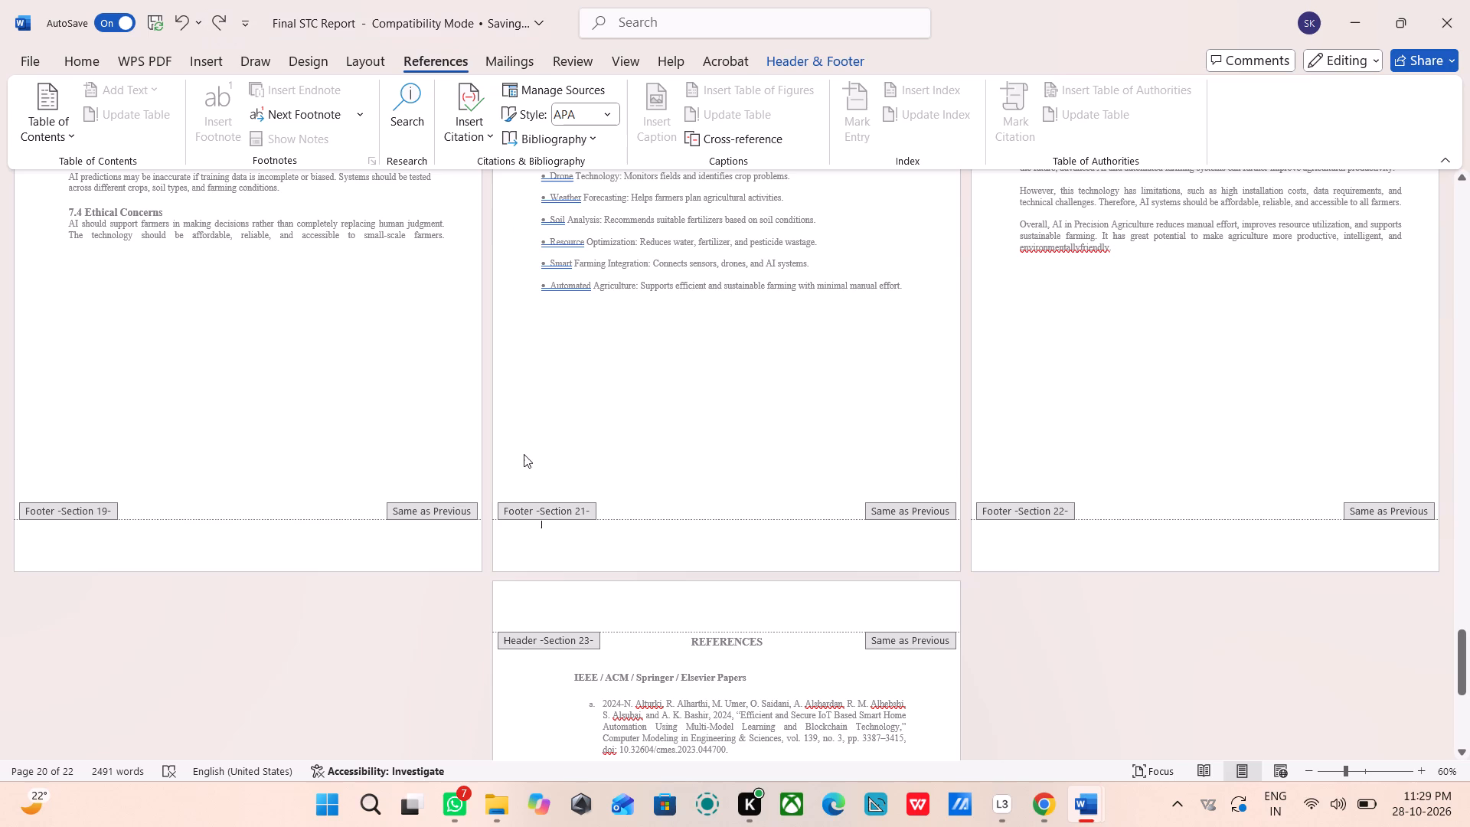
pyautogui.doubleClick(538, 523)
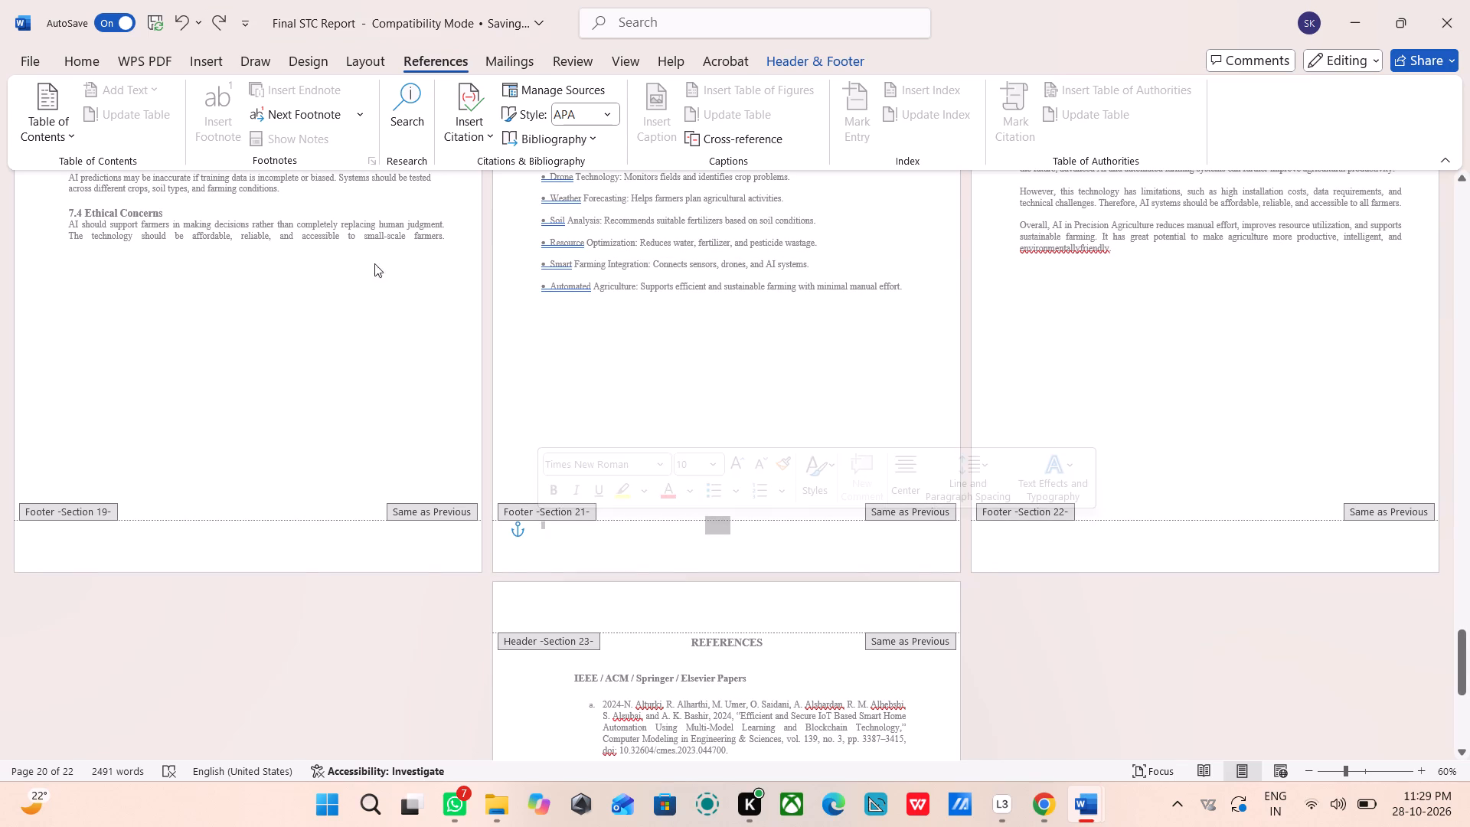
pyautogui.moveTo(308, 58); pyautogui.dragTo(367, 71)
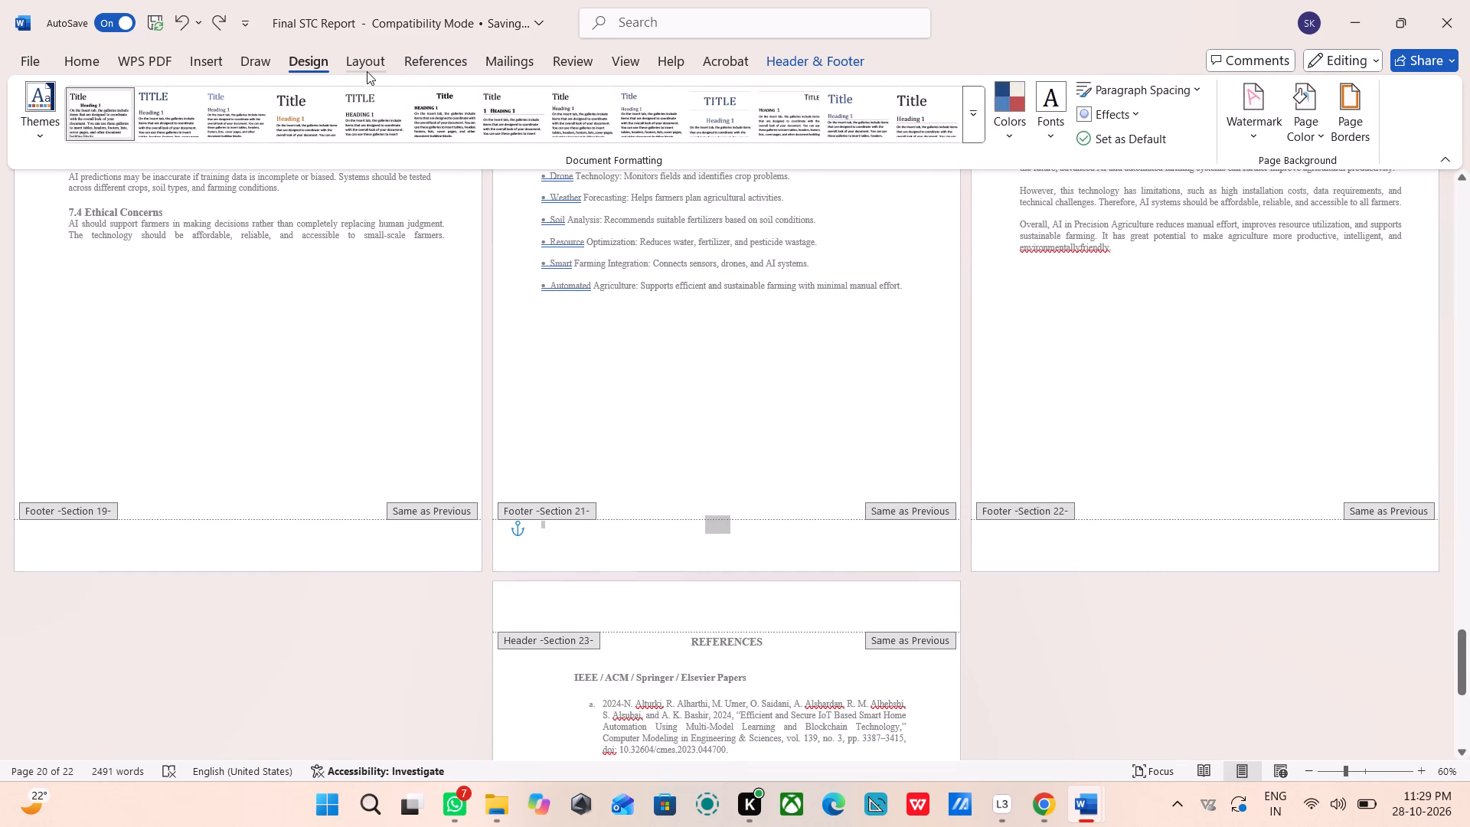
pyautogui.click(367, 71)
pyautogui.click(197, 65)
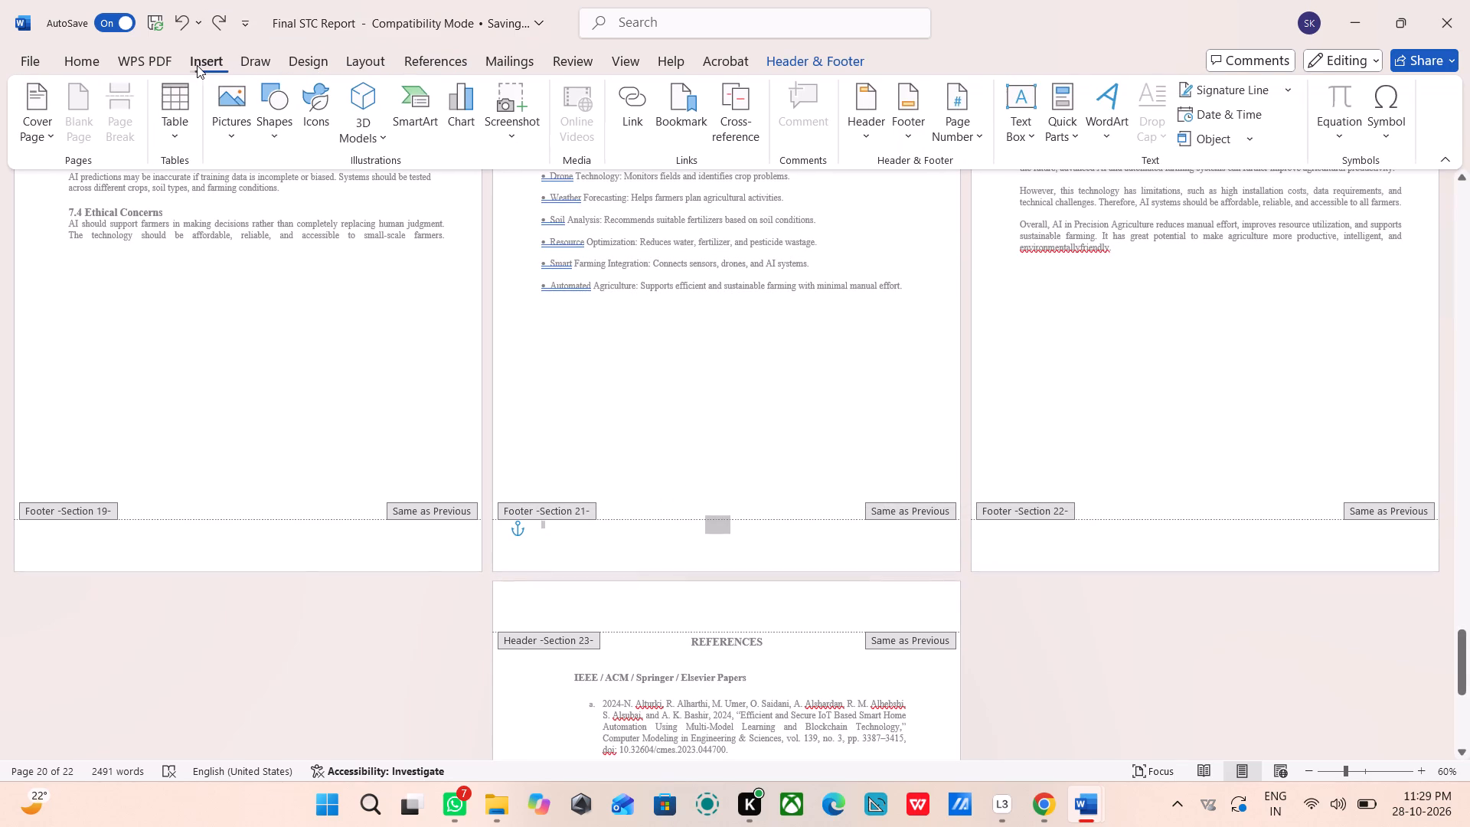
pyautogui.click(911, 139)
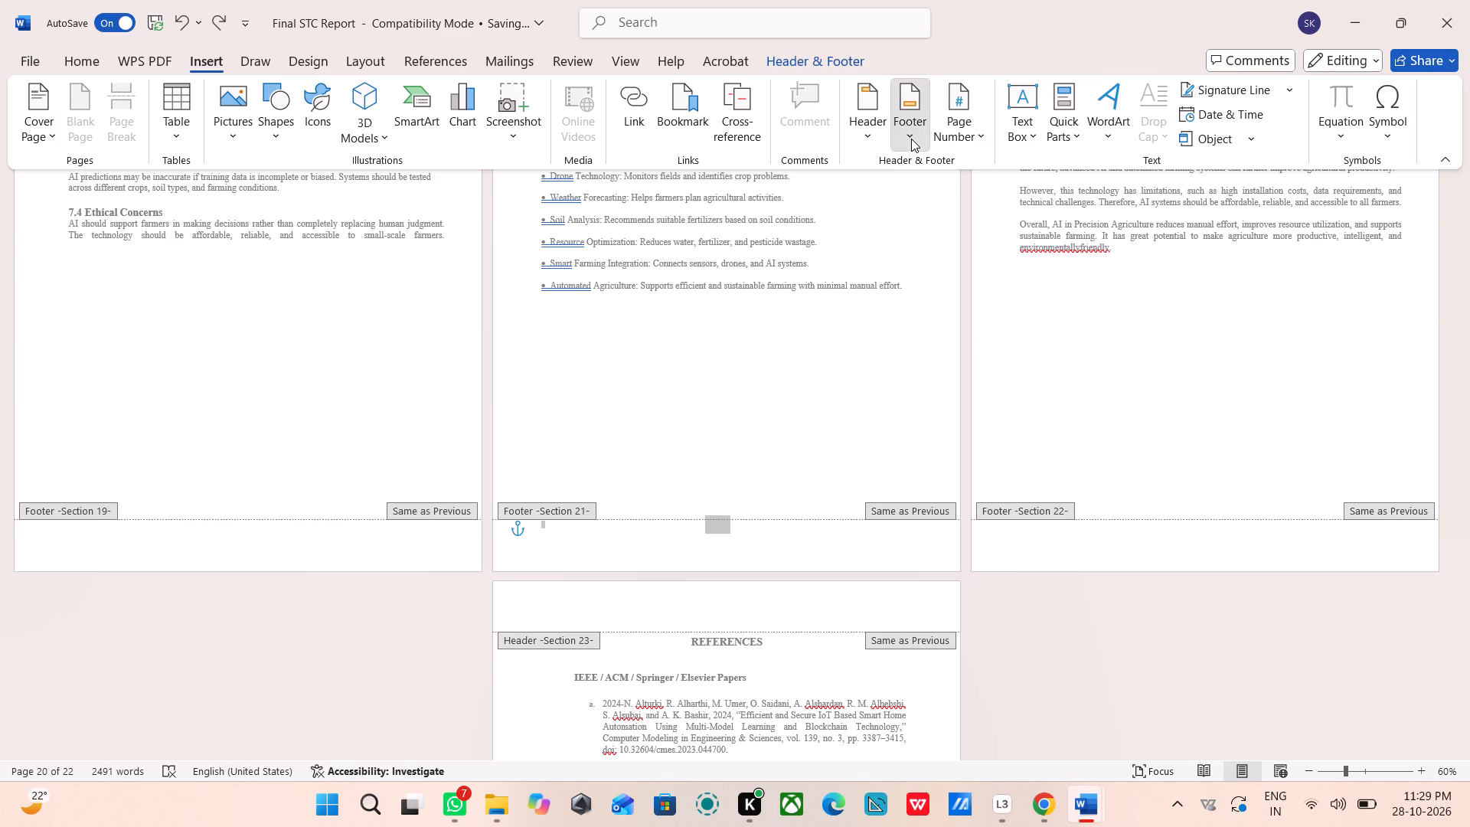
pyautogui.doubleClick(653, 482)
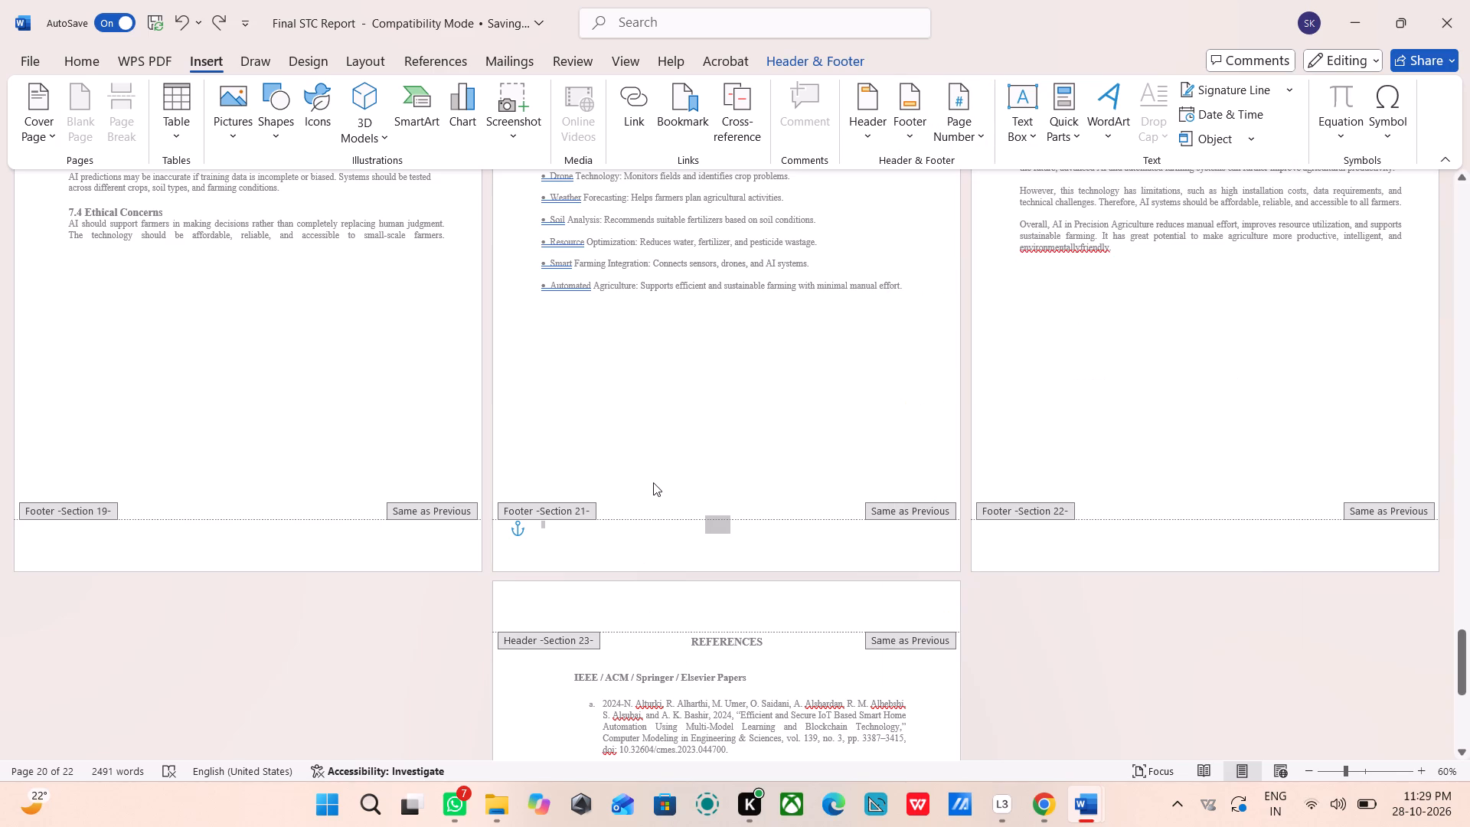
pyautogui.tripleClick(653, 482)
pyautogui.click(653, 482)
# Review the page numbers at the bottom of the pages from the cover page through the Chapter 4 pages.
pyautogui.scroll(3, 653, 482)
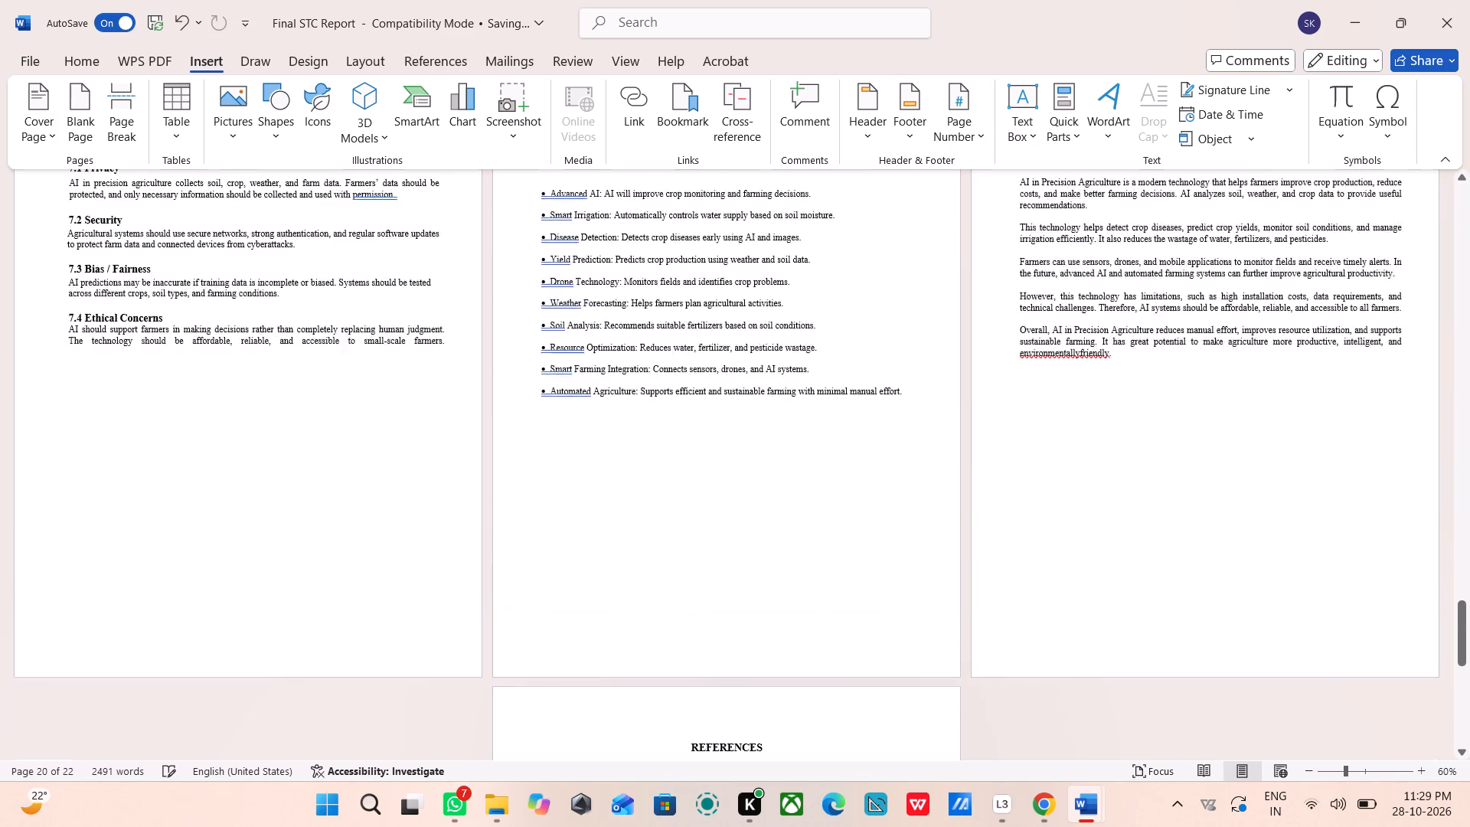
pyautogui.scroll(10, 653, 482)
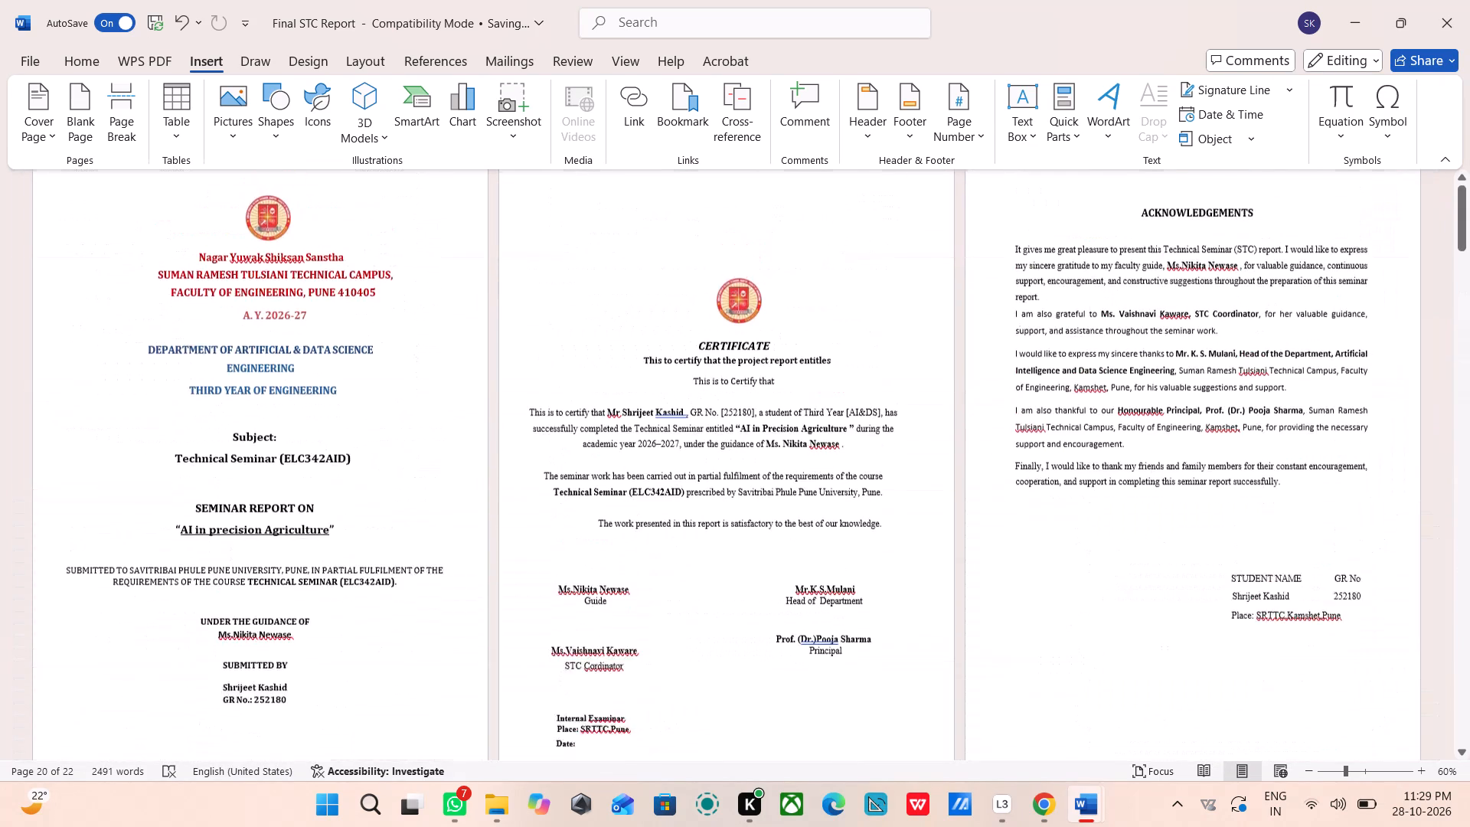
pyautogui.scroll(-2, 653, 482)
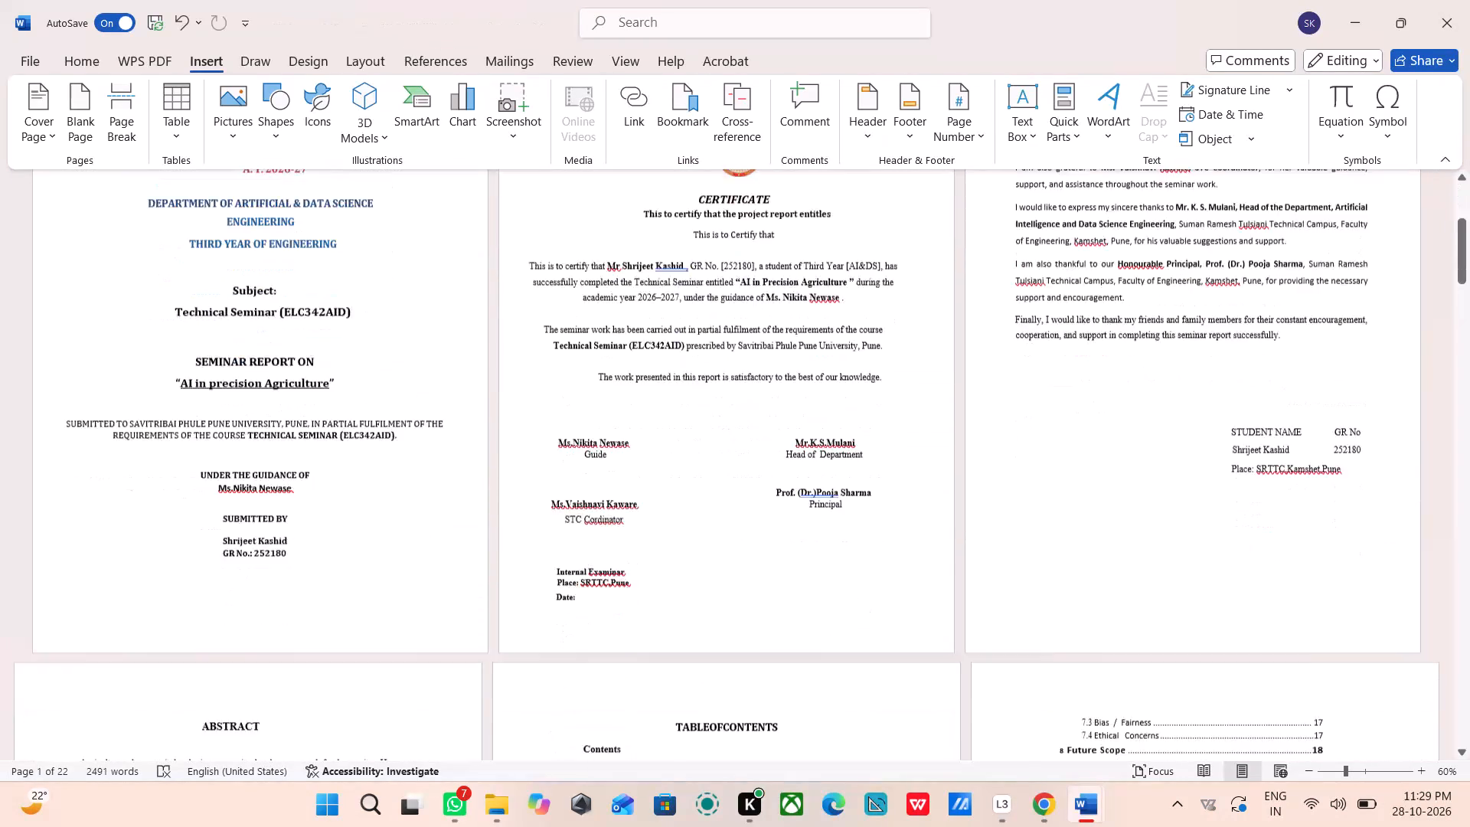
pyautogui.scroll(-5, 653, 482)
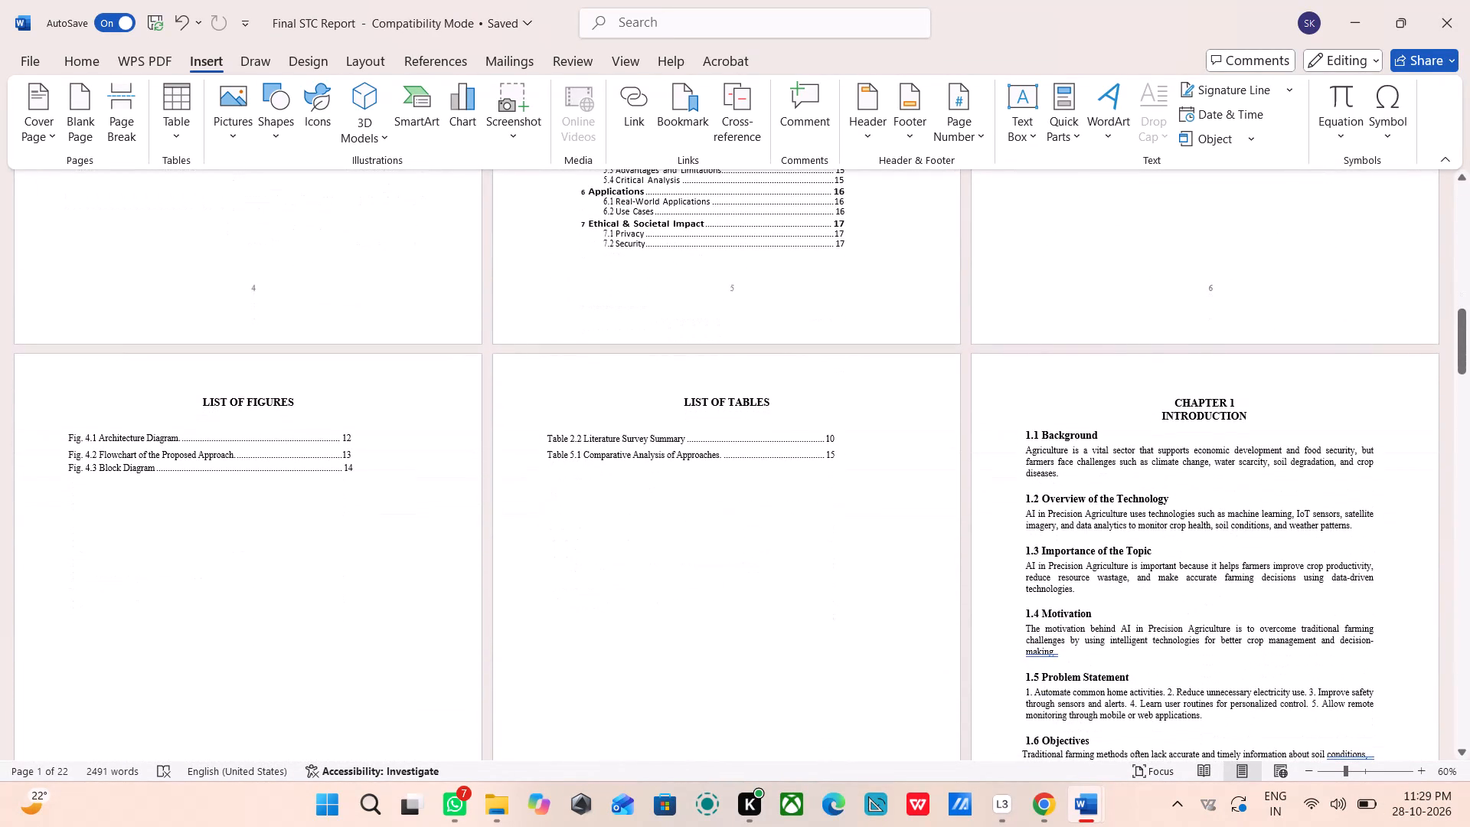
pyautogui.scroll(-3, 653, 482)
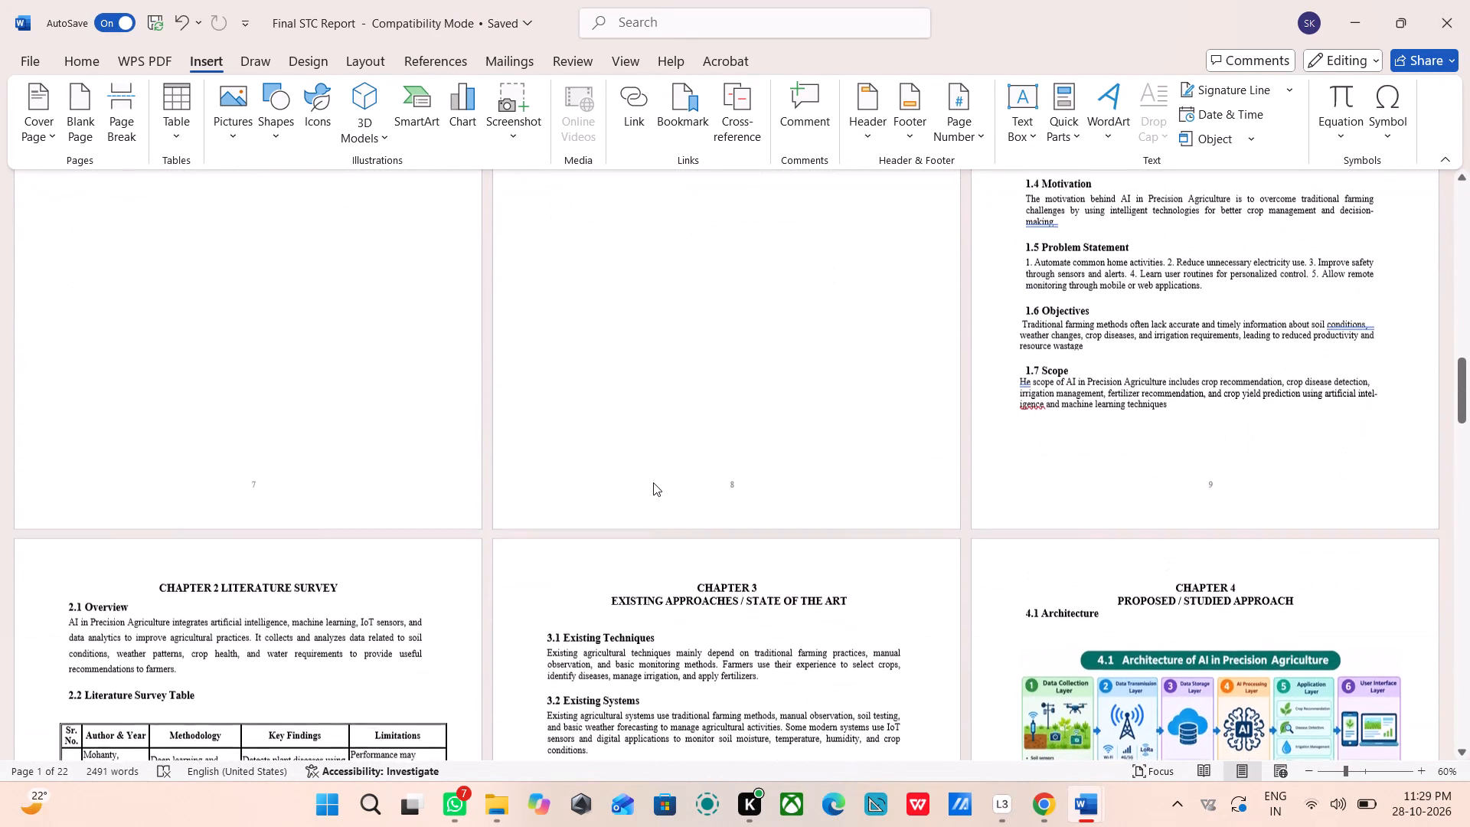
pyautogui.scroll(-5, 653, 482)
pyautogui.scroll(5, 653, 482)
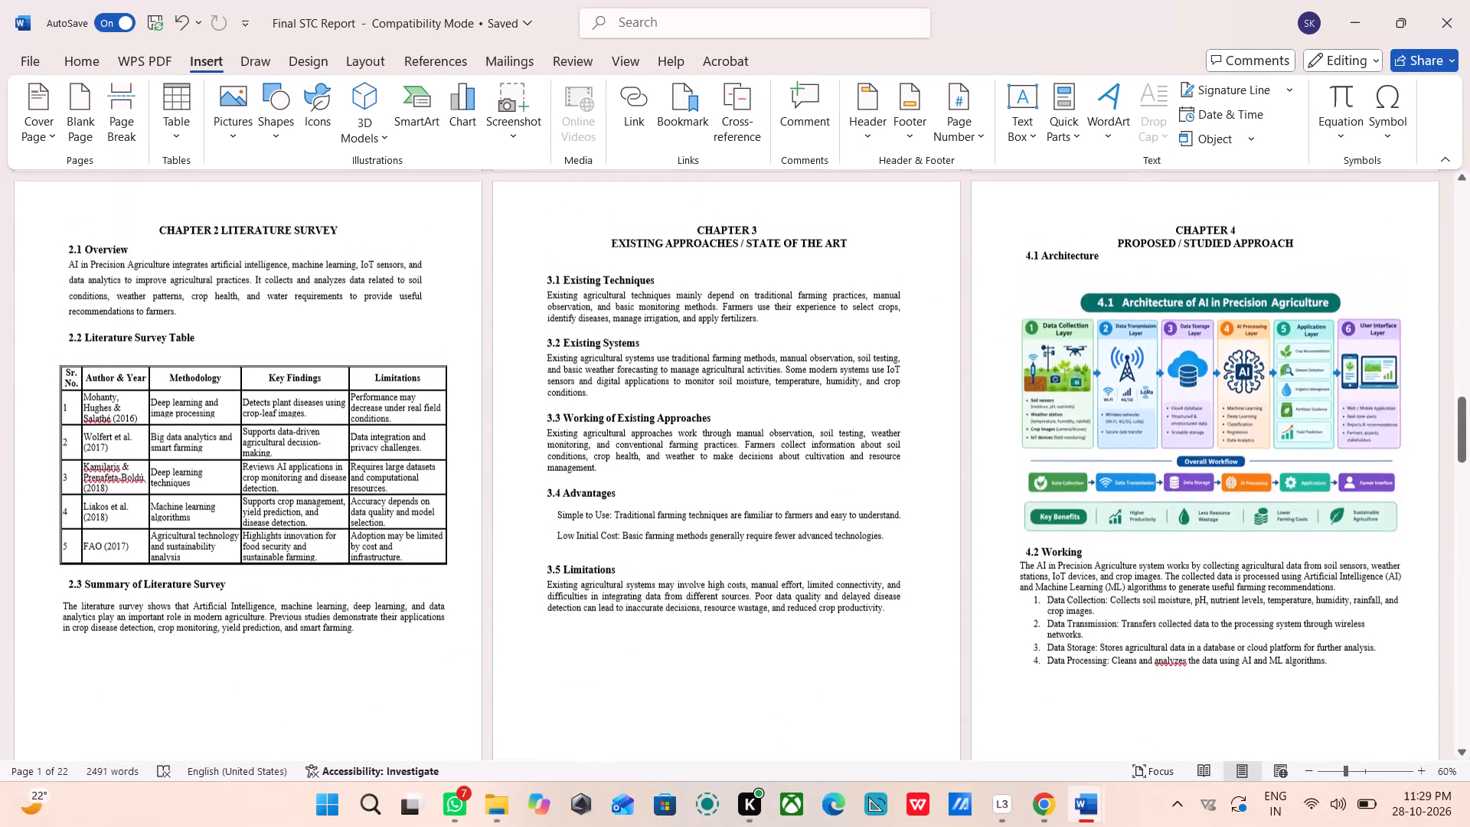
# Link the Section 11 footer on the Chapter 2 Literature Survey page to the previous section, replacing its own footer.
pyautogui.scroll(-1, 294, 719)
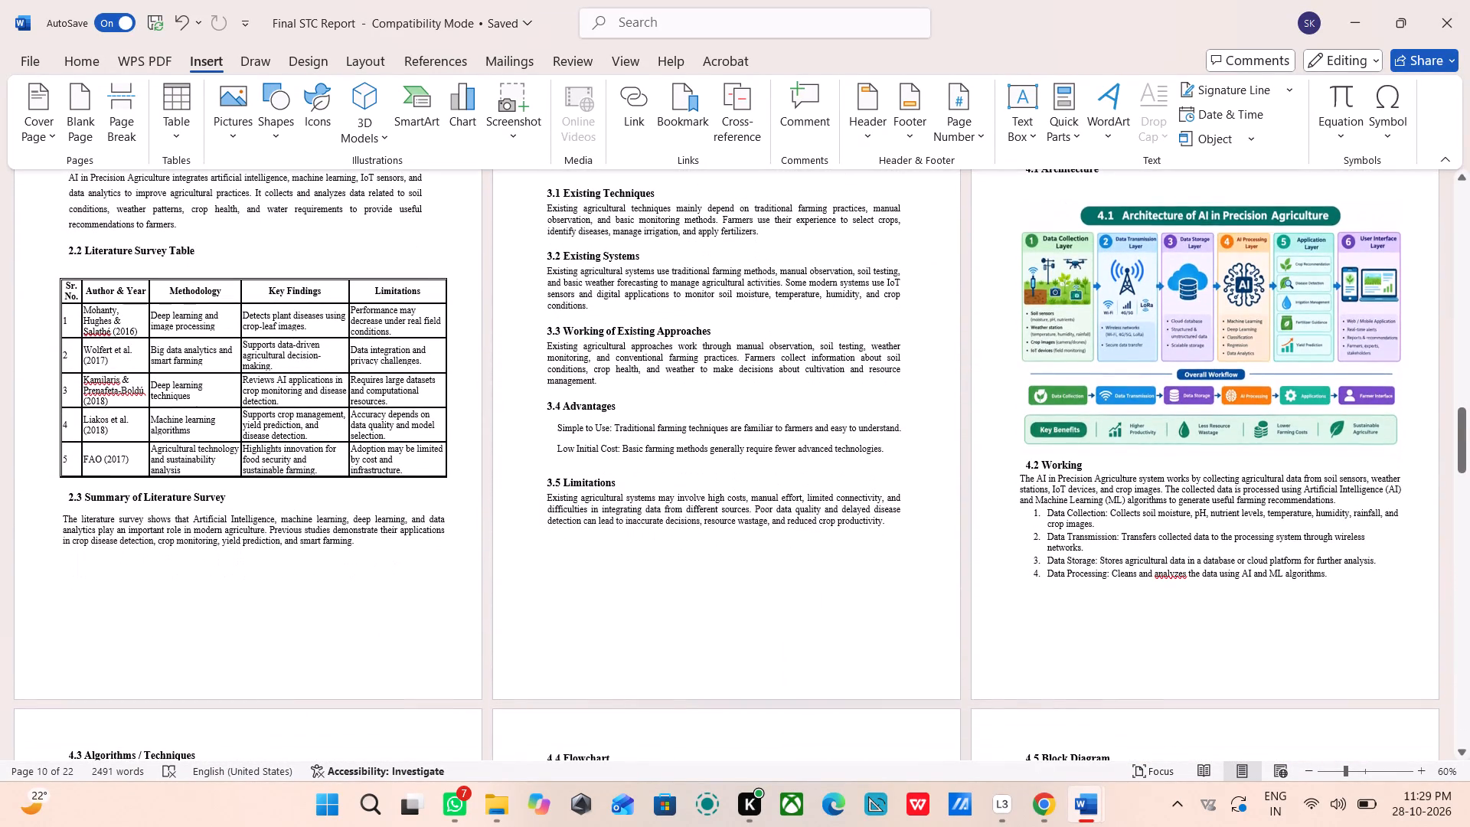
pyautogui.doubleClick(294, 678)
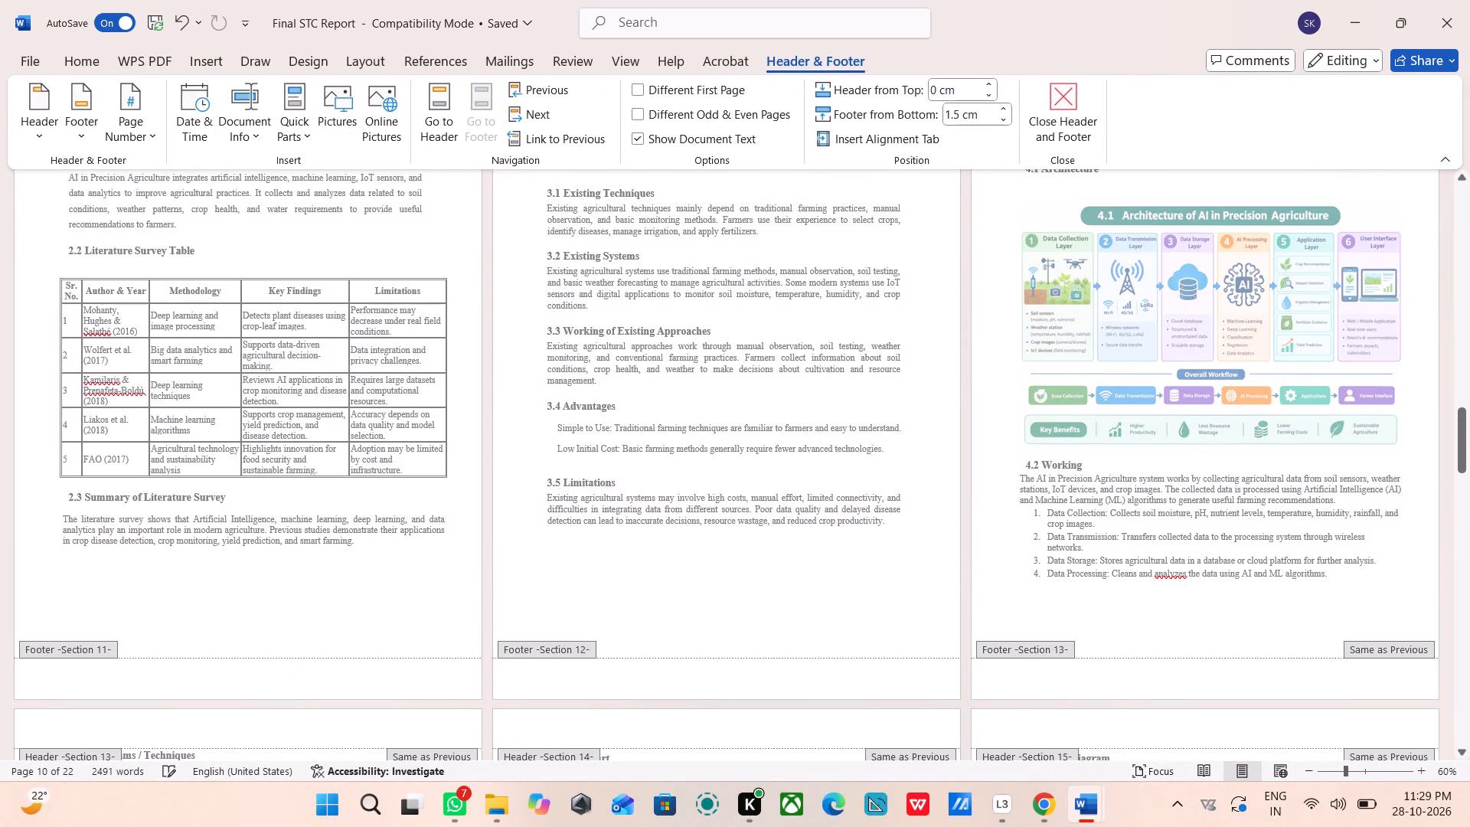
pyautogui.click(551, 143)
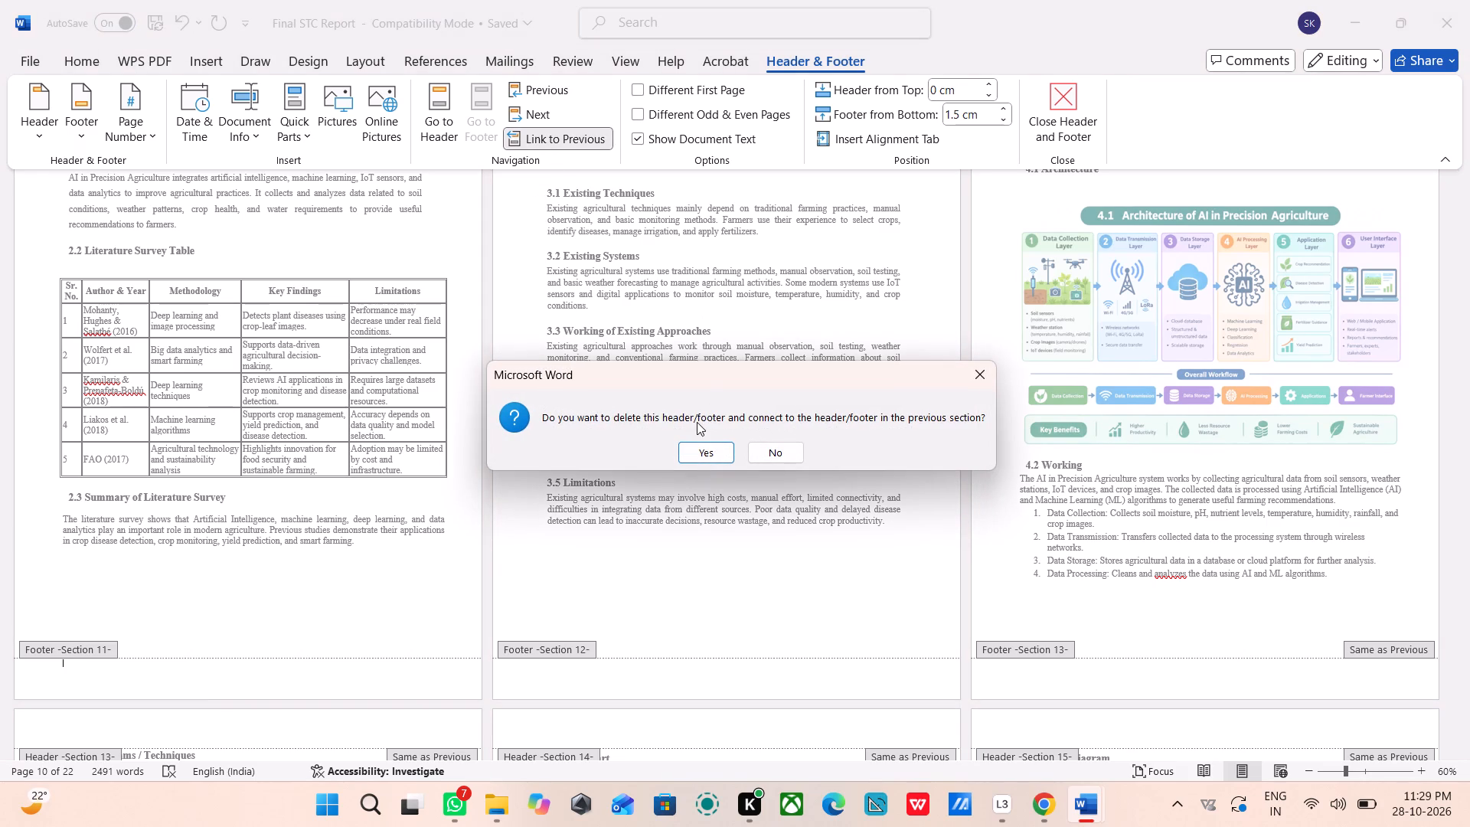
pyautogui.click(701, 446)
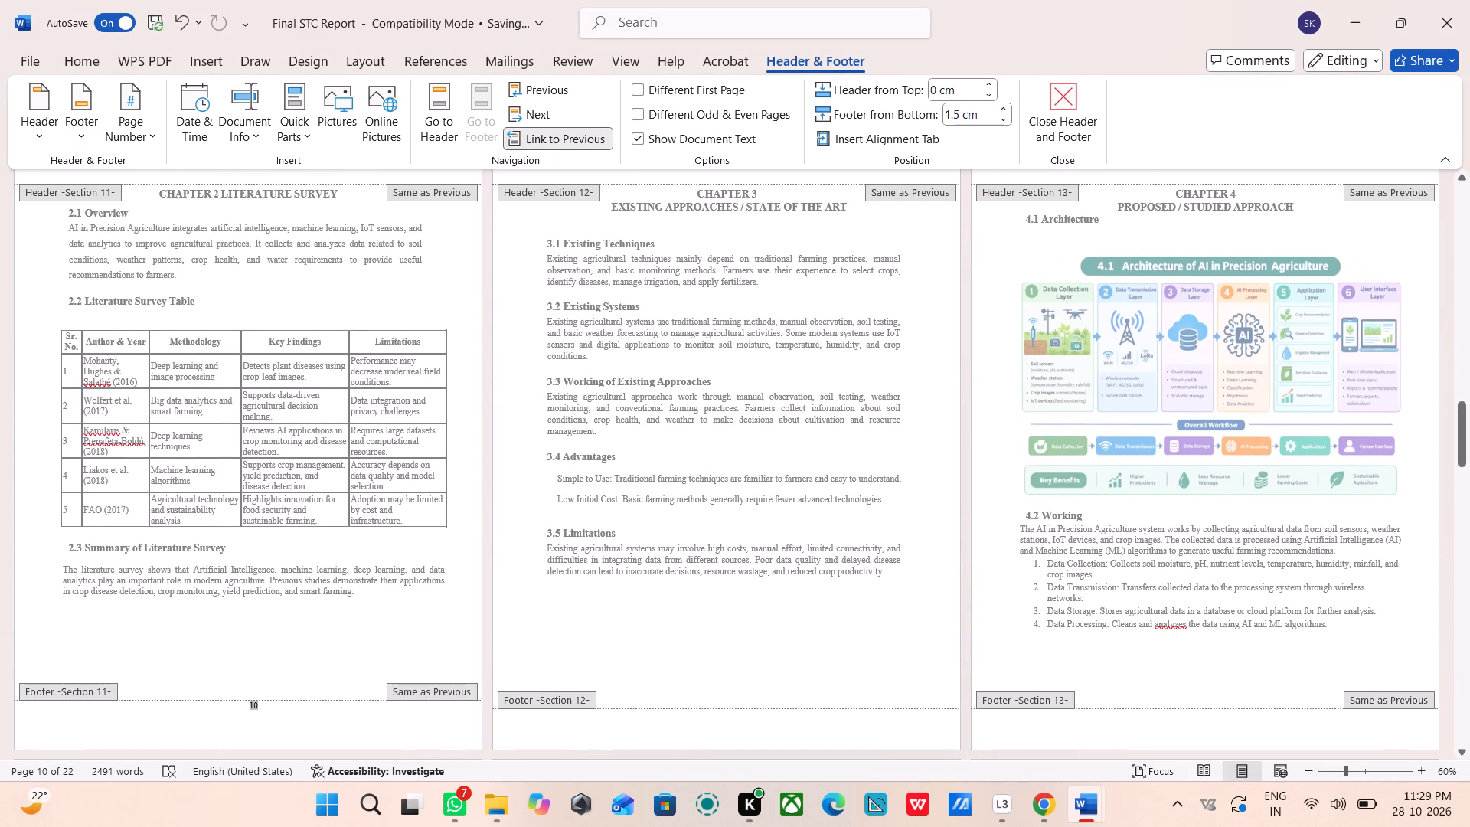
# Link the Section 12 footer on the Chapter 3 page to the previous section, replacing its own footer.
pyautogui.doubleClick(871, 744)
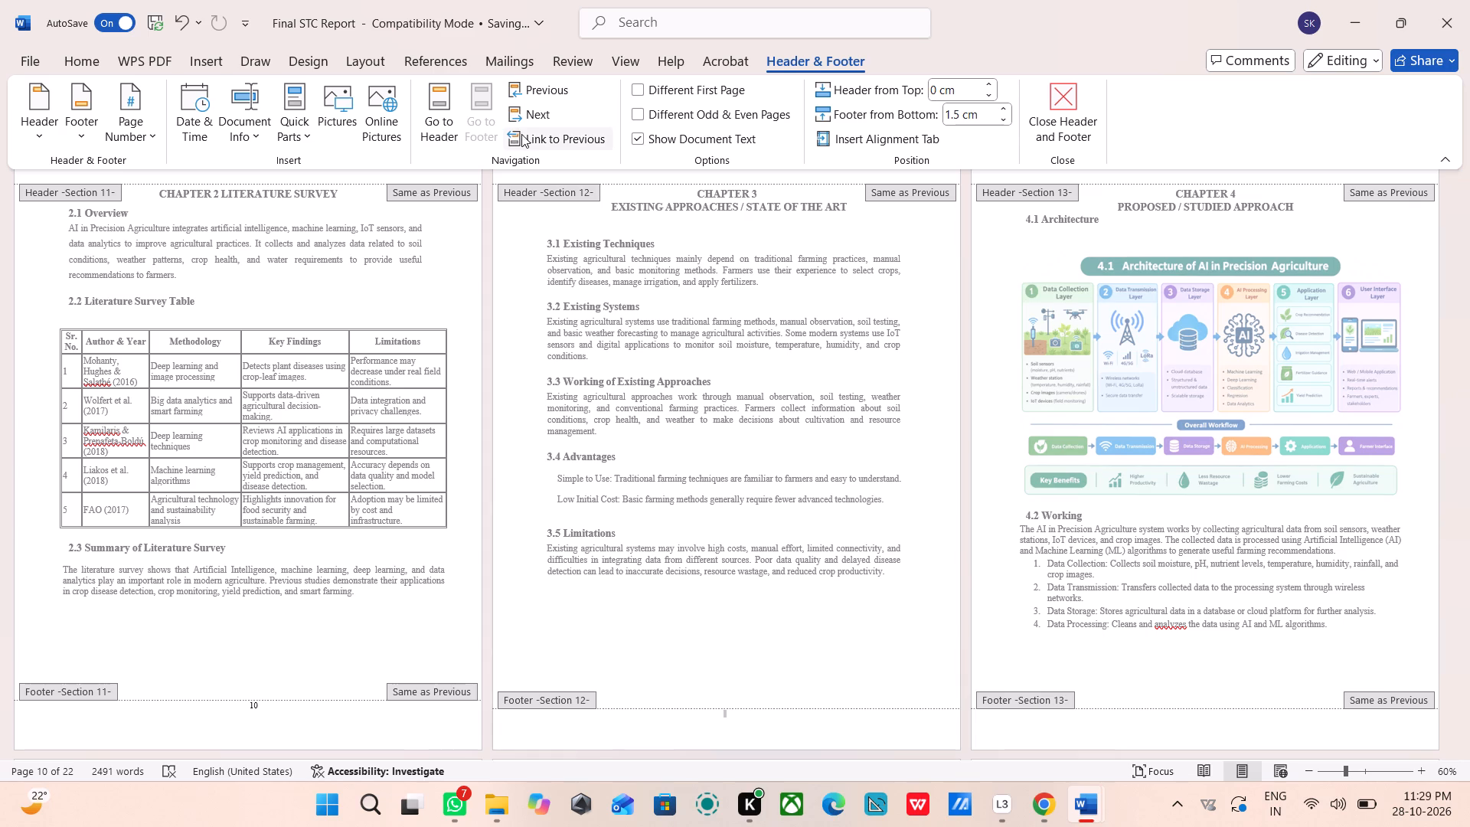
pyautogui.click(528, 137)
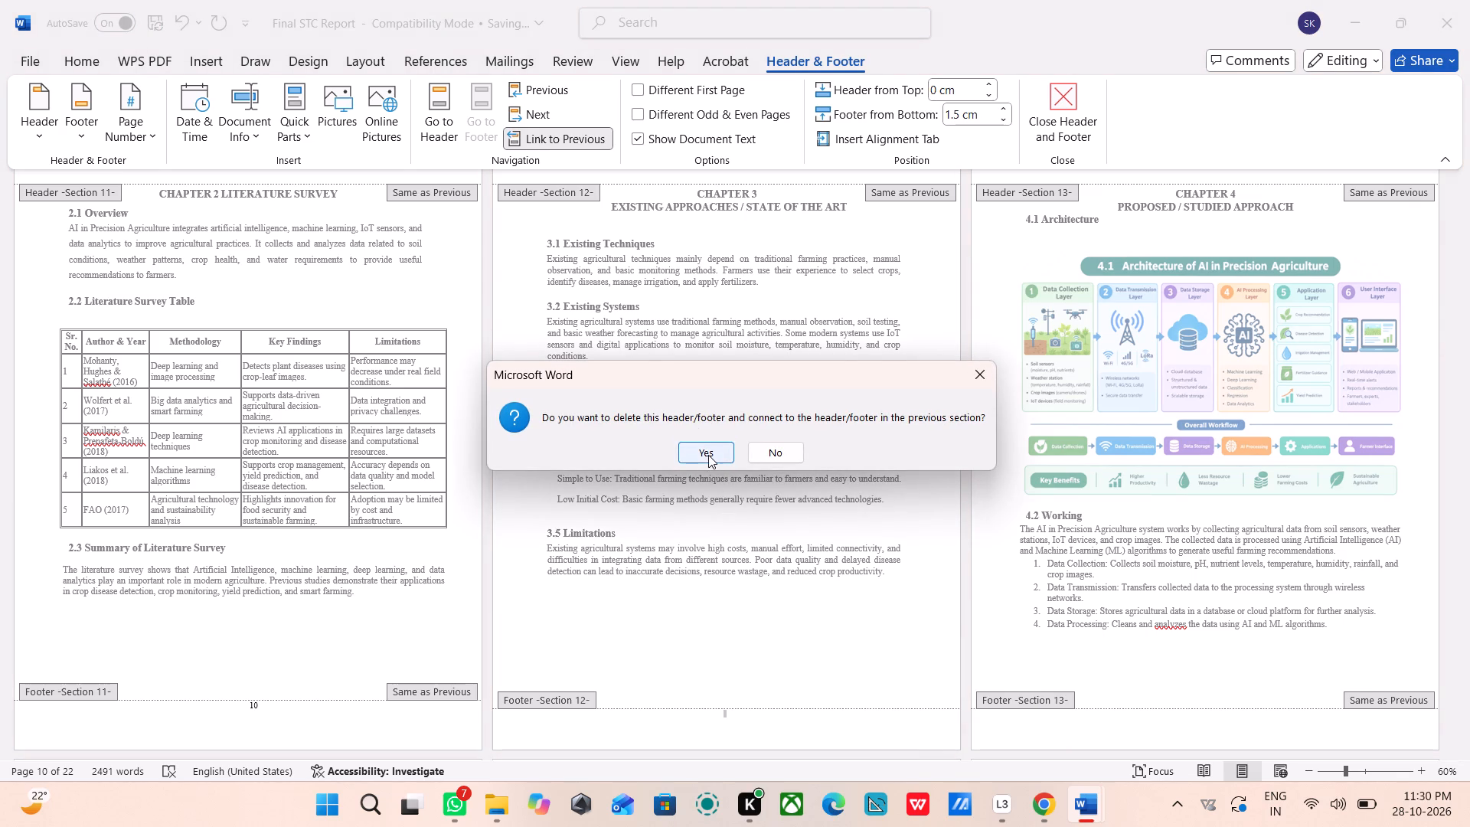
pyautogui.click(708, 455)
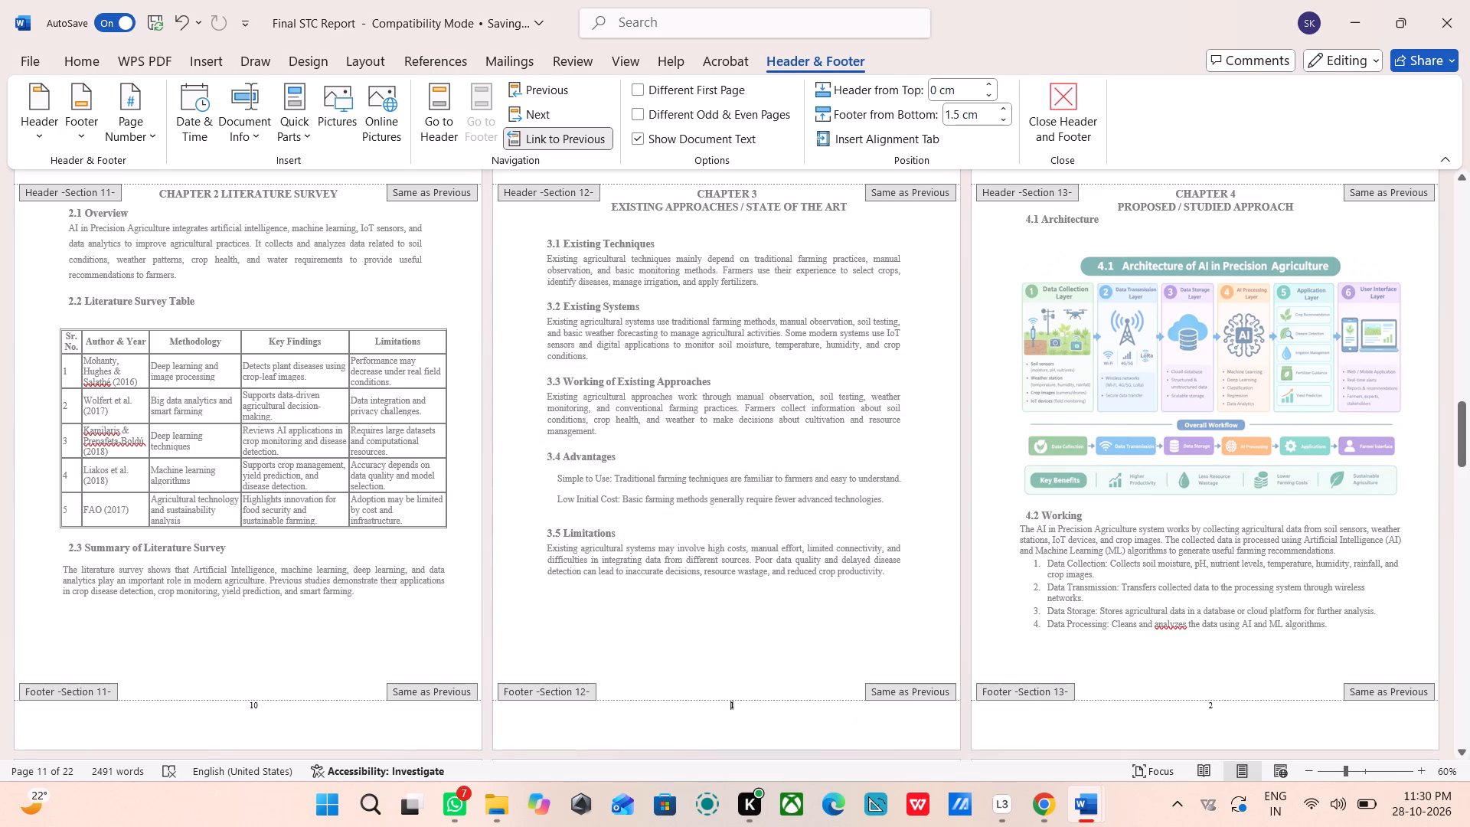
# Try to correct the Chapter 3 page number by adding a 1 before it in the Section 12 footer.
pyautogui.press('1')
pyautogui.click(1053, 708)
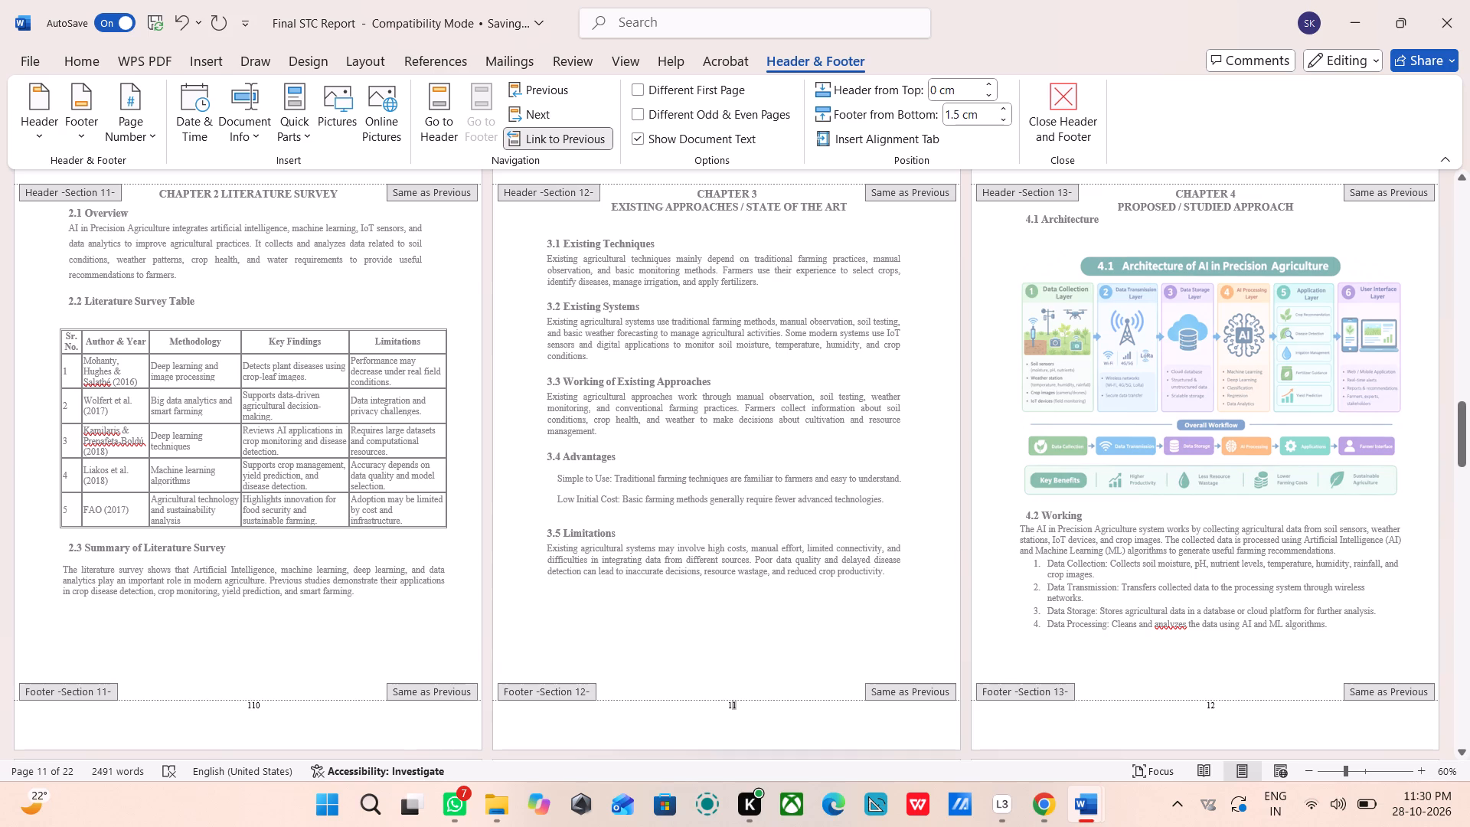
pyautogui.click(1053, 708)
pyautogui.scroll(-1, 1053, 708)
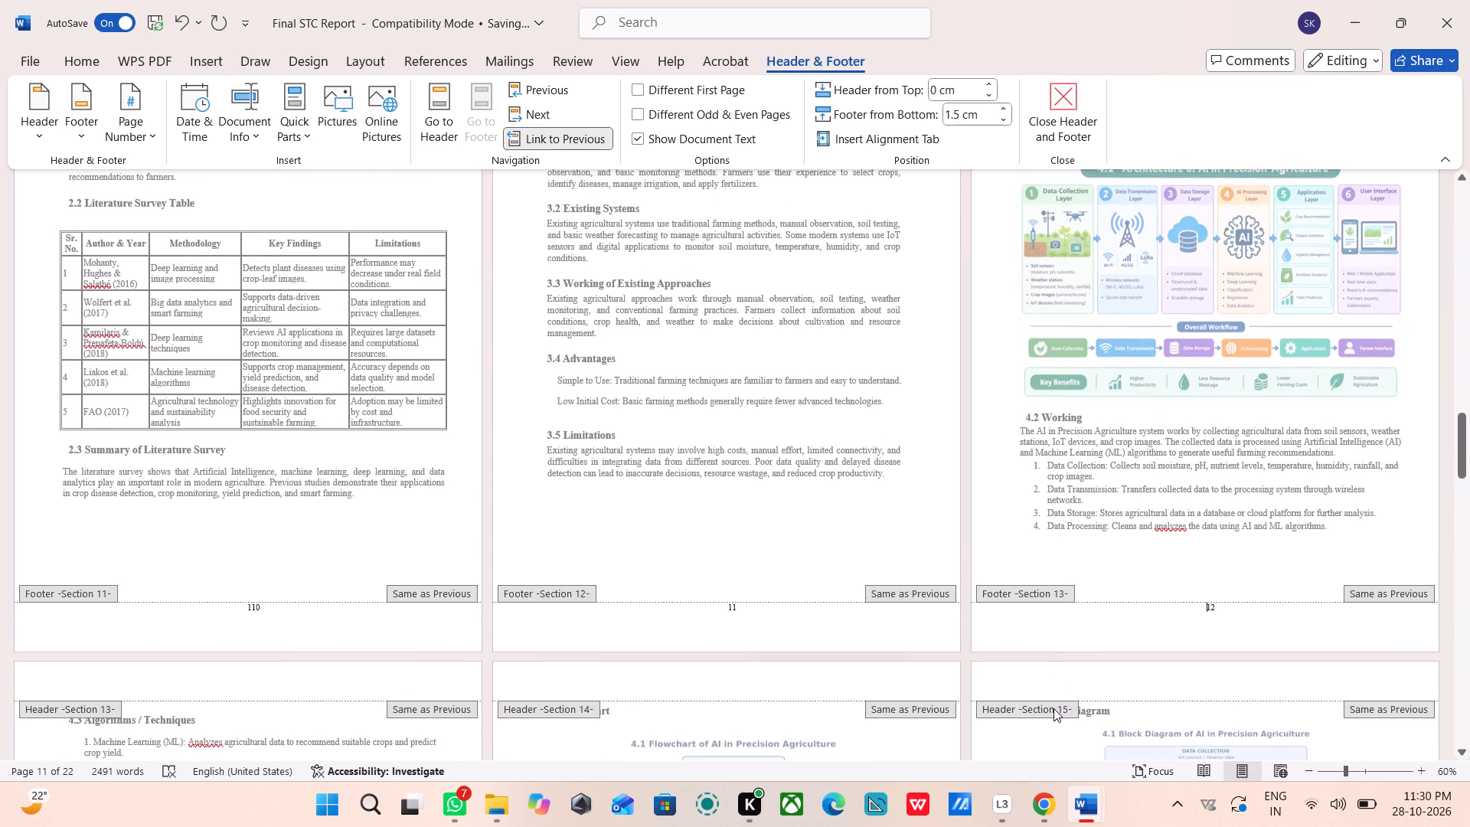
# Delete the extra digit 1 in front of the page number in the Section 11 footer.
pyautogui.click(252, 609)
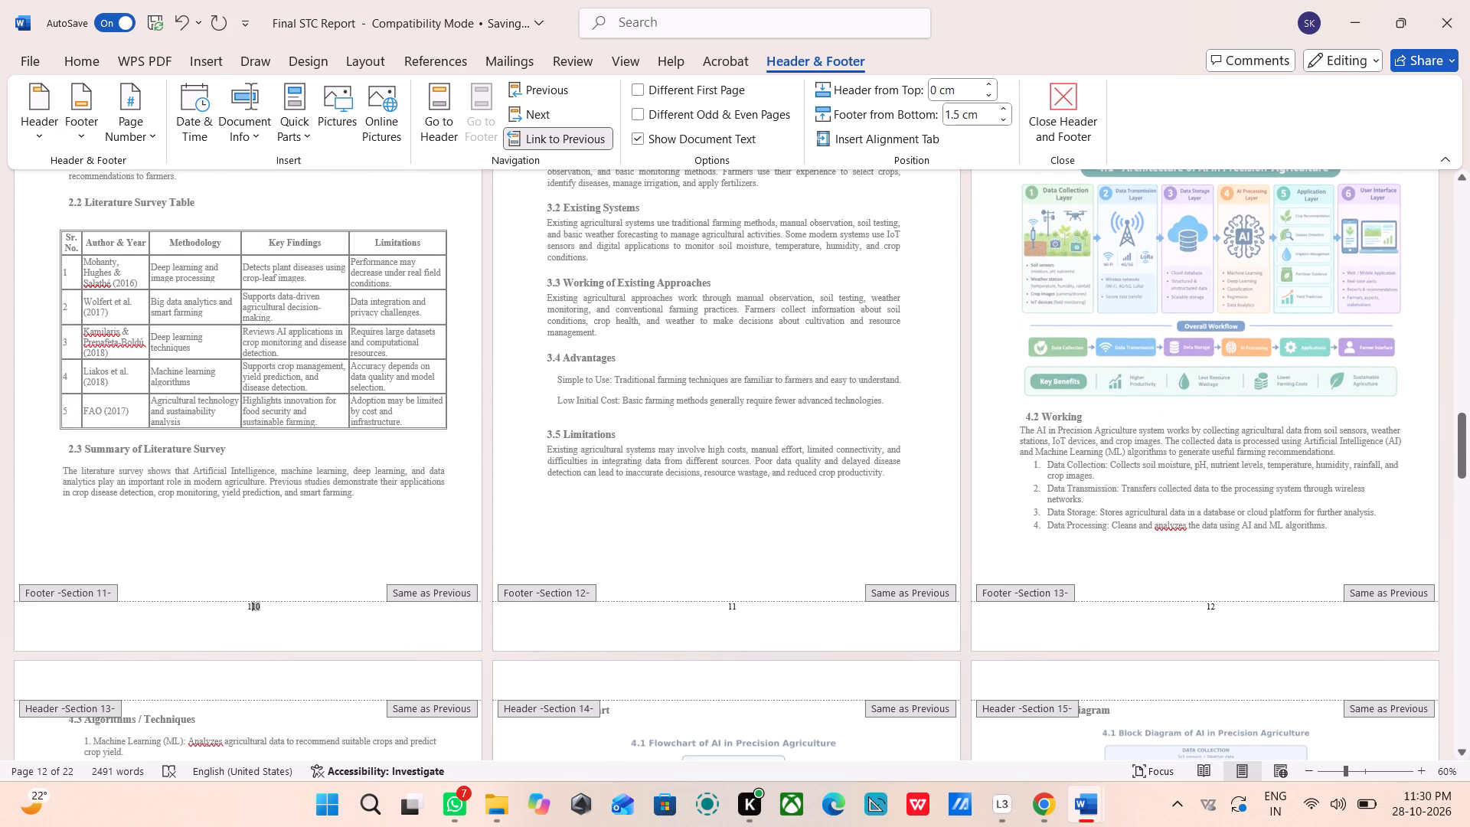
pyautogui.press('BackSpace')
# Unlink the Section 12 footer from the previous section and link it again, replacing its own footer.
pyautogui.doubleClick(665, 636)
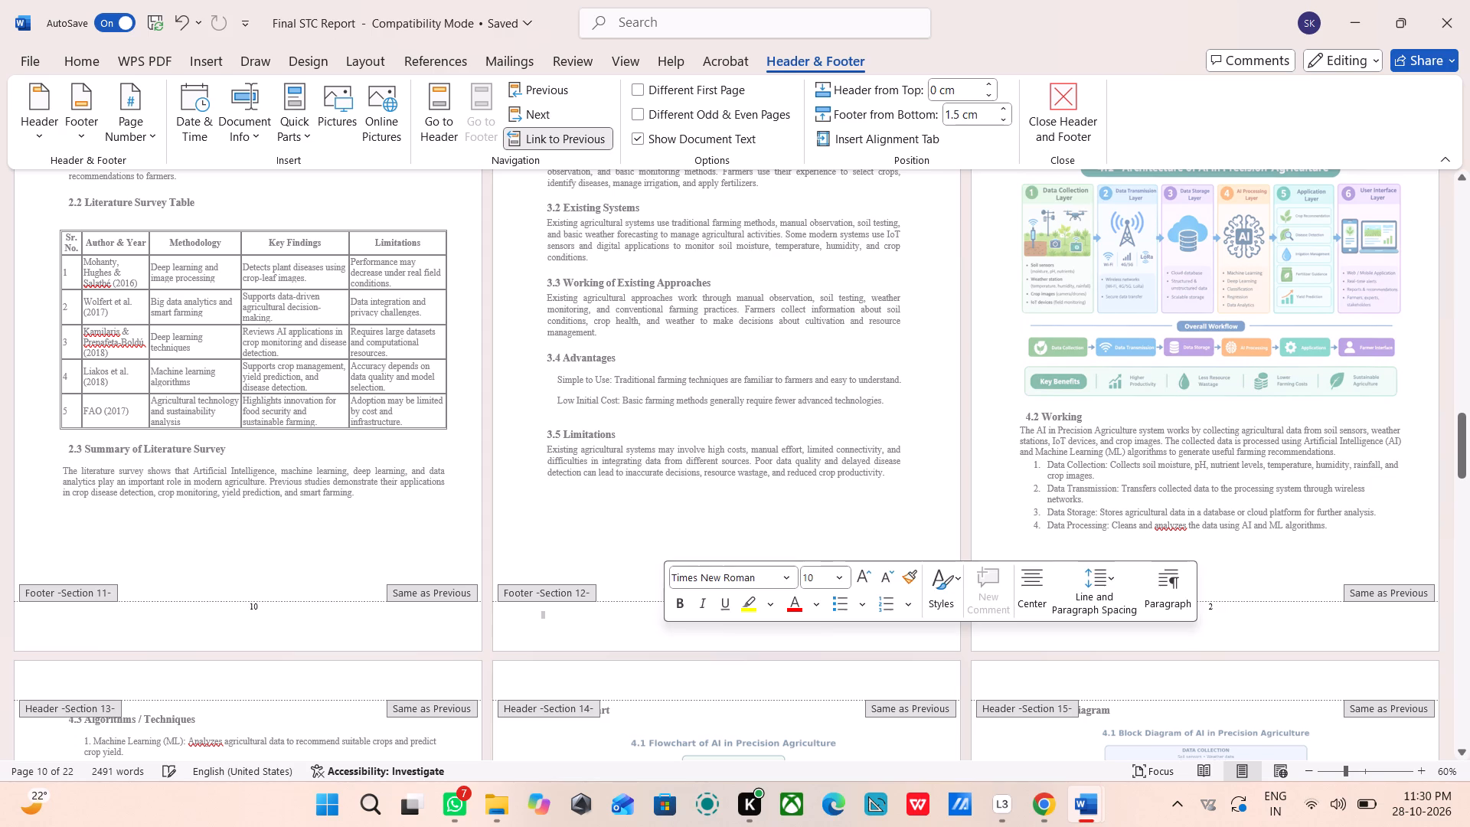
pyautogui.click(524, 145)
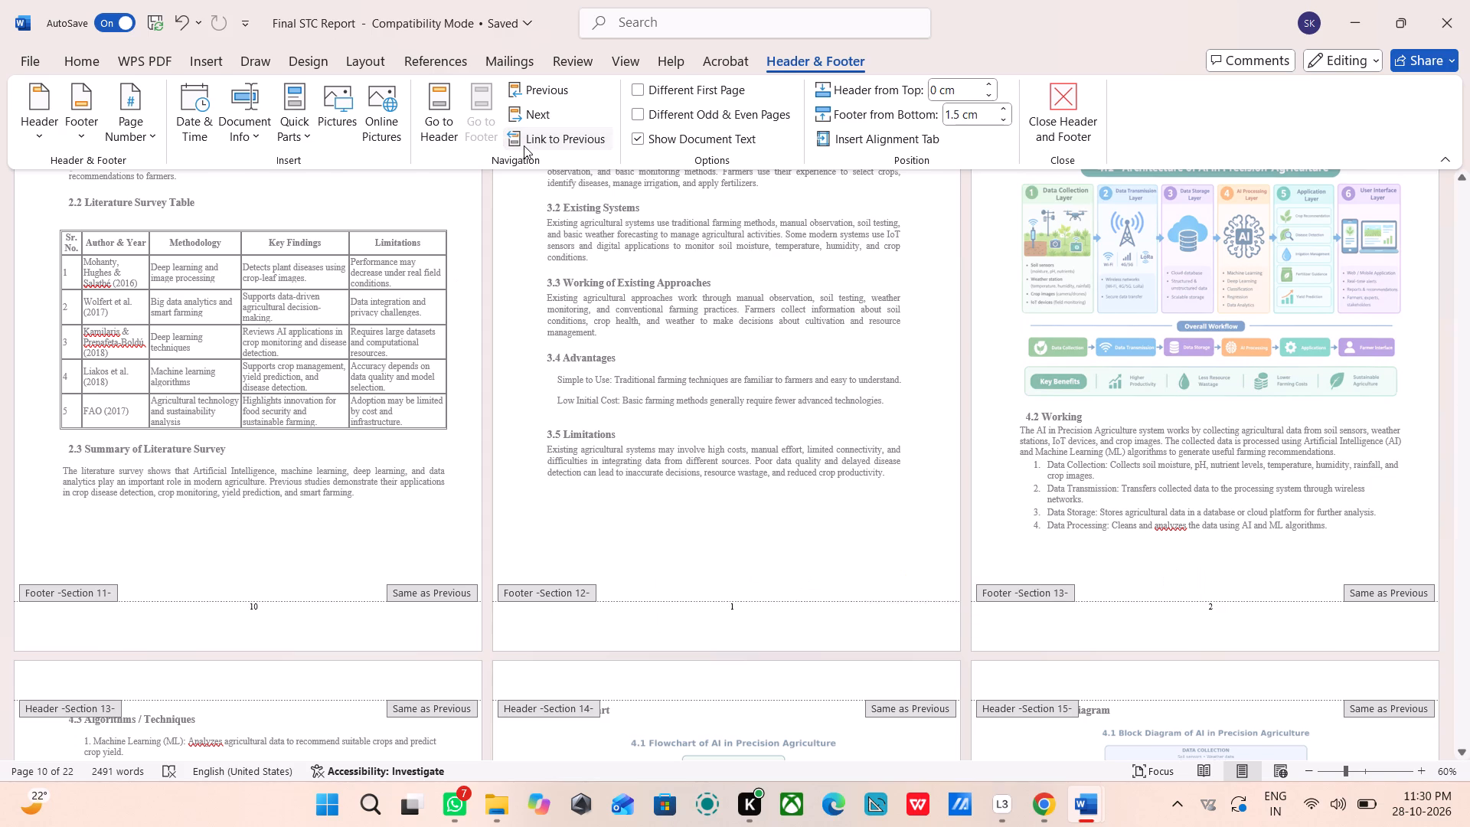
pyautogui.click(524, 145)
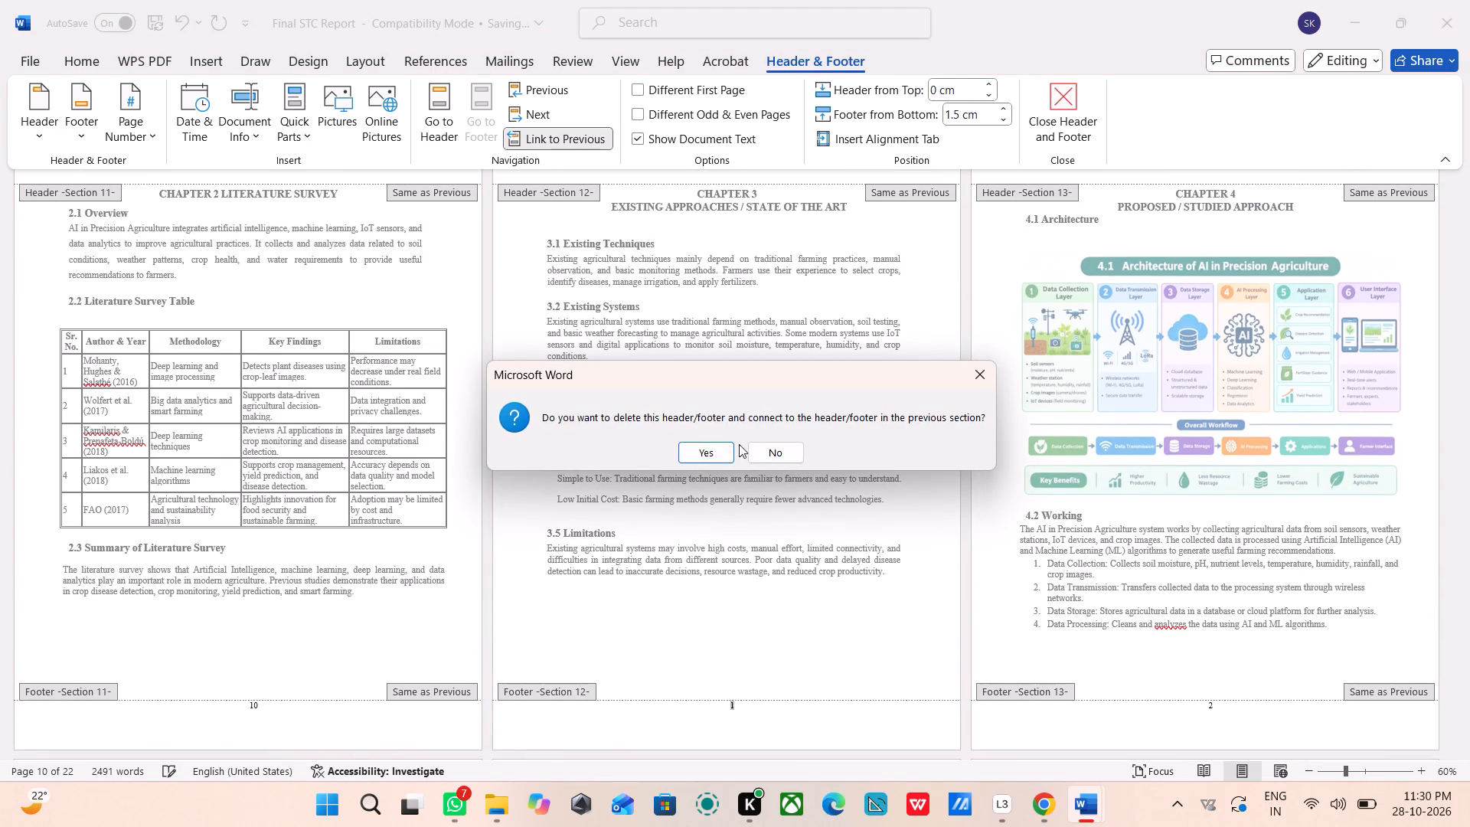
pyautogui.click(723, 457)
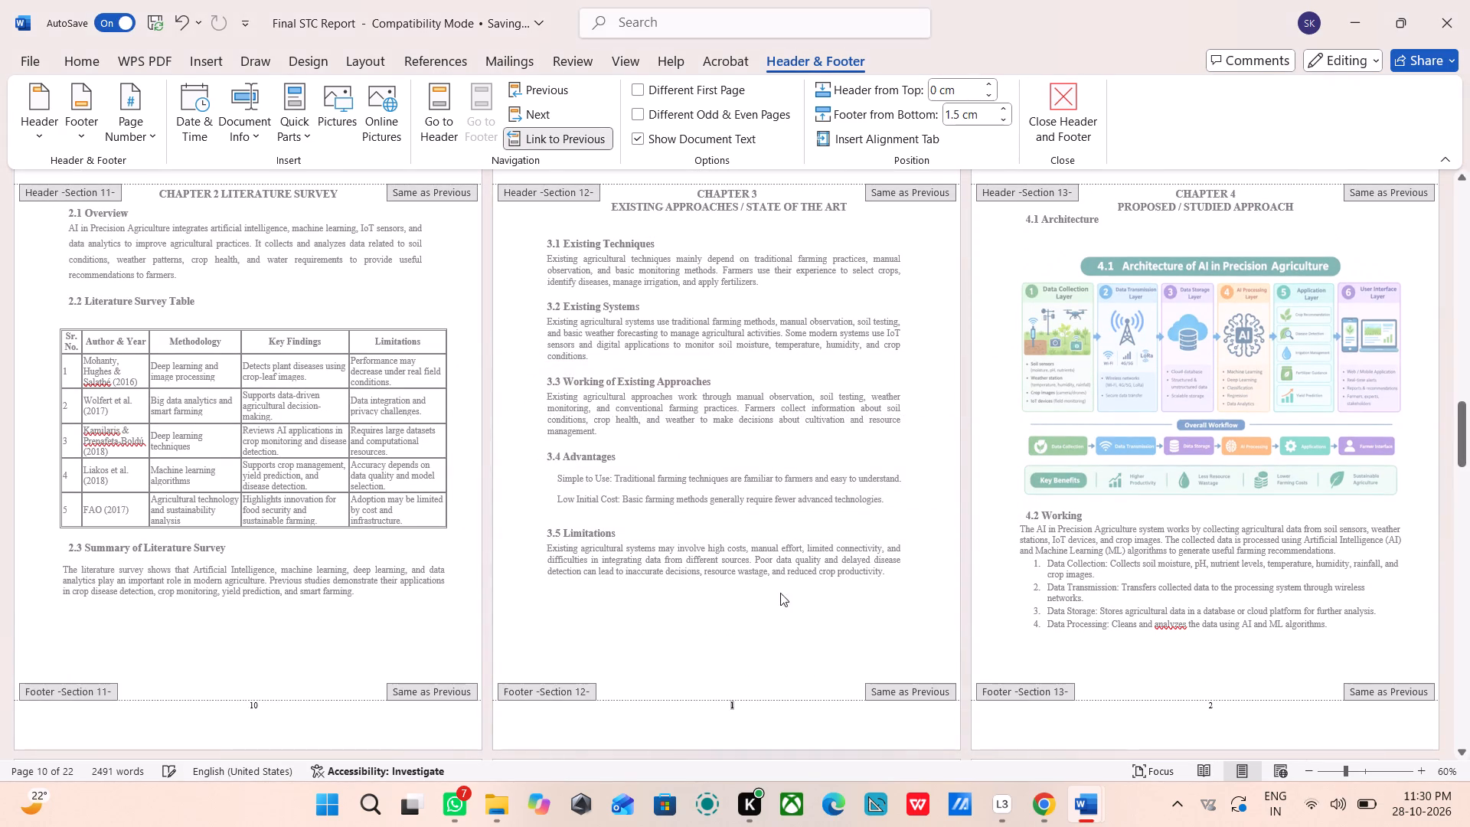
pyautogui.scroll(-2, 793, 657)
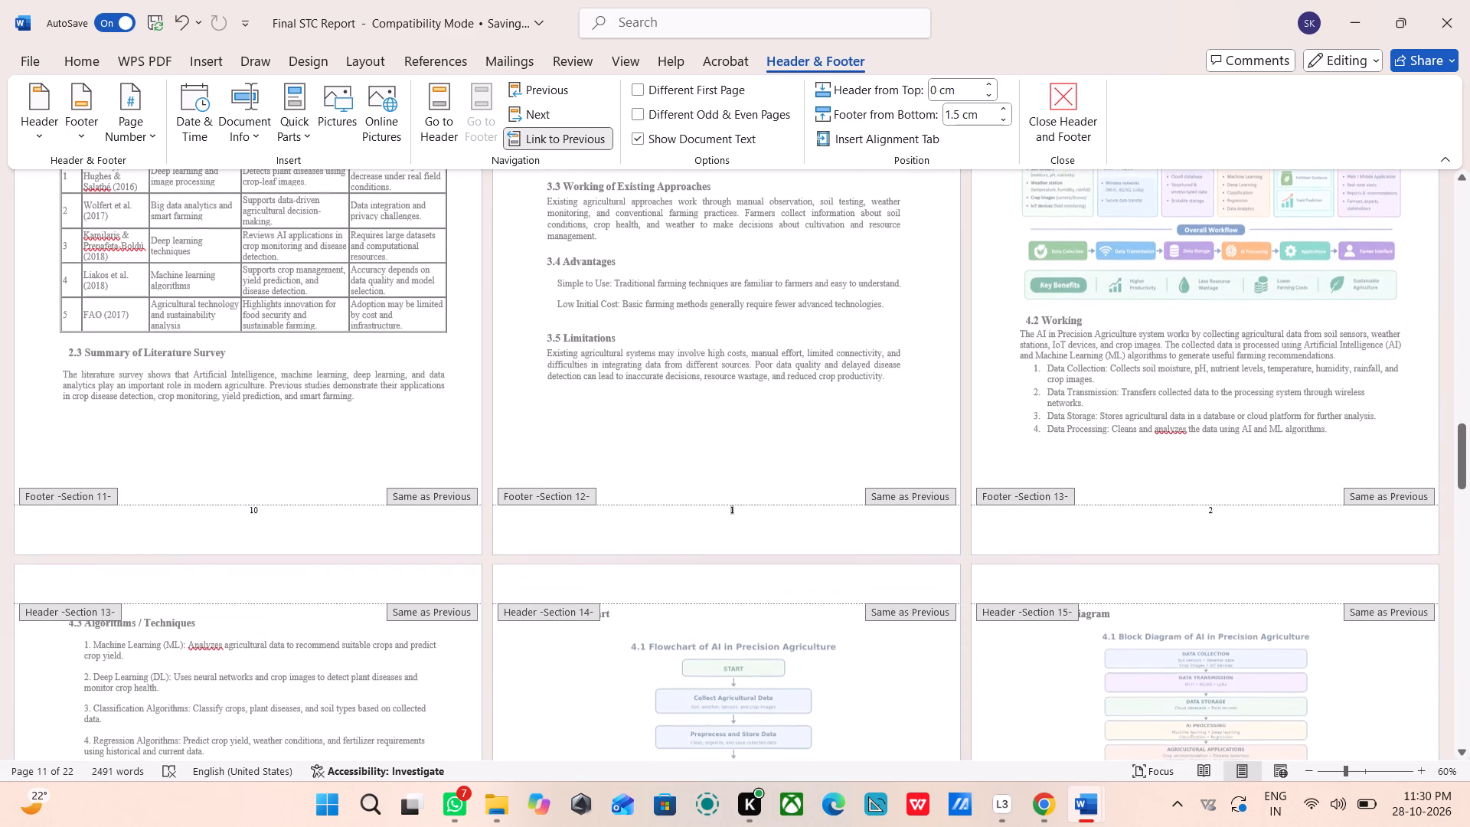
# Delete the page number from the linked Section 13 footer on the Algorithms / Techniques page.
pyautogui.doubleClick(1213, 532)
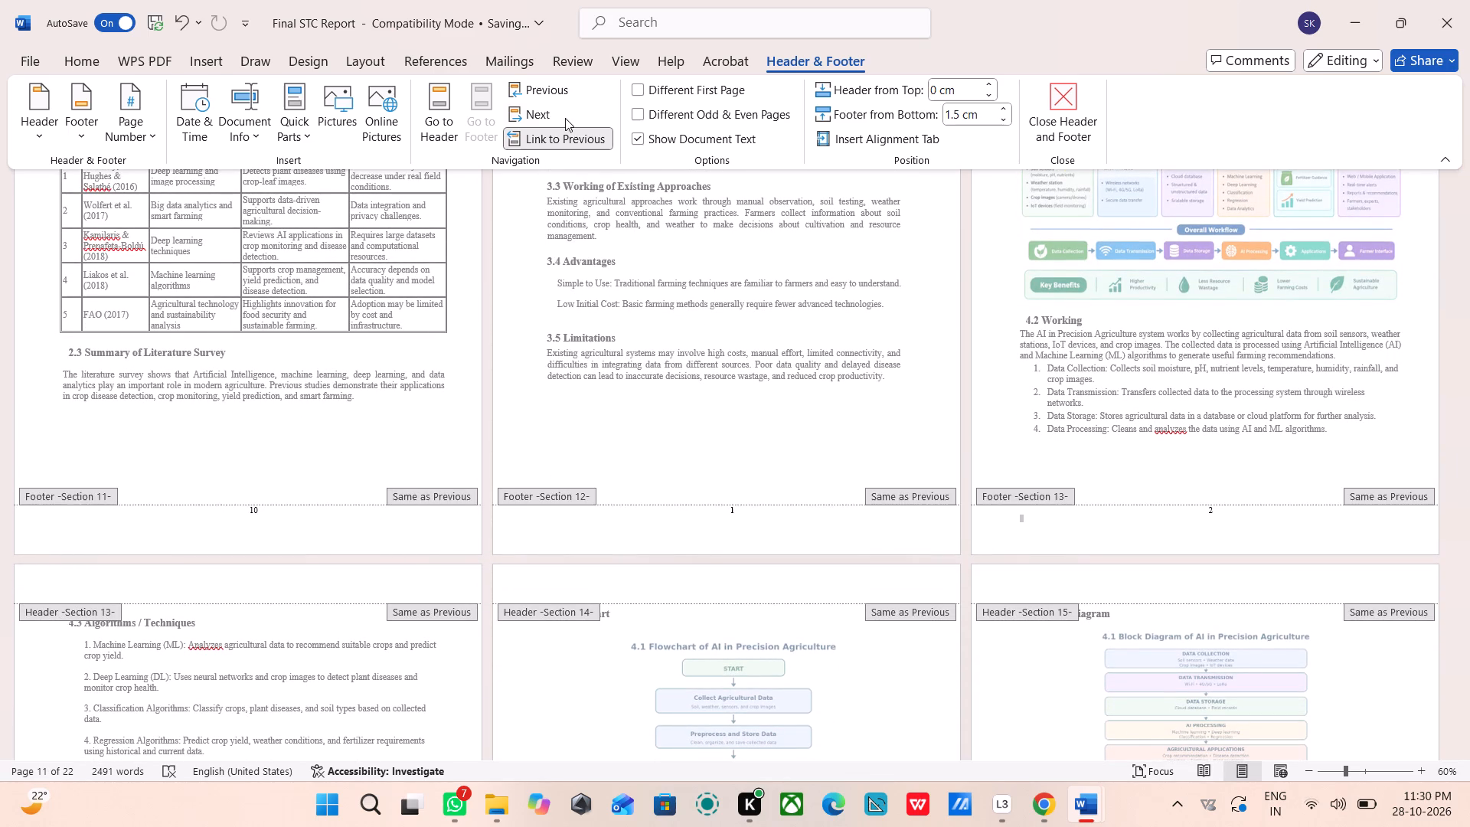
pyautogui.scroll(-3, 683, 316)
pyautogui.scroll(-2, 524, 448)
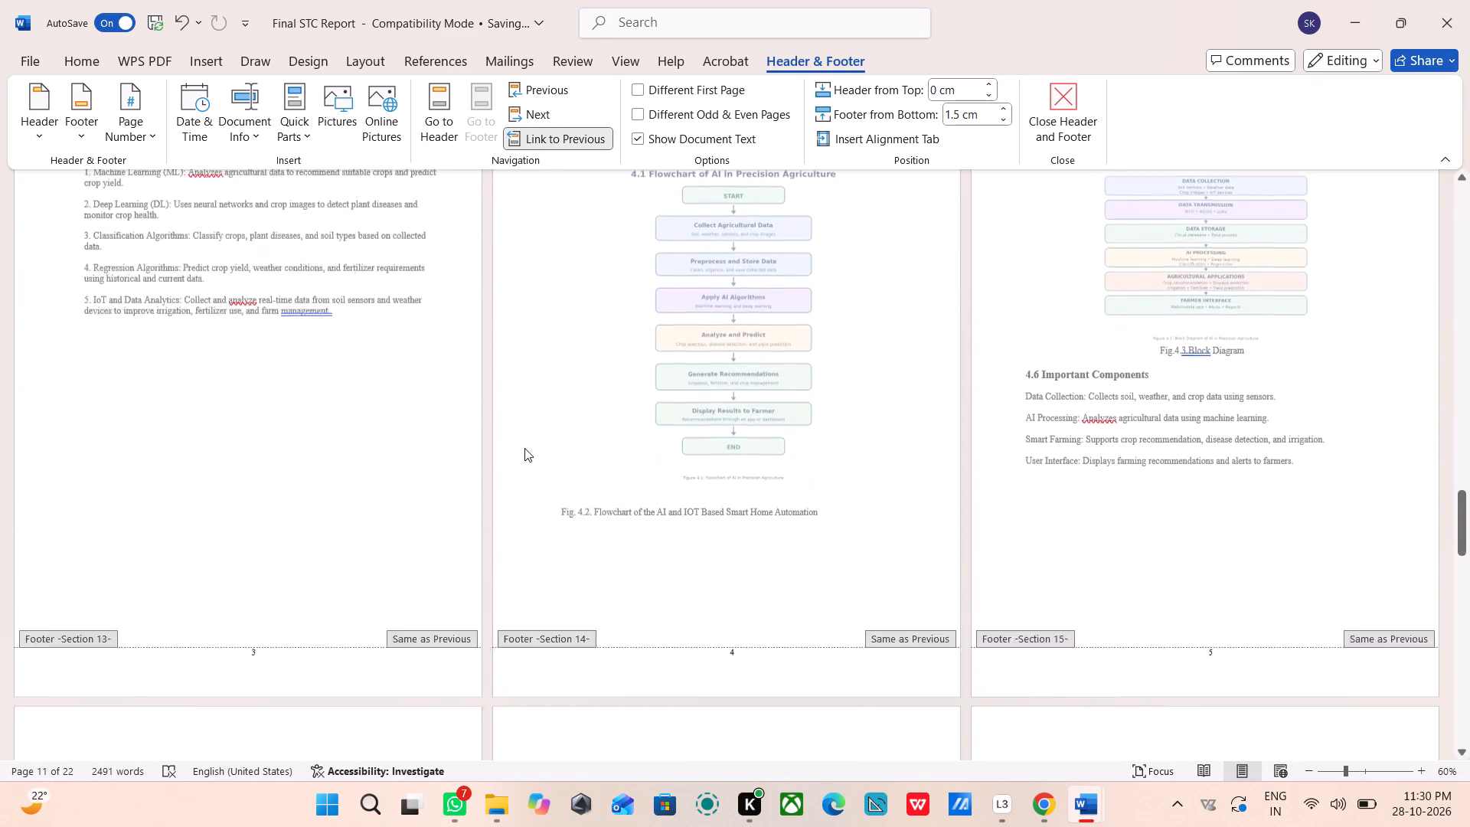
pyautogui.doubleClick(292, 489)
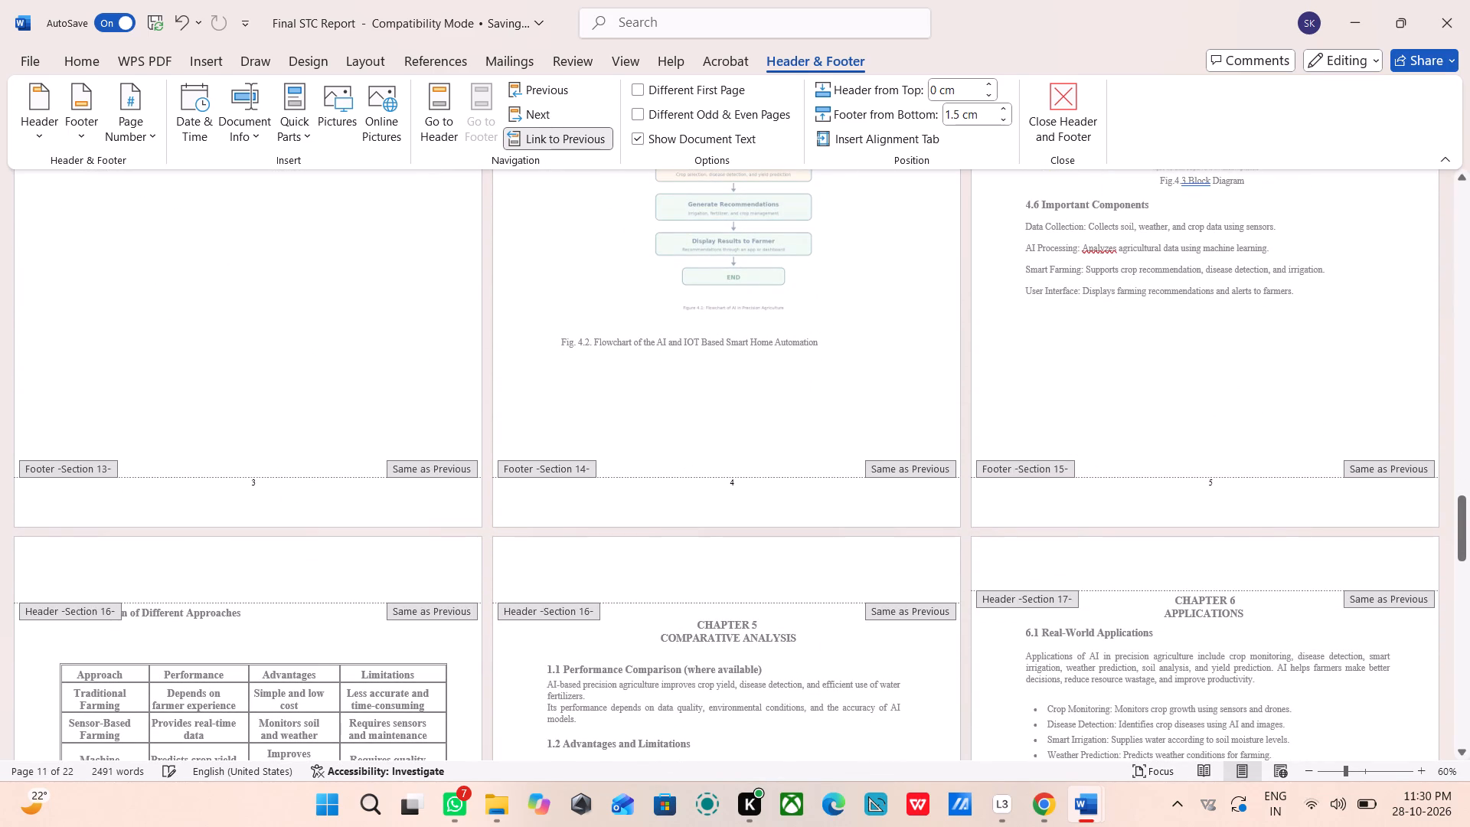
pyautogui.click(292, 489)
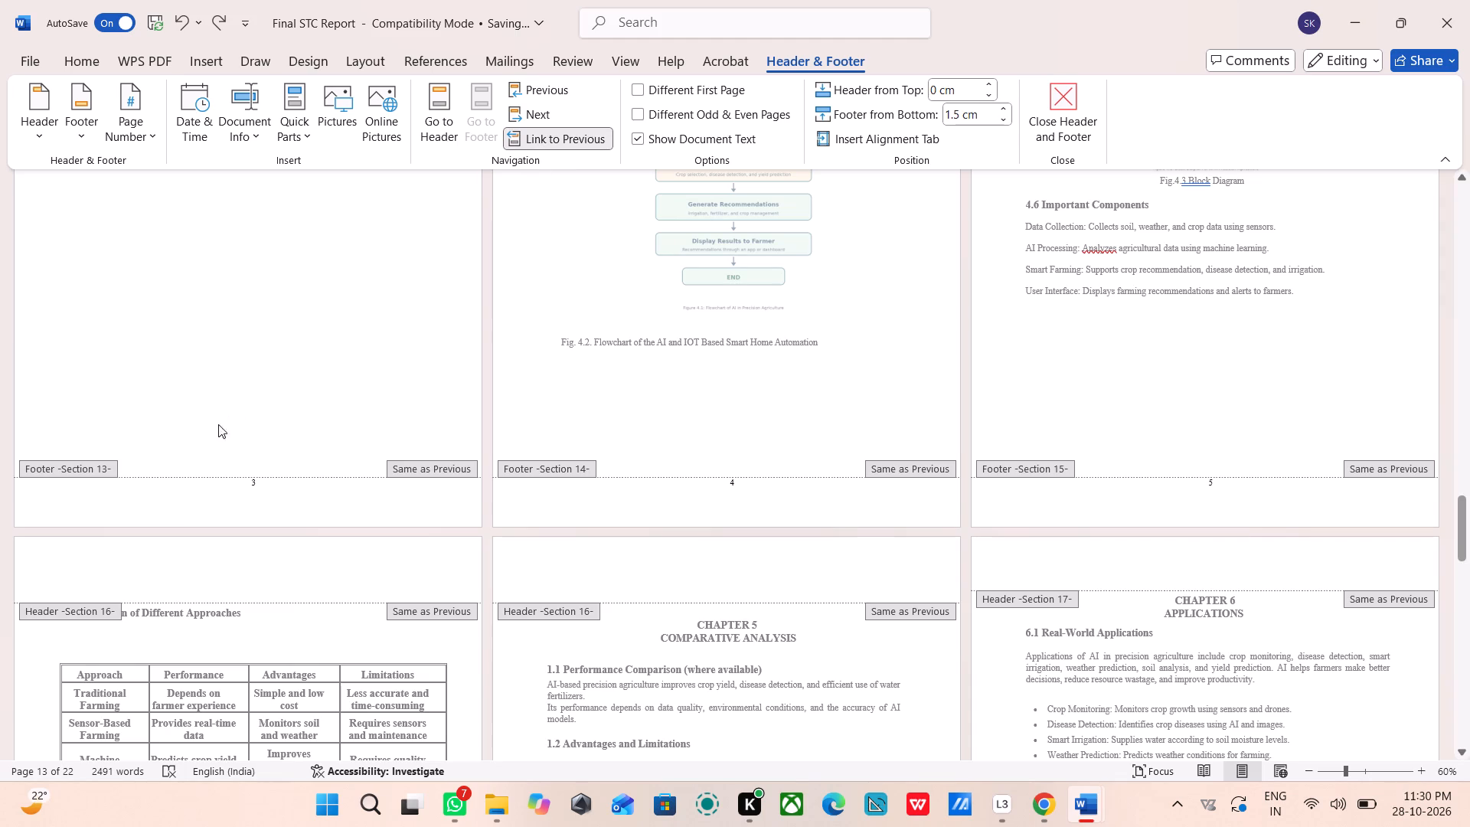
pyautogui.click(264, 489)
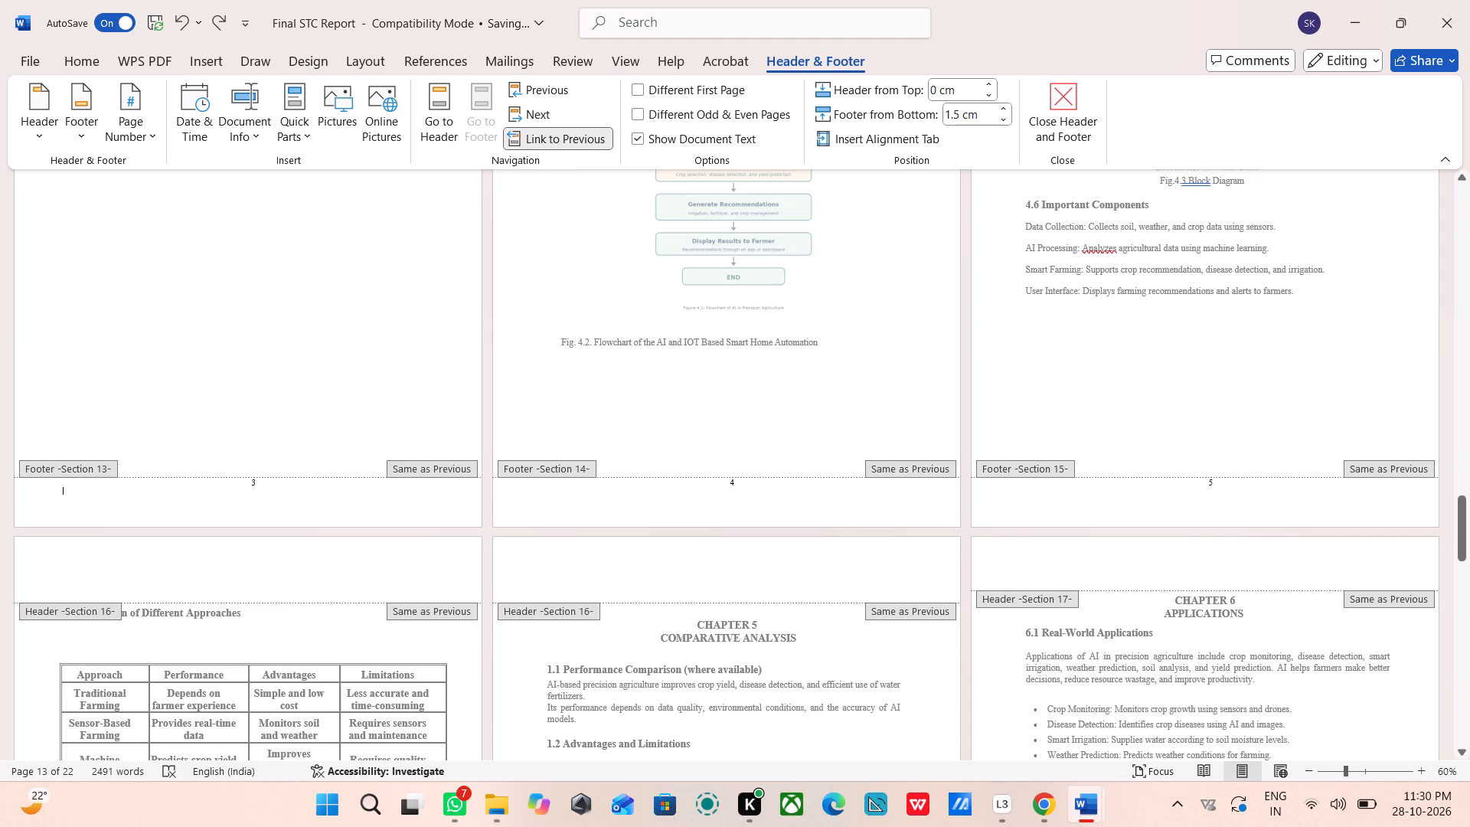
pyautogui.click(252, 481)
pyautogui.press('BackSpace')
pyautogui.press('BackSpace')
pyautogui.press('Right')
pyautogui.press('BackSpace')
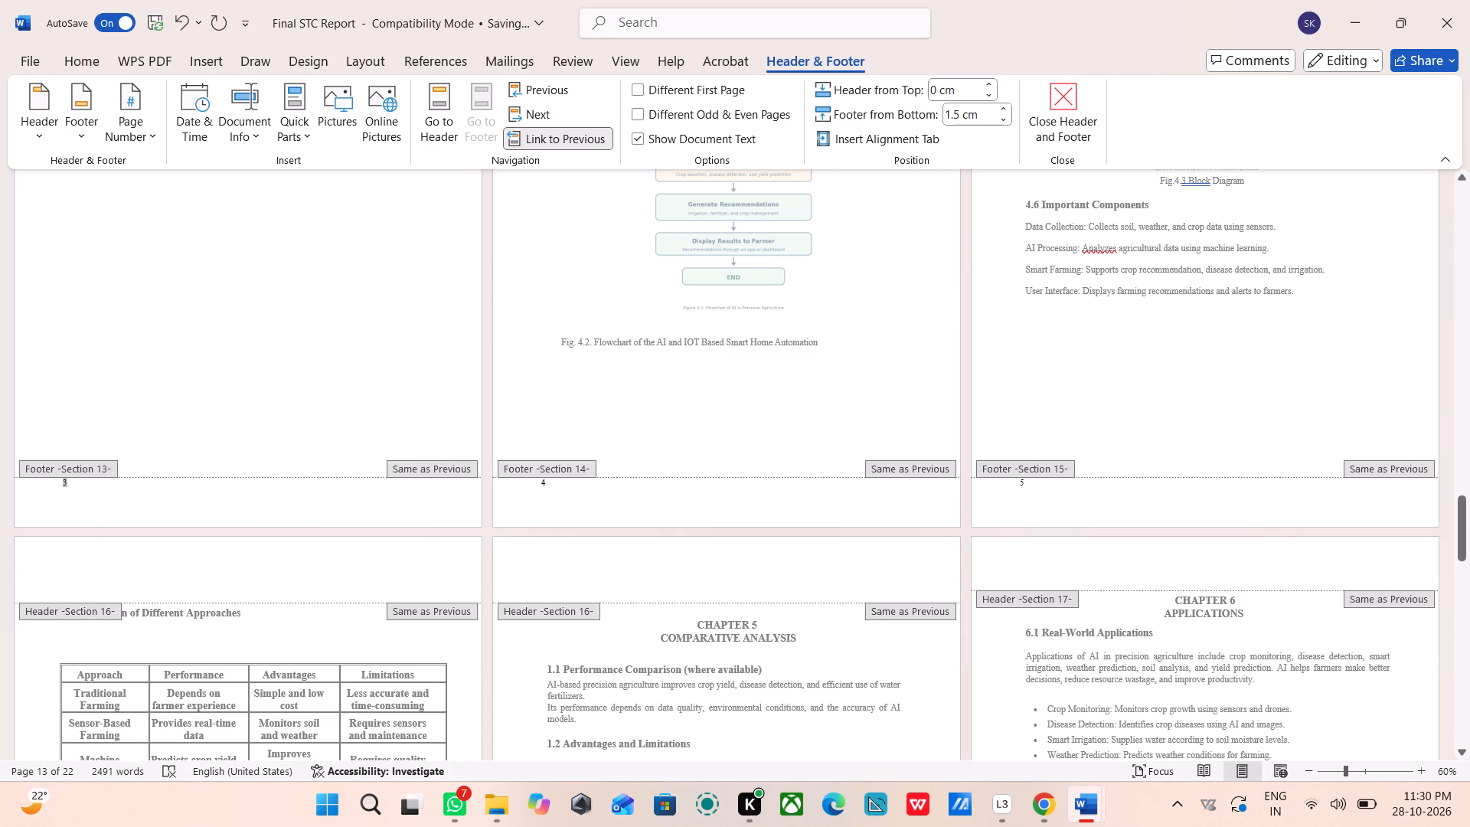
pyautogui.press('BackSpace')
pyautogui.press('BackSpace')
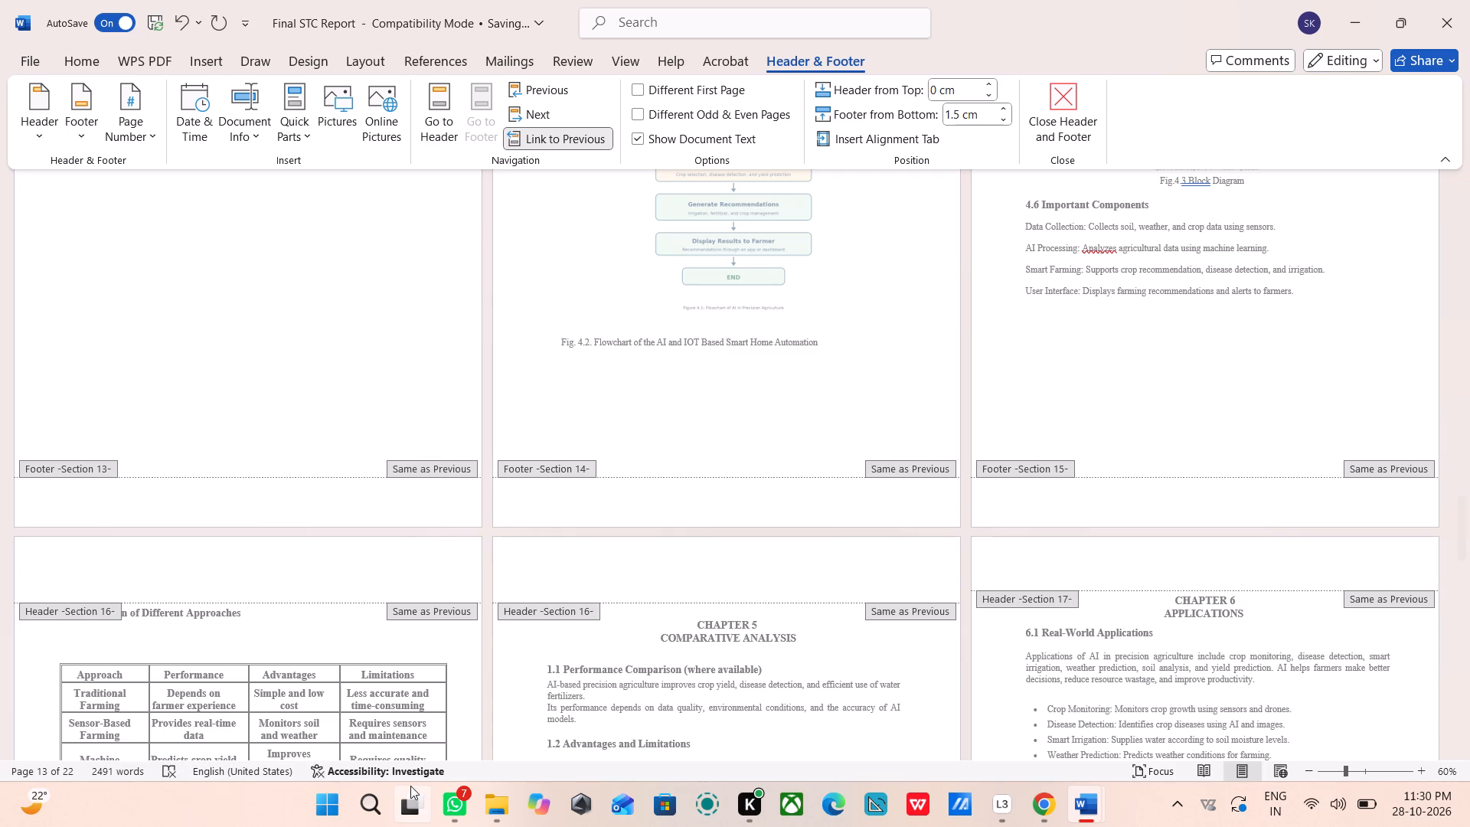
# Link the Section 17 footer on the Chapter 6 Applications page to the previous section, replacing its own footer.
pyautogui.scroll(4, 410, 786)
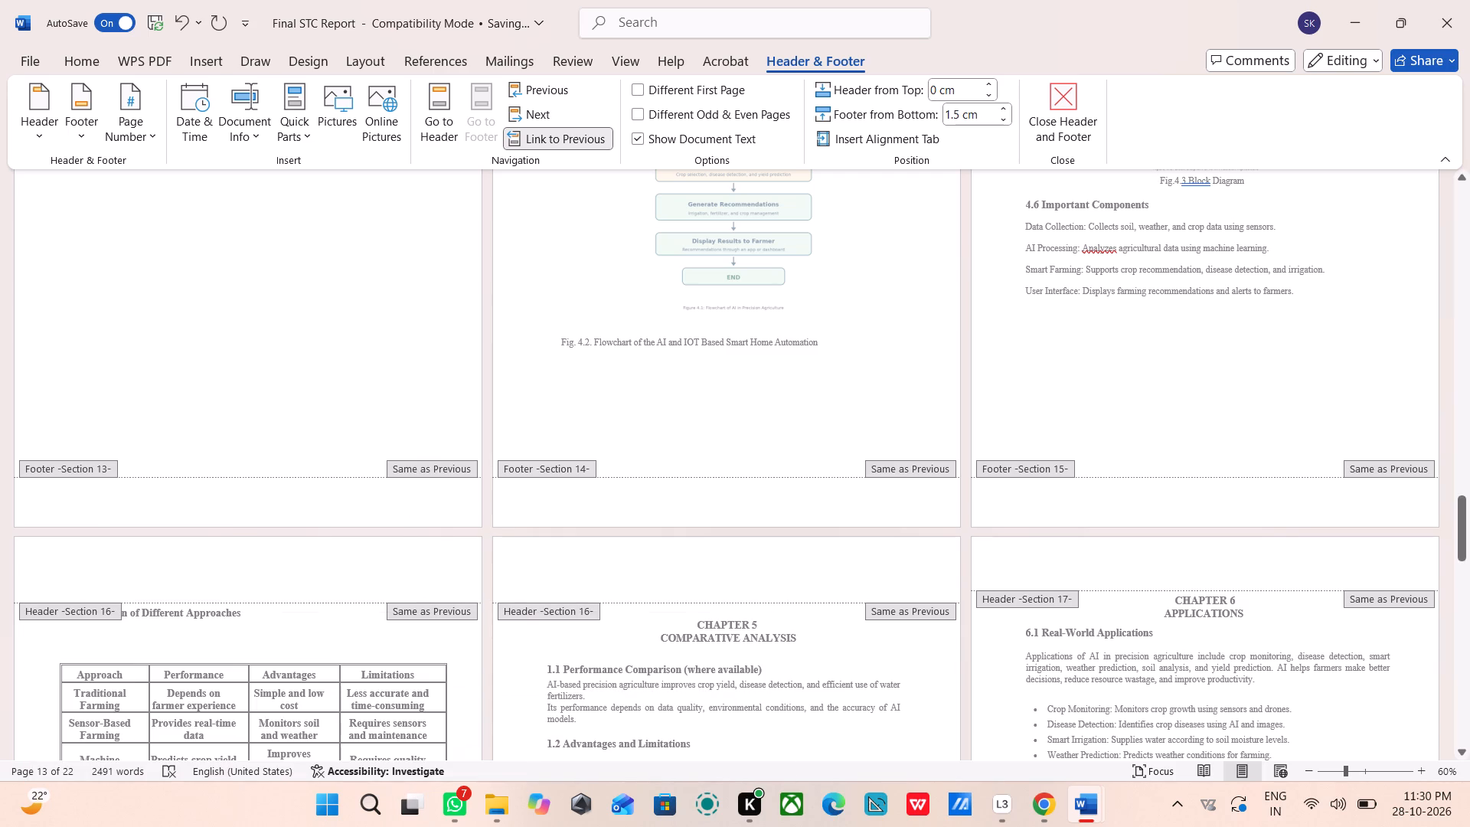
pyautogui.click(617, 497)
pyautogui.click(1053, 492)
pyautogui.scroll(-3, 668, 700)
pyautogui.click(328, 519)
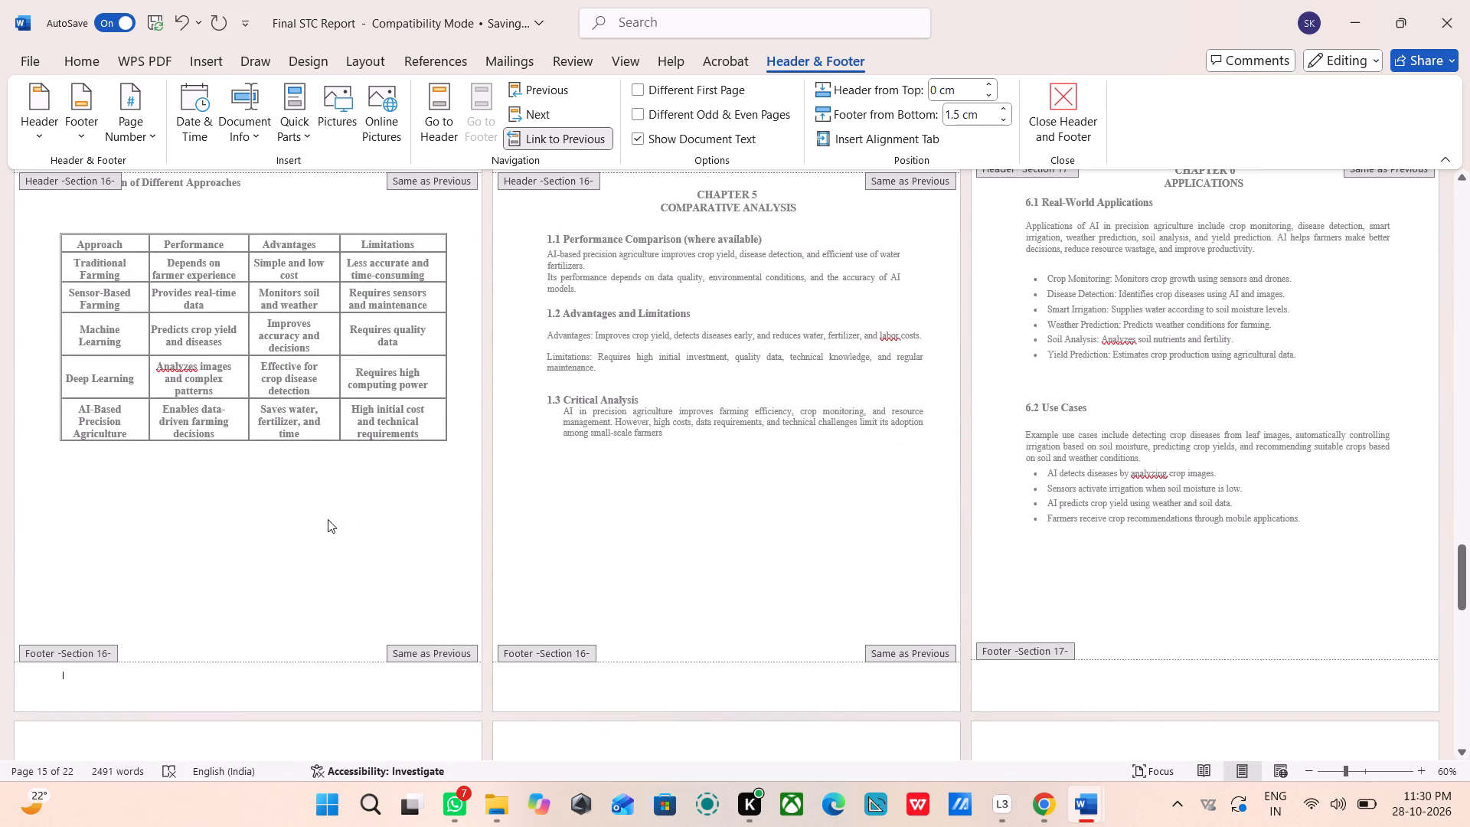
pyautogui.click(645, 614)
pyautogui.click(1102, 630)
pyautogui.scroll(-3, 1102, 630)
pyautogui.scroll(-2, 1109, 786)
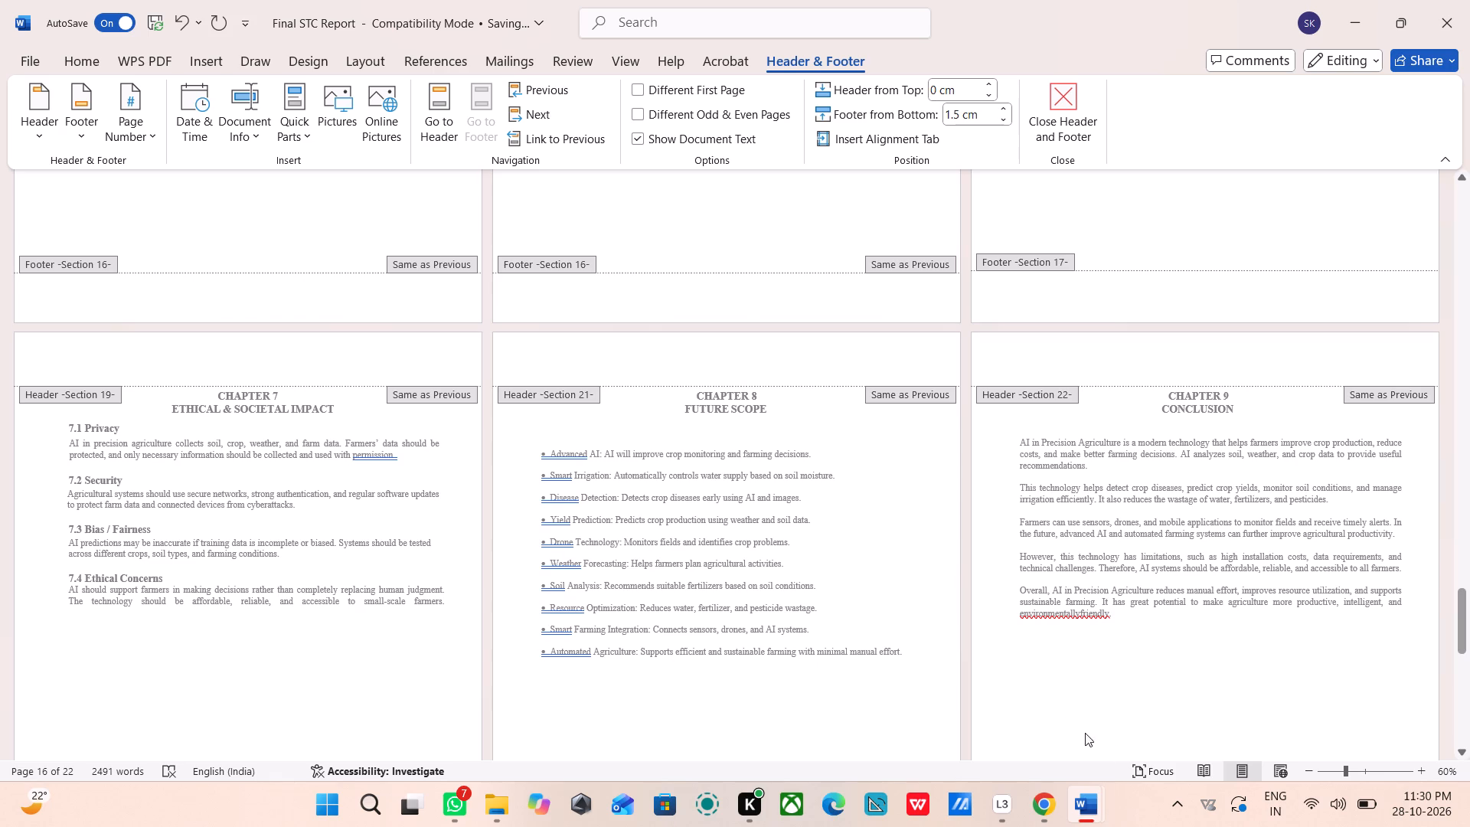
pyautogui.click(1143, 291)
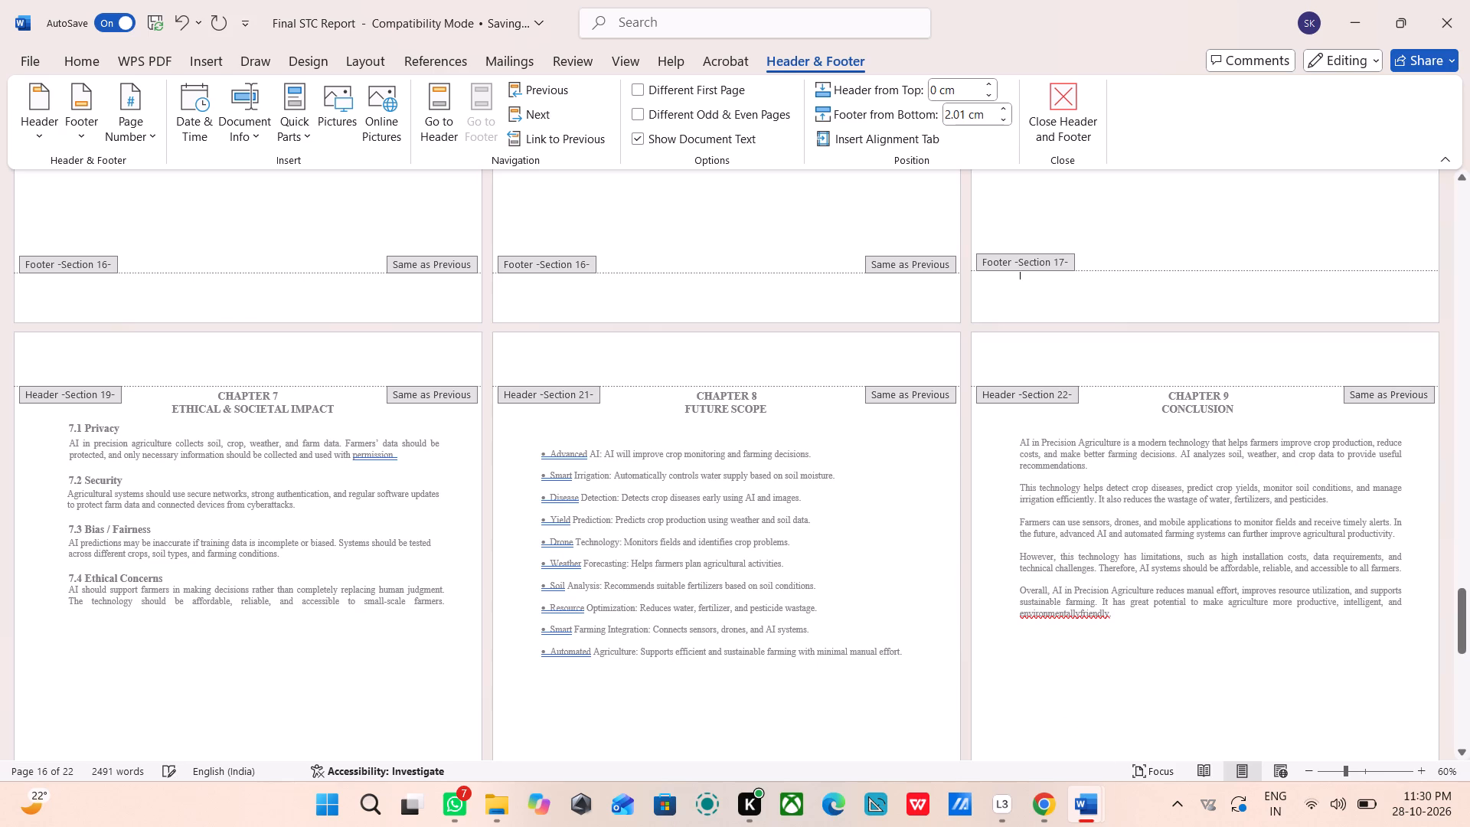
pyautogui.click(523, 143)
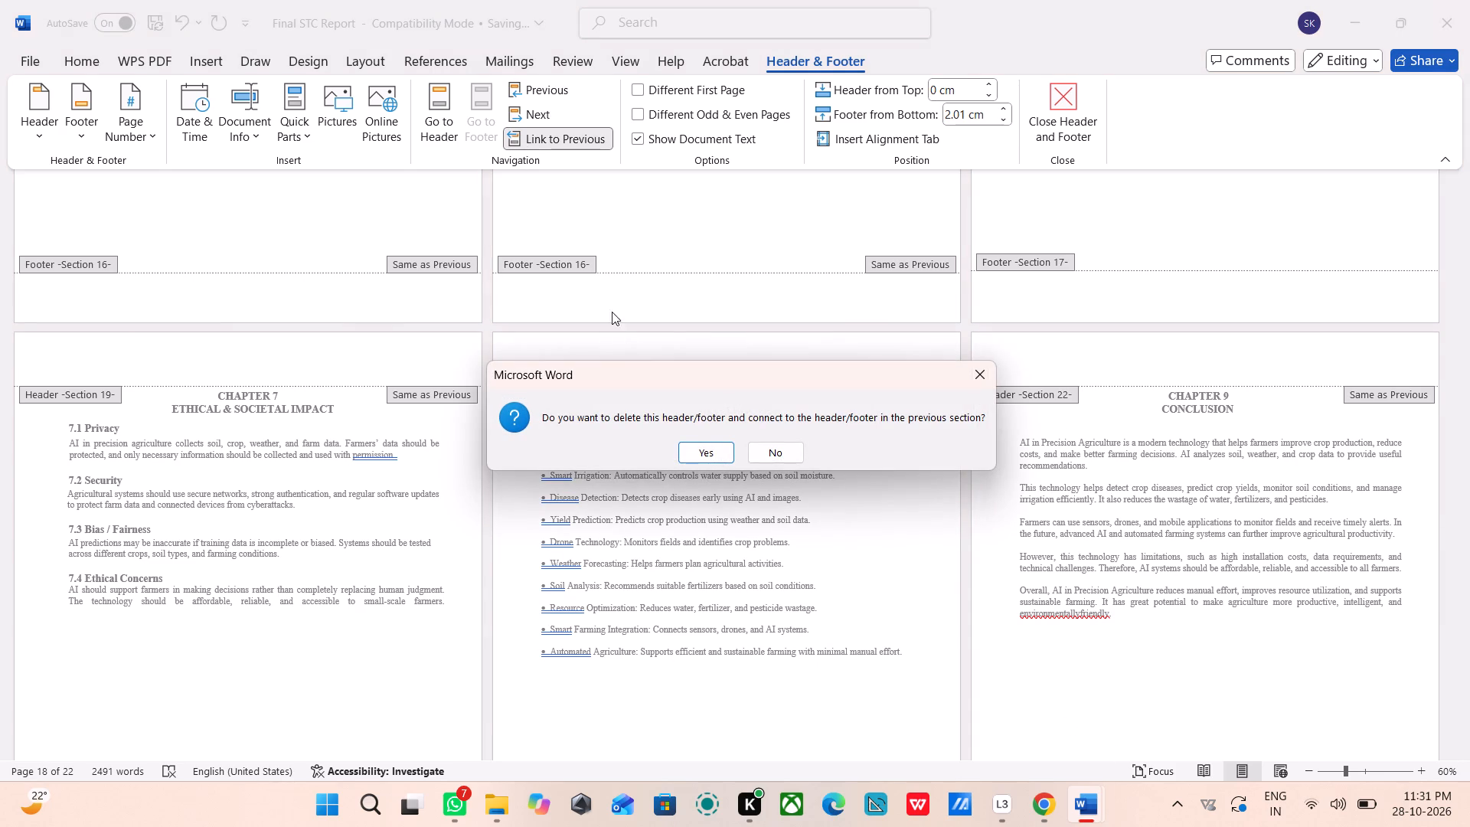
pyautogui.click(705, 463)
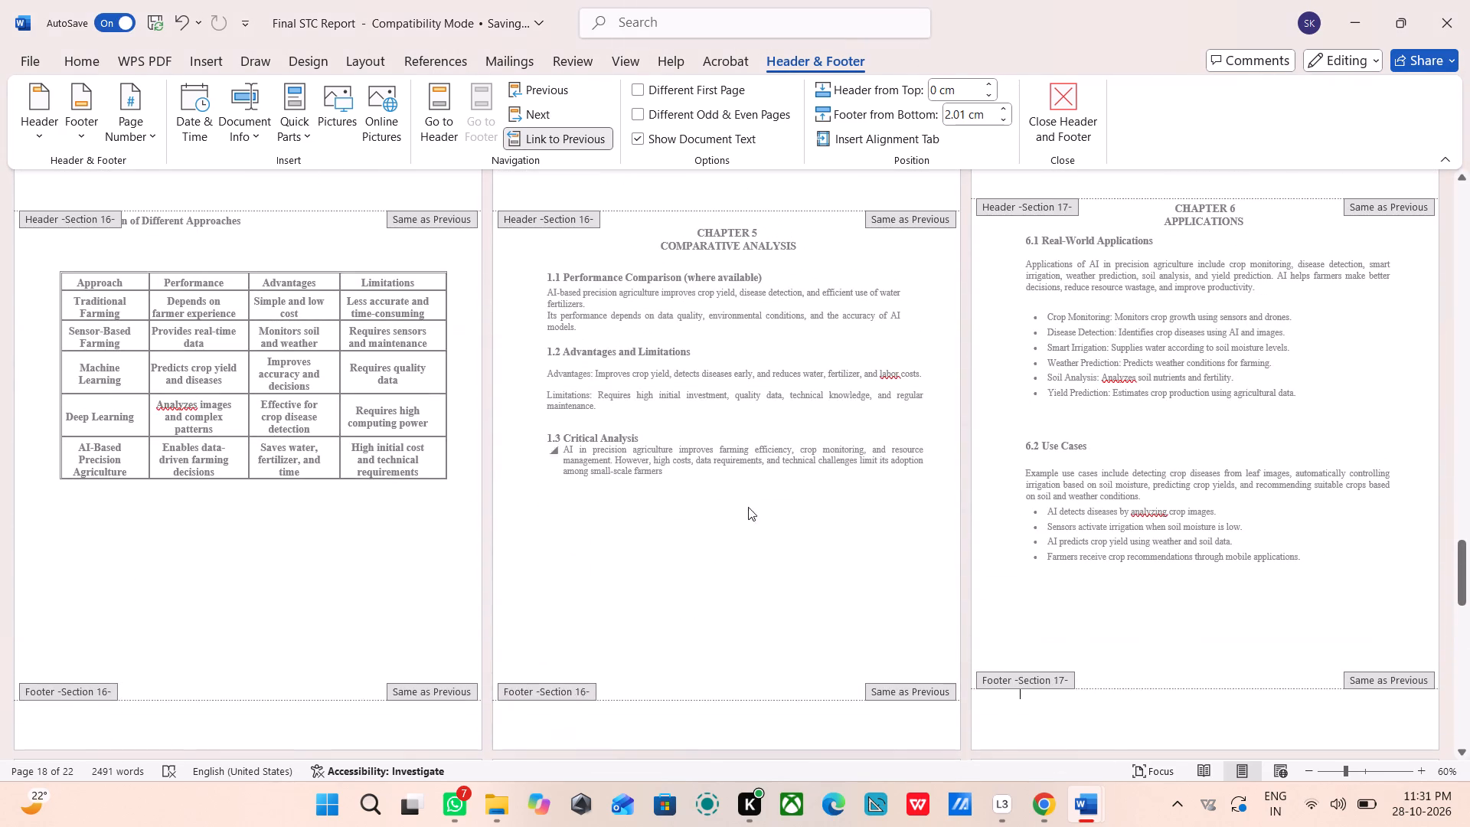
# Link the Section 23 footer on the References page to the previous section, replacing its own footer.
pyautogui.scroll(-3, 745, 544)
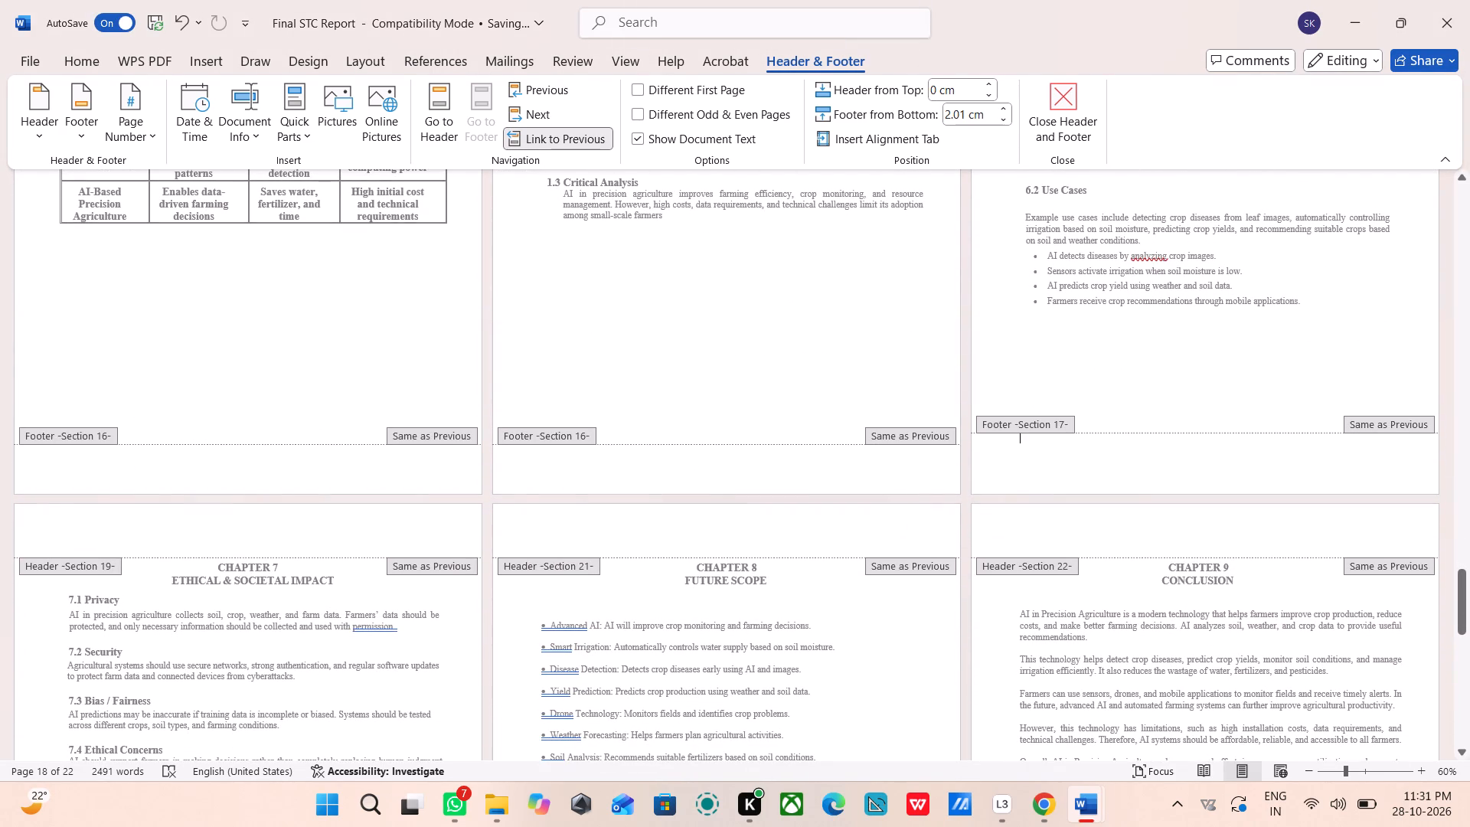
pyautogui.click(753, 479)
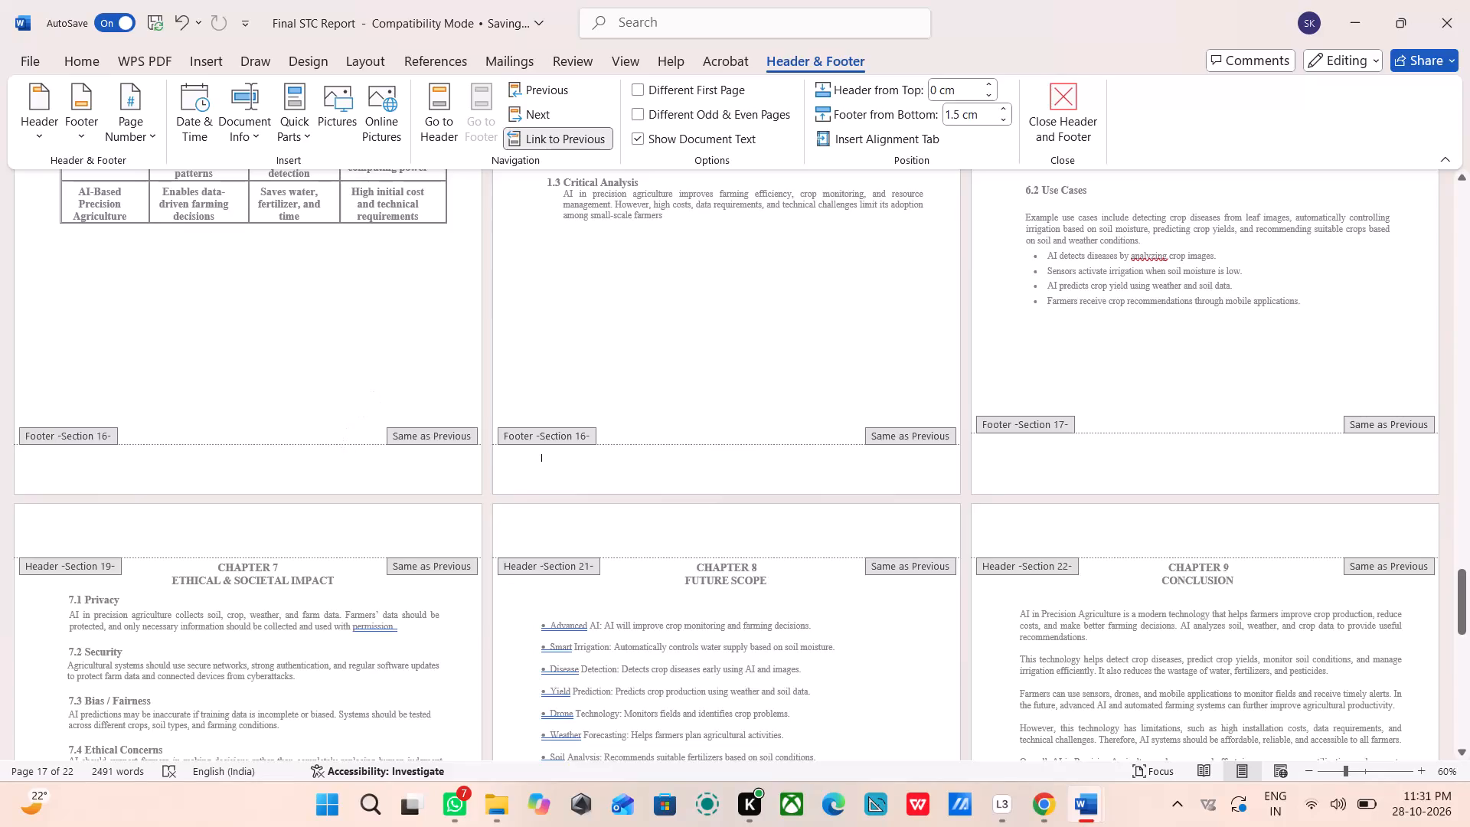
pyautogui.click(338, 460)
pyautogui.scroll(-3, 338, 460)
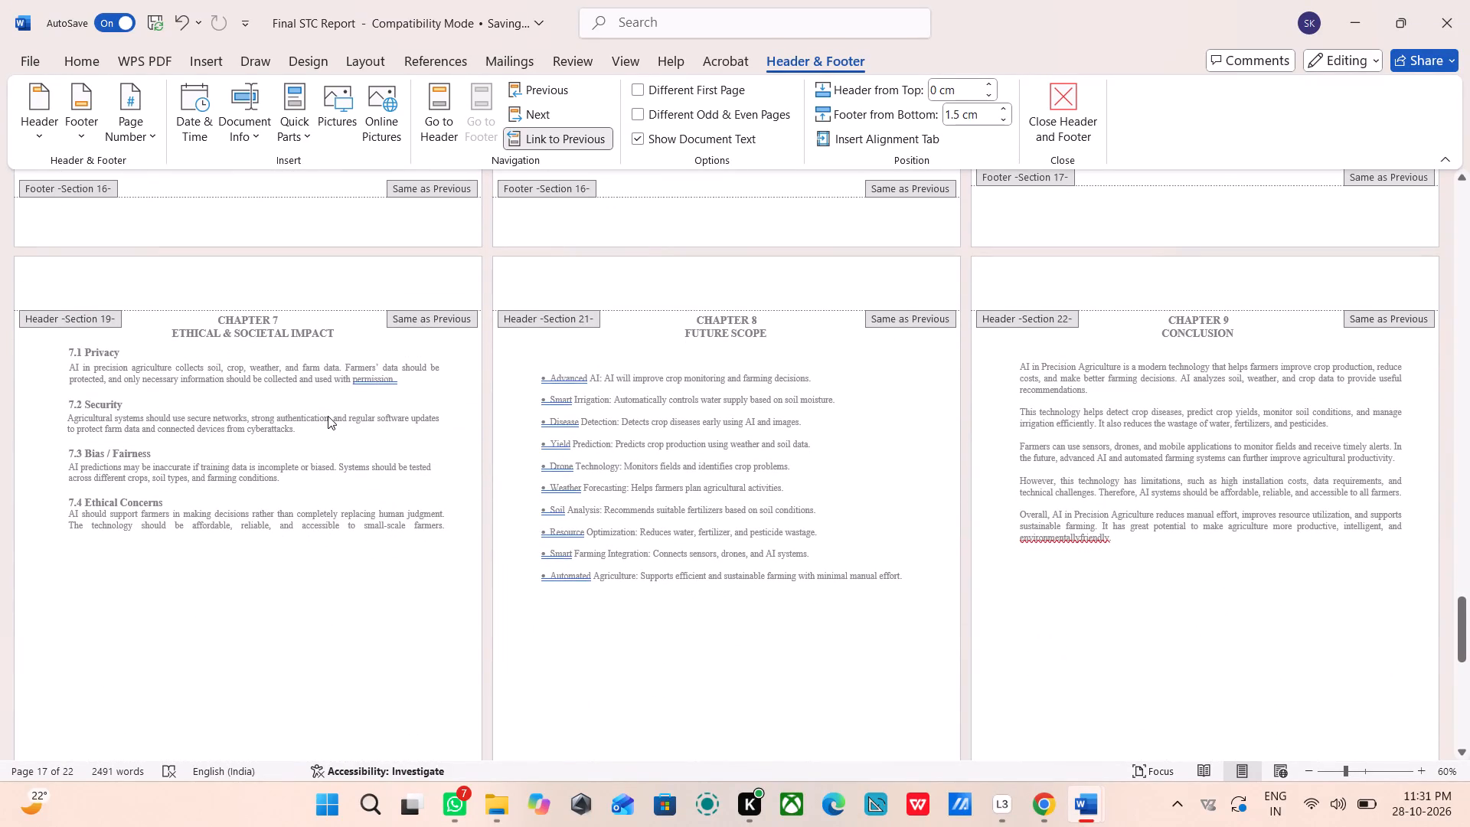
pyautogui.scroll(-2, 328, 416)
pyautogui.click(321, 520)
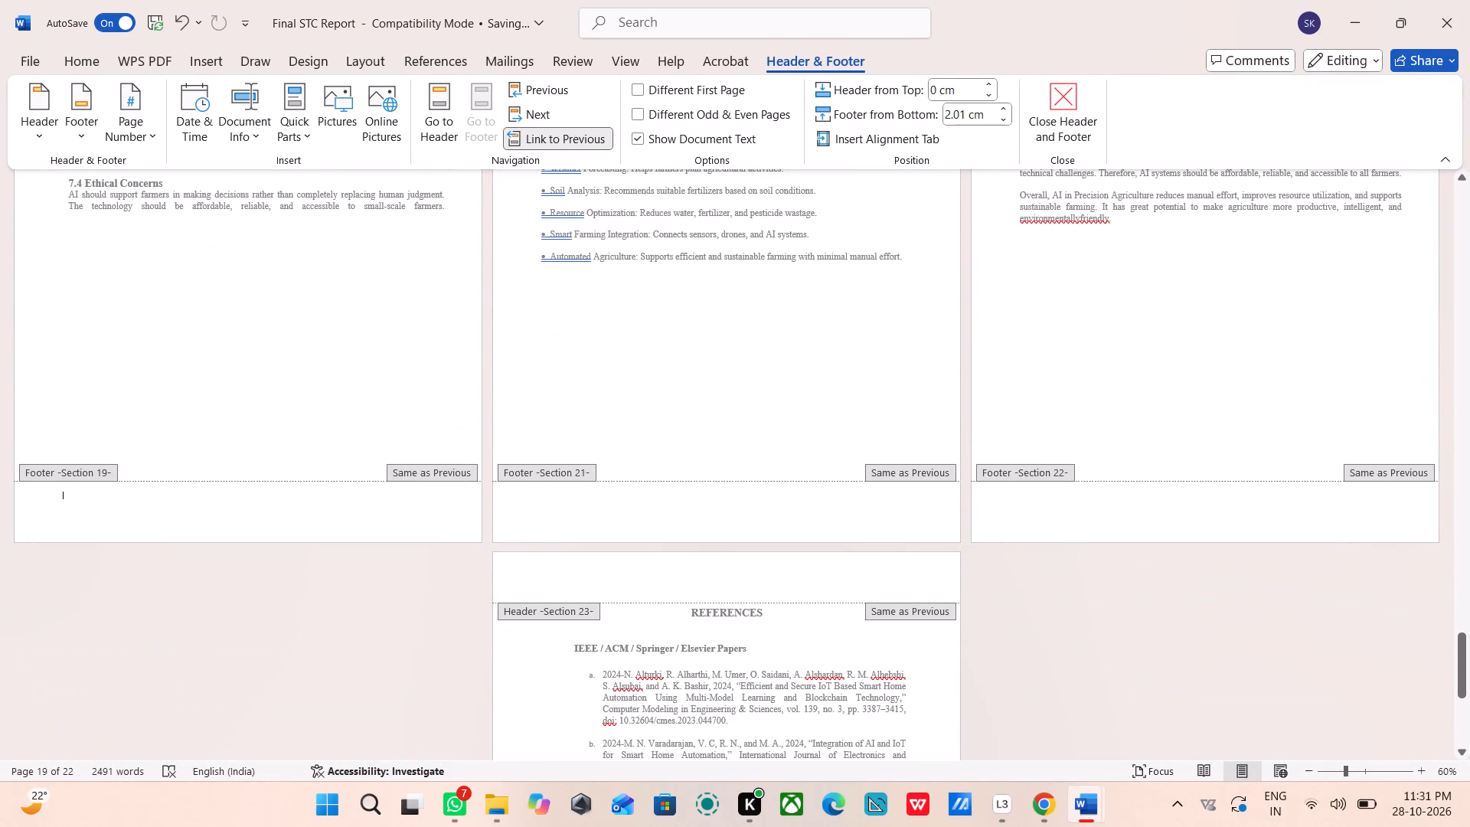
pyautogui.click(689, 508)
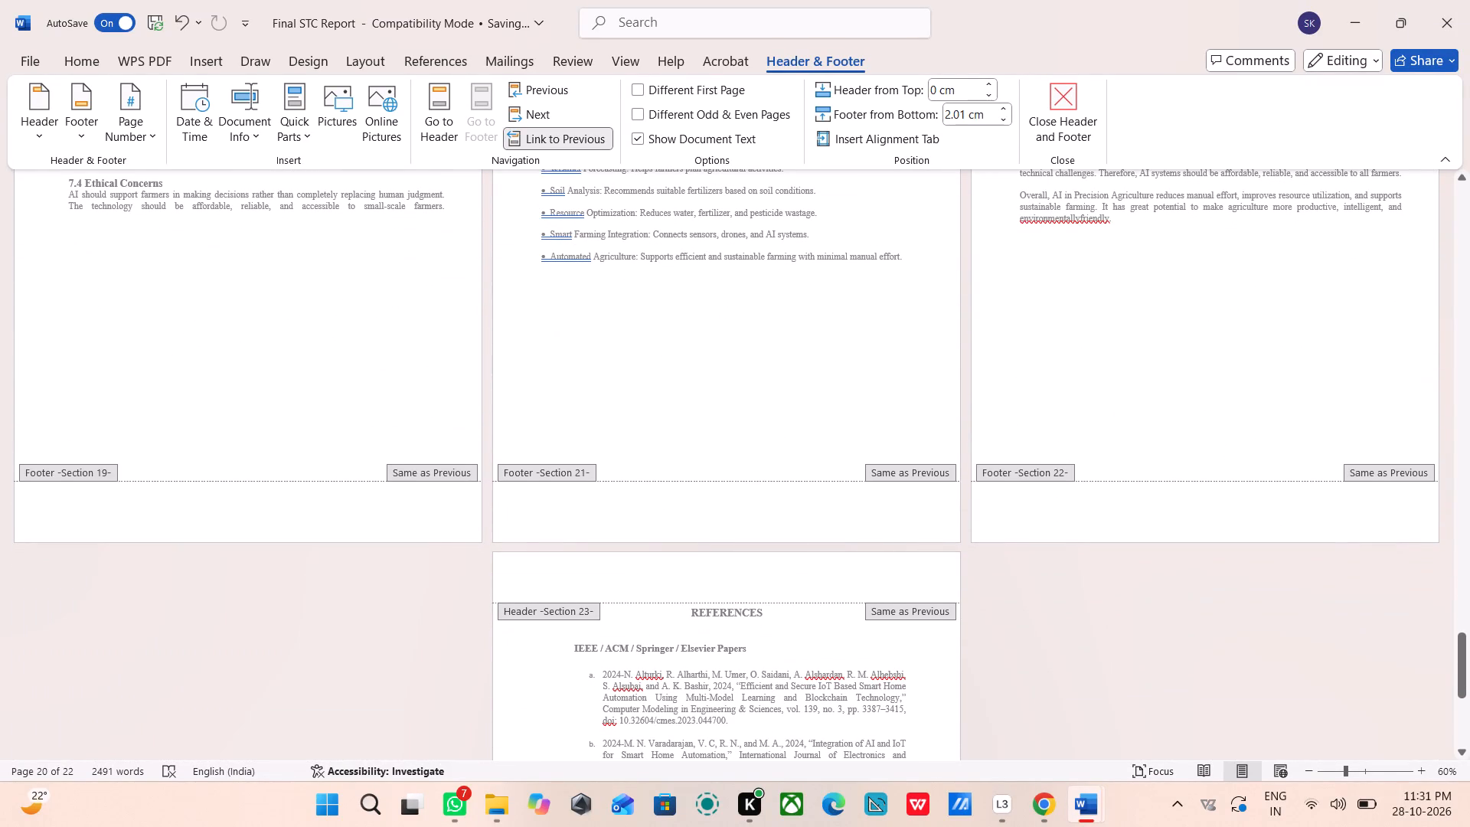
pyautogui.click(1090, 516)
pyautogui.scroll(-5, 1090, 516)
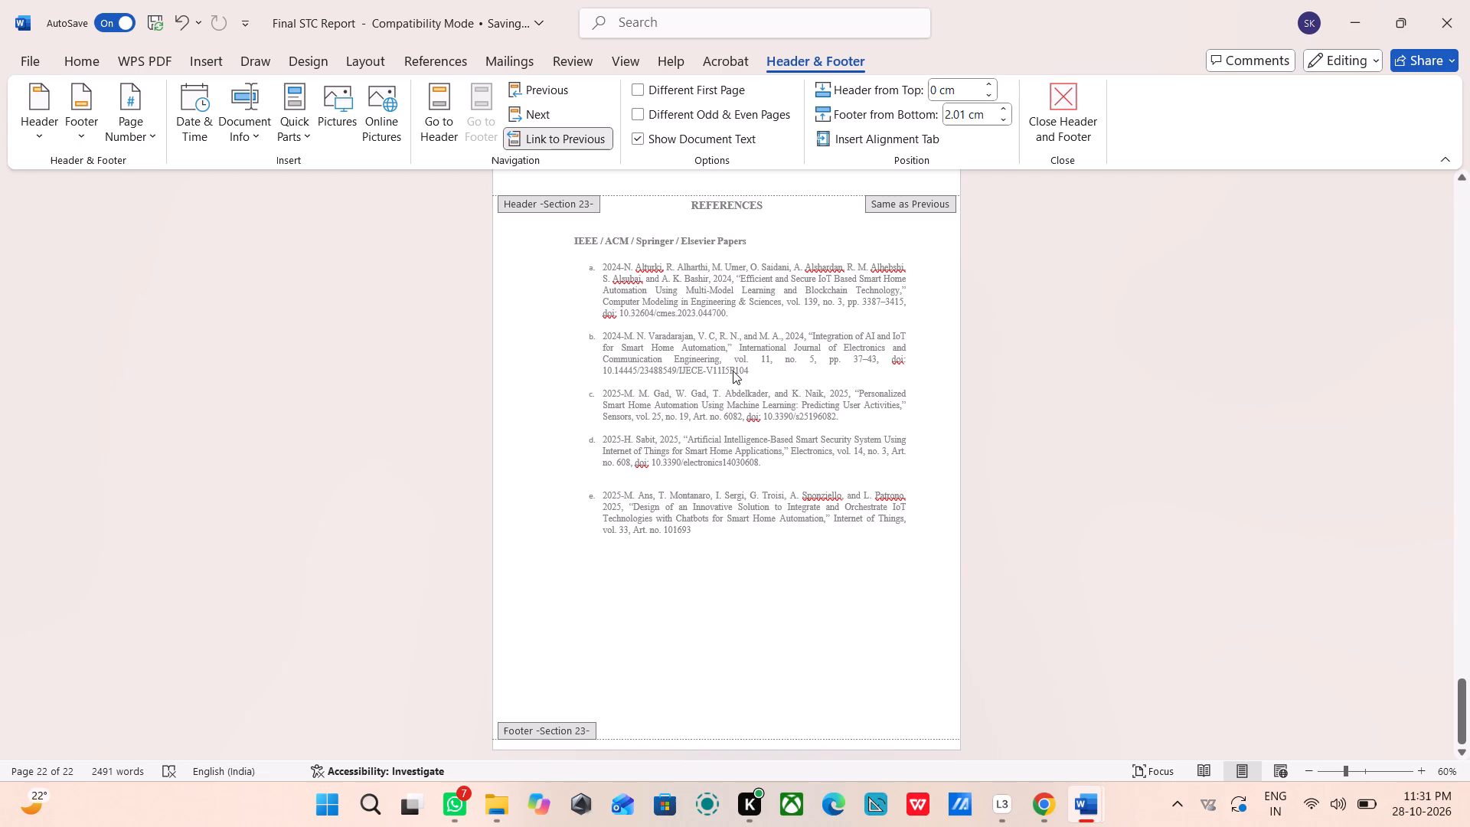
pyautogui.click(703, 746)
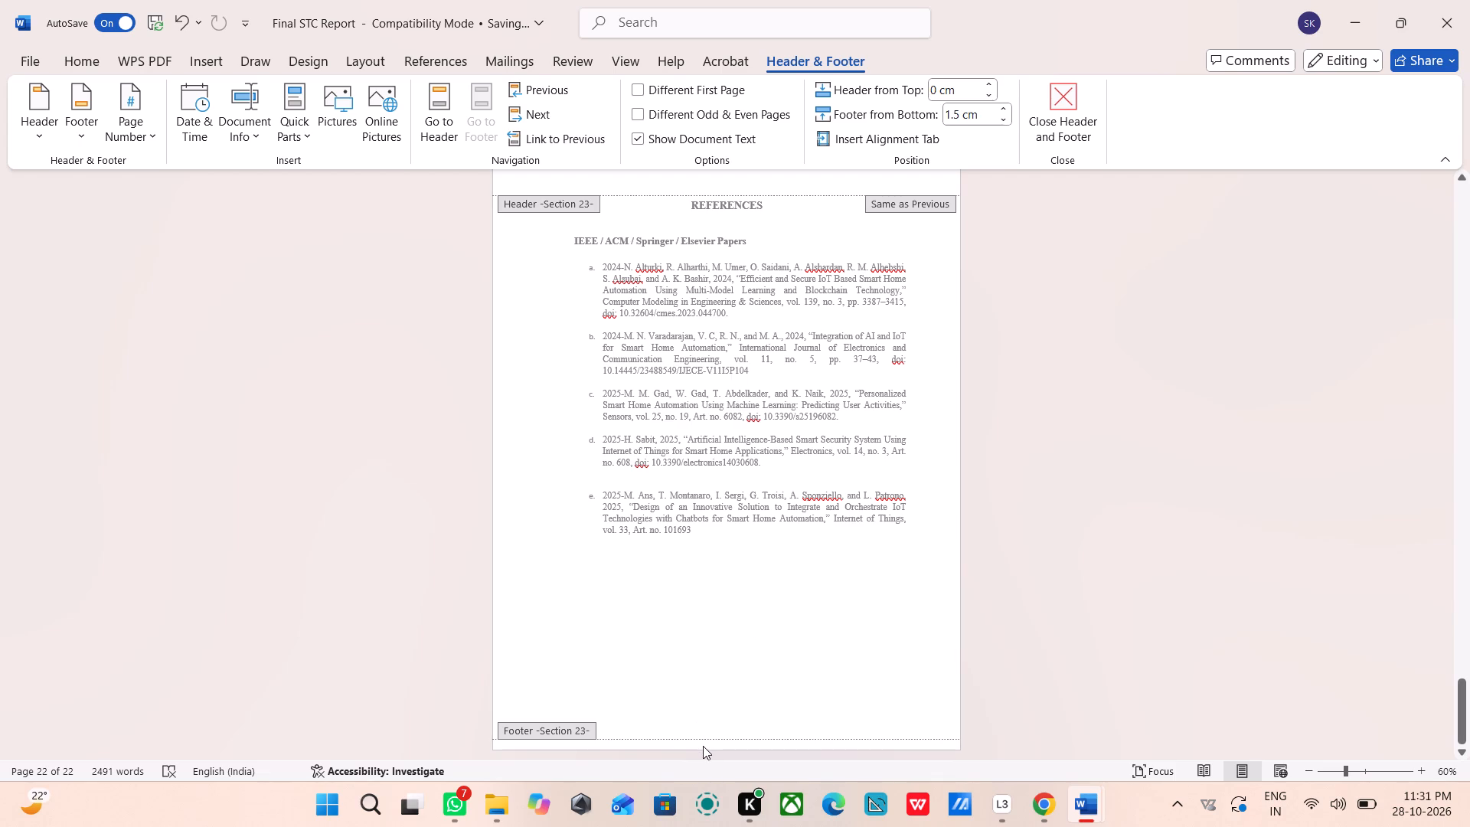
pyautogui.click(539, 142)
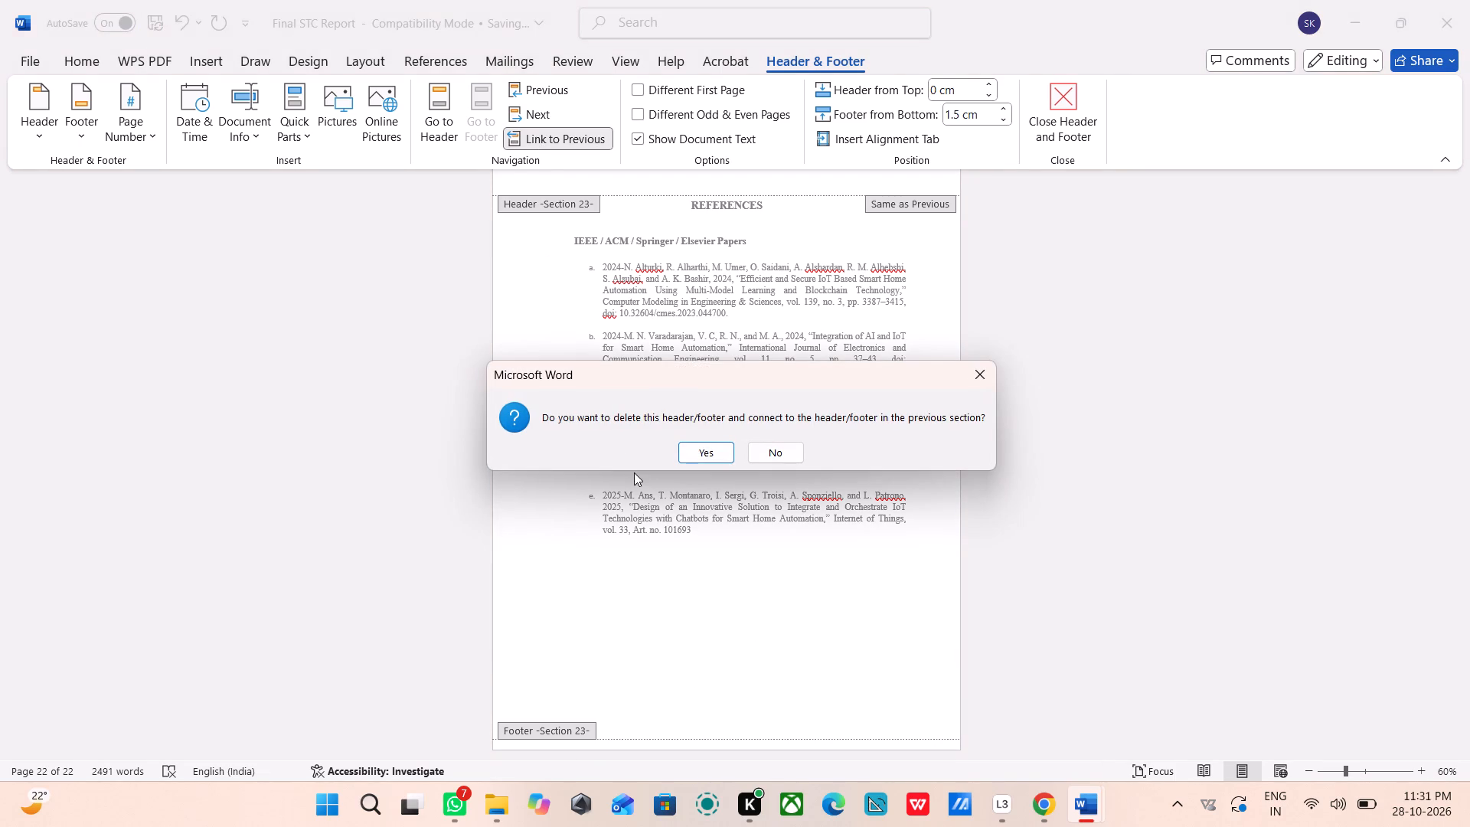
pyautogui.click(701, 453)
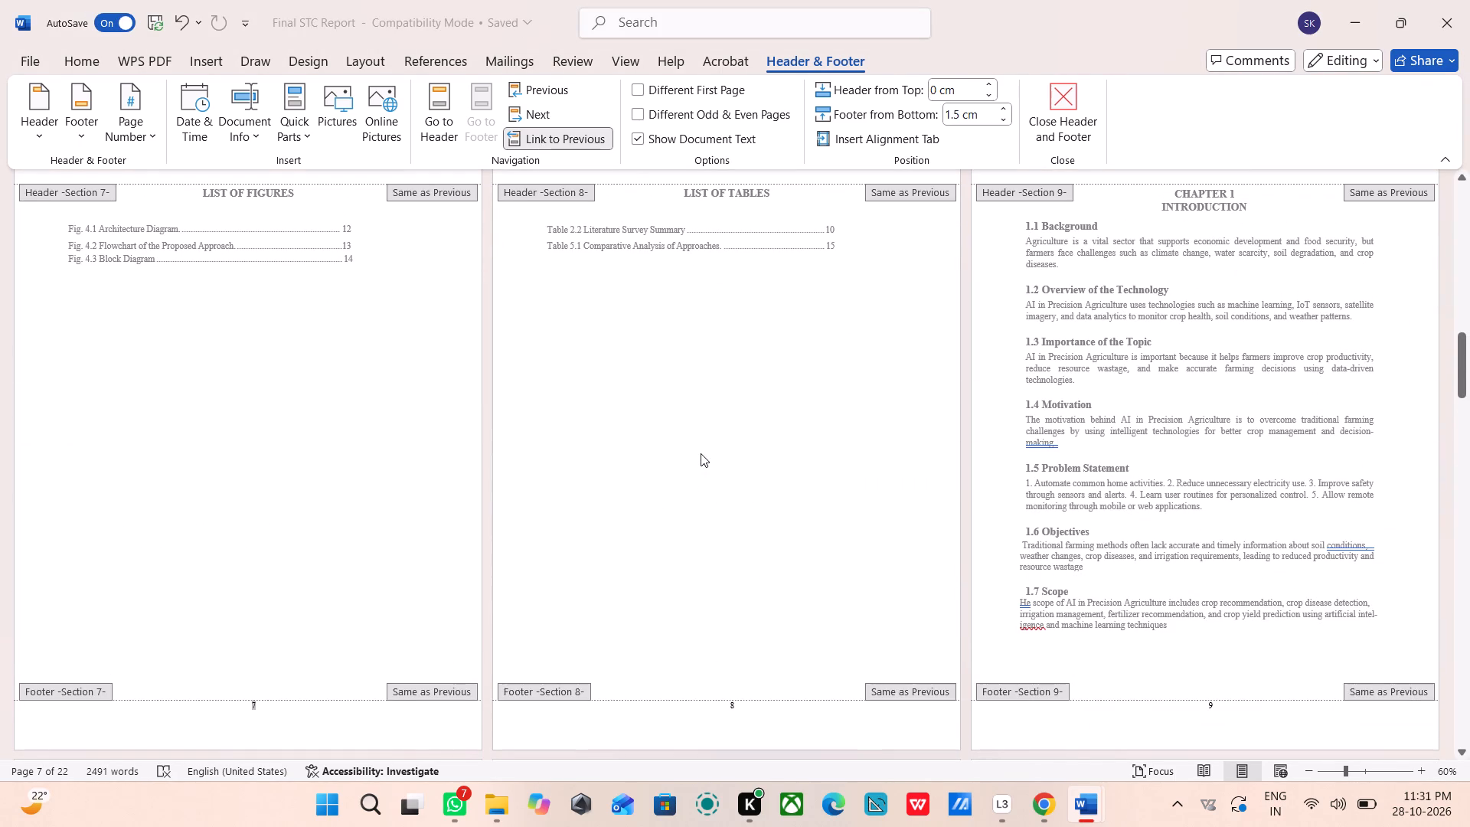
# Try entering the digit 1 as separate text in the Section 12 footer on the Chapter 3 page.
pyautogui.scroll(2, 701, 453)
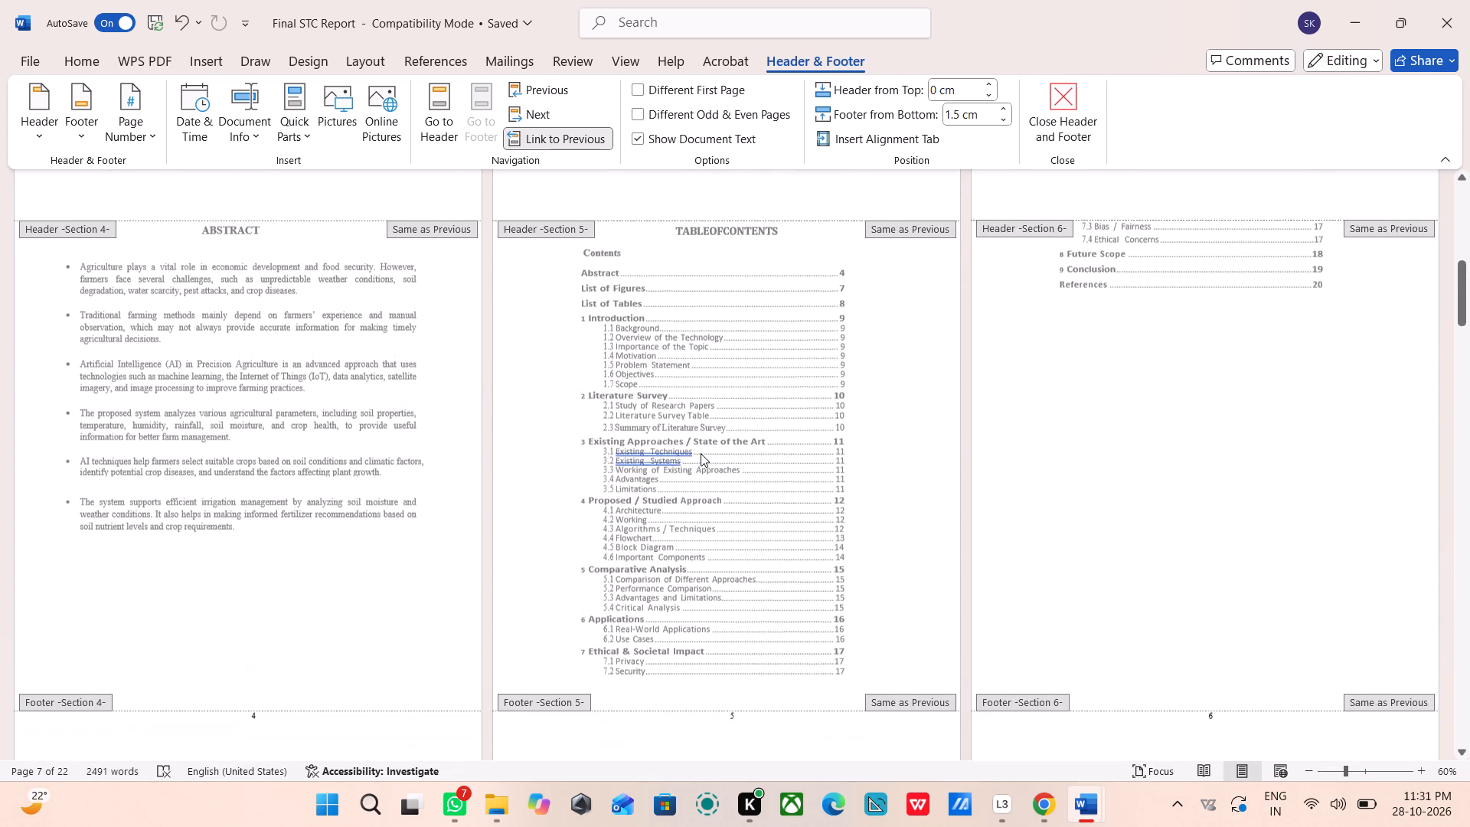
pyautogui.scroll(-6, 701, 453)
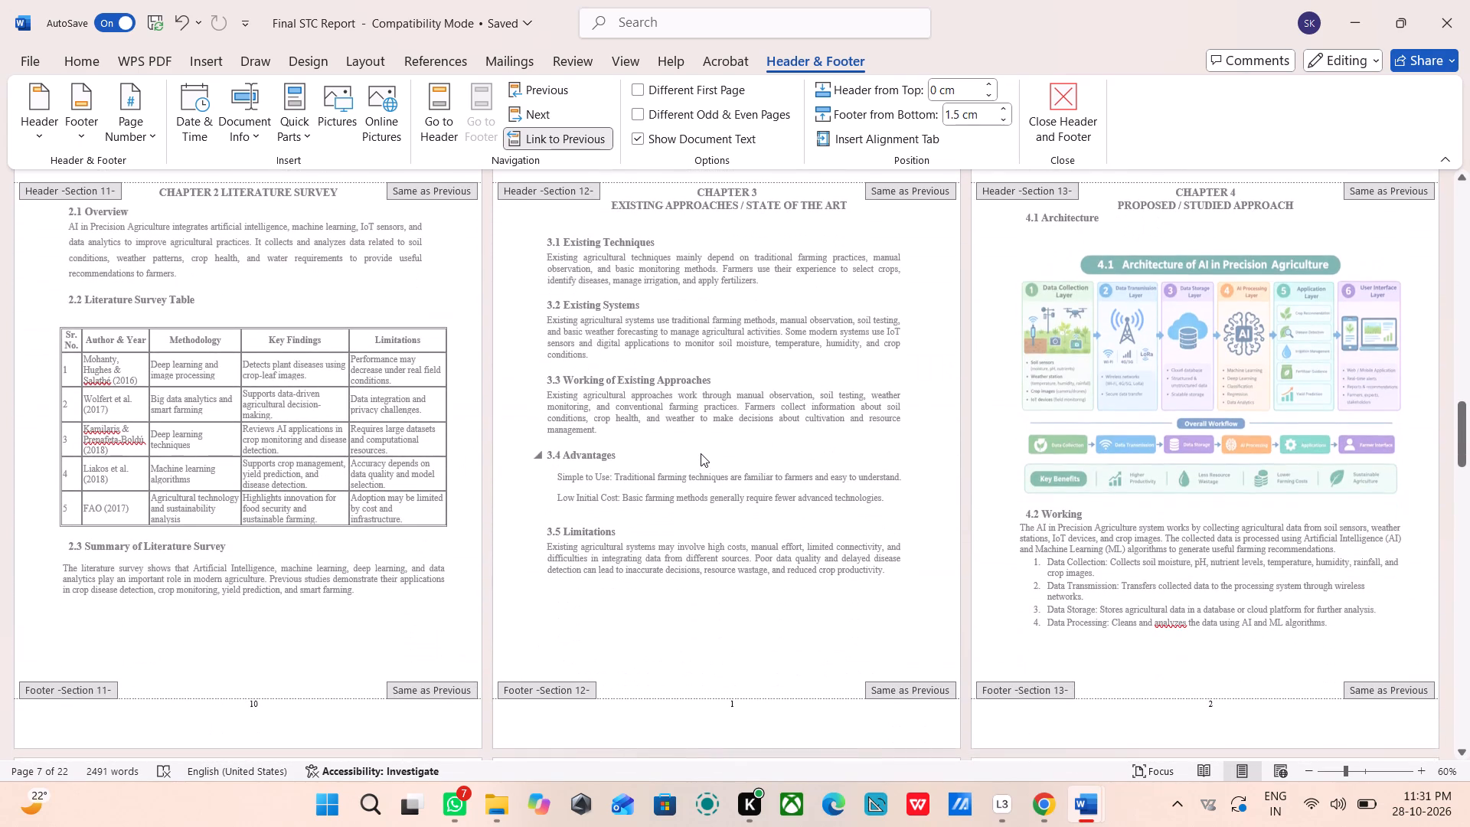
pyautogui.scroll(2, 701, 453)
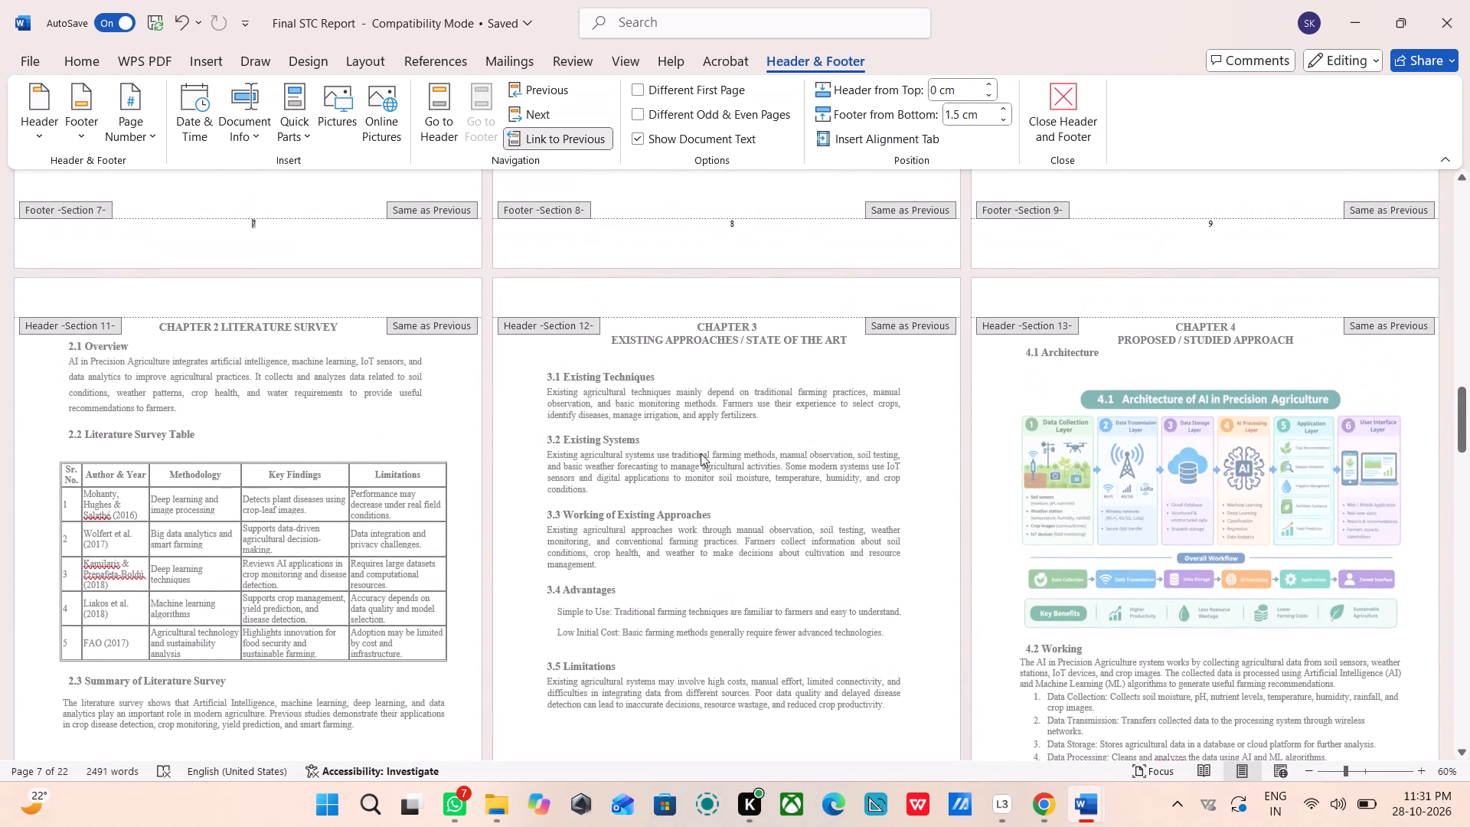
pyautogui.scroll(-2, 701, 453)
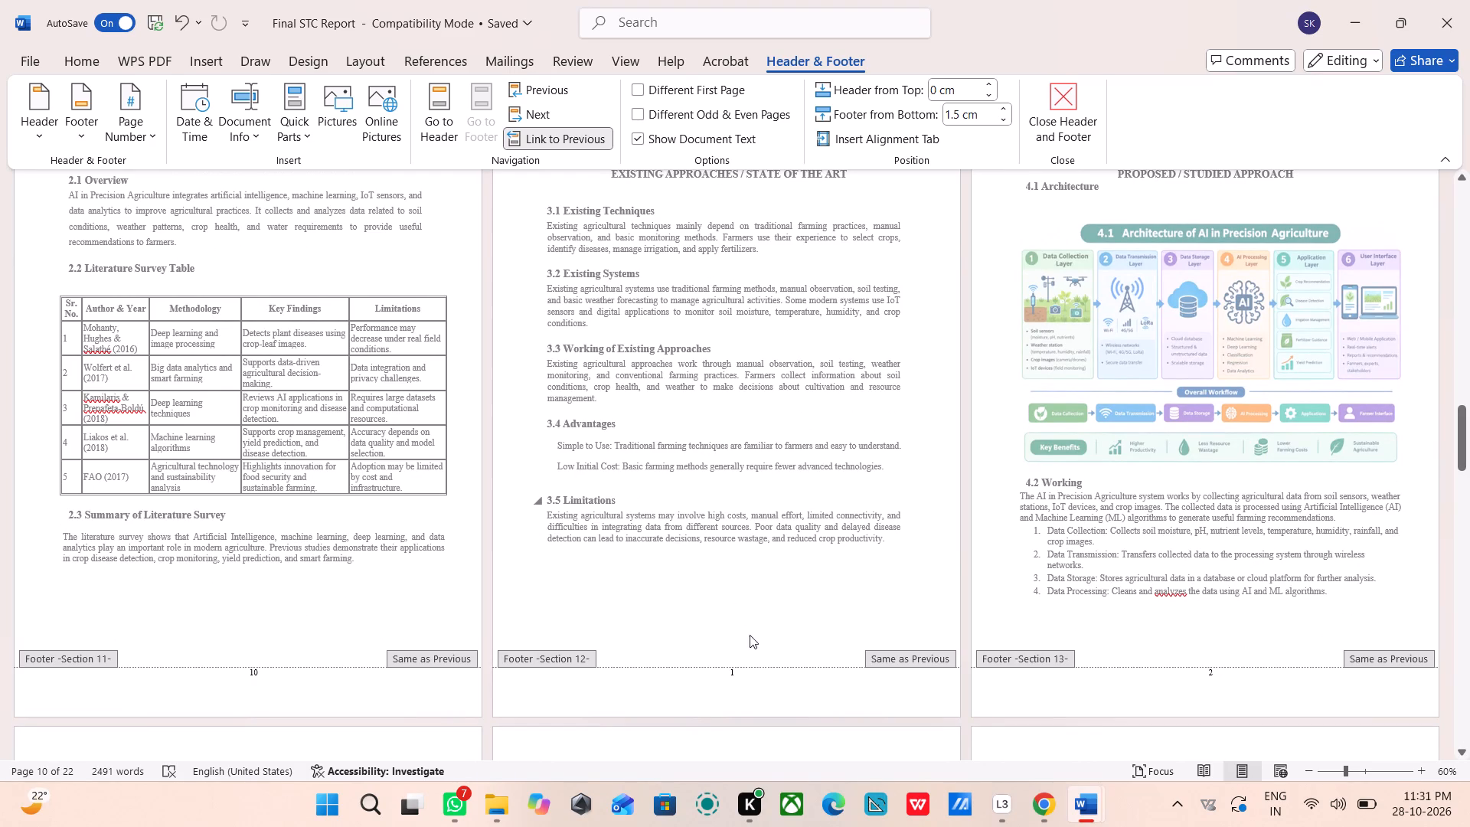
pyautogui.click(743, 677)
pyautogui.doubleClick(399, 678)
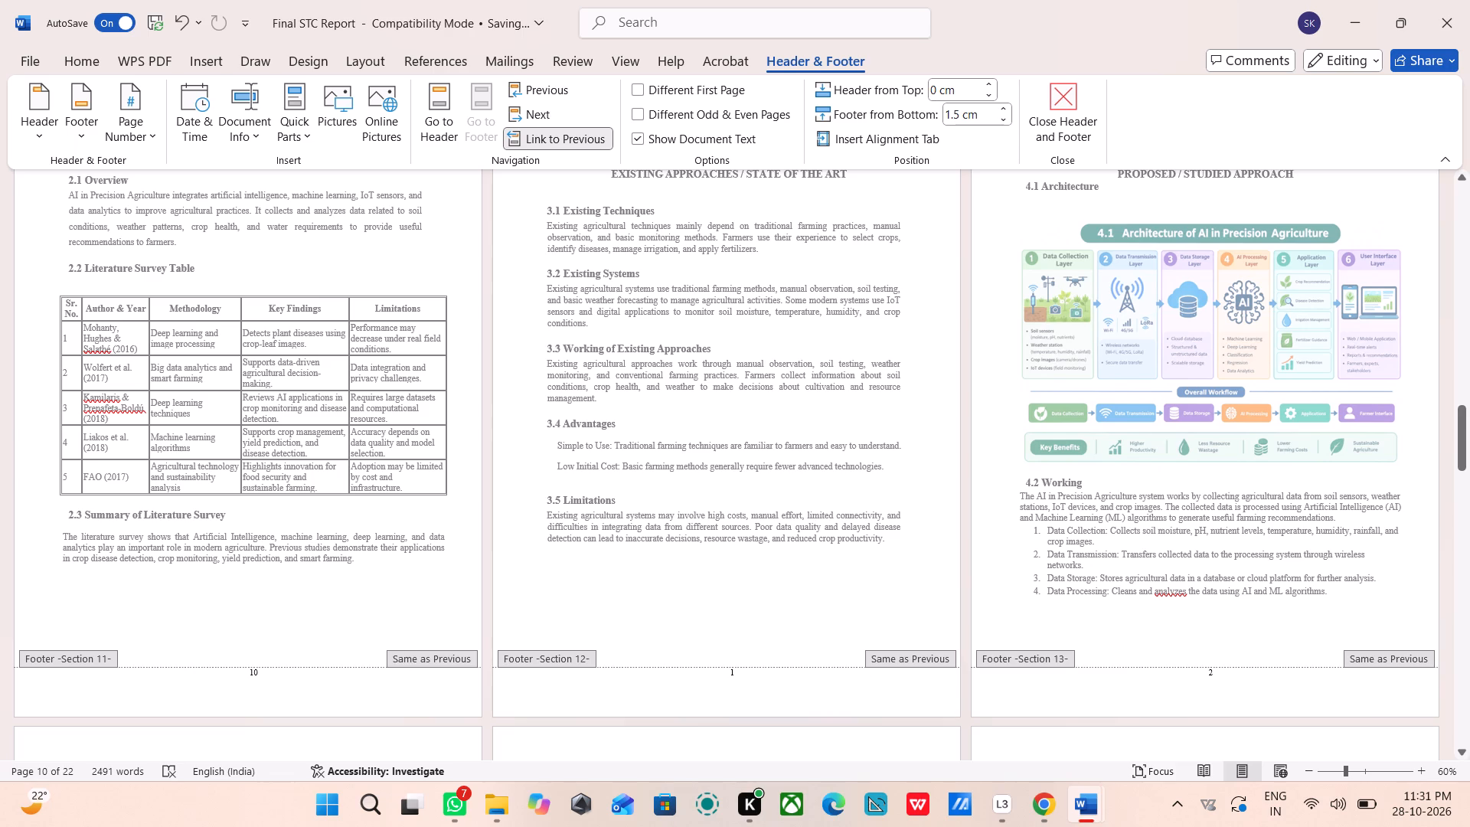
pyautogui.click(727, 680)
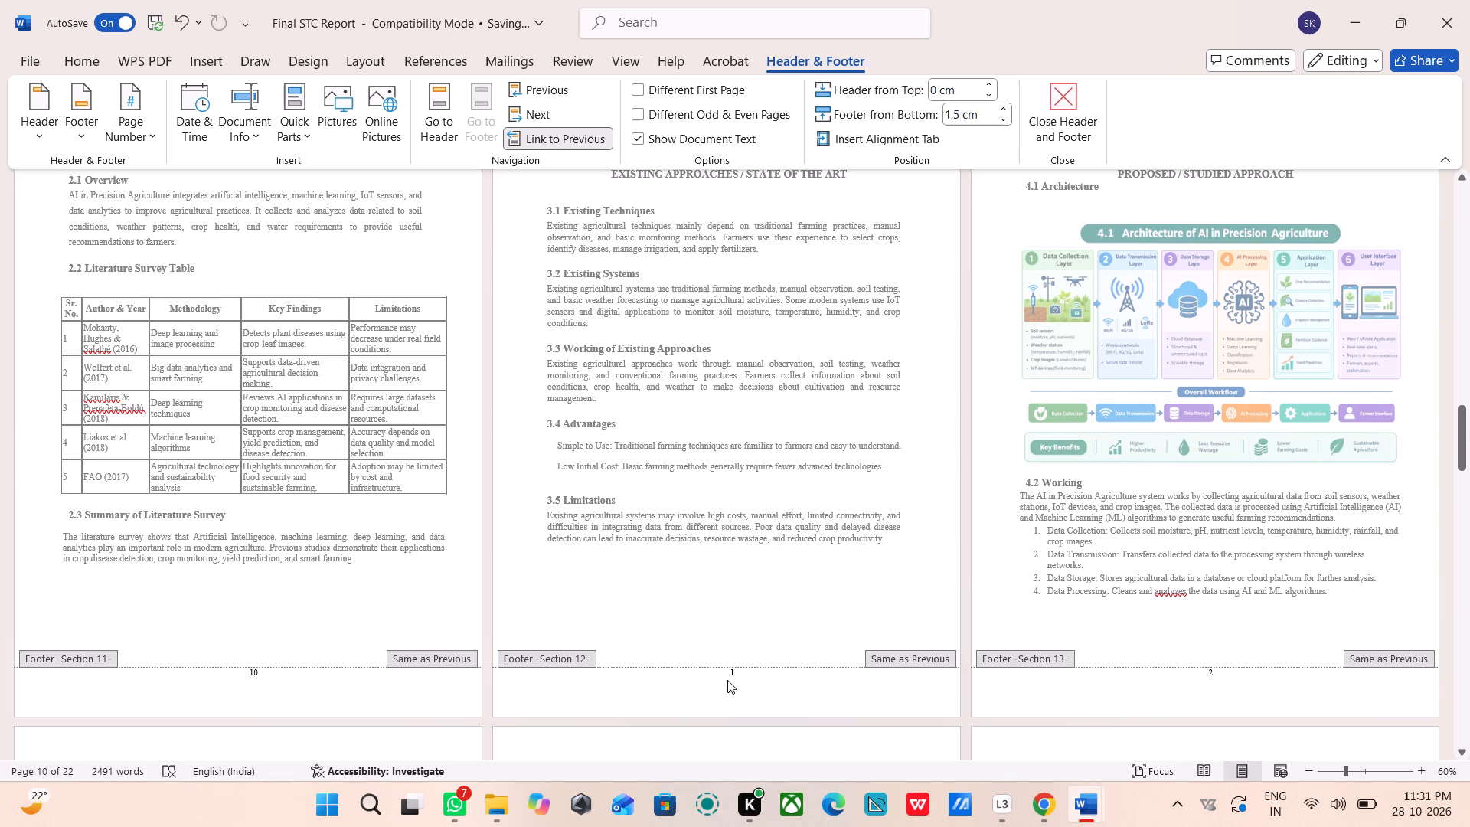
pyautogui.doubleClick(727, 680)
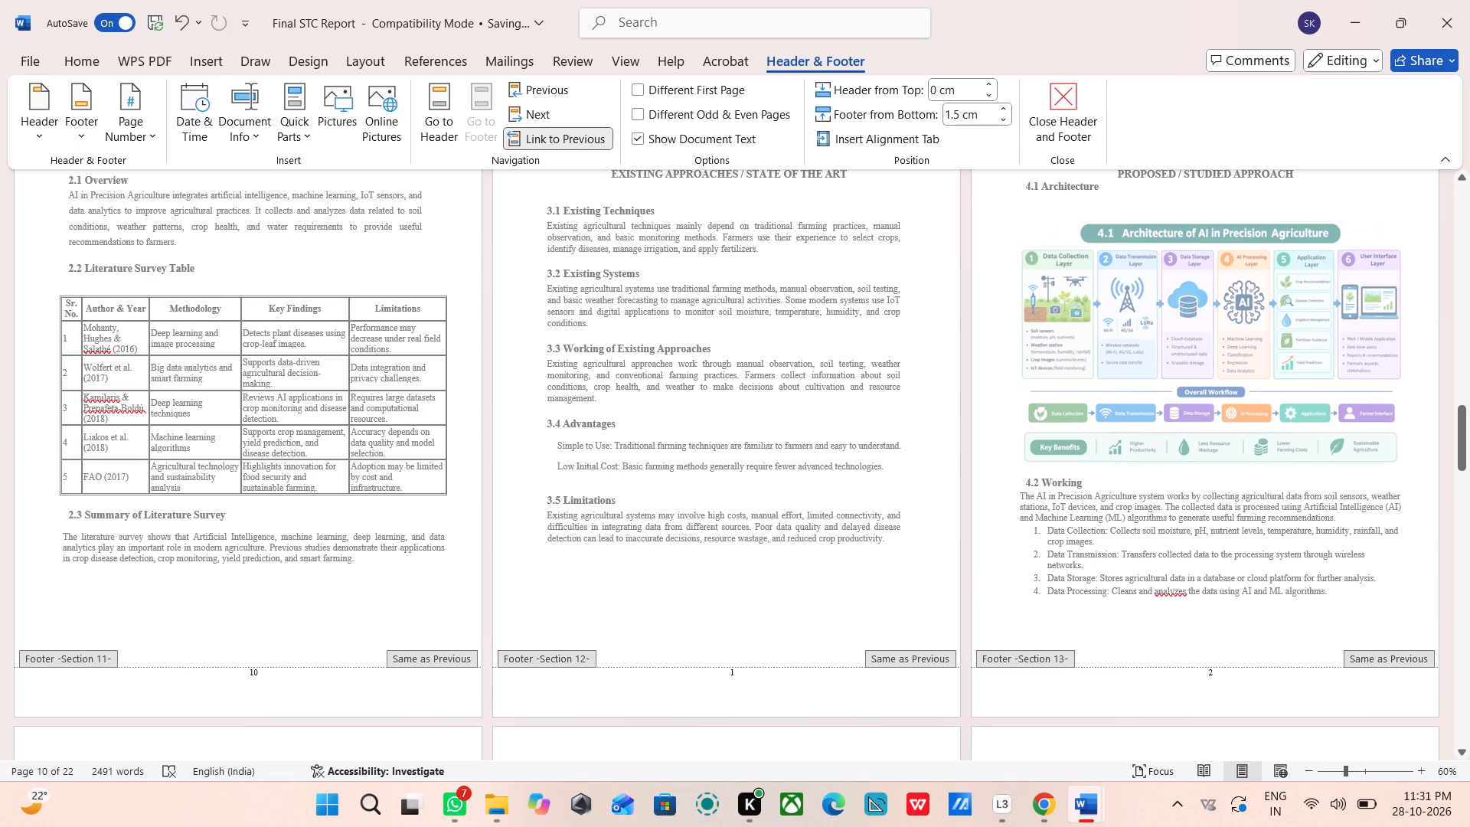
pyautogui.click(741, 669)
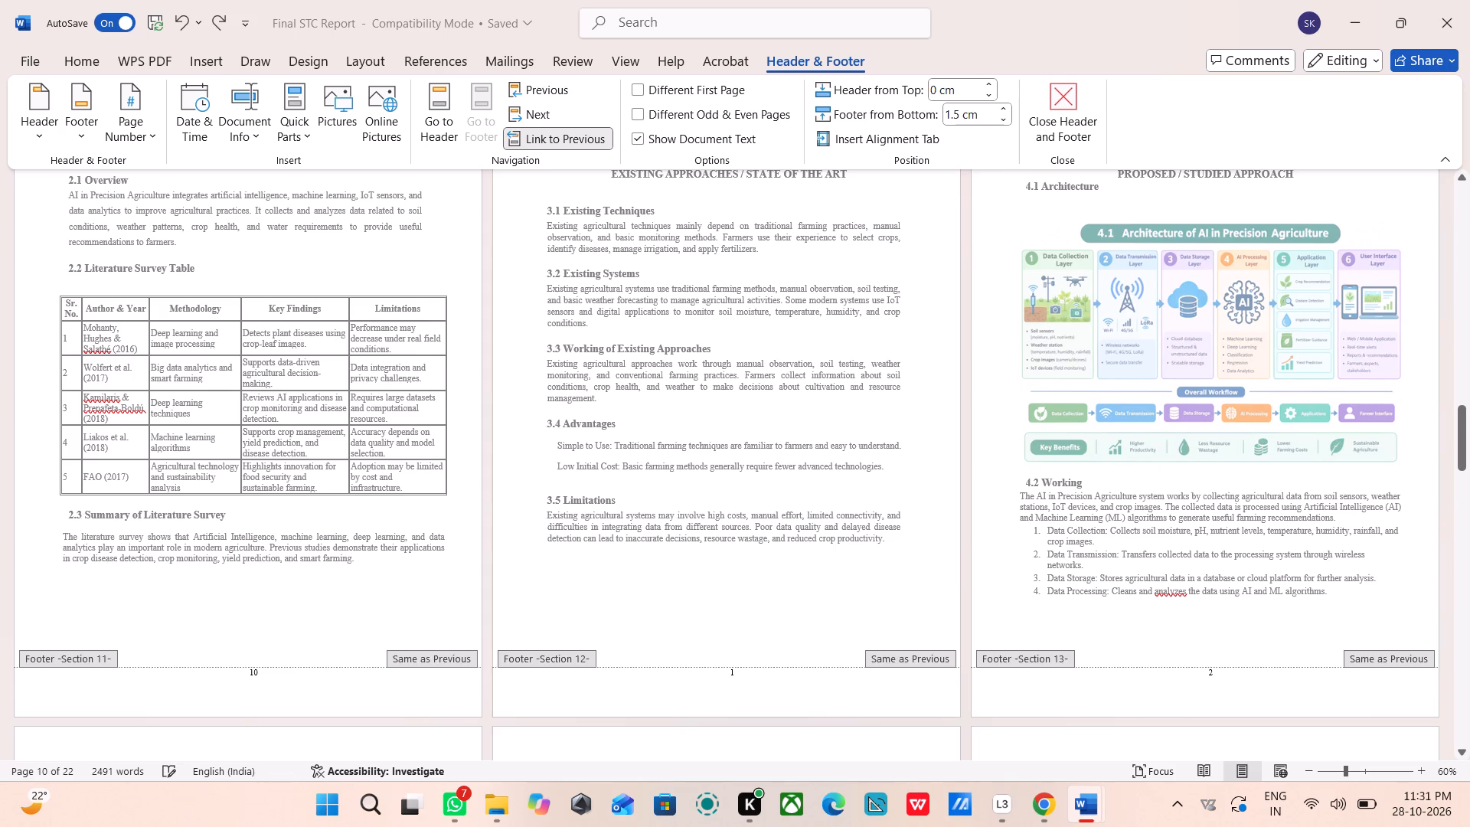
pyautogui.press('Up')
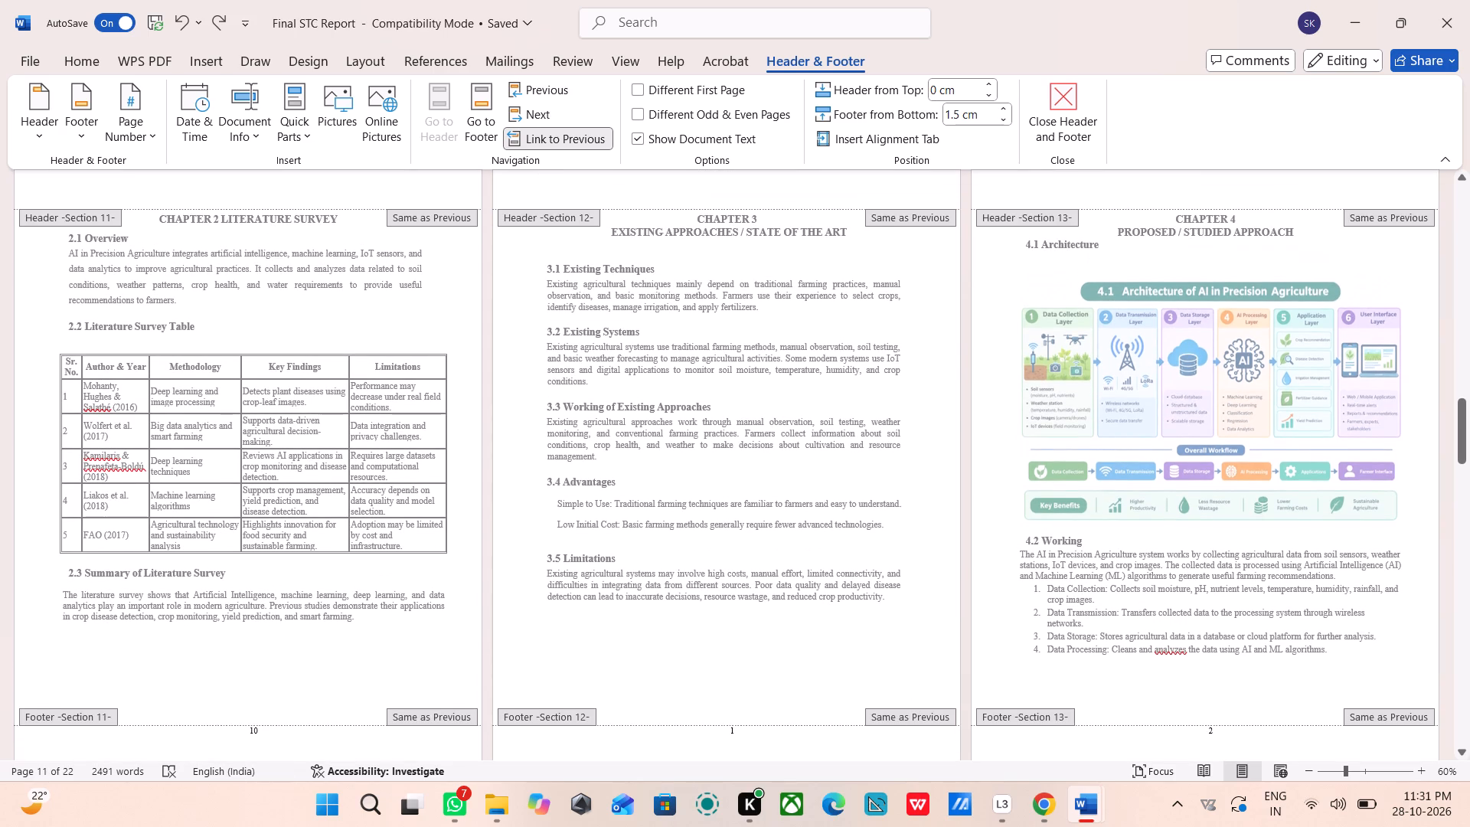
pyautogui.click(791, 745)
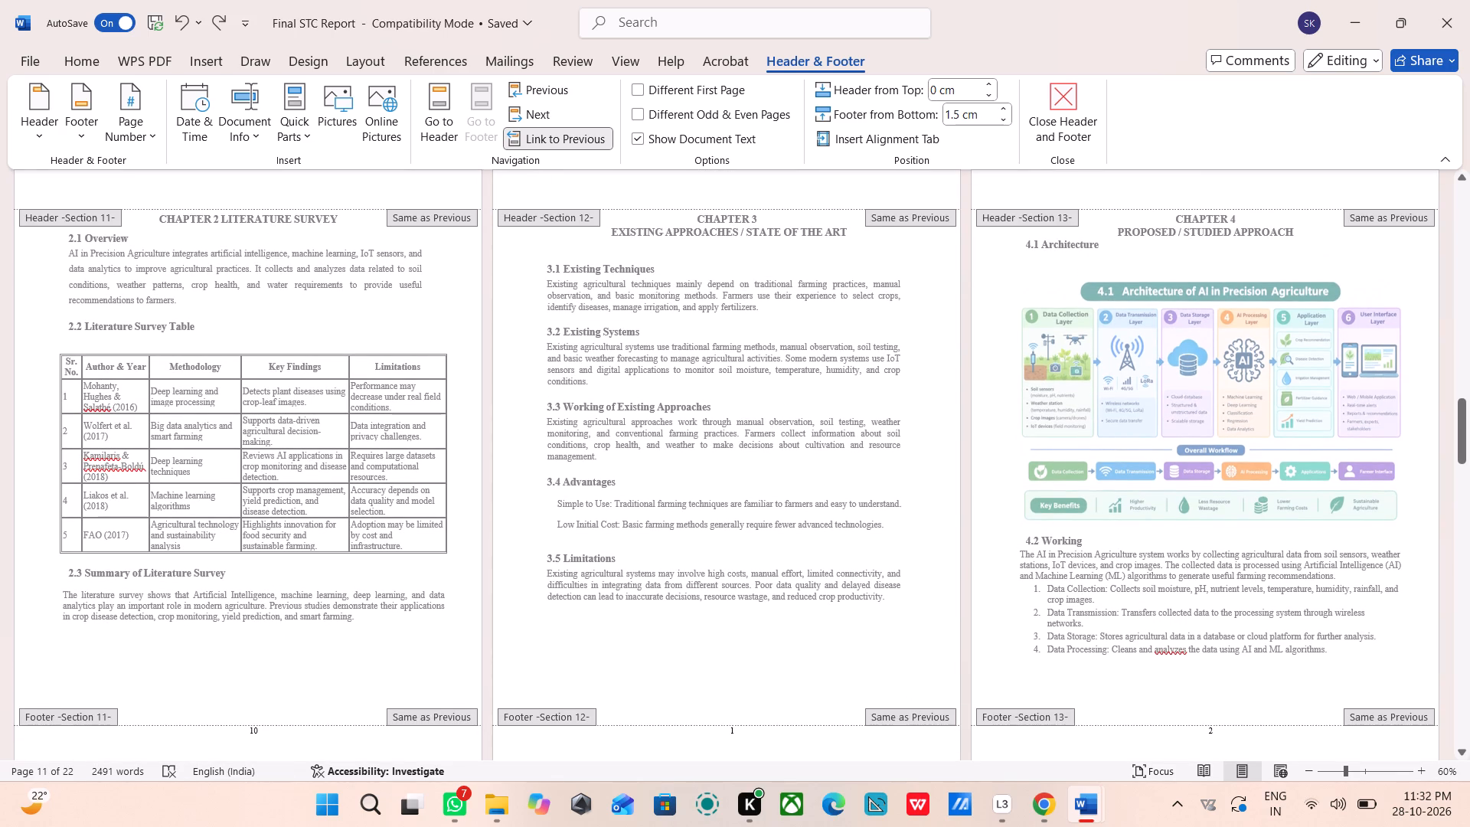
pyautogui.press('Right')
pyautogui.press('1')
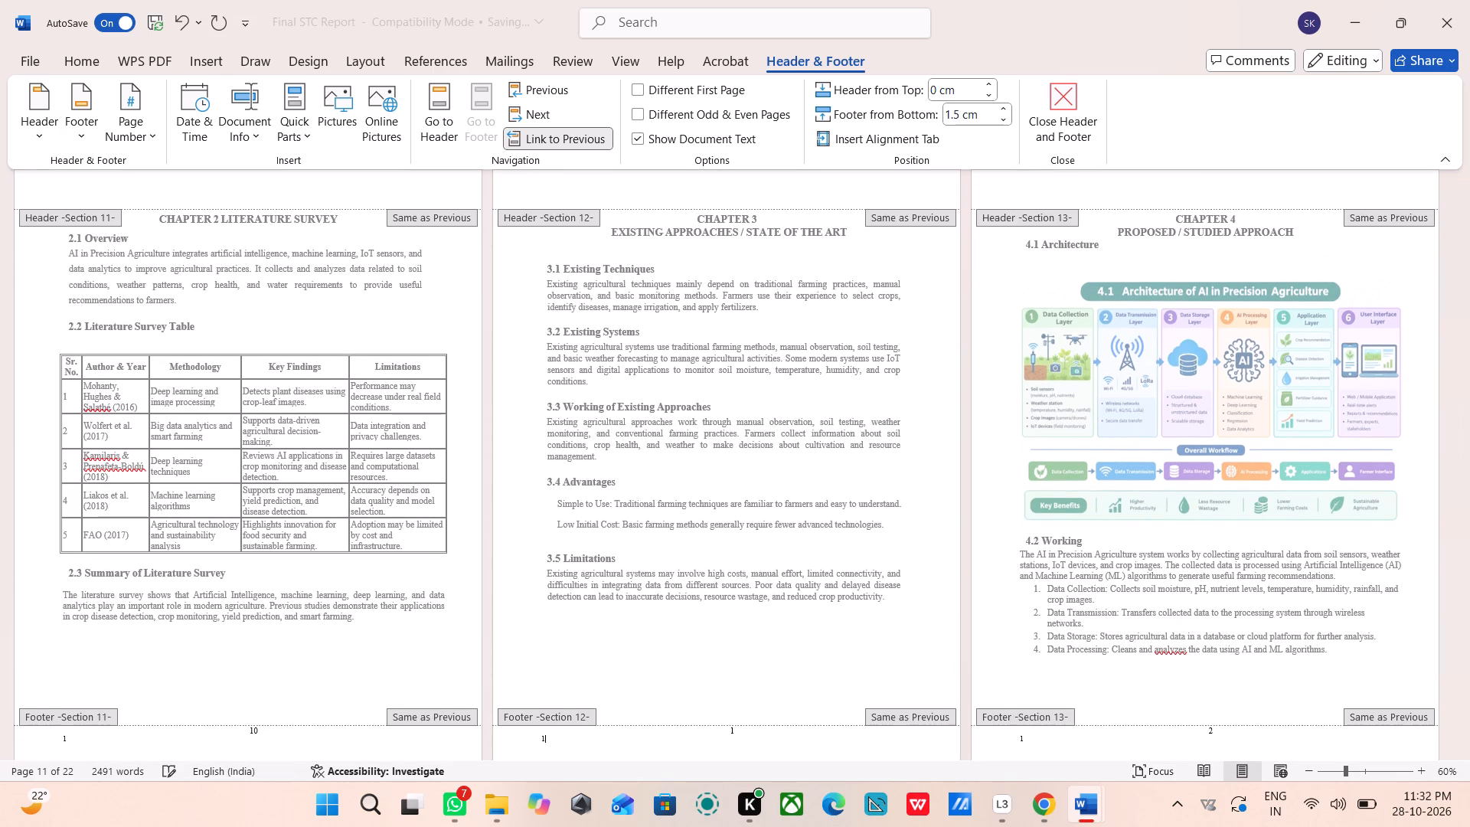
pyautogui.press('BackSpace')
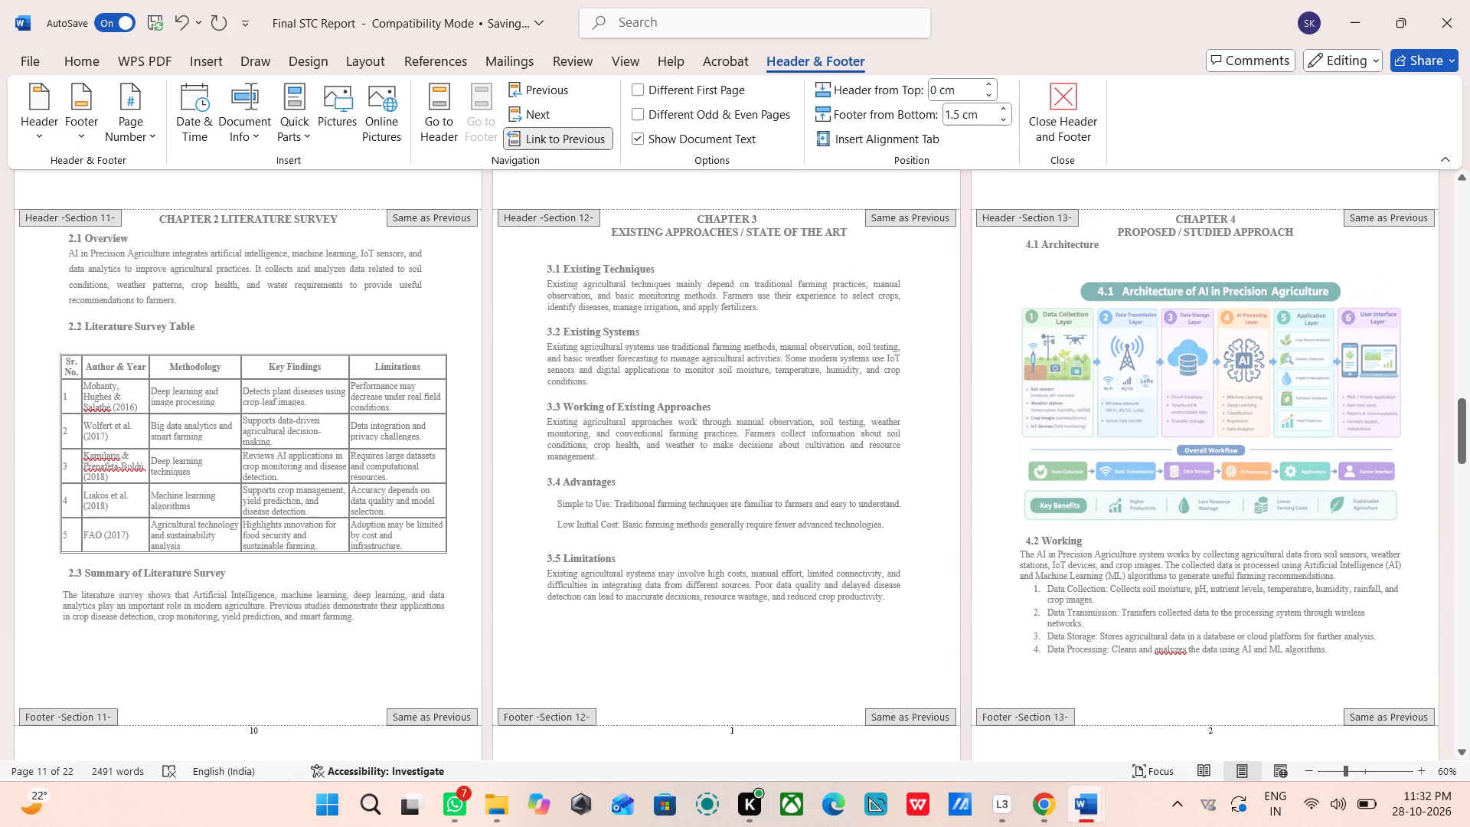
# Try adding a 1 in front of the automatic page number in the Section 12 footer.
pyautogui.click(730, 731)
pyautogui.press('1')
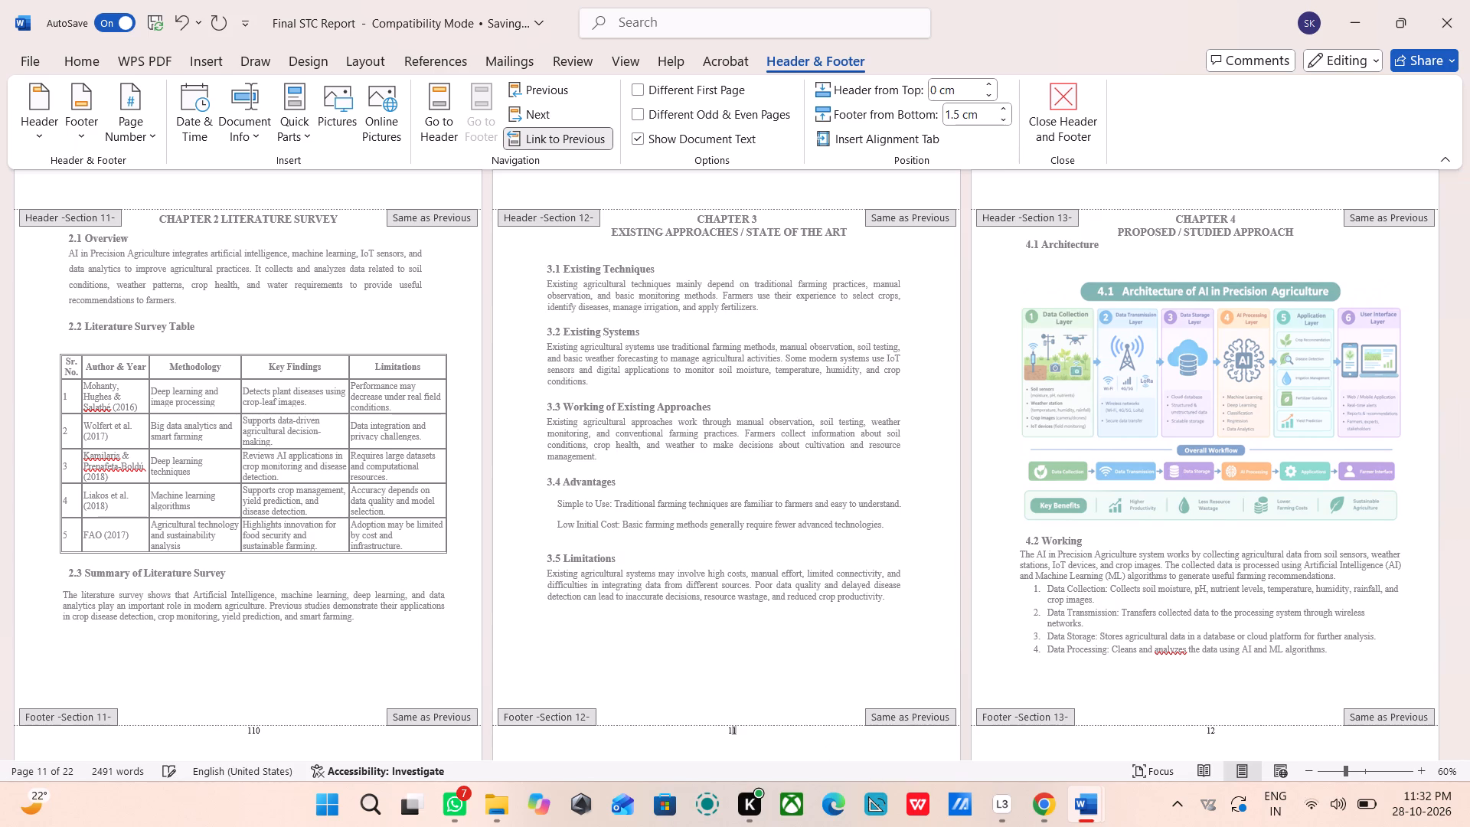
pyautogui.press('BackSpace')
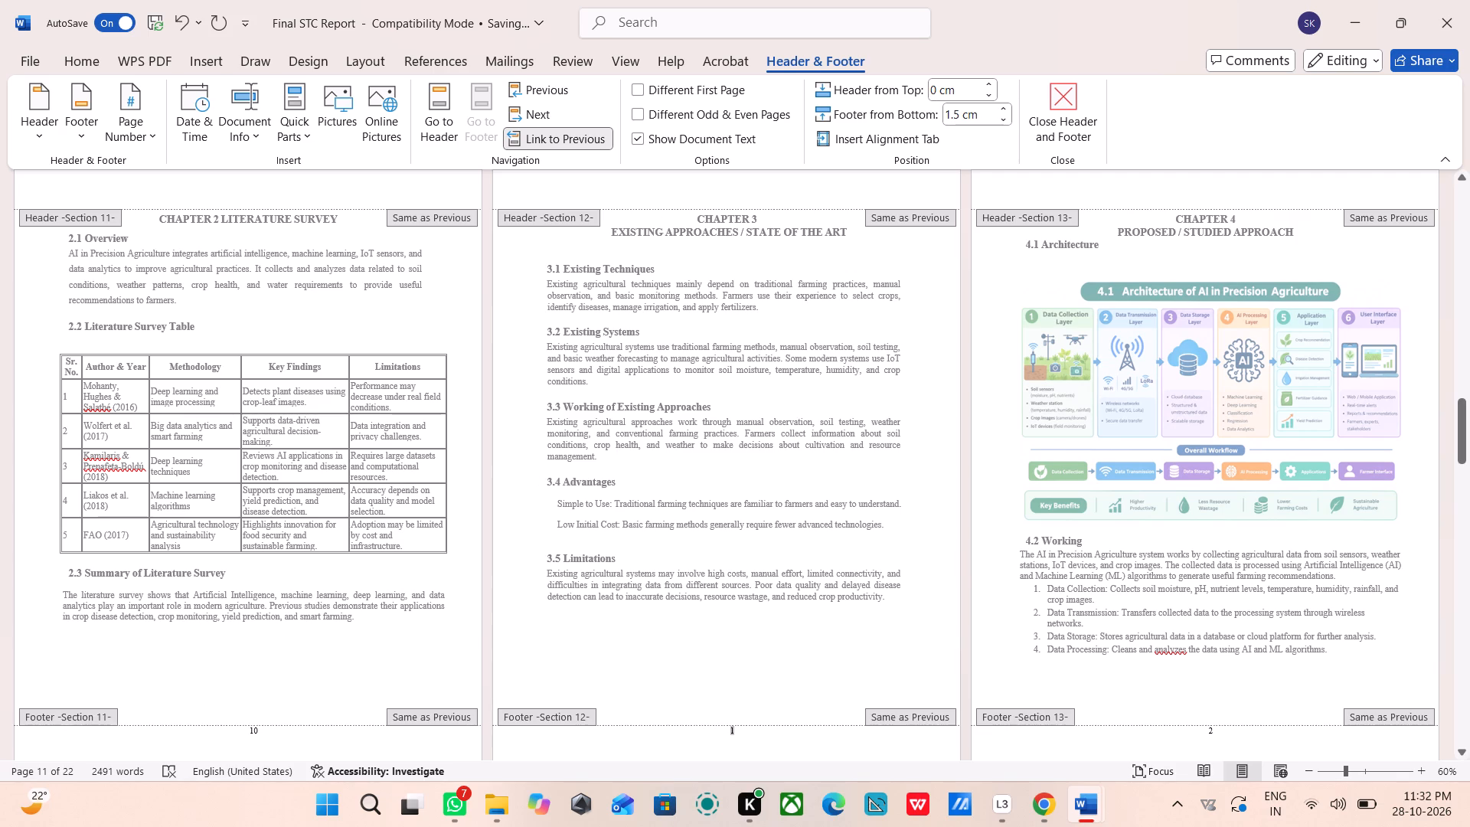
# Remove the automatic page numbers from the linked footers, starting from the Section 12 footer.
pyautogui.click(148, 131)
pyautogui.click(181, 314)
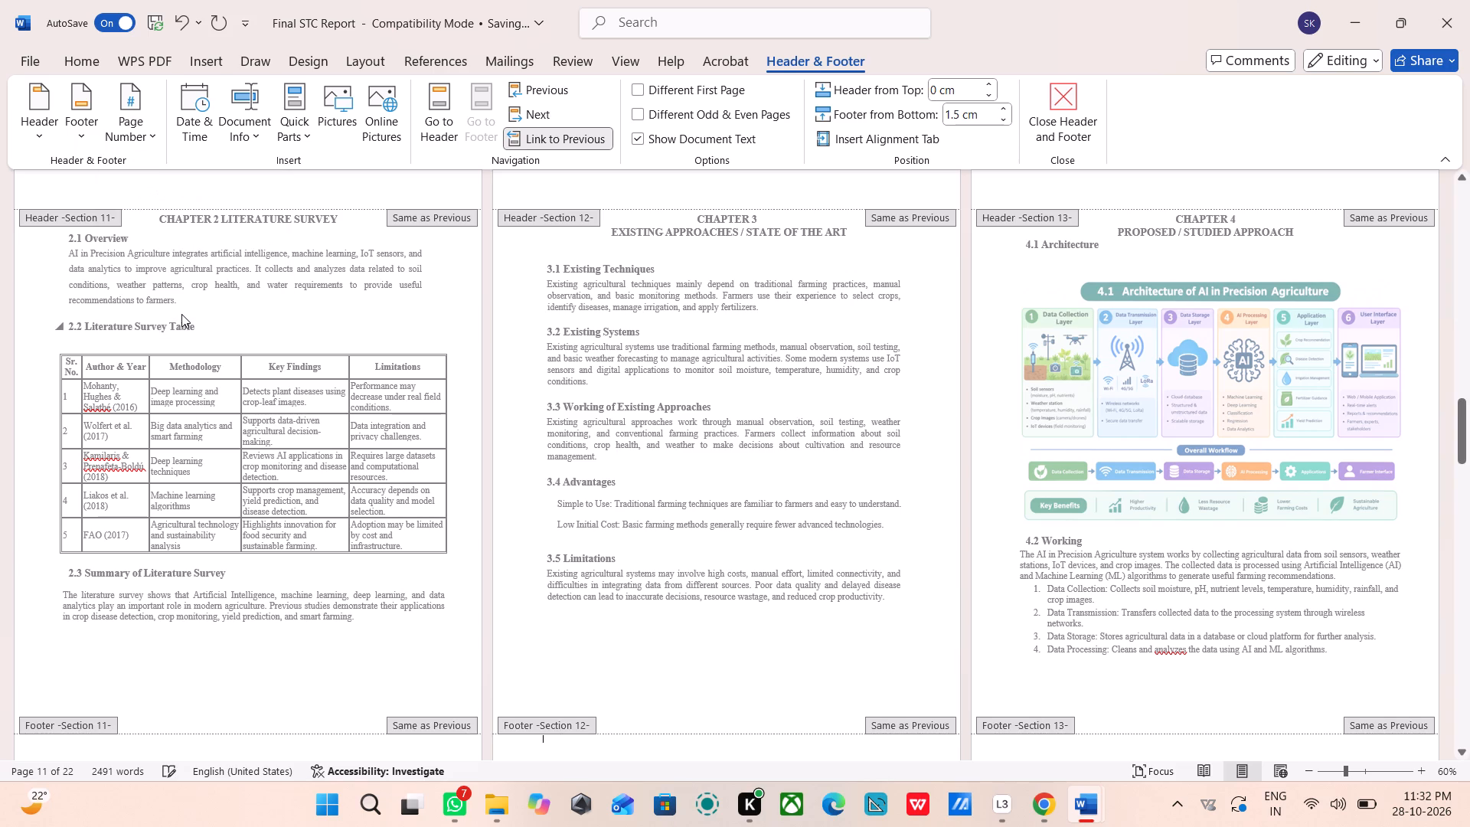
# Enter the page number 1 manually in the Section 4 footer on the Abstract page.
pyautogui.scroll(6, 181, 314)
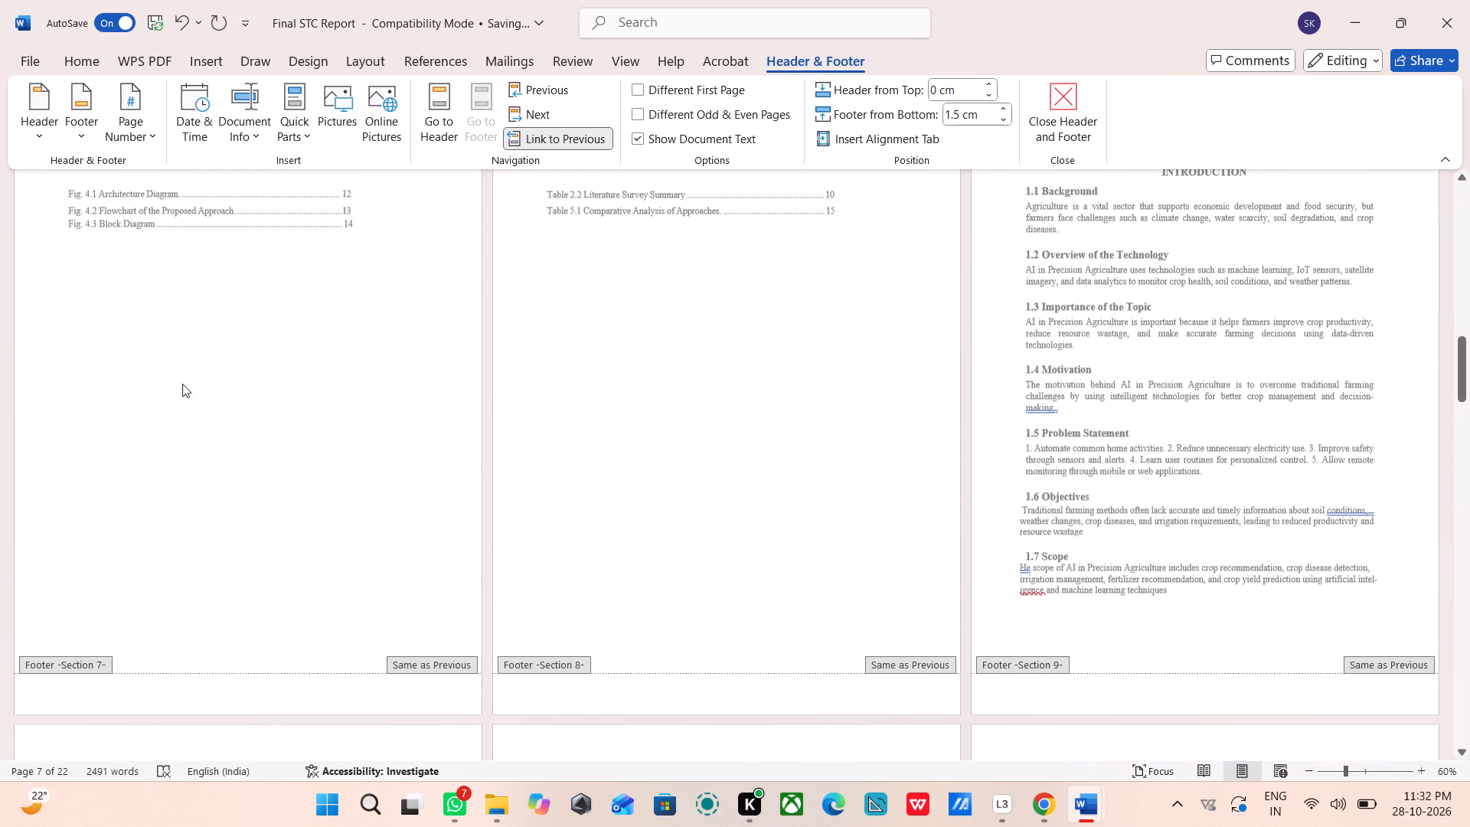
pyautogui.scroll(5, 321, 442)
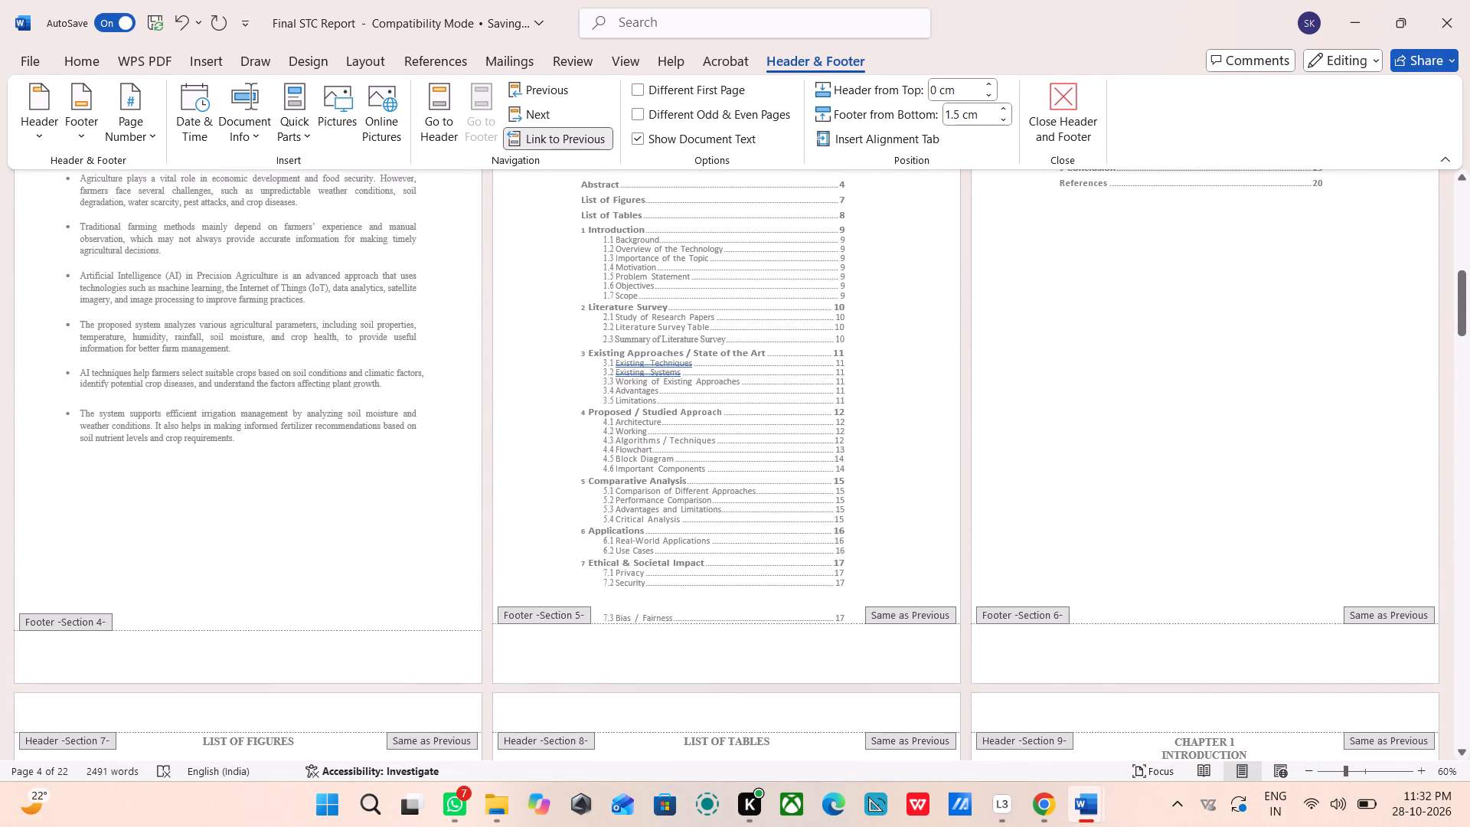
pyautogui.doubleClick(211, 654)
pyautogui.press('1')
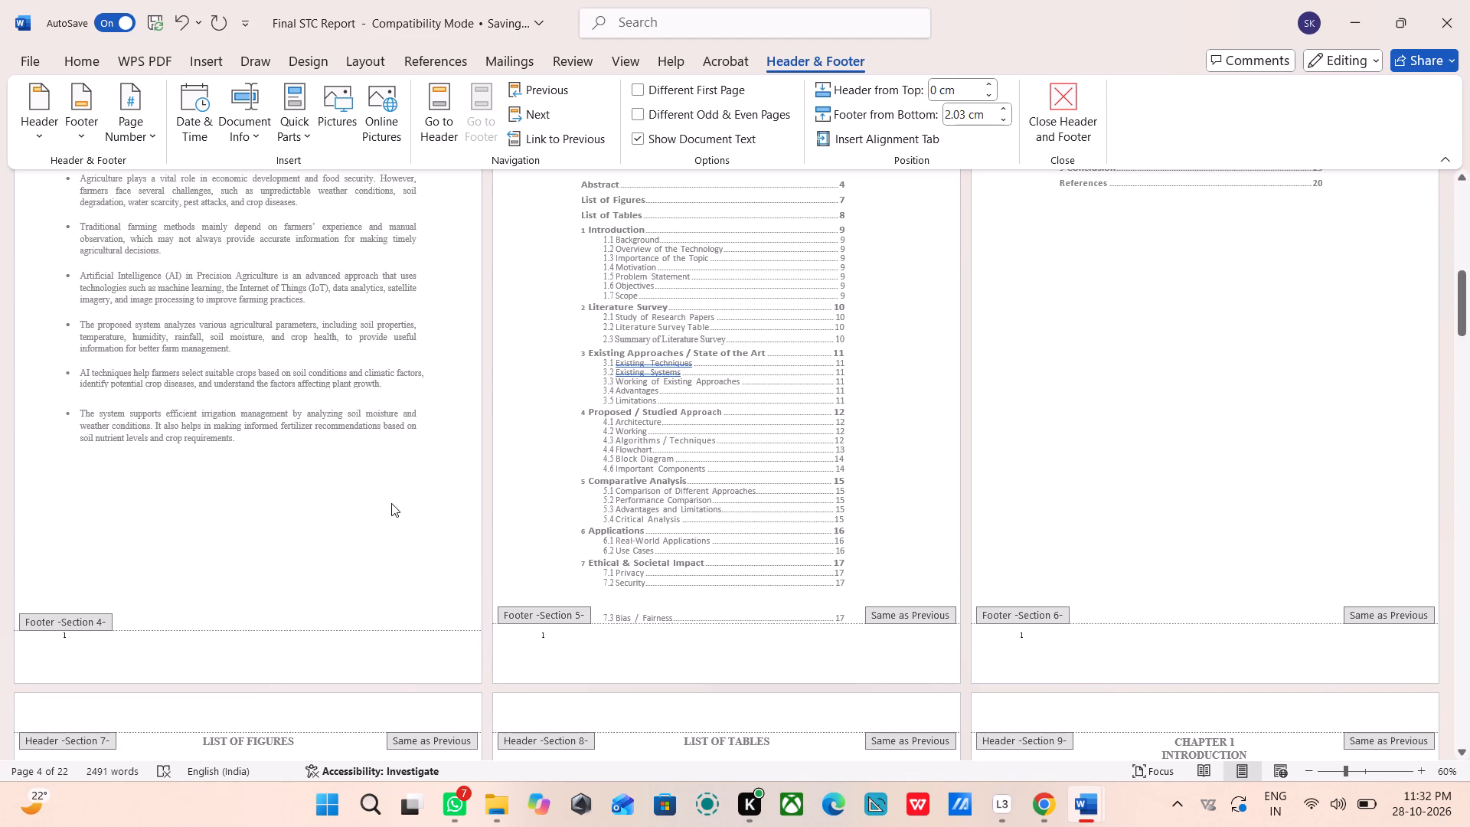
# Unlink the Section 5 footer on the Table of Contents page from the previous section and set its page number to 2.
pyautogui.click(595, 647)
pyautogui.click(560, 136)
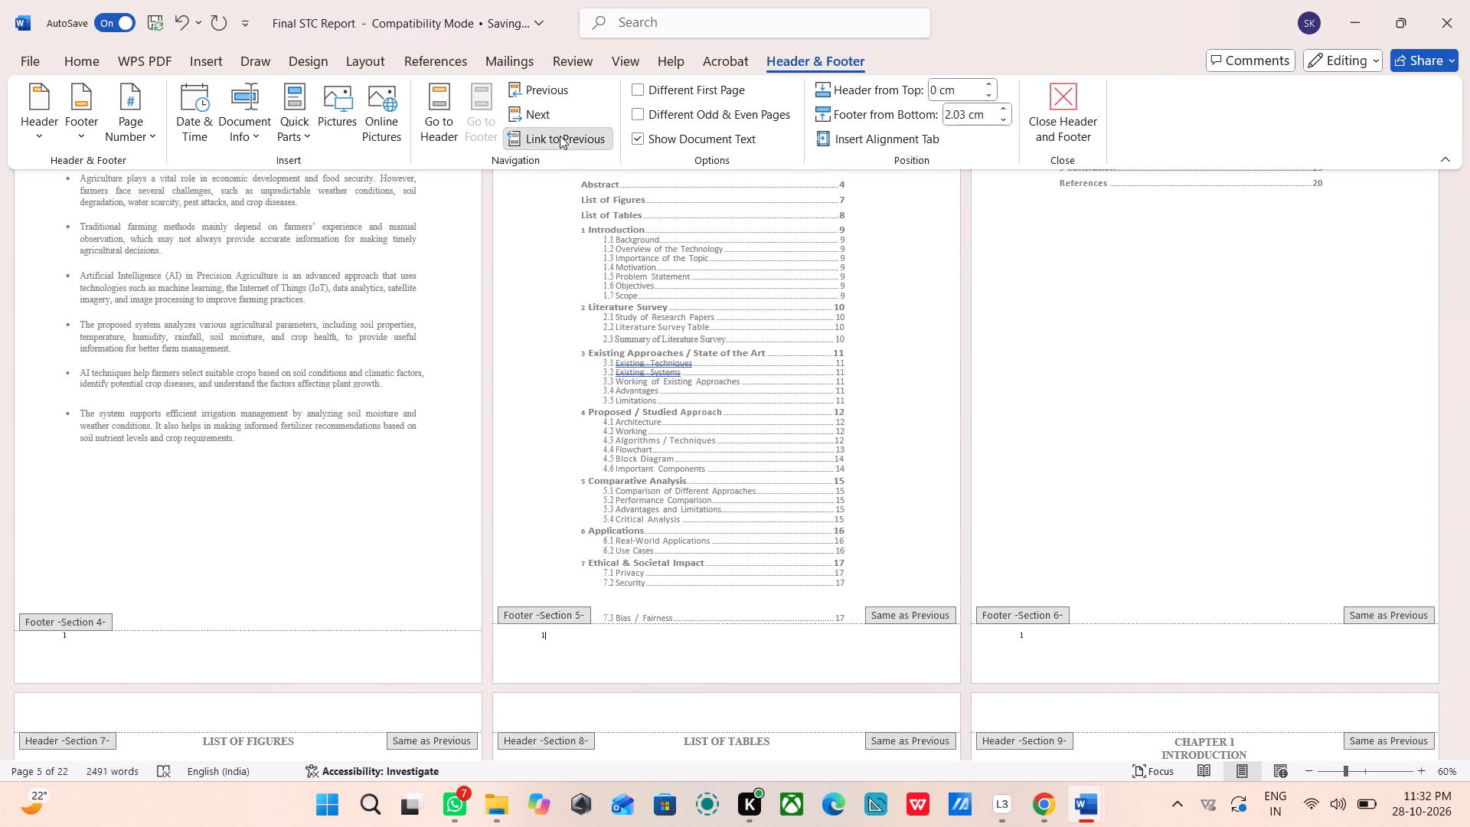
pyautogui.press('Right')
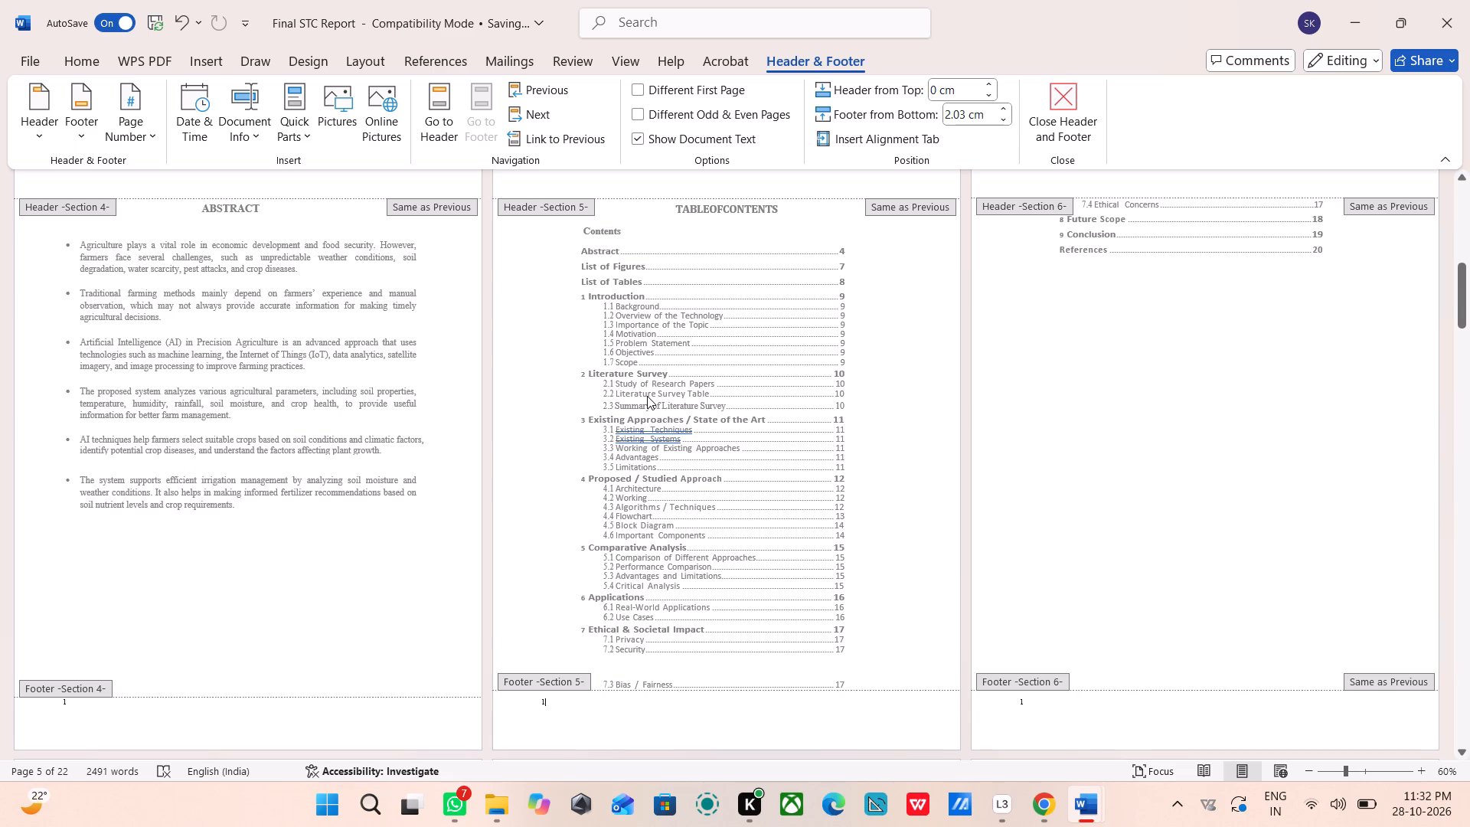
pyautogui.press('BackSpace')
pyautogui.press('2')
# Unlink the Section 6 footer on the second contents page from the previous section and set its page number to 3.
pyautogui.doubleClick(1174, 720)
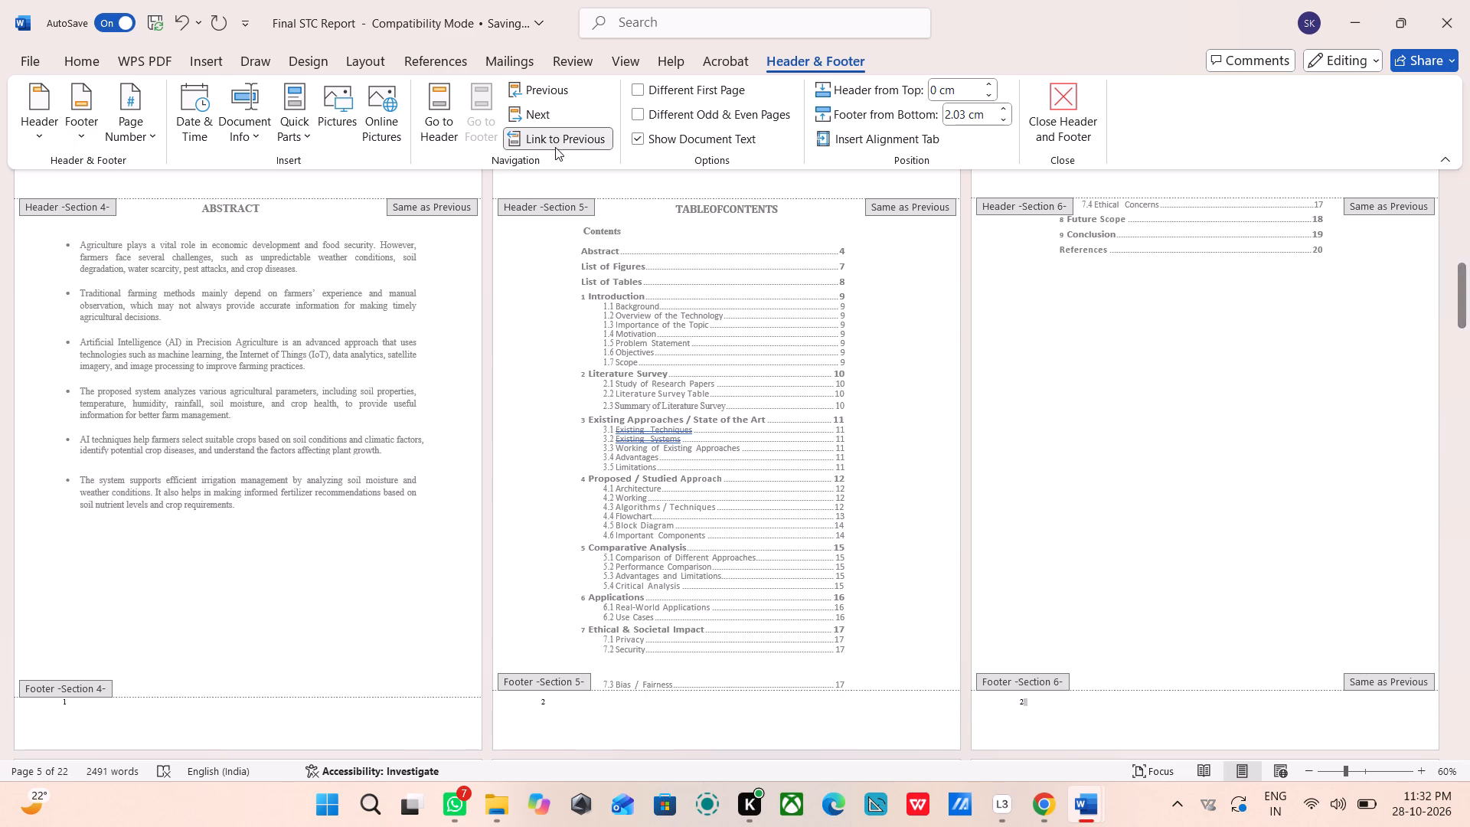
pyautogui.click(556, 136)
pyautogui.press('Right')
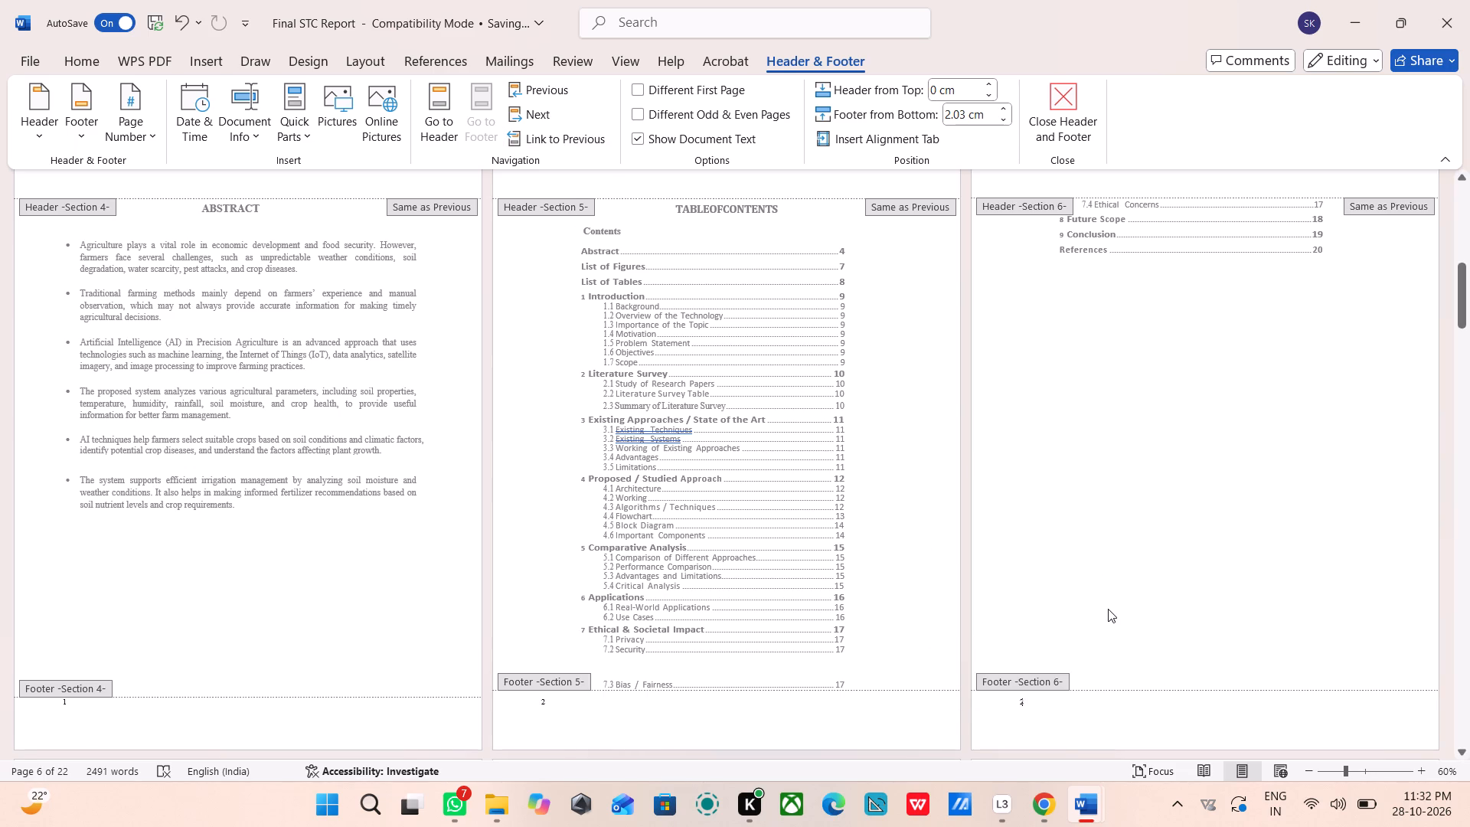
pyautogui.press('BackSpace')
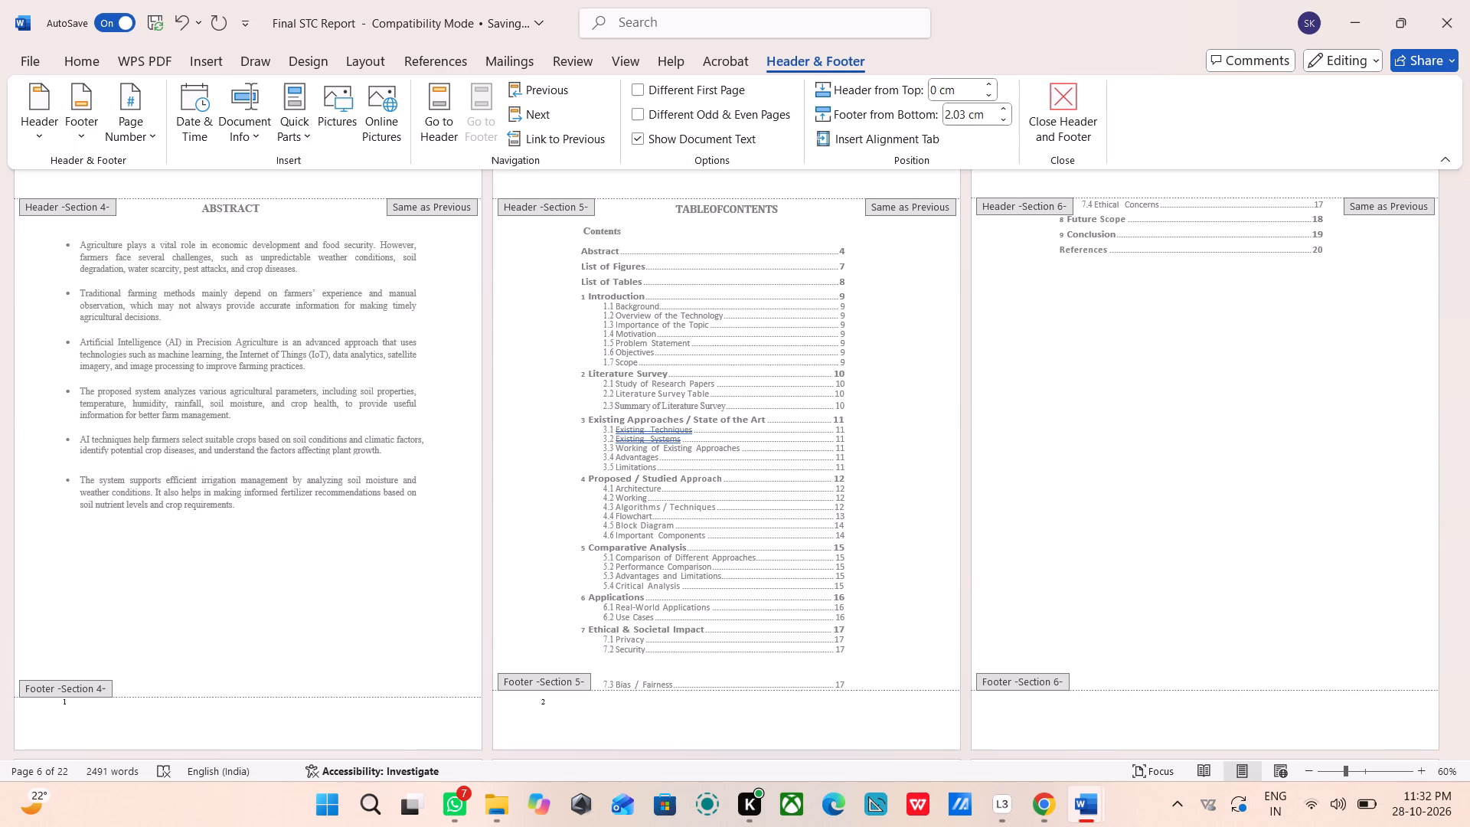
pyautogui.press('3')
# Unlink the Section 7 footer on the List of Figures page from the previous section and set its page number to 4.
pyautogui.scroll(-4, 1108, 609)
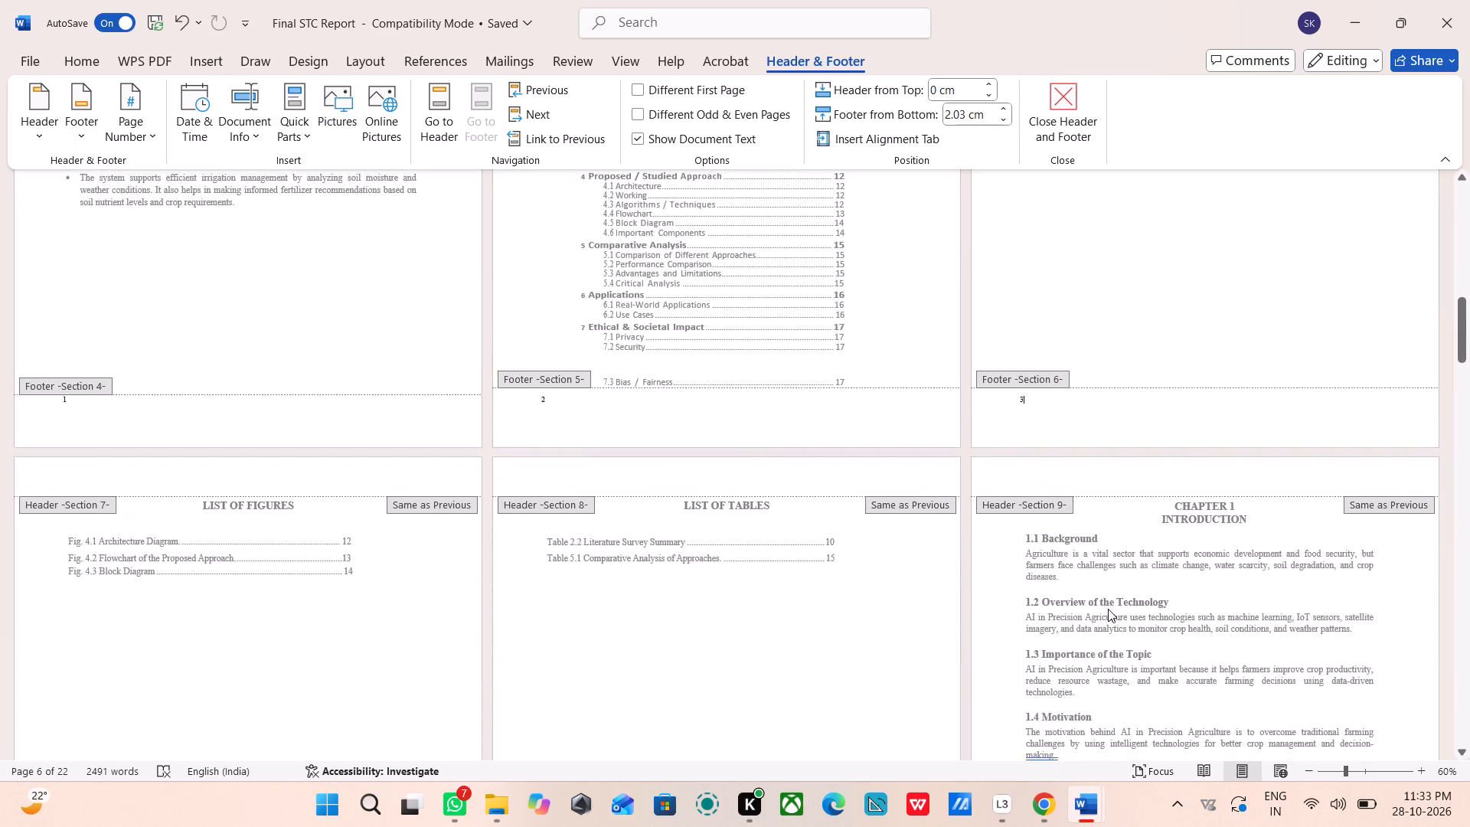
pyautogui.scroll(-4, 1108, 609)
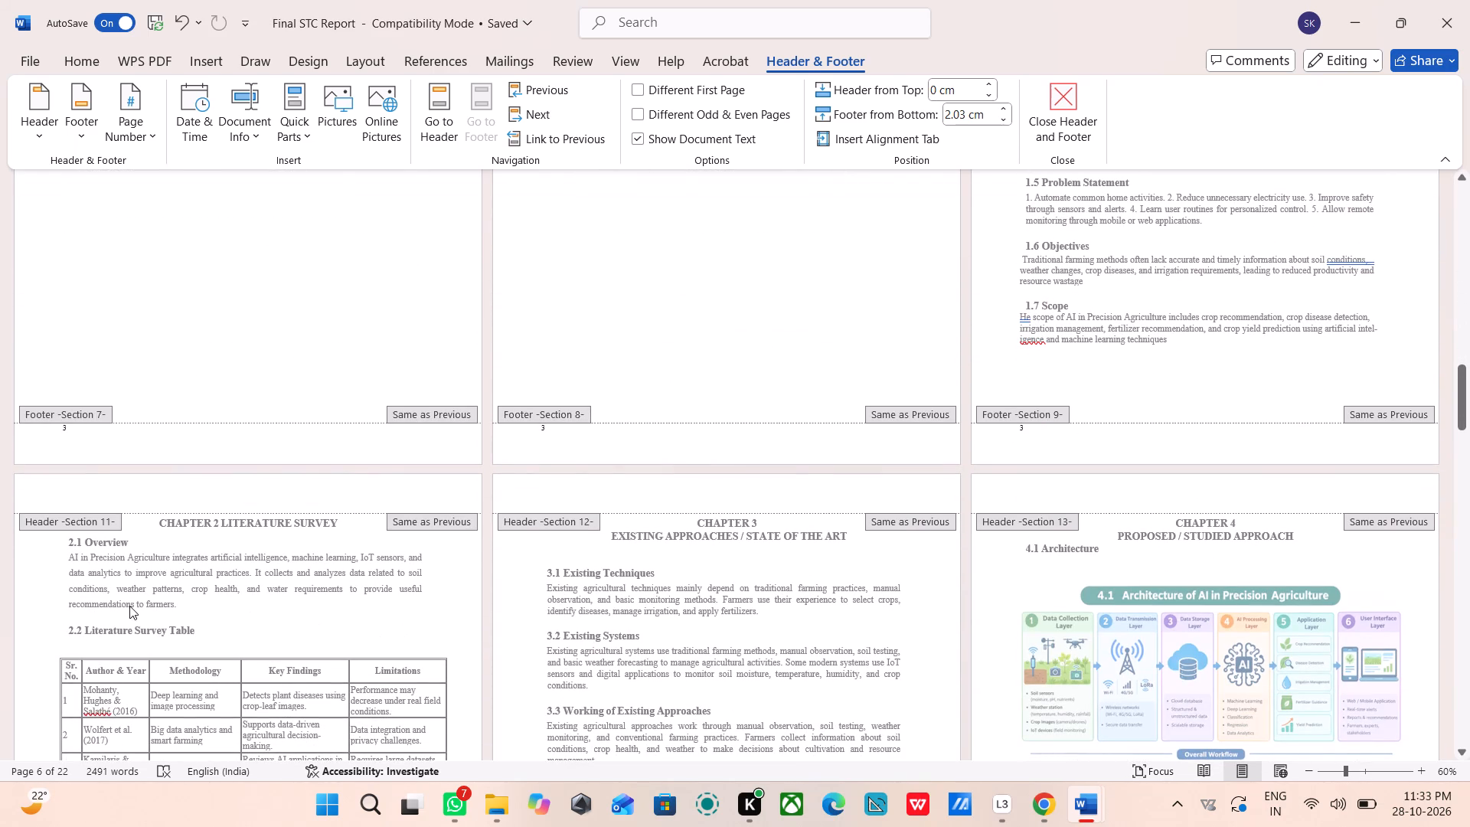
pyautogui.click(155, 440)
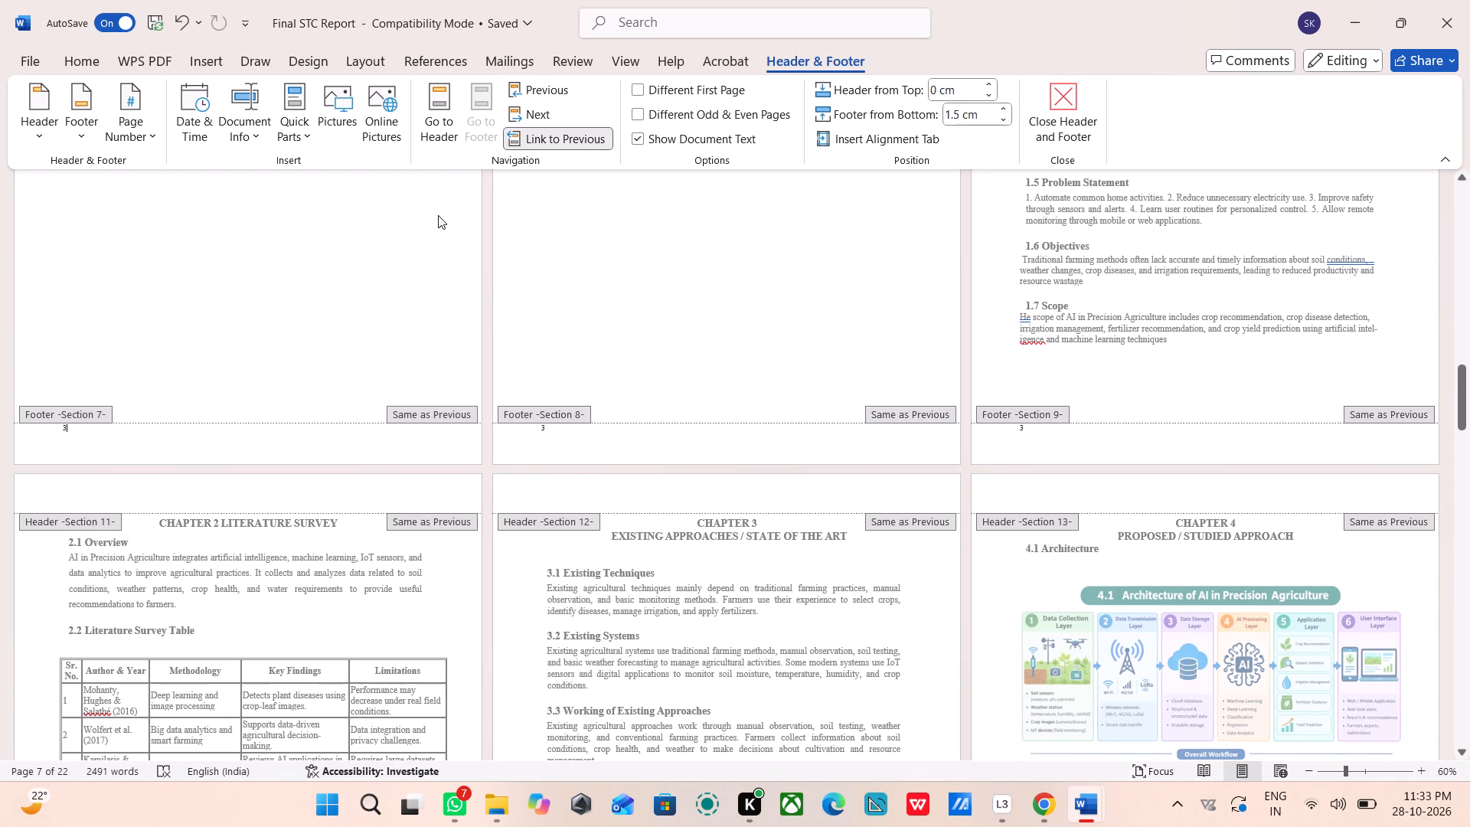
pyautogui.click(525, 135)
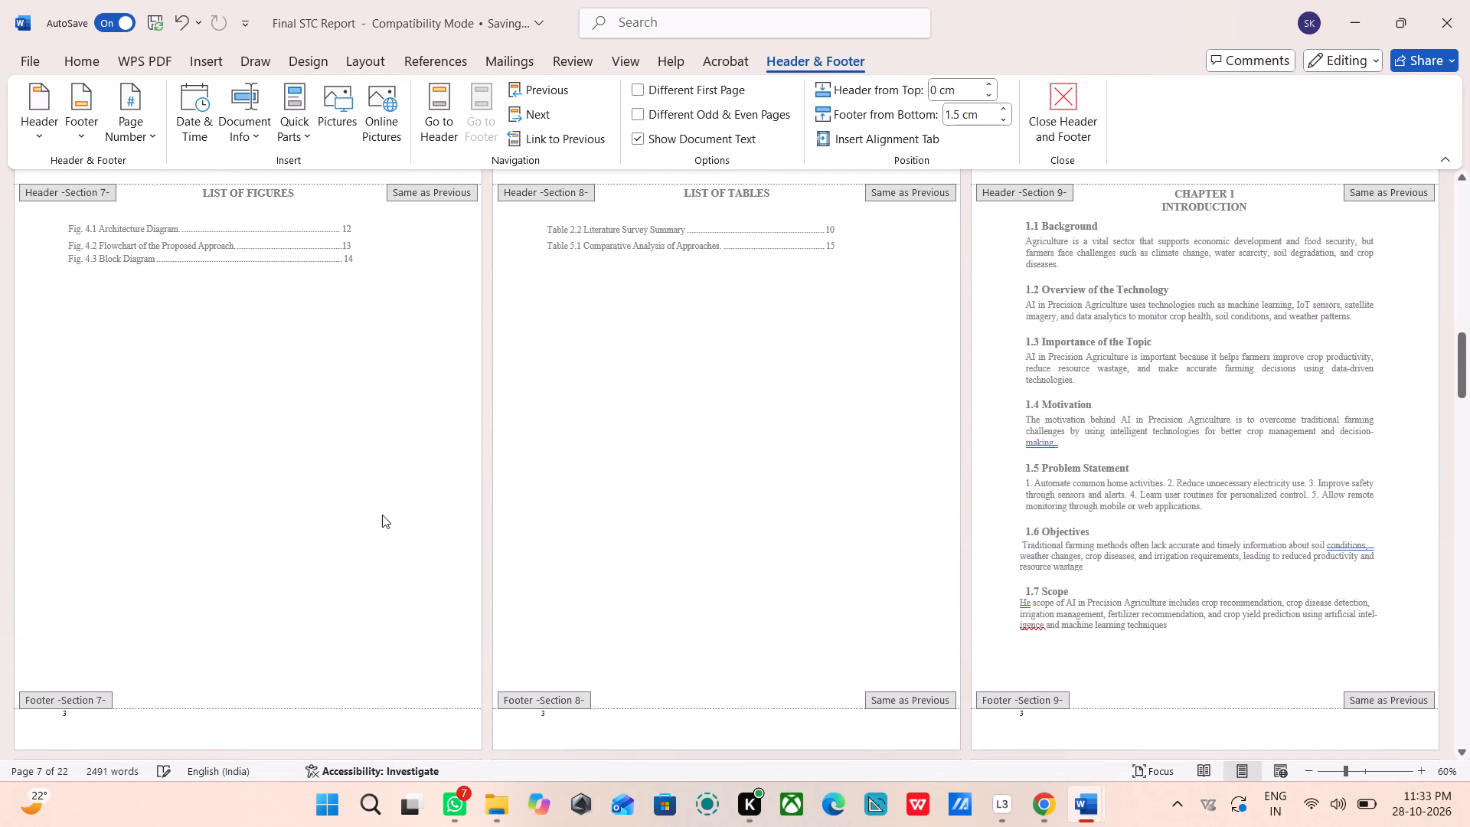
pyautogui.press('BackSpace')
pyautogui.press('4')
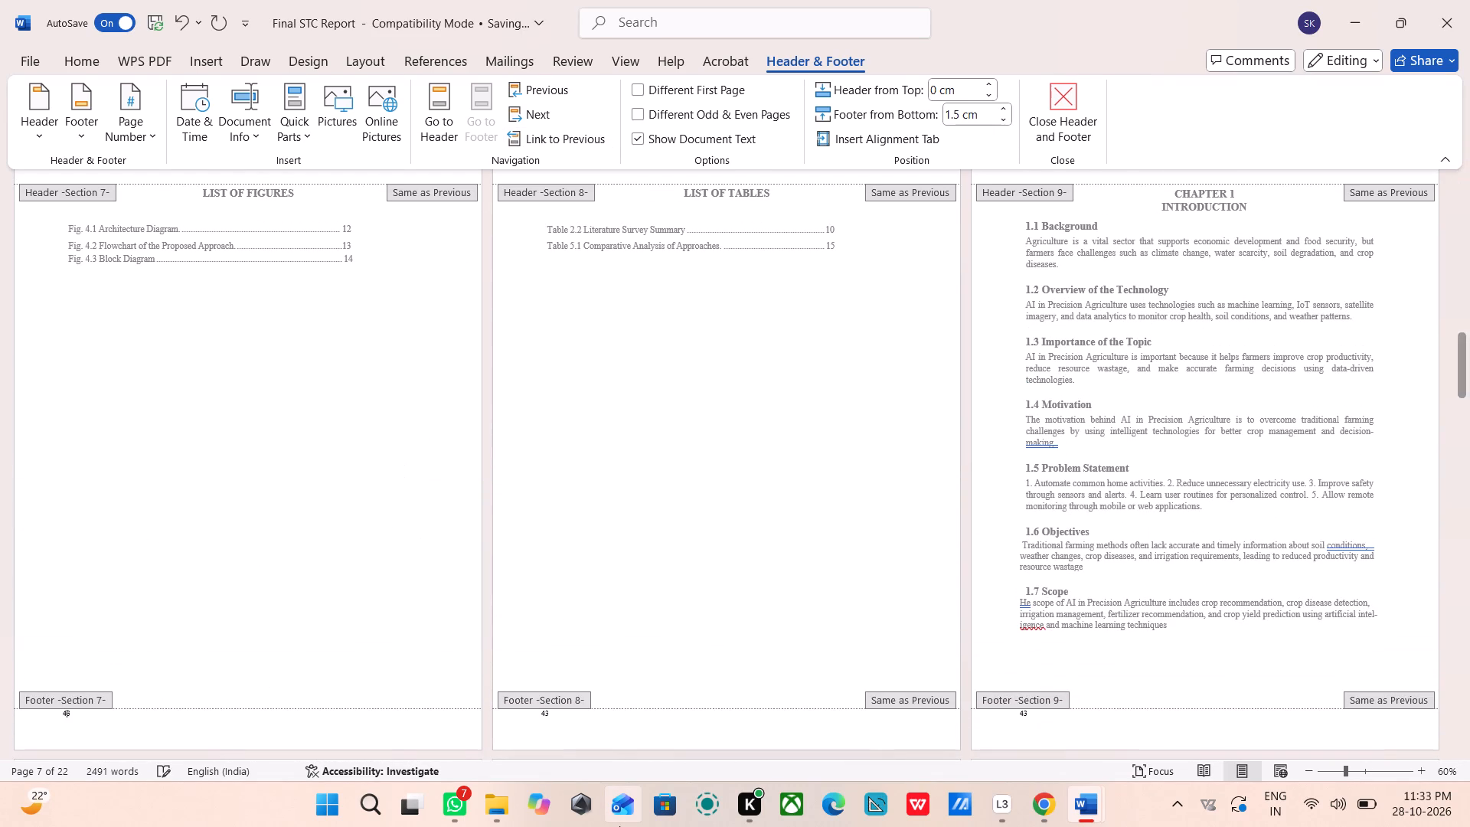
pyautogui.press('Right')
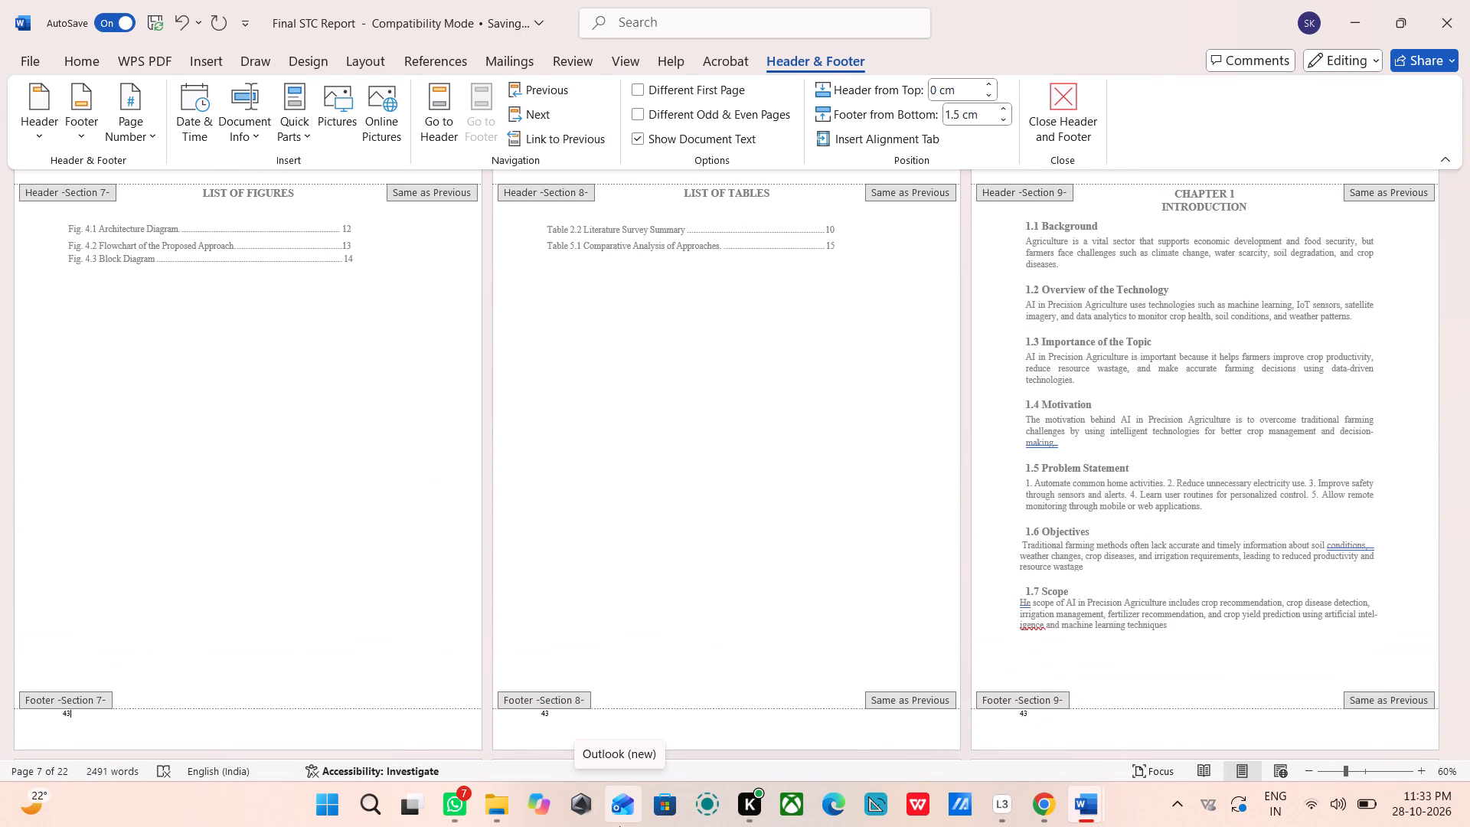
pyautogui.press('BackSpace')
pyautogui.scroll(1, 619, 826)
# Unlink the Section 8 footer on the List of Tables page from the previous section and set its page number to 5.
pyautogui.scroll(1, 619, 826)
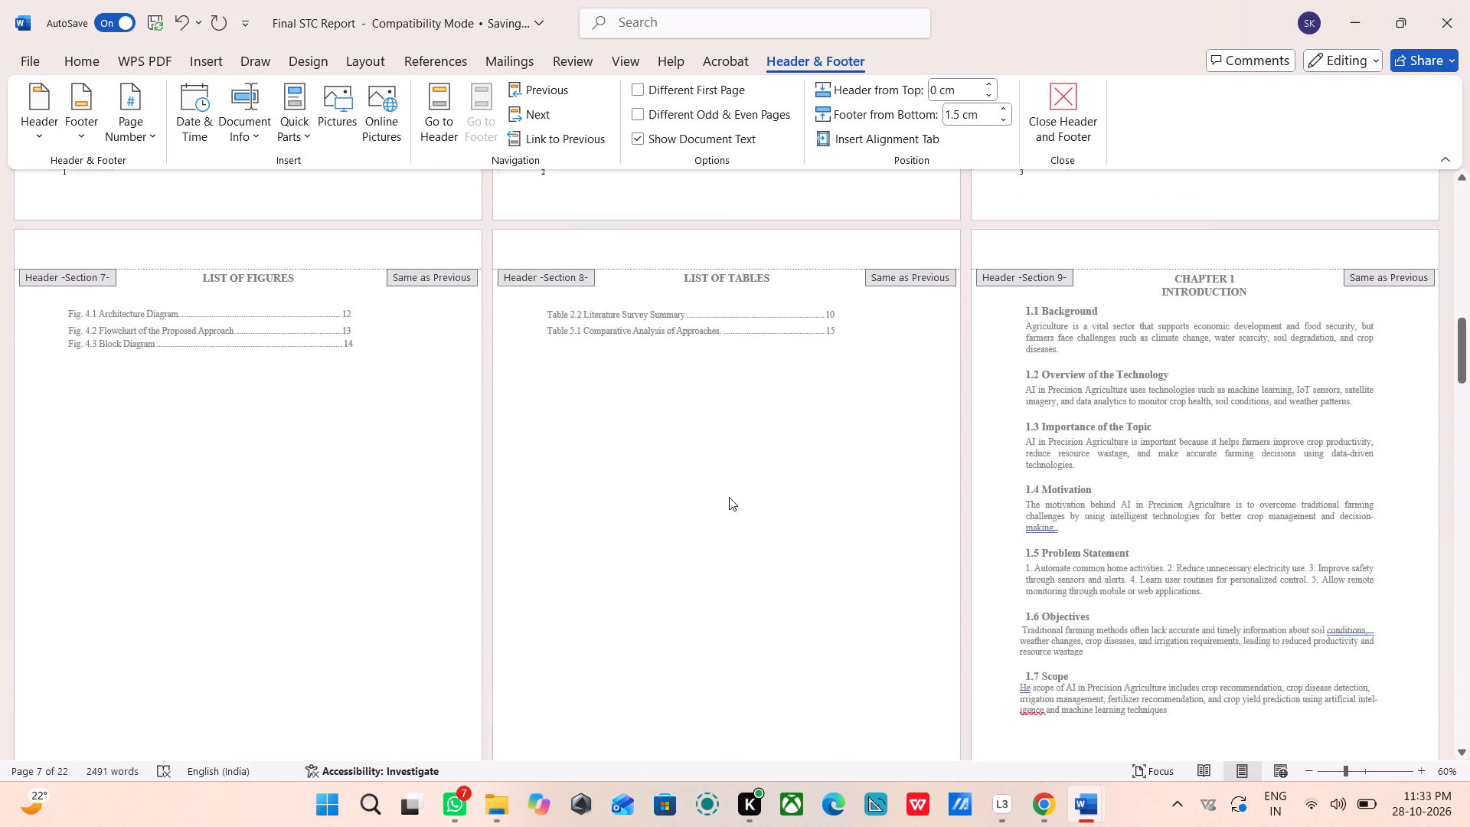
pyautogui.scroll(-2, 729, 497)
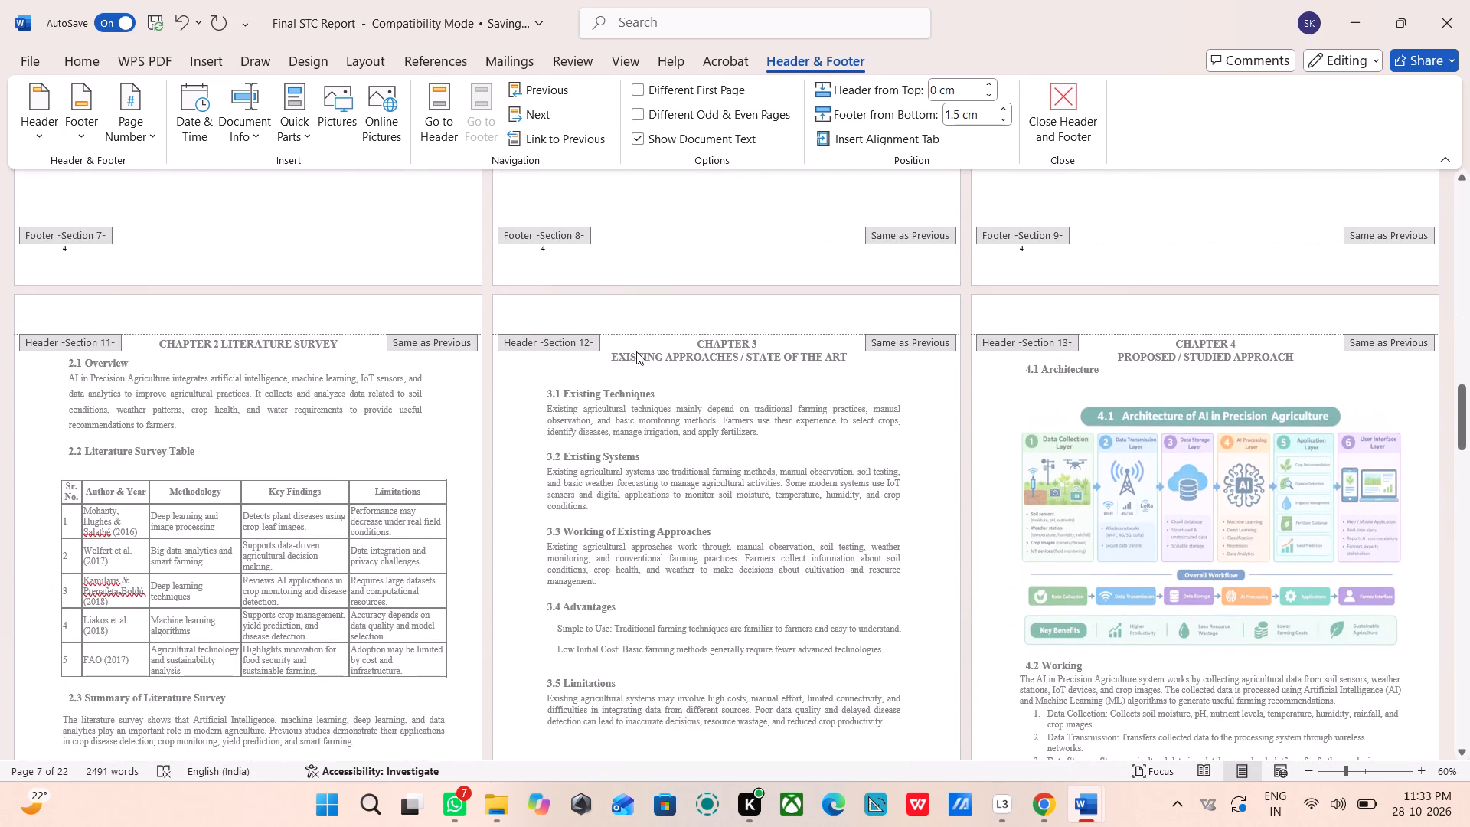
pyautogui.click(647, 257)
pyautogui.click(573, 138)
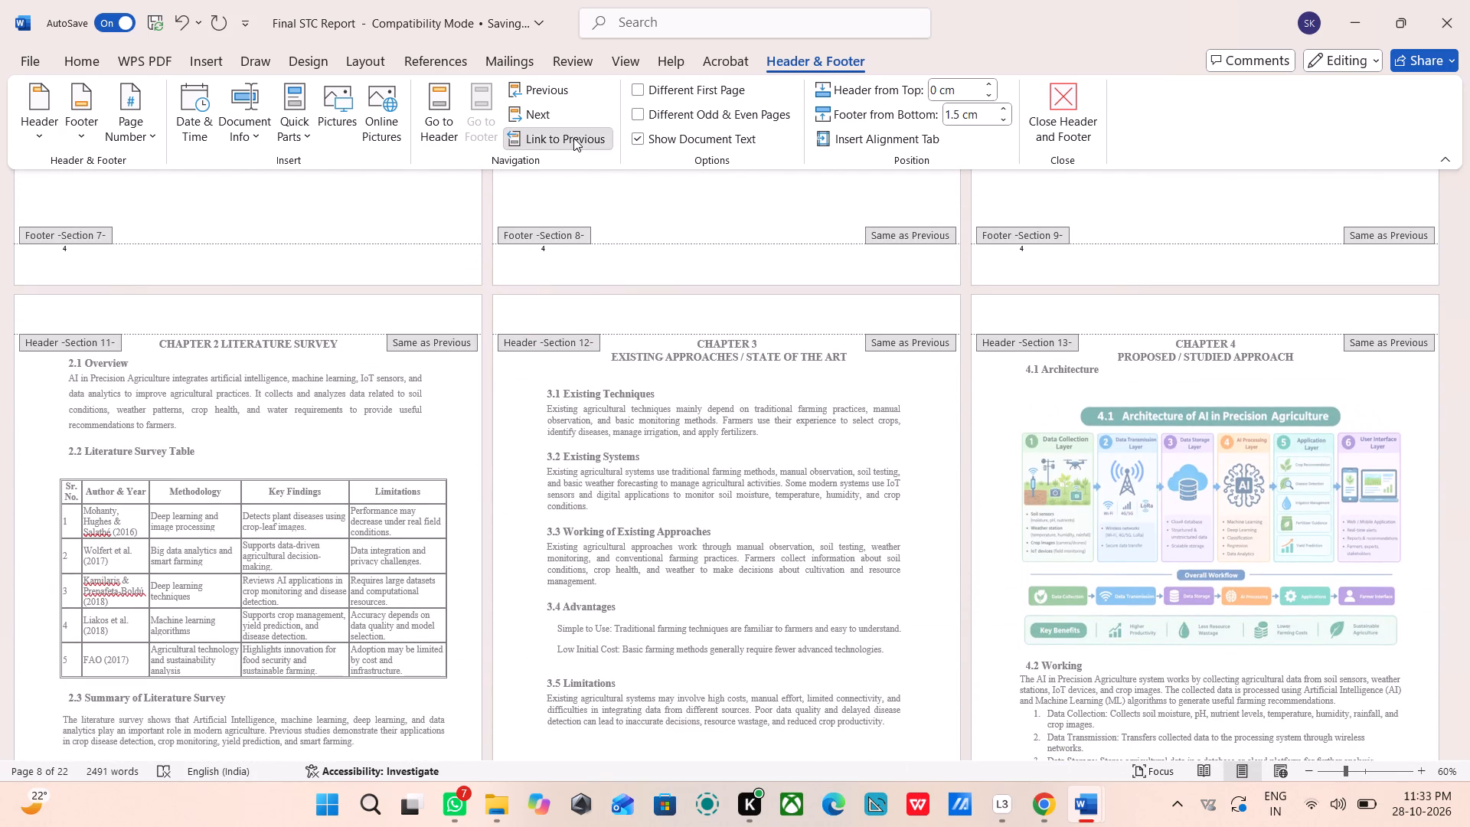
pyautogui.press('Right')
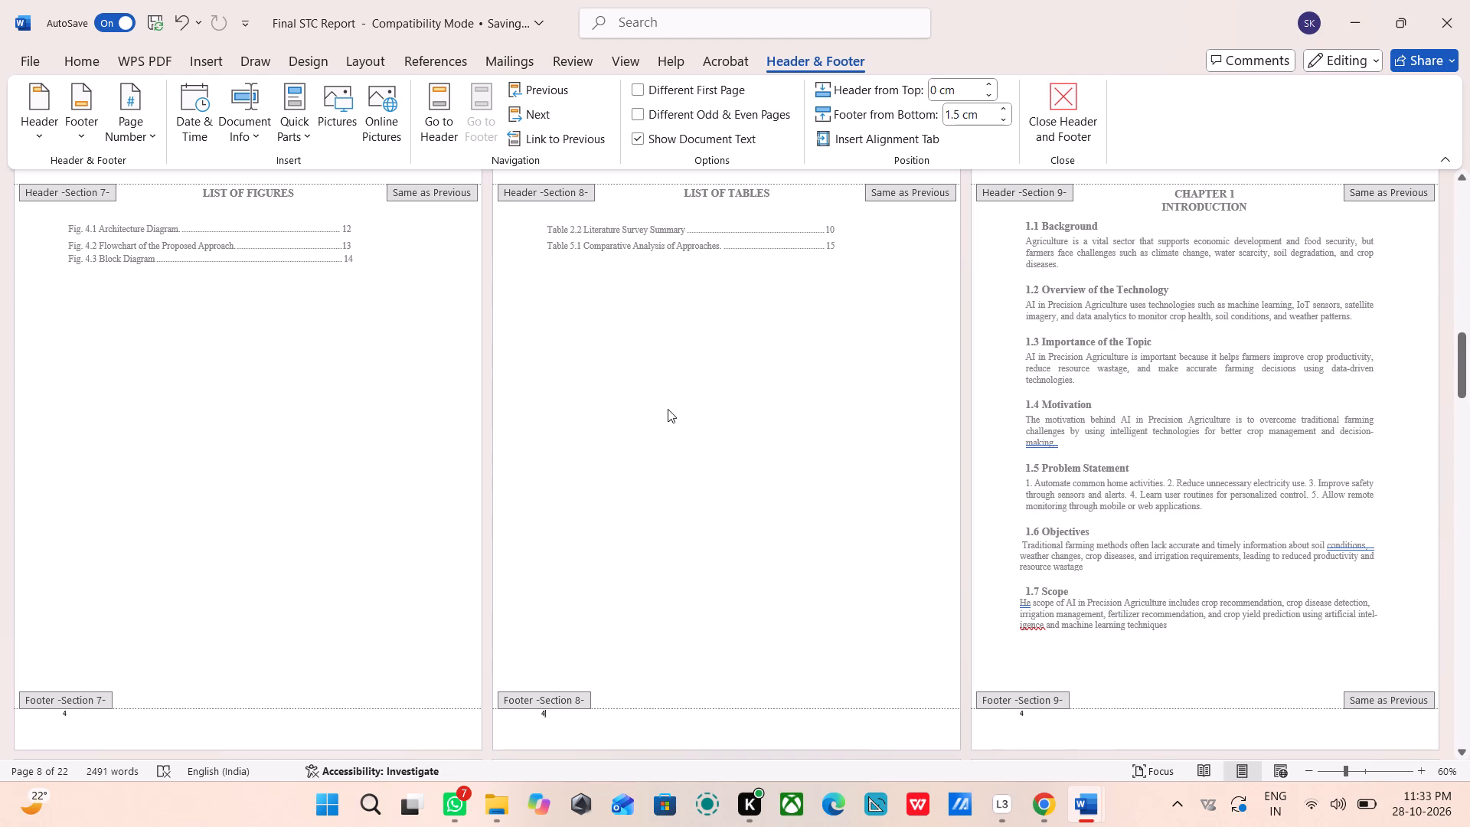
pyautogui.press('BackSpace')
pyautogui.press('5')
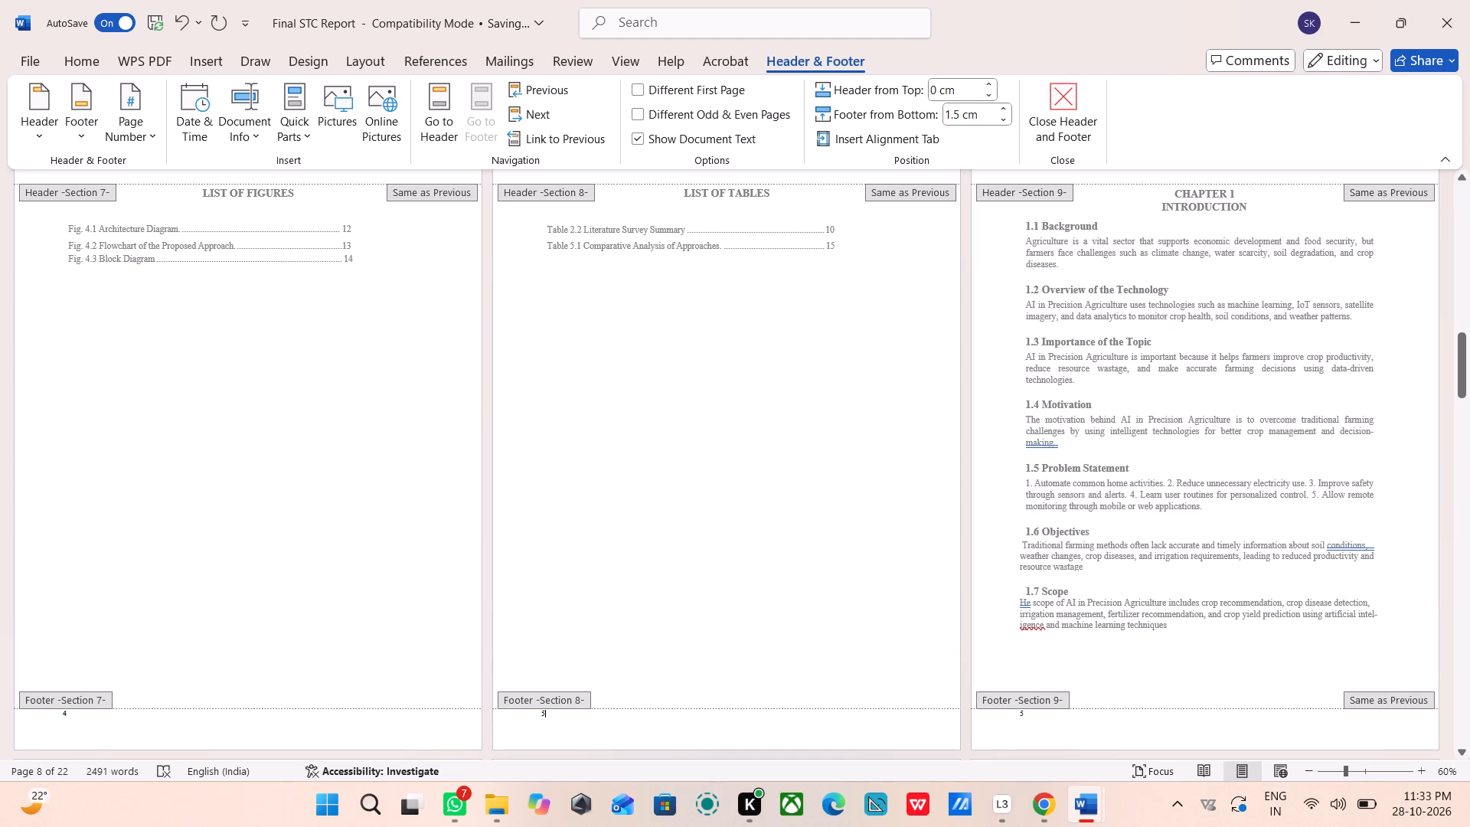
# Unlink the Section 9 footer on the Chapter 1 page, re-enter 5 in the Section 8 footer, and number Section 9 as 6.
pyautogui.click(1223, 725)
pyautogui.press('BackSpace')
pyautogui.click(537, 137)
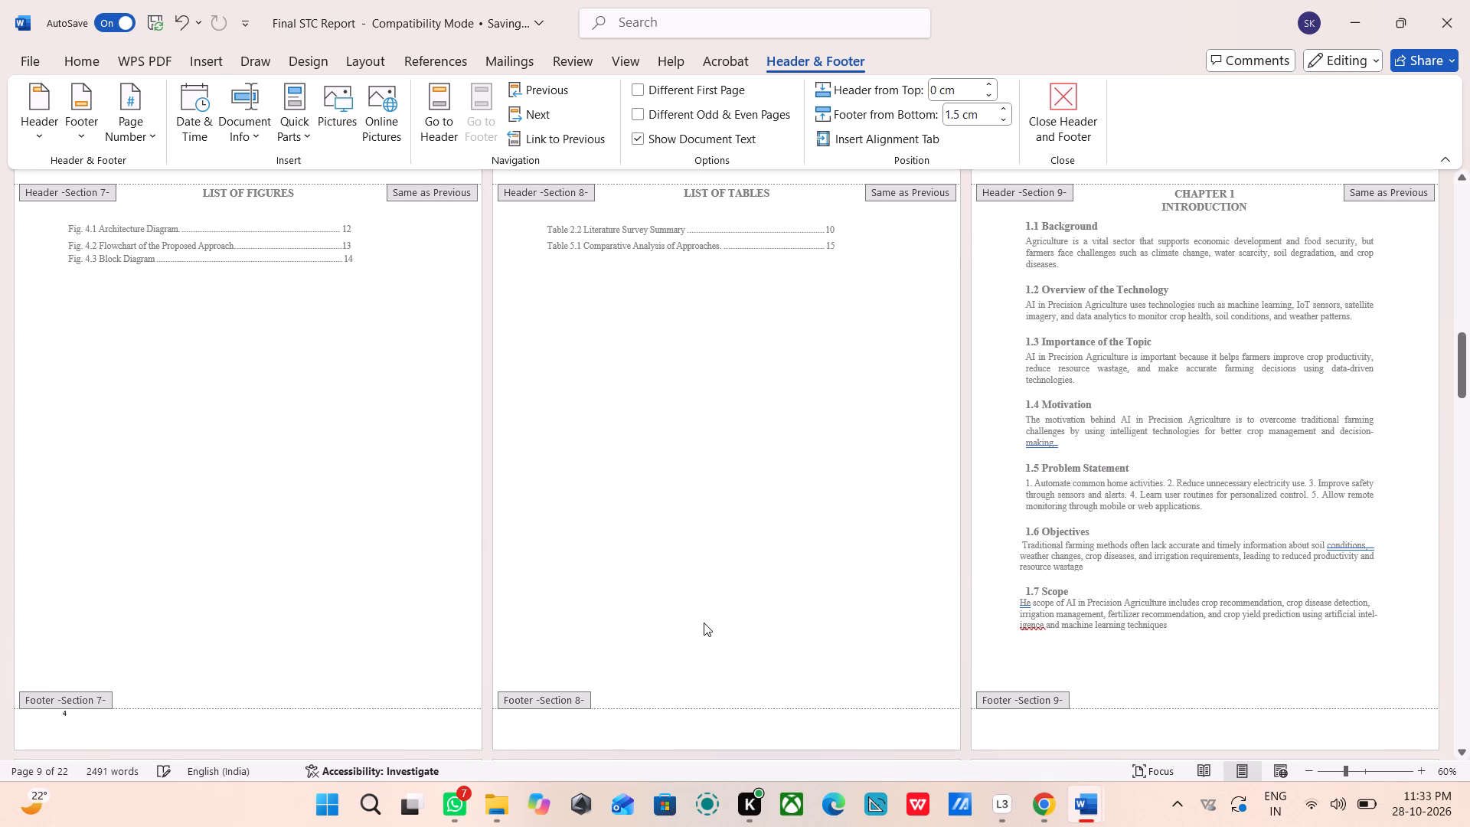
pyautogui.click(776, 720)
pyautogui.press('5')
pyautogui.click(1013, 724)
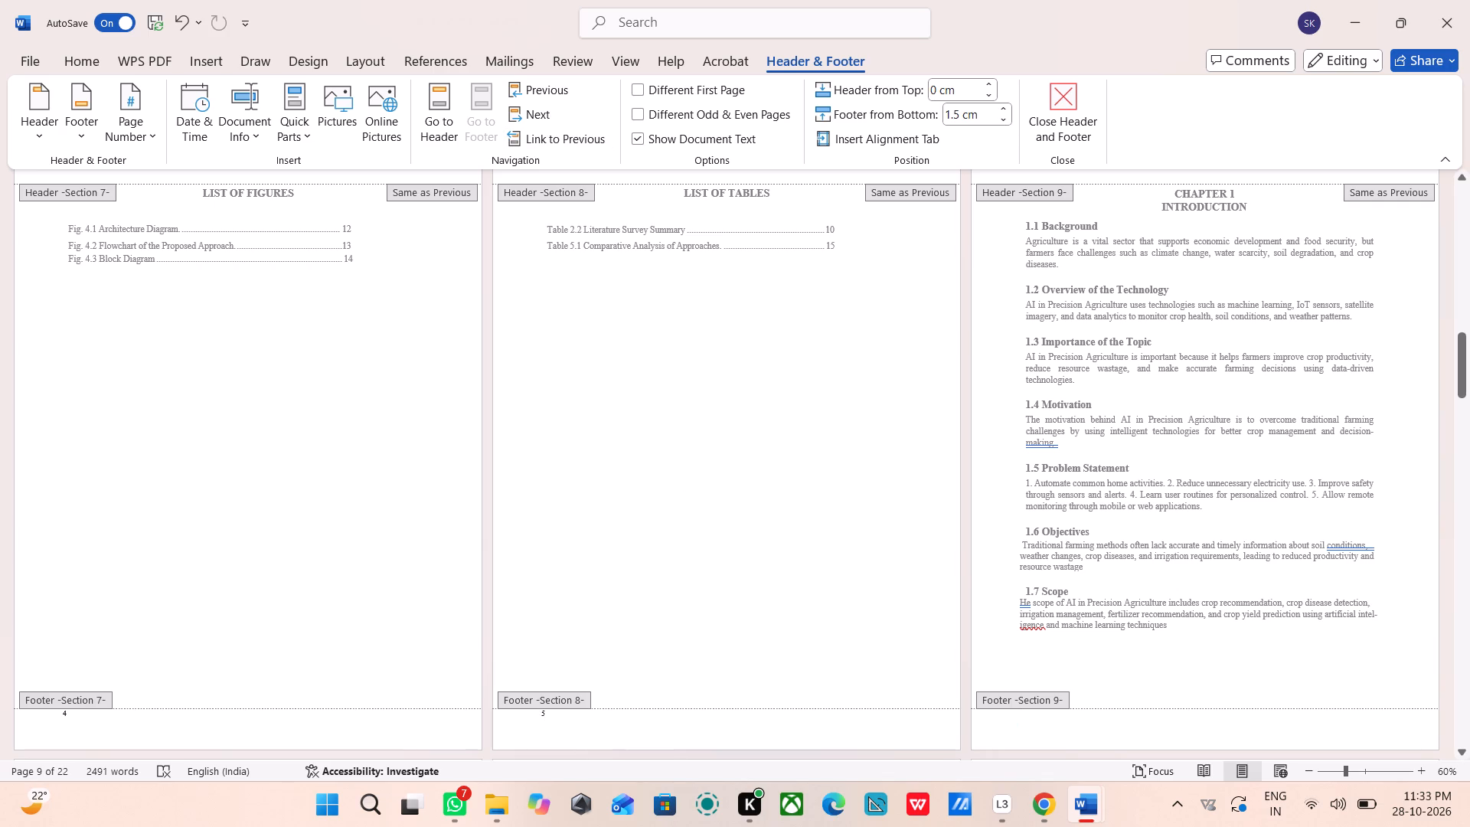
pyautogui.press('6')
# Unlink the Section 11 footer on the Chapter 2 Literature Survey page from the previous section and set its page number to 7.
pyautogui.scroll(-2, 1013, 724)
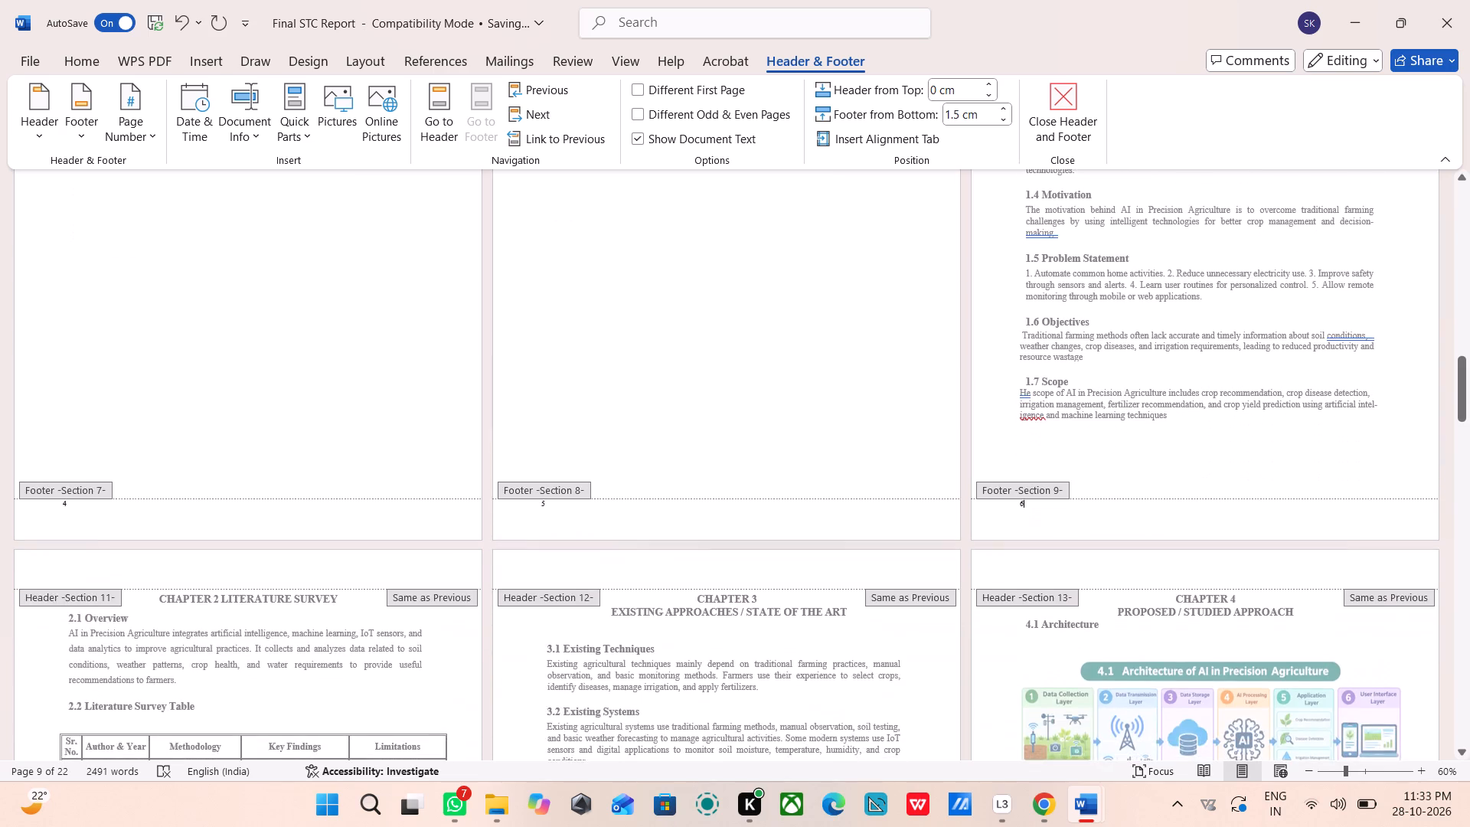
pyautogui.scroll(-4, 1013, 724)
pyautogui.scroll(4, 1013, 724)
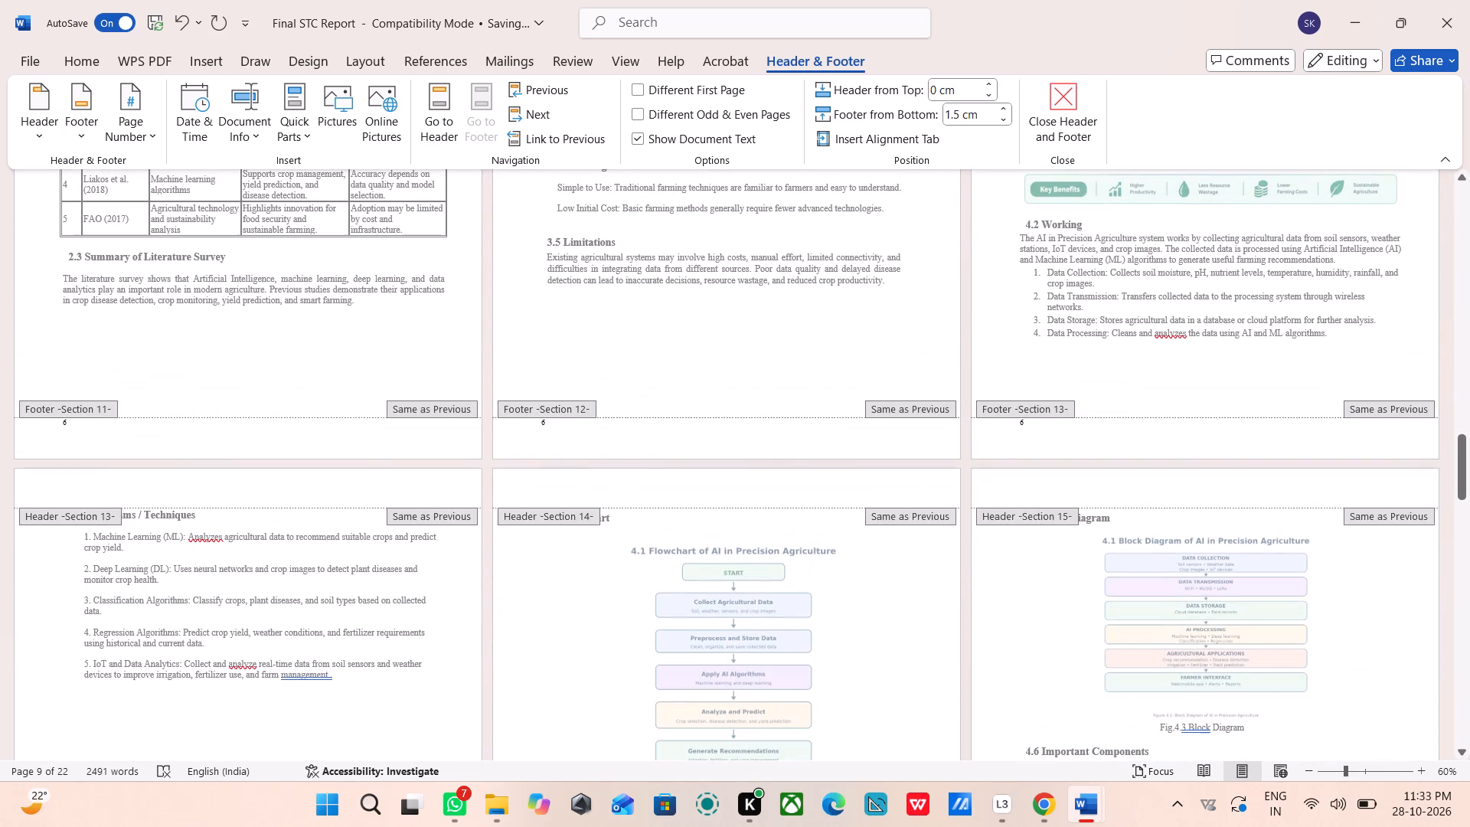
pyautogui.doubleClick(168, 443)
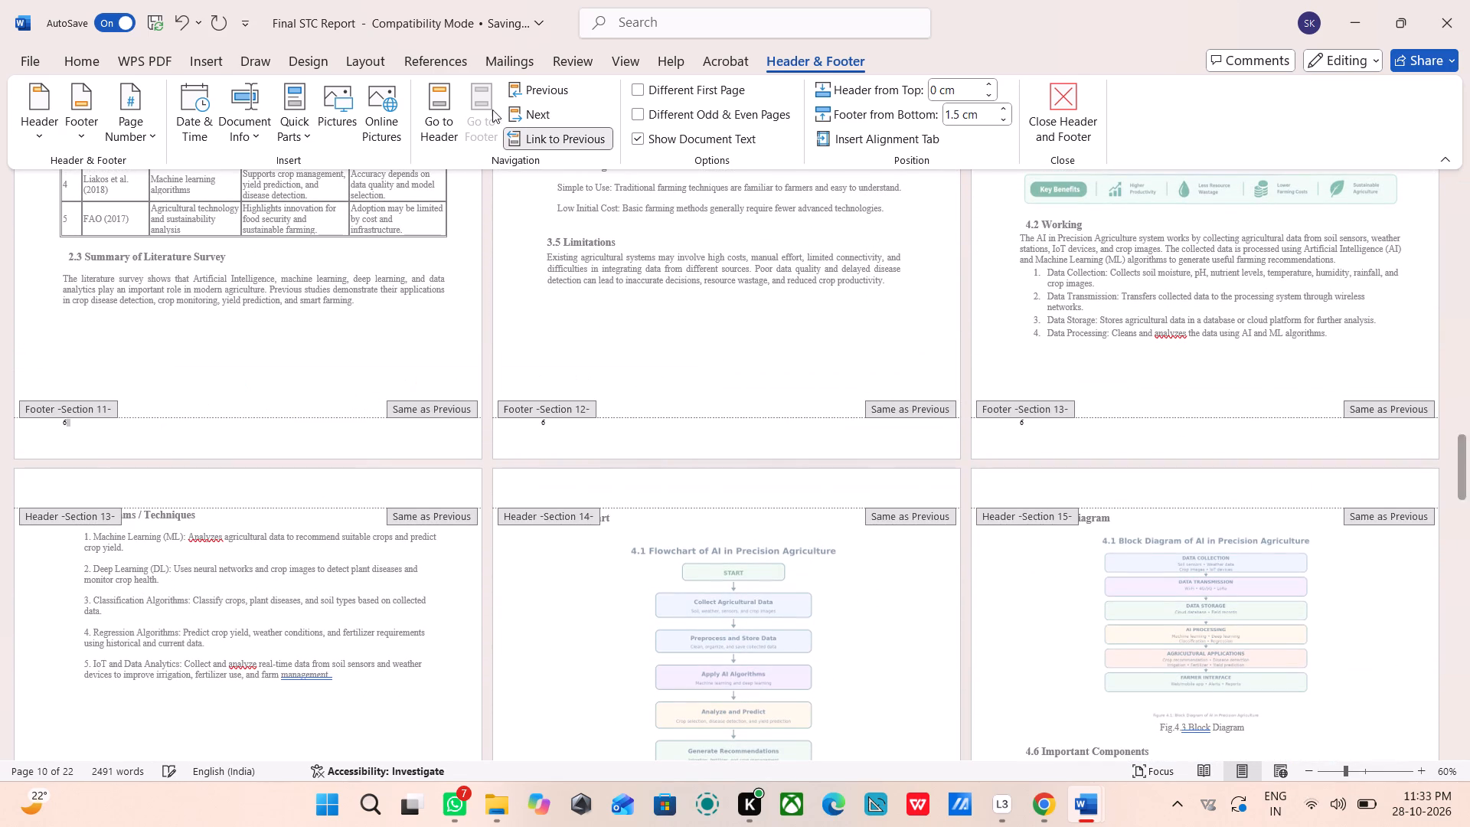
pyautogui.click(550, 140)
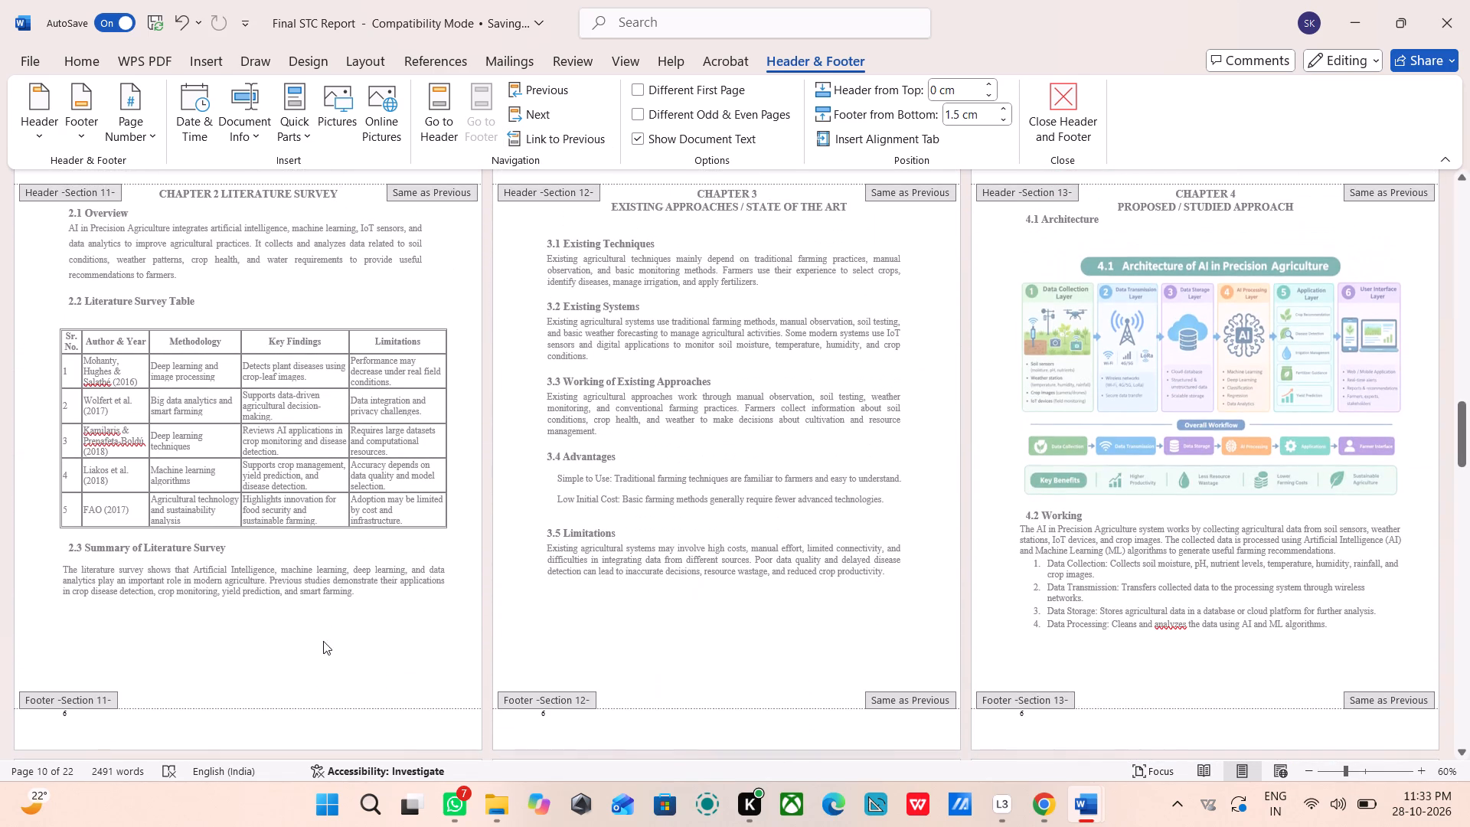
pyautogui.press('Right')
pyautogui.press('BackSpace')
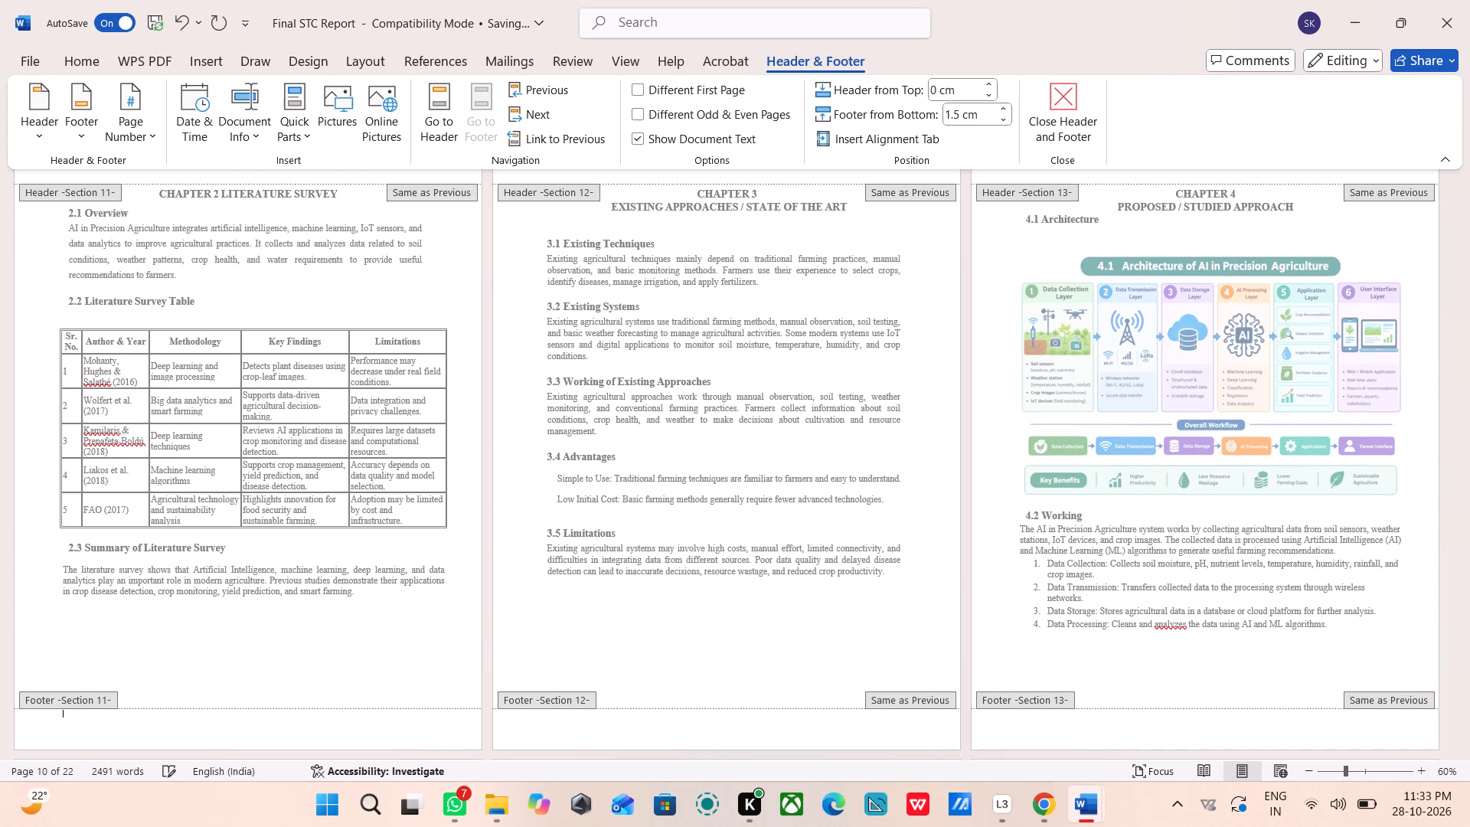
pyautogui.press('7')
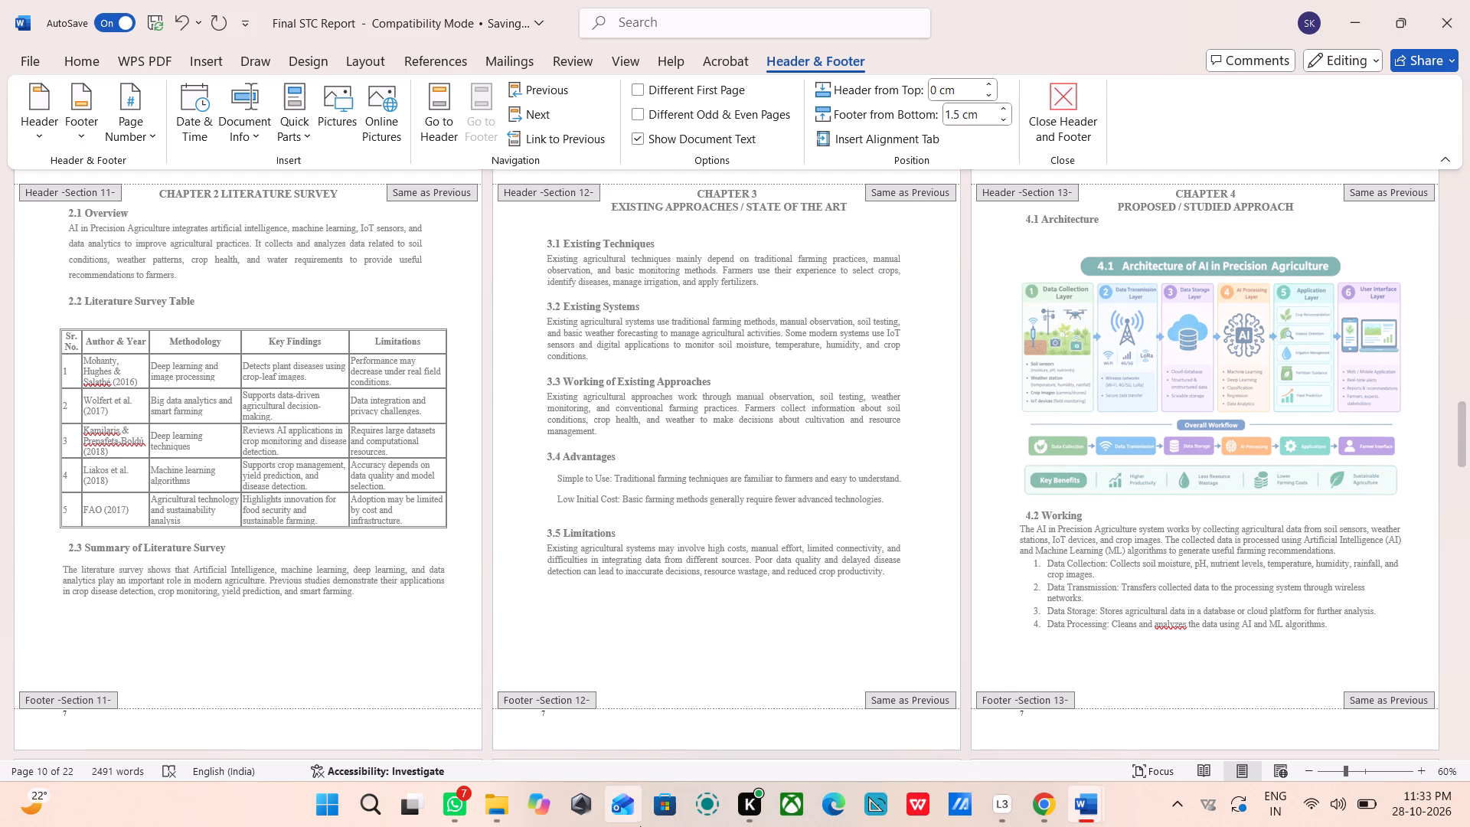
# Unlink the Section 12 footer on the Chapter 3 page, re-enter 7 in the Section 11 footer, and number Section 12 as 8.
pyautogui.click(659, 734)
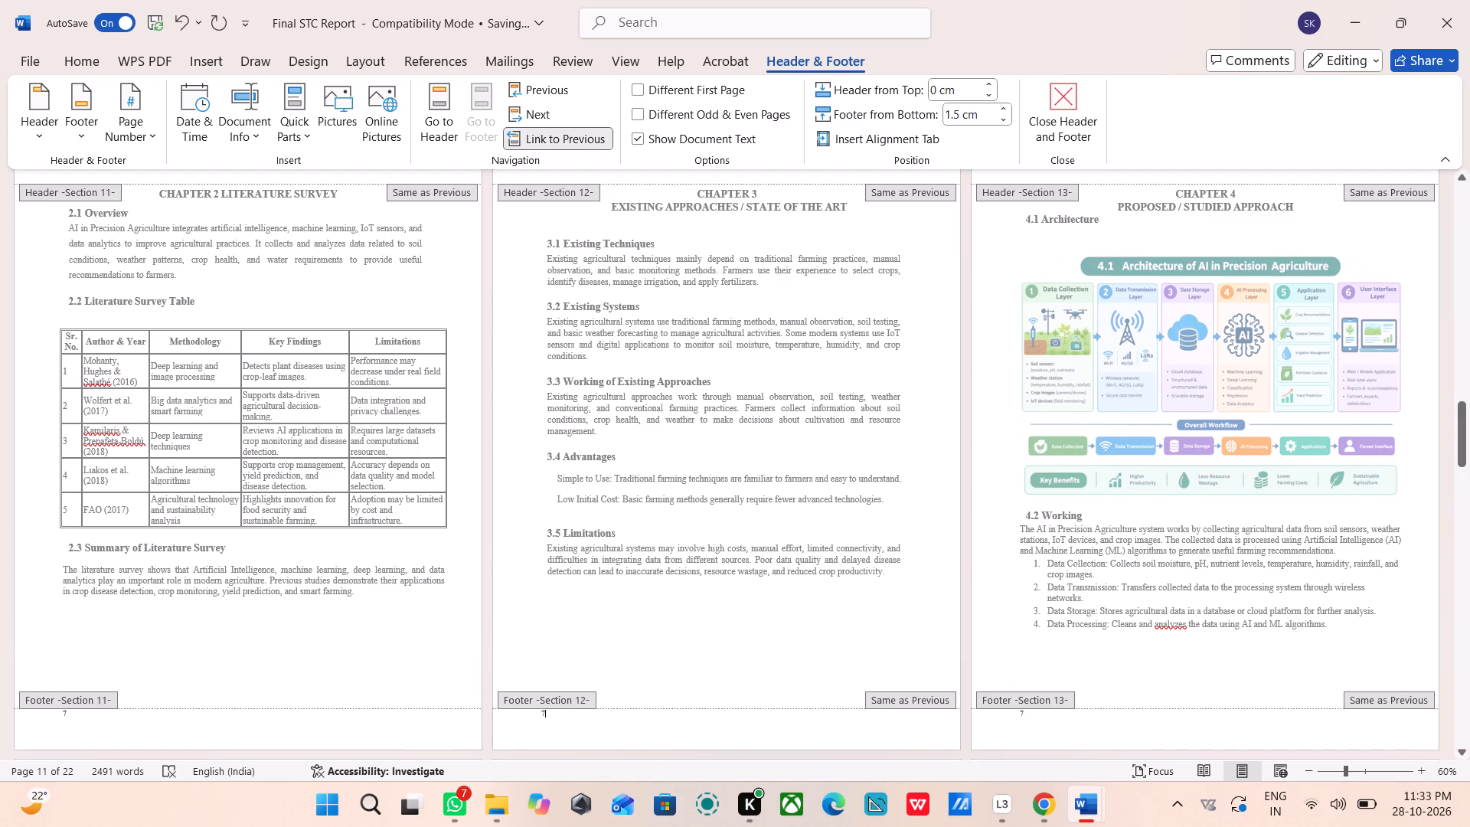
pyautogui.press('BackSpace')
pyautogui.press('8')
pyautogui.press('BackSpace')
pyautogui.click(599, 128)
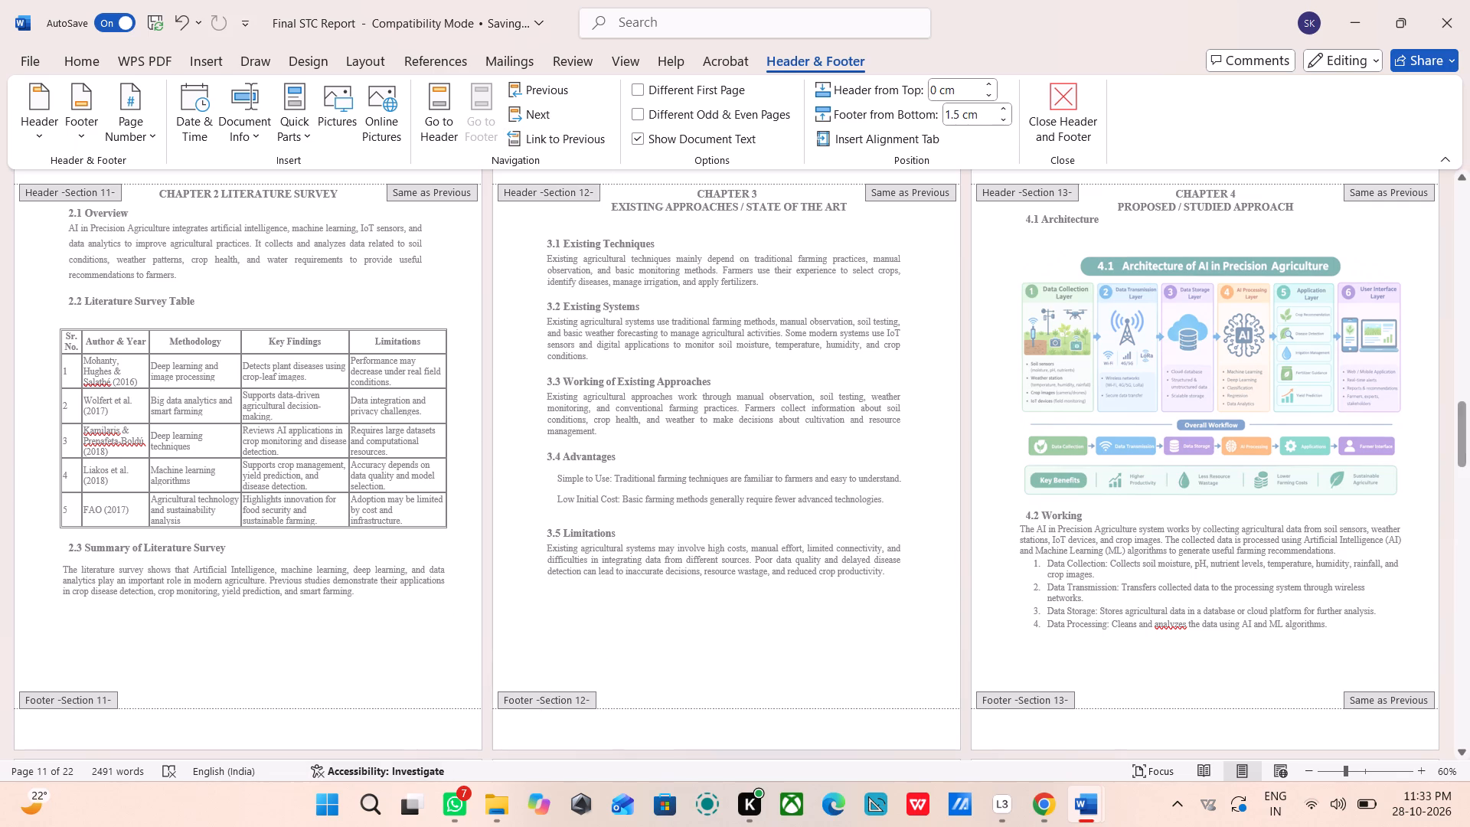
pyautogui.click(317, 737)
pyautogui.press('7')
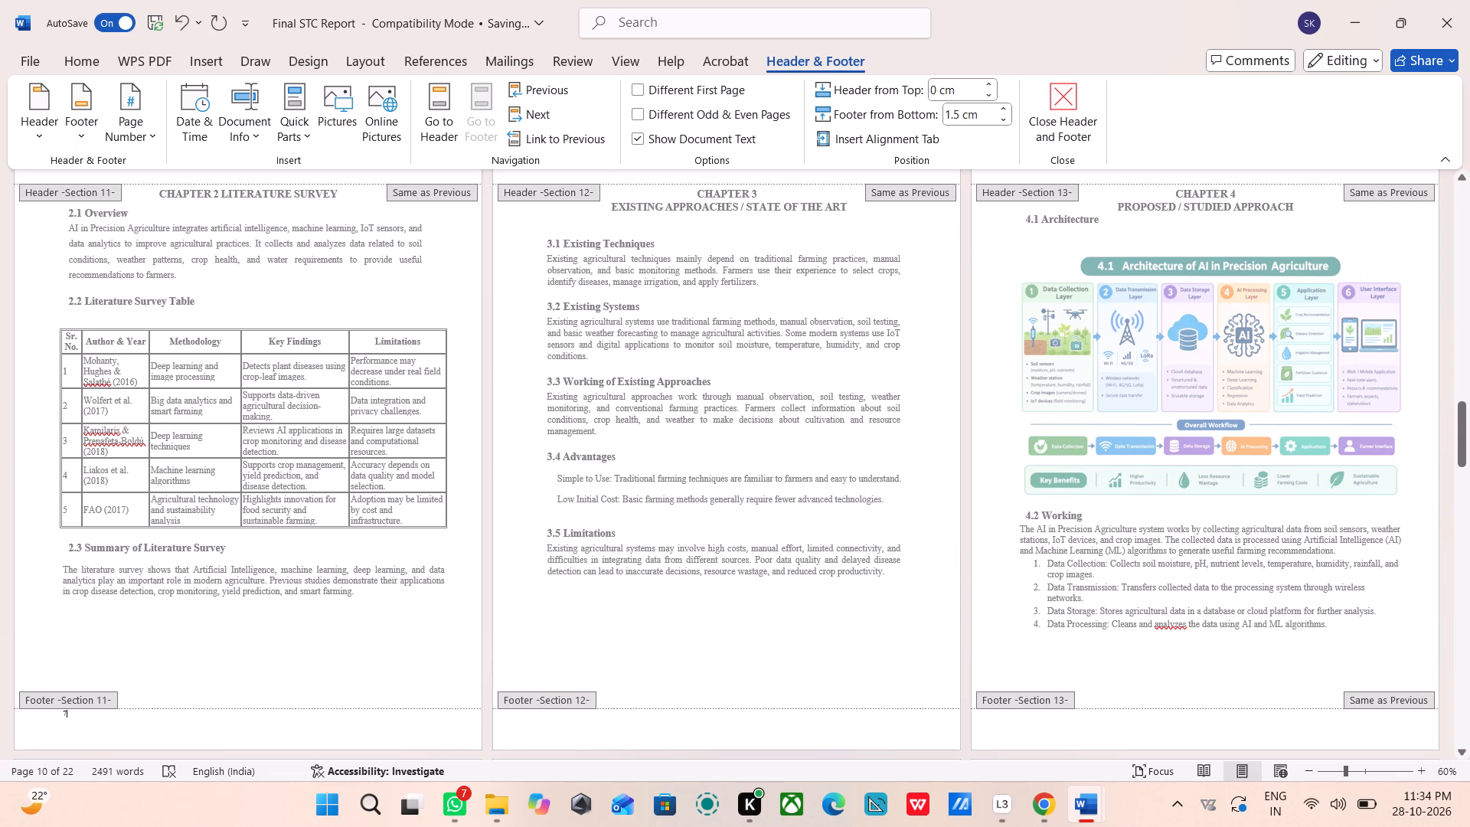
pyautogui.click(579, 728)
pyautogui.click(579, 728)
pyautogui.press('8')
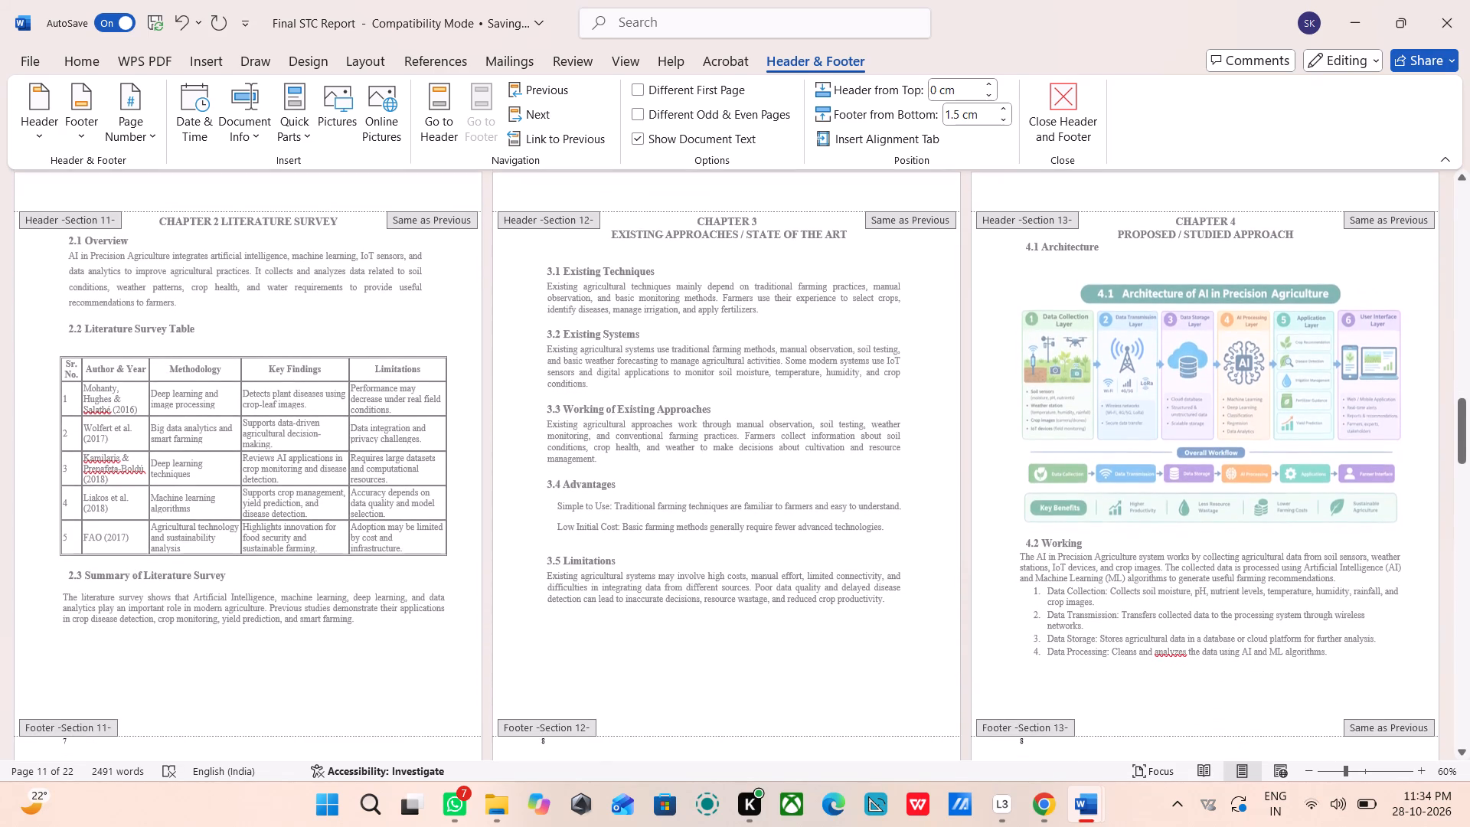
# Unlink the Section 13 footer on the Chapter 4 page from the previous section and set its page number to 9.
pyautogui.scroll(-1, 579, 728)
pyautogui.click(1042, 629)
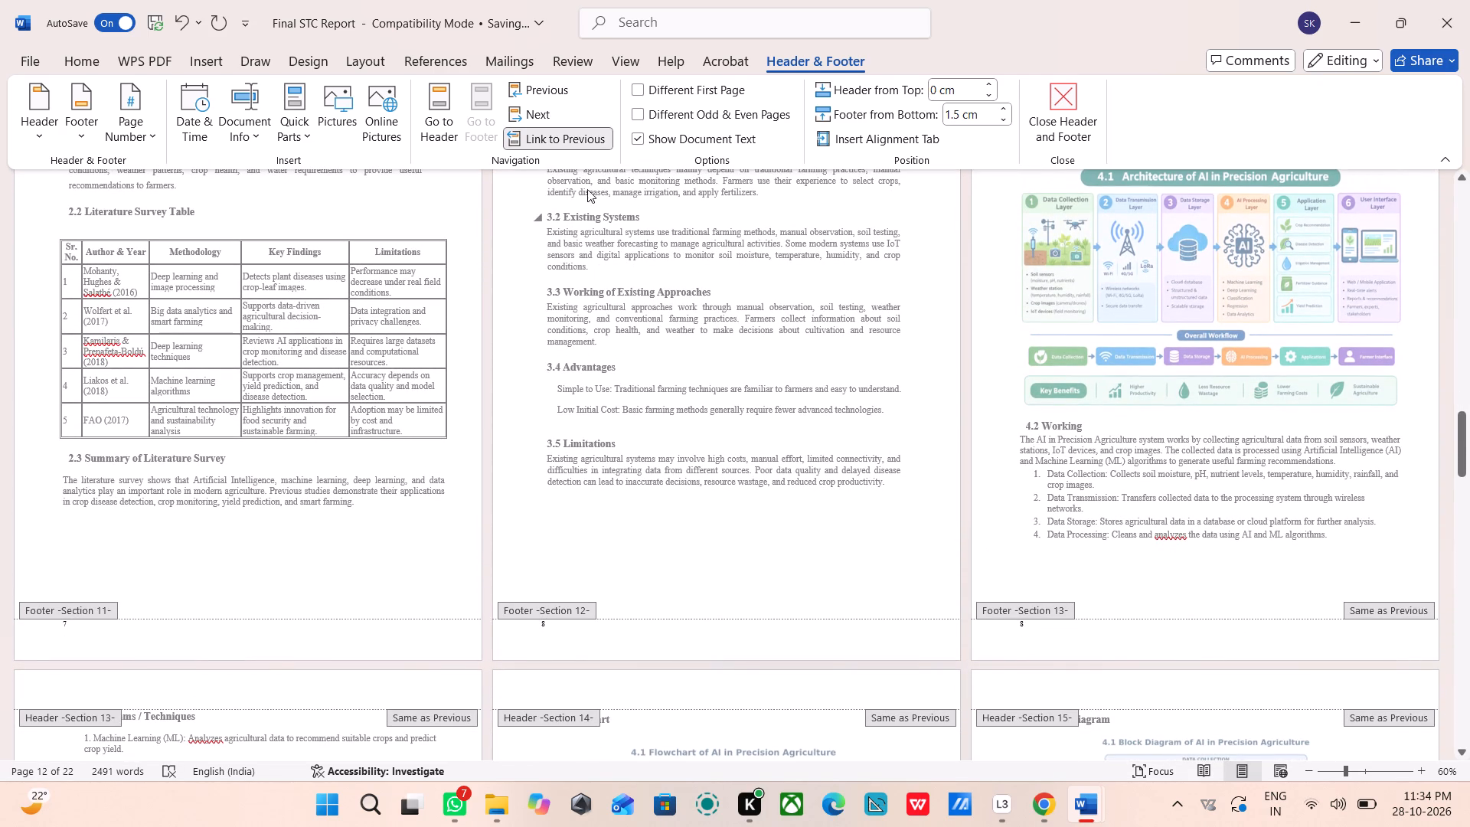
pyautogui.click(585, 141)
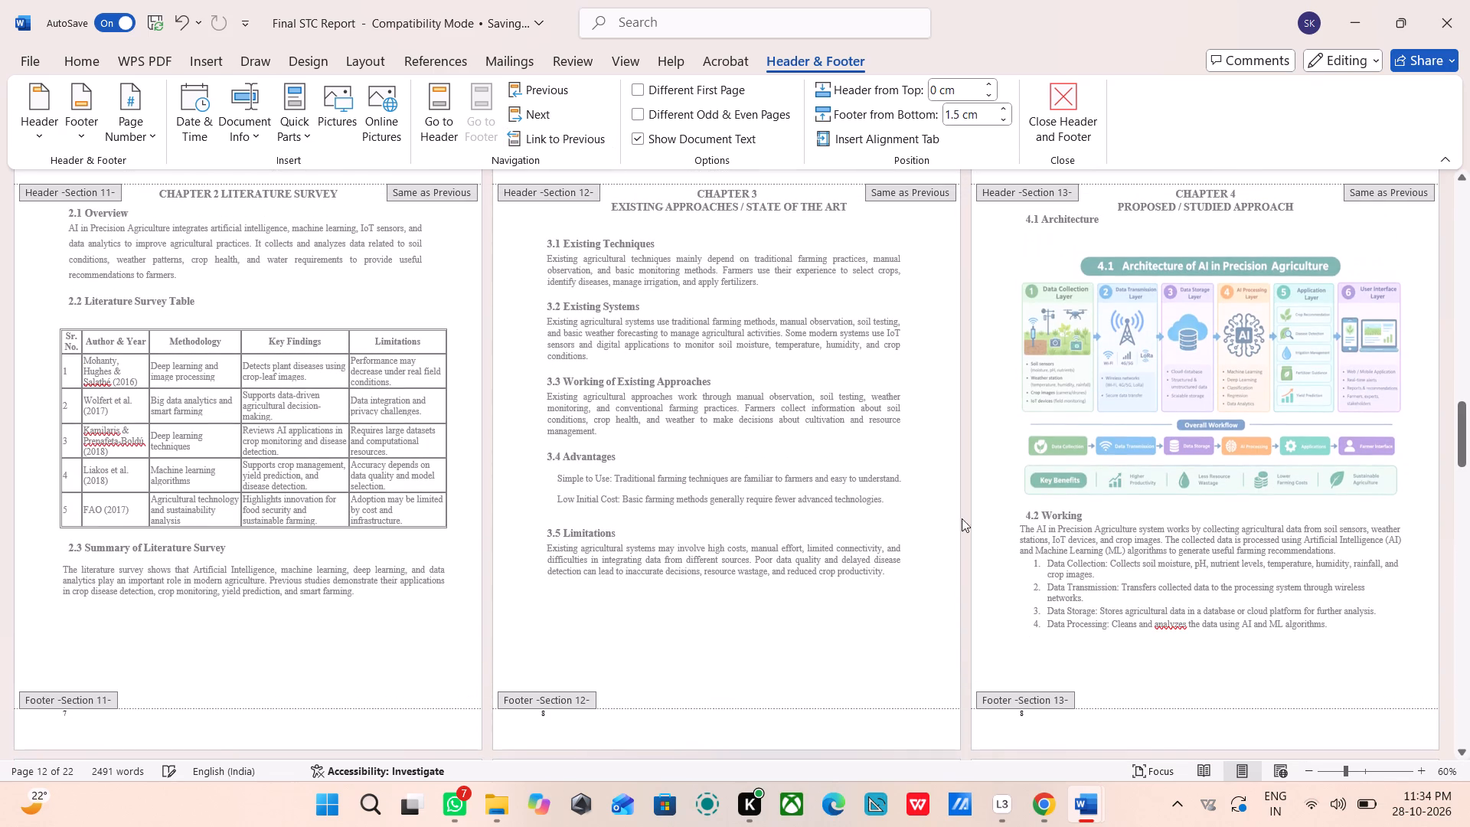
pyautogui.press('Right')
pyautogui.press('BackSpace')
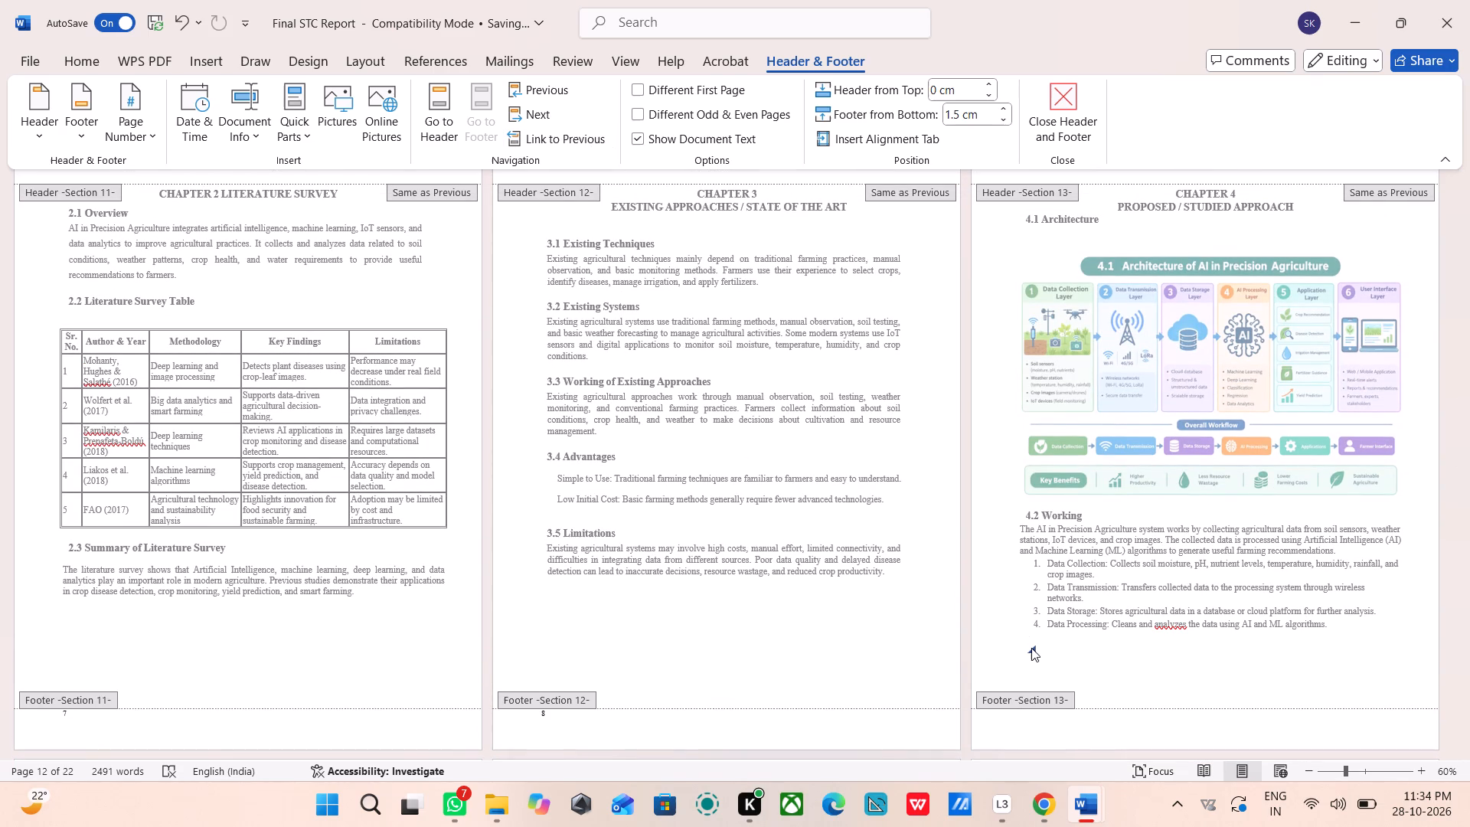
pyautogui.press('9')
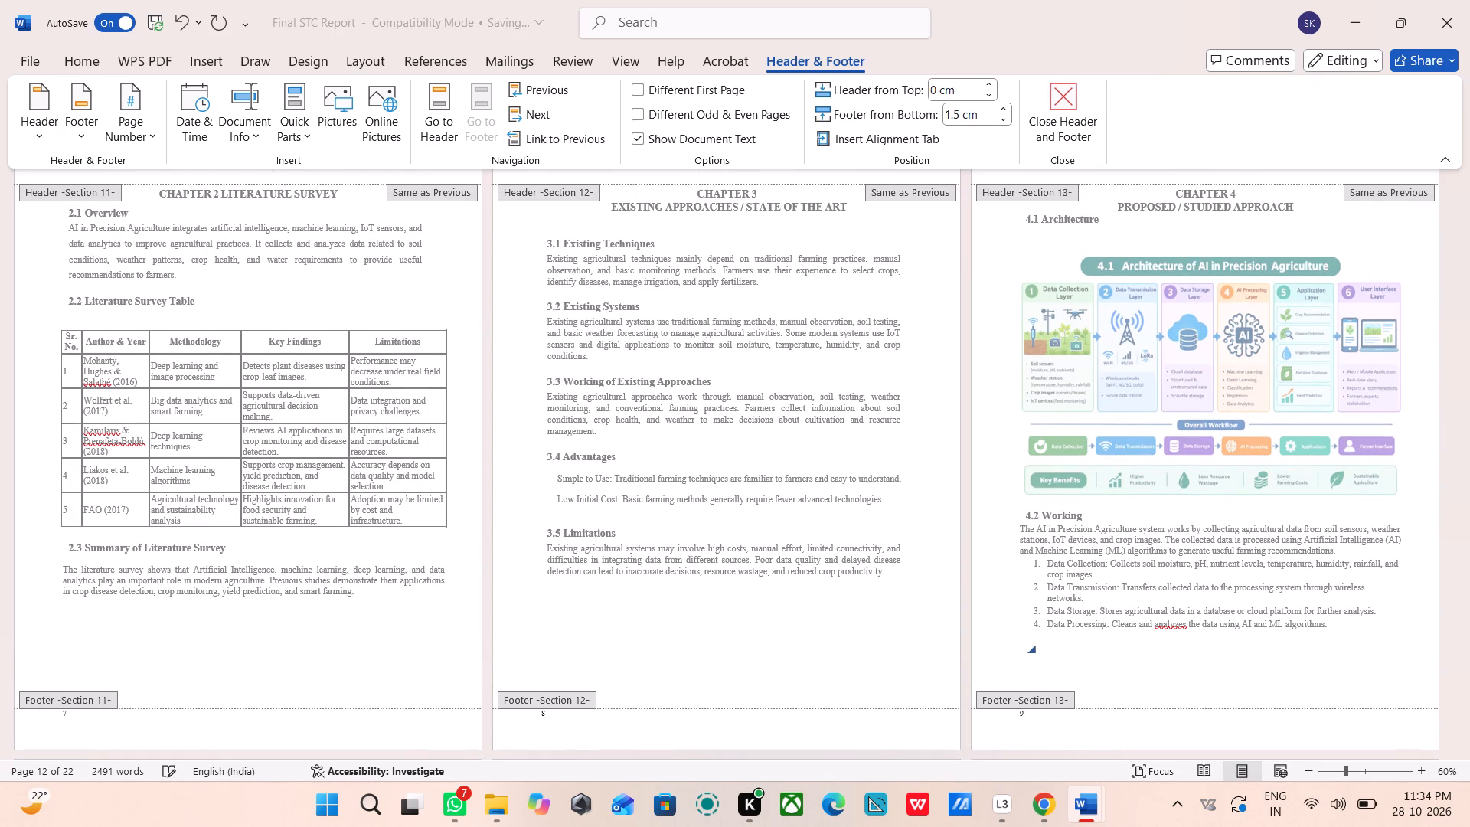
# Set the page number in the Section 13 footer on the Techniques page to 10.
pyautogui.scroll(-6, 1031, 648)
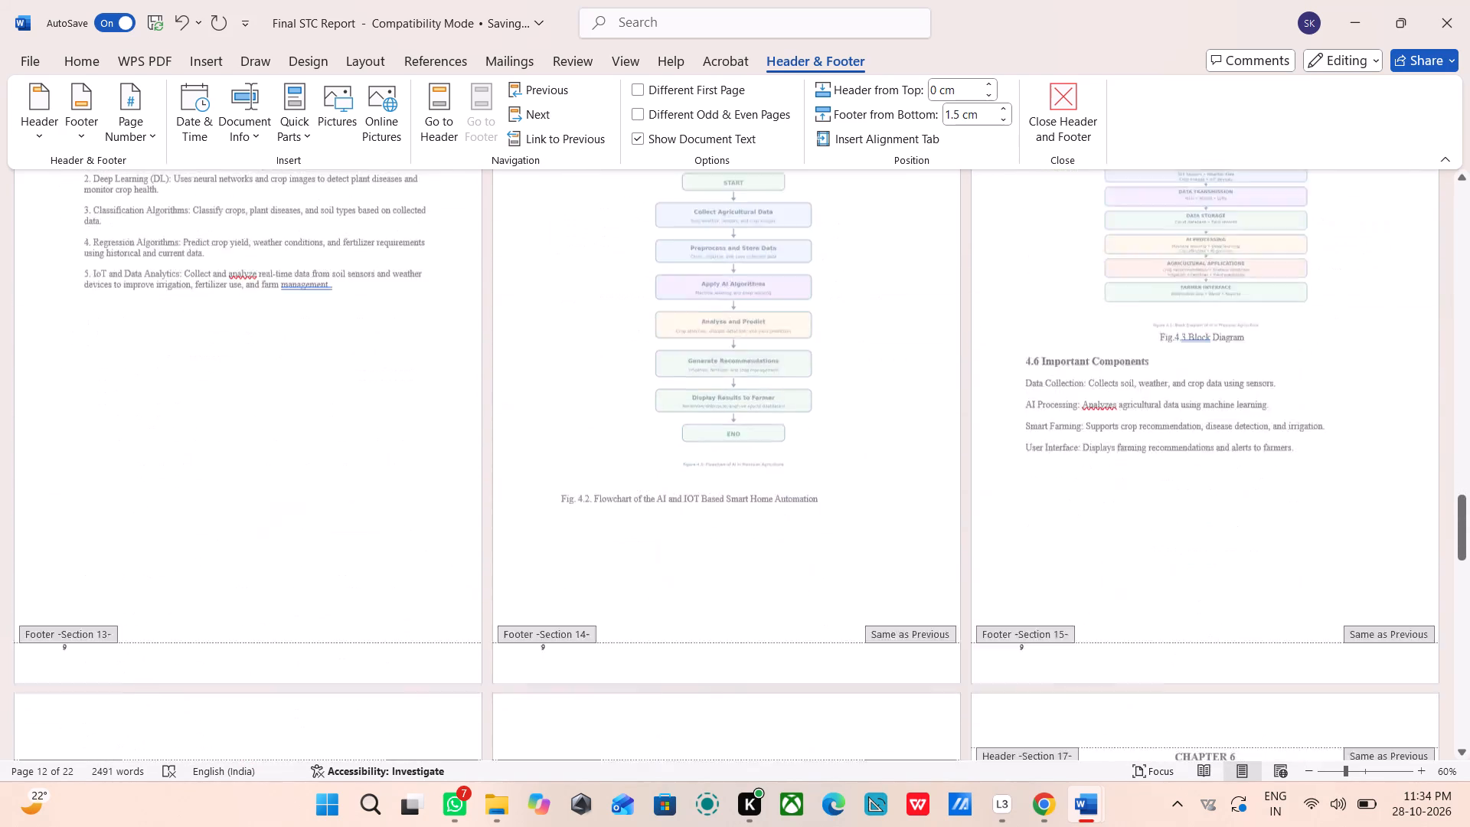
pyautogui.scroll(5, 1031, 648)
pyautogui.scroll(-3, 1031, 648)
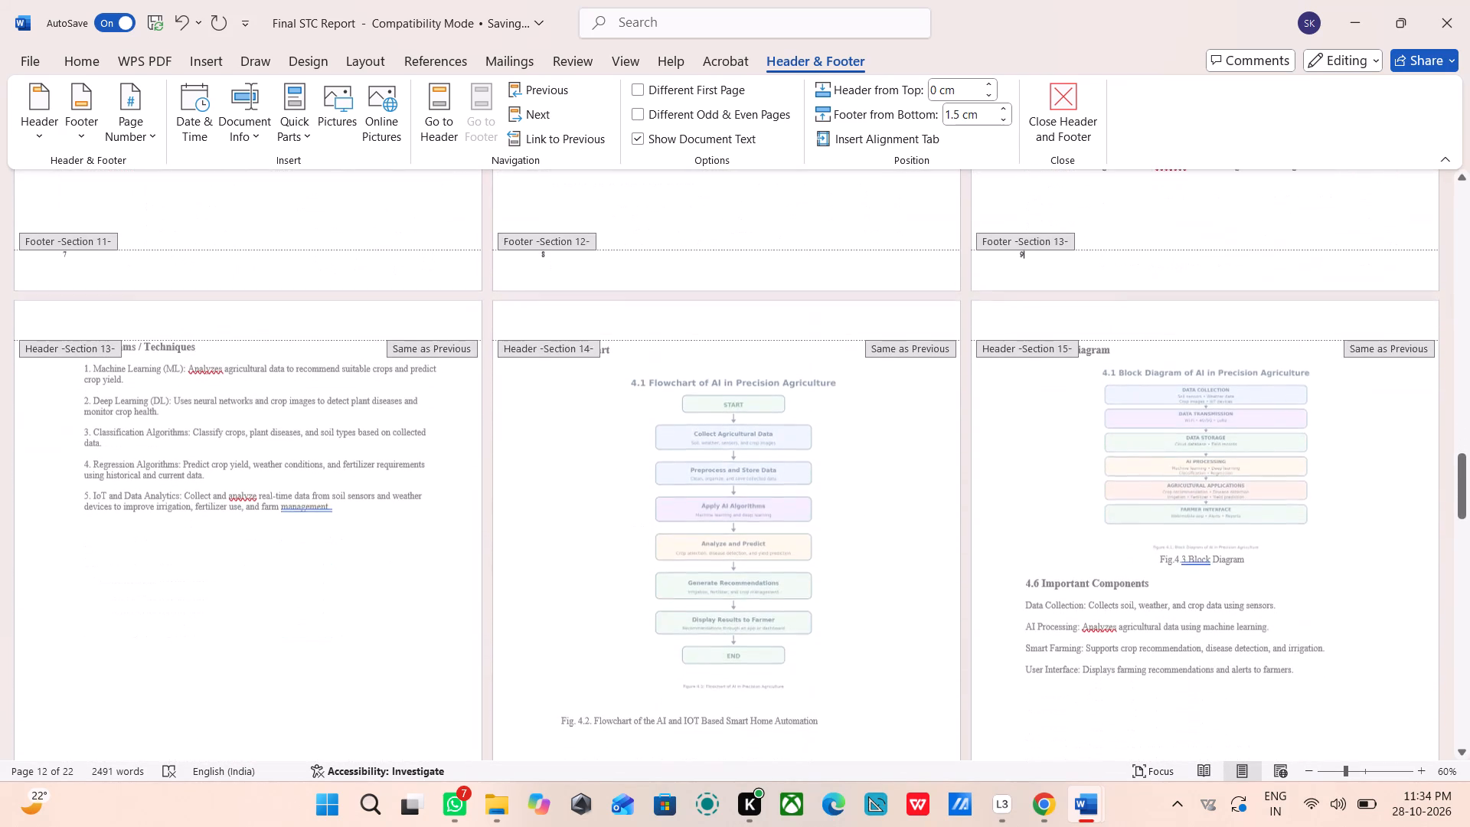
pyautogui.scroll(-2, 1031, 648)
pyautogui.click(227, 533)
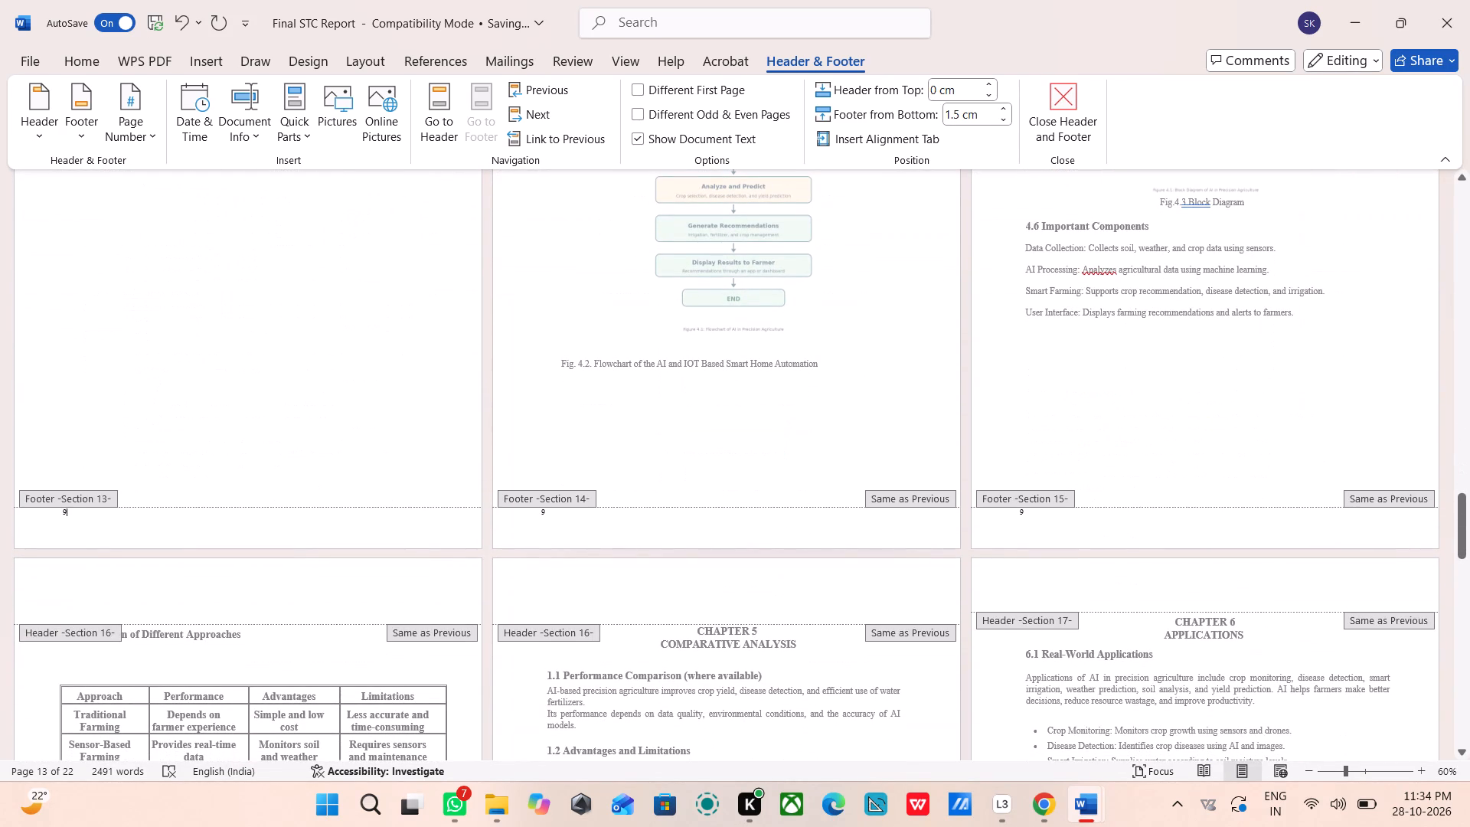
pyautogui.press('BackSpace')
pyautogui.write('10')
# Change the page number in the Section 13 footer on the Techniques page to 11.
pyautogui.scroll(4, 806, 221)
pyautogui.scroll(-4, 806, 221)
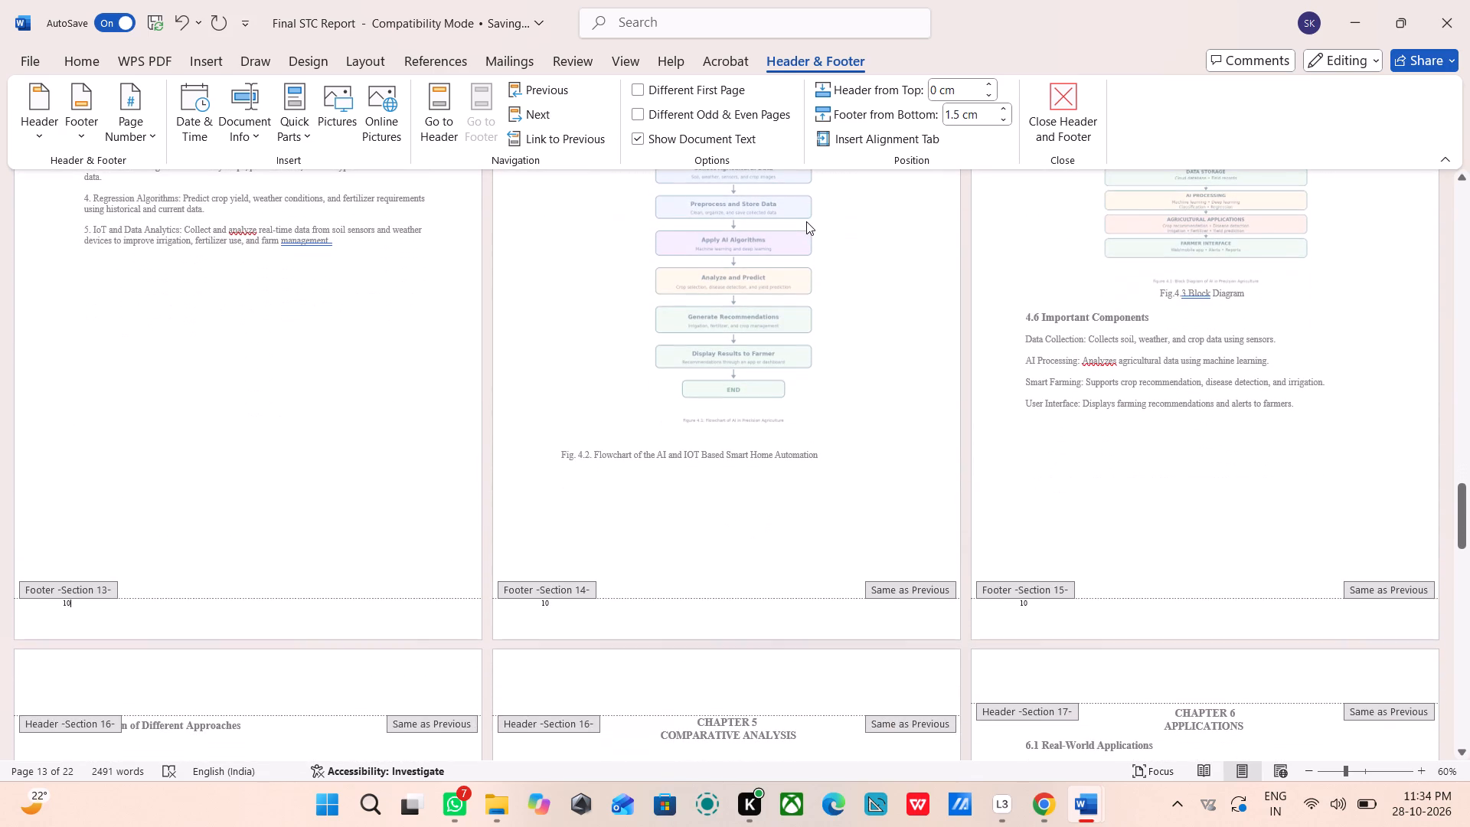
pyautogui.press('BackSpace')
pyautogui.press('1')
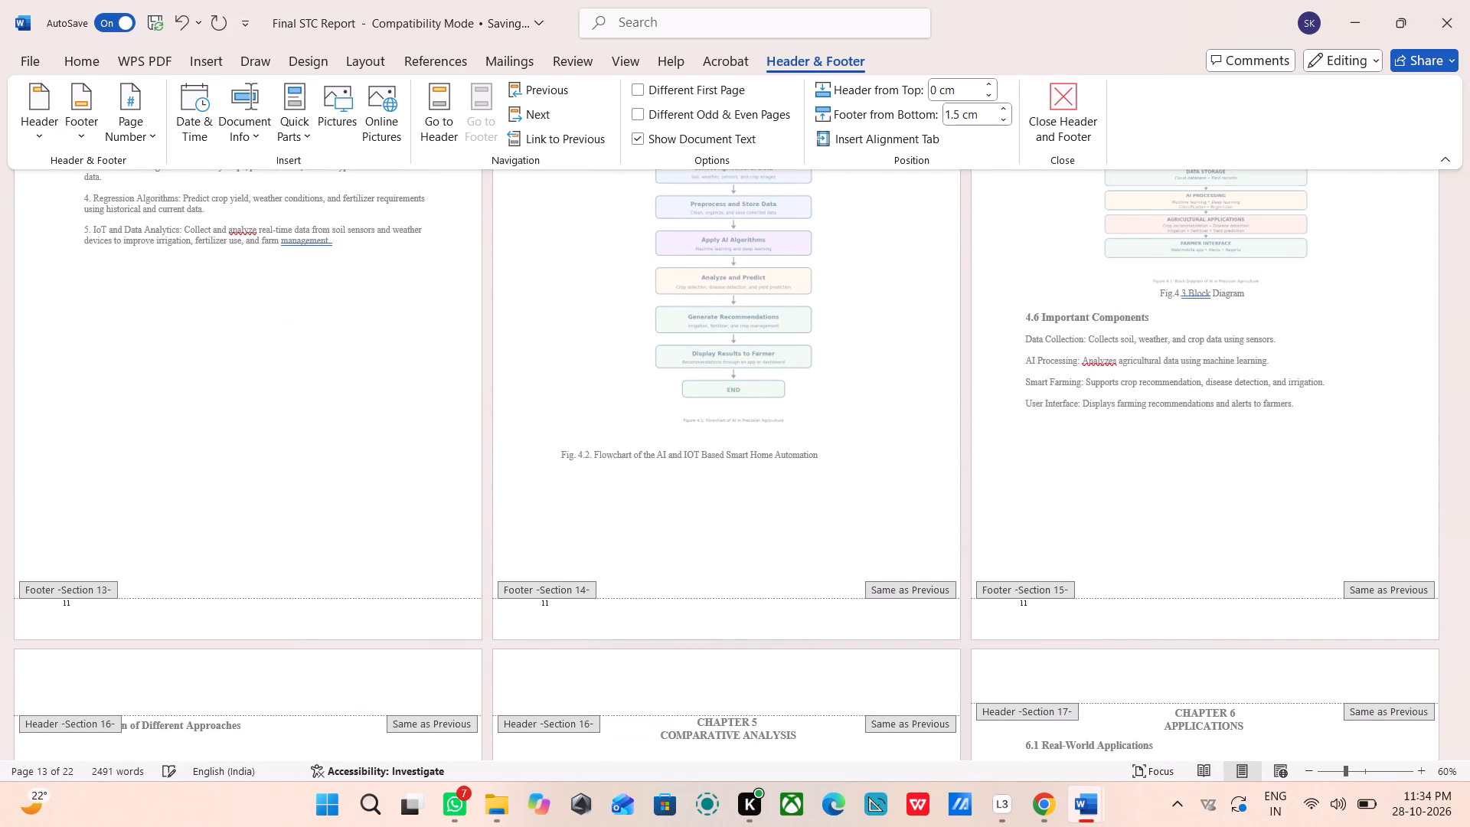
pyautogui.scroll(3, 806, 221)
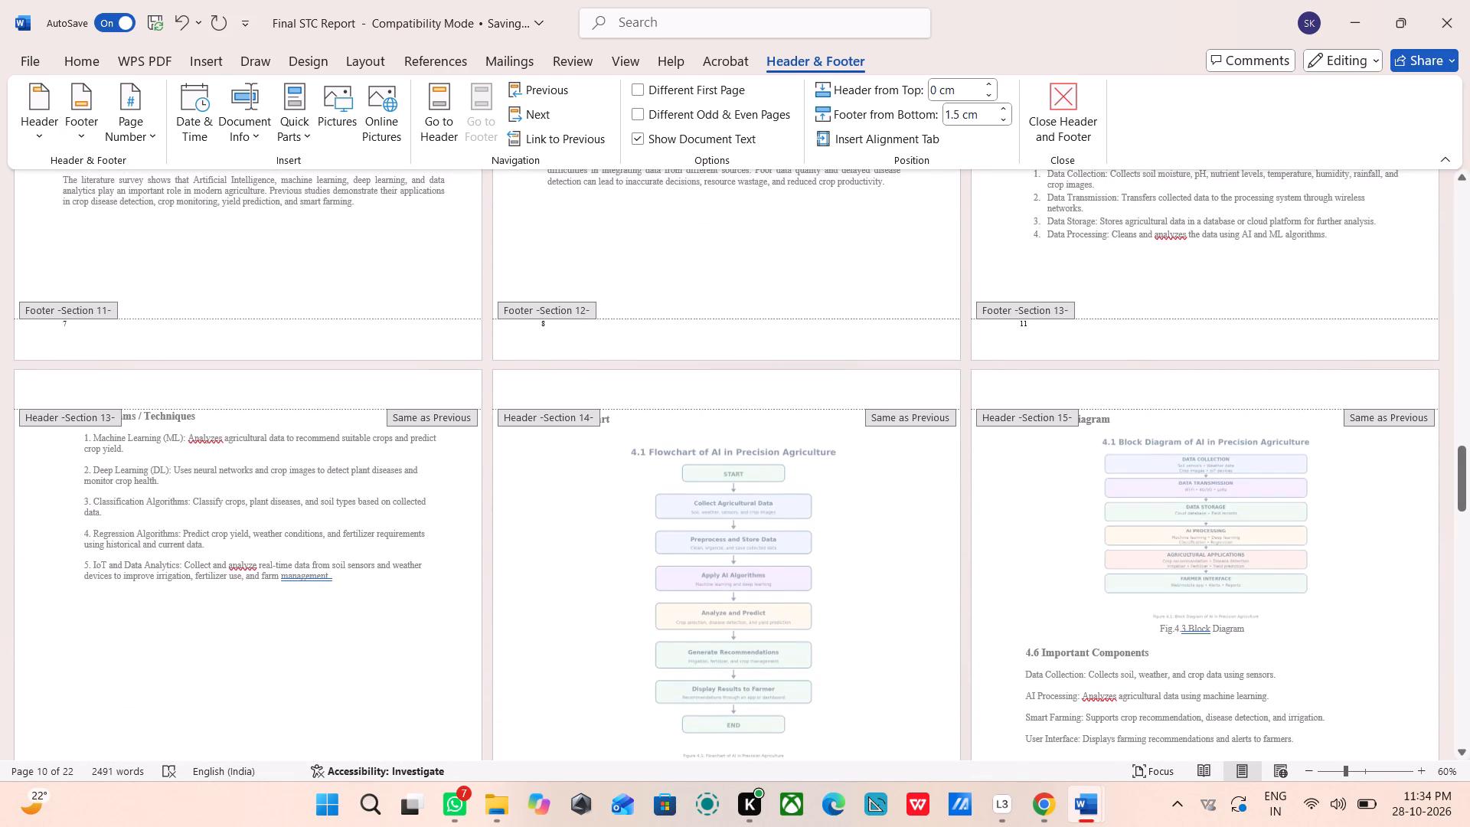
pyautogui.scroll(1, 1233, 333)
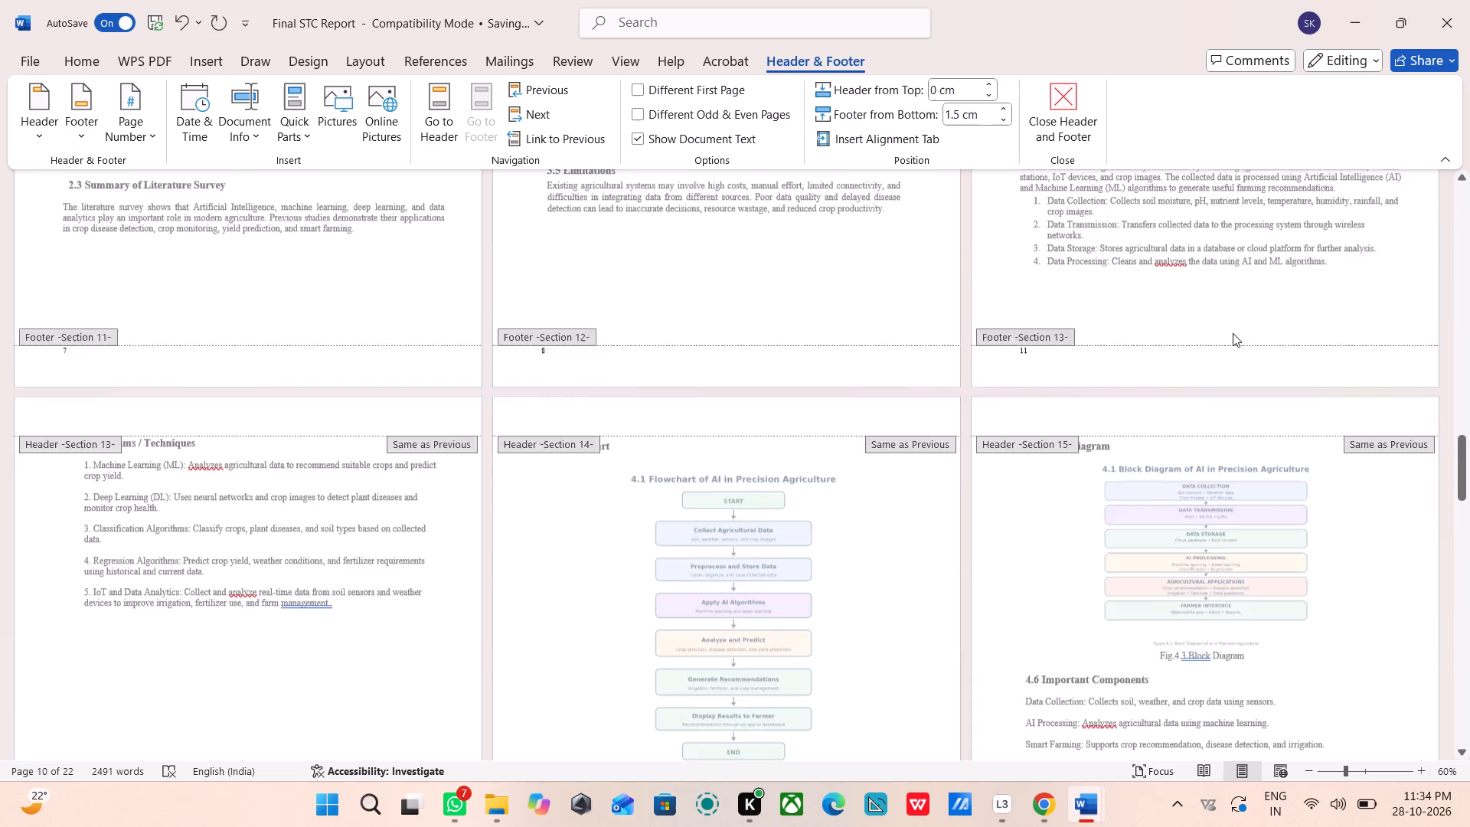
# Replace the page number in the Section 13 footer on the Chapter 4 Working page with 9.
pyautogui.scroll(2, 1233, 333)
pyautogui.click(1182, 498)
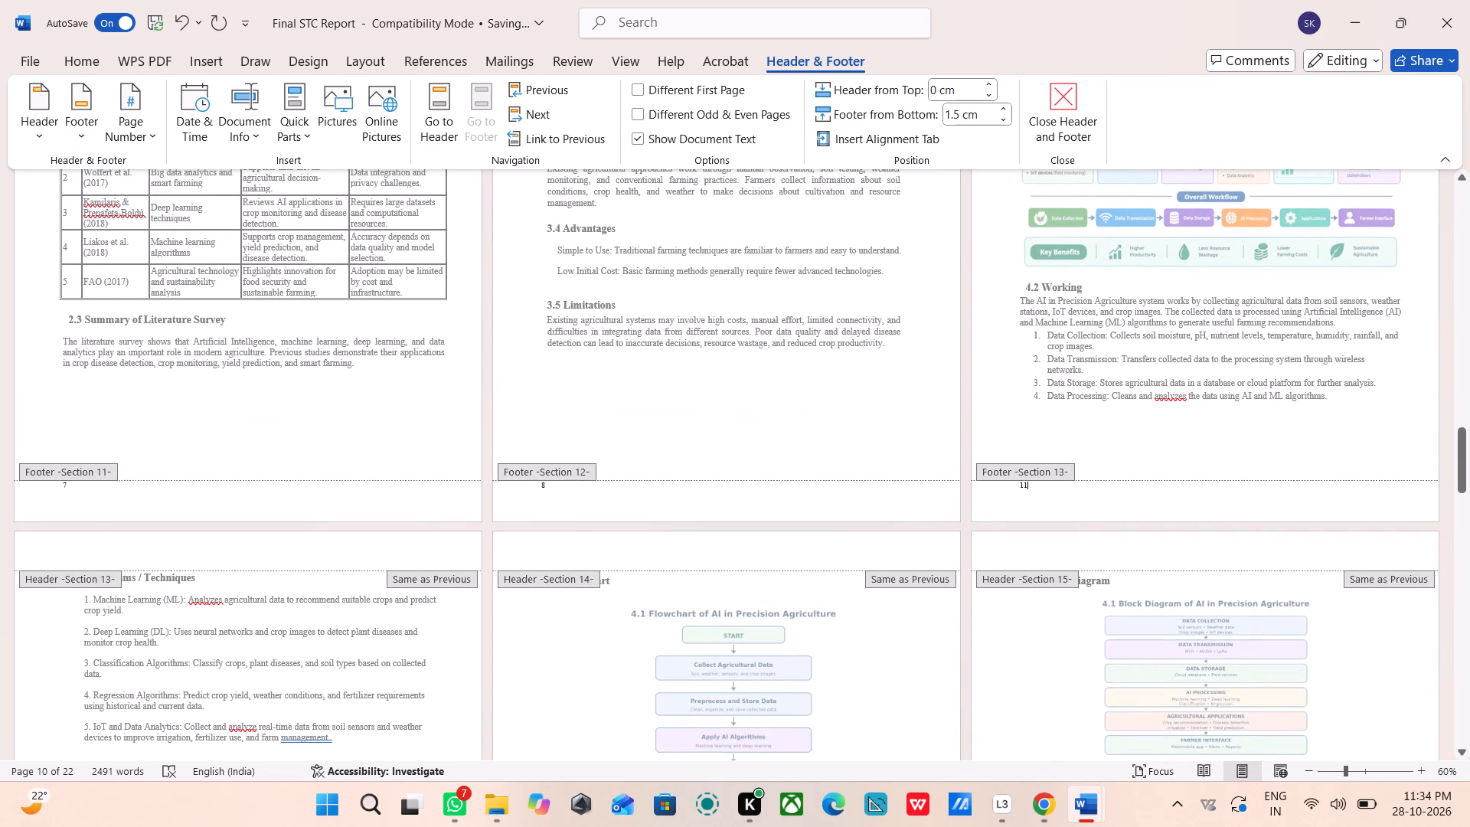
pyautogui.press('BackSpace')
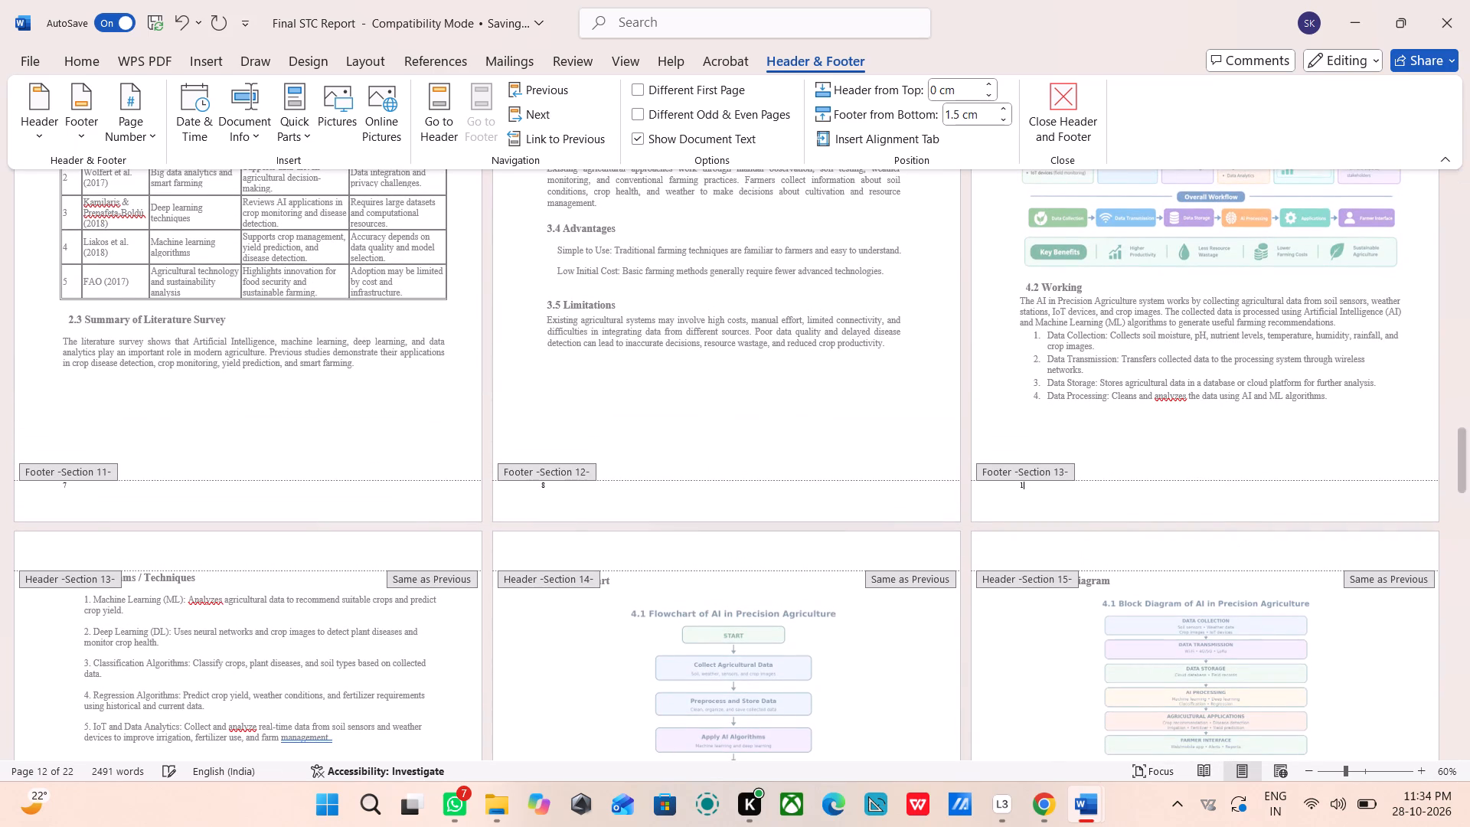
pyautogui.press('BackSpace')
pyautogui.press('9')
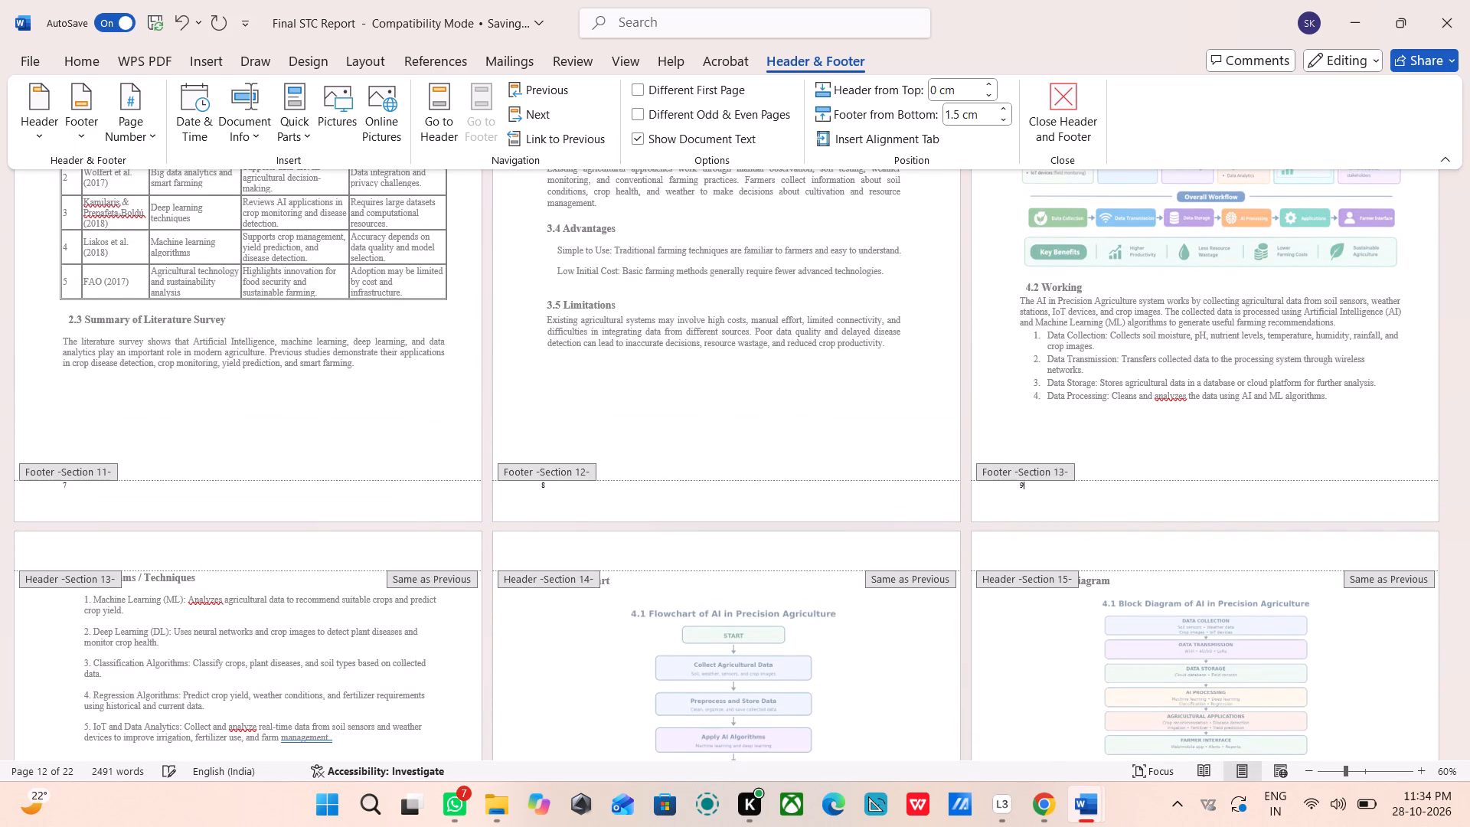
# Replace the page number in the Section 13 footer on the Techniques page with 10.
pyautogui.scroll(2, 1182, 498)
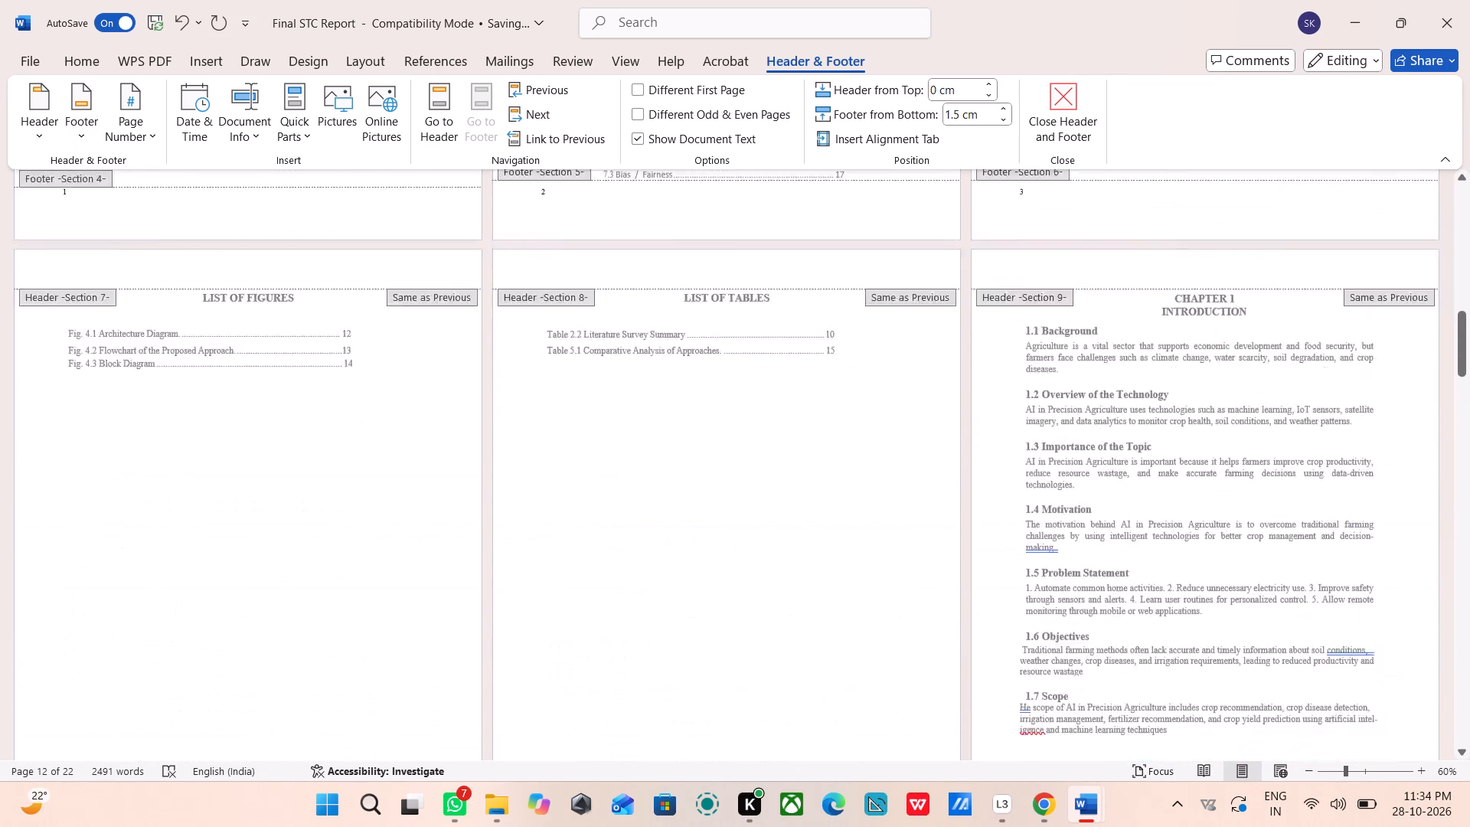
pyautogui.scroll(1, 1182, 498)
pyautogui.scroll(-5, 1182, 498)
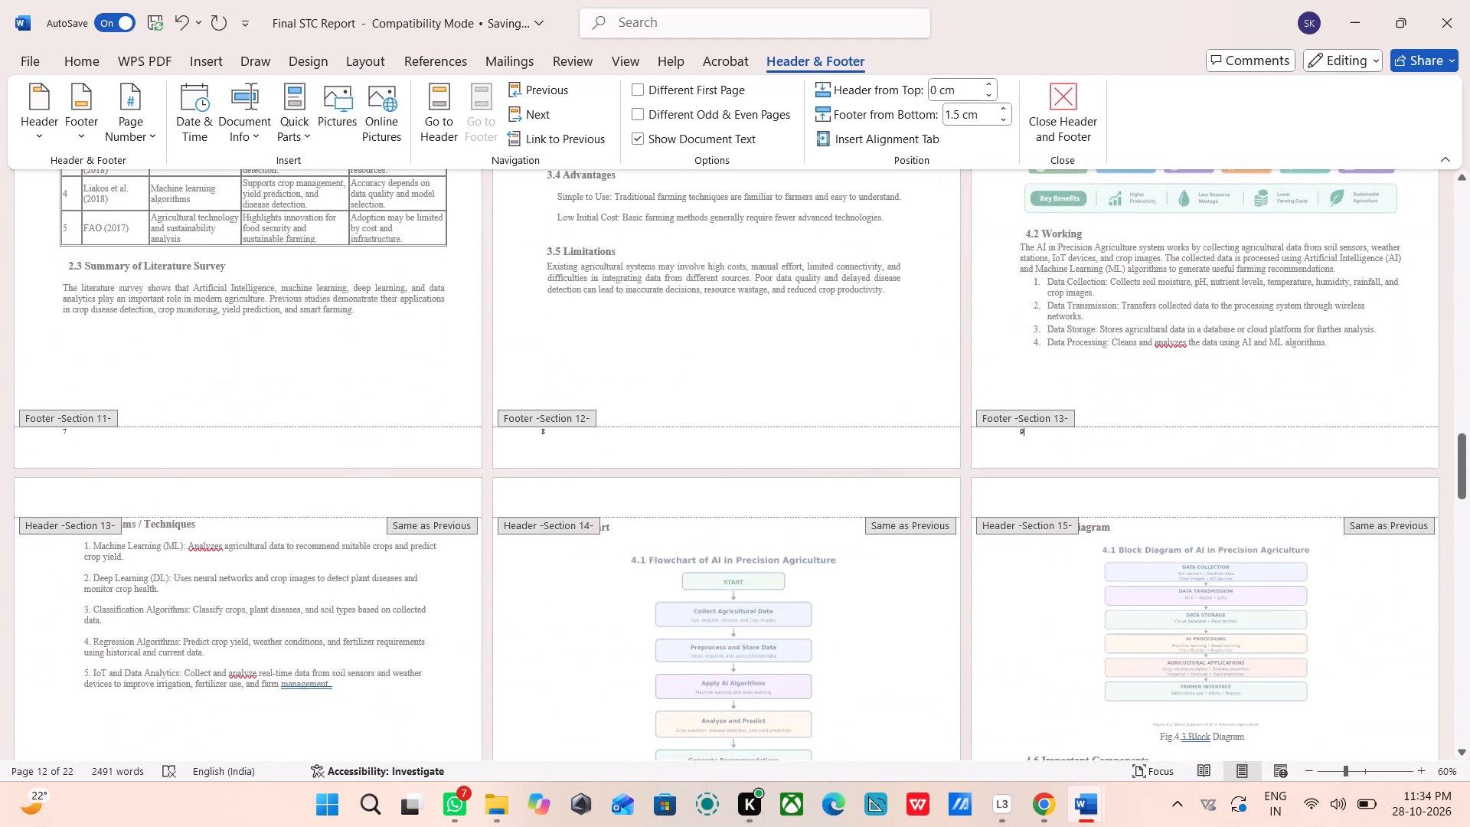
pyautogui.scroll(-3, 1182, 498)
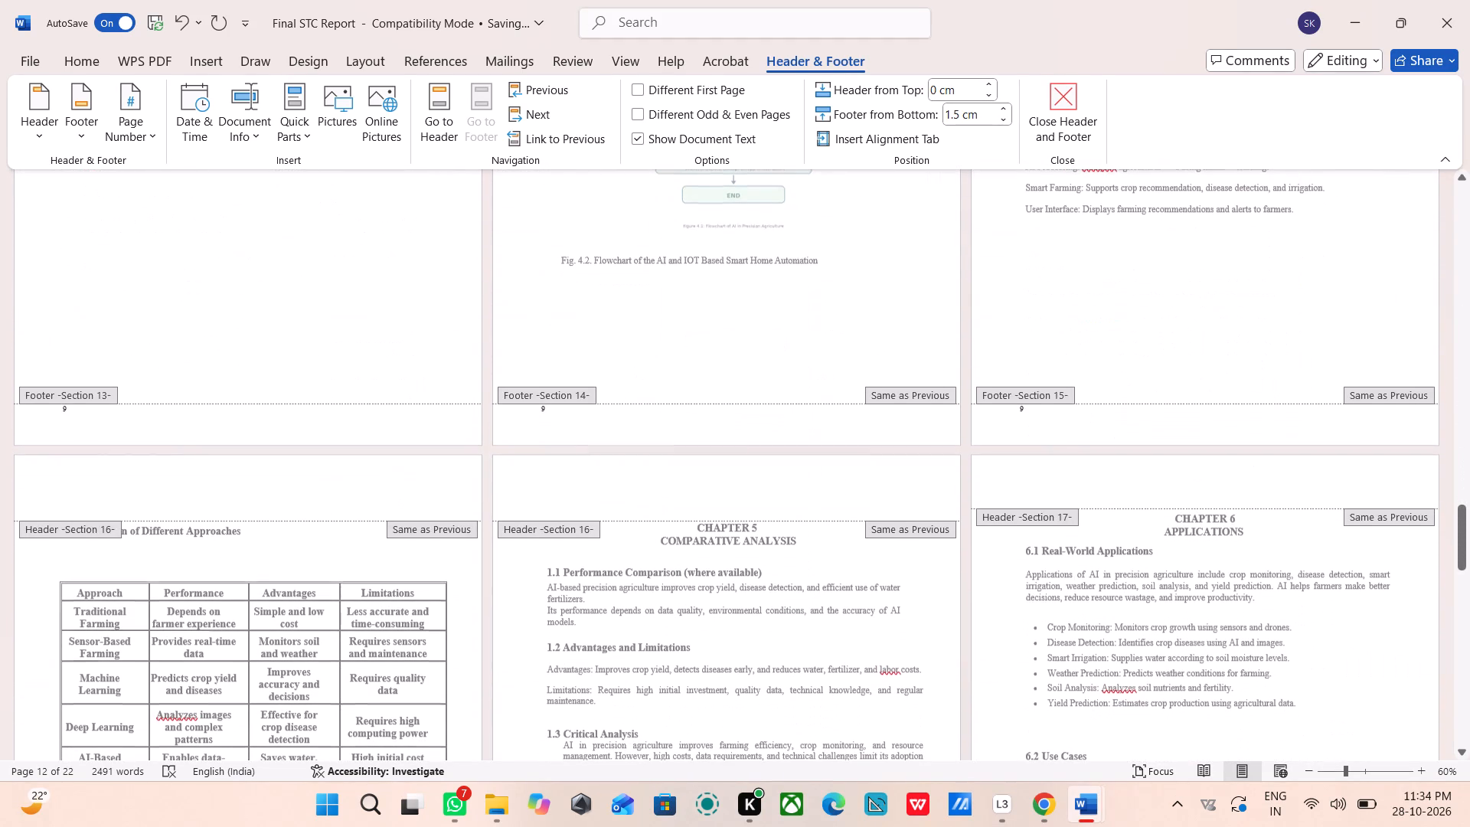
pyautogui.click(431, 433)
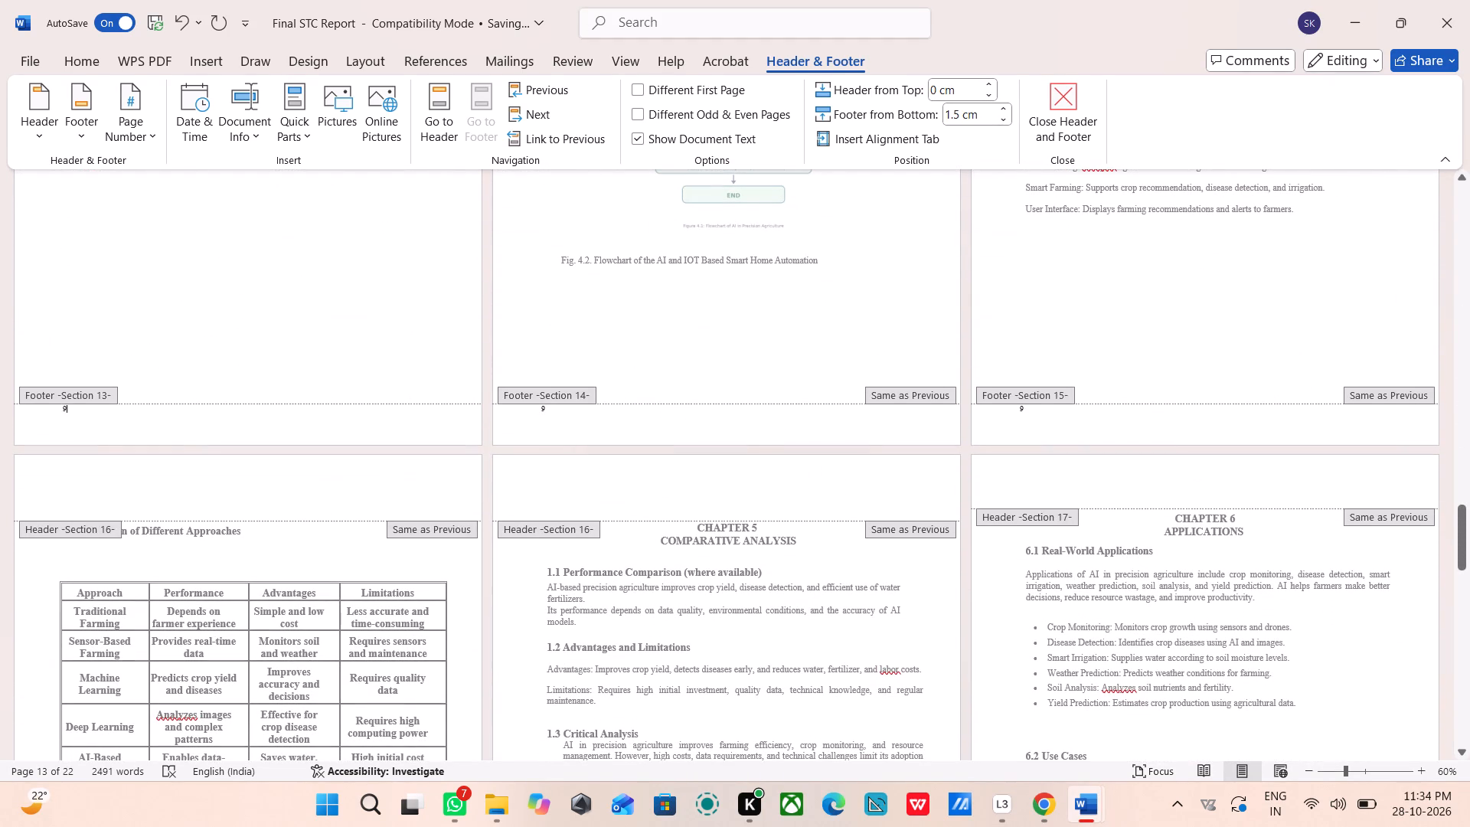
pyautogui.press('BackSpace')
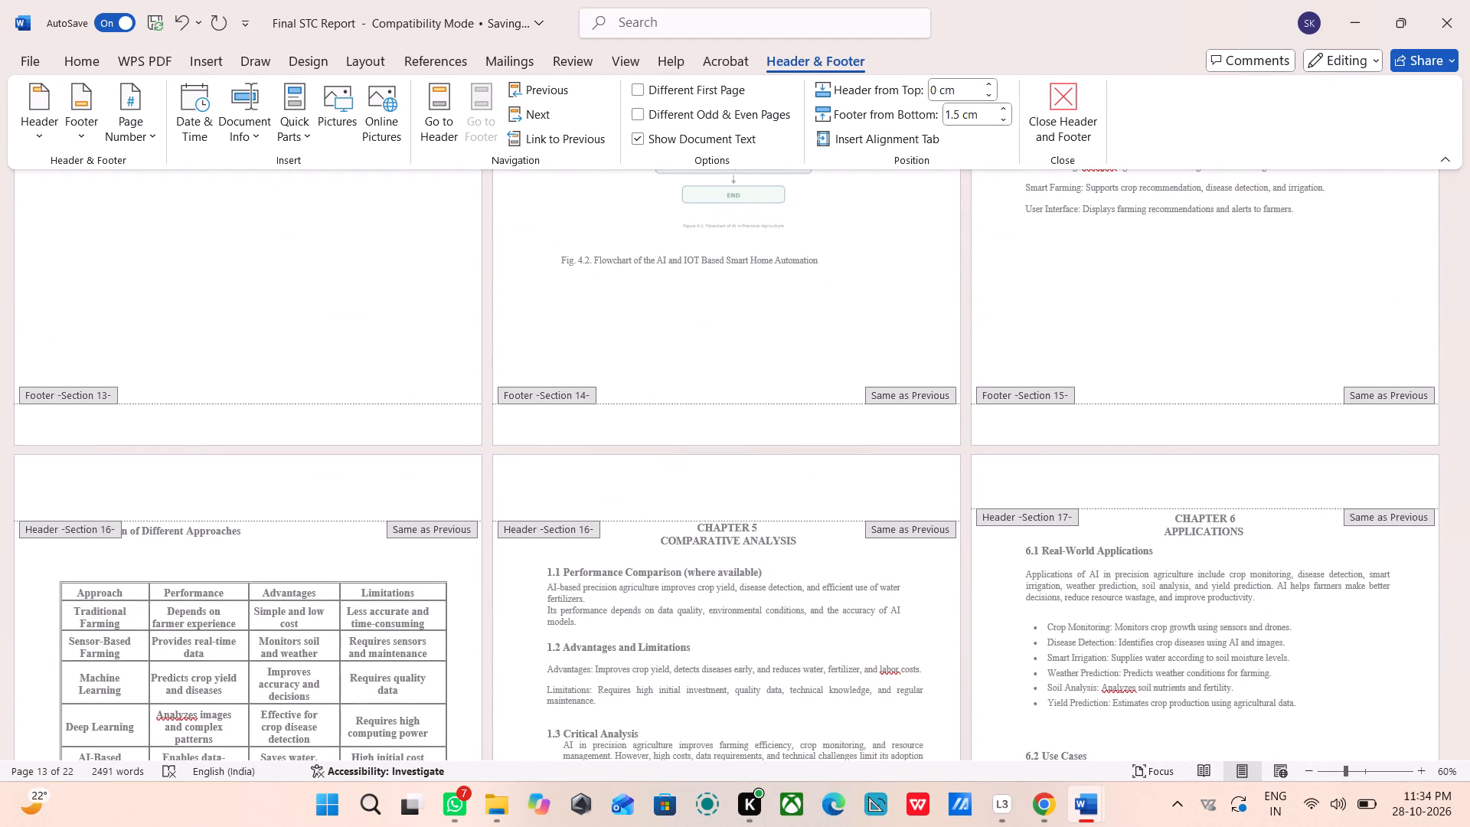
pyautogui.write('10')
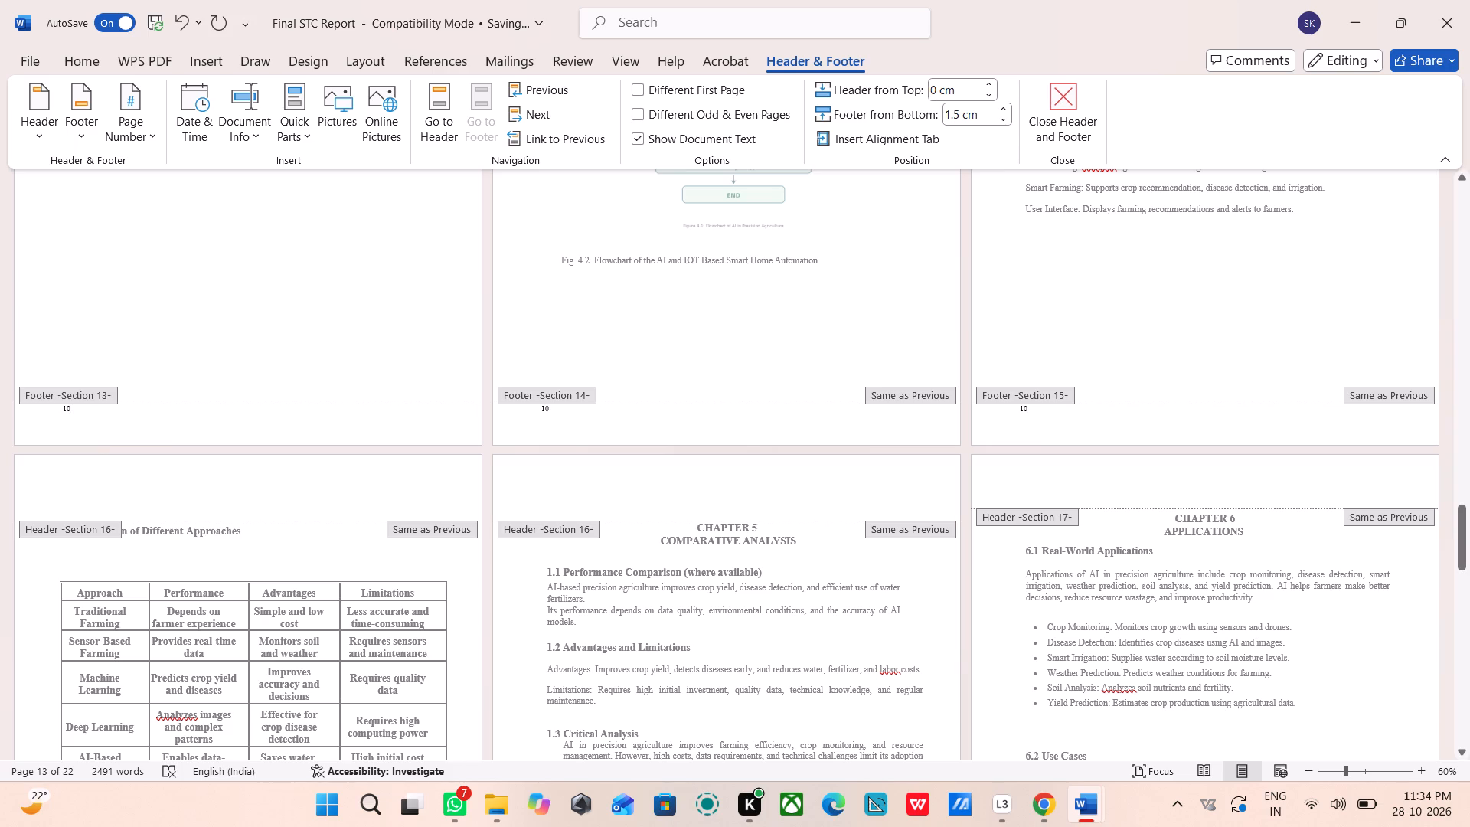
# Clear the page number from the Section 14 footer on the flowchart page and unlink that footer from the previous section.
pyautogui.click(637, 425)
pyautogui.press('BackSpace')
pyautogui.press('BackSpace')
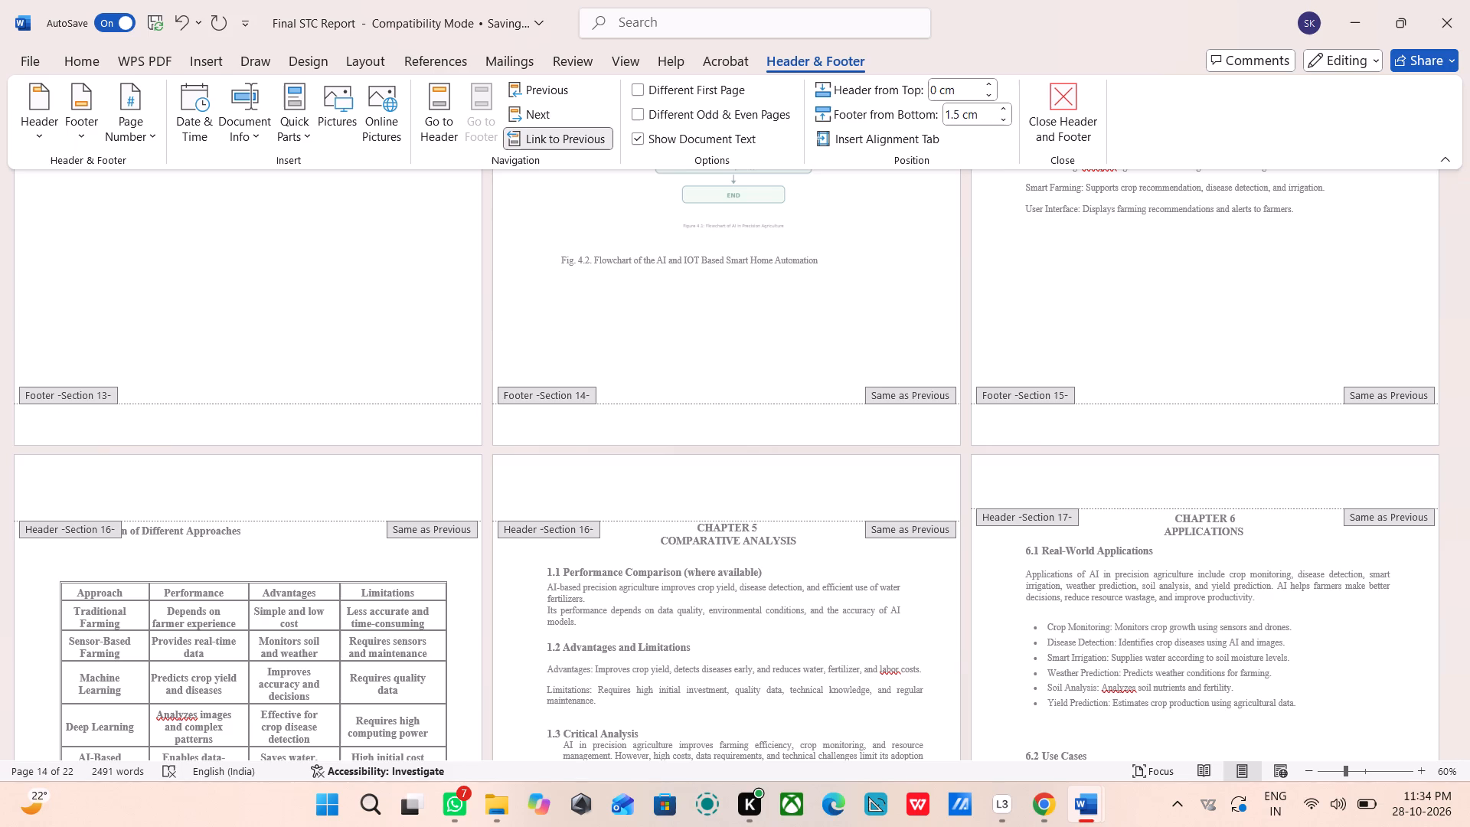
pyautogui.click(543, 144)
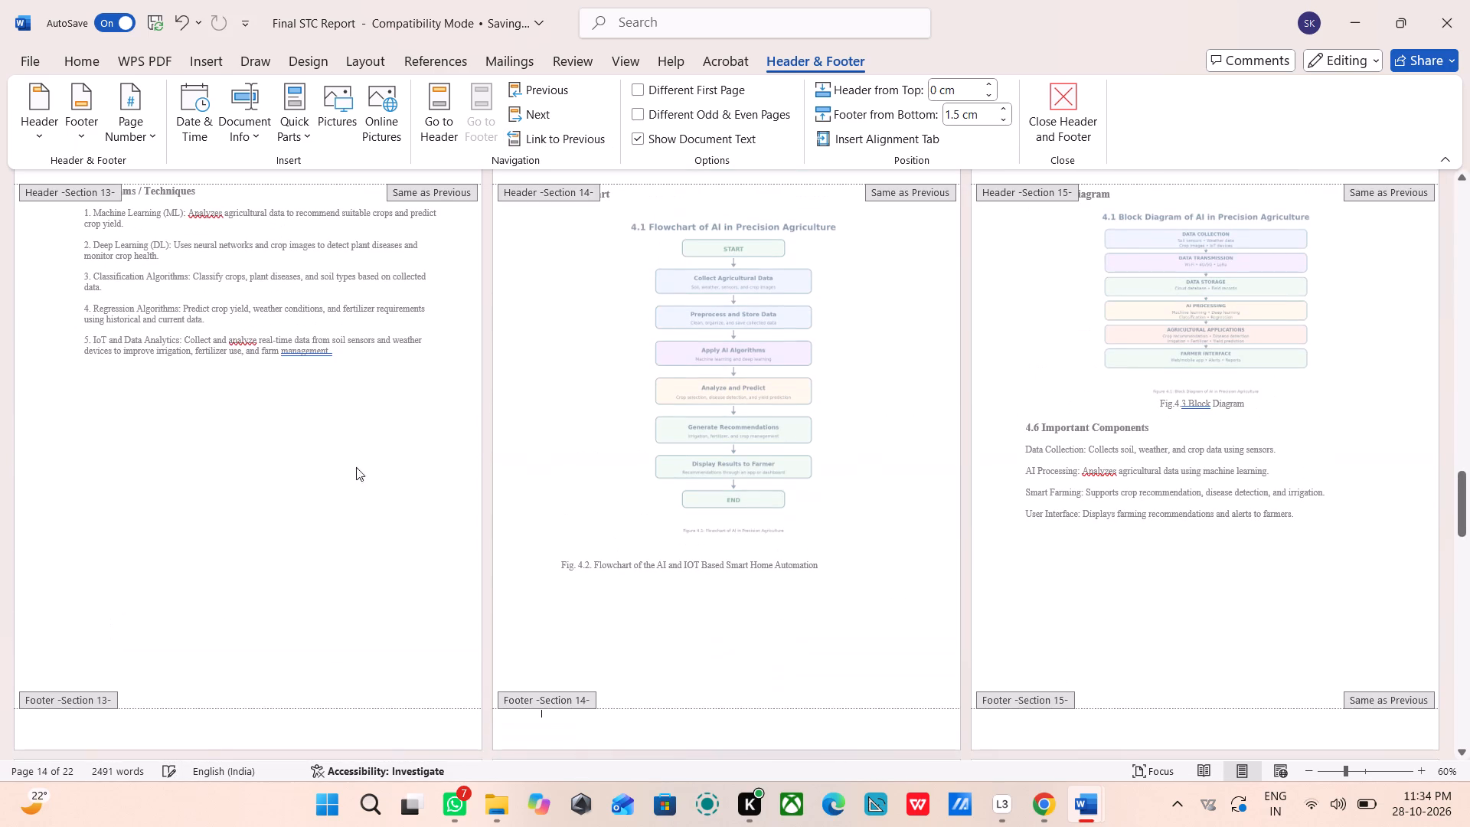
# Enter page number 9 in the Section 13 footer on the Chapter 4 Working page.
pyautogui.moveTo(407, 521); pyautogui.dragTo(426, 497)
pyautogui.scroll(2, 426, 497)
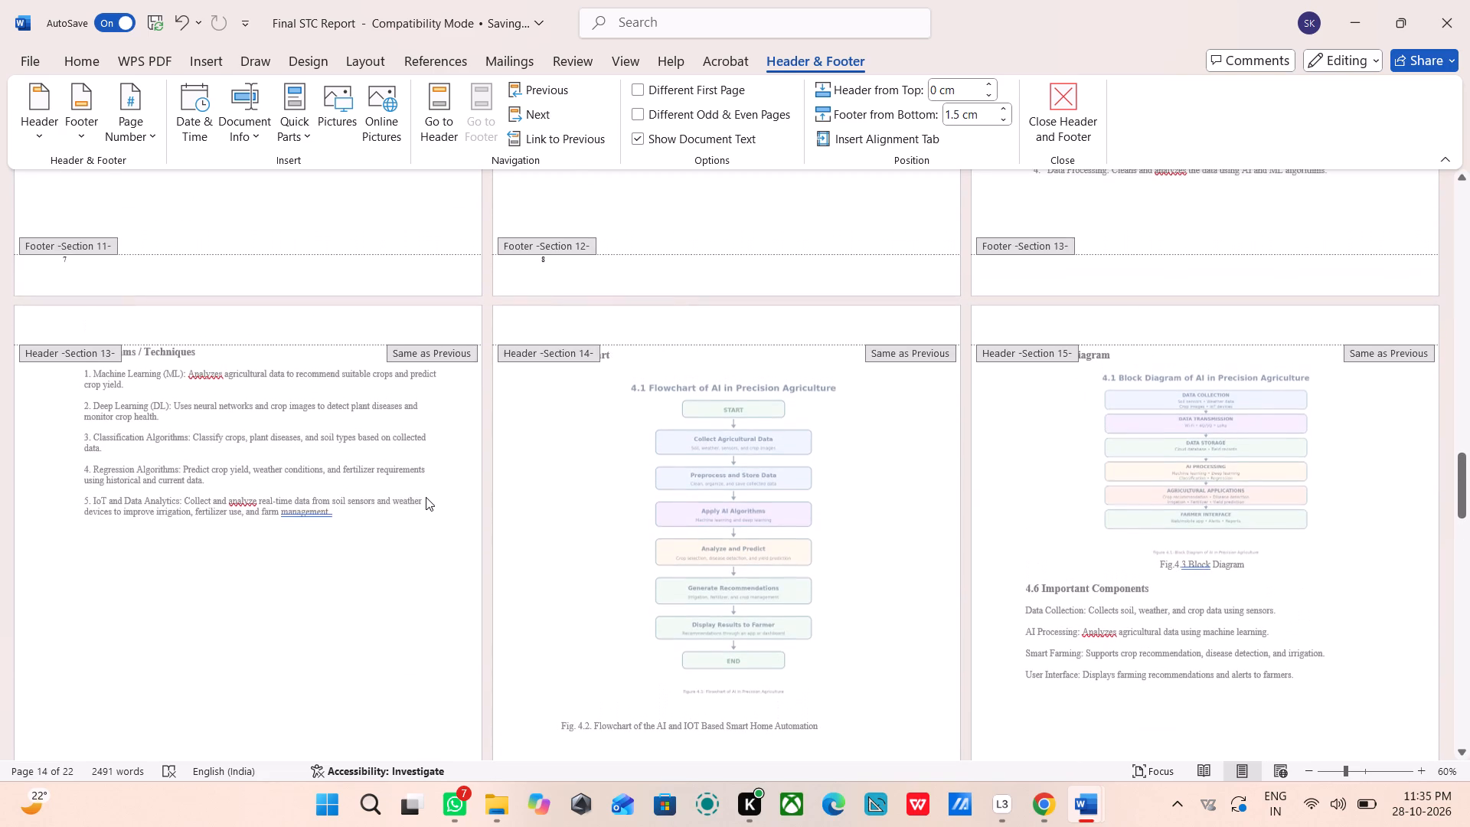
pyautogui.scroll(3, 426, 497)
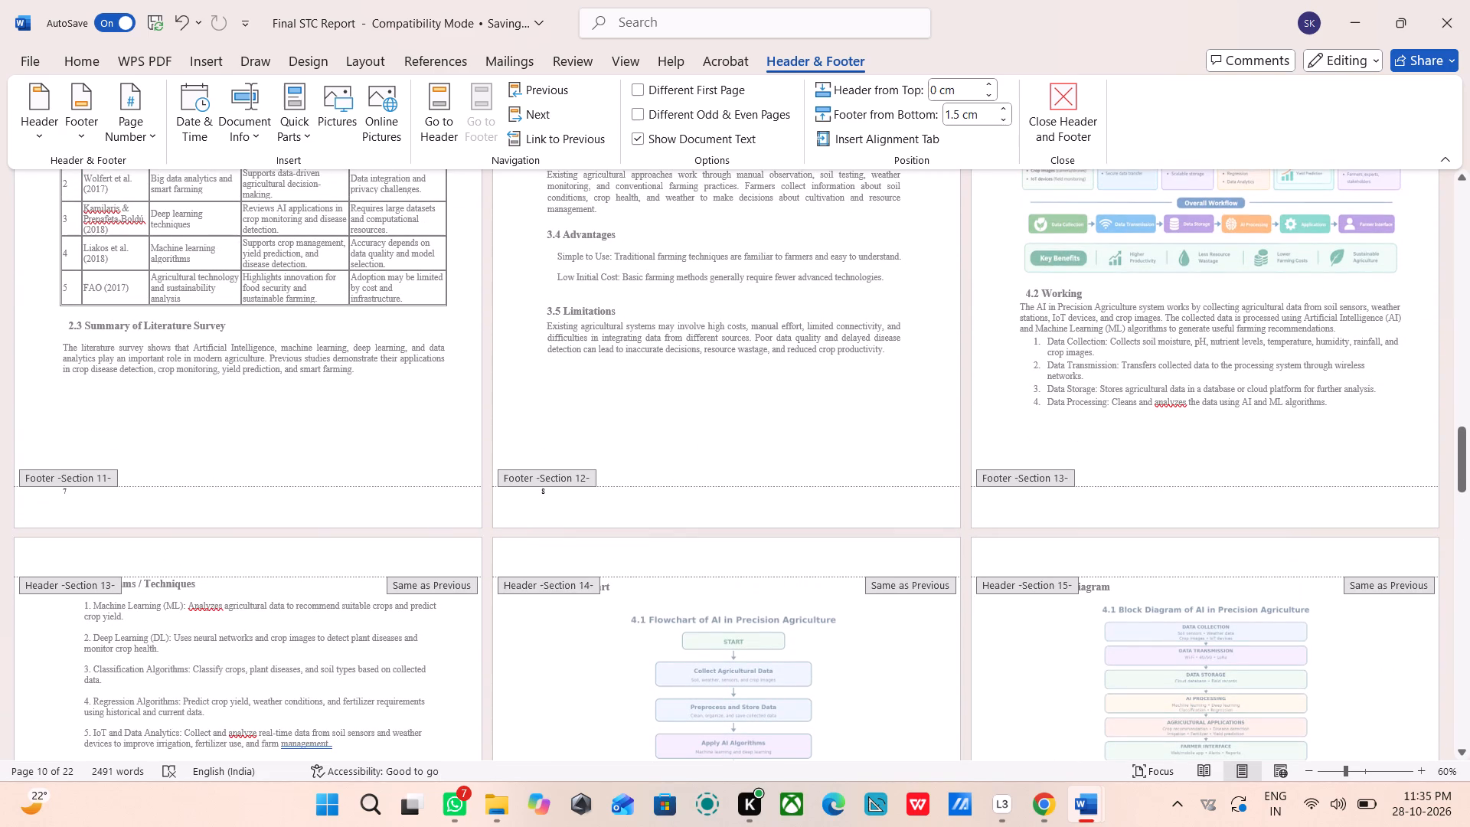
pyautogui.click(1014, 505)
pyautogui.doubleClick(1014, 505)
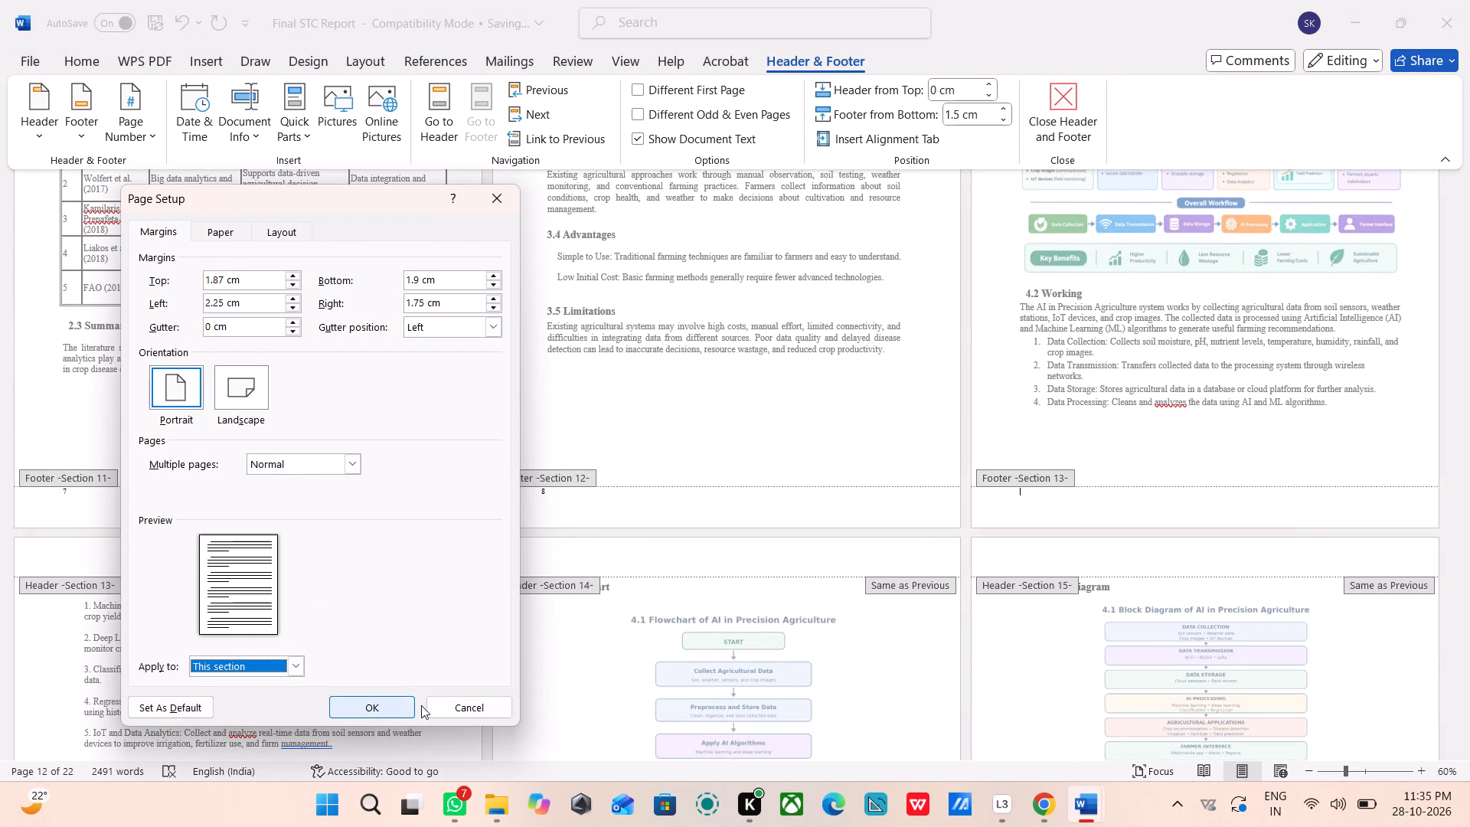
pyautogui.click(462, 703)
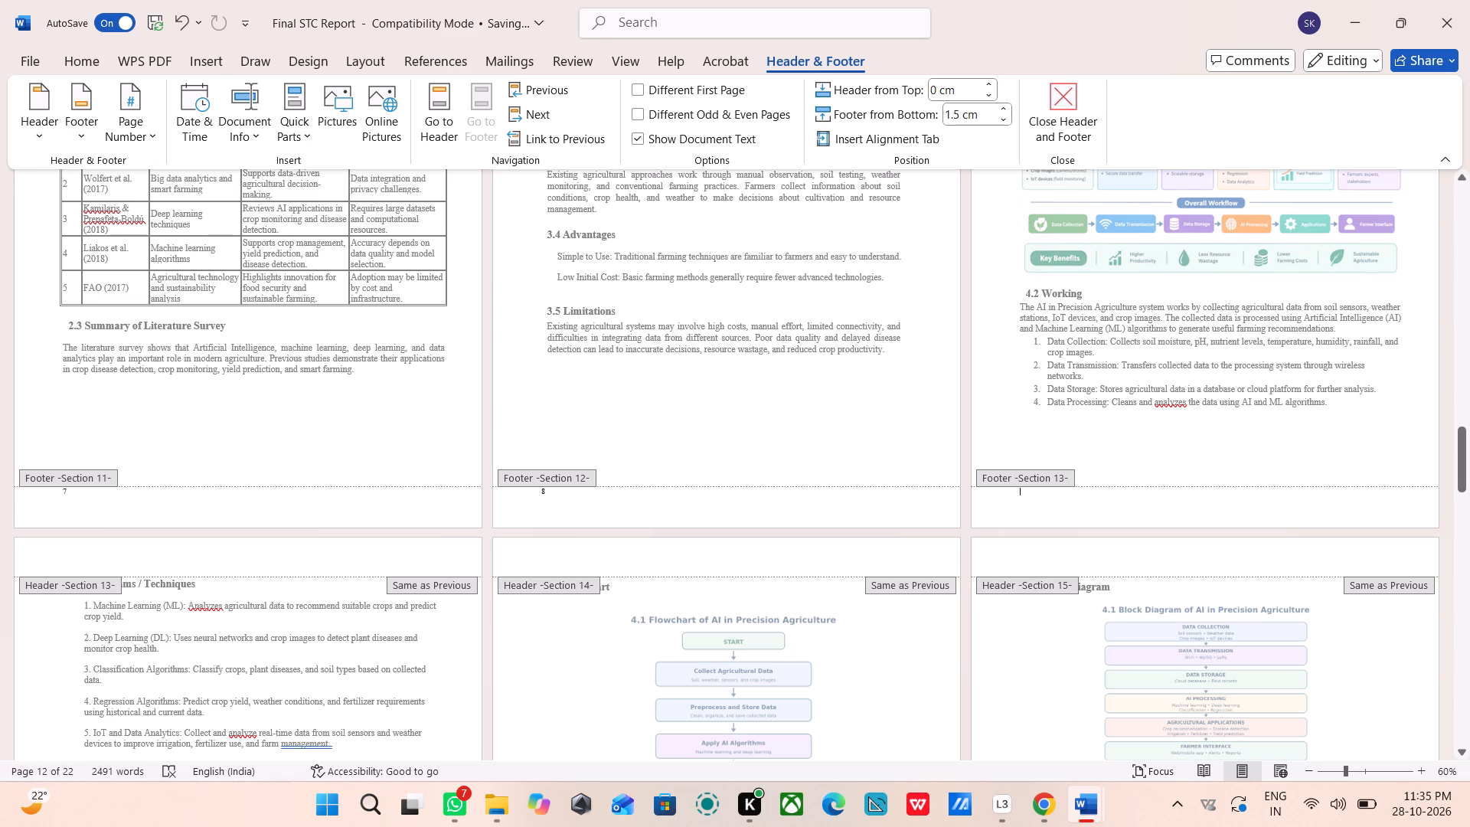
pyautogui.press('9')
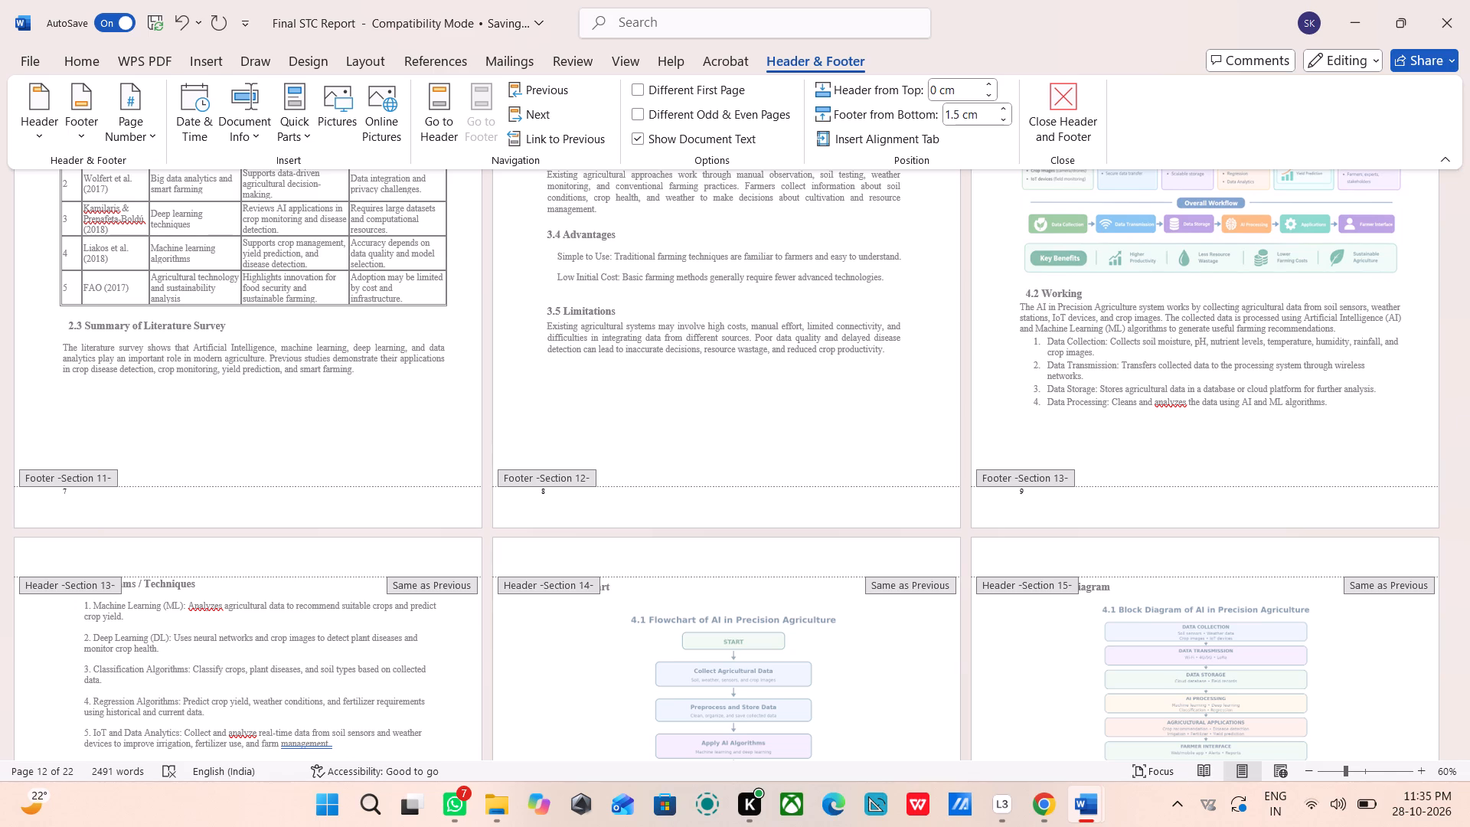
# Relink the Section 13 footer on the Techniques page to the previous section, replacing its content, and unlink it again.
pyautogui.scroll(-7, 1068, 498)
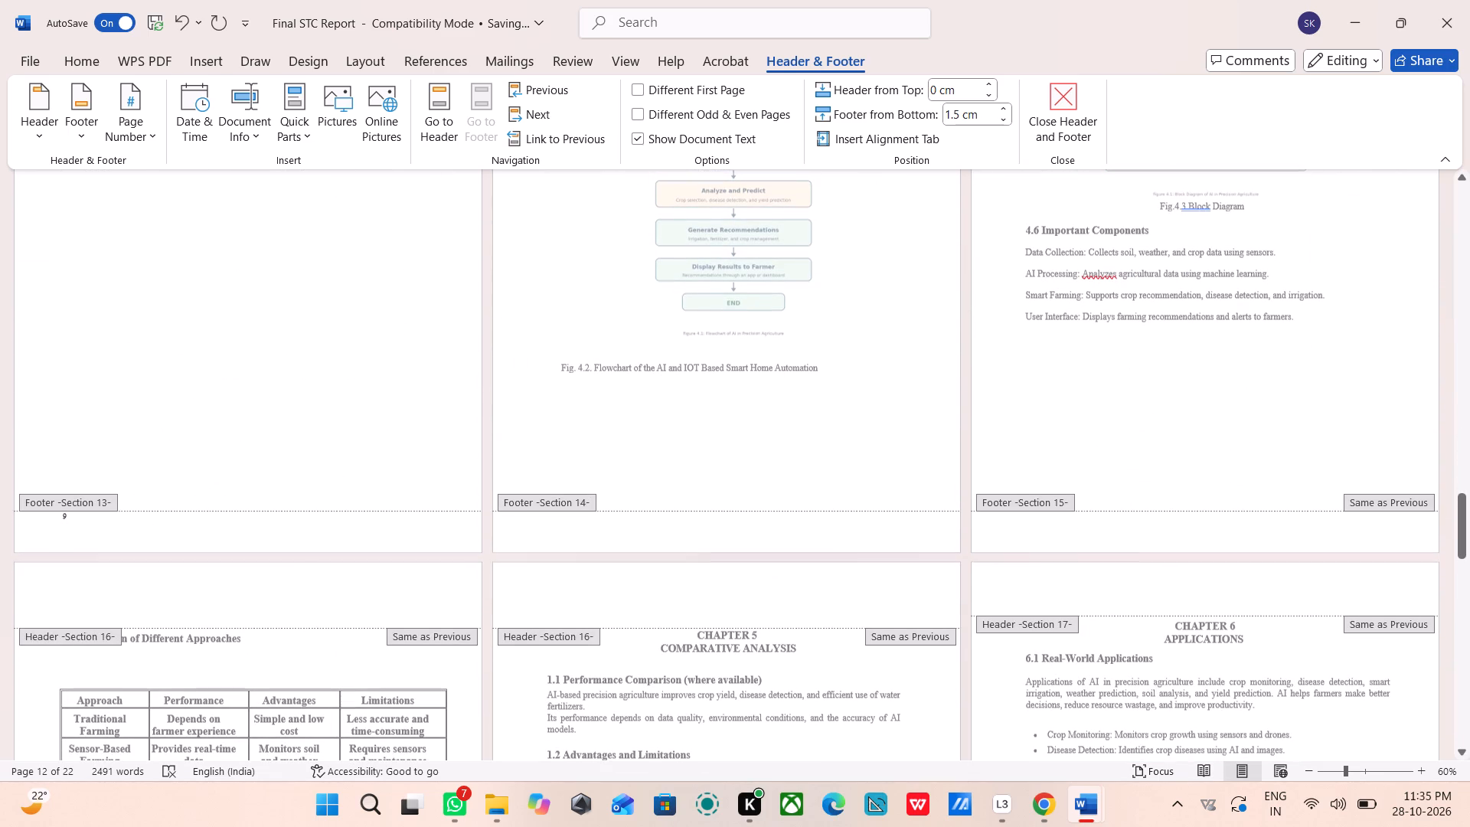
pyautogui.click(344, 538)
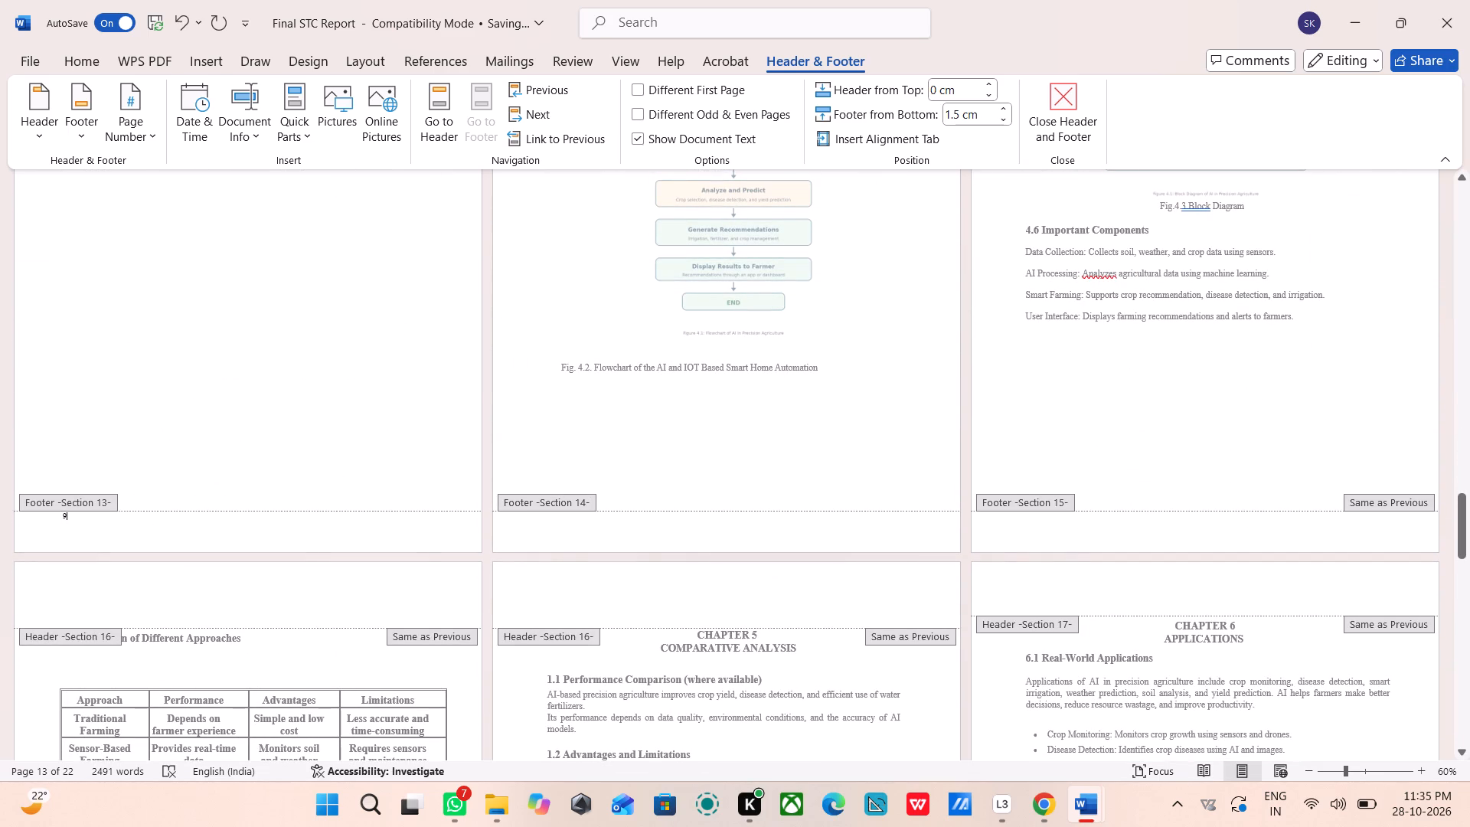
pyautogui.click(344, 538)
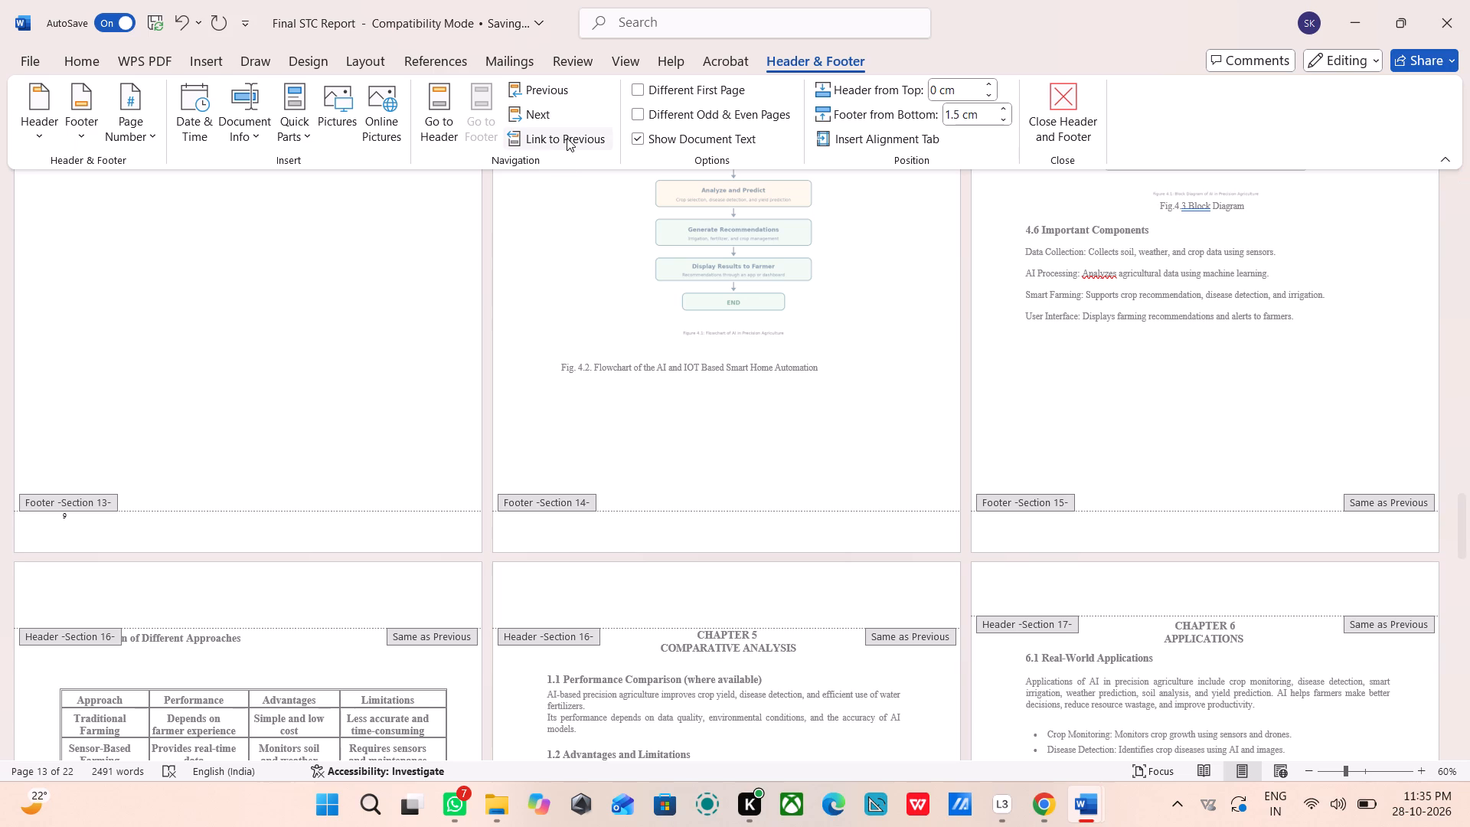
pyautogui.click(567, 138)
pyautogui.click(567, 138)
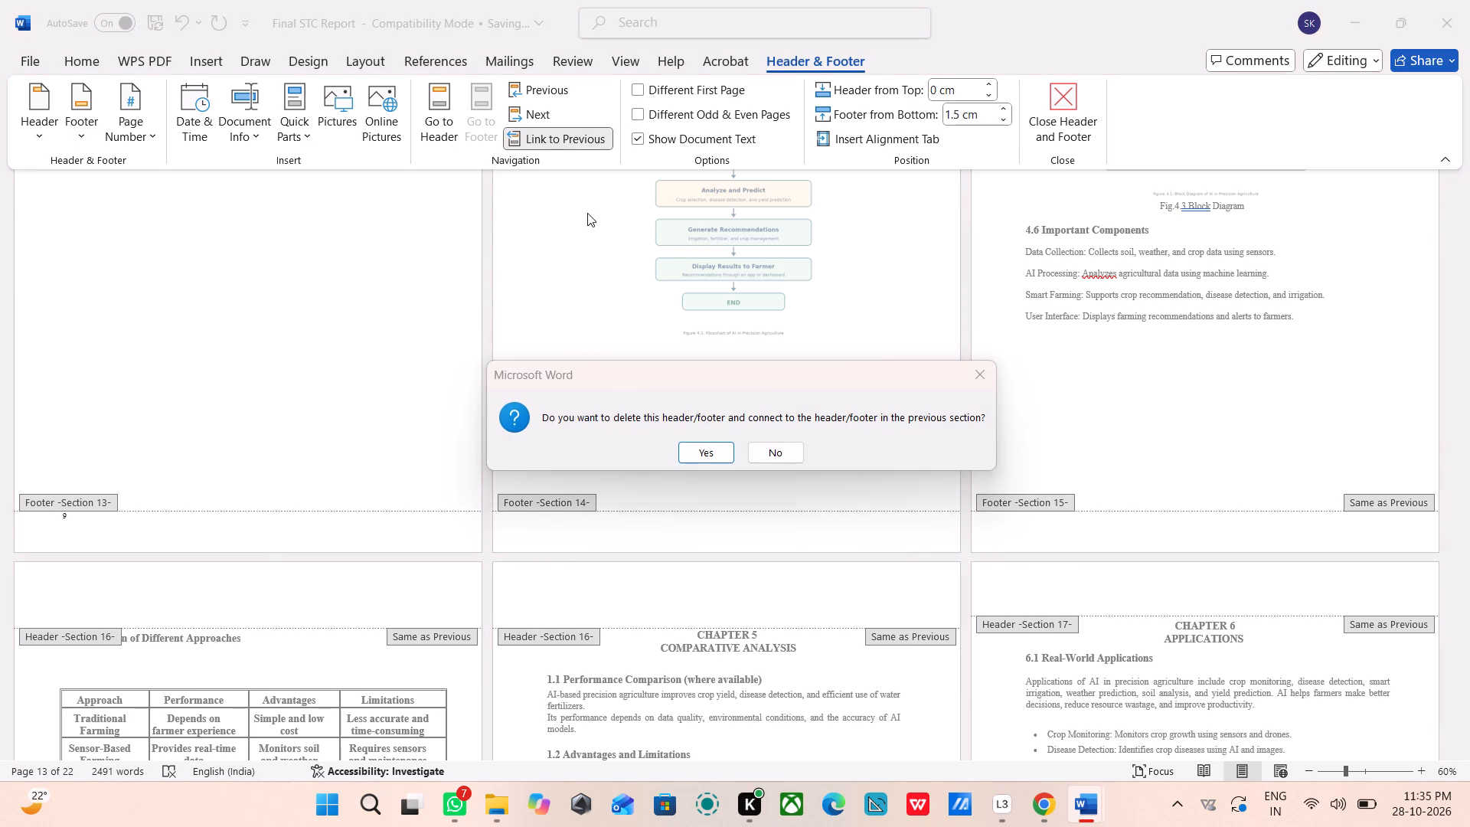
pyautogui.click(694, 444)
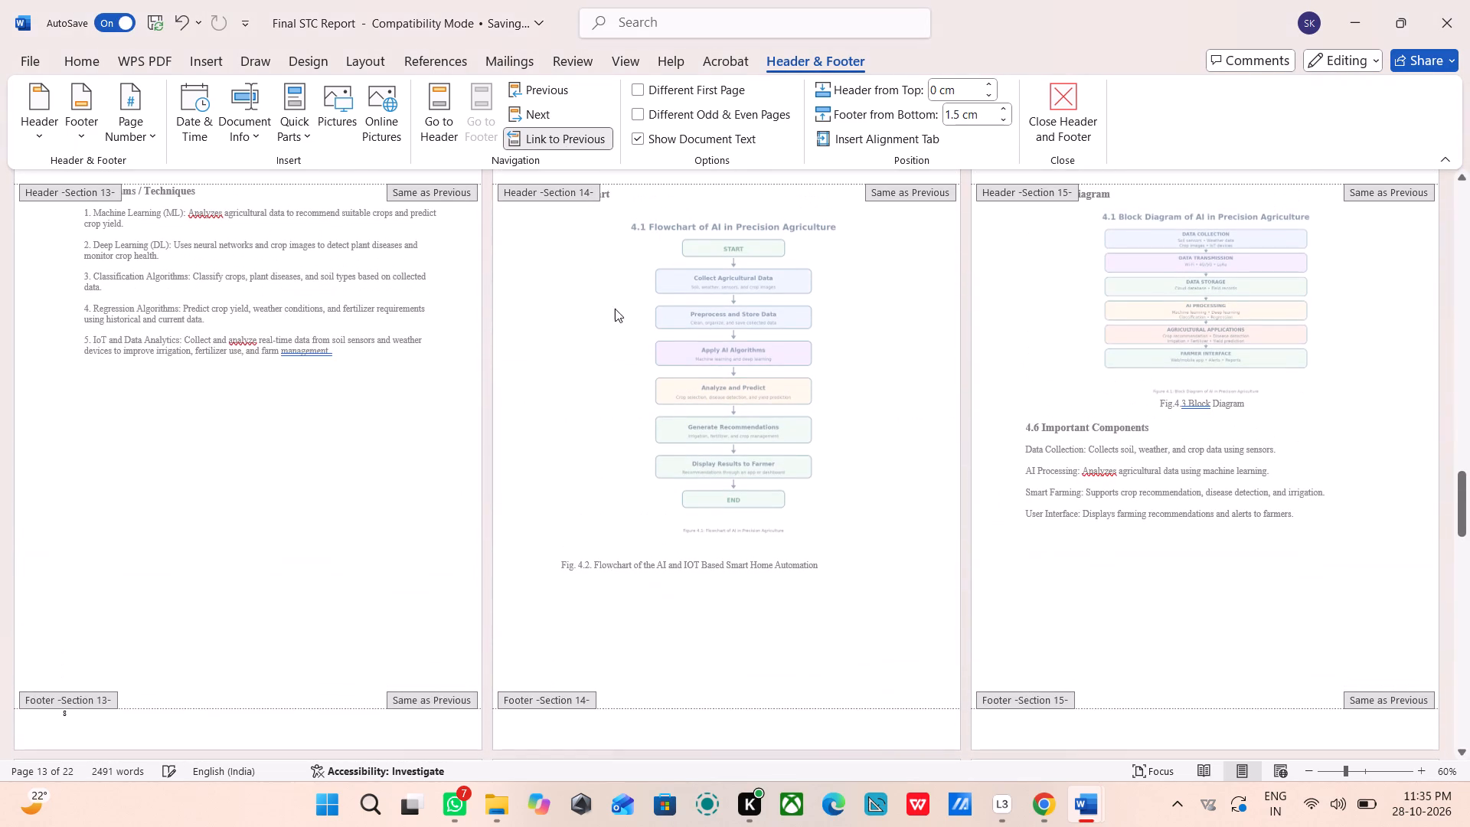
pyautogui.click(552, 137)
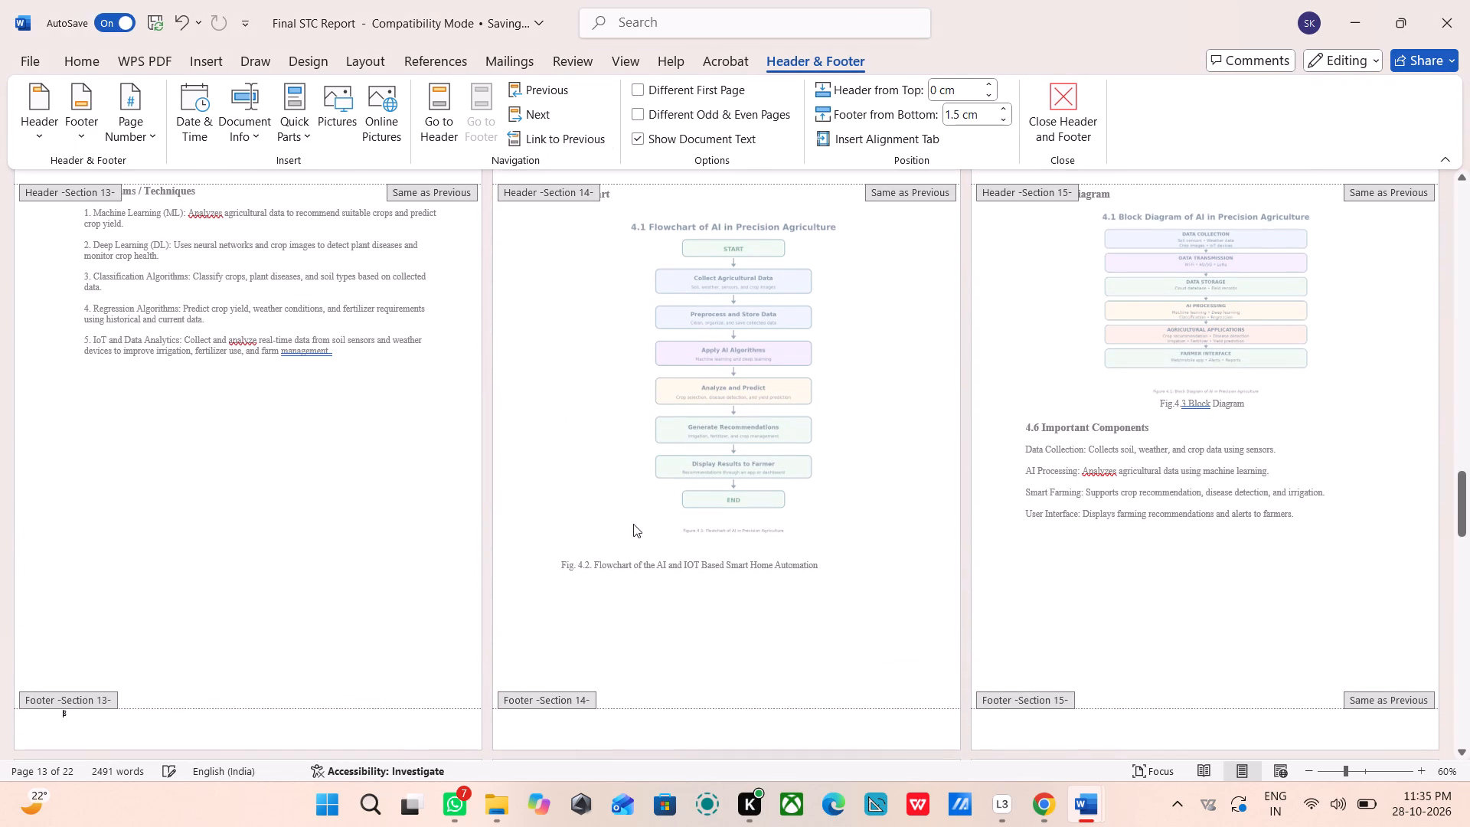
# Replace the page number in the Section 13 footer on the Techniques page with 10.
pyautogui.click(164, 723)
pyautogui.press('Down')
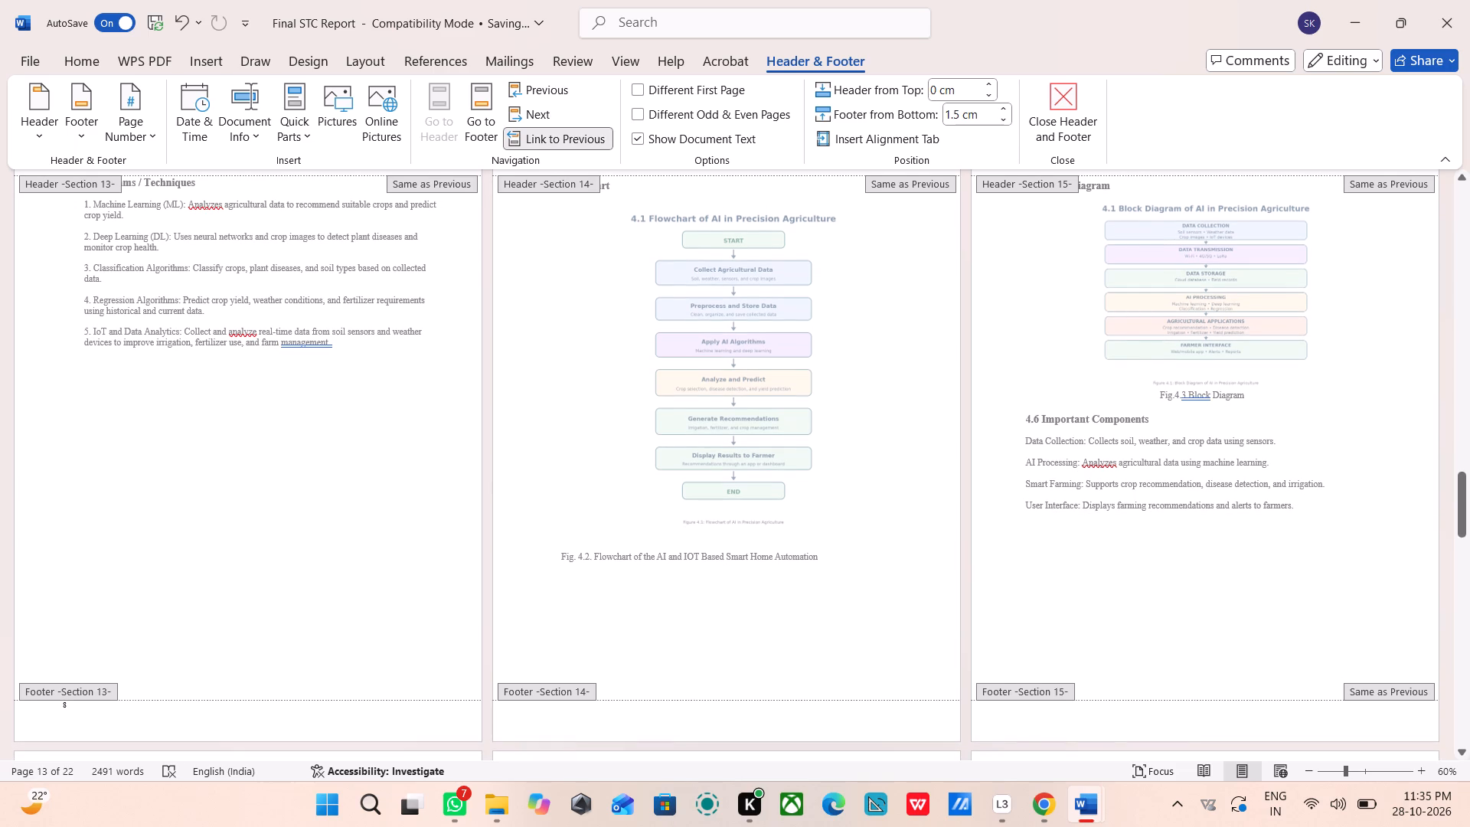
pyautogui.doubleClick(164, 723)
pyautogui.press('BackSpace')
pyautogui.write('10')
# Change the page number in the Section 13 footer on the Chapter 4 Working page to 9.
pyautogui.scroll(2, 690, 454)
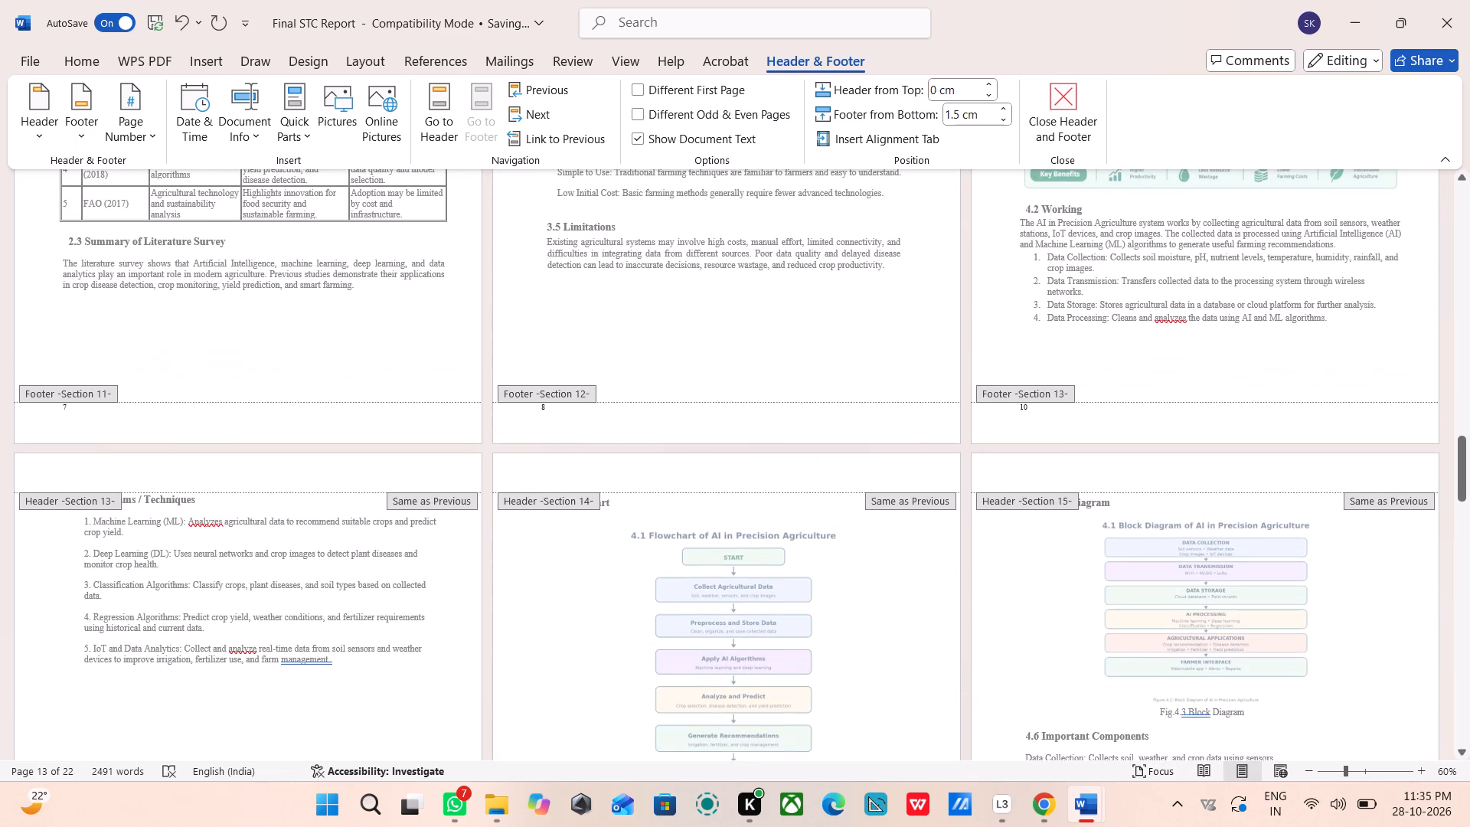
pyautogui.click(1067, 410)
pyautogui.press('BackSpace')
pyautogui.press('BackSpace')
pyautogui.press('9')
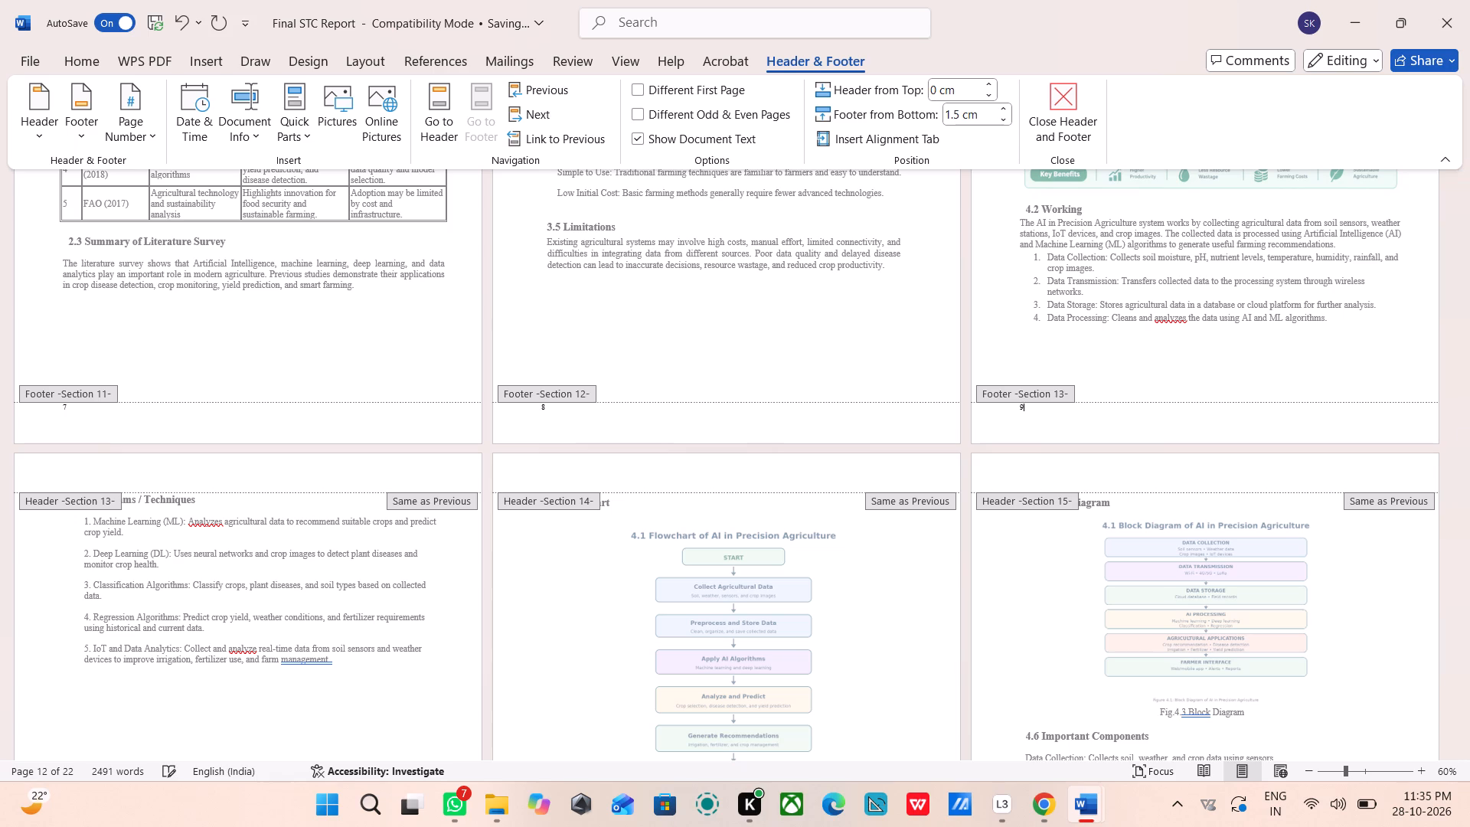
# Compare the footer page numbers on the Chapter 4 Working, Techniques and flowchart pages across Sections 13 and 14.
pyautogui.scroll(-4, 1067, 410)
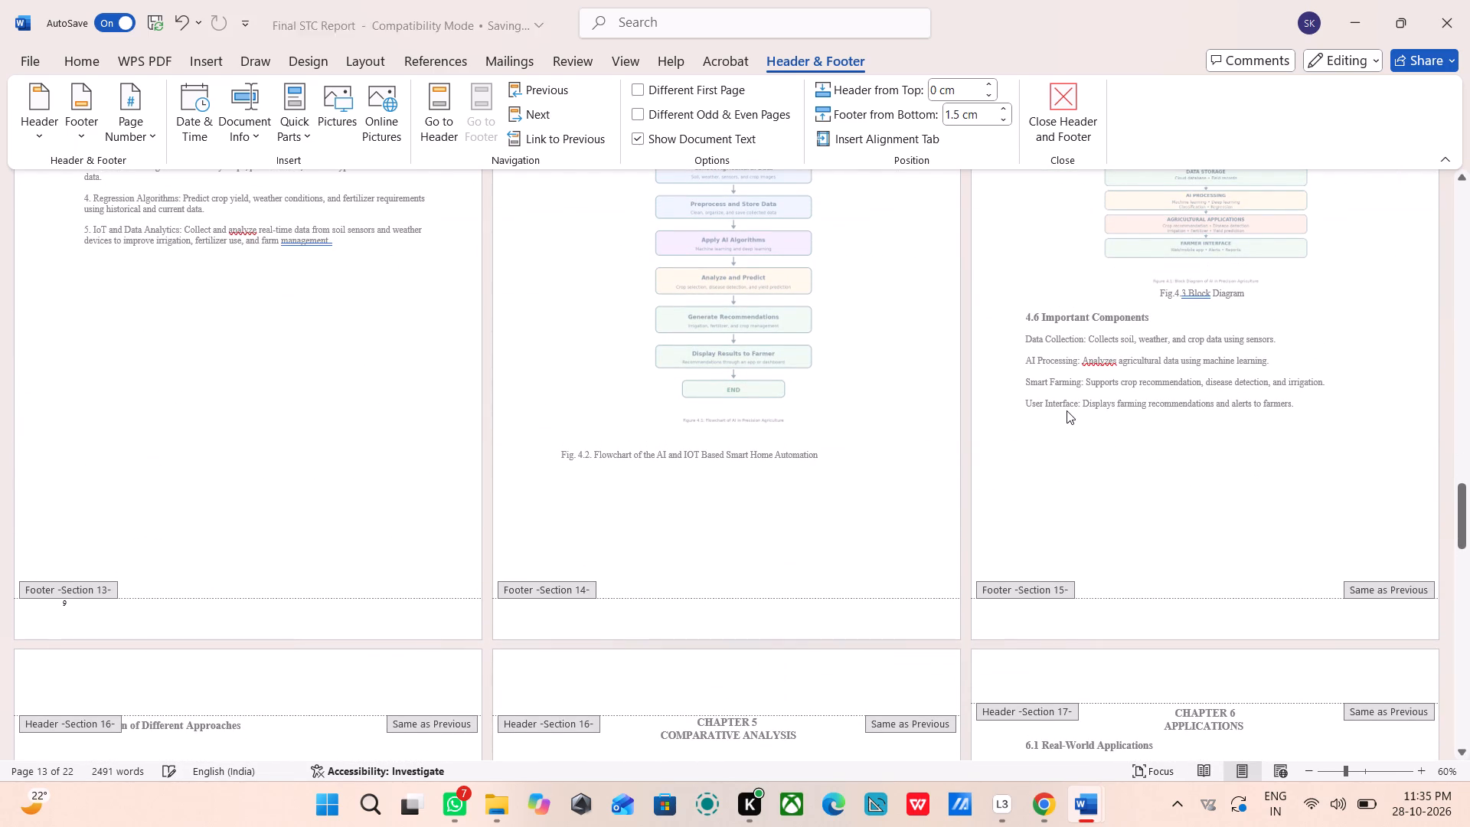
pyautogui.scroll(1, 1067, 410)
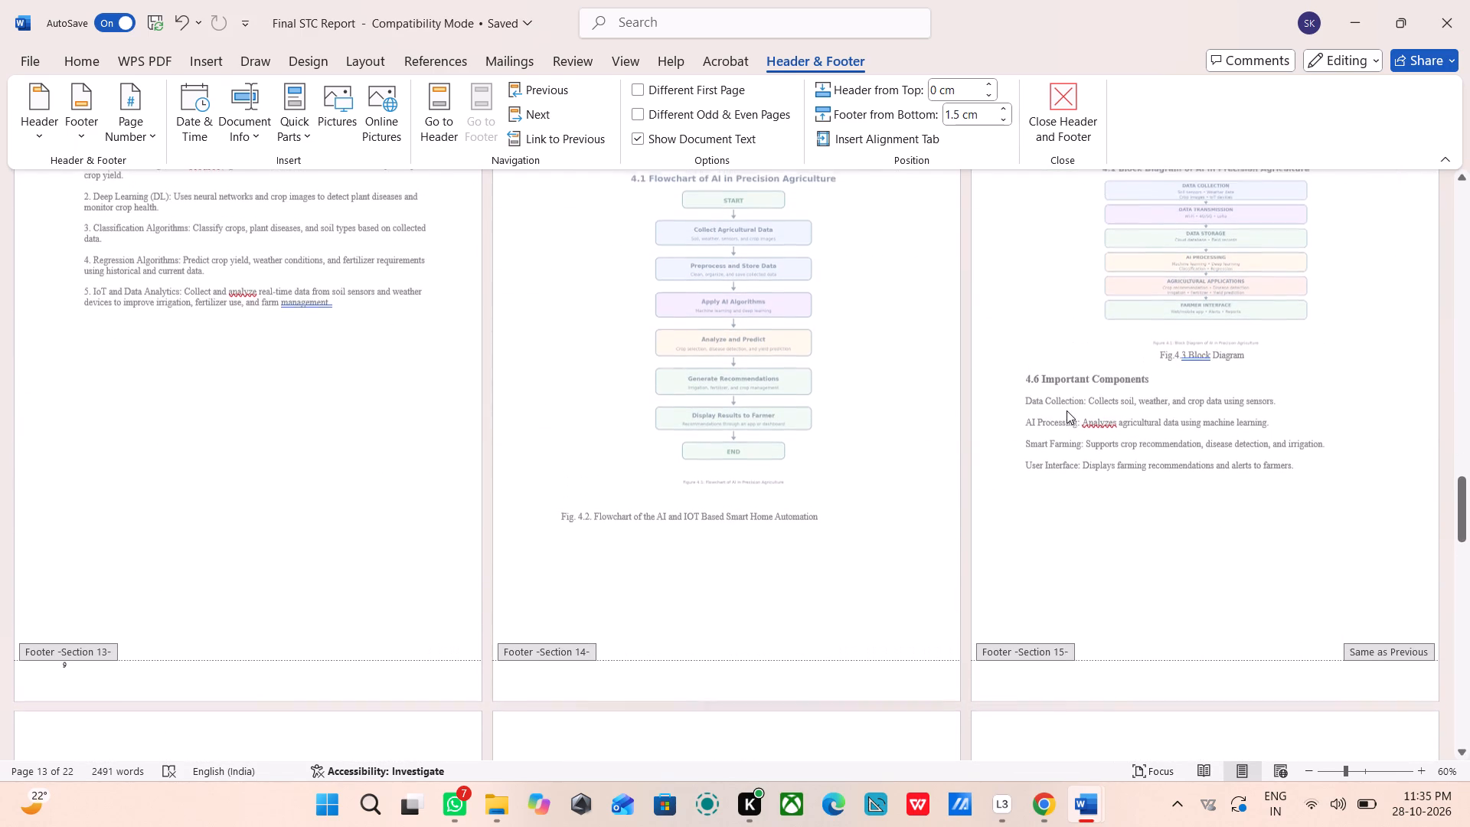
pyautogui.scroll(3, 1067, 410)
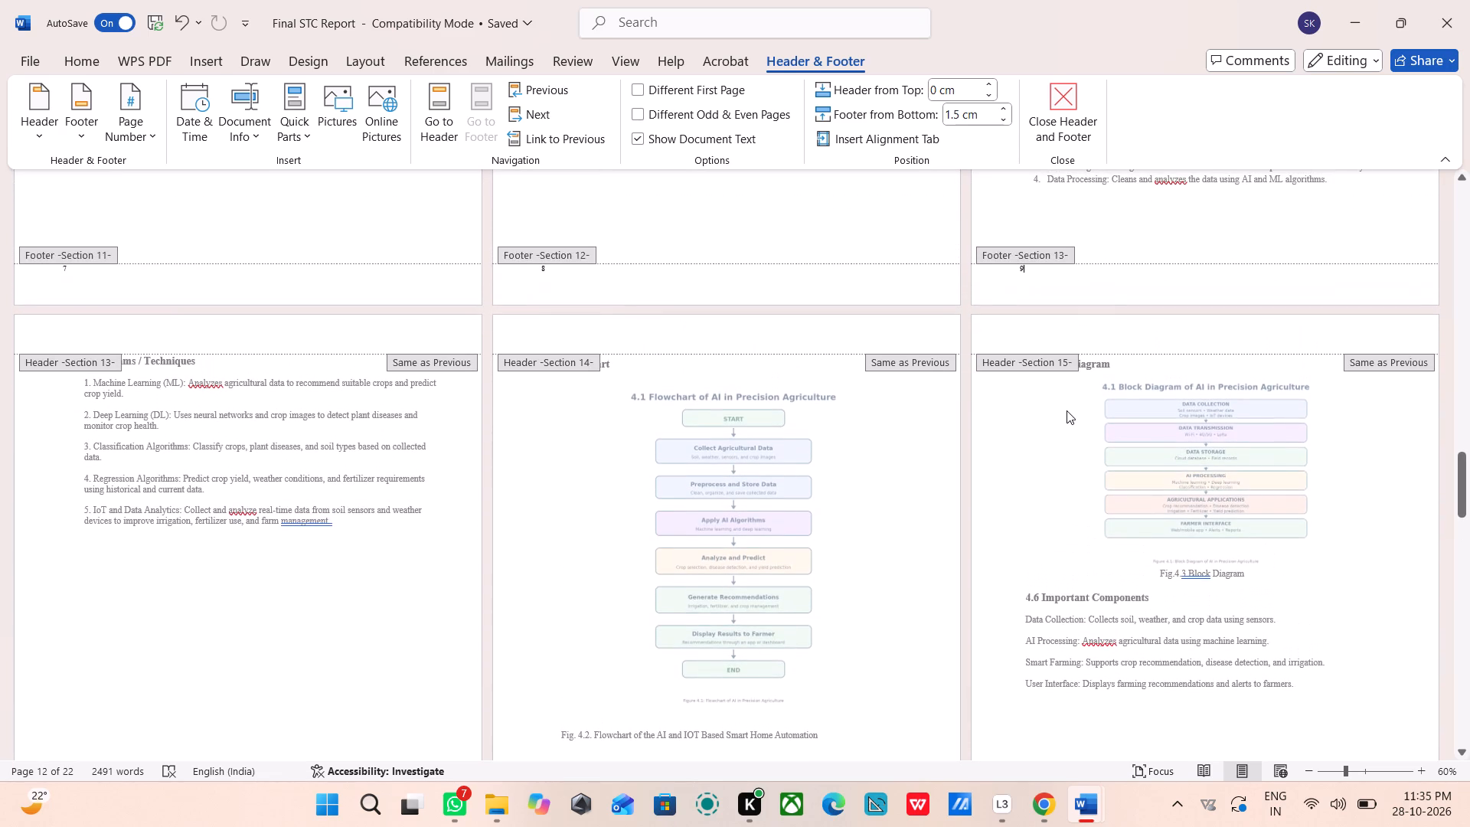
pyautogui.scroll(-4, 1067, 410)
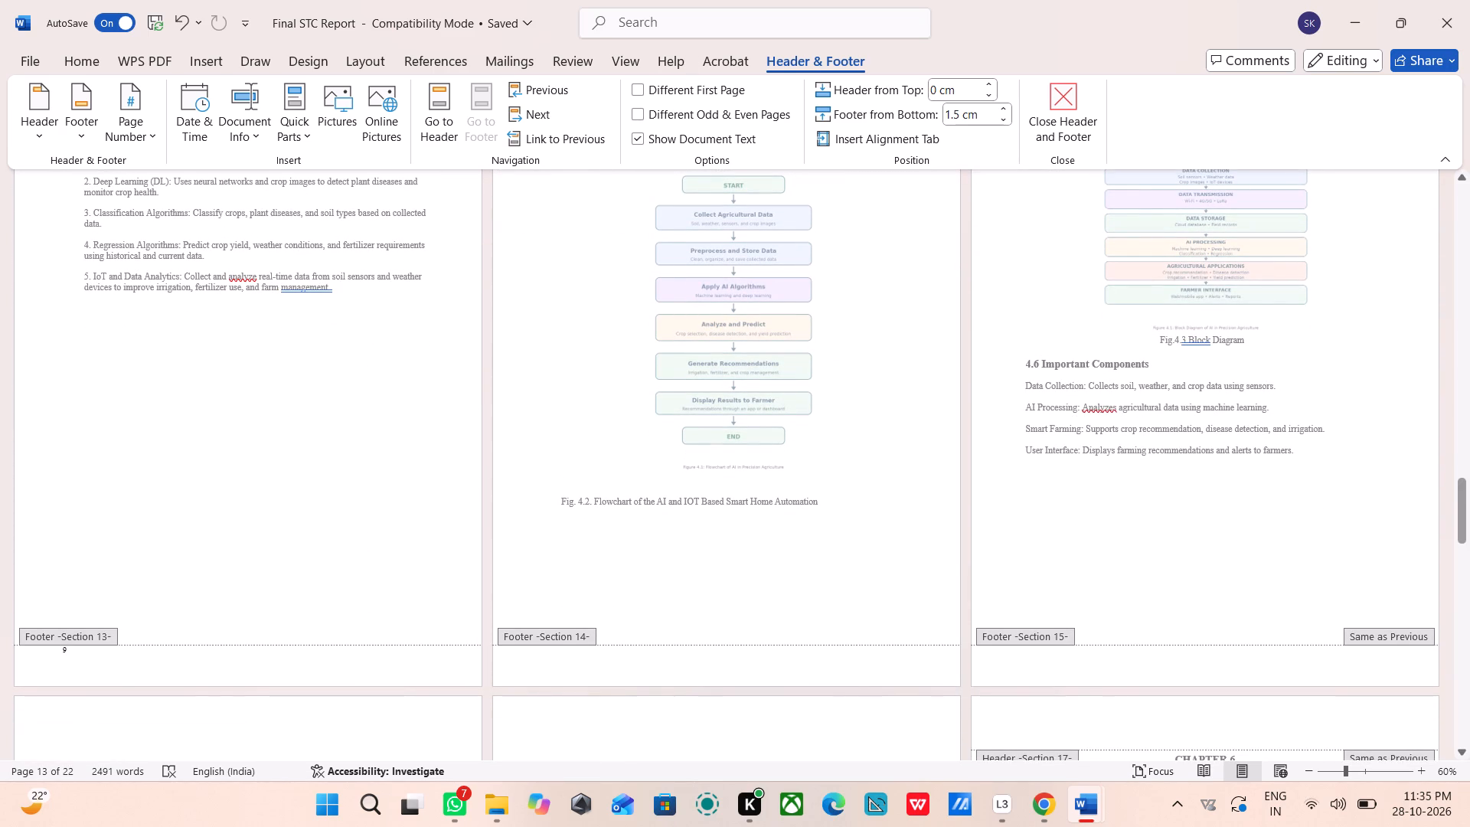
pyautogui.click(576, 672)
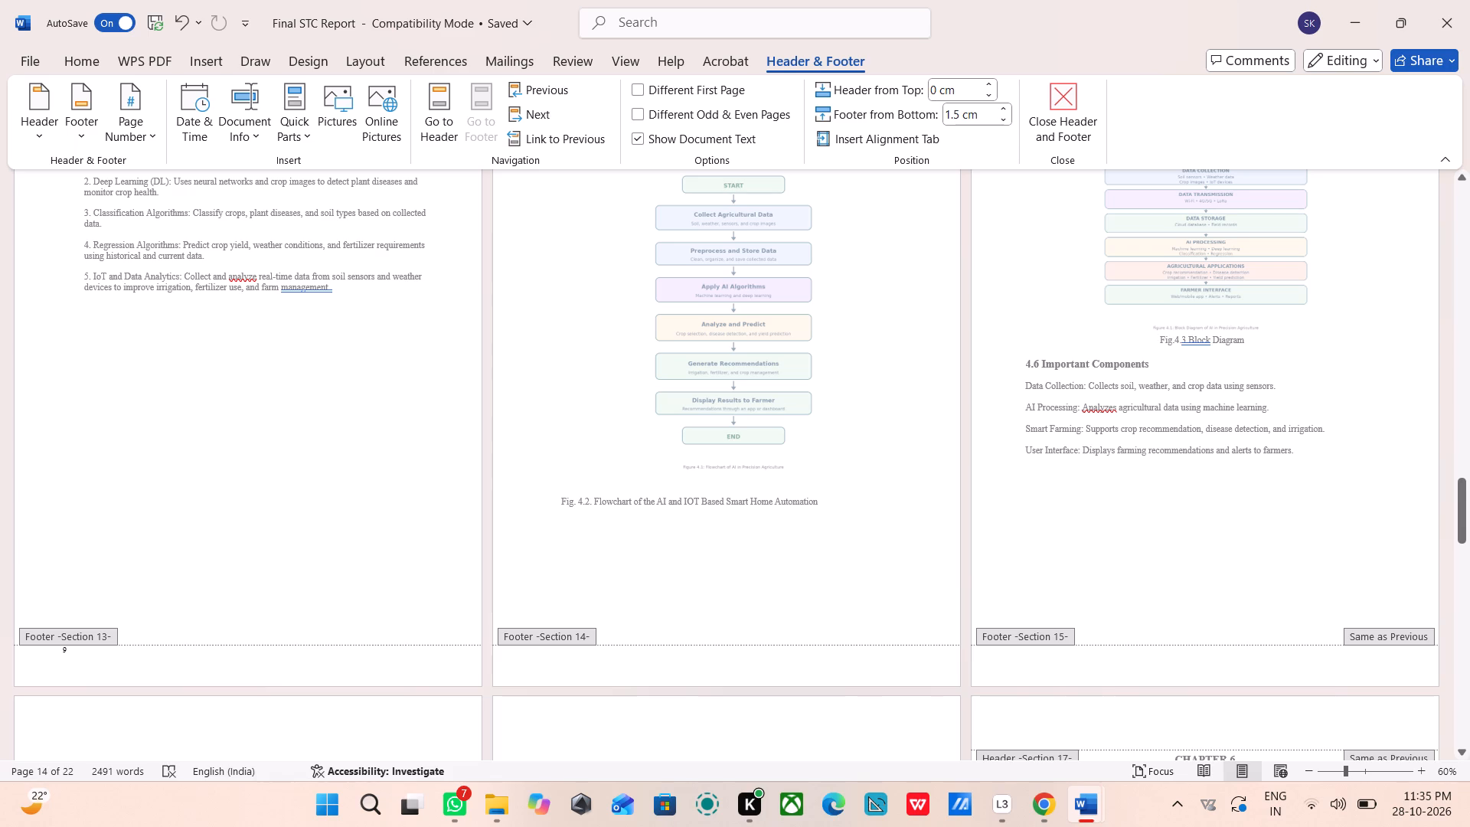
pyautogui.scroll(2, 576, 672)
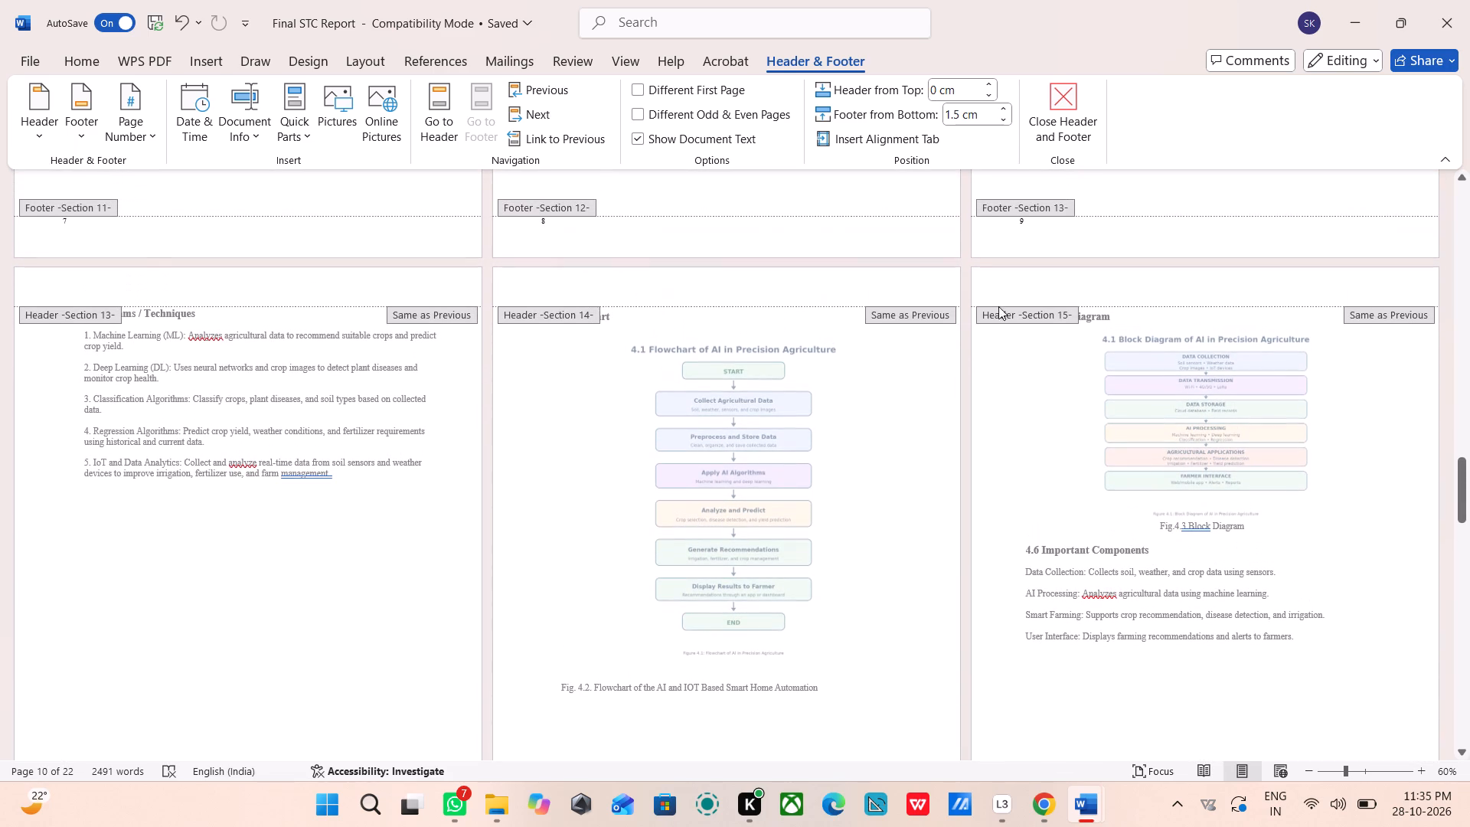
pyautogui.click(1092, 249)
# Enter page number 11 in the Section 14 footer on the flowchart page.
pyautogui.scroll(-1, 1092, 249)
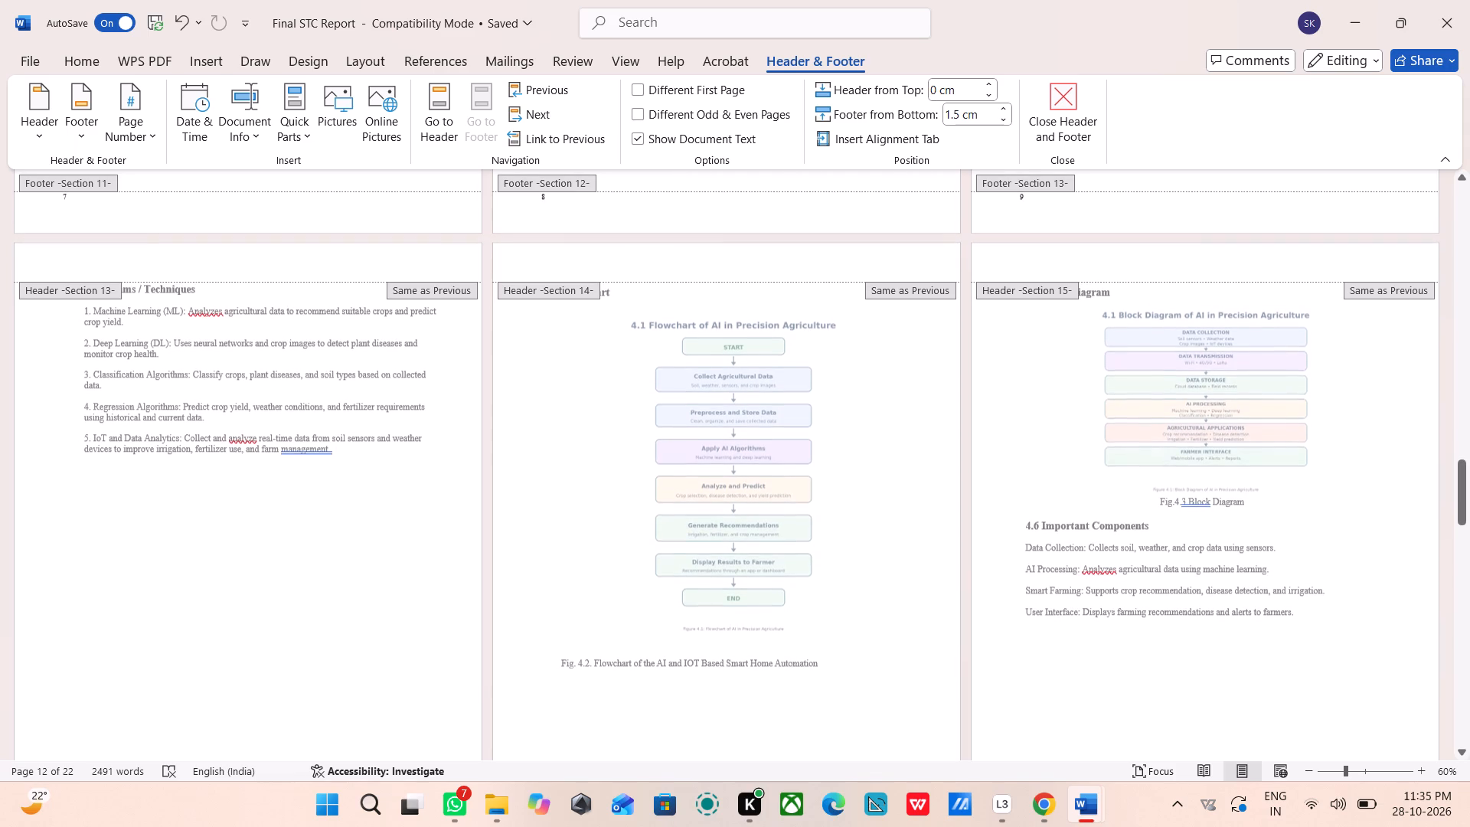
pyautogui.scroll(-2, 1092, 249)
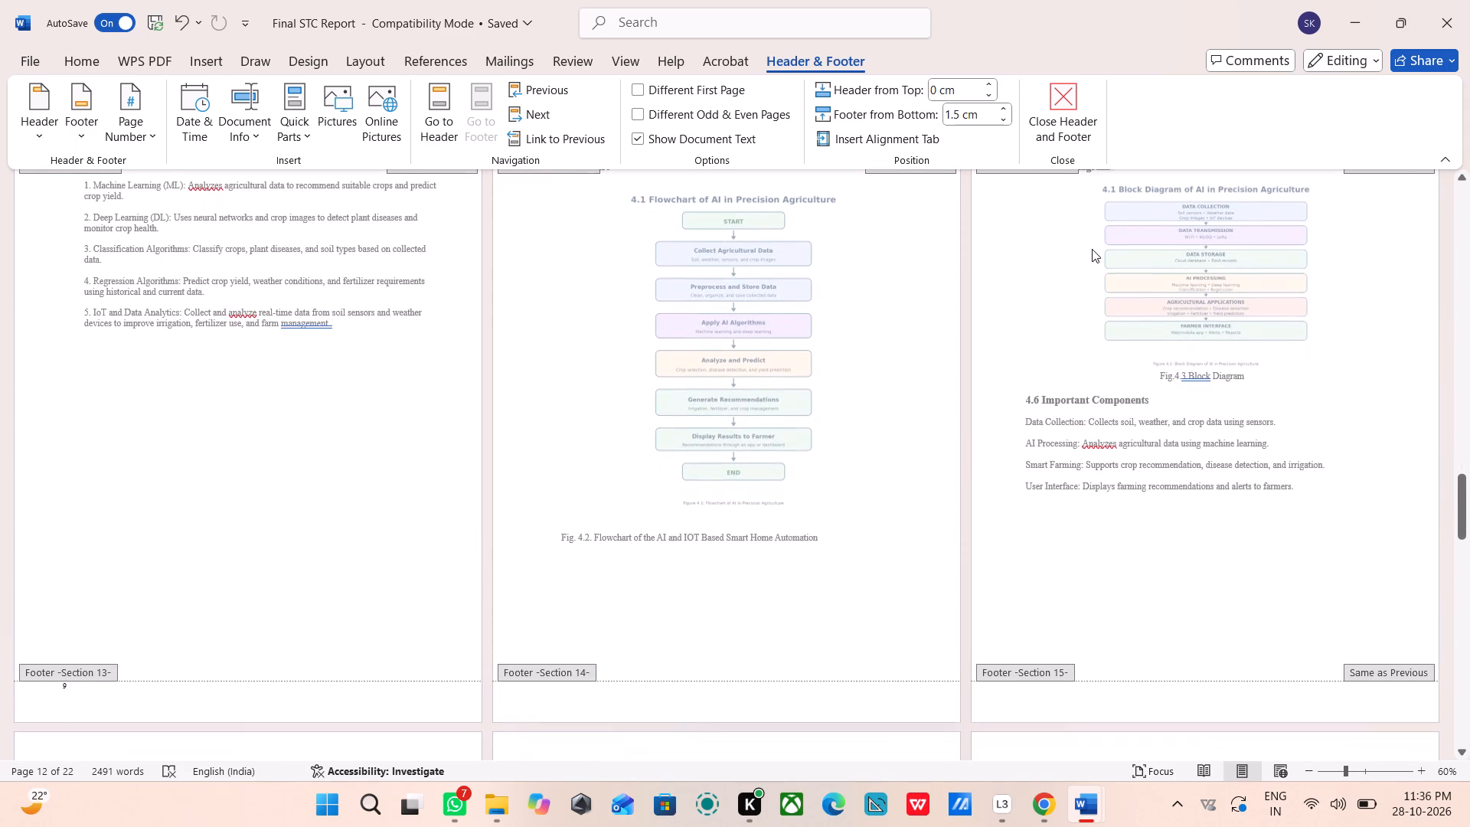
pyautogui.scroll(-1, 1092, 249)
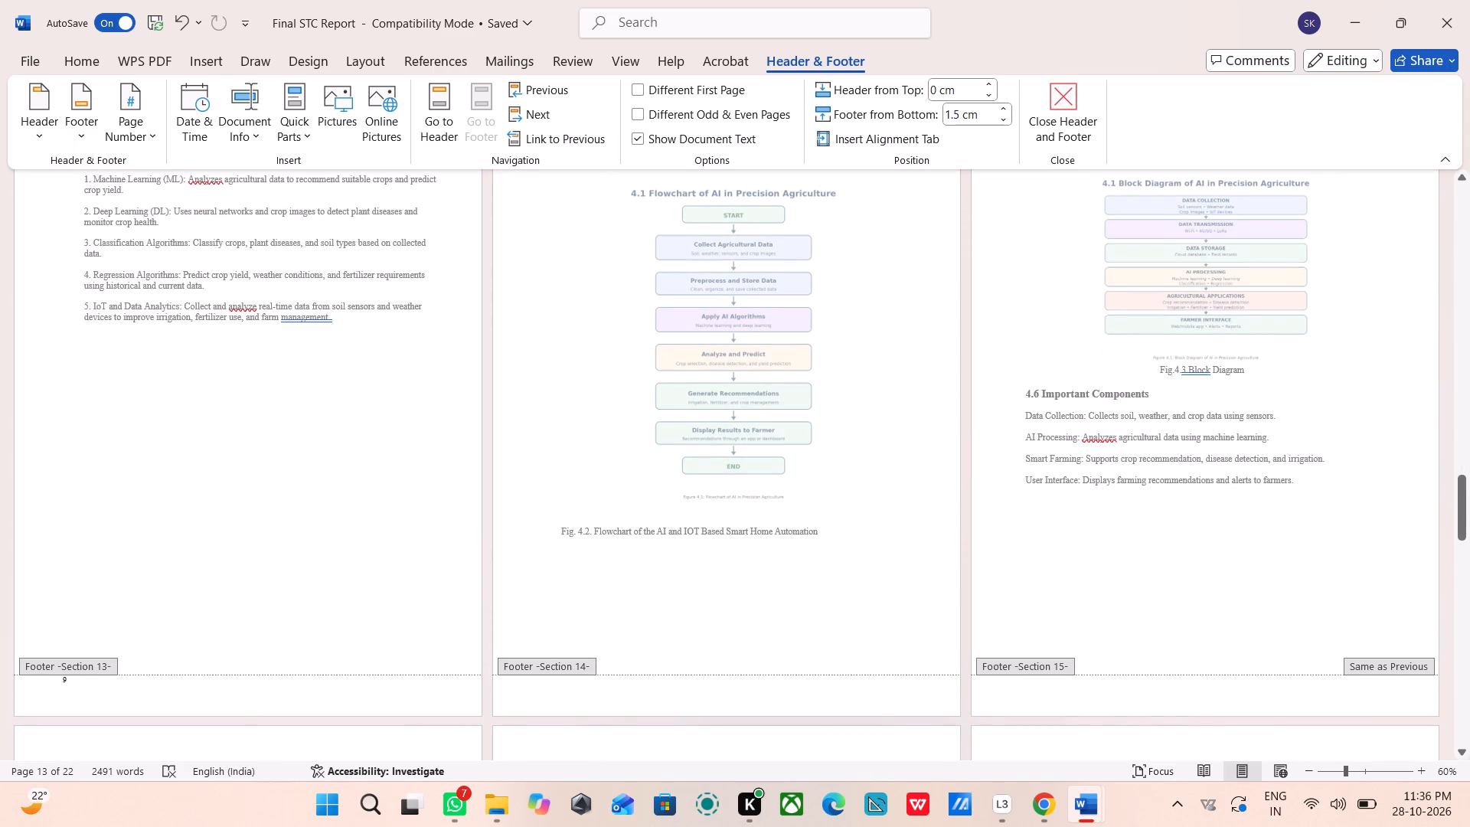
pyautogui.doubleClick(596, 701)
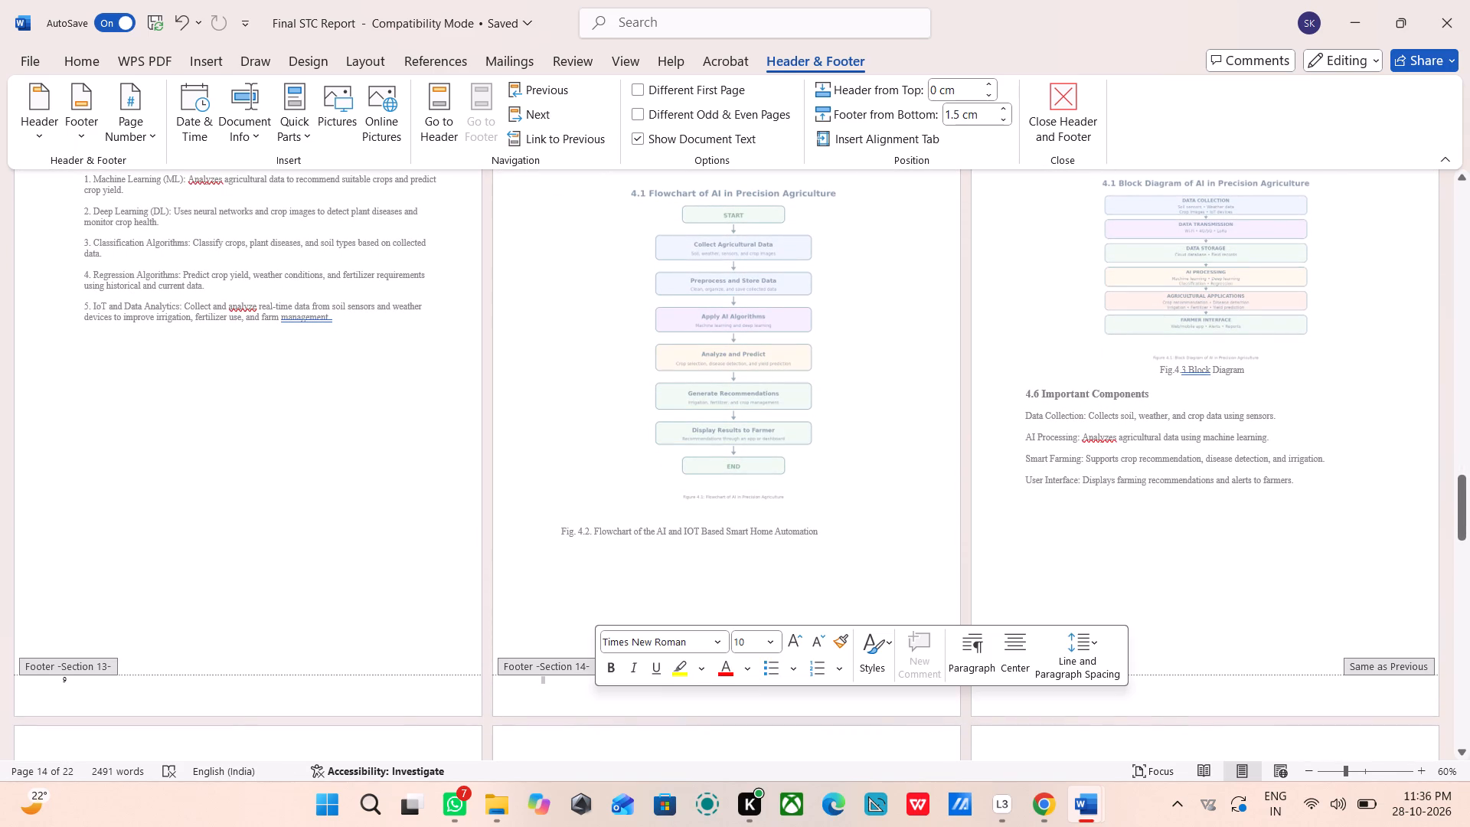
pyautogui.write('11')
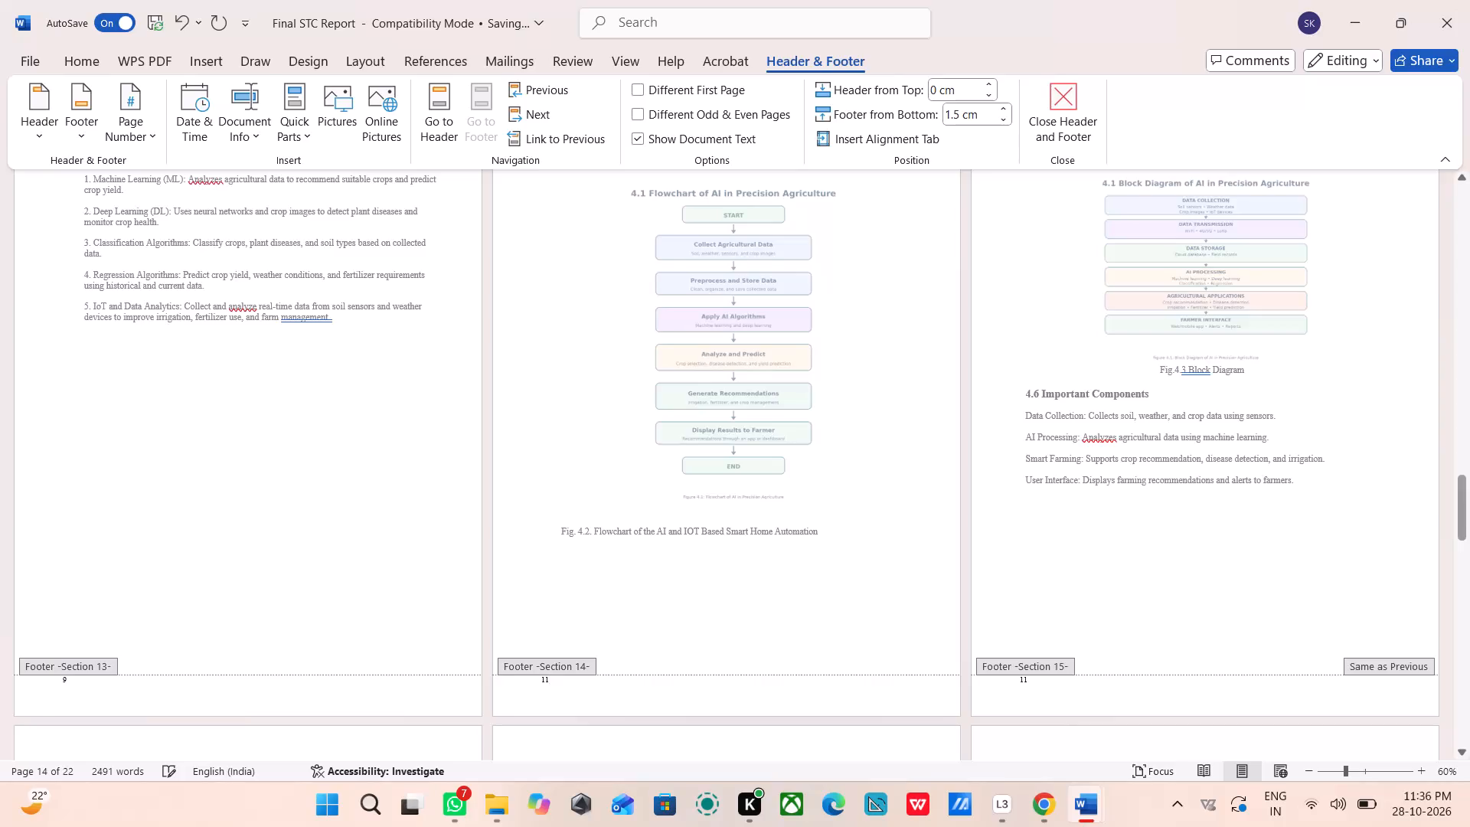
# Unlink the Section 15 footer on the block diagram page from the previous section and set its page number to 12.
pyautogui.click(1050, 682)
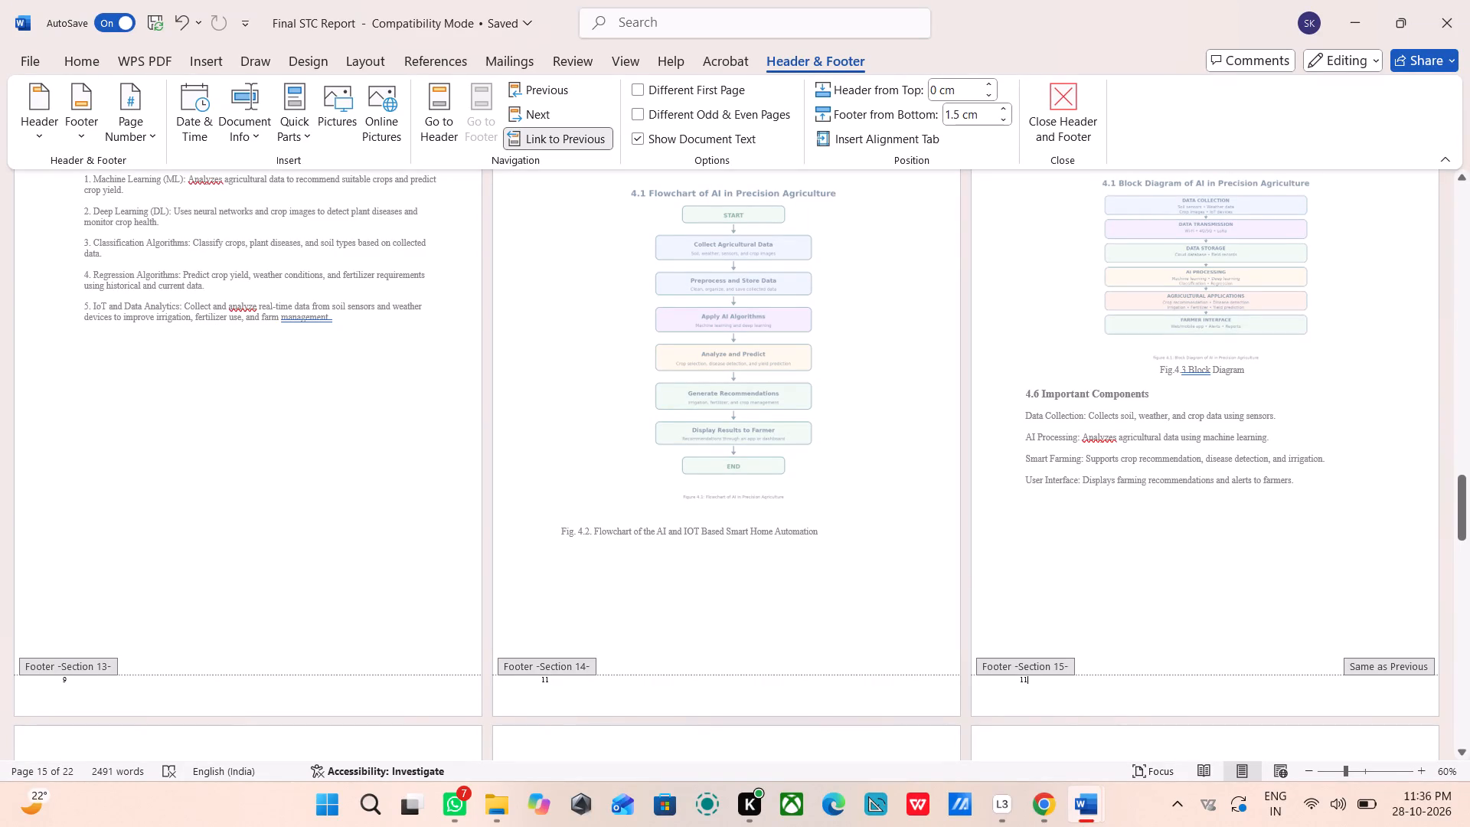
pyautogui.press('BackSpace')
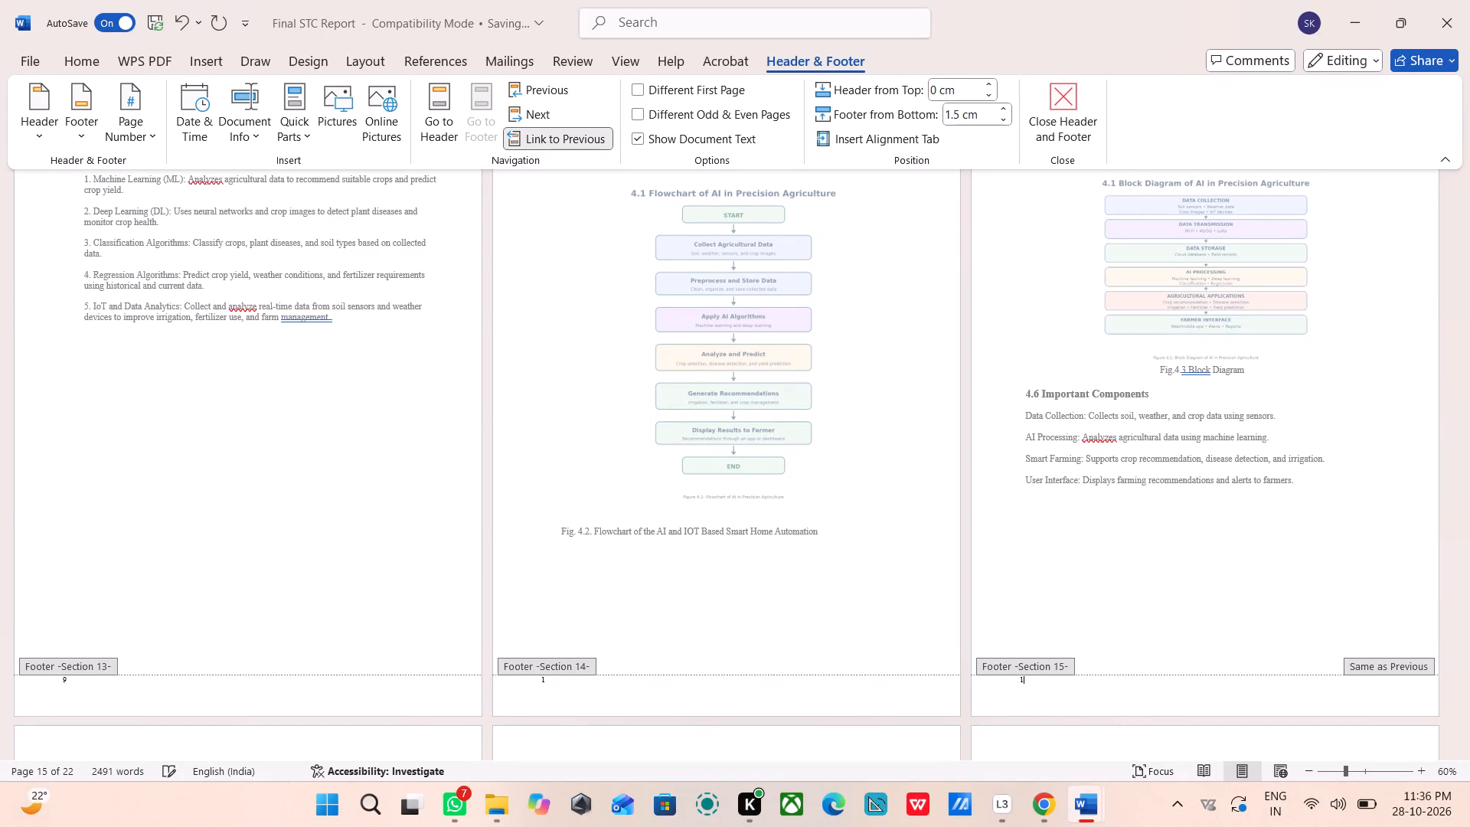
pyautogui.press('2')
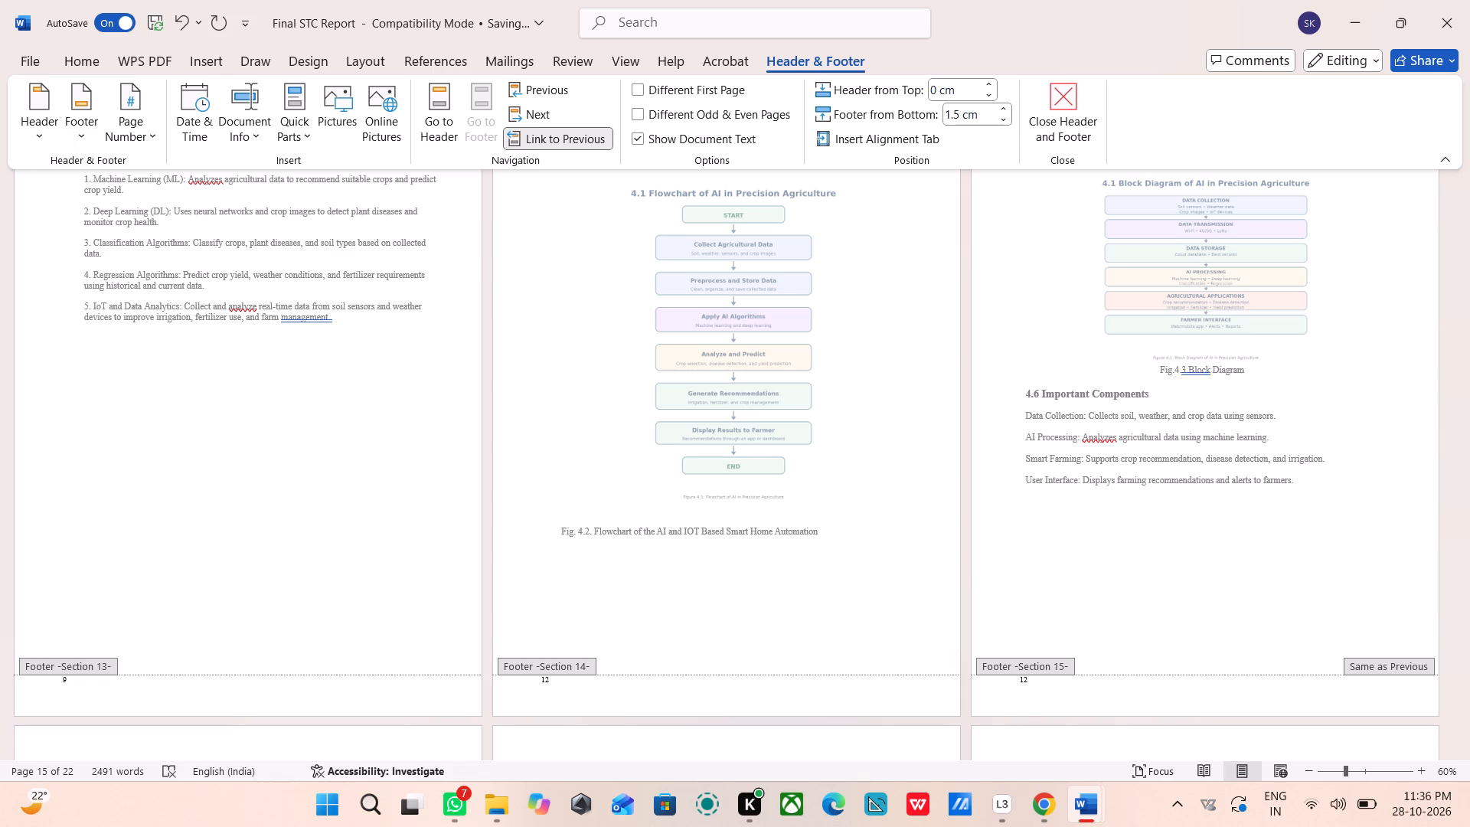
pyautogui.press('BackSpace')
pyautogui.click(596, 136)
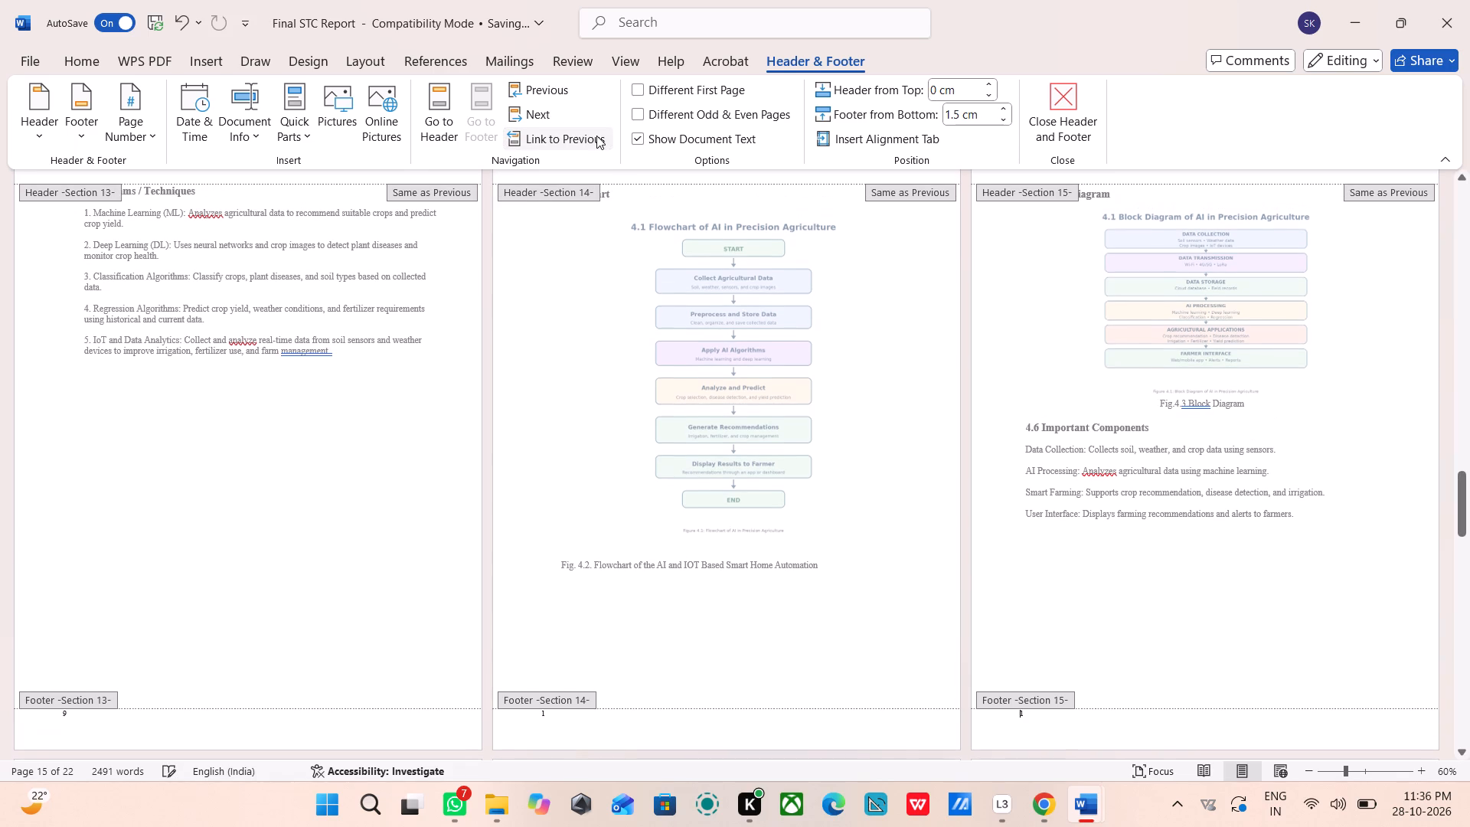
pyautogui.click(1034, 728)
pyautogui.press('2')
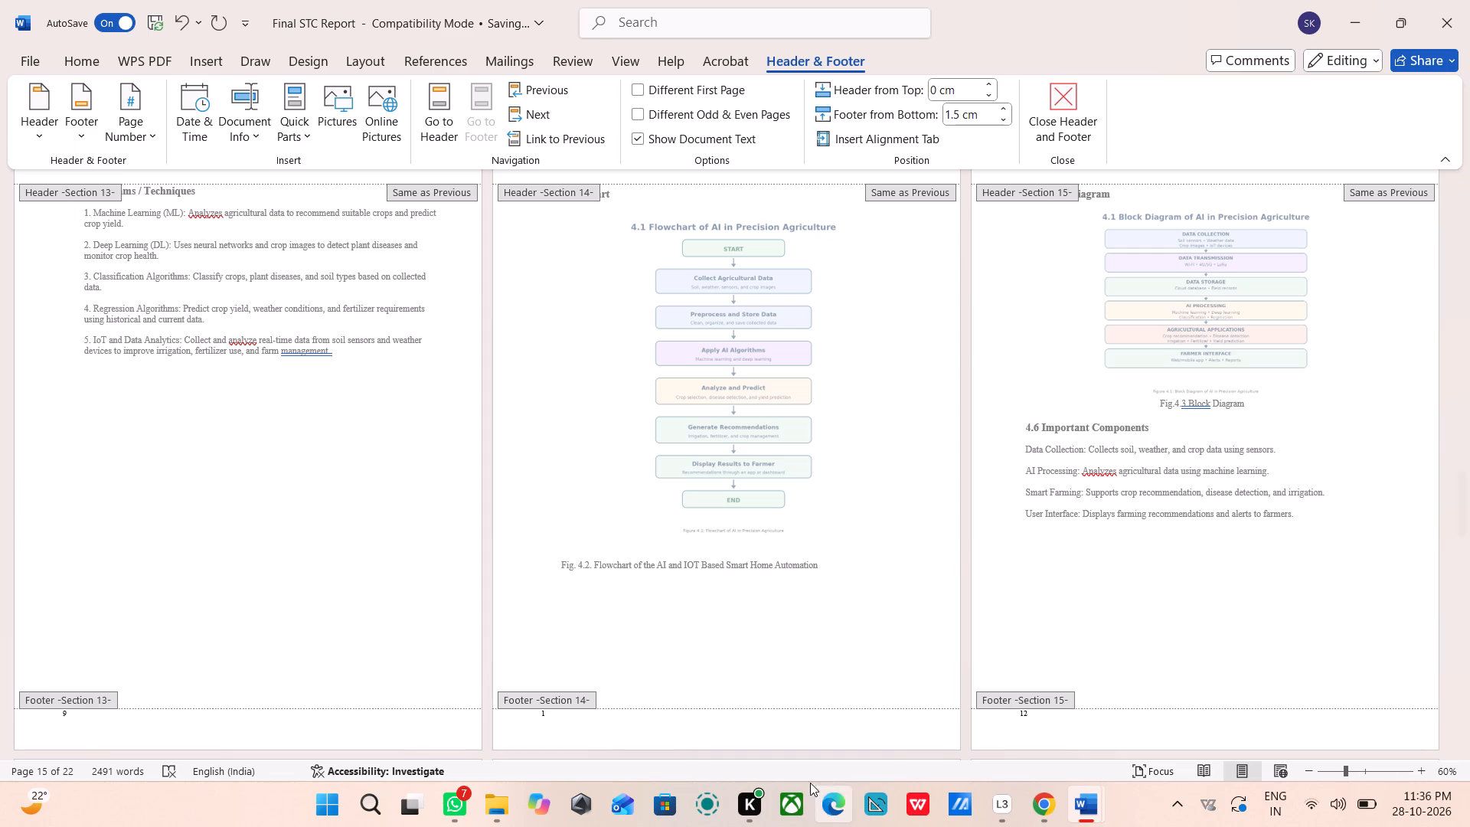
# Complete the page number in the Section 14 footer on the flowchart page as 11.
pyautogui.click(743, 729)
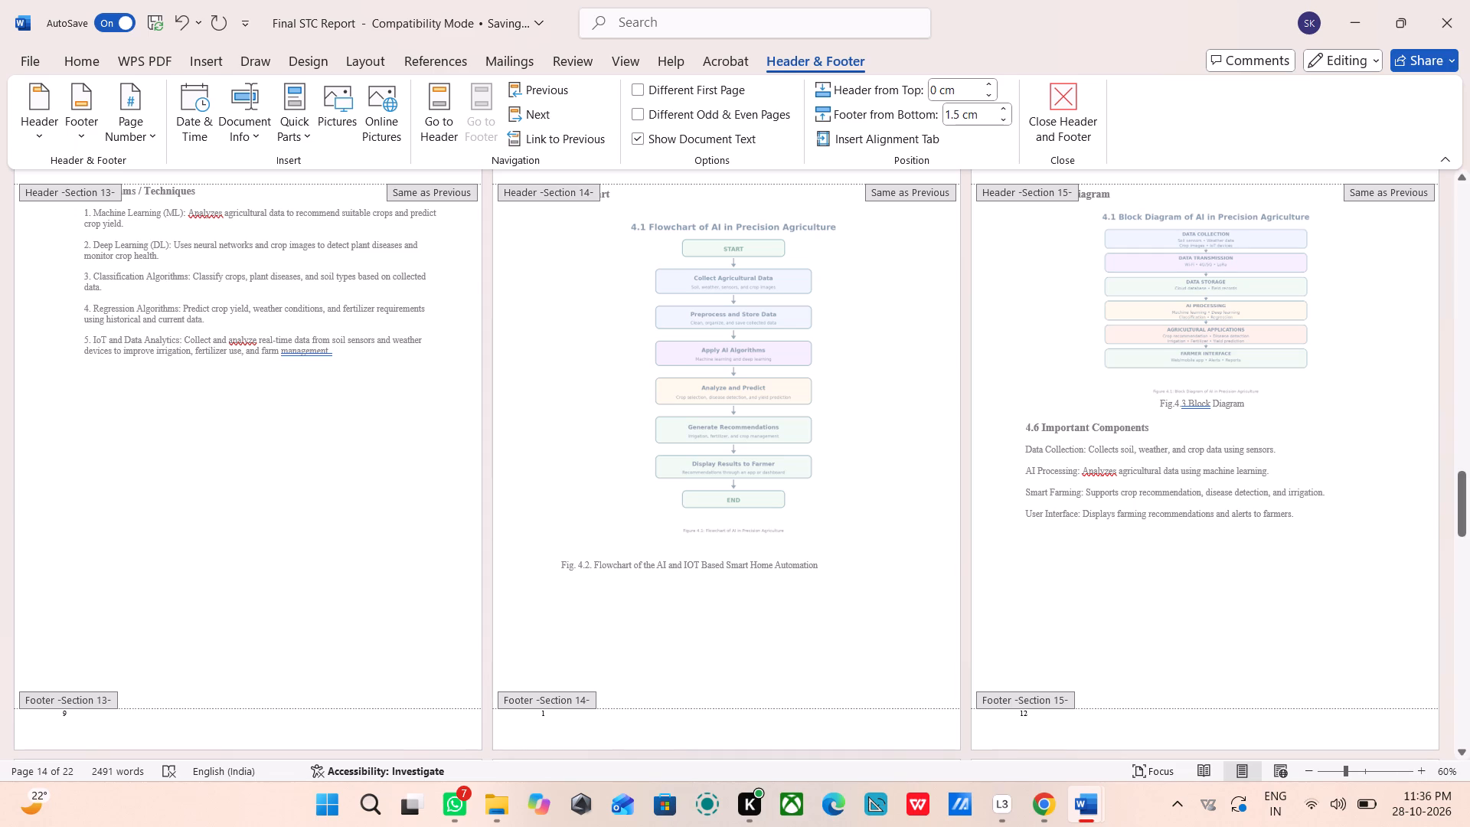
pyautogui.press('1')
# Unlink the Section 16 footer on the Different Approaches table page from the previous section and set its page number to 13.
pyautogui.scroll(-3, 864, 709)
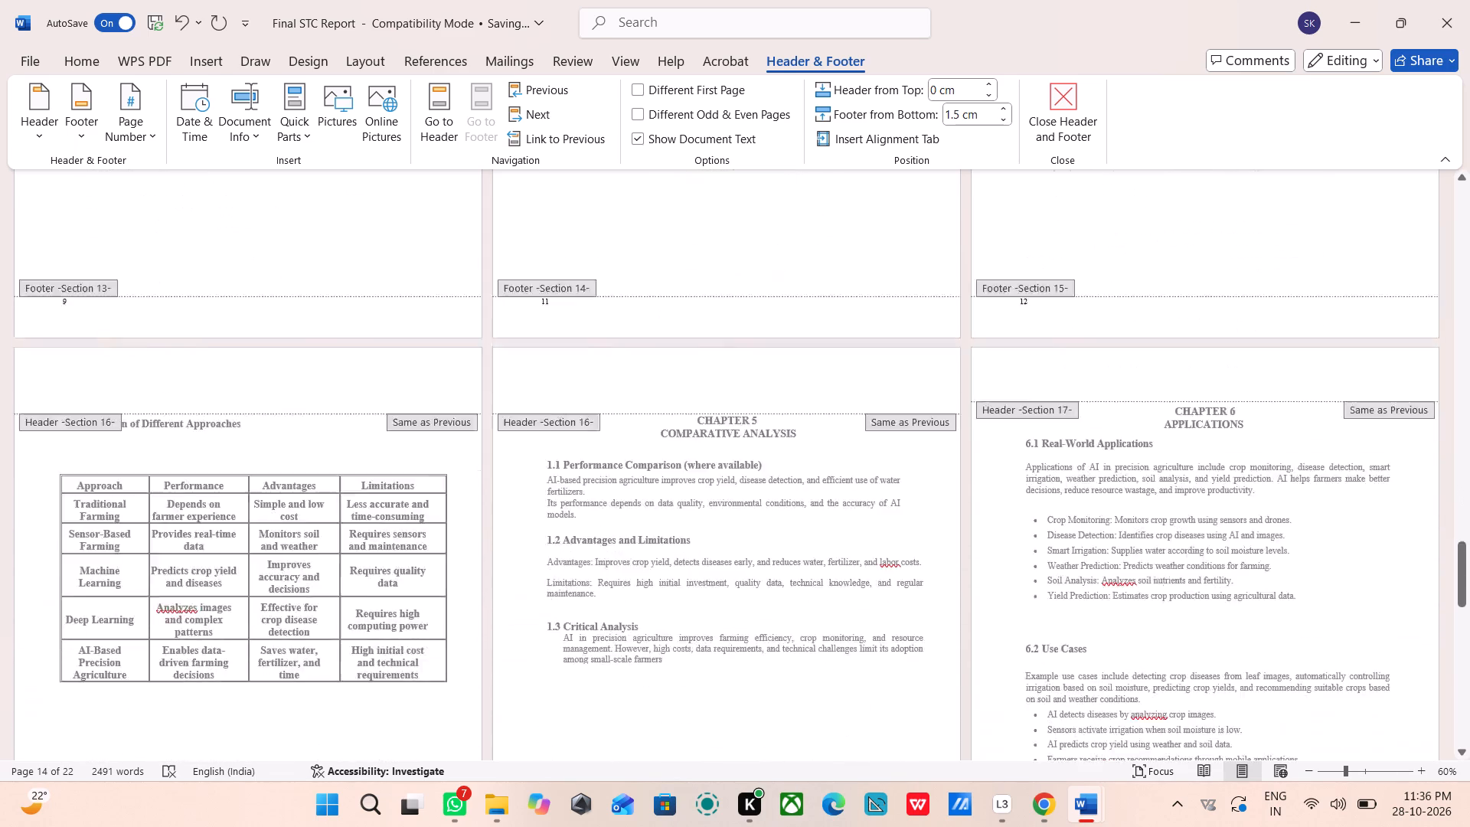
pyautogui.scroll(-1, 864, 709)
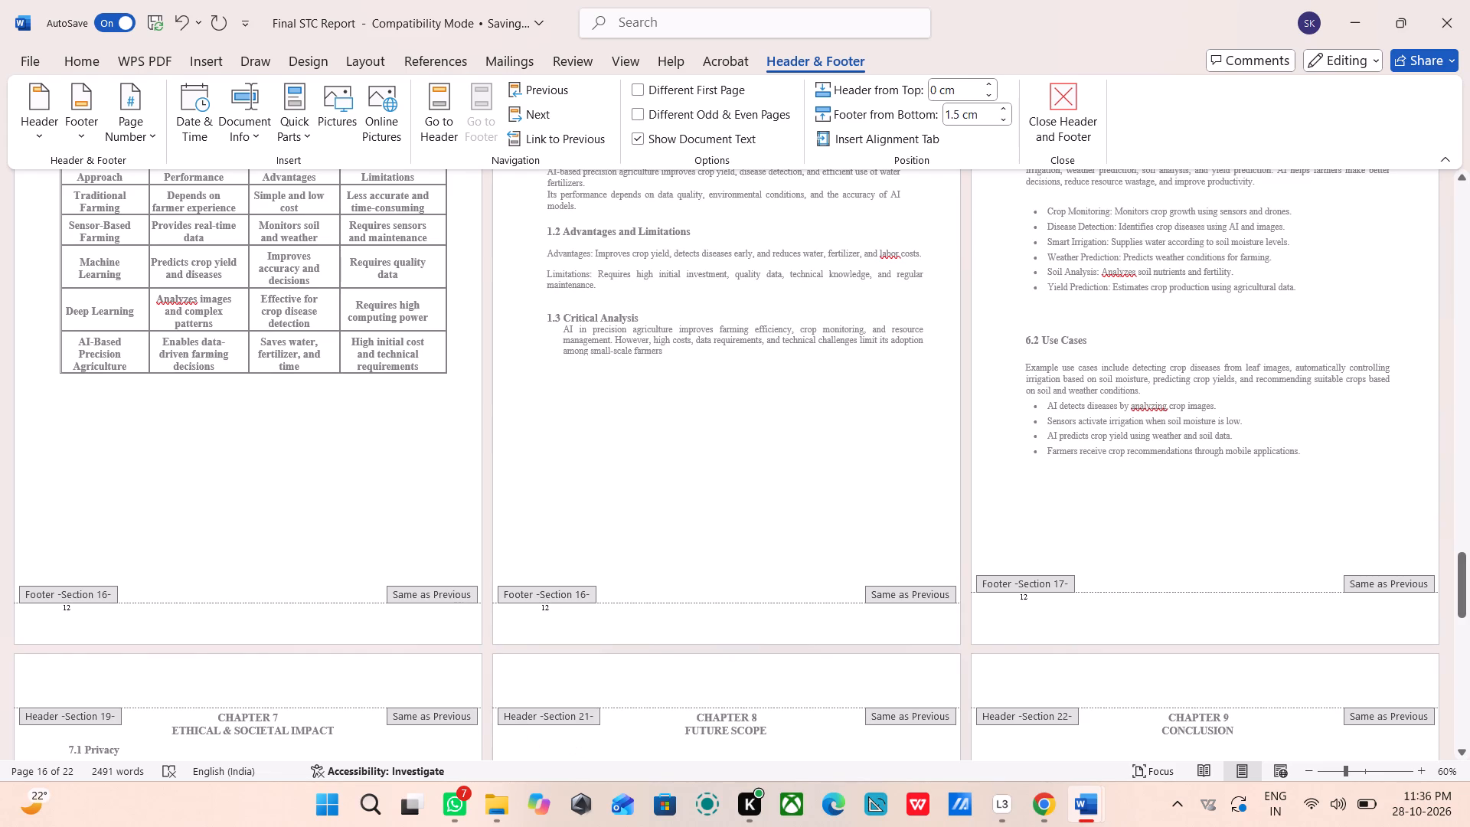
pyautogui.click(322, 632)
pyautogui.click(535, 149)
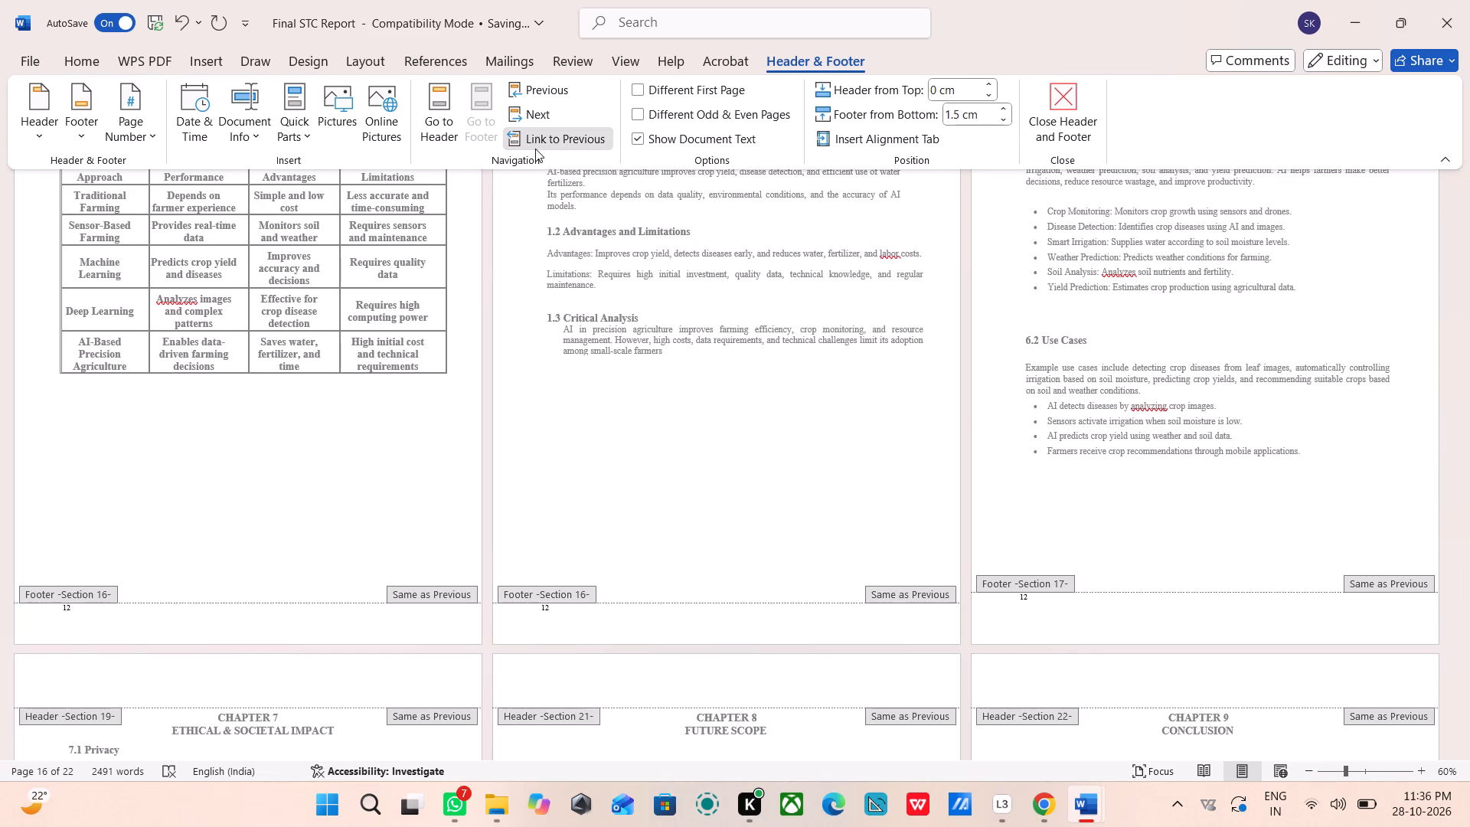
pyautogui.press('Right')
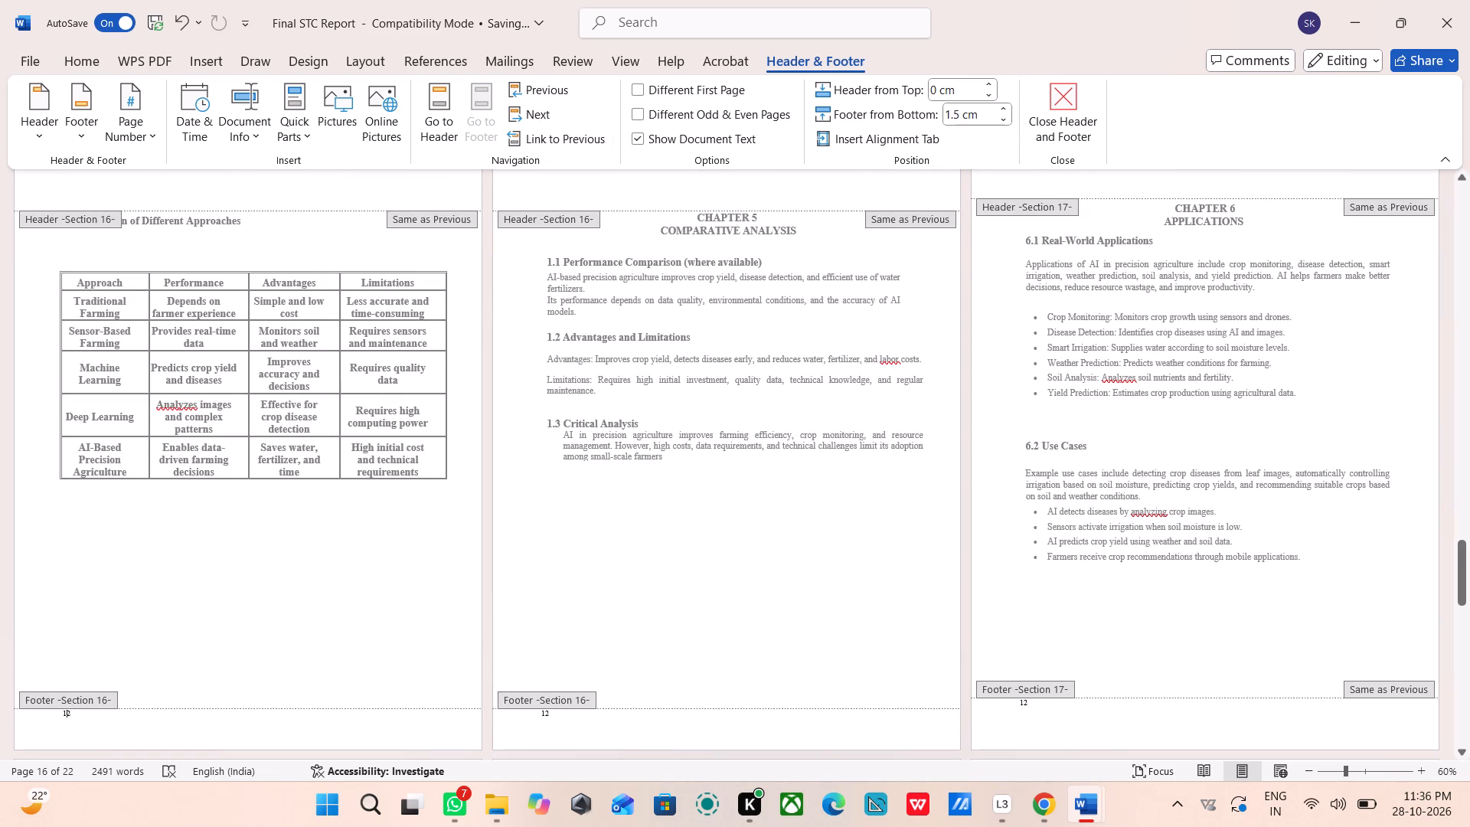
pyautogui.press('Right')
pyautogui.press('BackSpace')
pyautogui.press('3')
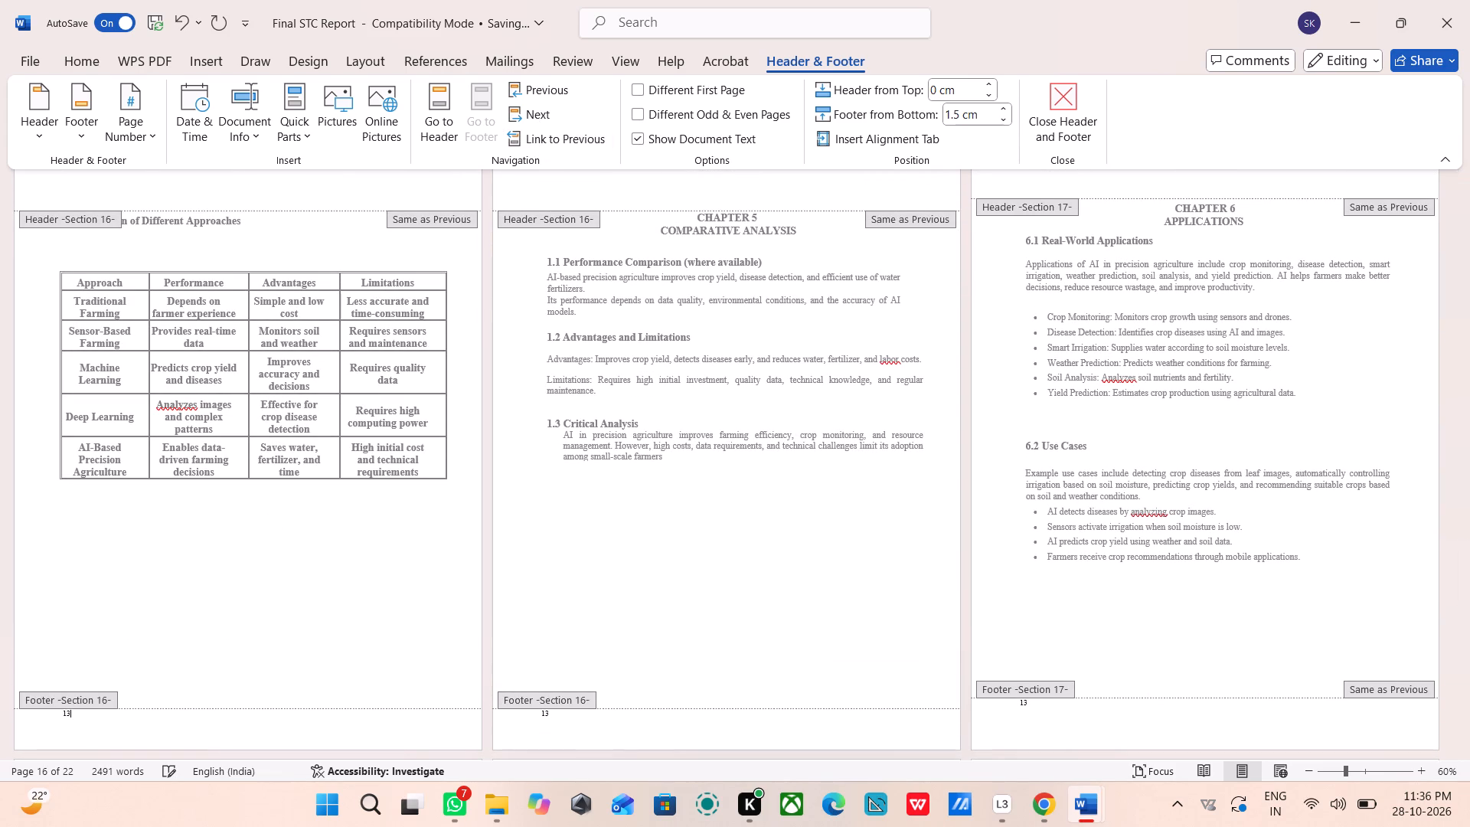
# Unlink the Section 17 footer on the Chapter 6 Applications page from the previous section.
pyautogui.doubleClick(596, 736)
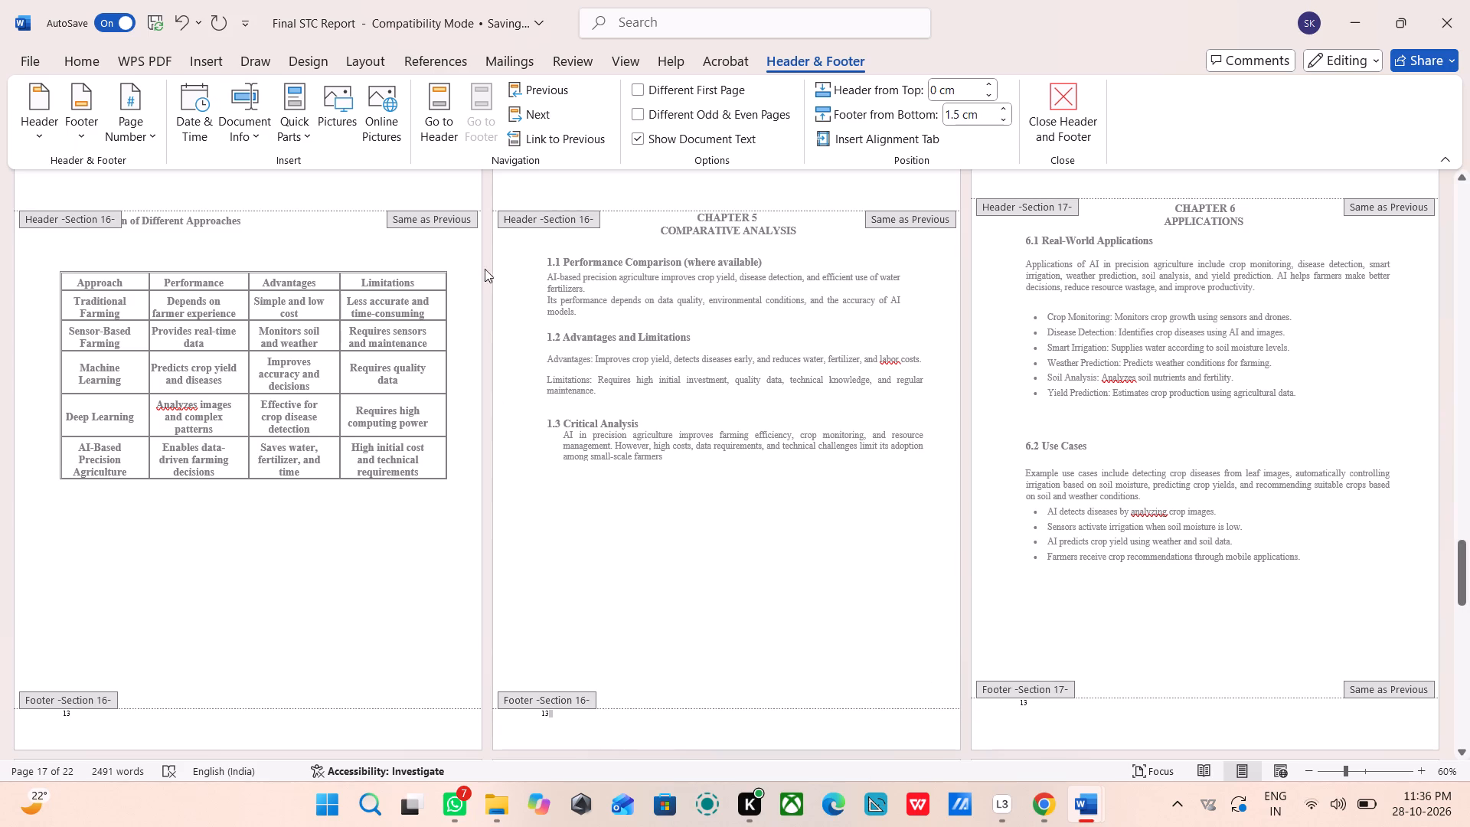
pyautogui.click(543, 107)
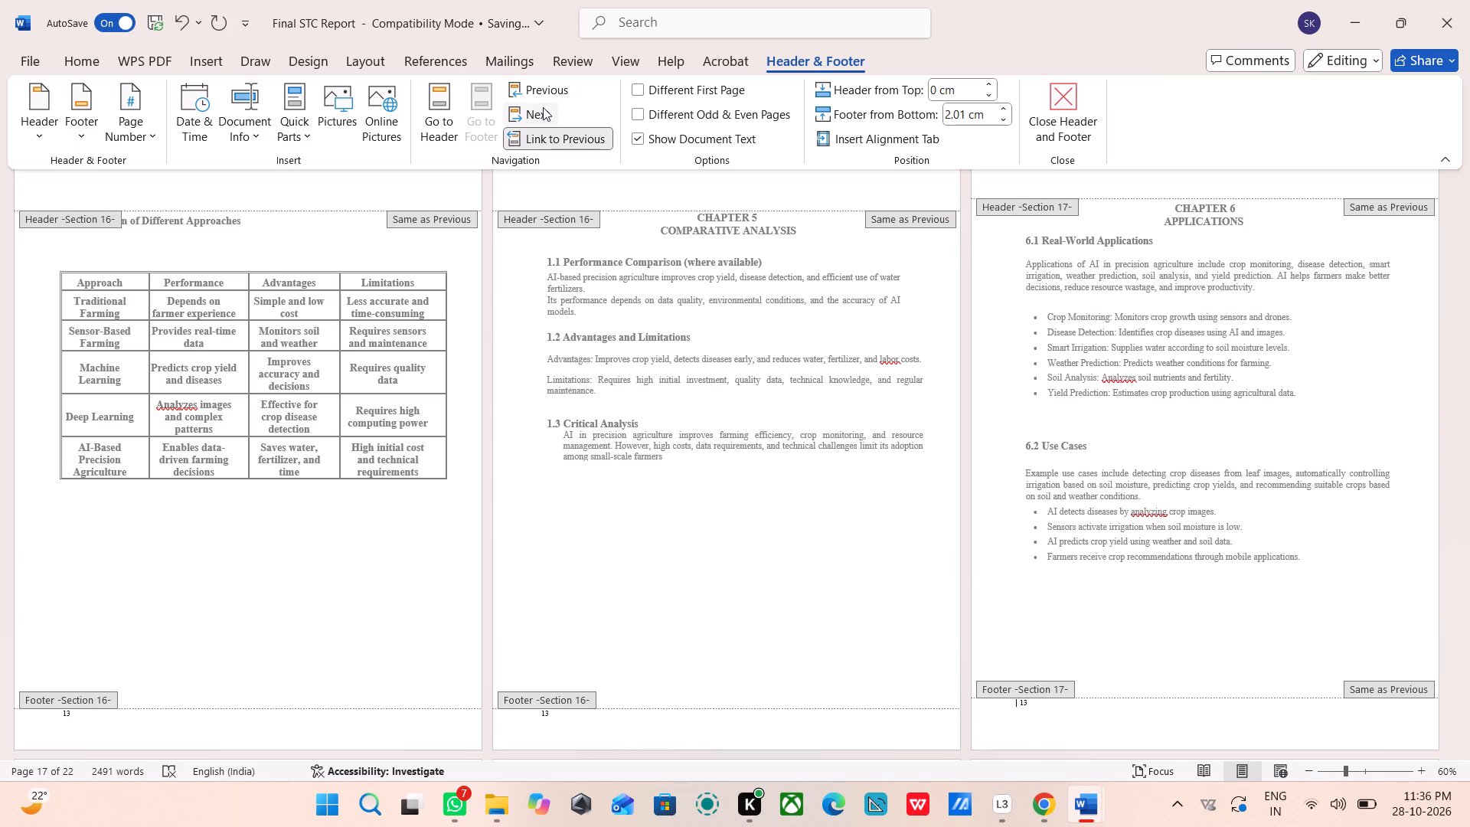
pyautogui.click(540, 136)
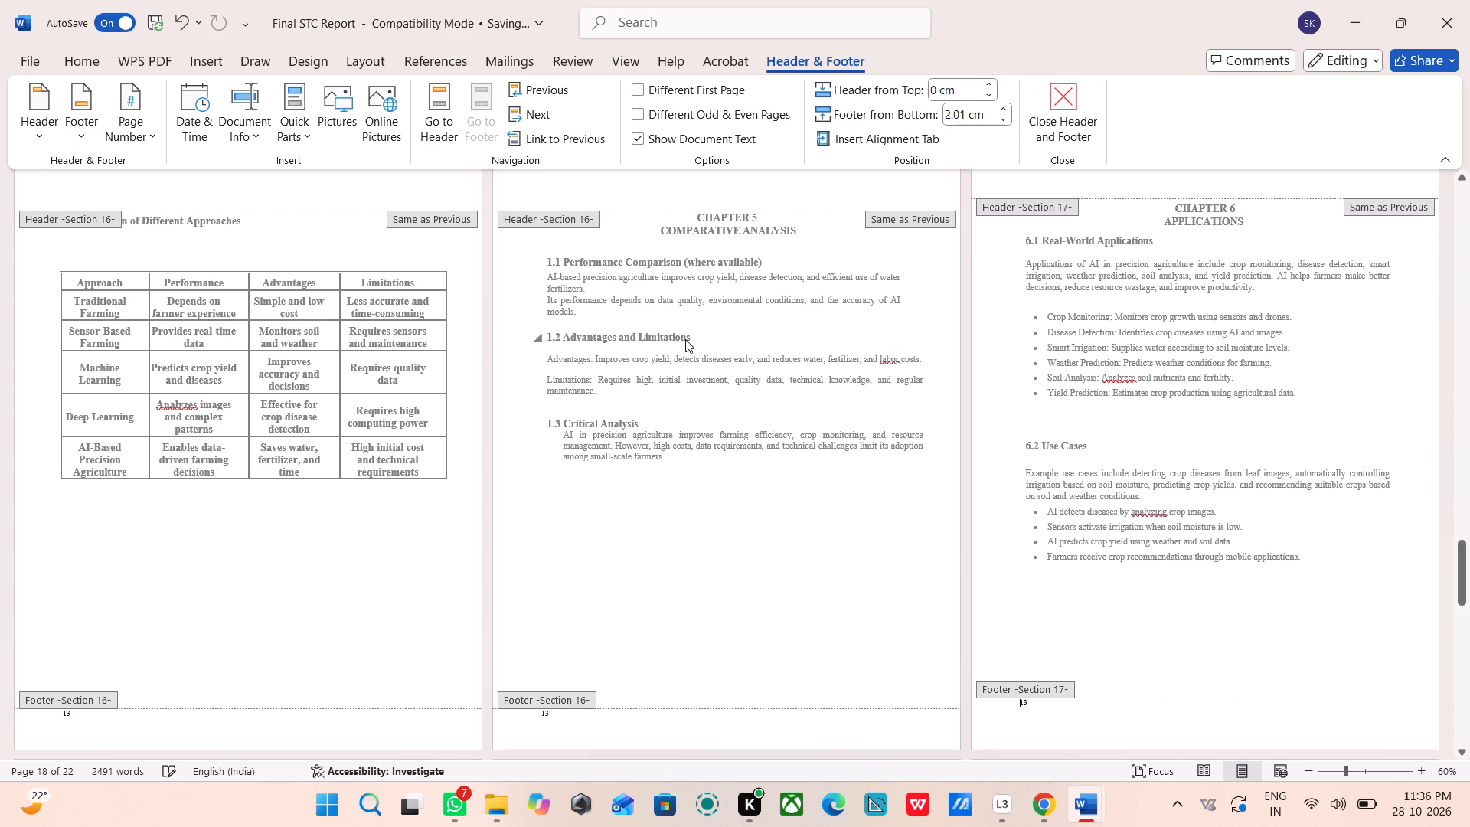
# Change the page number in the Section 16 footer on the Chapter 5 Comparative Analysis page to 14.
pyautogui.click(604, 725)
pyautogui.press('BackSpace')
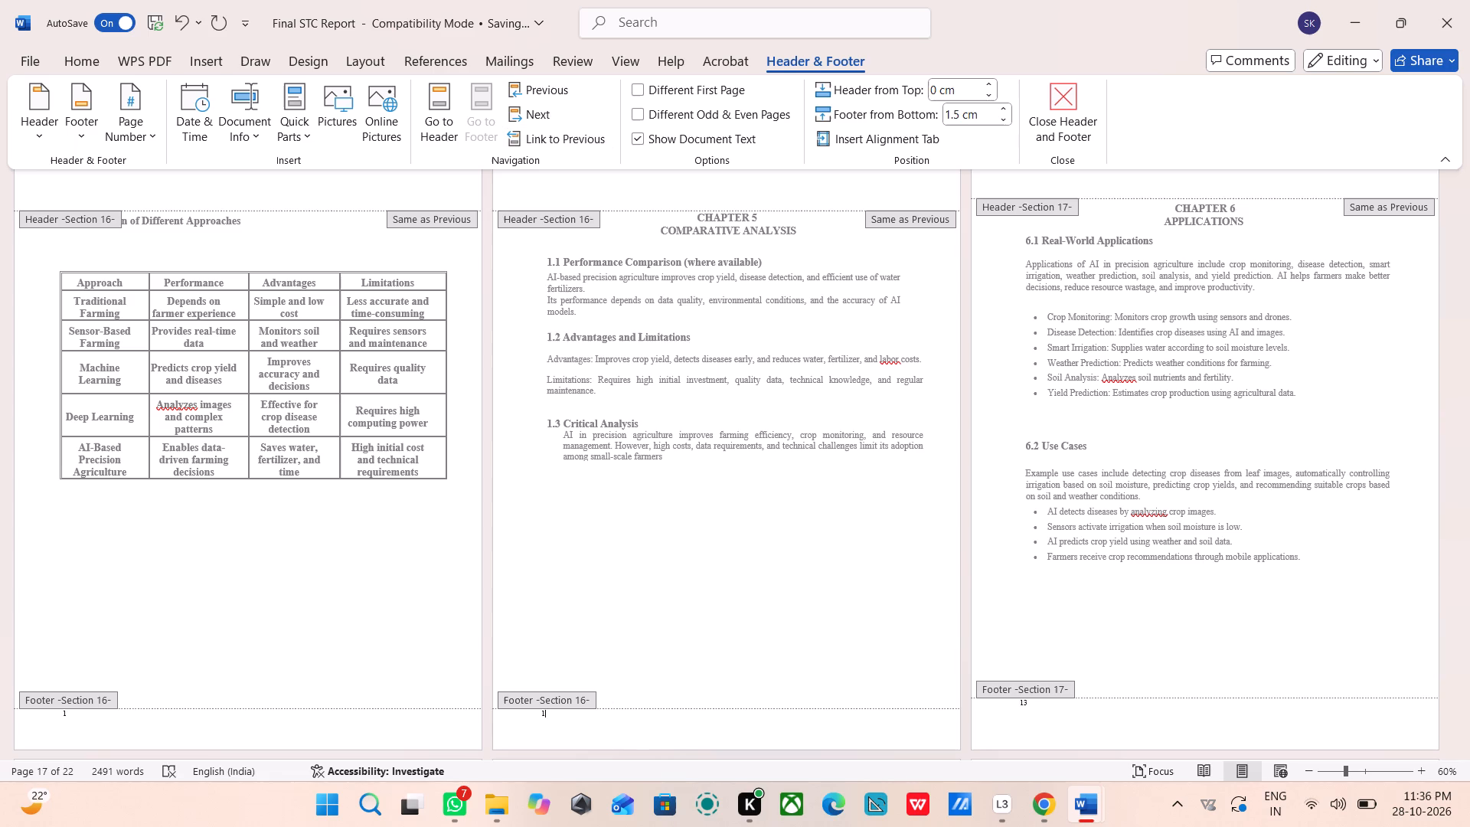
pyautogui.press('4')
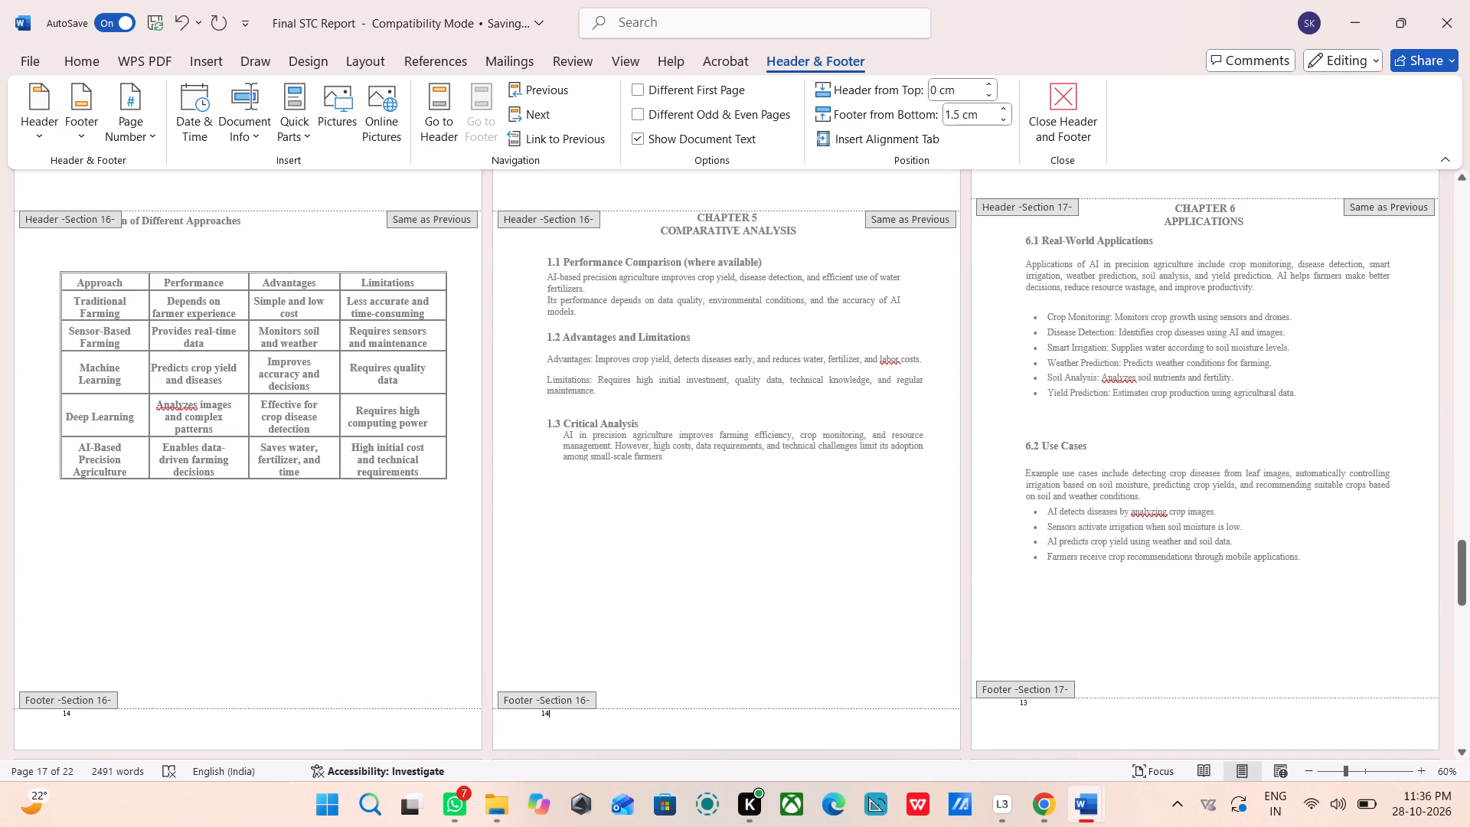
# Delete the last digit of the page number in the Section 16 footer on the Chapter 5 Comparative Analysis page.
pyautogui.doubleClick(332, 734)
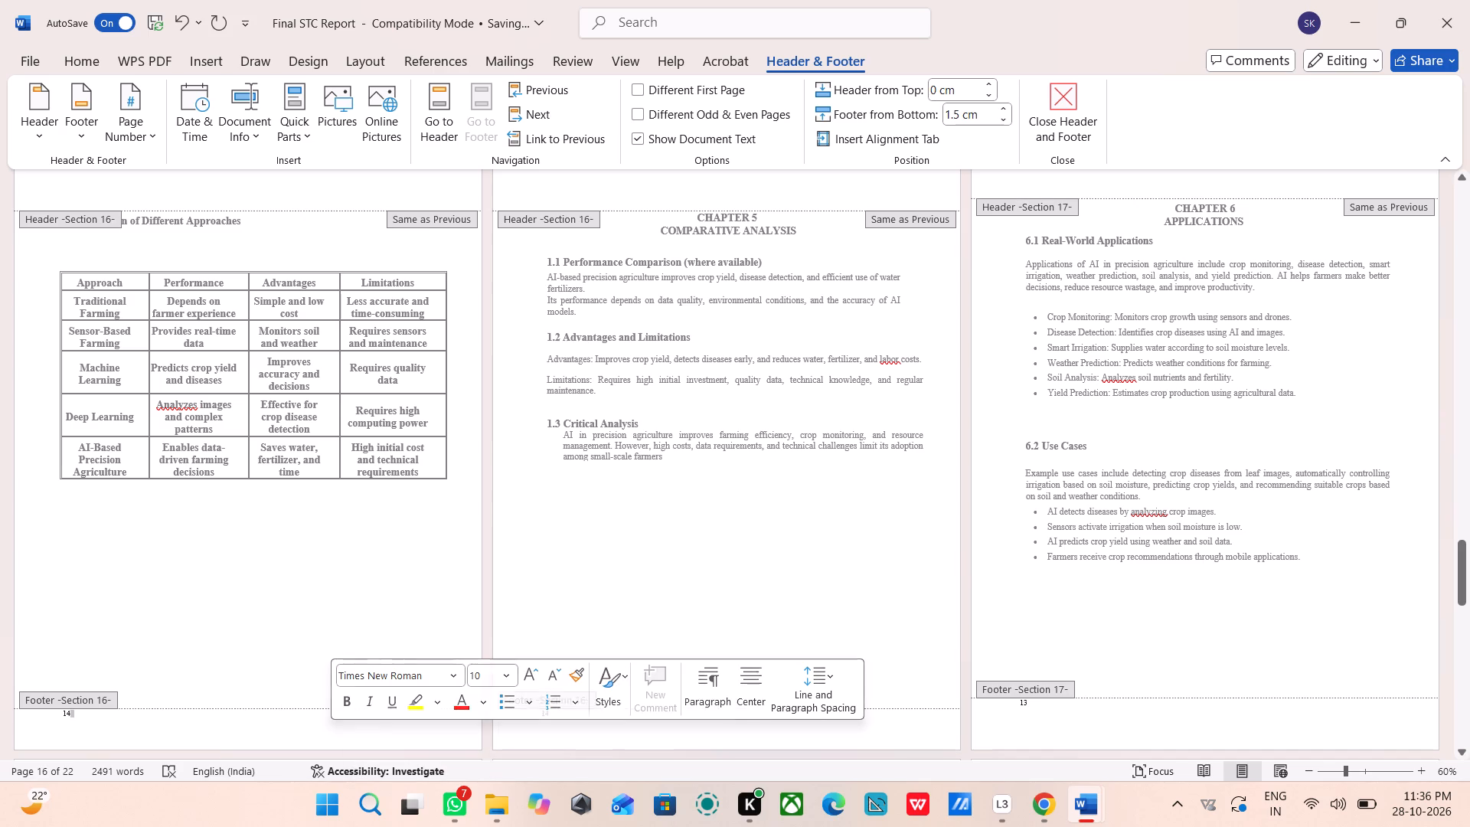
pyautogui.doubleClick(553, 734)
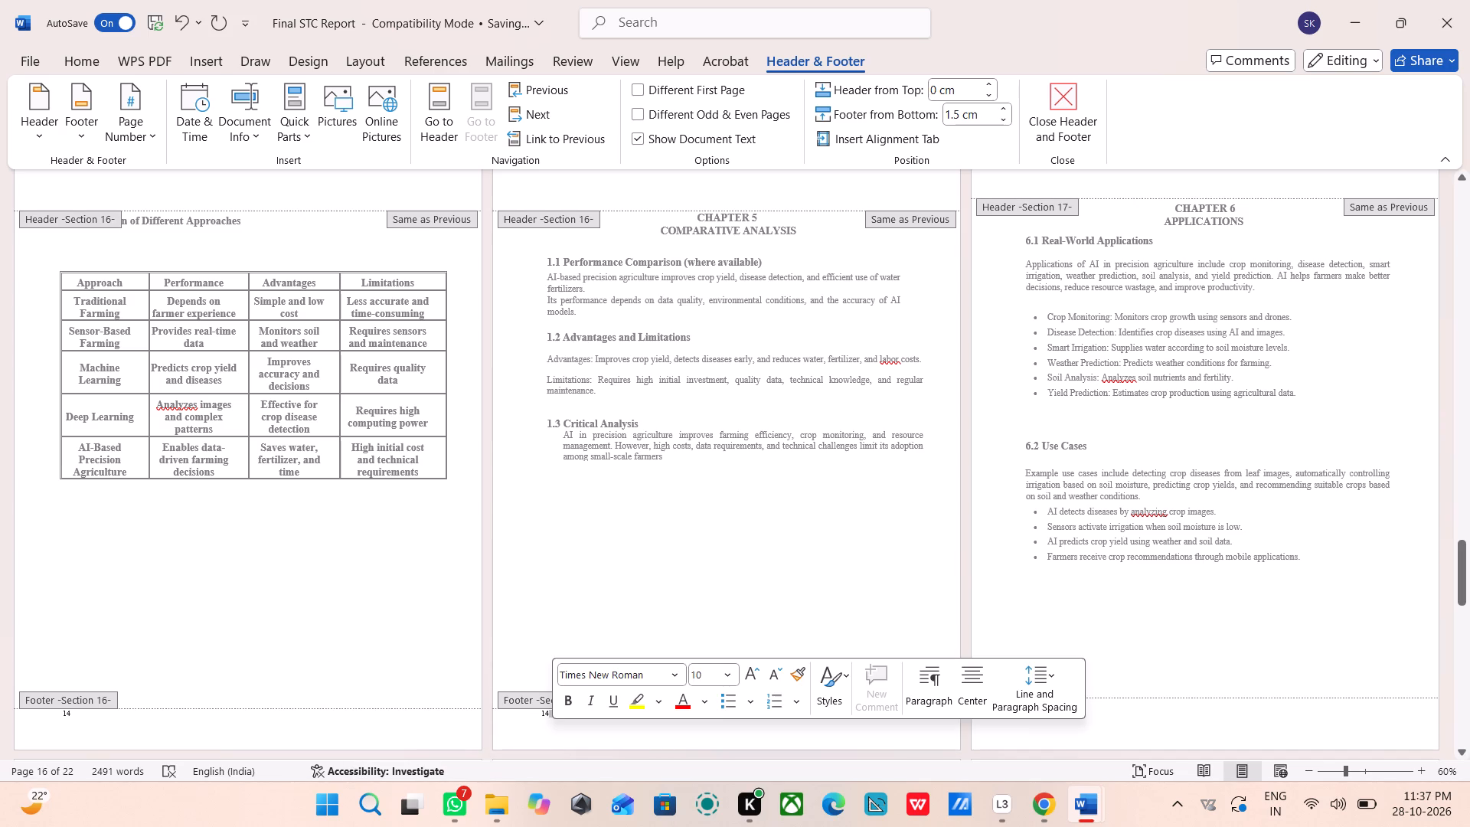
pyautogui.click(572, 737)
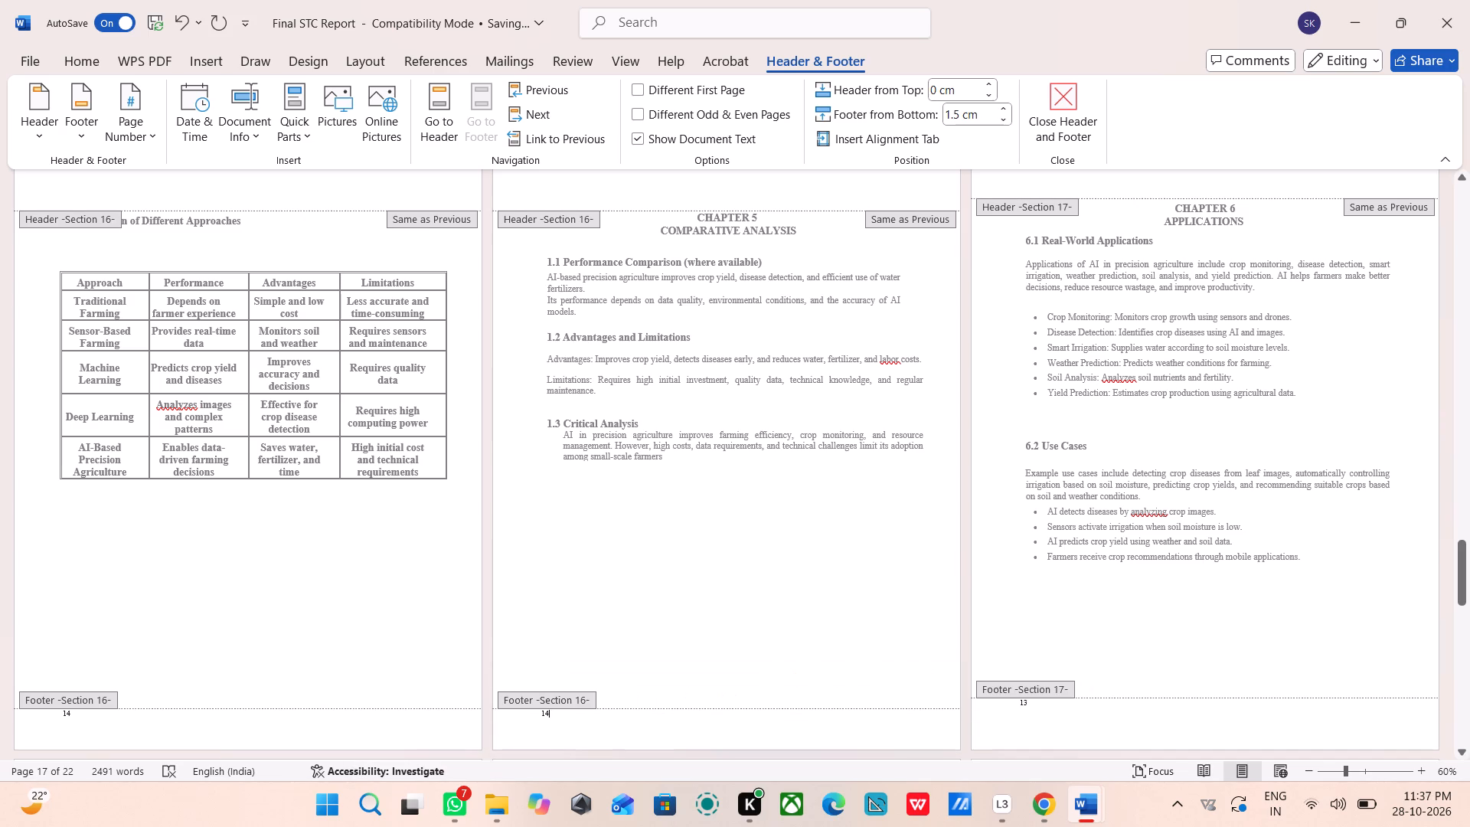
pyautogui.press('BackSpace')
# Save the Final STC Report and close both its editing window and its Protected View window.
pyautogui.hotkey('ctrl', 's')
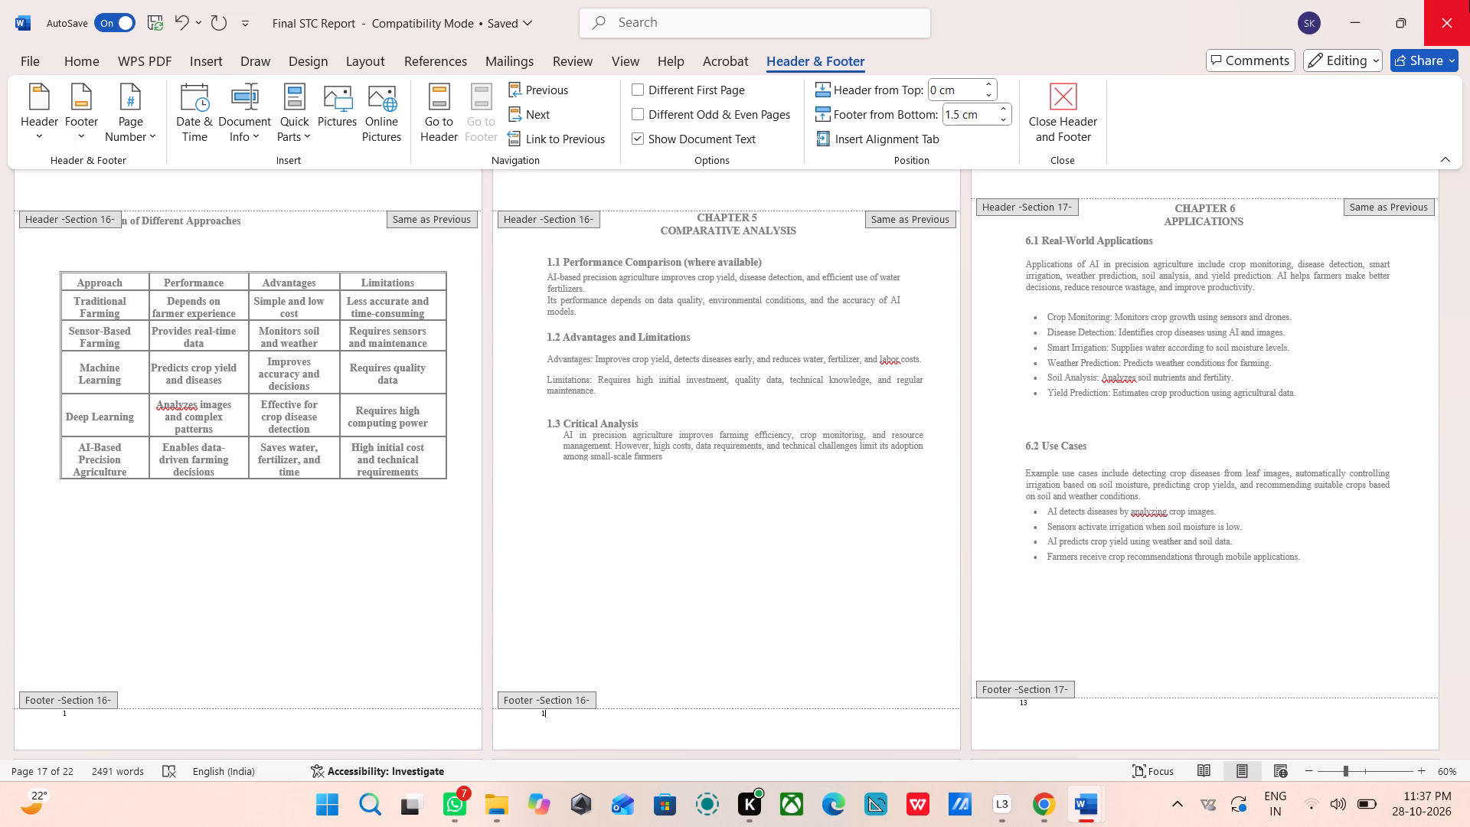
pyautogui.click(1469, 0)
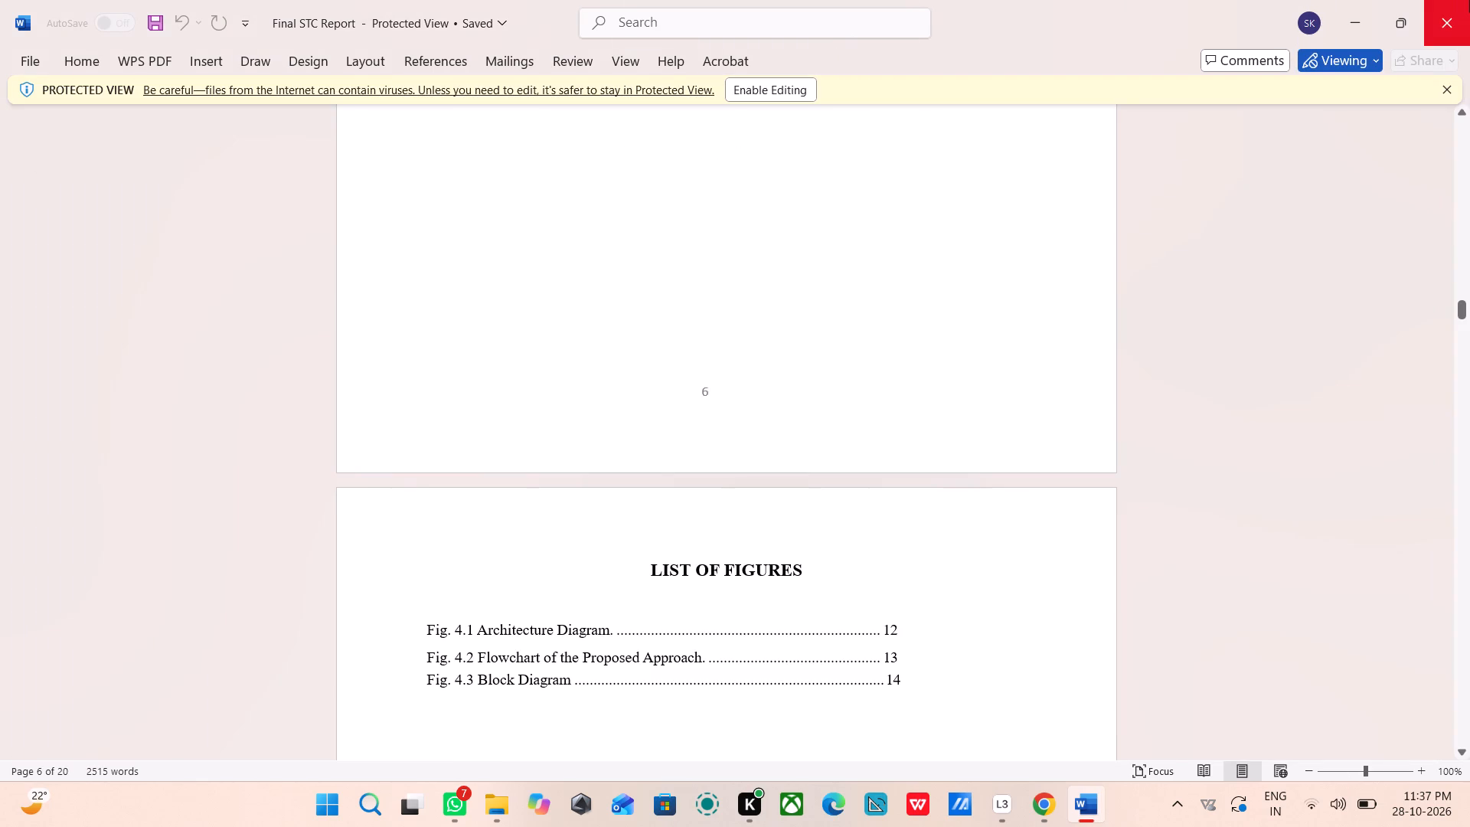
pyautogui.click(1469, 0)
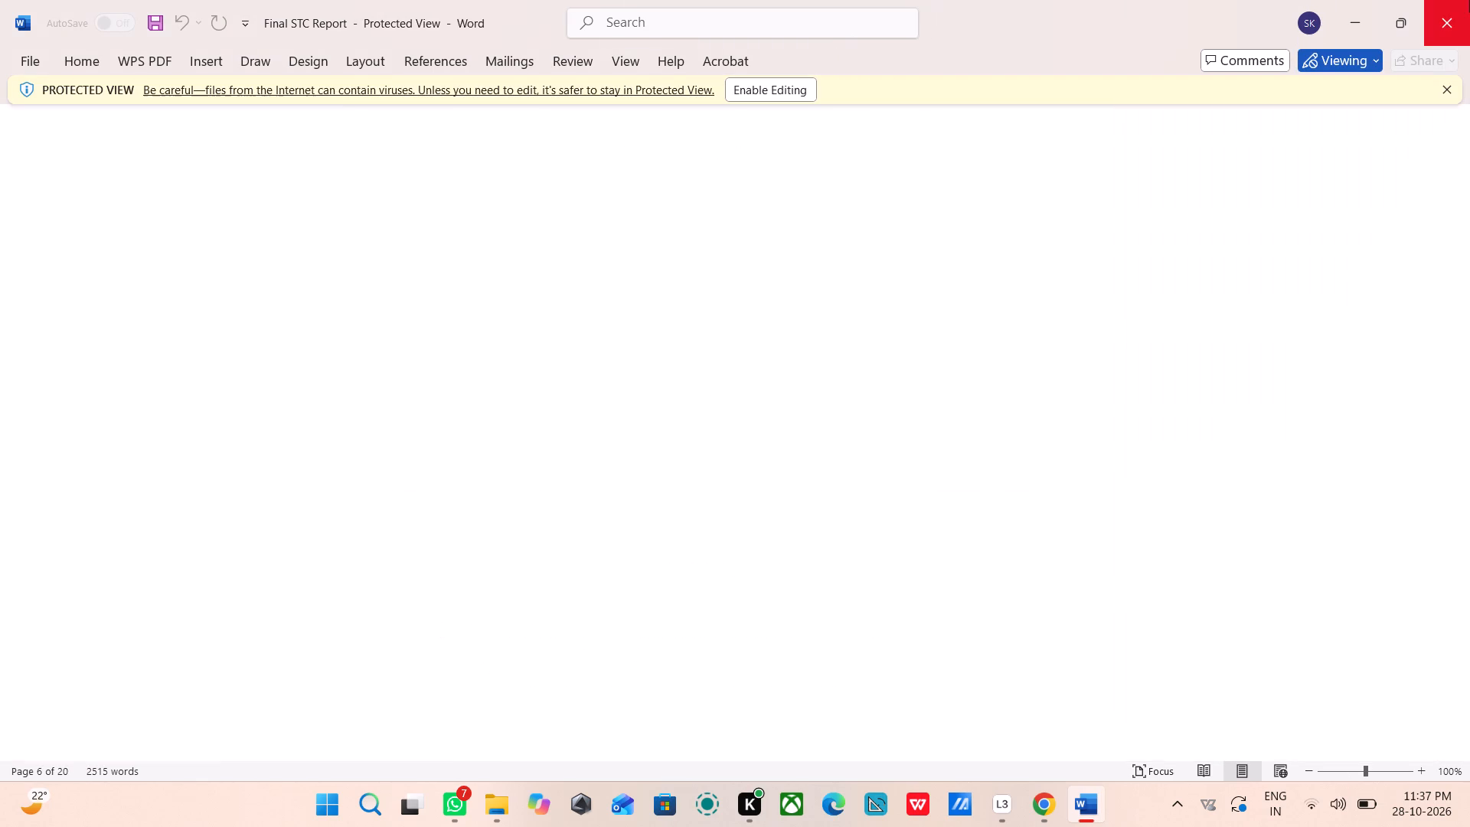
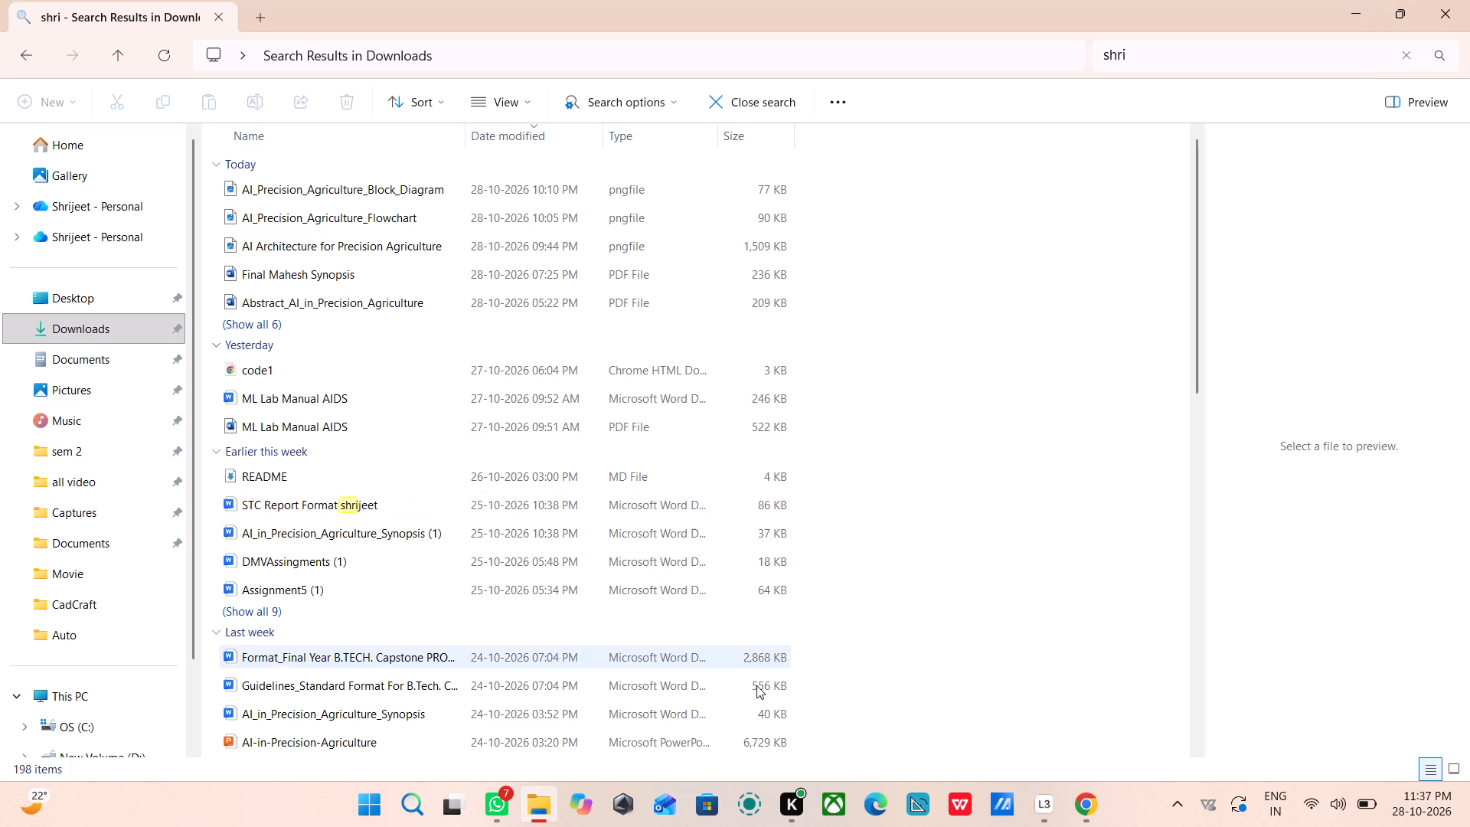
# Switch to Word and reopen the Final STC Report from the recent documents.
pyautogui.click(398, 817)
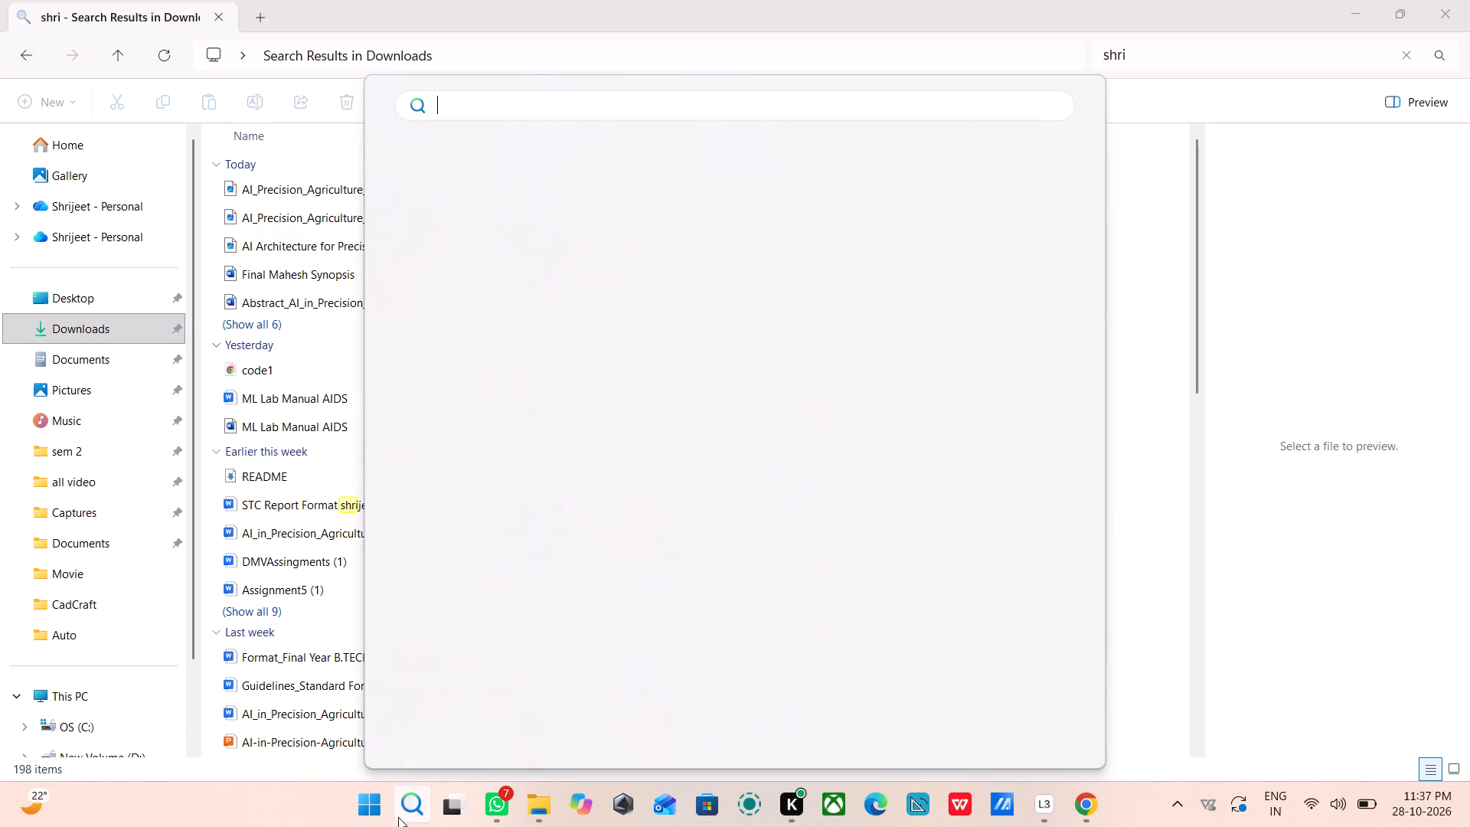
pyautogui.click(453, 271)
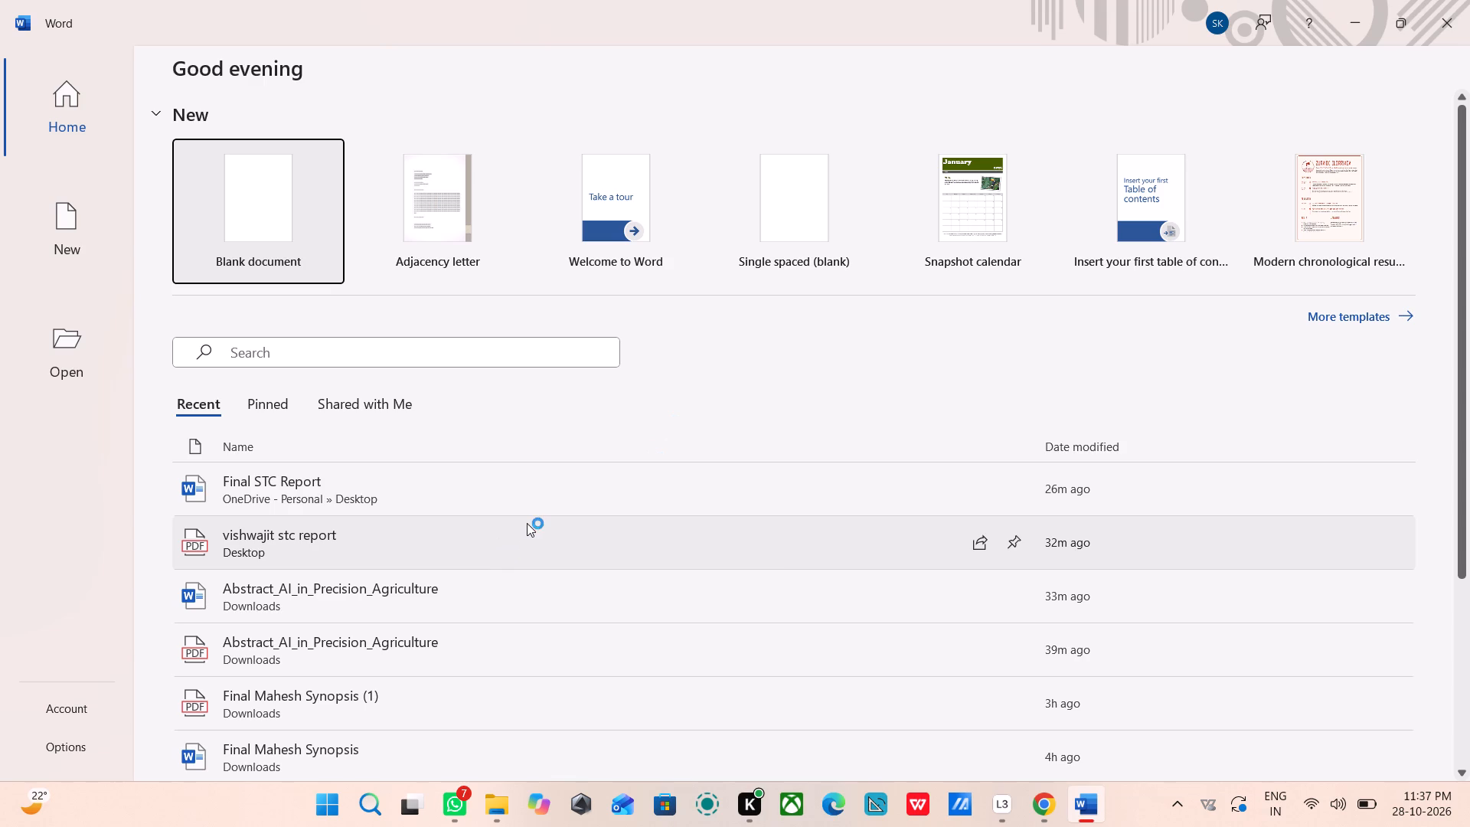
pyautogui.click(371, 482)
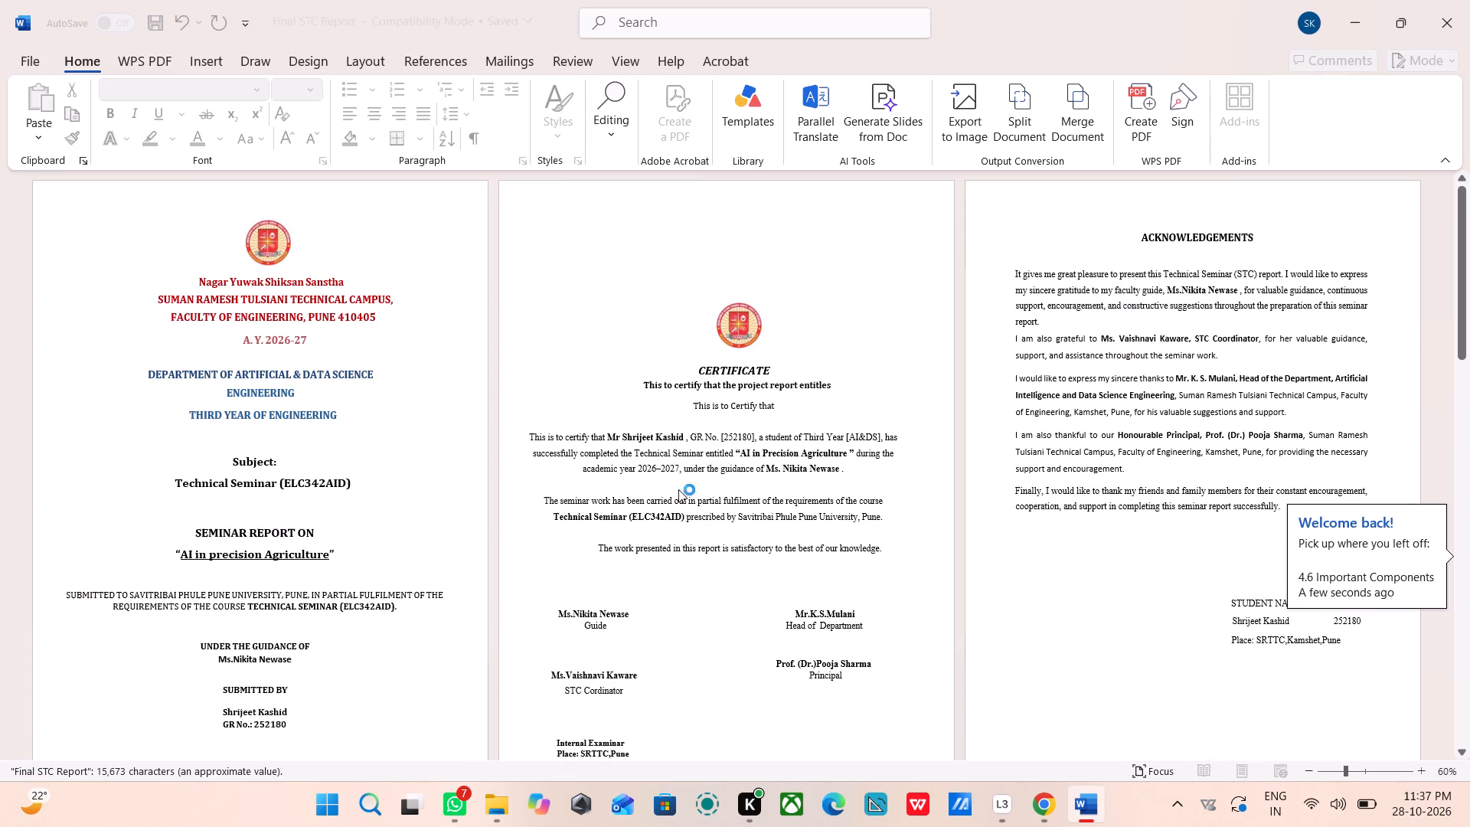
# Review the footer page numbers from the cover page through the Chapter 9 Conclusion page.
pyautogui.scroll(-3, 678, 489)
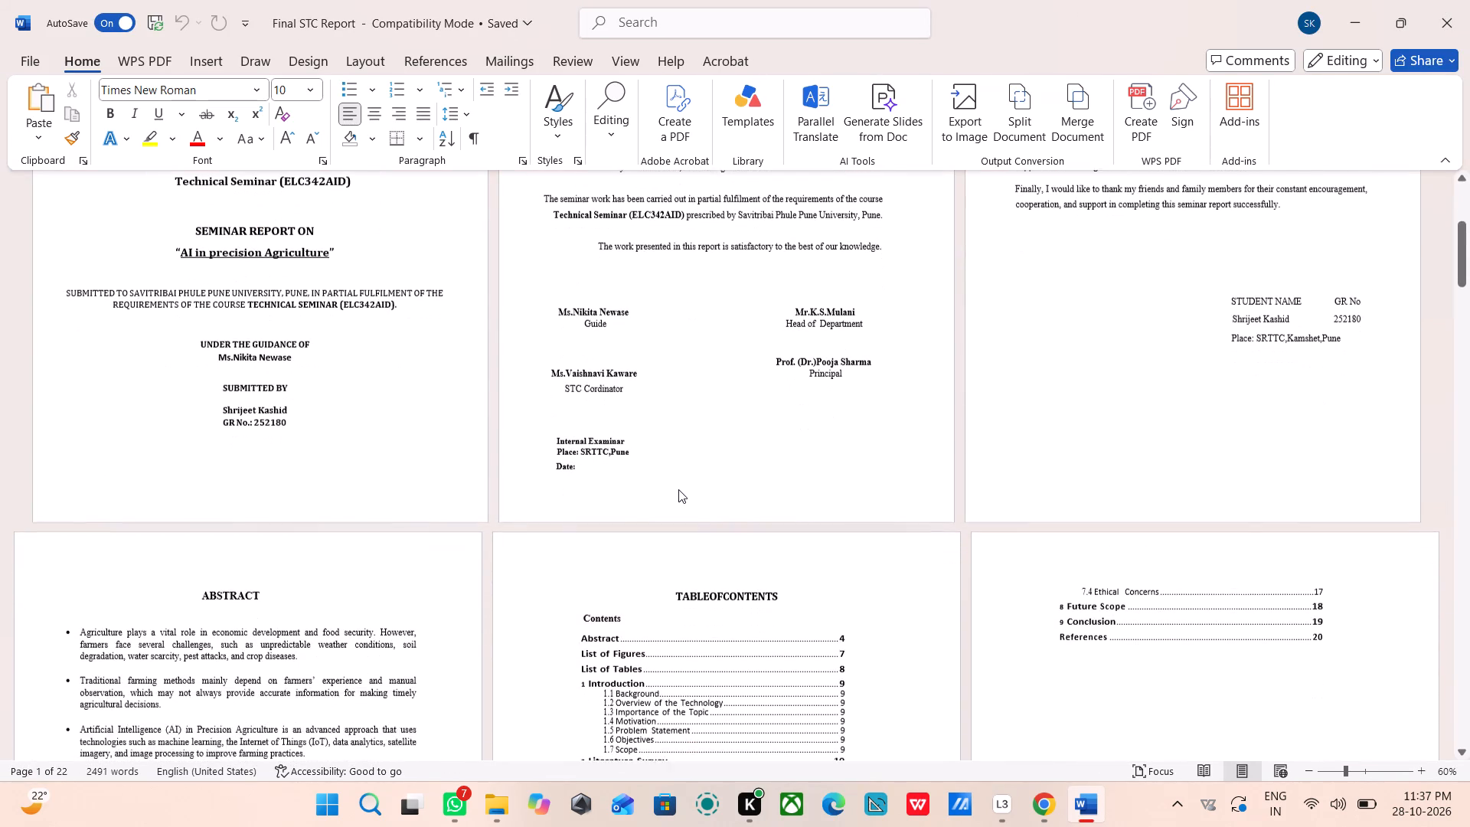
pyautogui.scroll(-4, 678, 489)
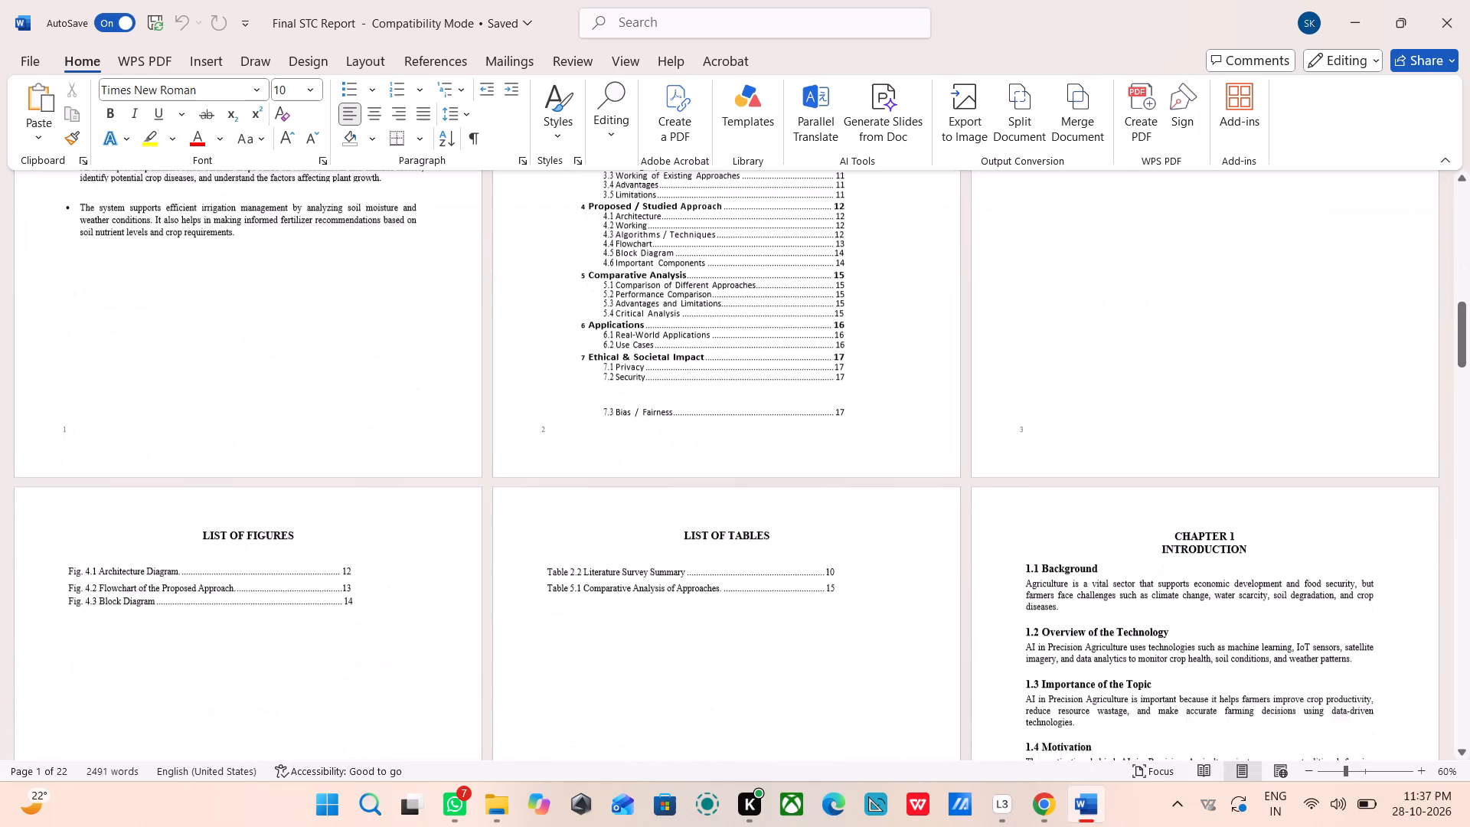
pyautogui.scroll(-6, 678, 489)
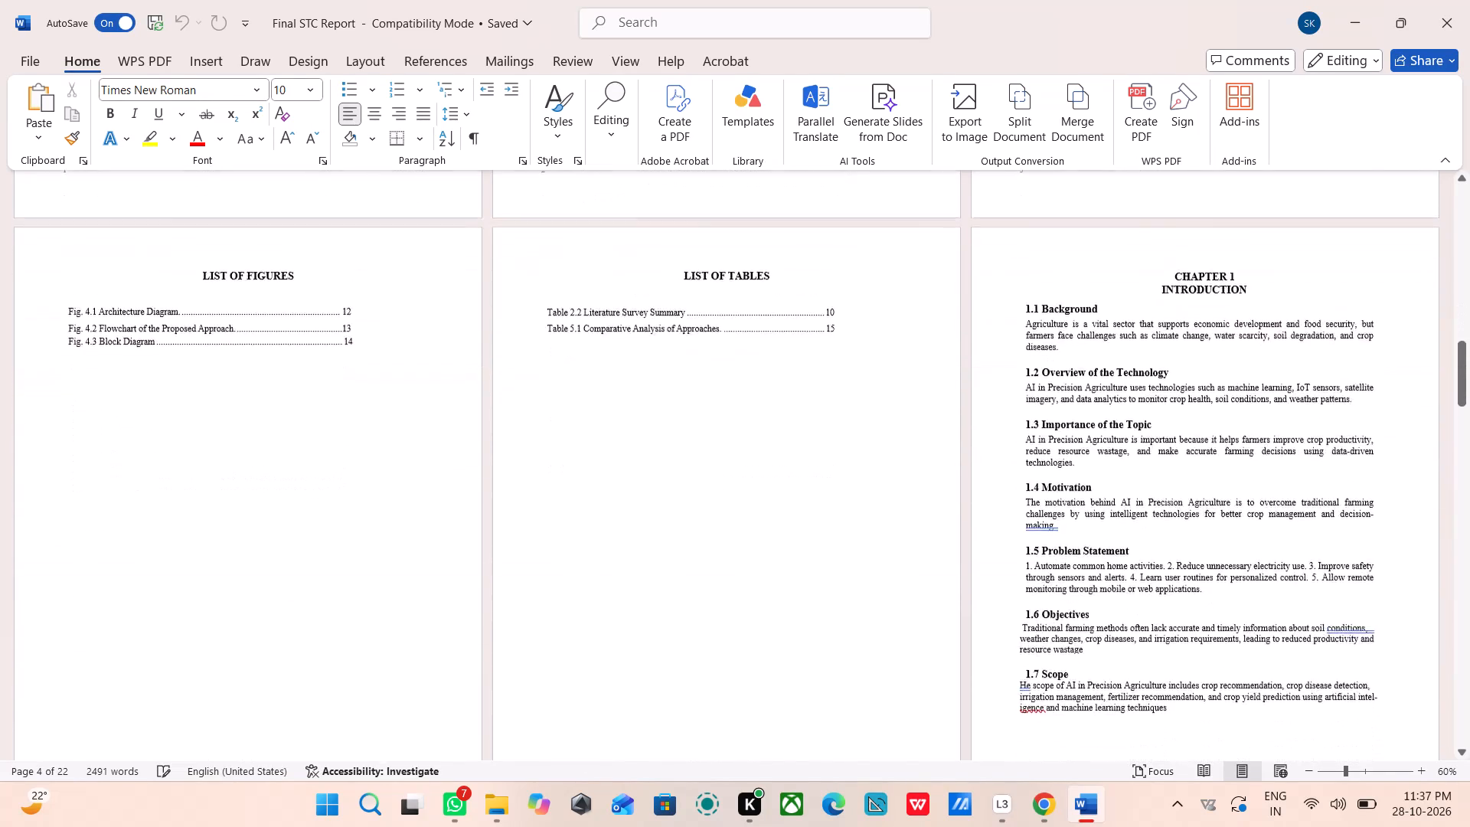
pyautogui.scroll(-3, 678, 489)
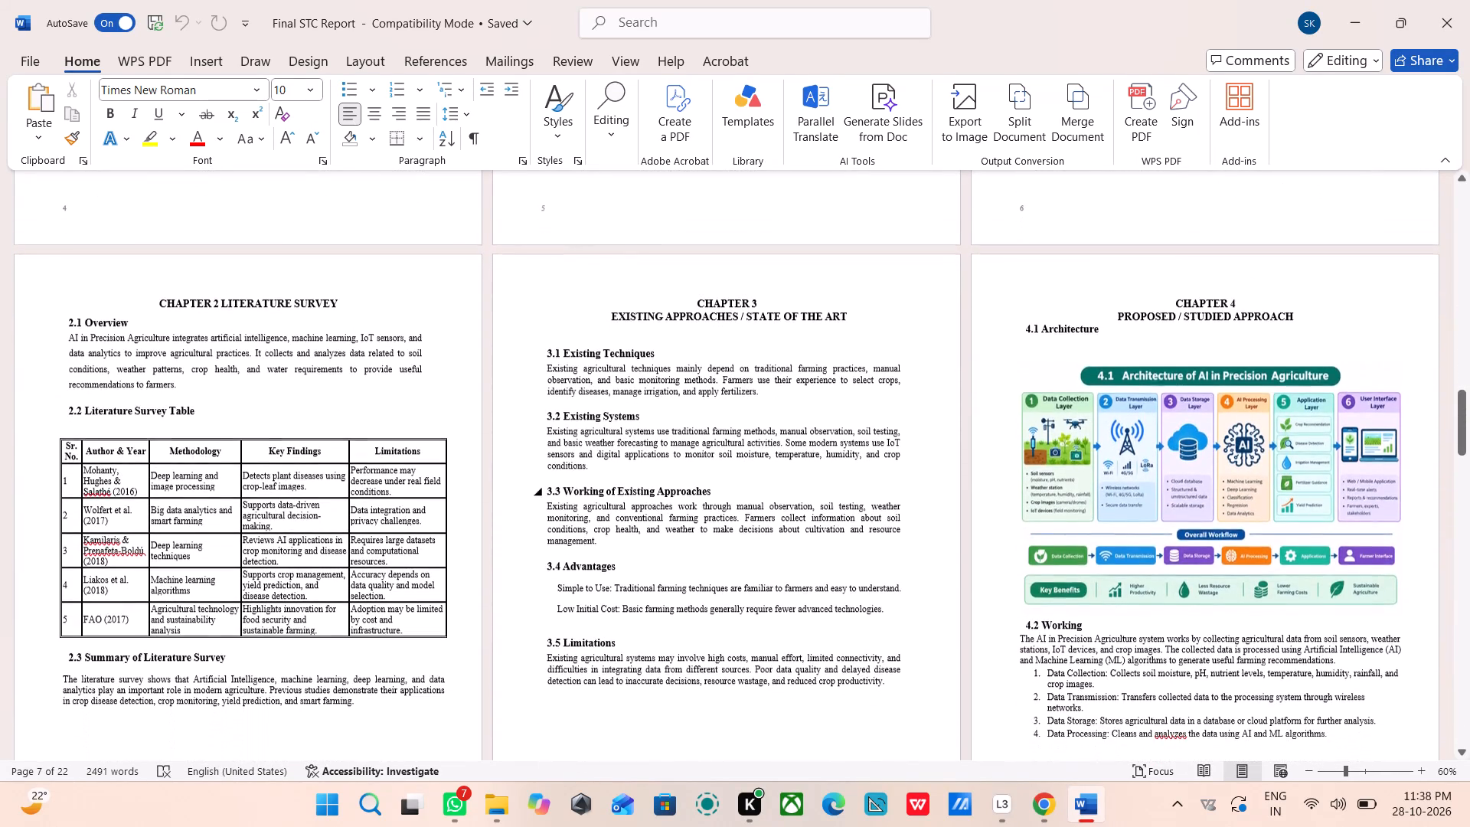
pyautogui.scroll(-3, 678, 489)
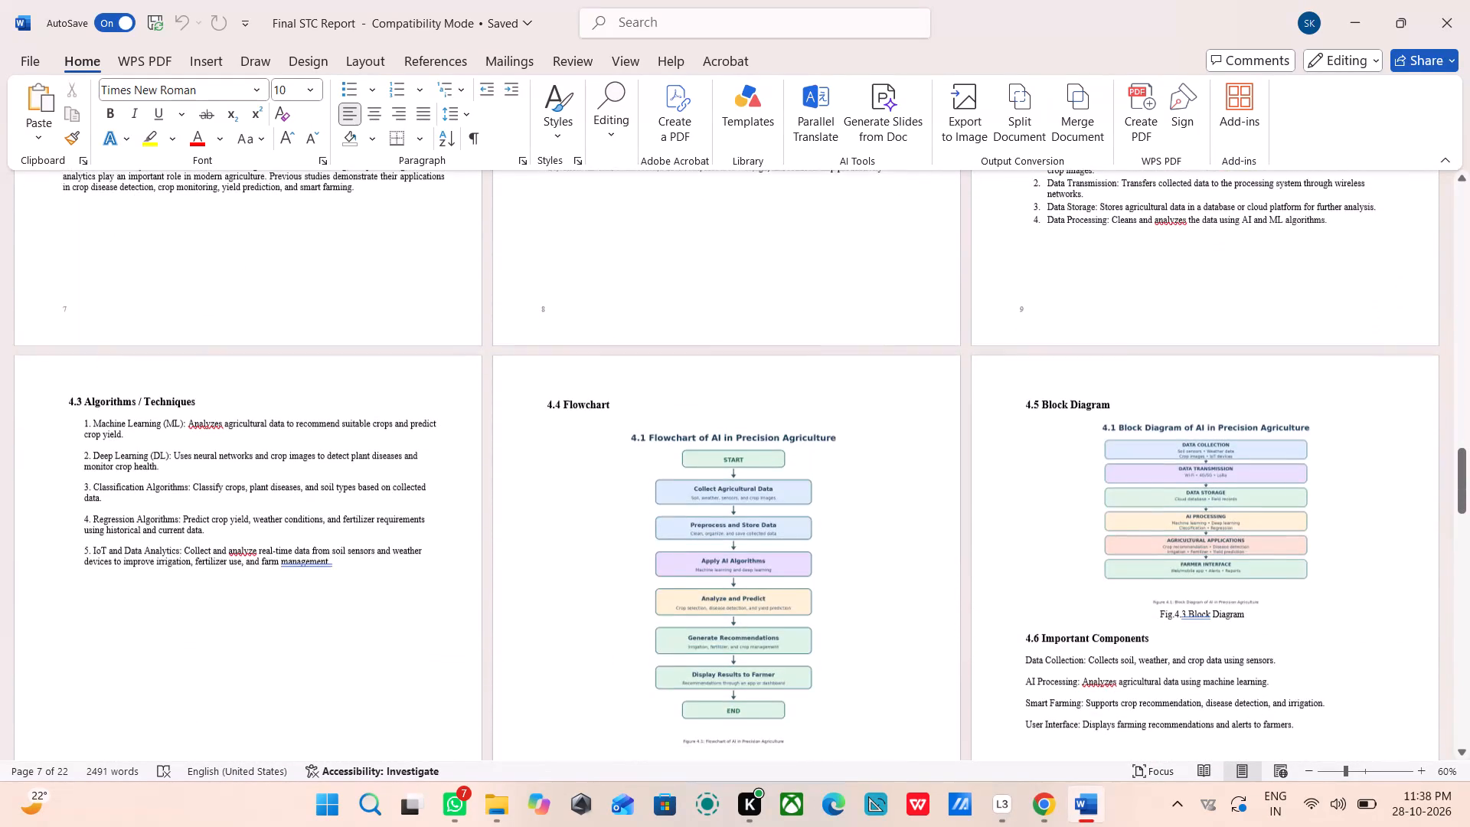
pyautogui.scroll(-3, 678, 489)
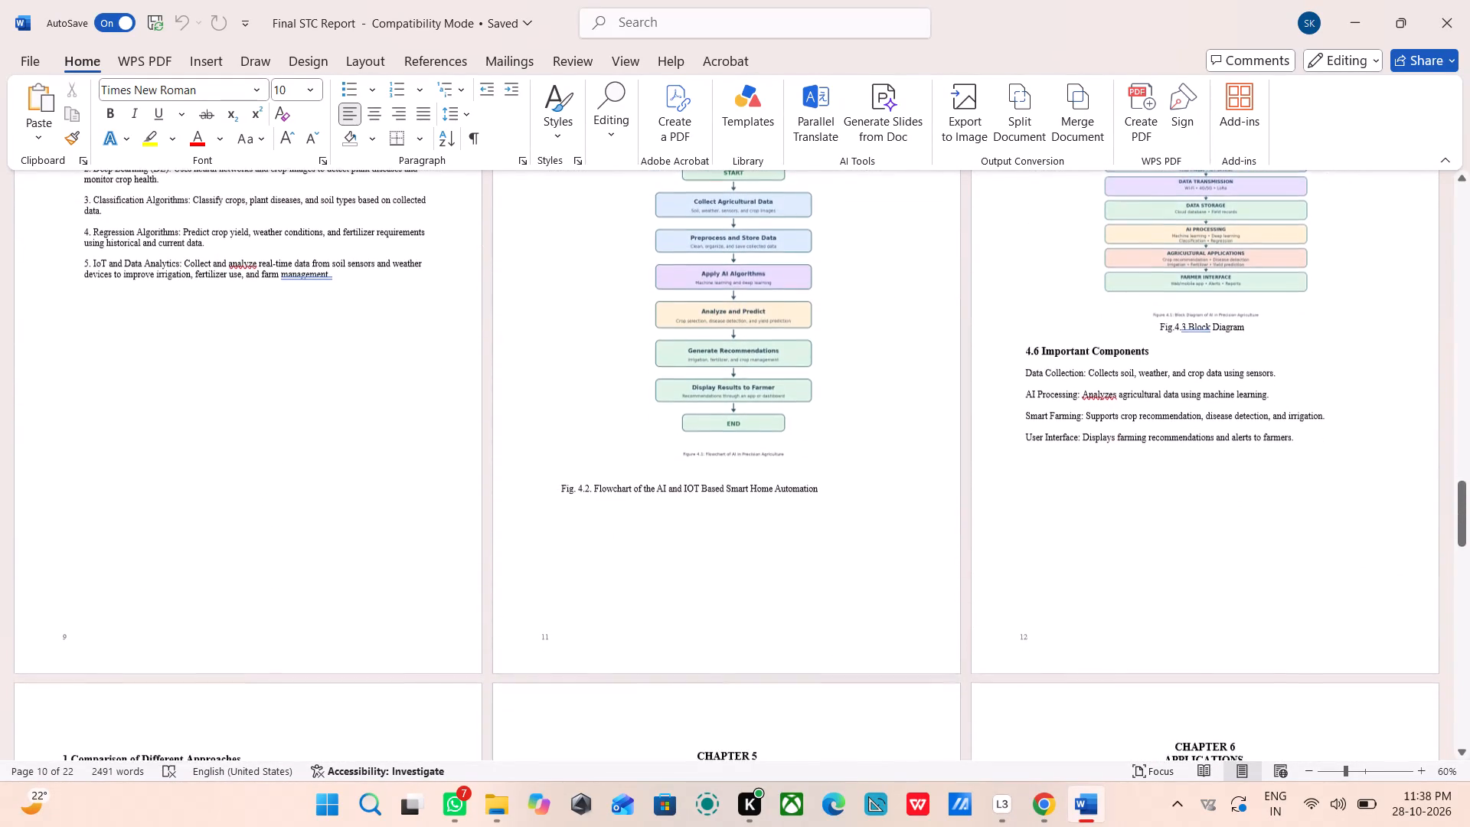
pyautogui.scroll(-2, 678, 489)
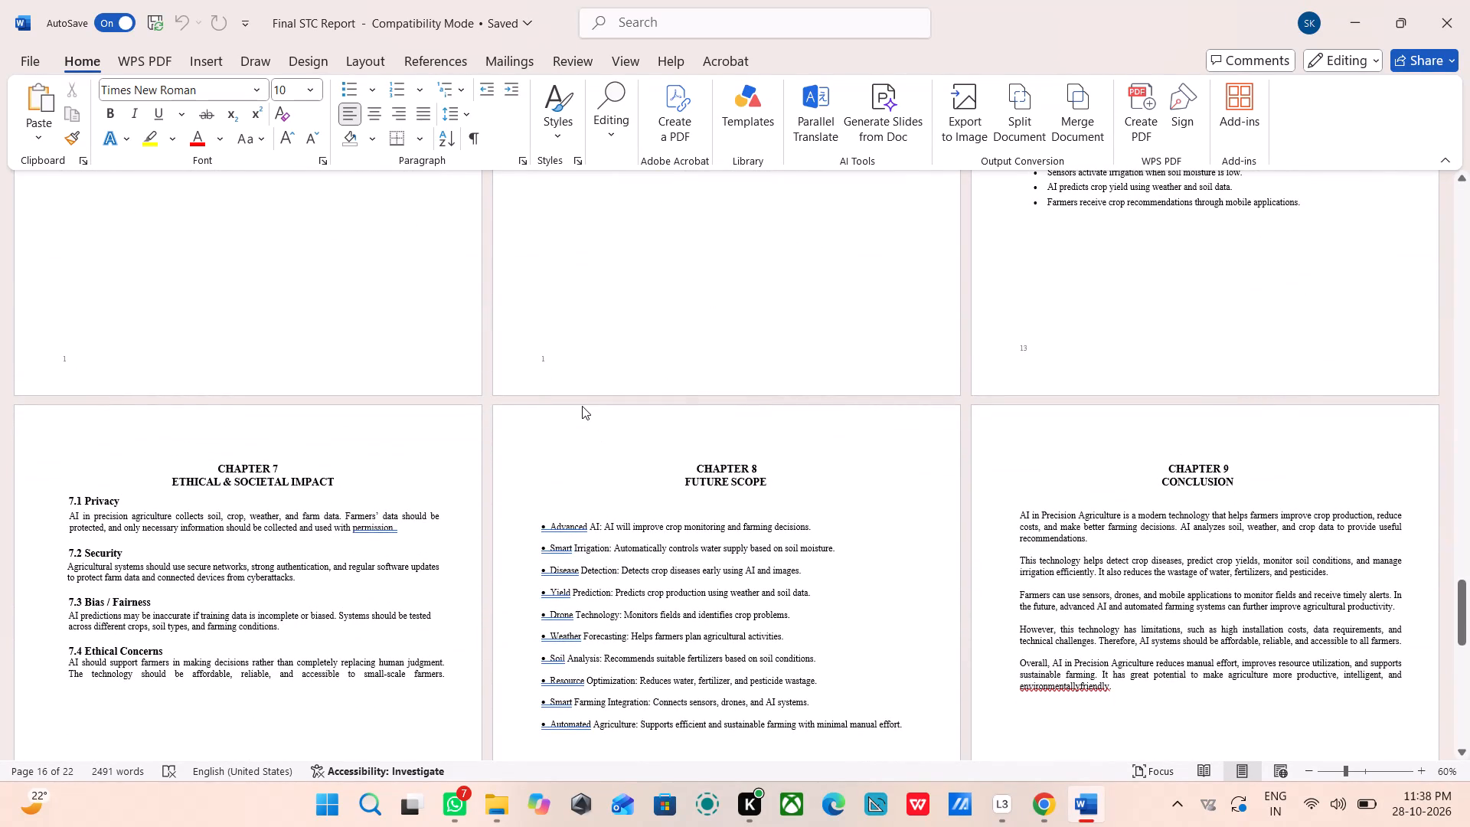
# Recheck the footer page numbers around the Comparison of Different Approaches and Chapter 5 pages and back to the report's start.
pyautogui.click(546, 355)
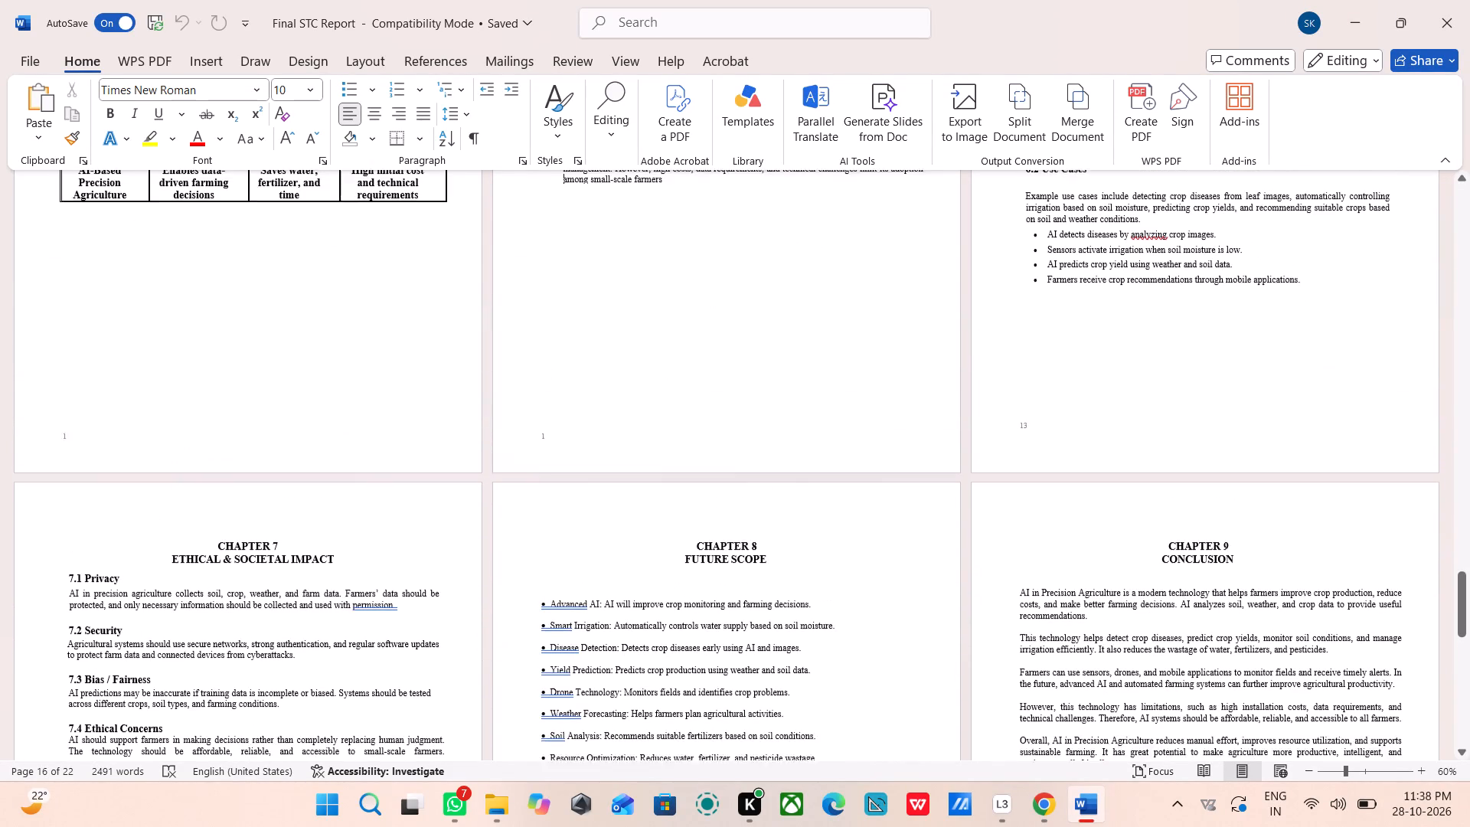
pyautogui.scroll(4, 546, 355)
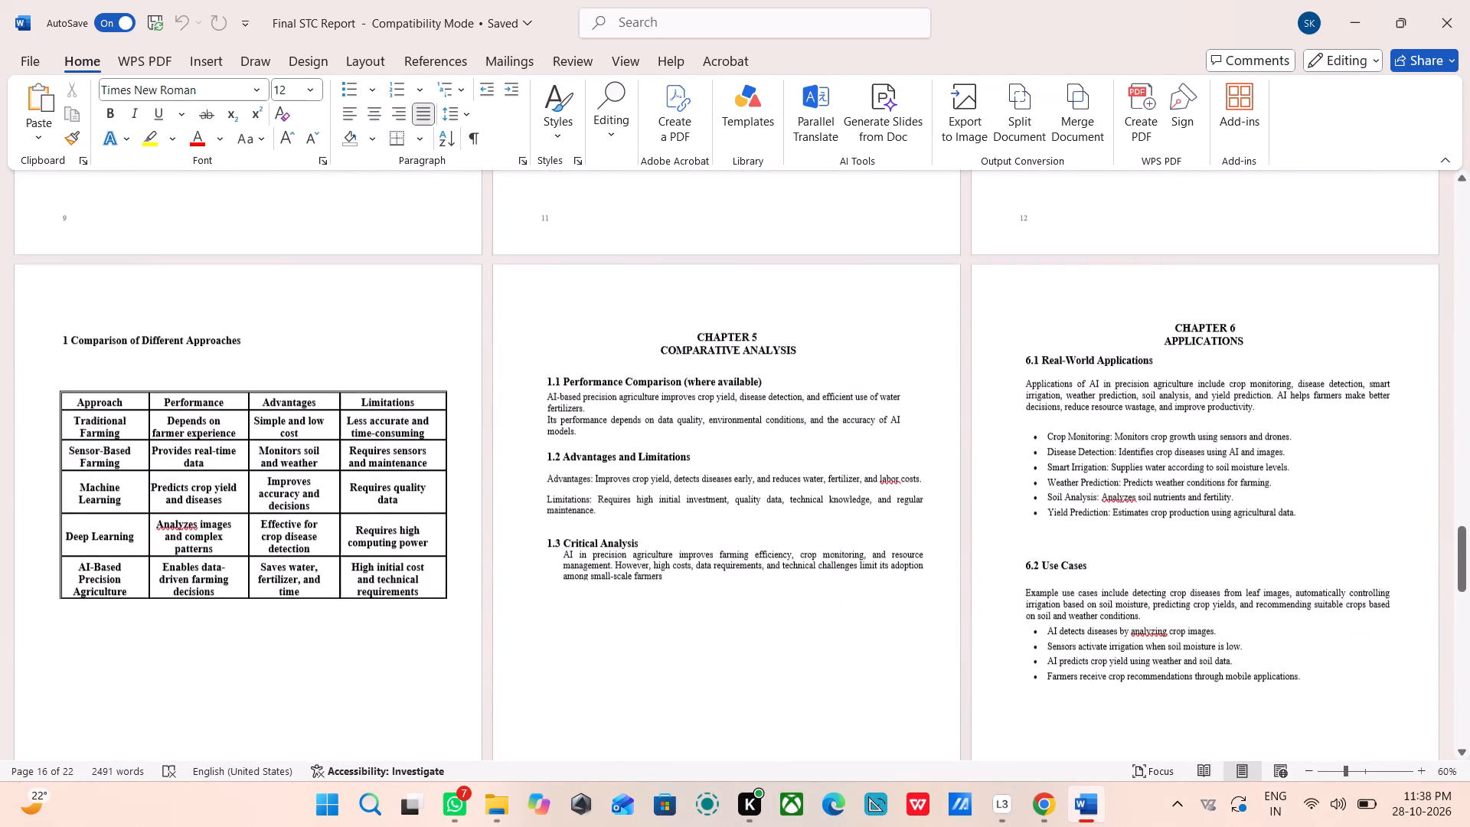
pyautogui.scroll(1, 546, 355)
pyautogui.scroll(-3, 546, 355)
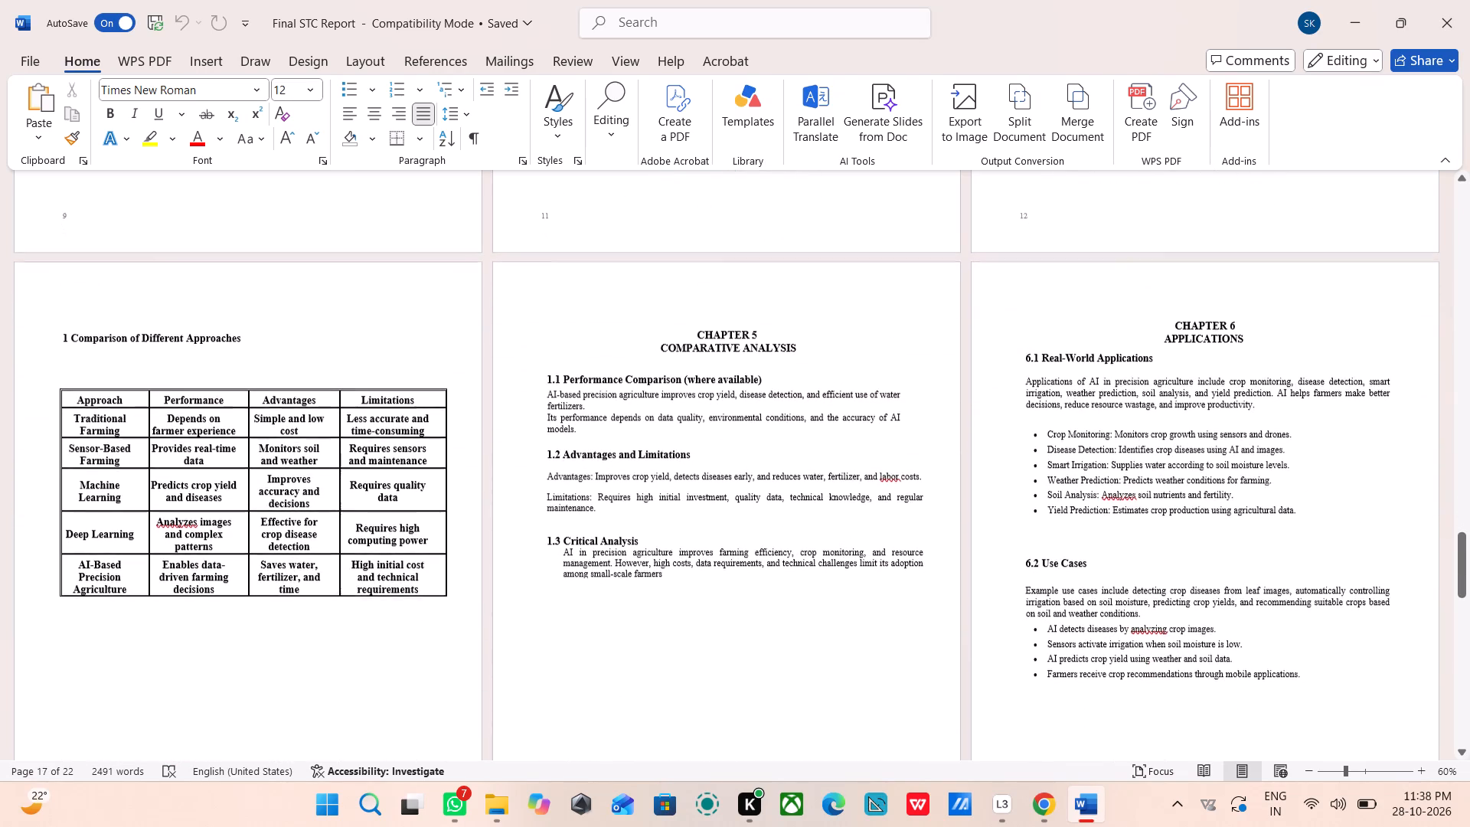
pyautogui.scroll(-2, 546, 355)
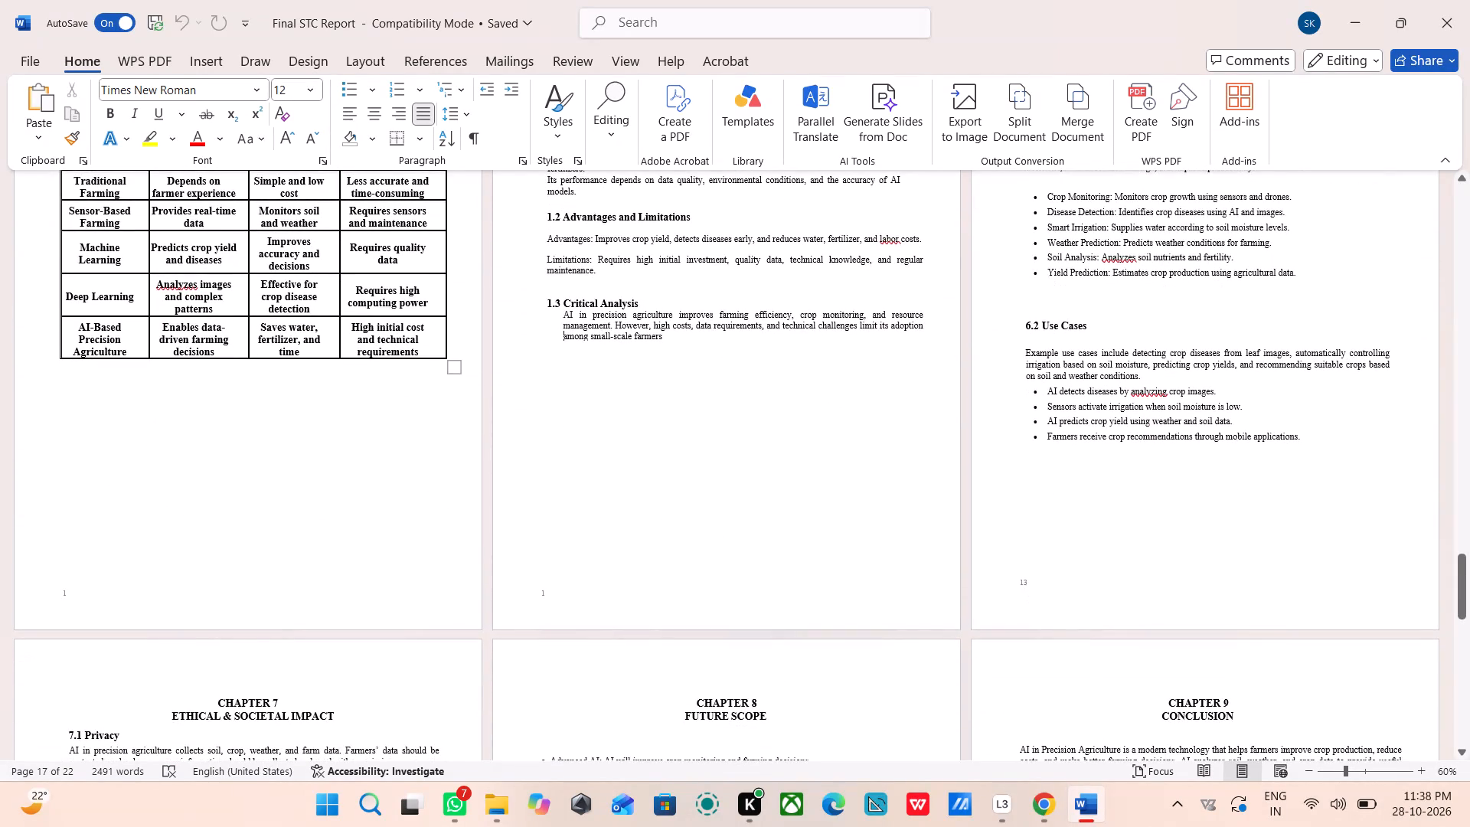
pyautogui.click(64, 593)
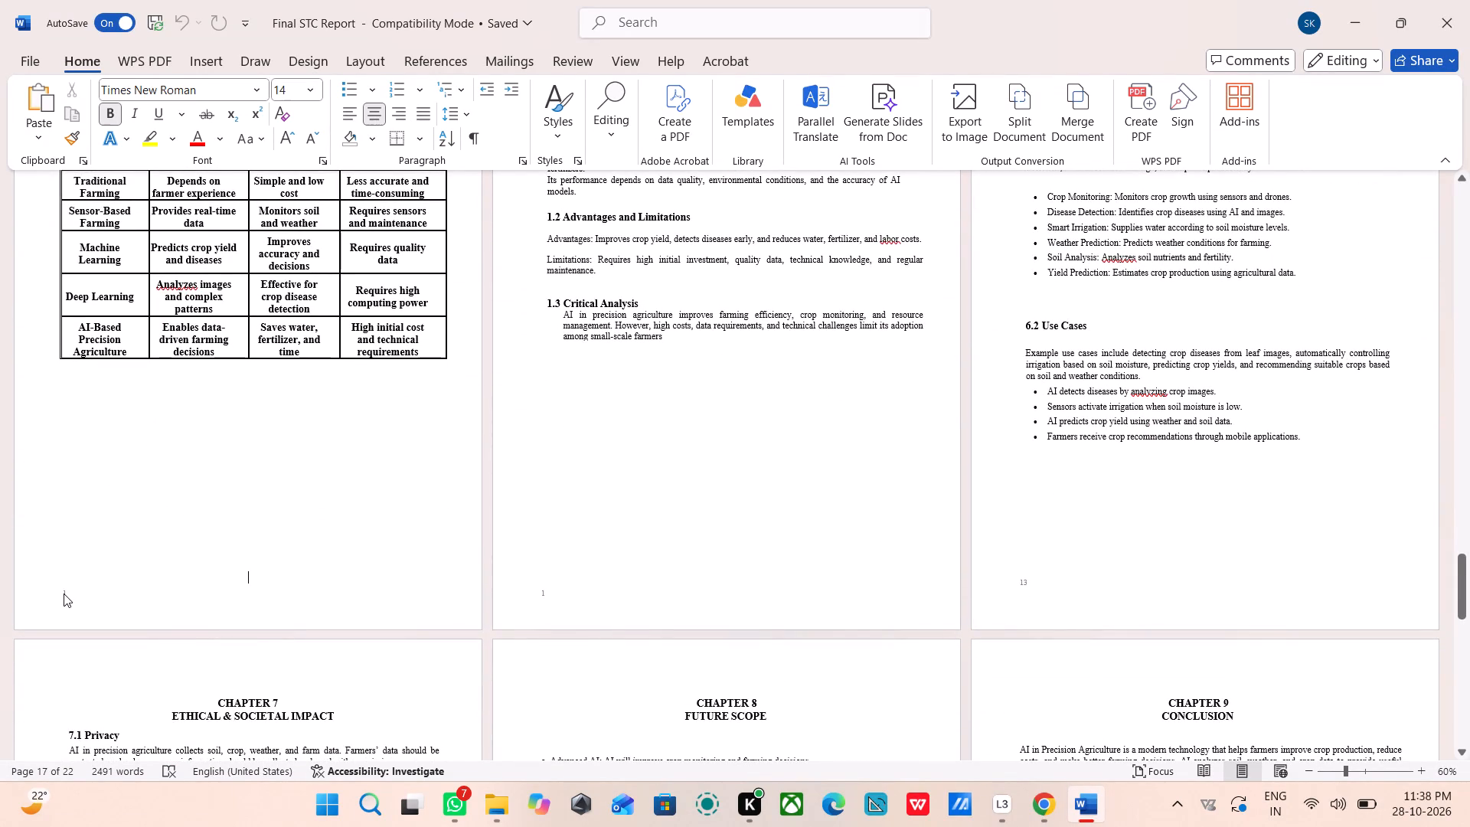
pyautogui.click(66, 590)
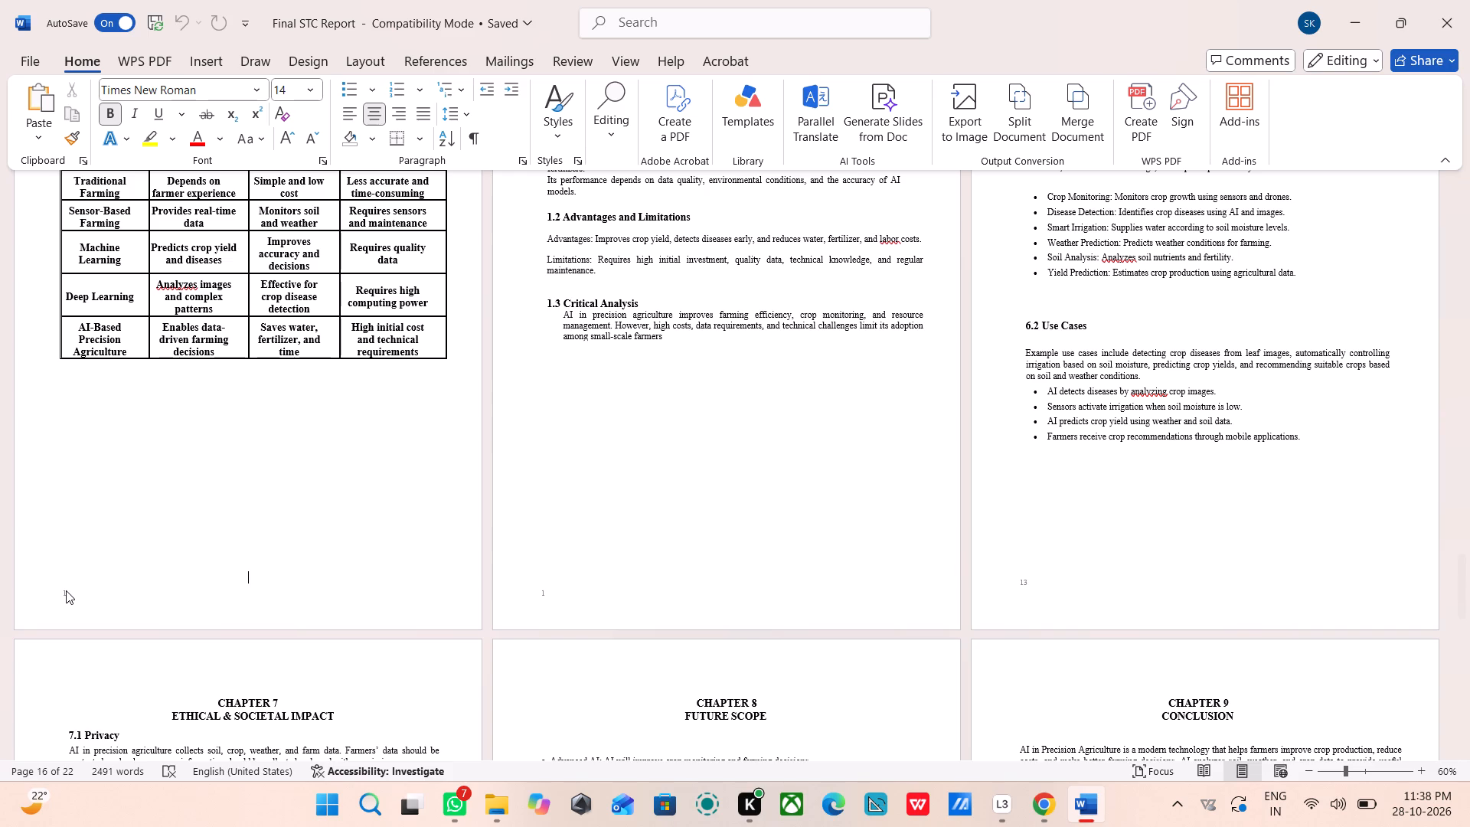
pyautogui.scroll(4, 66, 590)
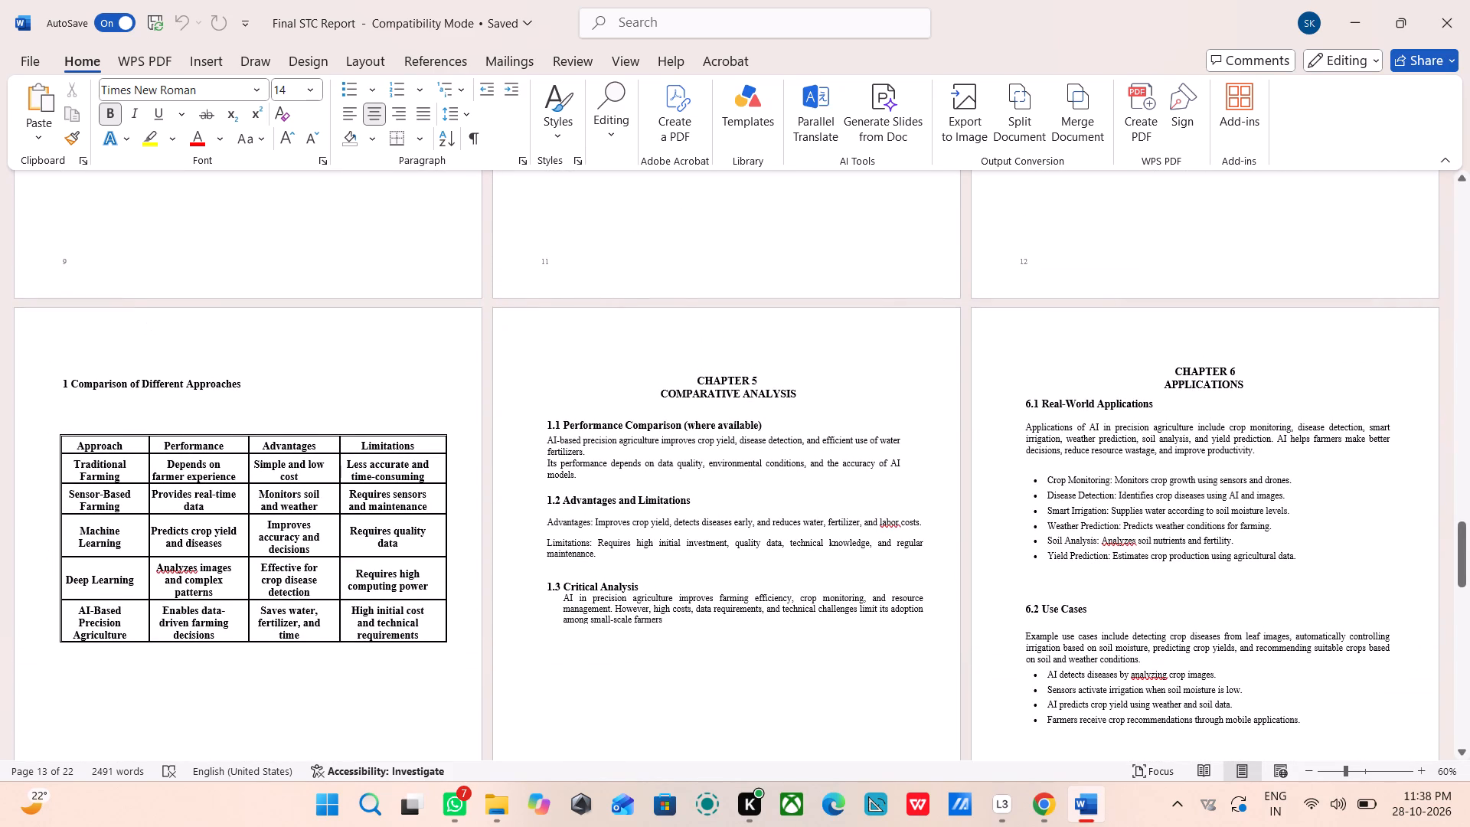
pyautogui.scroll(5, 184, 299)
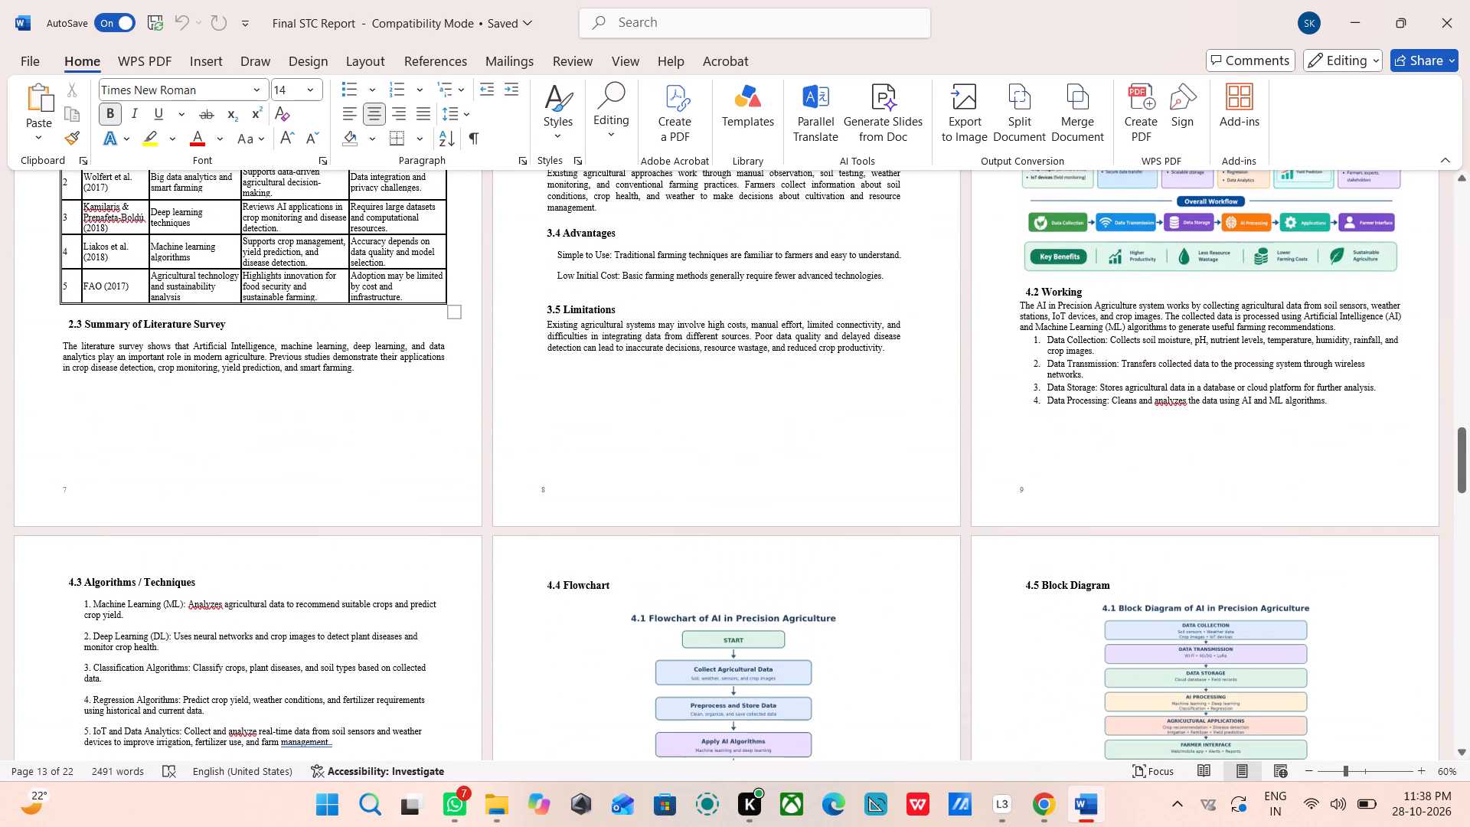
pyautogui.scroll(1, 184, 299)
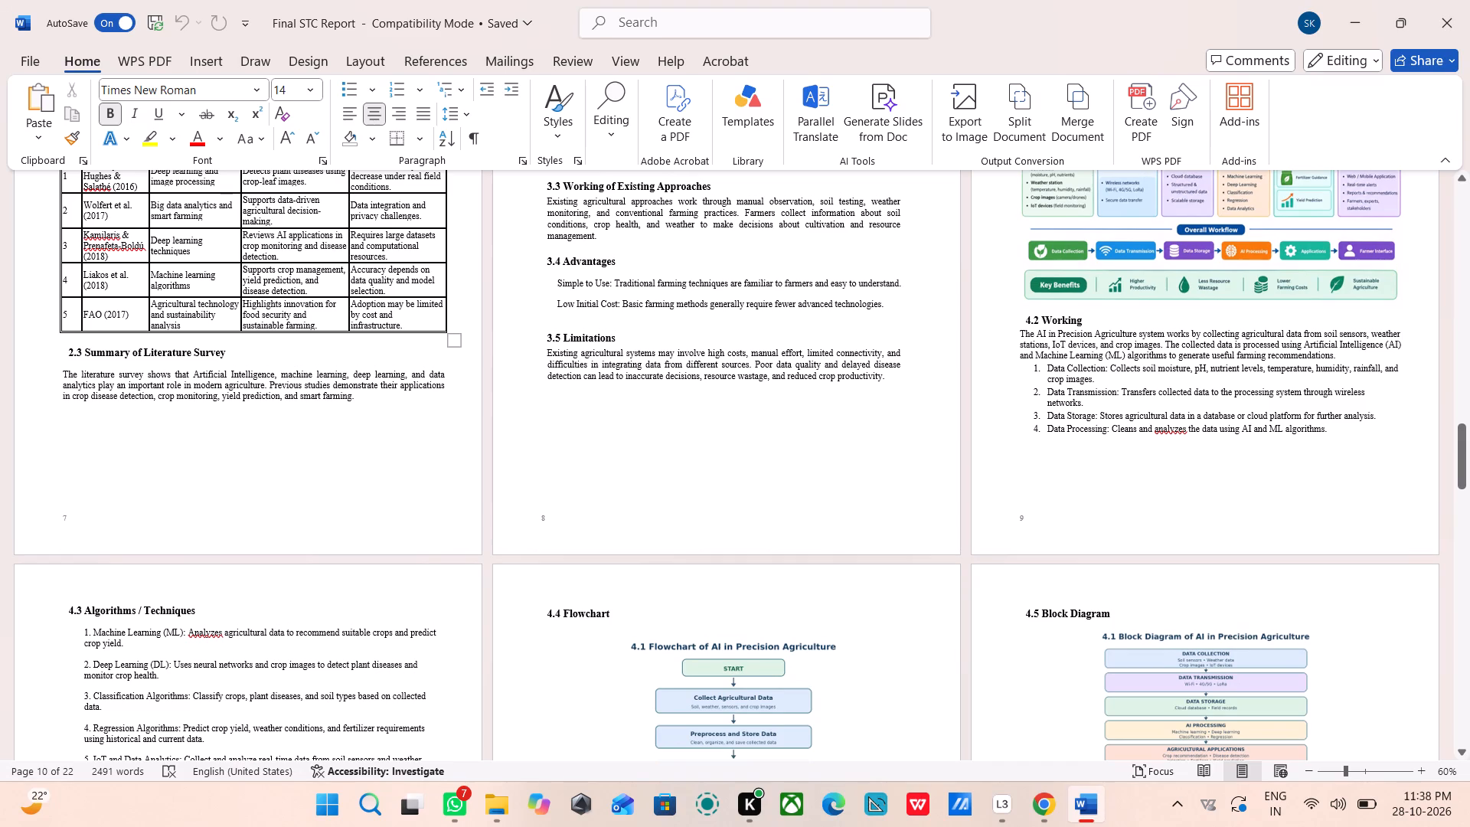
pyautogui.scroll(-7, 920, 633)
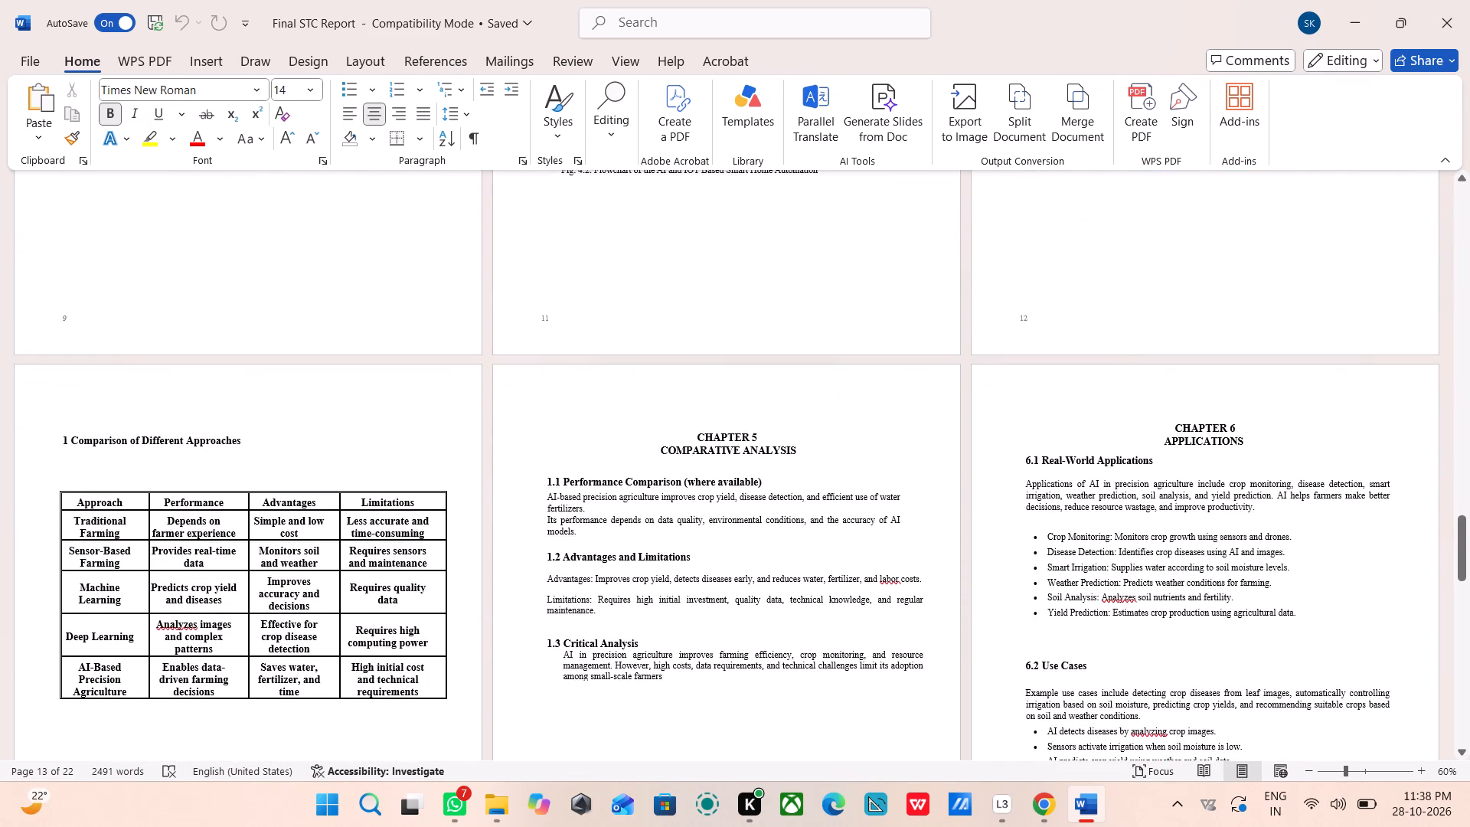
pyautogui.scroll(10, 1059, 458)
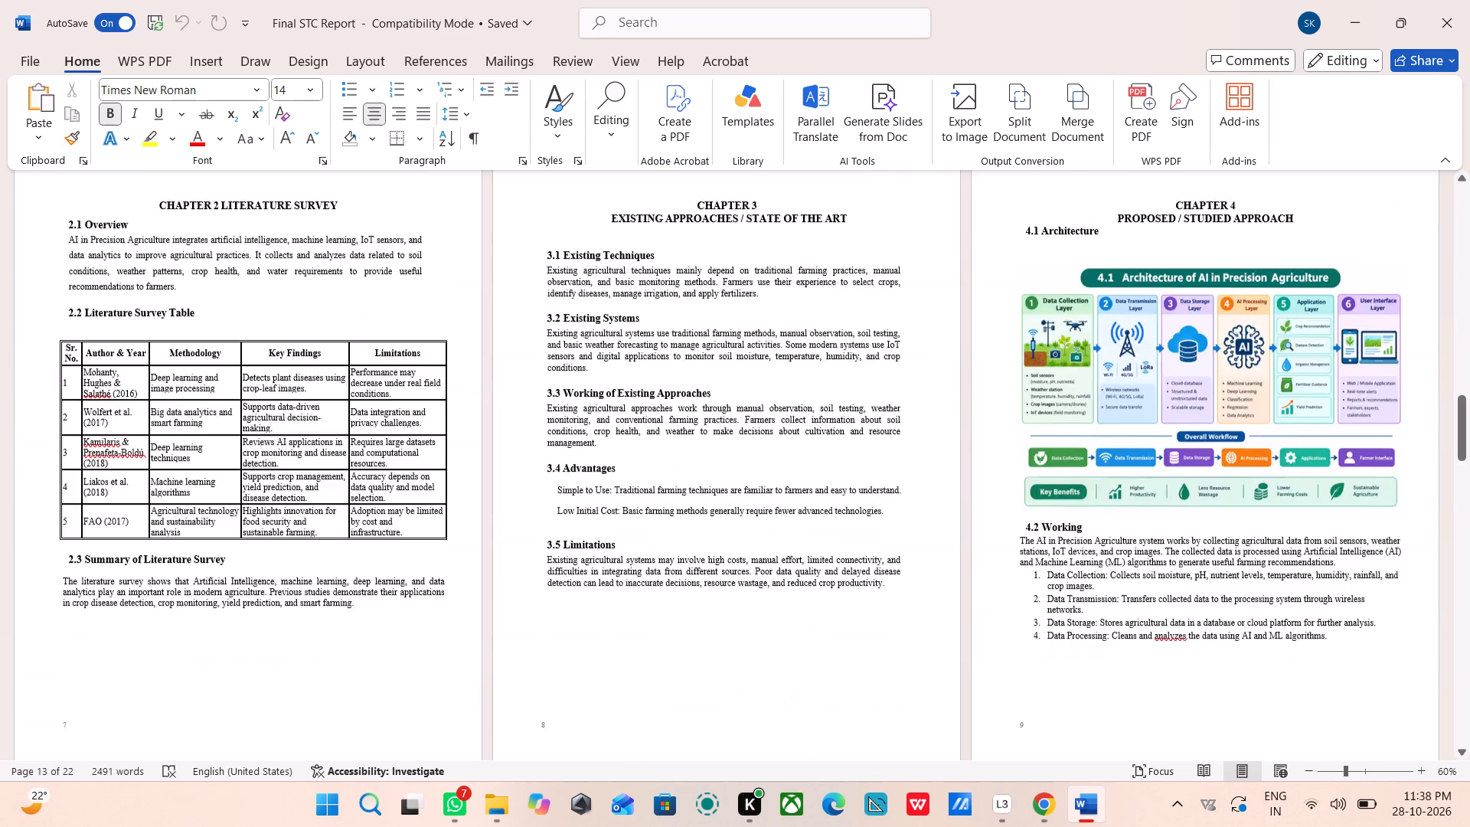
pyautogui.scroll(7, 1059, 458)
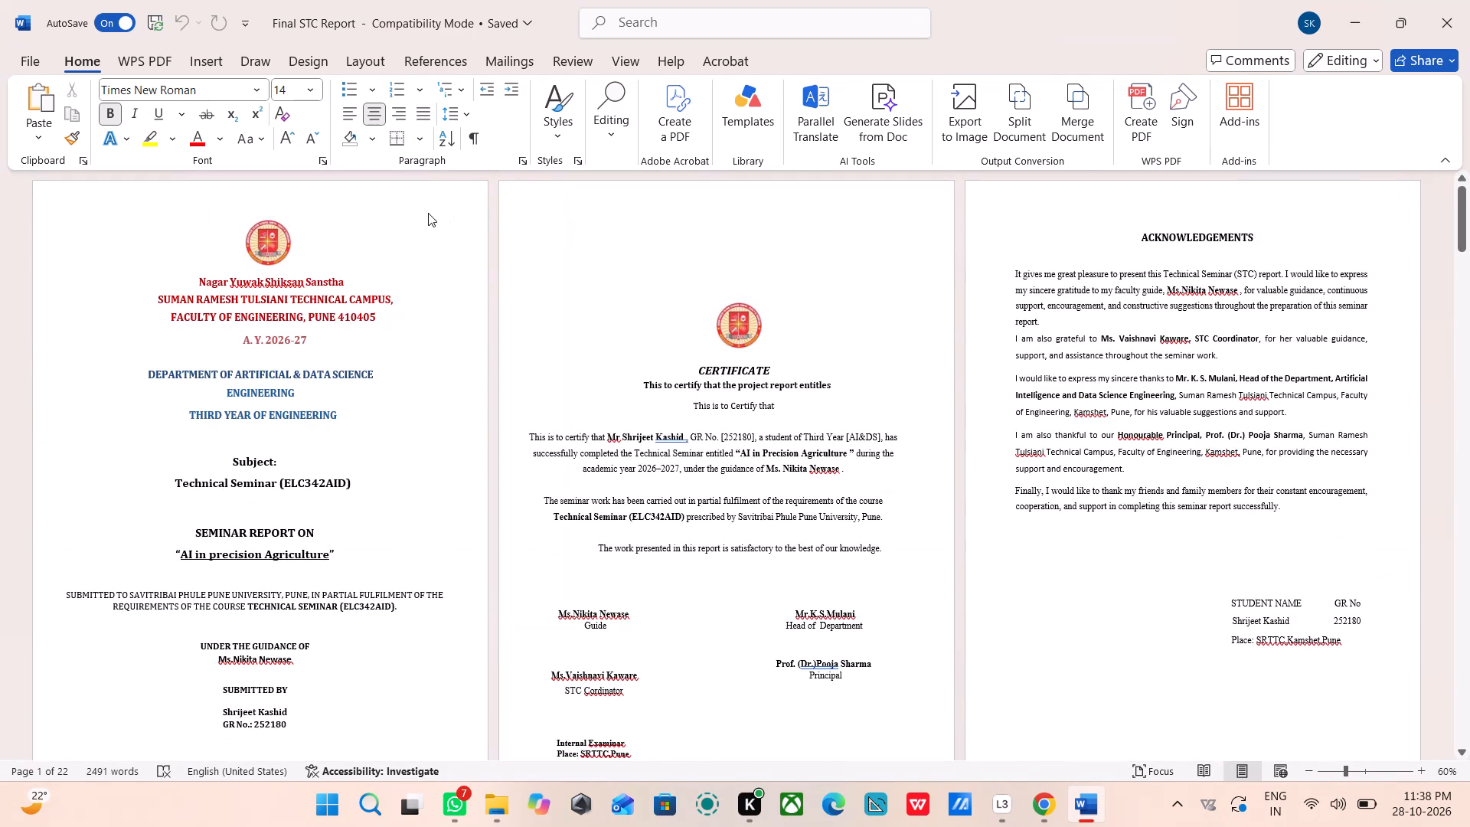
pyautogui.scroll(-4, 579, 359)
pyautogui.scroll(1, 579, 359)
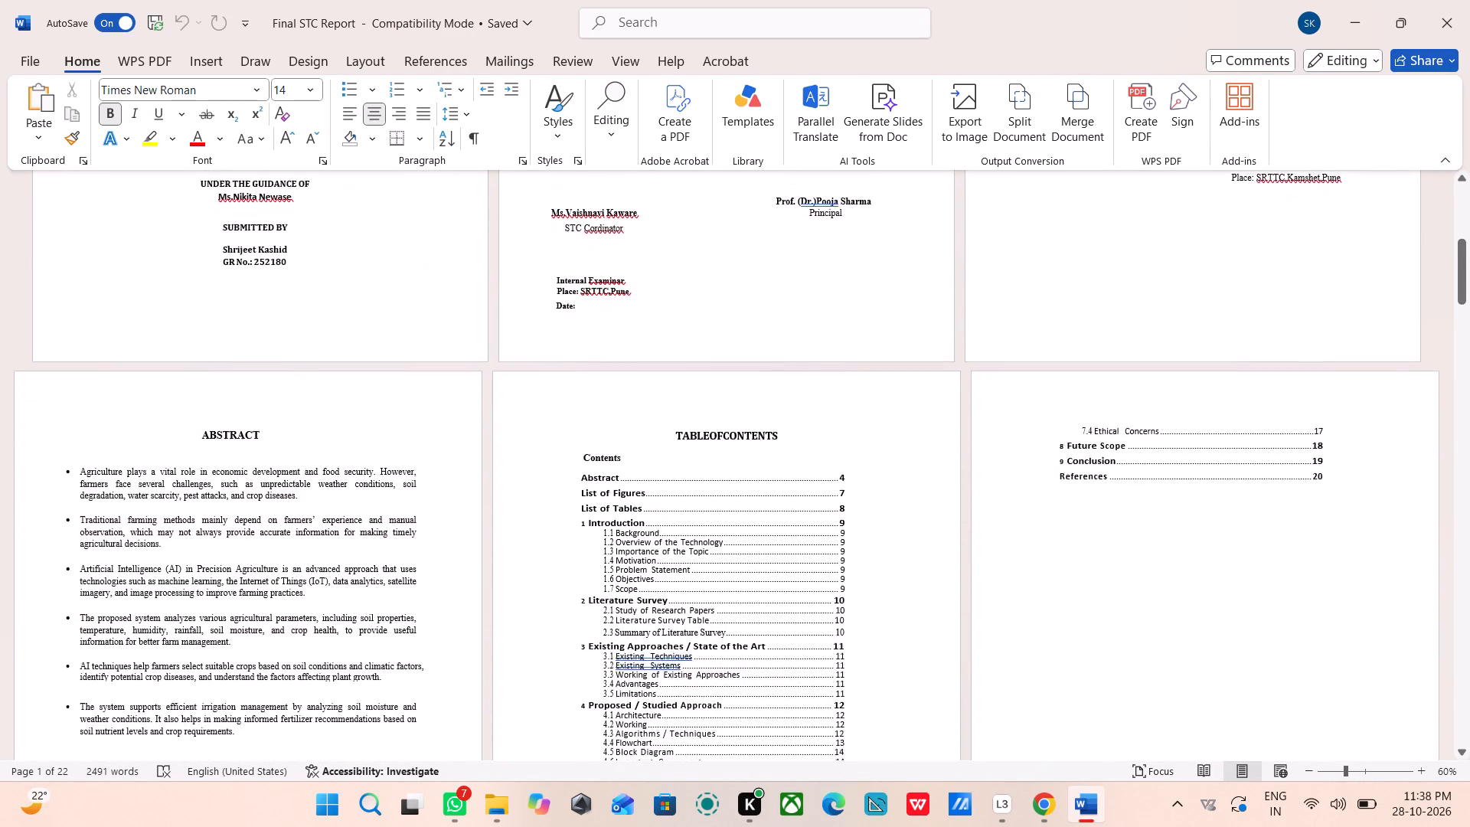
pyautogui.scroll(1, 579, 359)
# Delete the page numbers from the Section 5 footer on the Table of Contents page and the Section 4 footer on the Abstract page.
pyautogui.scroll(-1, 579, 359)
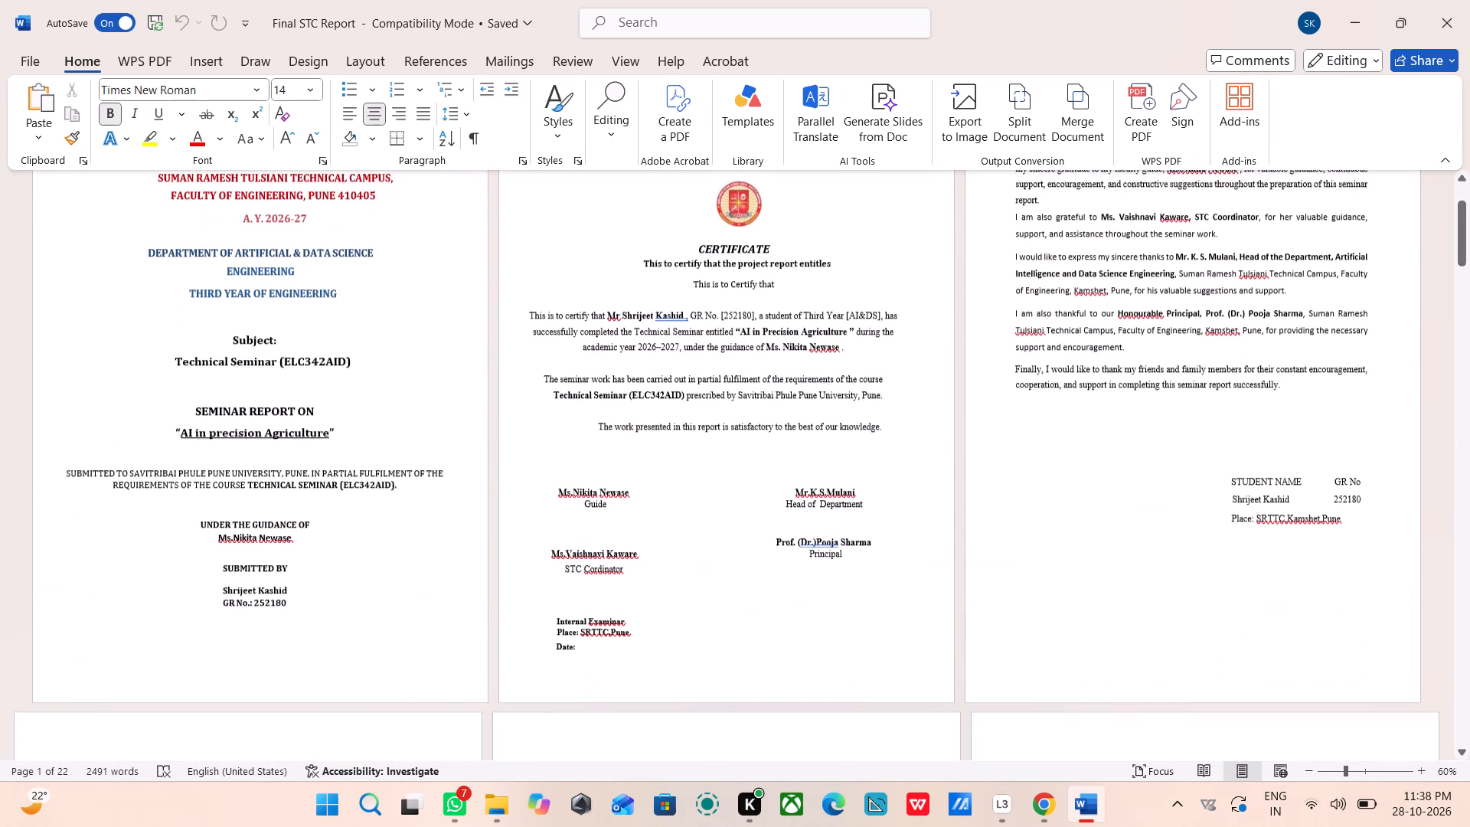
pyautogui.scroll(-4, 579, 359)
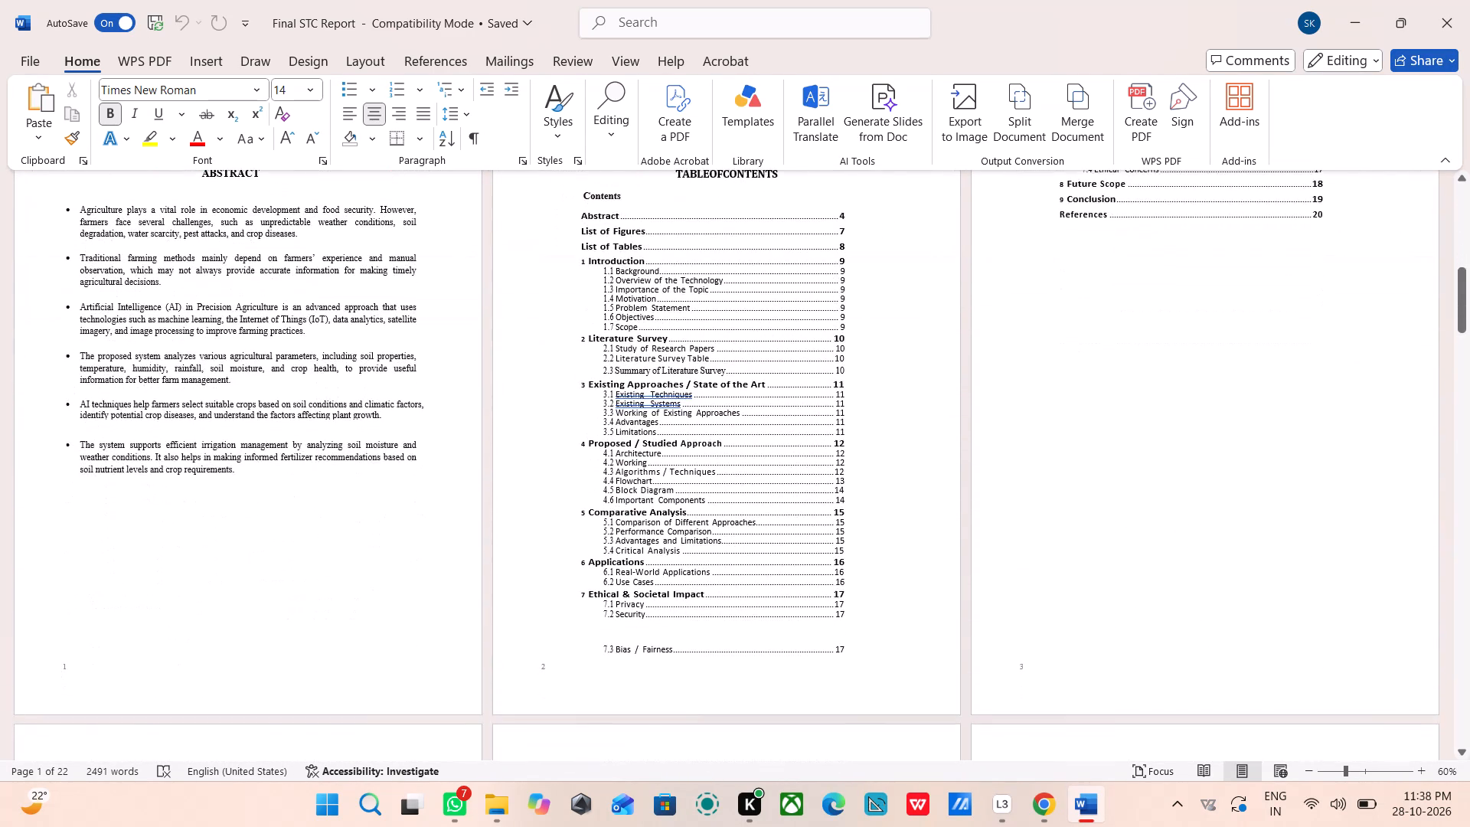
pyautogui.scroll(-1, 579, 359)
pyautogui.doubleClick(554, 475)
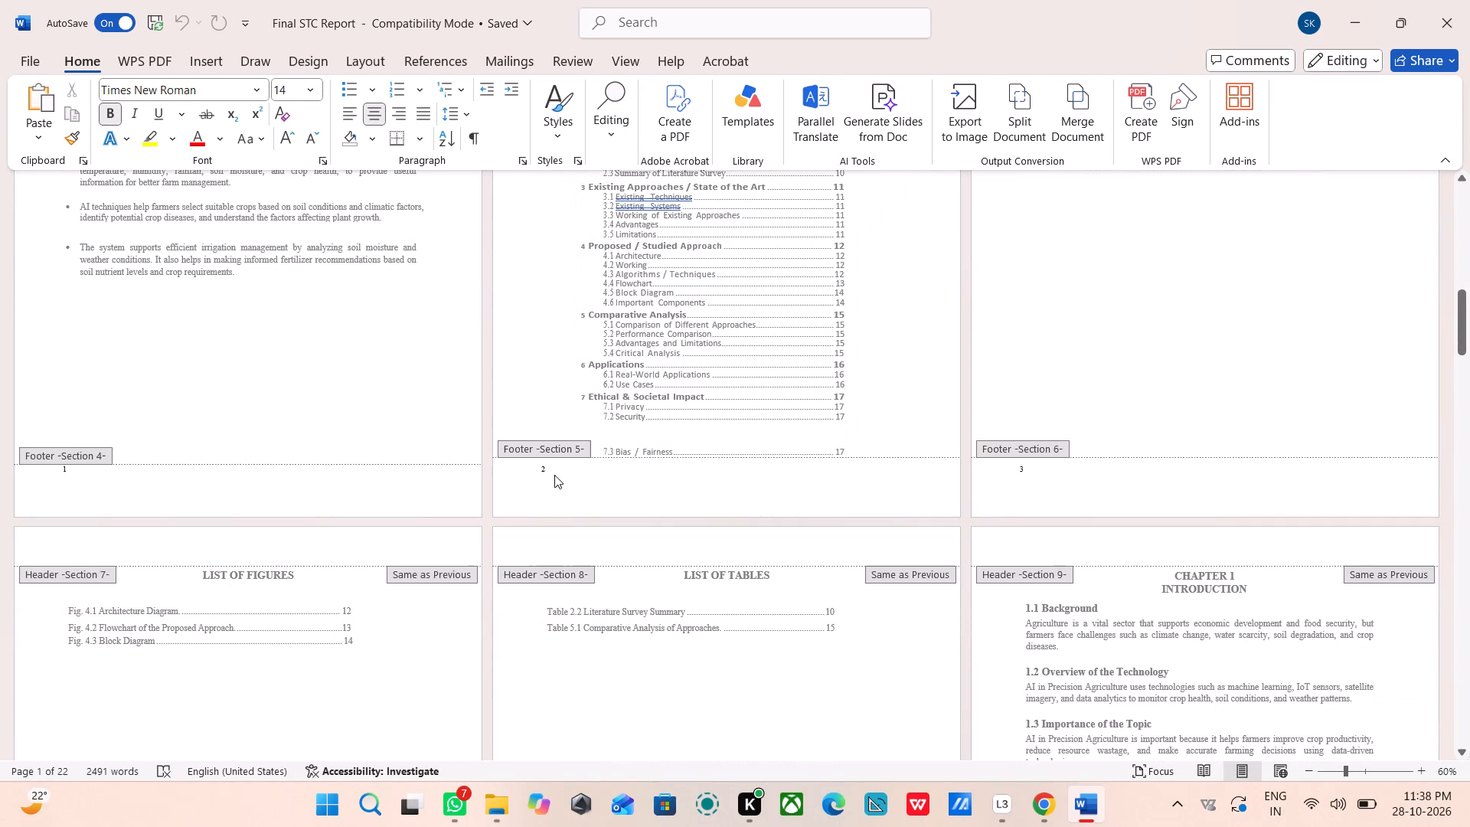
pyautogui.click(554, 475)
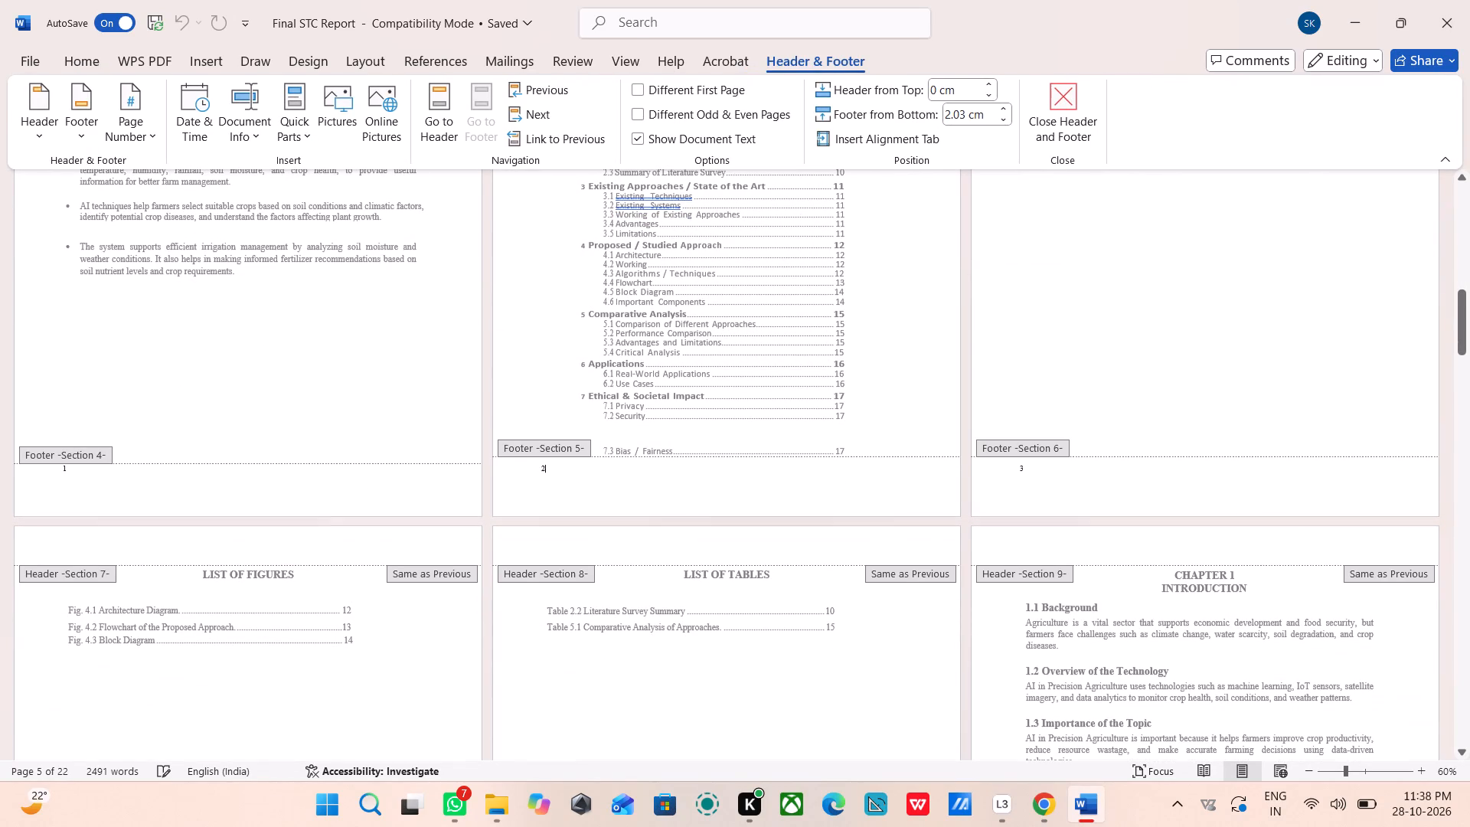
pyautogui.press('BackSpace')
pyautogui.click(305, 486)
pyautogui.press('BackSpace')
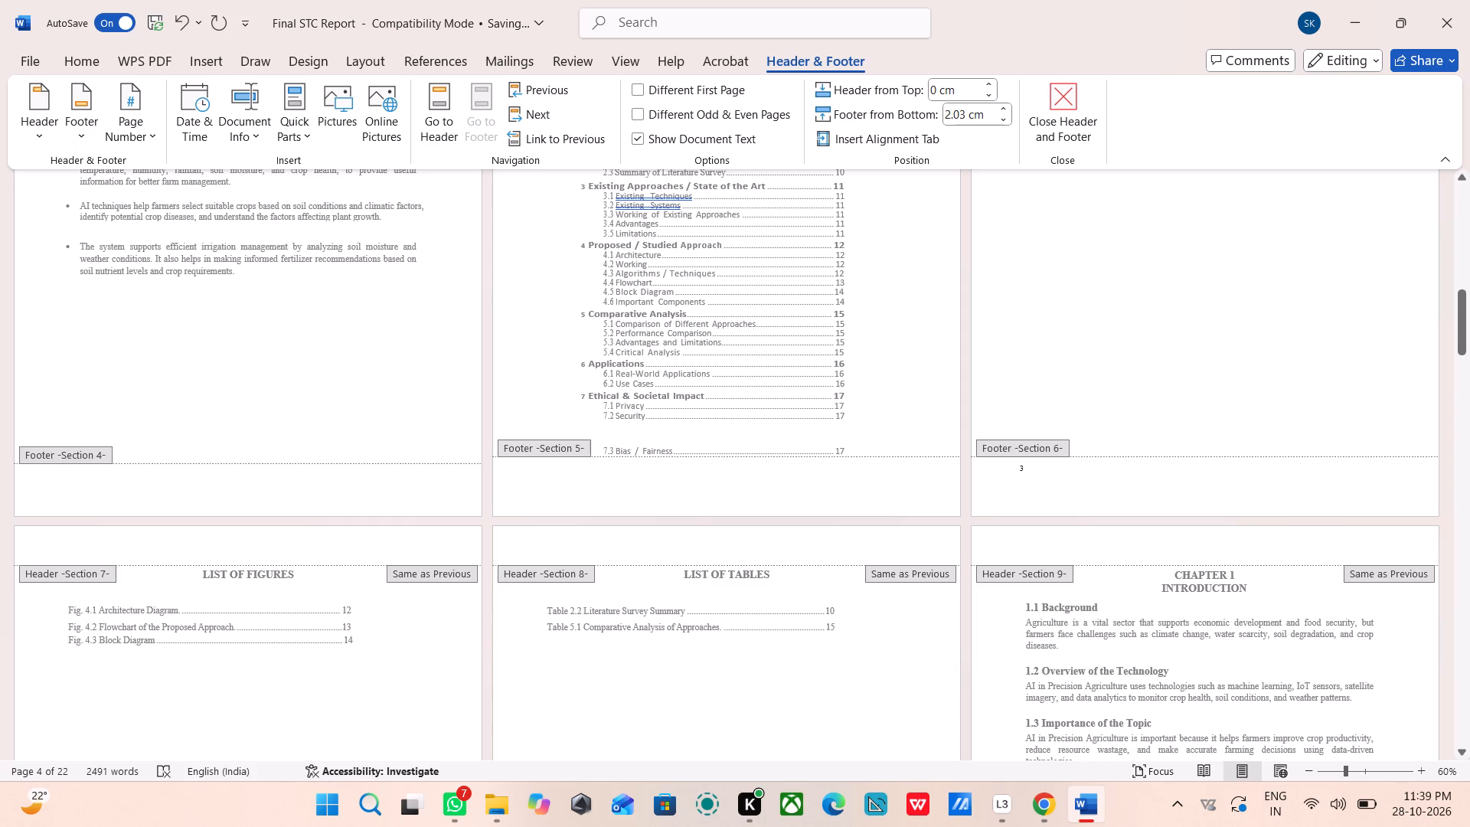
# Delete the page numbers from the Section 6 footer on the contents continuation page and the Section 7 footer on the List of Figures page.
pyautogui.hscroll(1, 769, 508)
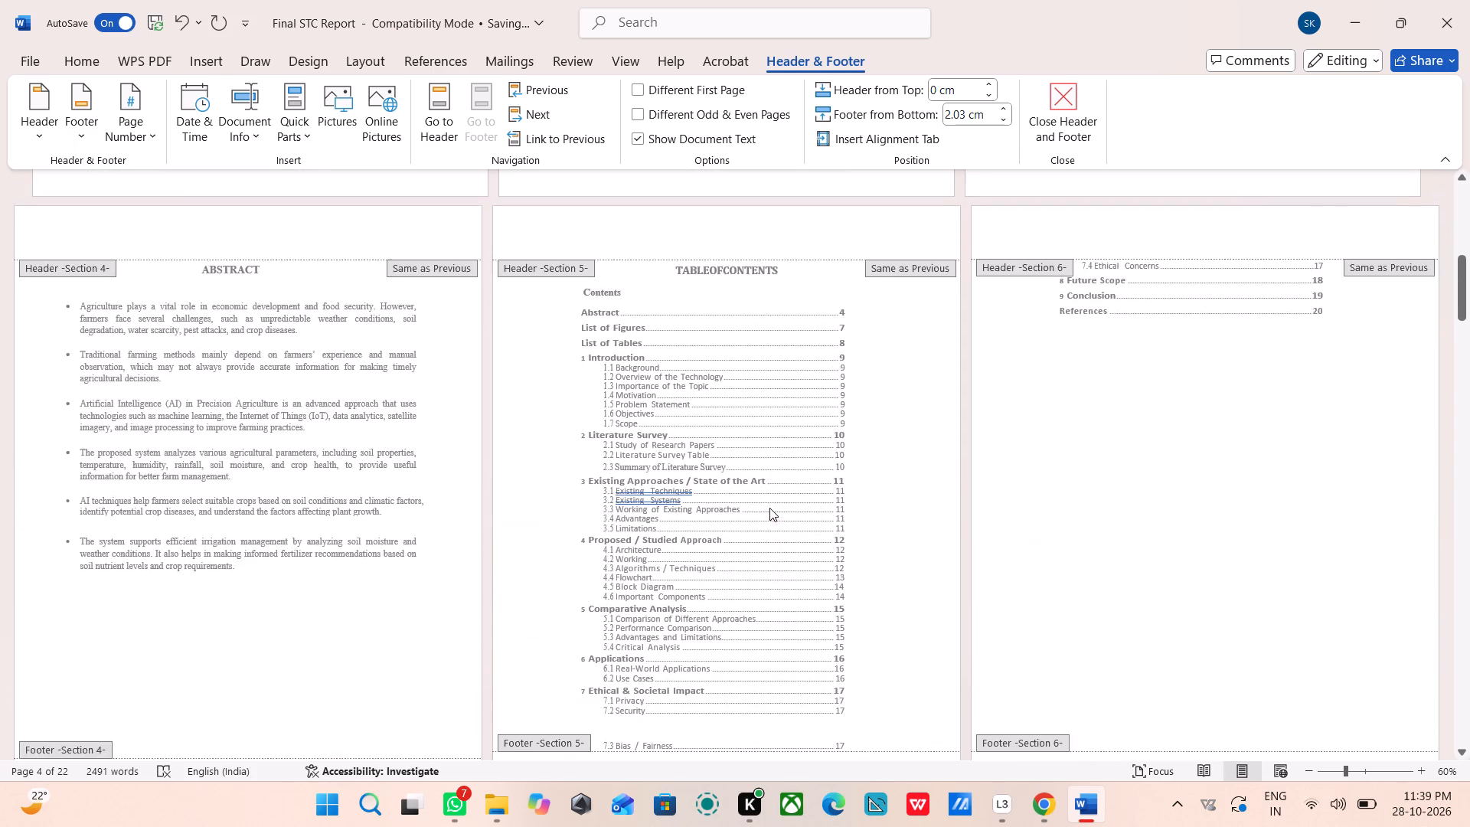
pyautogui.hscroll(1, 769, 508)
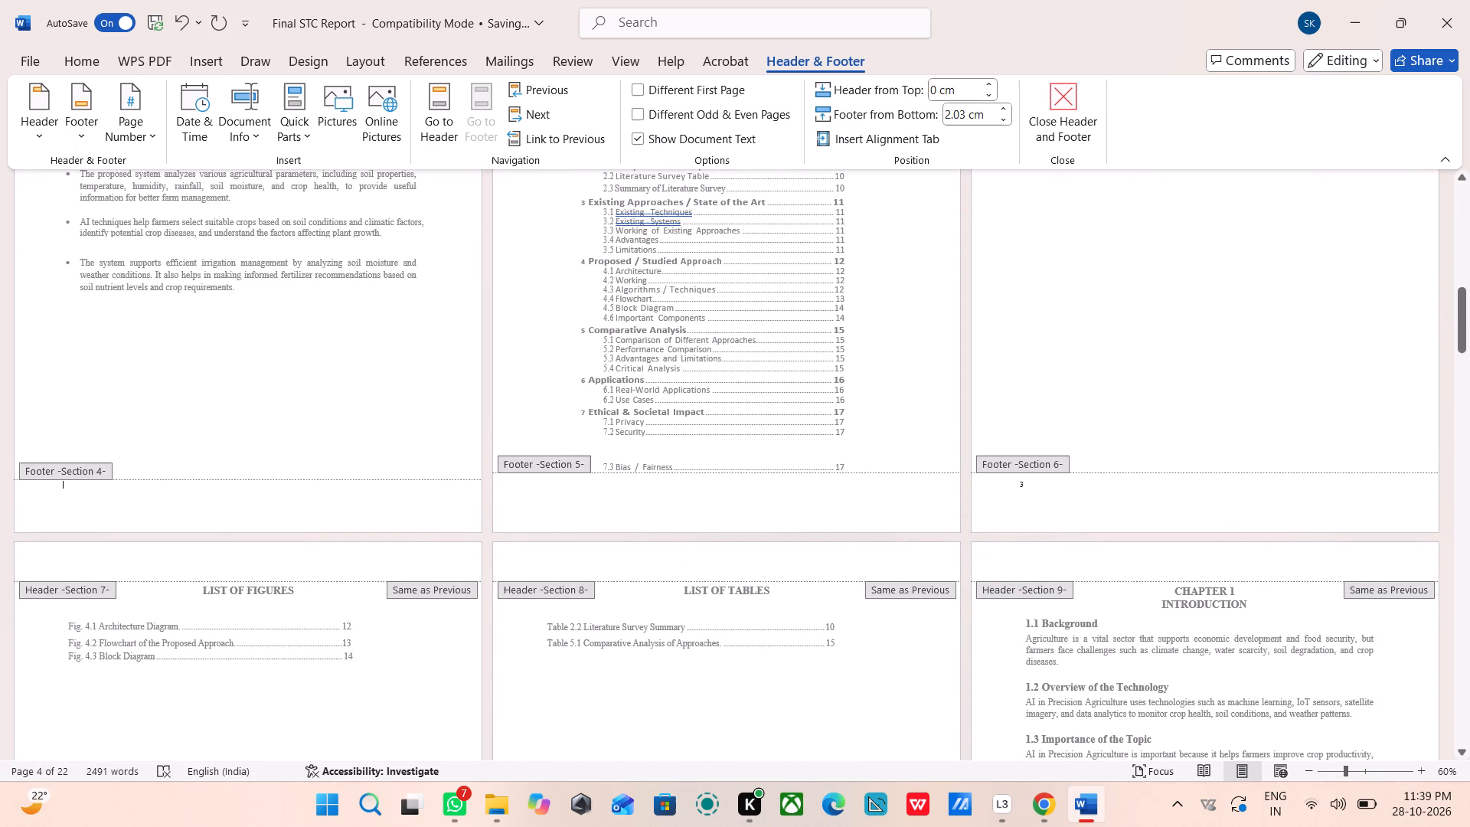
pyautogui.click(1037, 490)
pyautogui.press('BackSpace')
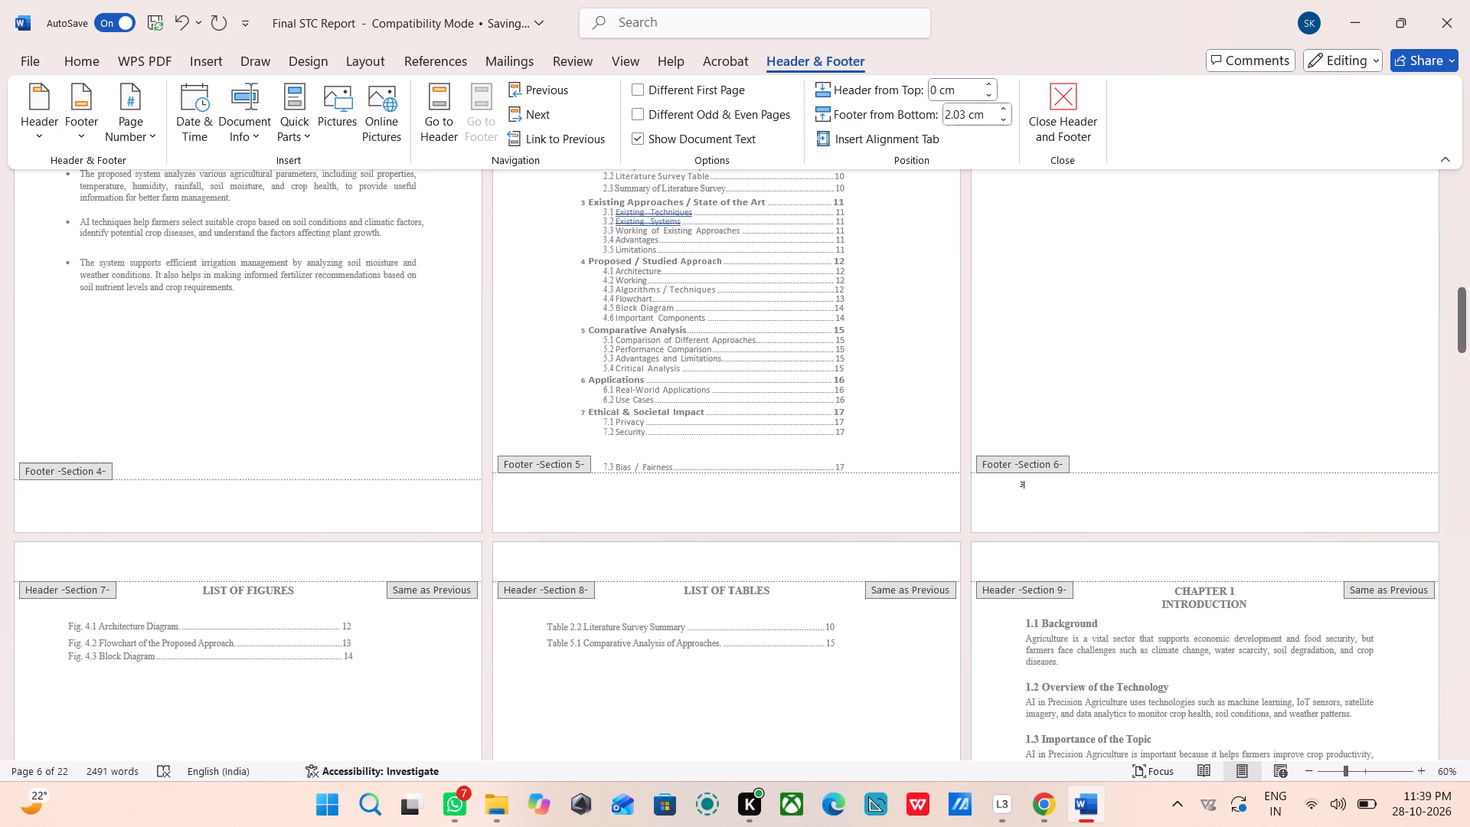
pyautogui.scroll(-5, 1037, 490)
pyautogui.click(289, 573)
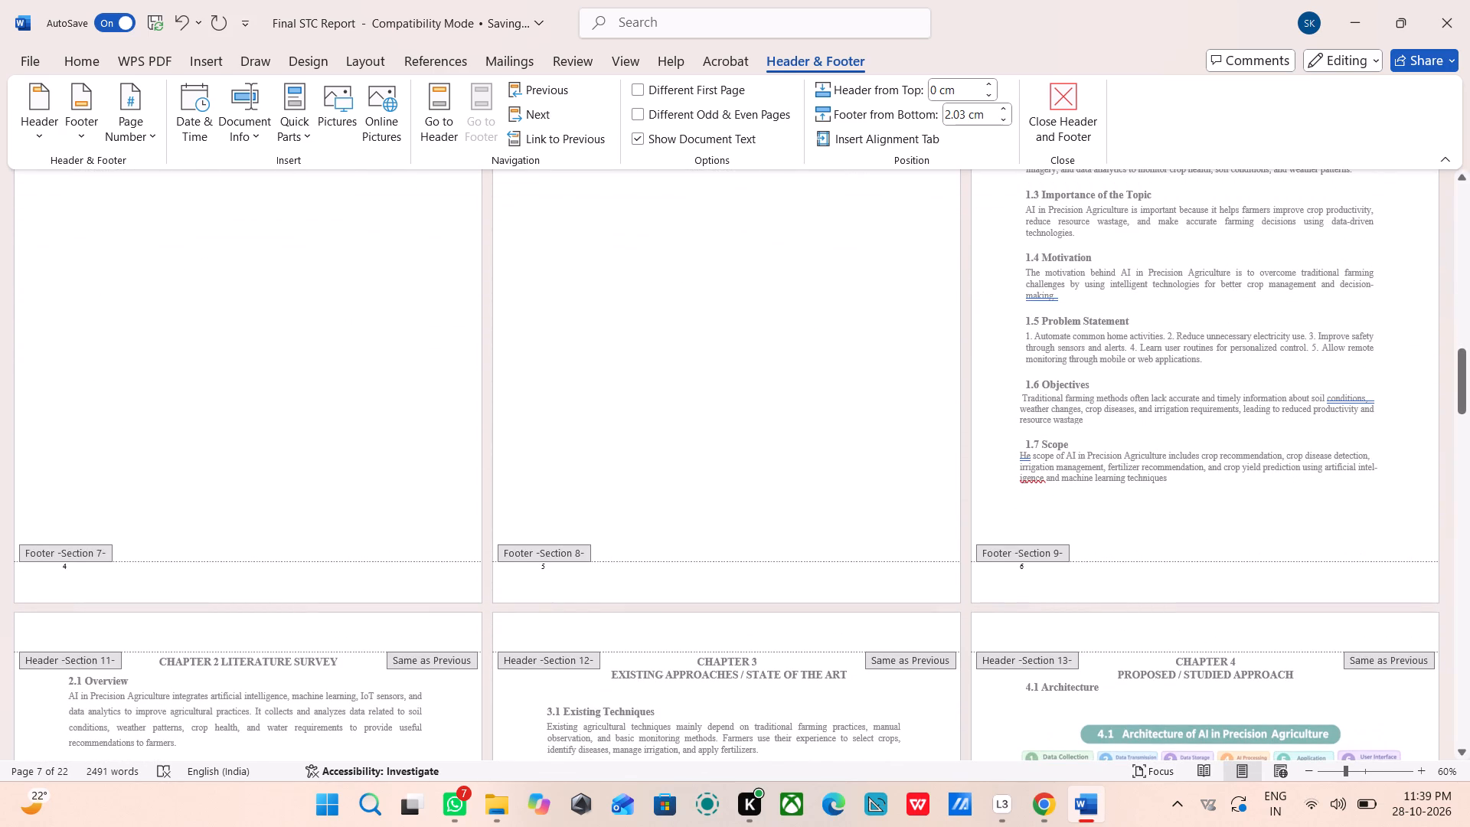
pyautogui.press('BackSpace')
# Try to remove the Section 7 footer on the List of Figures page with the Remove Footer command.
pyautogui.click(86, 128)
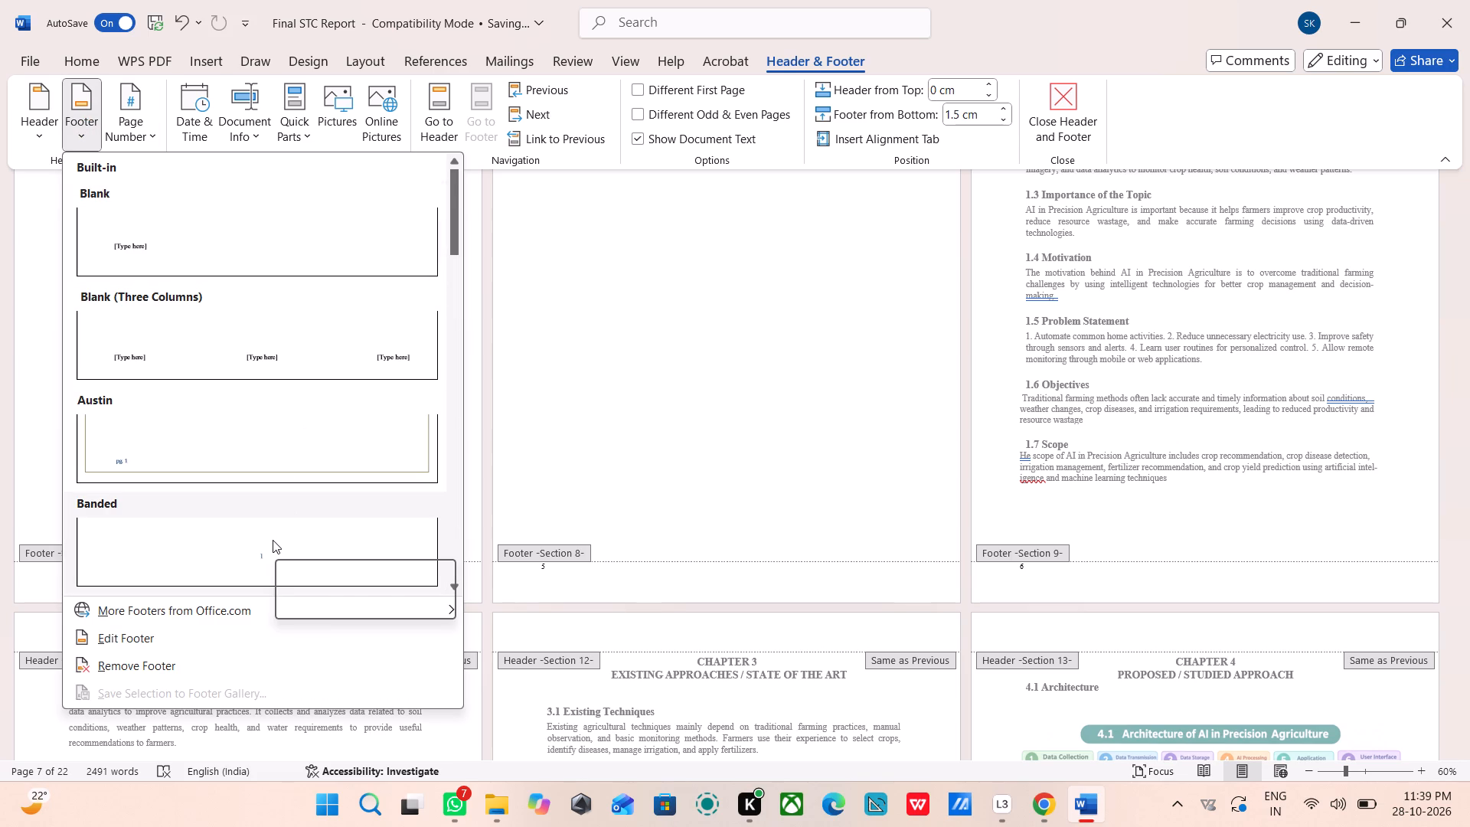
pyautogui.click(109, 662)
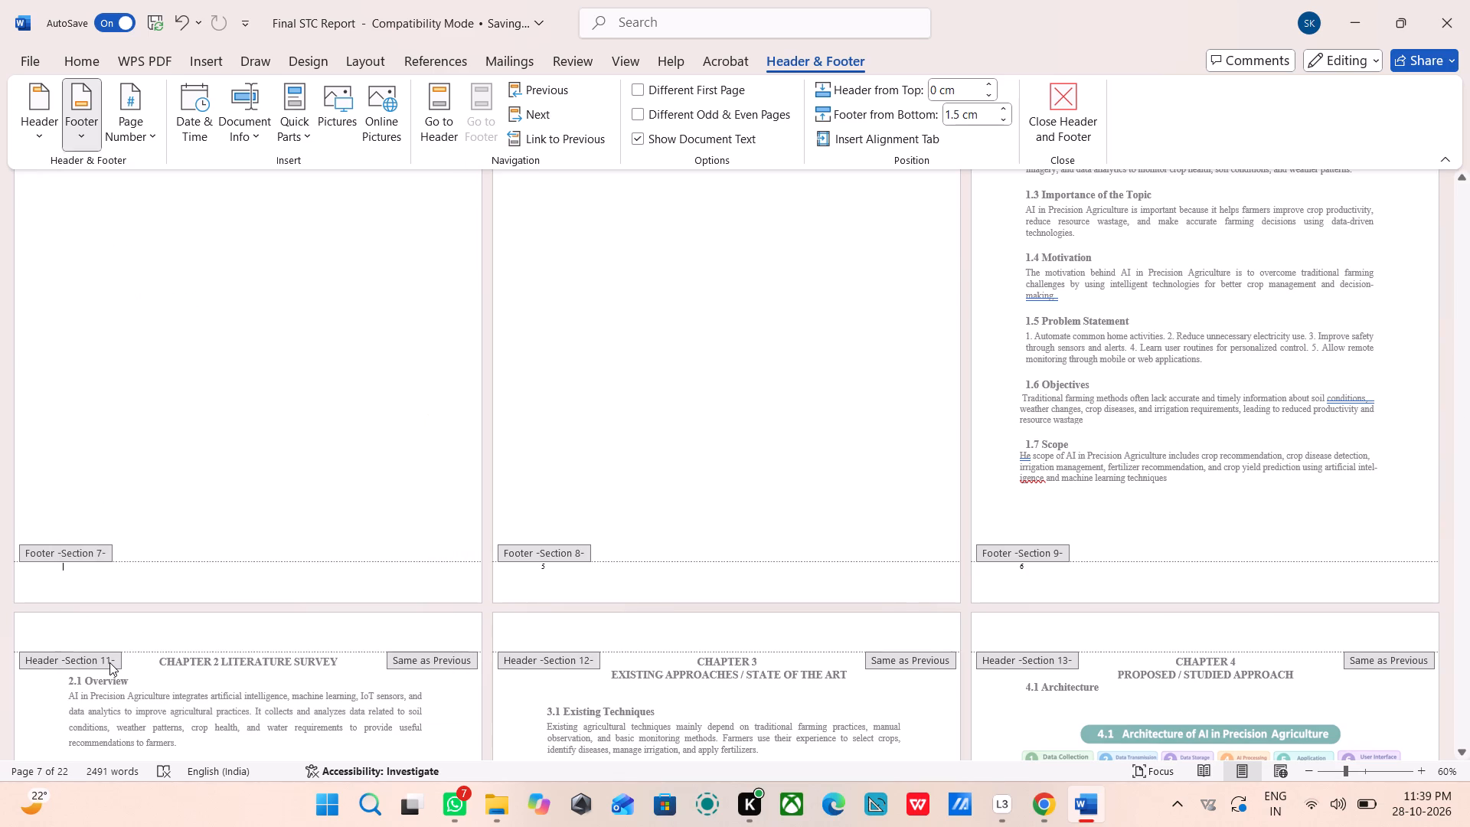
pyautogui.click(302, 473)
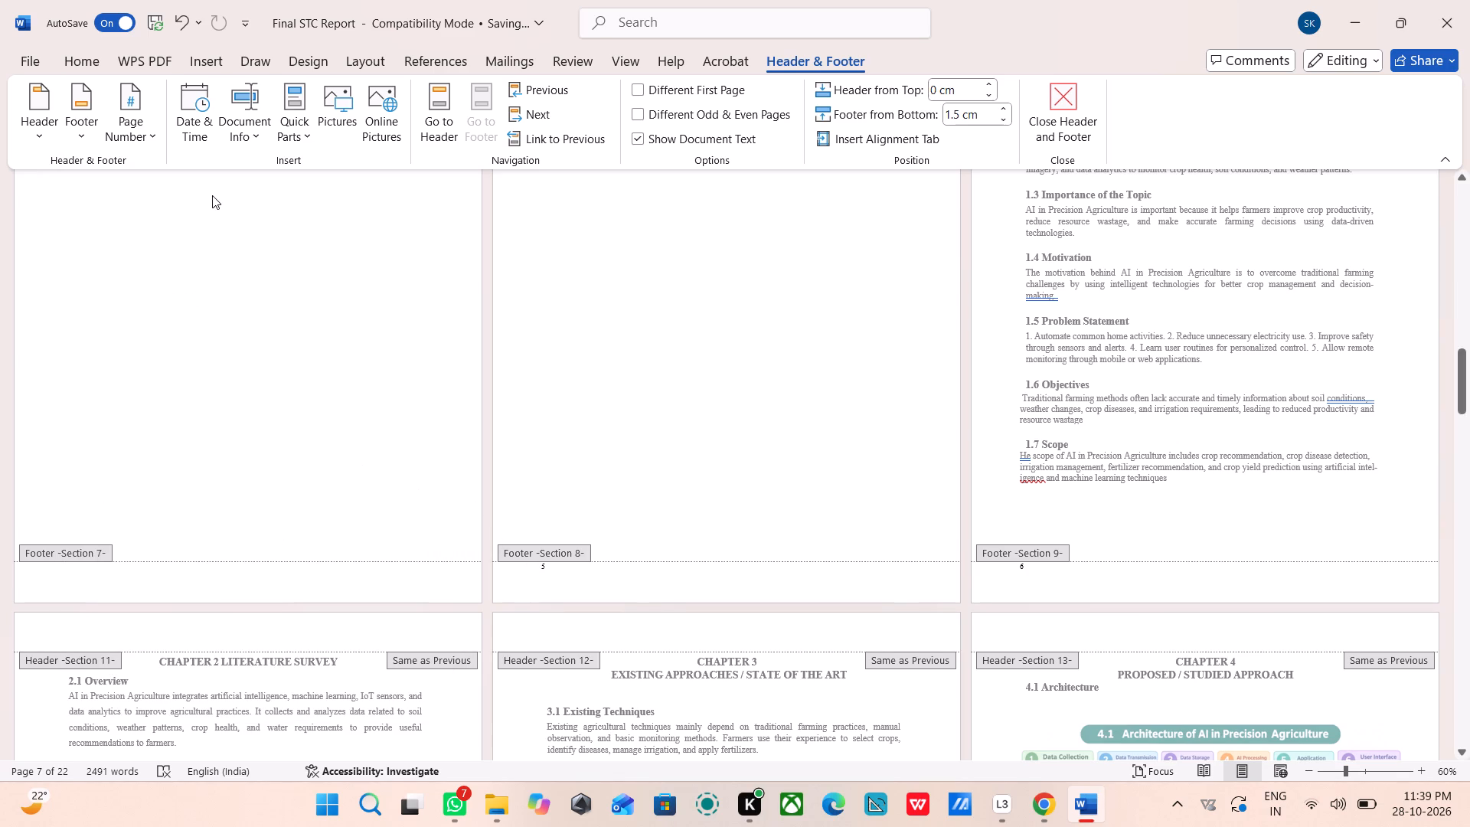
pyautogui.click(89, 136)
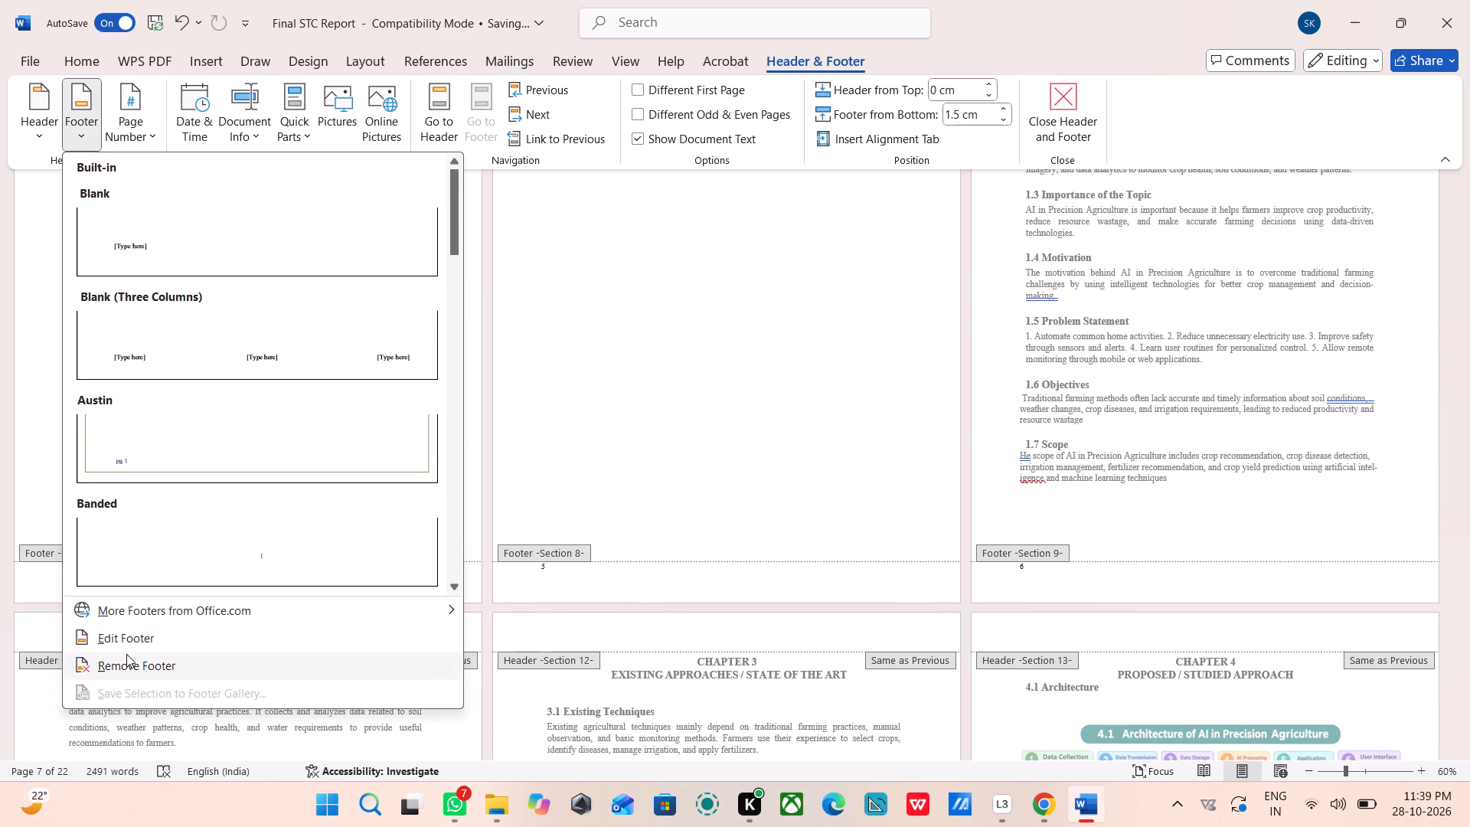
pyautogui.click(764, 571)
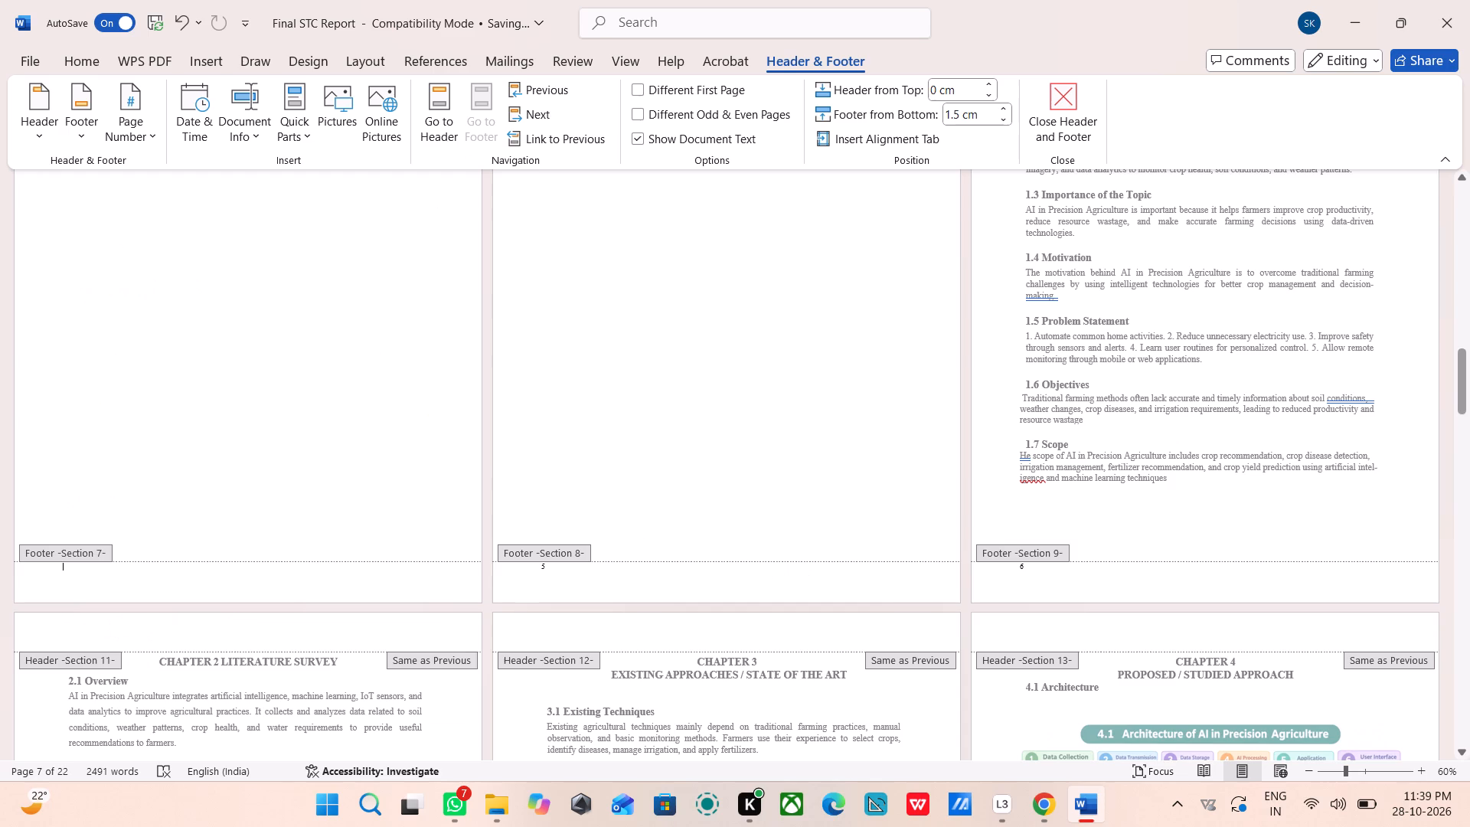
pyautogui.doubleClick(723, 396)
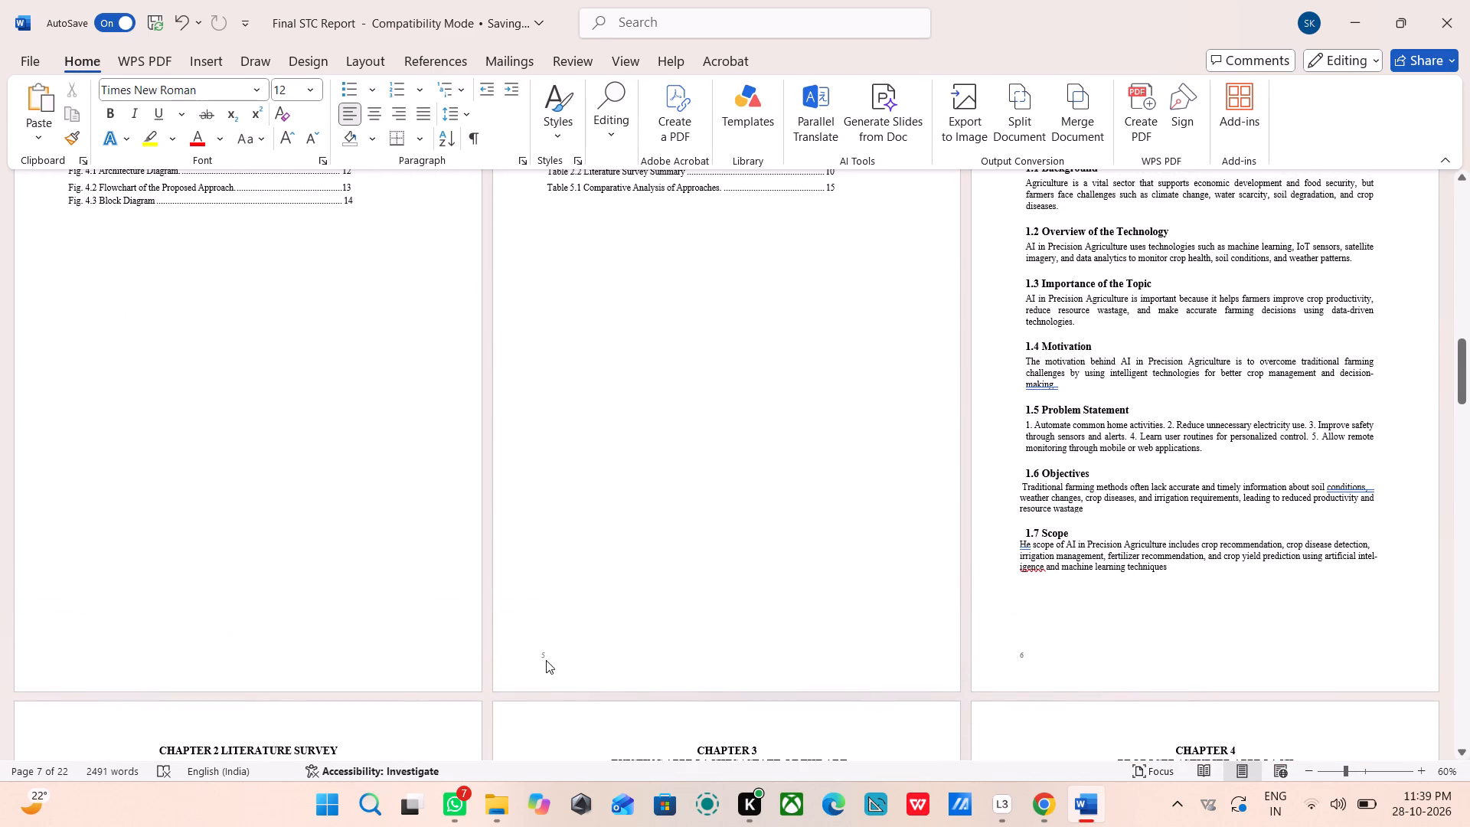
# Delete the page numbers from the Section 8 footer on the list of tables page and the Section 9 footer on the Chapter 1 page.
pyautogui.doubleClick(551, 656)
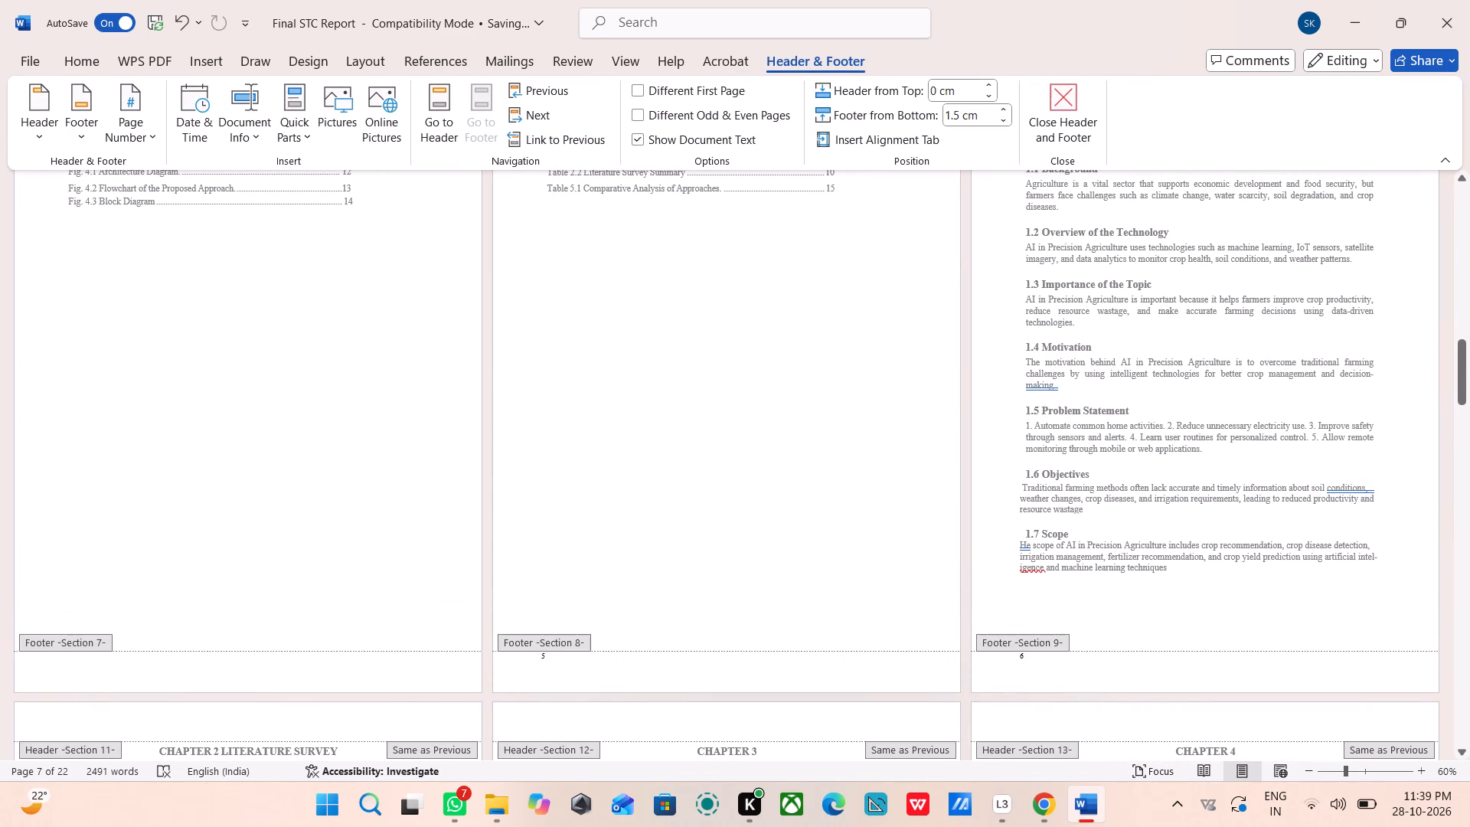
pyautogui.press('BackSpace')
pyautogui.press('Right')
pyautogui.press('BackSpace')
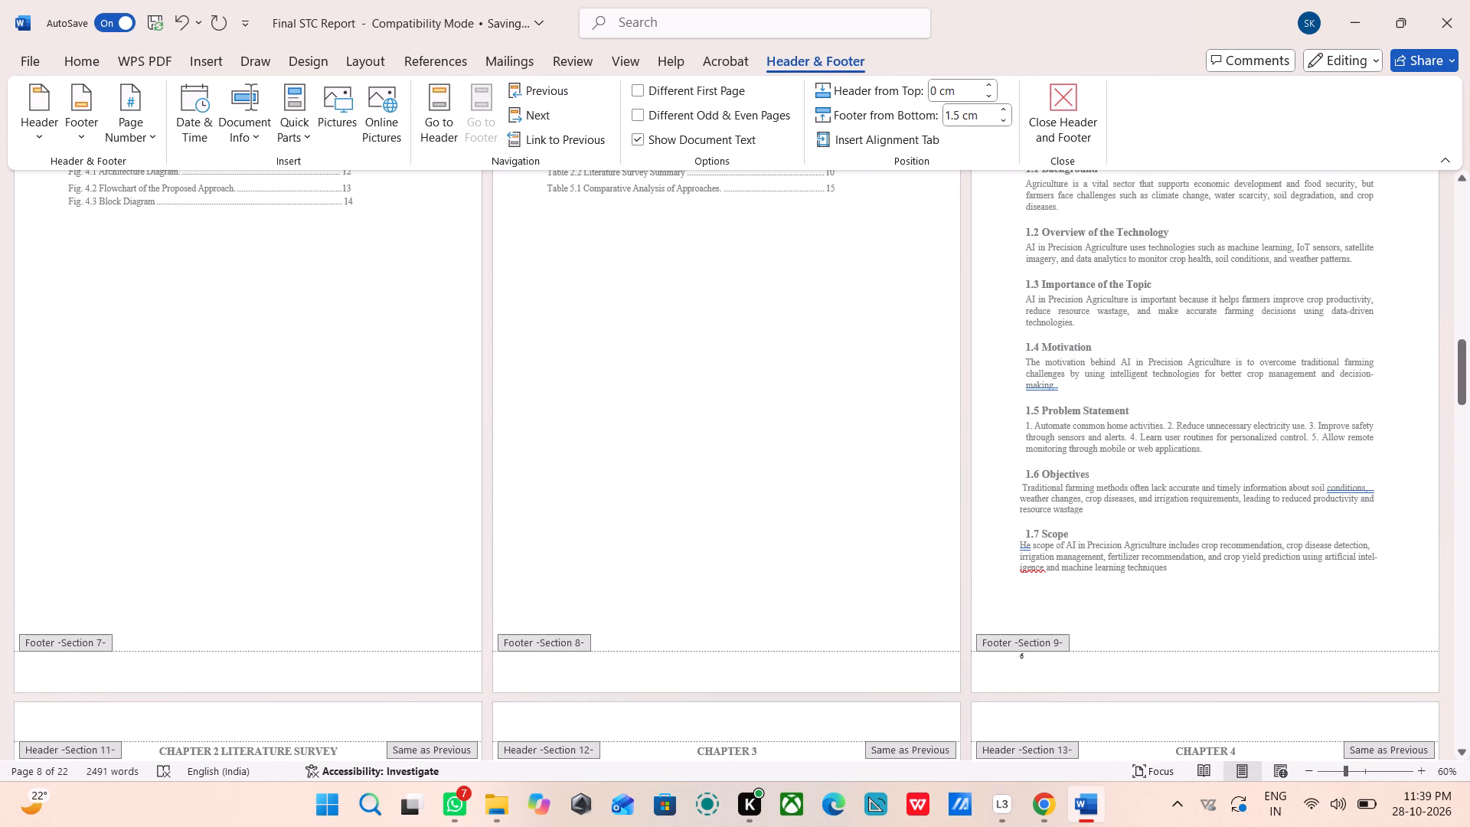
pyautogui.click(1041, 669)
pyautogui.press('BackSpace')
# Delete the page numbers from the Section 11, 12 and 13 footers on the Chapter 2, Chapter 3 and Chapter 4 pages.
pyautogui.scroll(-1, 1041, 669)
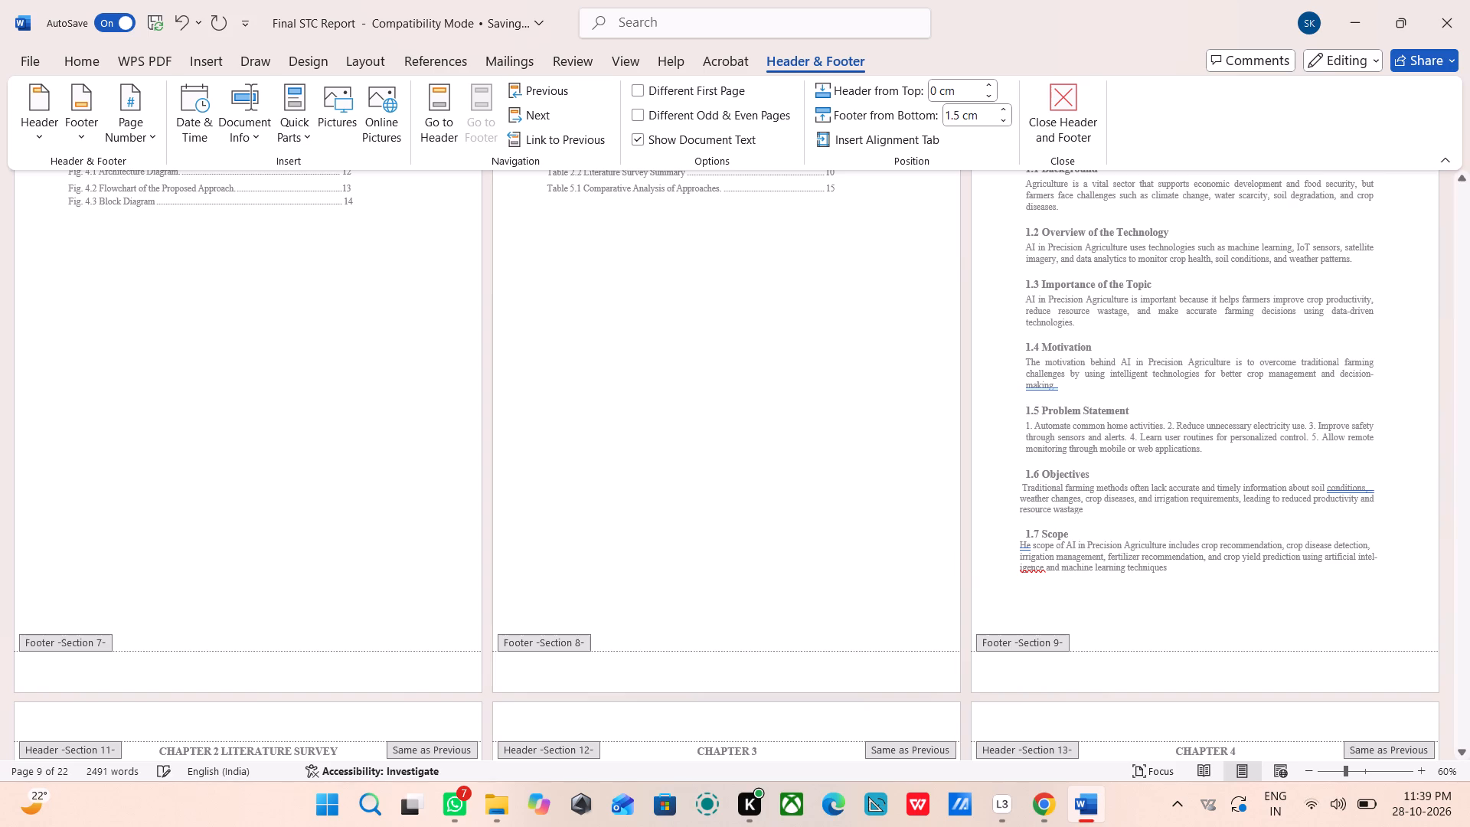
pyautogui.scroll(-2, 1041, 669)
pyautogui.scroll(-4, 854, 622)
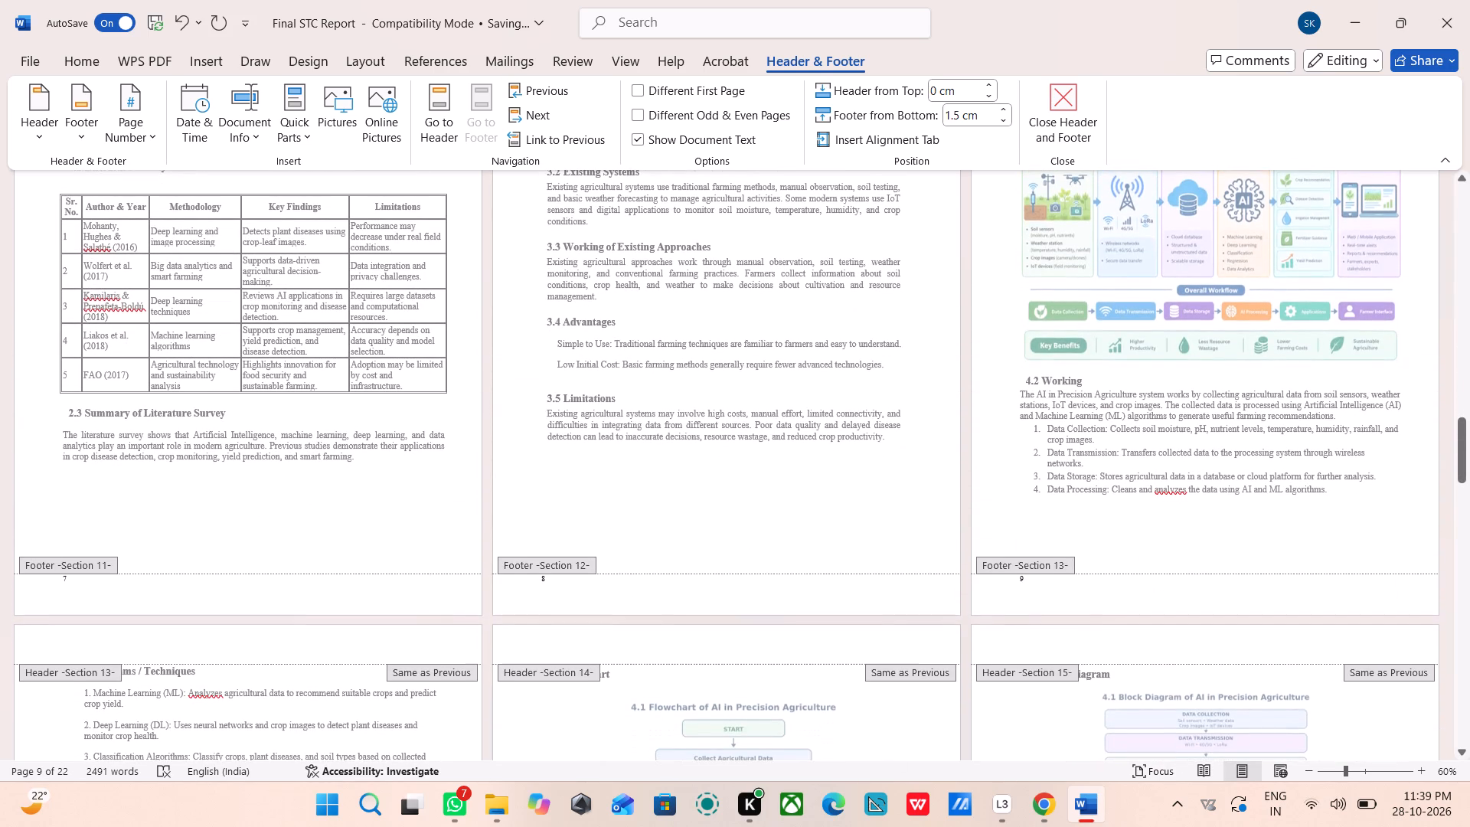
pyautogui.click(76, 580)
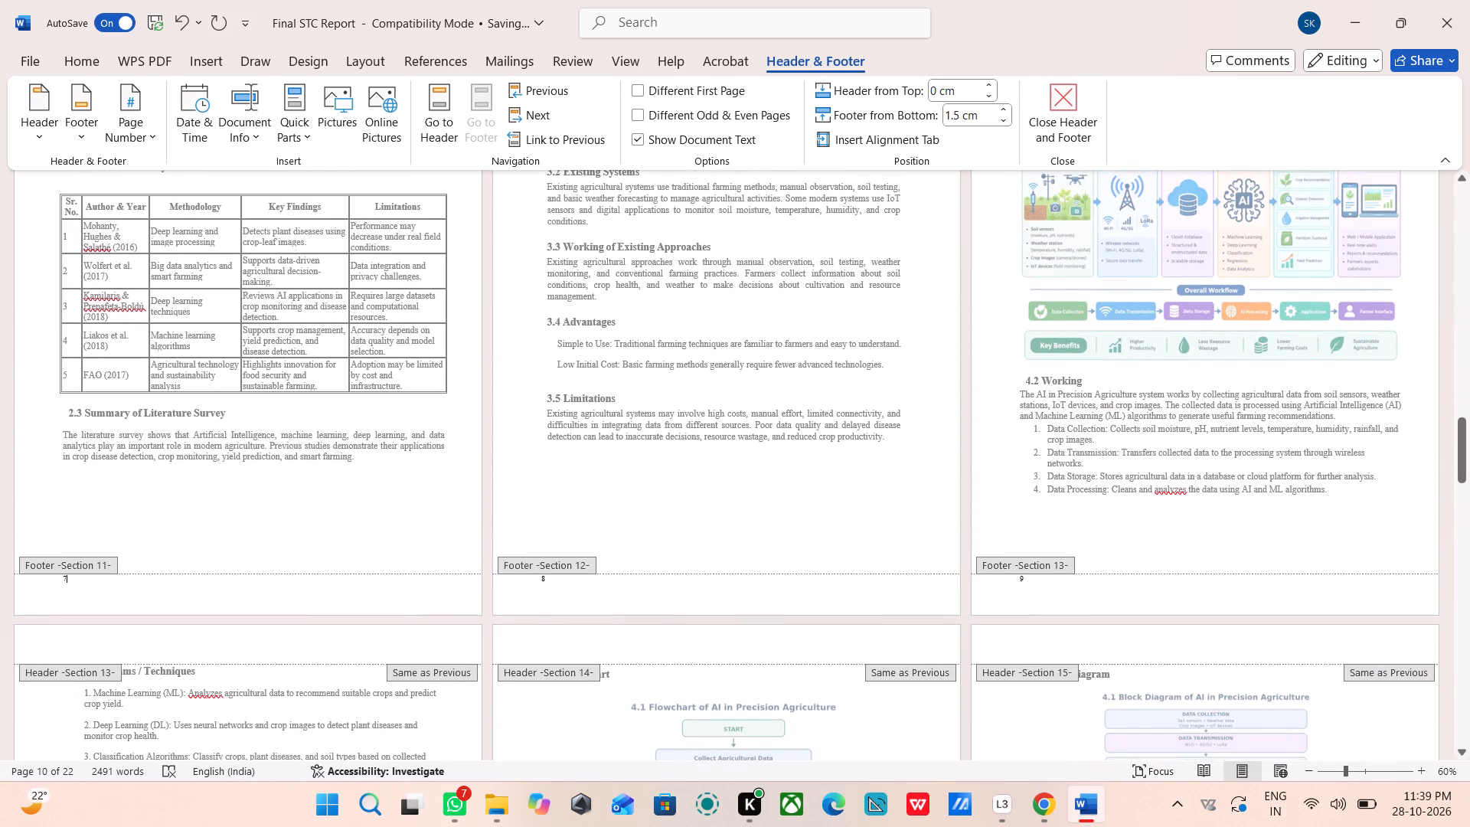
pyautogui.press('BackSpace')
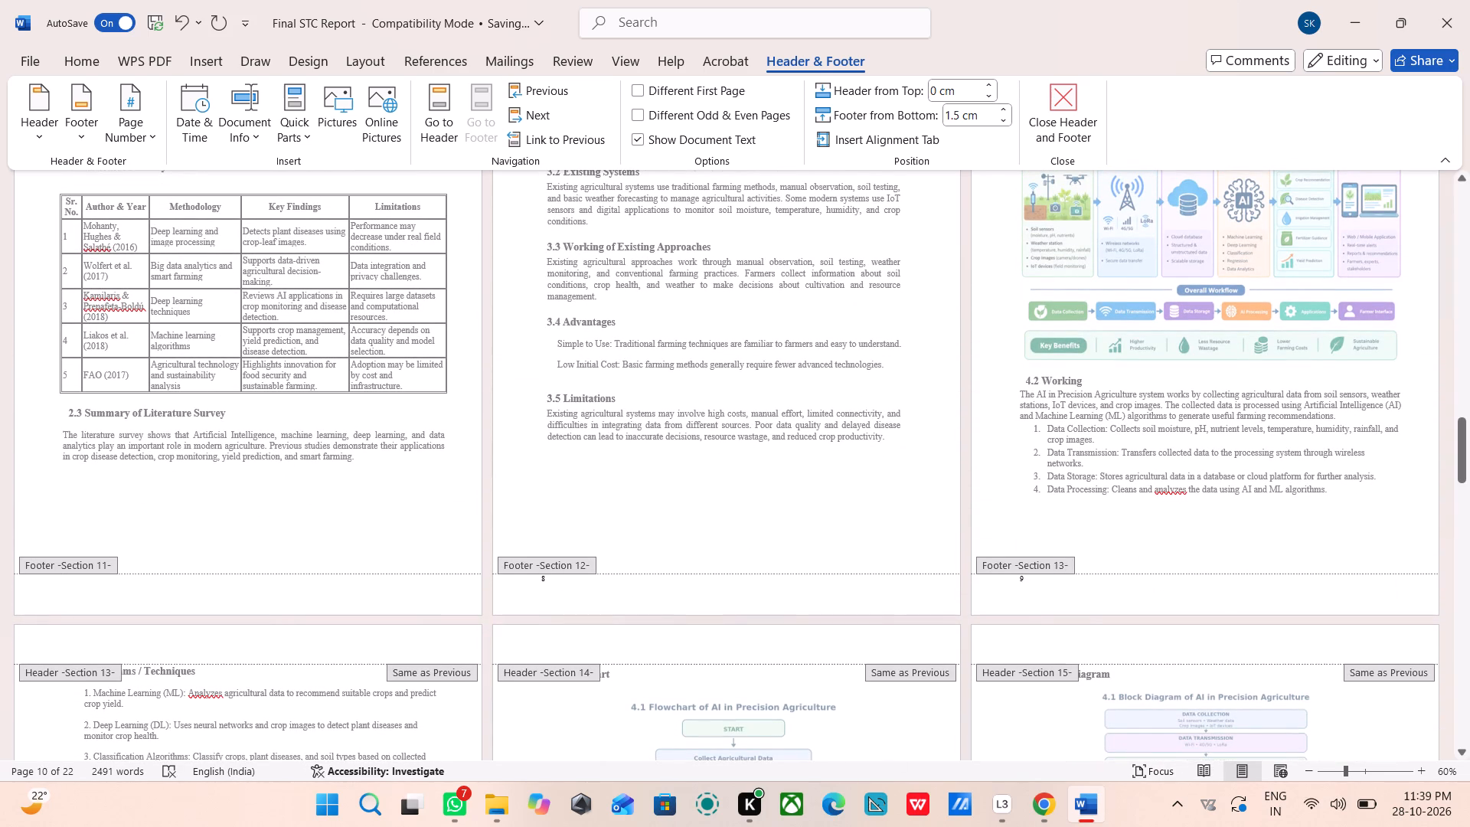
pyautogui.click(562, 576)
pyautogui.press('BackSpace')
pyautogui.click(1065, 582)
pyautogui.press('BackSpace')
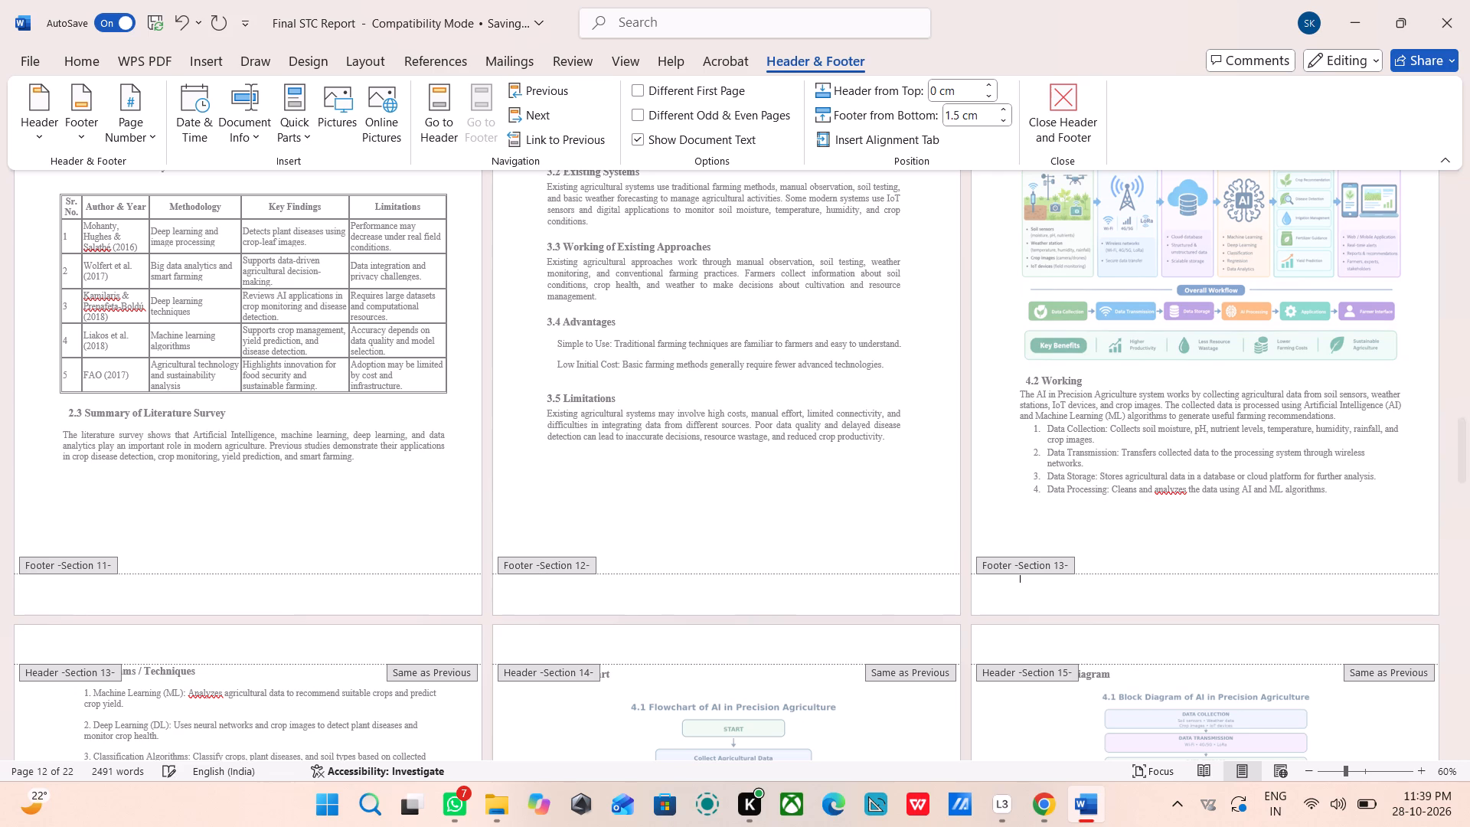
# Delete the page numbers from the Section 14 footer on the flowchart page and the Section 15 footer on the block diagram page.
pyautogui.scroll(-7, 1065, 582)
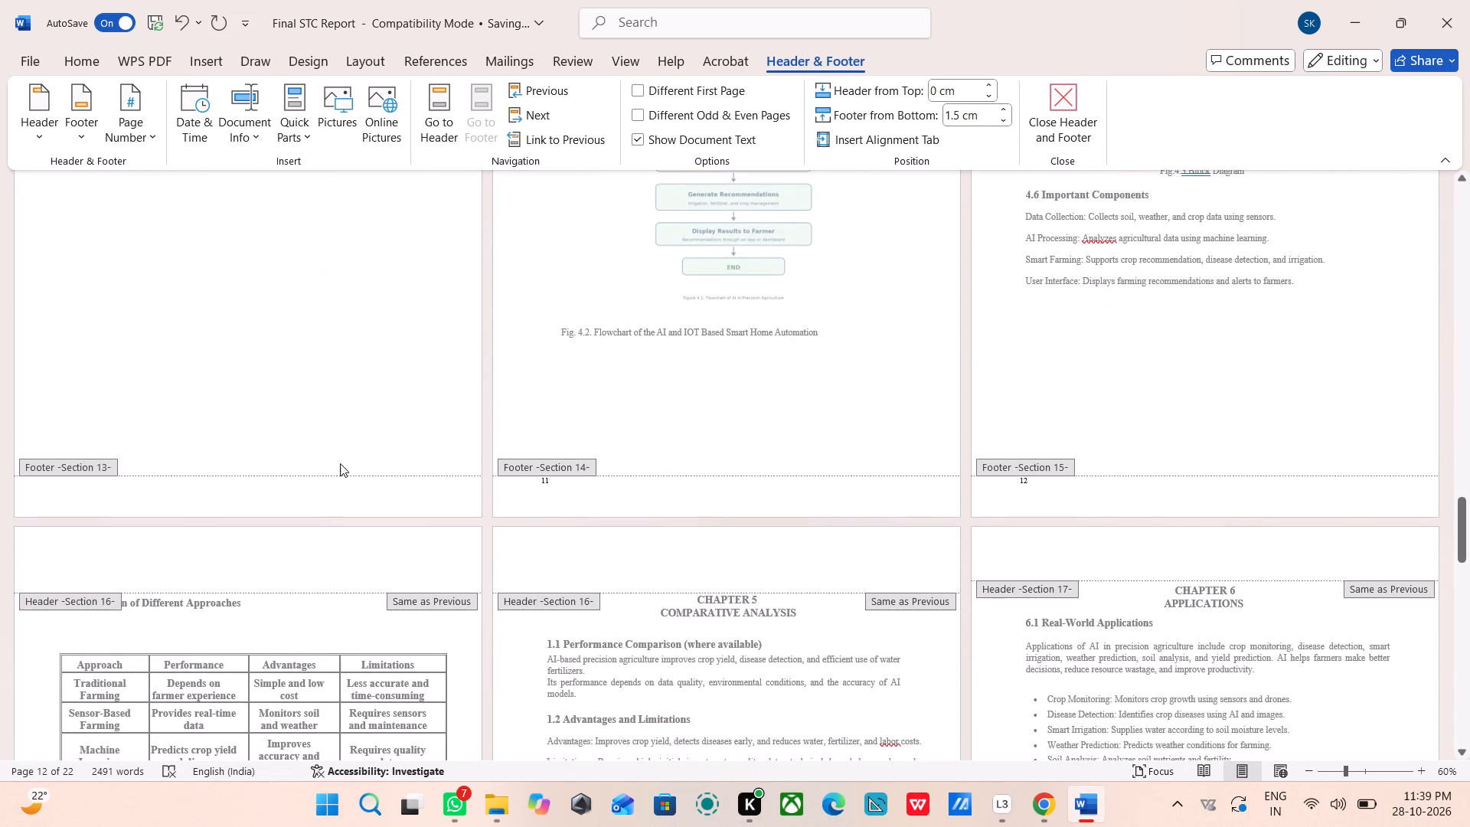
pyautogui.click(557, 472)
pyautogui.press('BackSpace')
pyautogui.press('BackSpace')
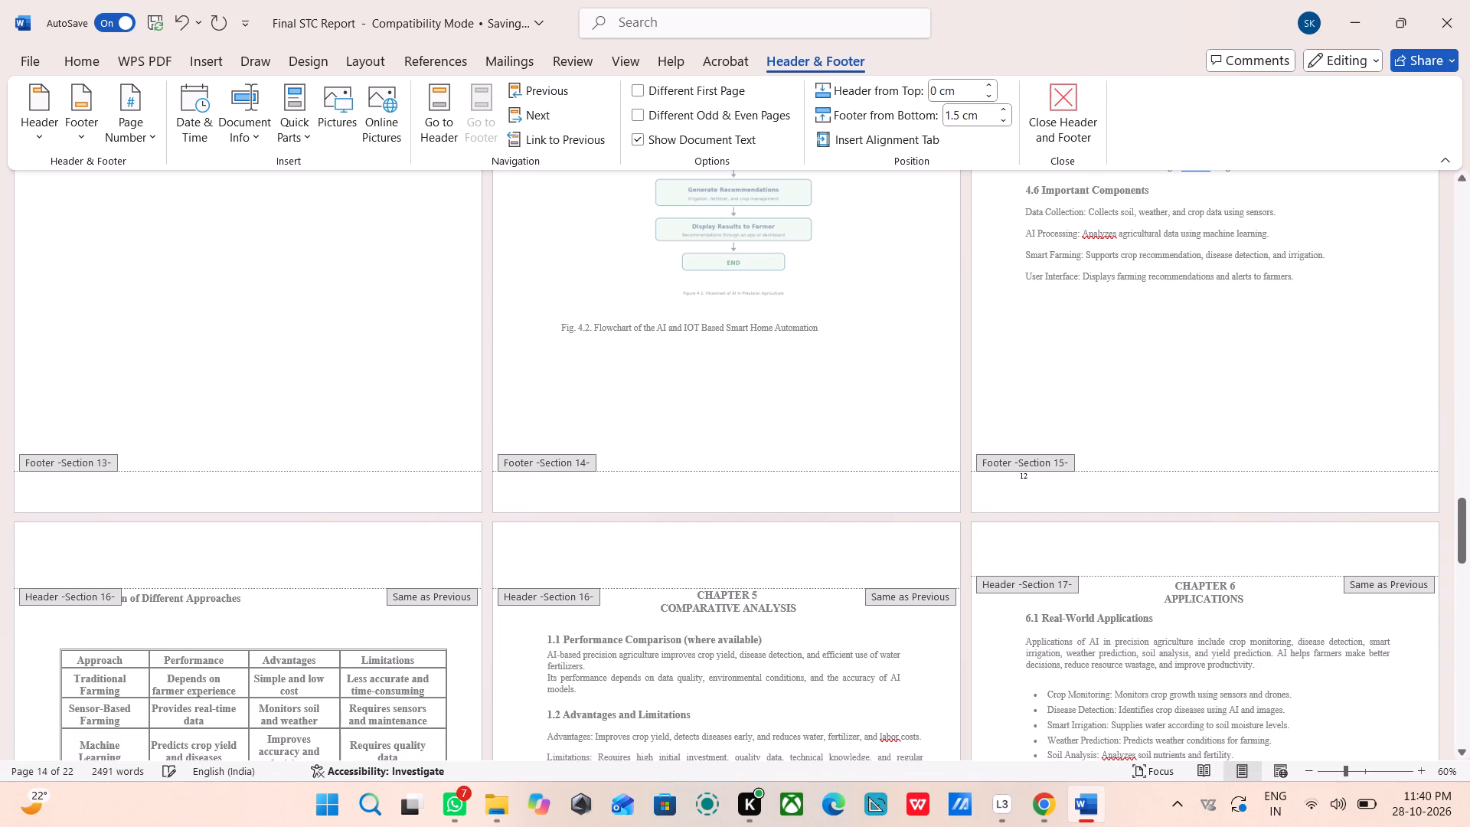
pyautogui.click(1057, 482)
pyautogui.press('BackSpace')
pyautogui.press('BackSpace')
# Delete the page numbers from the Section 16 footer on the Comparison of Different Approaches page and the Section 17 footer on the Chapter 6 page.
pyautogui.scroll(-7, 1057, 482)
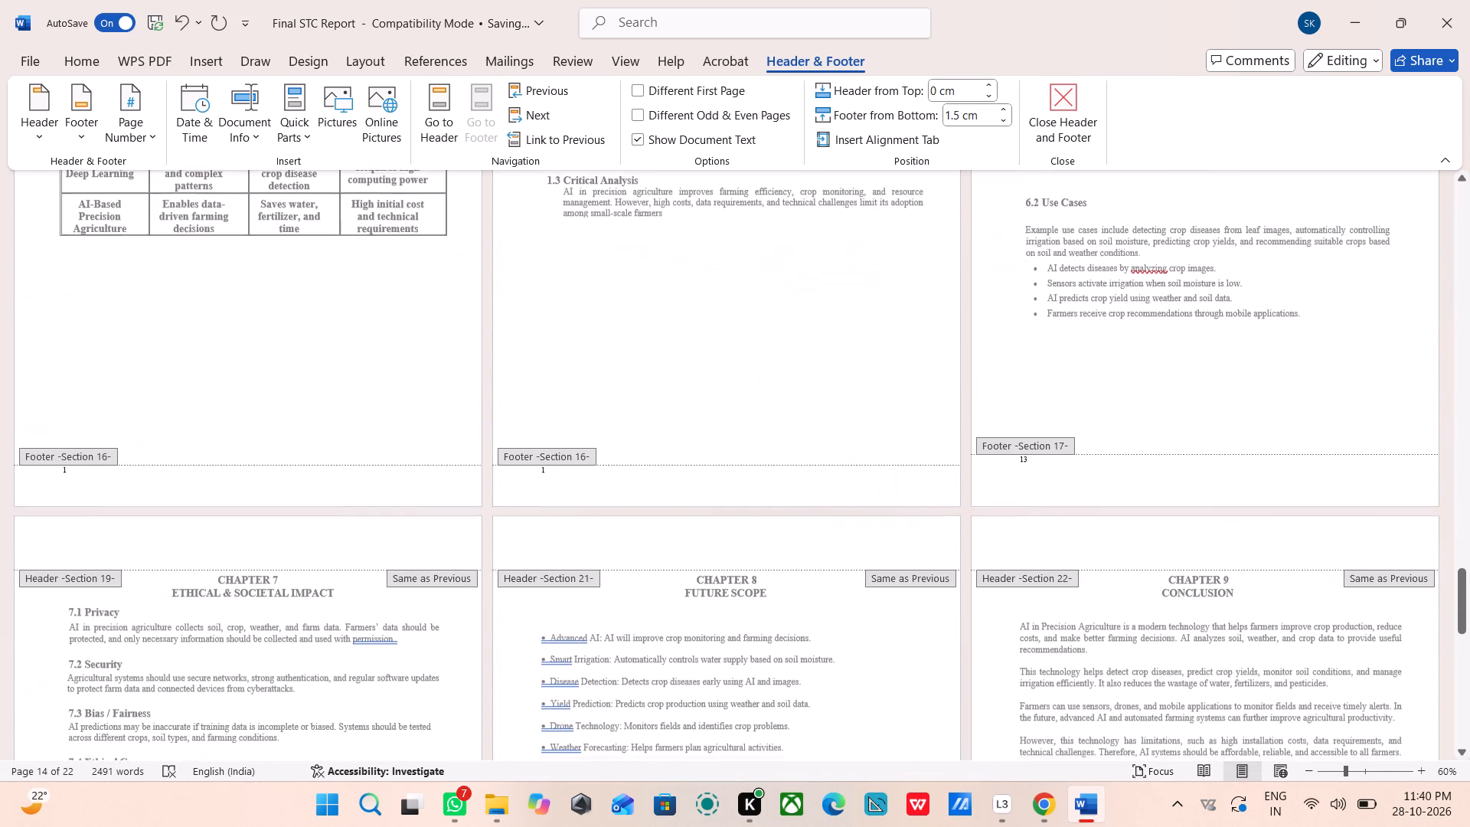
pyautogui.click(109, 472)
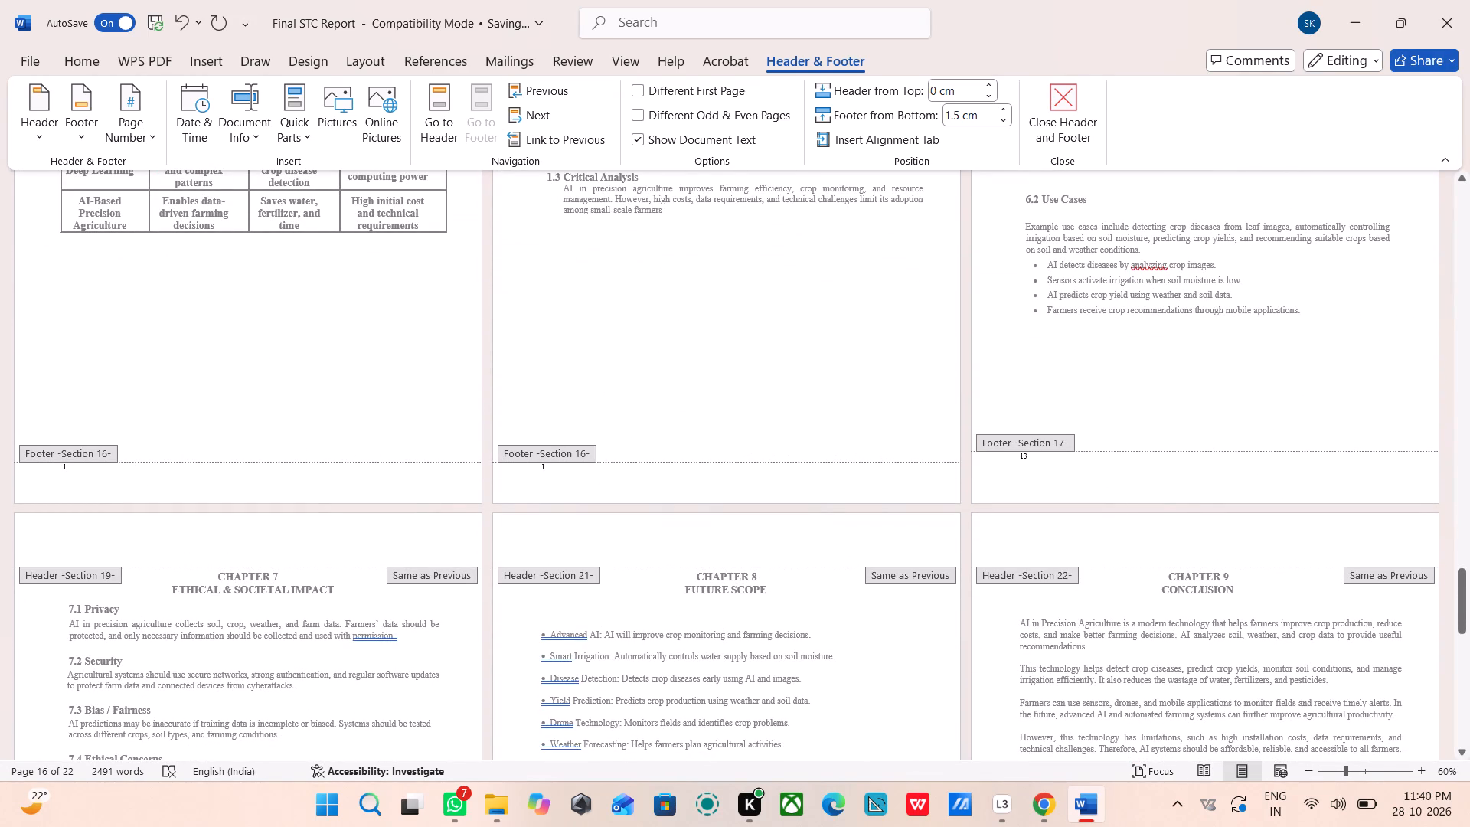
pyautogui.press('BackSpace')
pyautogui.click(1051, 463)
pyautogui.press('BackSpace')
pyautogui.press('BackSpace')
# Check the footers from Chapter 7 through the References page for leftover page numbers, trying to clear the Section 21 footer.
pyautogui.scroll(-2, 1051, 463)
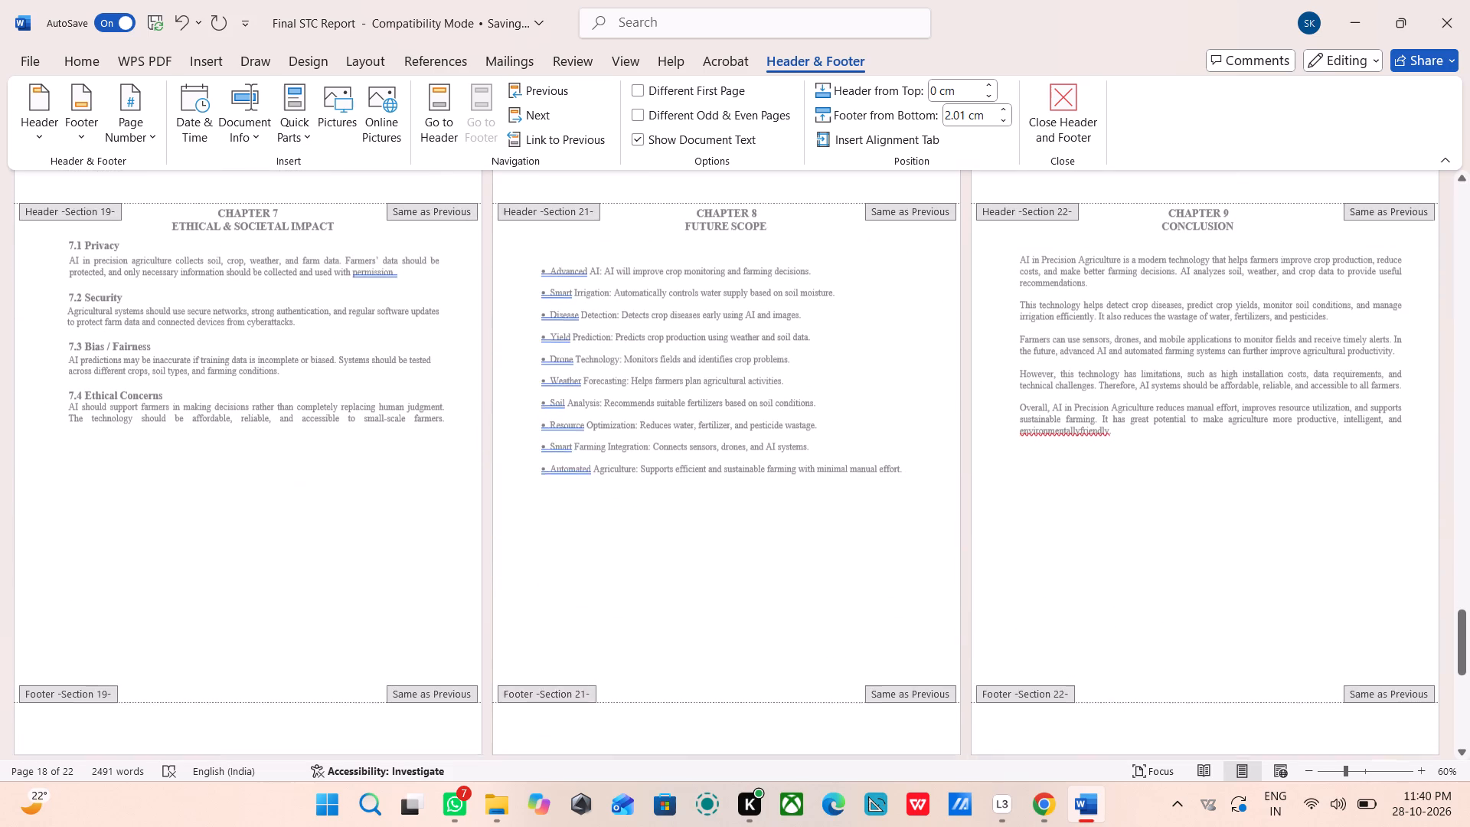
pyautogui.scroll(-2, 258, 472)
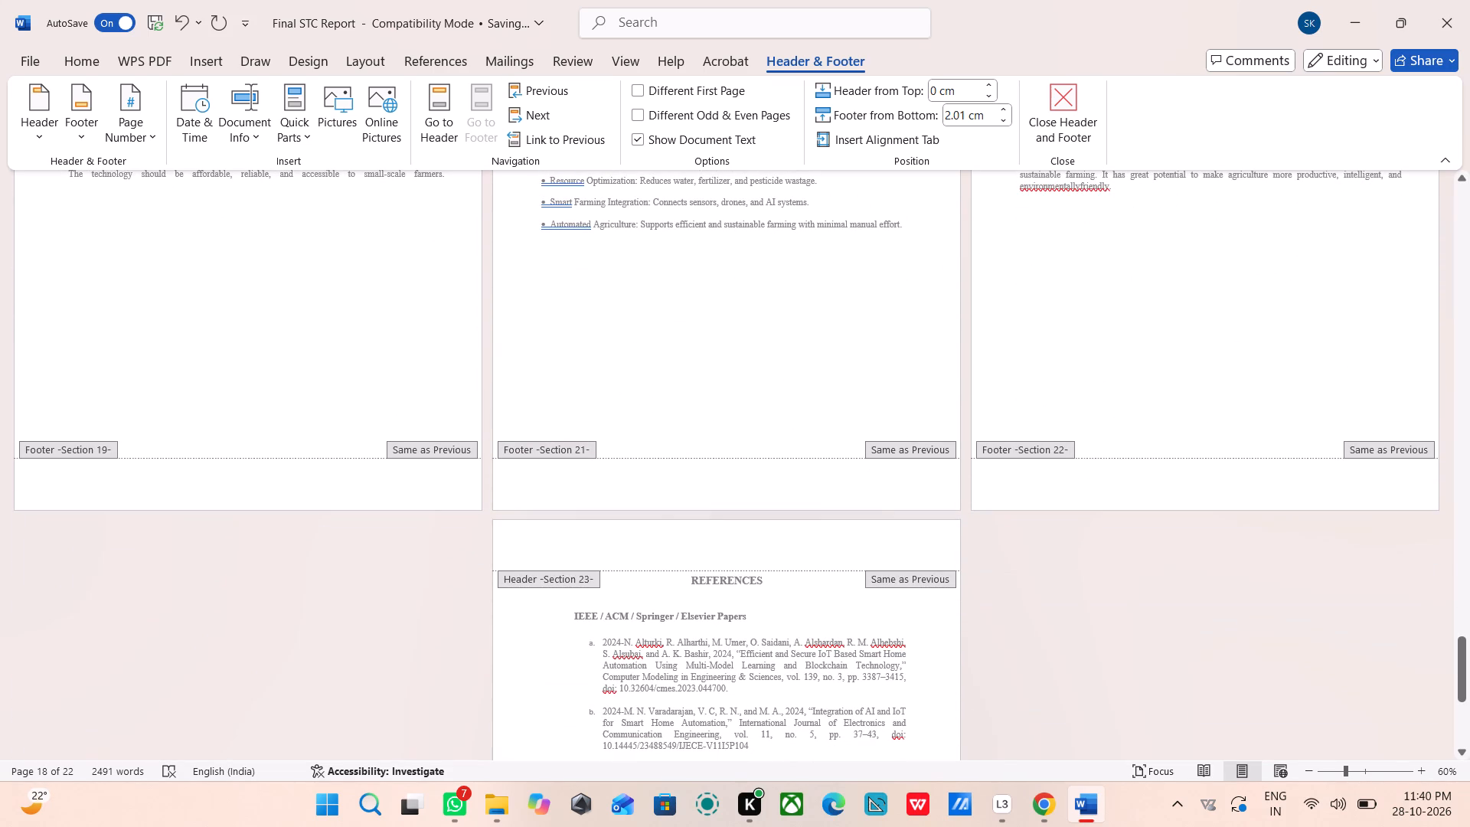
pyautogui.click(550, 463)
pyautogui.press('BackSpace')
pyautogui.press('BackSpace')
pyautogui.scroll(-5, 840, 498)
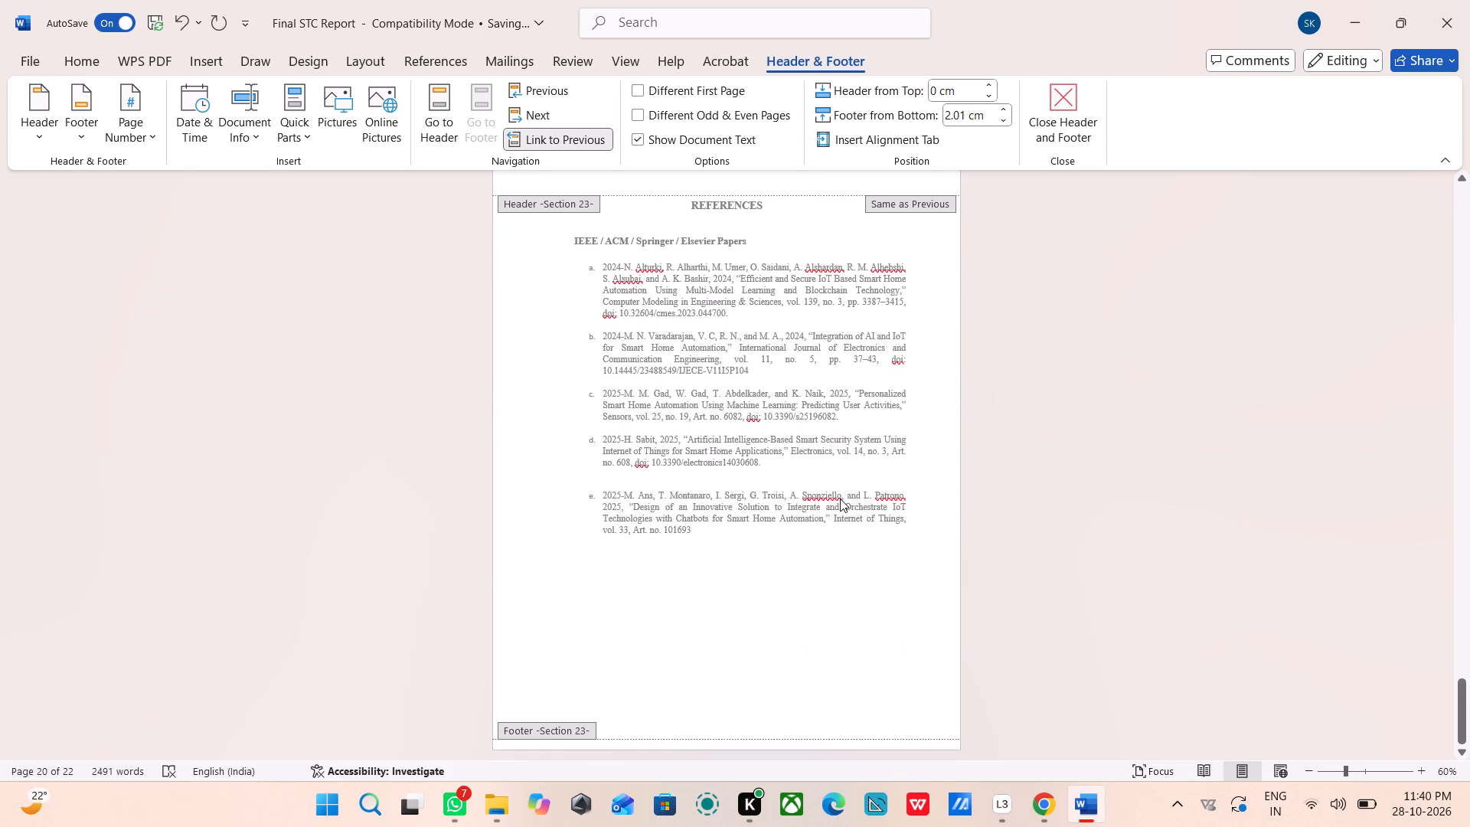
pyautogui.scroll(-2, 840, 498)
pyautogui.scroll(2, 730, 525)
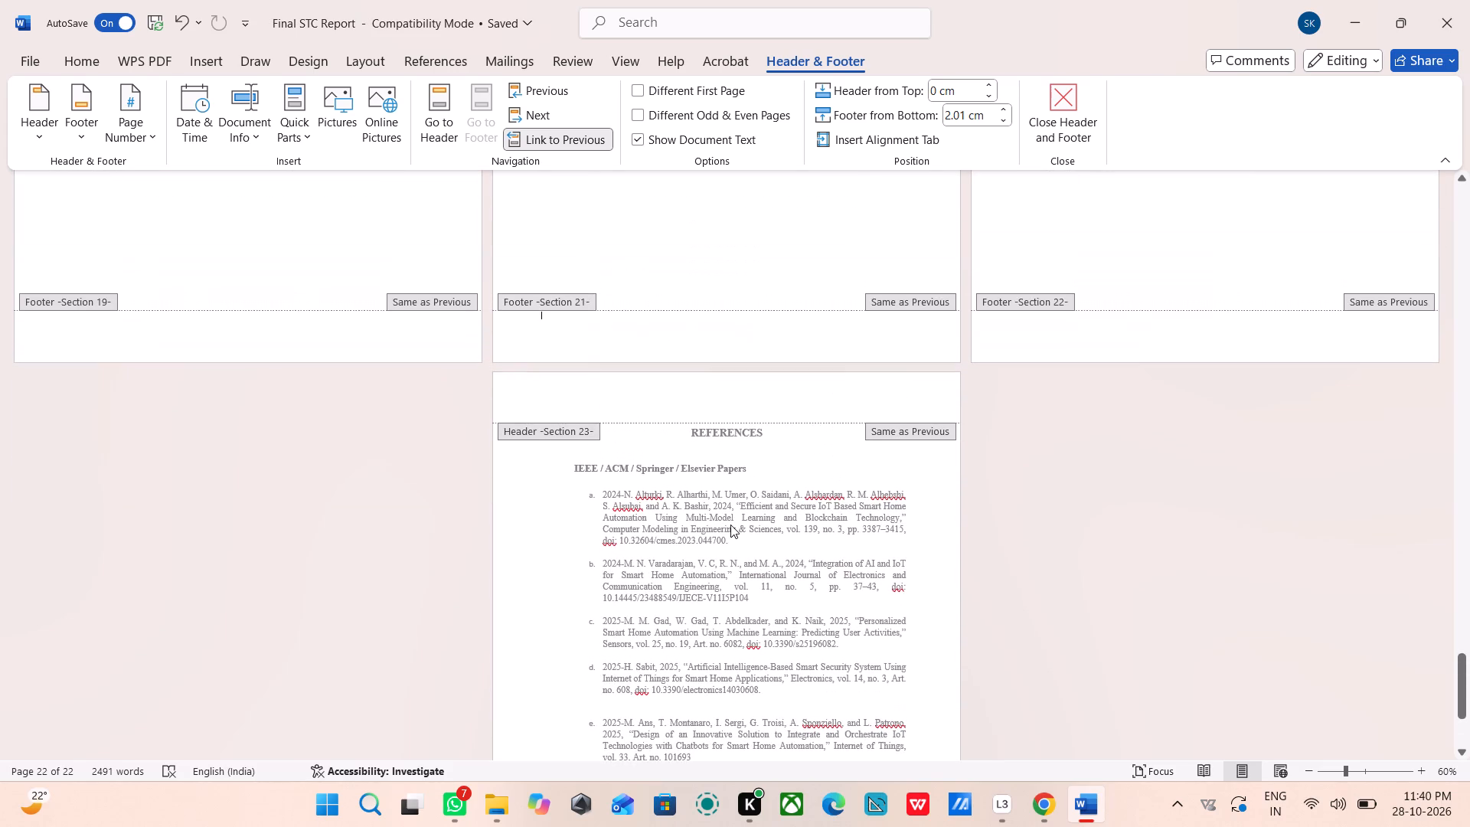
pyautogui.scroll(-7, 730, 525)
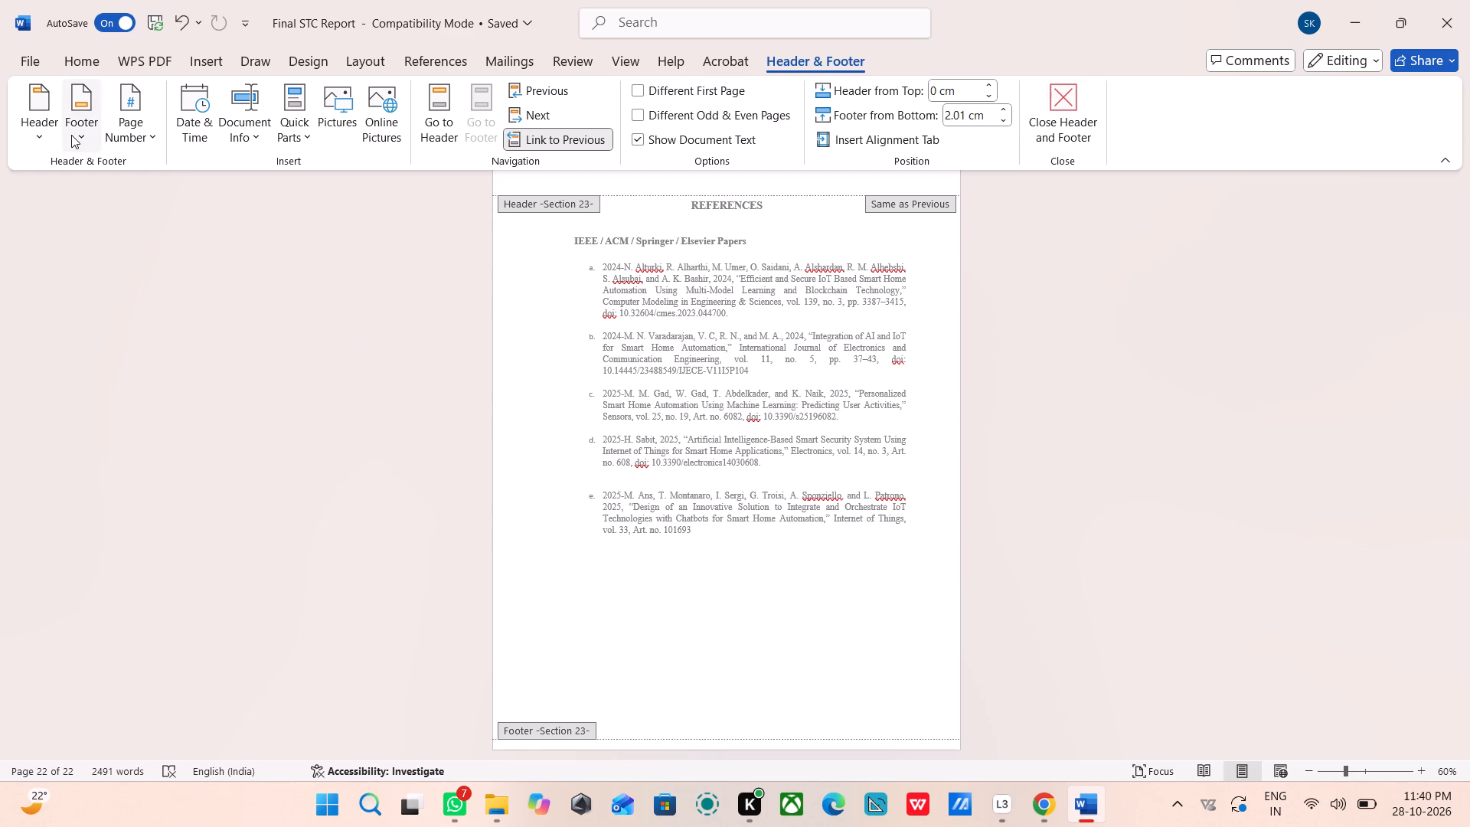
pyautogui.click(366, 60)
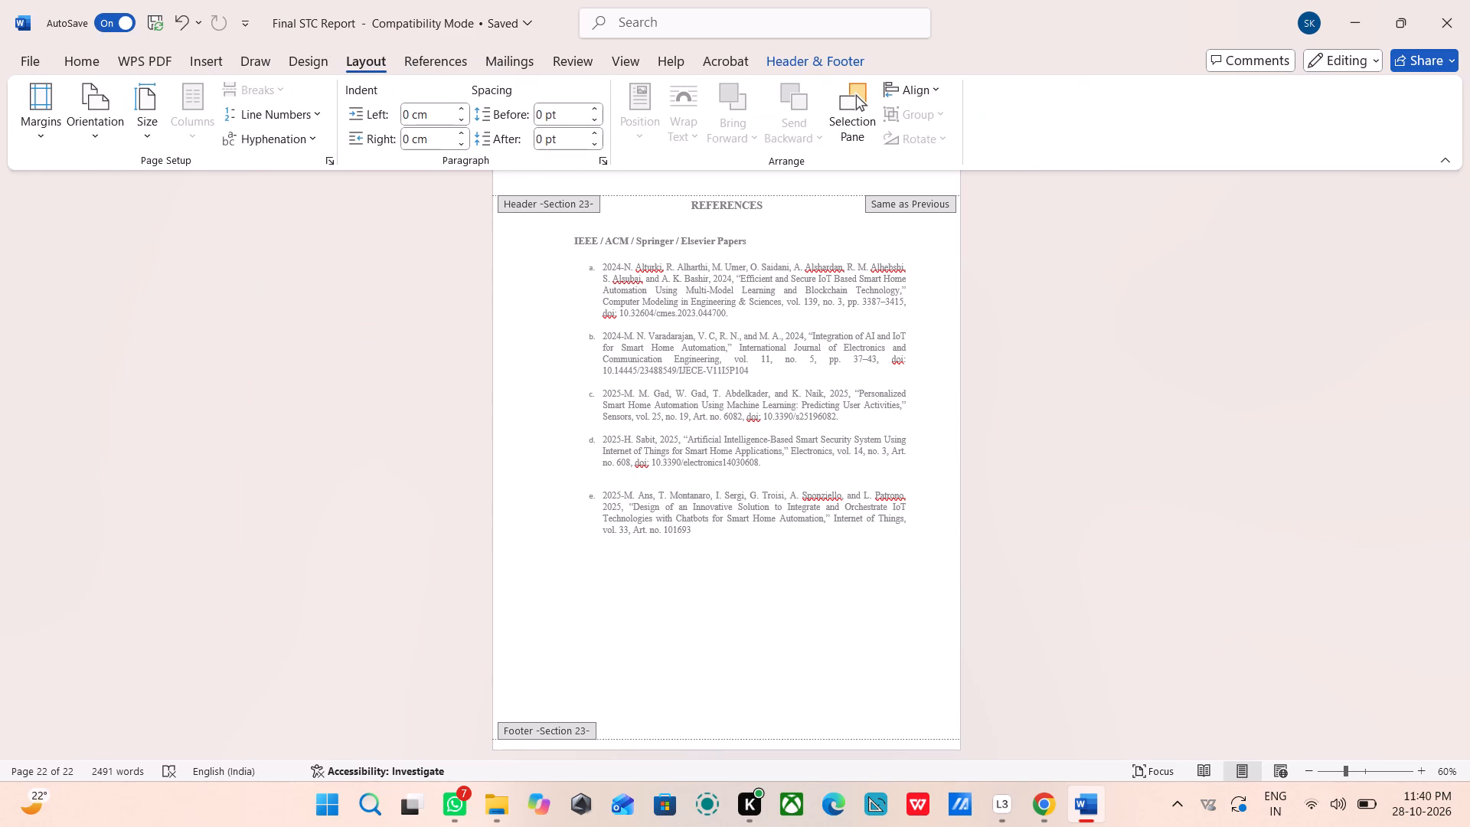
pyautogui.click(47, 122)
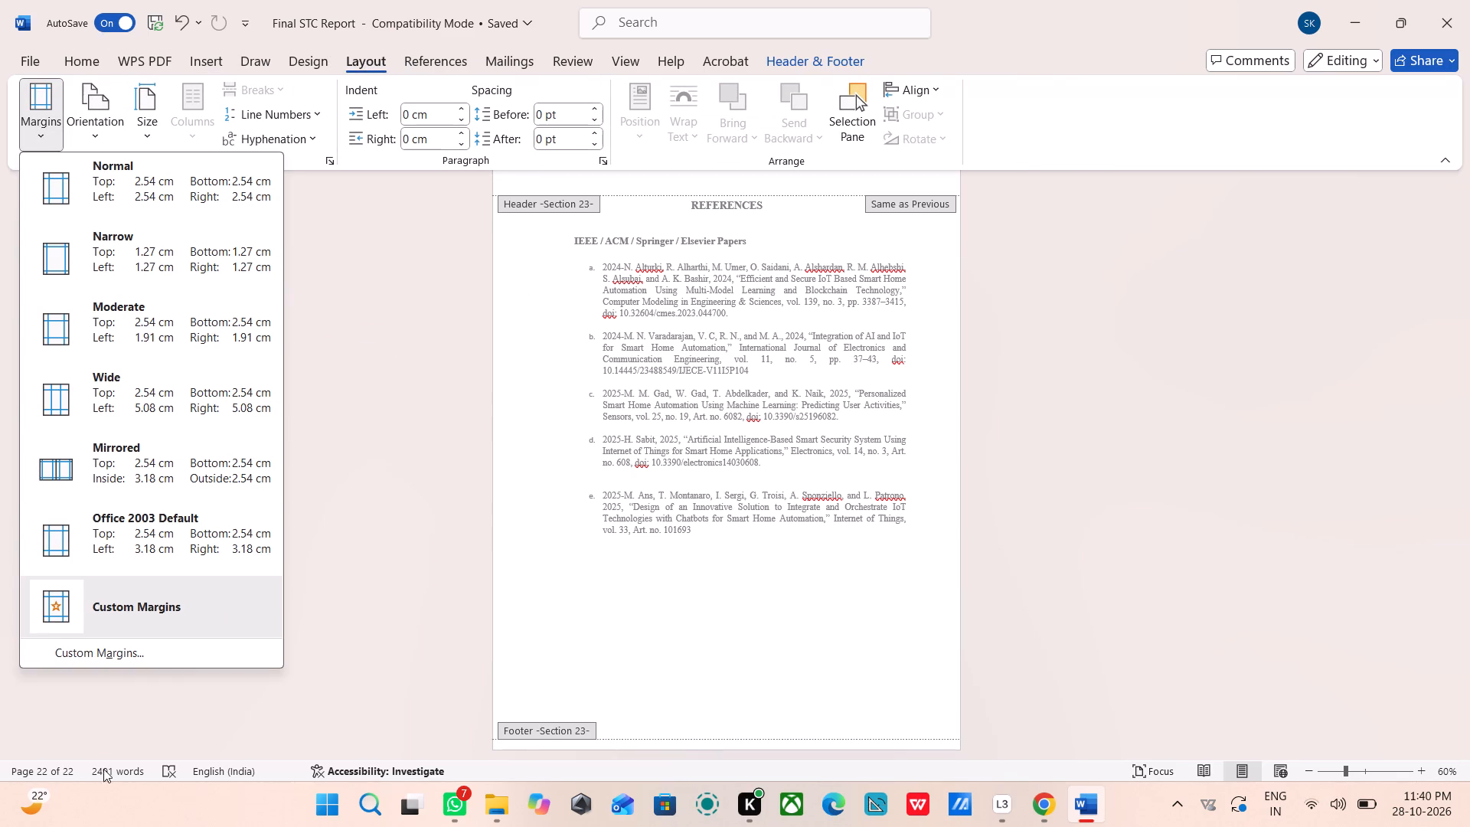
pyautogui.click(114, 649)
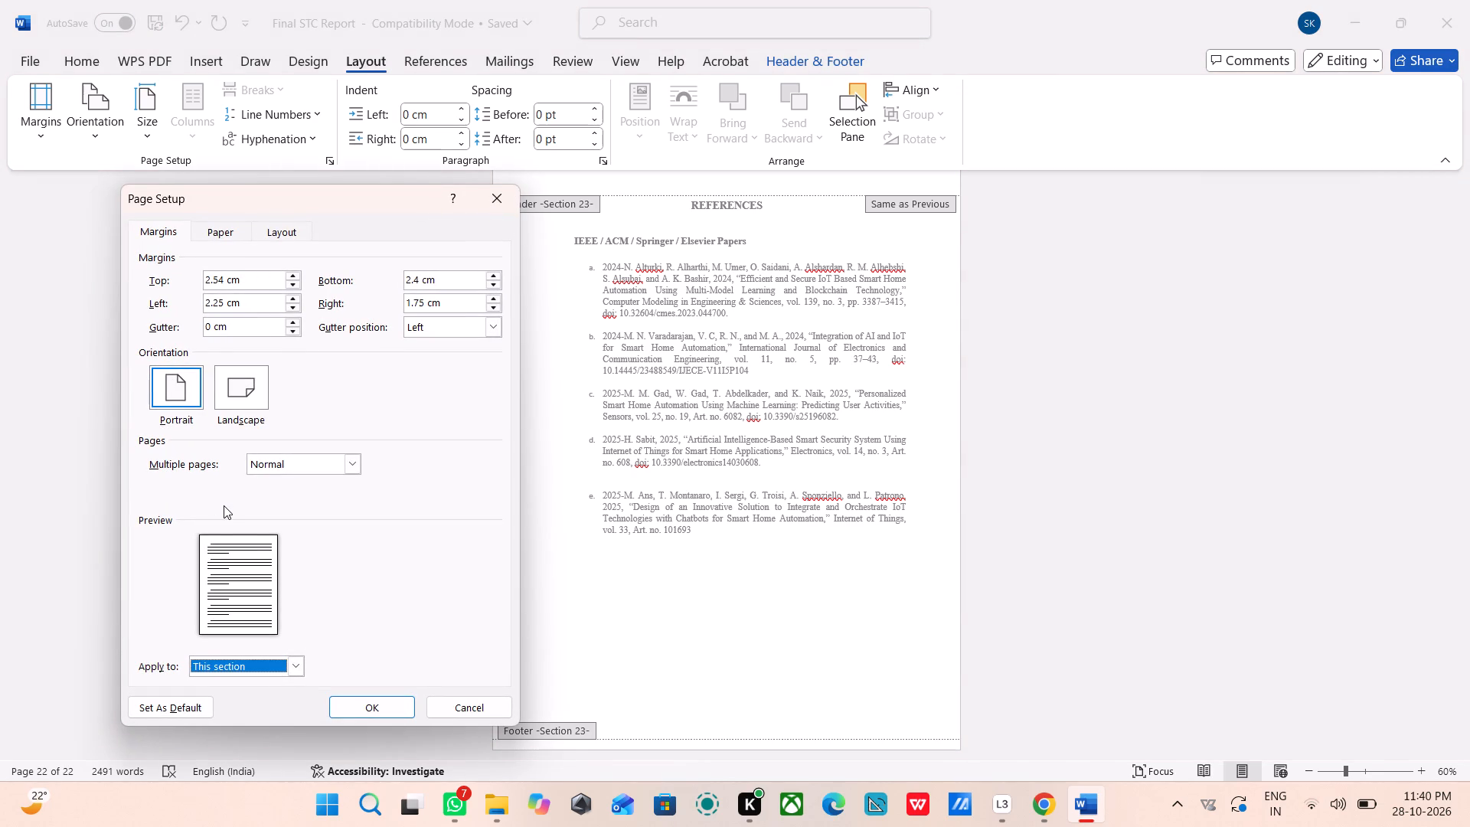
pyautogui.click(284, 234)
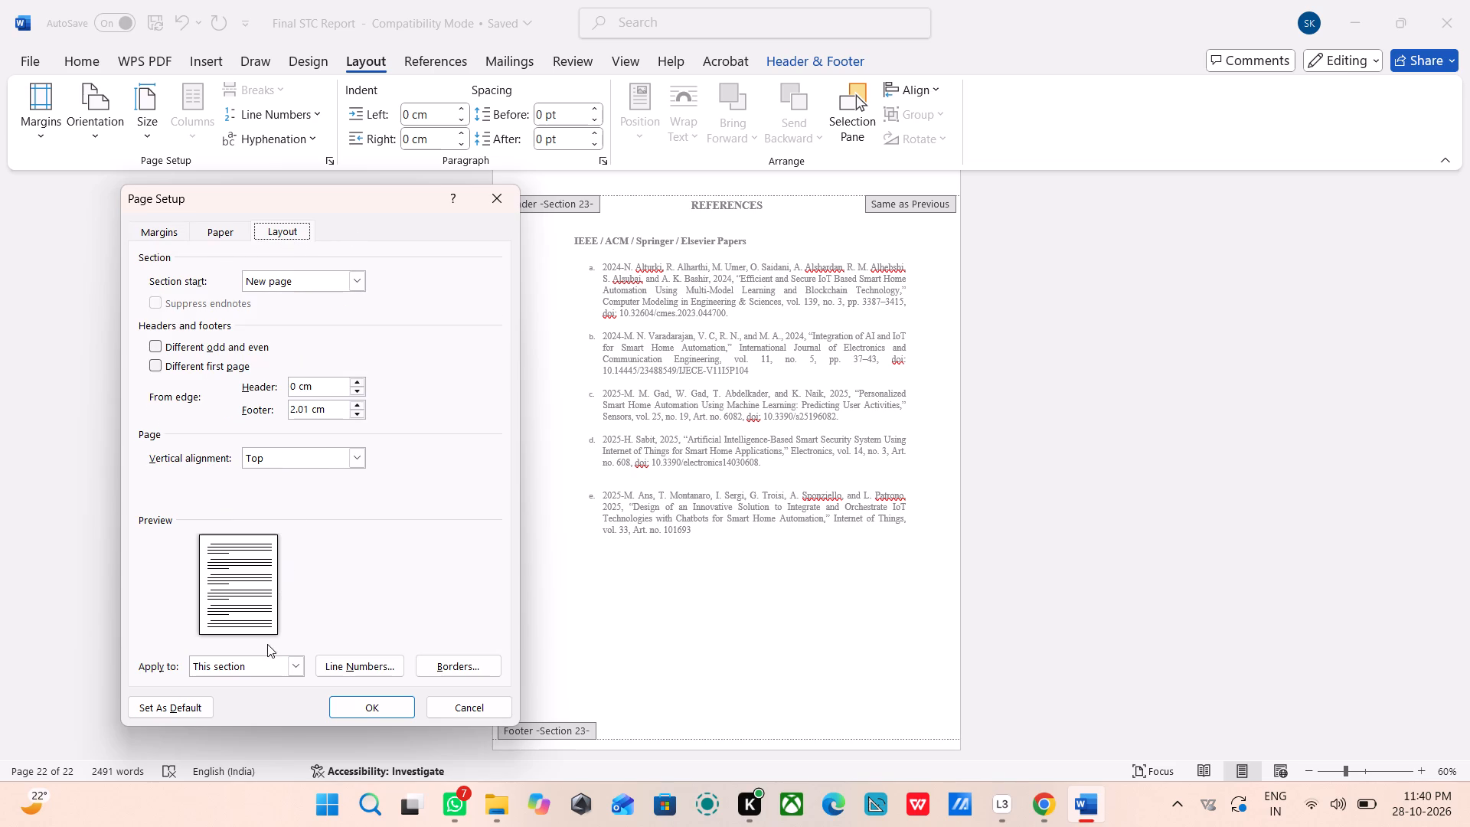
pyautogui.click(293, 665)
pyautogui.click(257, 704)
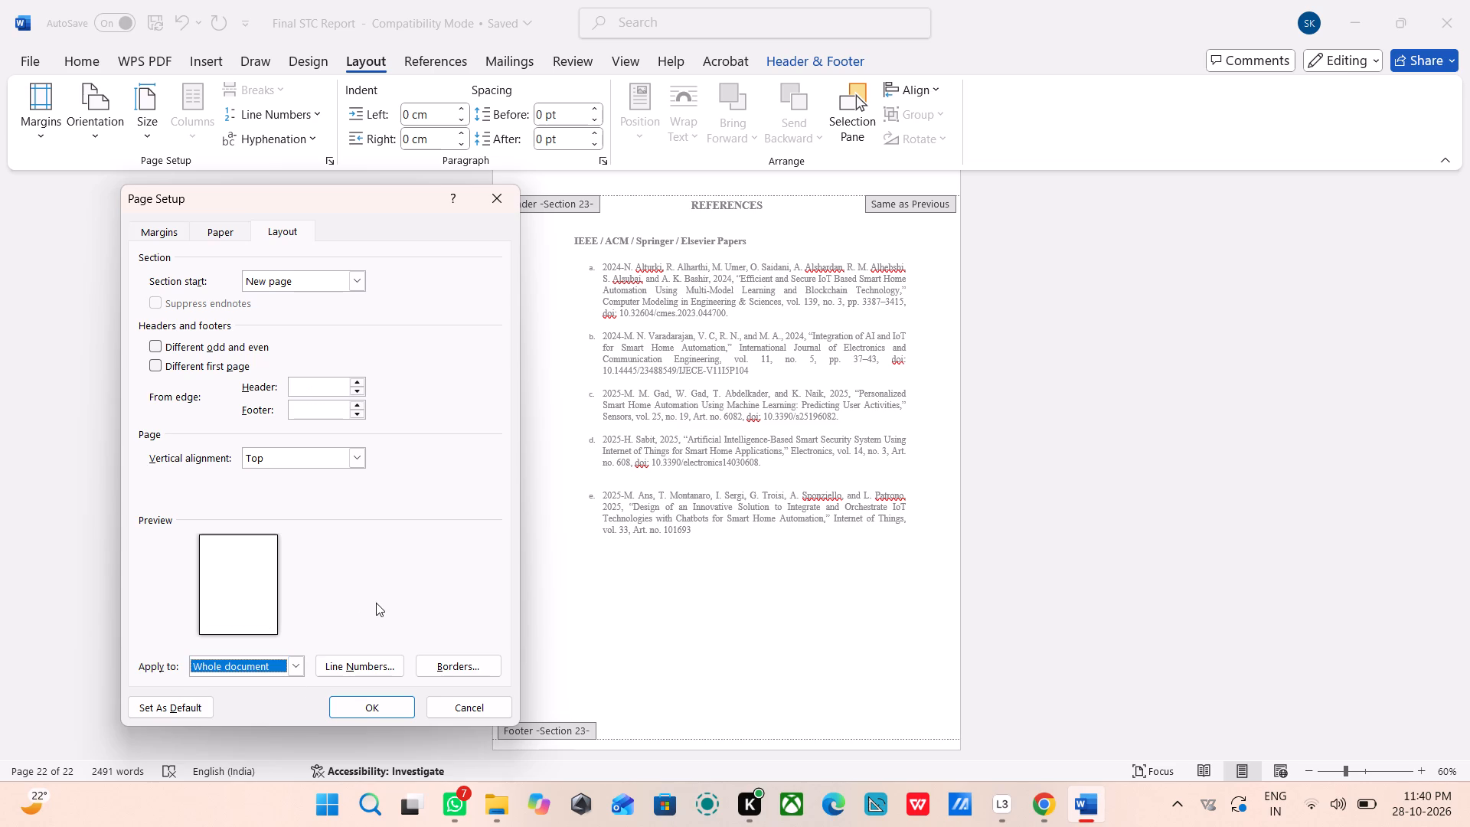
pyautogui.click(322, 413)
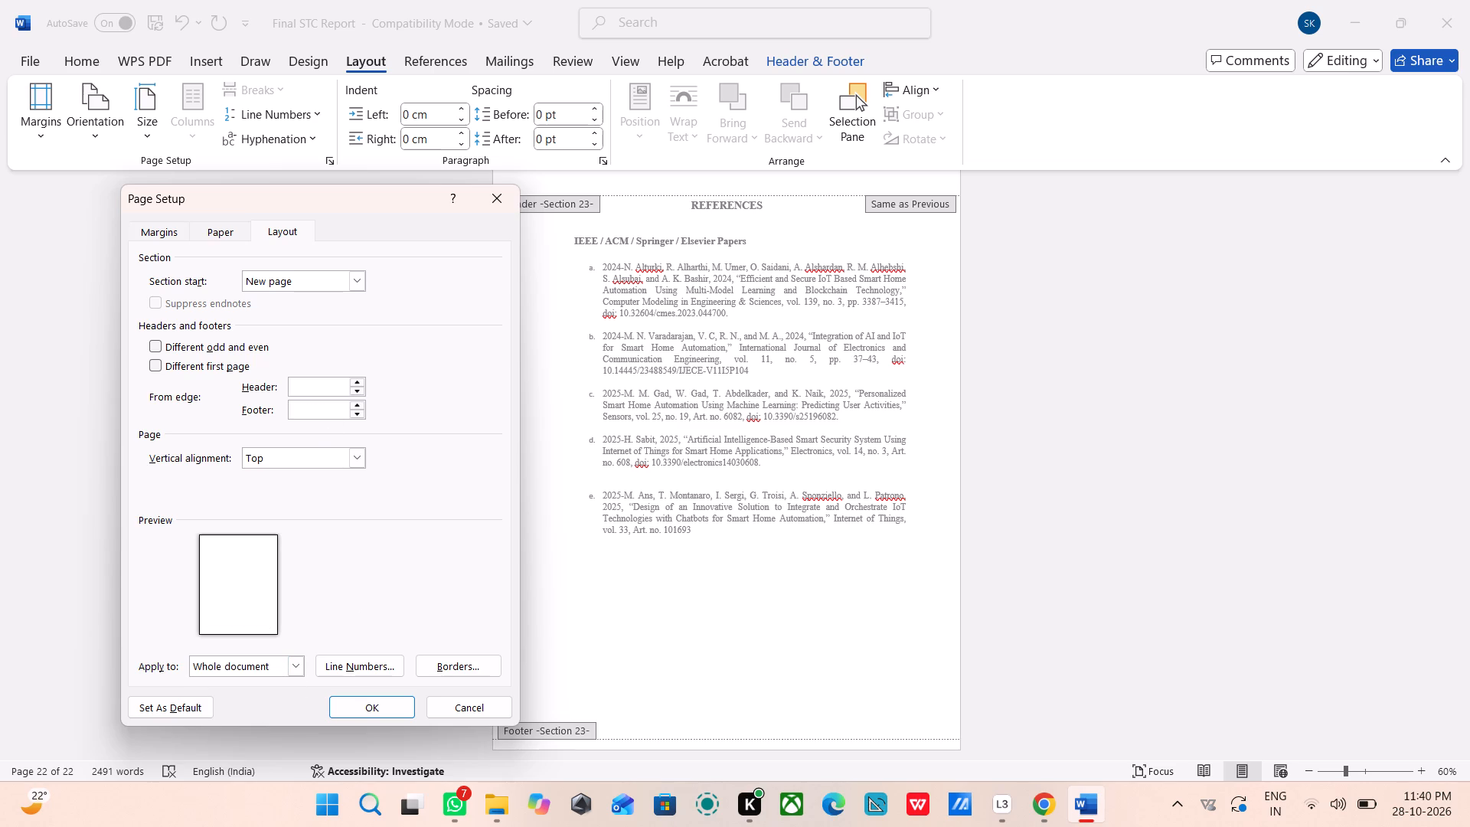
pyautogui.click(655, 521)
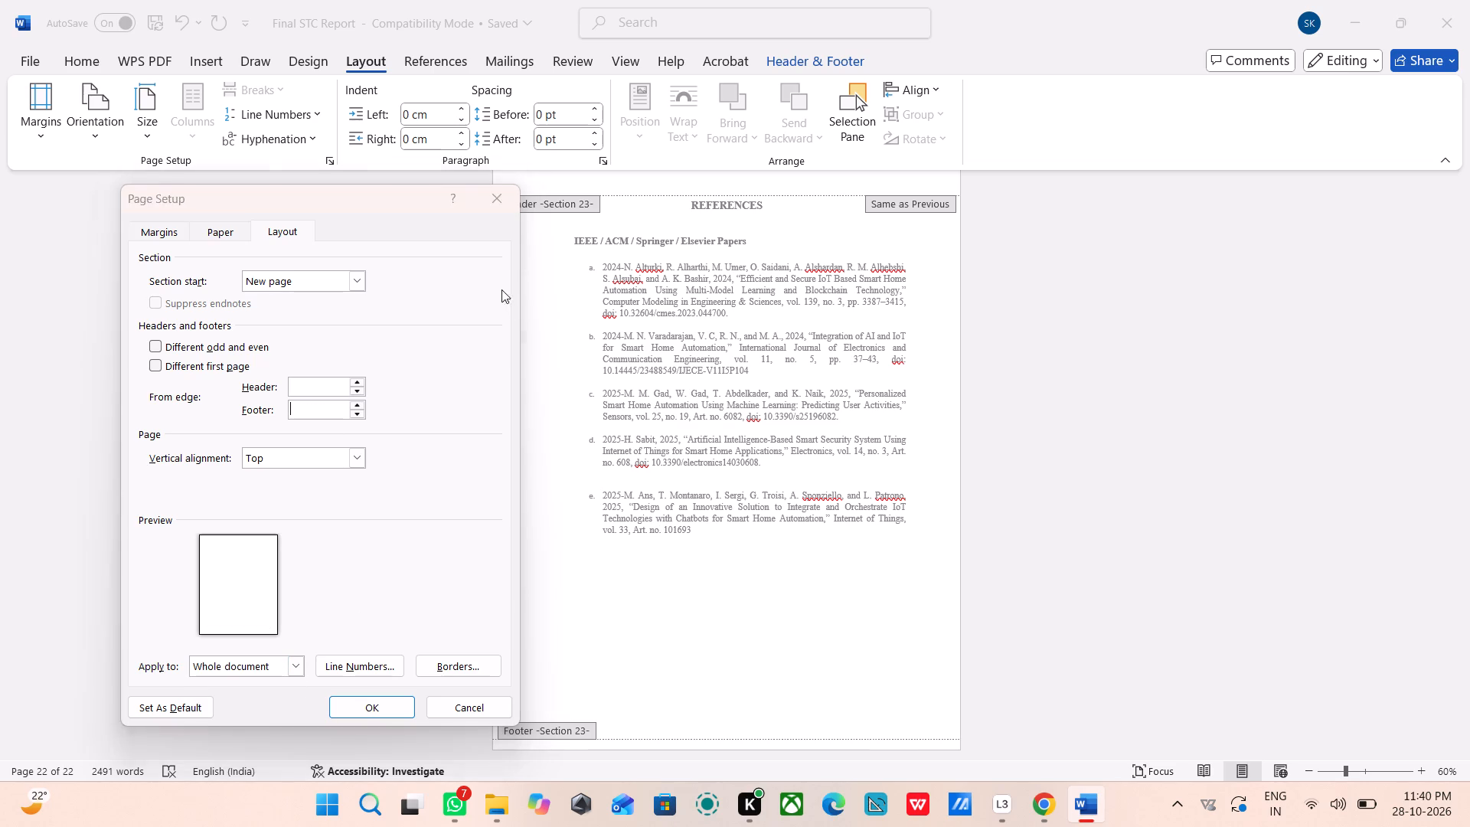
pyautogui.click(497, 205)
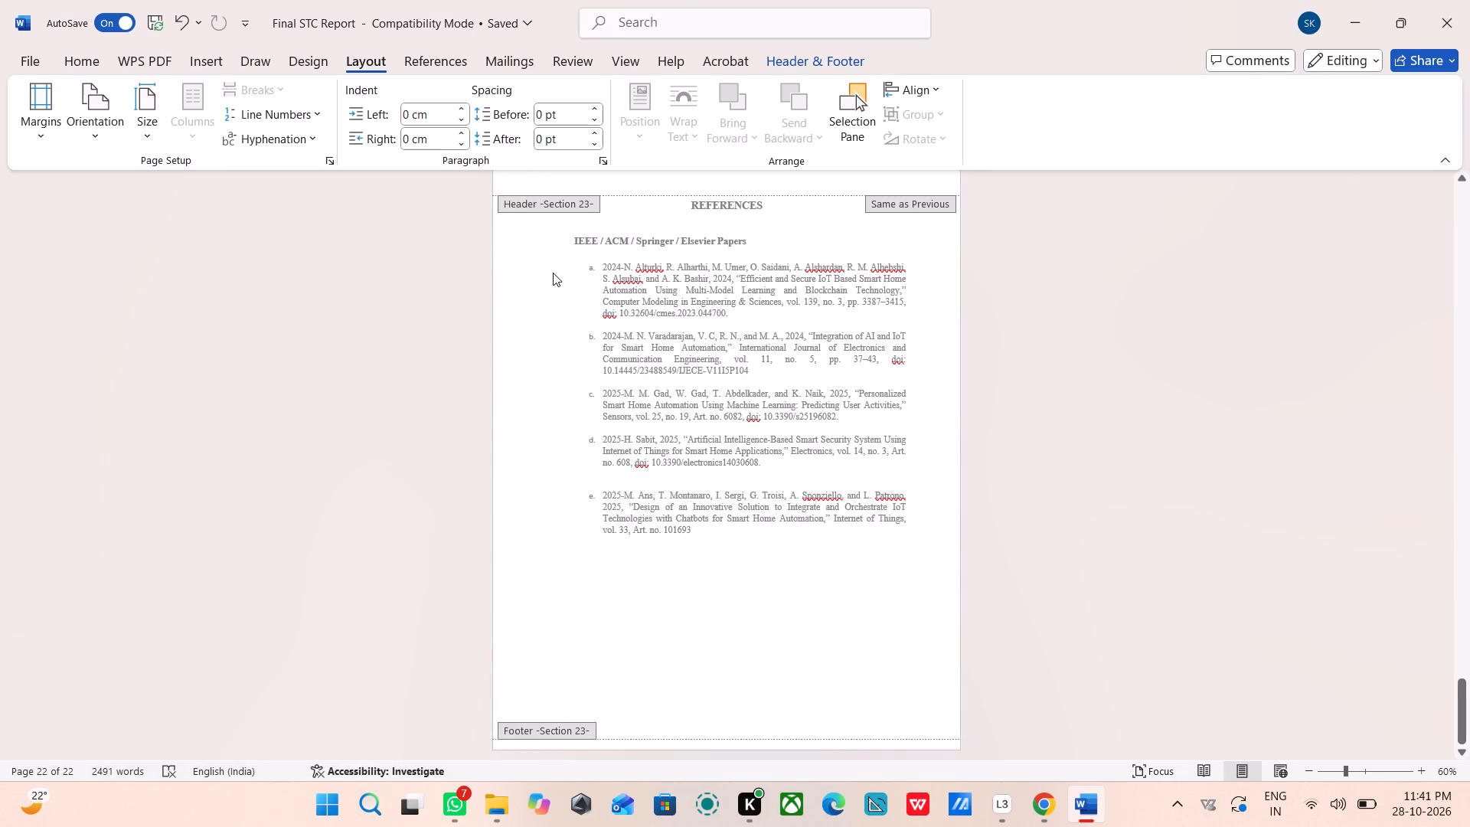
# Check the Section 23 footer on the References page and look back over the footers of the preceding sections.
pyautogui.scroll(4, 553, 273)
pyautogui.scroll(-7, 553, 273)
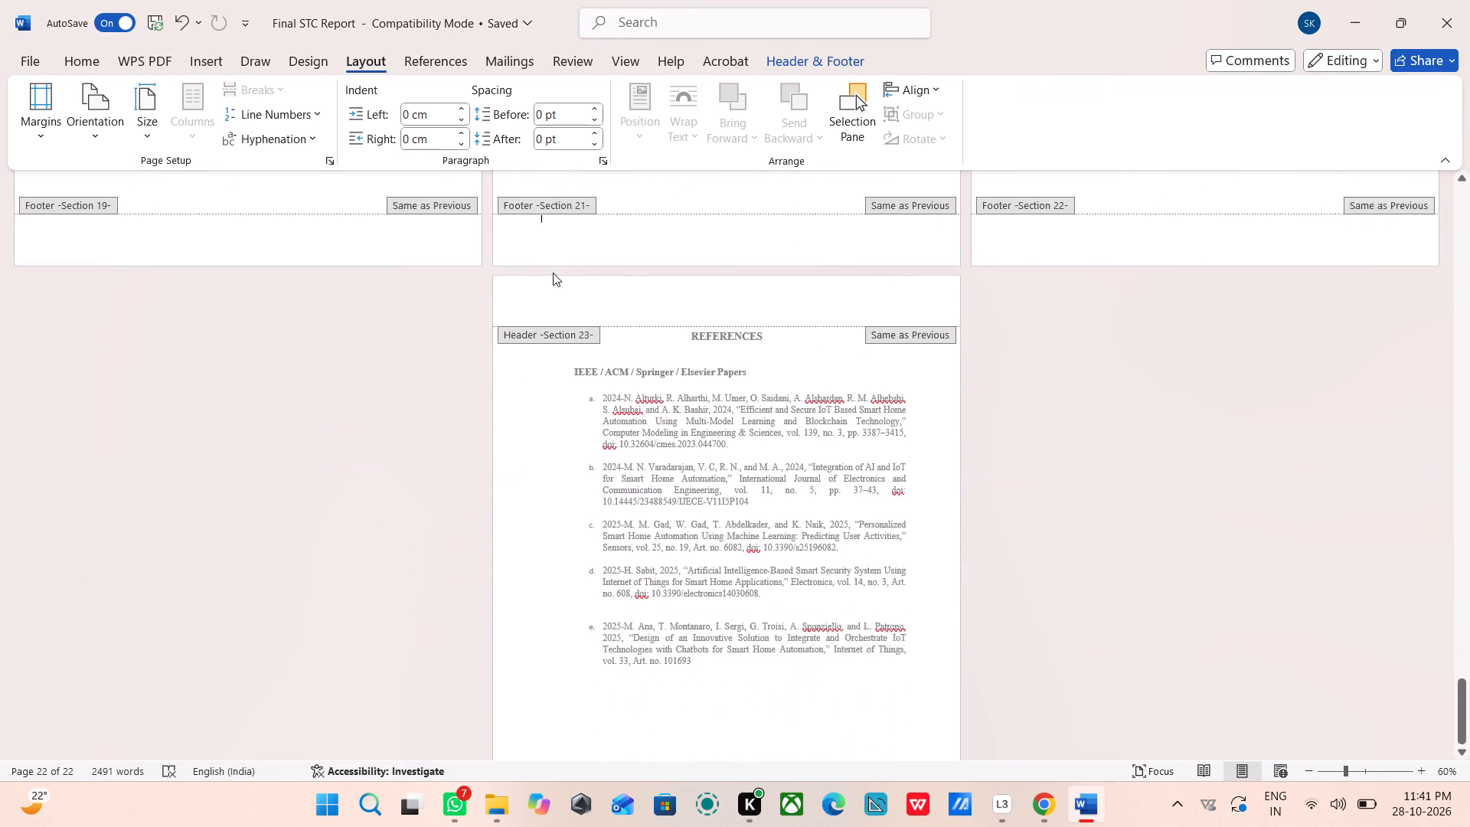
pyautogui.scroll(-1, 553, 273)
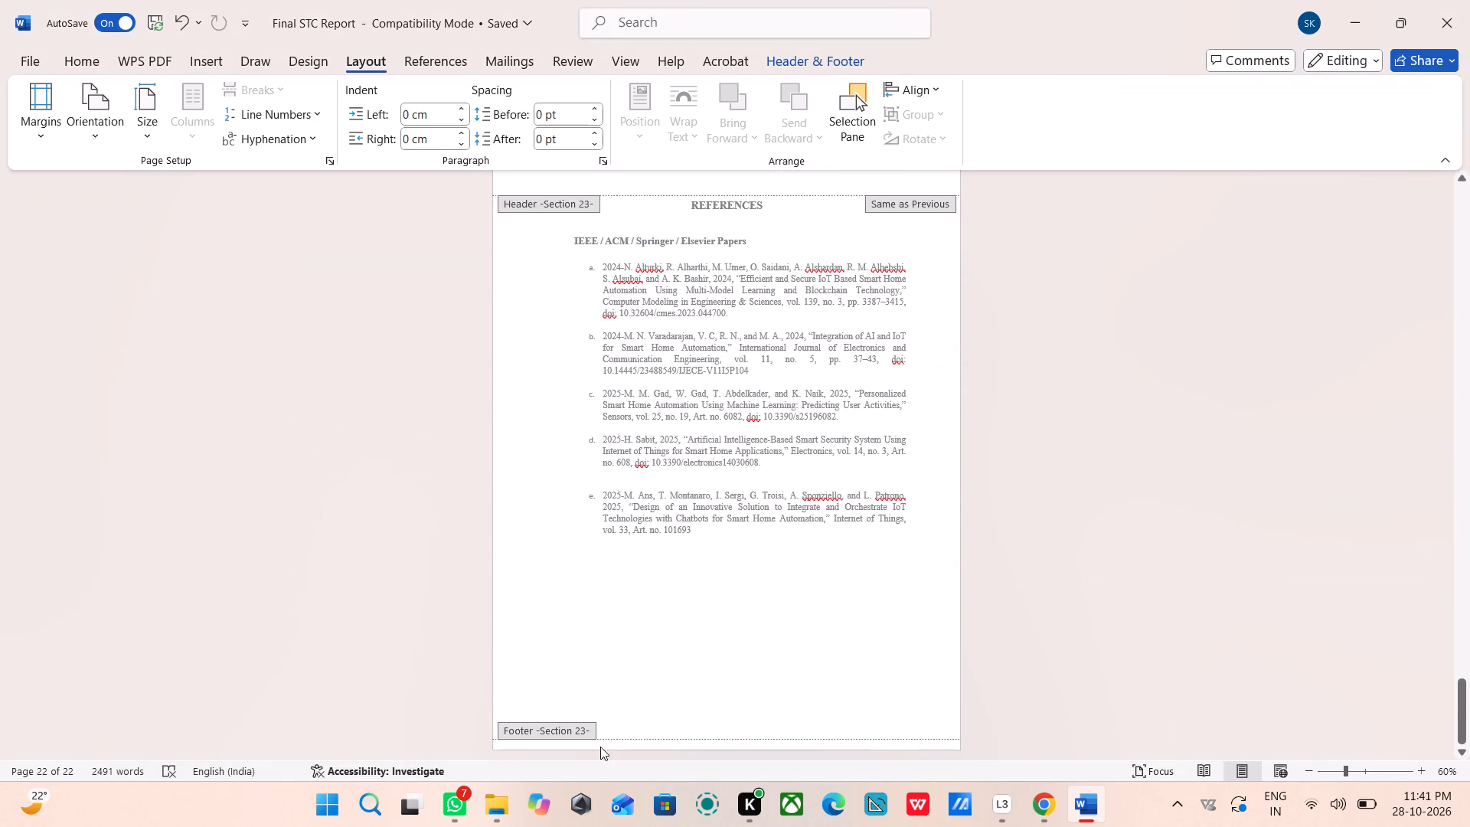
pyautogui.doubleClick(627, 737)
pyautogui.doubleClick(627, 737)
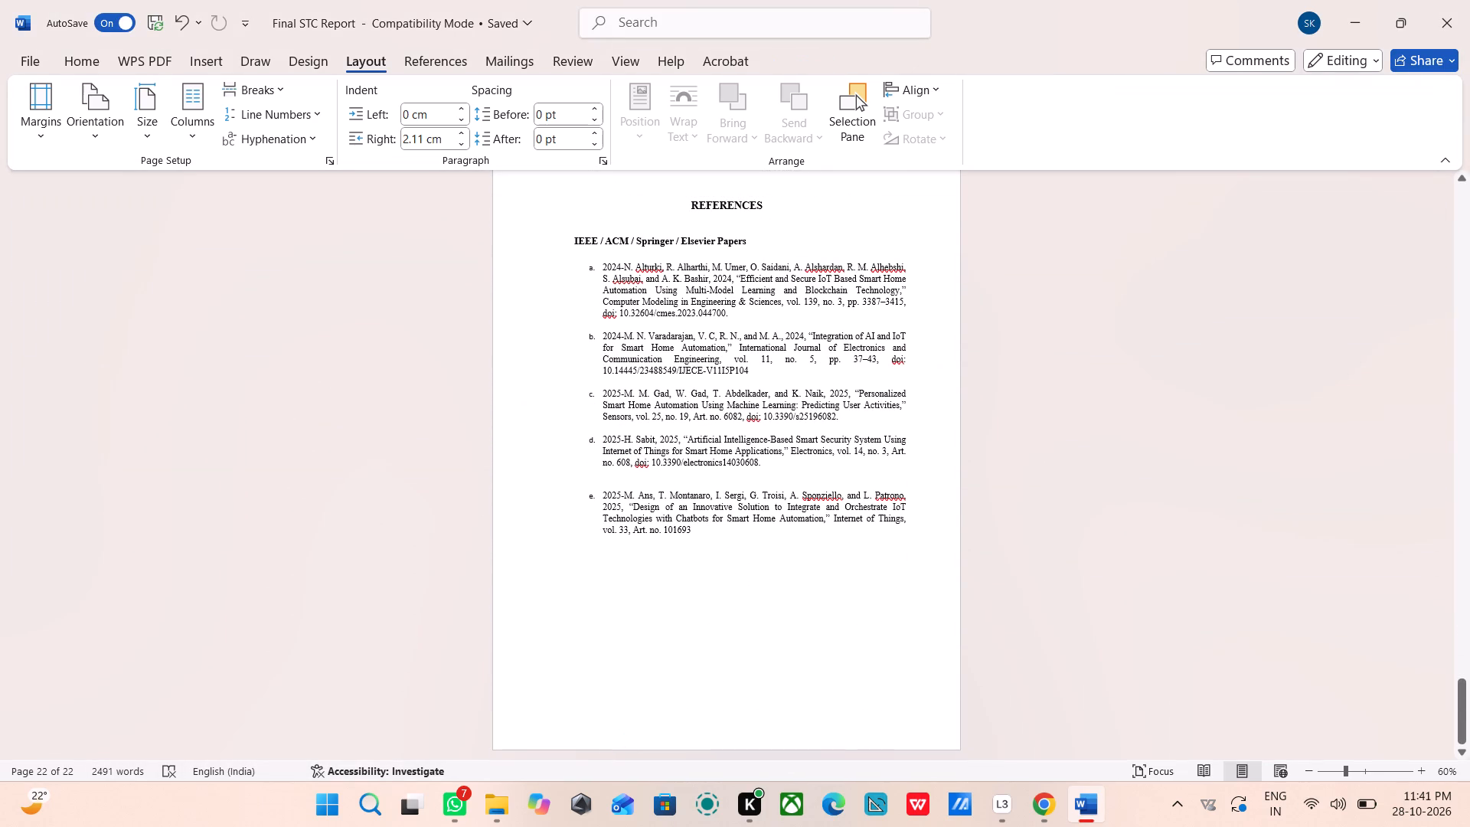
pyautogui.doubleClick(644, 689)
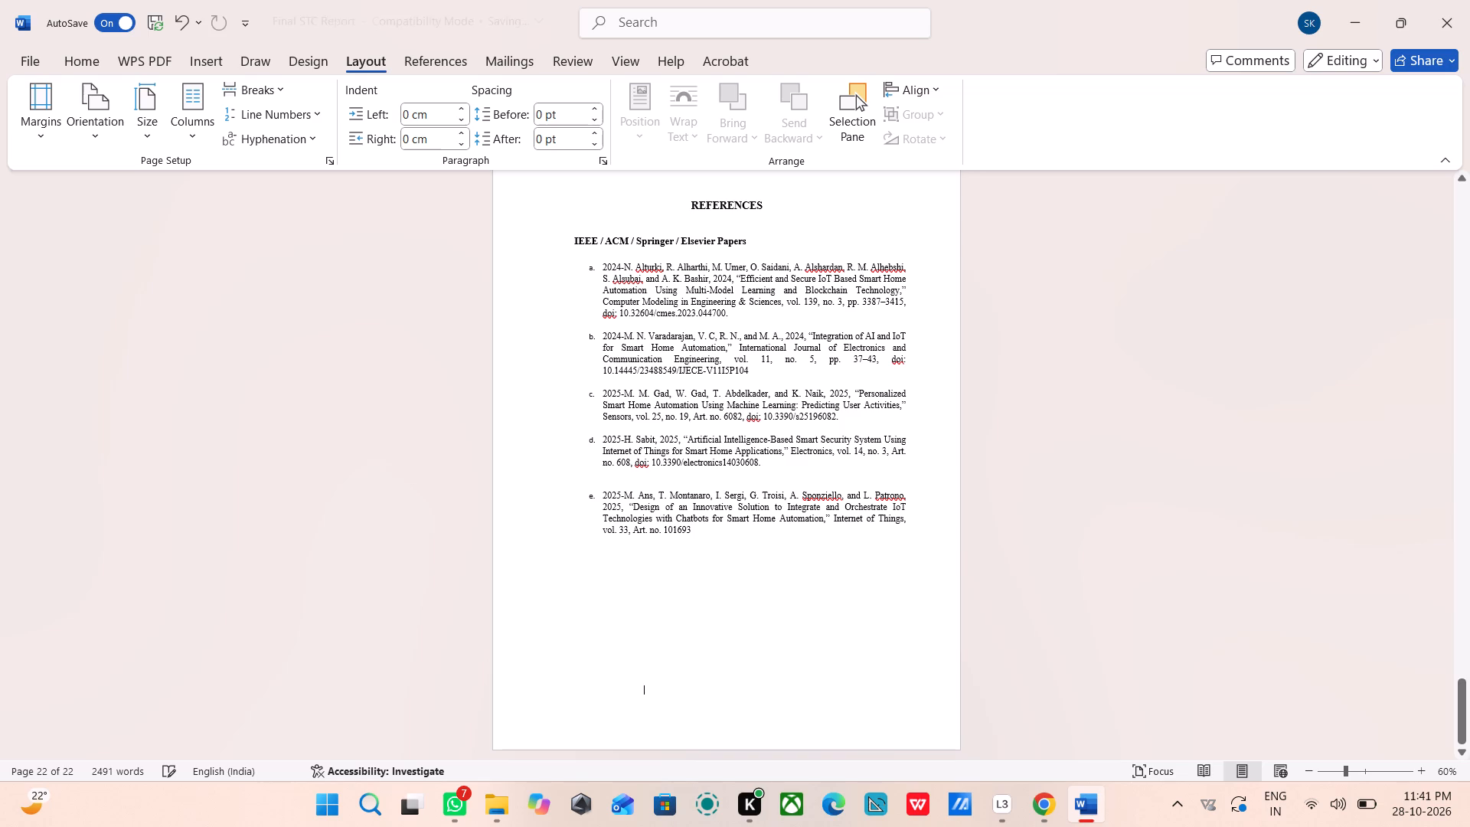
pyautogui.doubleClick(594, 743)
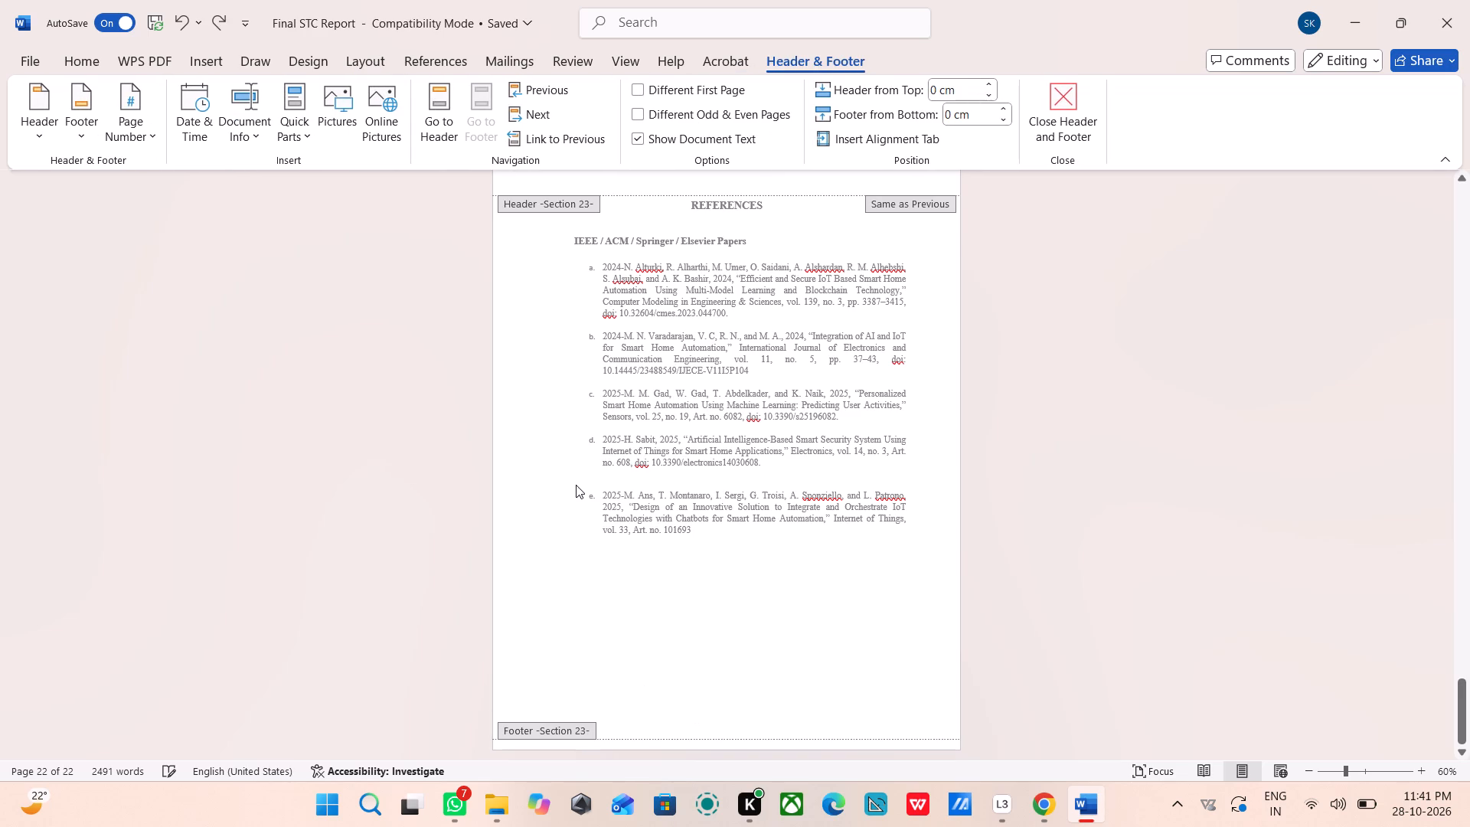
pyautogui.scroll(13, 576, 485)
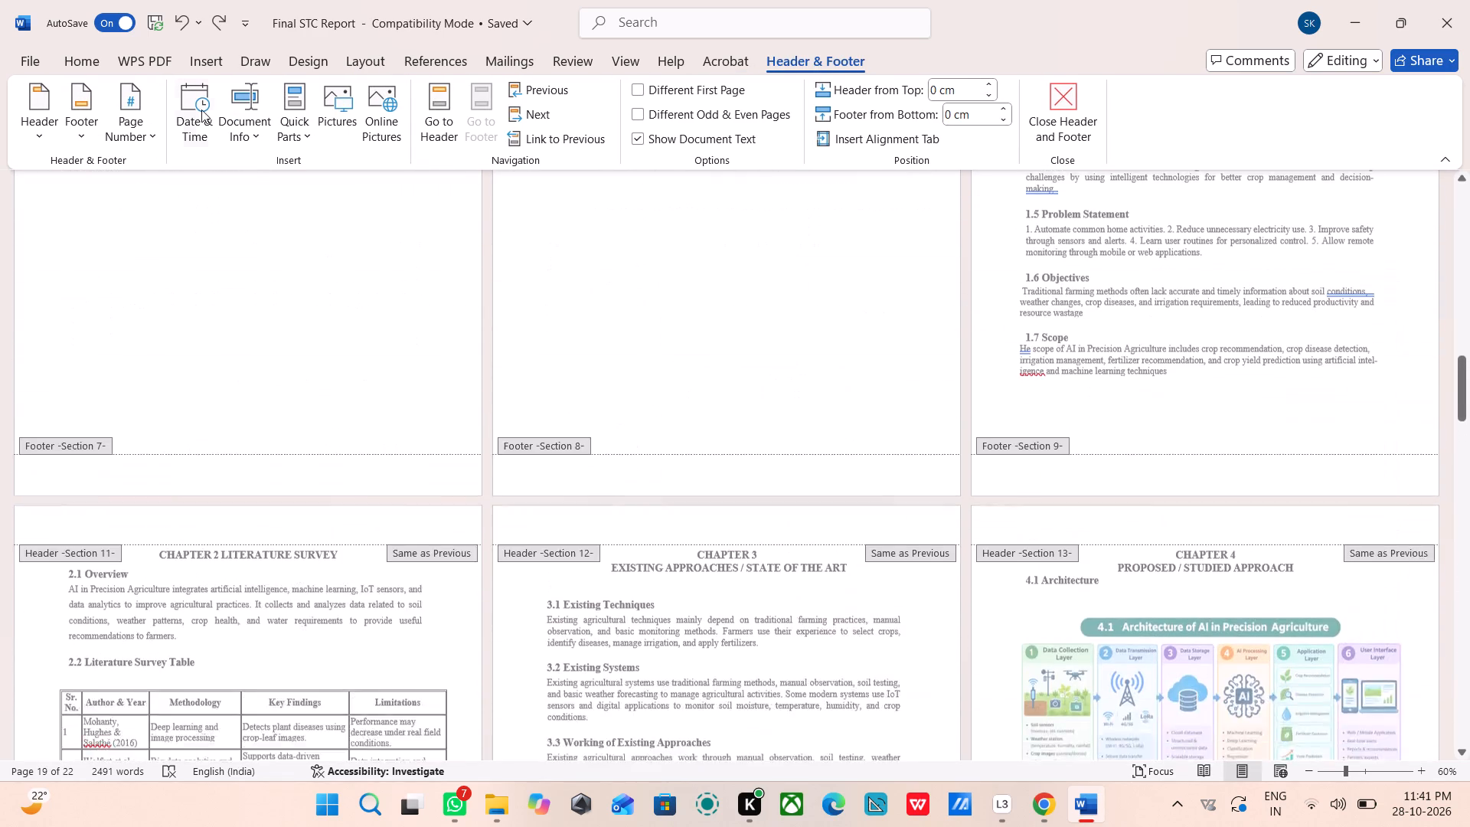
pyautogui.click(148, 136)
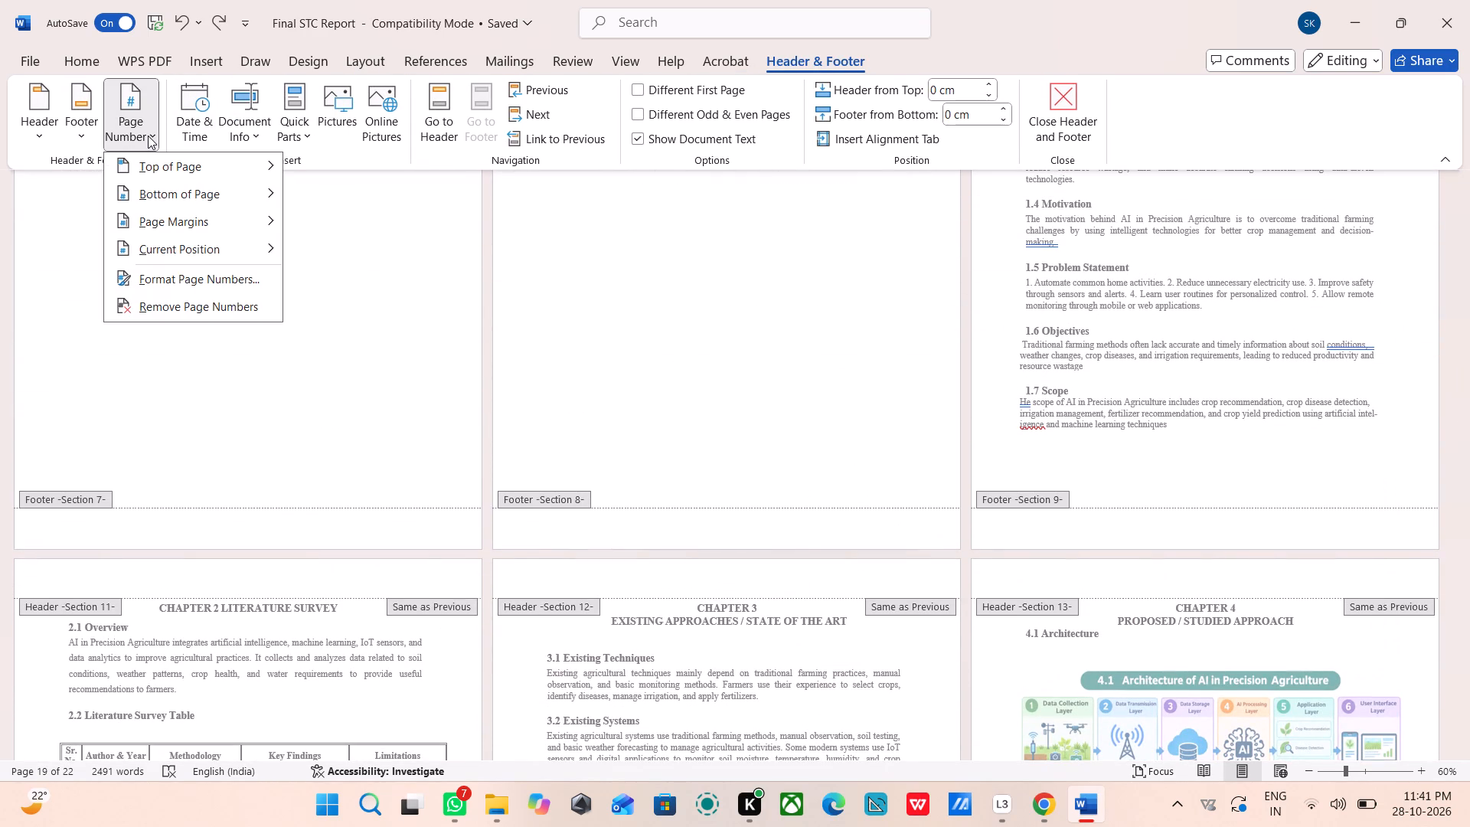
pyautogui.click(198, 350)
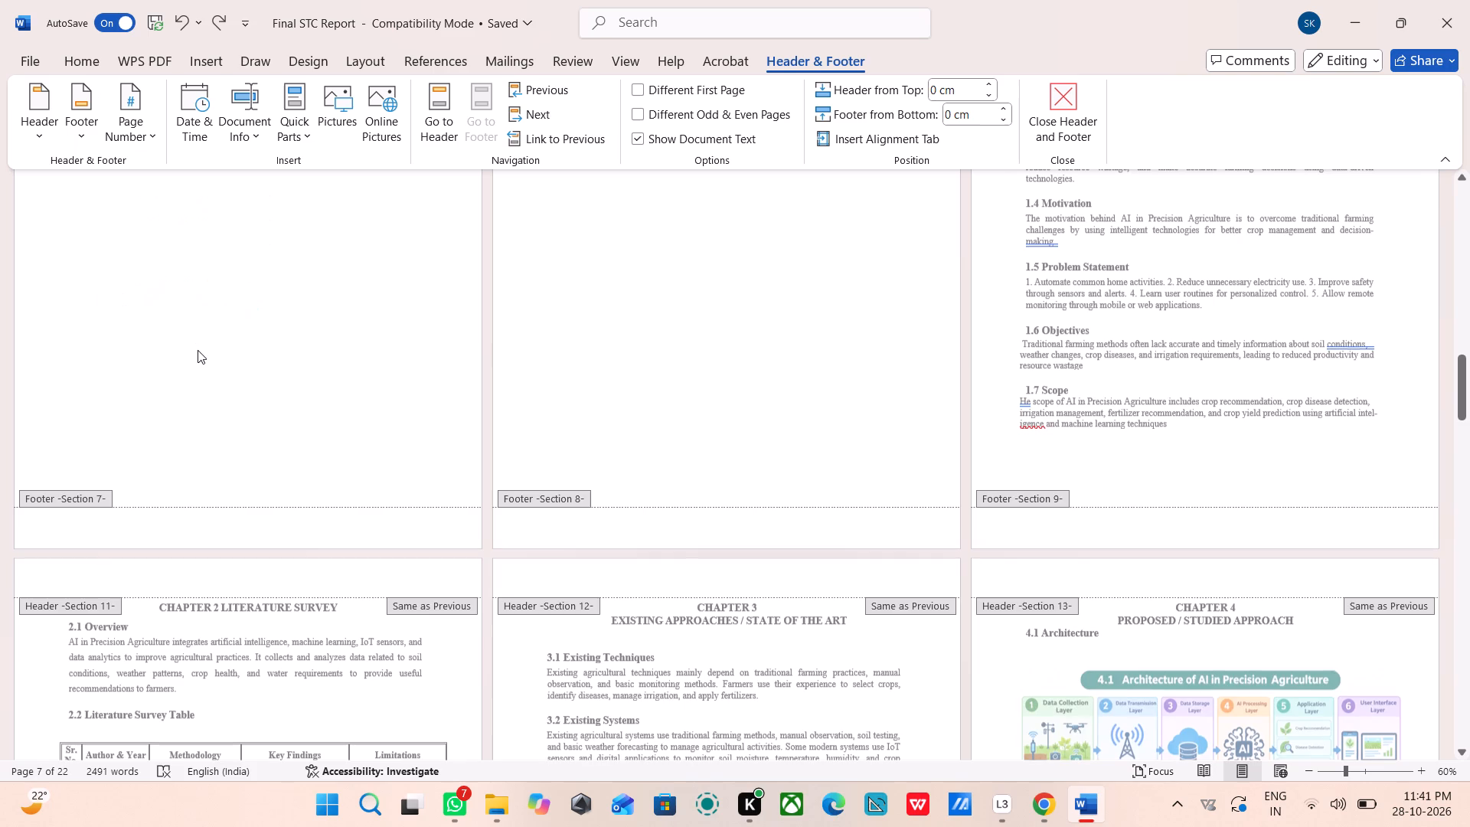
# Set the page number format for Section 4 on the Abstract page to 1, 2, 3 with numbering starting at 4.
pyautogui.scroll(12, 198, 350)
pyautogui.scroll(-5, 198, 350)
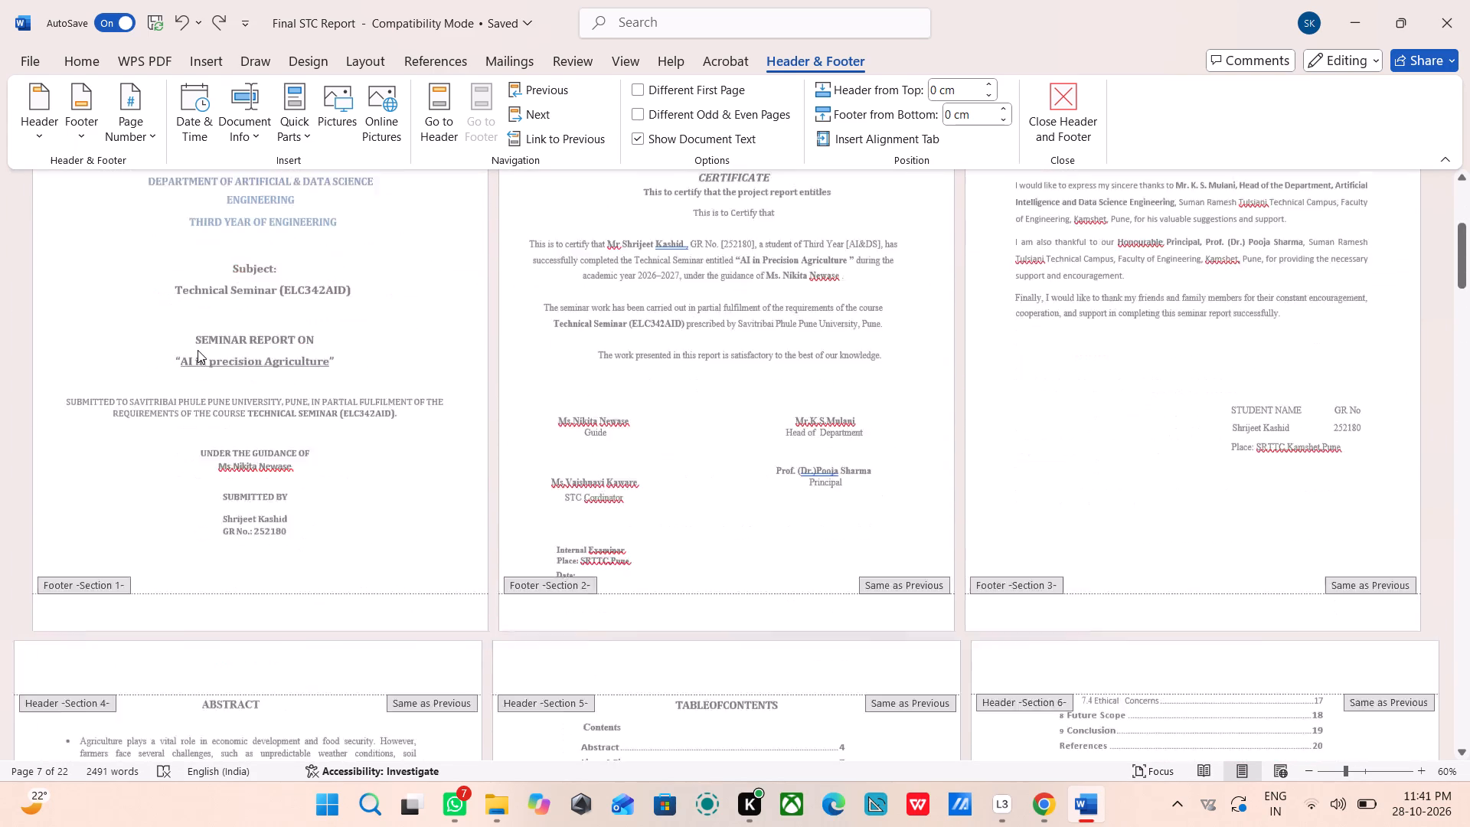
pyautogui.scroll(-2, 198, 350)
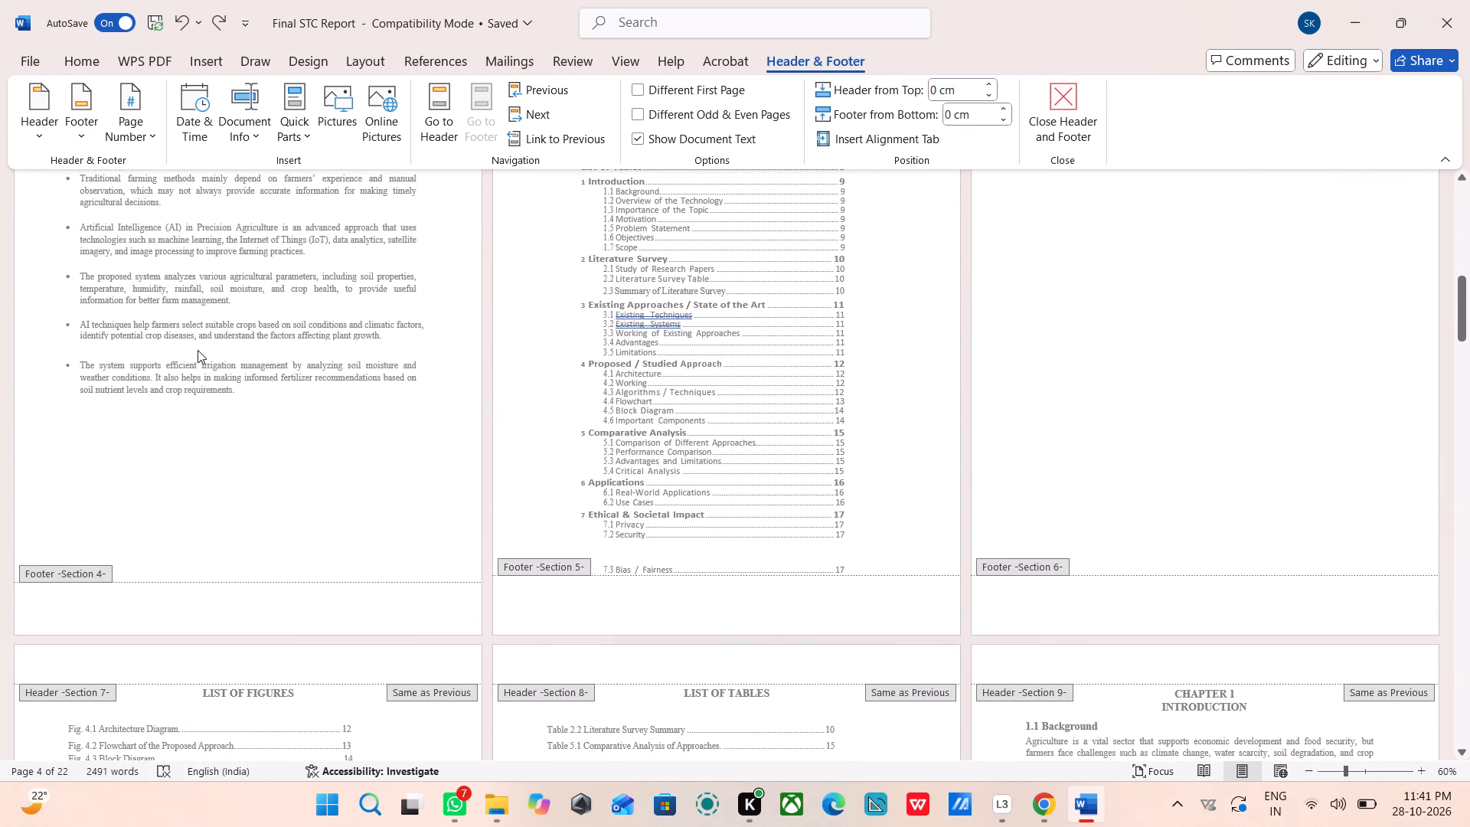
pyautogui.rightClick(89, 606)
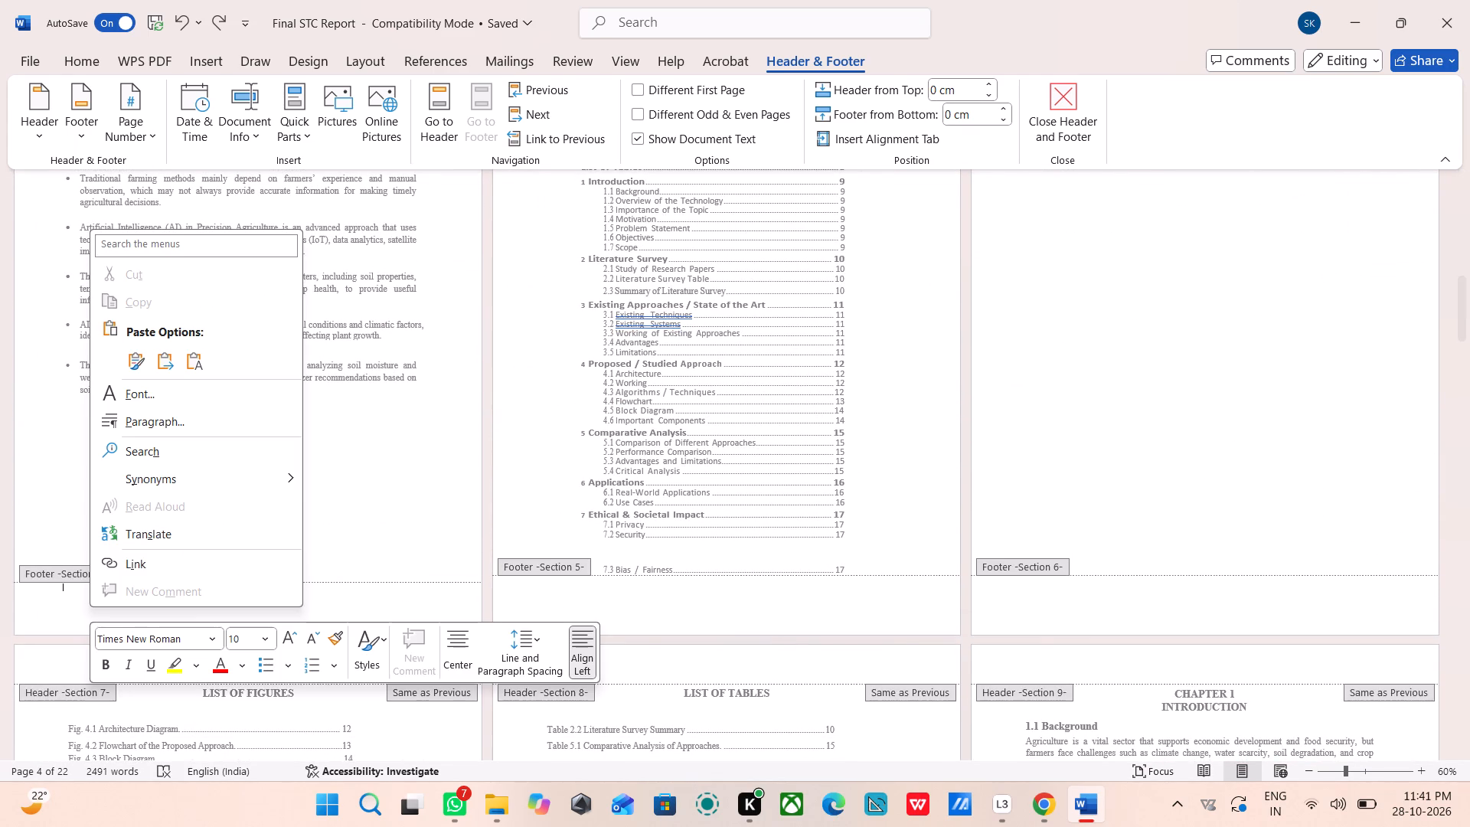
pyautogui.click(76, 606)
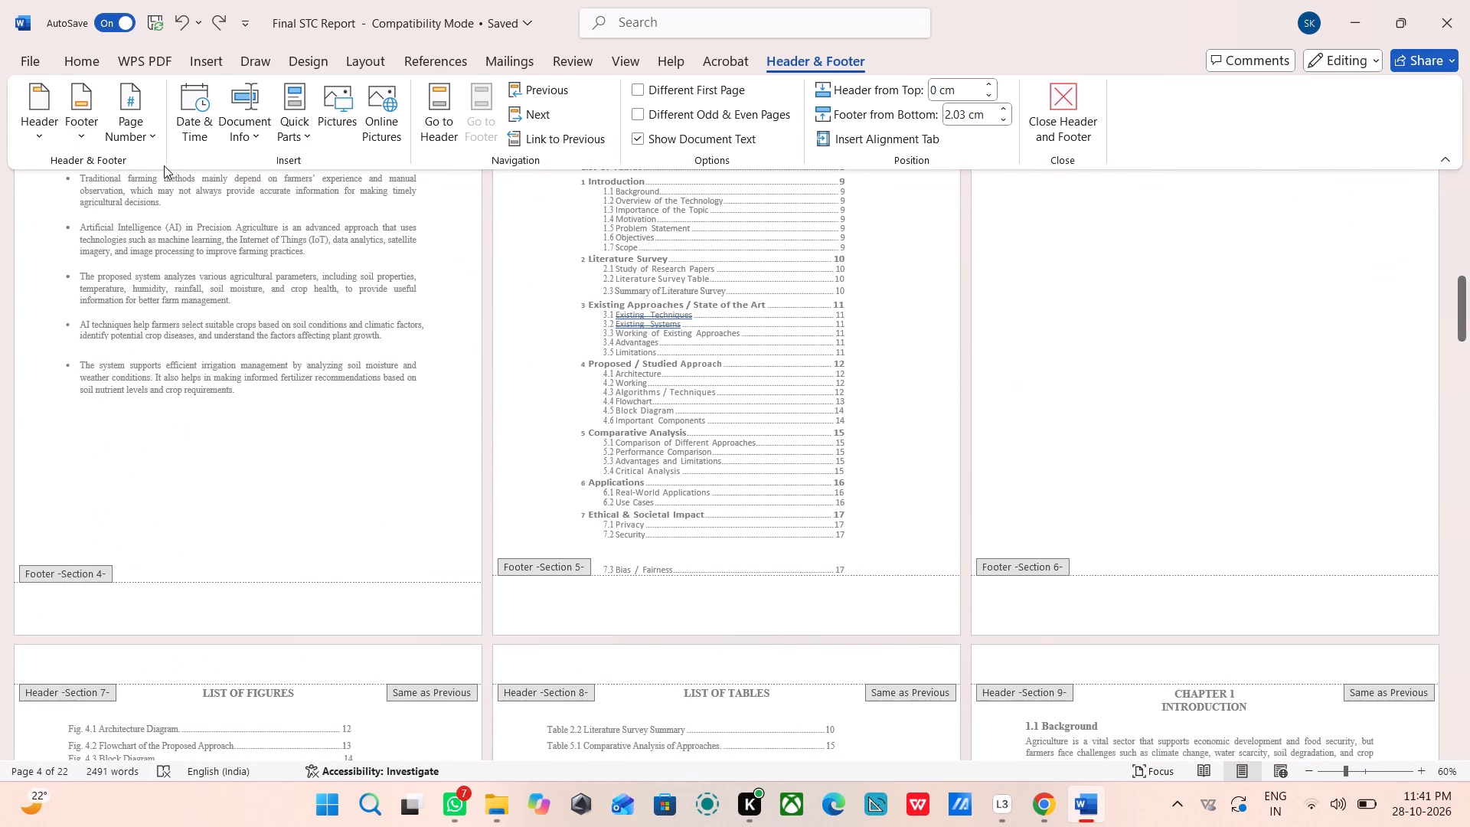
pyautogui.click(158, 145)
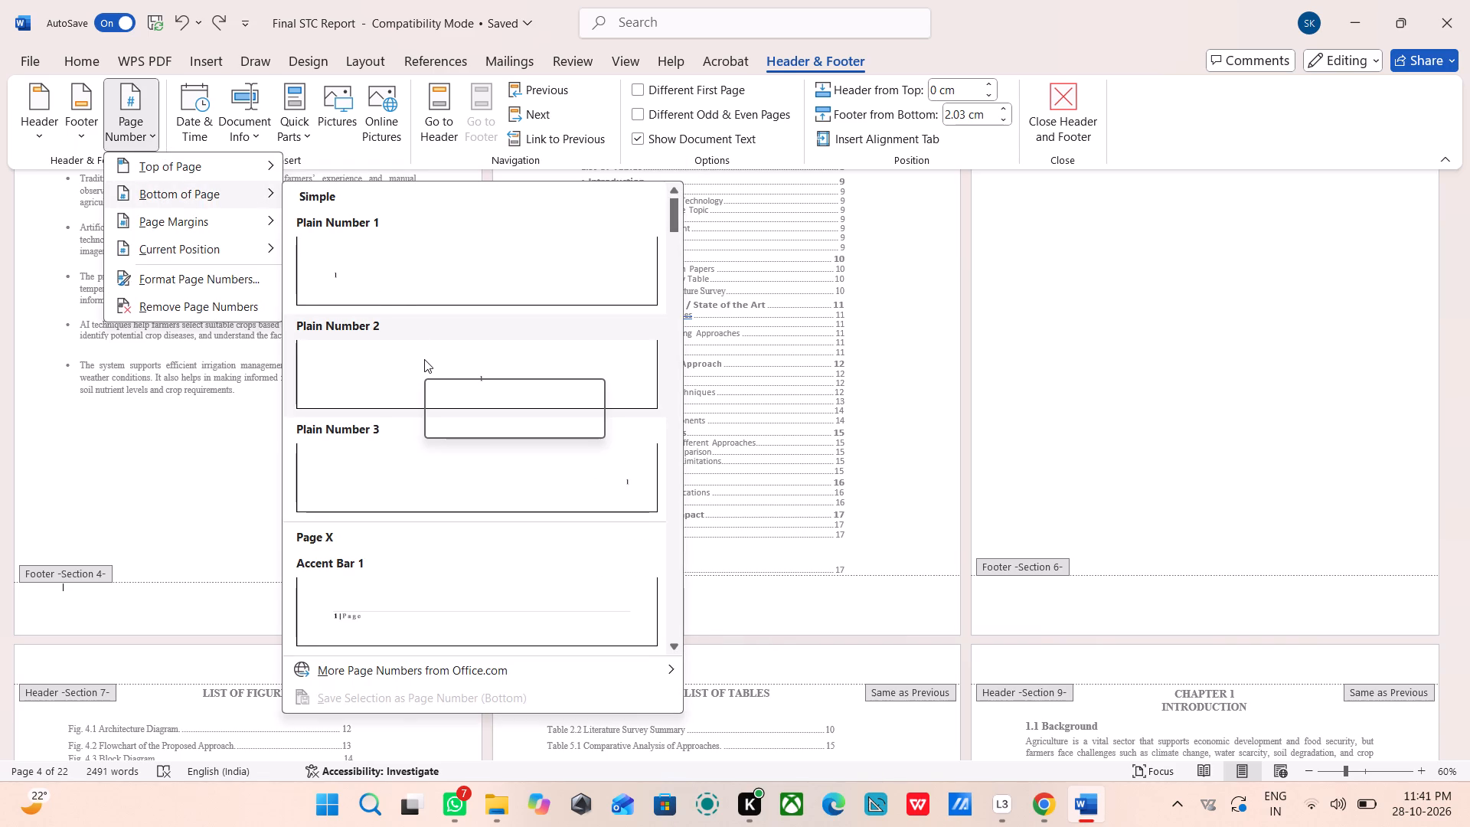
pyautogui.click(185, 269)
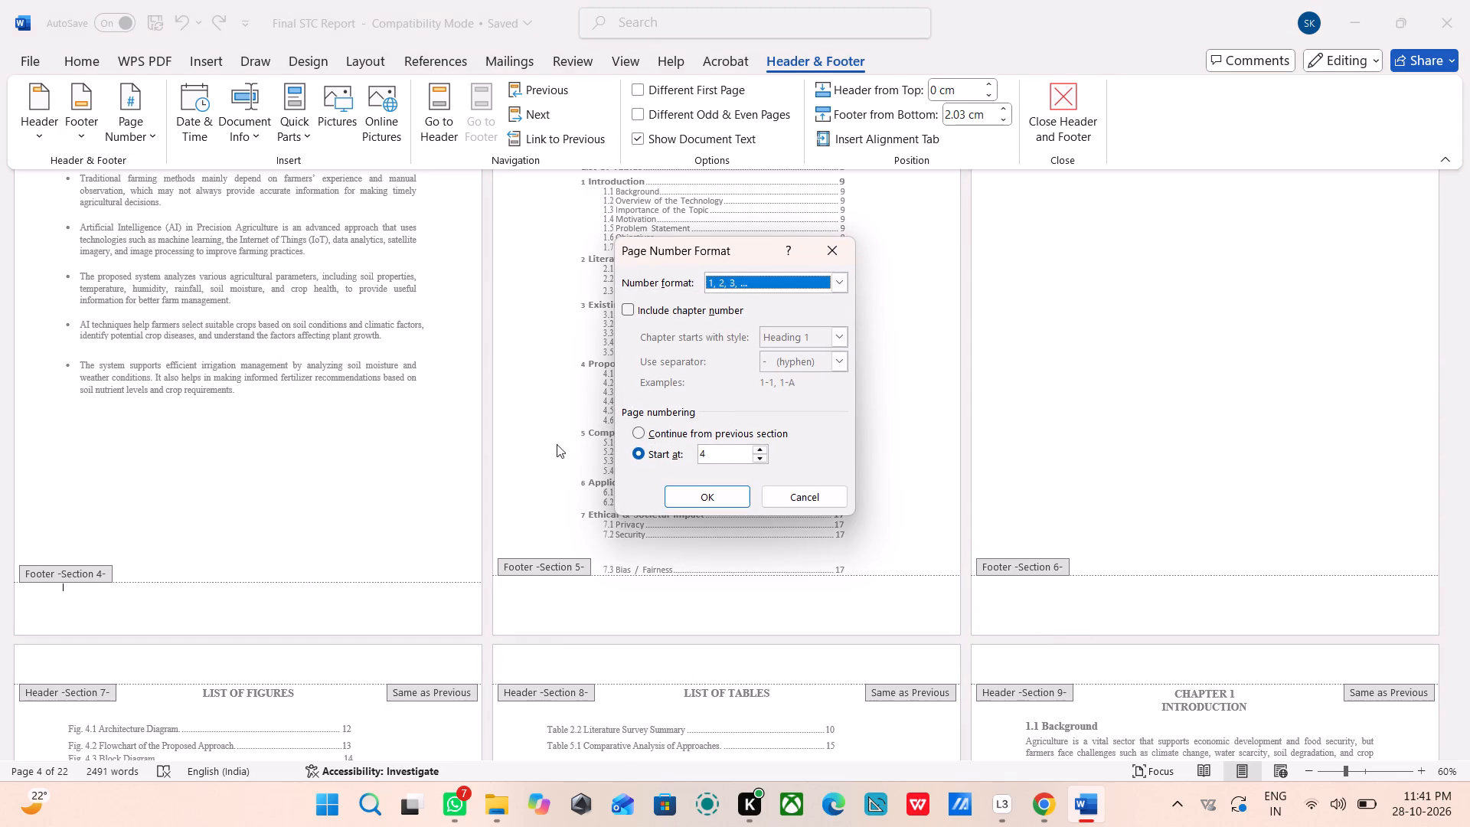
pyautogui.click(836, 289)
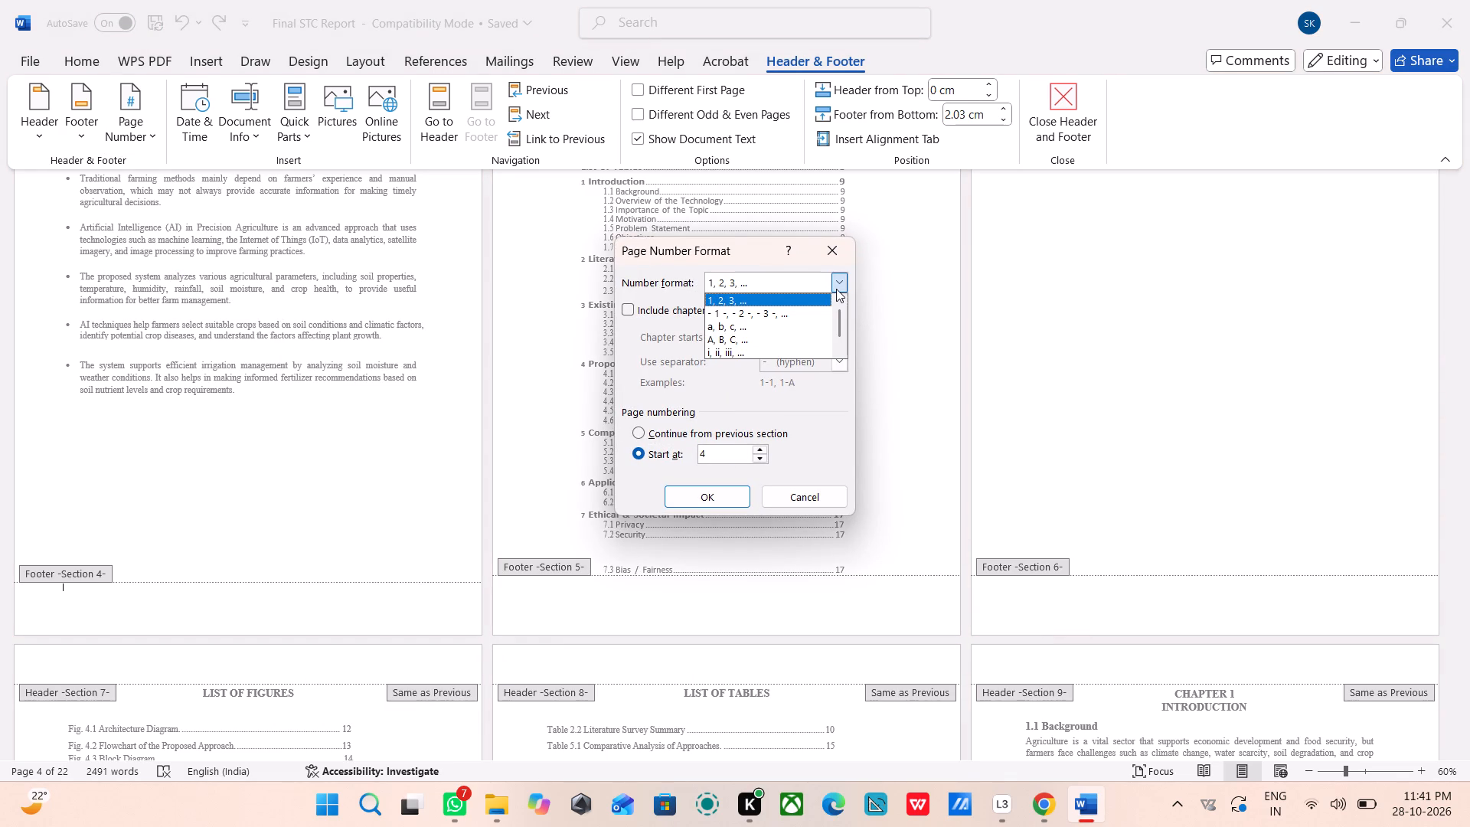
pyautogui.click(836, 289)
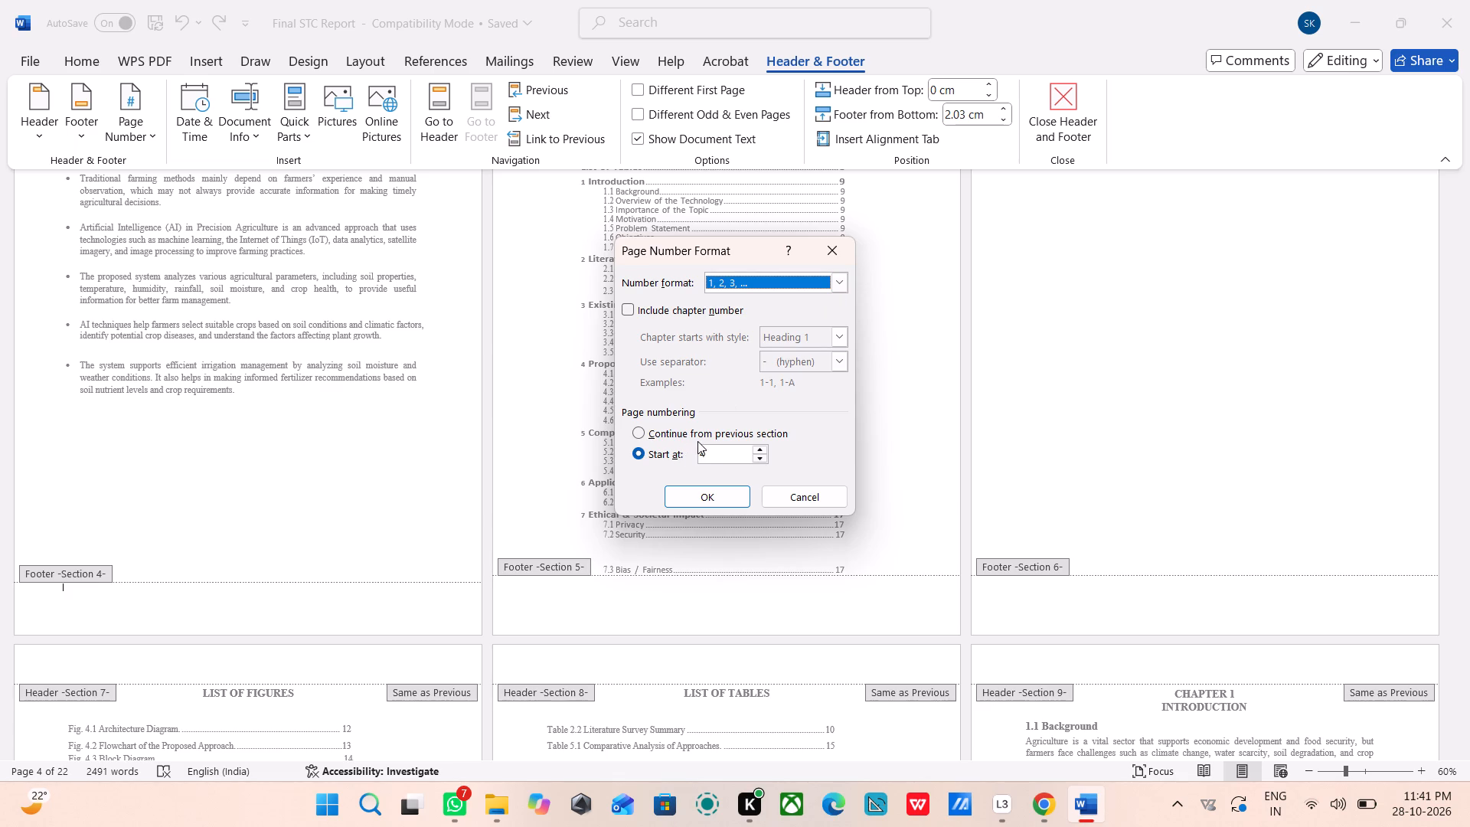
pyautogui.click(714, 457)
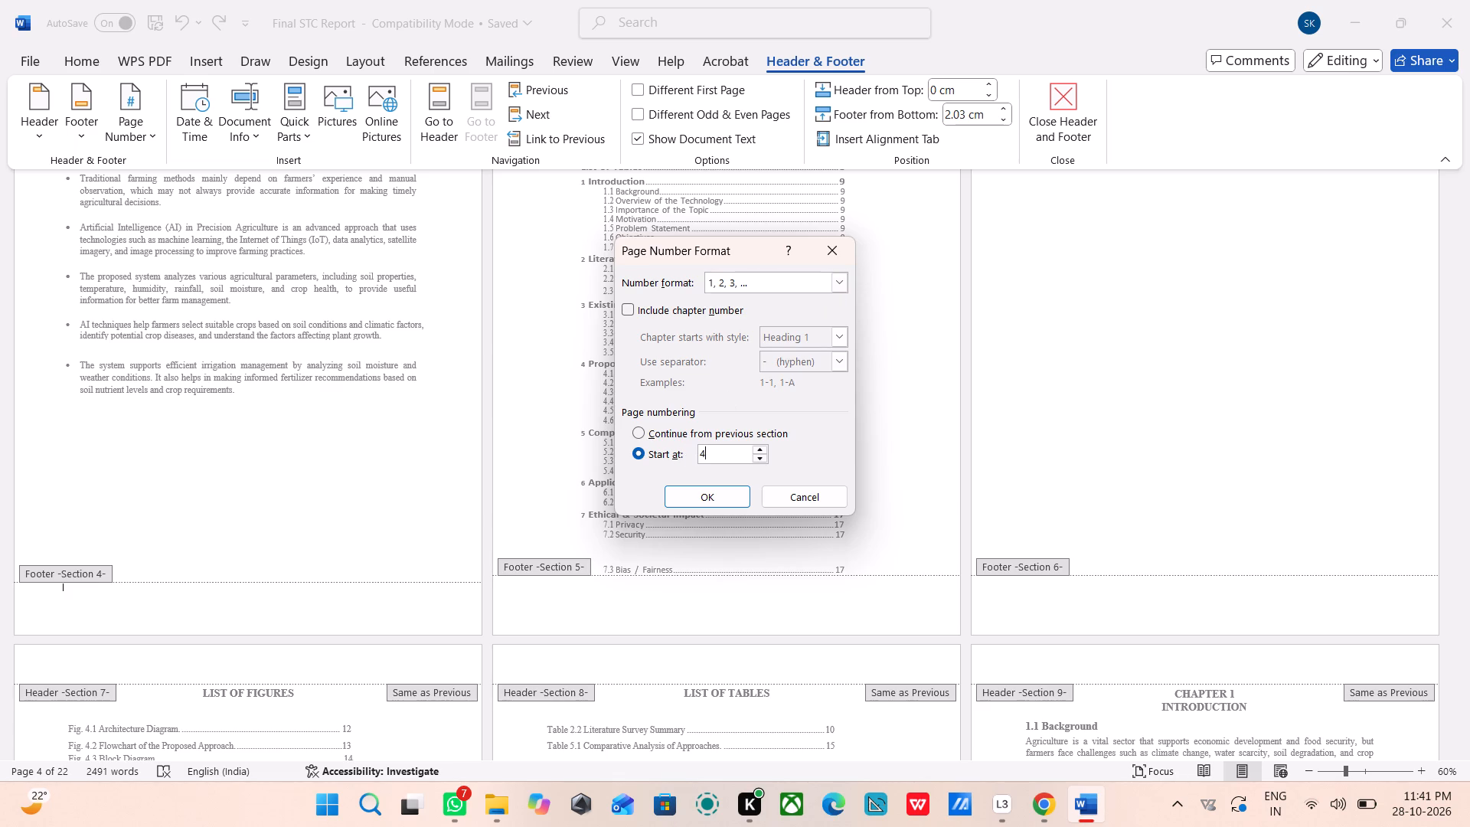
pyautogui.click(684, 502)
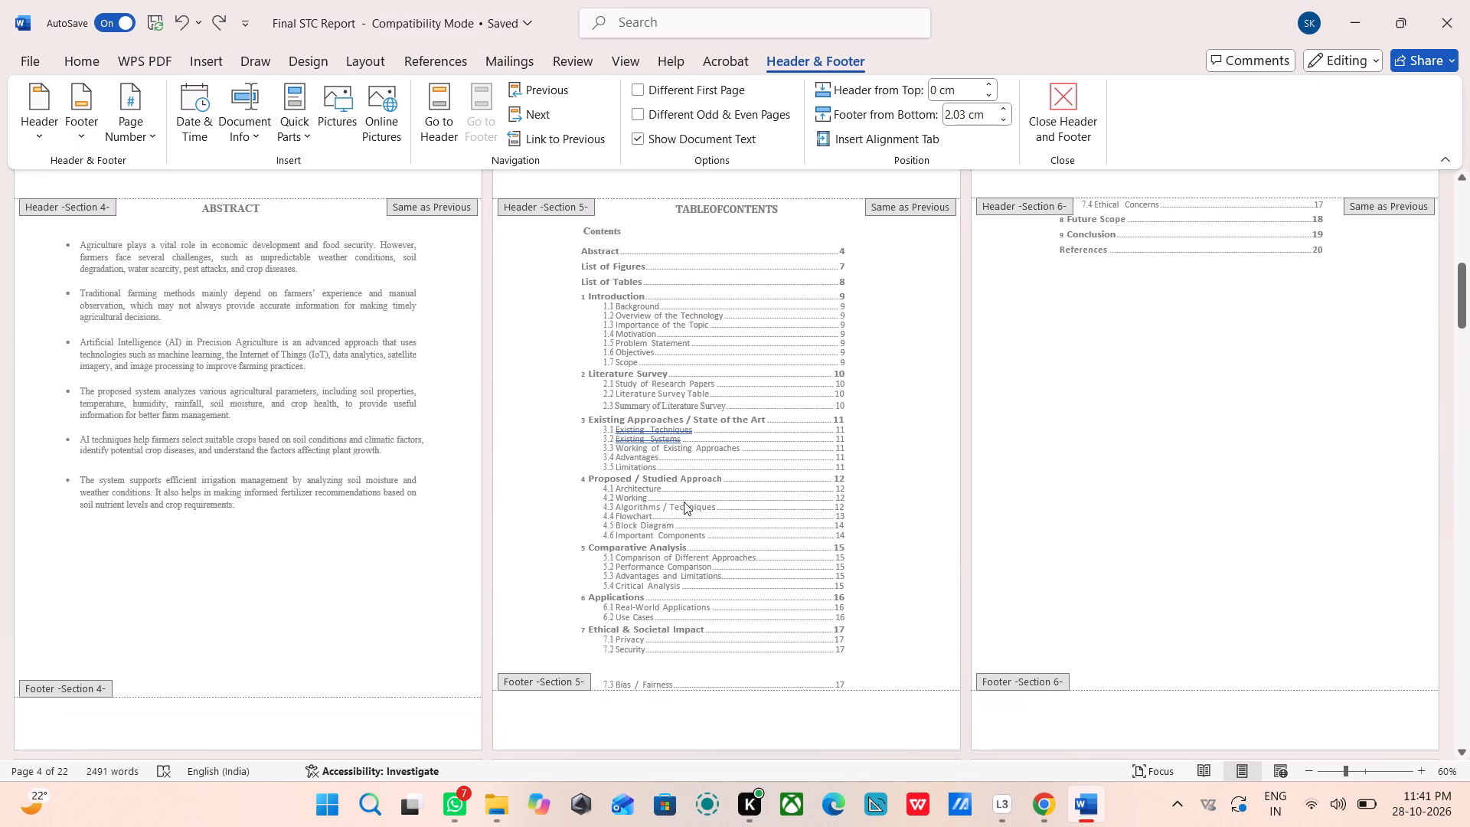
# Browse the built-in top-of-page and bottom-of-page number designs for the Section 4 page.
pyautogui.scroll(-1, 609, 537)
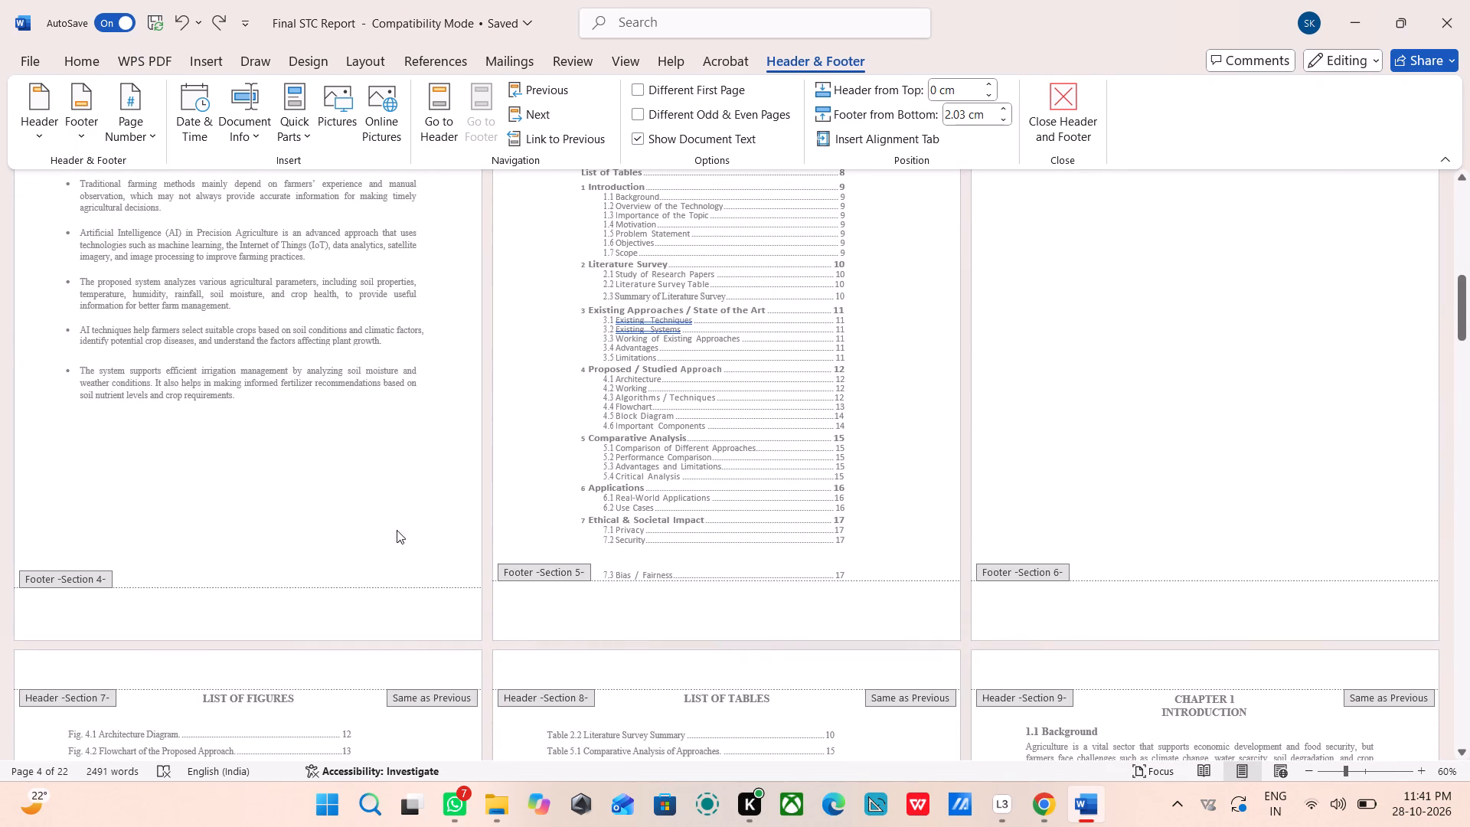
pyautogui.click(142, 103)
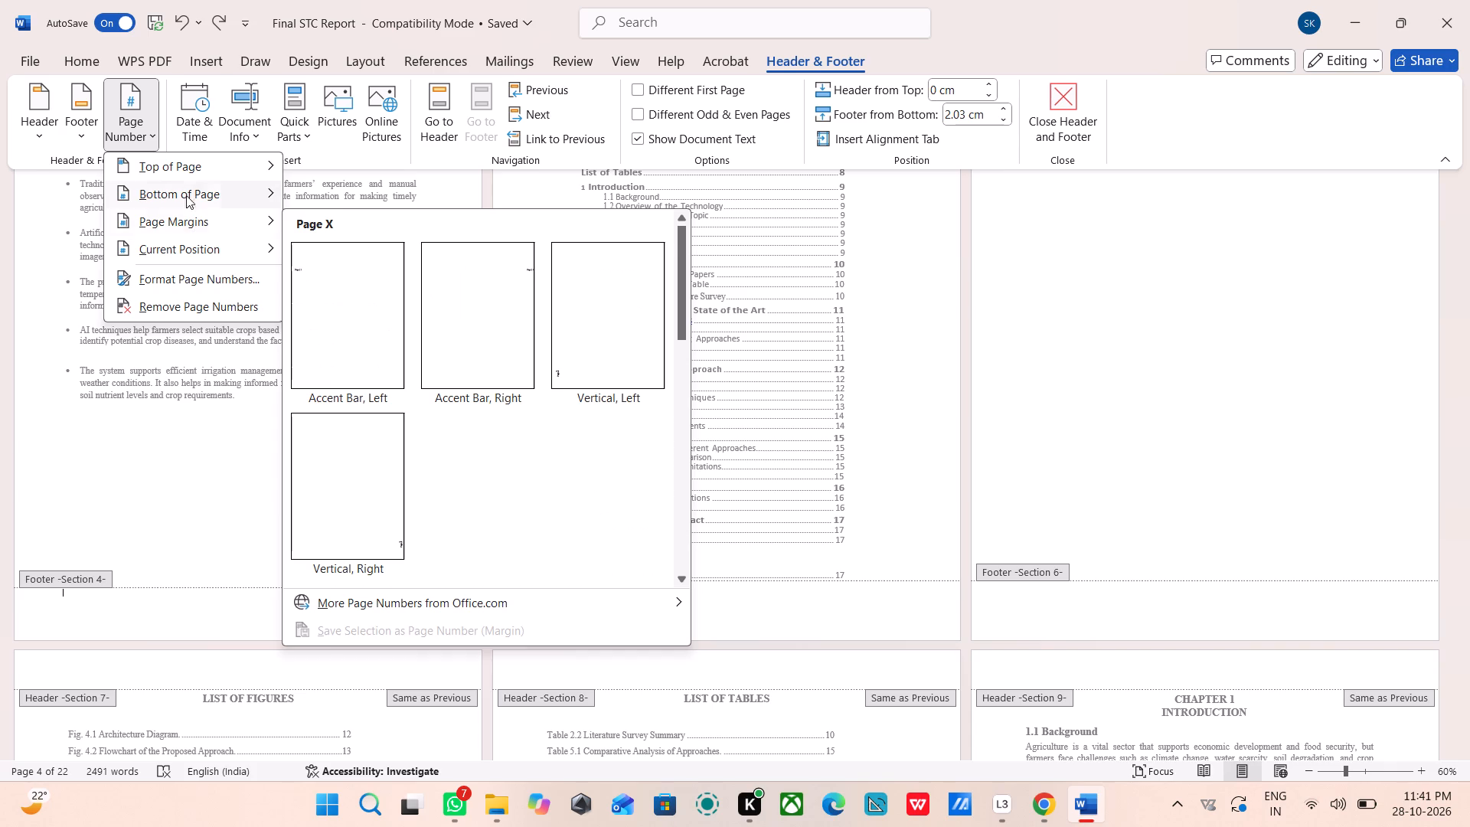
pyautogui.click(152, 139)
pyautogui.click(152, 139)
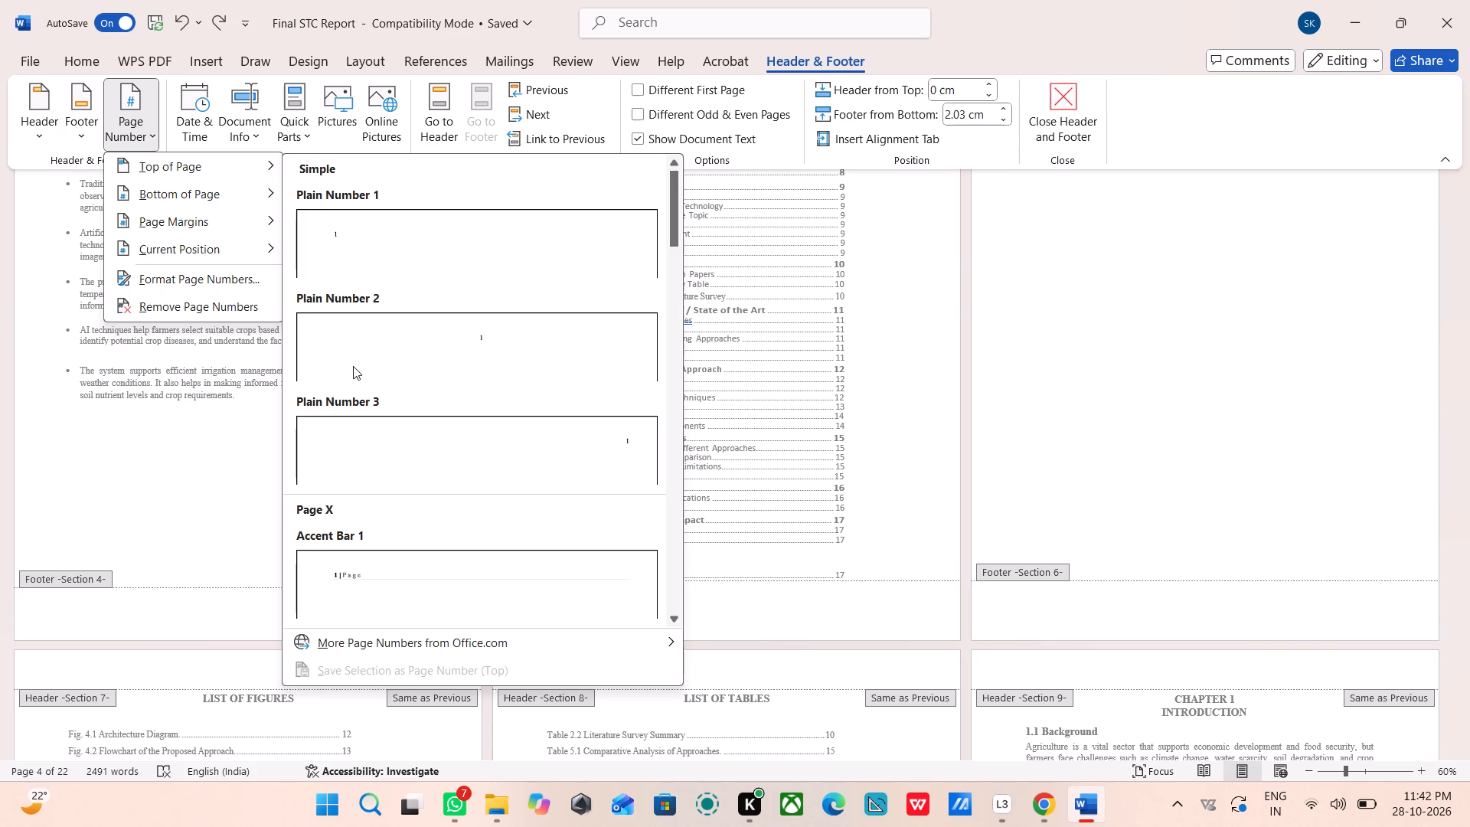
pyautogui.scroll(-1, 447, 431)
pyautogui.scroll(-2, 378, 504)
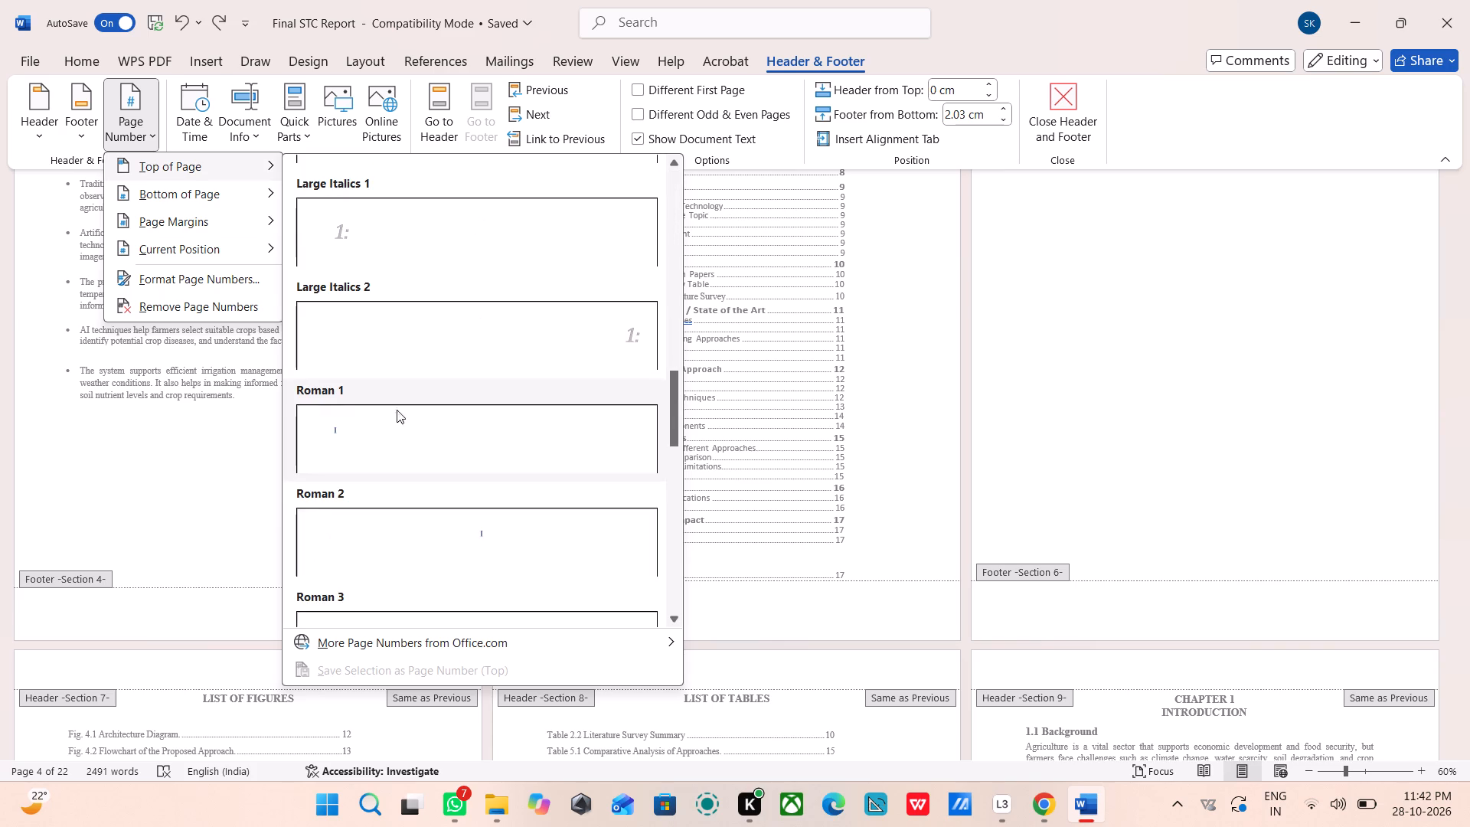
pyautogui.scroll(-4, 416, 423)
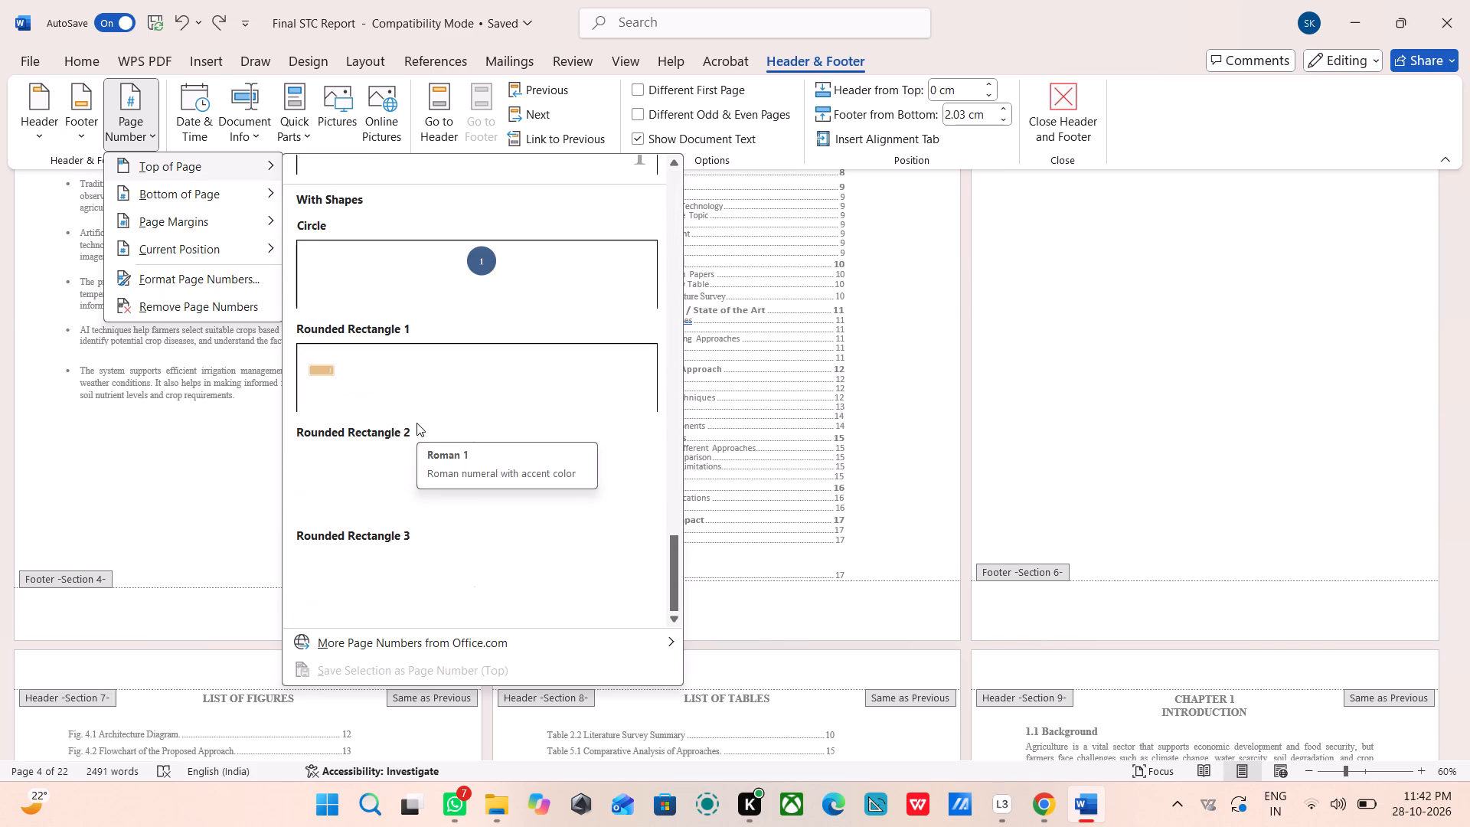
pyautogui.scroll(6, 430, 365)
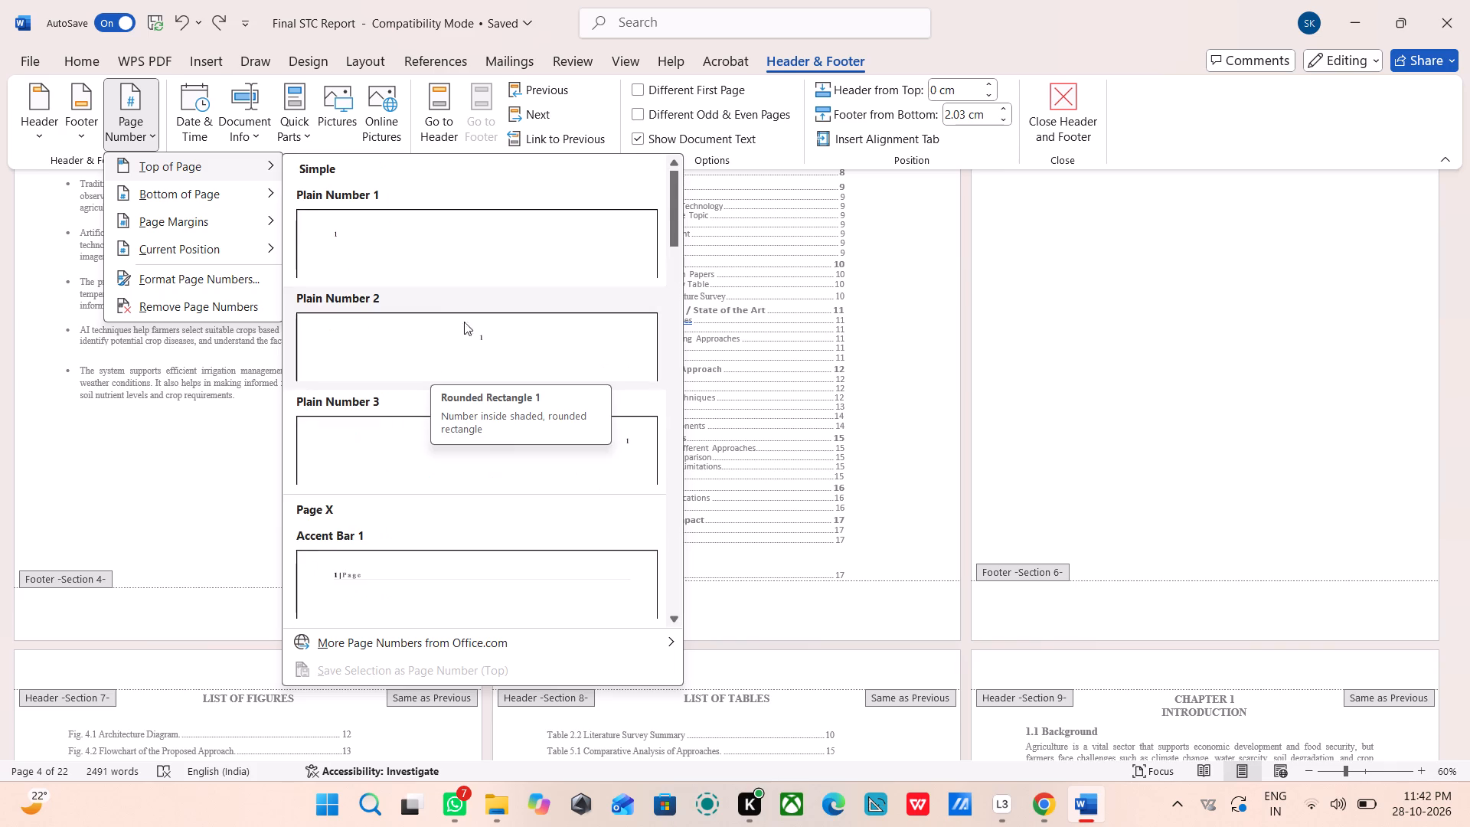
pyautogui.click(81, 457)
# Browse the built-in footer designs for the Section 4 footer on the Abstract page.
pyautogui.rightClick(159, 600)
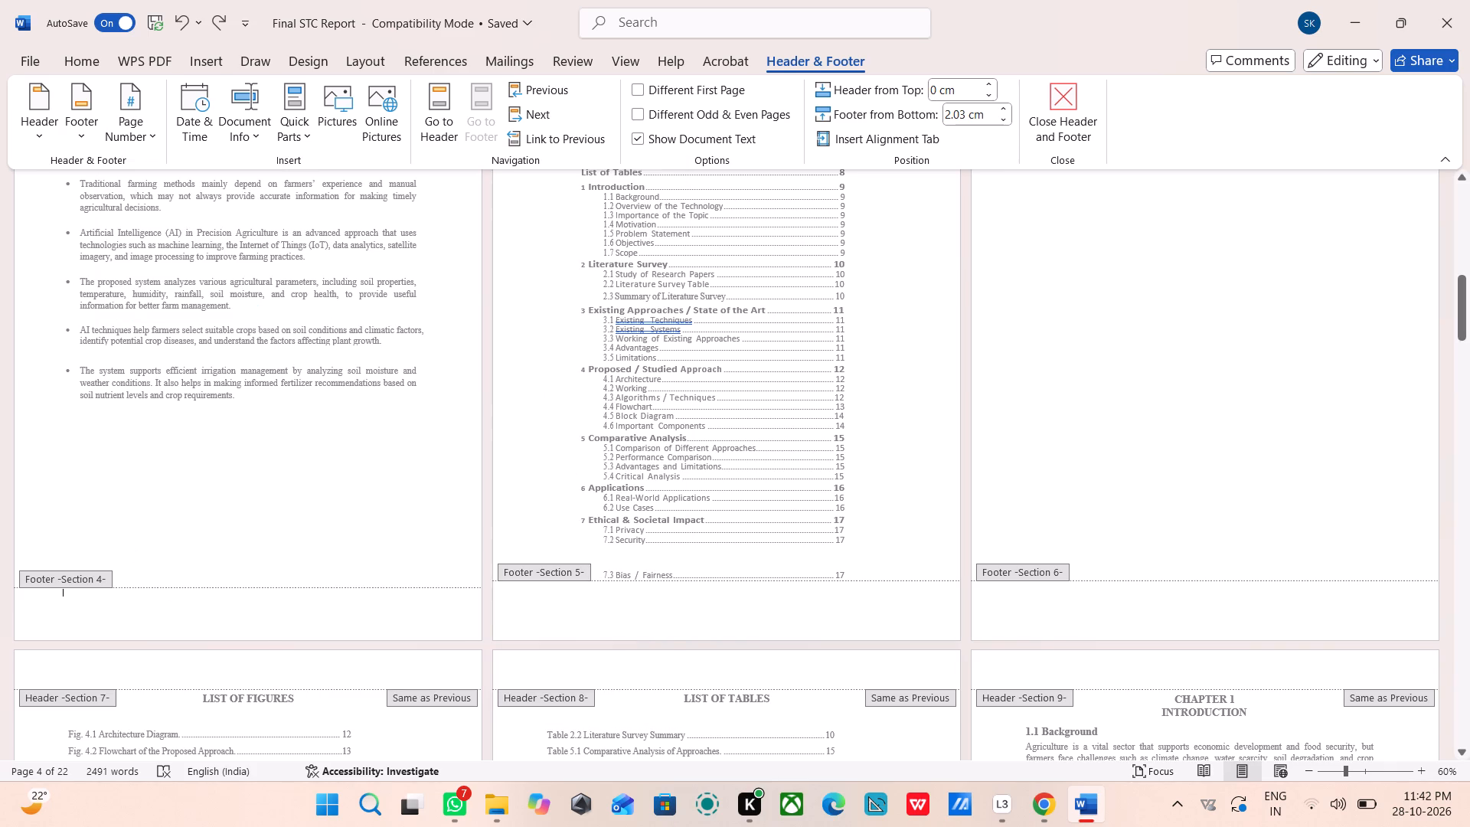
pyautogui.click(83, 121)
pyautogui.scroll(-2, 172, 469)
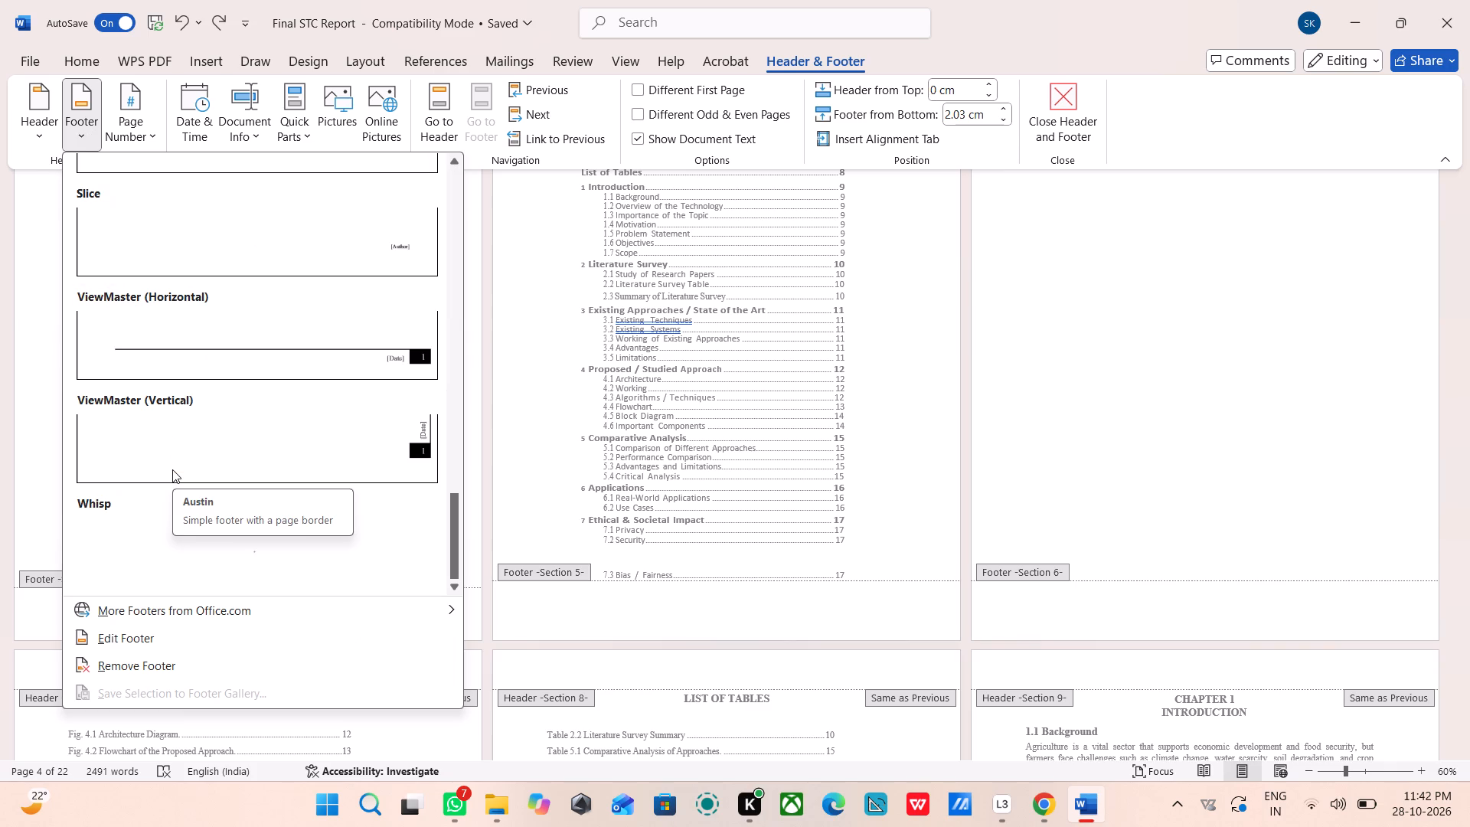
pyautogui.scroll(1, 172, 469)
pyautogui.scroll(-1, 172, 469)
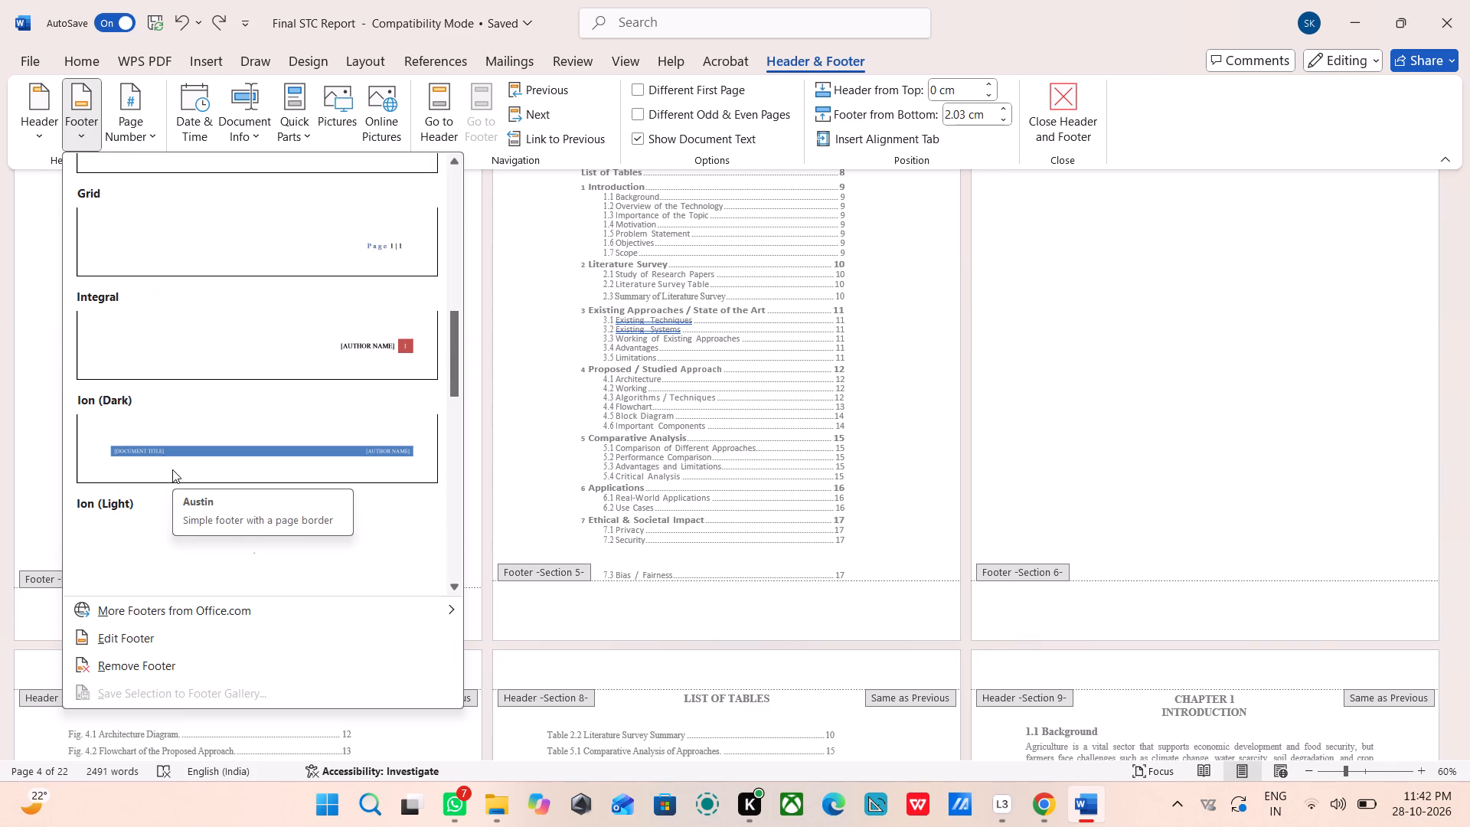
pyautogui.scroll(-1, 172, 469)
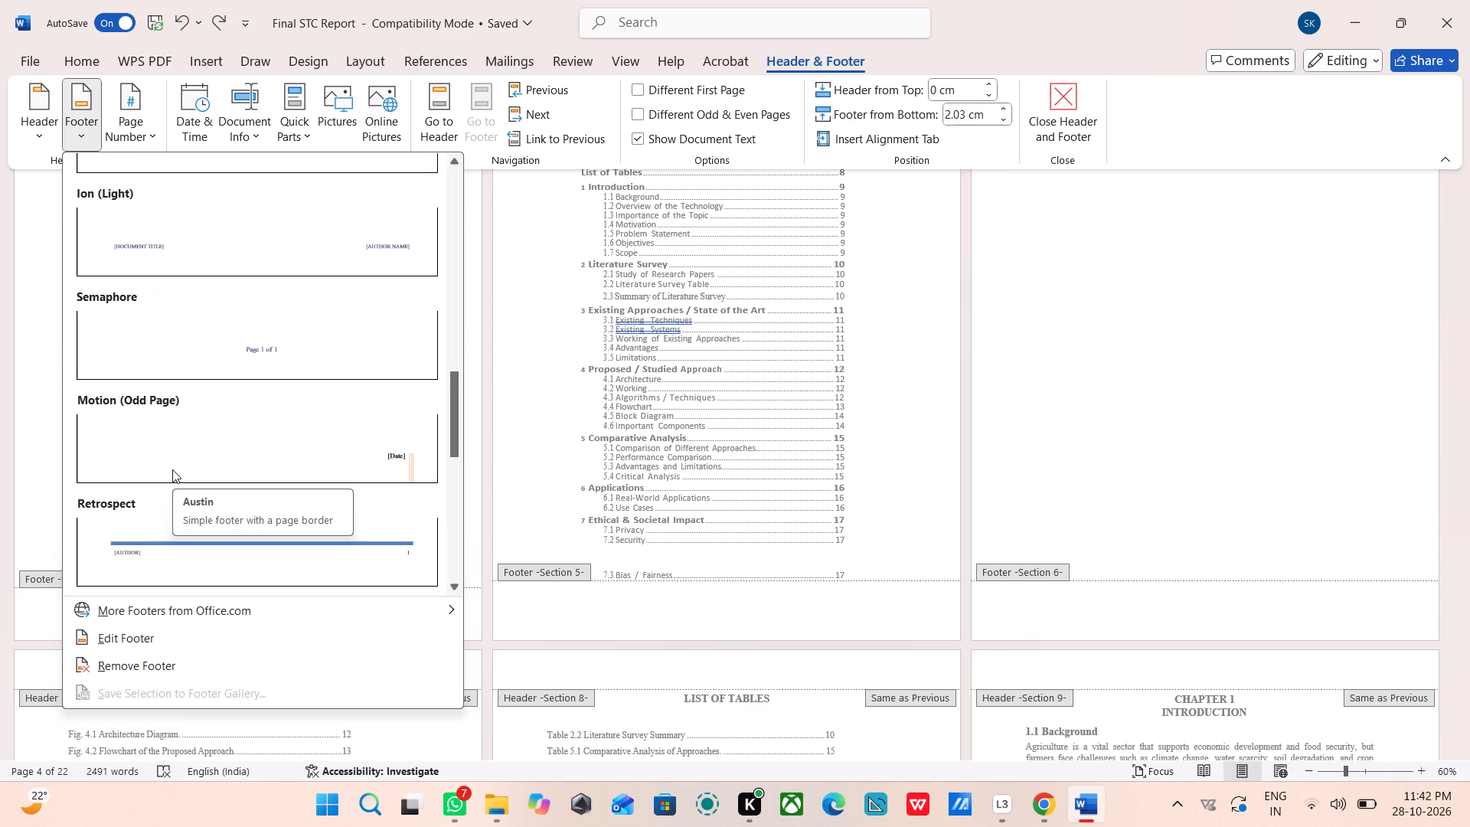
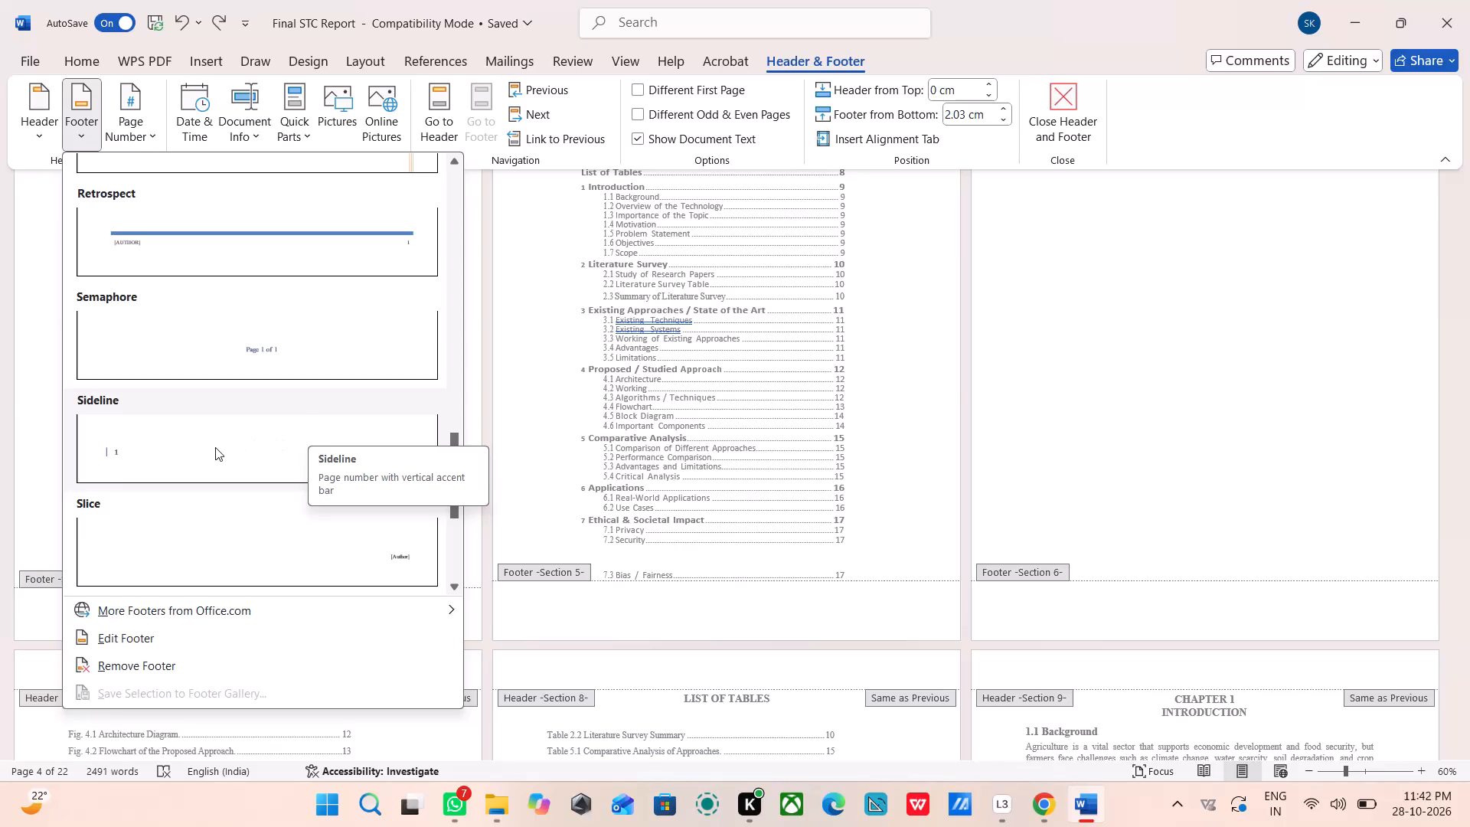
# Insert the built-in Banded footer with its centred page number in Section 4 on the Abstract page.
pyautogui.scroll(-1, 204, 449)
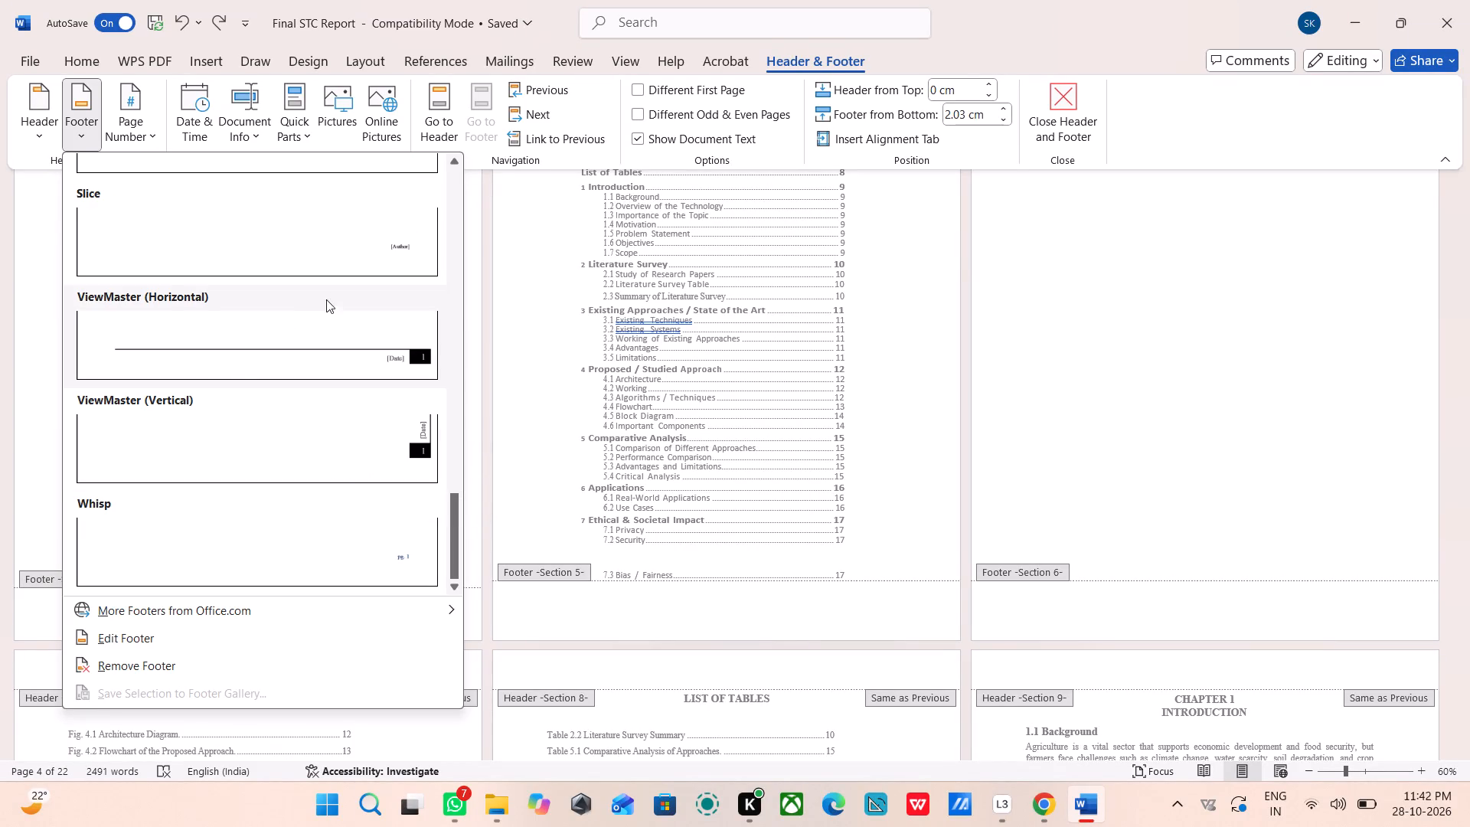
pyautogui.scroll(2, 337, 283)
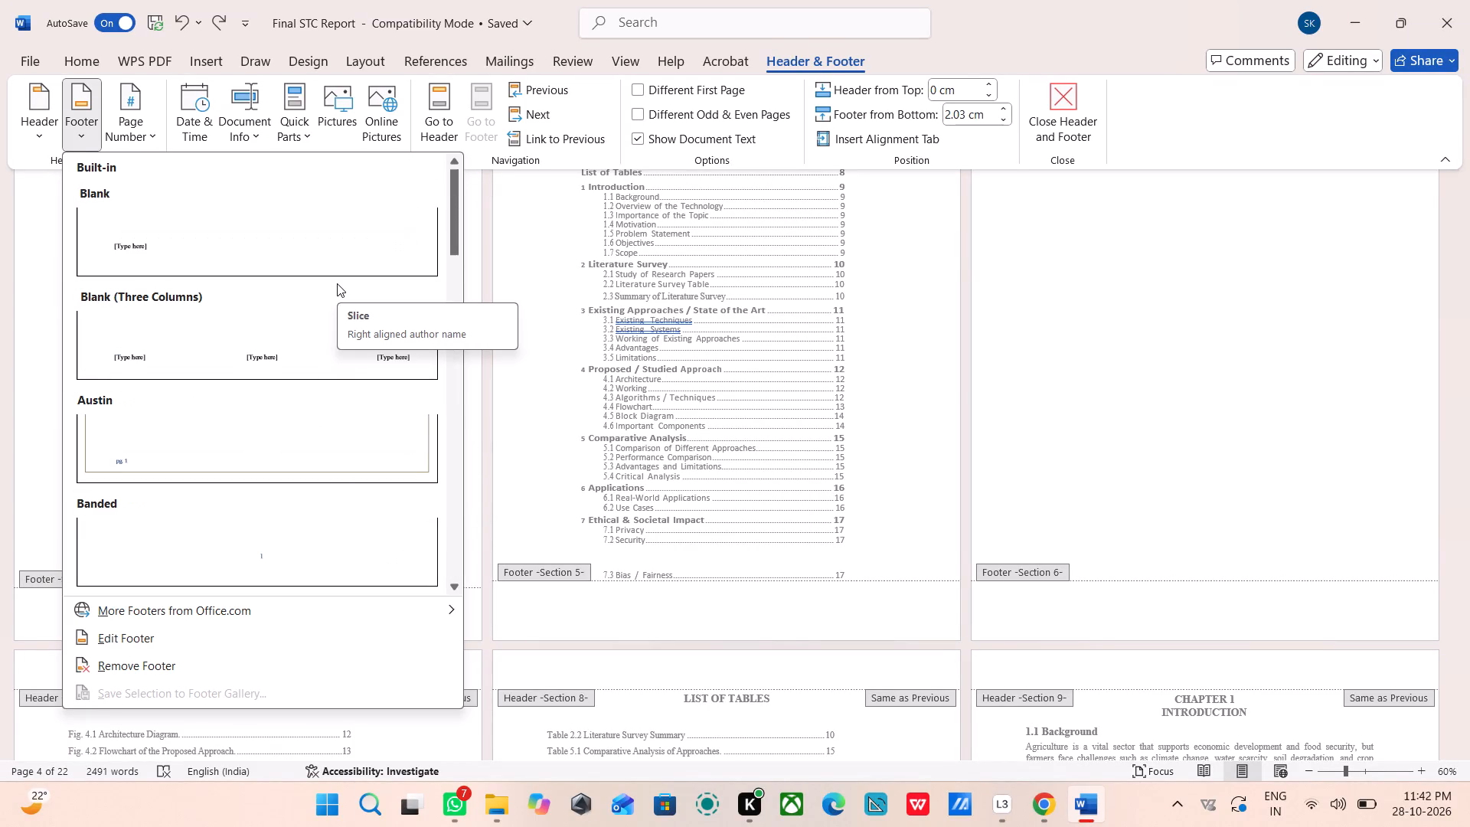
pyautogui.click(252, 548)
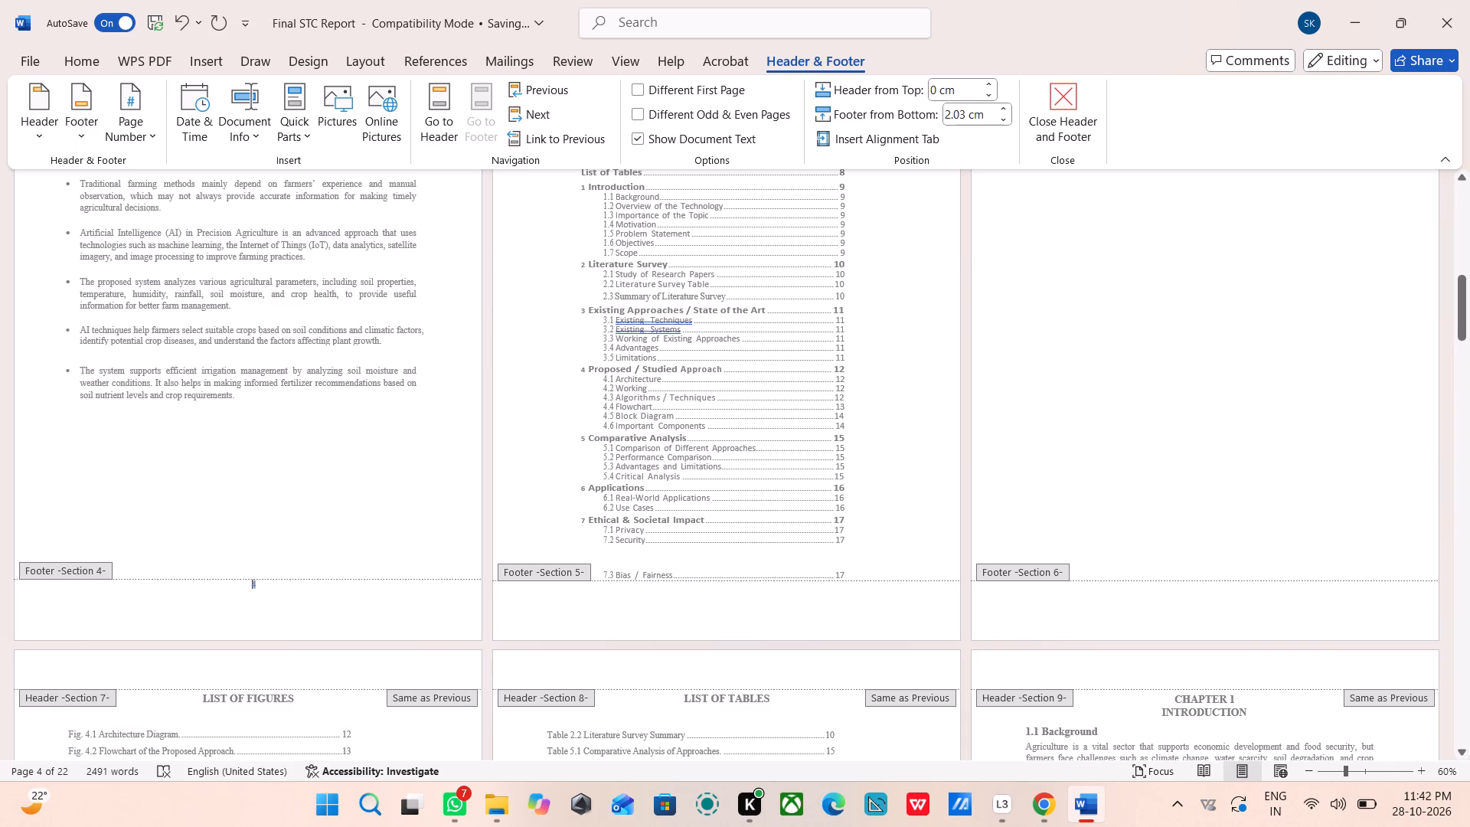
pyautogui.keyDown('ctrl'); pyautogui.scroll(6, 415, 596); pyautogui.keyUp('ctrl')
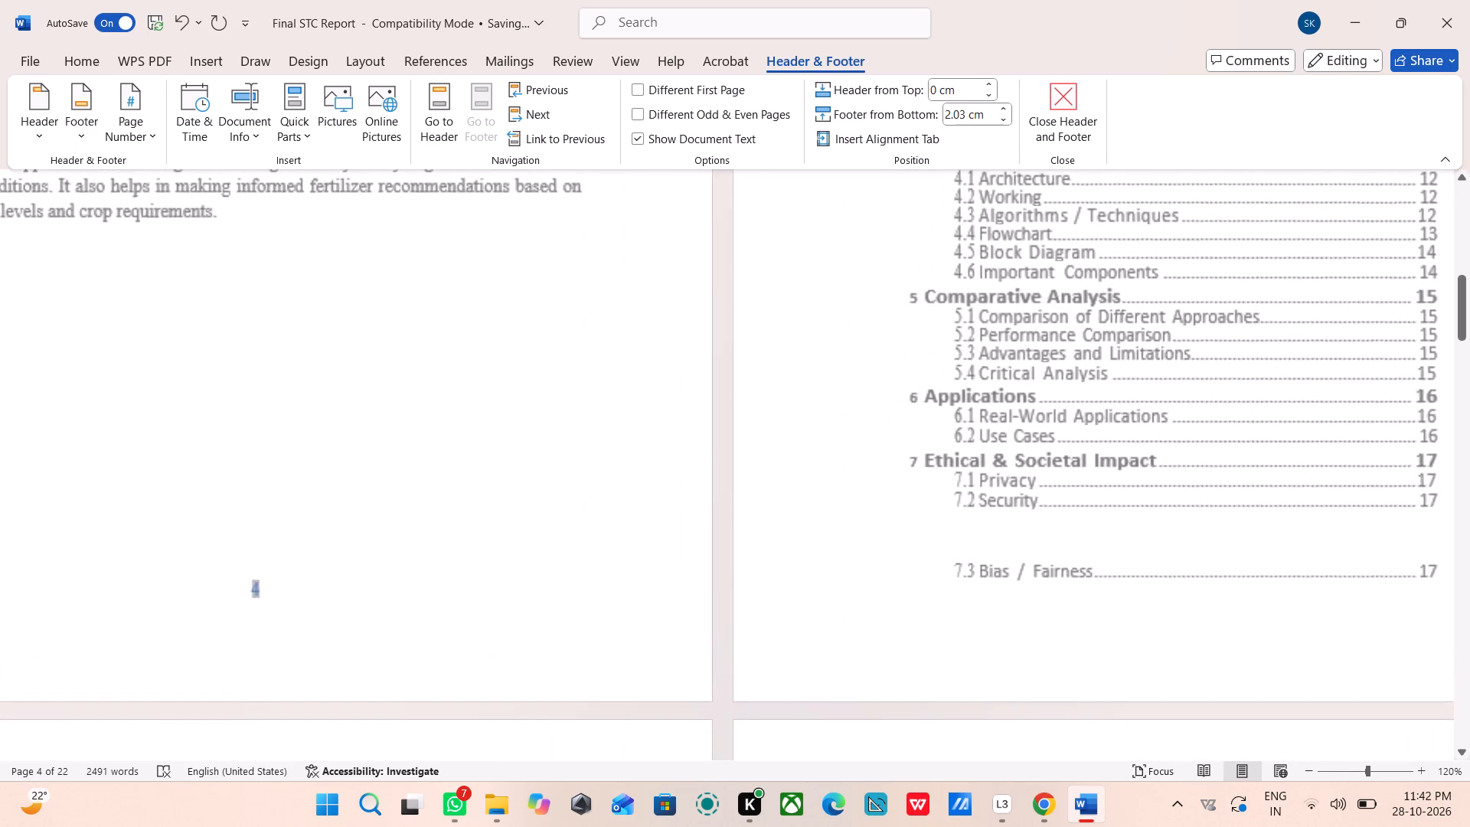
pyautogui.keyDown('ctrl'); pyautogui.scroll(-5, 415, 596); pyautogui.keyUp('ctrl')
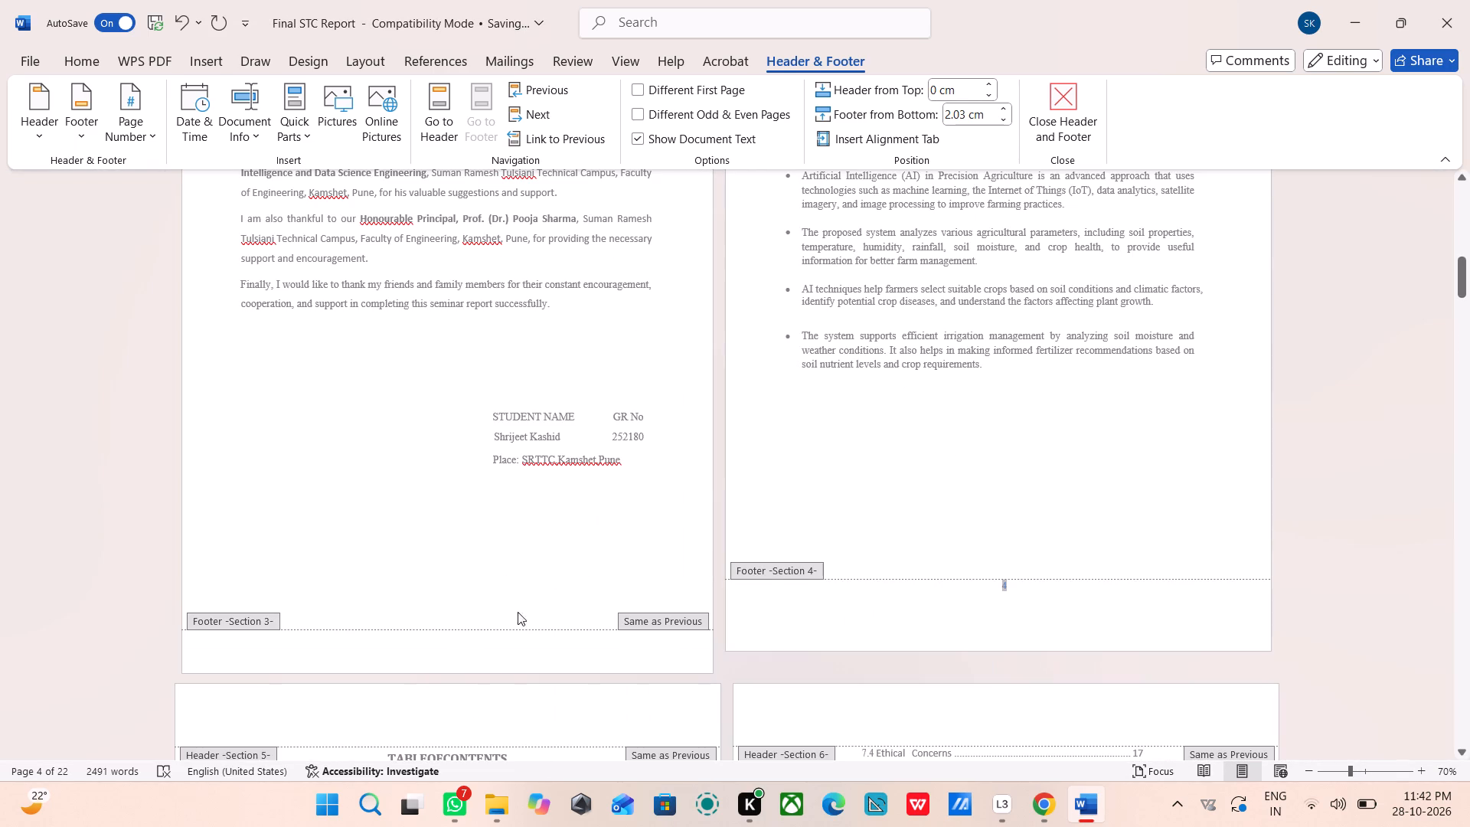
pyautogui.scroll(-3, 510, 620)
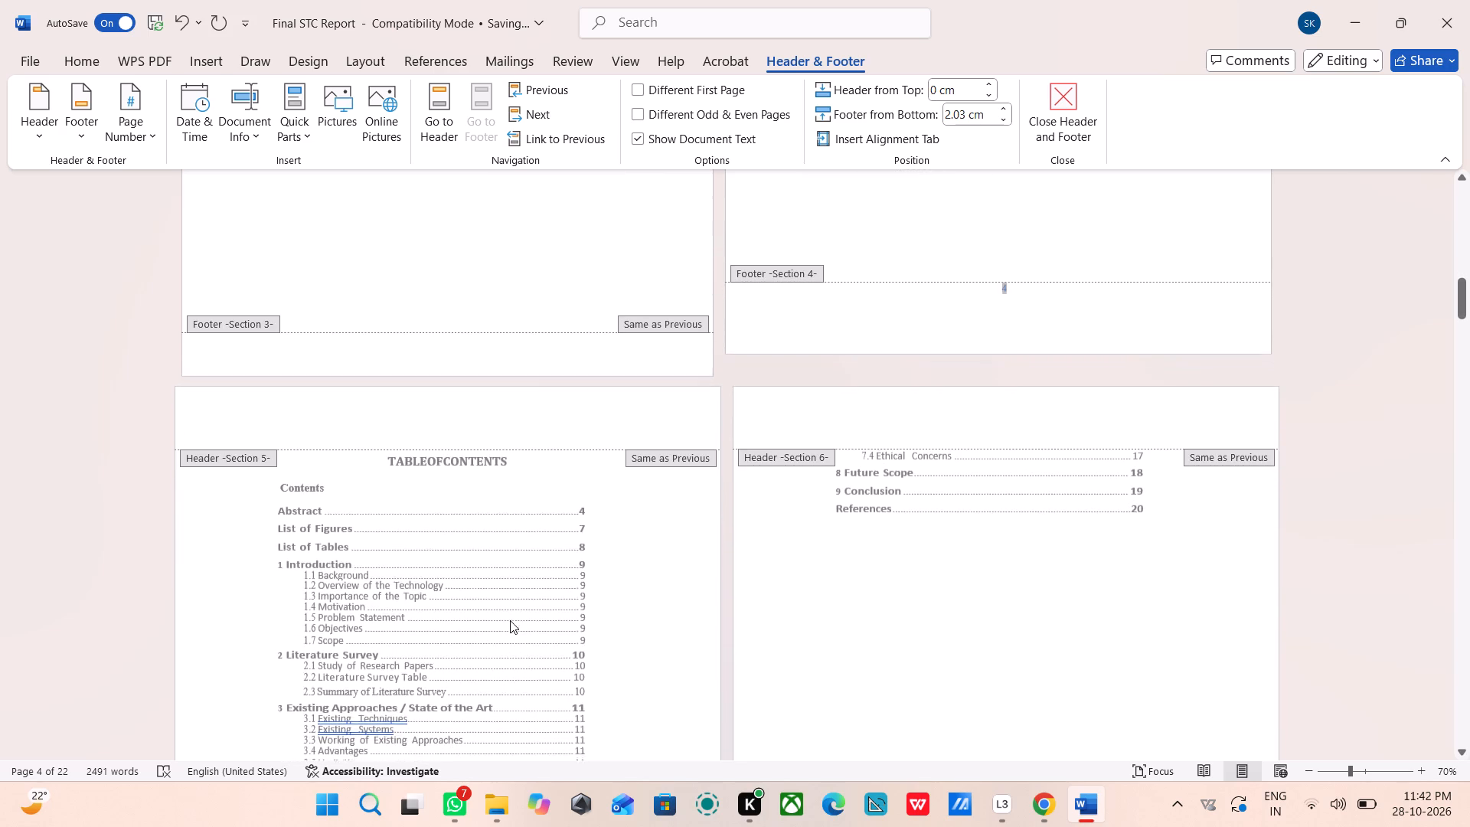
pyautogui.click(510, 620)
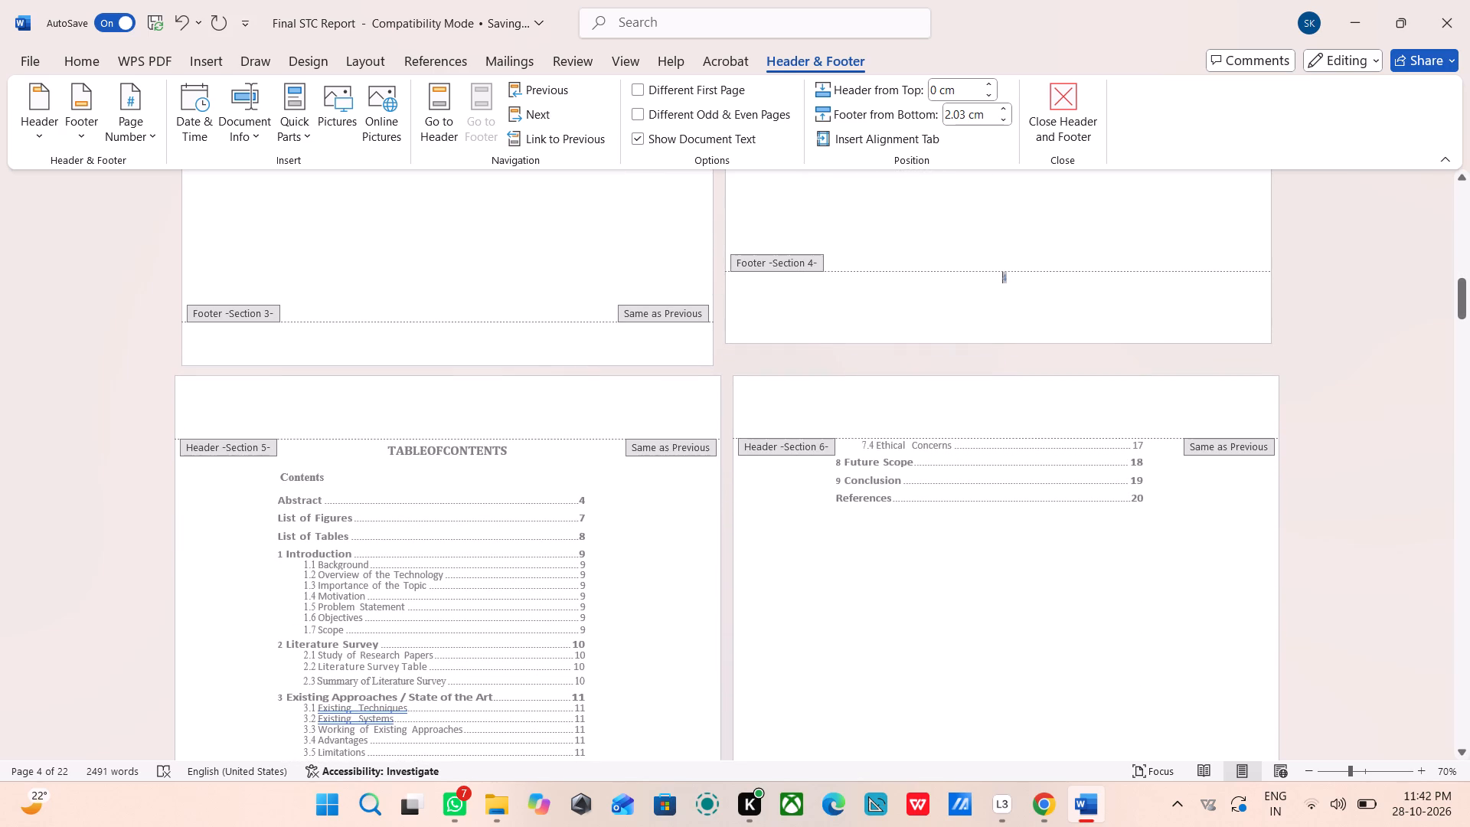
pyautogui.click(919, 312)
# Insert the built-in Banded footer with its centred page number in Section 5 on the Table of Contents page.
pyautogui.scroll(-3, 737, 398)
pyautogui.click(501, 491)
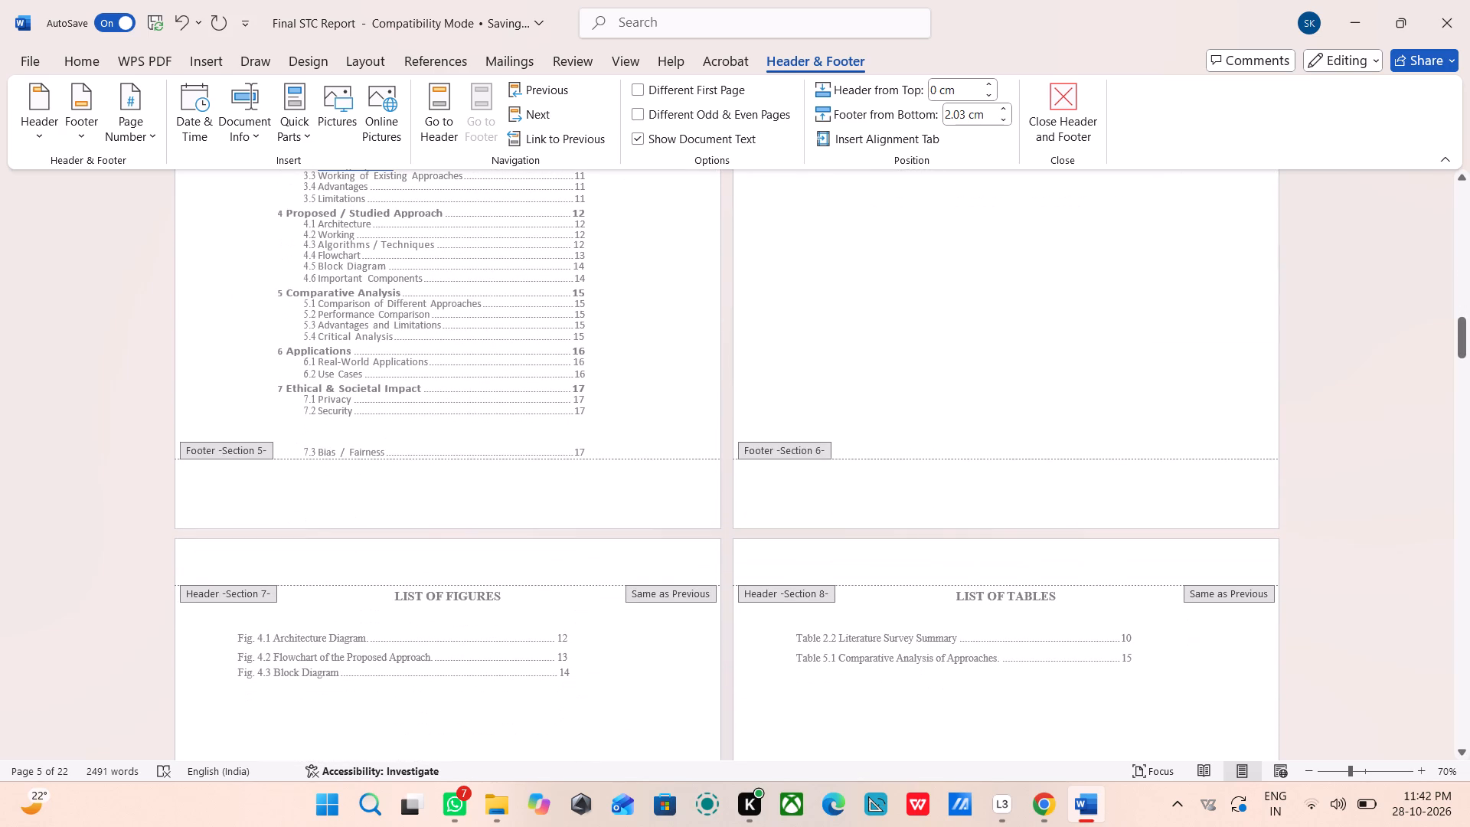
pyautogui.scroll(1, 501, 491)
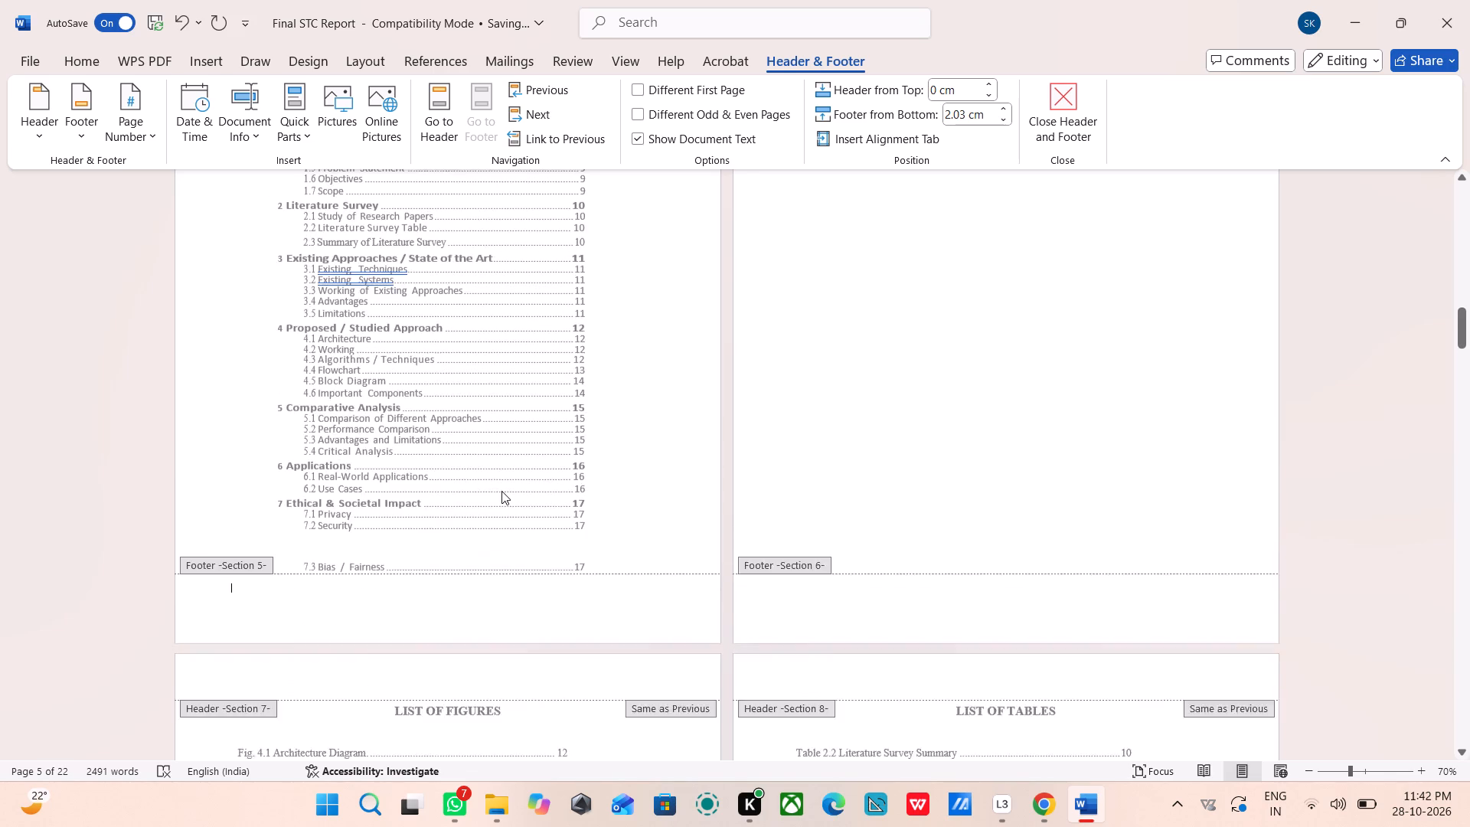
pyautogui.scroll(2, 501, 491)
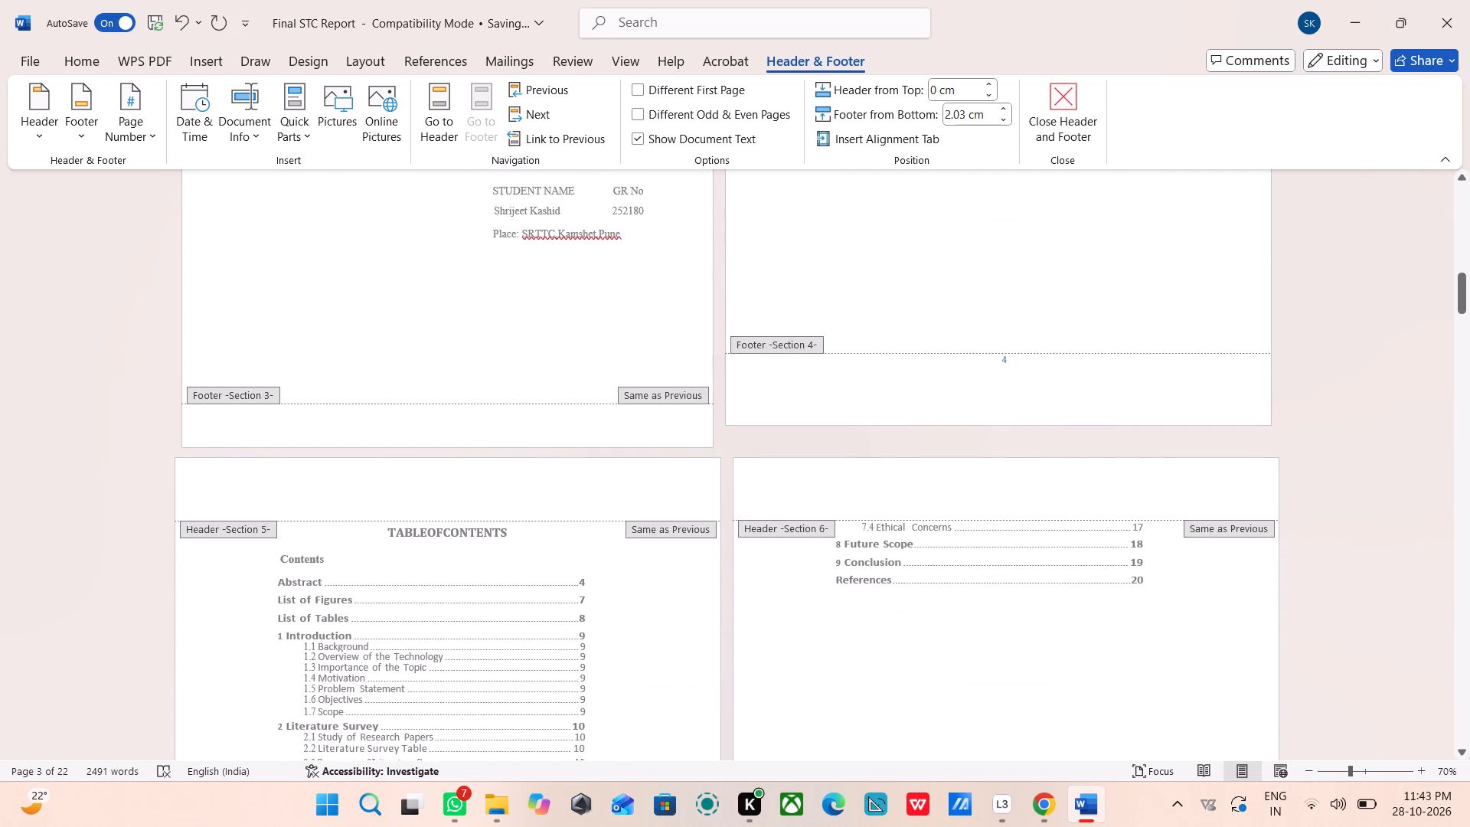
pyautogui.scroll(-4, 837, 406)
pyautogui.scroll(6, 837, 406)
pyautogui.scroll(-1, 837, 406)
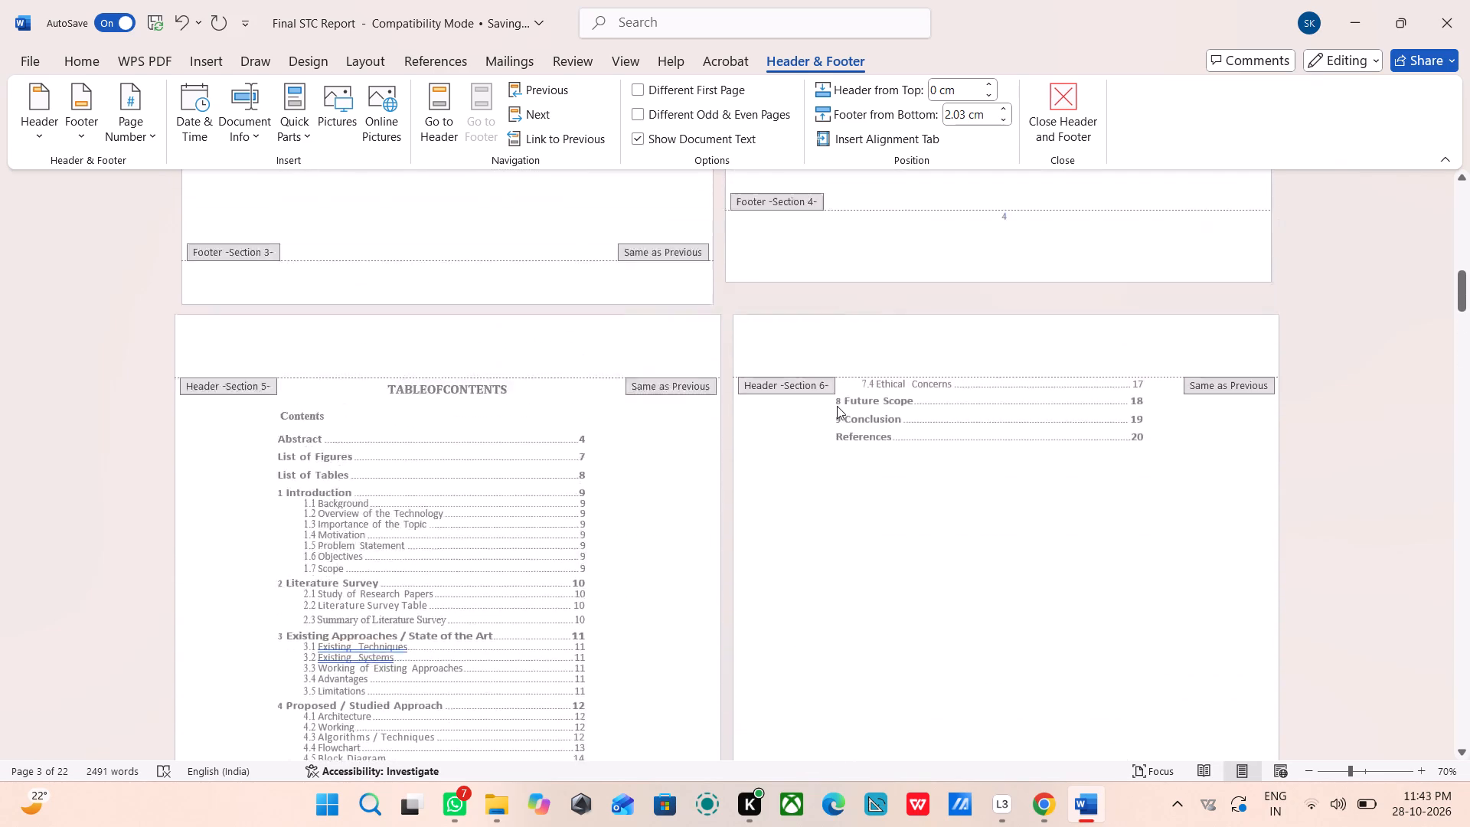
pyautogui.scroll(-2, 837, 406)
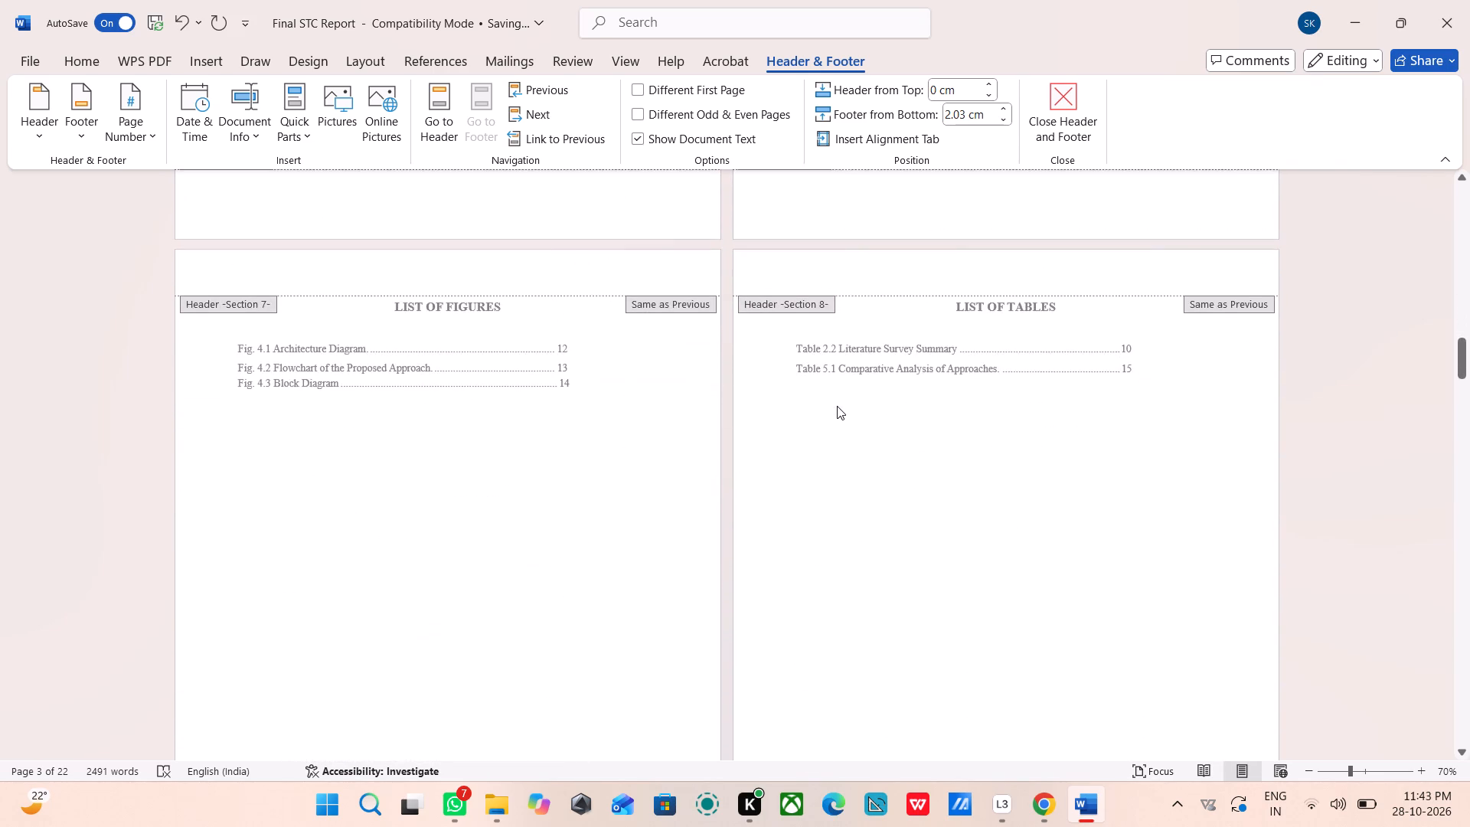
pyautogui.scroll(1, 598, 318)
pyautogui.click(426, 350)
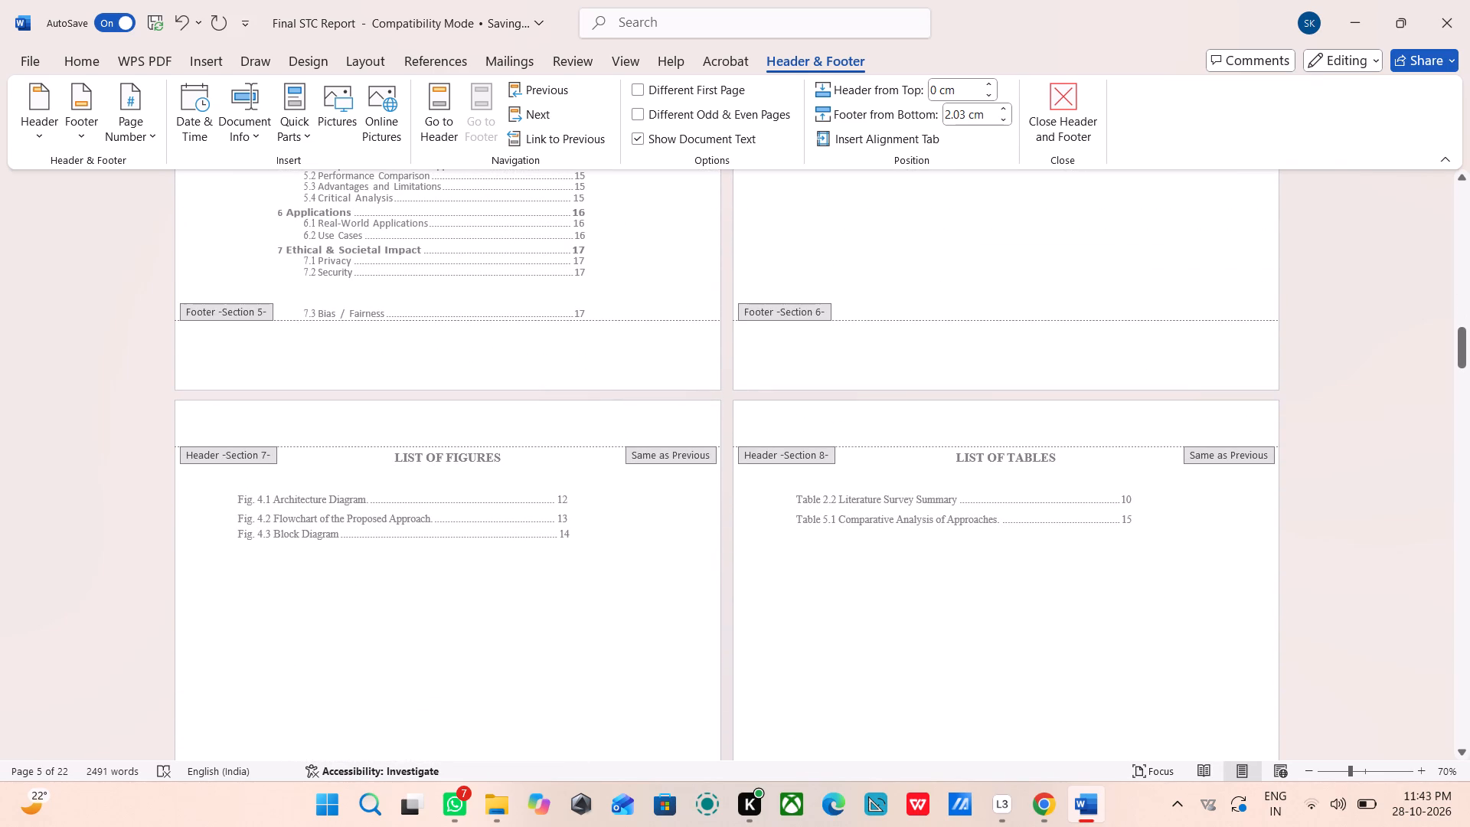
pyautogui.click(142, 131)
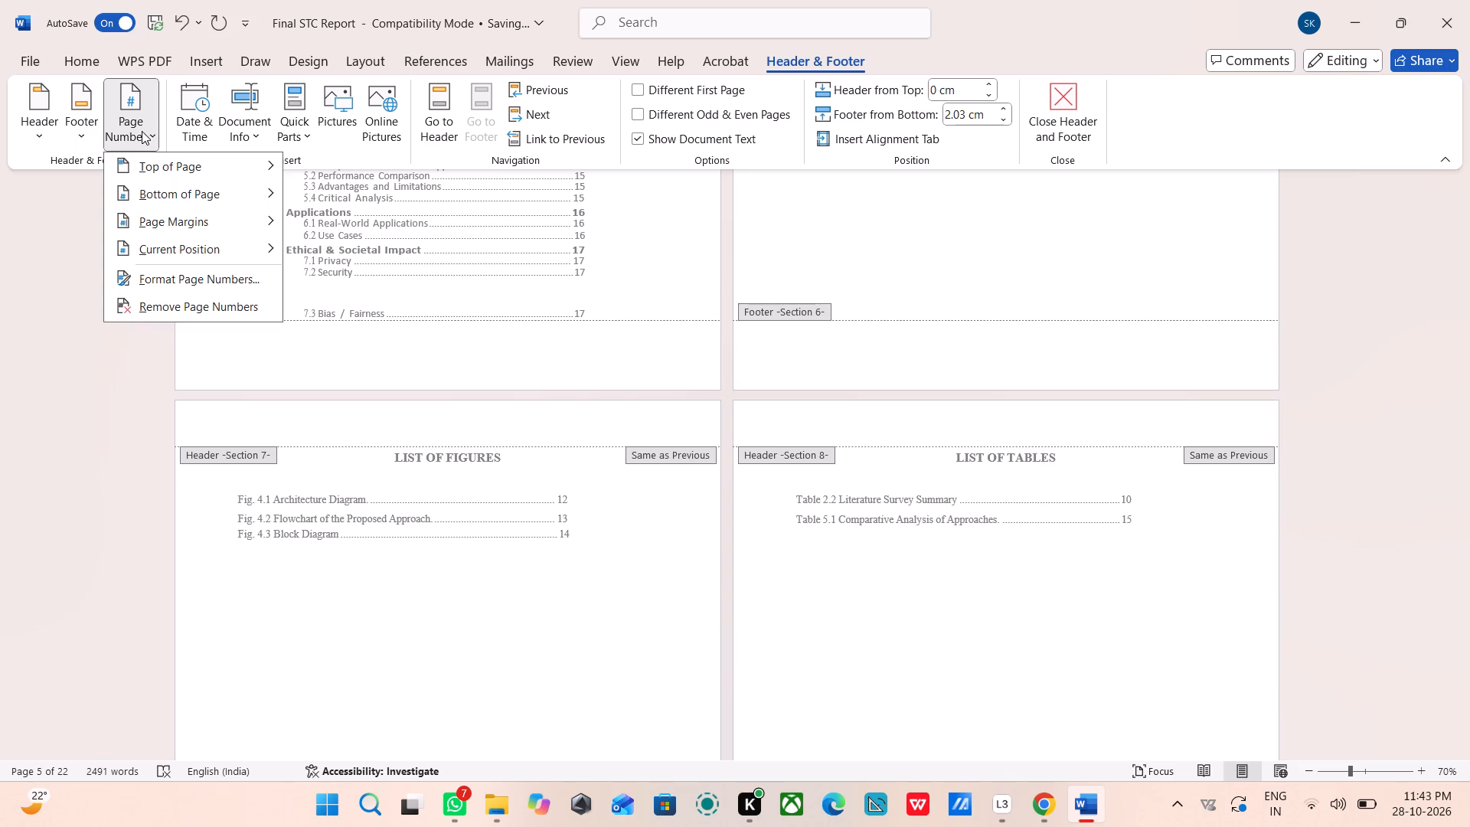
pyautogui.click(86, 132)
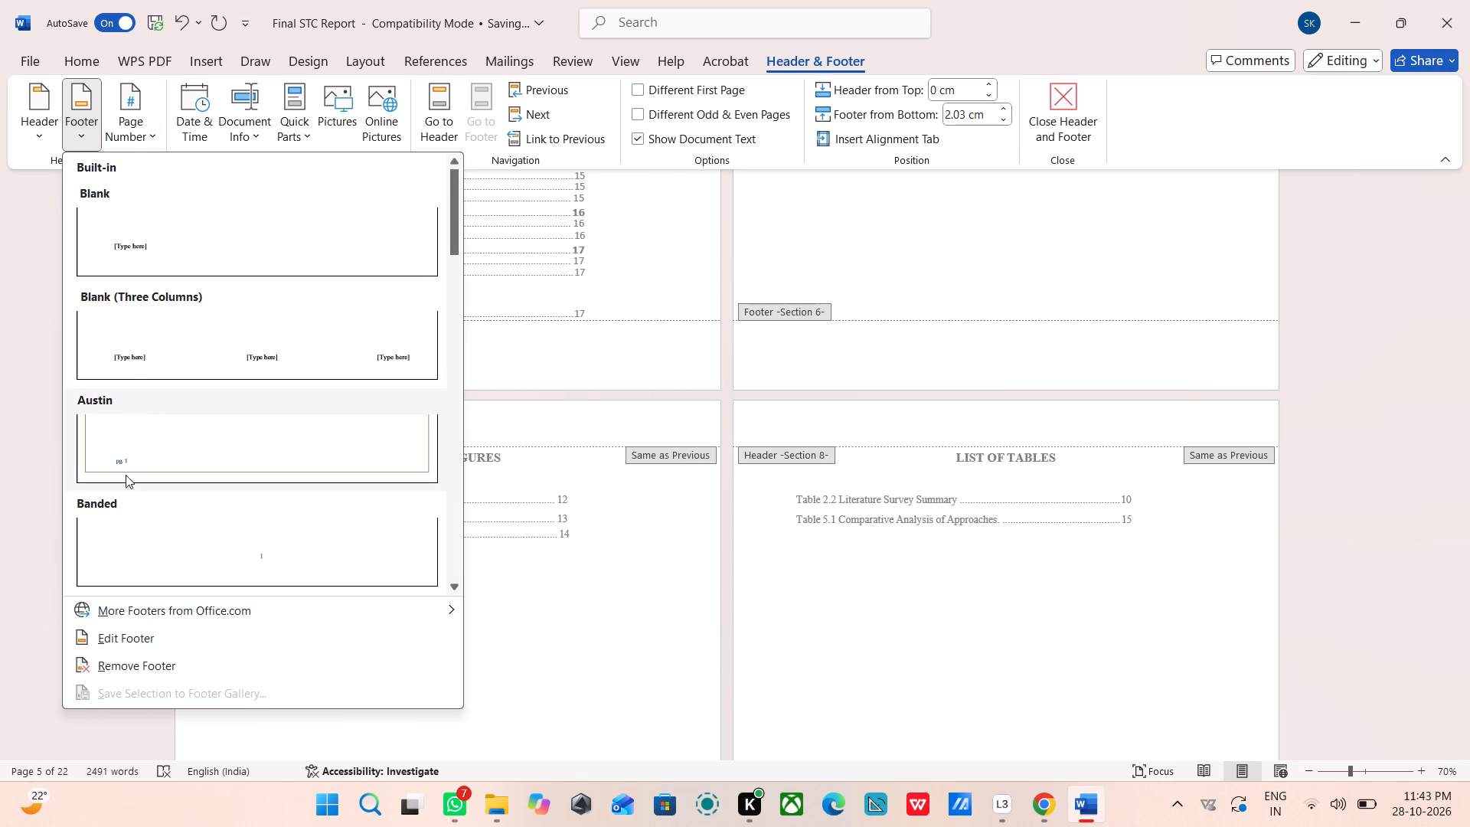
pyautogui.click(243, 555)
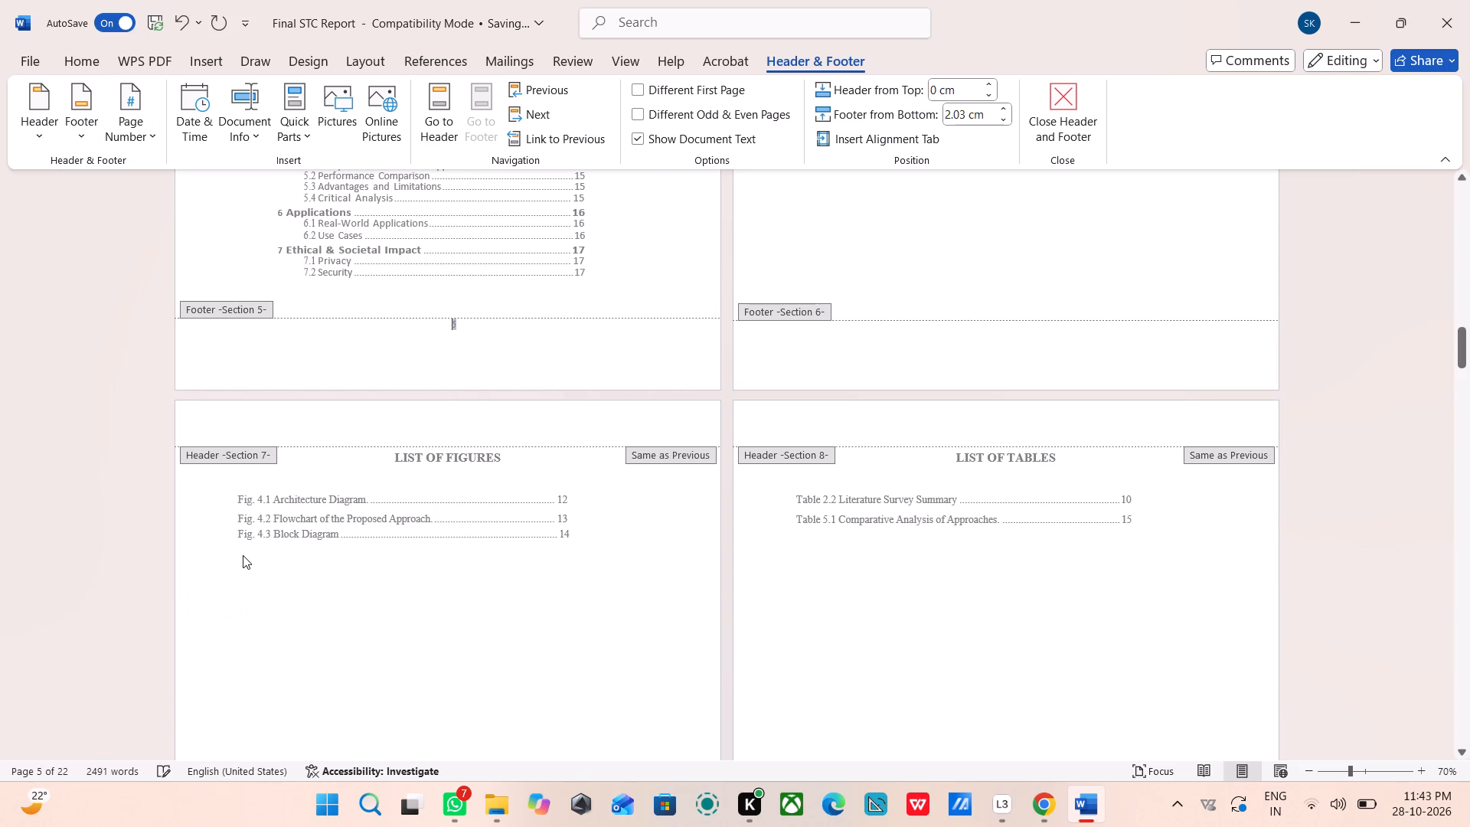
# Insert the built-in Banded footer in Section 6 on the second Table of Contents page.
pyautogui.click(948, 348)
pyautogui.rightClick(979, 345)
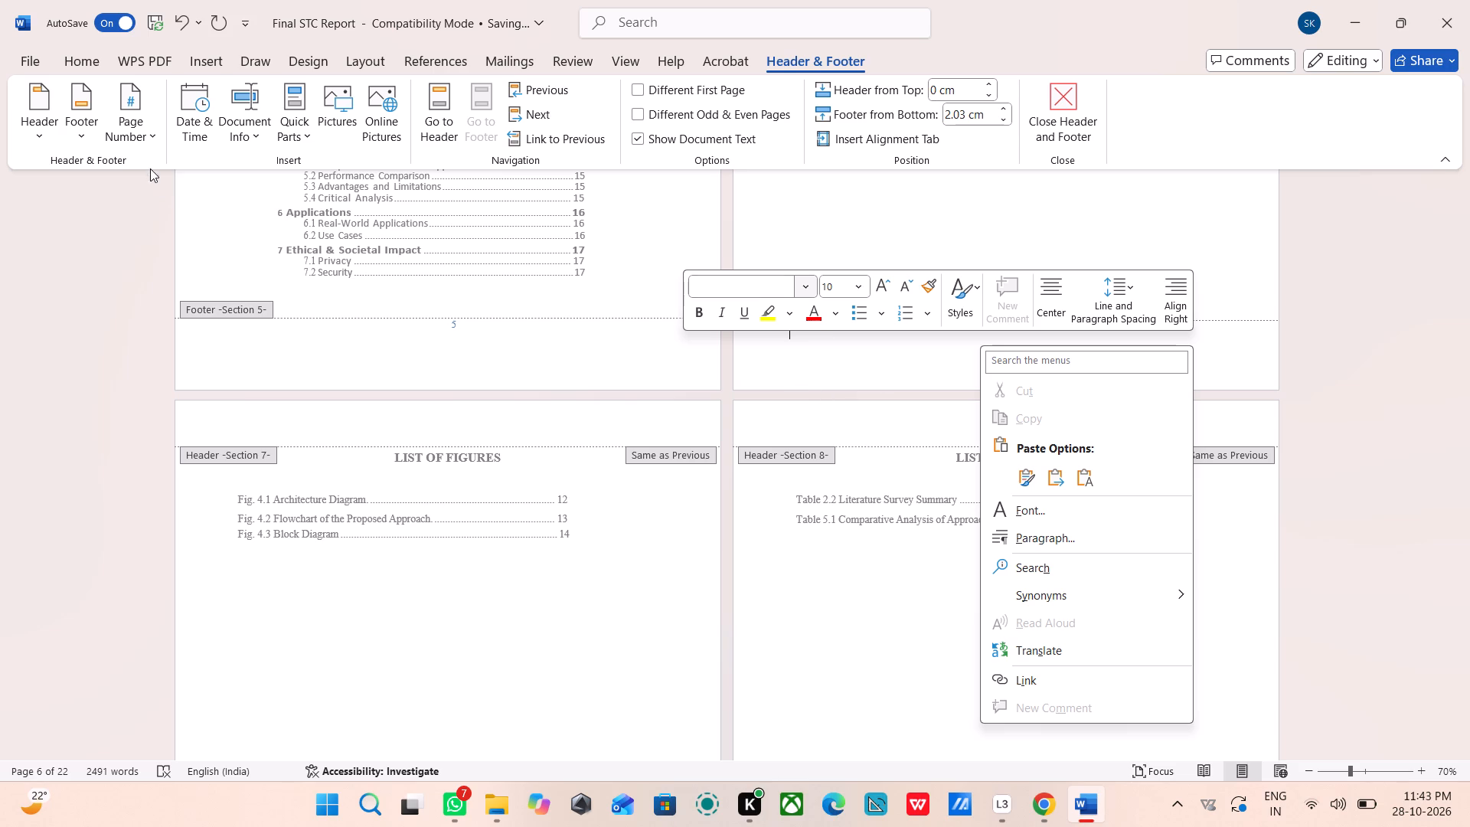
pyautogui.click(145, 142)
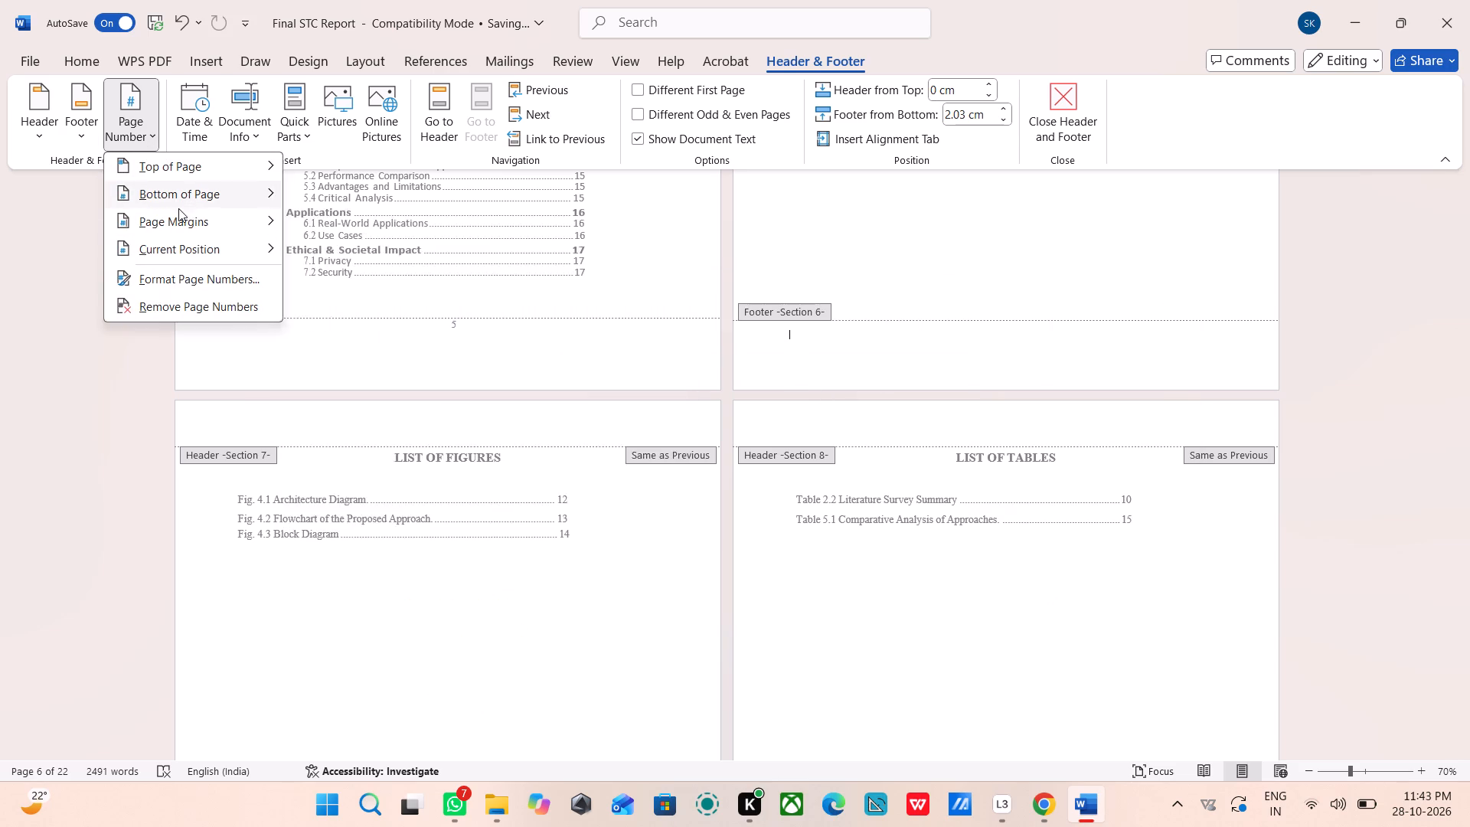
pyautogui.click(91, 129)
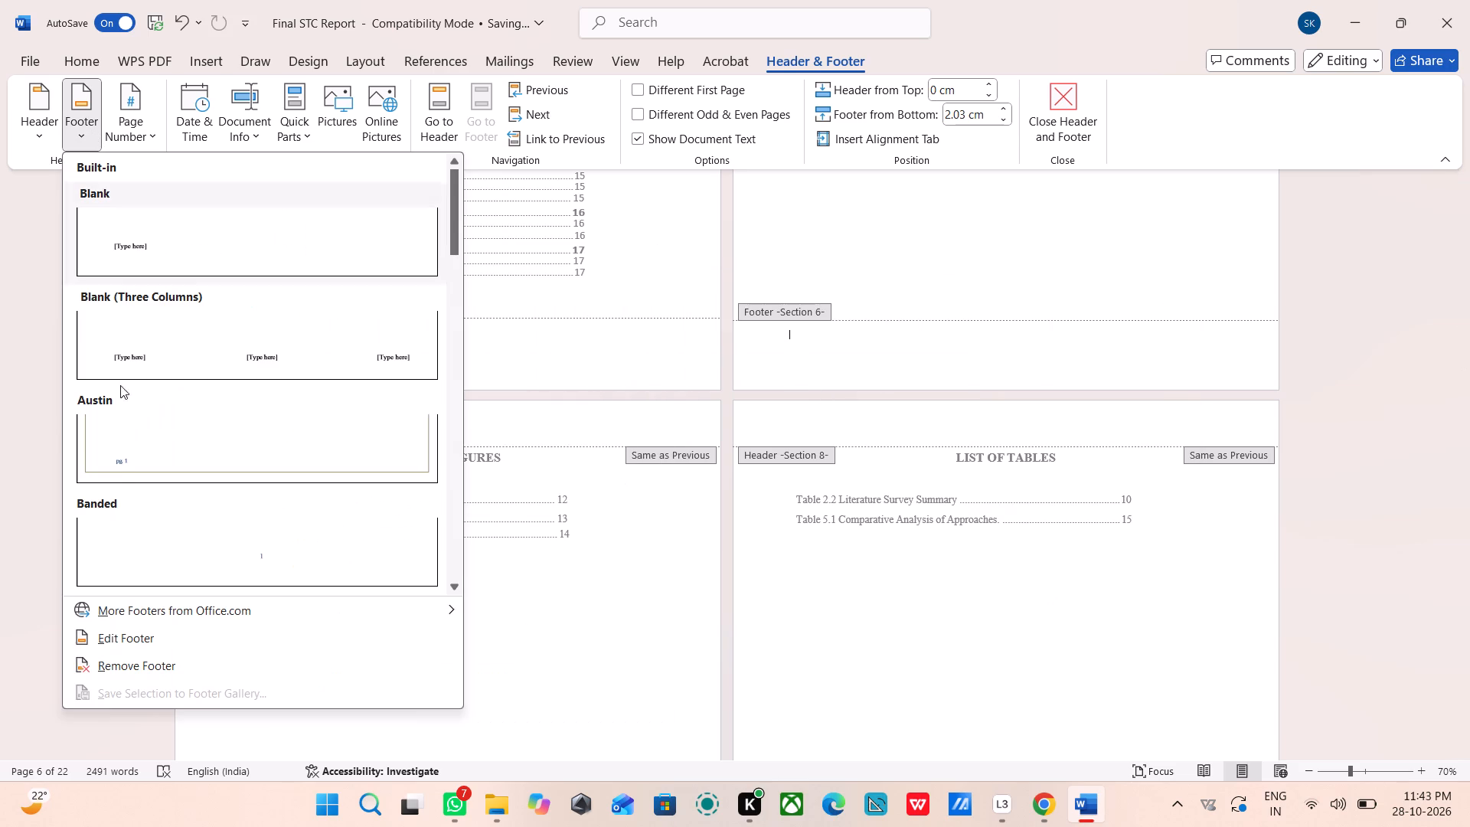
pyautogui.click(237, 544)
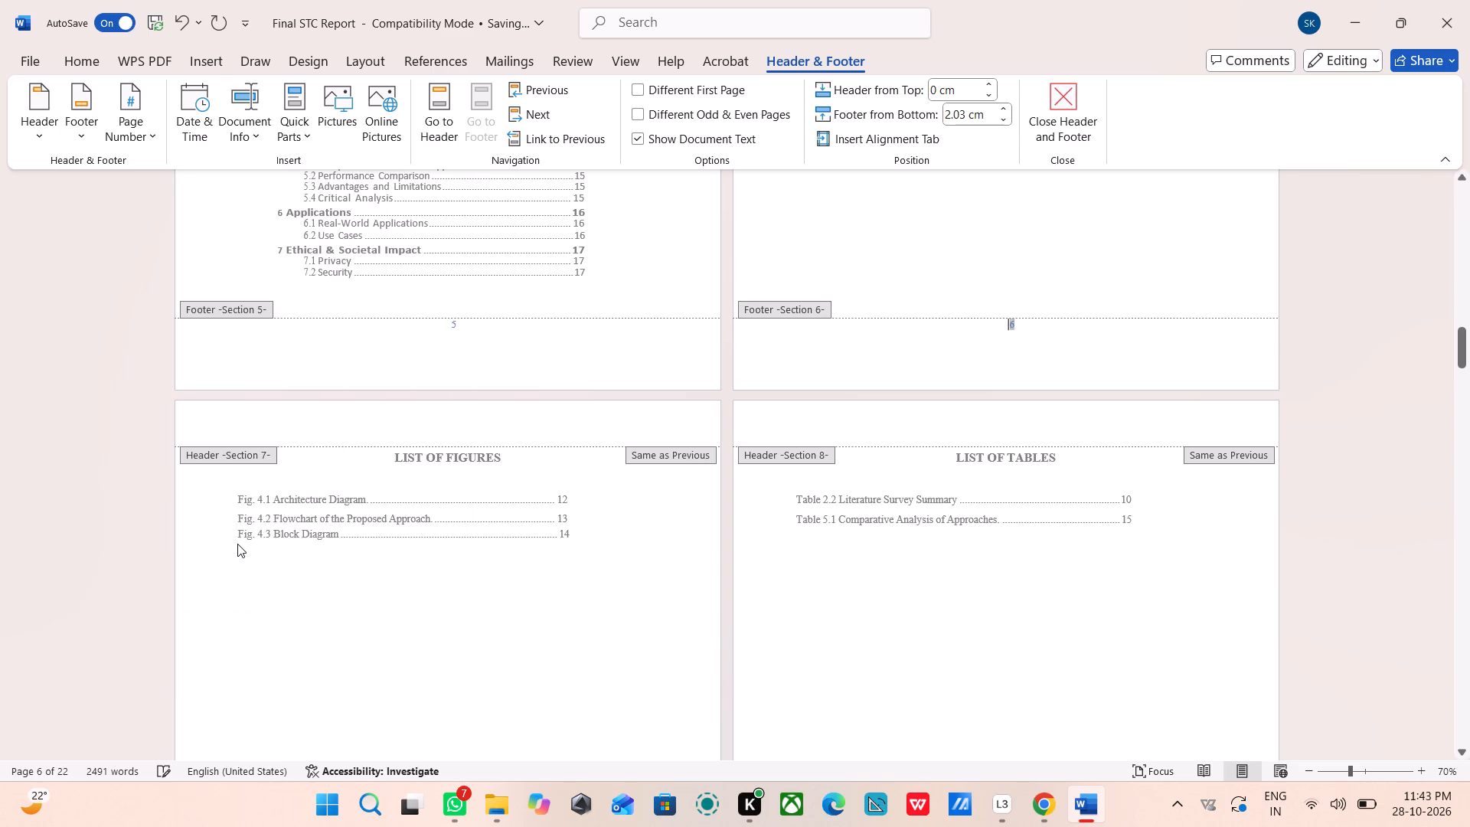
# Review the footer page numbers of Sections 4 to 6 across the Abstract and Table of Contents pages.
pyautogui.scroll(-5, 609, 499)
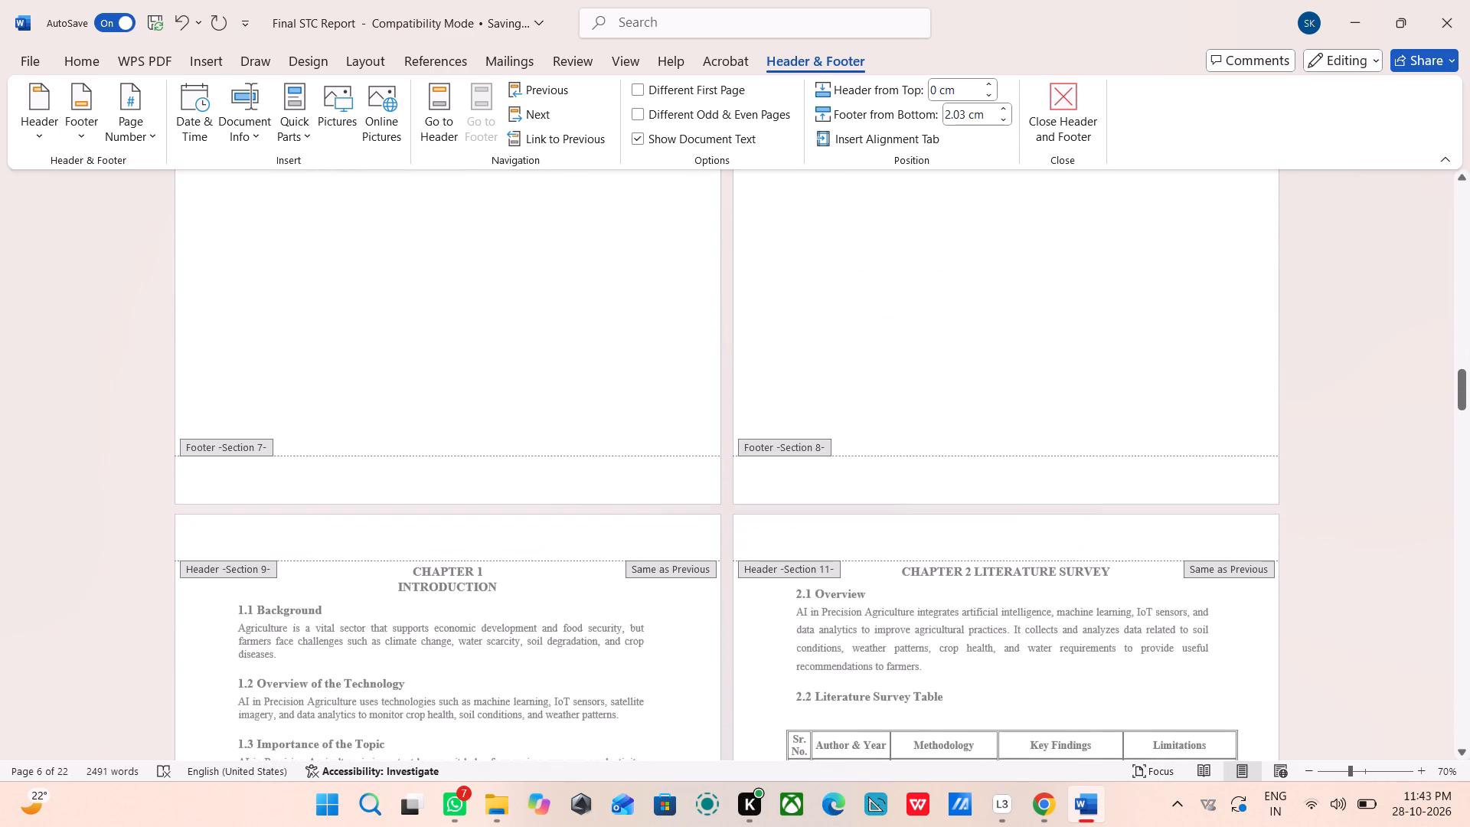
pyautogui.scroll(5, 595, 491)
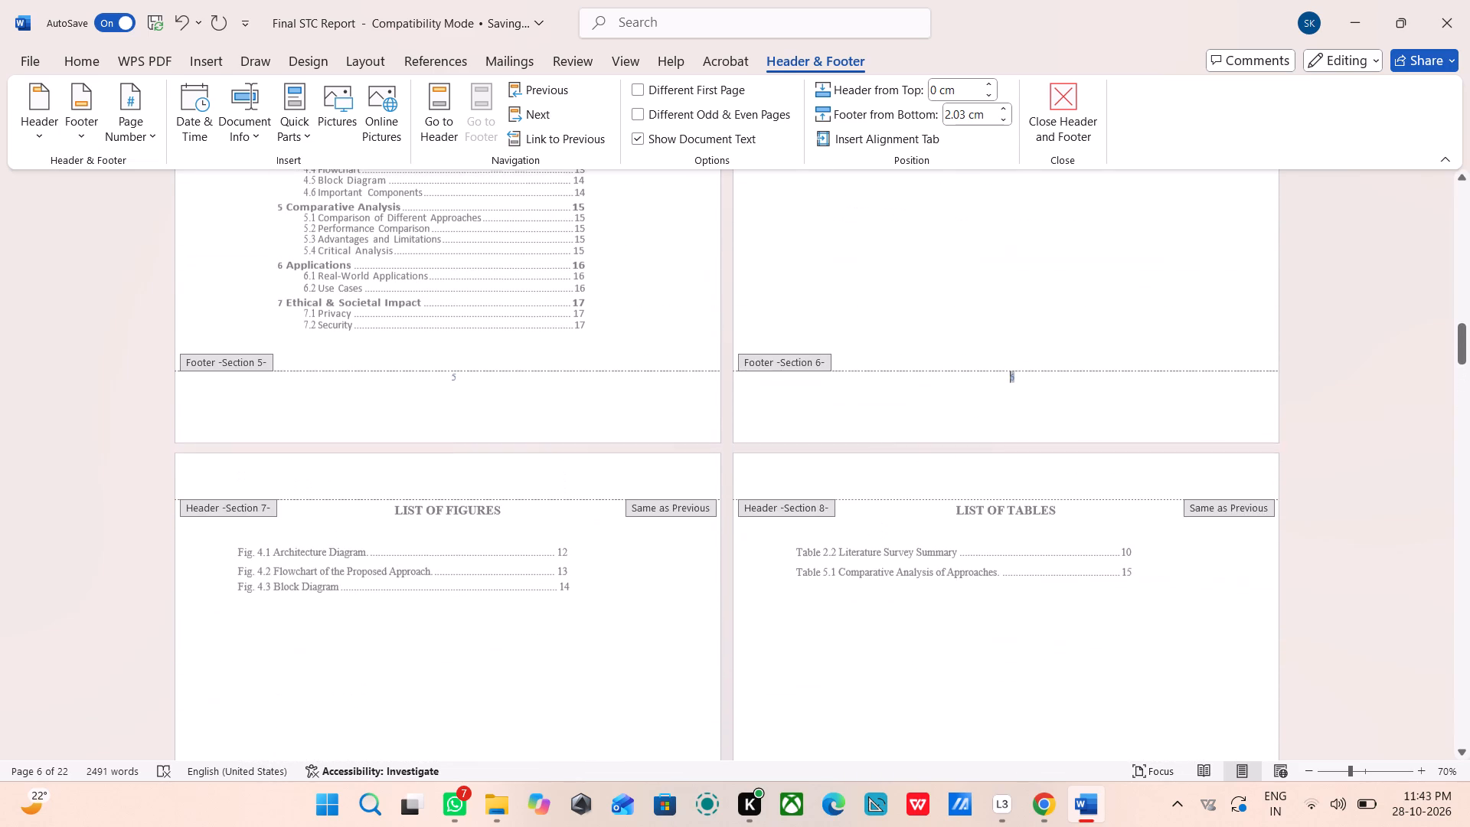
pyautogui.scroll(4, 595, 491)
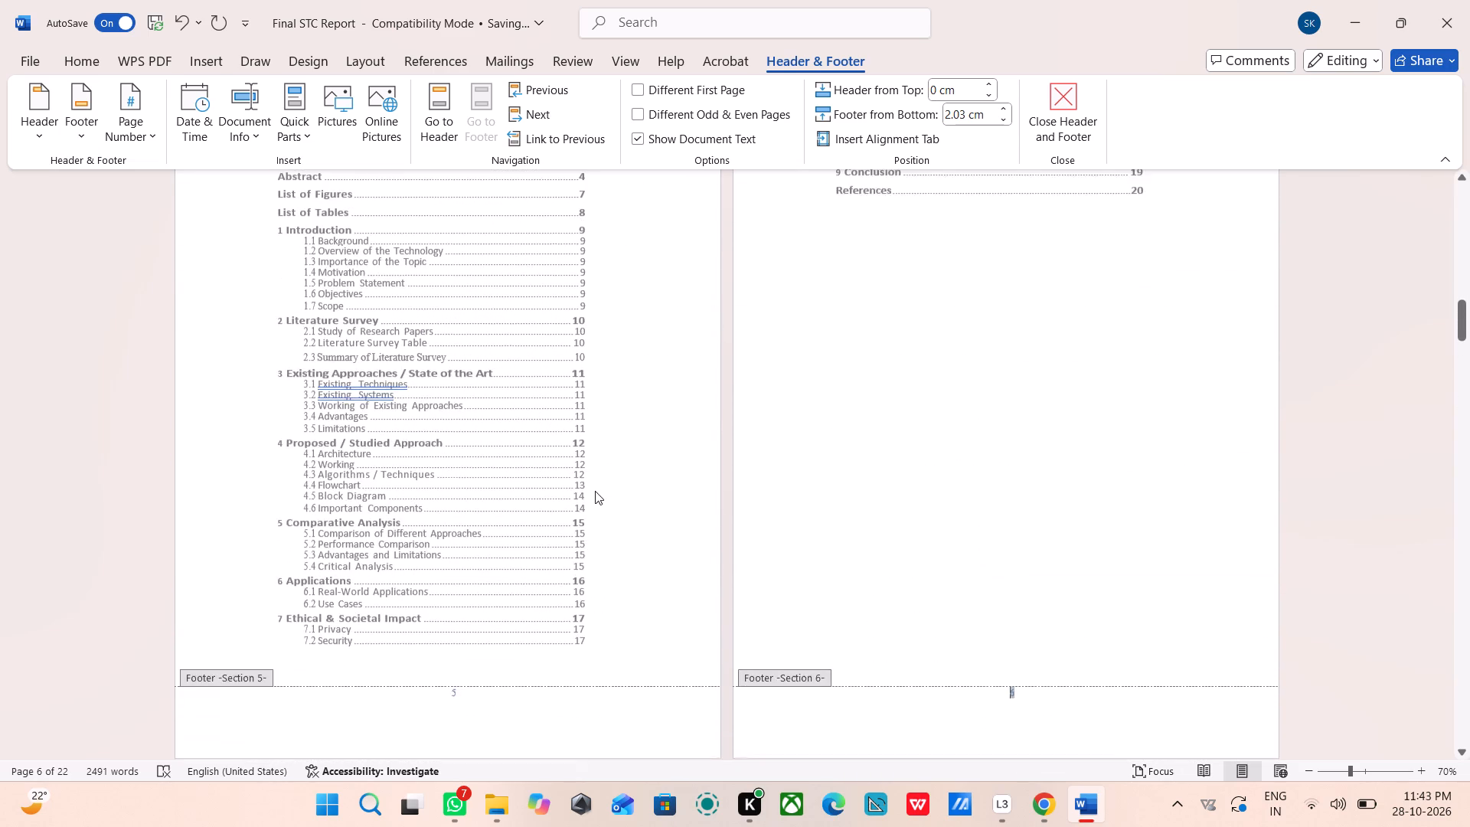
pyautogui.scroll(2, 595, 491)
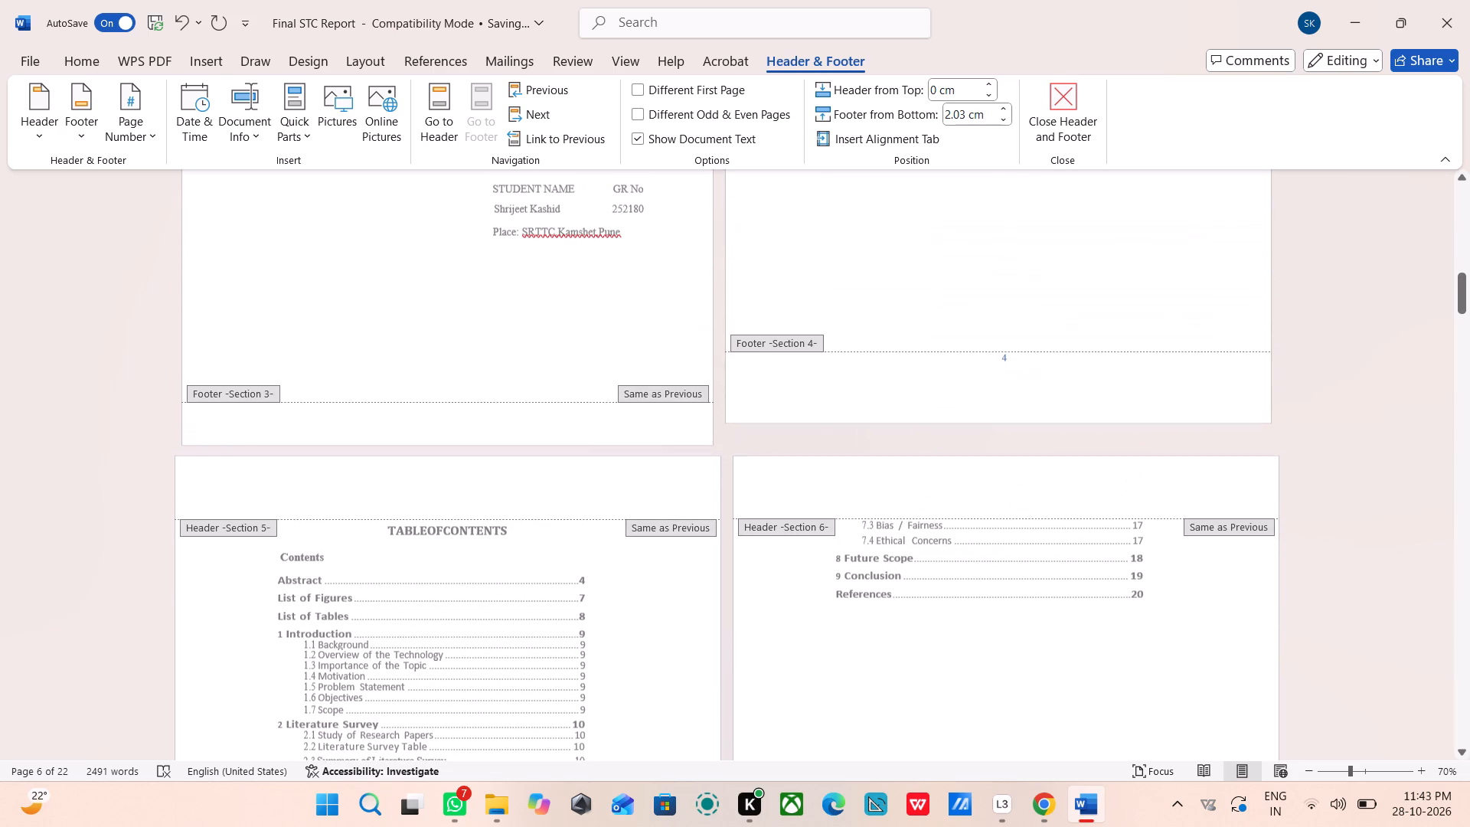
pyautogui.scroll(-1, 595, 491)
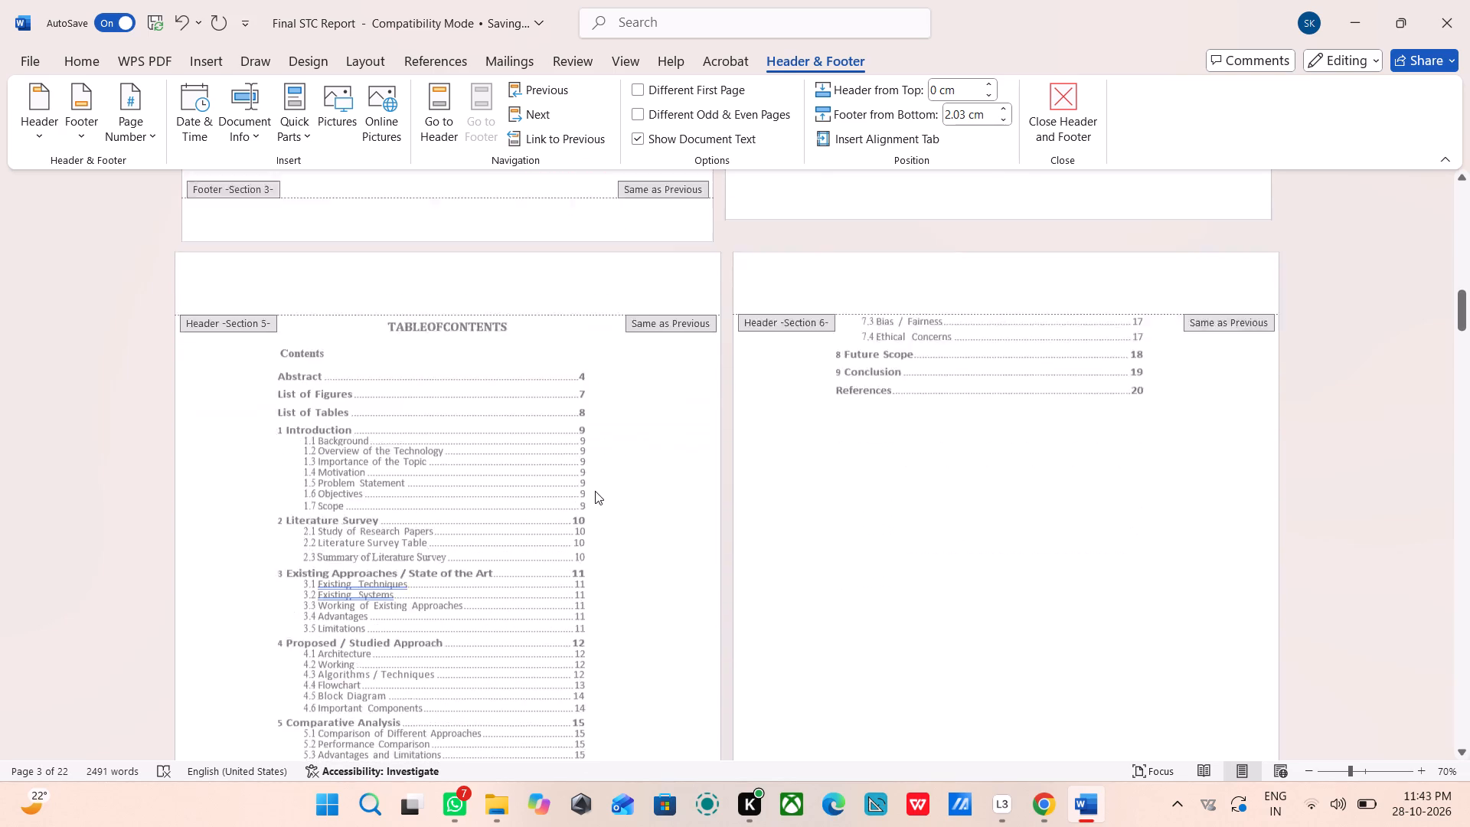
pyautogui.scroll(-4, 595, 491)
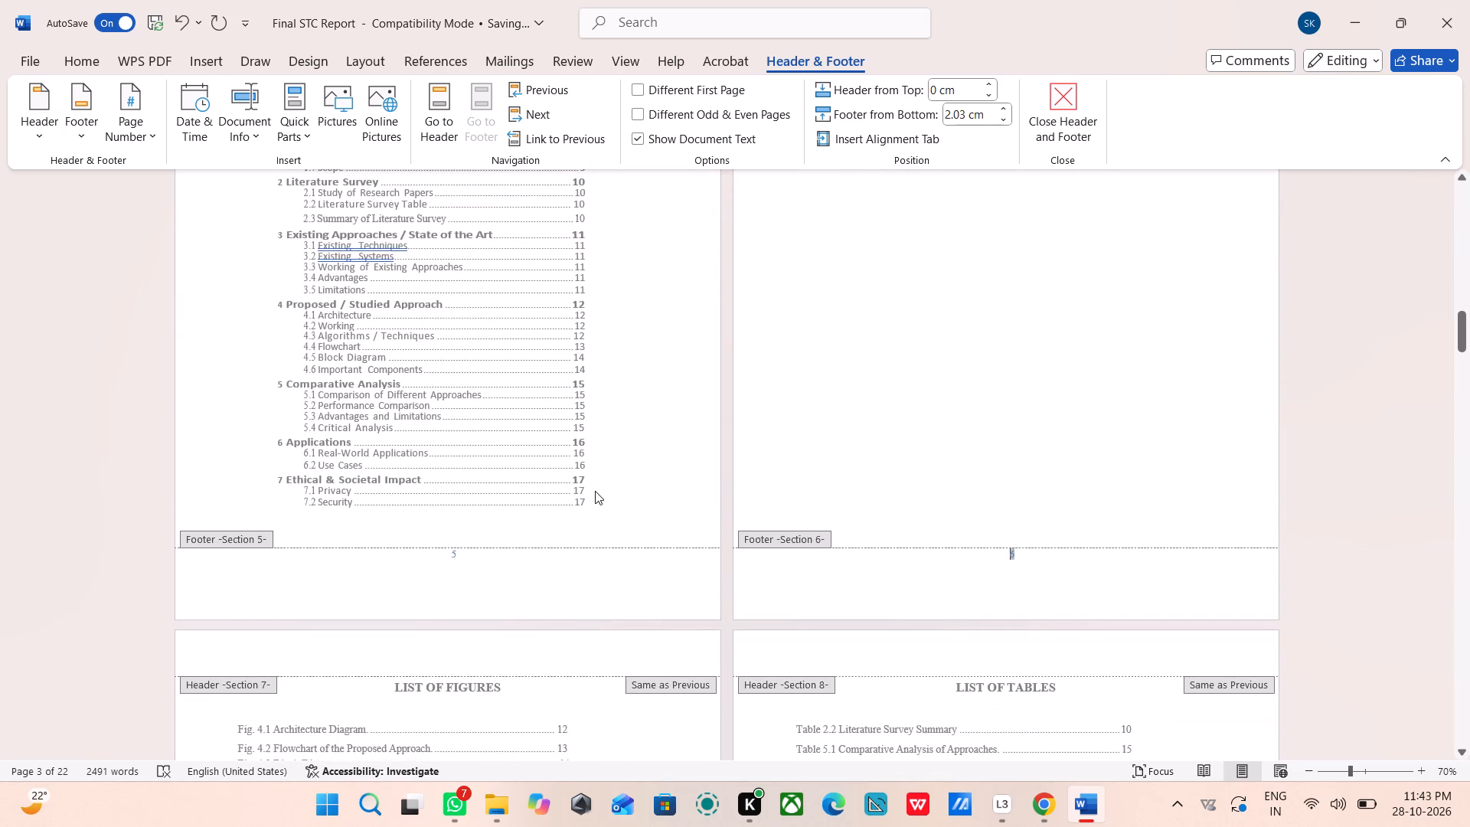
pyautogui.scroll(-2, 595, 491)
pyautogui.scroll(1, 595, 491)
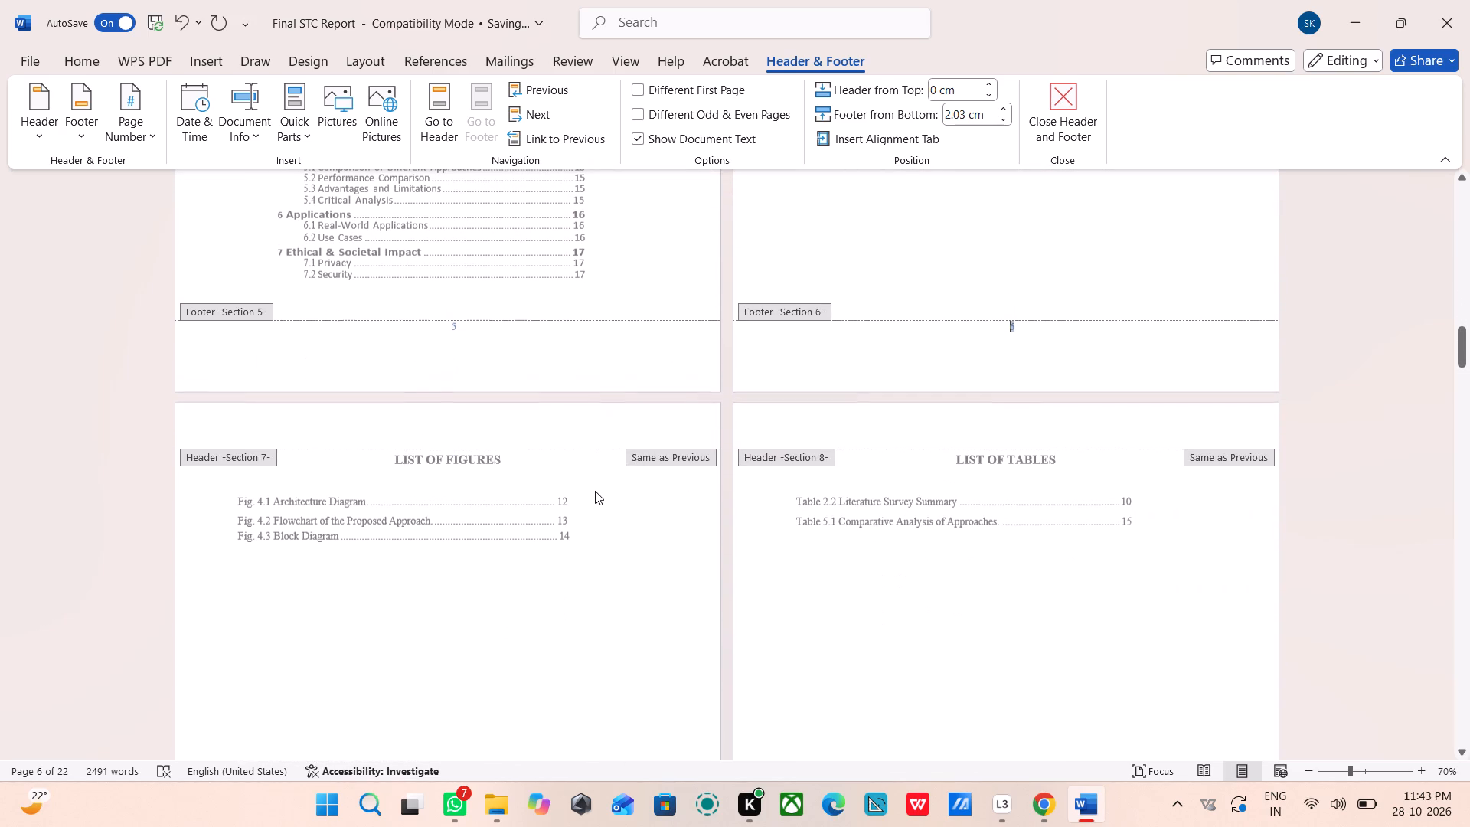
pyautogui.scroll(4, 595, 491)
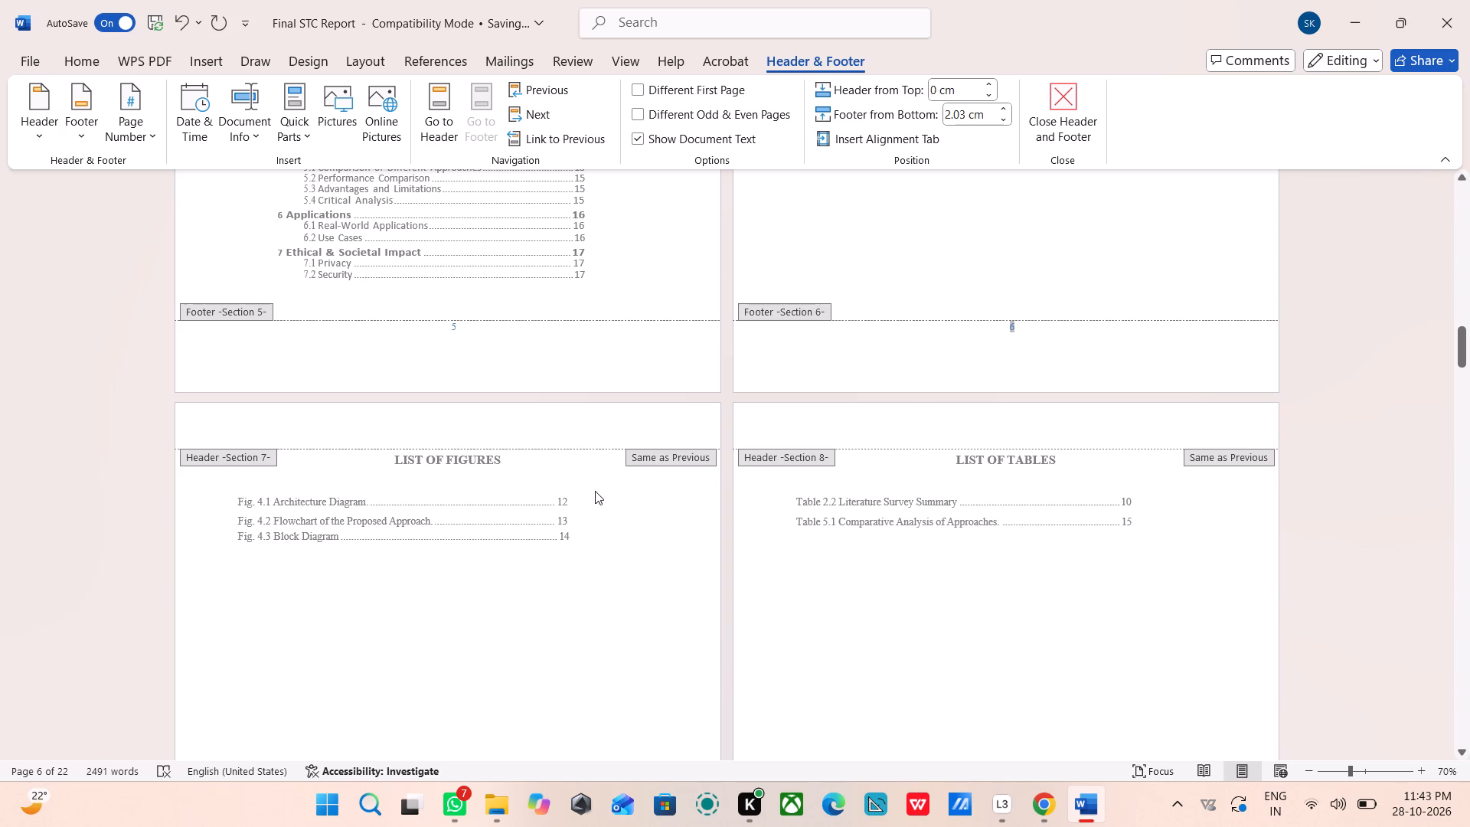
pyautogui.scroll(3, 595, 491)
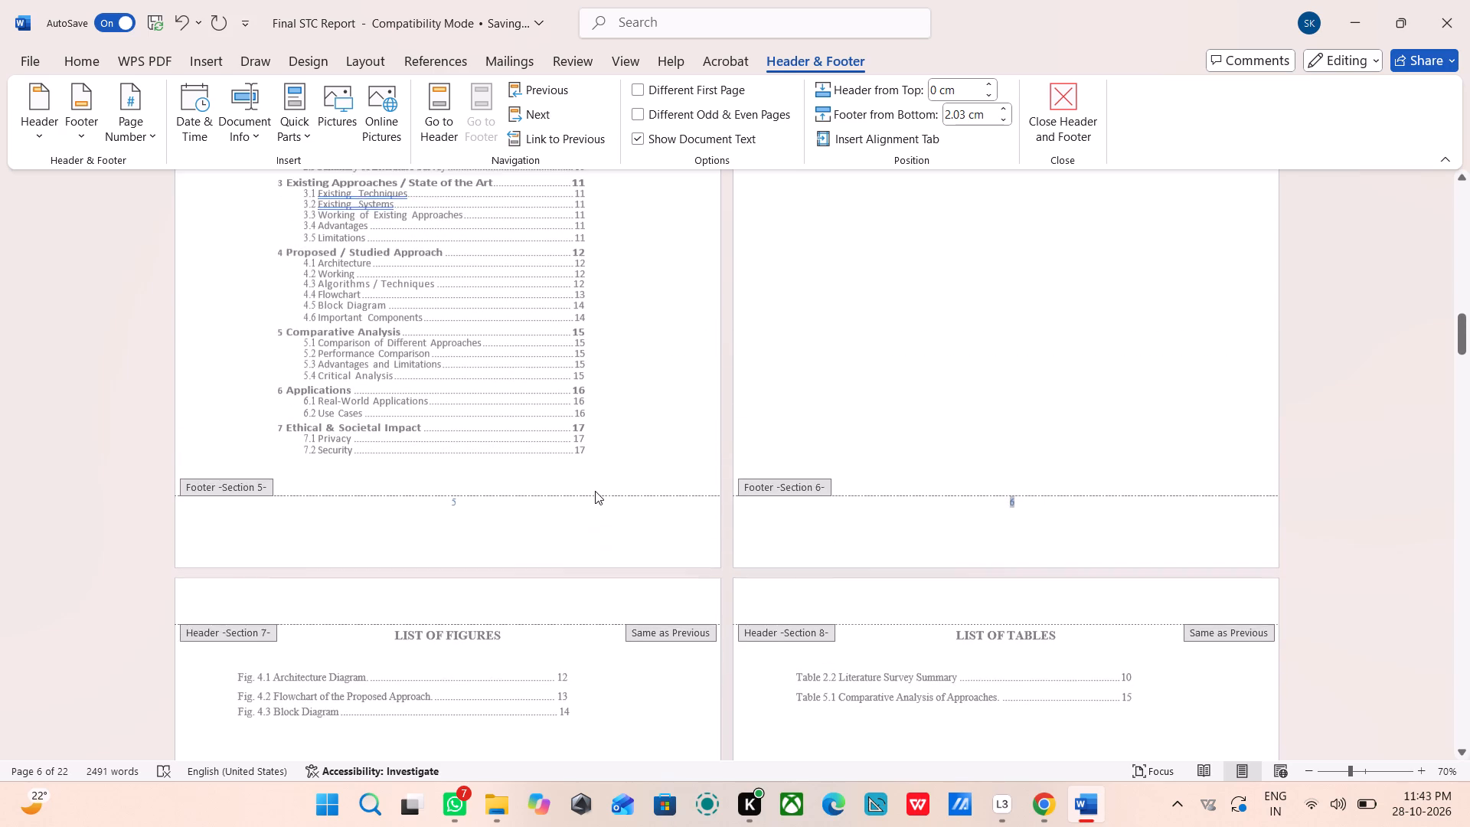
pyautogui.scroll(2, 595, 491)
pyautogui.scroll(-1, 595, 491)
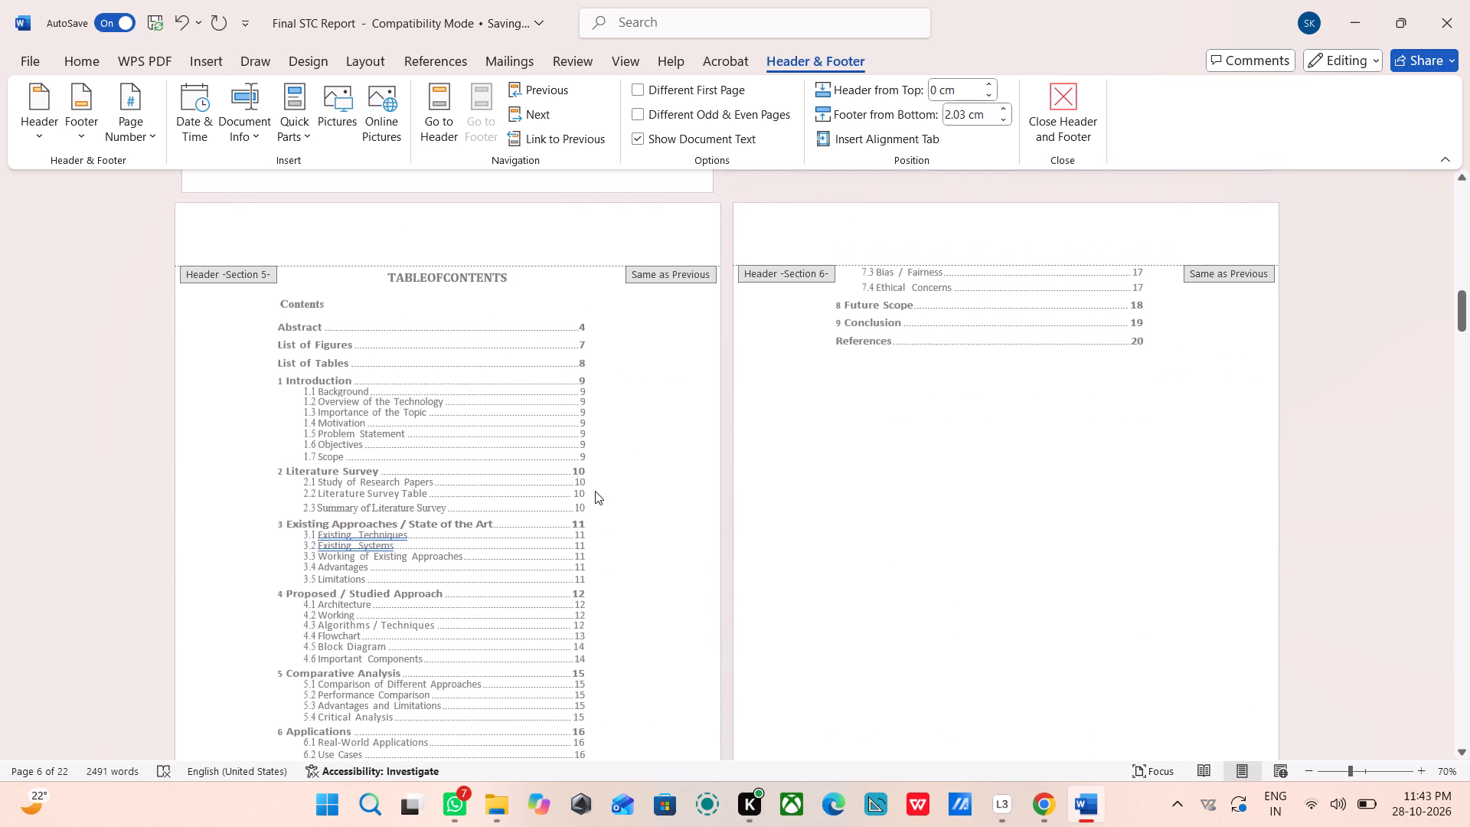
pyautogui.scroll(-1, 595, 491)
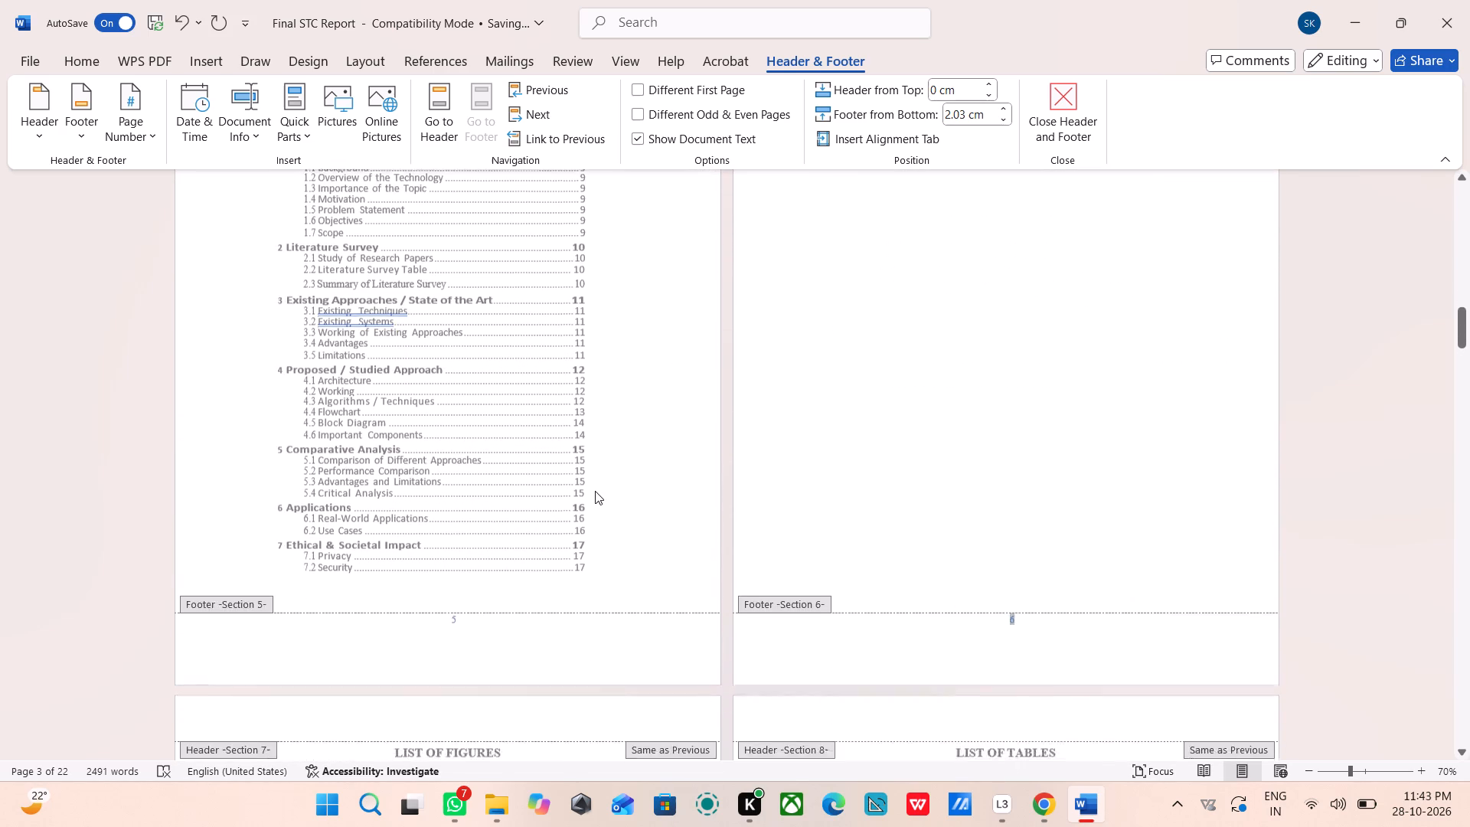
pyautogui.scroll(-1, 595, 491)
pyautogui.keyDown('ctrl'); pyautogui.scroll(1, 595, 491); pyautogui.keyUp('ctrl')
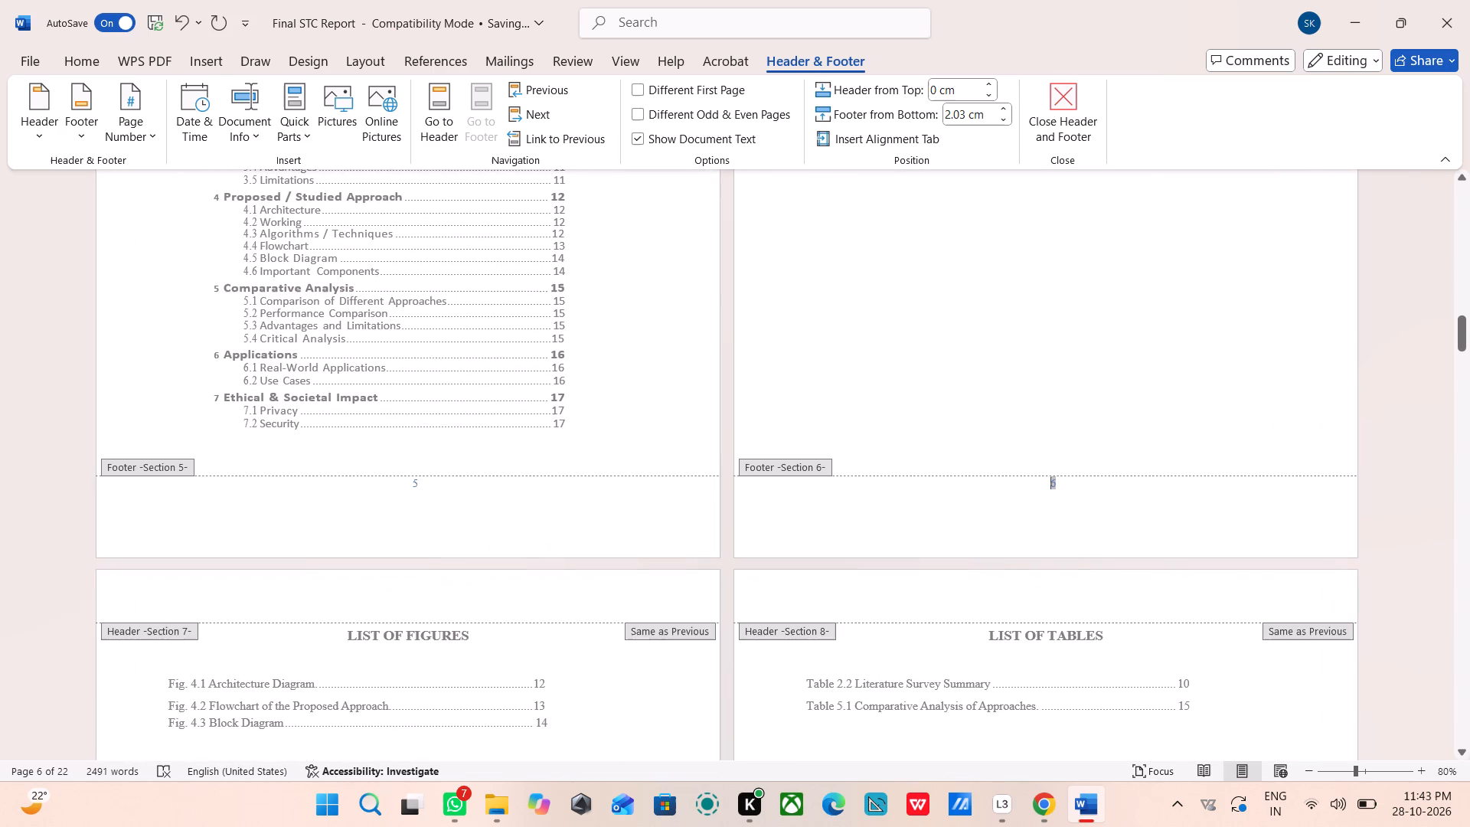
pyautogui.keyDown('ctrl'); pyautogui.scroll(3, 596, 490); pyautogui.keyUp('ctrl')
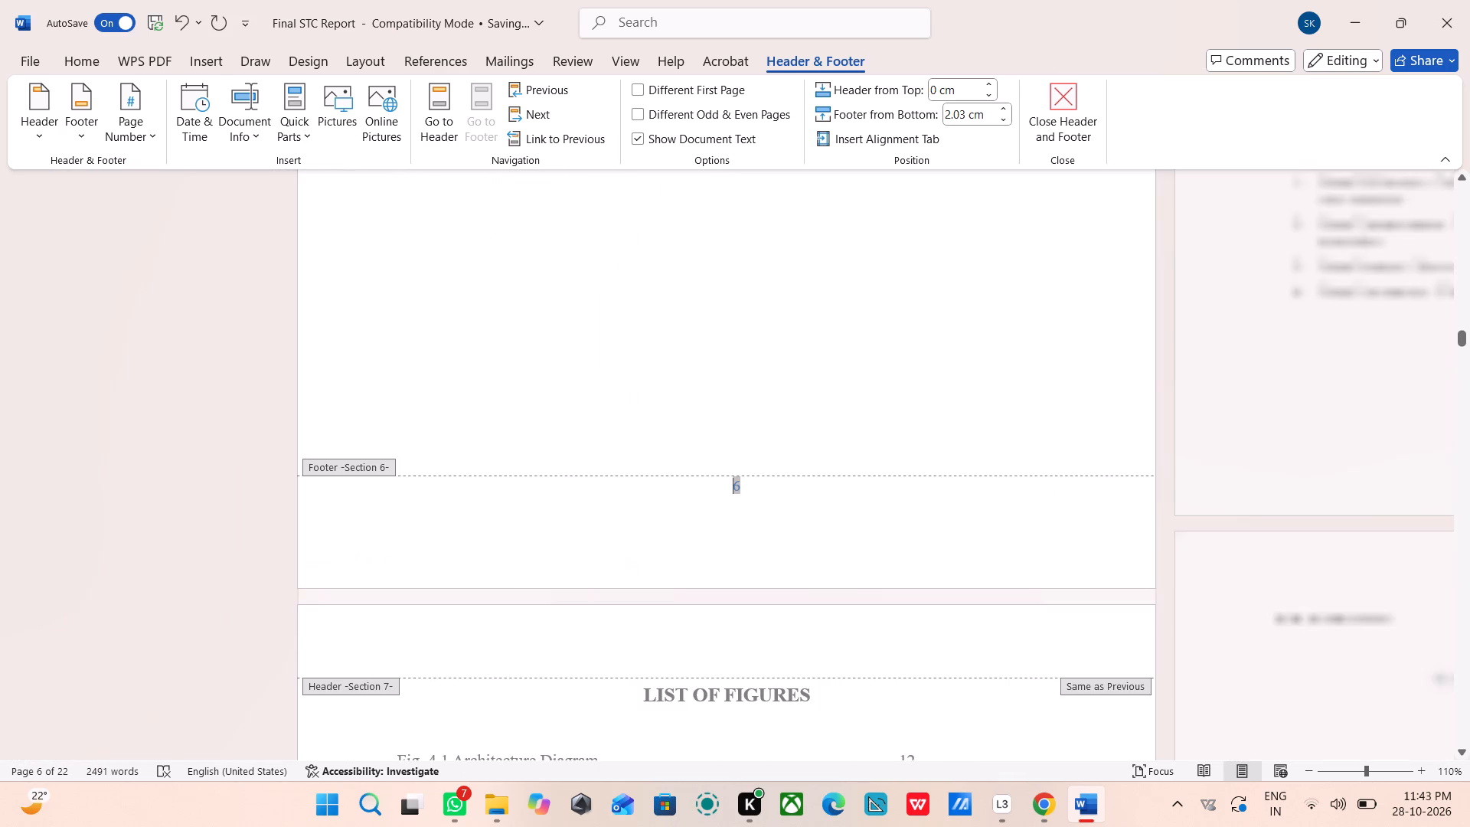
# Examine the footers from the second Table of Contents page through the List of Figures, List of Tables and Chapter 1 pages.
pyautogui.scroll(5, 596, 490)
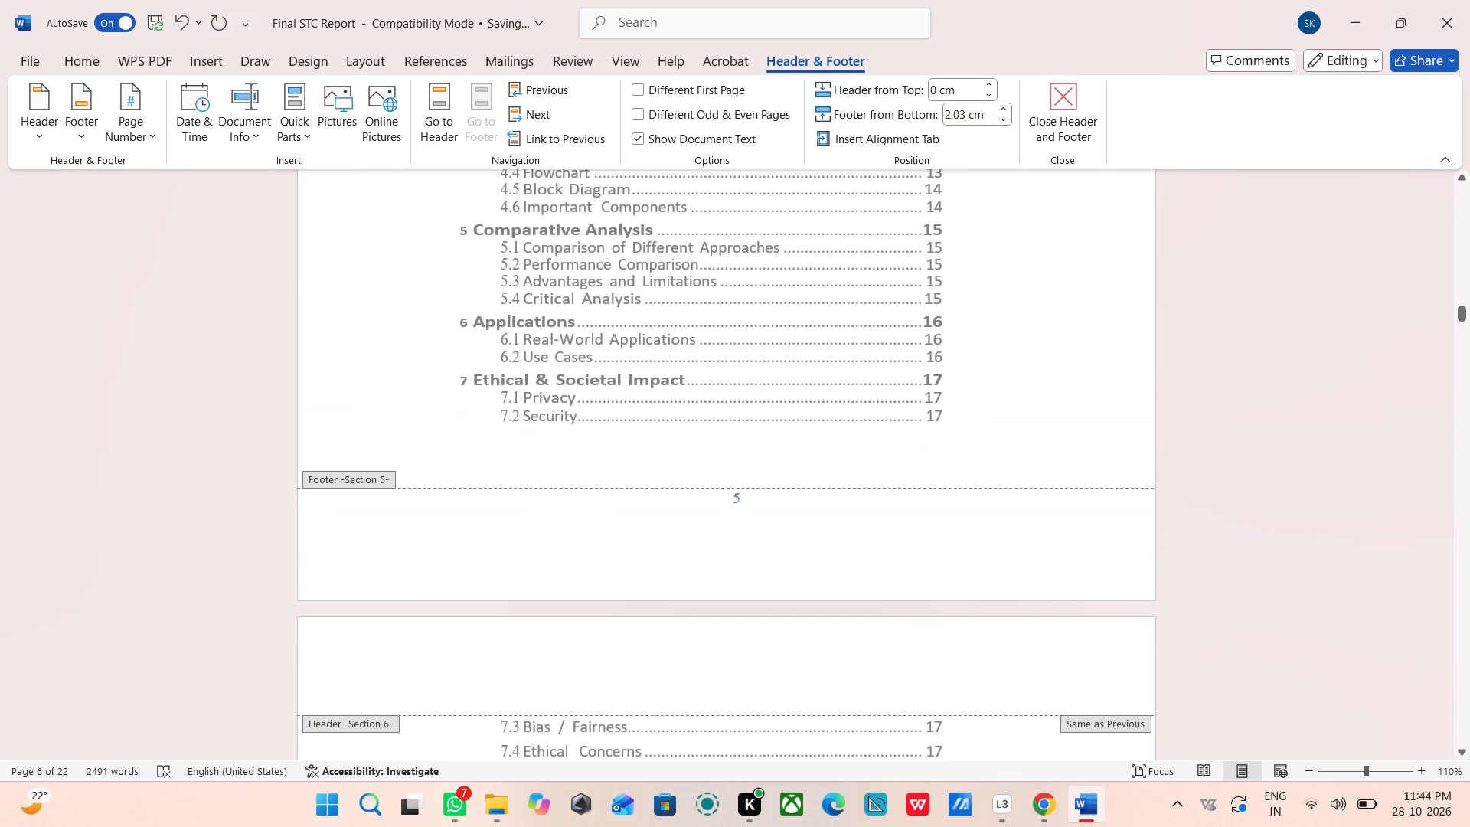
pyautogui.scroll(-7, 596, 490)
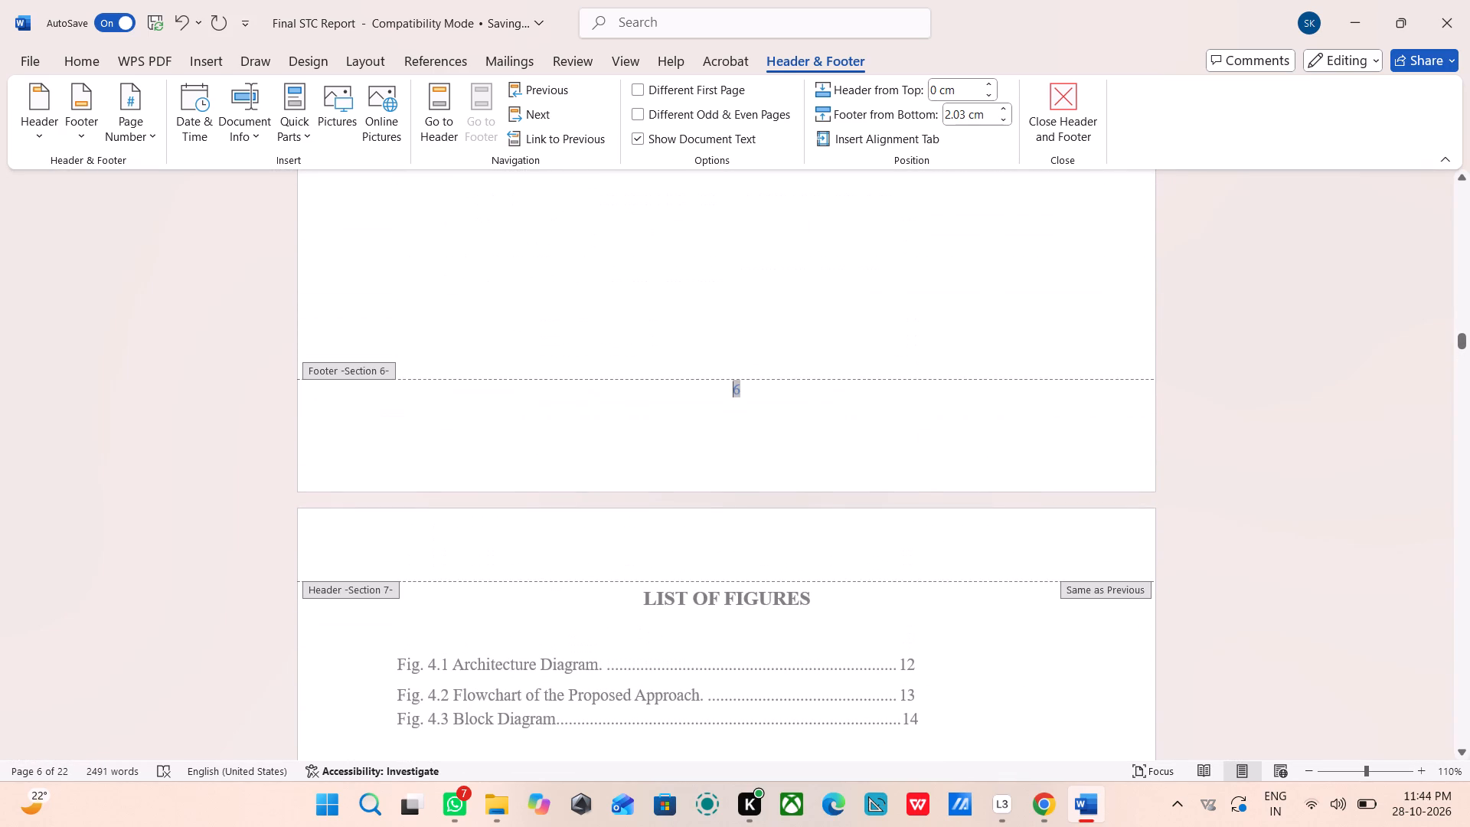
pyautogui.scroll(-9, 596, 490)
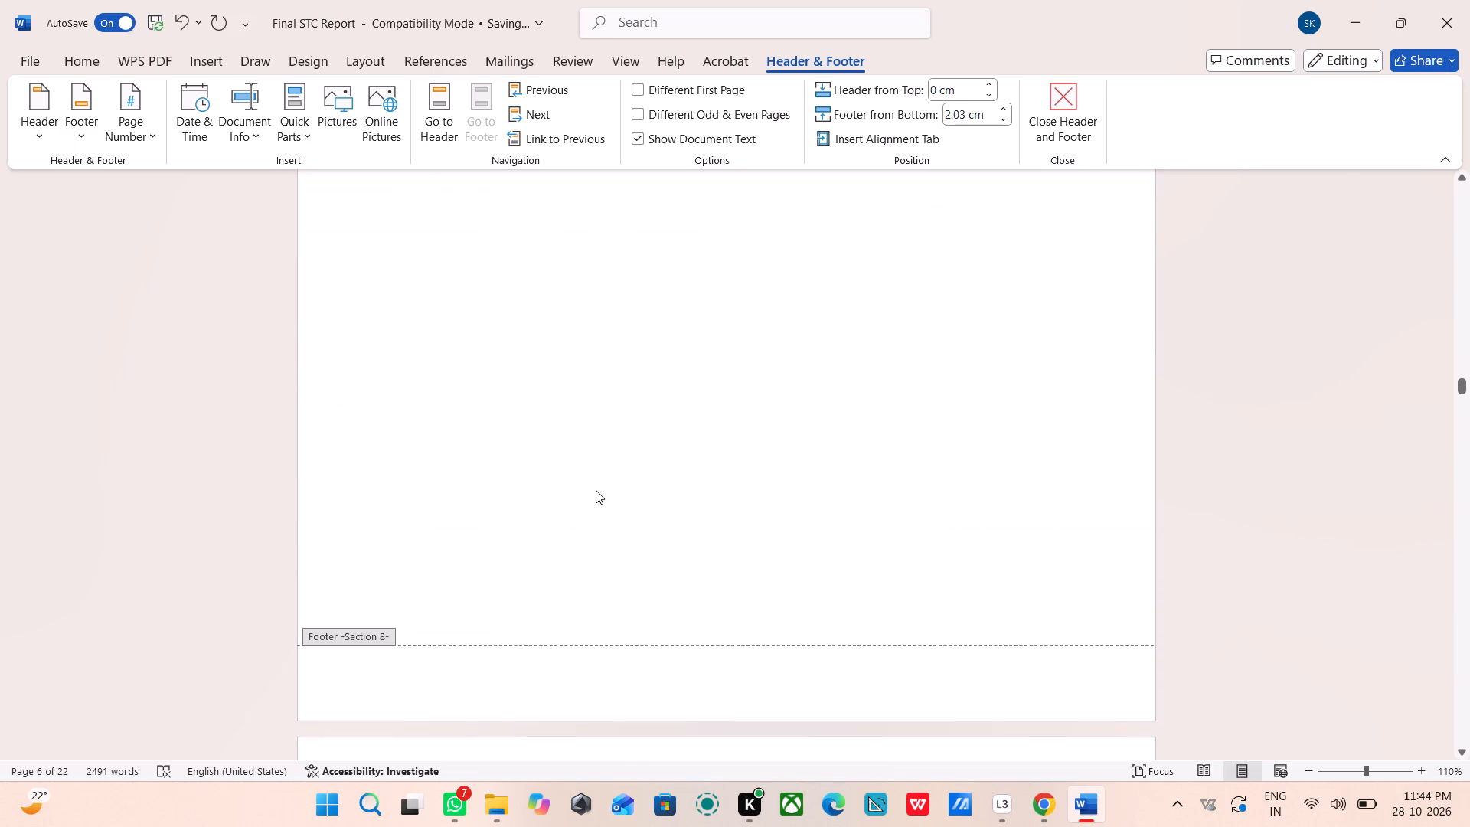
pyautogui.scroll(3, 596, 490)
pyautogui.scroll(-1, 596, 490)
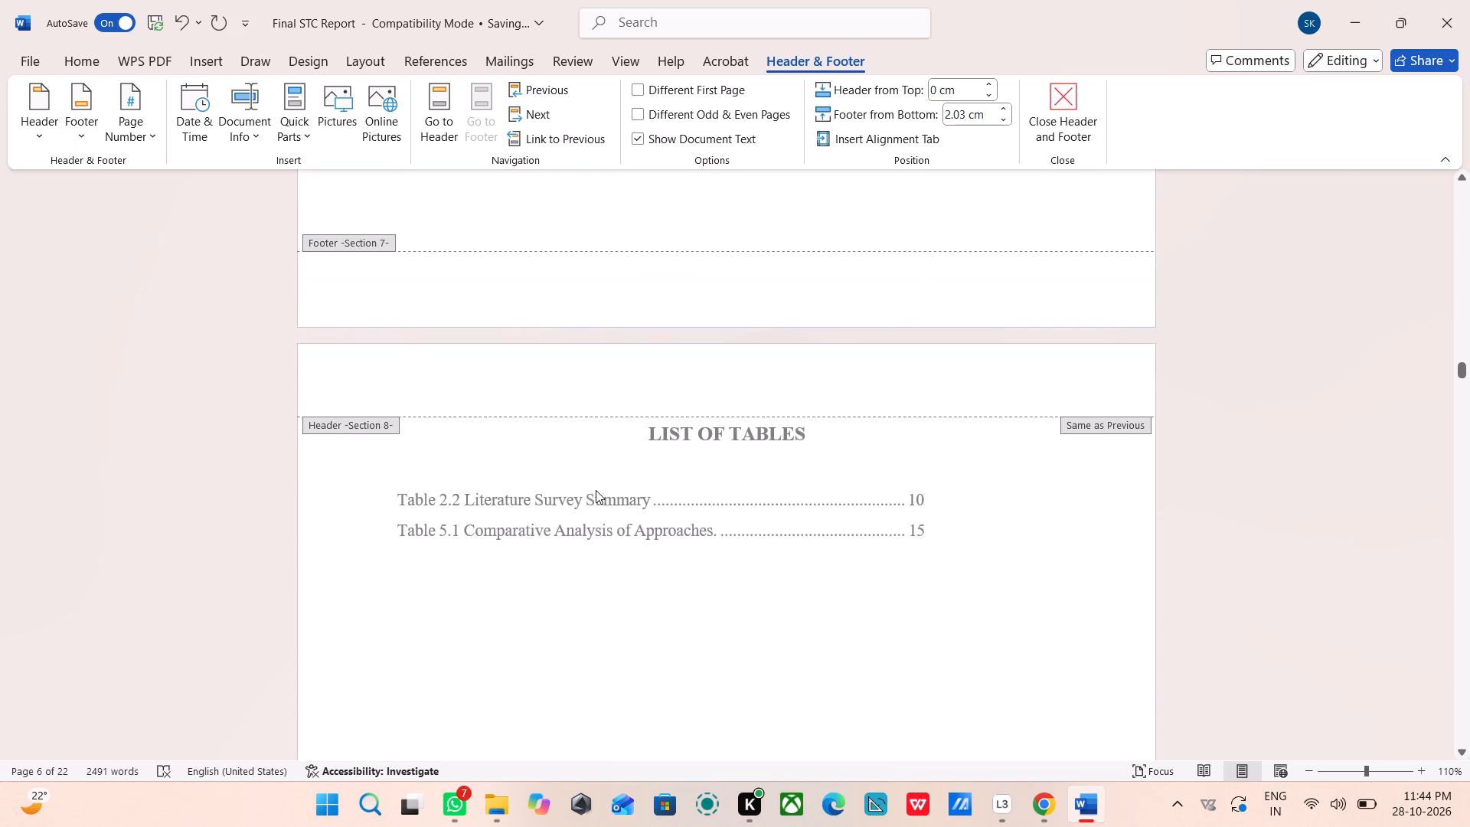
pyautogui.scroll(-5, 596, 490)
pyautogui.scroll(1, 596, 490)
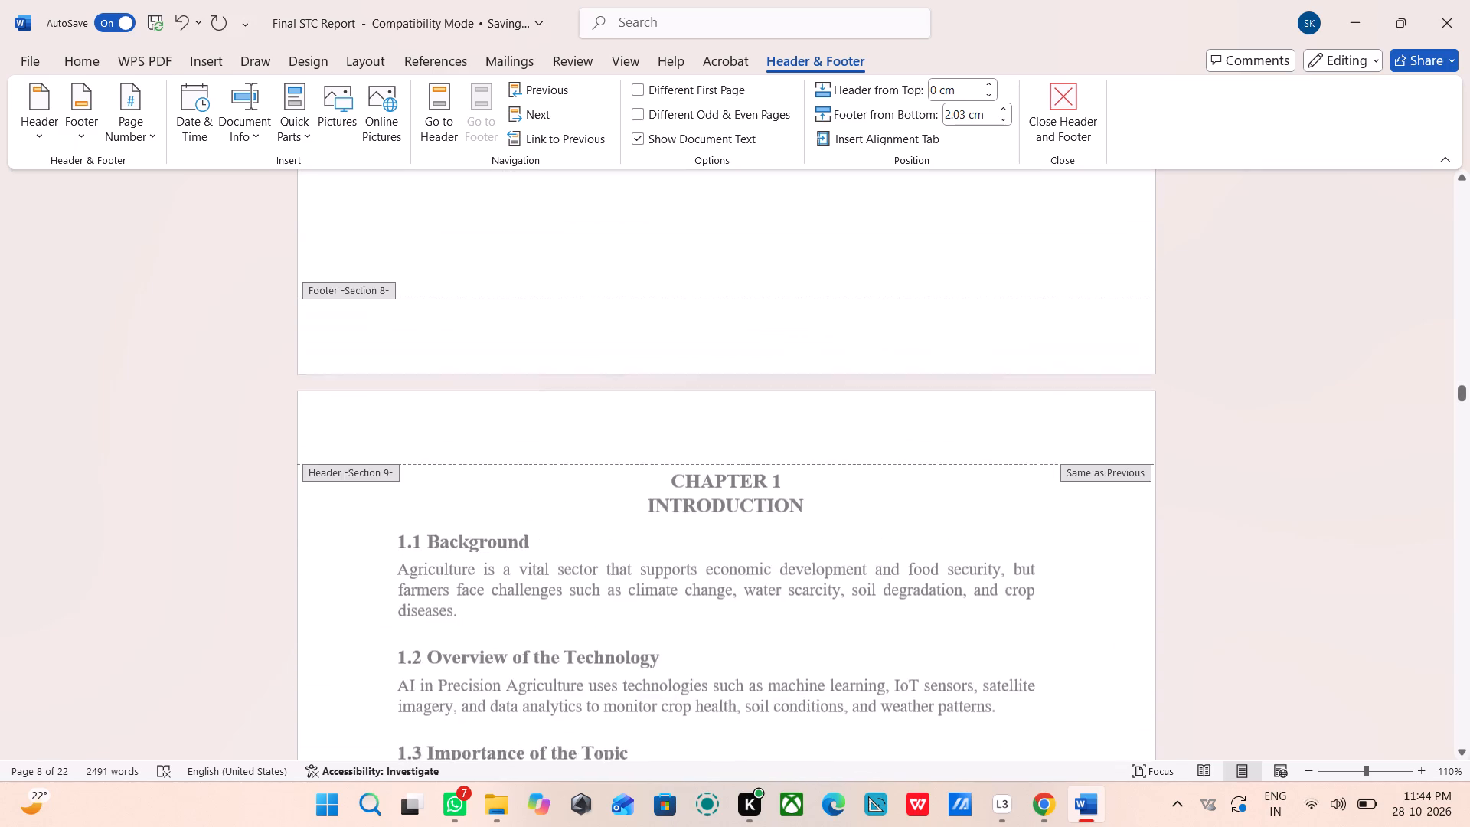
pyautogui.scroll(5, 596, 490)
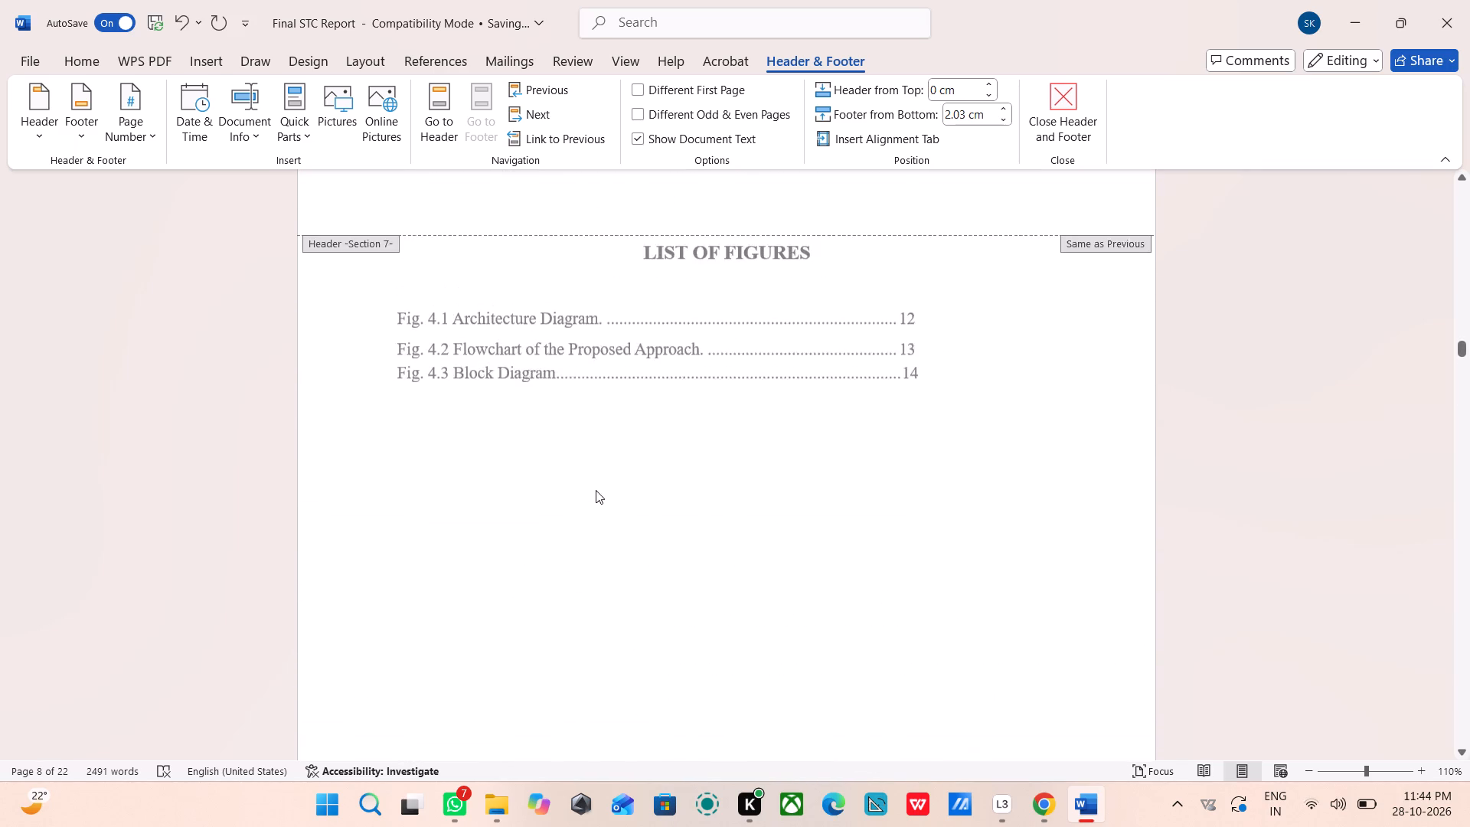
pyautogui.scroll(1, 596, 490)
pyautogui.scroll(-4, 596, 490)
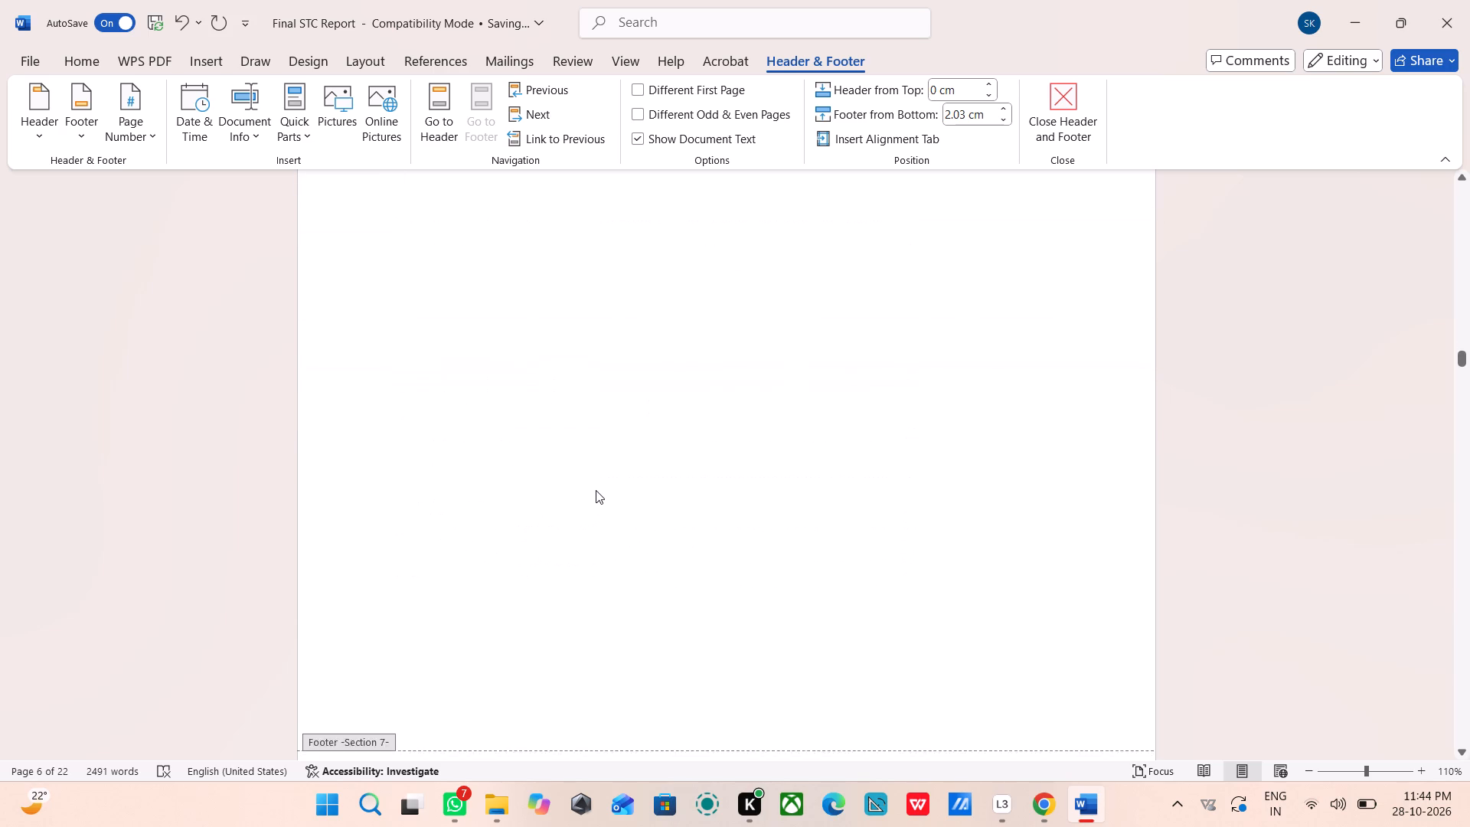
pyautogui.scroll(-1, 596, 490)
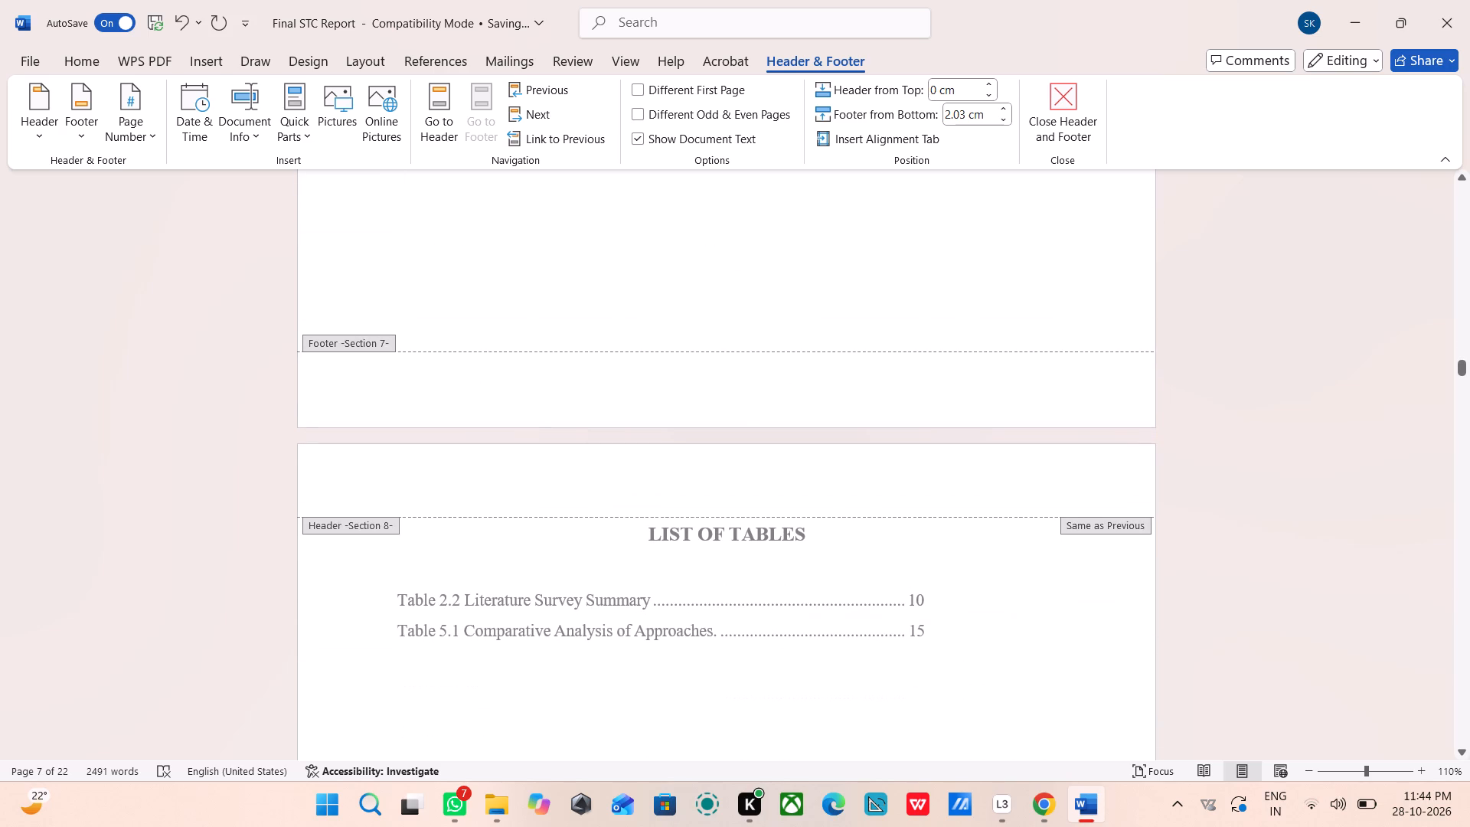
pyautogui.scroll(6, 596, 490)
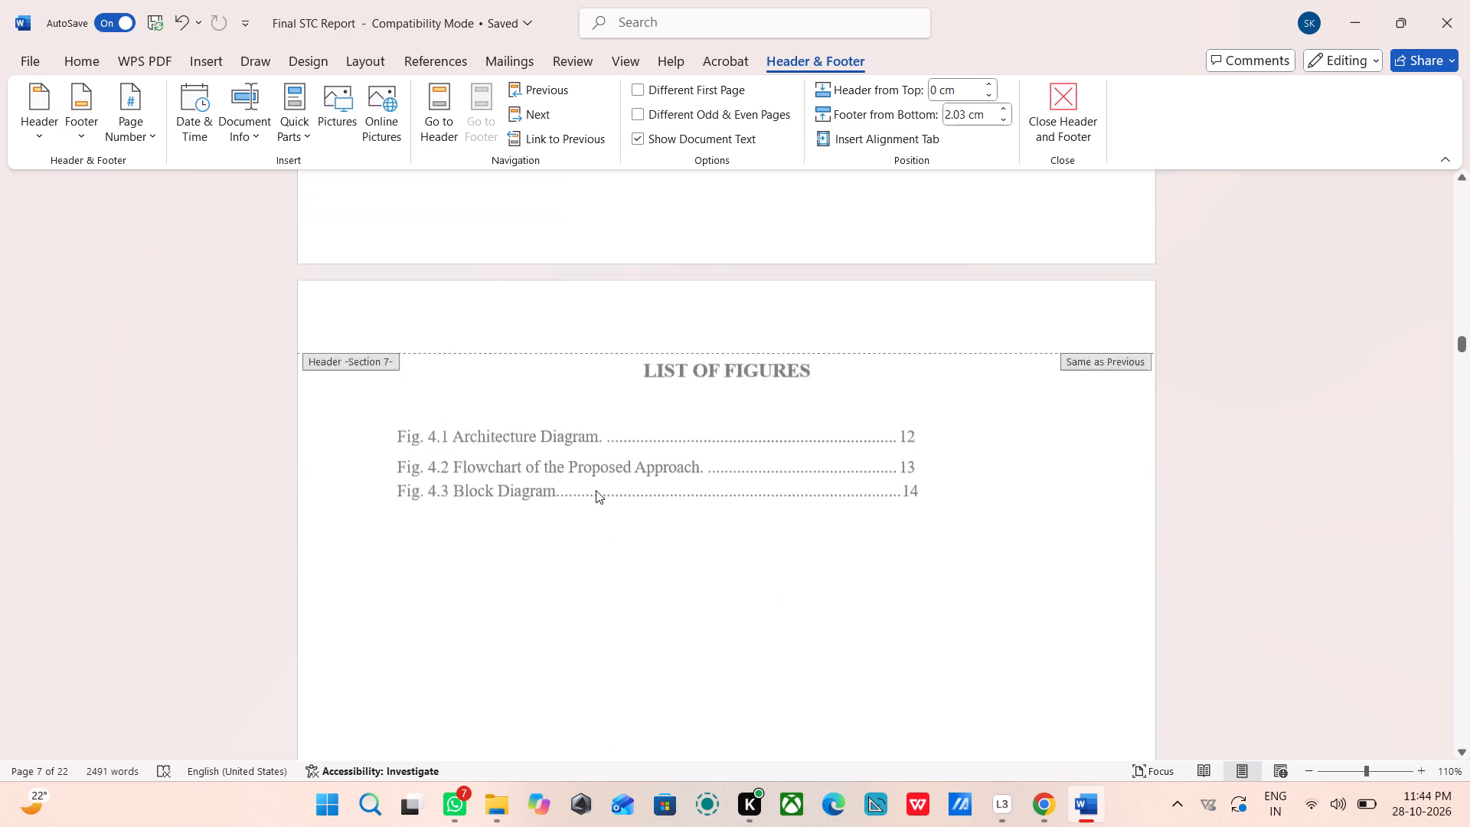
pyautogui.scroll(-4, 596, 490)
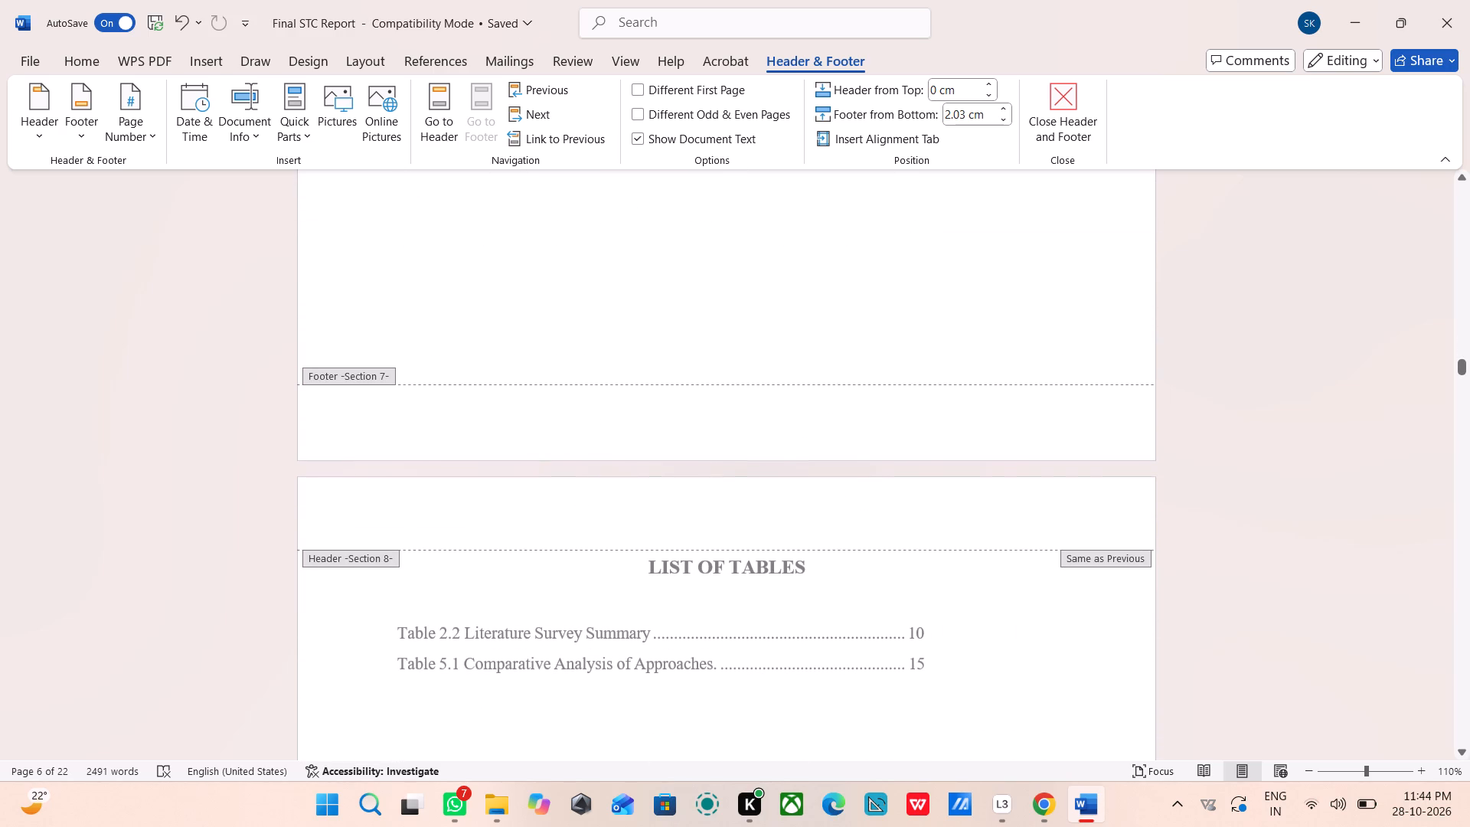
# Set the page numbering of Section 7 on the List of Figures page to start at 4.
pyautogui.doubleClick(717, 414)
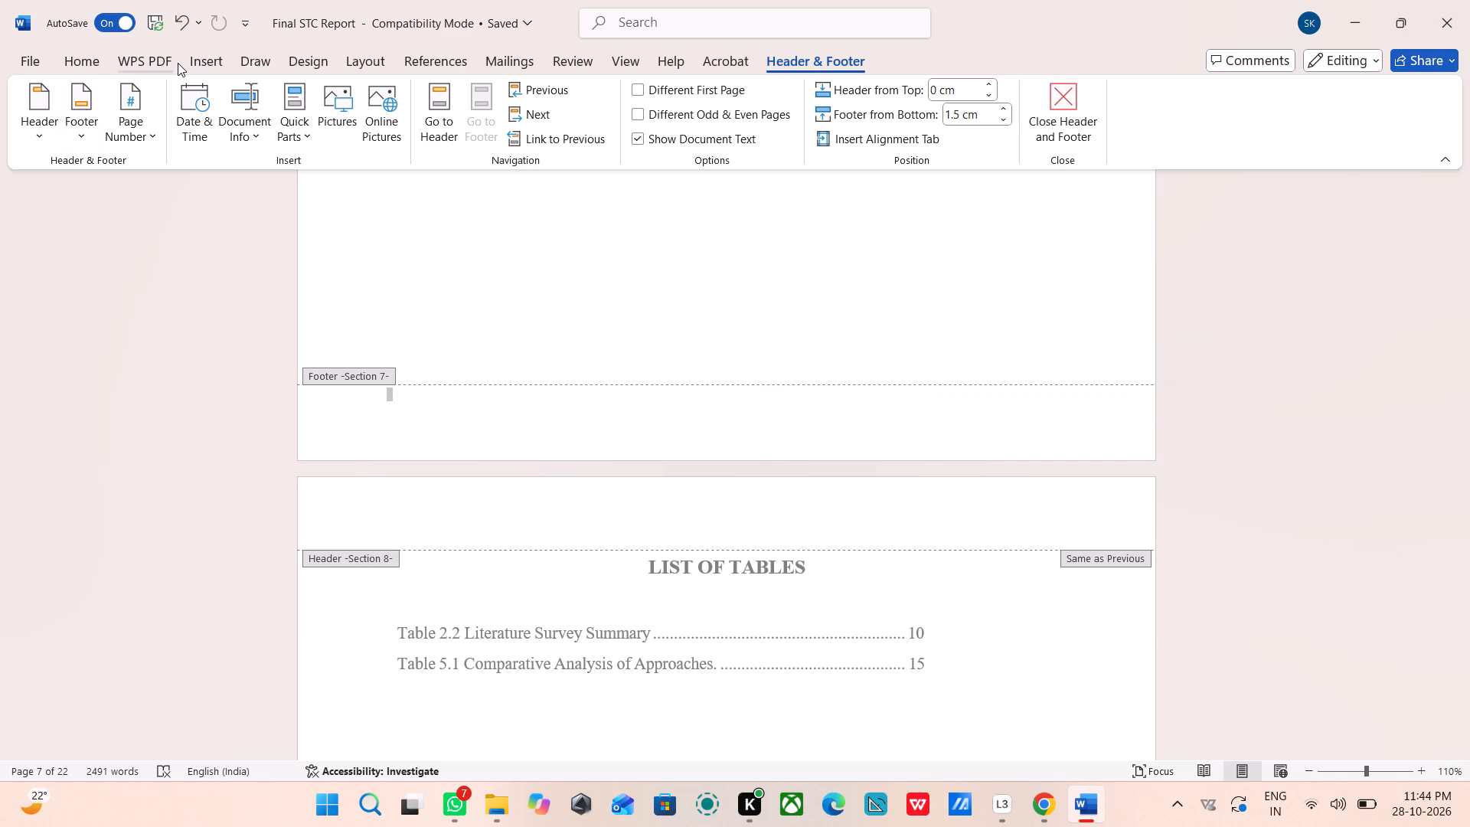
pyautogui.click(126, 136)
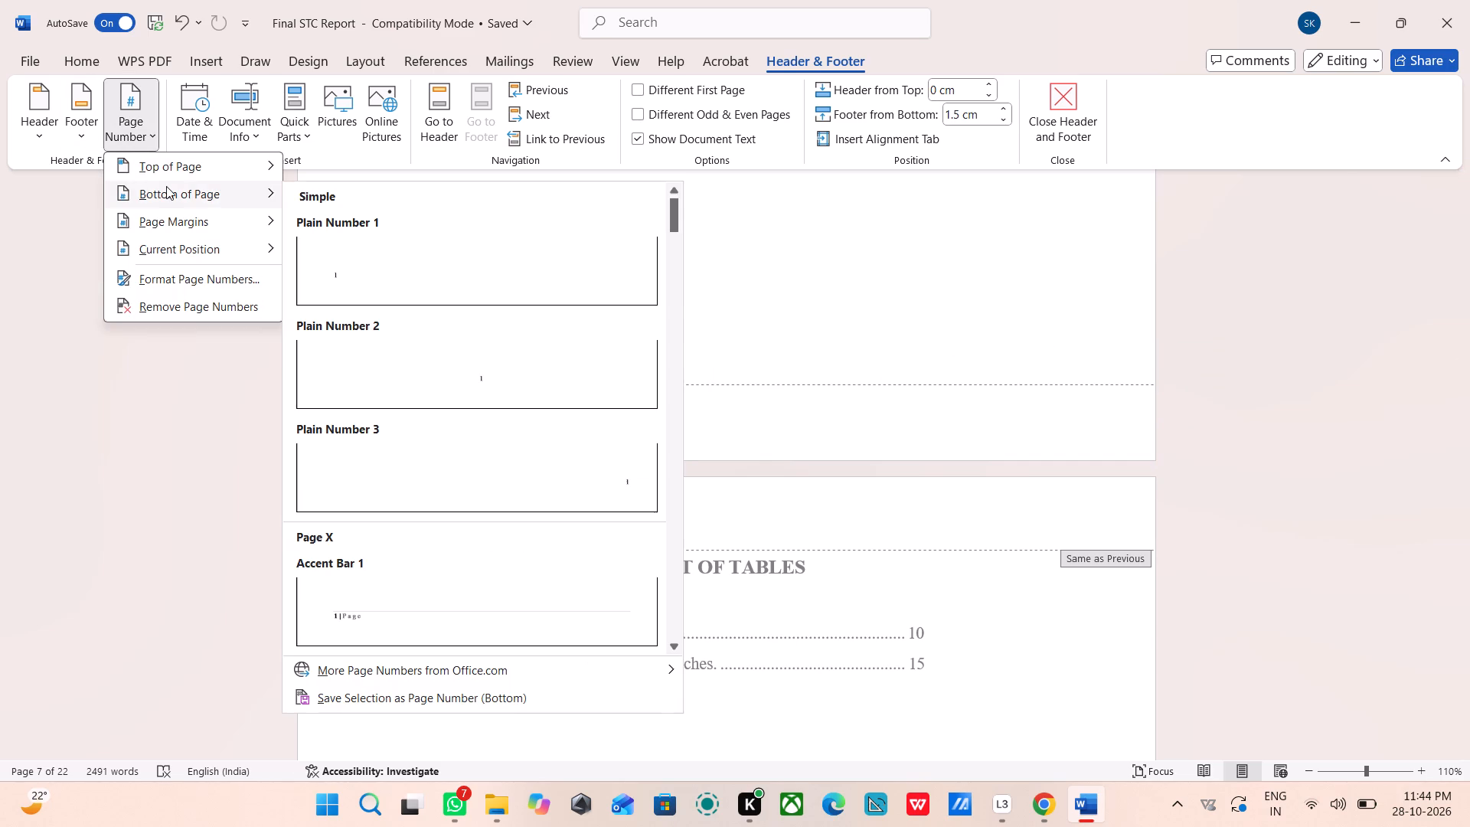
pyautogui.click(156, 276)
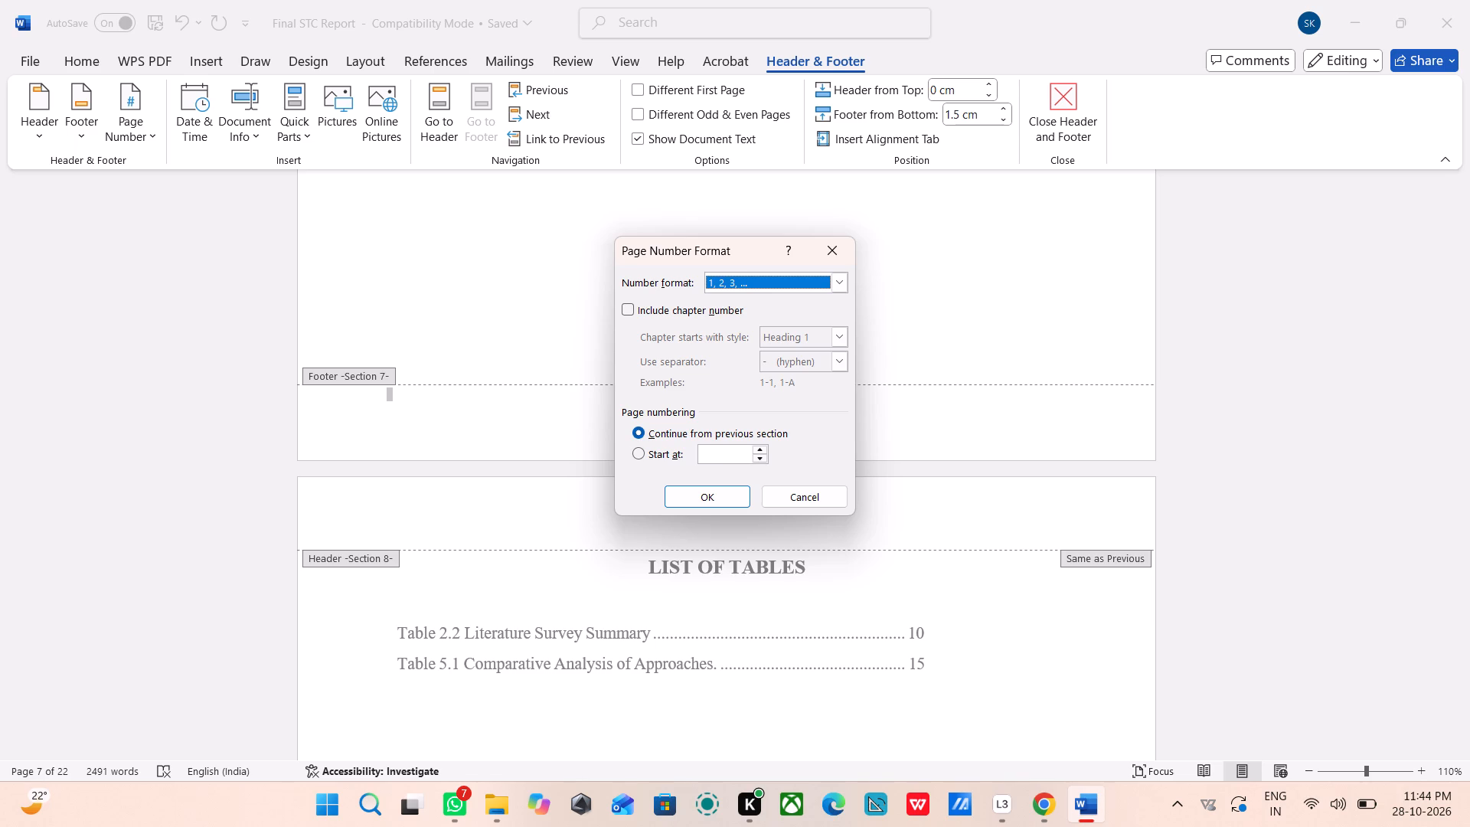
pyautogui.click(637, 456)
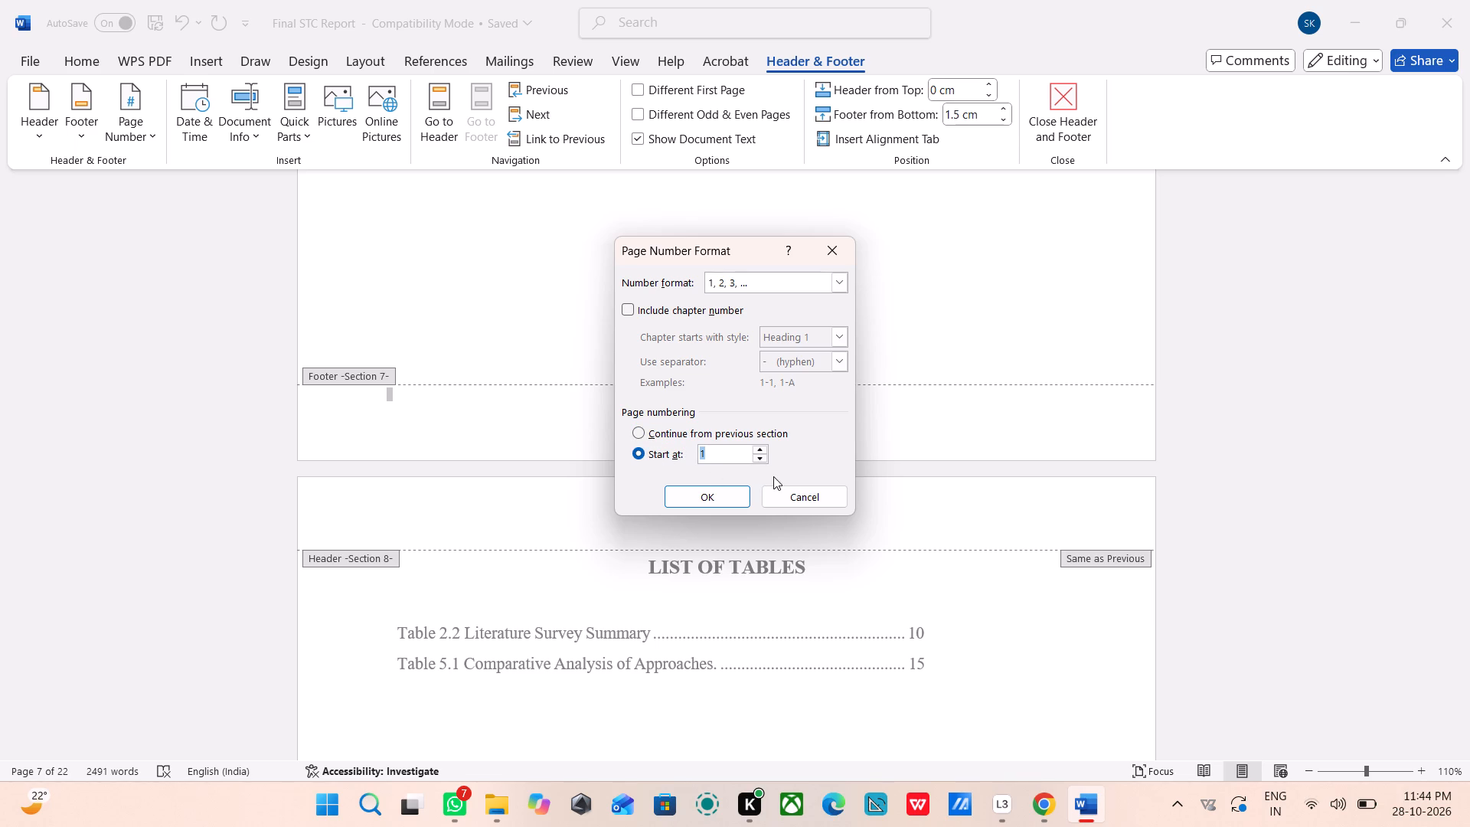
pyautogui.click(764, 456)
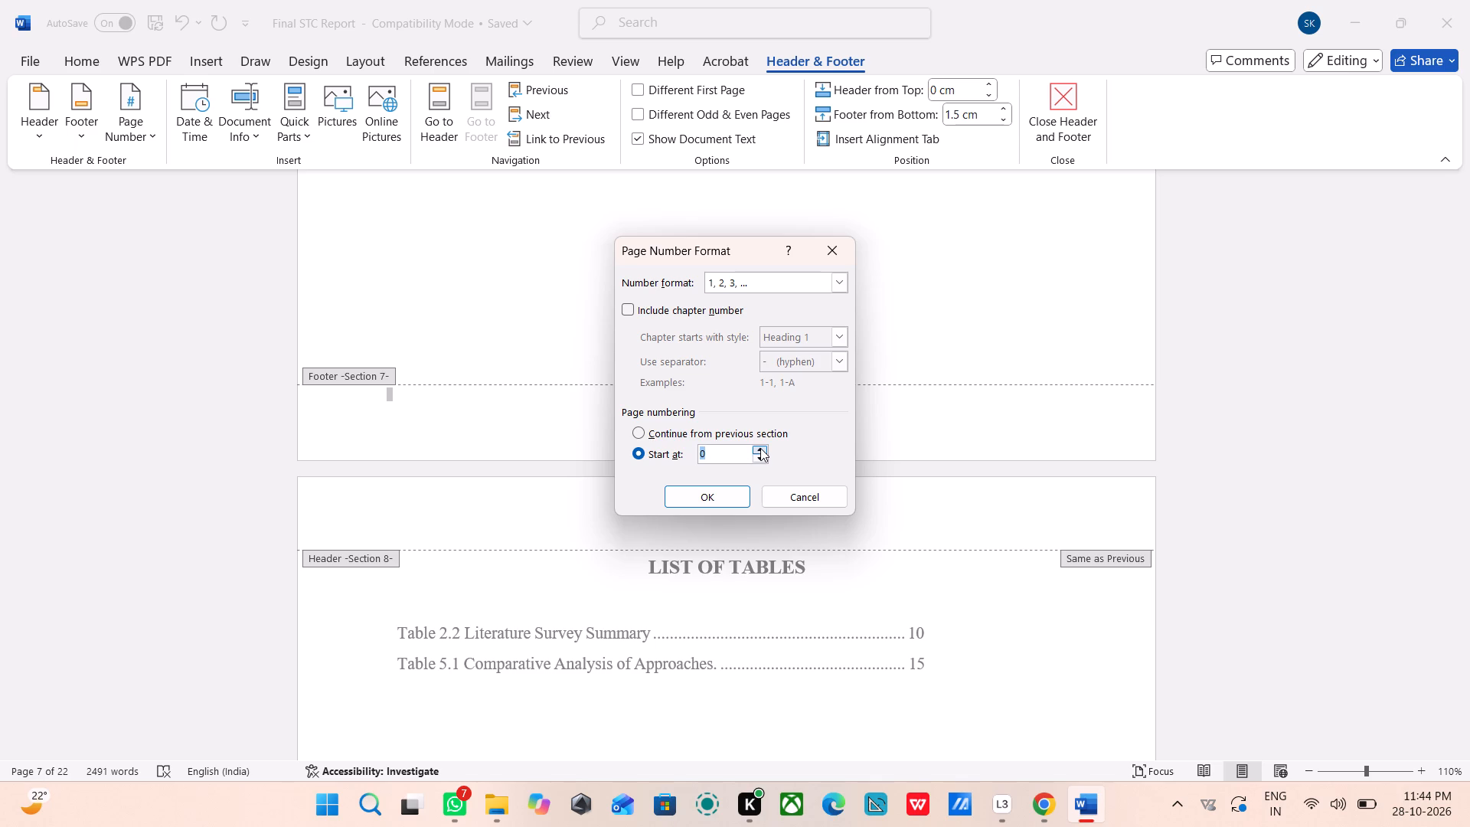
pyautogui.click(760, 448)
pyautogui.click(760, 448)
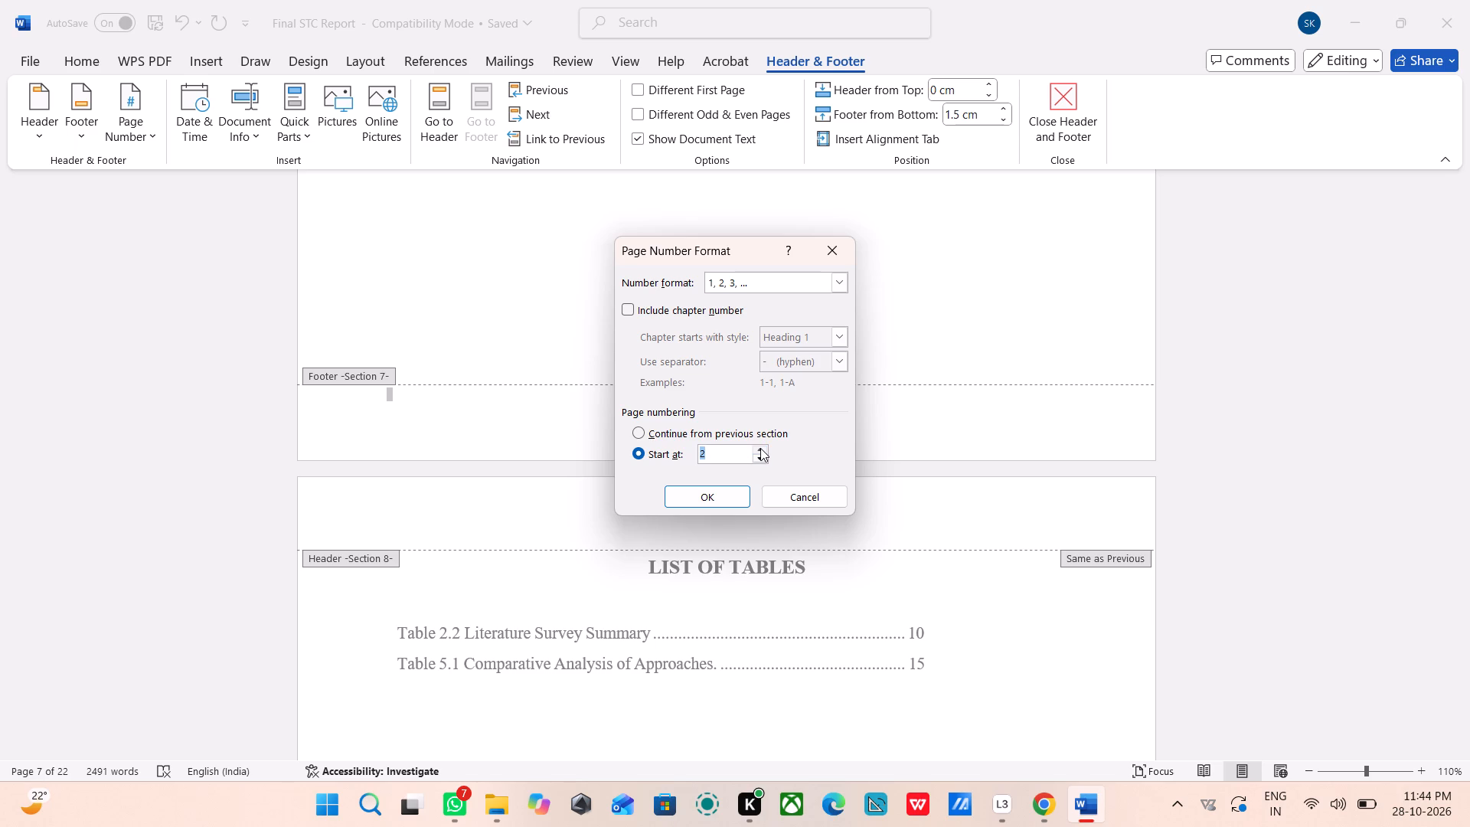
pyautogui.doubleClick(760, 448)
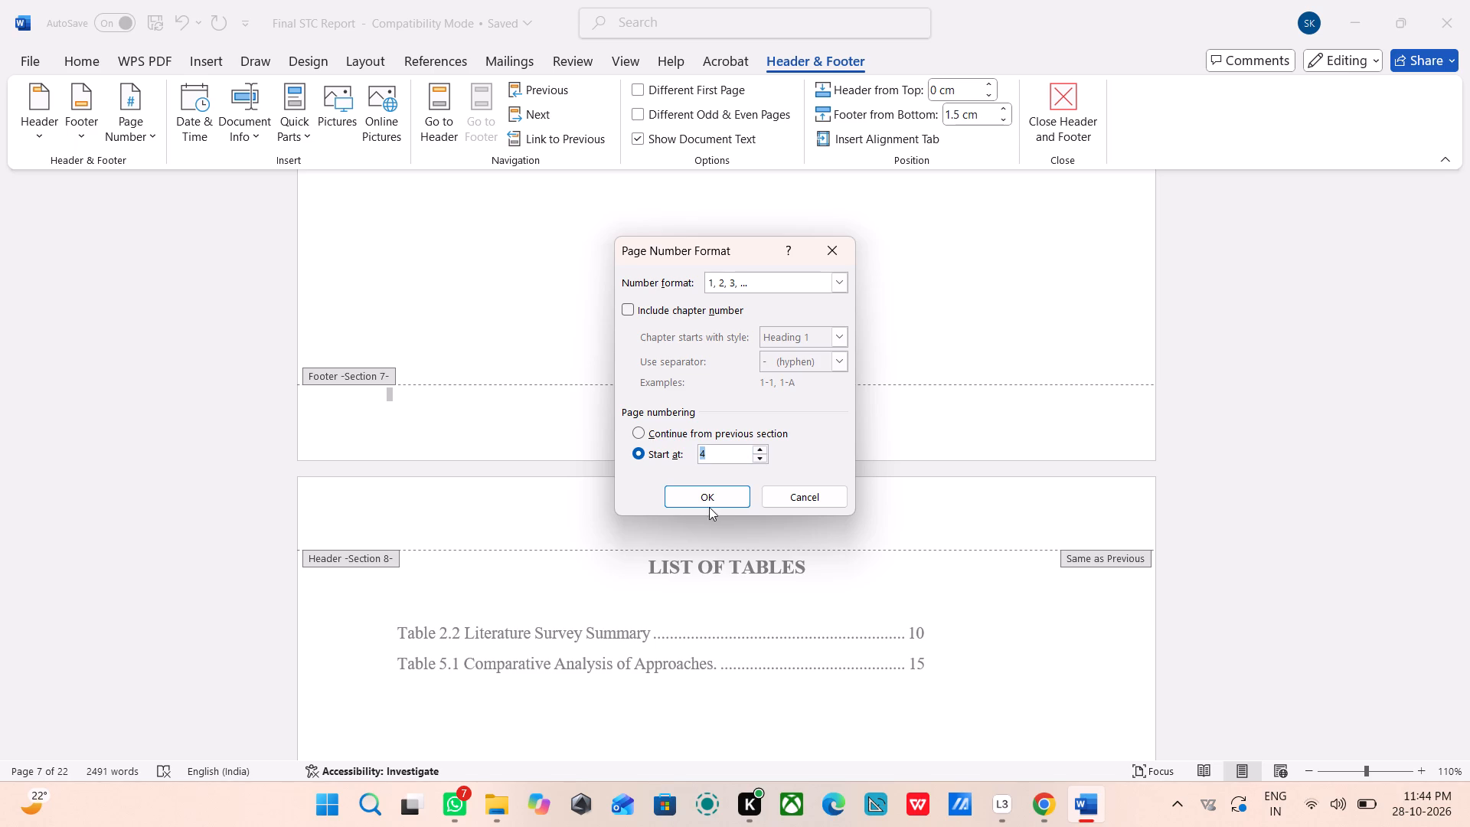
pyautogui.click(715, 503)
# Compare the footers of the Table of Contents, List of Figures and List of Tables pages.
pyautogui.scroll(-2, 721, 433)
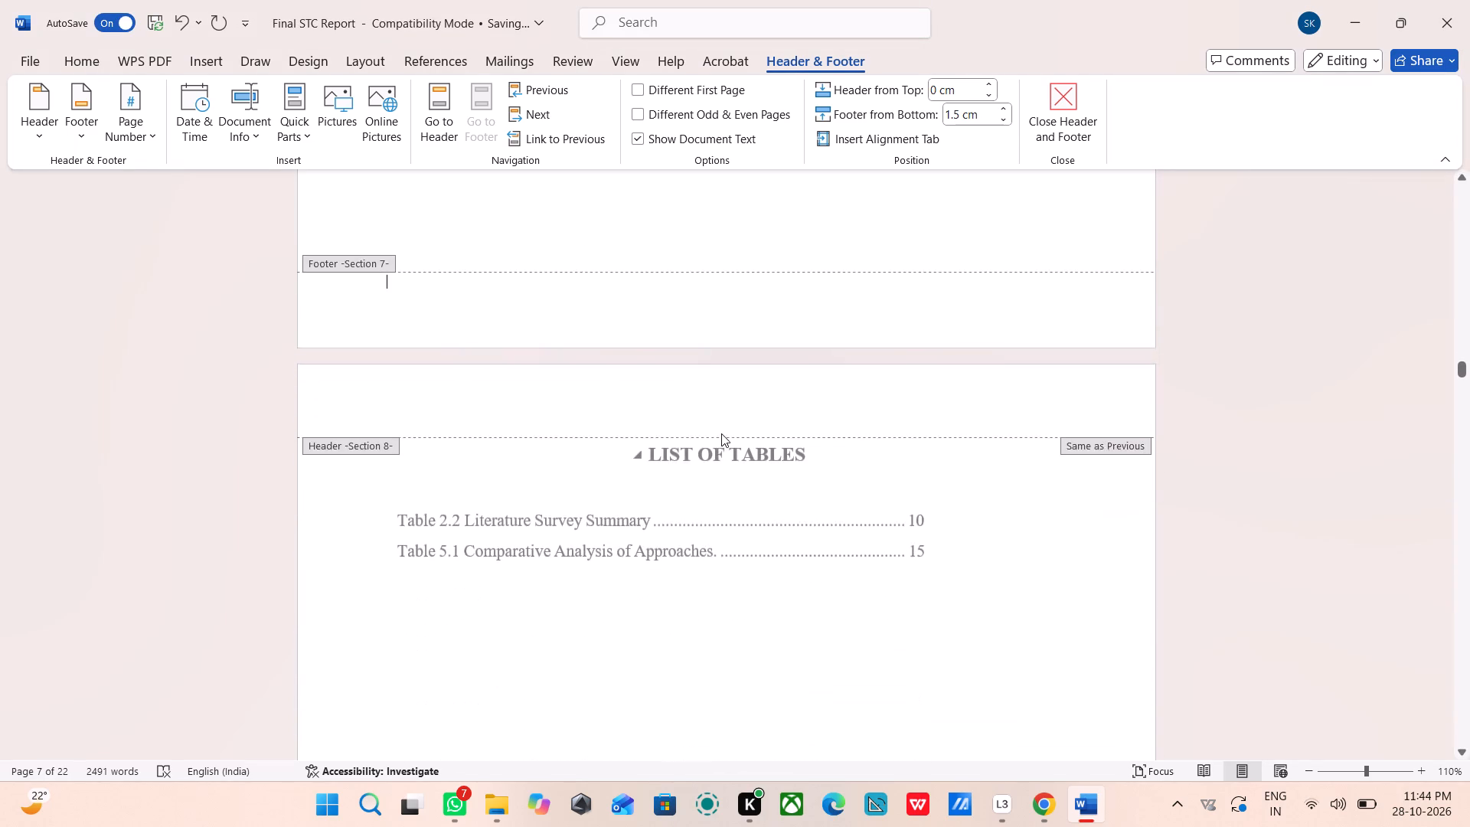
pyautogui.scroll(-5, 721, 433)
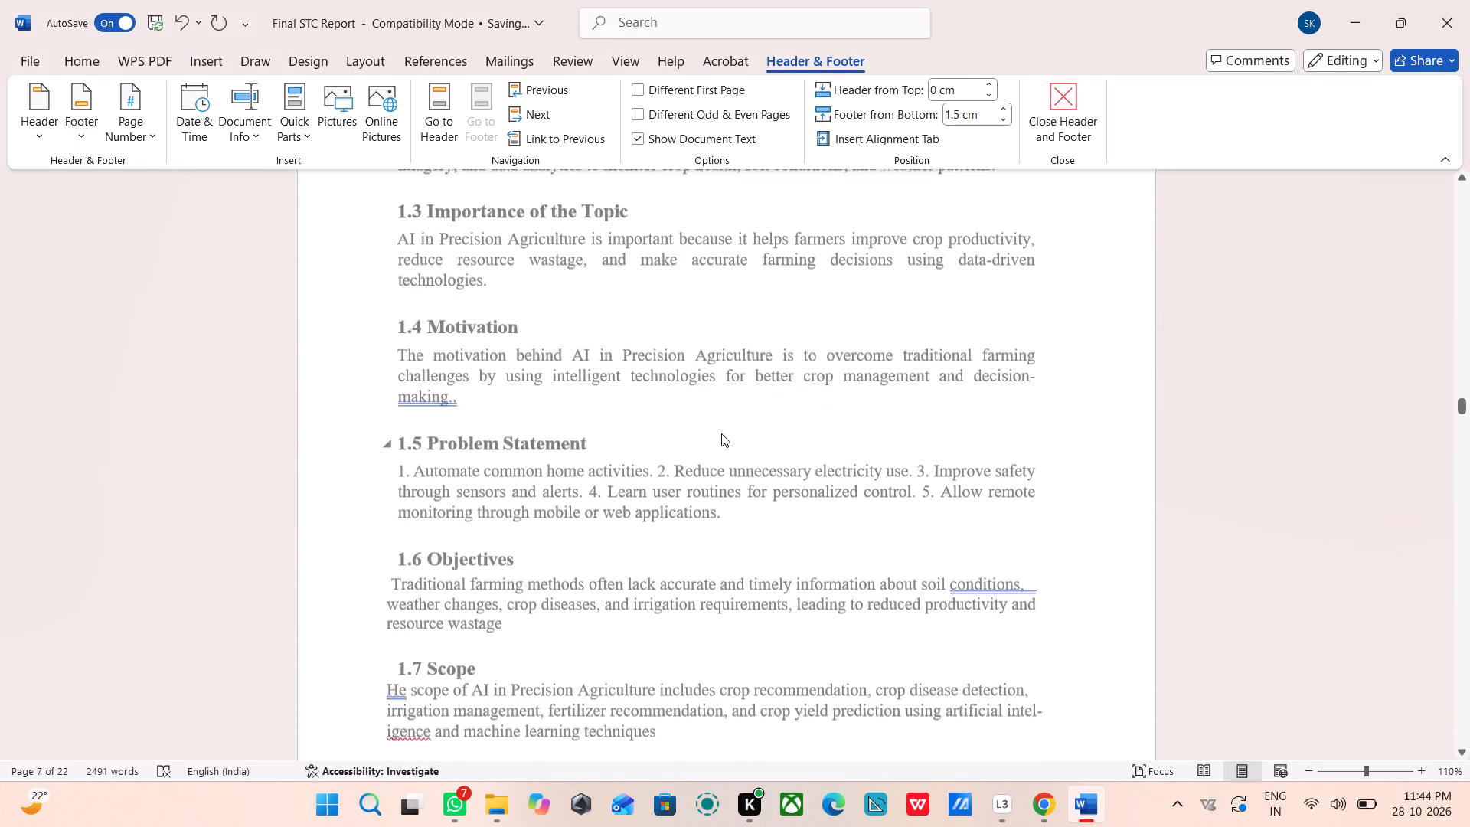
pyautogui.scroll(12, 721, 433)
pyautogui.scroll(-6, 721, 433)
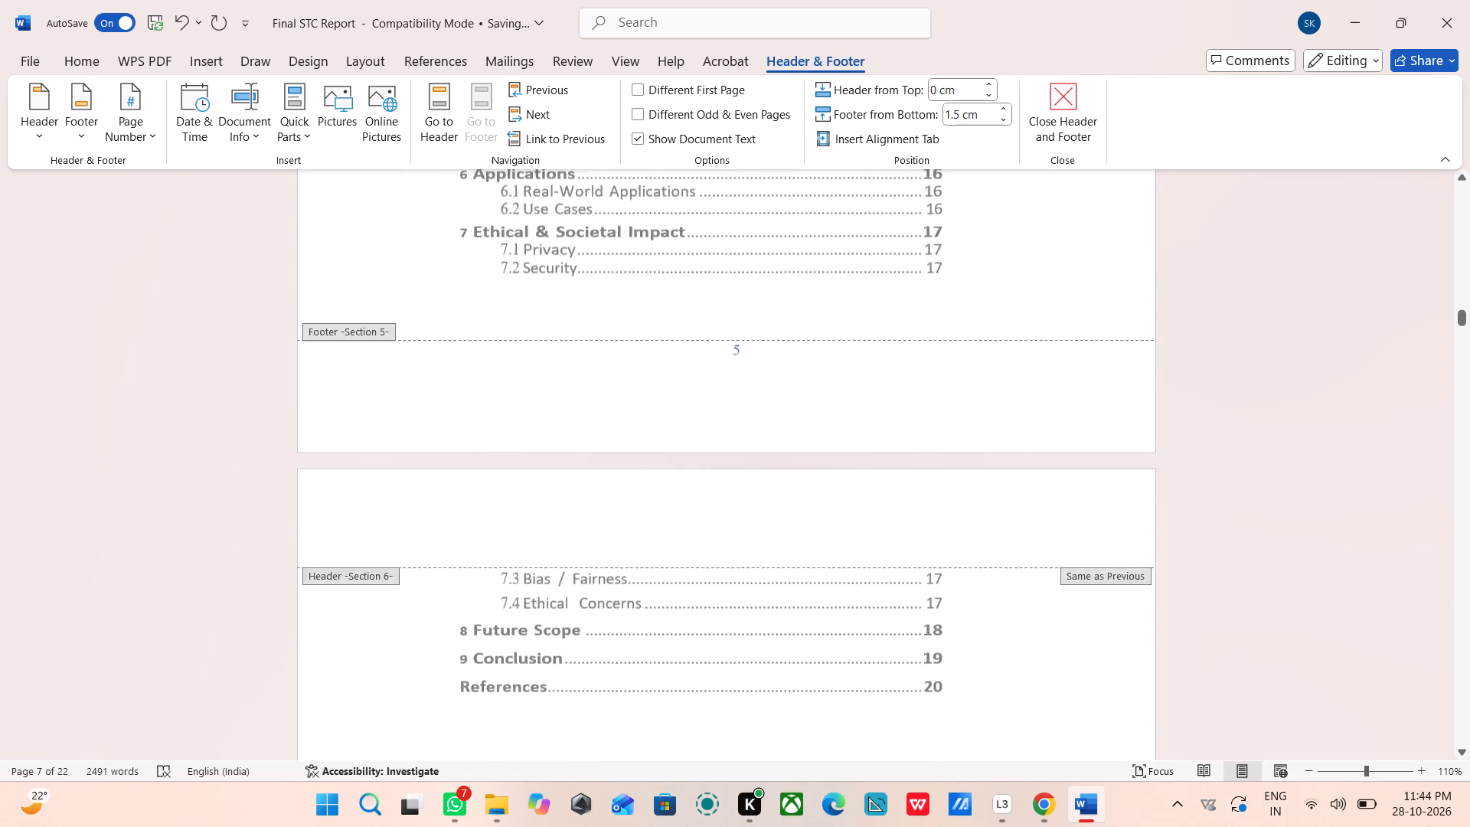
pyautogui.scroll(-4, 721, 433)
pyautogui.scroll(1, 721, 433)
pyautogui.scroll(-5, 721, 433)
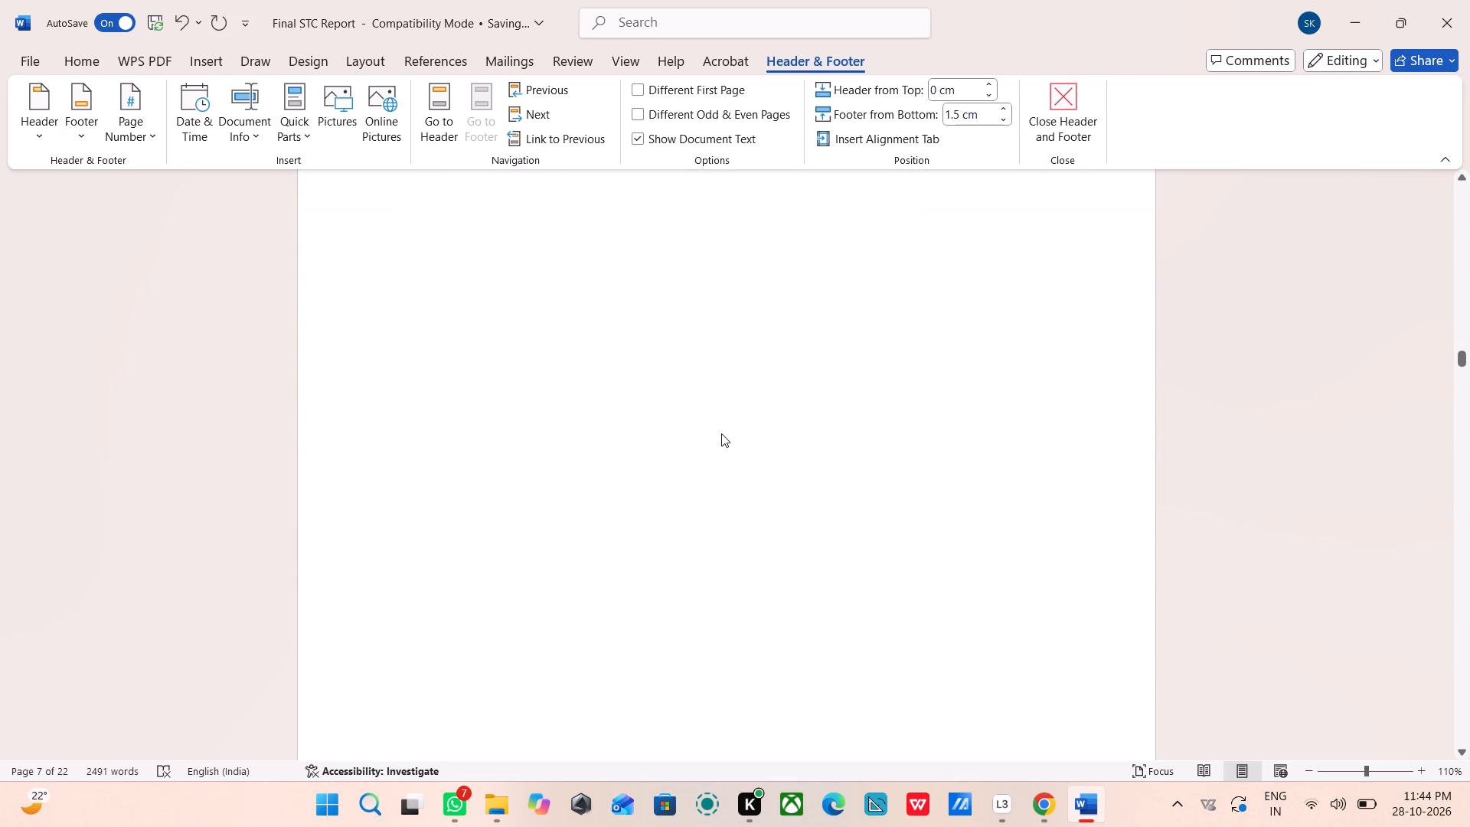
pyautogui.scroll(-1, 721, 433)
pyautogui.scroll(3, 753, 291)
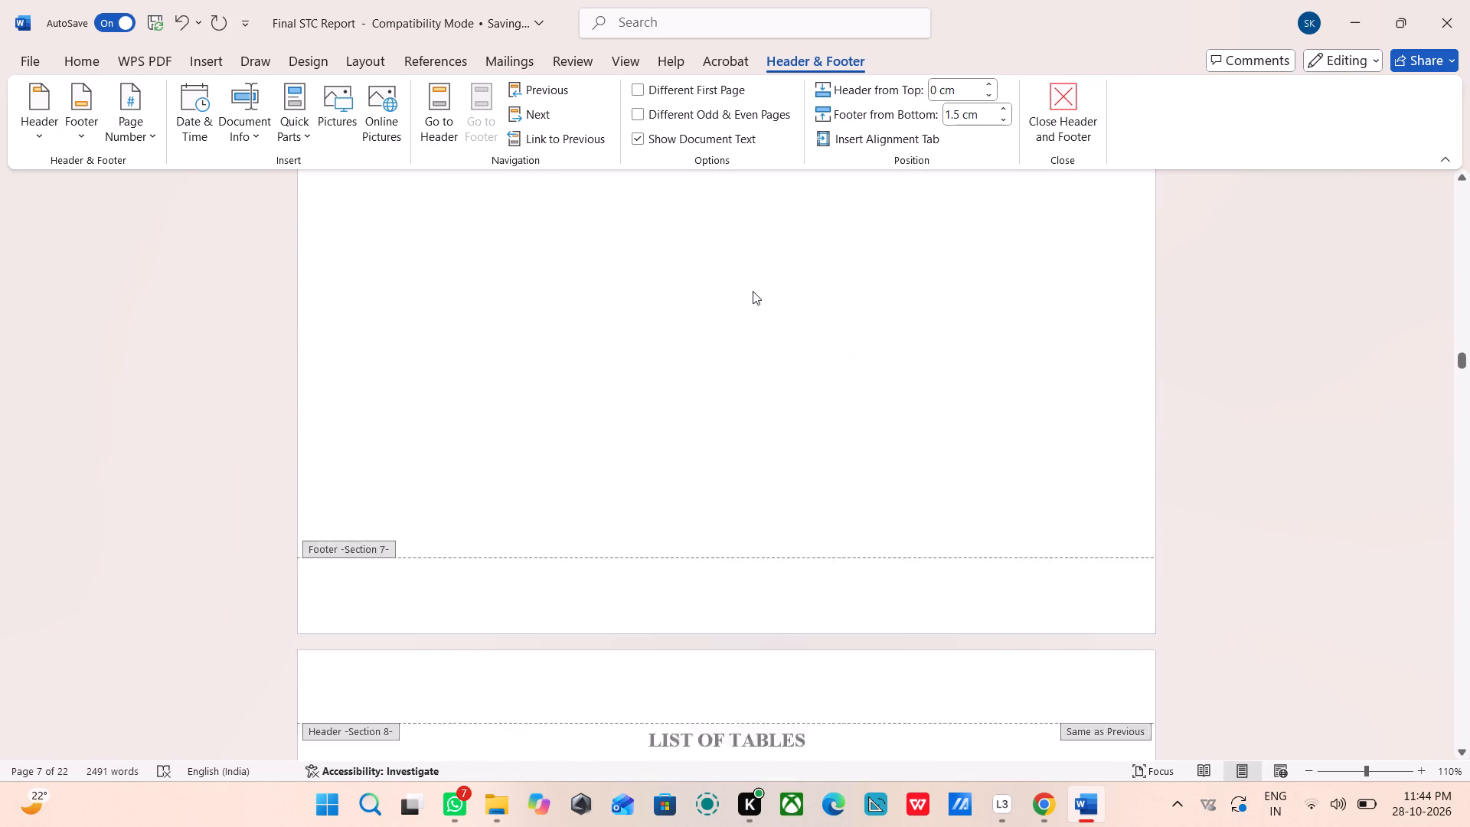
pyautogui.scroll(3, 753, 291)
pyautogui.scroll(-1, 753, 291)
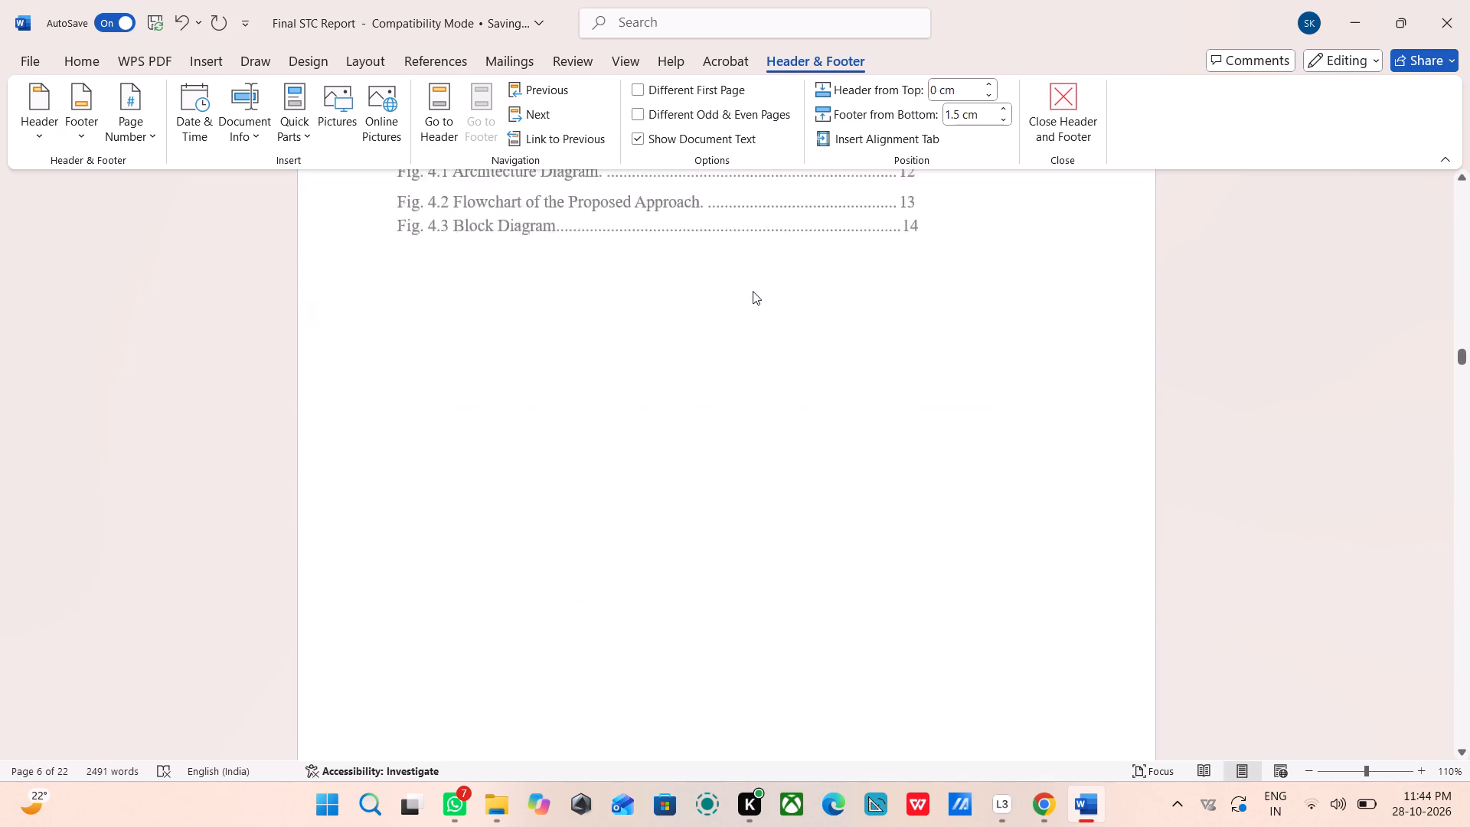
pyautogui.scroll(-2, 753, 291)
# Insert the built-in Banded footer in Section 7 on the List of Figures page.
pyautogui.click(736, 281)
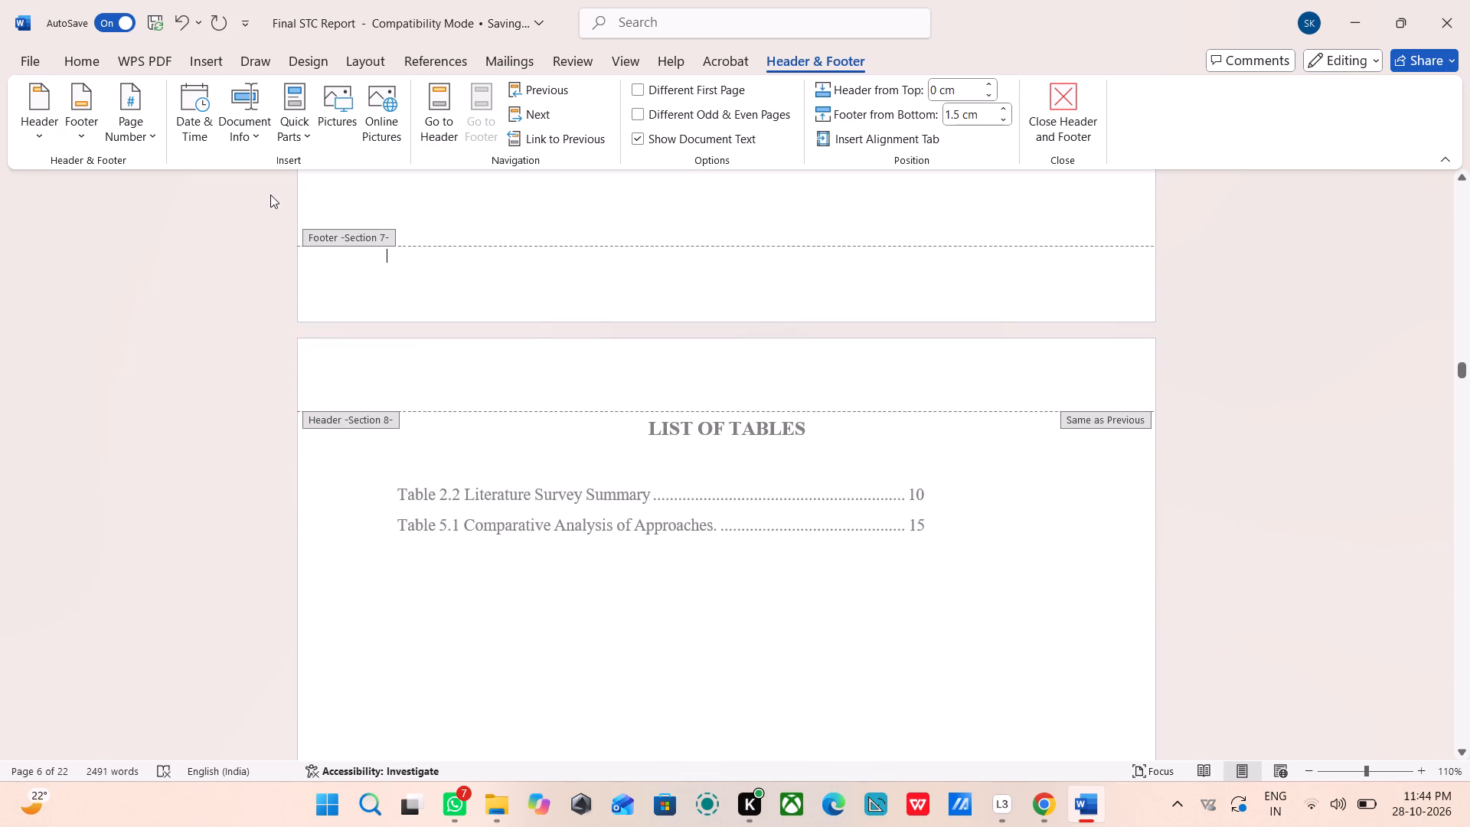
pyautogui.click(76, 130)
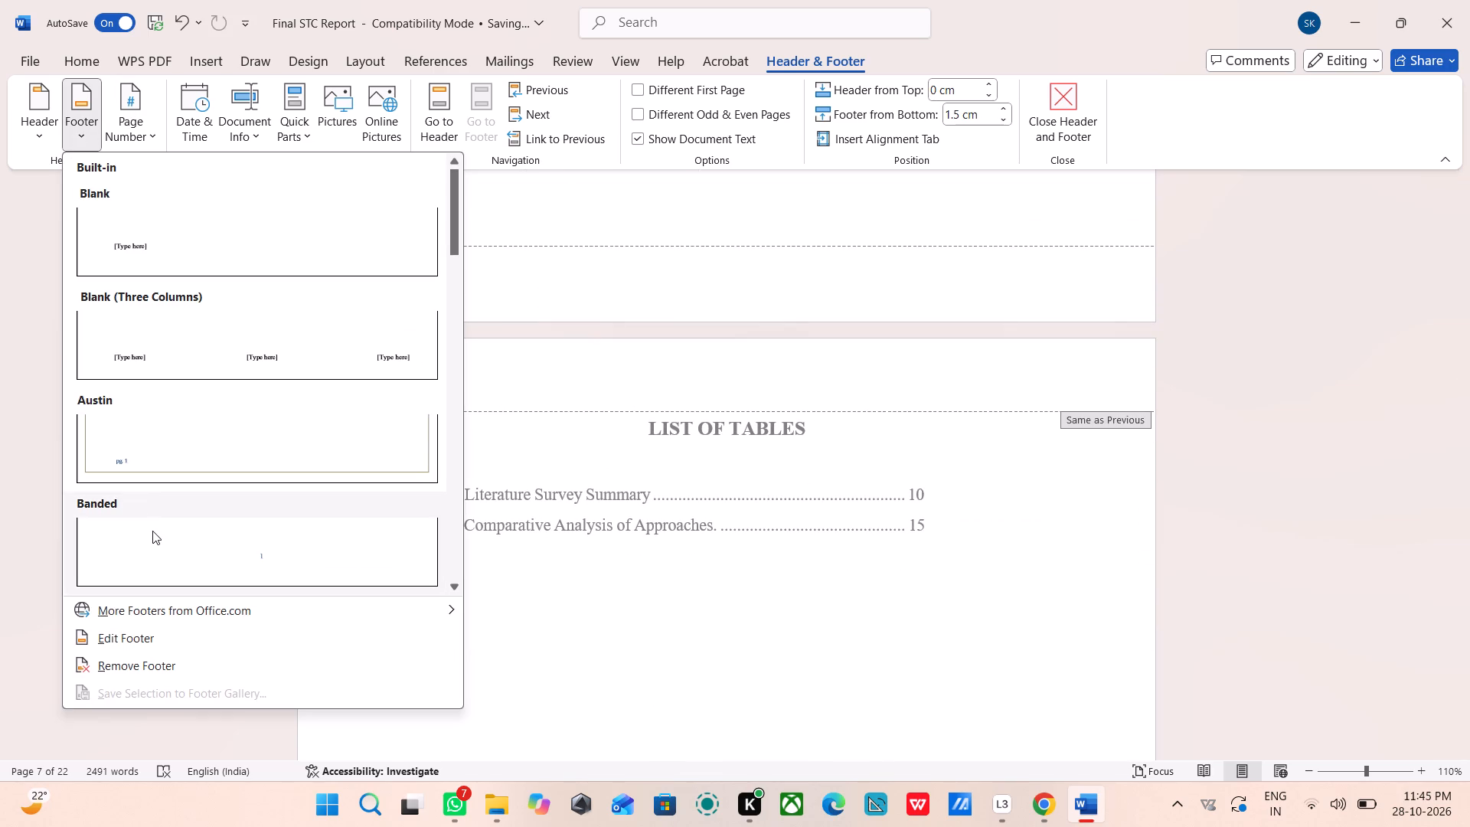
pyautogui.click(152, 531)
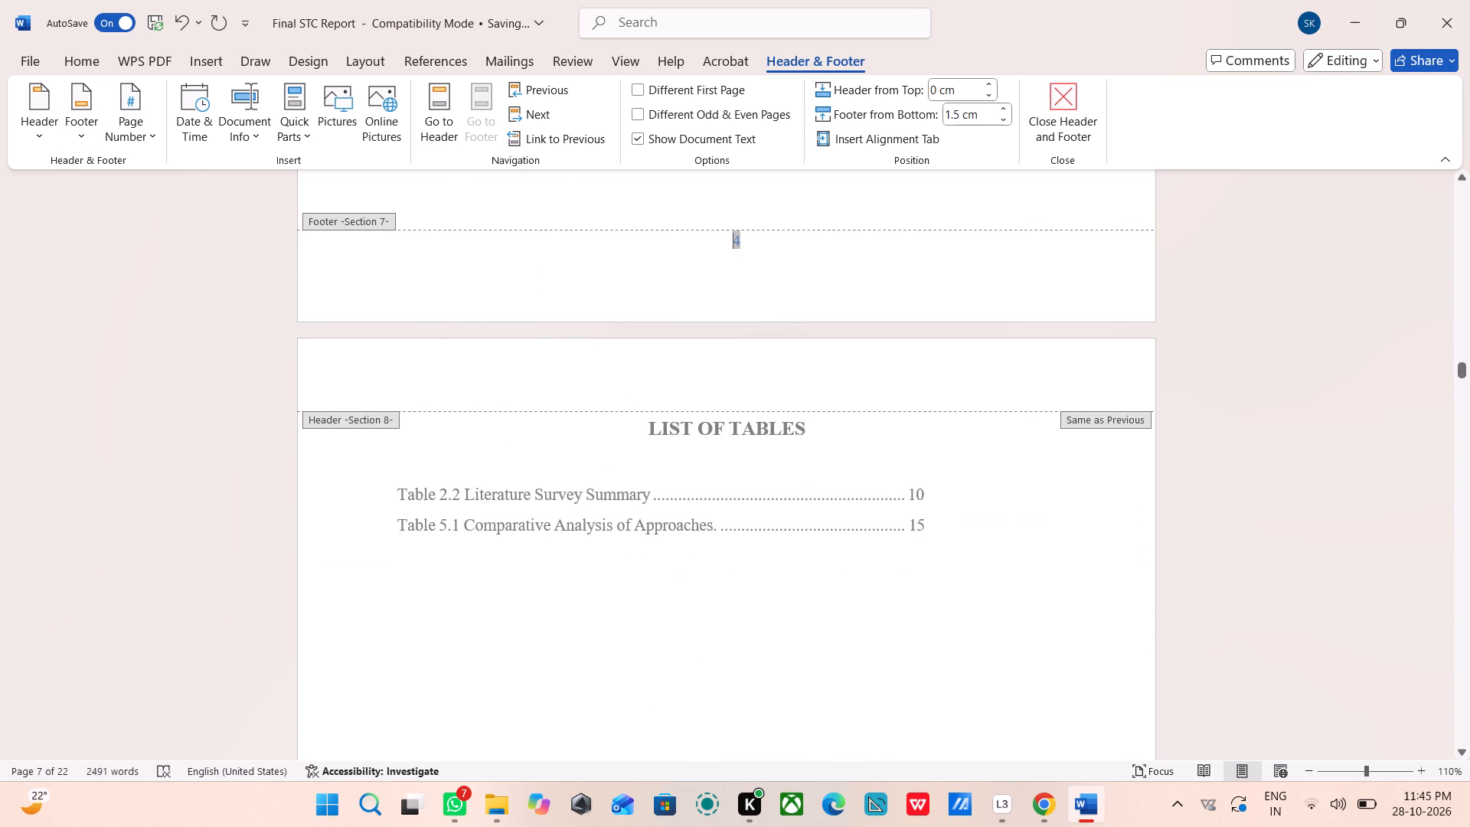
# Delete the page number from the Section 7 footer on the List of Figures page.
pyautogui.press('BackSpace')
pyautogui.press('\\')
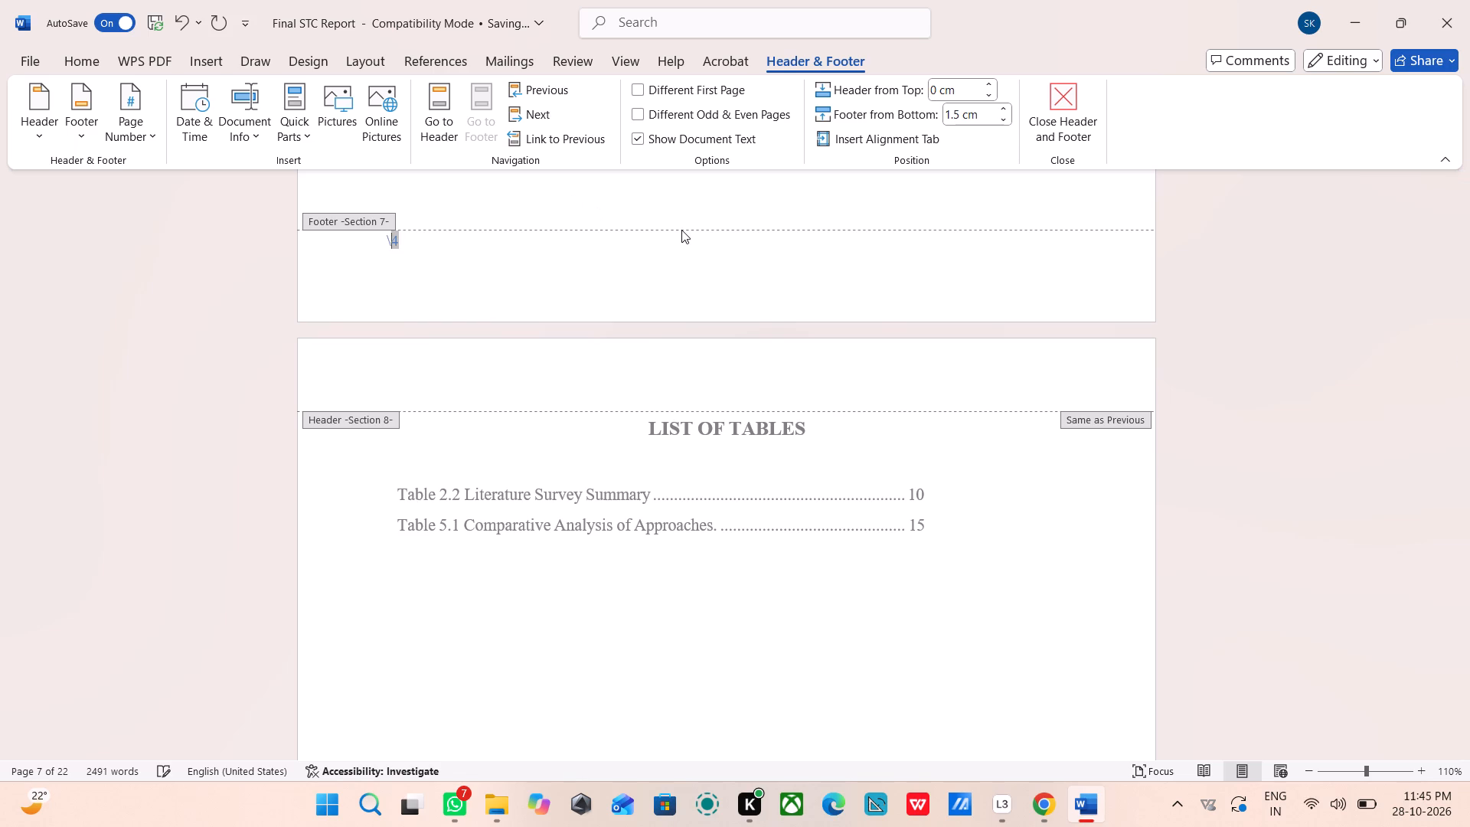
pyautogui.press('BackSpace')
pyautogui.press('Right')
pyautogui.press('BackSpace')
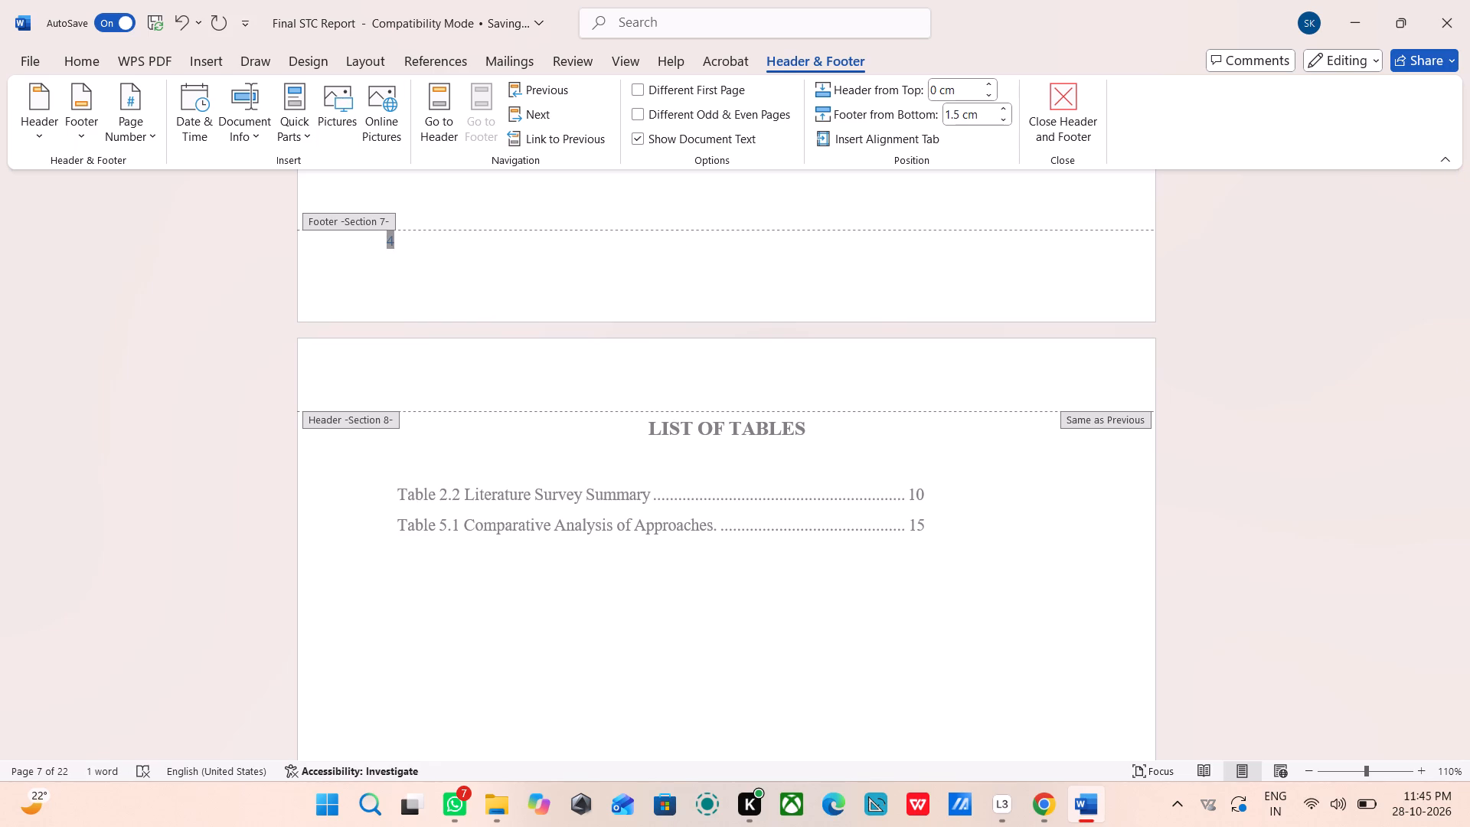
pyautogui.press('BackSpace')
# Set the page numbering of Section 7 to continue from the previous section.
pyautogui.click(126, 114)
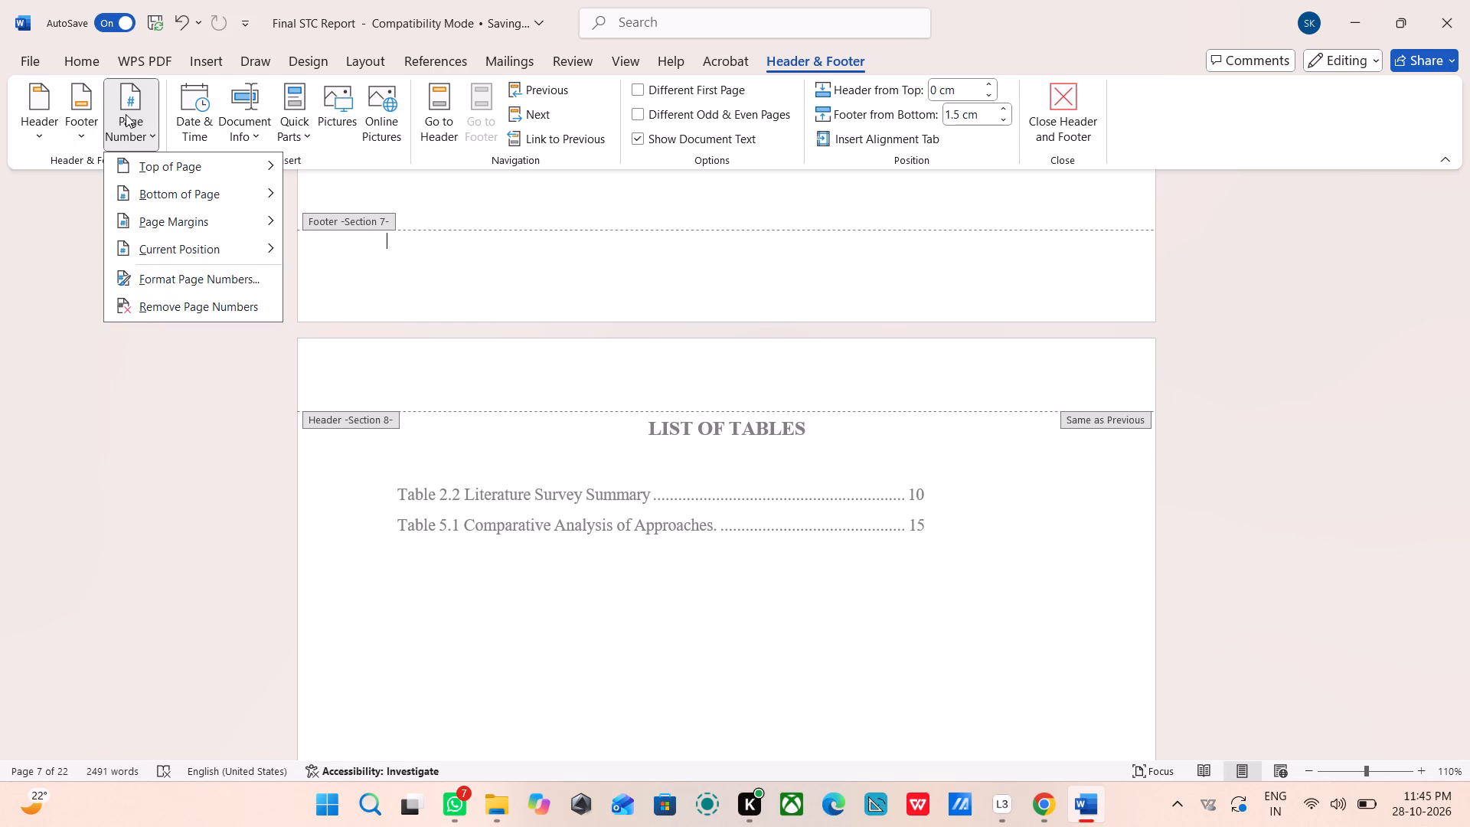
pyautogui.click(189, 277)
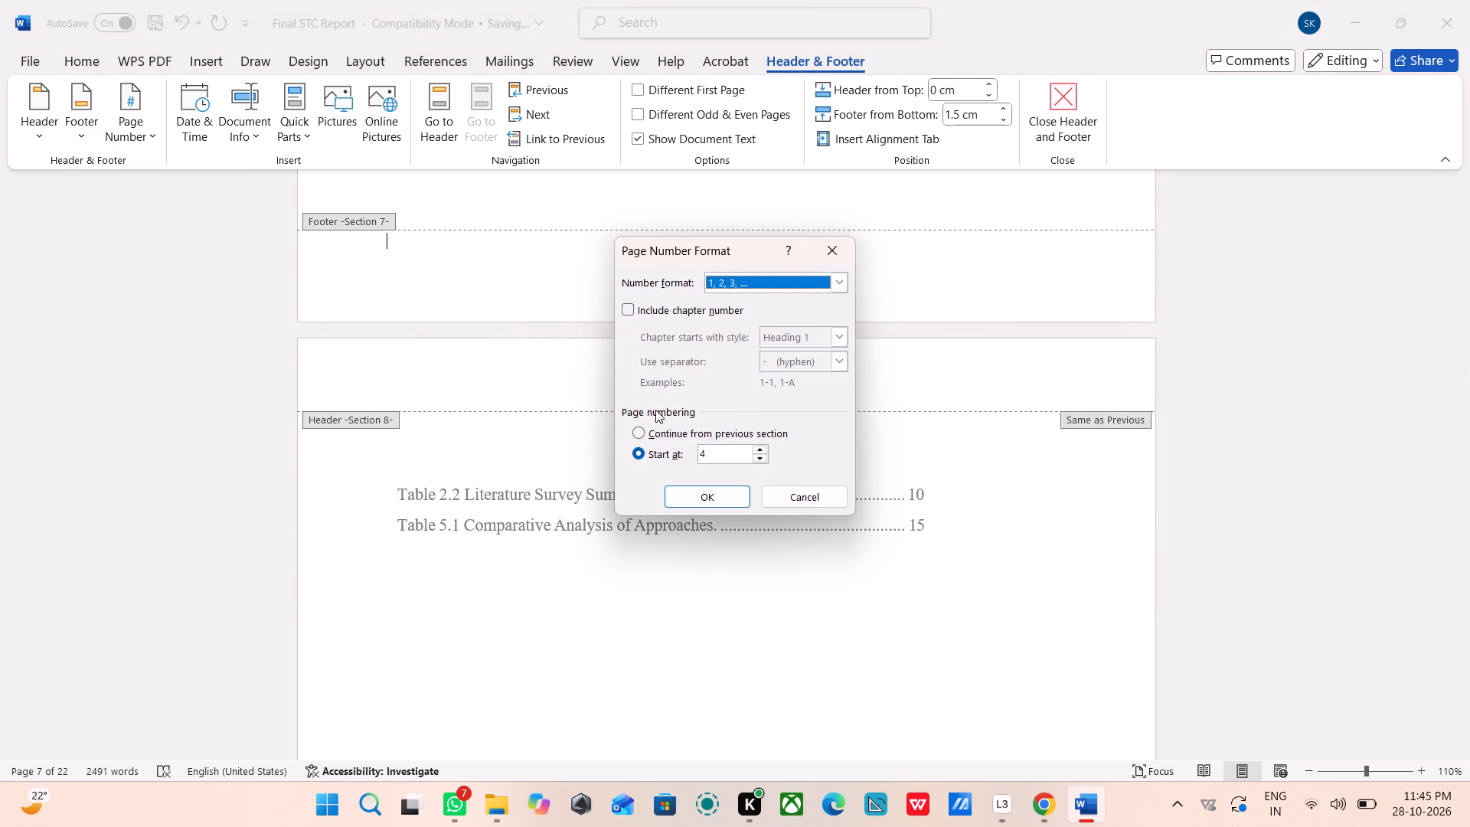
pyautogui.click(735, 458)
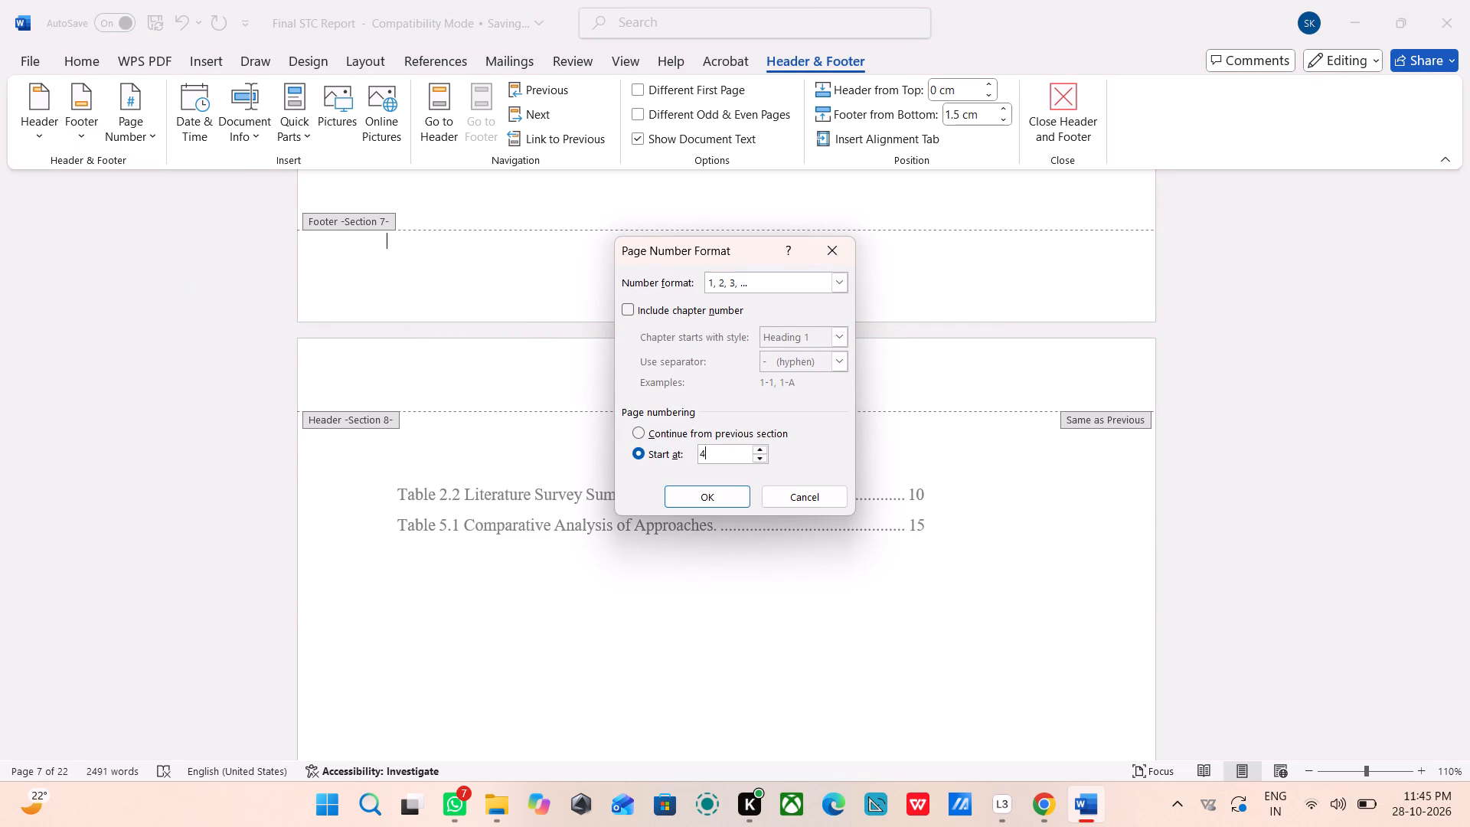
pyautogui.press('BackSpace')
pyautogui.click(669, 435)
pyautogui.click(675, 494)
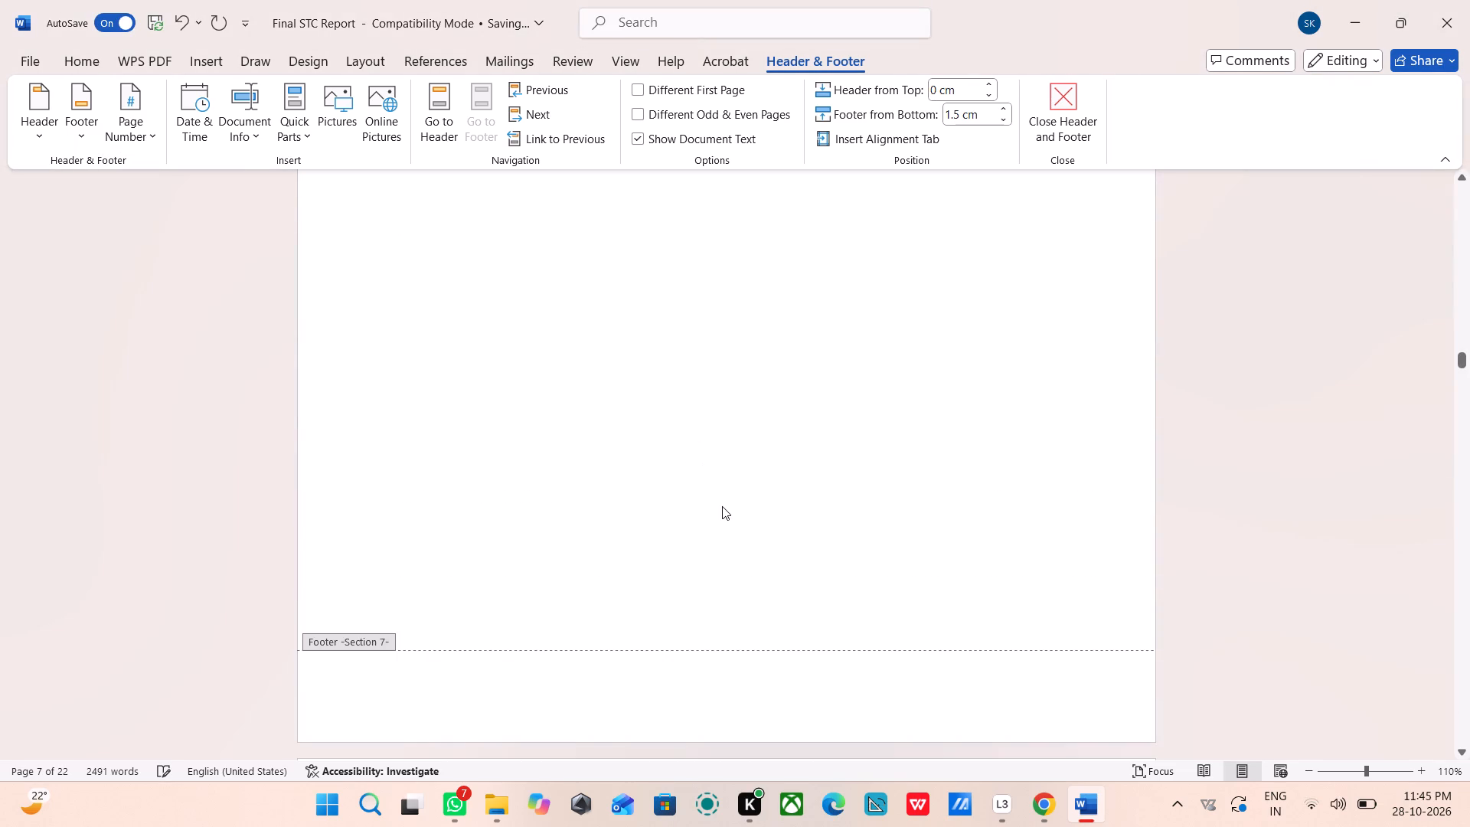
# Insert the built-in Banded footer in Section 7 on the List of Figures page.
pyautogui.scroll(-1, 722, 506)
pyautogui.click(69, 106)
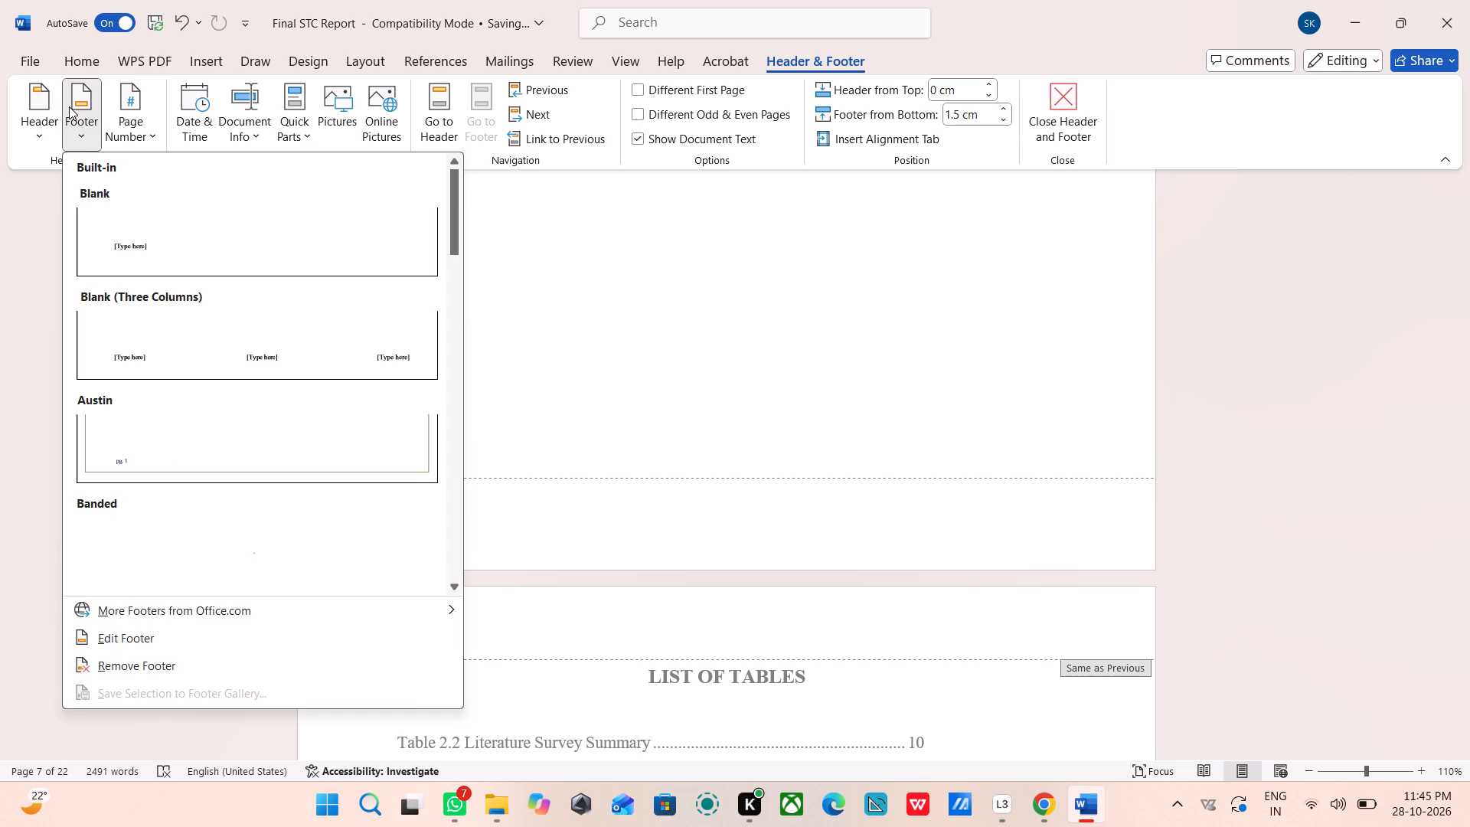
pyautogui.click(171, 552)
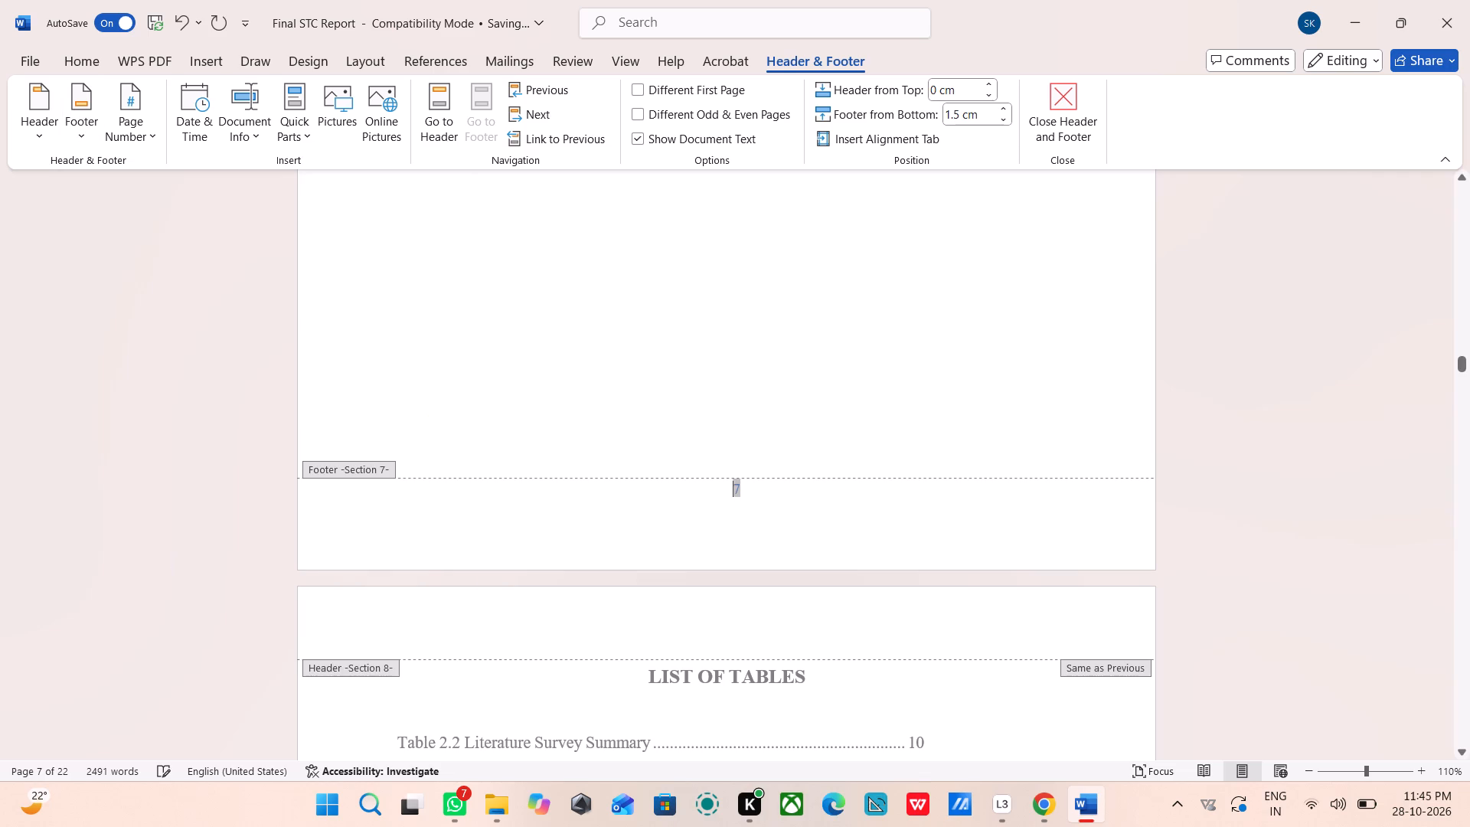
# Insert the built-in Banded footer in Section 8 on the List of Tables page.
pyautogui.scroll(-5, 494, 580)
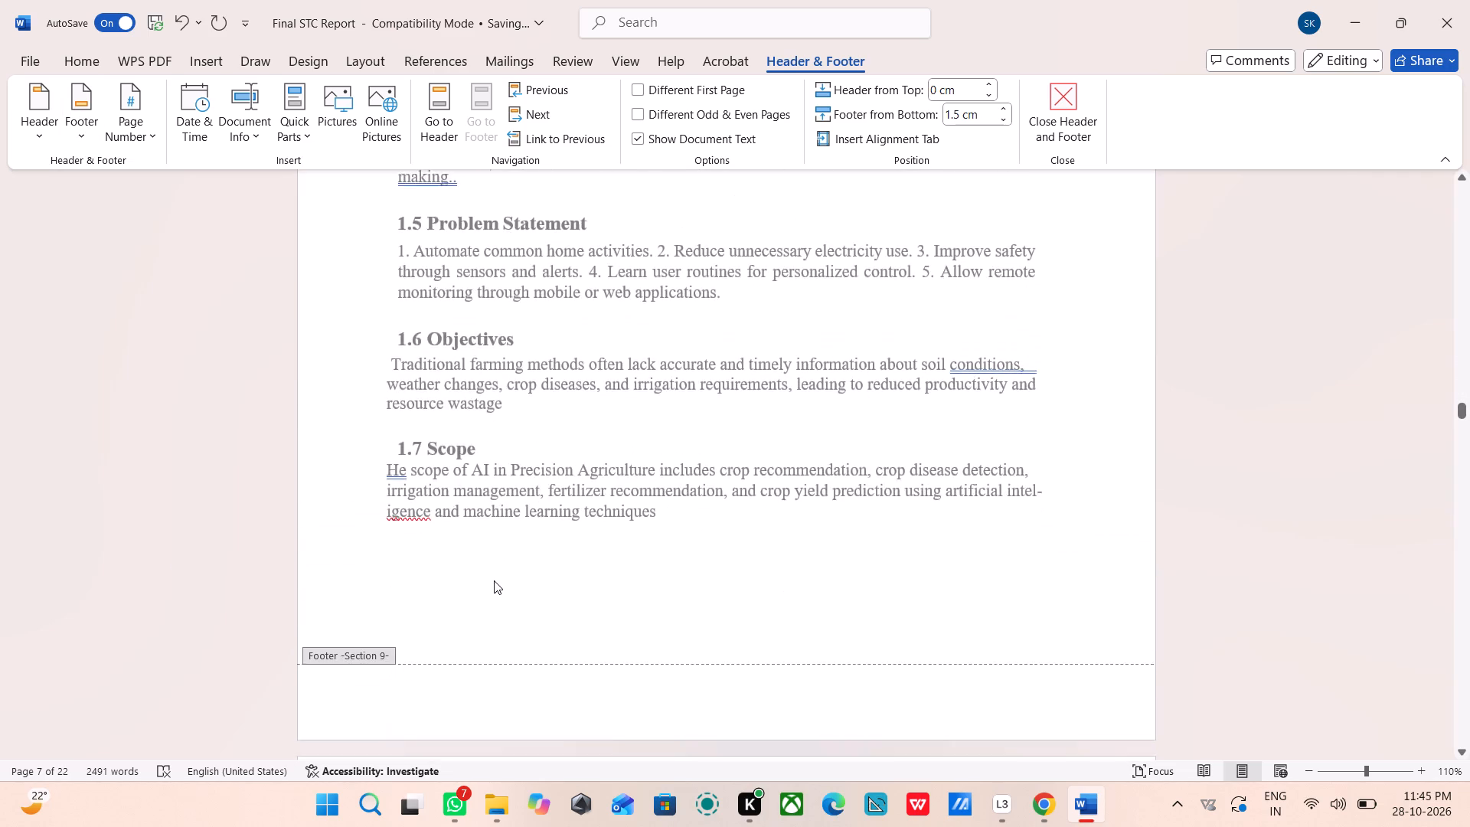
pyautogui.scroll(6, 554, 518)
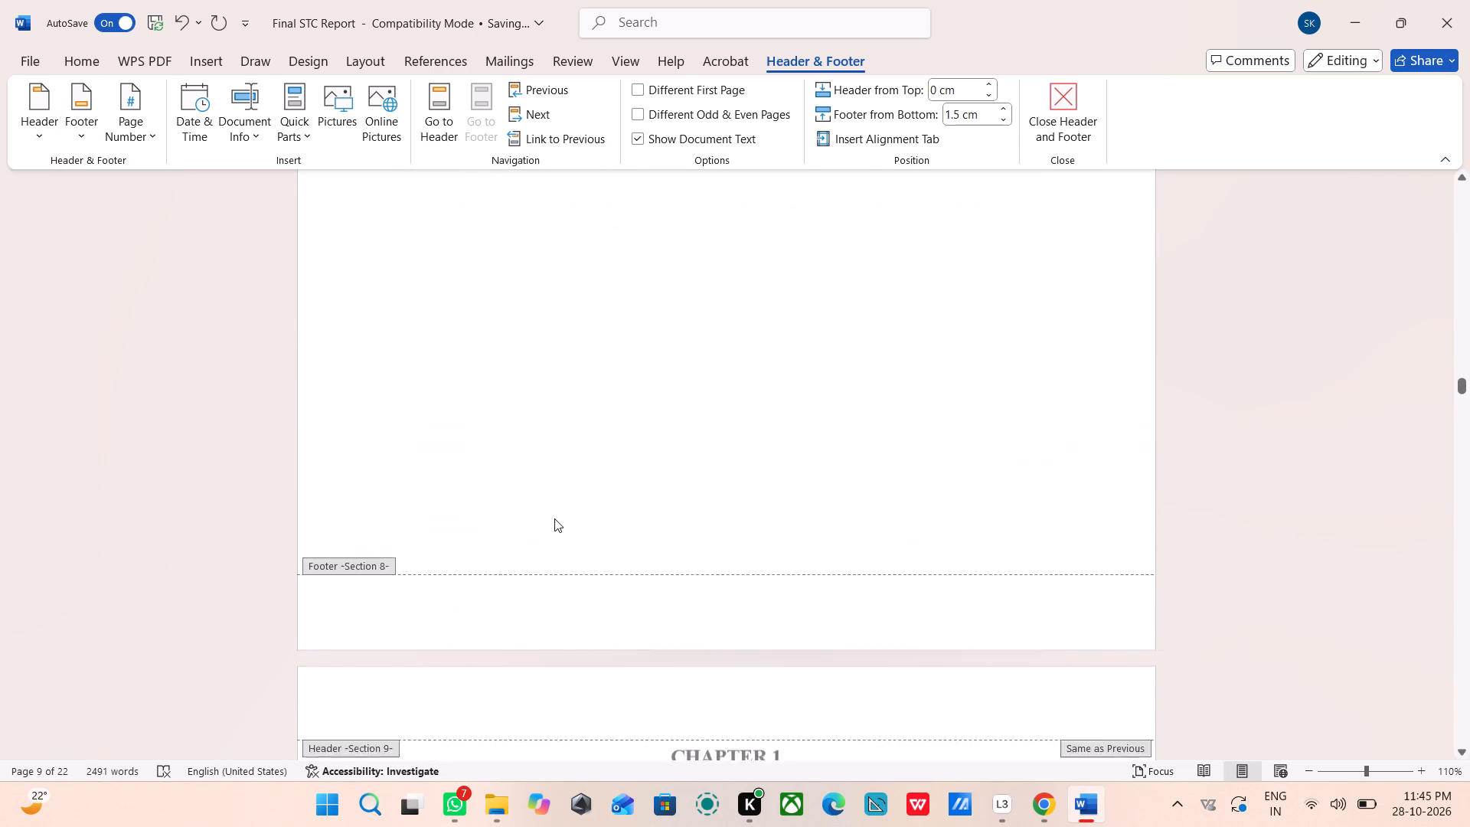
pyautogui.scroll(-2, 554, 518)
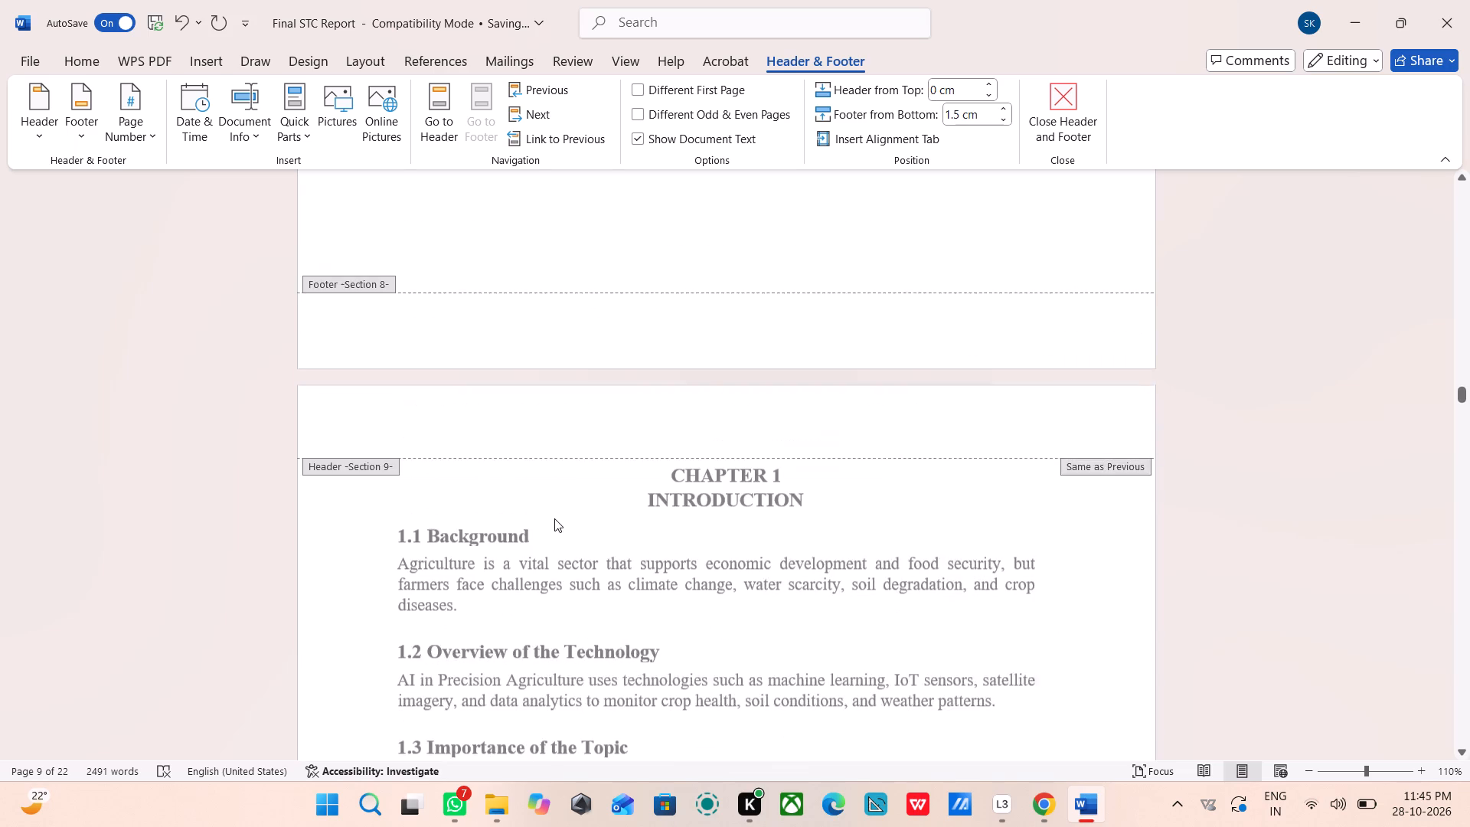
pyautogui.click(717, 302)
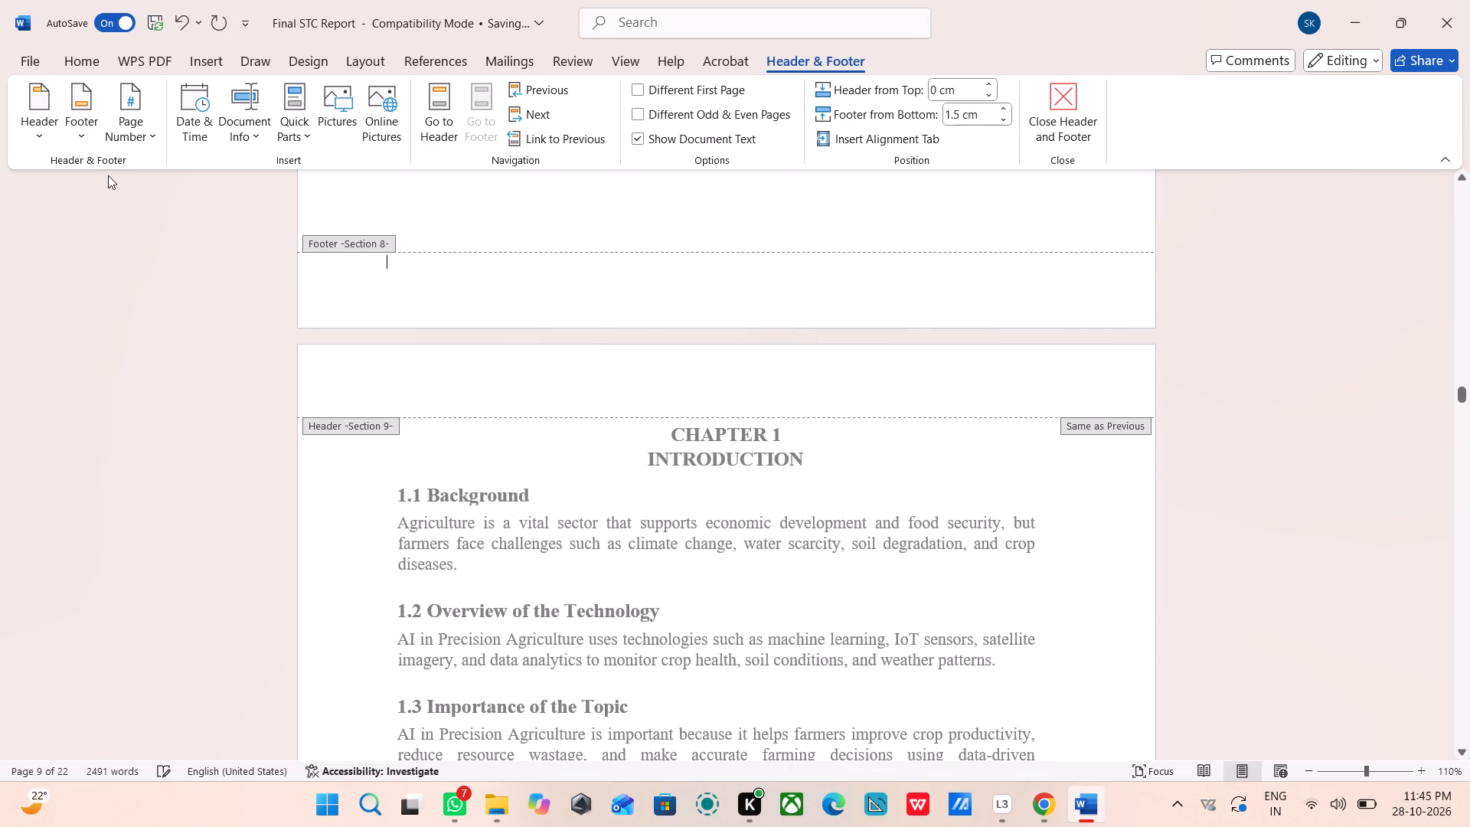
pyautogui.click(85, 119)
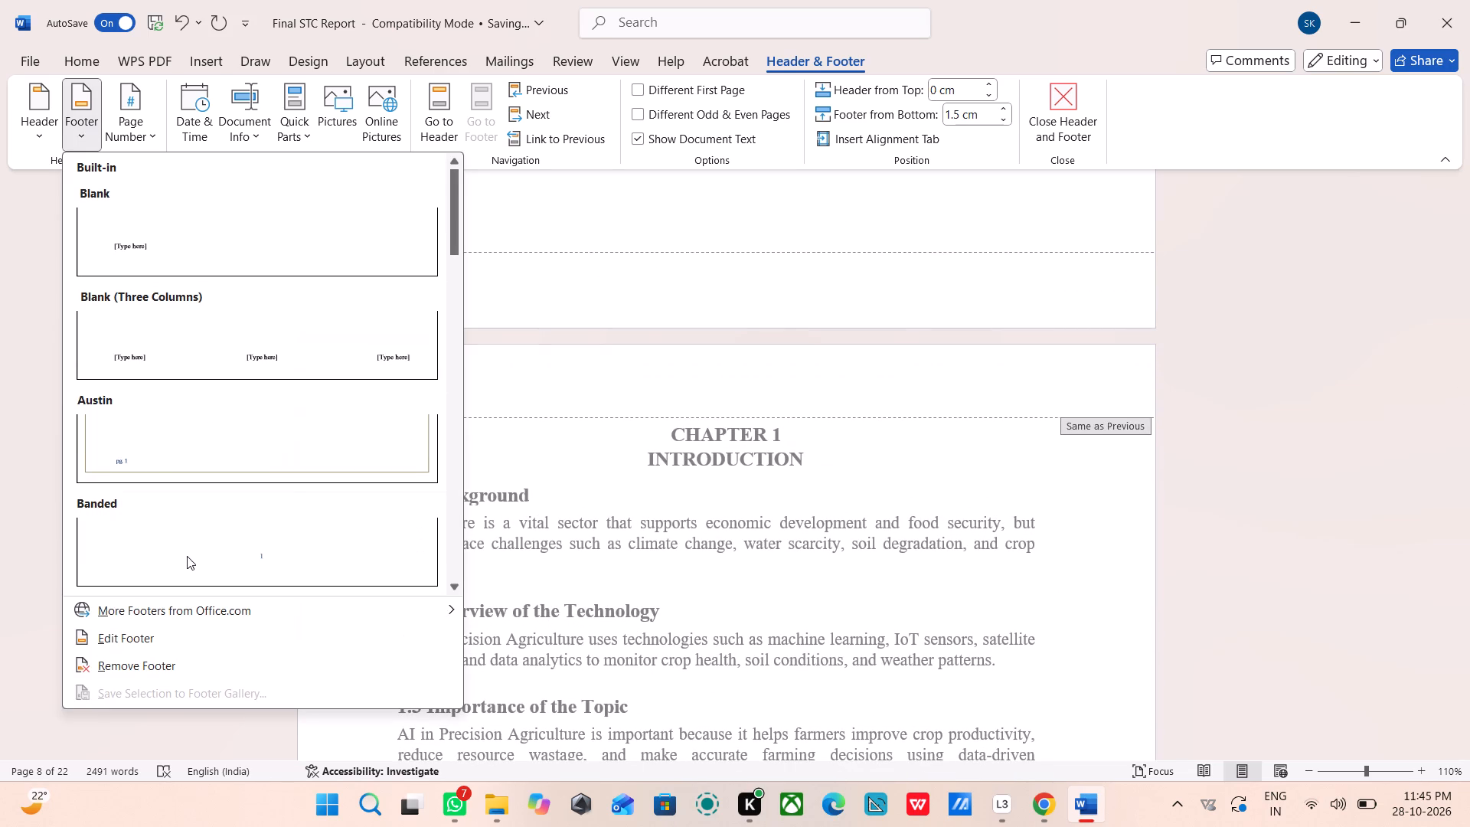
pyautogui.click(187, 556)
# Insert the built-in Banded footer in Section 9 on the Chapter 1 Introduction page.
pyautogui.scroll(-2, 605, 597)
pyautogui.click(605, 597)
pyautogui.scroll(-2, 605, 597)
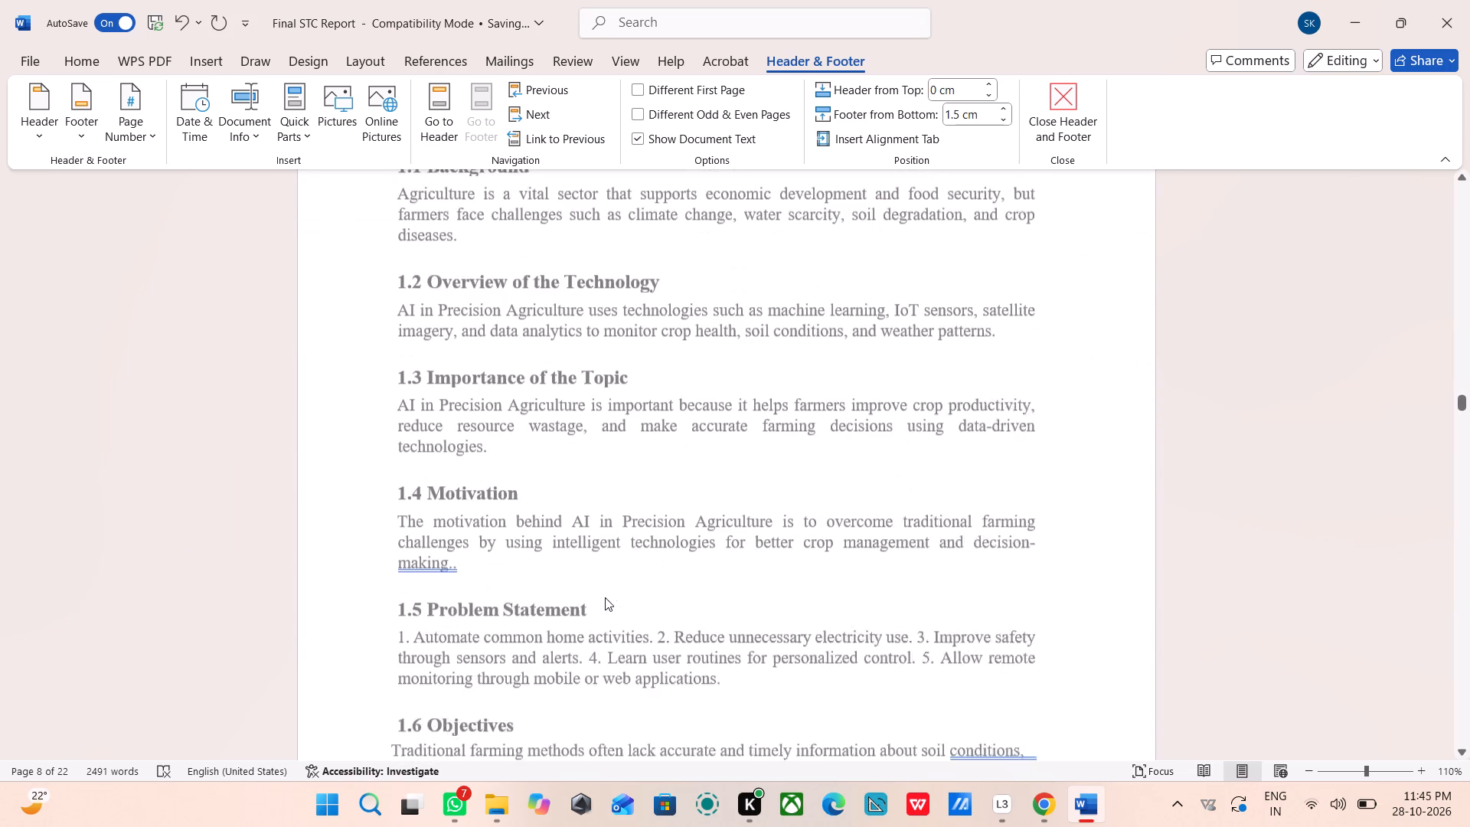
pyautogui.scroll(-2, 605, 597)
pyautogui.click(714, 234)
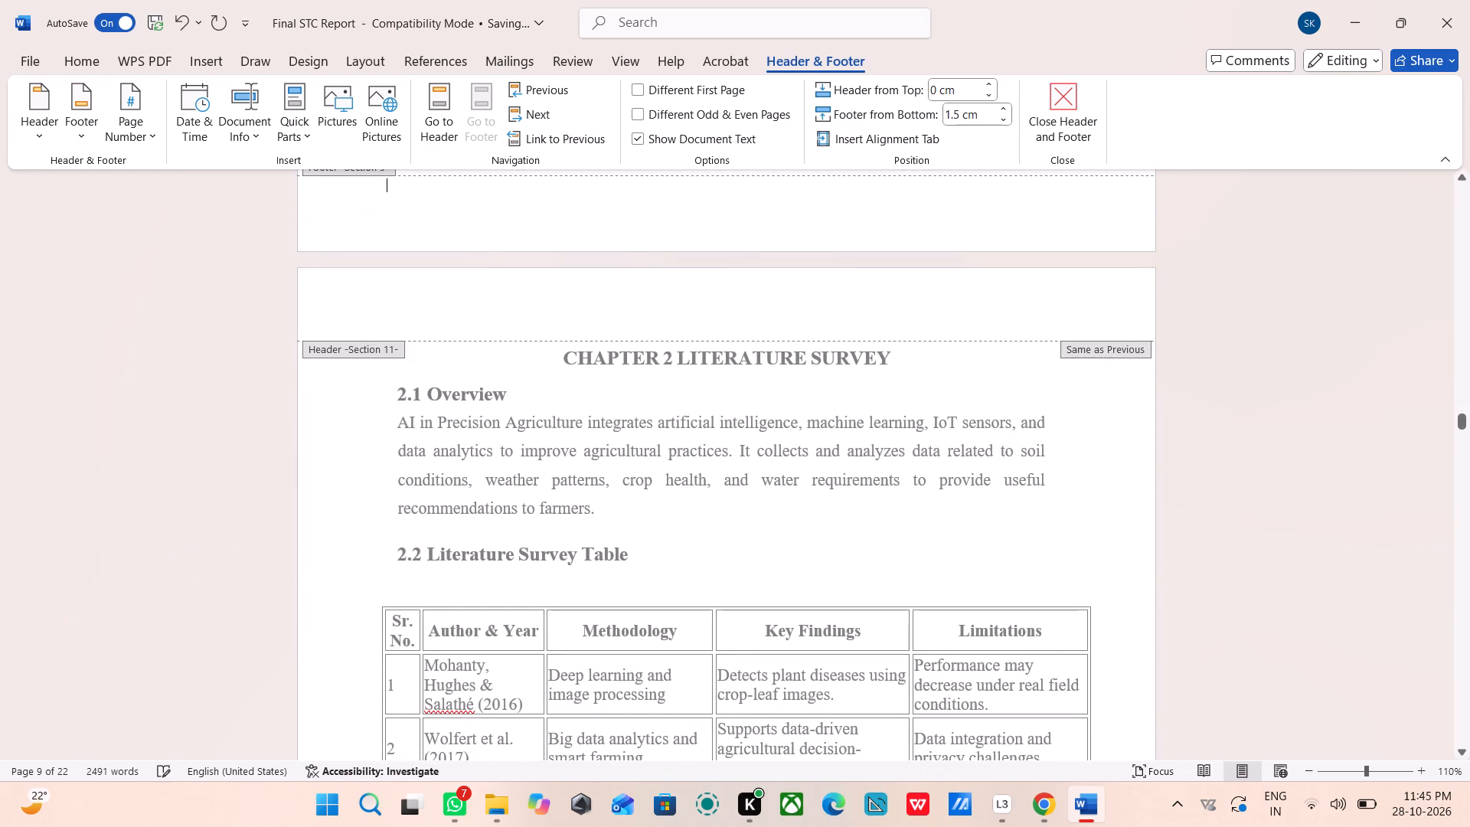
pyautogui.click(76, 97)
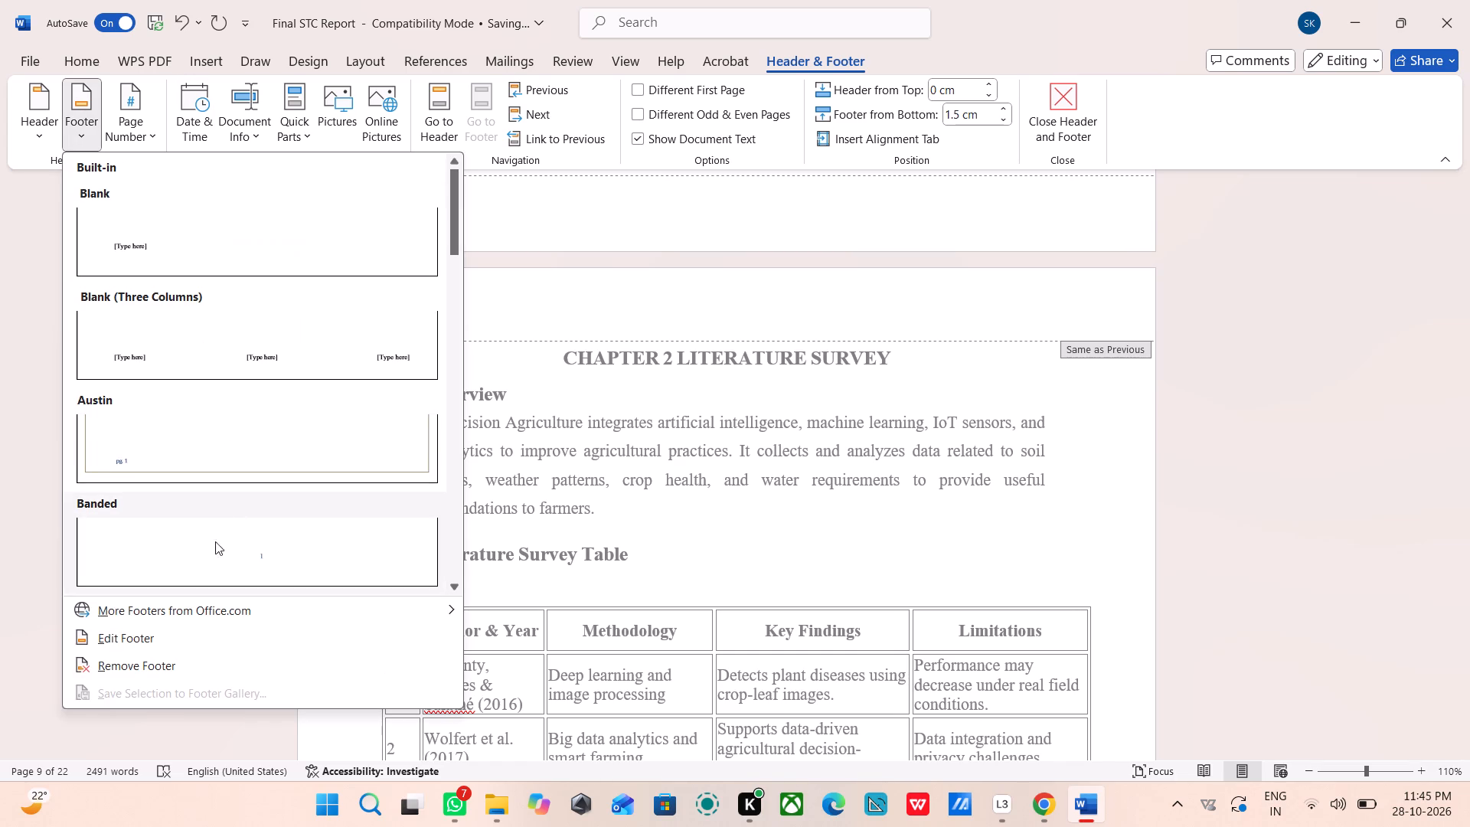
pyautogui.click(212, 555)
# Insert the built-in Banded footer in Section 11 on the Chapter 2 Literature Survey page.
pyautogui.scroll(-3, 686, 482)
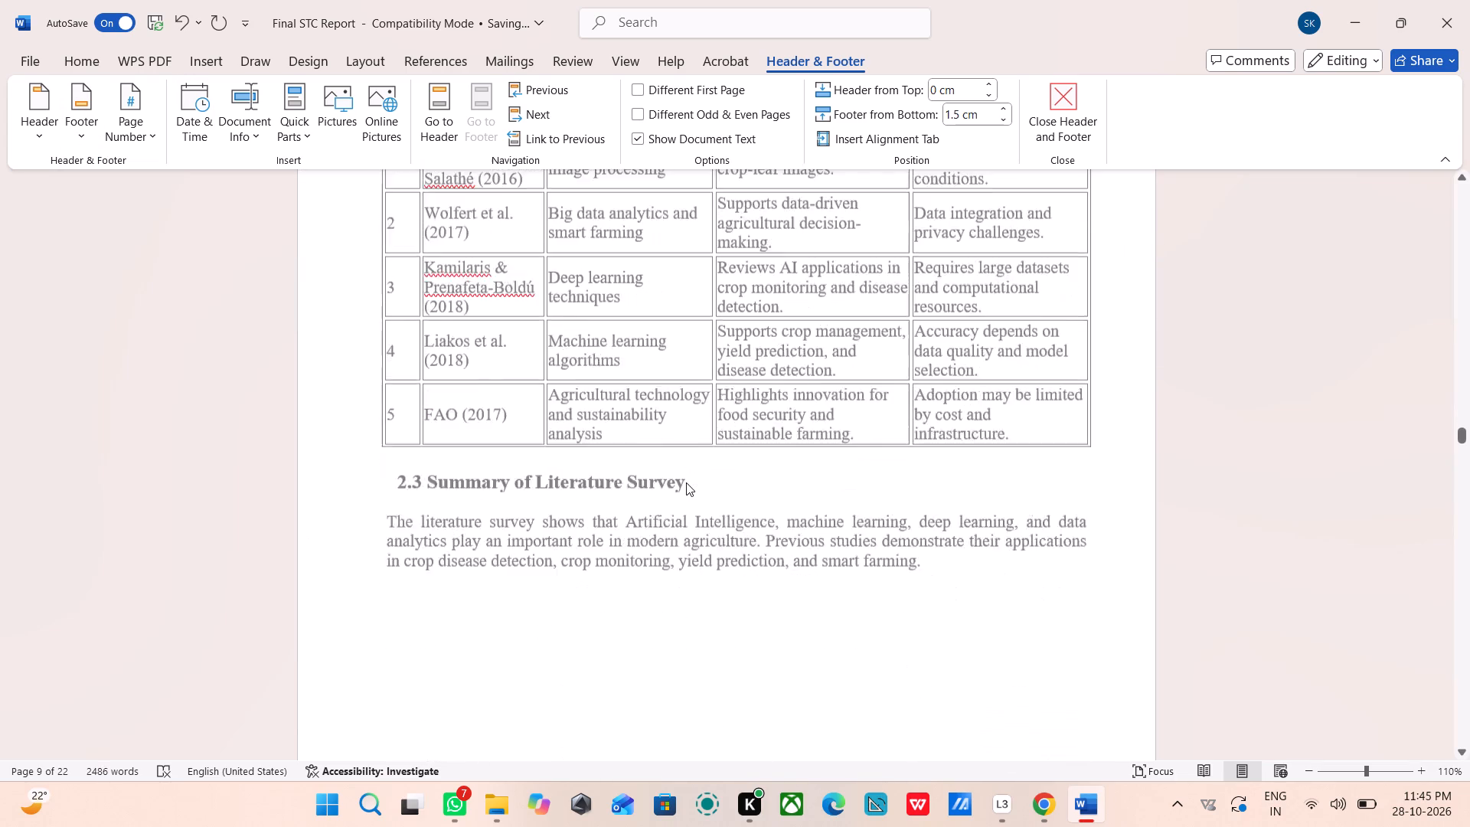
pyautogui.scroll(-2, 686, 482)
pyautogui.click(756, 351)
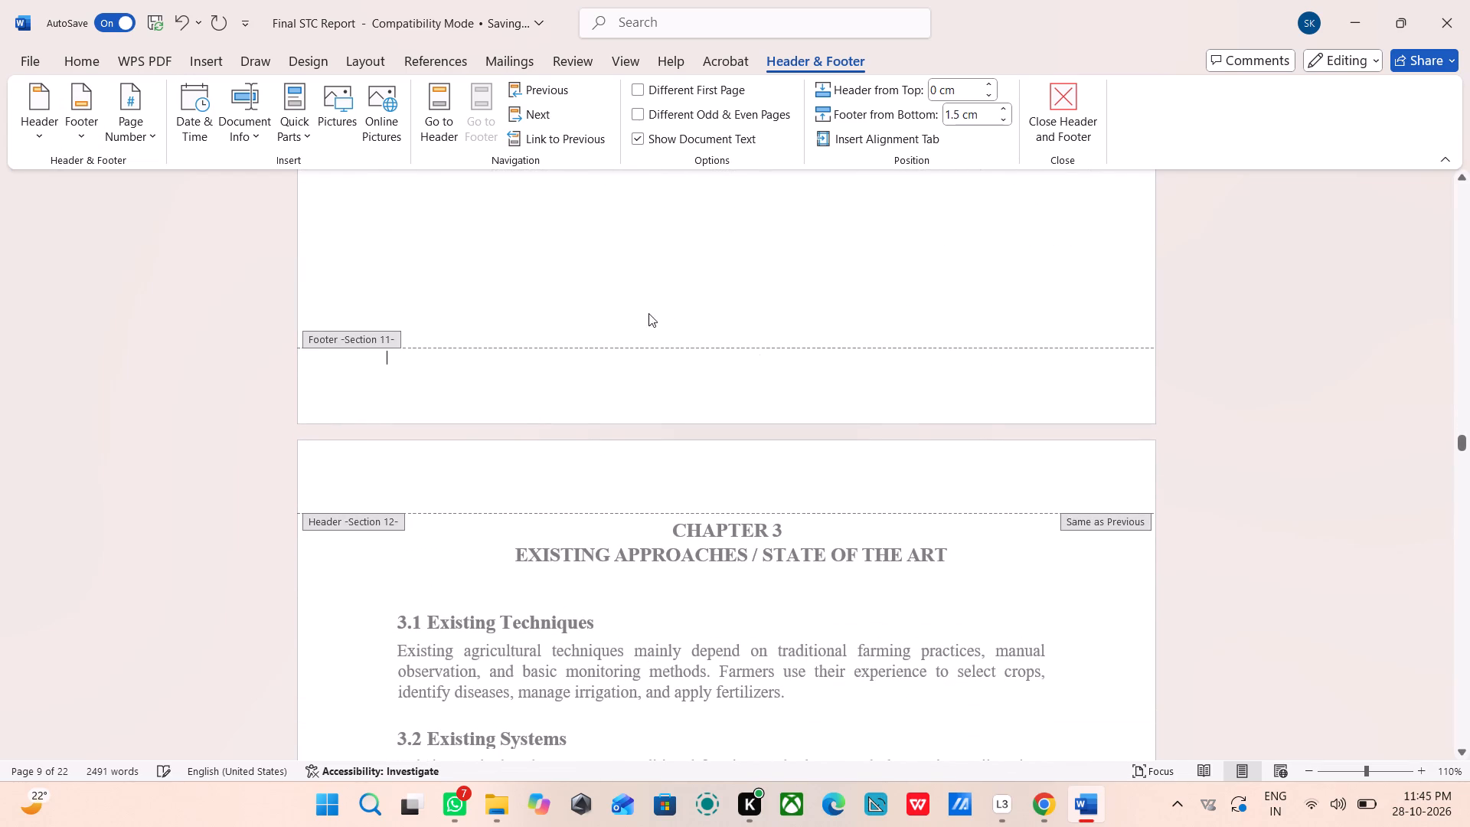
pyautogui.click(80, 90)
pyautogui.click(204, 550)
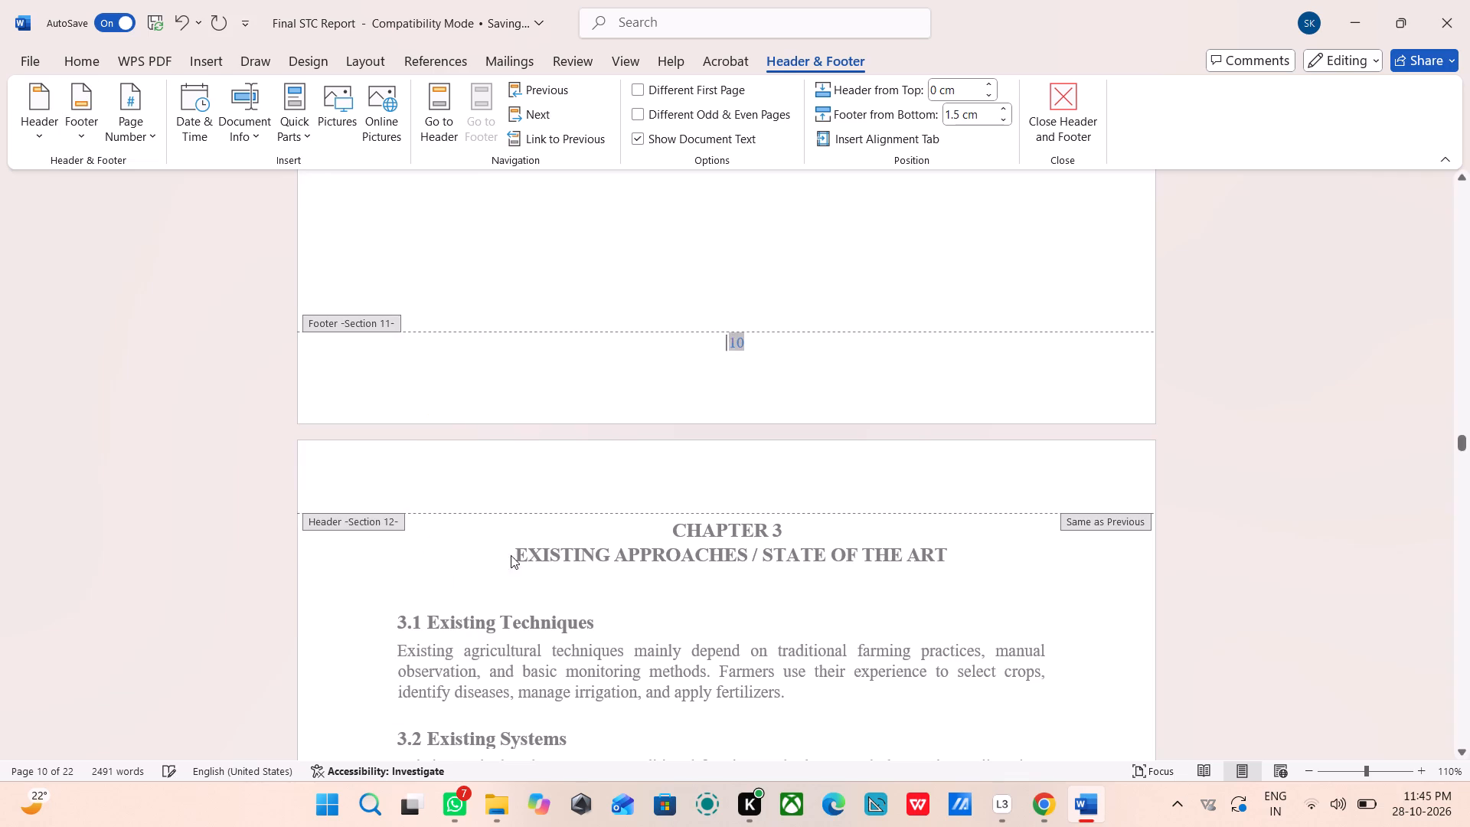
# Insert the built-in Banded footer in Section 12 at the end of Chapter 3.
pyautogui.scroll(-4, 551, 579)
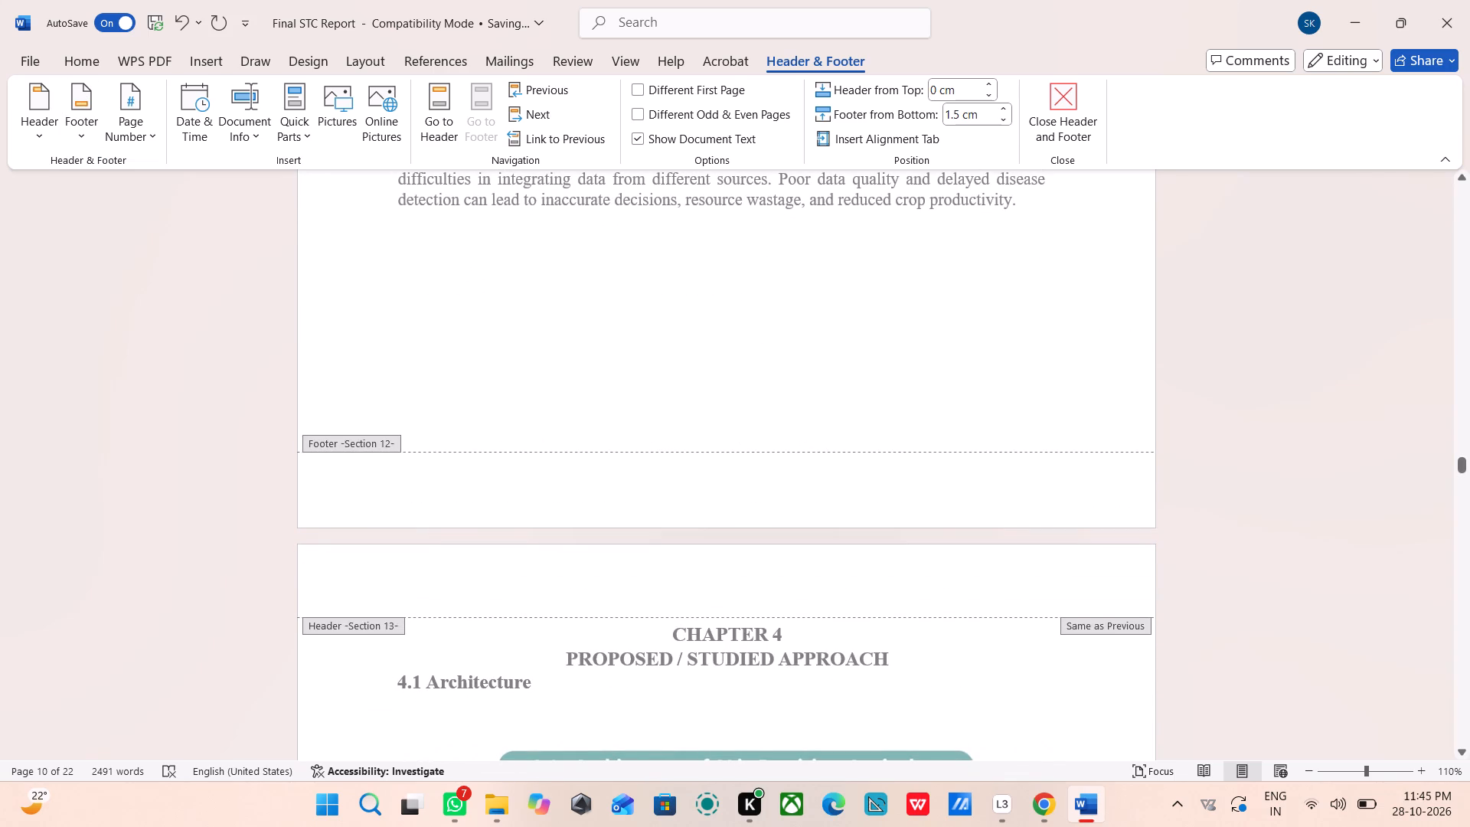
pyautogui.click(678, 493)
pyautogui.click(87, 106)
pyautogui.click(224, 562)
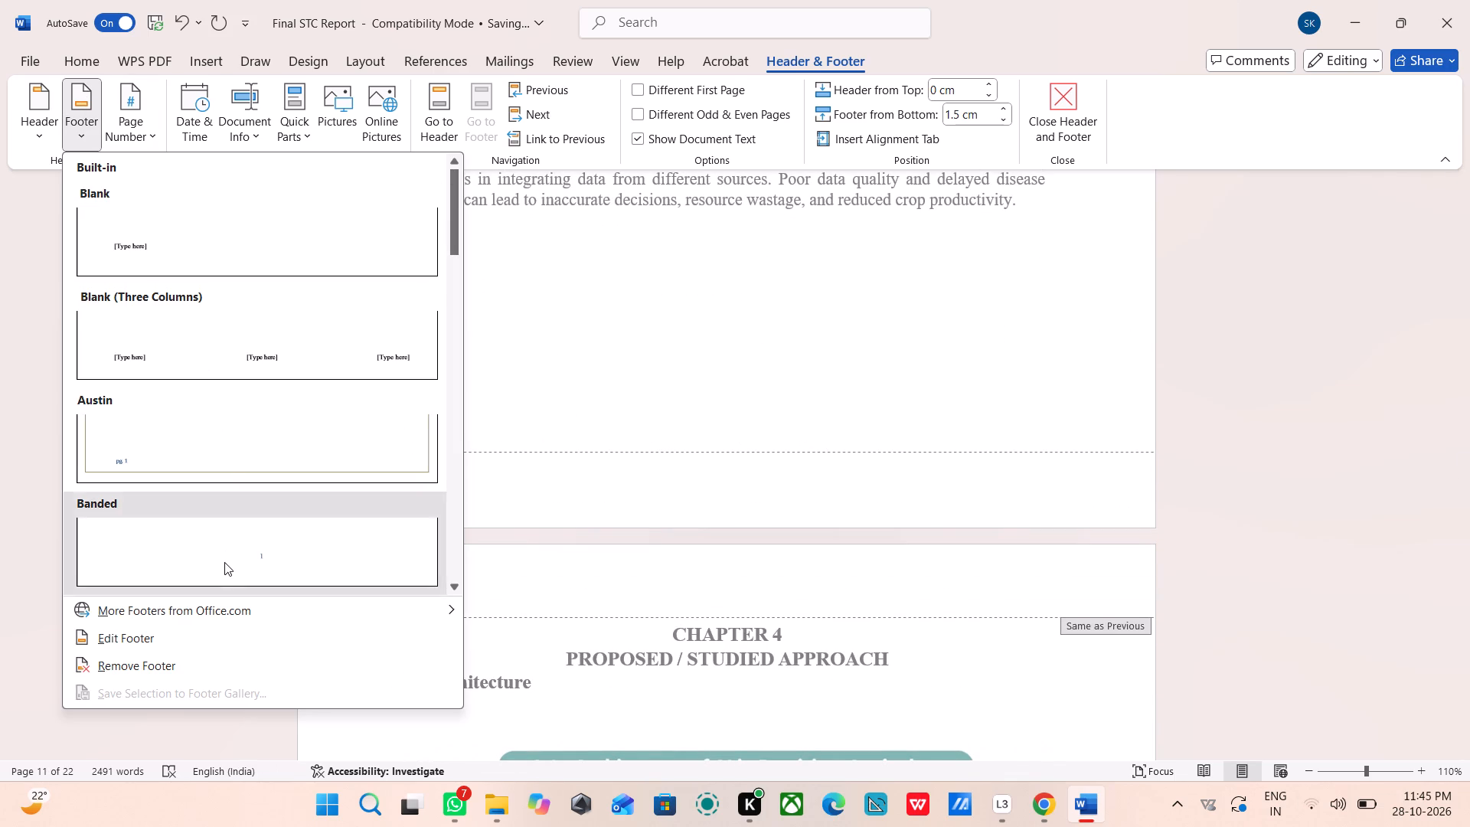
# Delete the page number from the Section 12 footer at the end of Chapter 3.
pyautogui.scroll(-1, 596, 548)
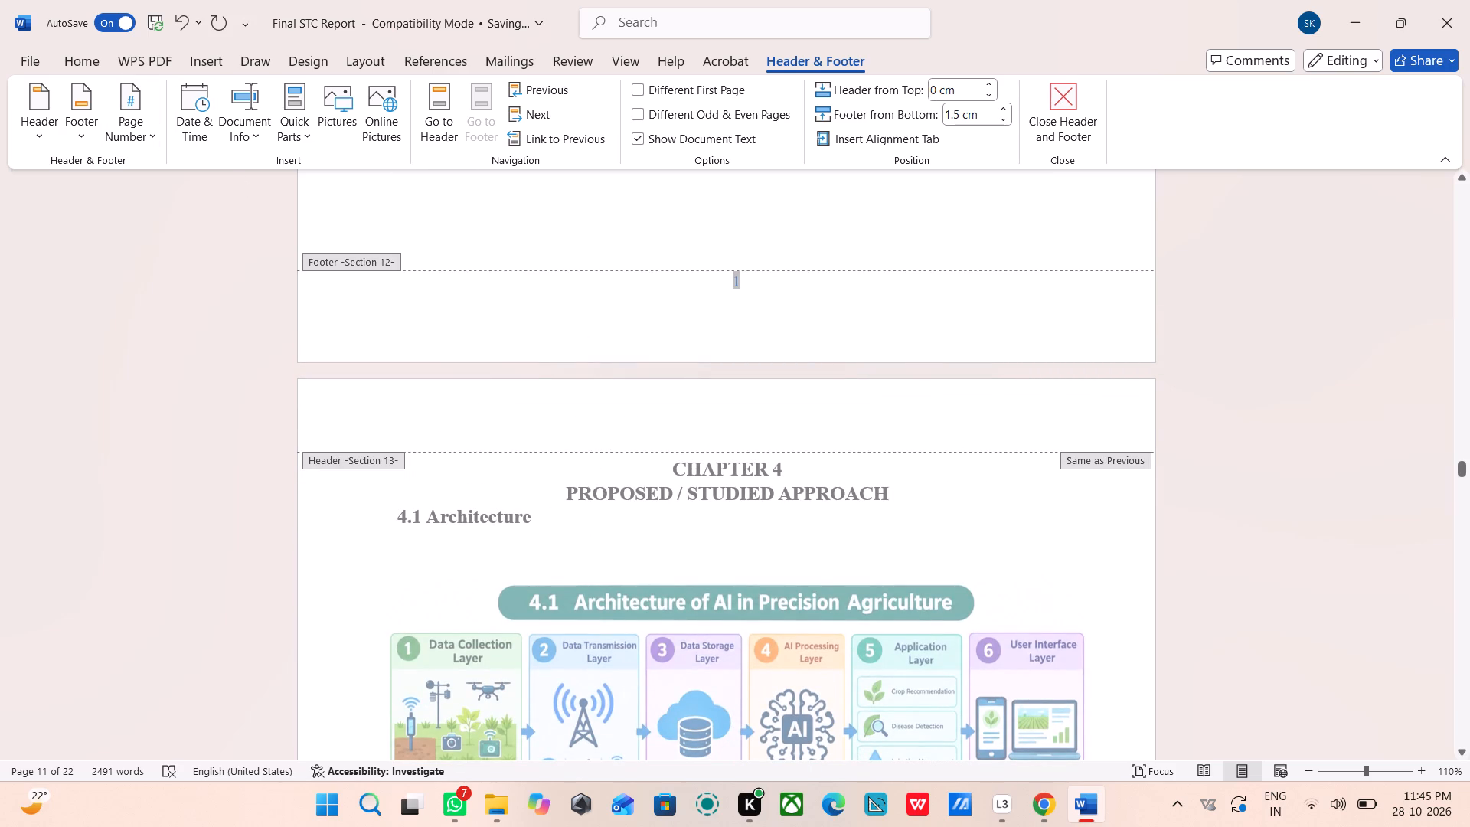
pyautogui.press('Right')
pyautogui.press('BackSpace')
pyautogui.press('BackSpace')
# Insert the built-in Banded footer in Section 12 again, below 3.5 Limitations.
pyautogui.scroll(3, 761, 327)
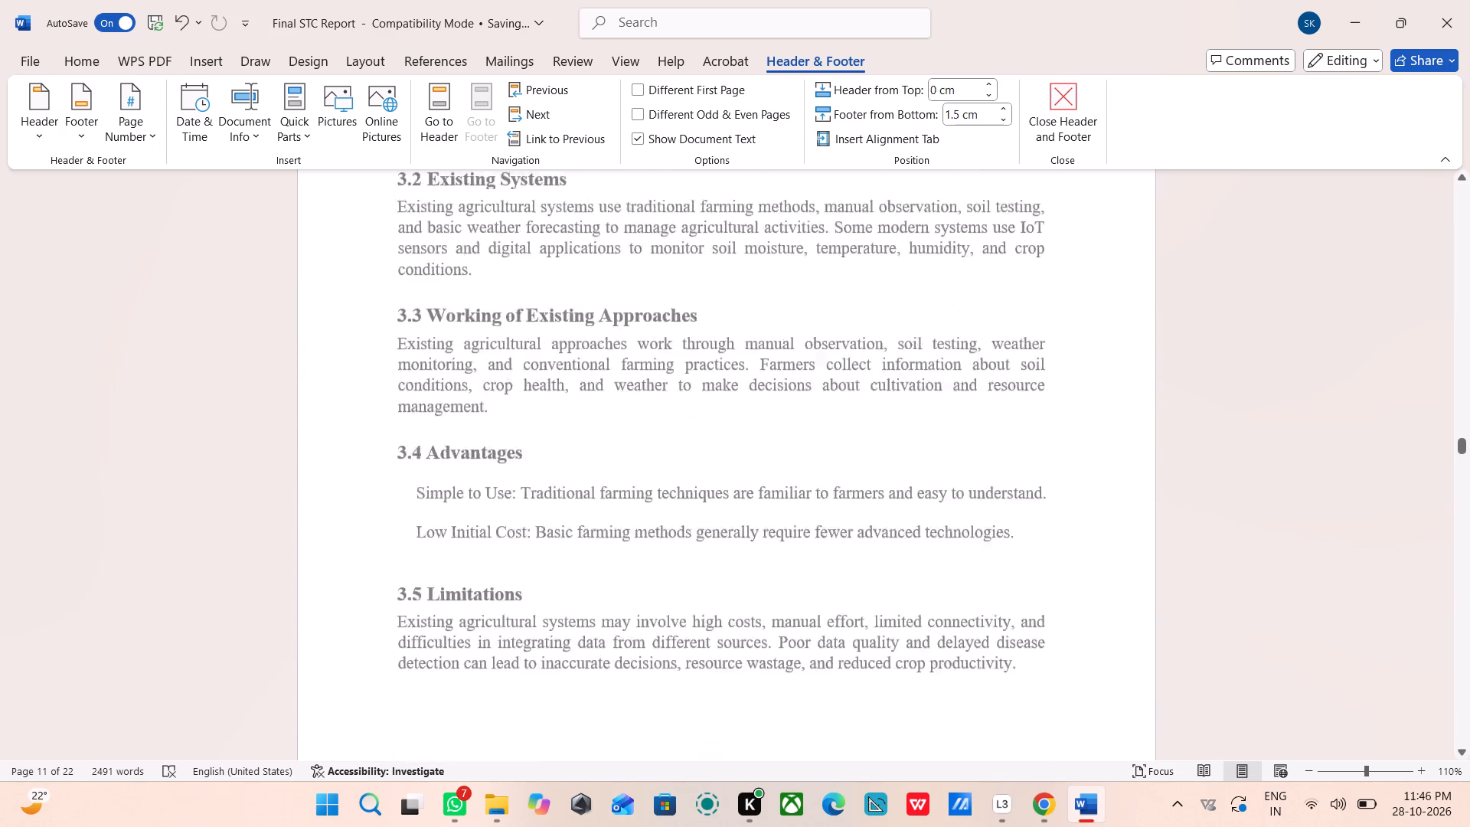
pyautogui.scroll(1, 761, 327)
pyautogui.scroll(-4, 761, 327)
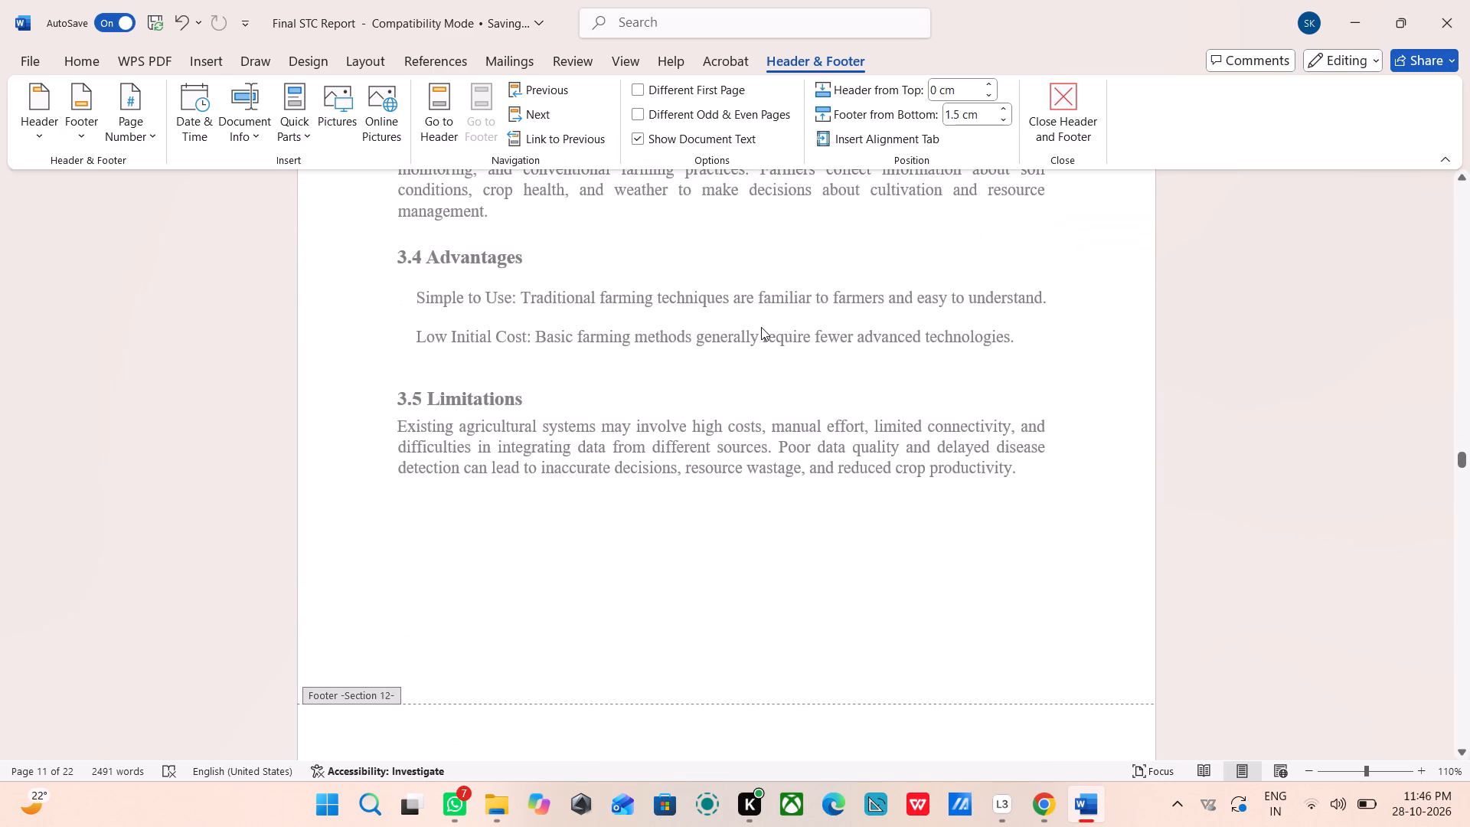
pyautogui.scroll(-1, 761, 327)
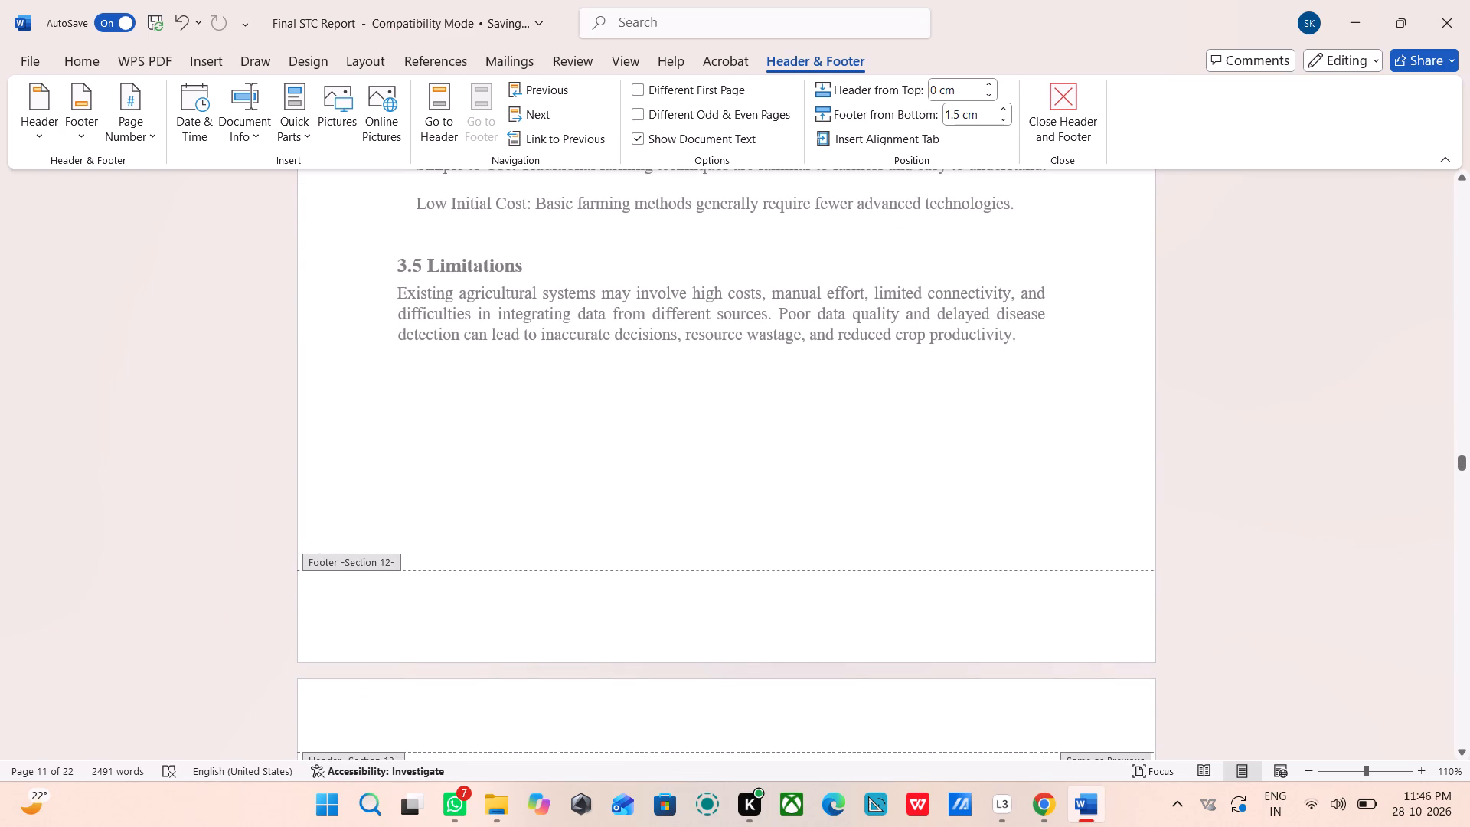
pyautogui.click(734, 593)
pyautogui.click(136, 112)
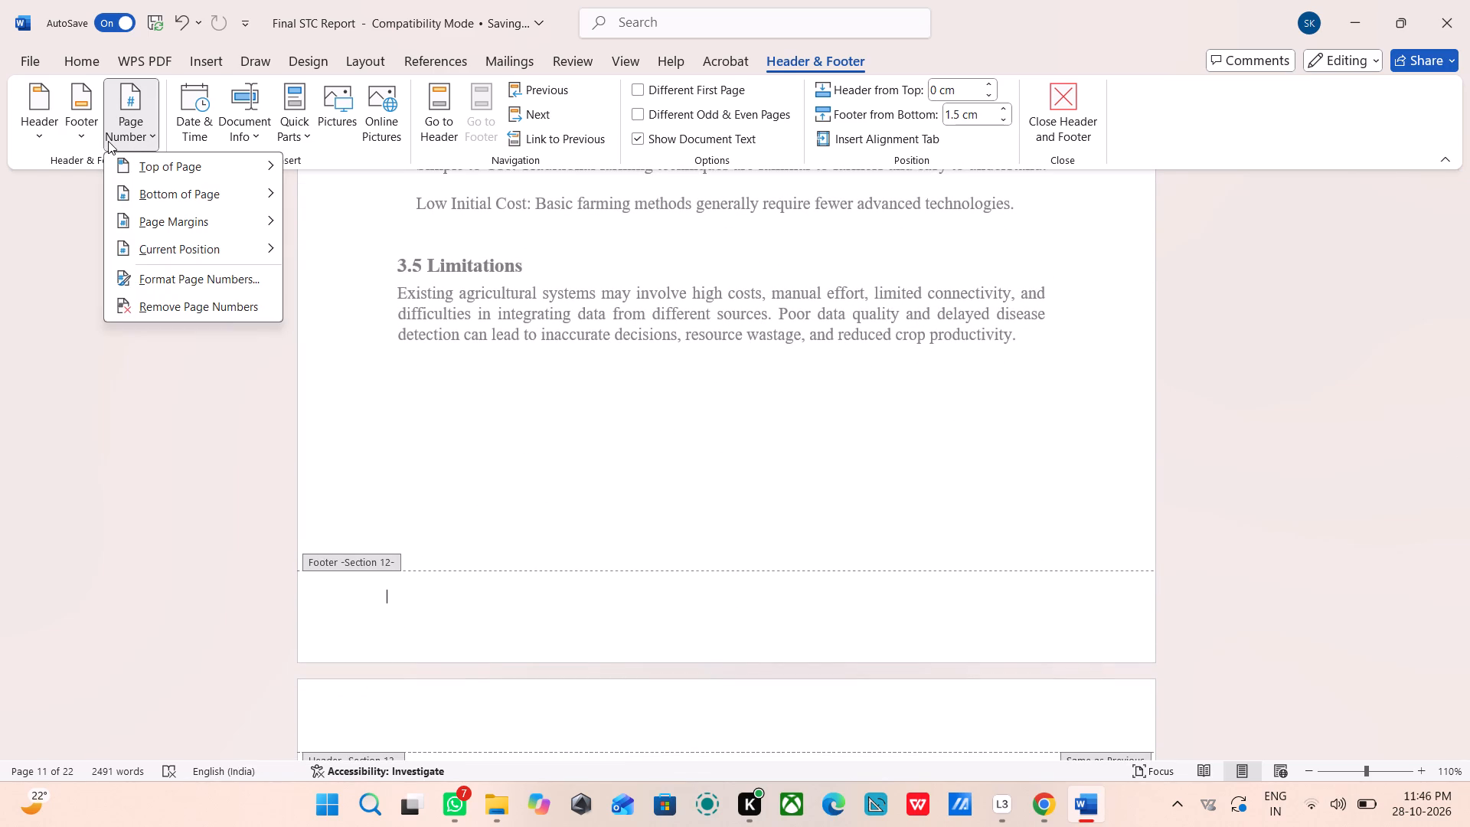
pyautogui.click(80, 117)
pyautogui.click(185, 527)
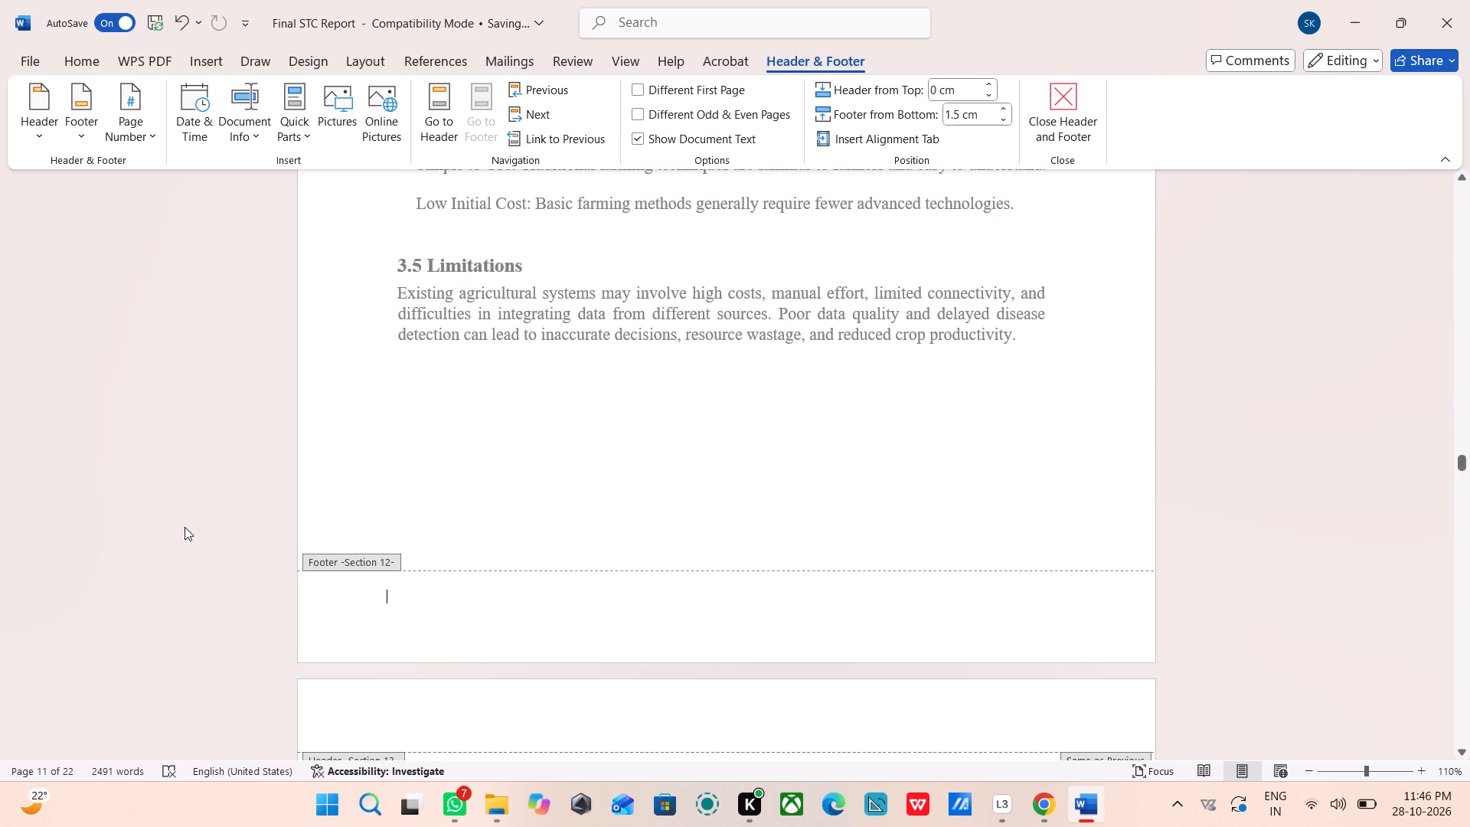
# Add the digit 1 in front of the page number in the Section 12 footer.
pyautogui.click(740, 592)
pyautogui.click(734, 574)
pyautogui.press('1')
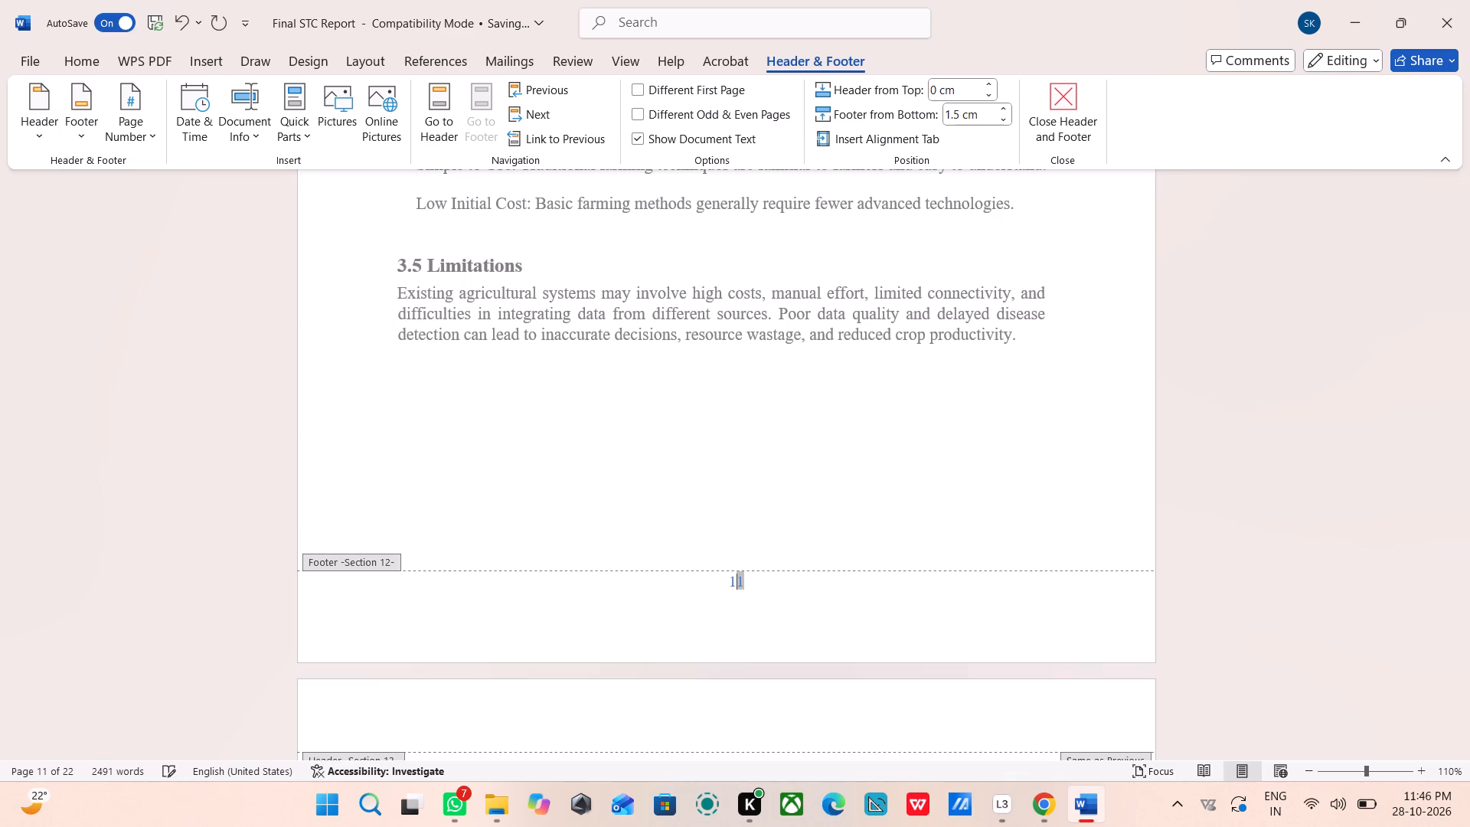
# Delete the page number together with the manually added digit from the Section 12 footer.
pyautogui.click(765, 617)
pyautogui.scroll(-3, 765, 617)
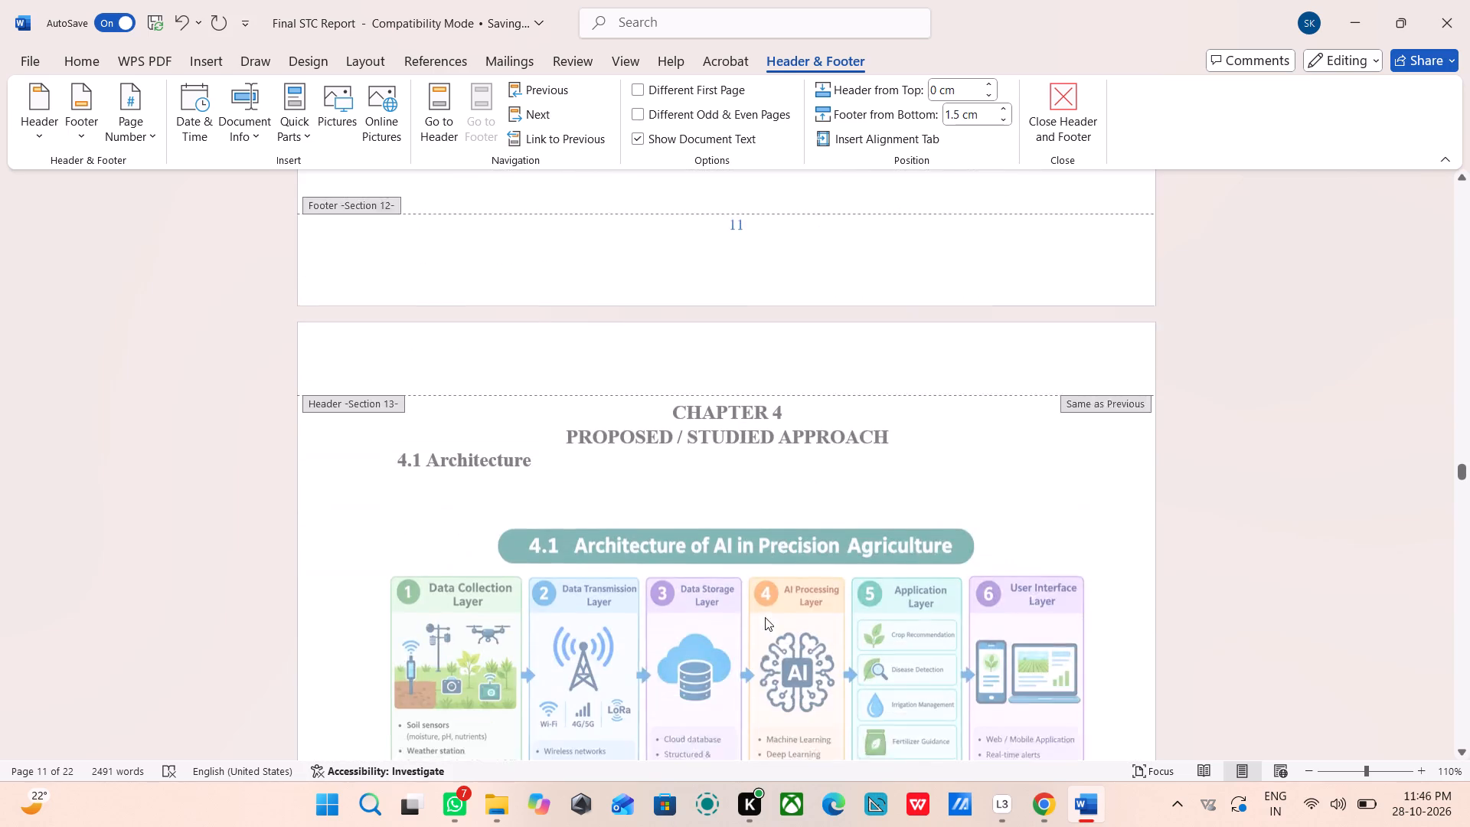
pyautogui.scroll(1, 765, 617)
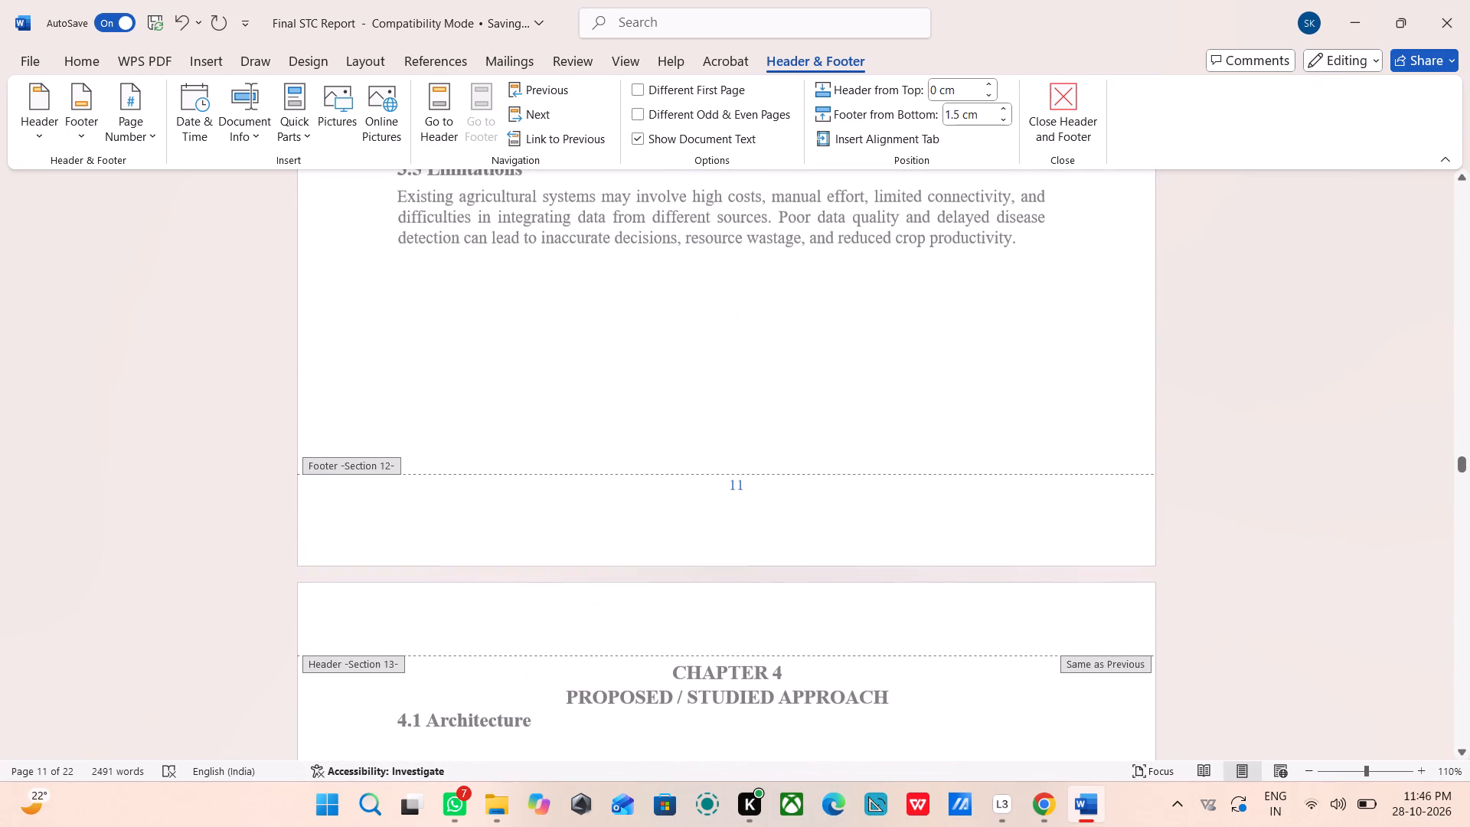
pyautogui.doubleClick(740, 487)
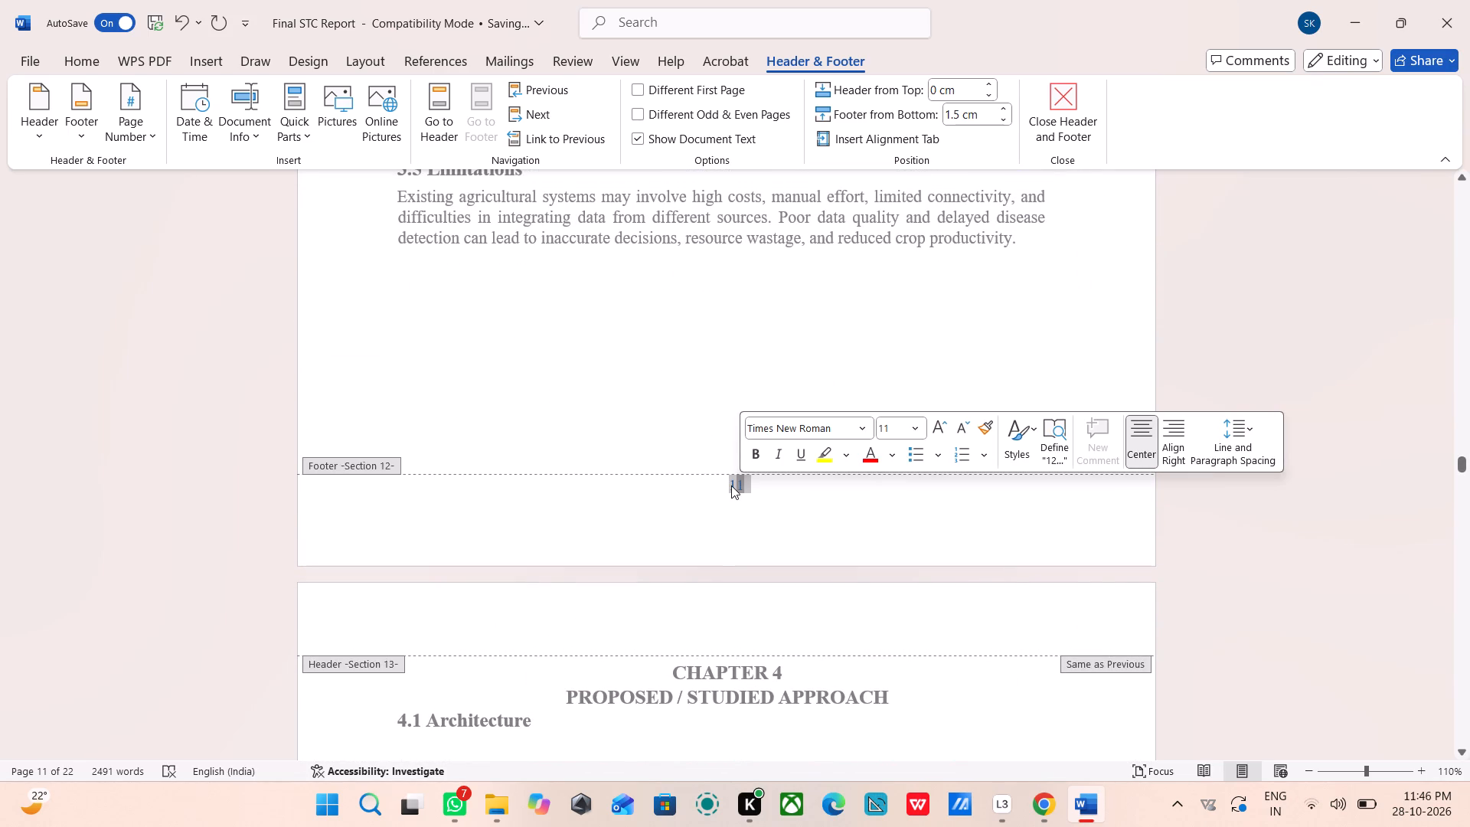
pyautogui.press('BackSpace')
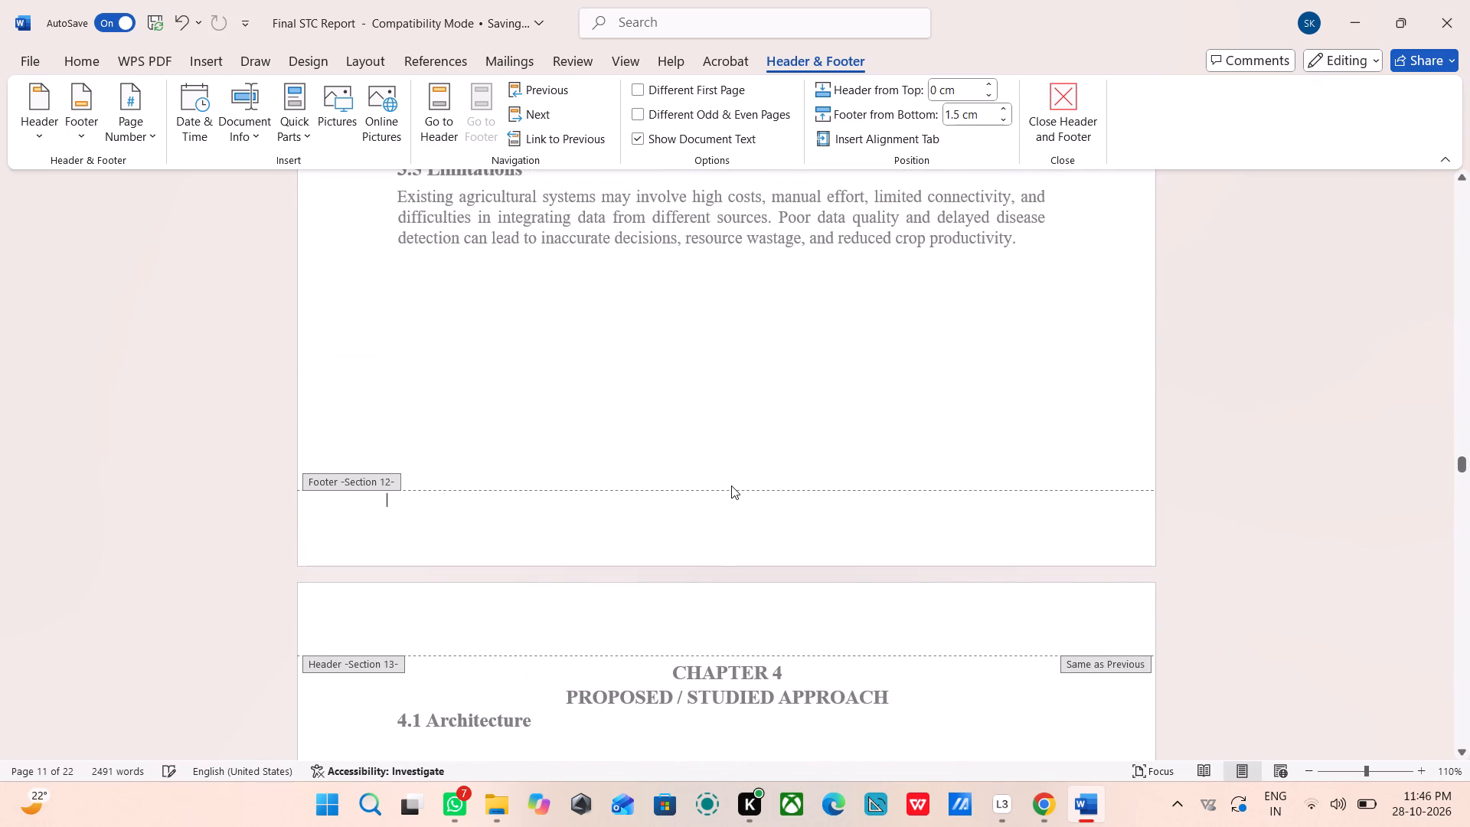
# Set the page numbering of Section 12 to start at 11.
pyautogui.click(118, 127)
pyautogui.click(186, 273)
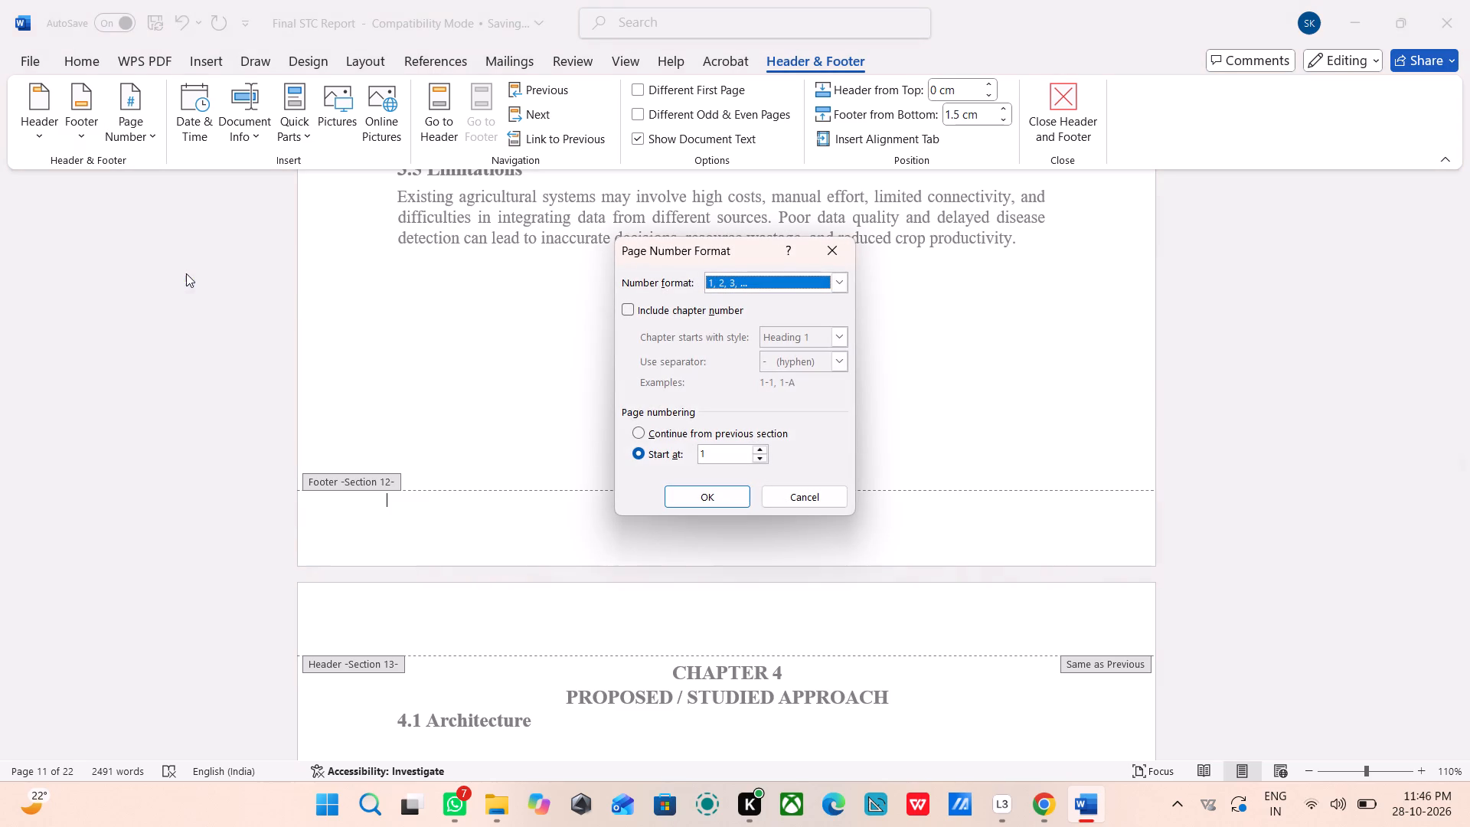
pyautogui.click(740, 450)
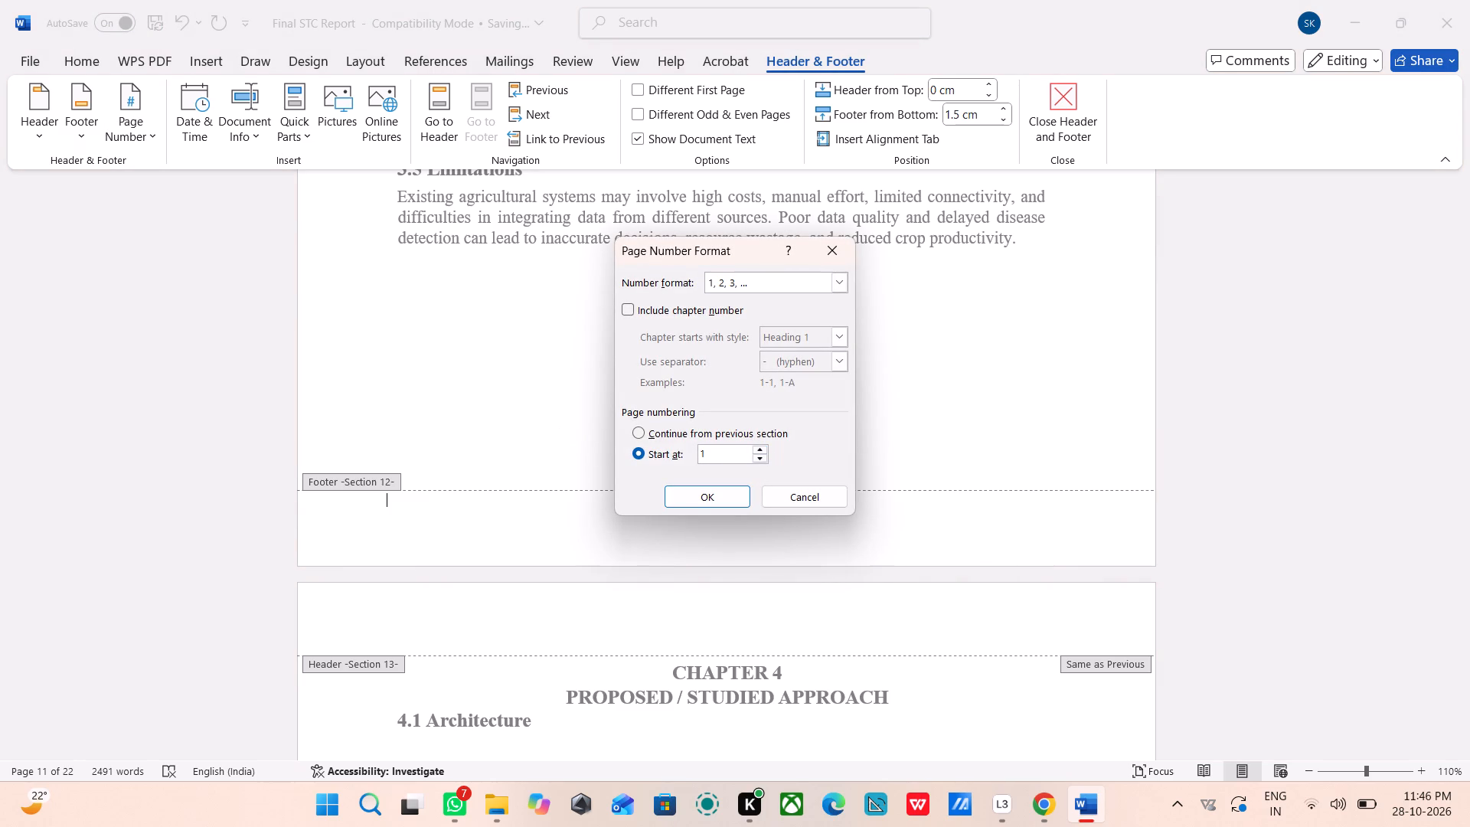
pyautogui.press('1')
pyautogui.click(727, 492)
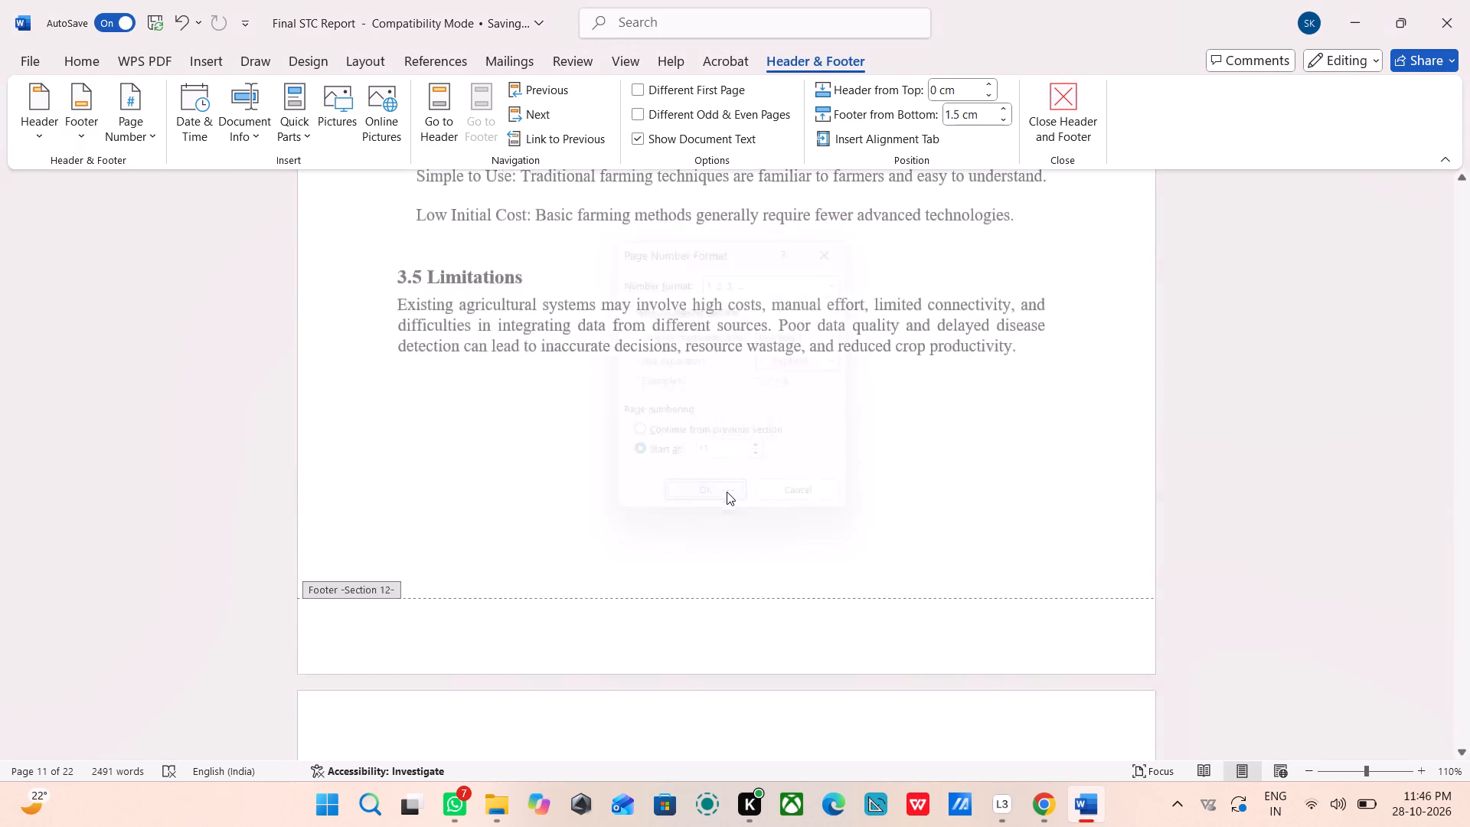
# Insert the built-in Banded footer in the empty Section 12 footer at the end of Chapter 3.
pyautogui.scroll(-1, 727, 492)
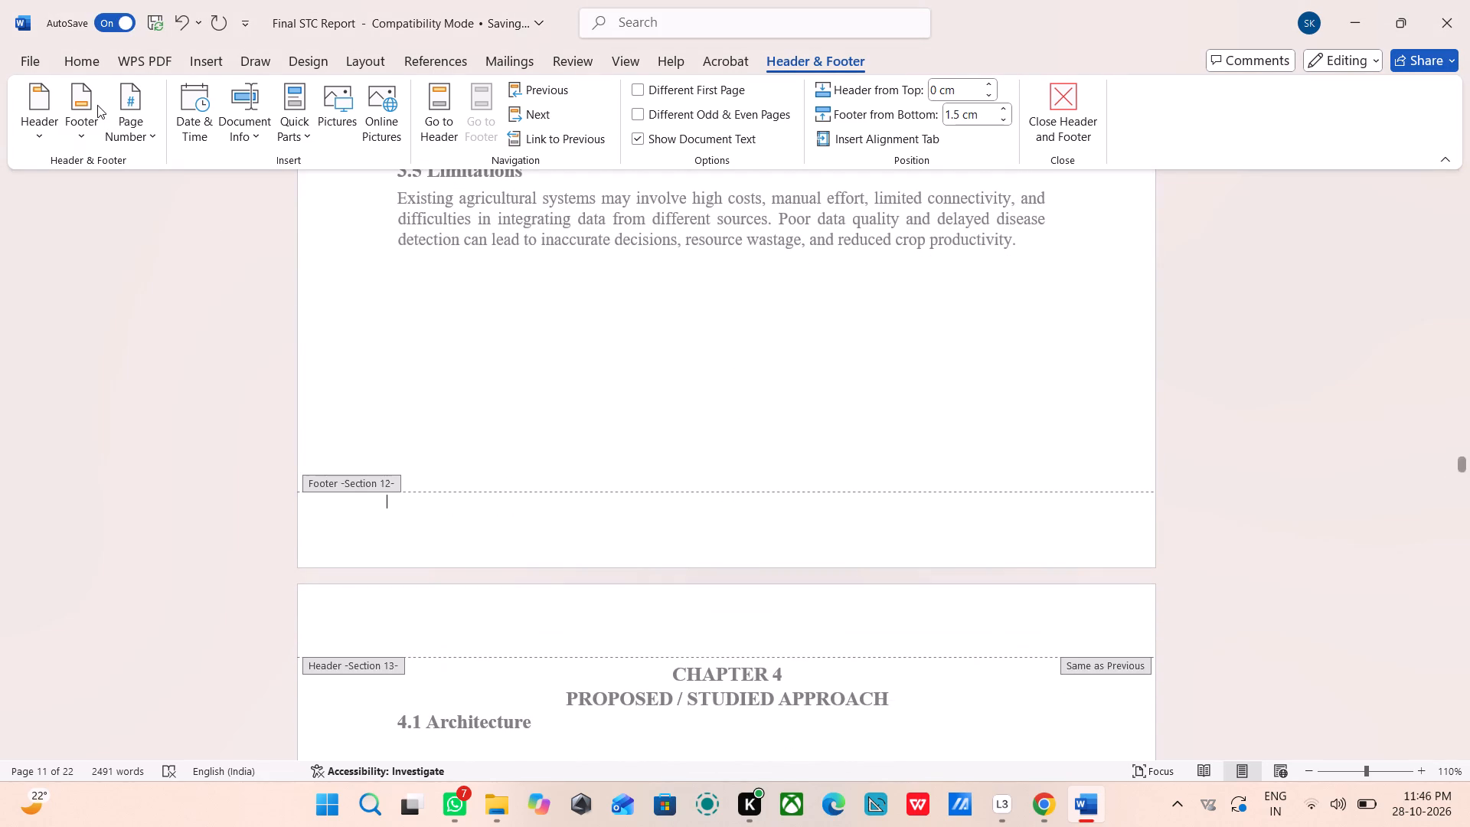
pyautogui.click(94, 102)
pyautogui.click(301, 532)
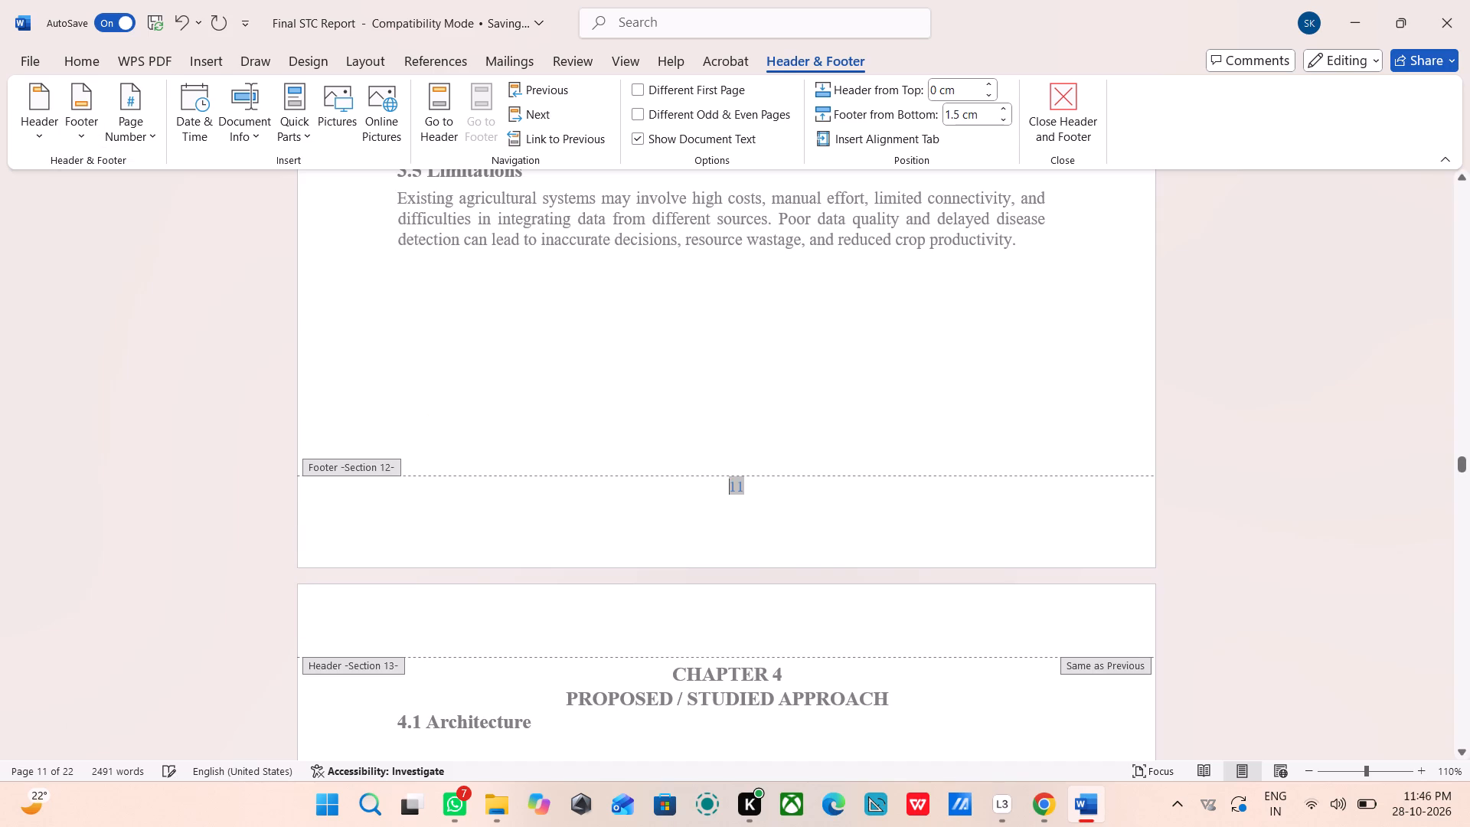
# Insert the built-in Banded footer in the empty Section 13 footer in Chapter 4.
pyautogui.scroll(-4, 567, 610)
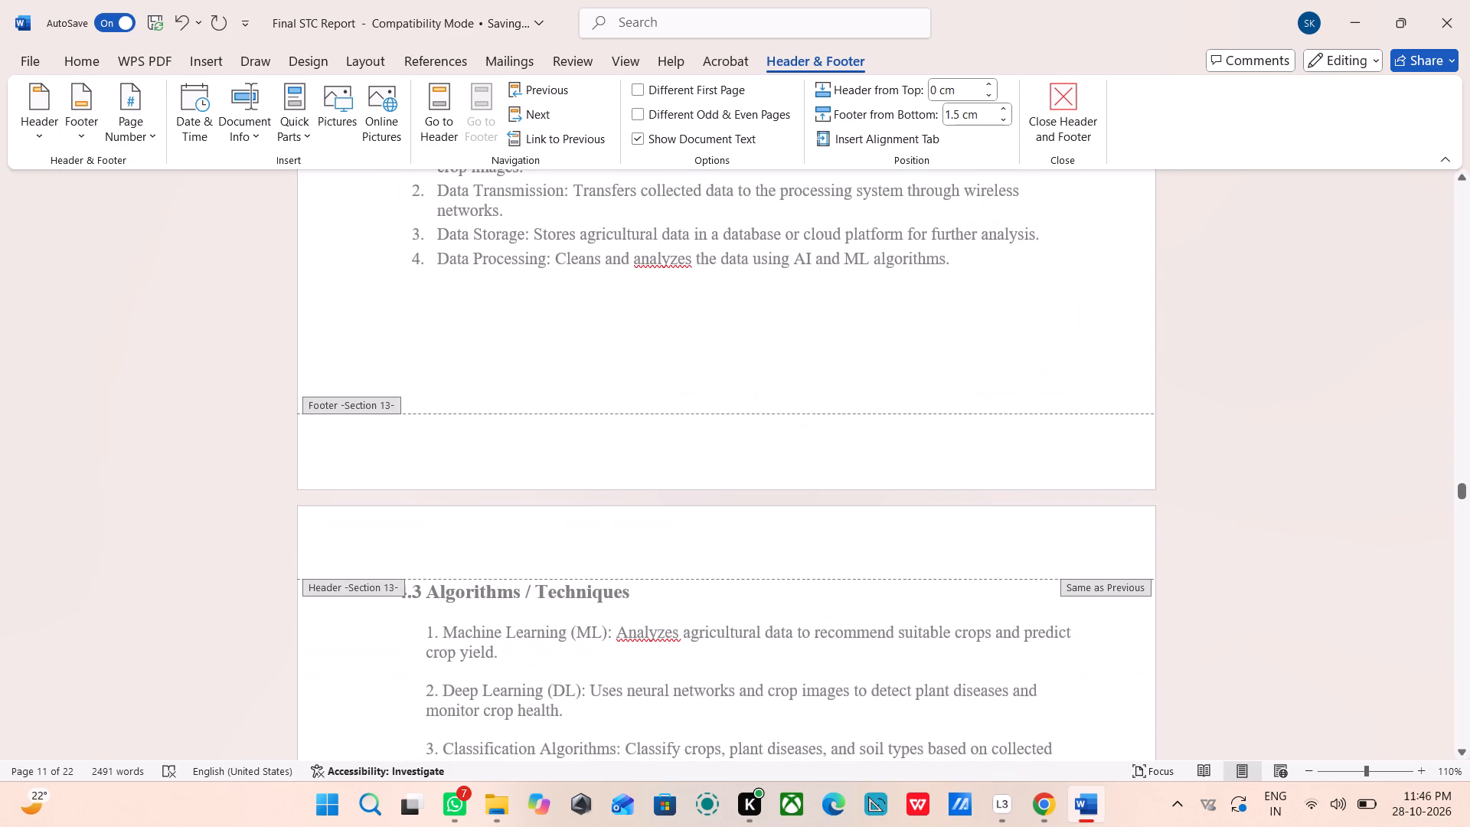
pyautogui.click(716, 420)
pyautogui.click(92, 110)
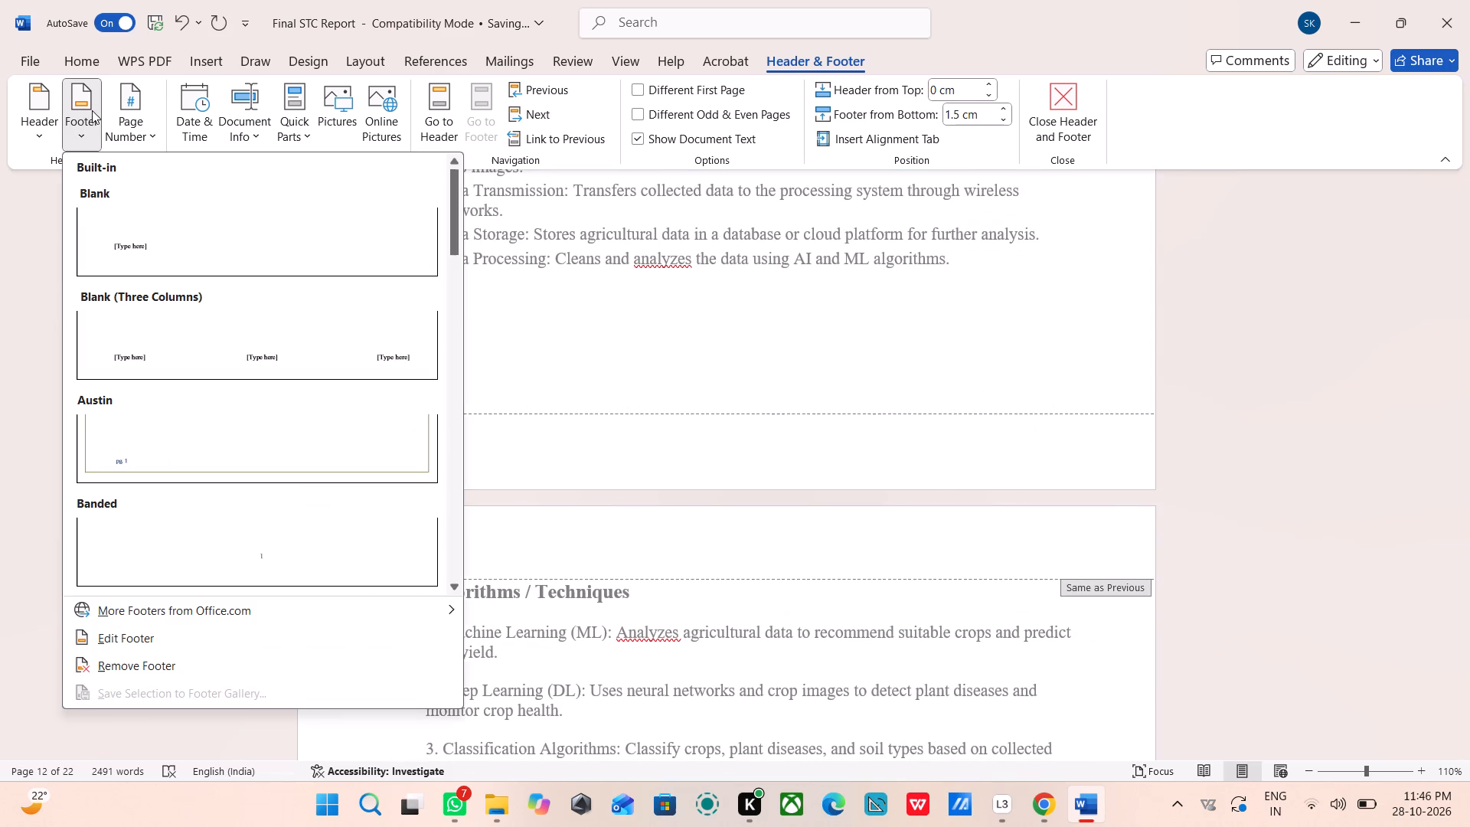
pyautogui.click(230, 543)
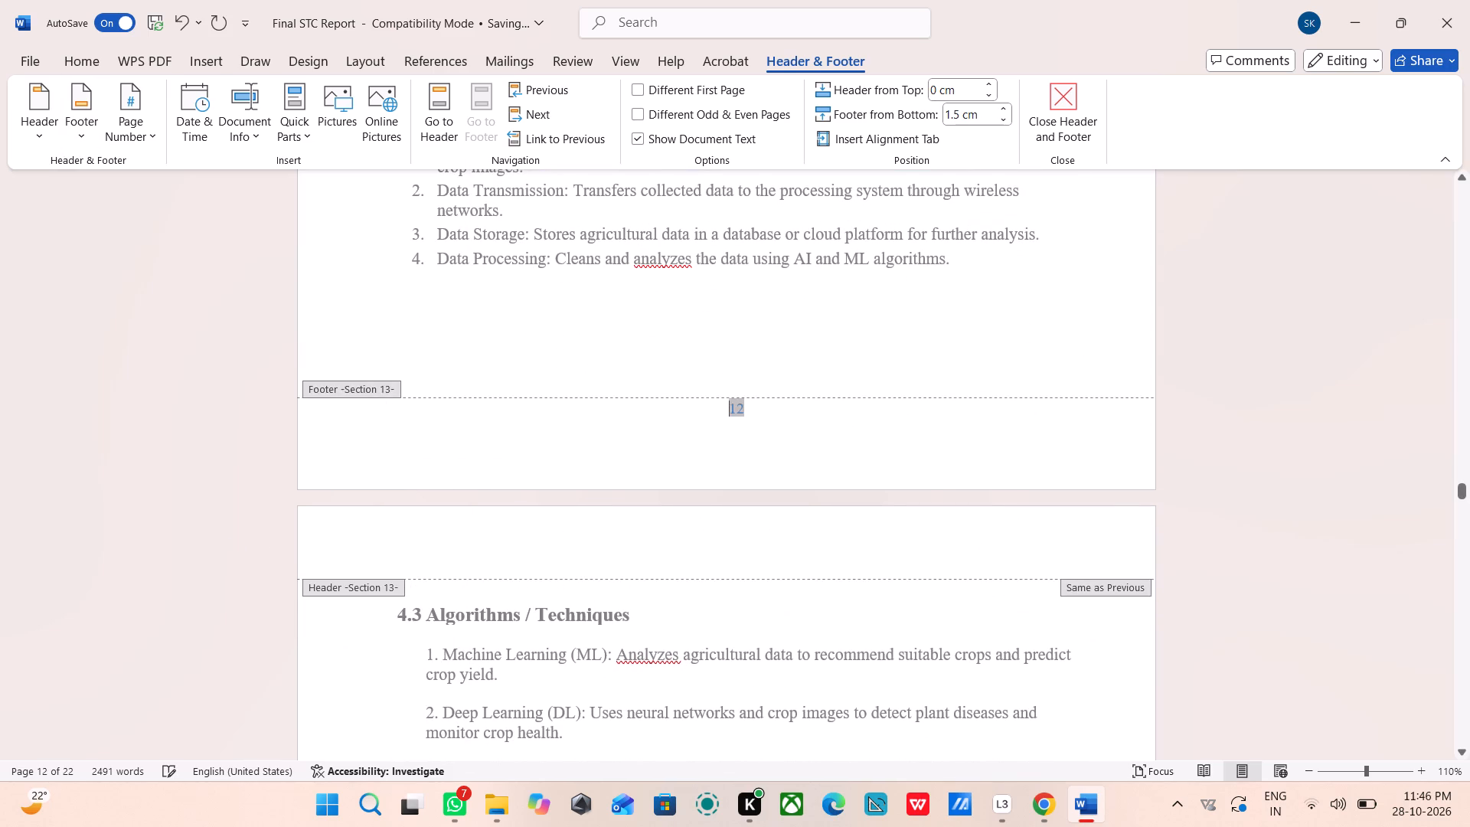
# Insert the built-in Banded footer in the empty Section 14 footer on the 4.4 Flowchart page.
pyautogui.scroll(-7, 530, 561)
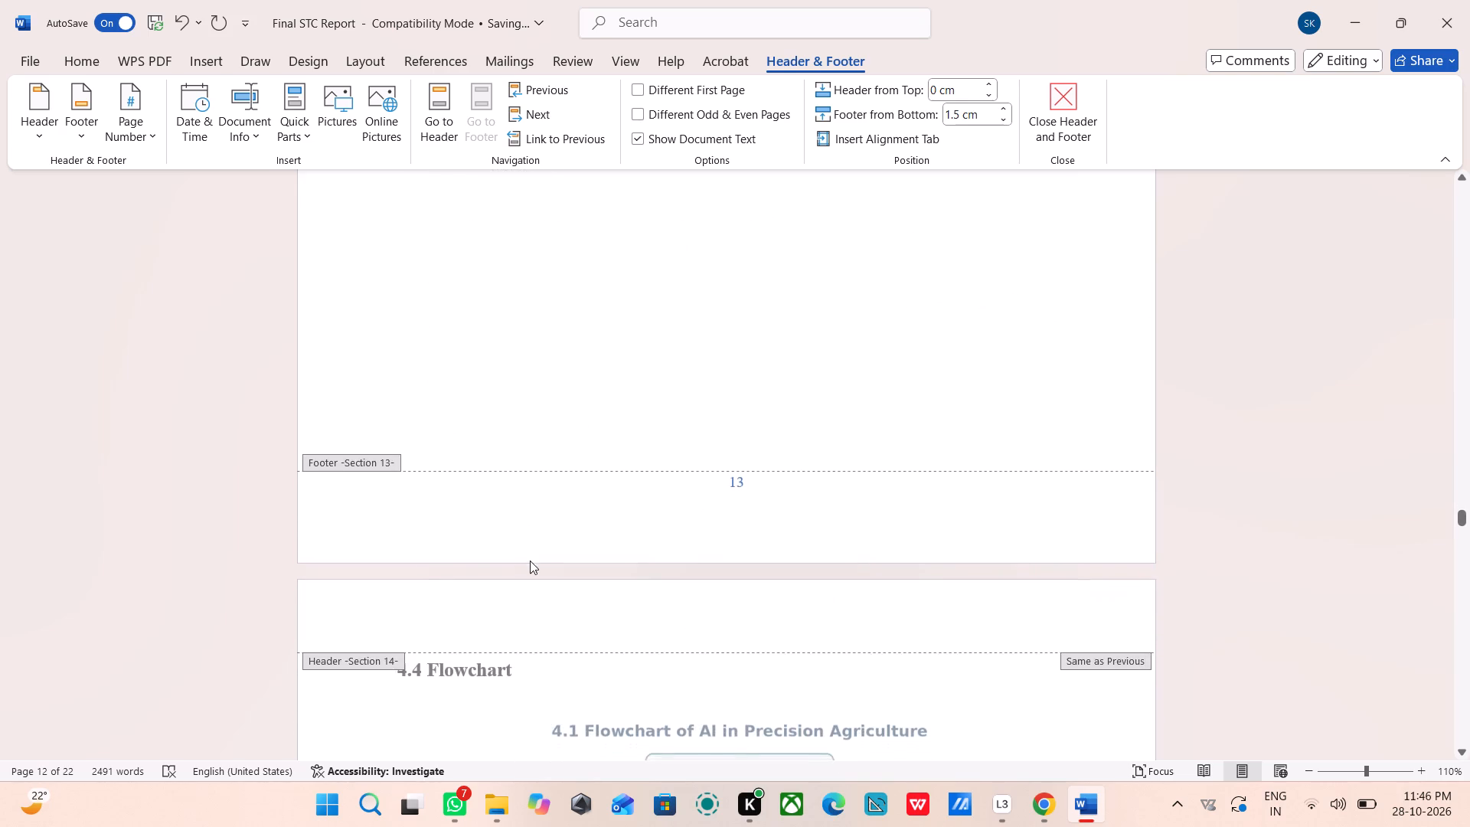
pyautogui.scroll(-5, 530, 561)
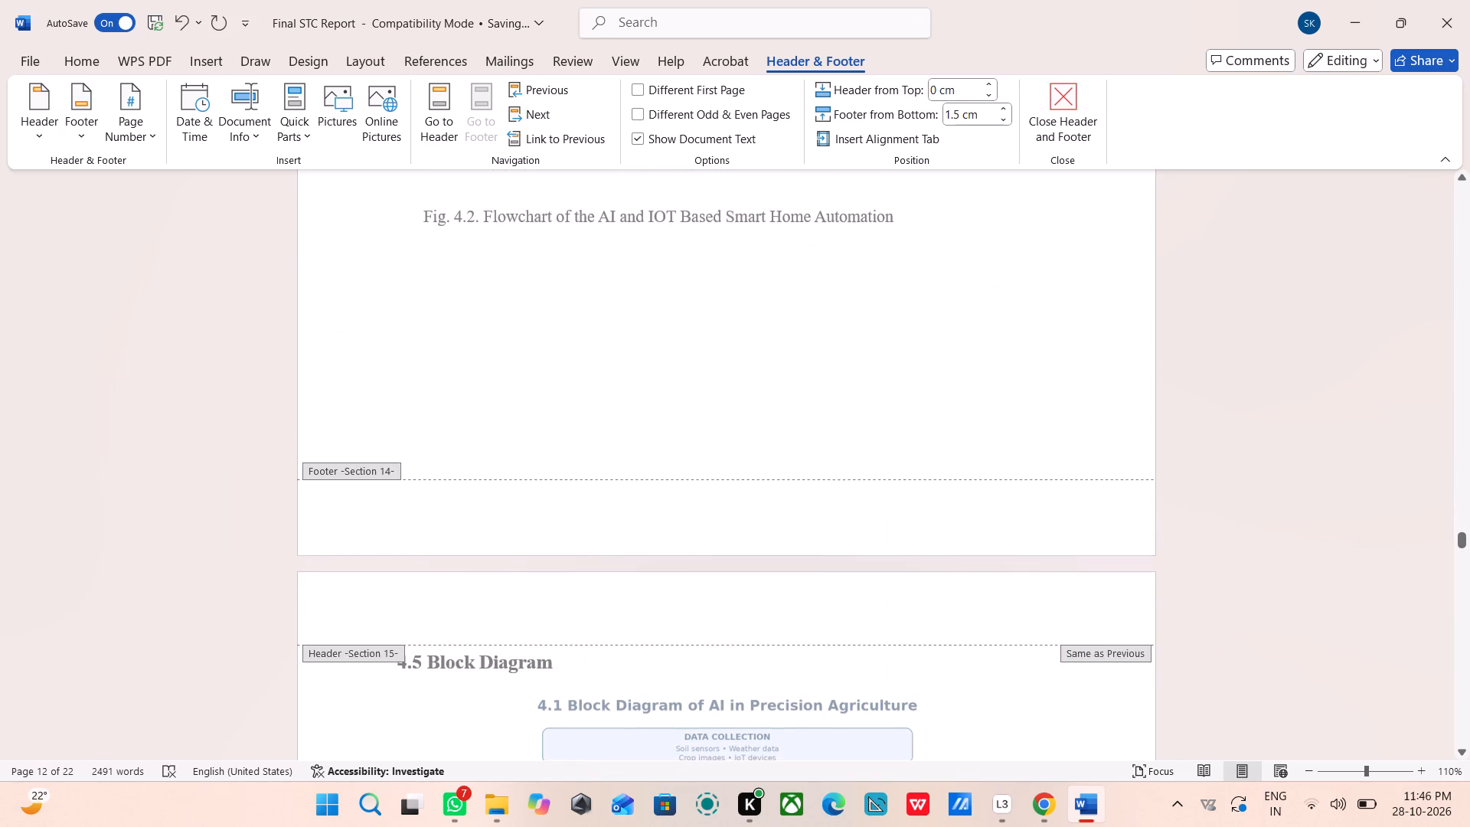
pyautogui.click(710, 502)
pyautogui.click(90, 103)
pyautogui.click(207, 545)
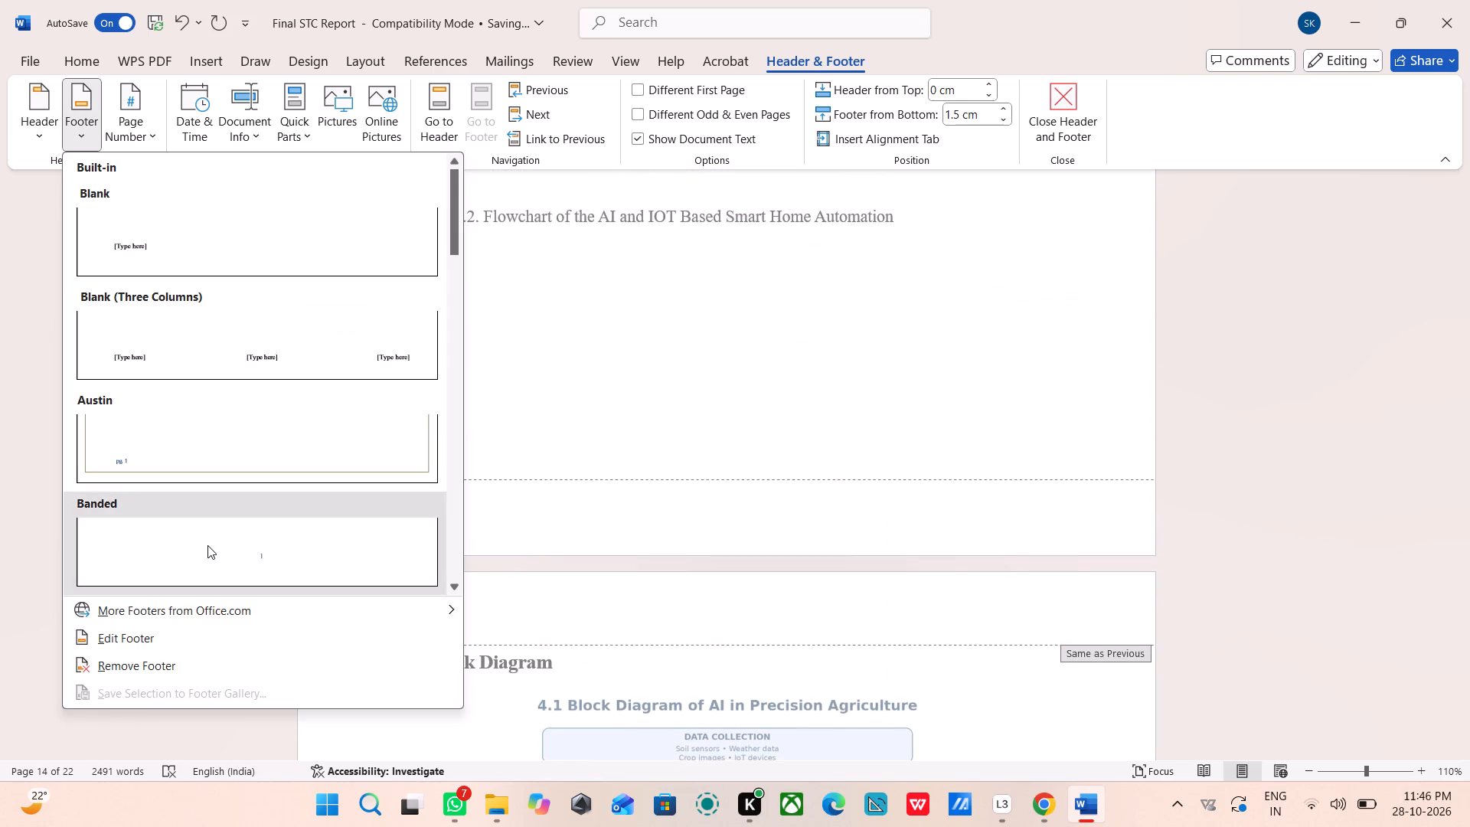
# Insert the built-in Banded footer in the empty Section 15 footer on the 4.5 Block Diagram page.
pyautogui.scroll(-6, 612, 521)
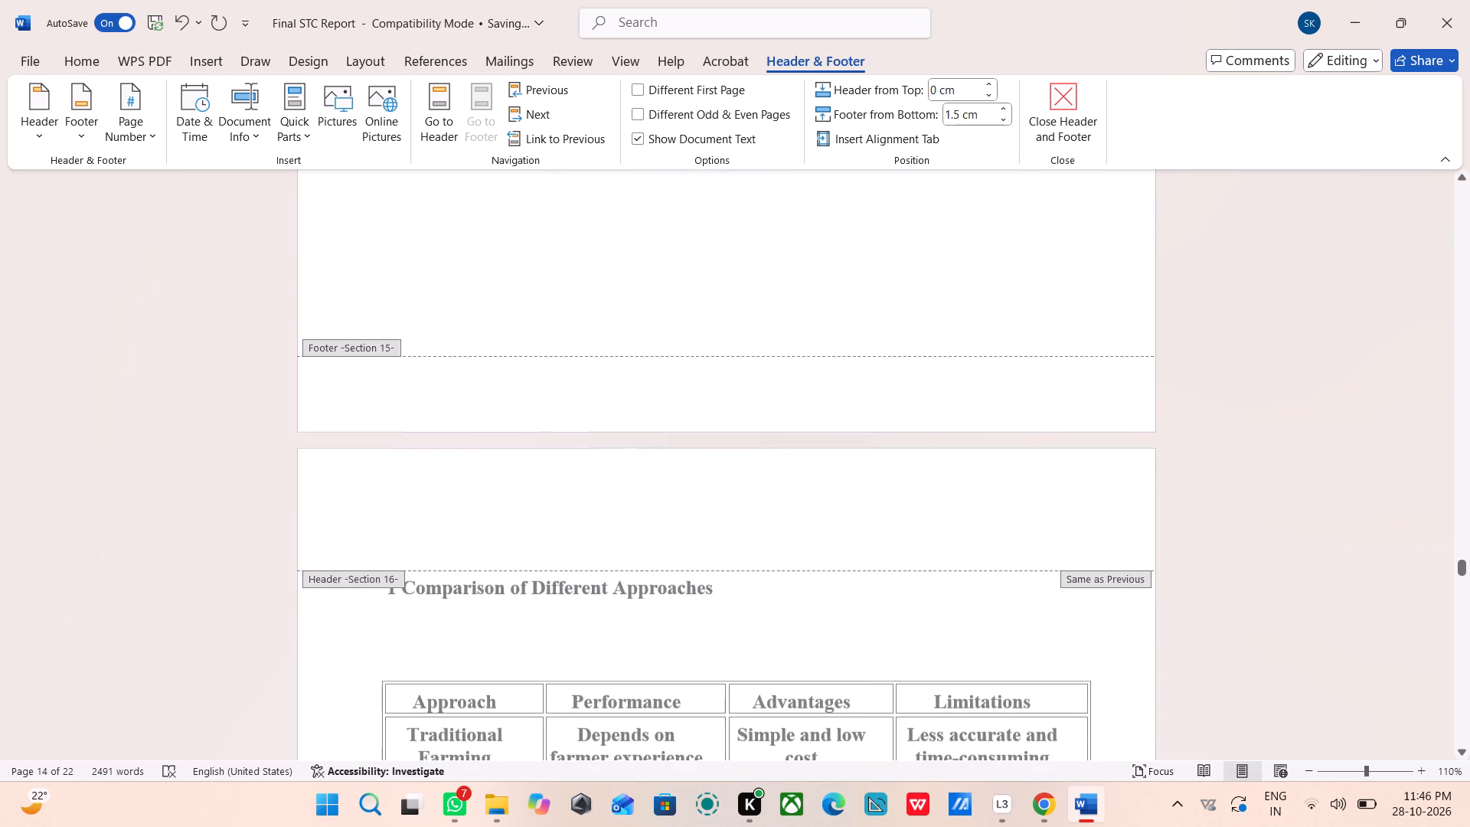
pyautogui.click(717, 381)
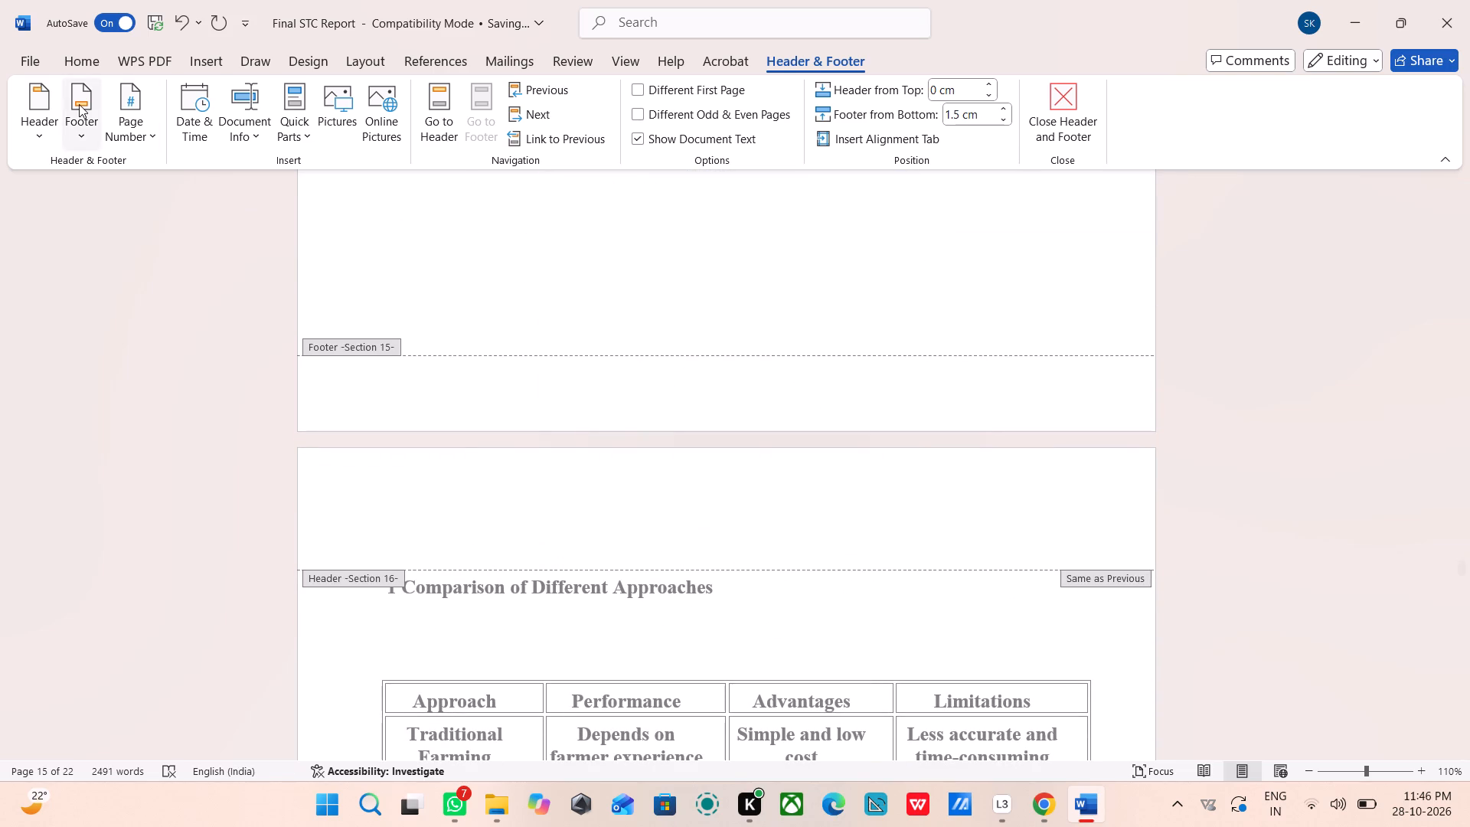
pyautogui.click(79, 104)
pyautogui.click(283, 557)
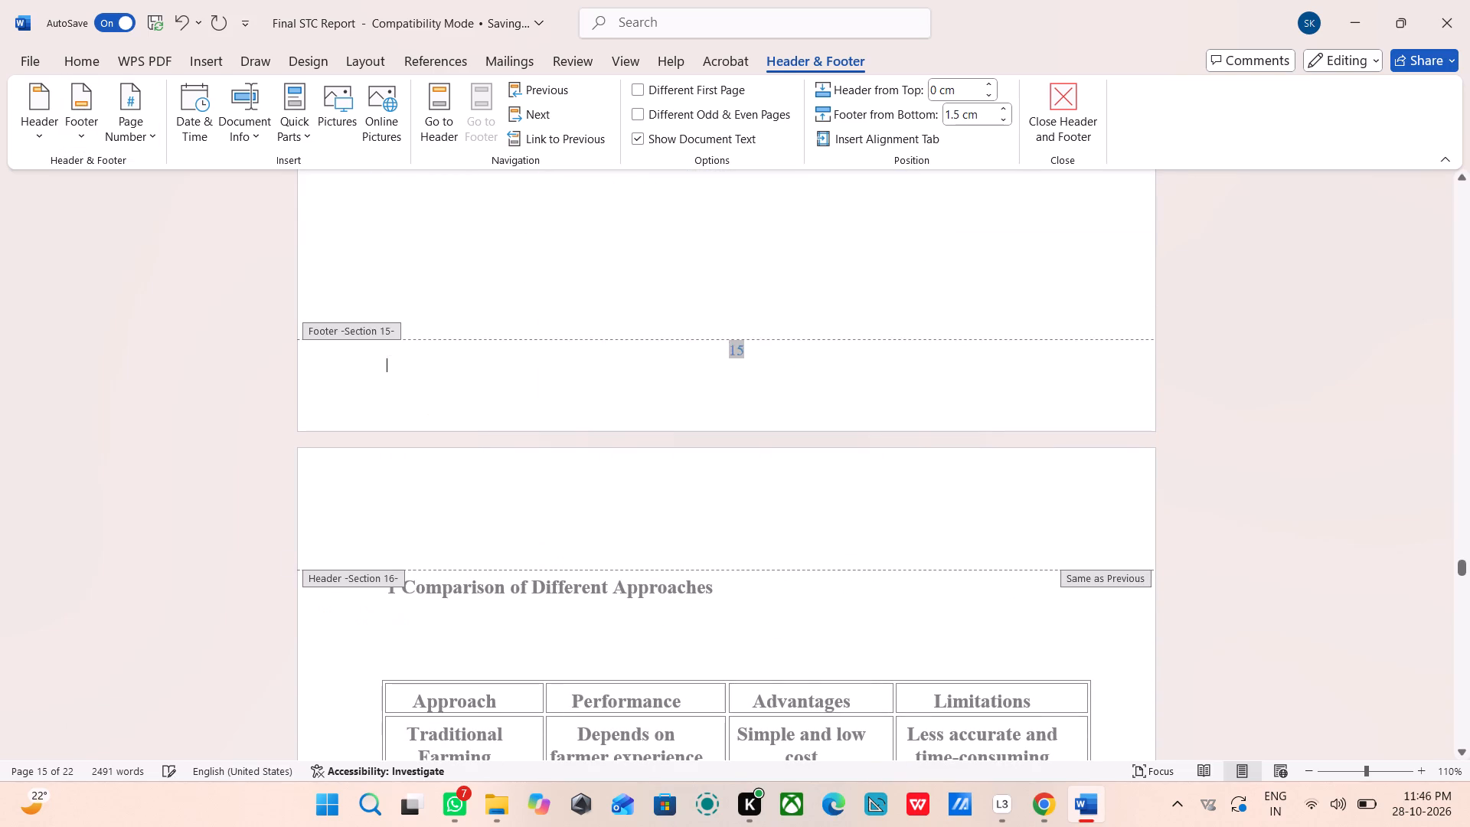
# Insert the built-in Banded footer in the empty Section 16 footer on the Comparison of Different Approaches page.
pyautogui.scroll(-4, 650, 462)
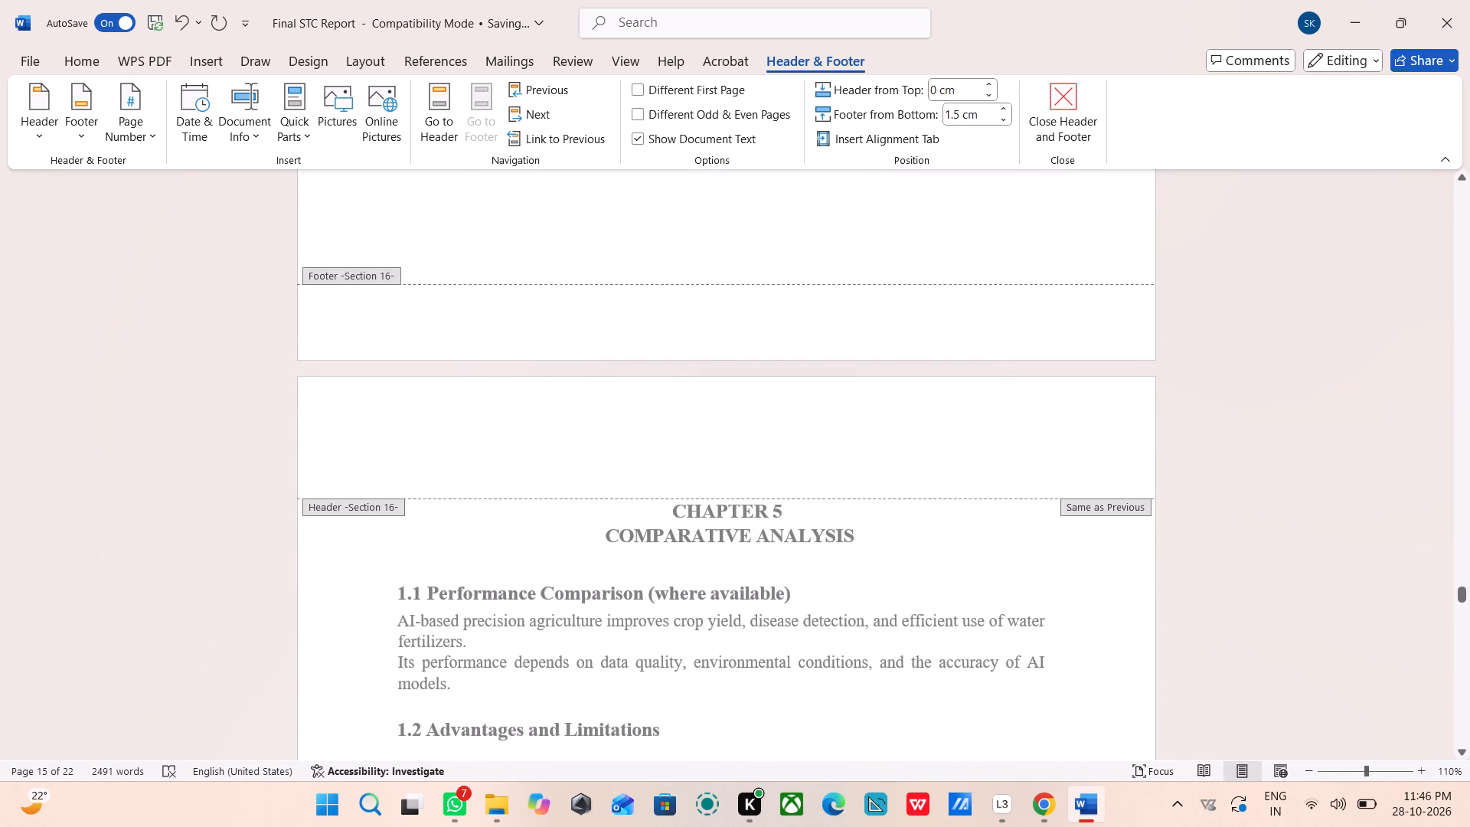
pyautogui.click(722, 335)
pyautogui.click(93, 107)
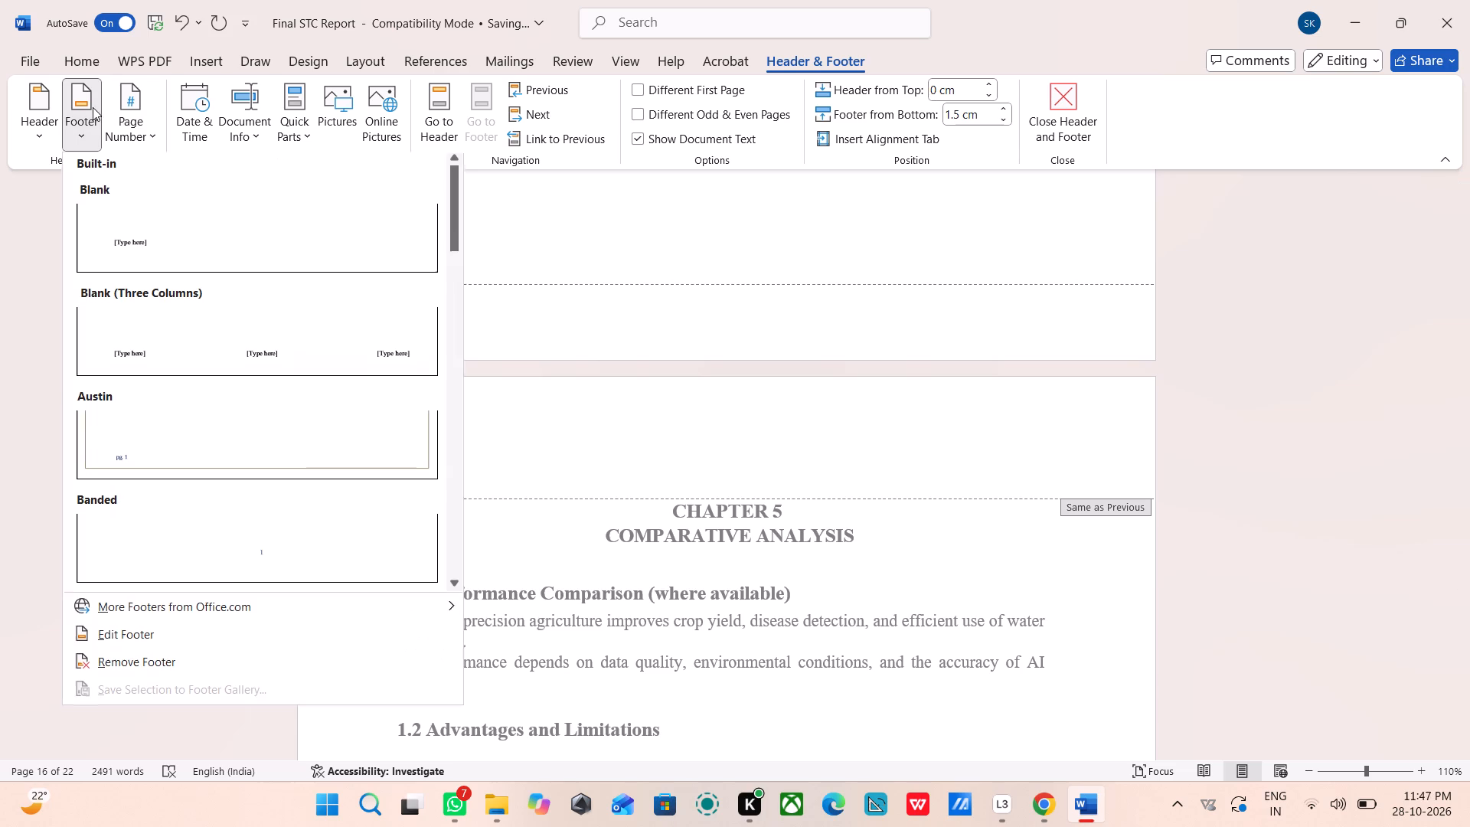
pyautogui.click(258, 561)
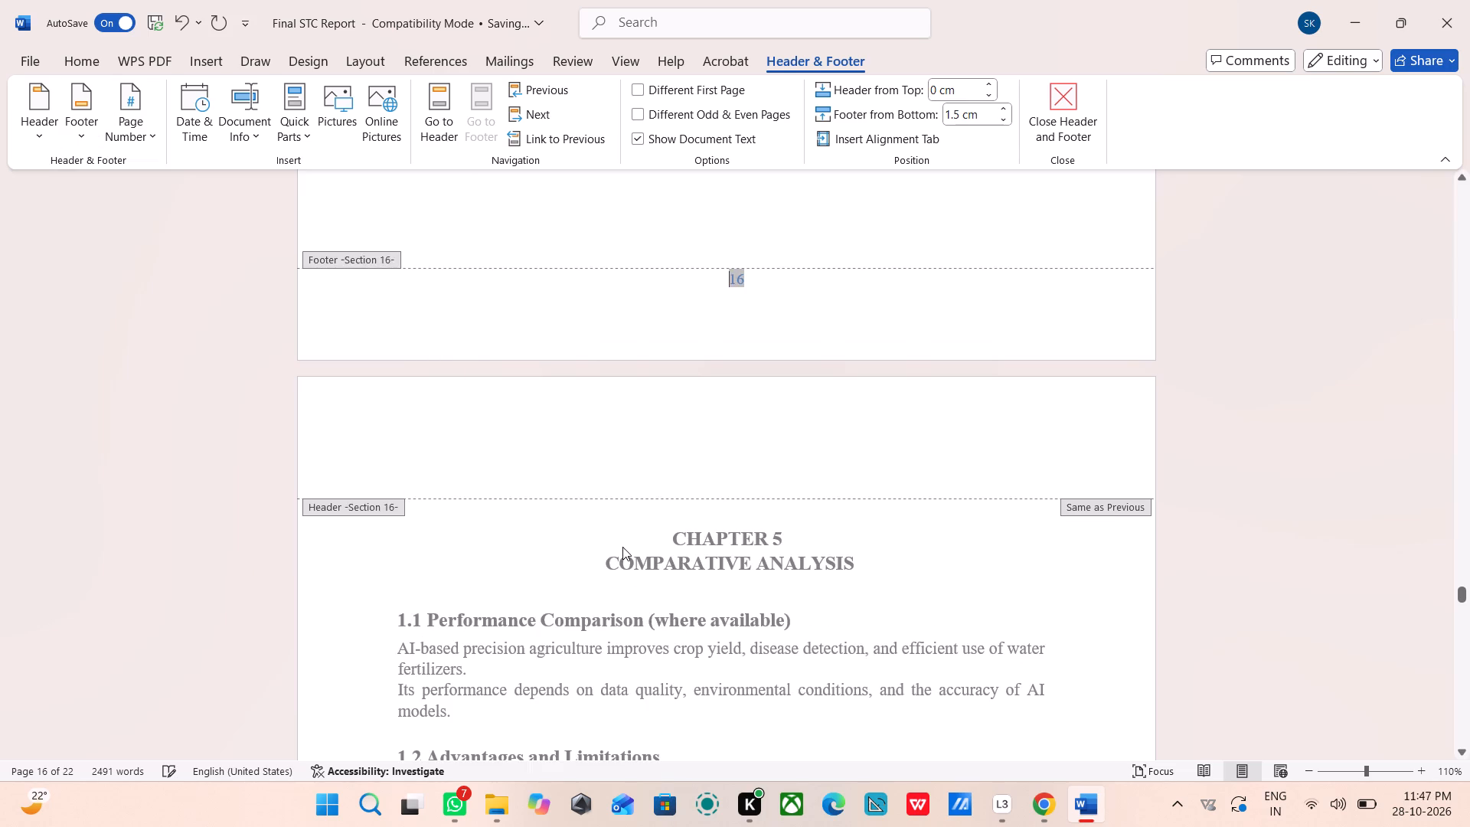
# Insert the built-in Banded footer in the empty Section 17 footer at the end of Chapter 6.
pyautogui.scroll(-4, 622, 547)
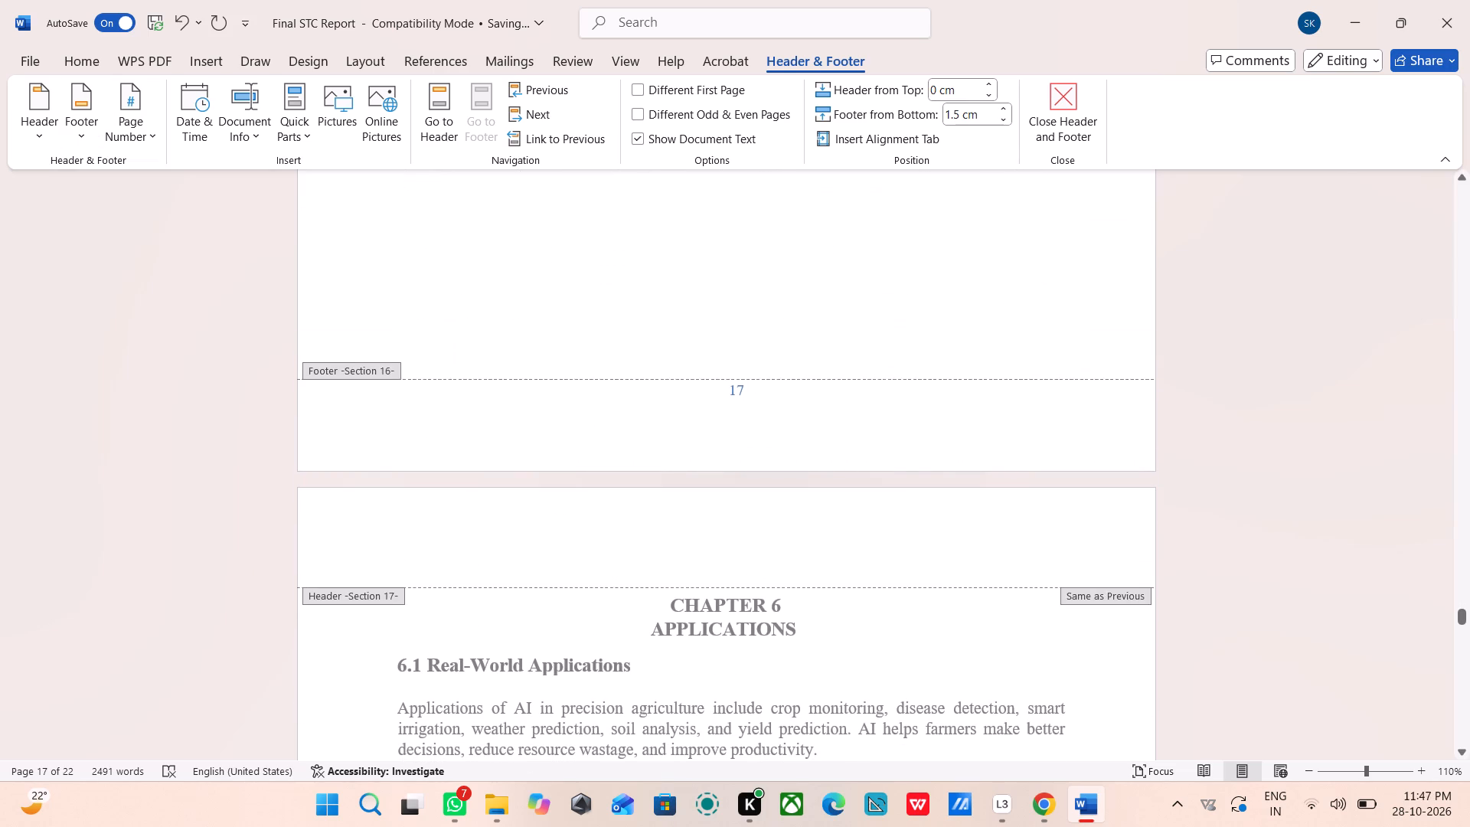
pyautogui.scroll(-5, 722, 423)
pyautogui.click(705, 452)
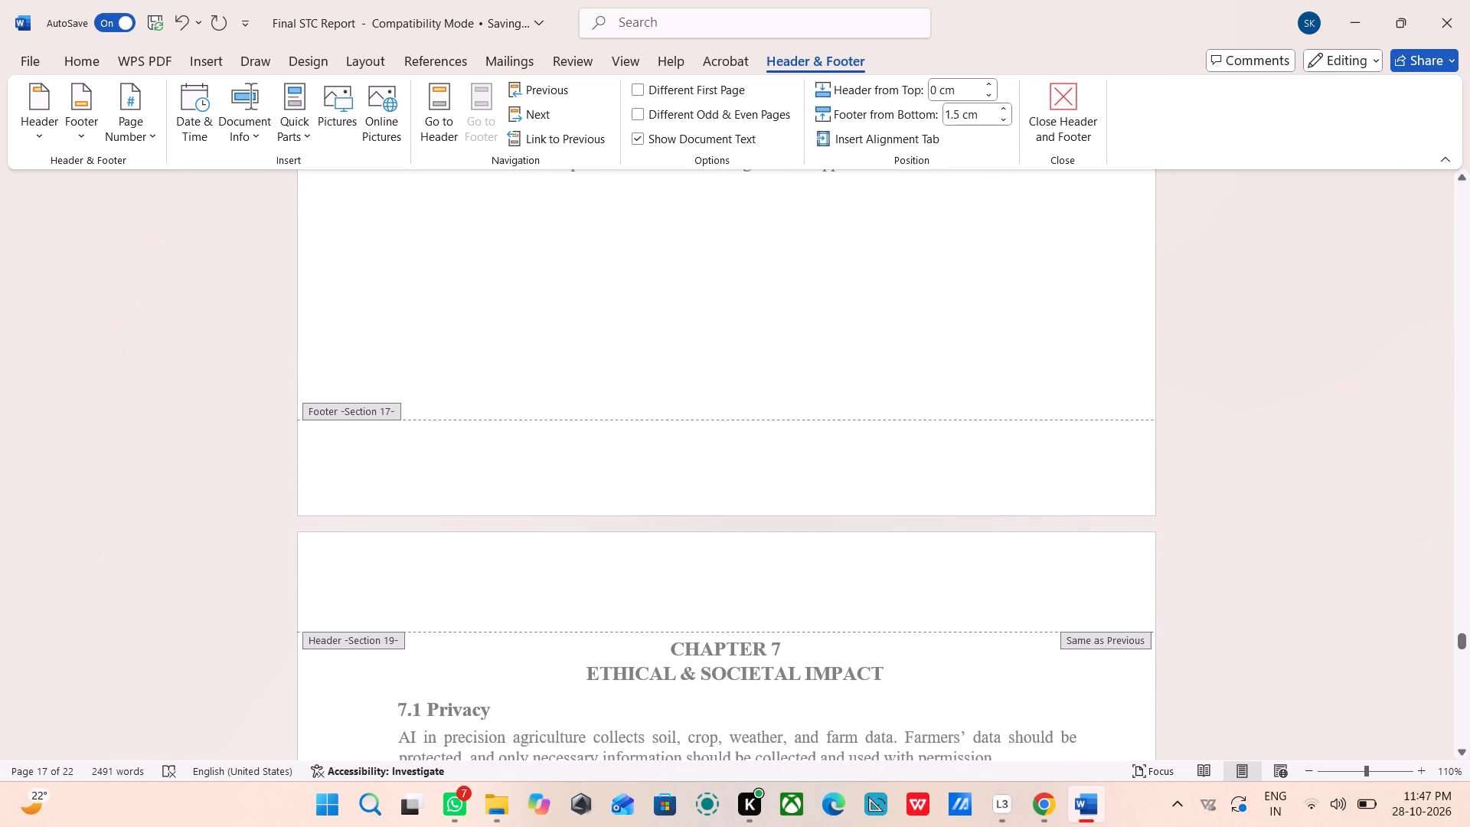
pyautogui.click(91, 103)
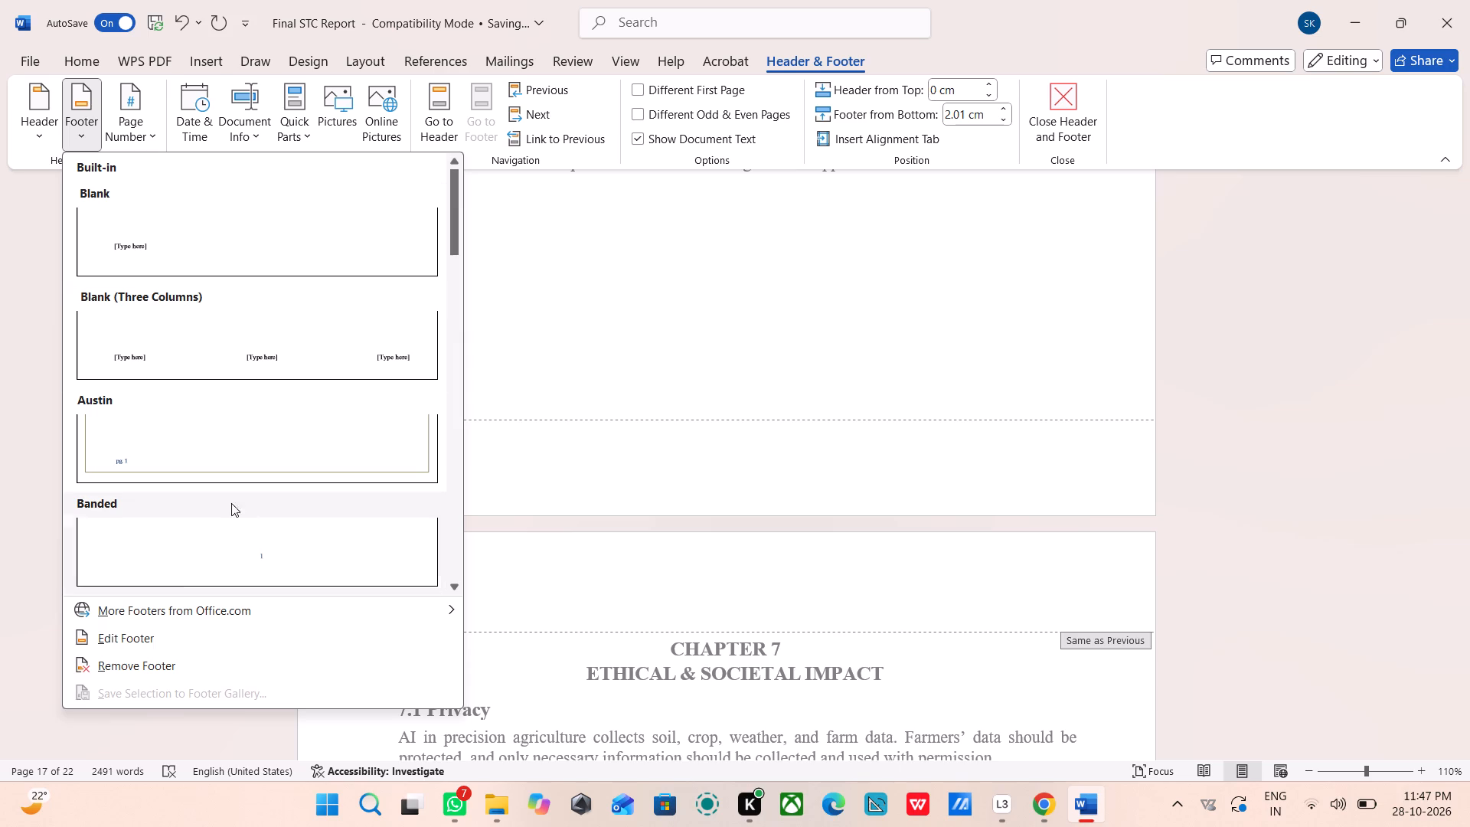
pyautogui.click(243, 537)
# Insert the built-in Banded footer in the empty Section 23 footer on the report's last page.
pyautogui.scroll(-4, 668, 542)
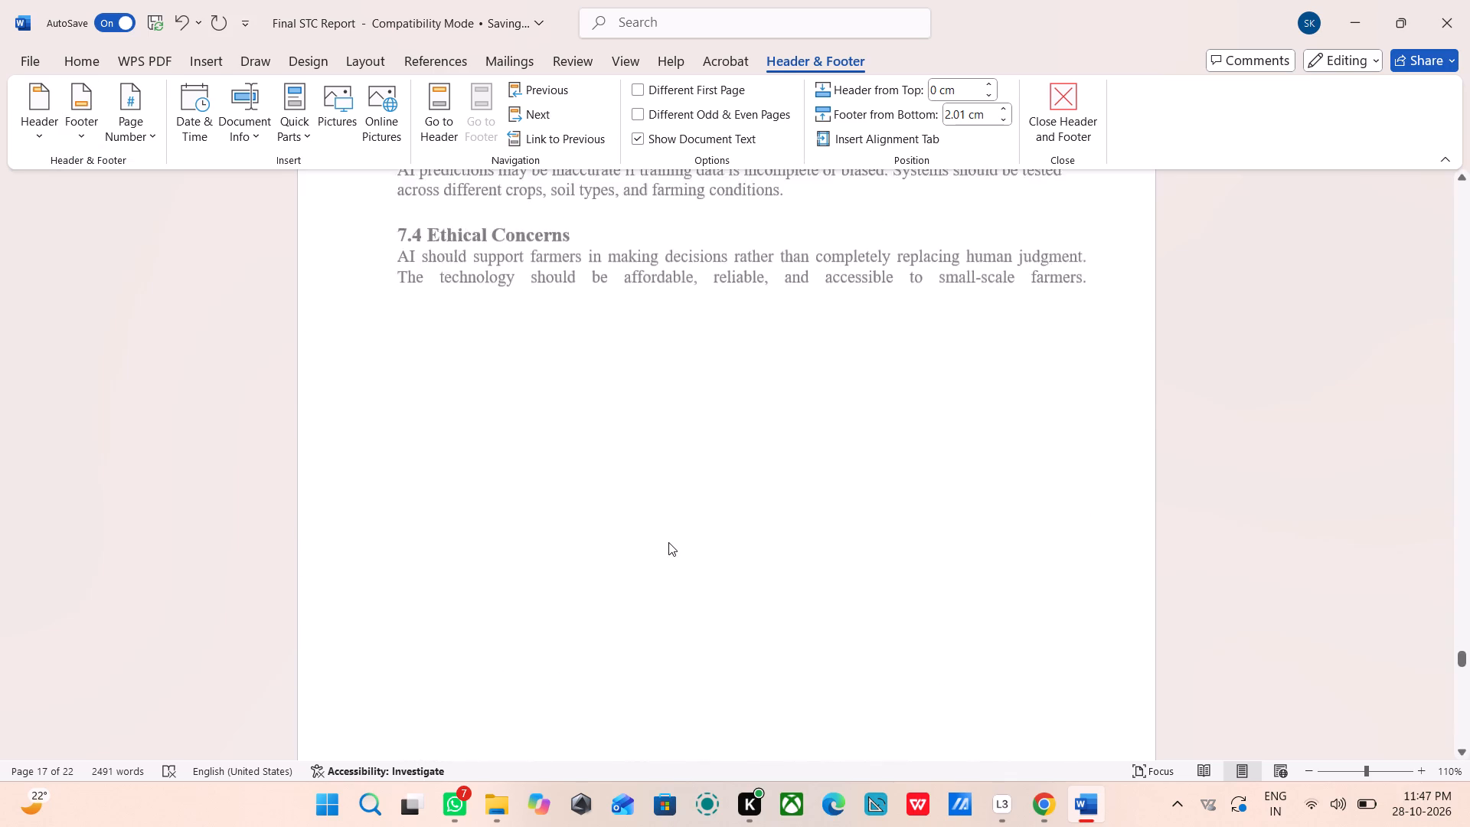
pyautogui.scroll(-1, 668, 542)
pyautogui.scroll(-5, 730, 331)
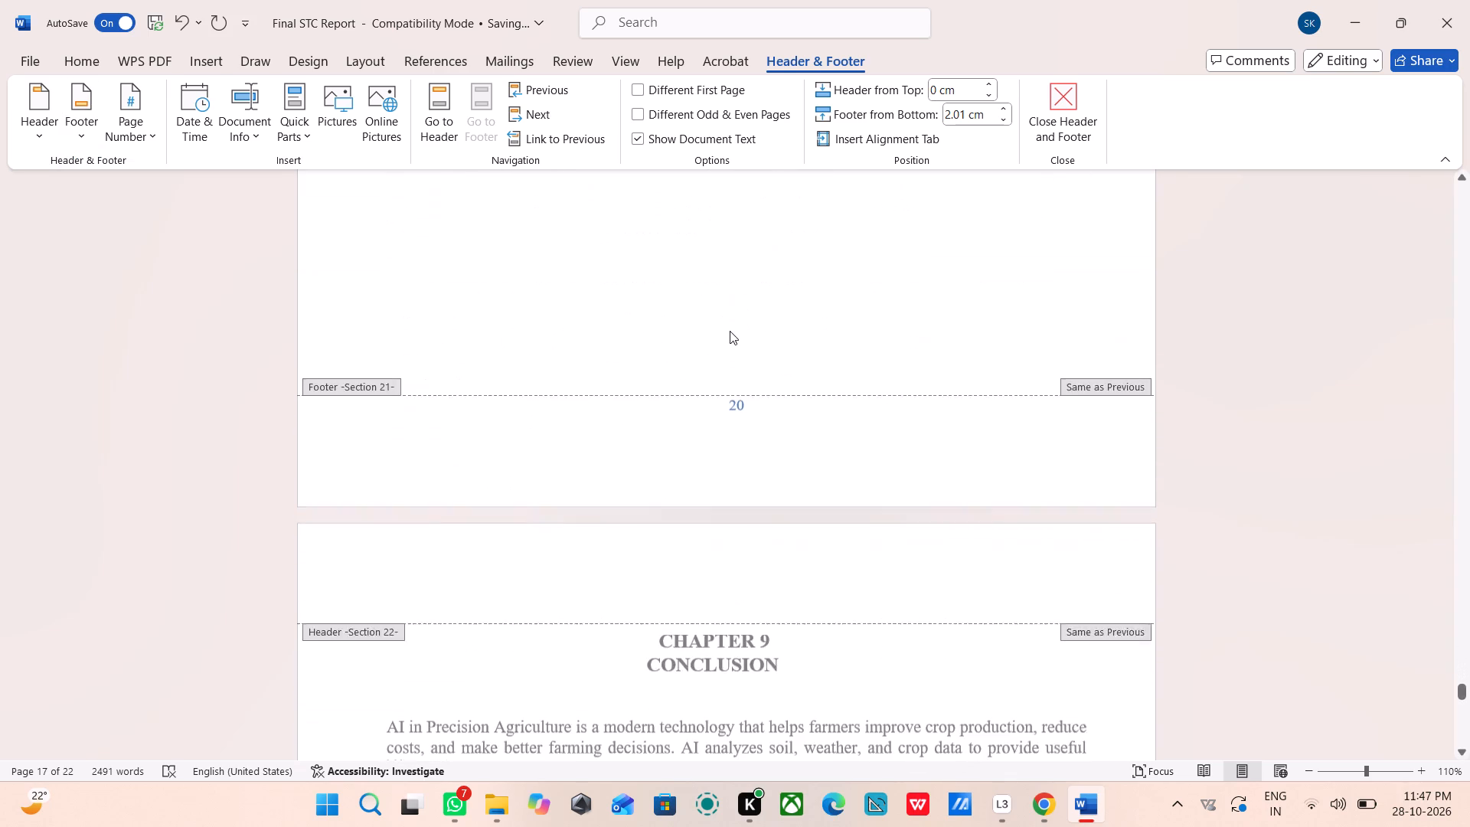
pyautogui.scroll(-5, 730, 331)
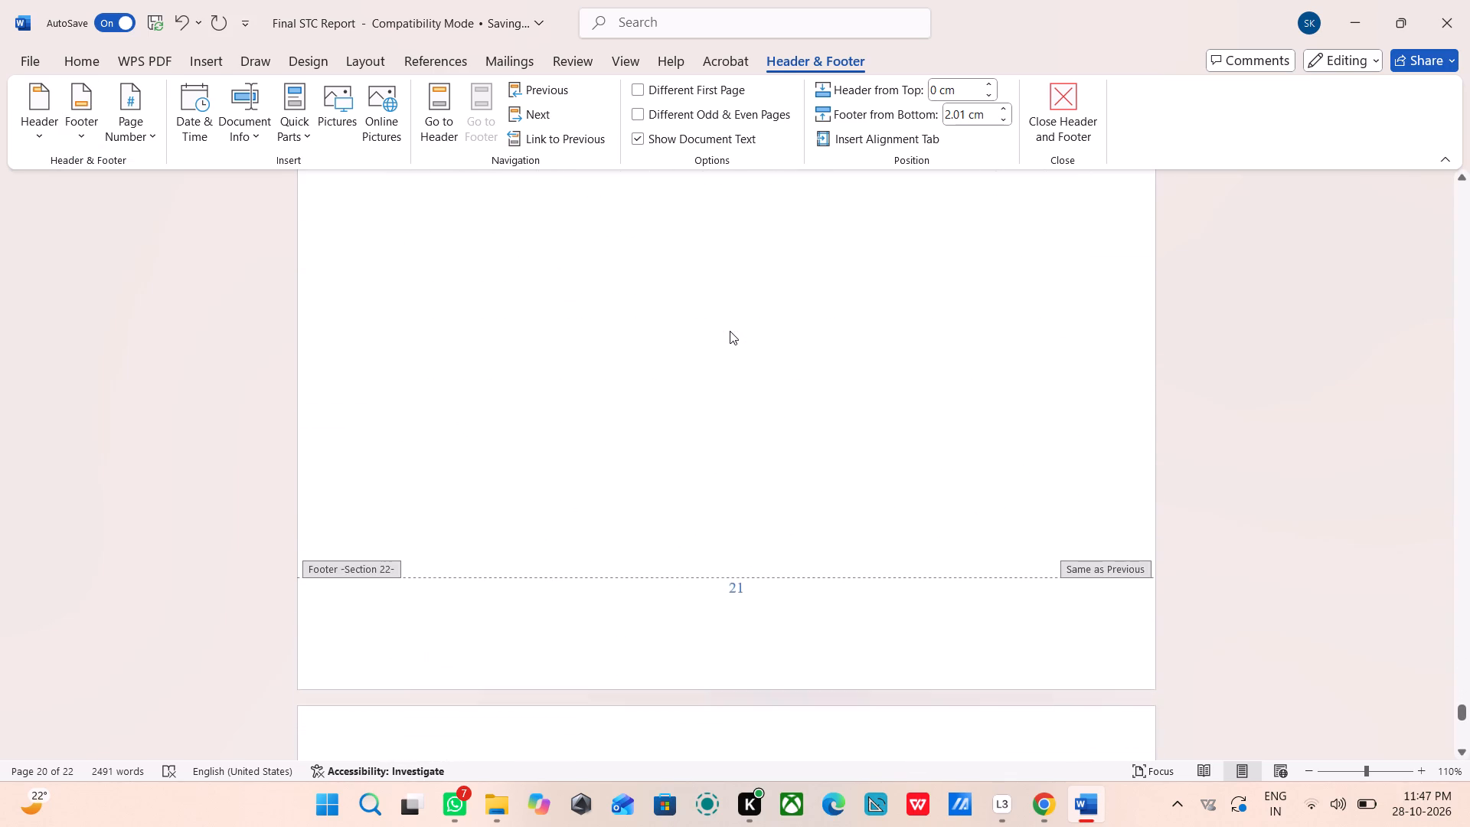
pyautogui.scroll(-7, 730, 331)
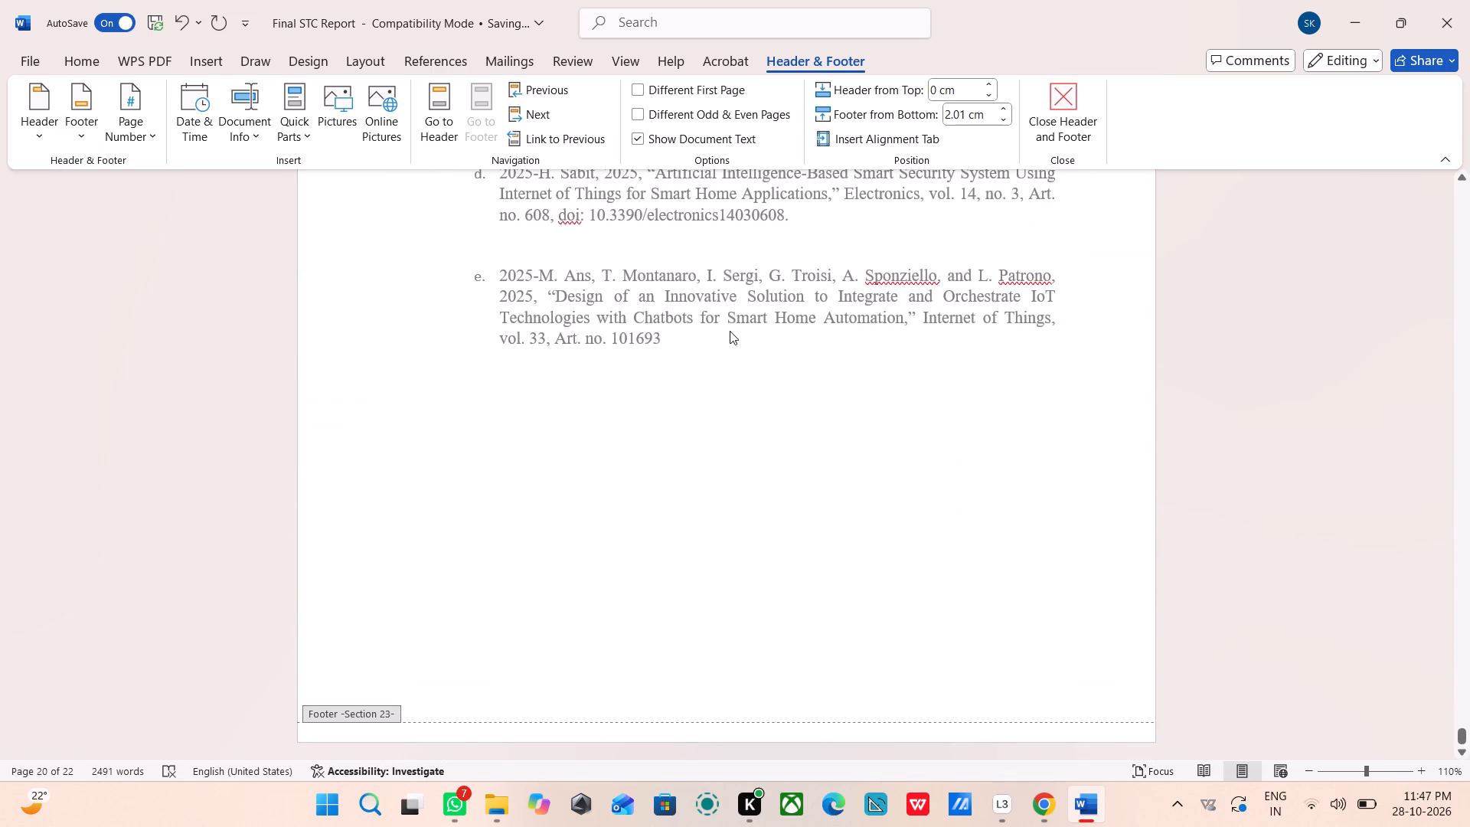
pyautogui.click(599, 727)
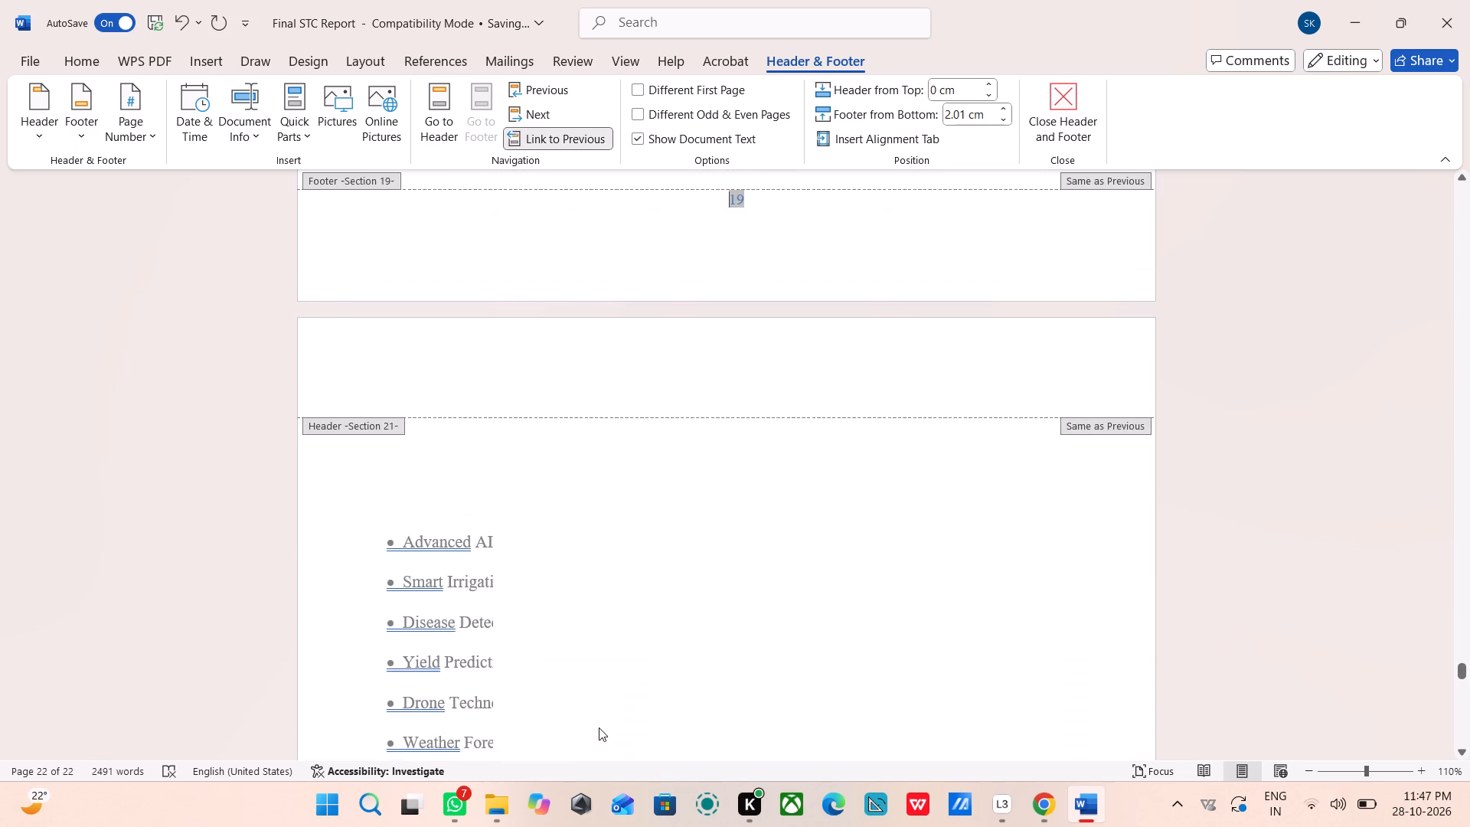
pyautogui.scroll(-7, 599, 727)
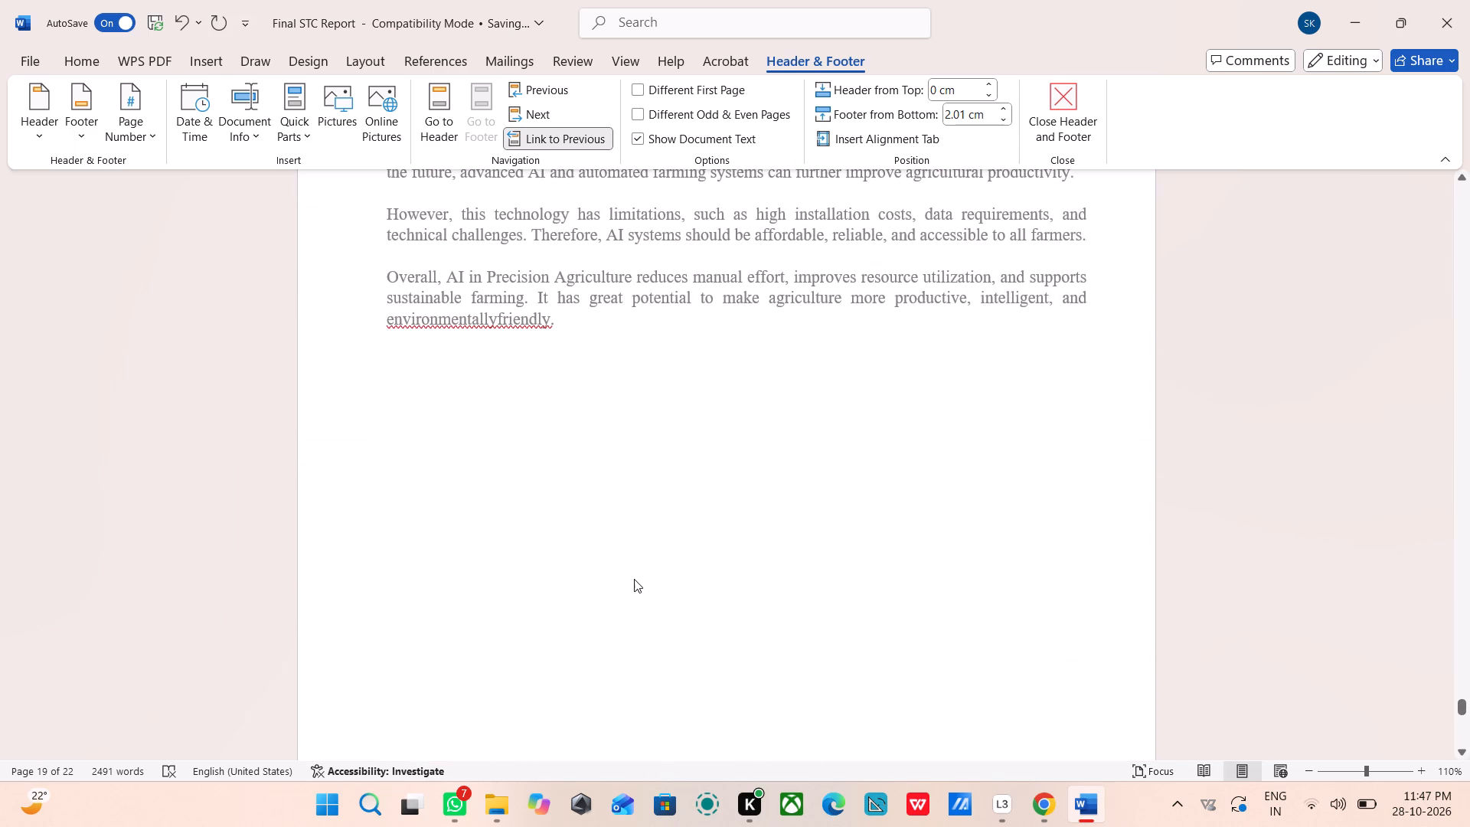
pyautogui.scroll(-15, 634, 579)
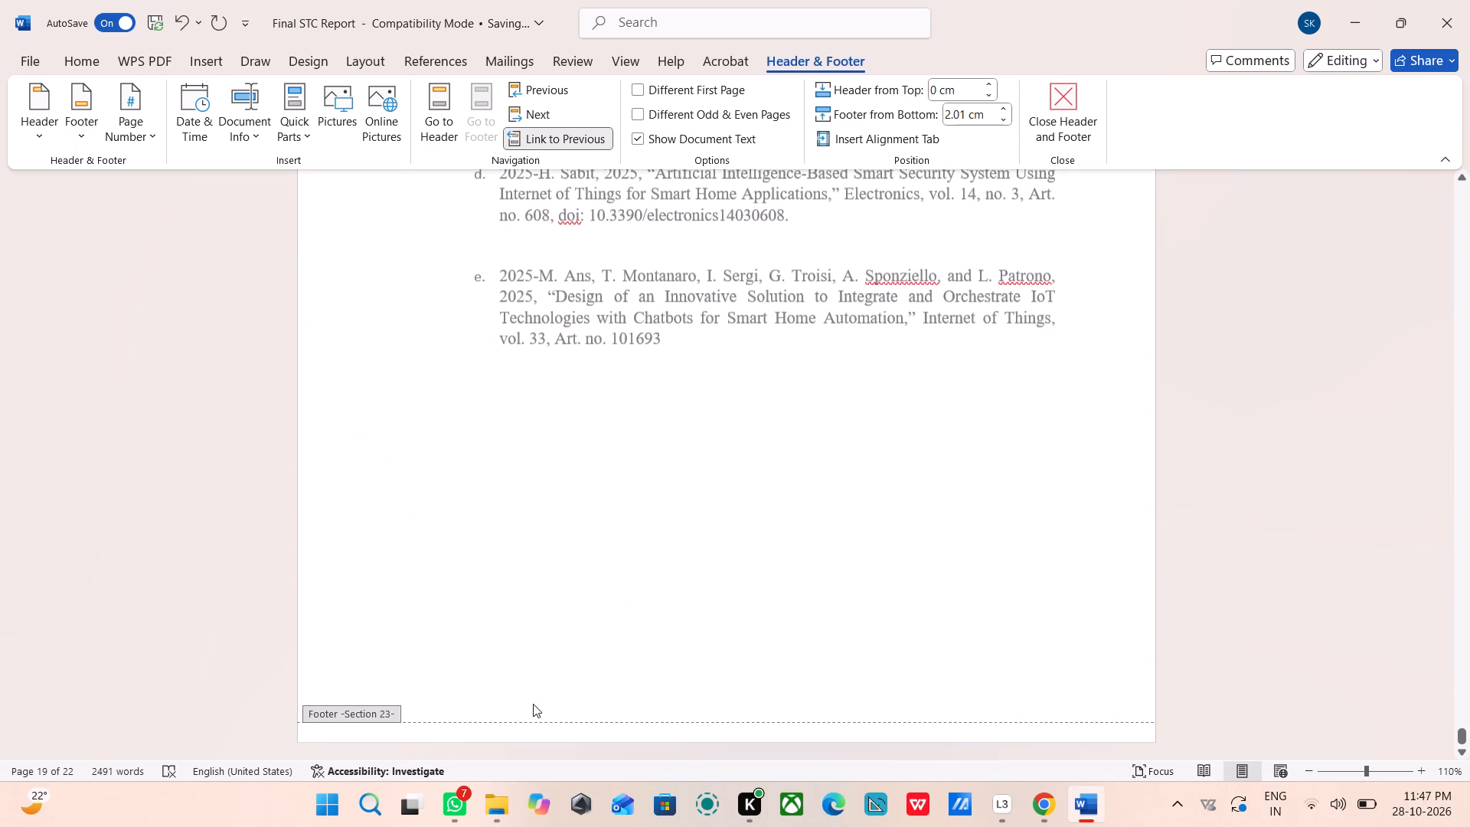
pyautogui.doubleClick(629, 728)
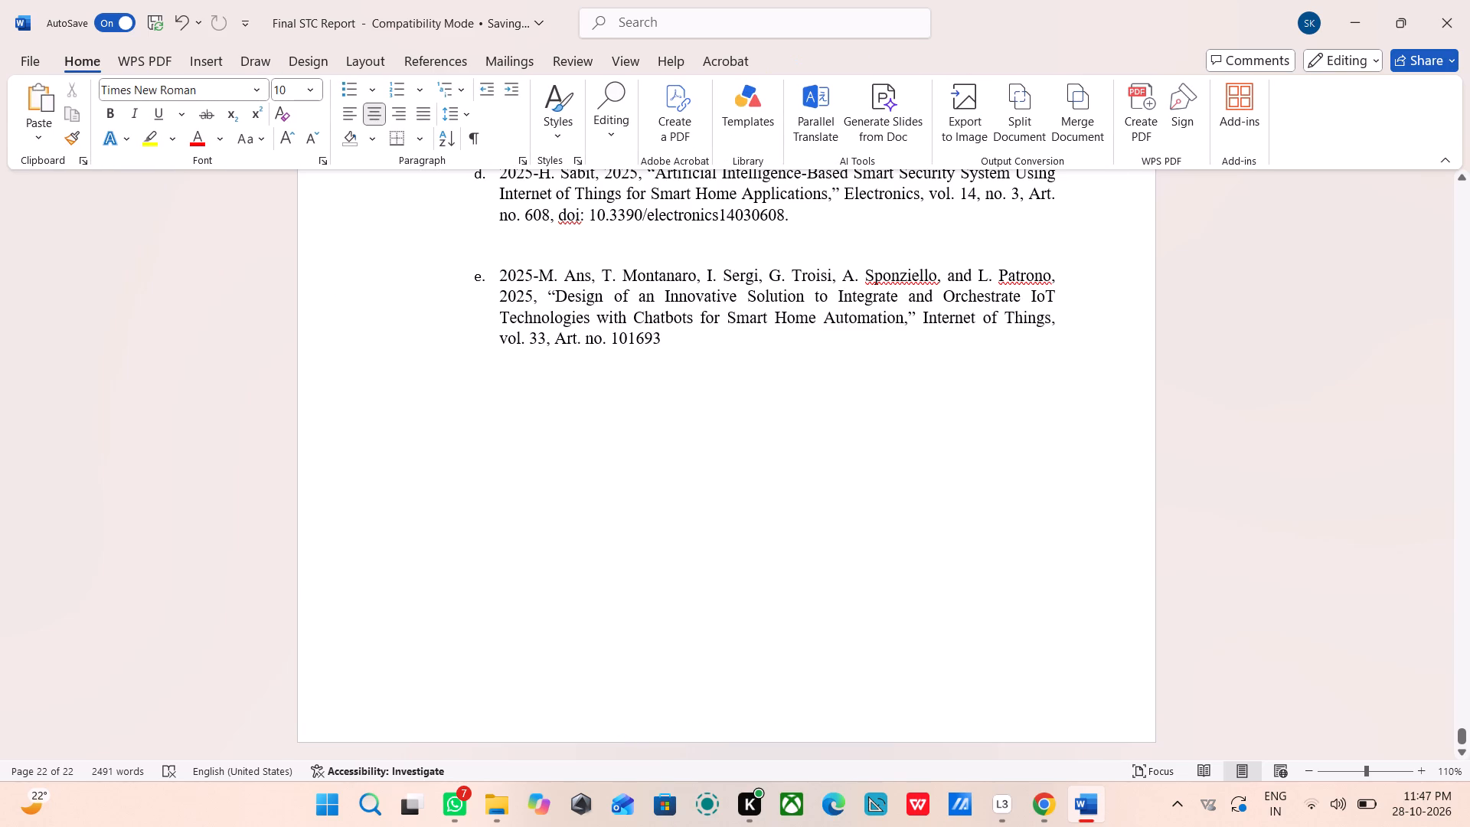
pyautogui.doubleClick(629, 728)
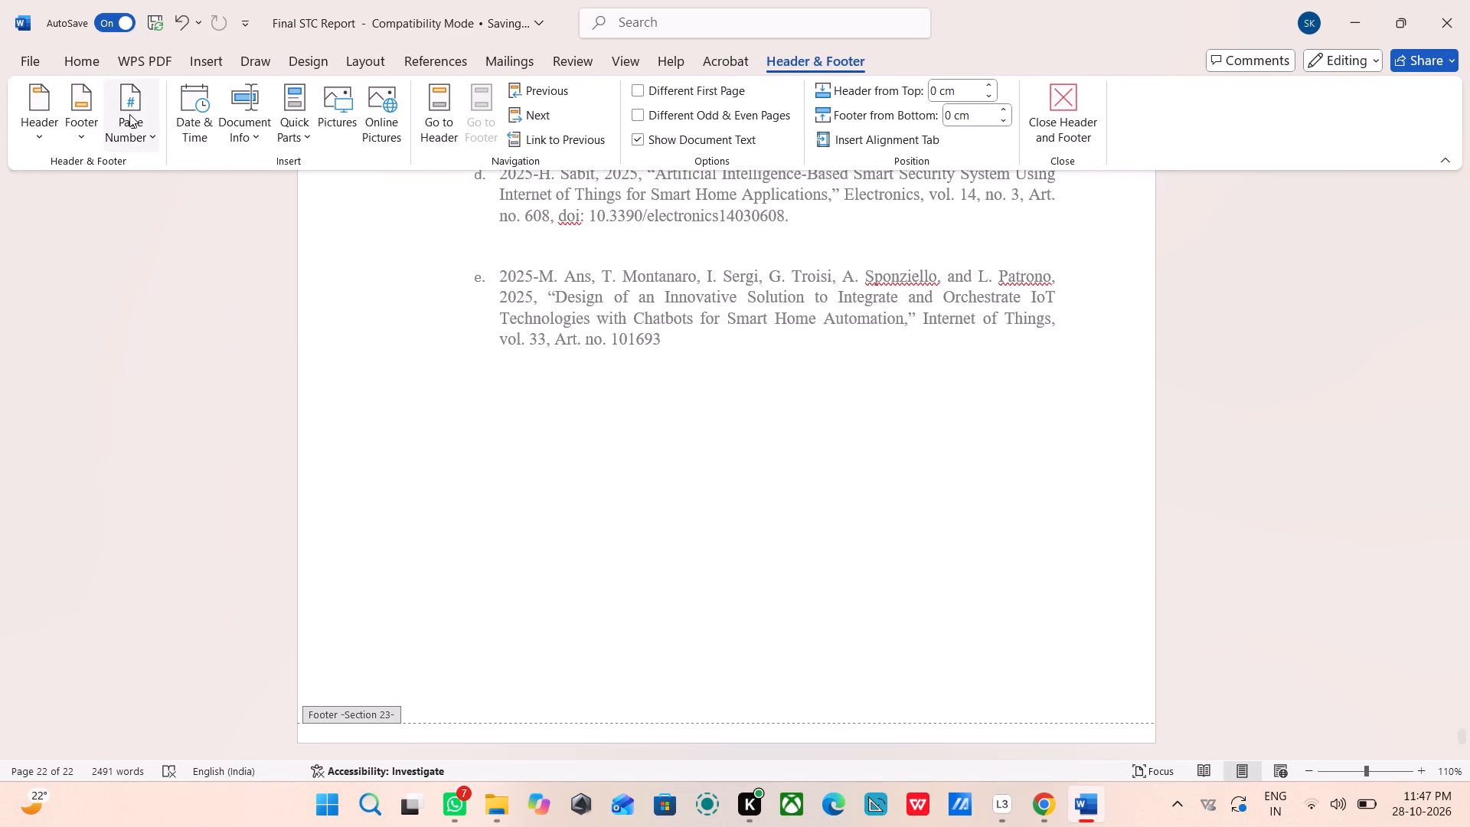
pyautogui.click(129, 113)
pyautogui.click(84, 108)
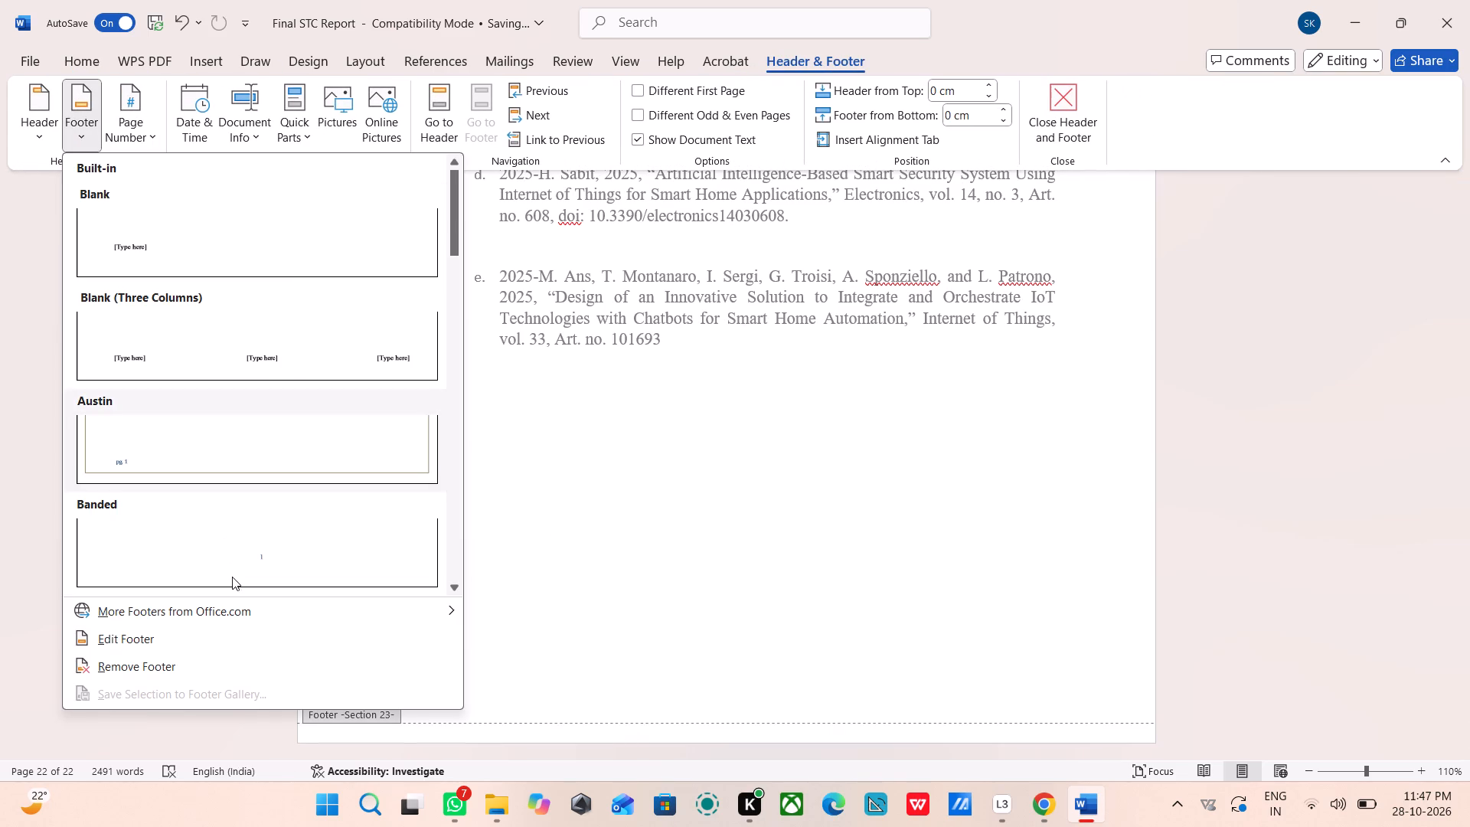
pyautogui.click(232, 578)
pyautogui.click(438, 534)
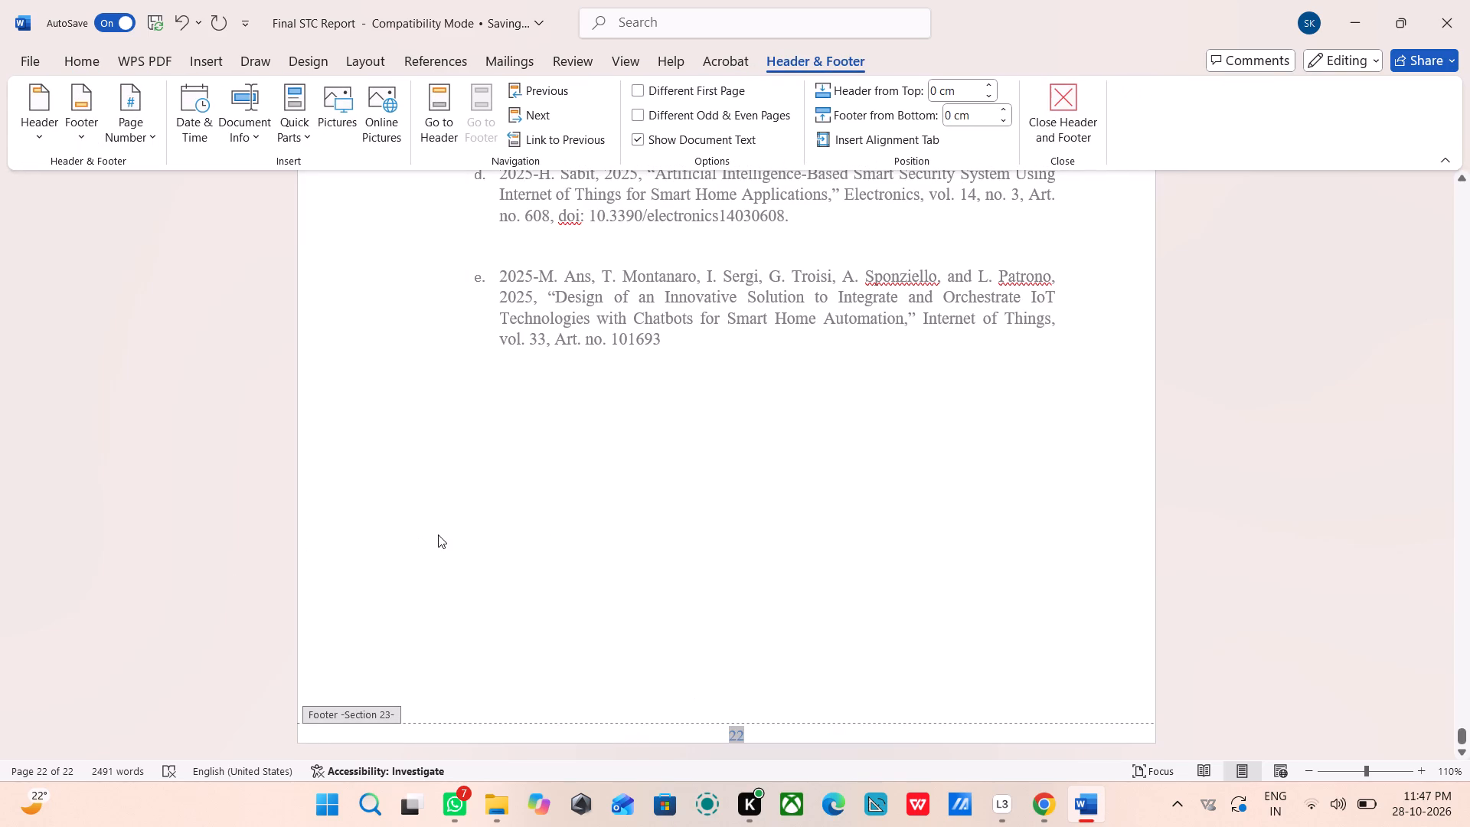
pyautogui.scroll(-2, 607, 530)
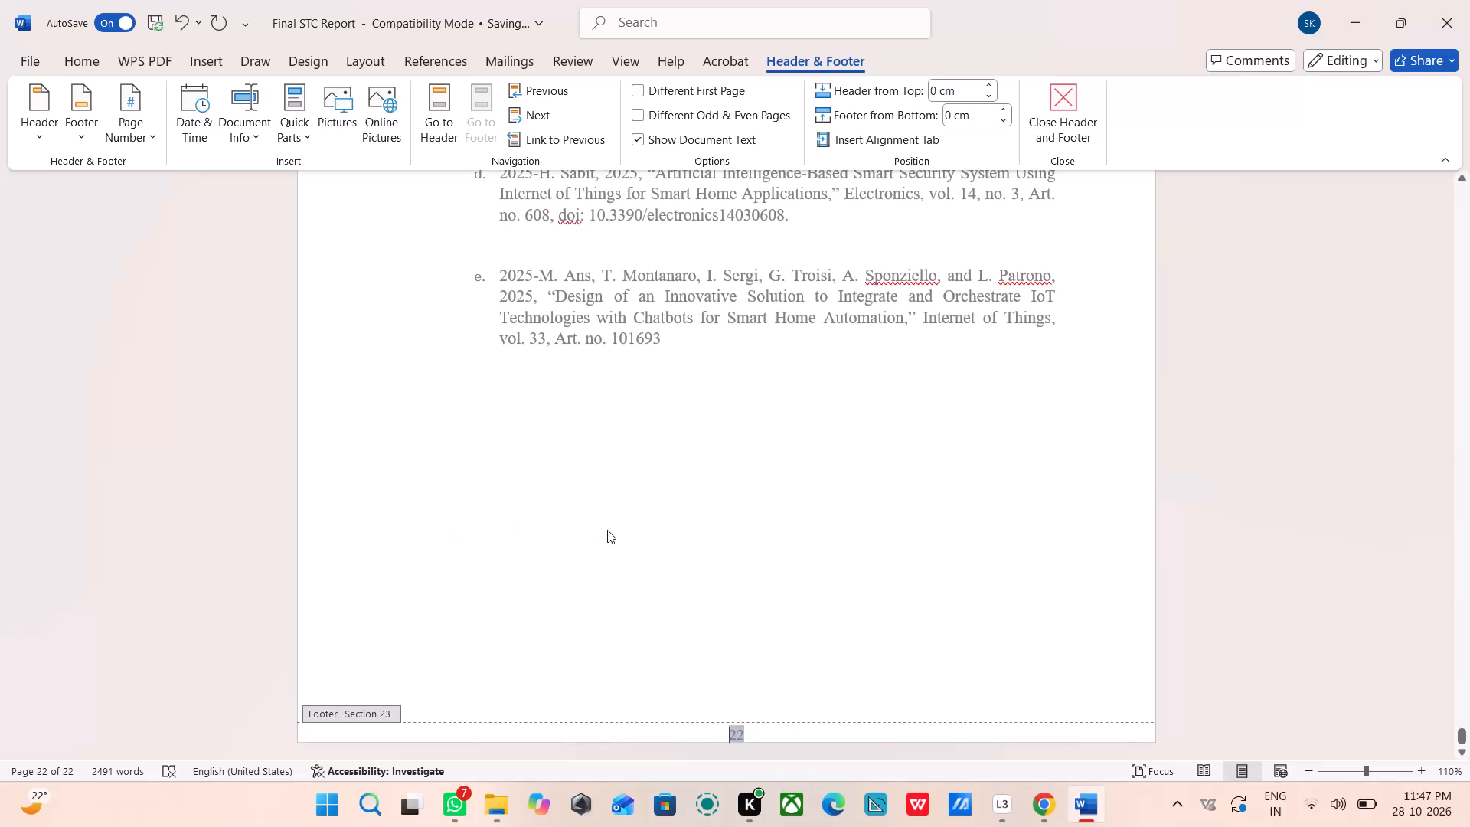
# Start saving a copy of the report to the Desktop folder under the name Shree Final STC Report.
pyautogui.click(28, 57)
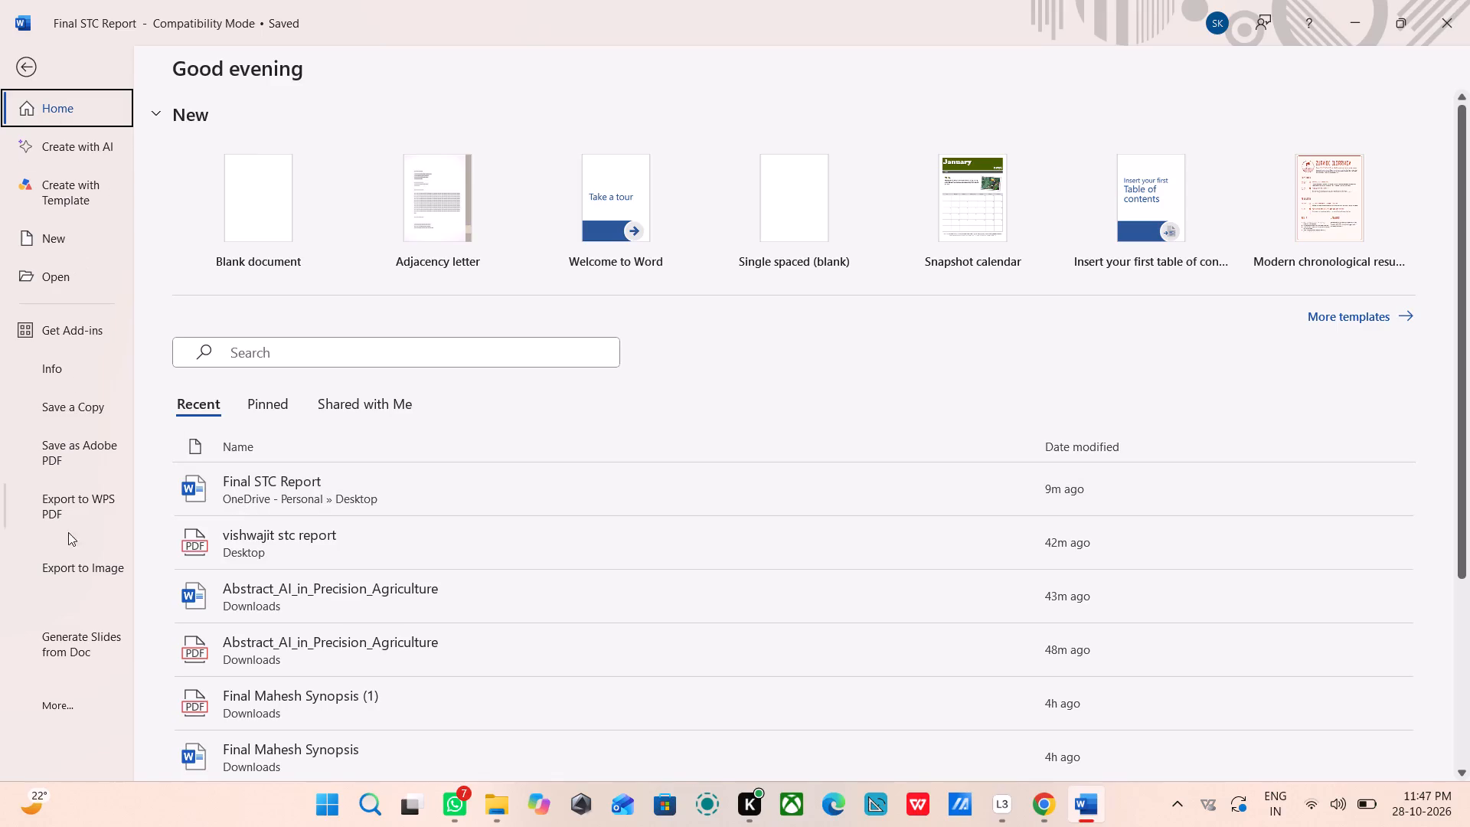
pyautogui.click(78, 413)
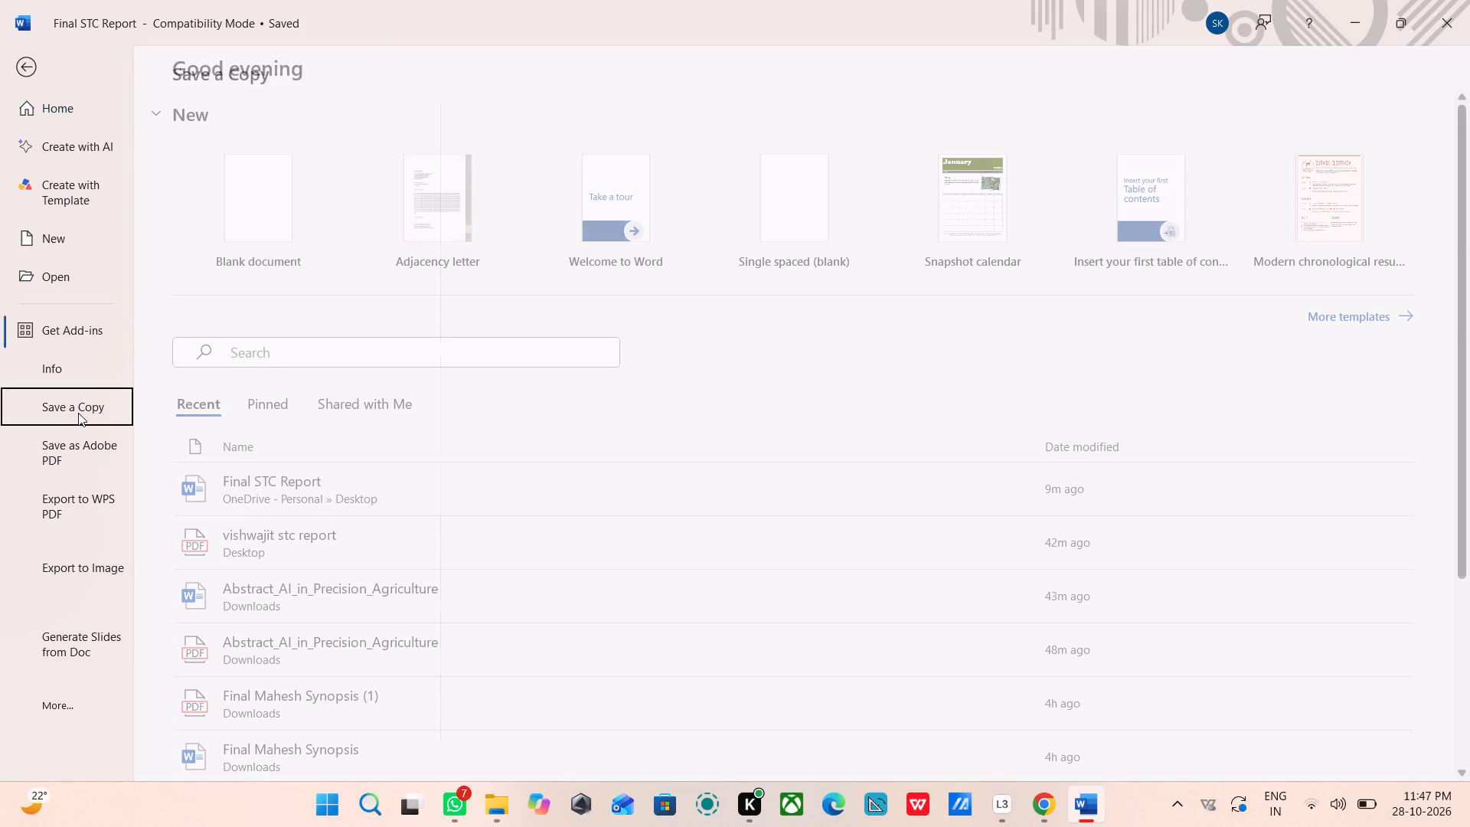
pyautogui.click(351, 420)
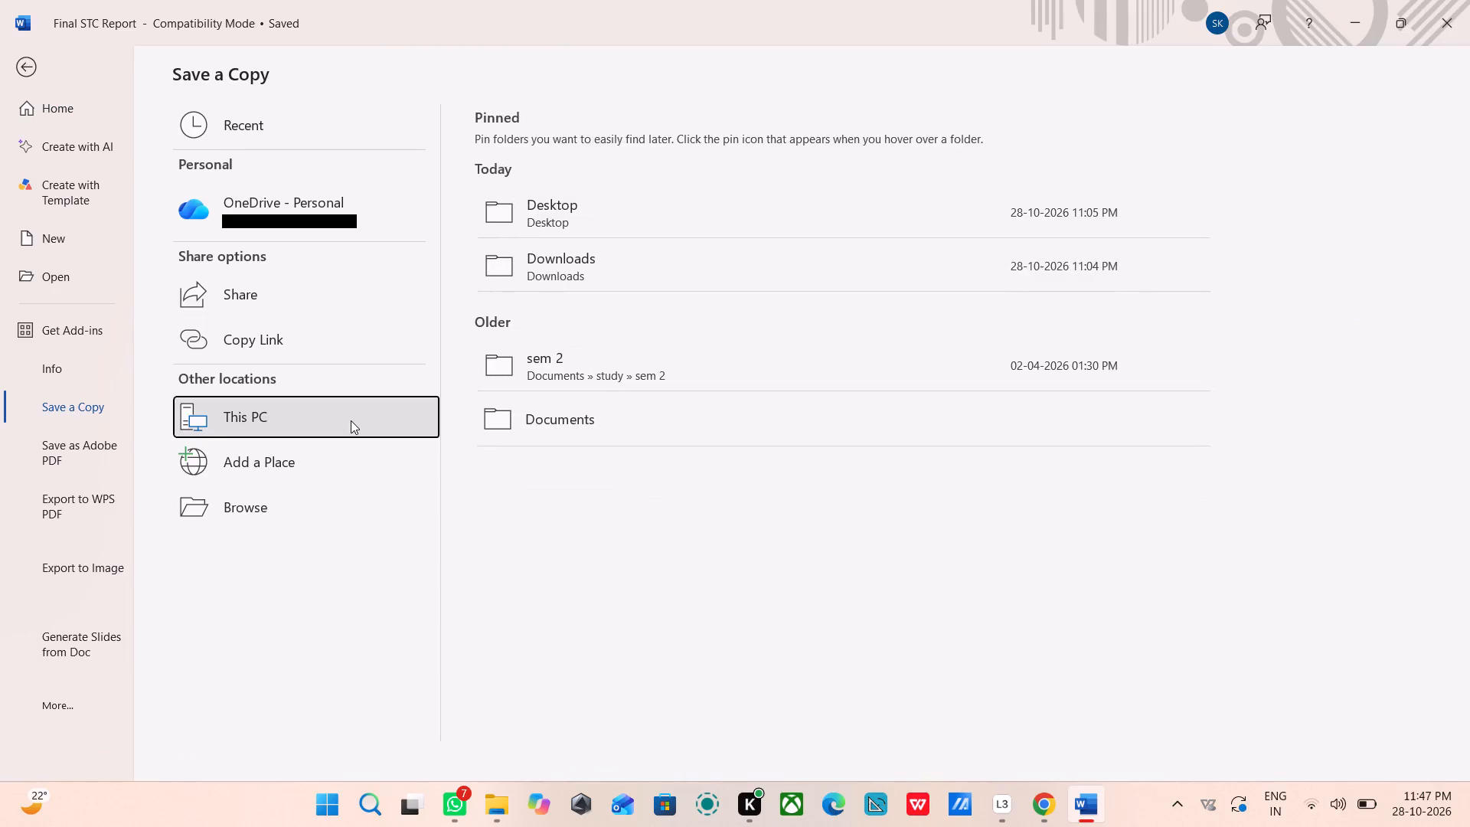
pyautogui.click(647, 209)
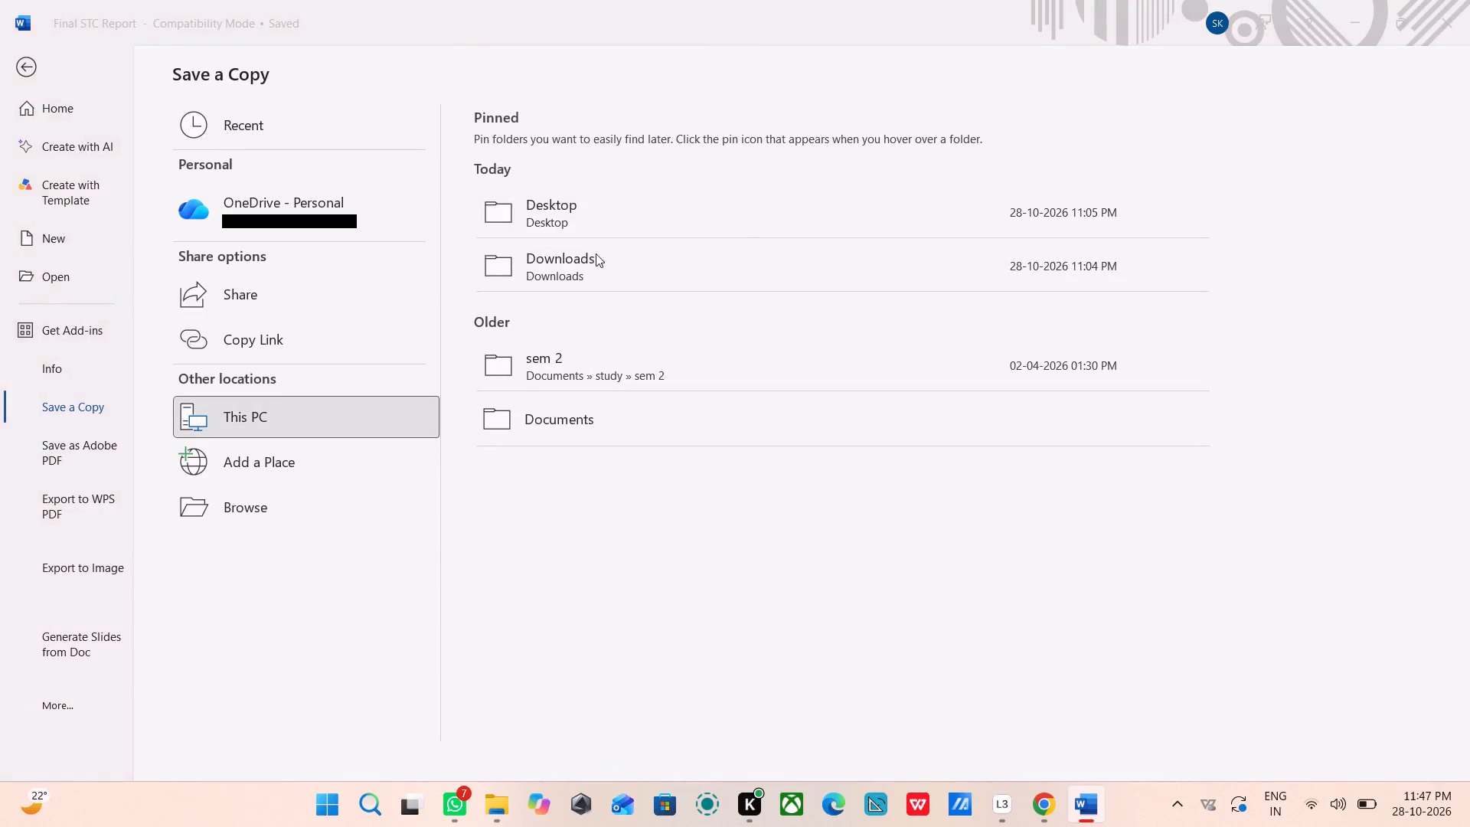
pyautogui.click(301, 318)
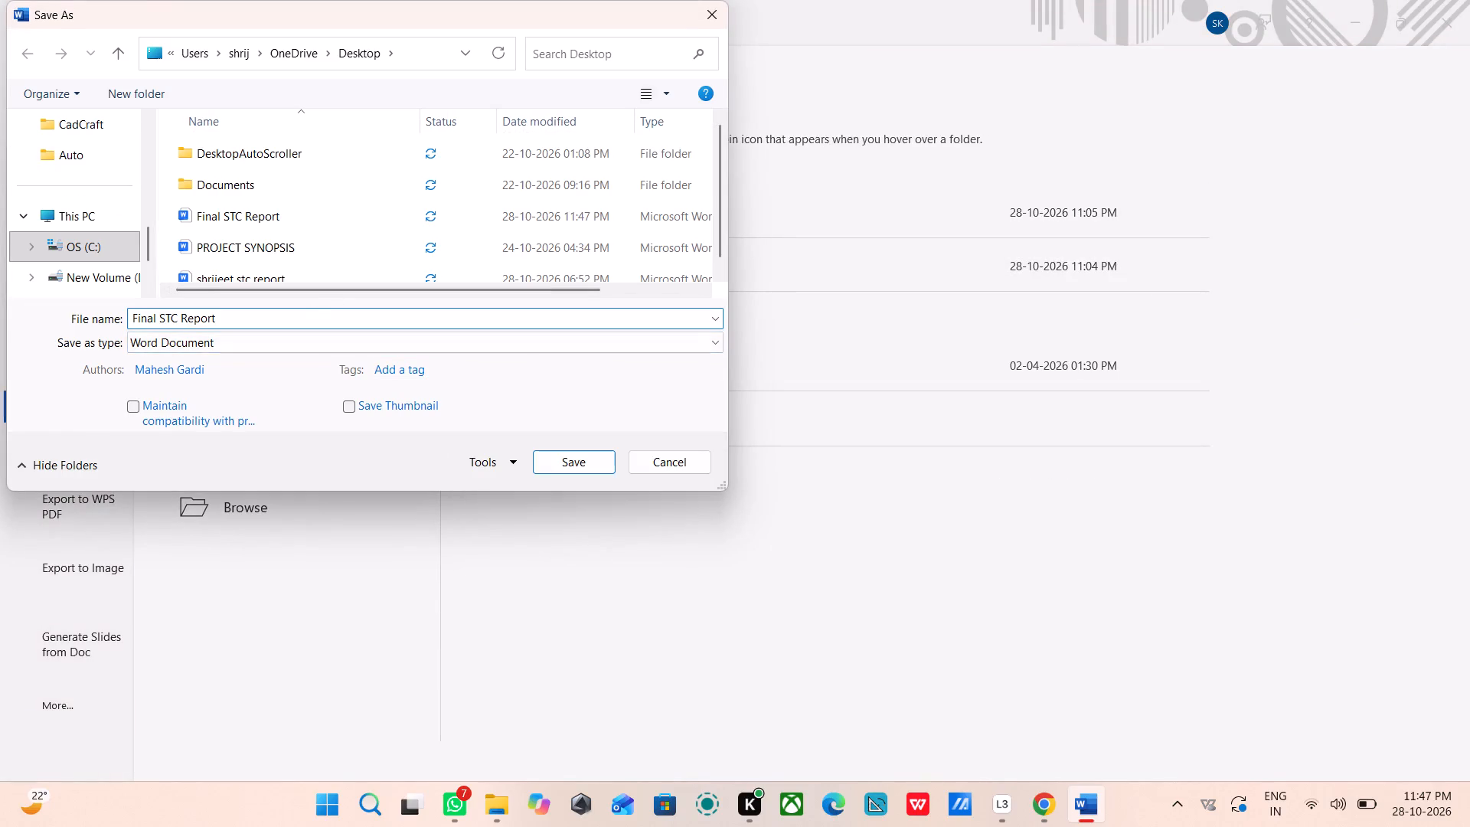
pyautogui.press('Left')
pyautogui.press('Left')
pyautogui.press('Left')
pyautogui.press('Left')
pyautogui.press('Left')
pyautogui.press('Left')
pyautogui.press('Left')
pyautogui.press('Left')
pyautogui.press('Left')
pyautogui.press('Left')
pyautogui.press('Left')
pyautogui.press('Left')
pyautogui.press('Left')
pyautogui.press('Left')
pyautogui.press('Left')
pyautogui.press('Left')
pyautogui.write('Shree')
pyautogui.press('space')
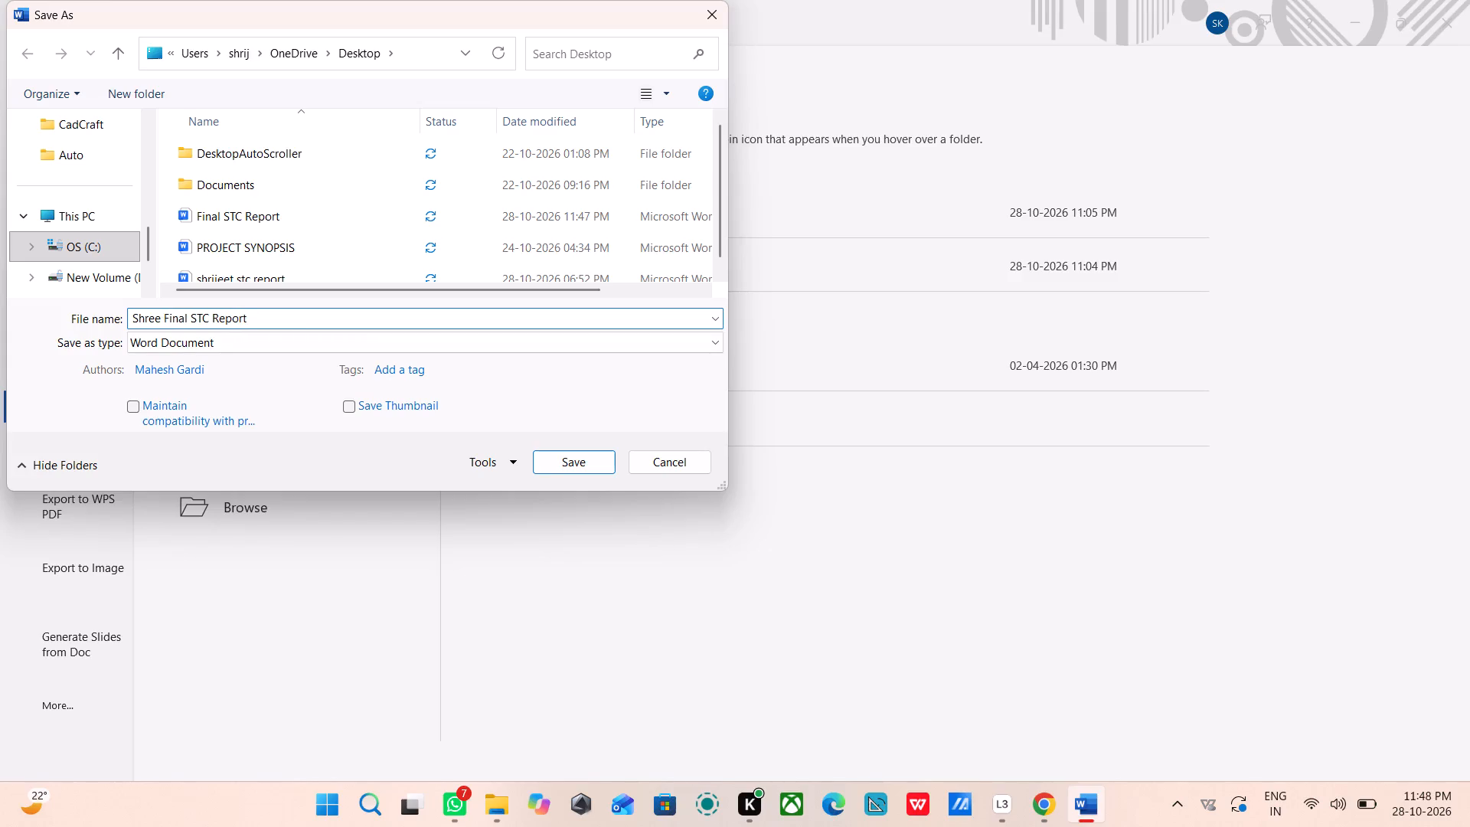
pyautogui.press('Right')
pyautogui.press('Right')
pyautogui.press('Right')
pyautogui.press('Right')
pyautogui.press('Right')
pyautogui.press('Right')
pyautogui.press('Right')
pyautogui.press('Right')
pyautogui.press('Right')
pyautogui.press('Right')
pyautogui.press('Right')
pyautogui.press('Right')
pyautogui.press('Right')
pyautogui.press('Right')
pyautogui.press('Right')
pyautogui.press('Right')
pyautogui.press('Right')
pyautogui.press('Right')
pyautogui.press('Right')
pyautogui.press('Right')
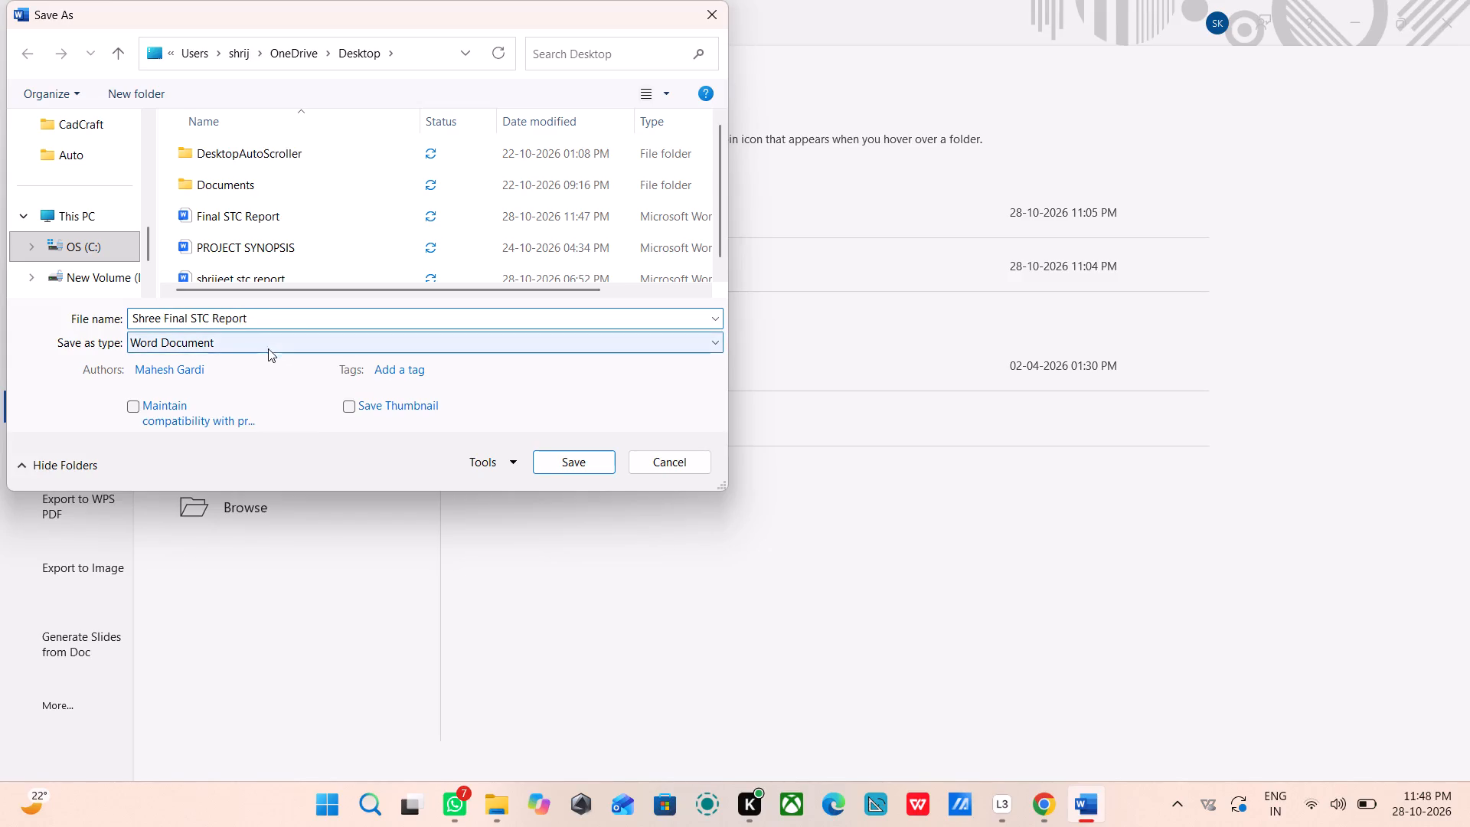
# Set the copy's file type to PDF, save it, and dismiss the message that follows.
pyautogui.click(269, 345)
pyautogui.click(240, 459)
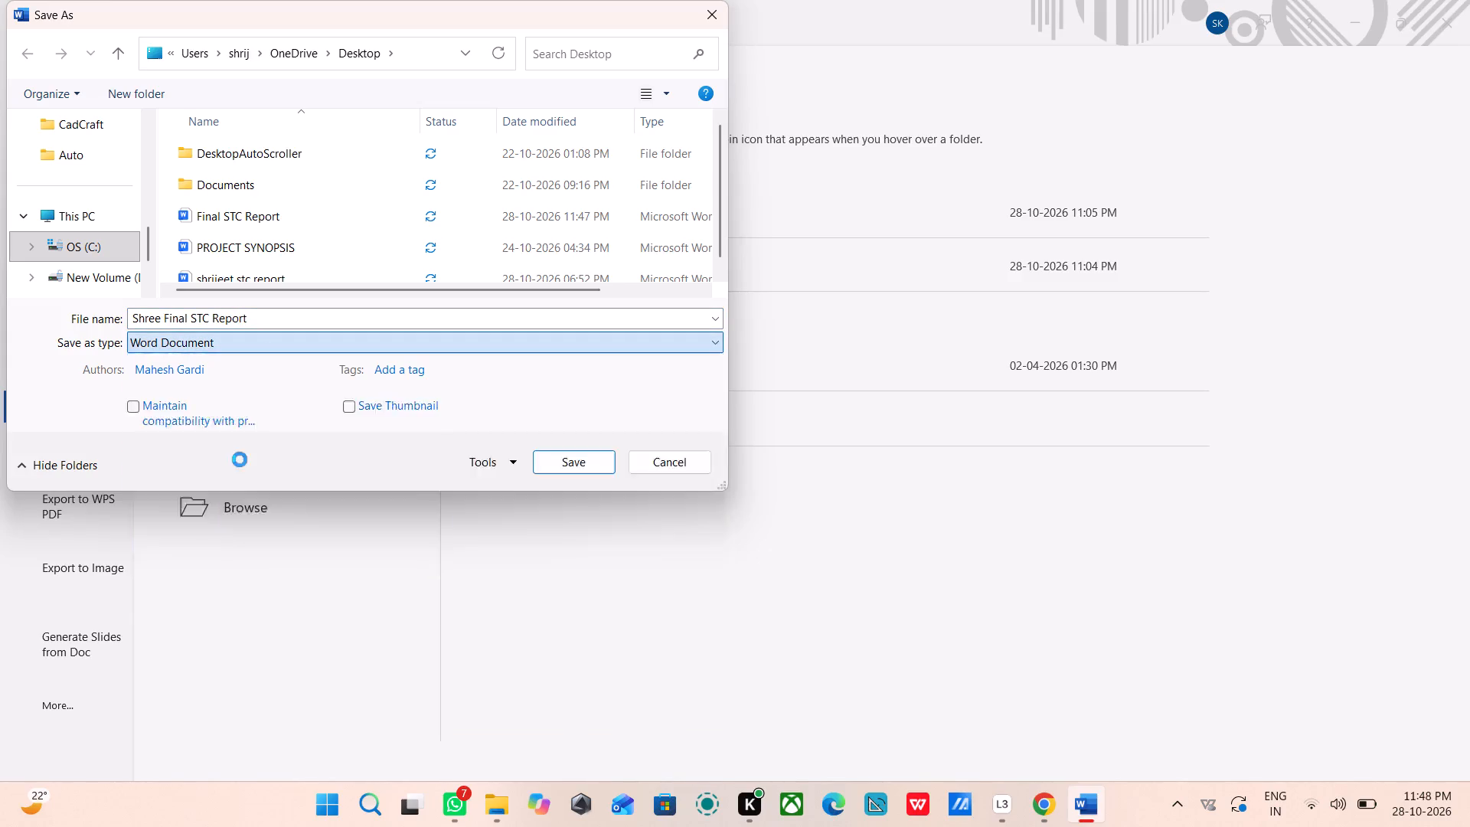
pyautogui.click(573, 498)
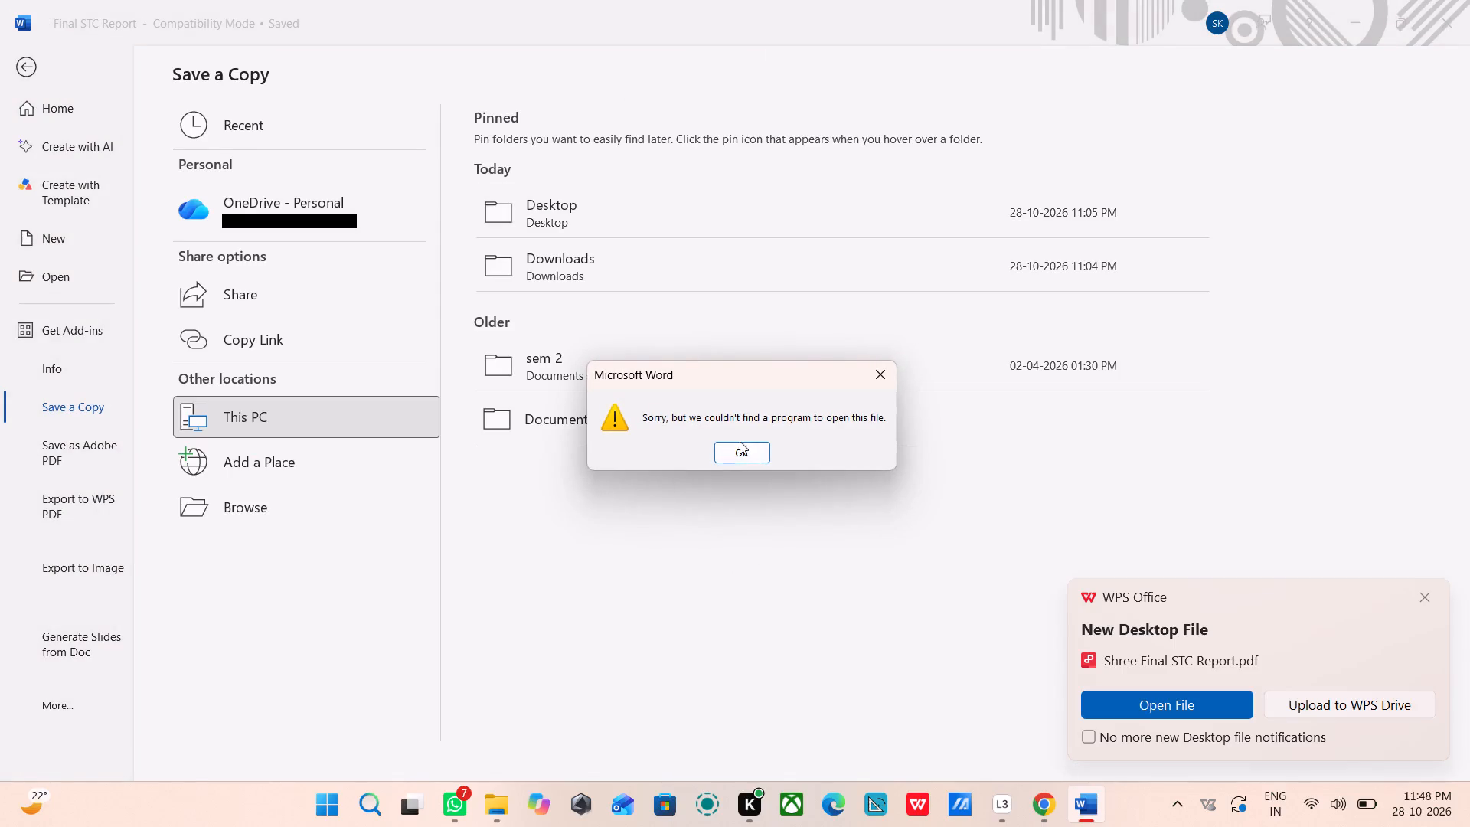
pyautogui.click(735, 449)
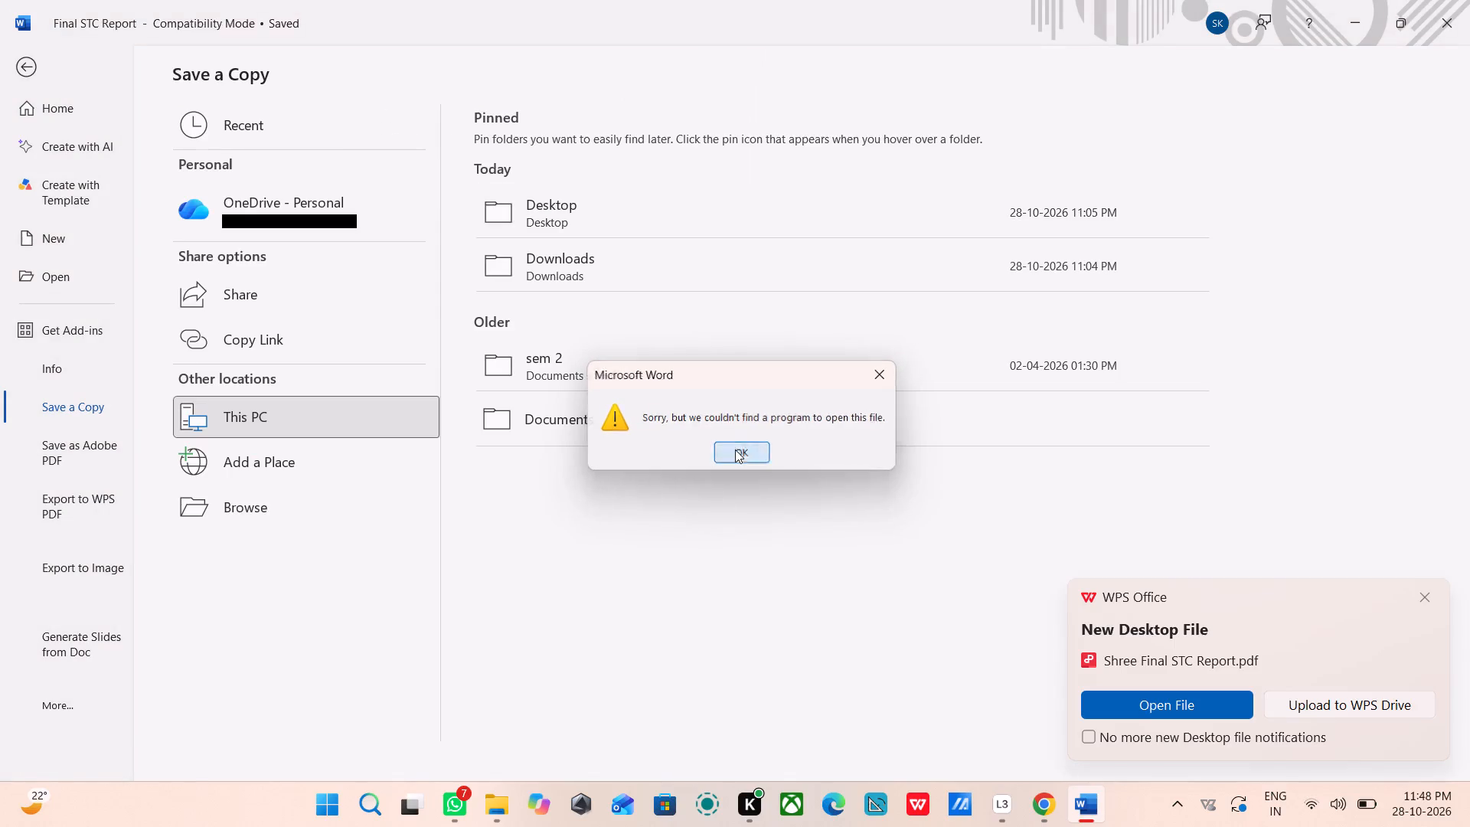
pyautogui.click(1347, 0)
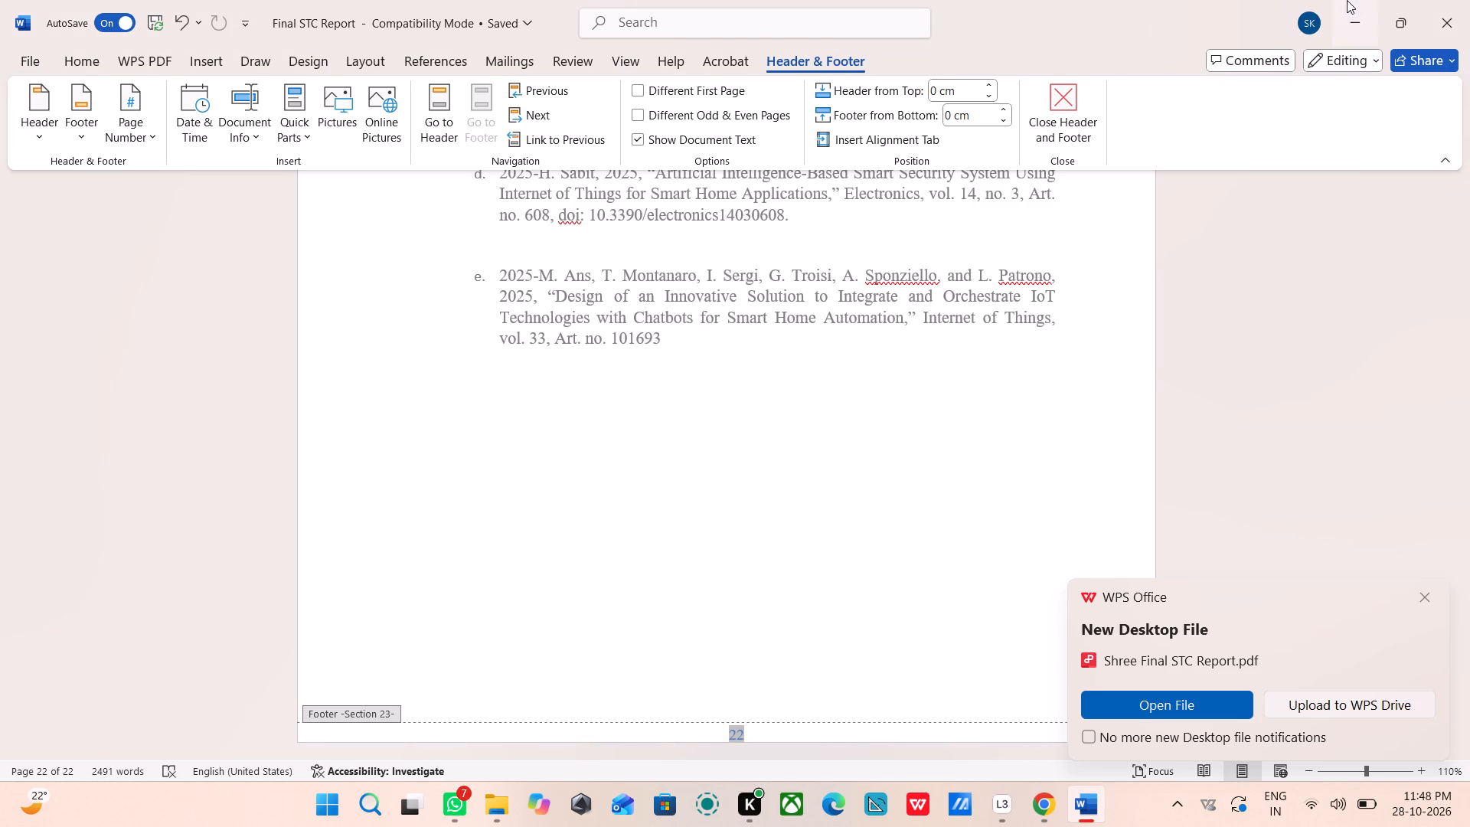
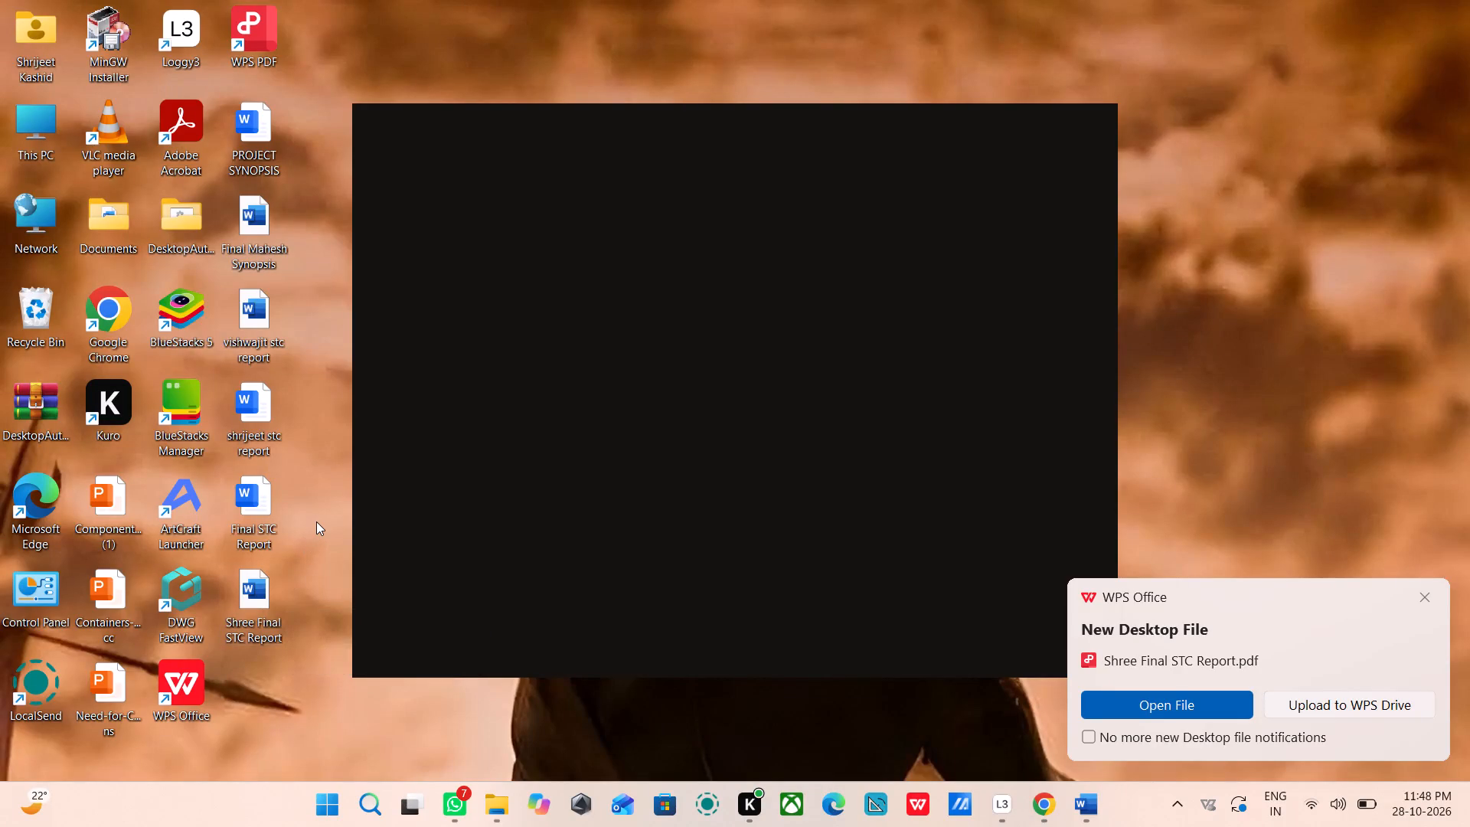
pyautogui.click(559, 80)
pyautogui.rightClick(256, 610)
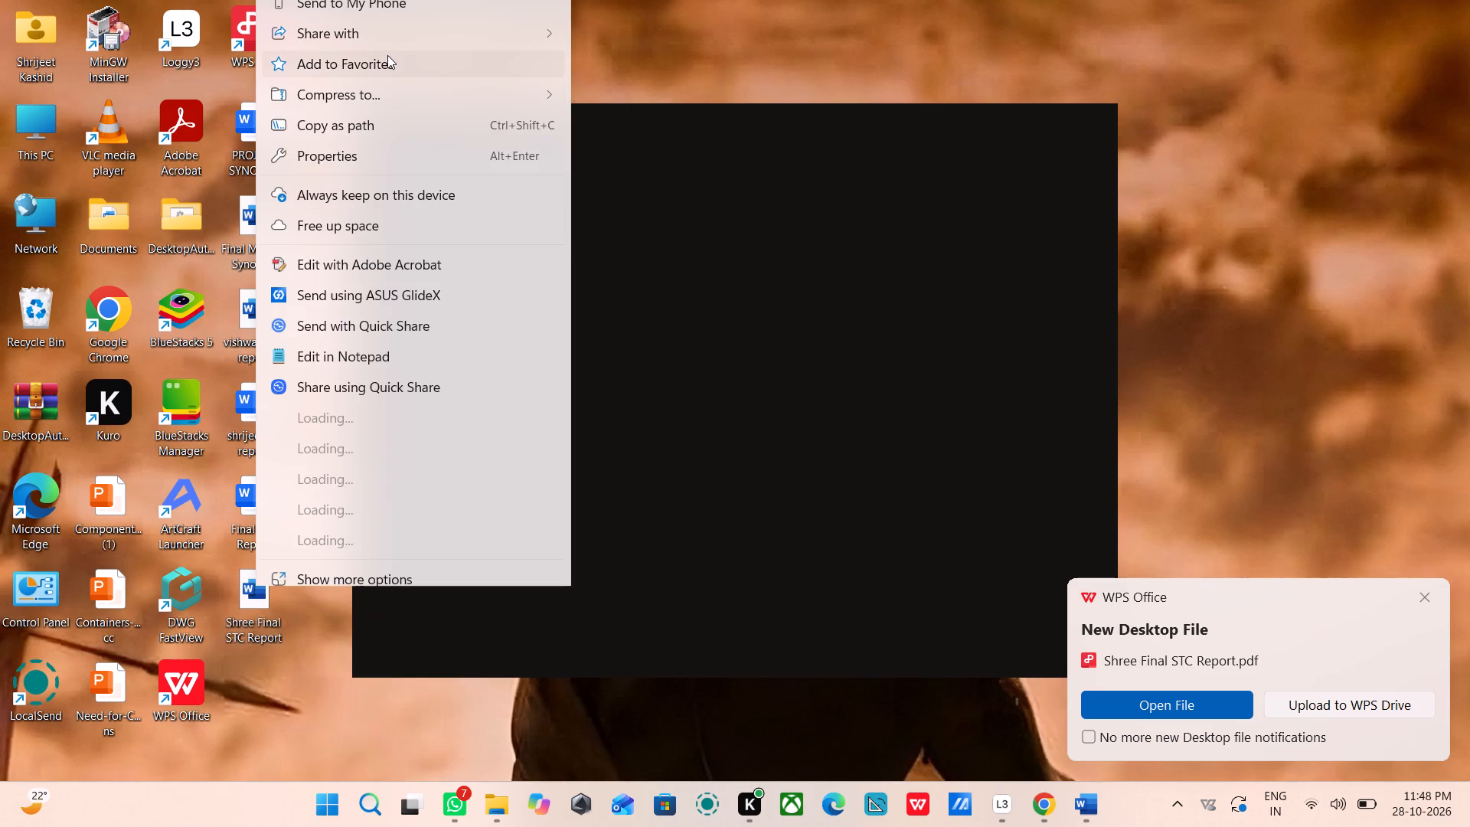
# Switch to the Windows default apps settings and set Google Chrome as the default app for .pdf files.
pyautogui.click(370, 809)
pyautogui.write('default')
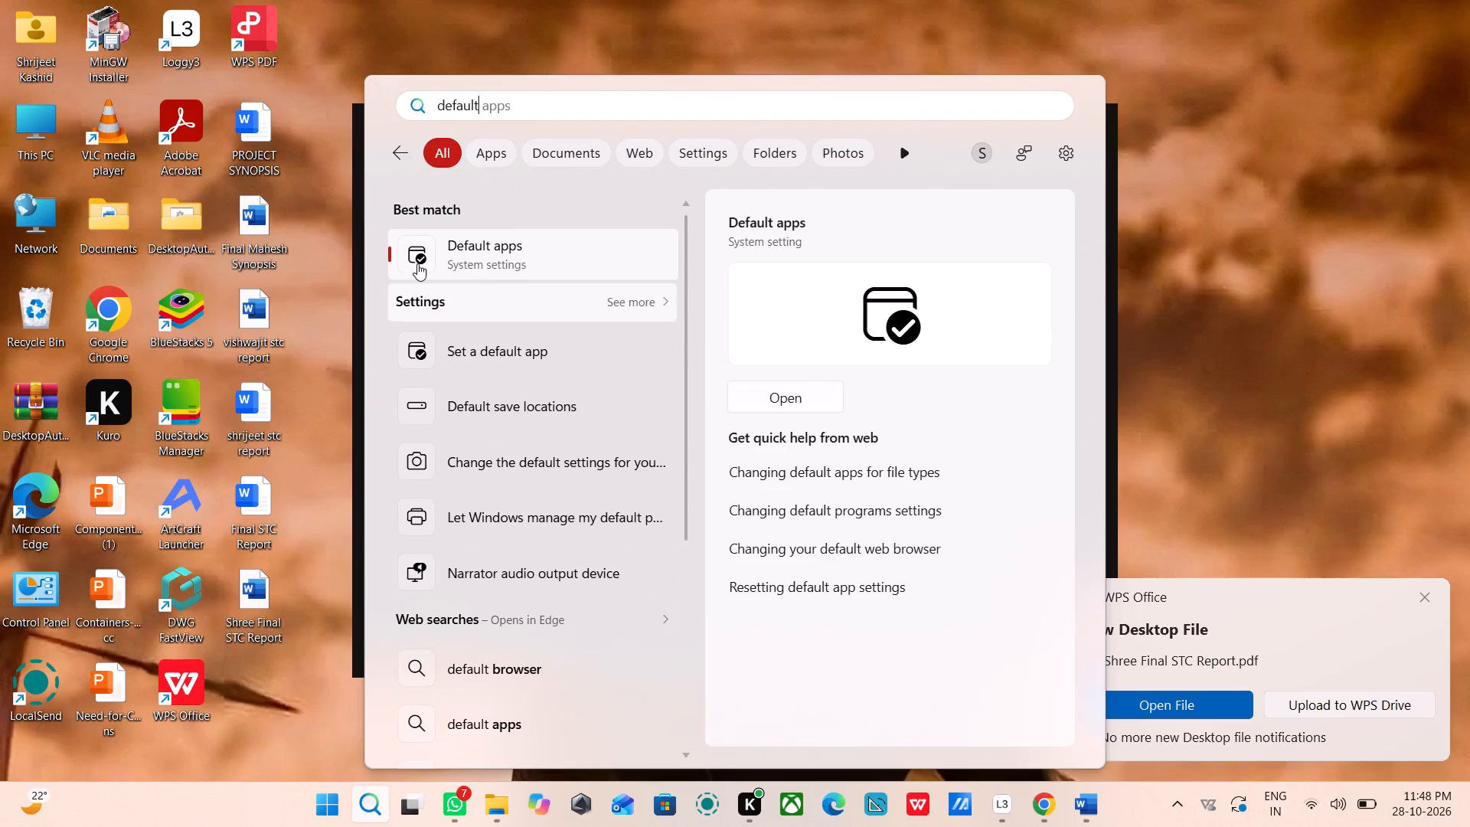
pyautogui.click(466, 239)
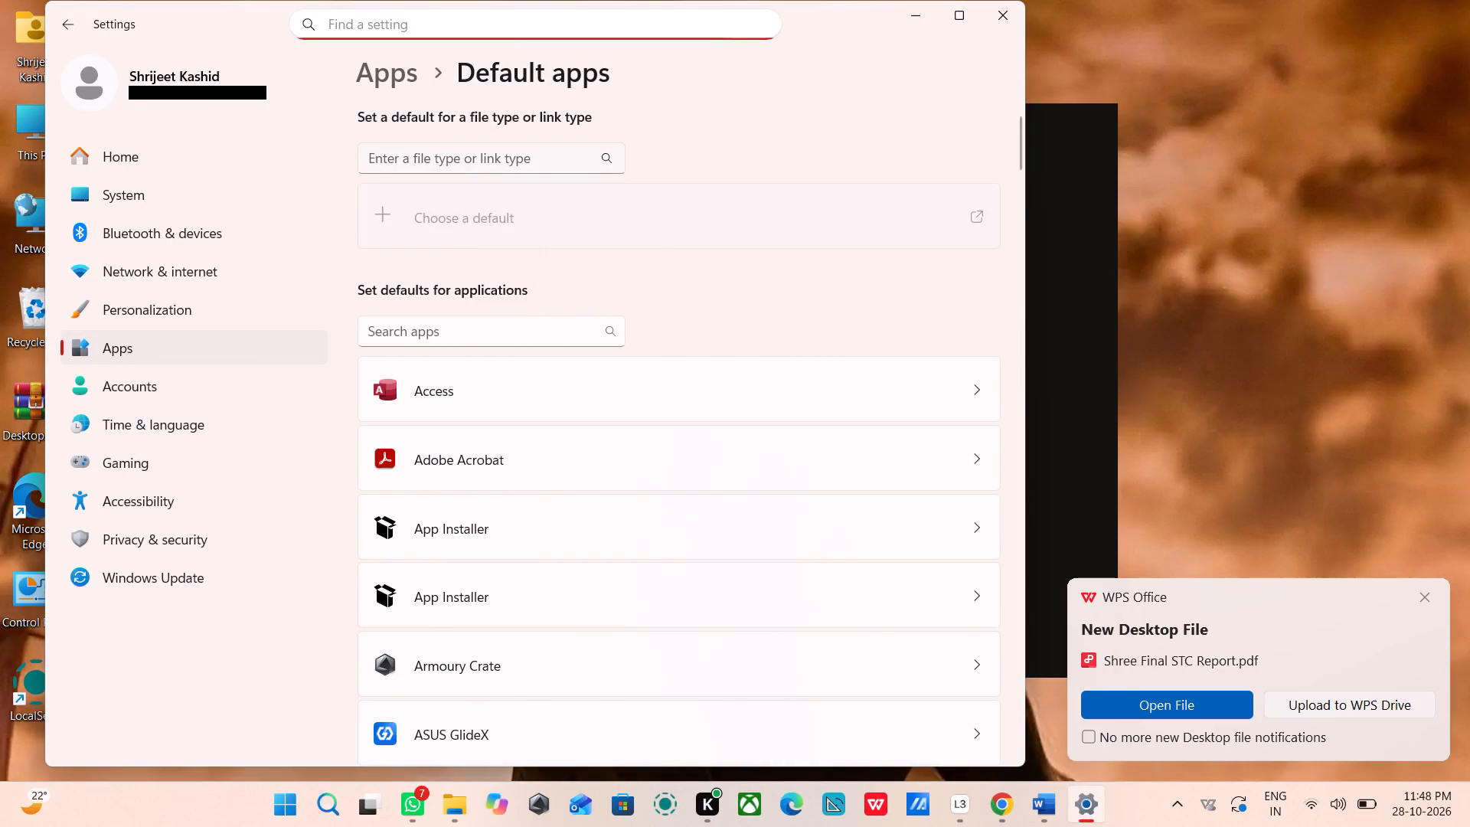
pyautogui.click(513, 152)
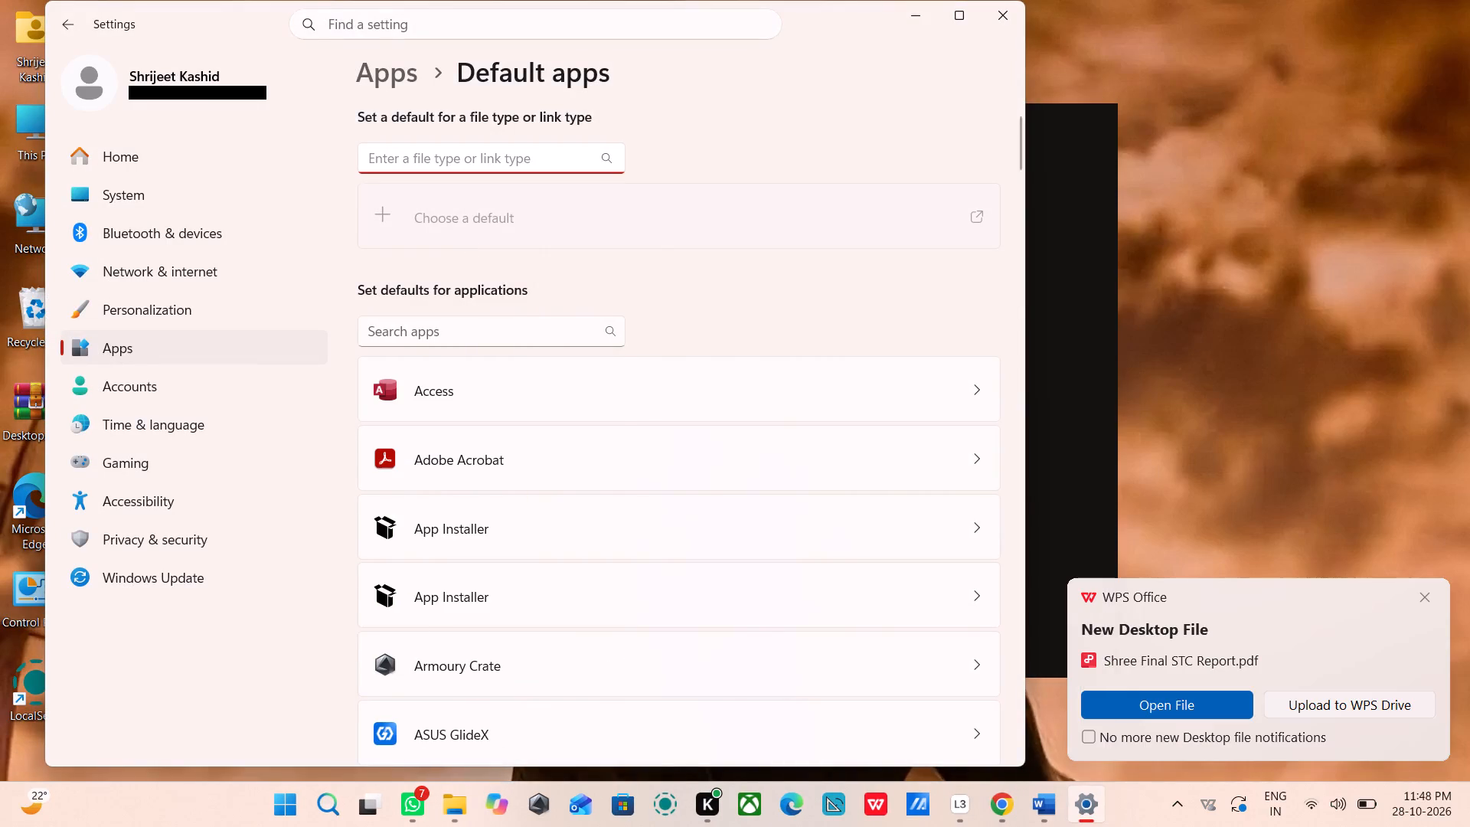
pyautogui.write('pdf')
pyautogui.click(485, 177)
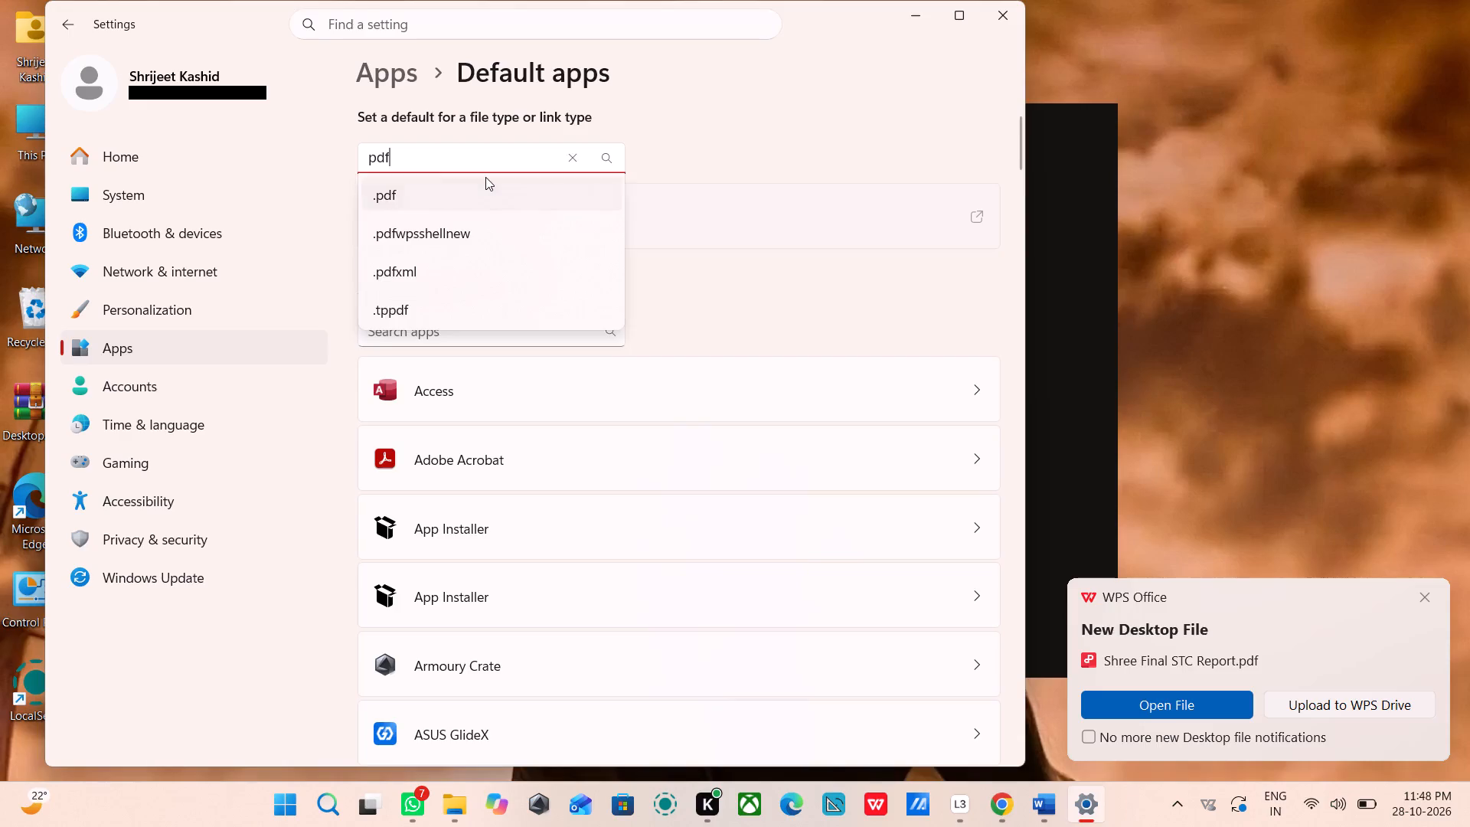
pyautogui.click(947, 208)
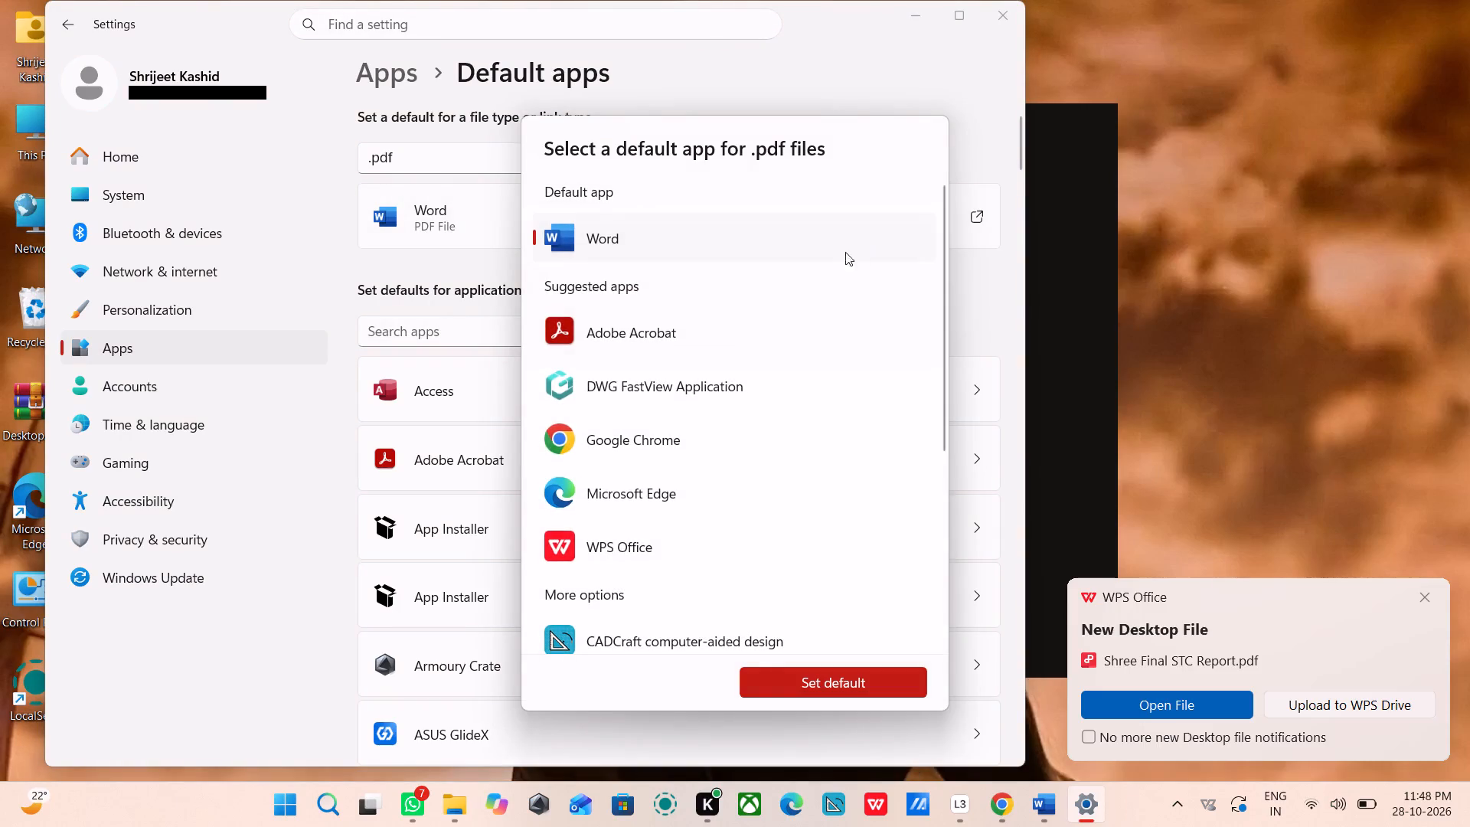
pyautogui.scroll(-2, 801, 331)
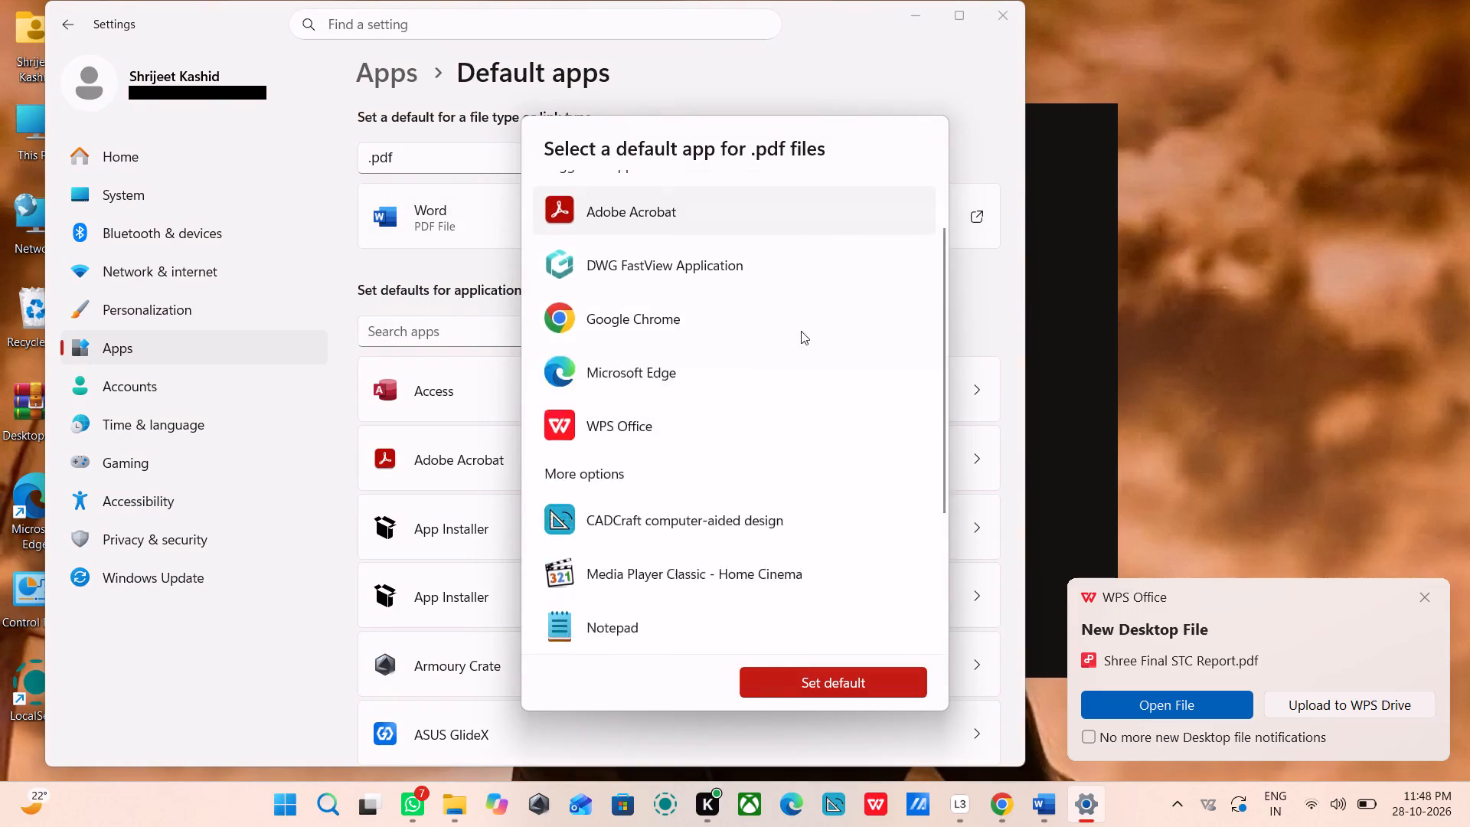
pyautogui.scroll(-2, 801, 331)
pyautogui.scroll(1, 801, 331)
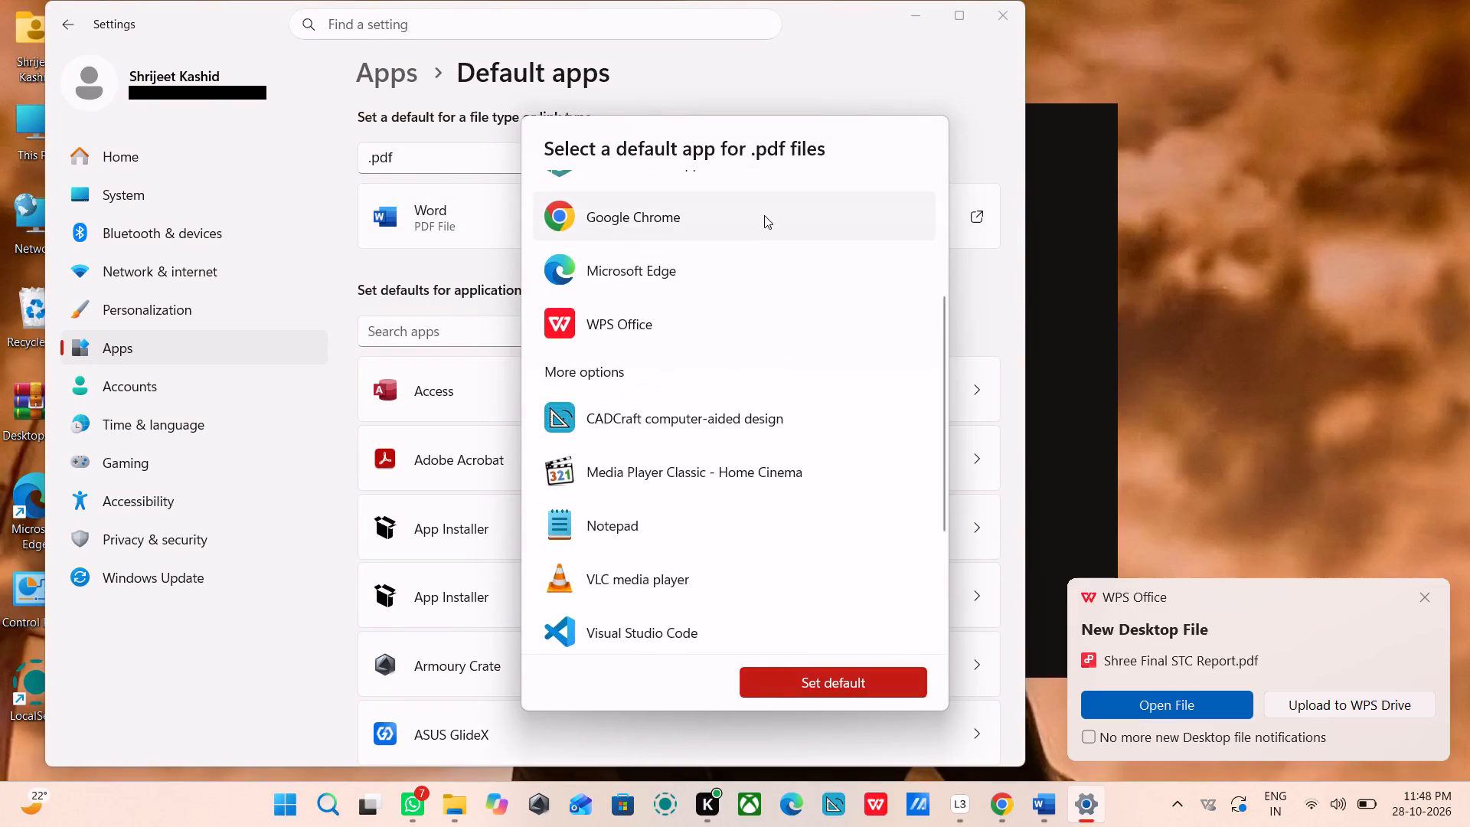
pyautogui.doubleClick(764, 215)
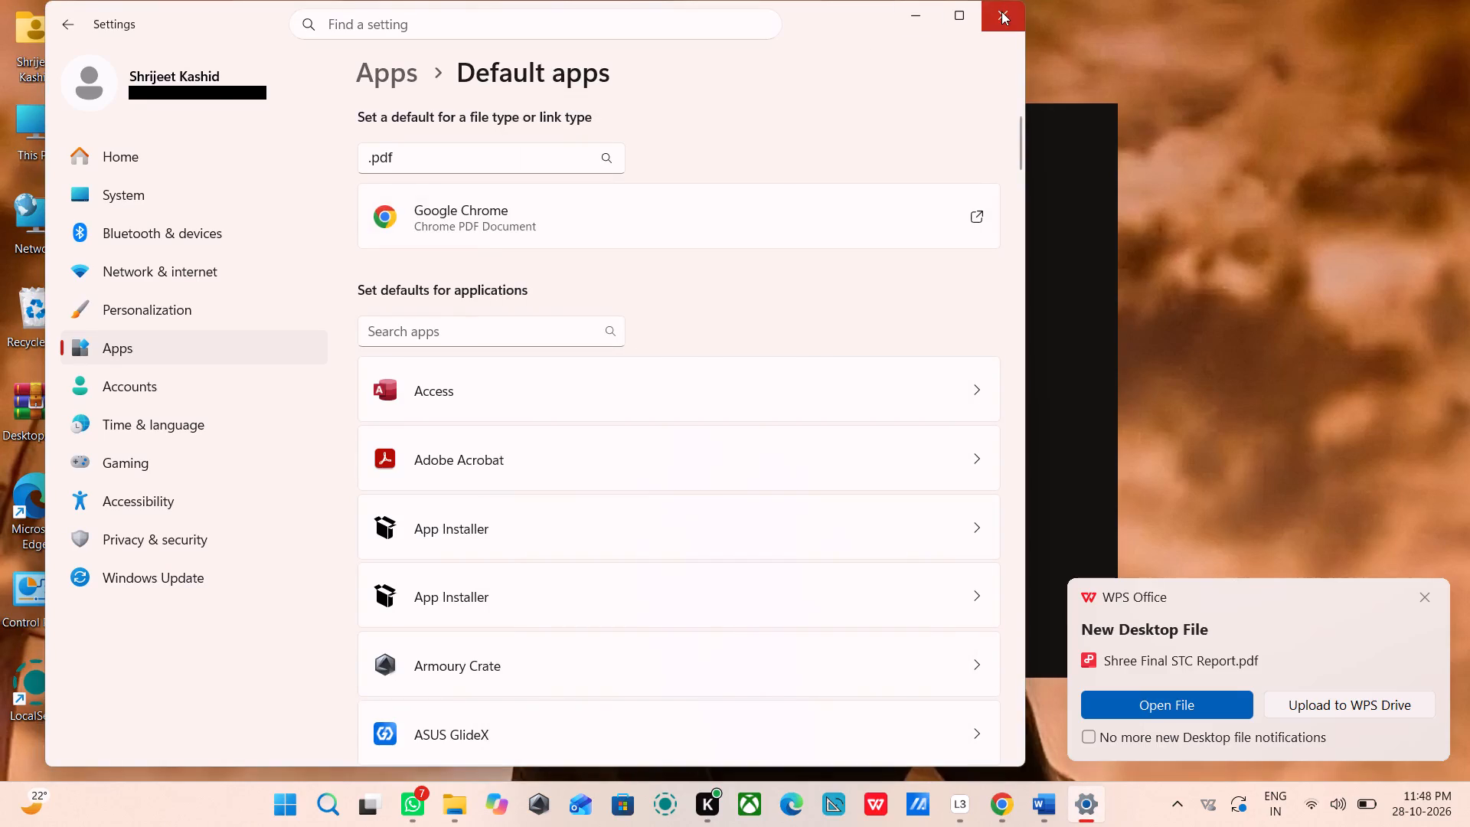
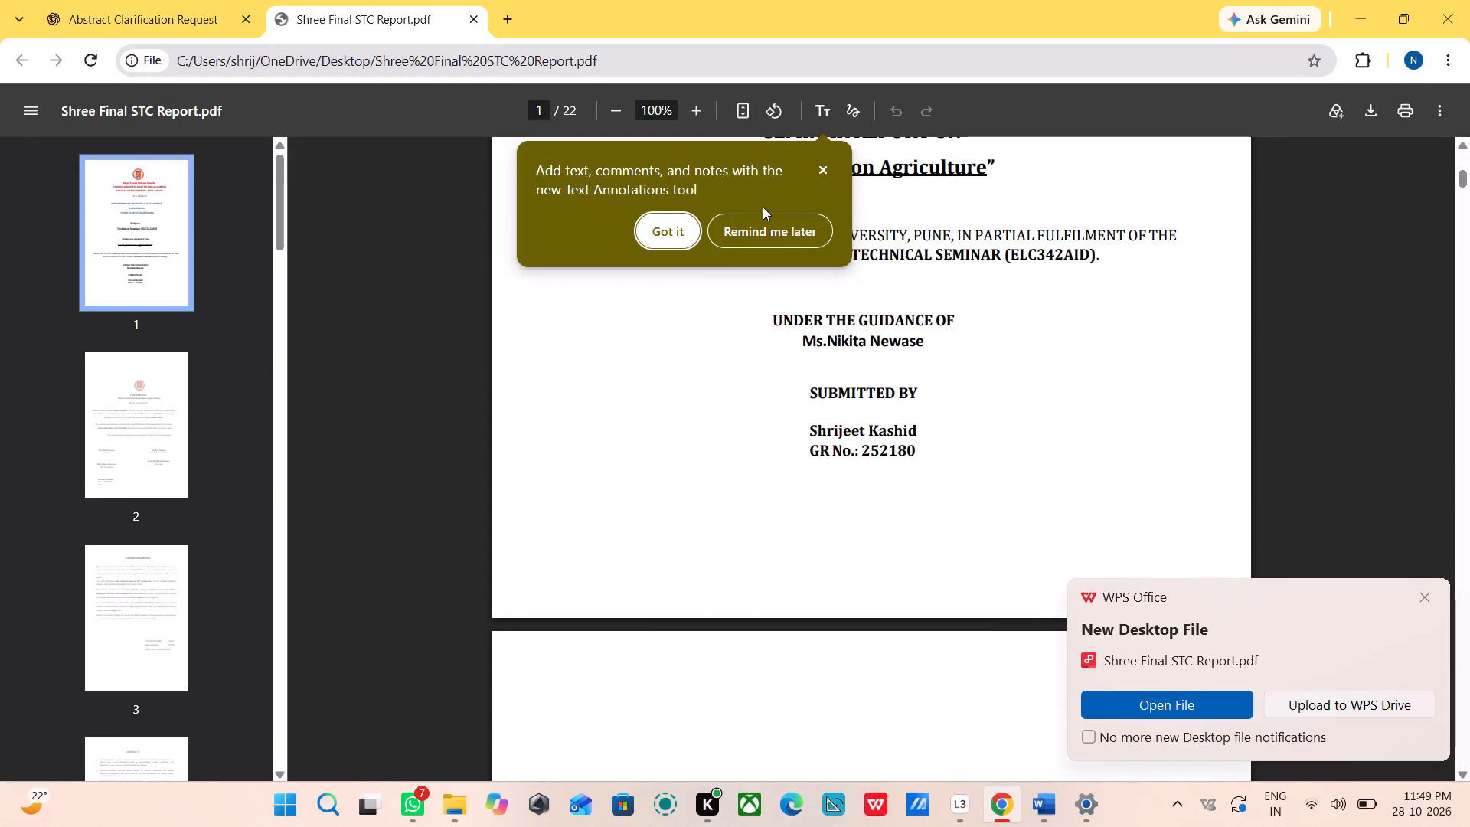
# Dismiss the text annotations tip and check the footer page numbers from the front pages through the List of Tables in the exported PDF.
pyautogui.click(694, 217)
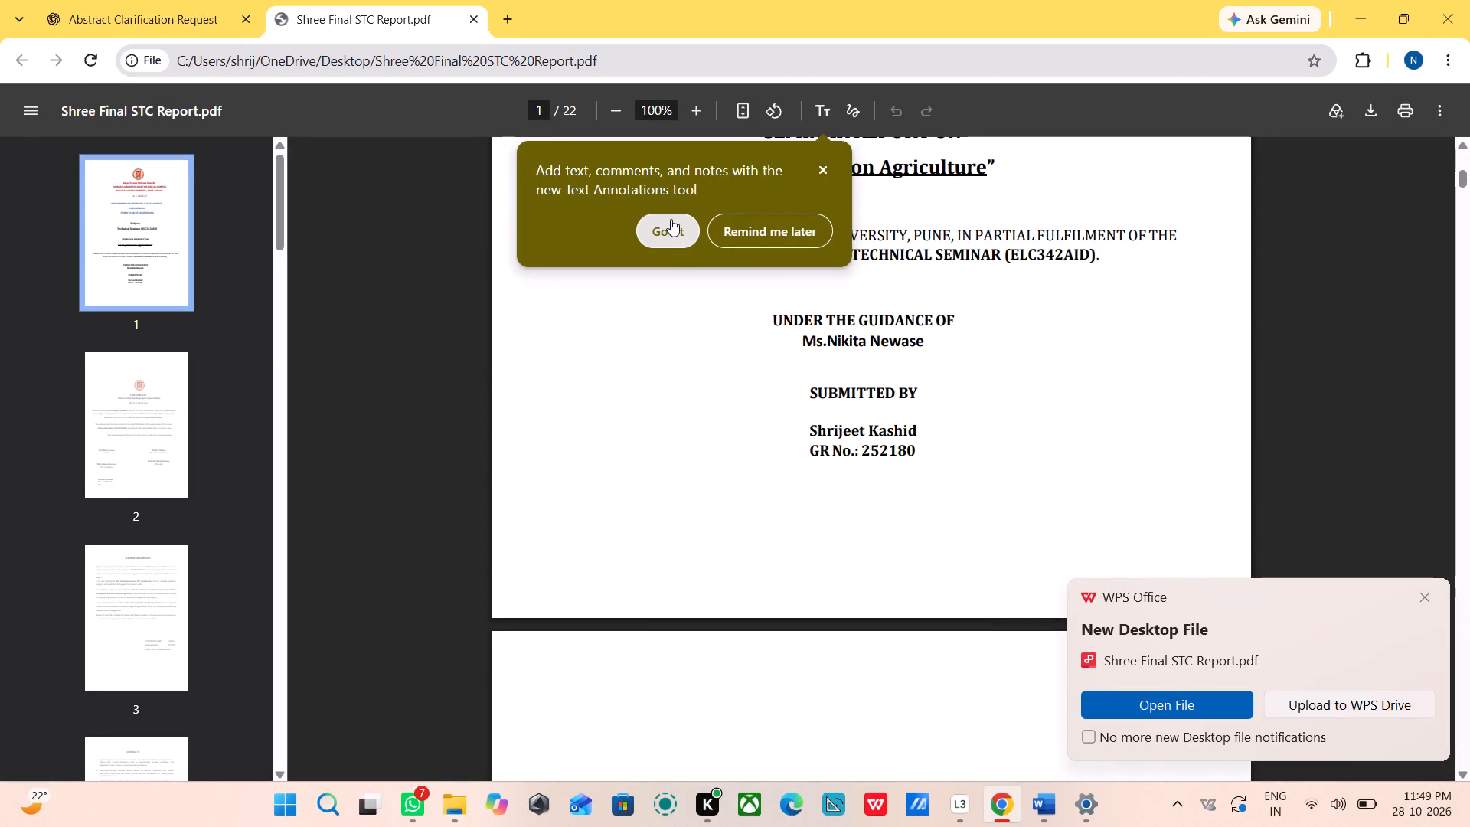
pyautogui.click(671, 219)
pyautogui.scroll(-11, 701, 312)
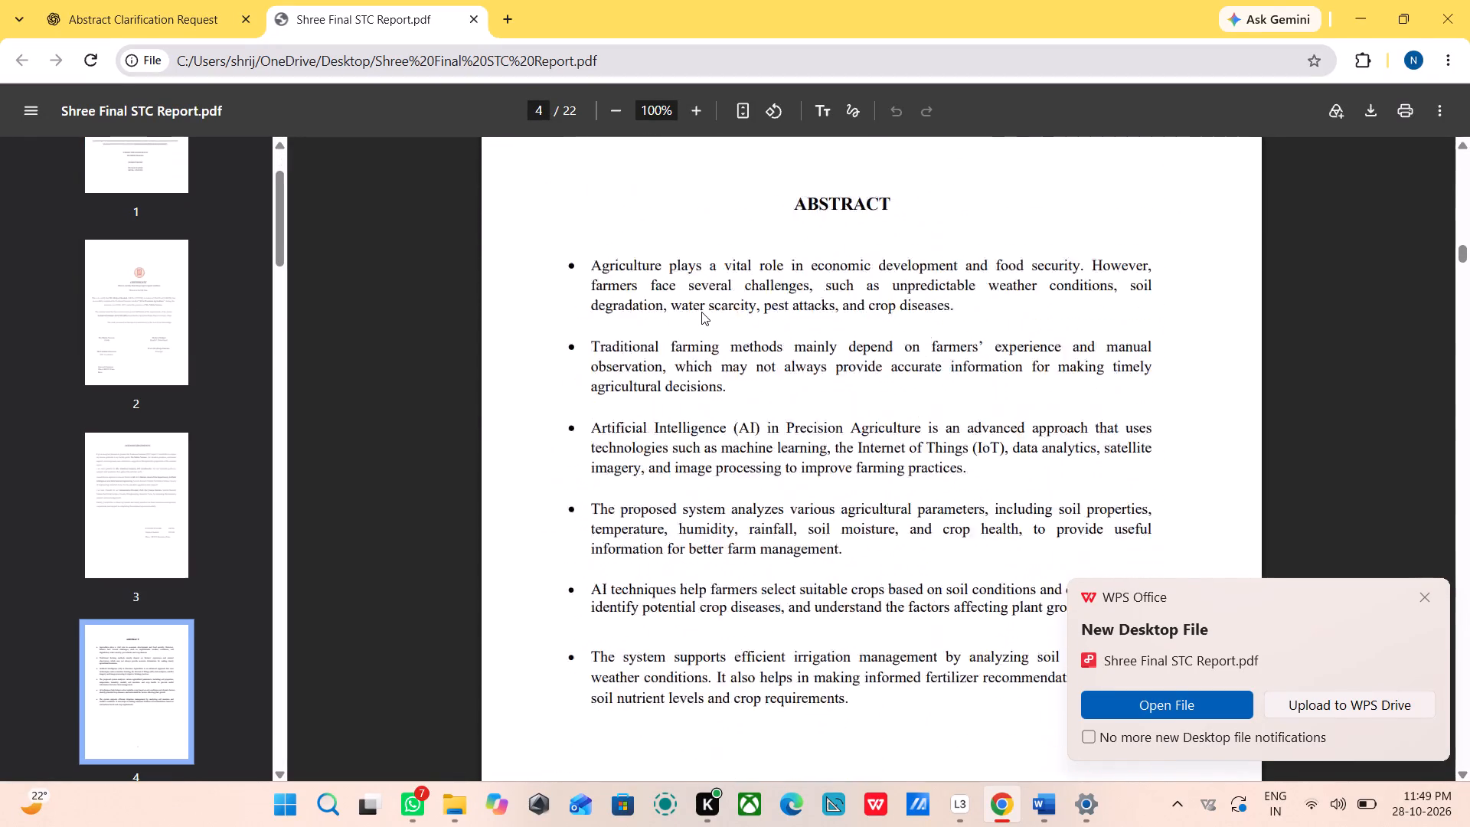
pyautogui.scroll(-8, 701, 312)
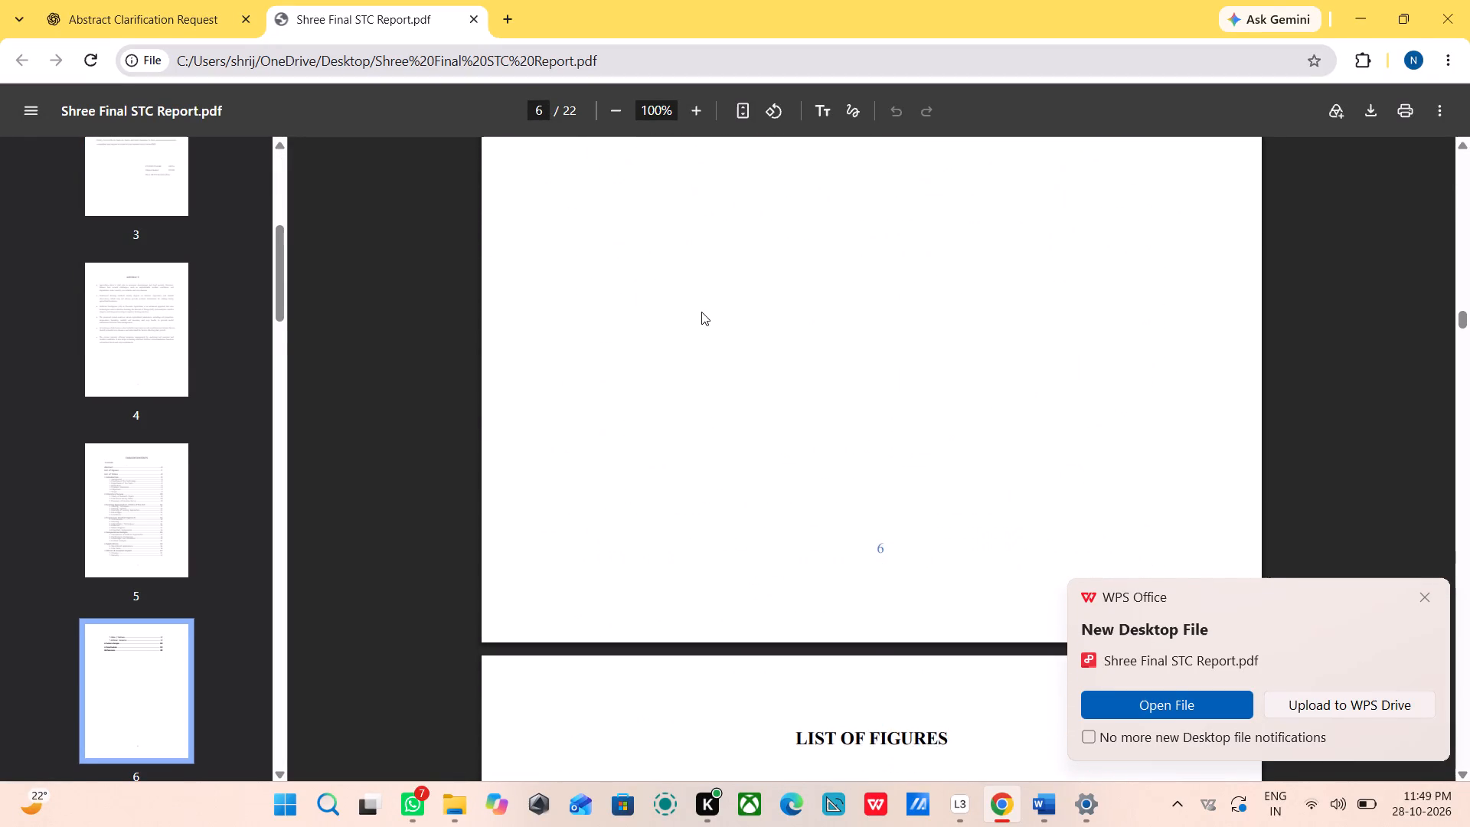
pyautogui.scroll(-3, 701, 312)
pyautogui.scroll(3, 701, 312)
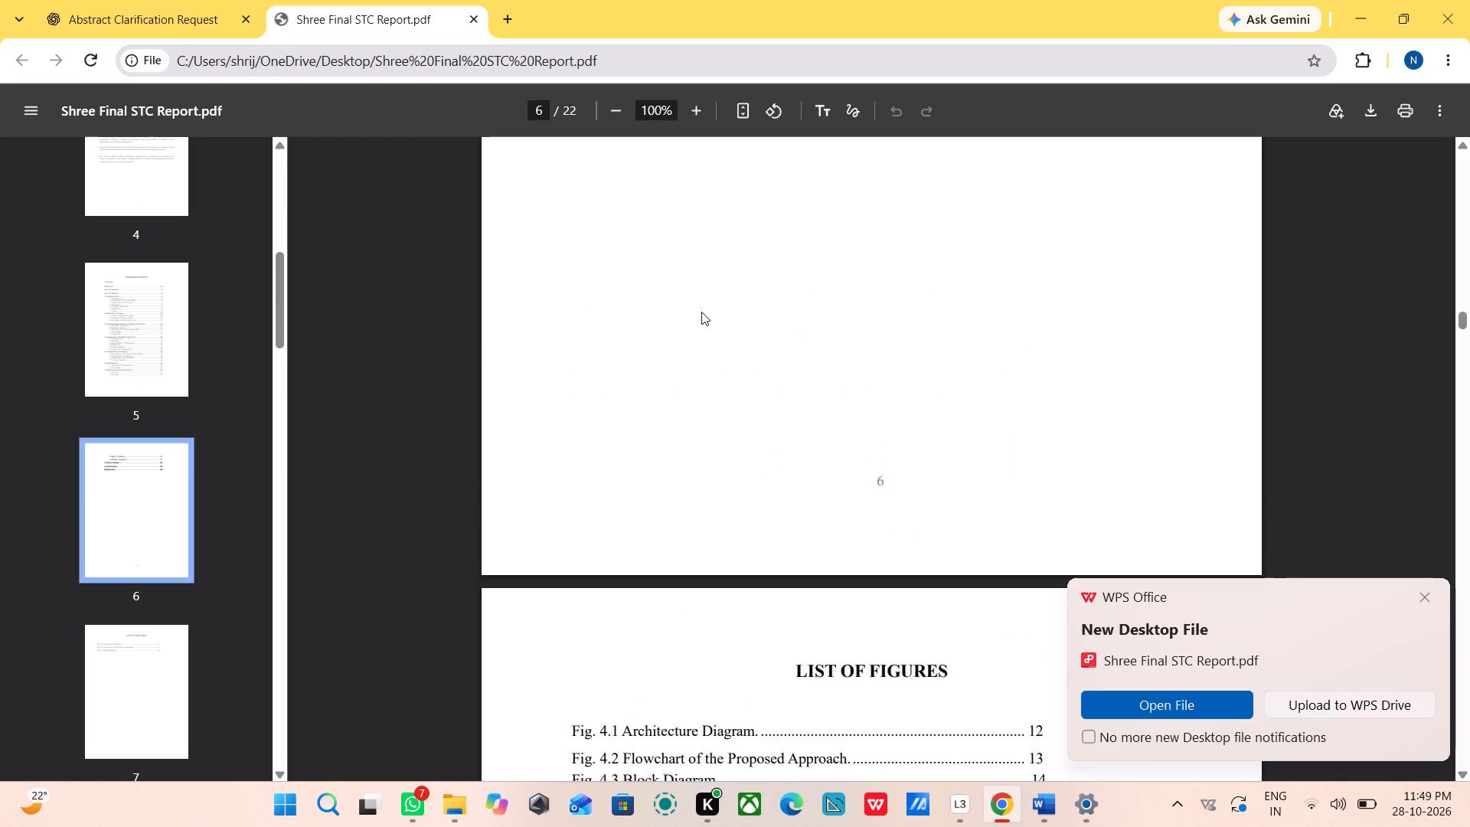
pyautogui.scroll(7, 701, 312)
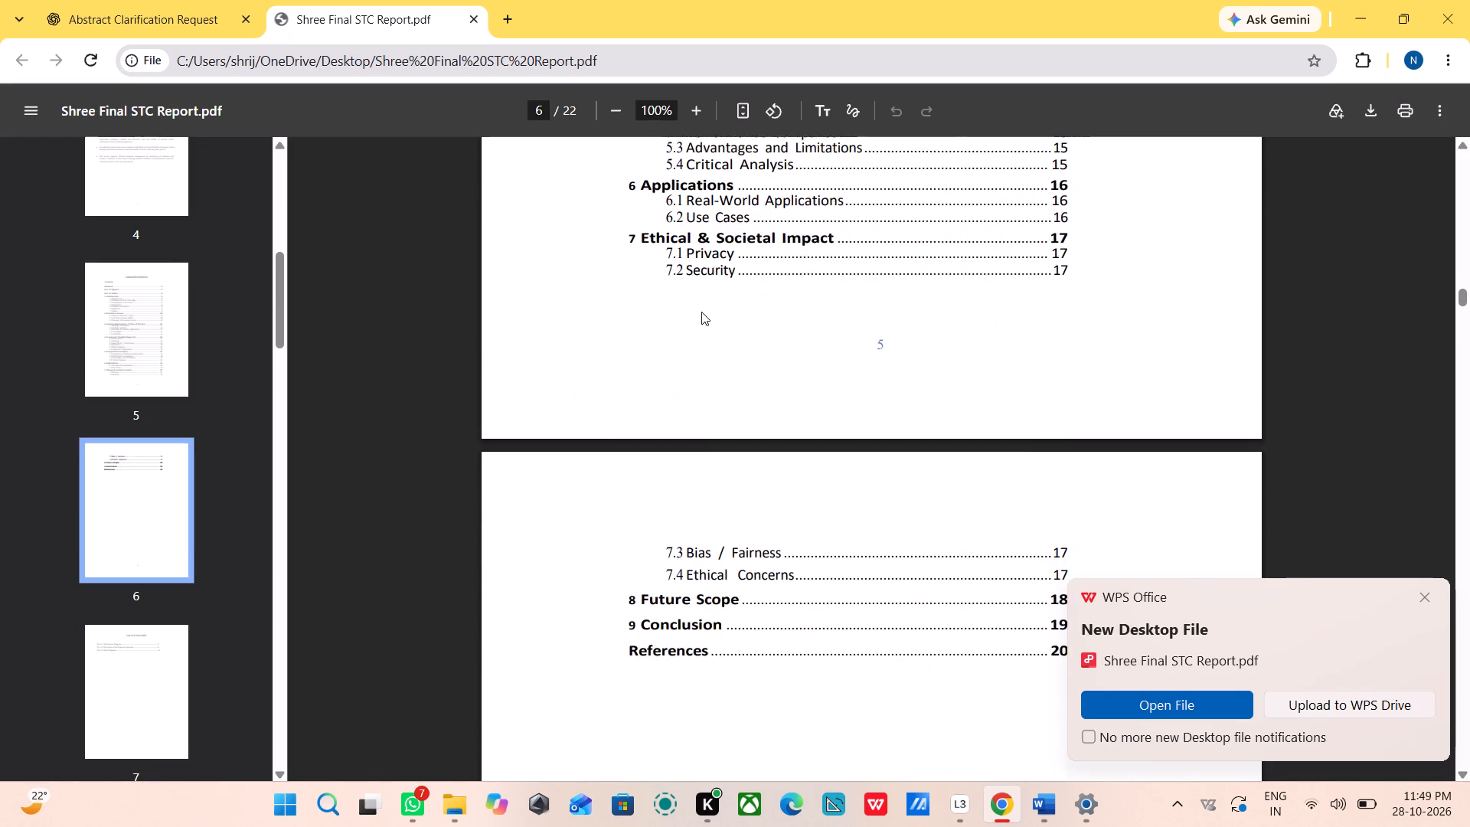
pyautogui.scroll(1, 701, 312)
pyautogui.scroll(-8, 701, 312)
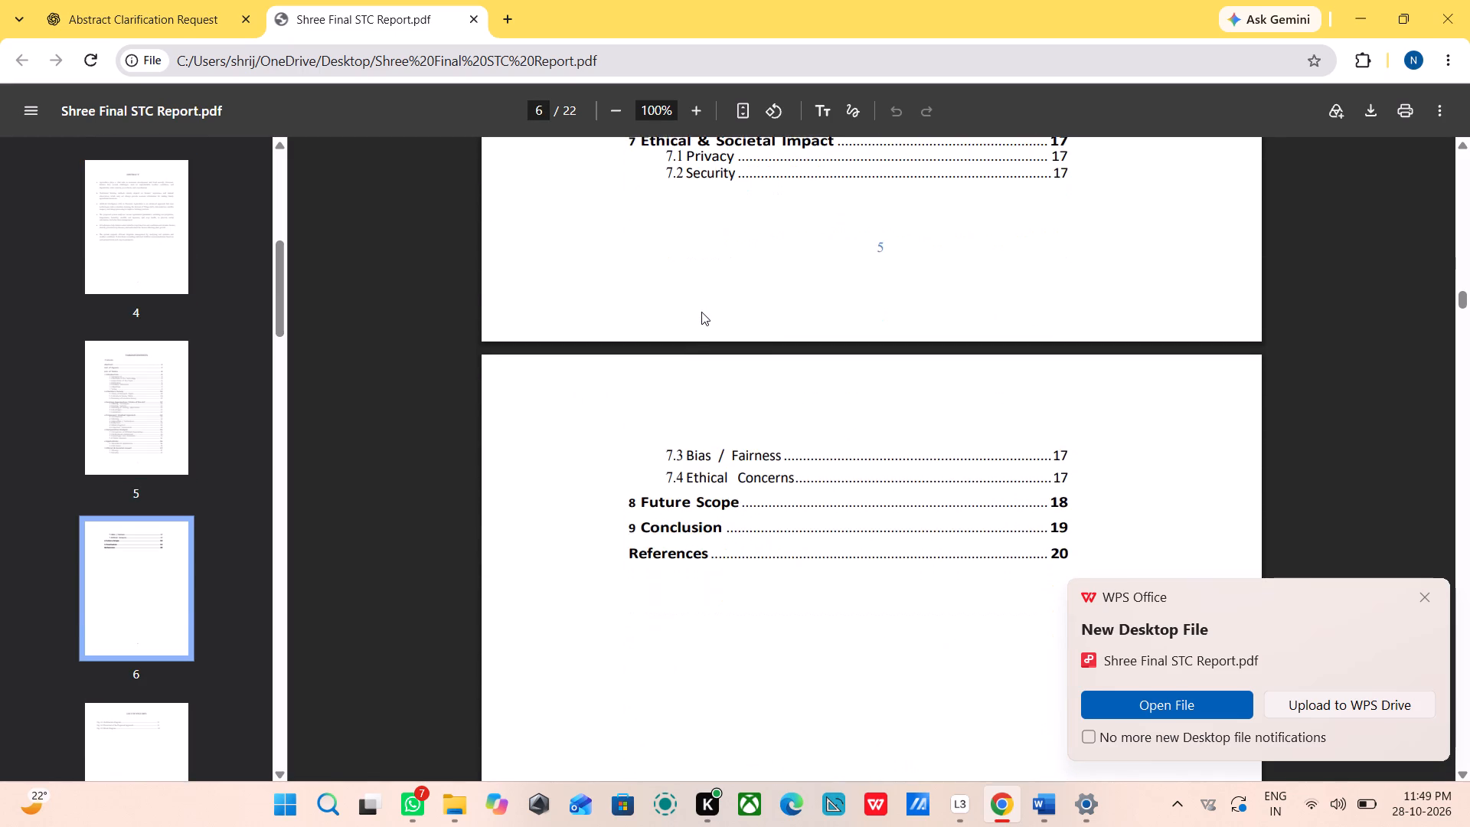
pyautogui.scroll(-5, 701, 312)
pyautogui.scroll(1, 701, 312)
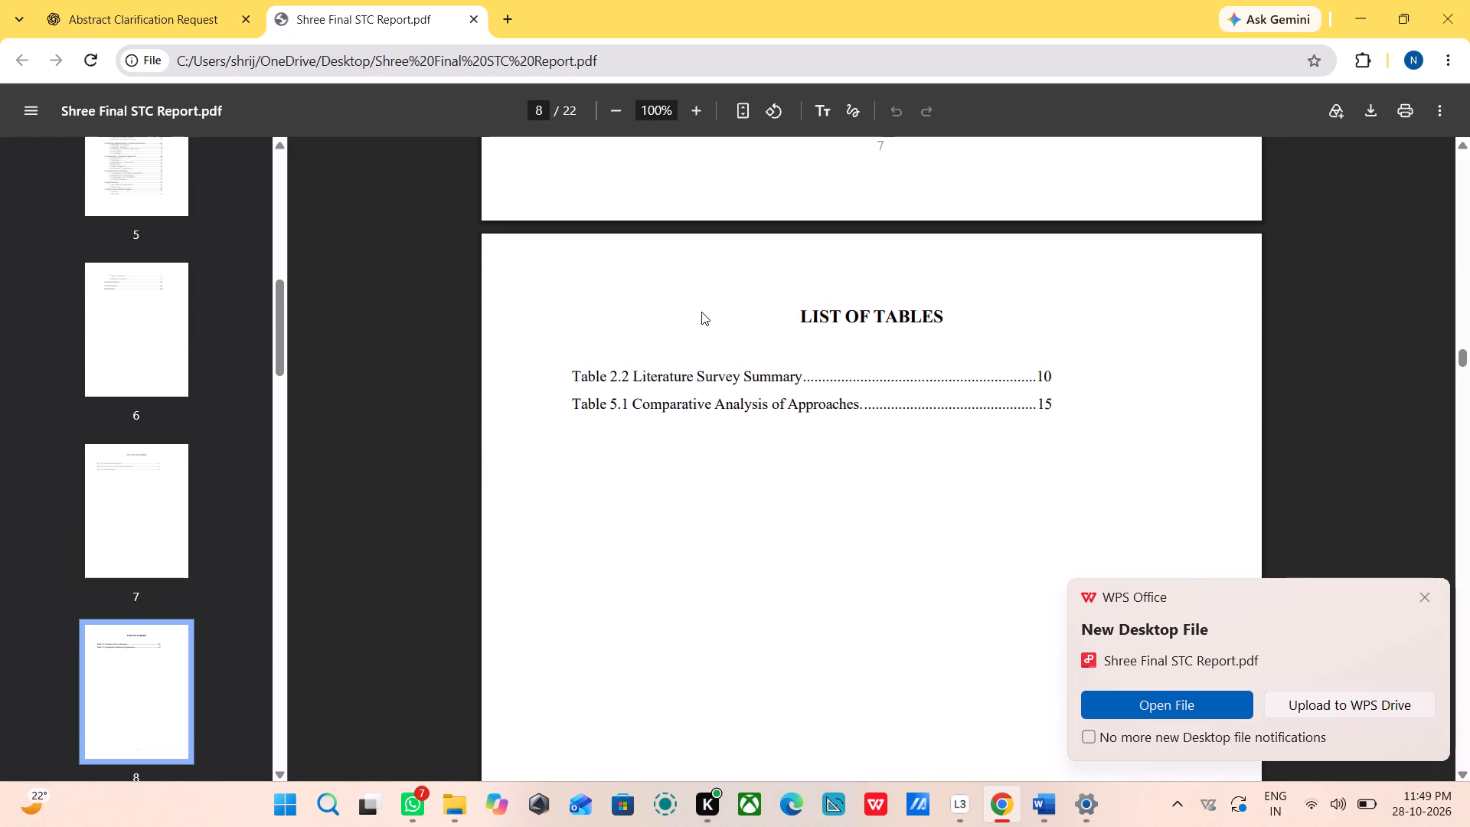
pyautogui.scroll(1, 701, 312)
pyautogui.scroll(-2, 657, 469)
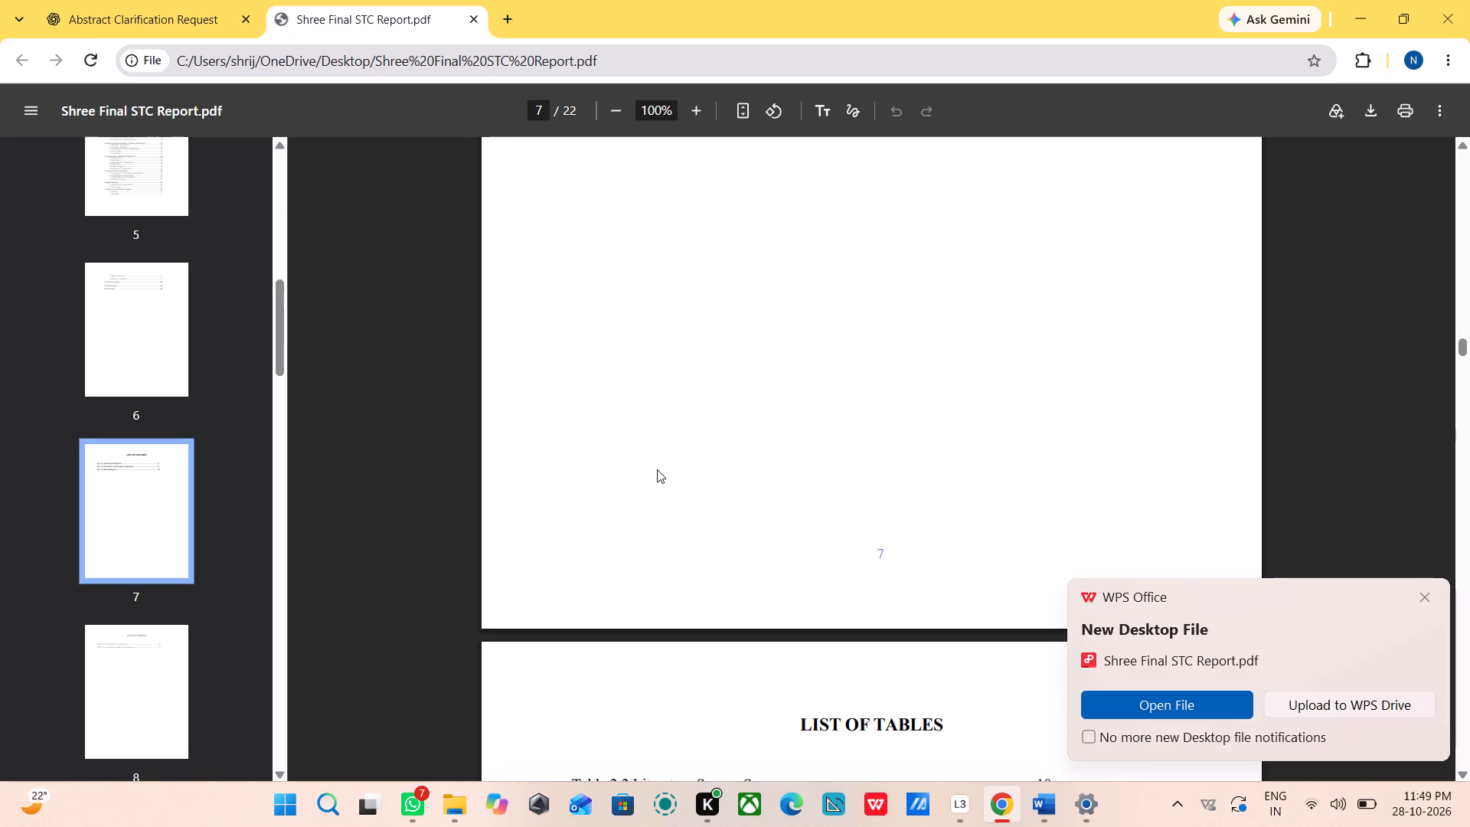
# Examine the footer page numbers on the remaining pages of the PDF, from the List of Tables through the chapters to the References.
pyautogui.scroll(-7, 657, 469)
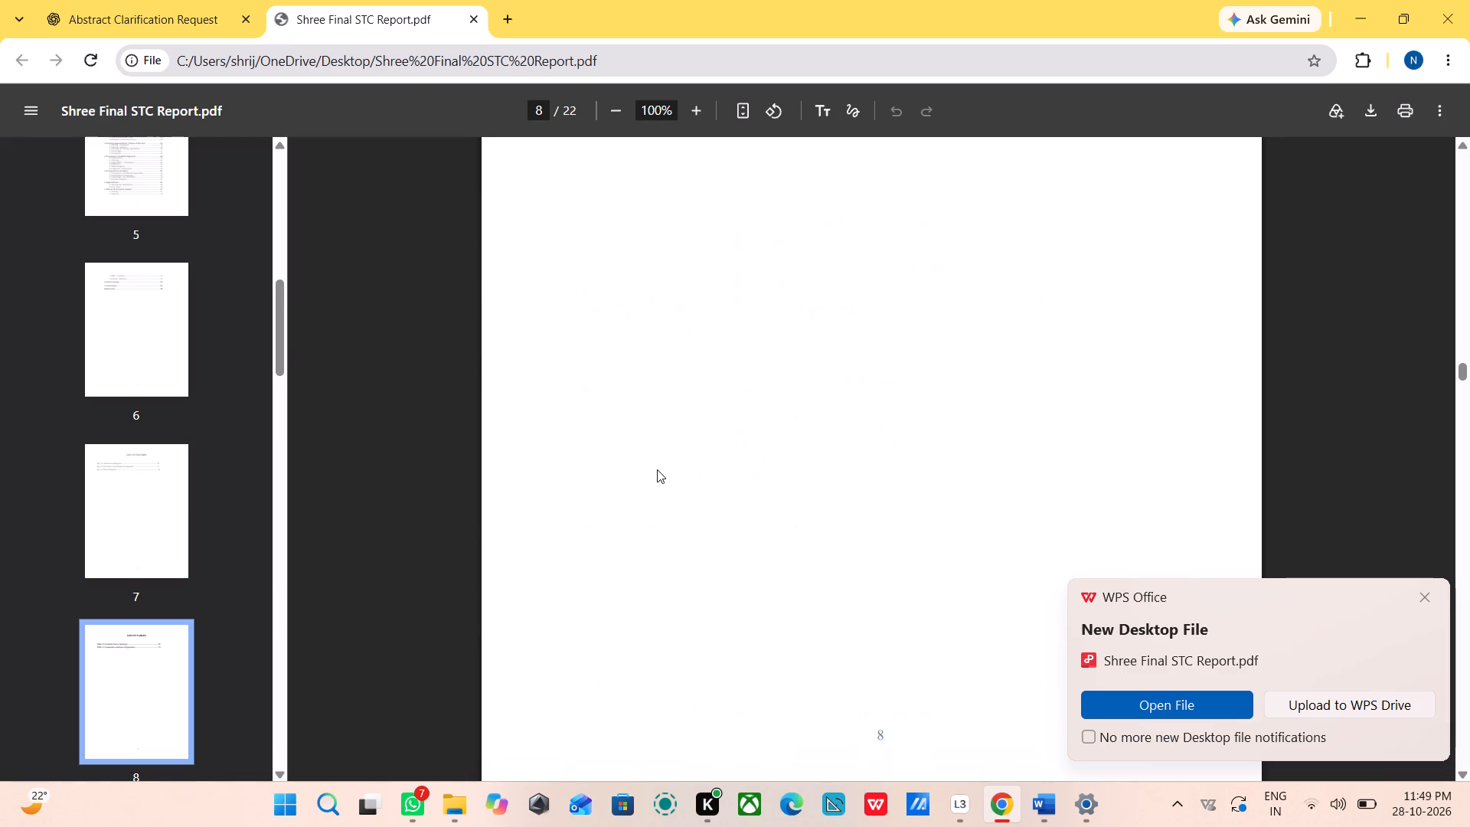
pyautogui.scroll(-14, 657, 469)
pyautogui.scroll(-14, 657, 469)
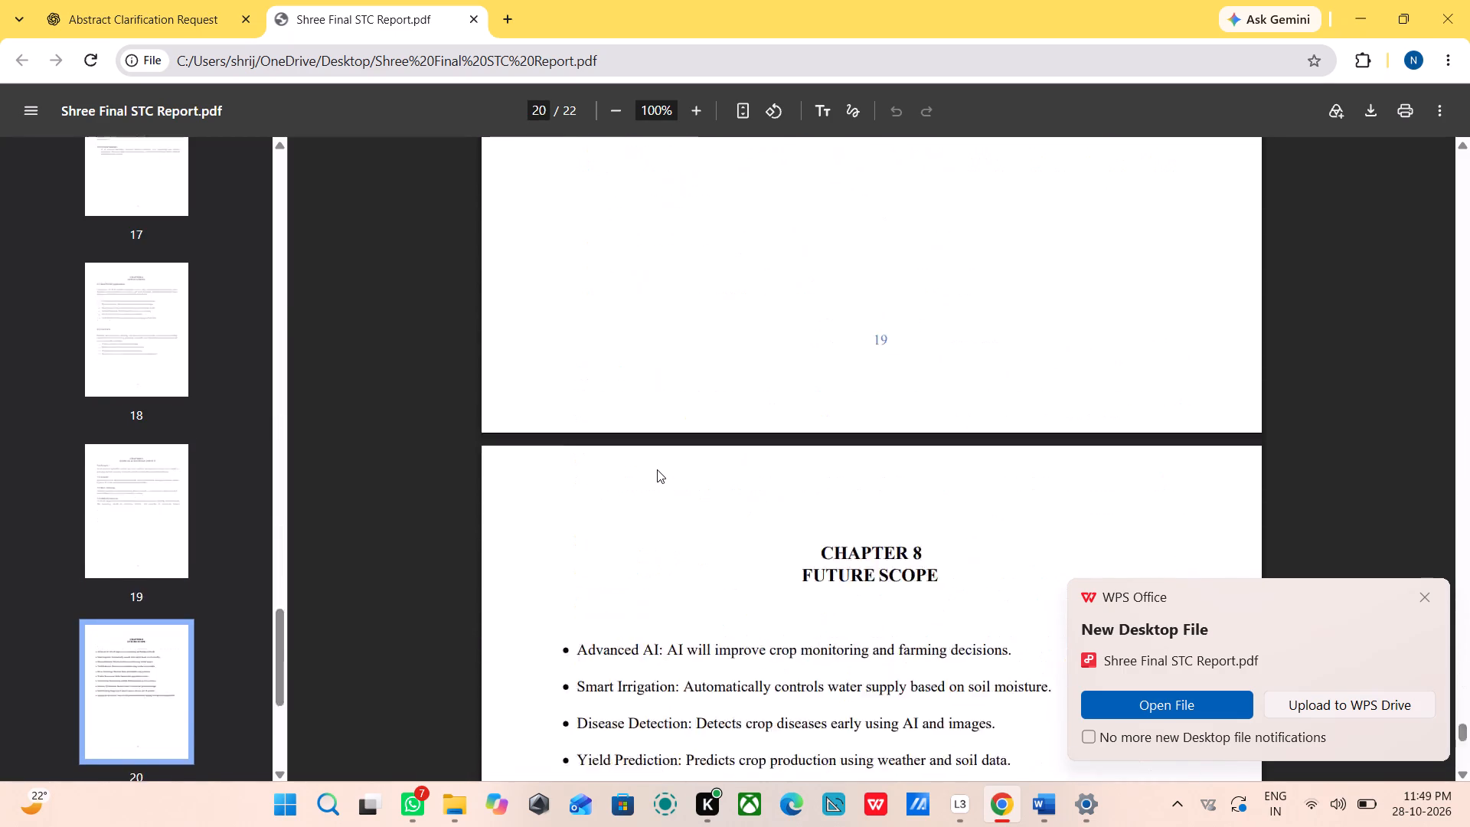
pyautogui.scroll(-7, 657, 469)
pyautogui.scroll(2, 657, 469)
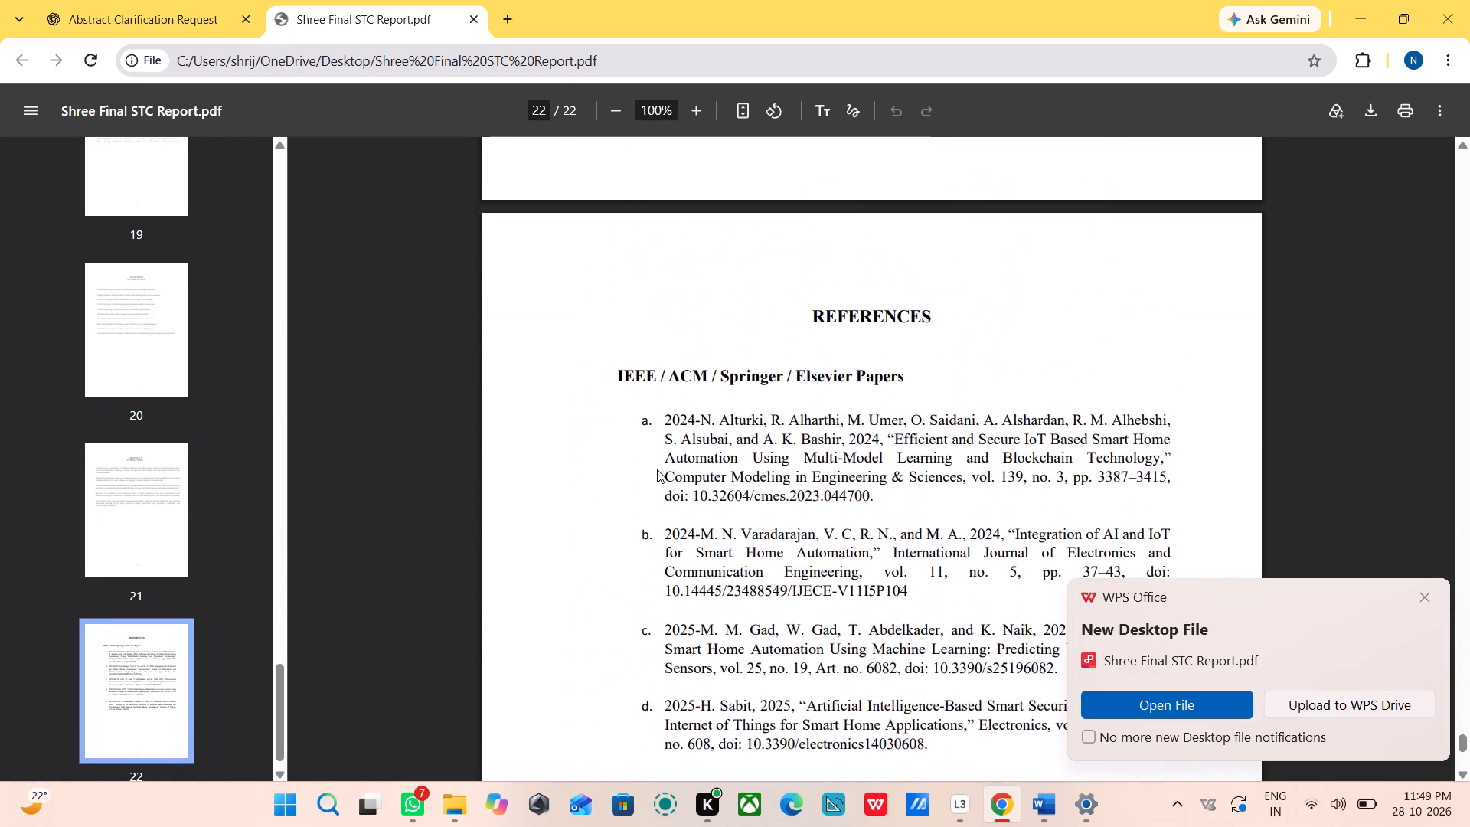
pyautogui.scroll(3, 657, 469)
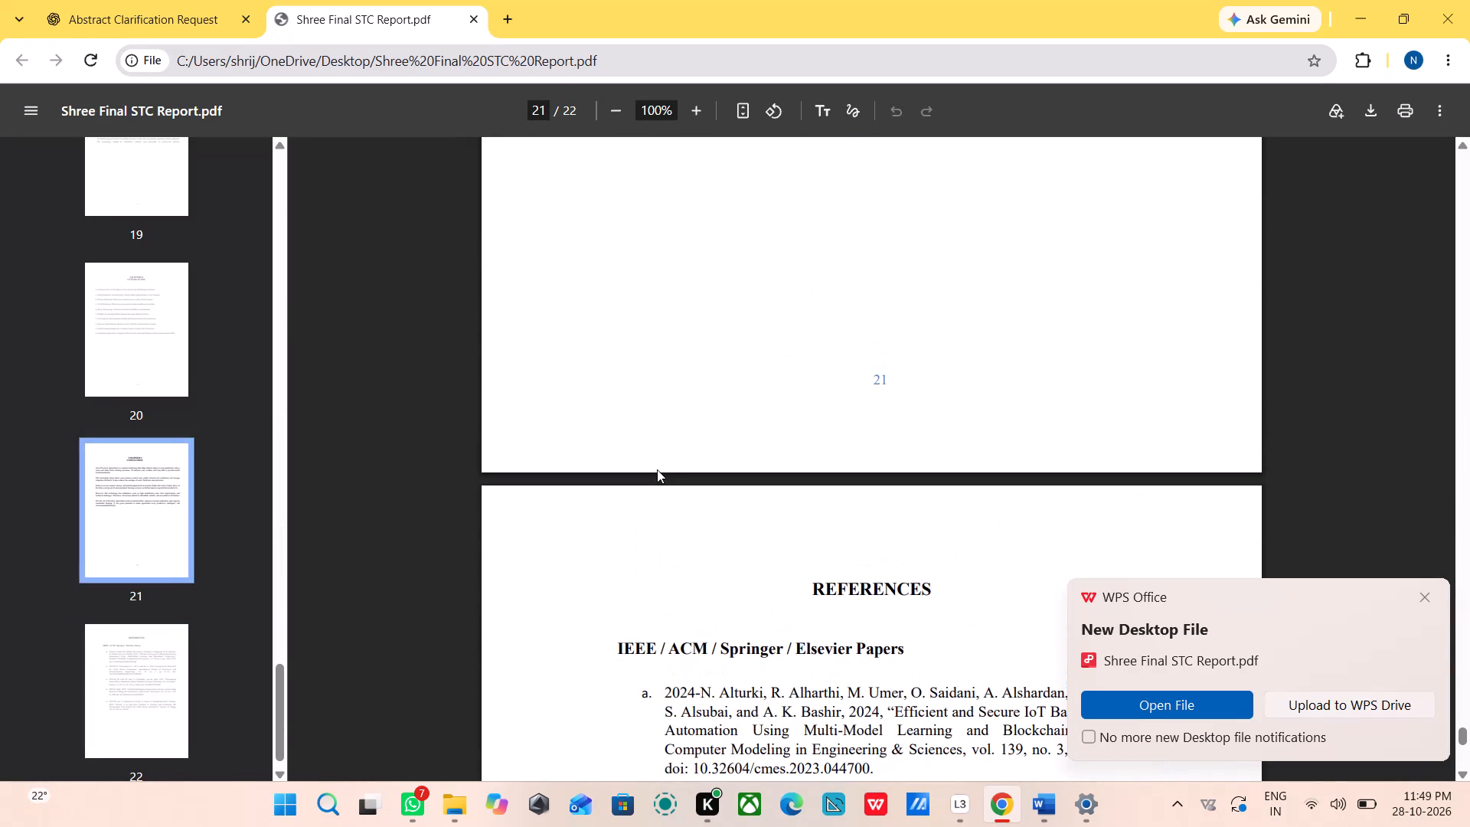
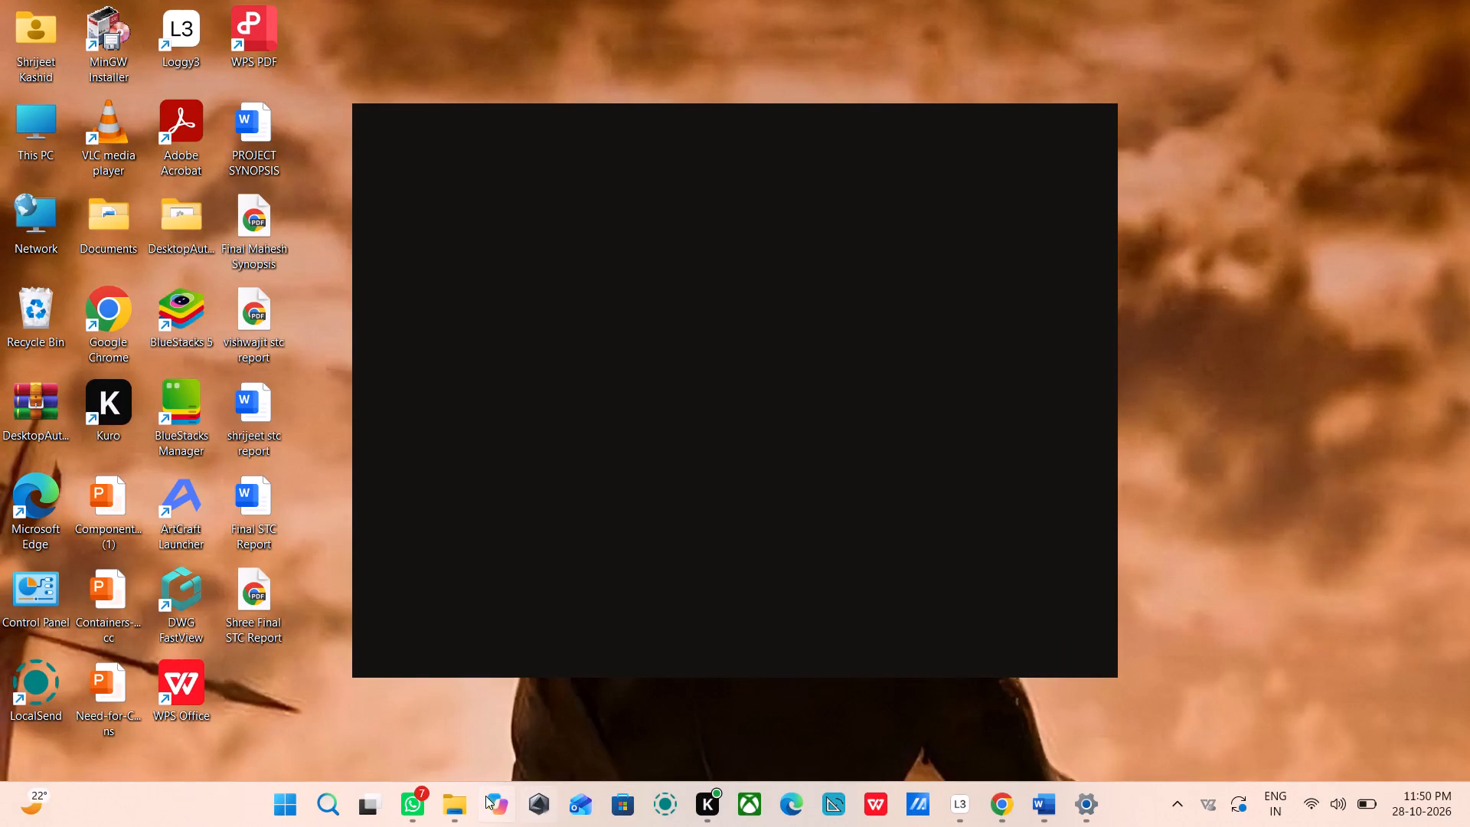
# Switch to File Explorer and search the Downloads folder for "shree".
pyautogui.click(437, 787)
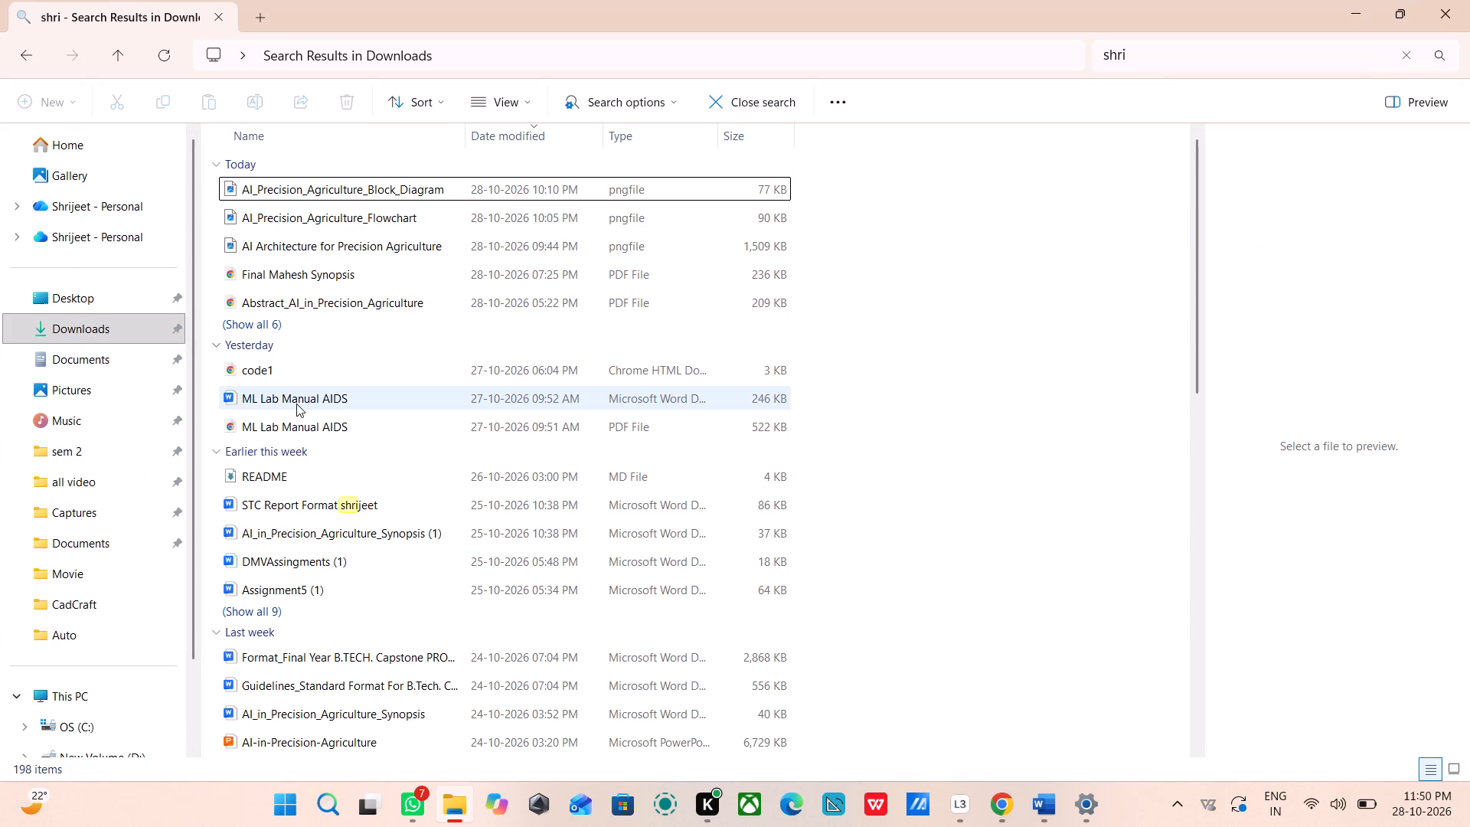
pyautogui.click(1168, 58)
pyautogui.press('BackSpace')
pyautogui.press('BackSpace')
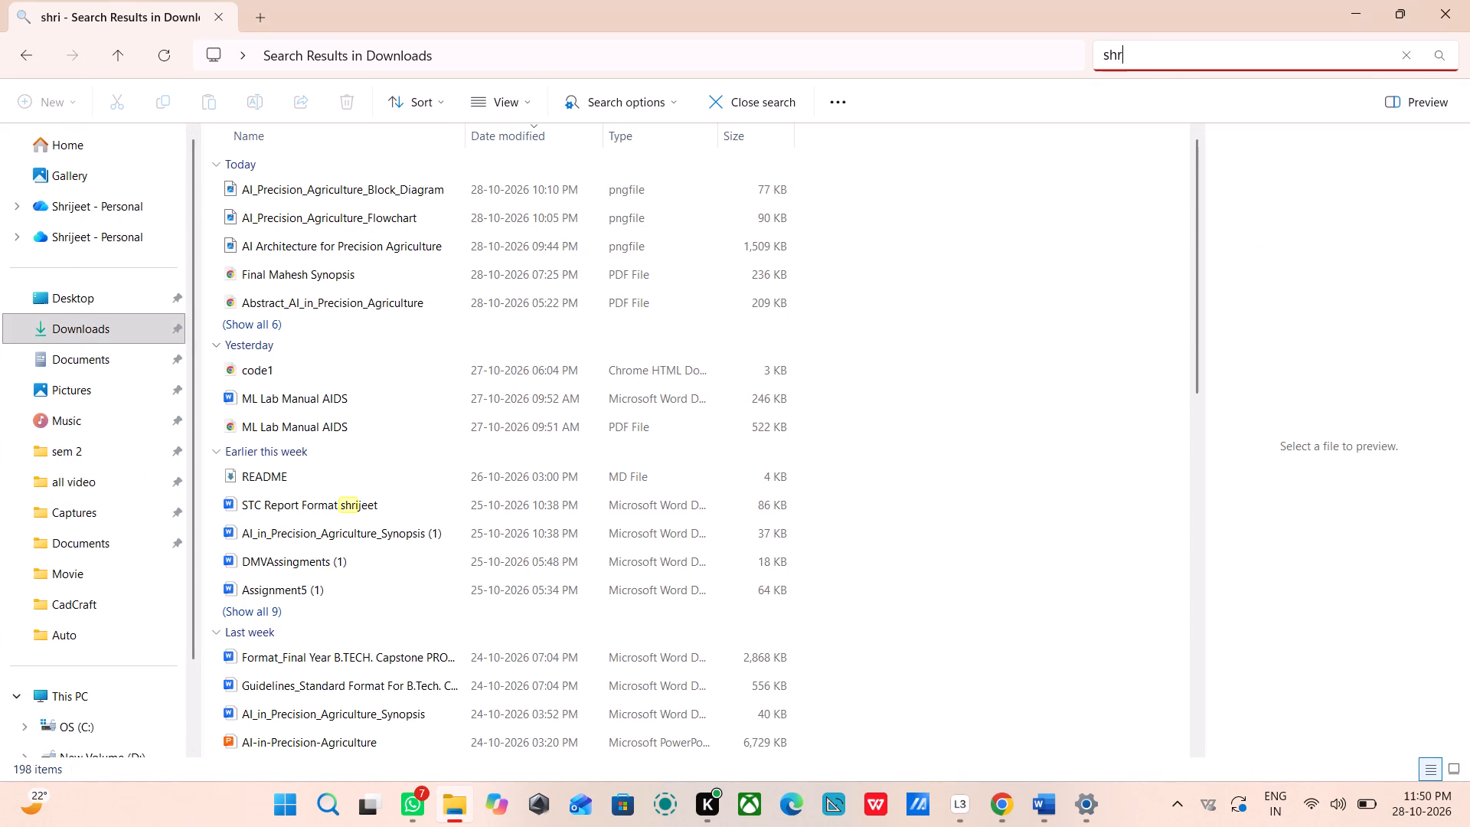
pyautogui.write('ee')
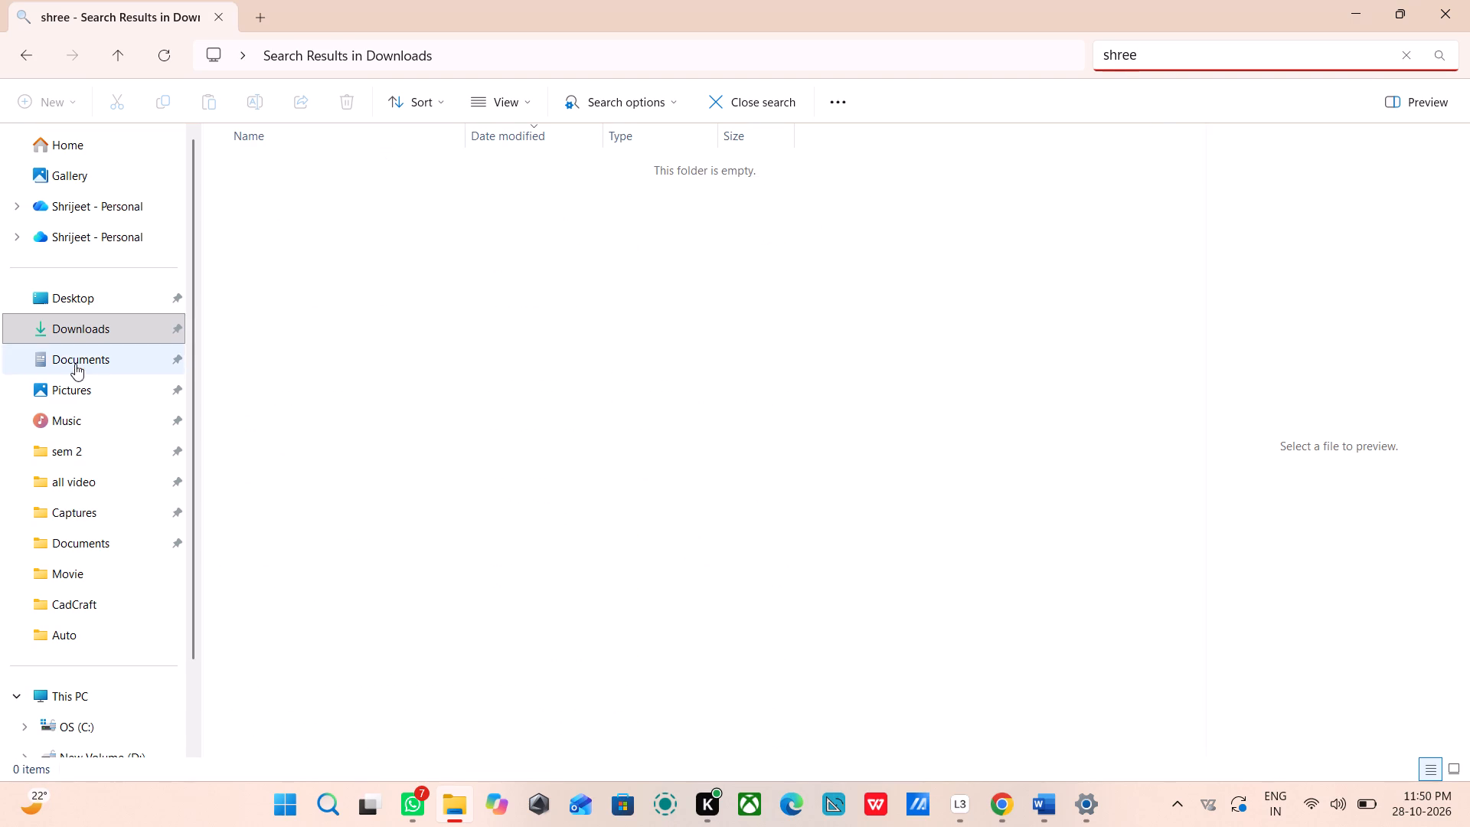
# Search the Desktop folder for "shree" and open the Shree Final STC Report PDF.
pyautogui.click(77, 297)
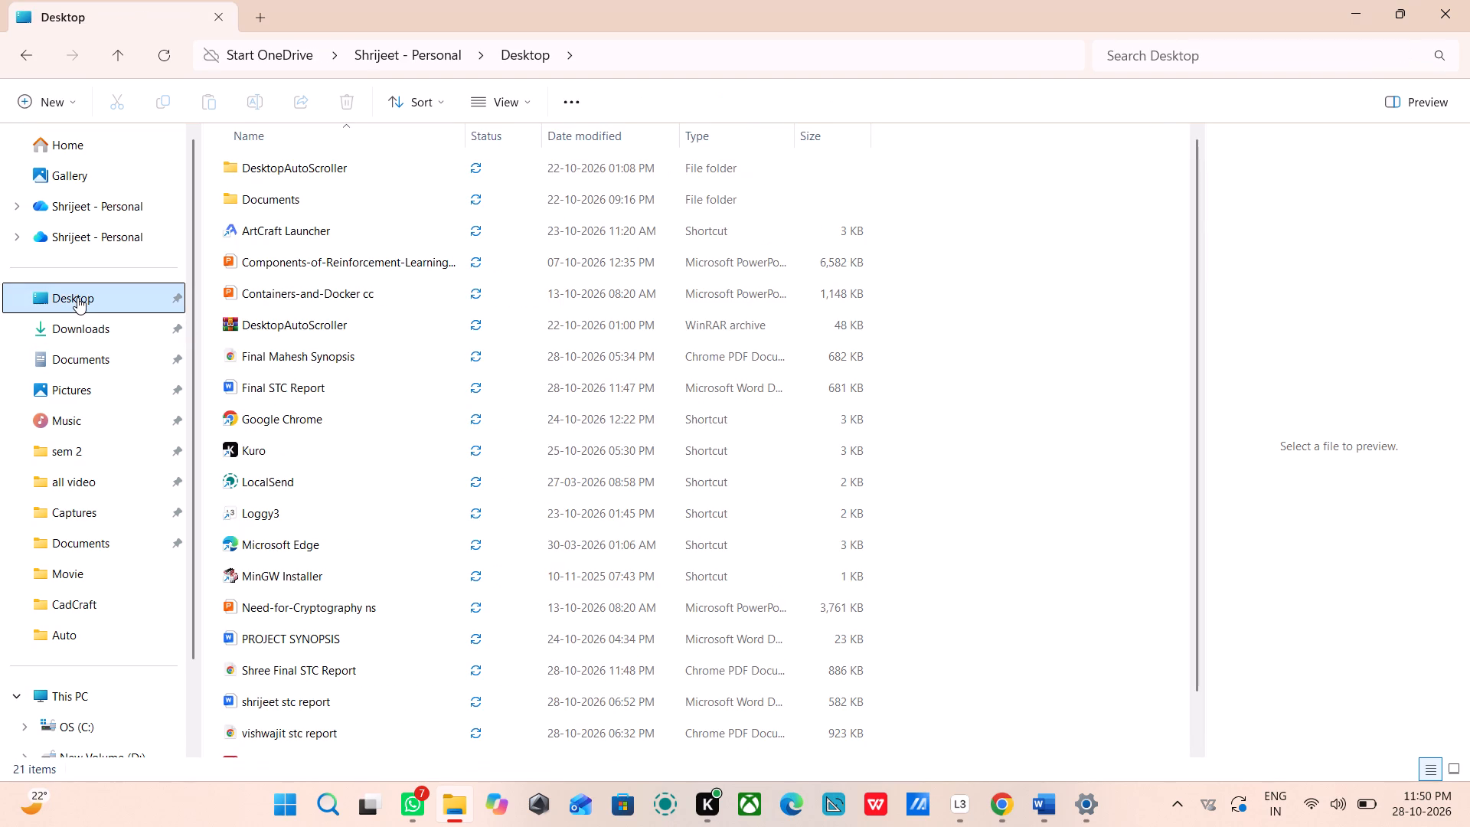
pyautogui.click(1121, 55)
pyautogui.write('sh')
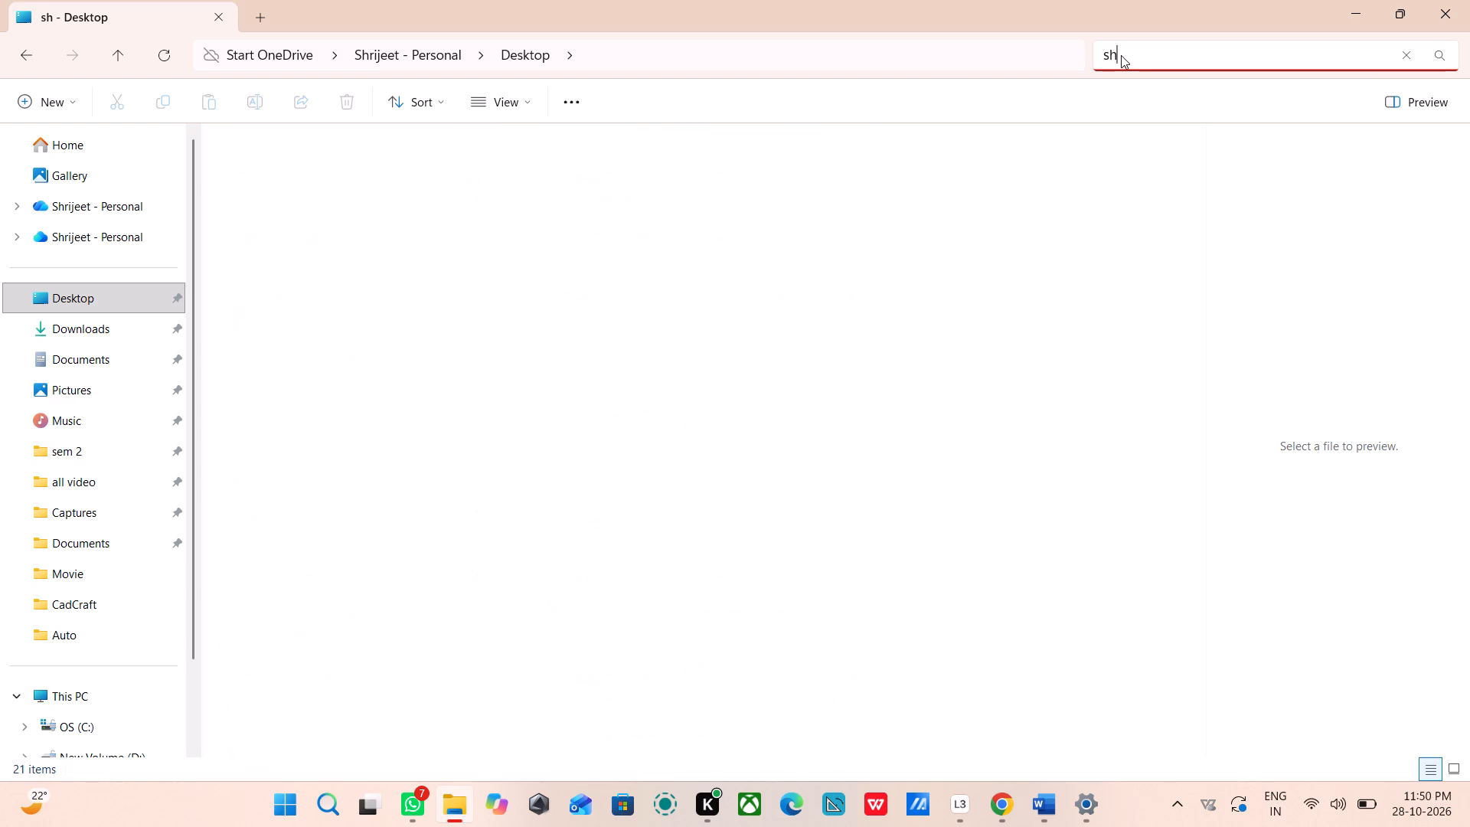
pyautogui.write('ree')
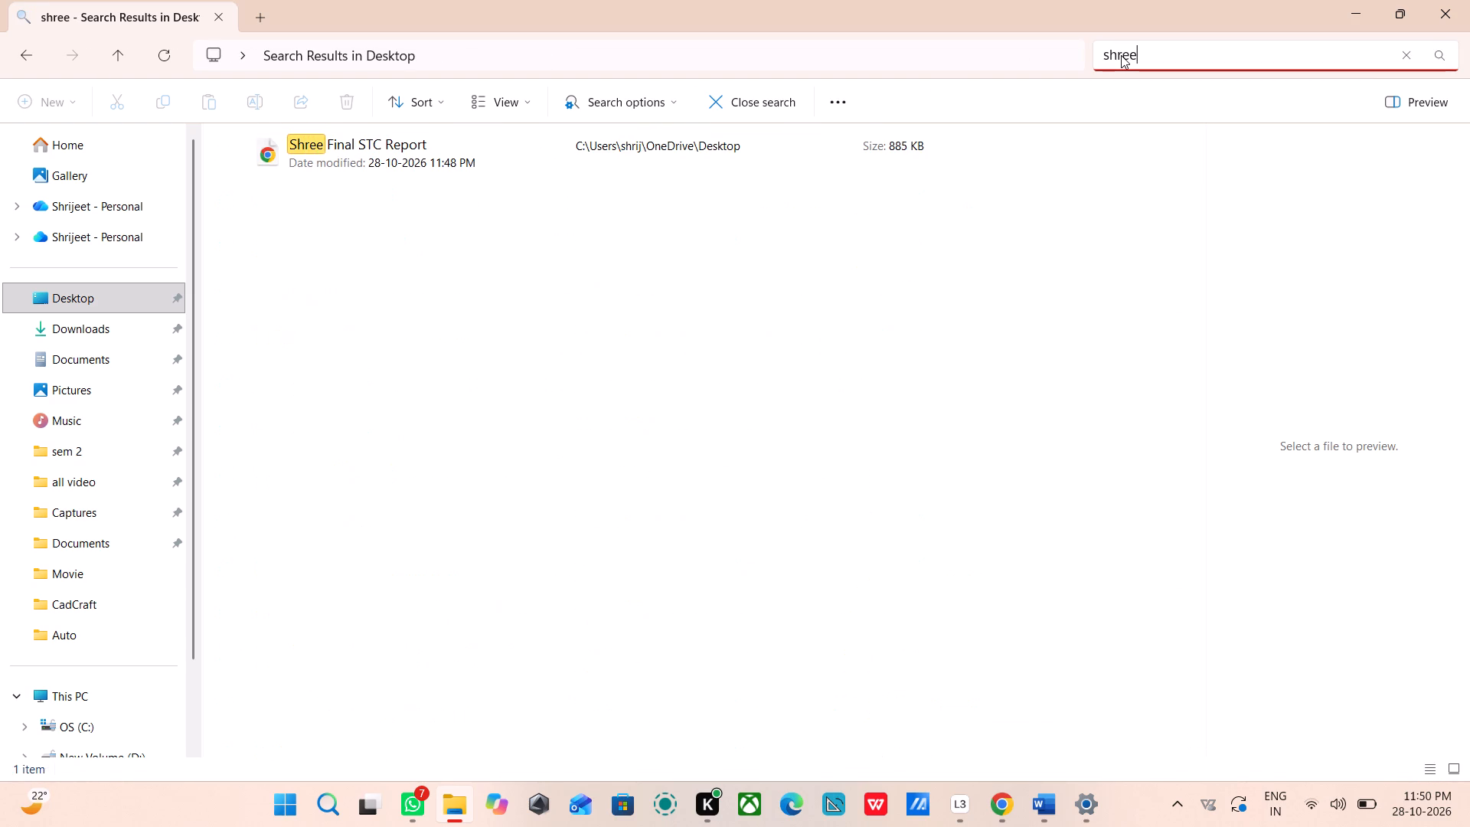
pyautogui.doubleClick(511, 164)
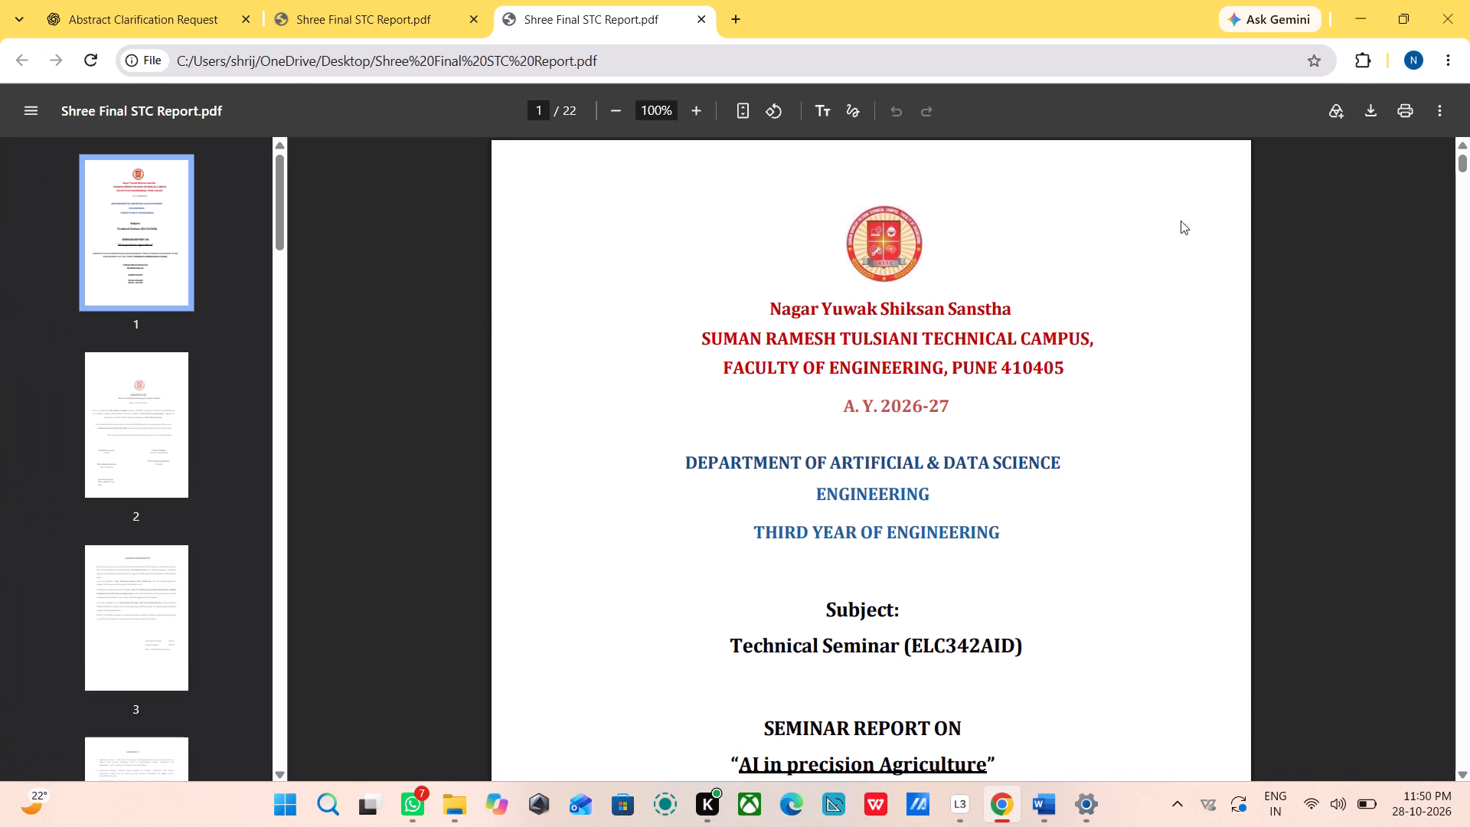
# Save a copy of the PDF to the Downloads folder under the name Shree Final STC Report.
pyautogui.moveTo(1357, 124); pyautogui.dragTo(1370, 113)
pyautogui.click(1370, 113)
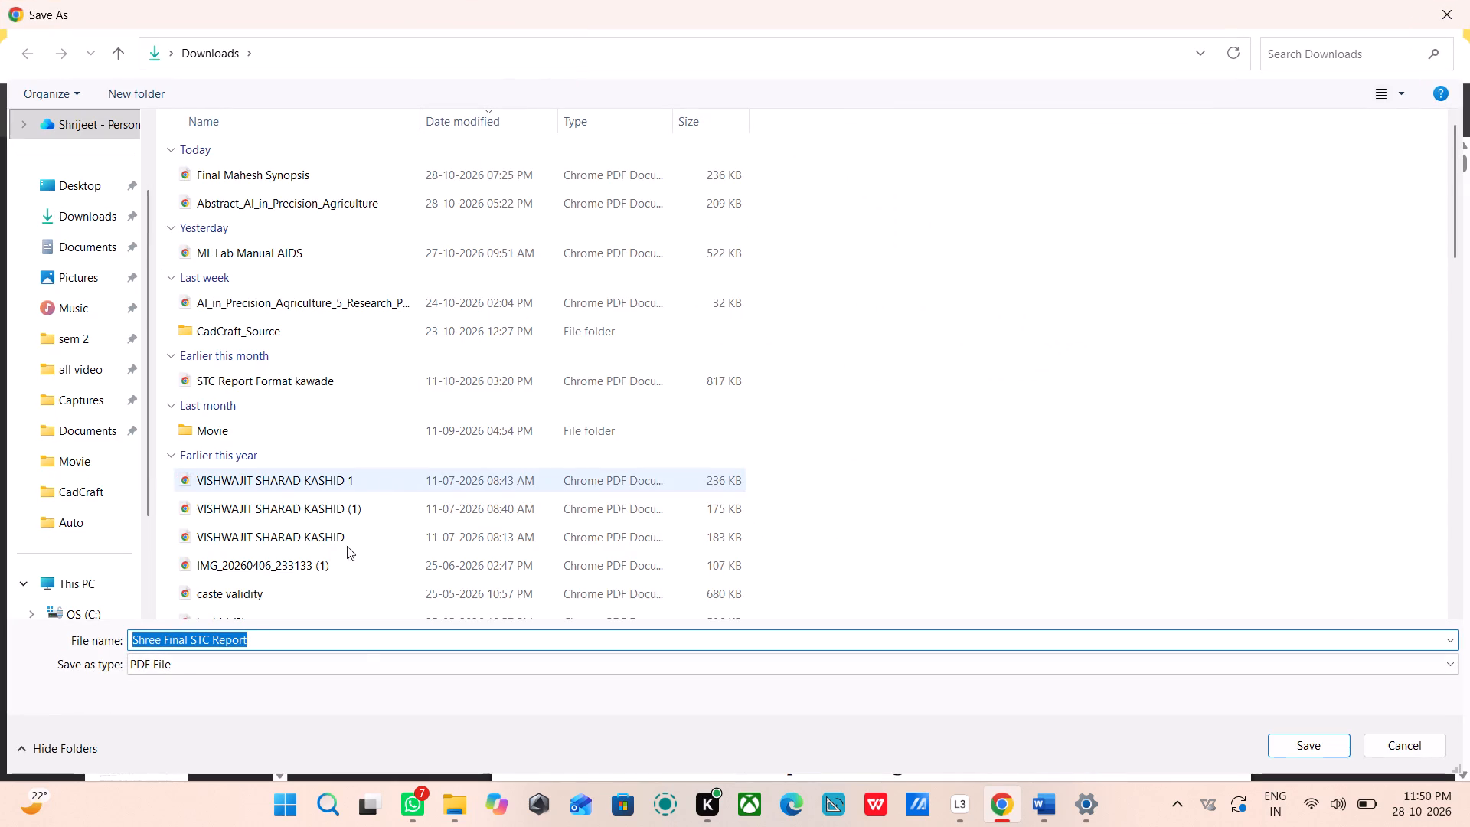
pyautogui.click(1302, 739)
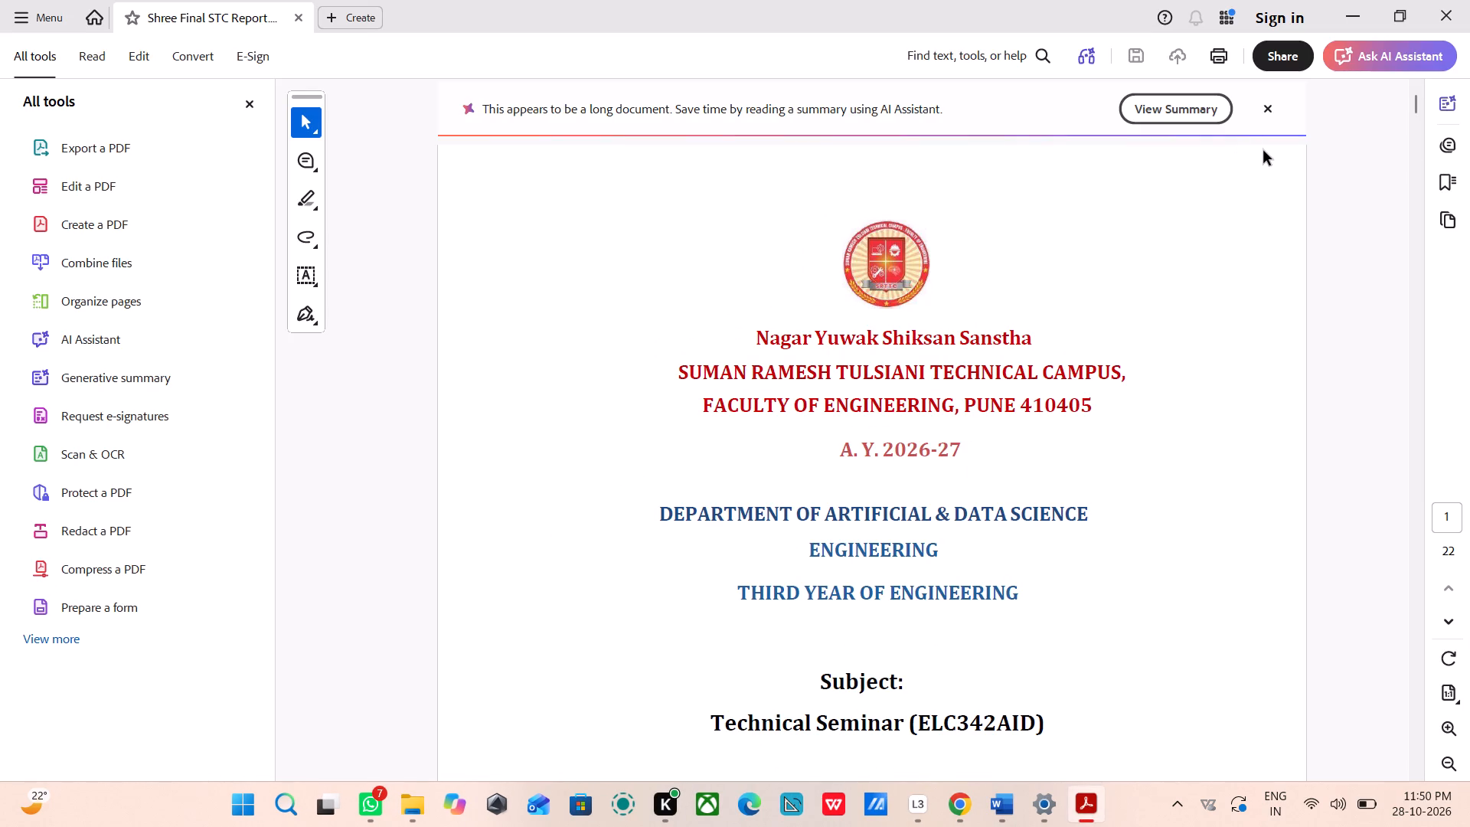
# Close the report in Adobe Acrobat and switch to the Downloads folder in File Explorer.
pyautogui.click(1469, 23)
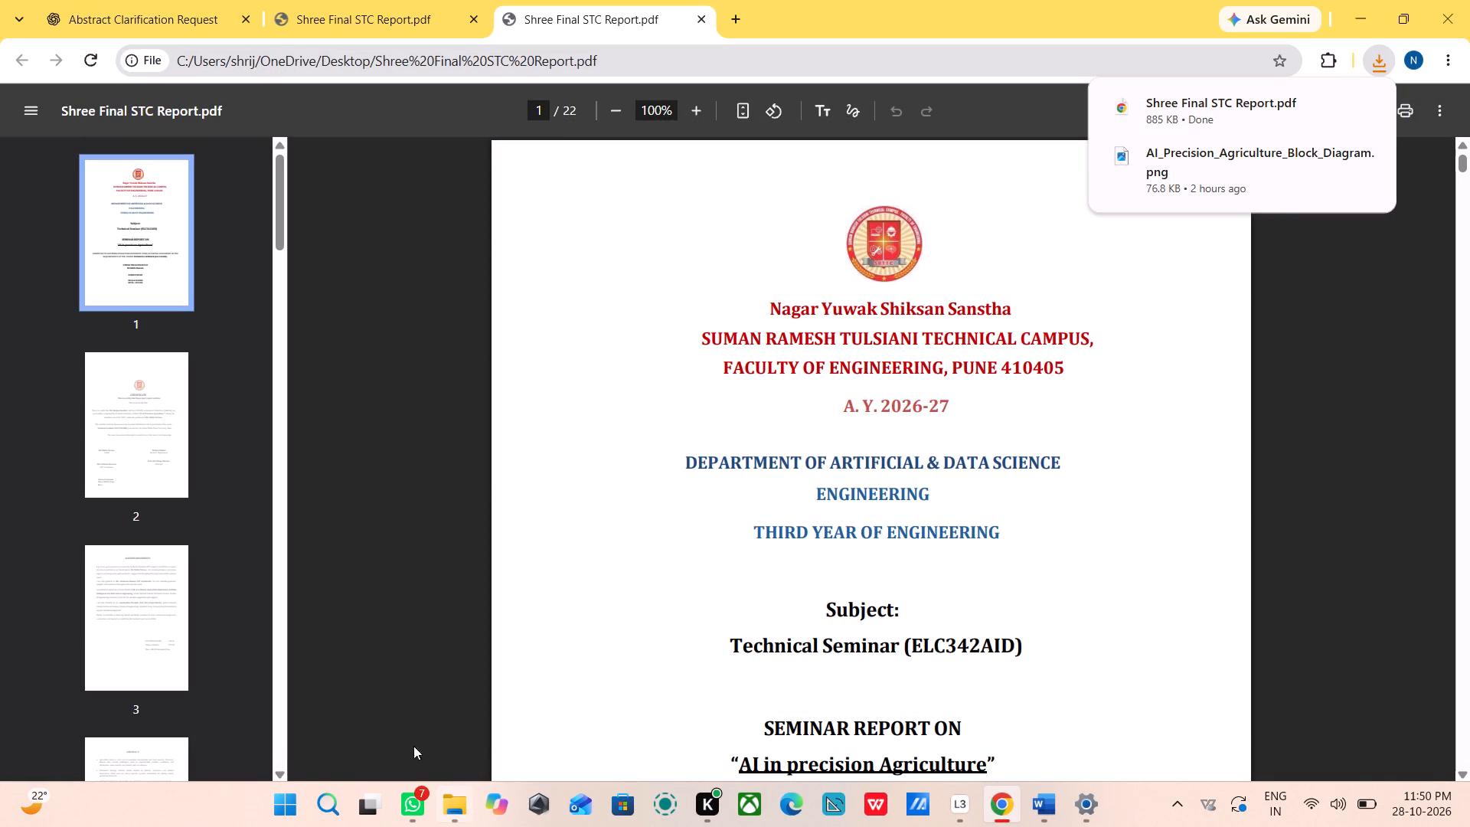
pyautogui.click(444, 805)
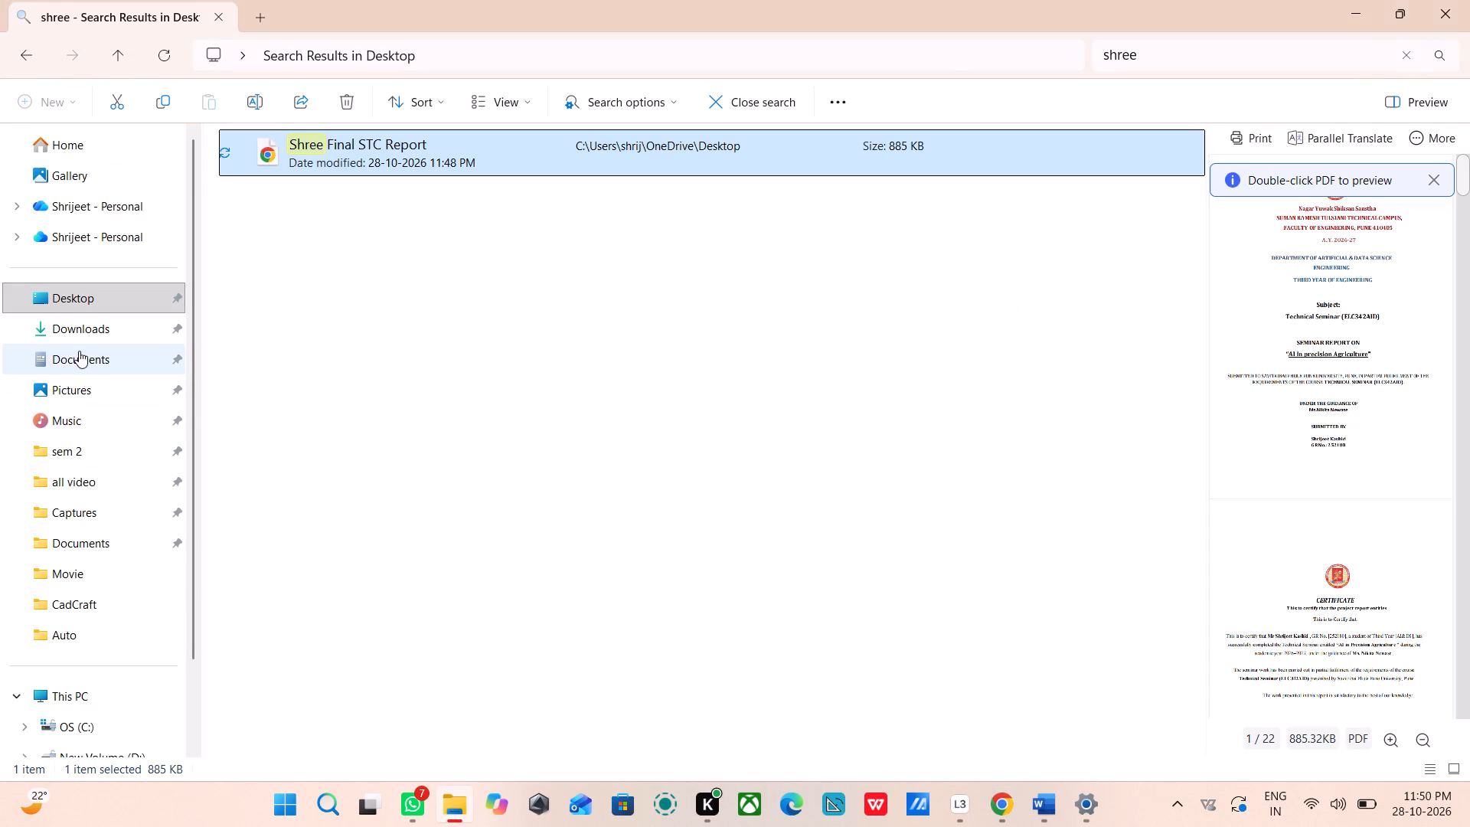
pyautogui.click(88, 330)
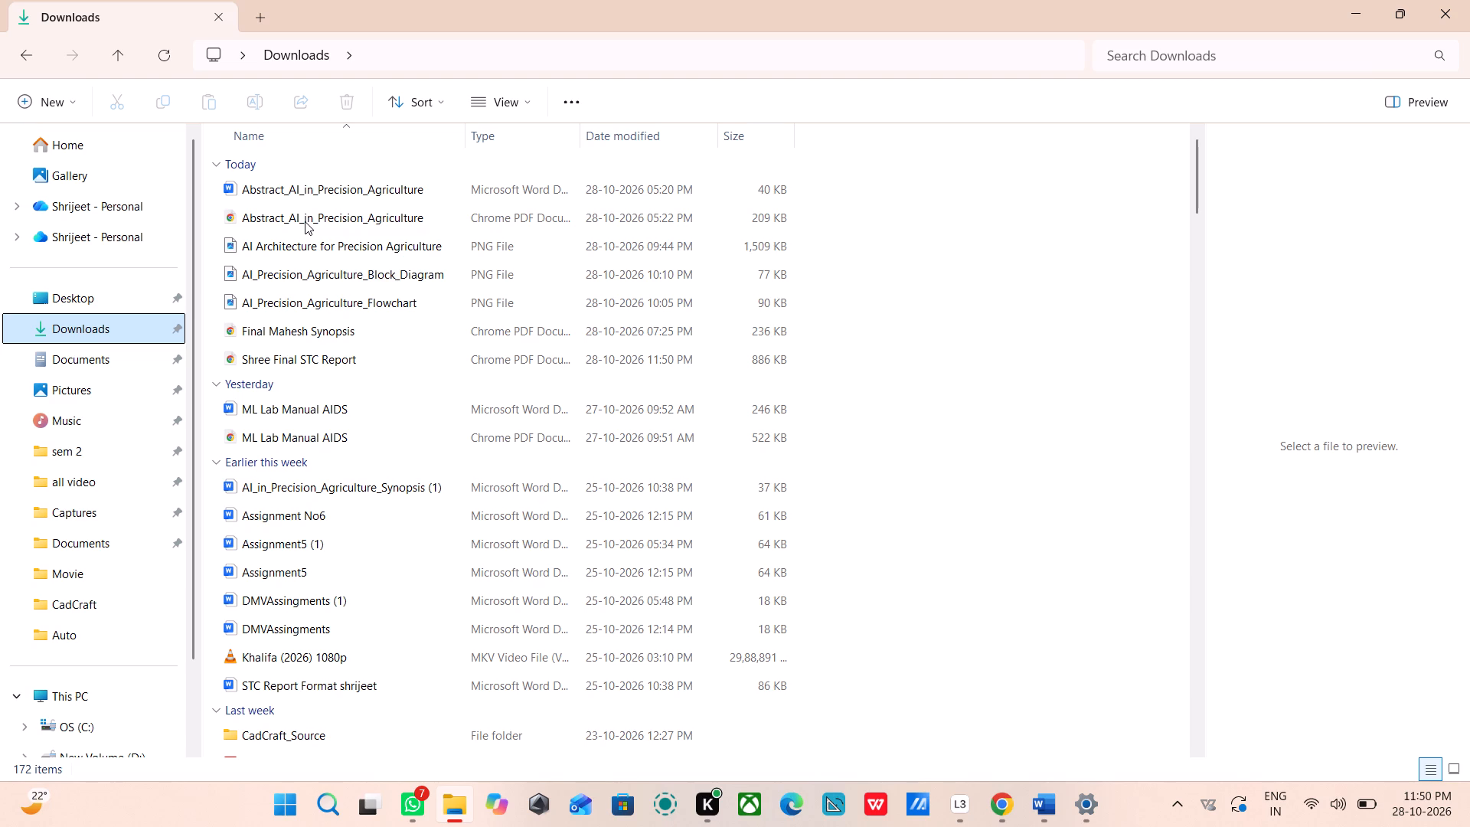
# Share the Shree Final STC Report PDF from the Downloads folder through WhatsApp.
pyautogui.scroll(1, 305, 221)
pyautogui.click(283, 366)
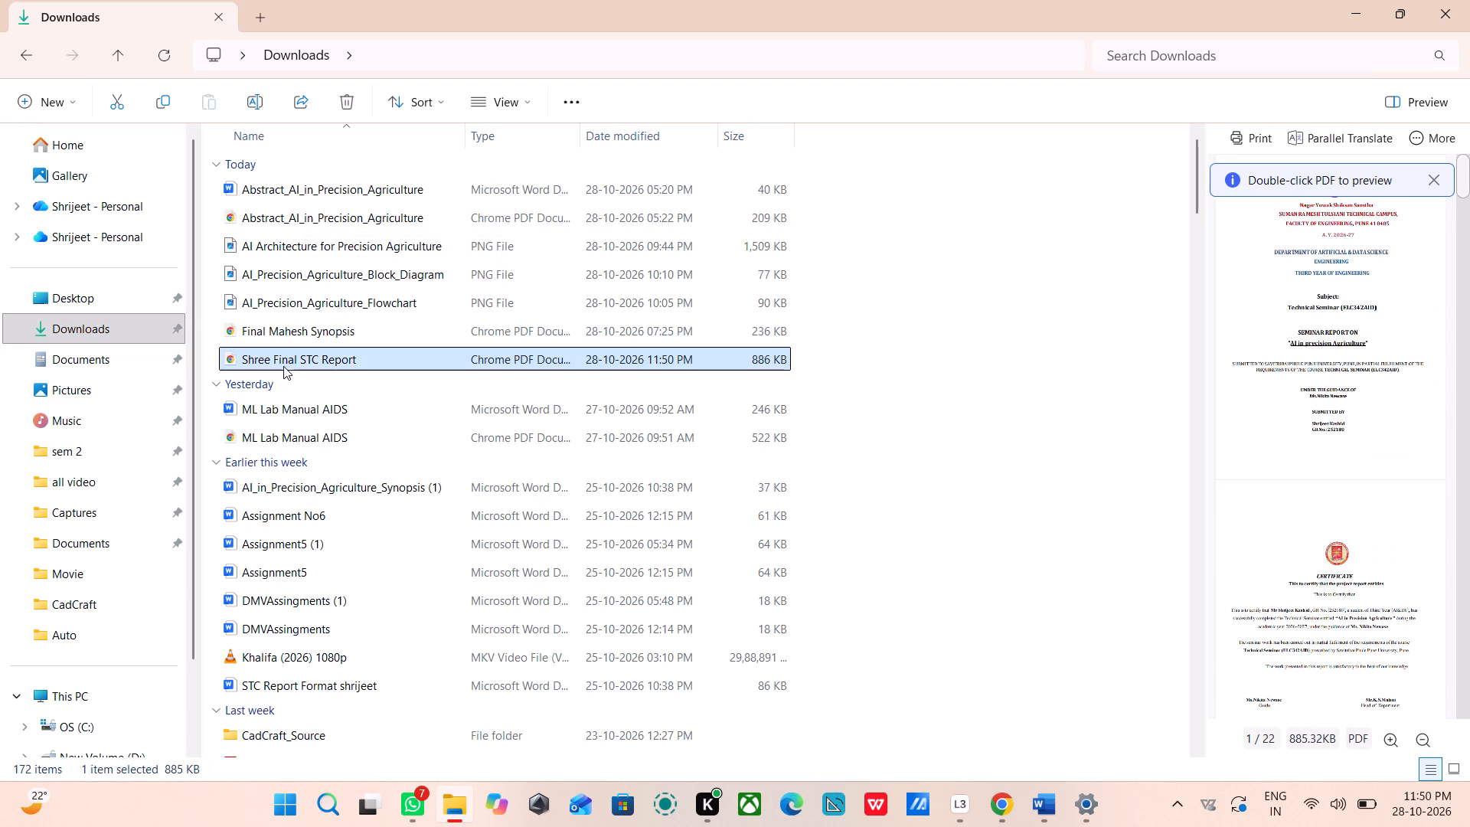
pyautogui.click(283, 366)
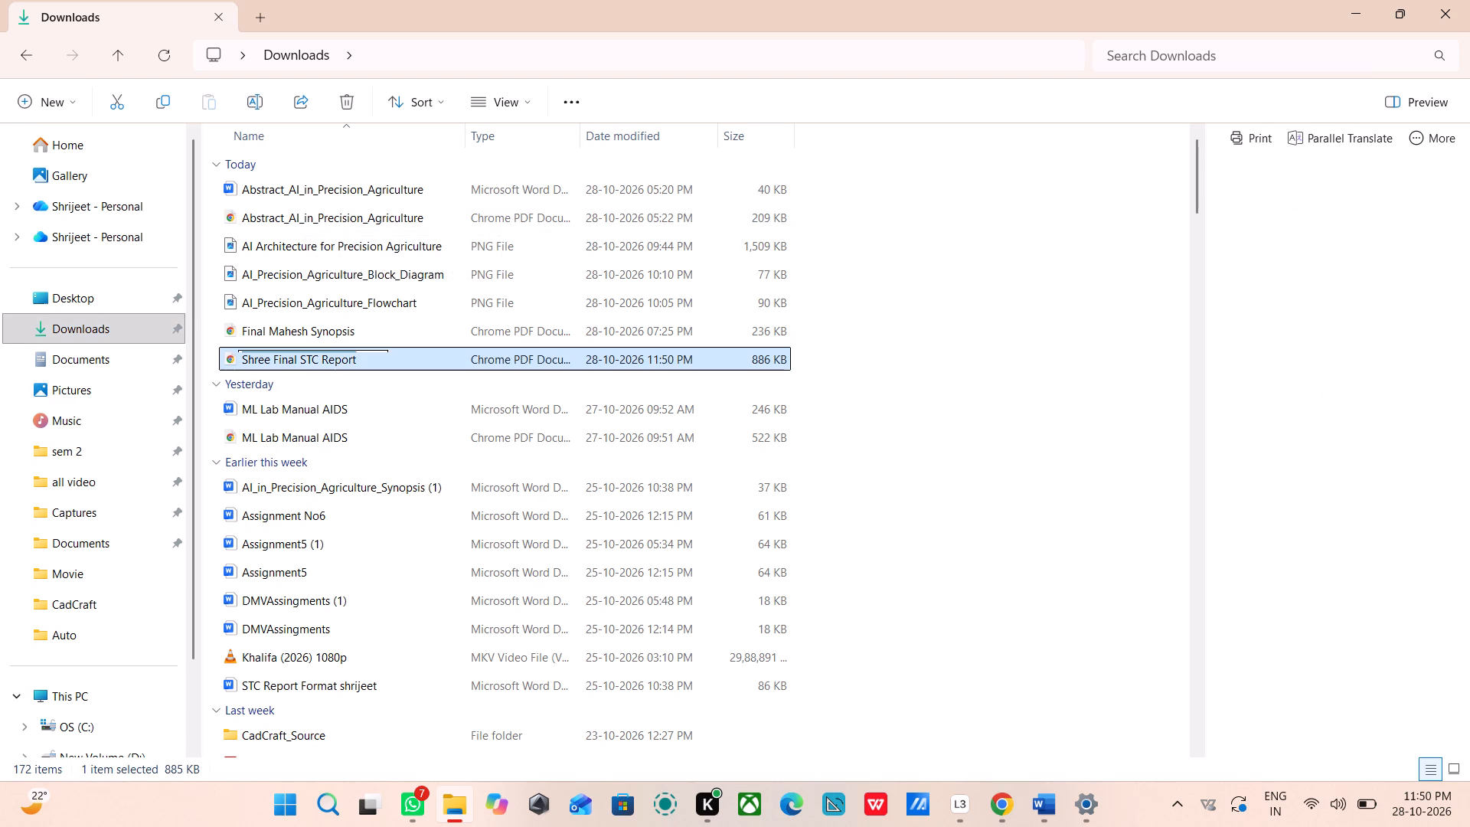
pyautogui.click(404, 355)
pyautogui.rightClick(404, 355)
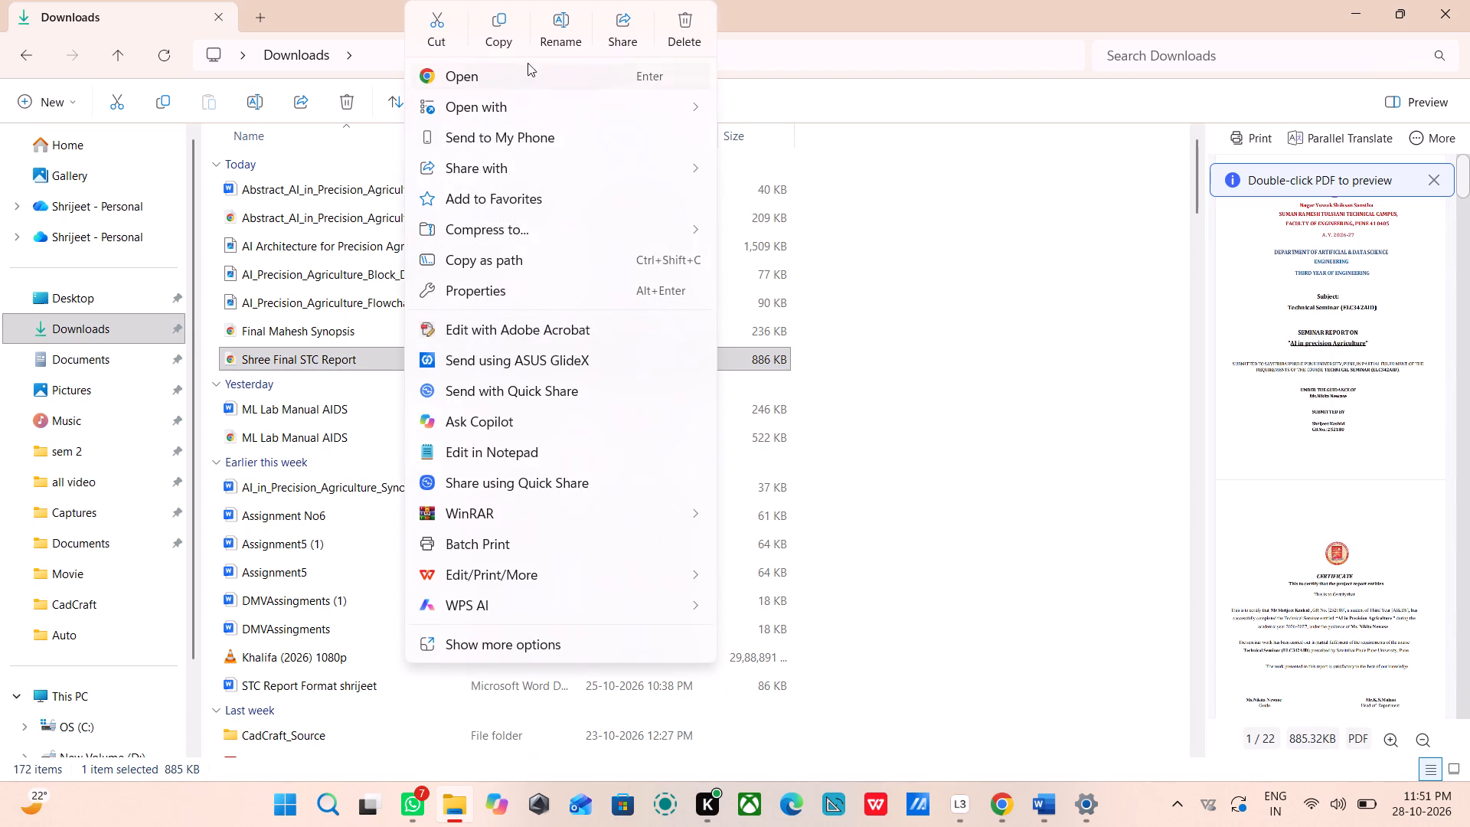
pyautogui.click(619, 34)
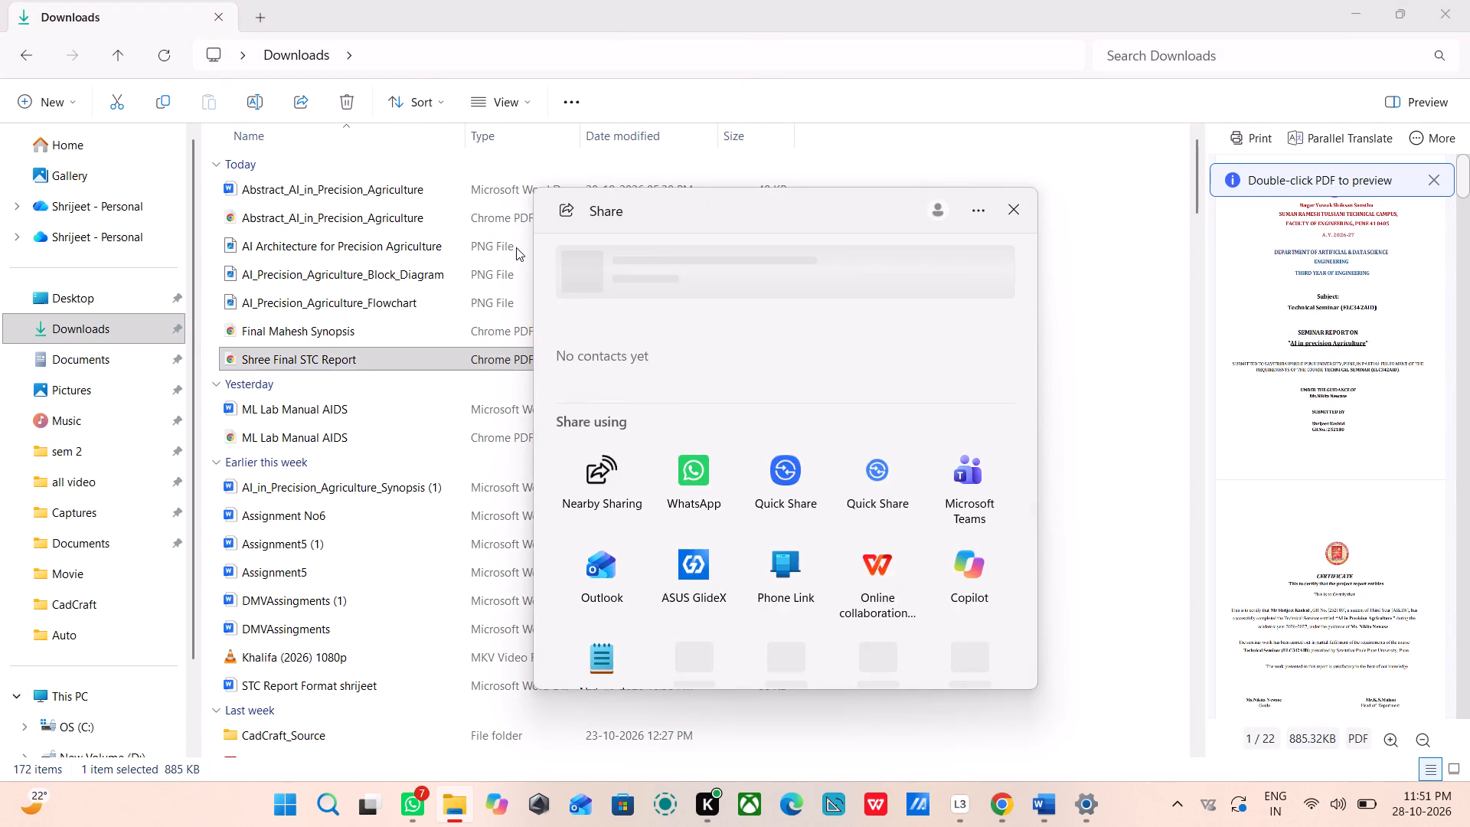
pyautogui.click(687, 481)
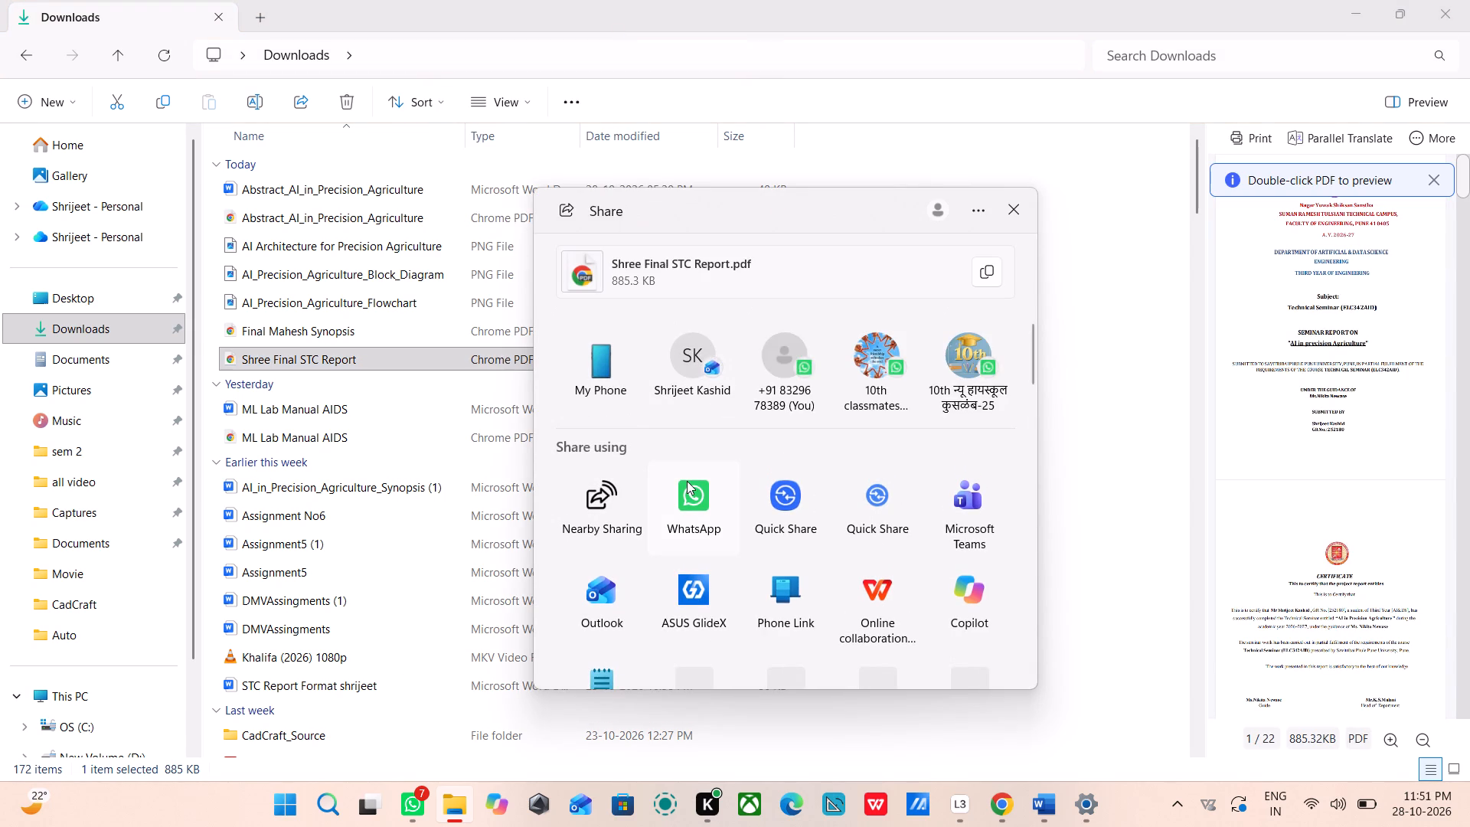